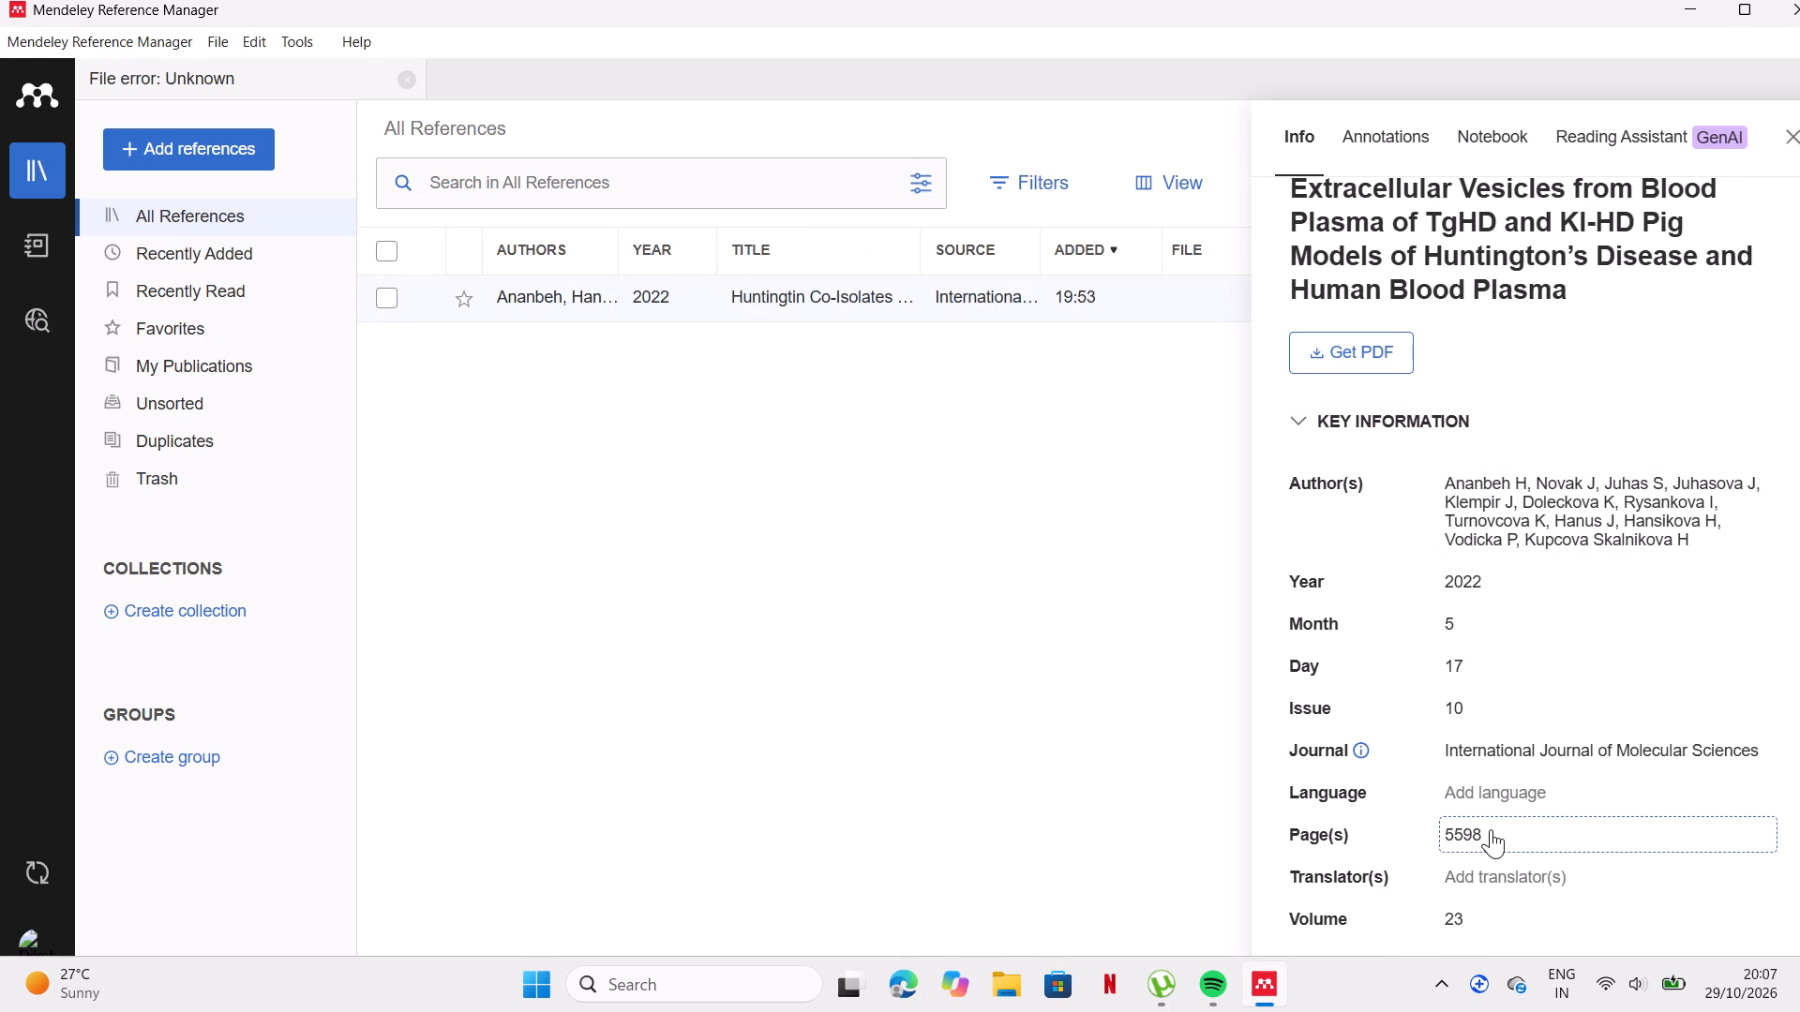
Review the Huntingtin Co-Isolates reference's details, including its page field, abstract and URL entry.
click(1491, 829)
scroll(1502, 743, down, 1)
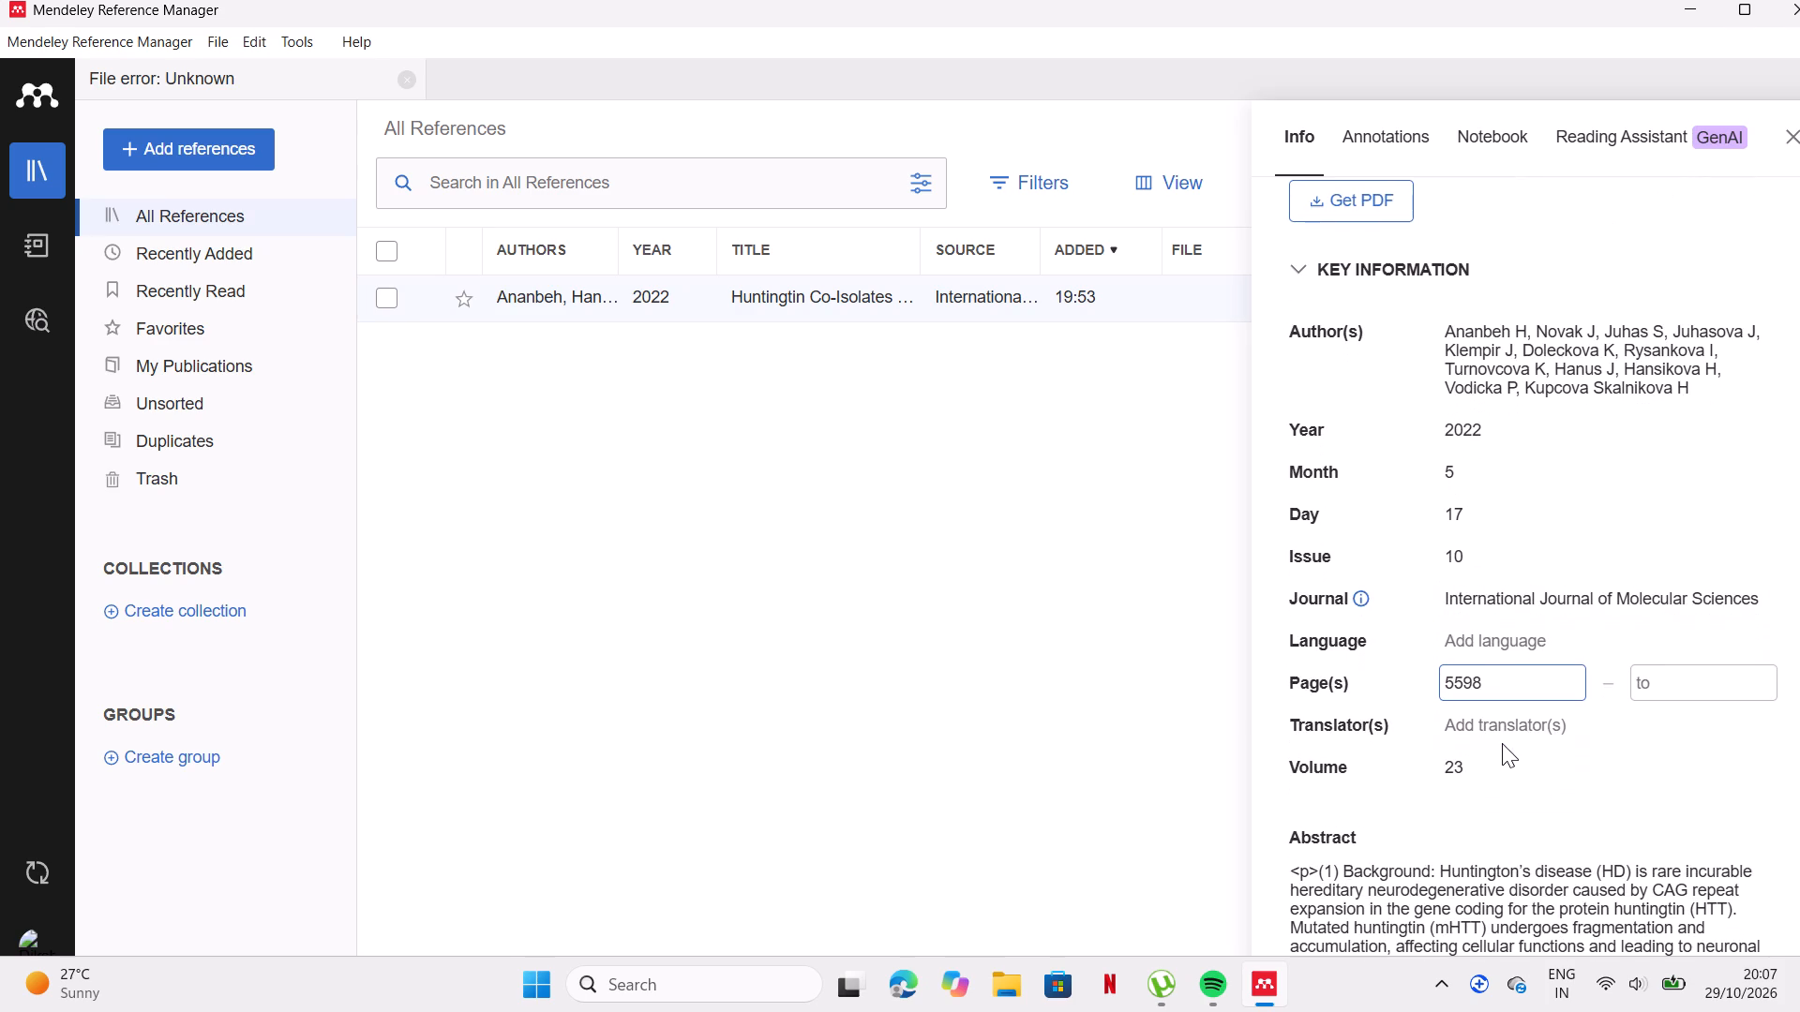
scroll(1489, 854, down, 2)
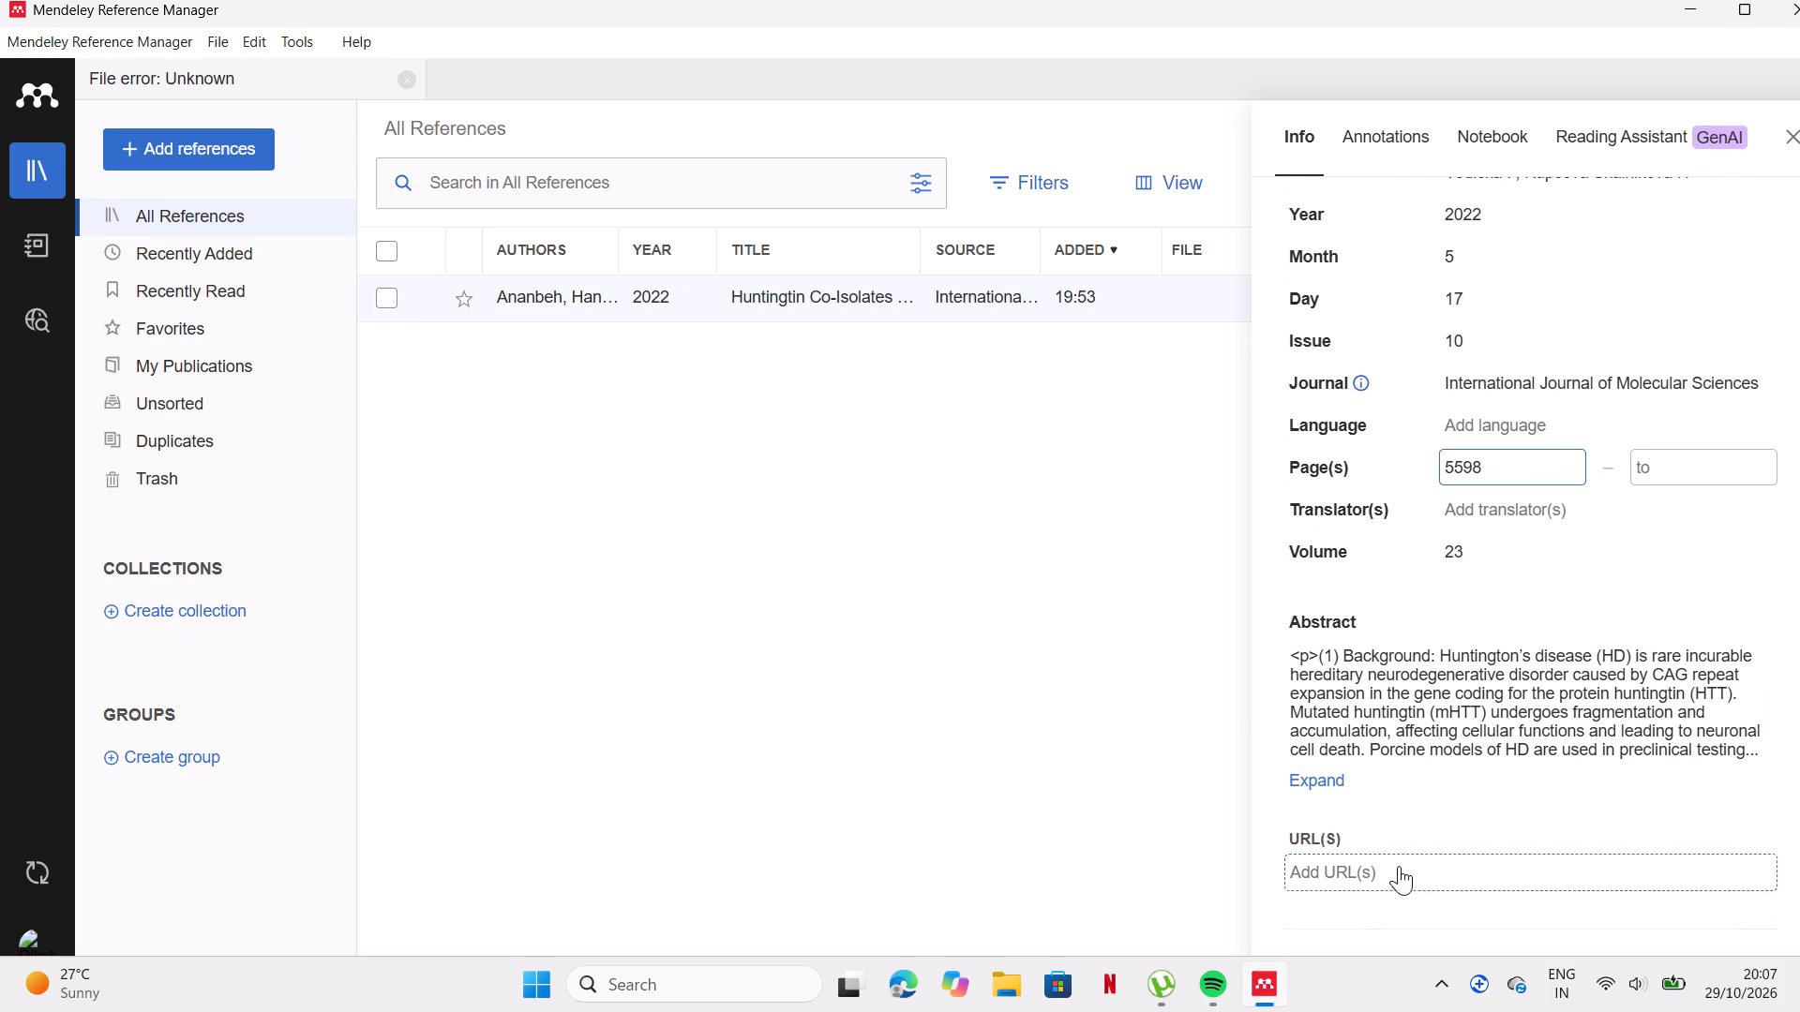
click(1131, 722)
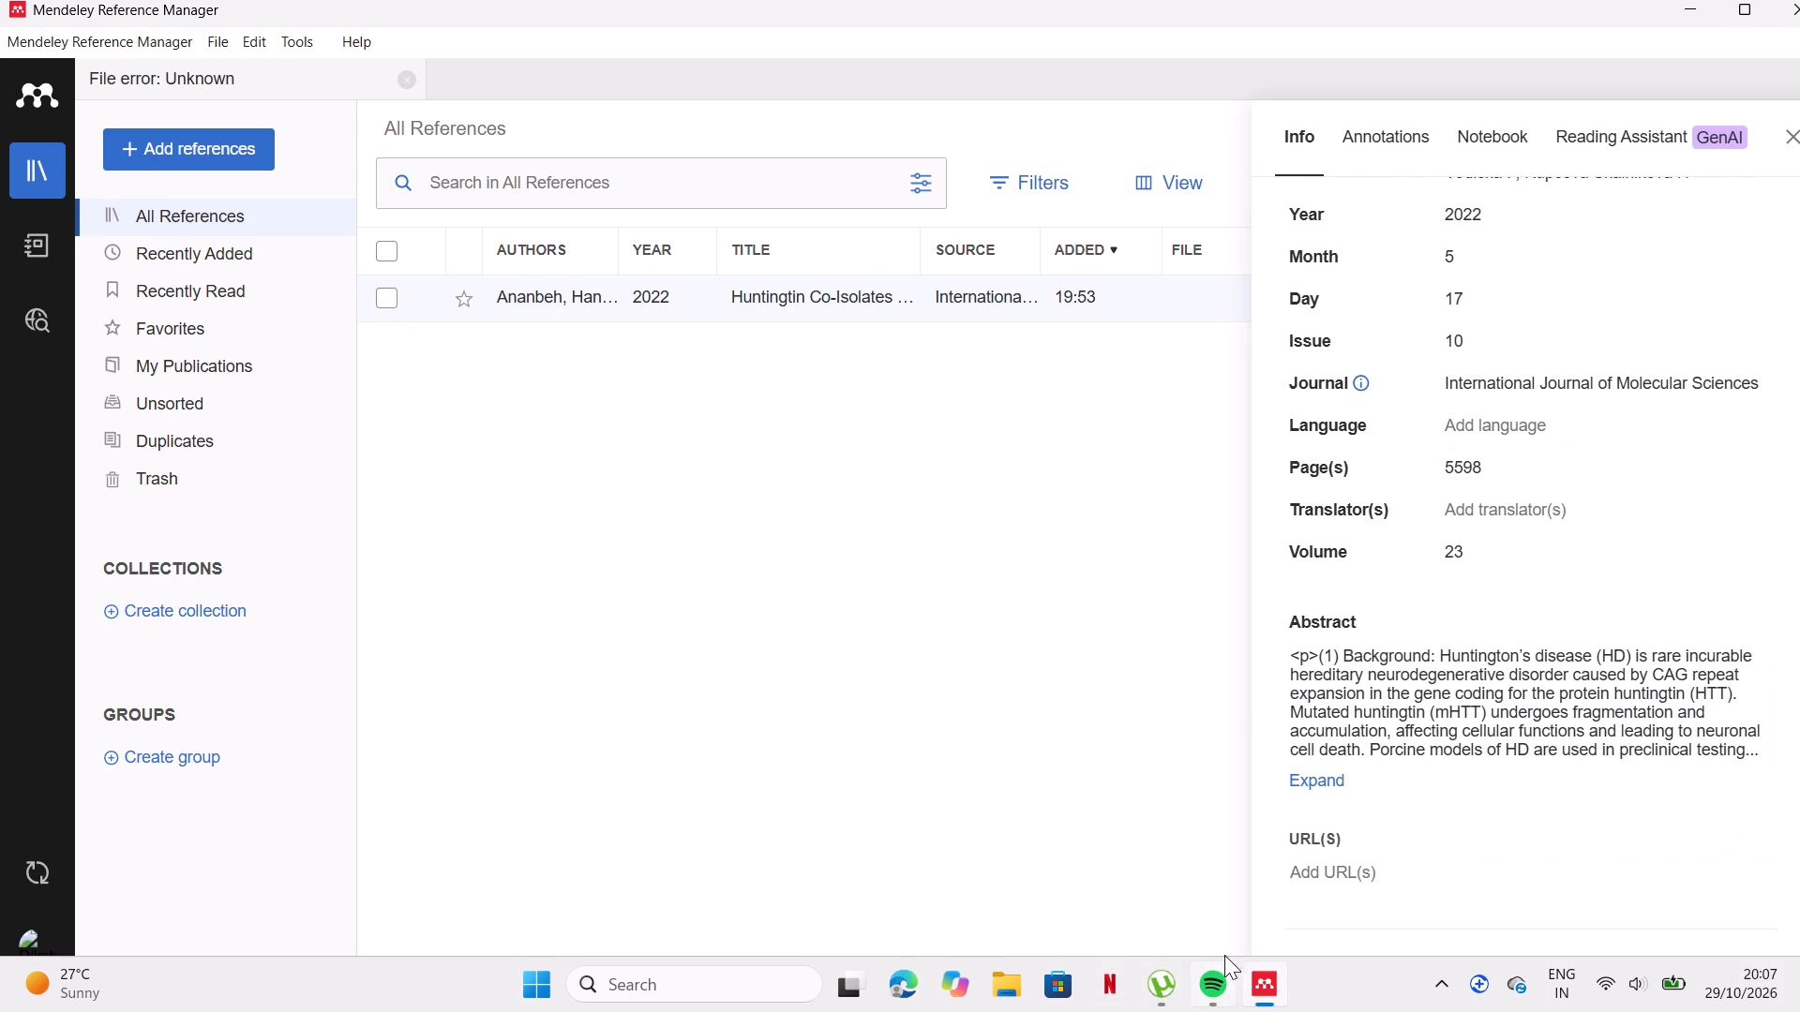
Open the recently used Word document whose name ends in "new".
click(539, 995)
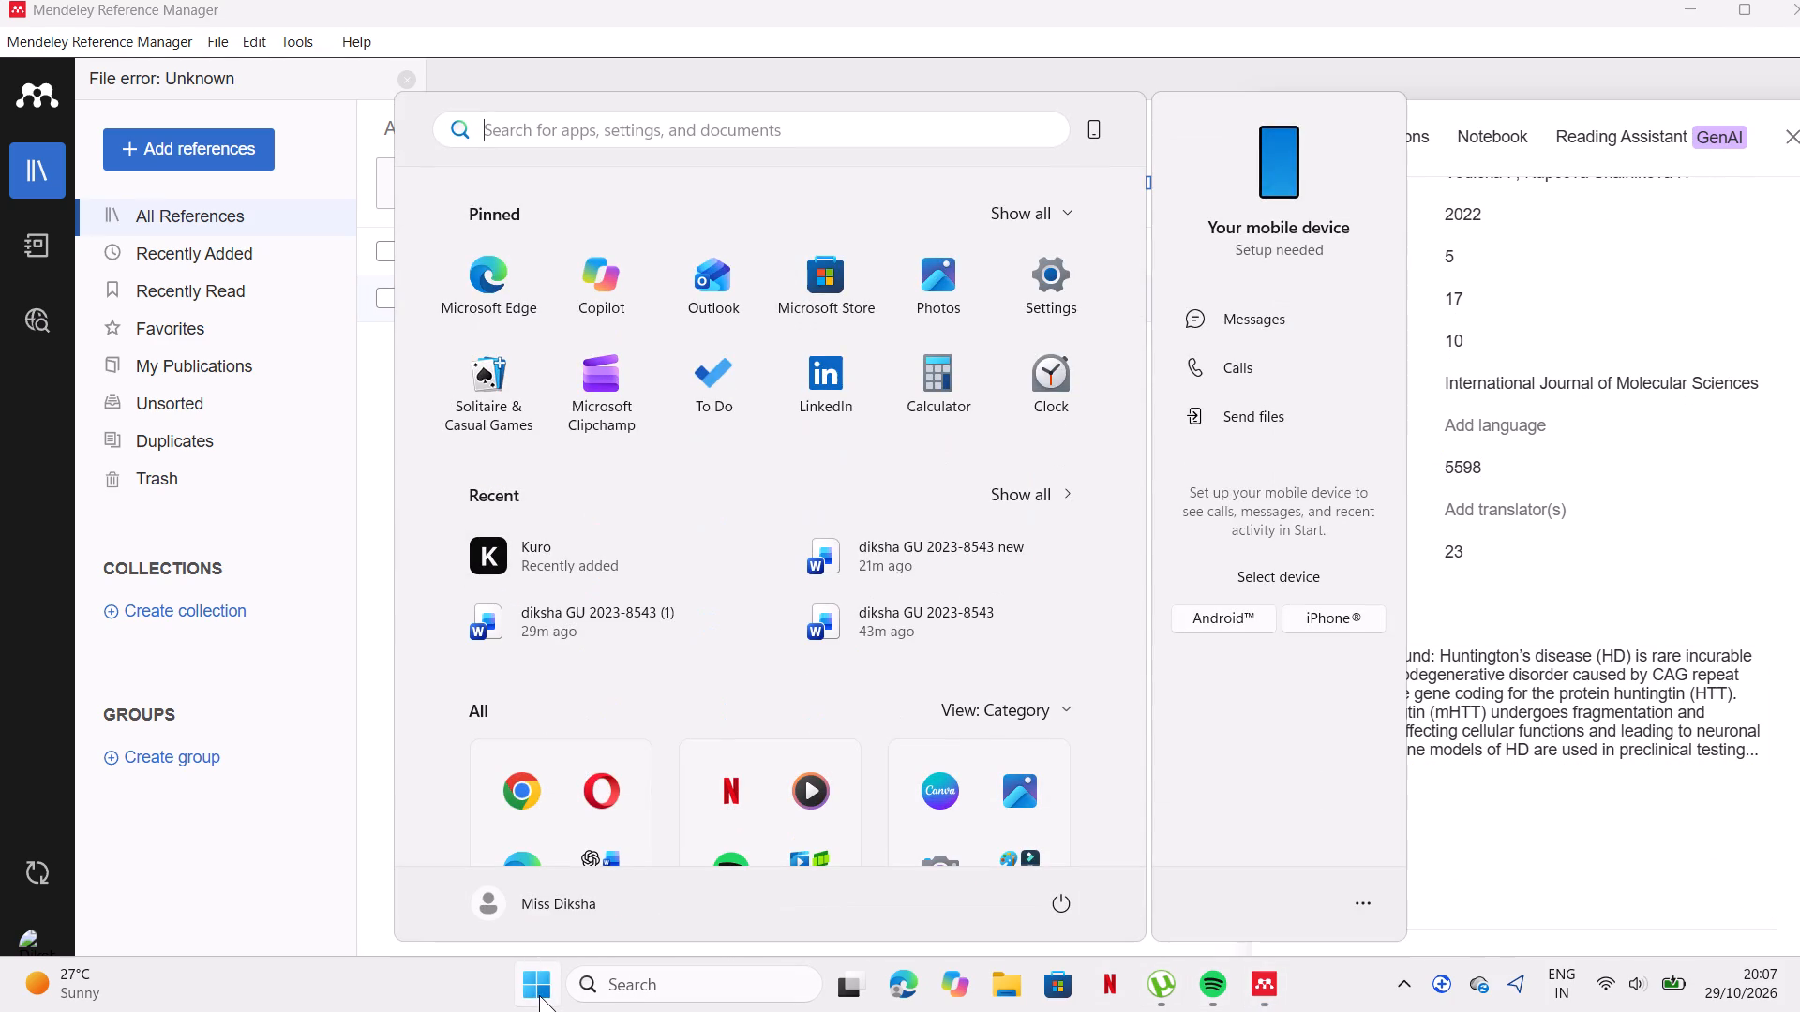
double_click(823, 560)
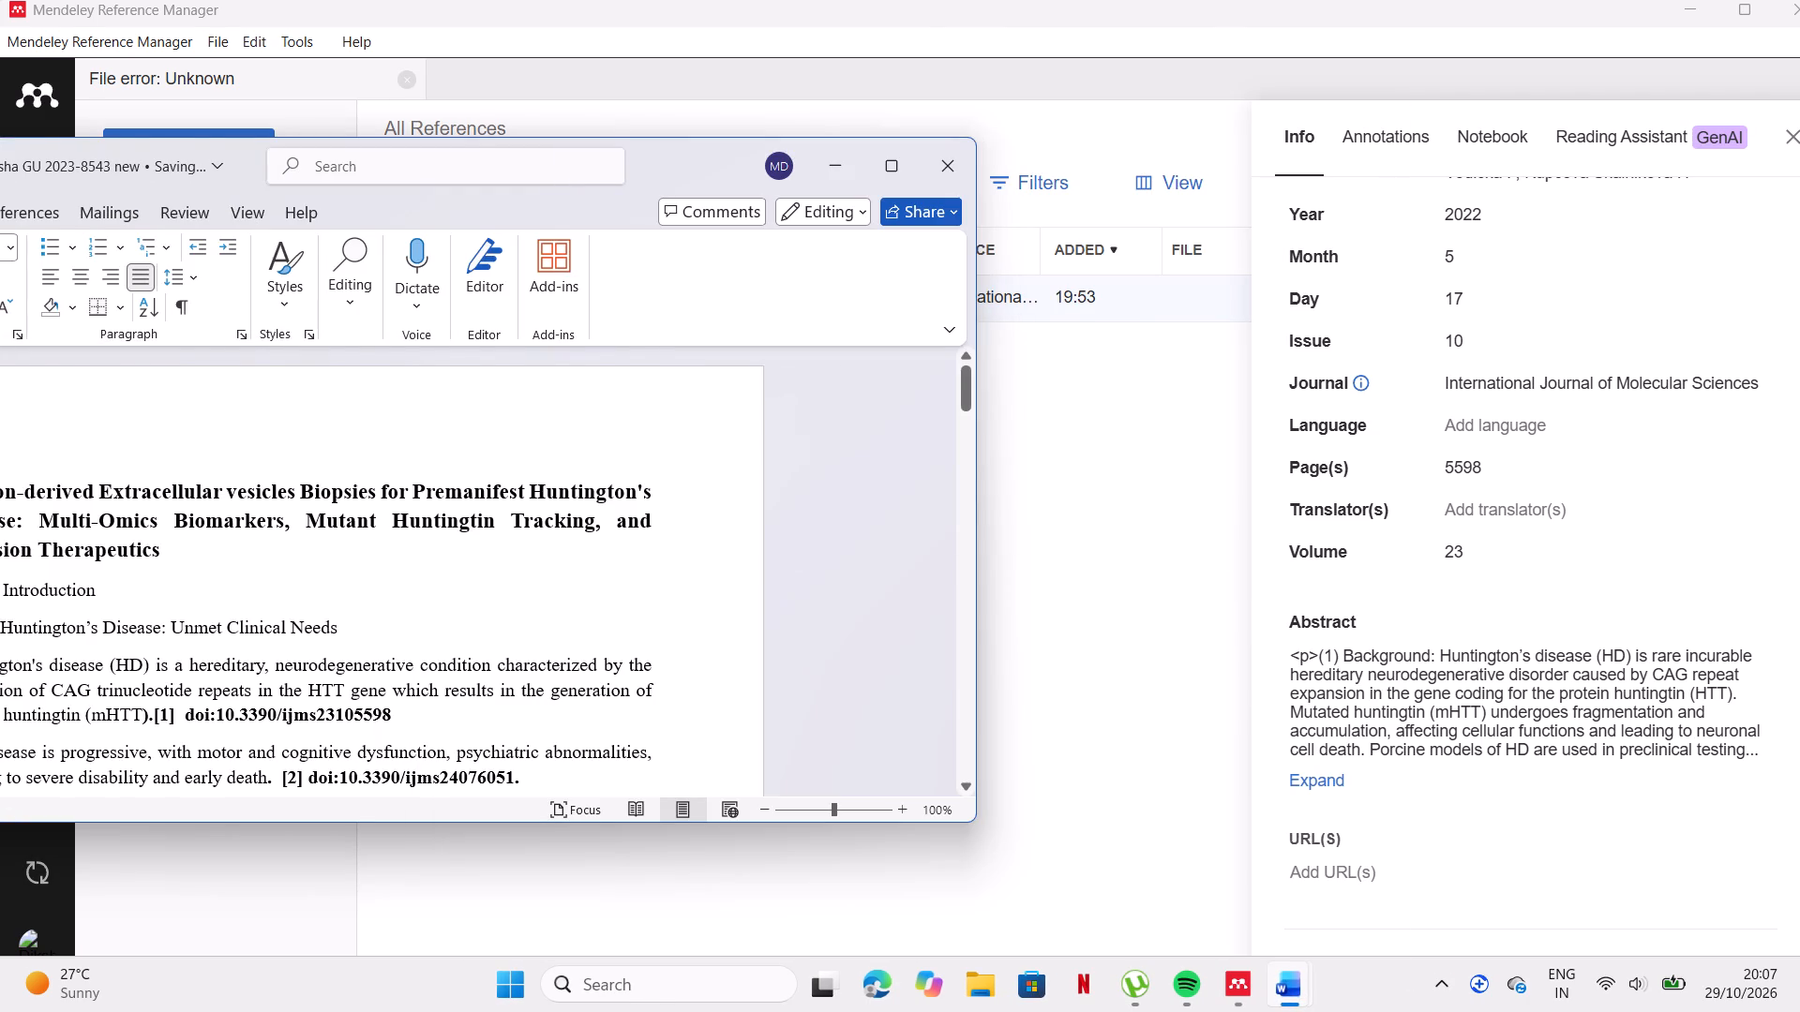
Launch the Mendeley Cite add-in in the Word document to bring up its list of all references.
click(561, 323)
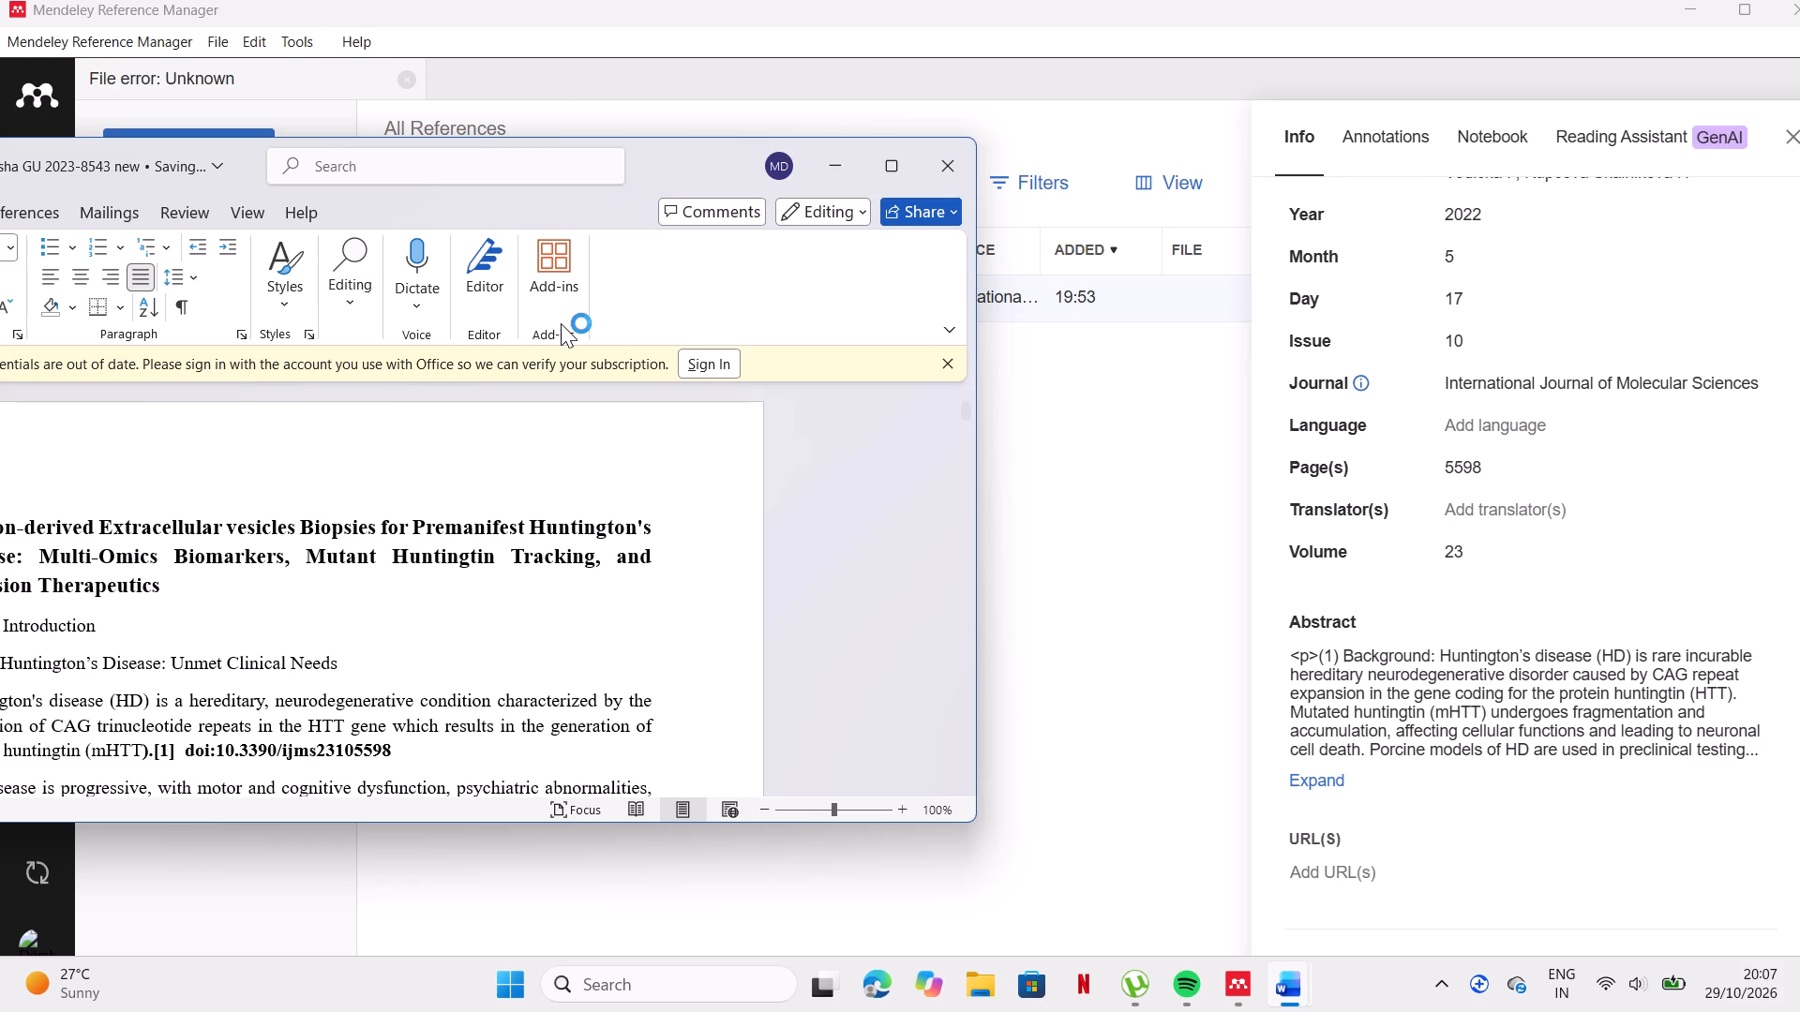
click(544, 270)
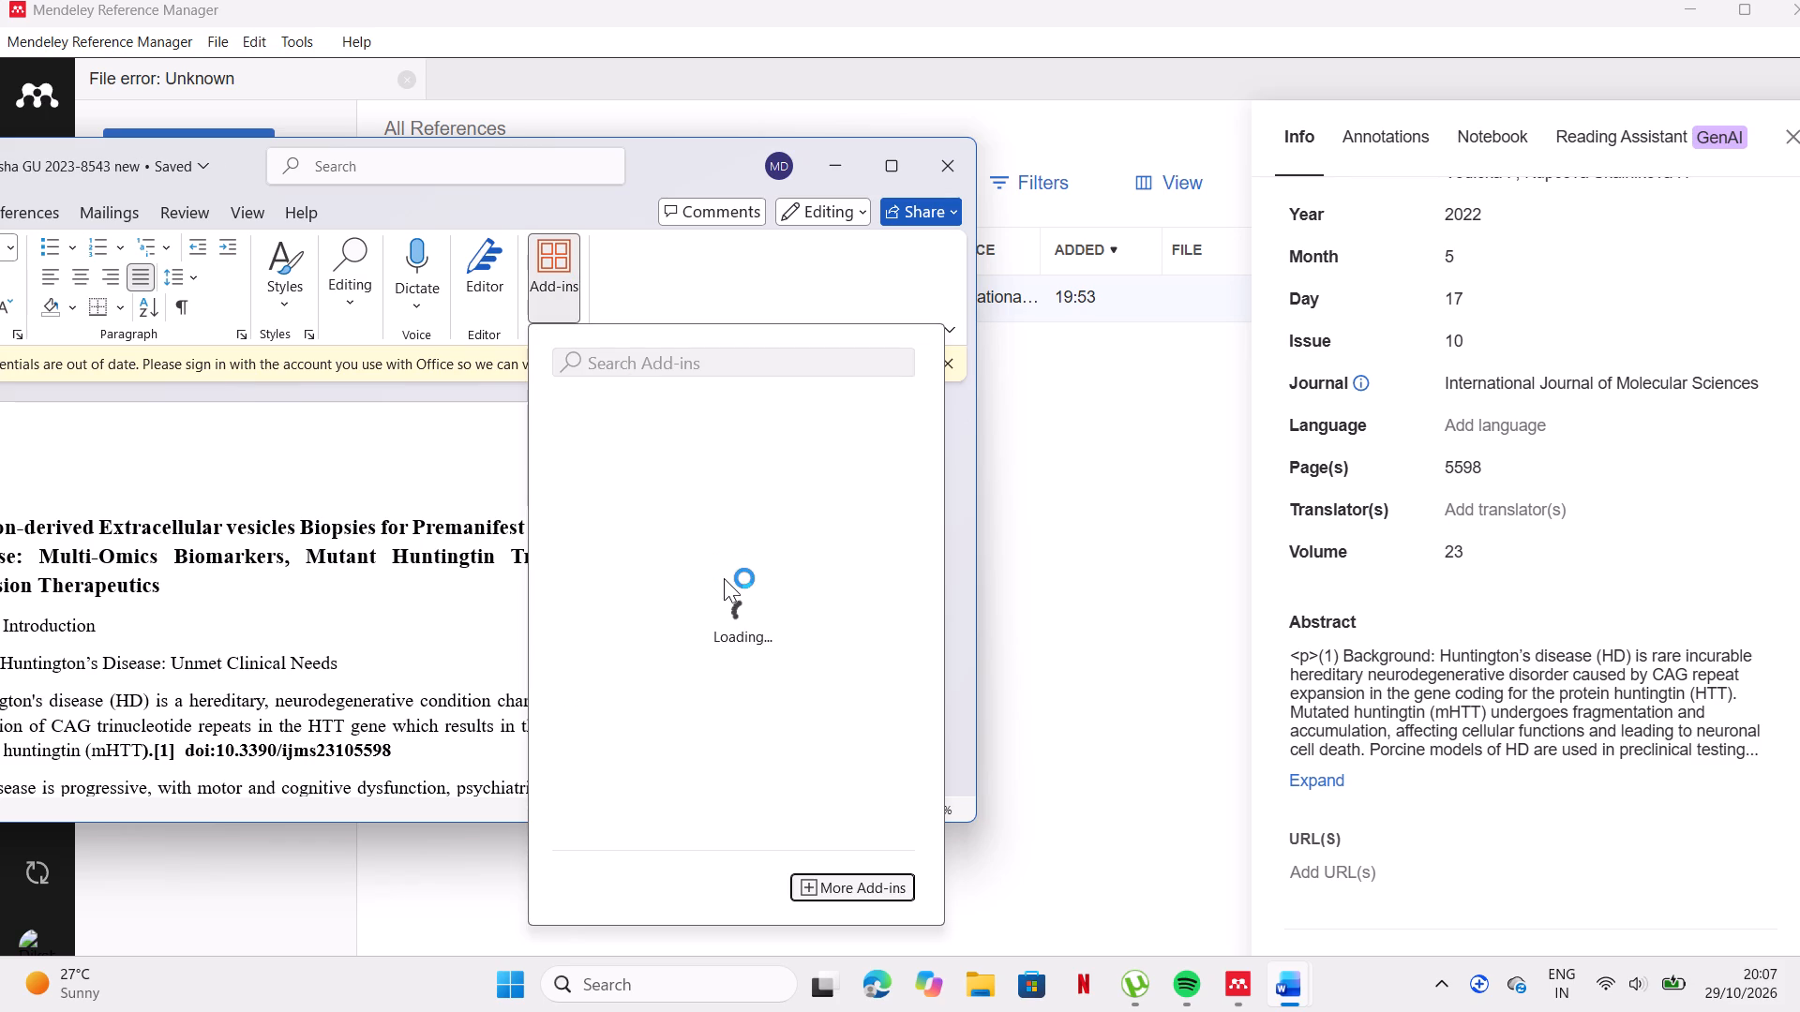
click(585, 476)
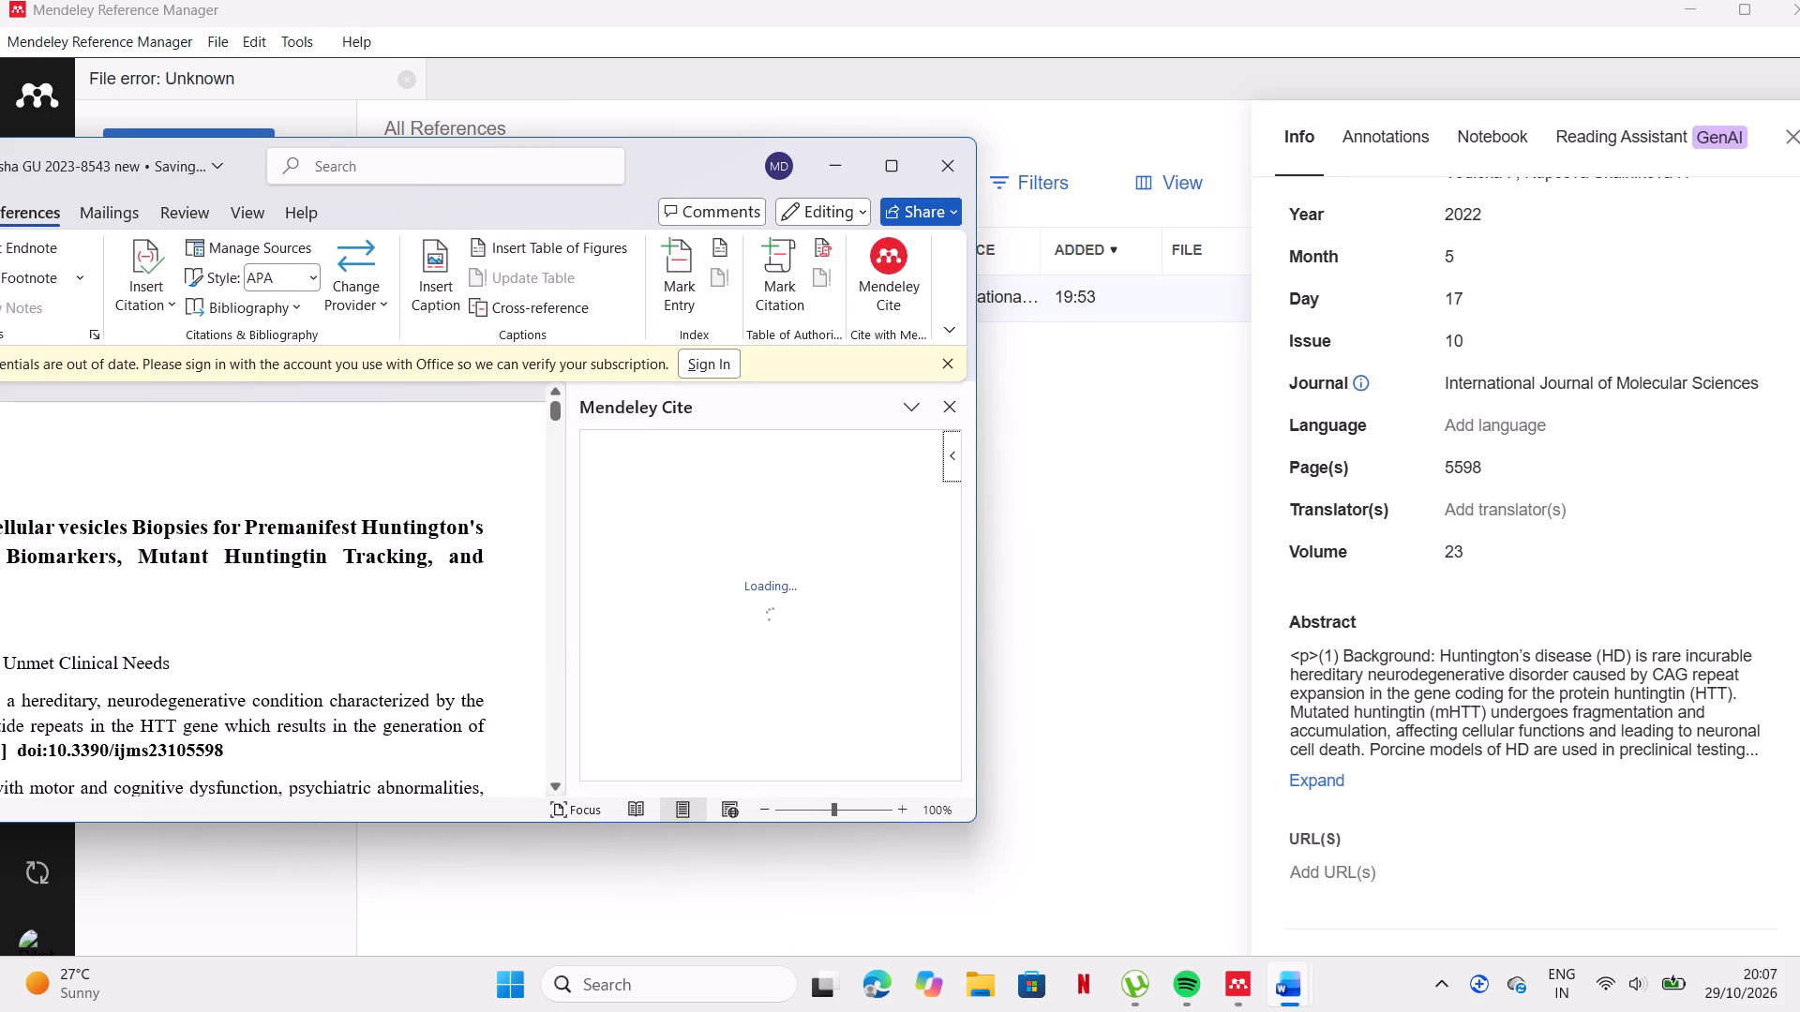
scroll(362, 562, down, 2)
scroll(362, 562, right, 1)
scroll(362, 562, left, 1)
scroll(362, 562, right, 1)
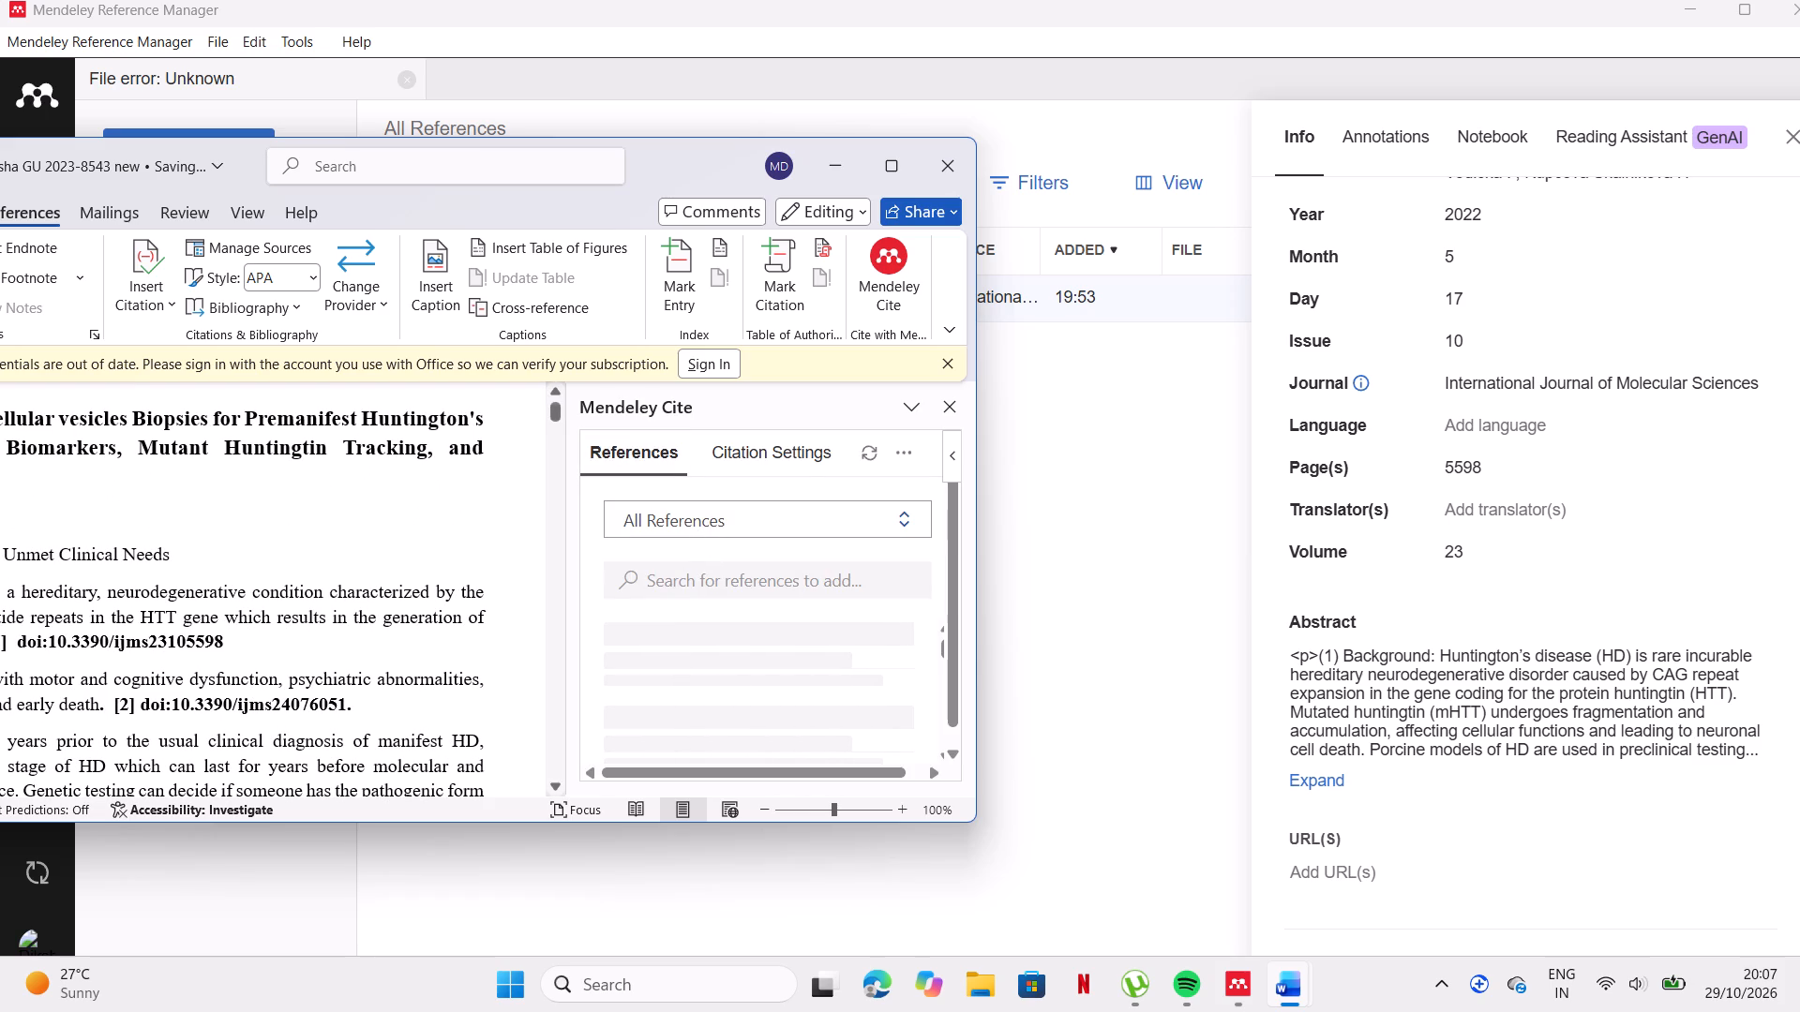
scroll(322, 709, left, 1)
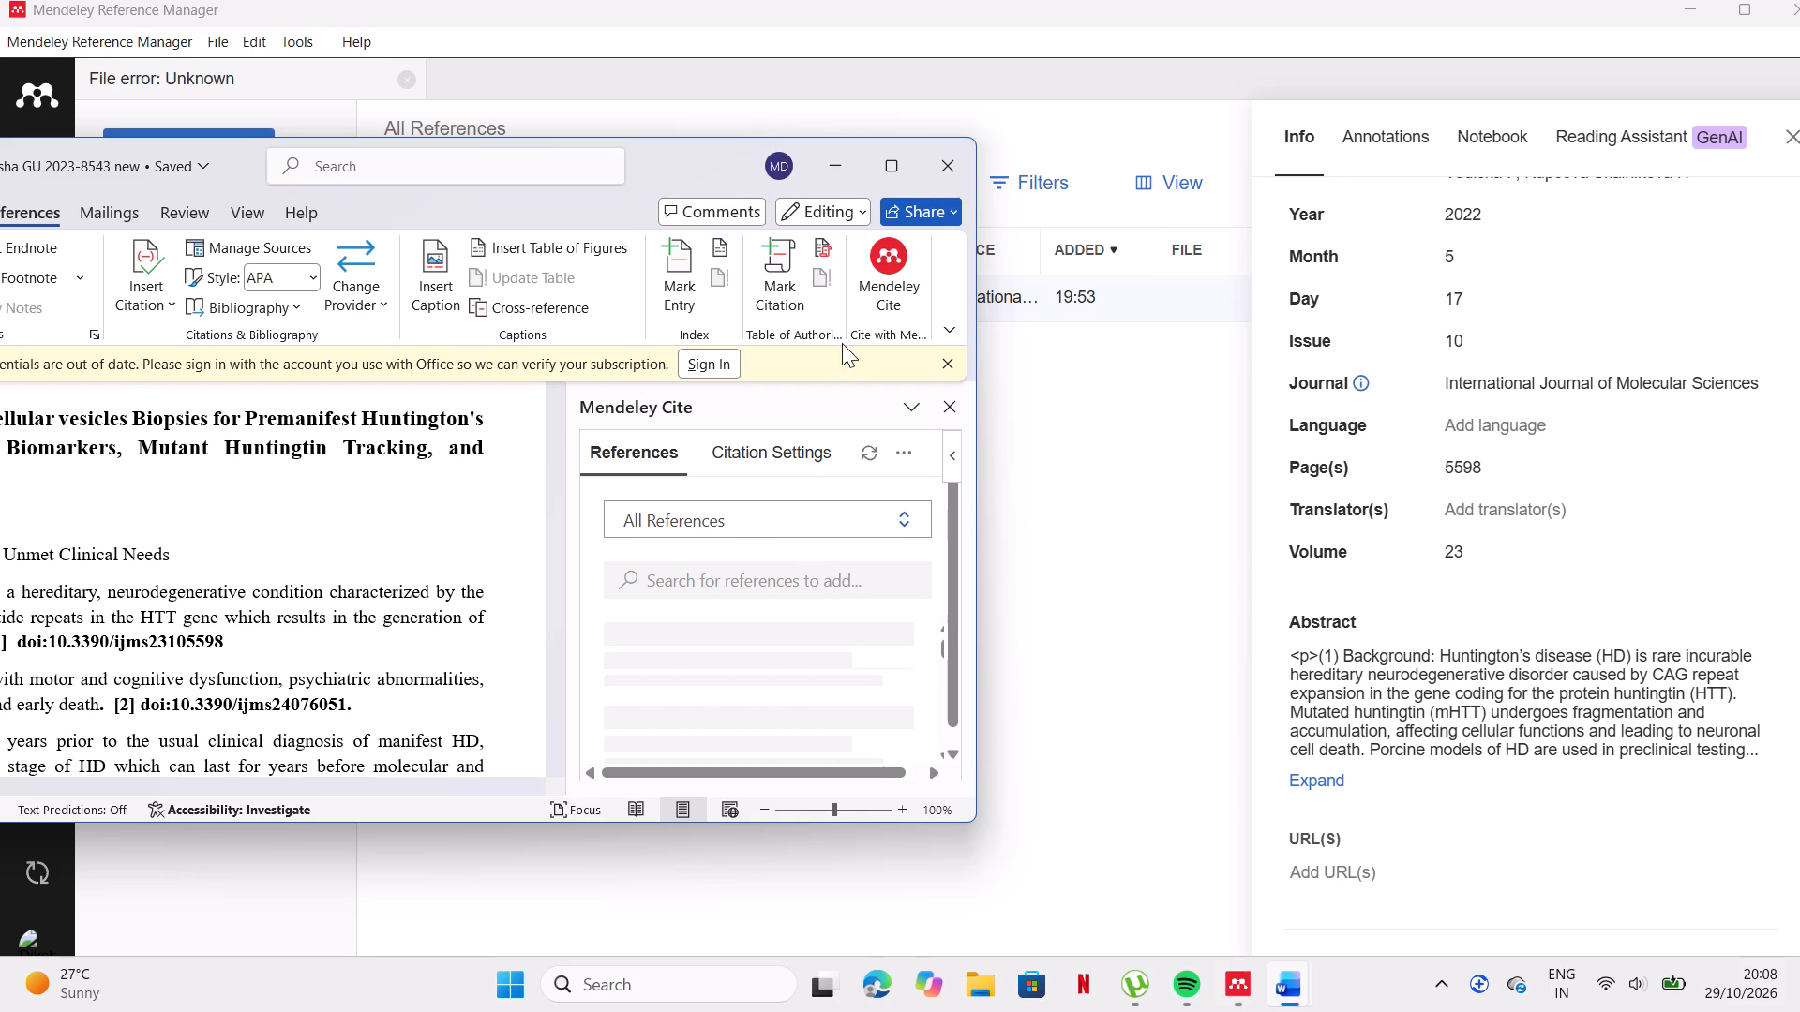
click(872, 261)
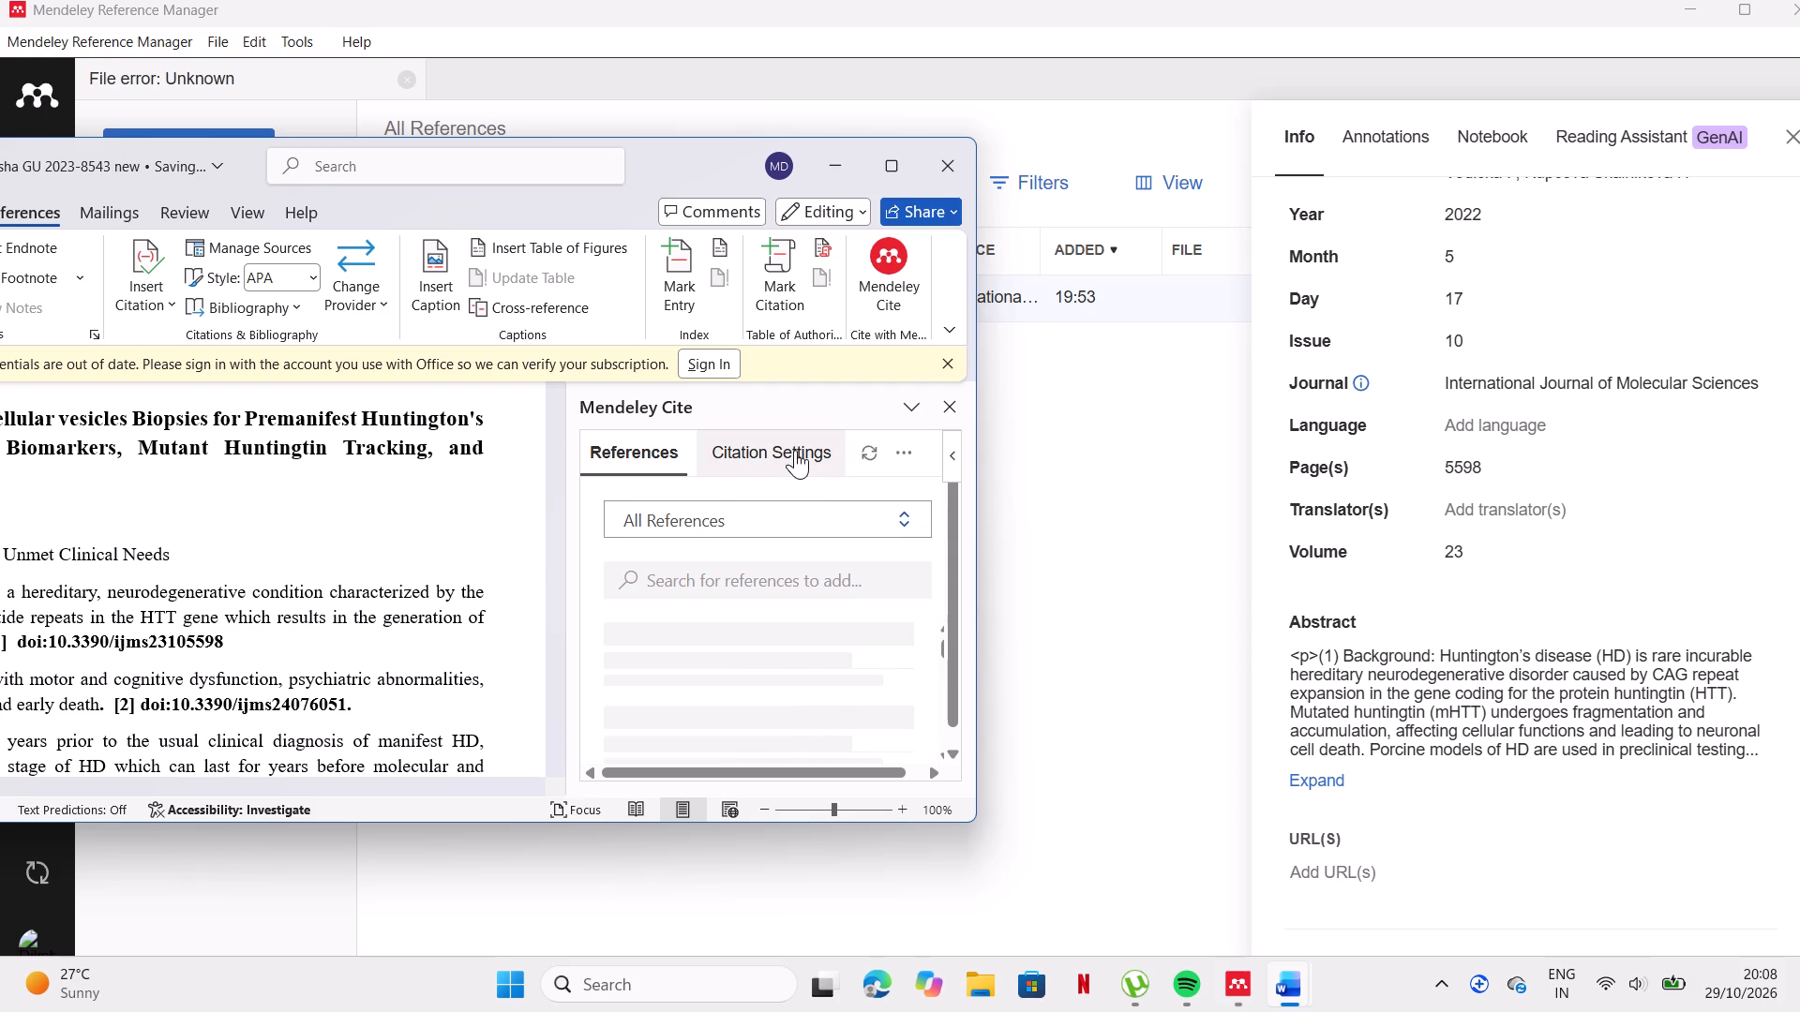
Look through Mendeley Cite's citation style options, including the online search for another style, and return to the style list.
click(795, 450)
click(732, 577)
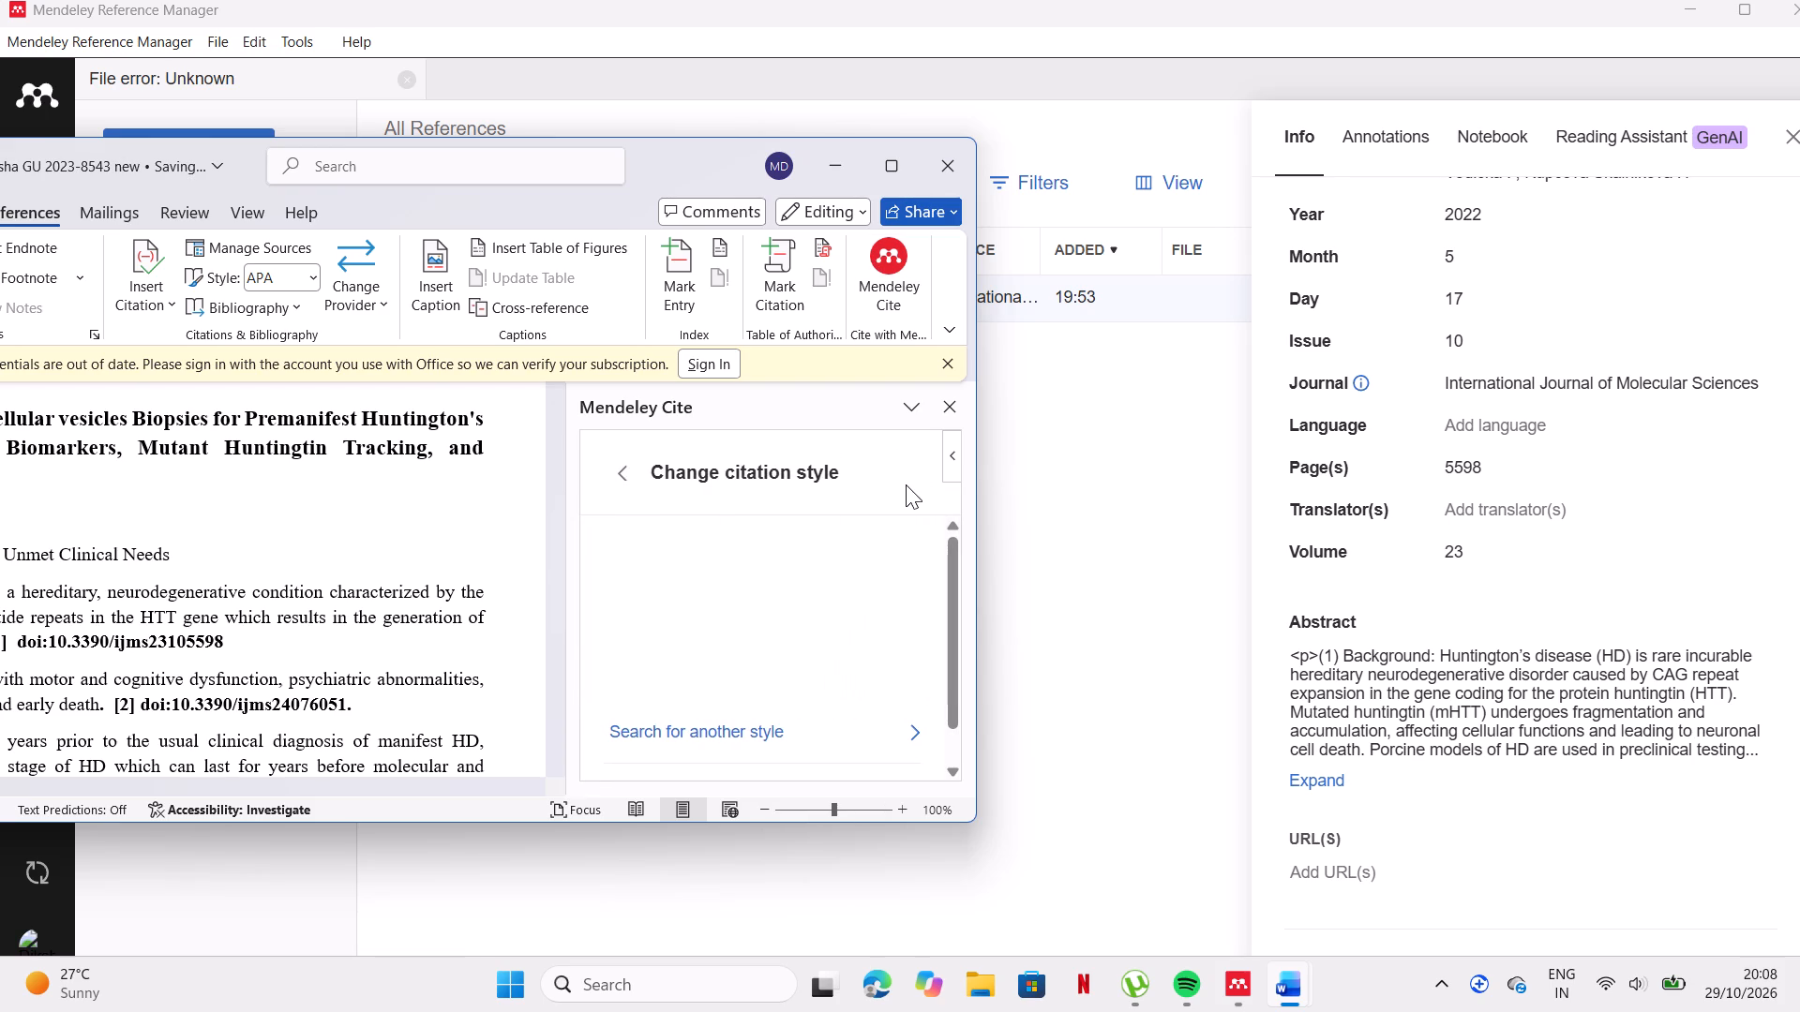
click(892, 737)
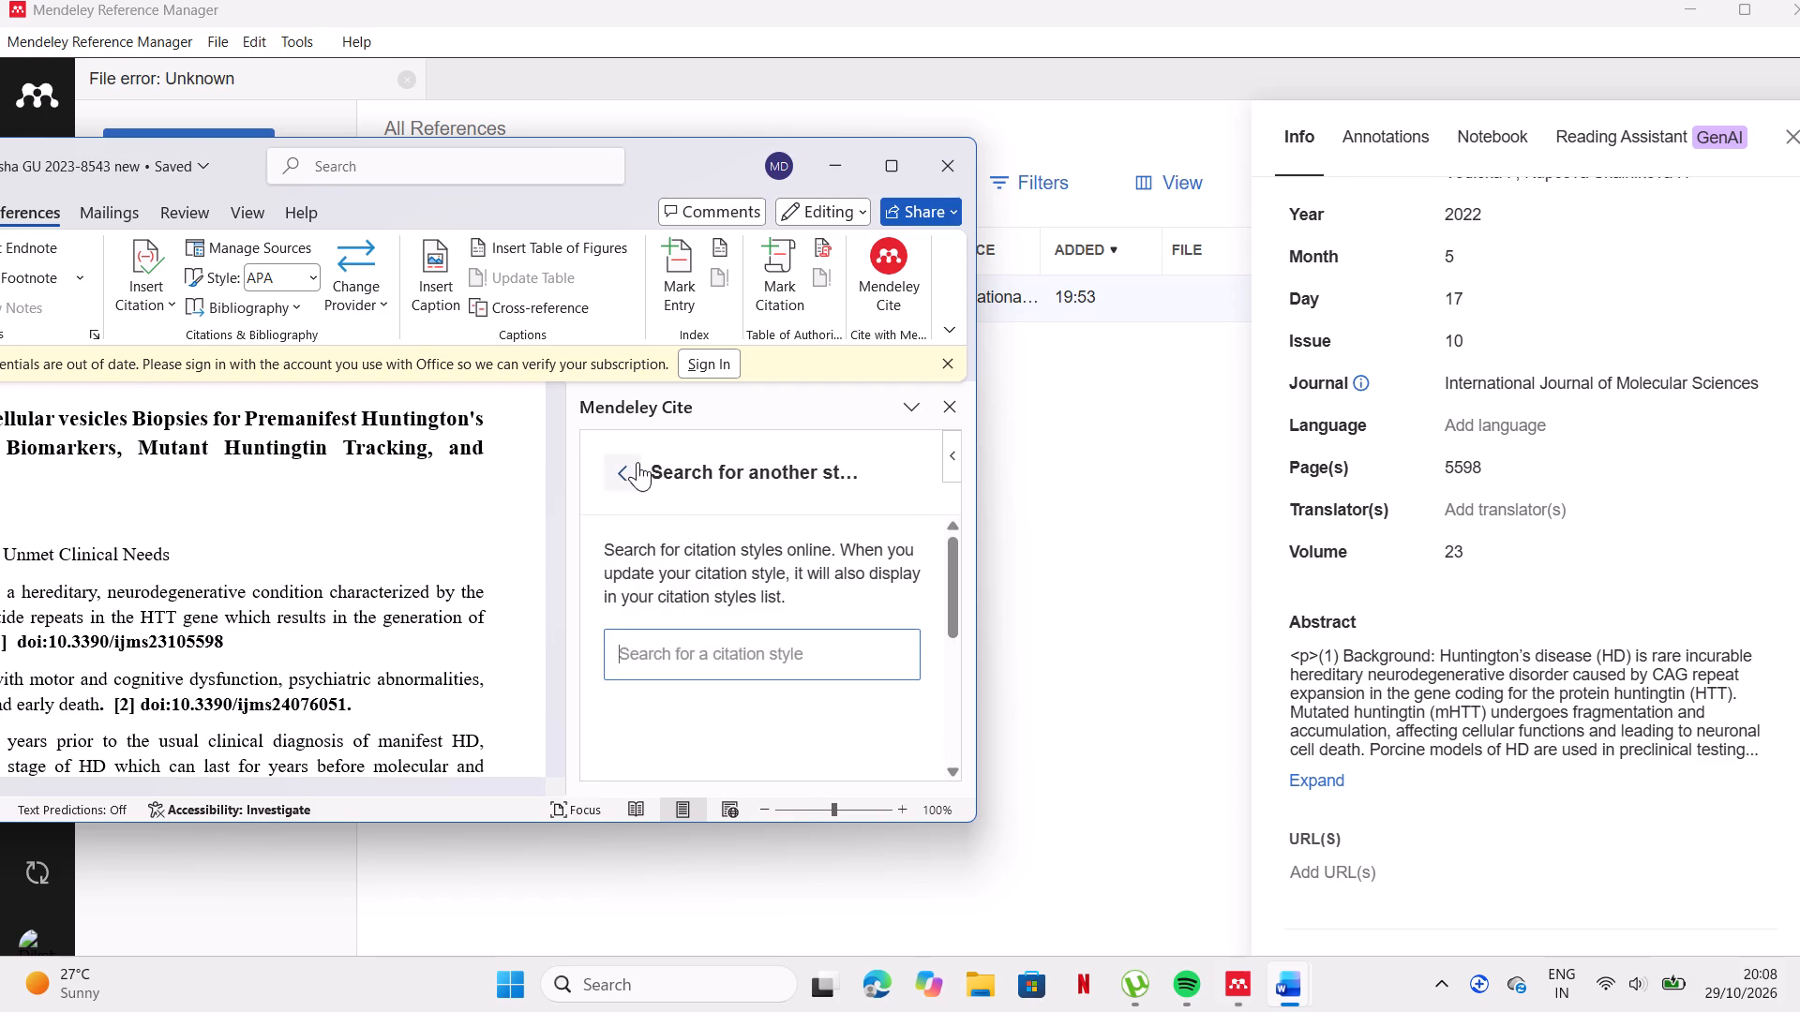
click(641, 464)
scroll(766, 591, down, 4)
scroll(766, 591, up, 4)
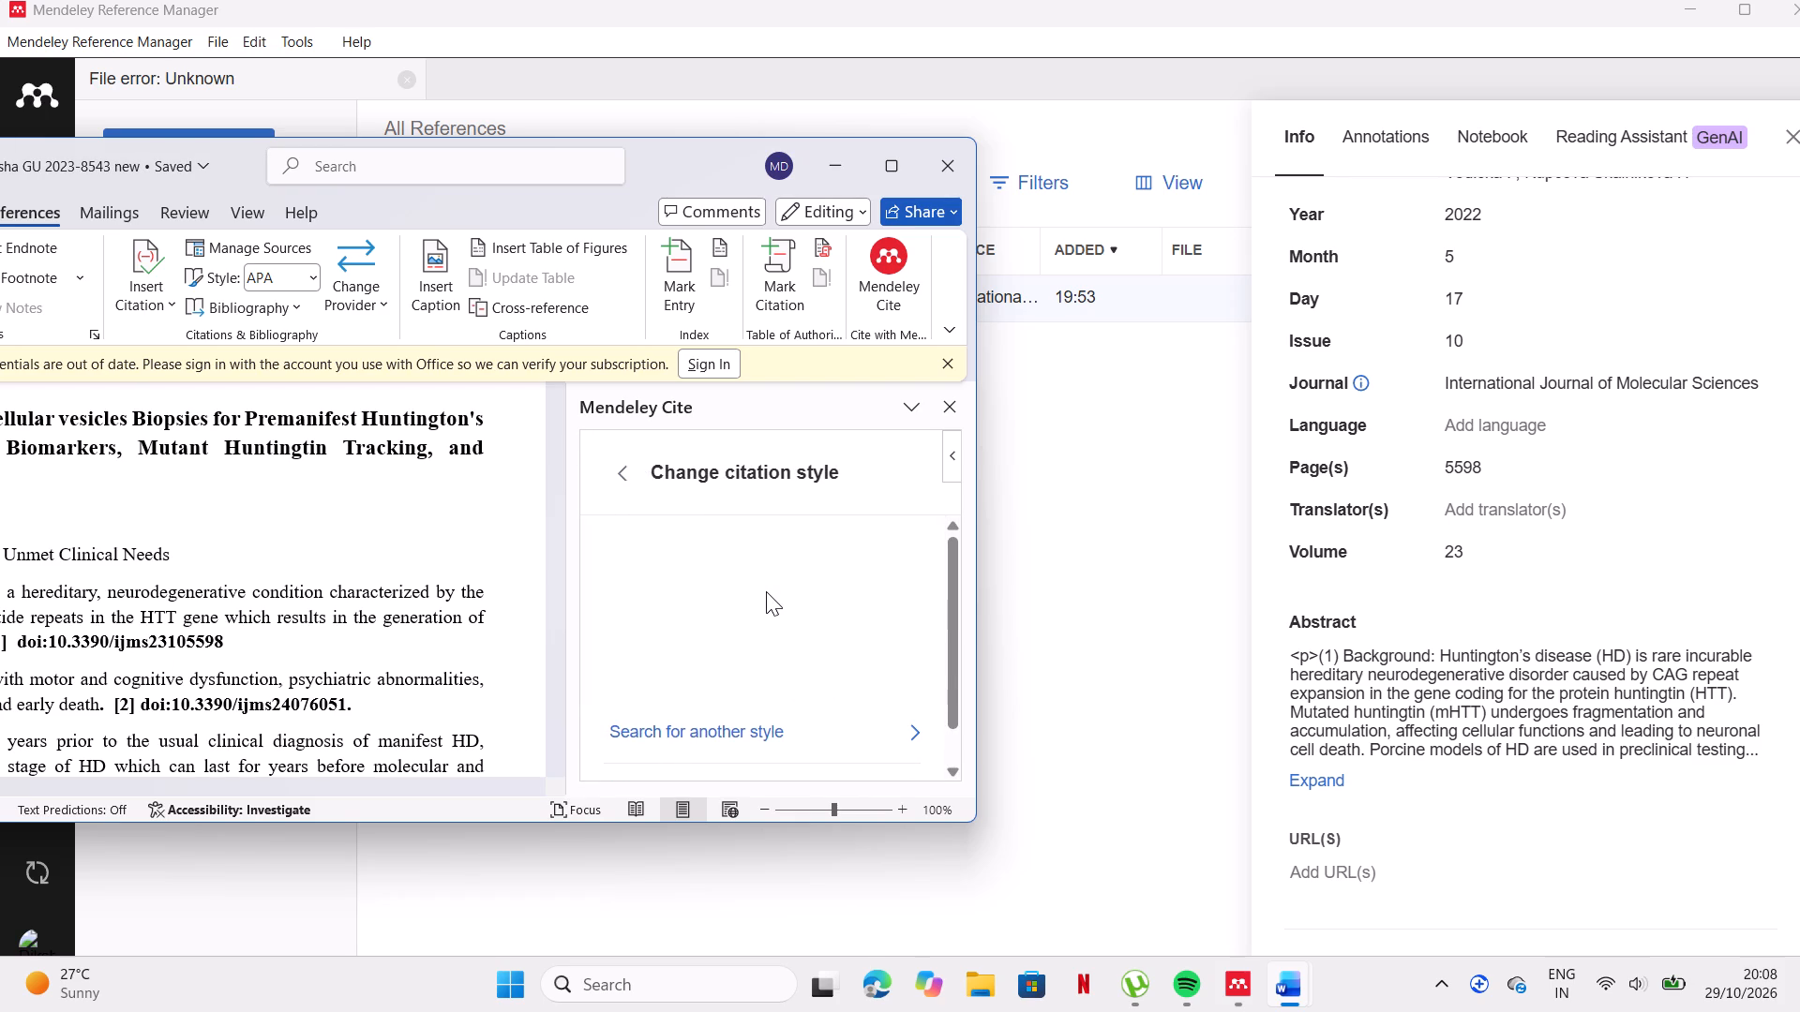
Close the Word document and Mendeley Reference Manager.
click(944, 171)
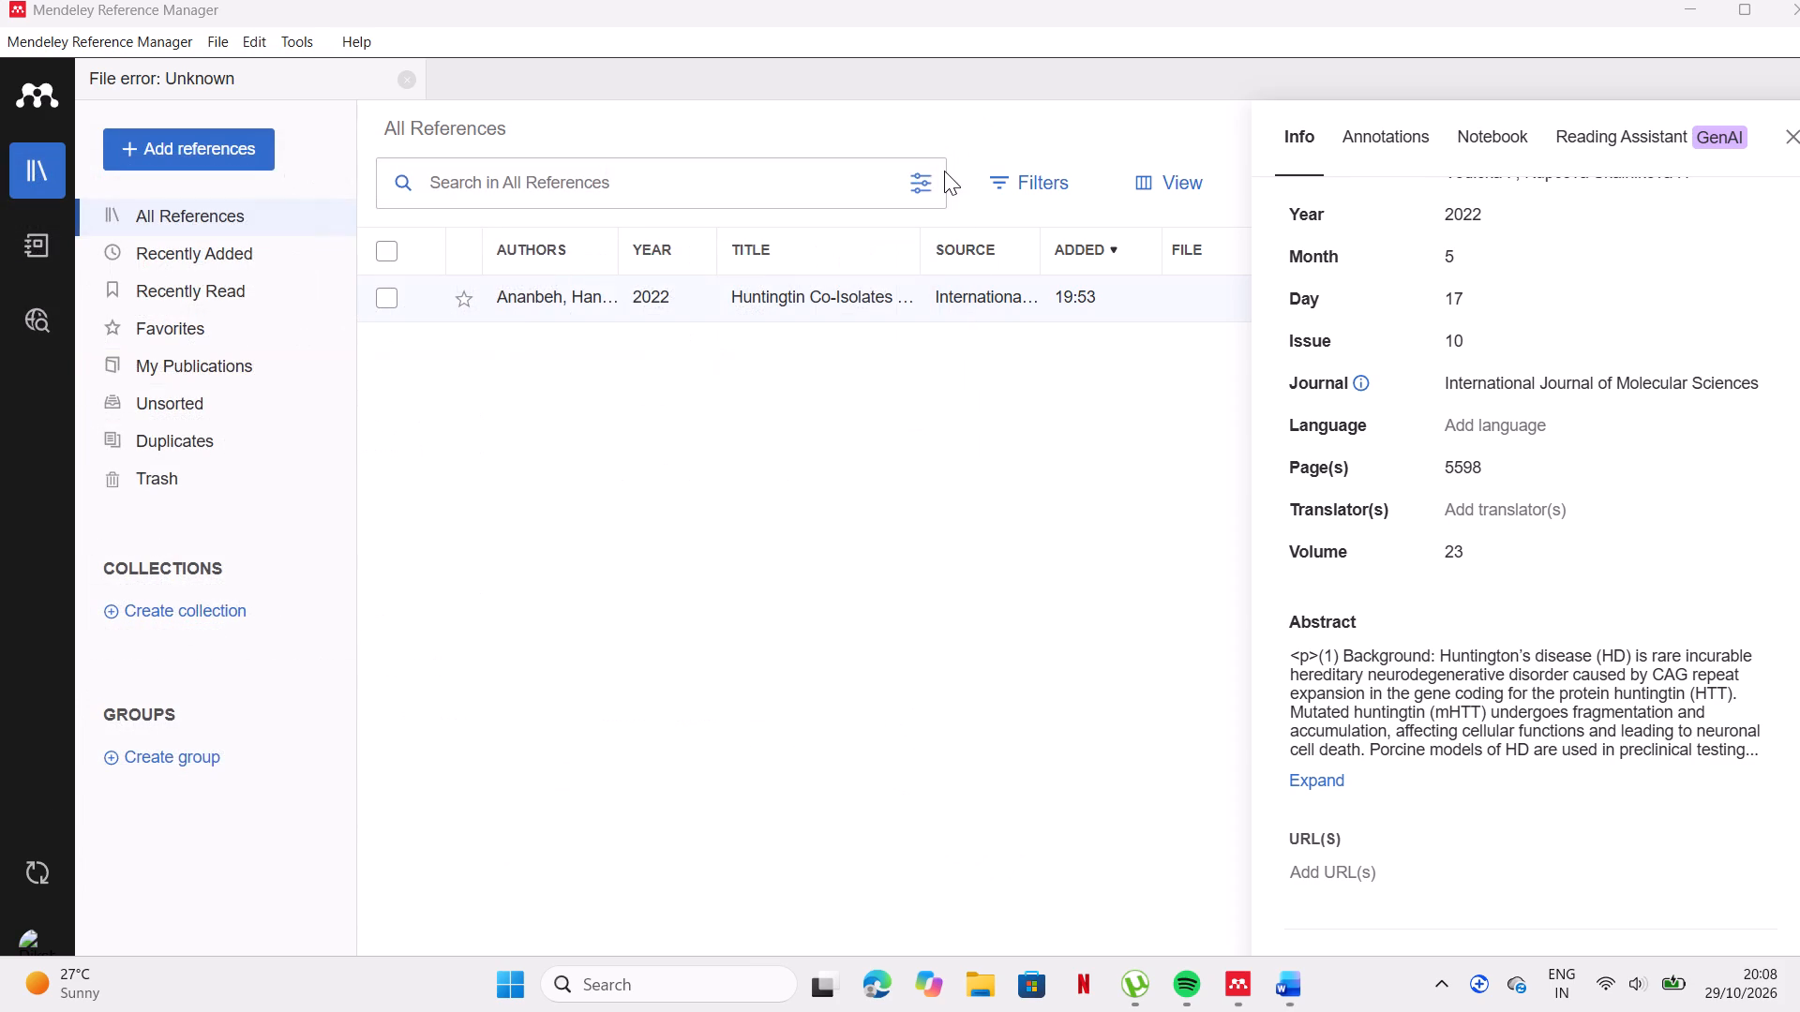
click(1799, 3)
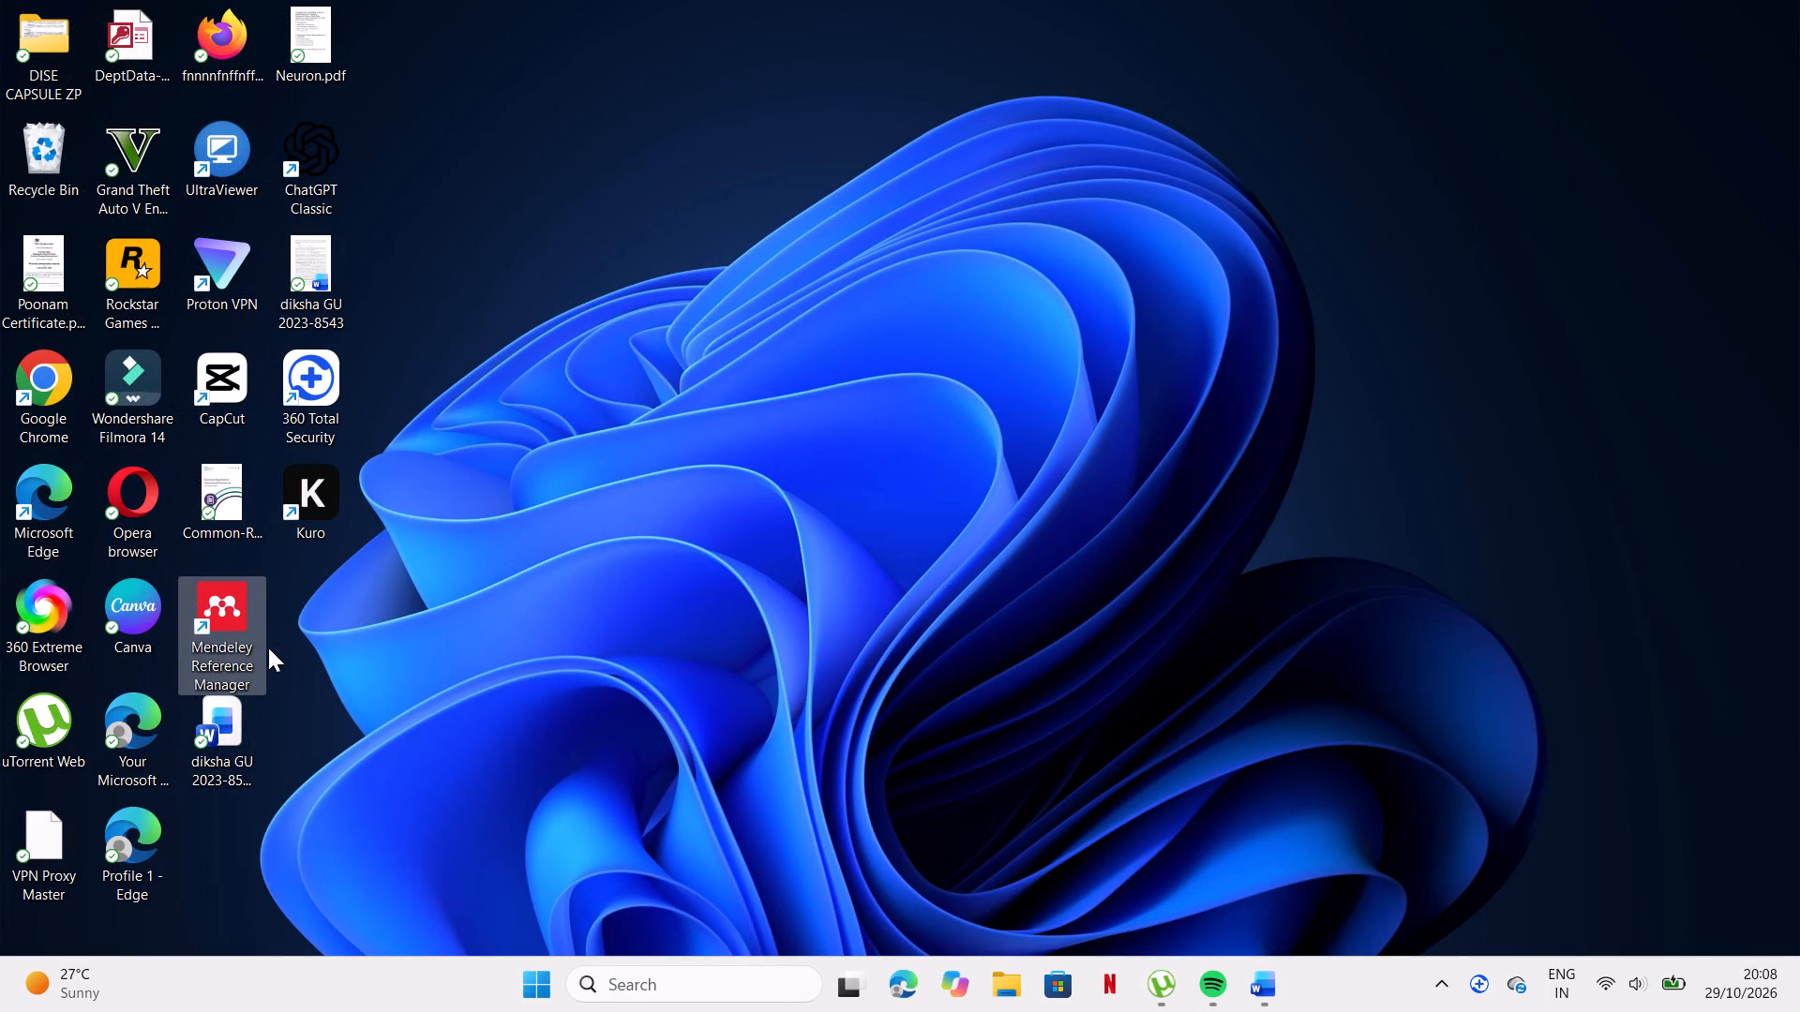
Refresh the Windows desktop.
right_click(484, 804)
right_click(484, 804)
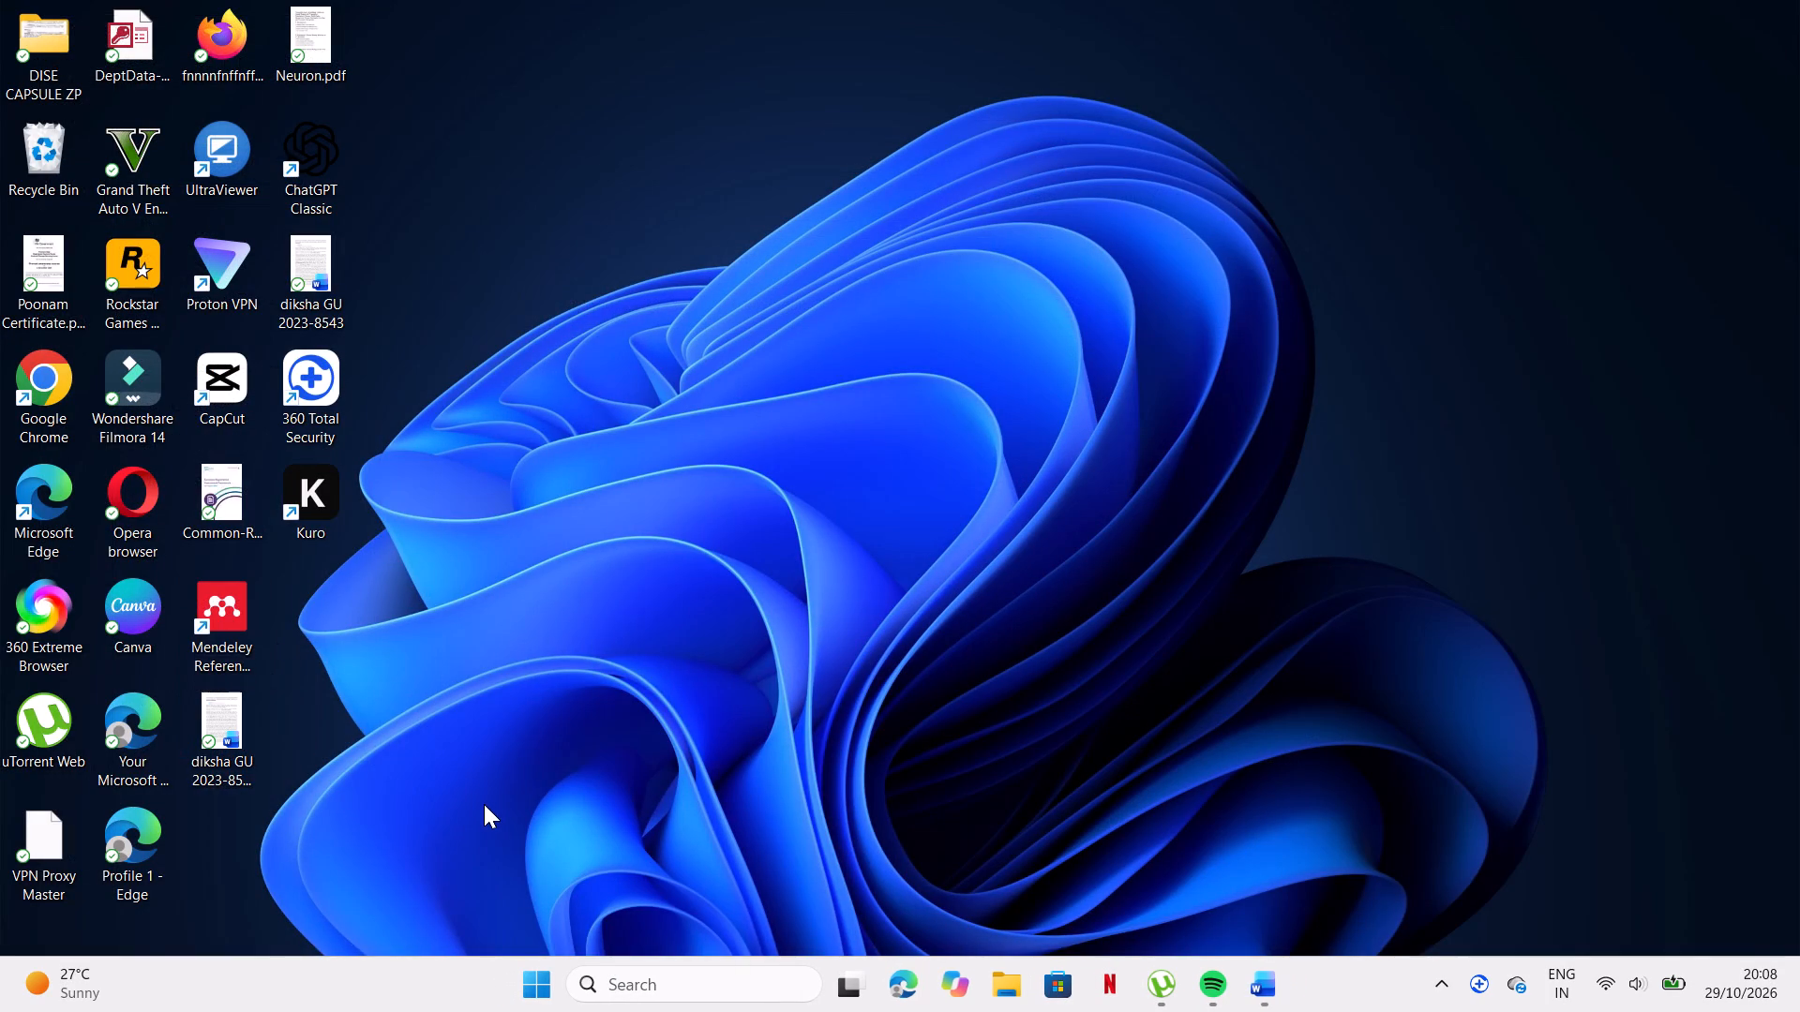
click(539, 522)
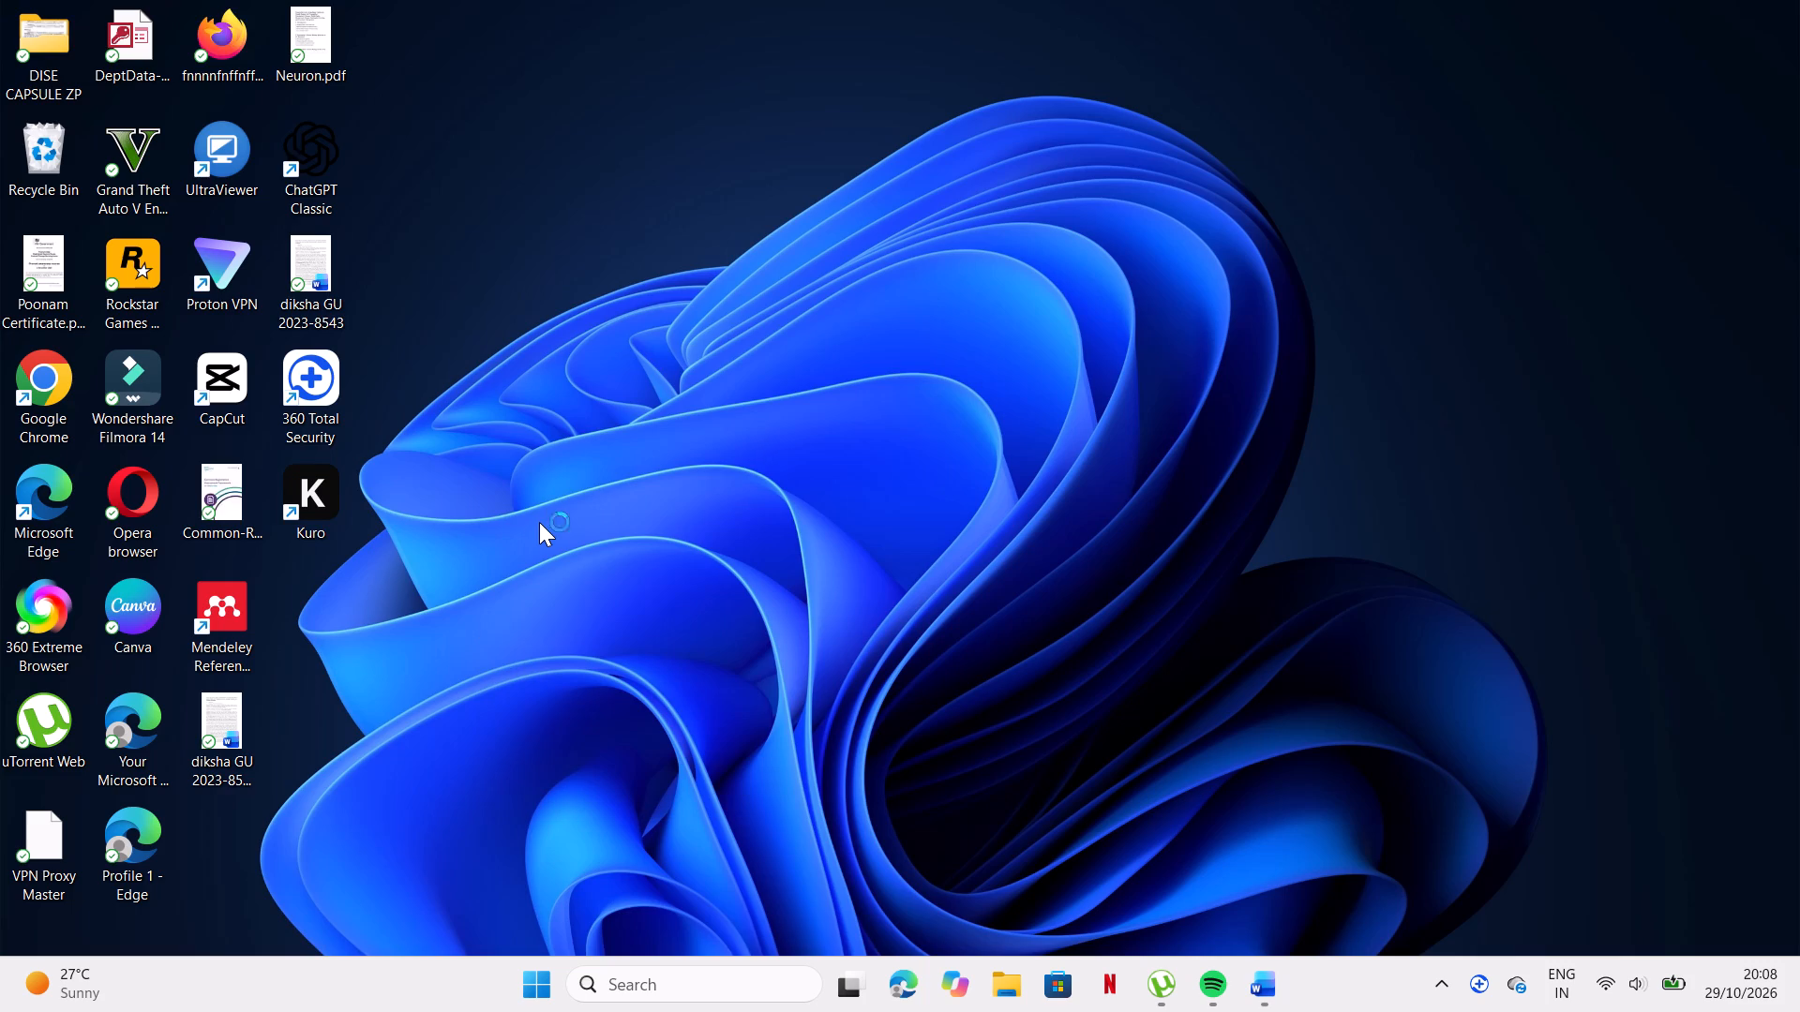
right_click(539, 522)
double_click(598, 237)
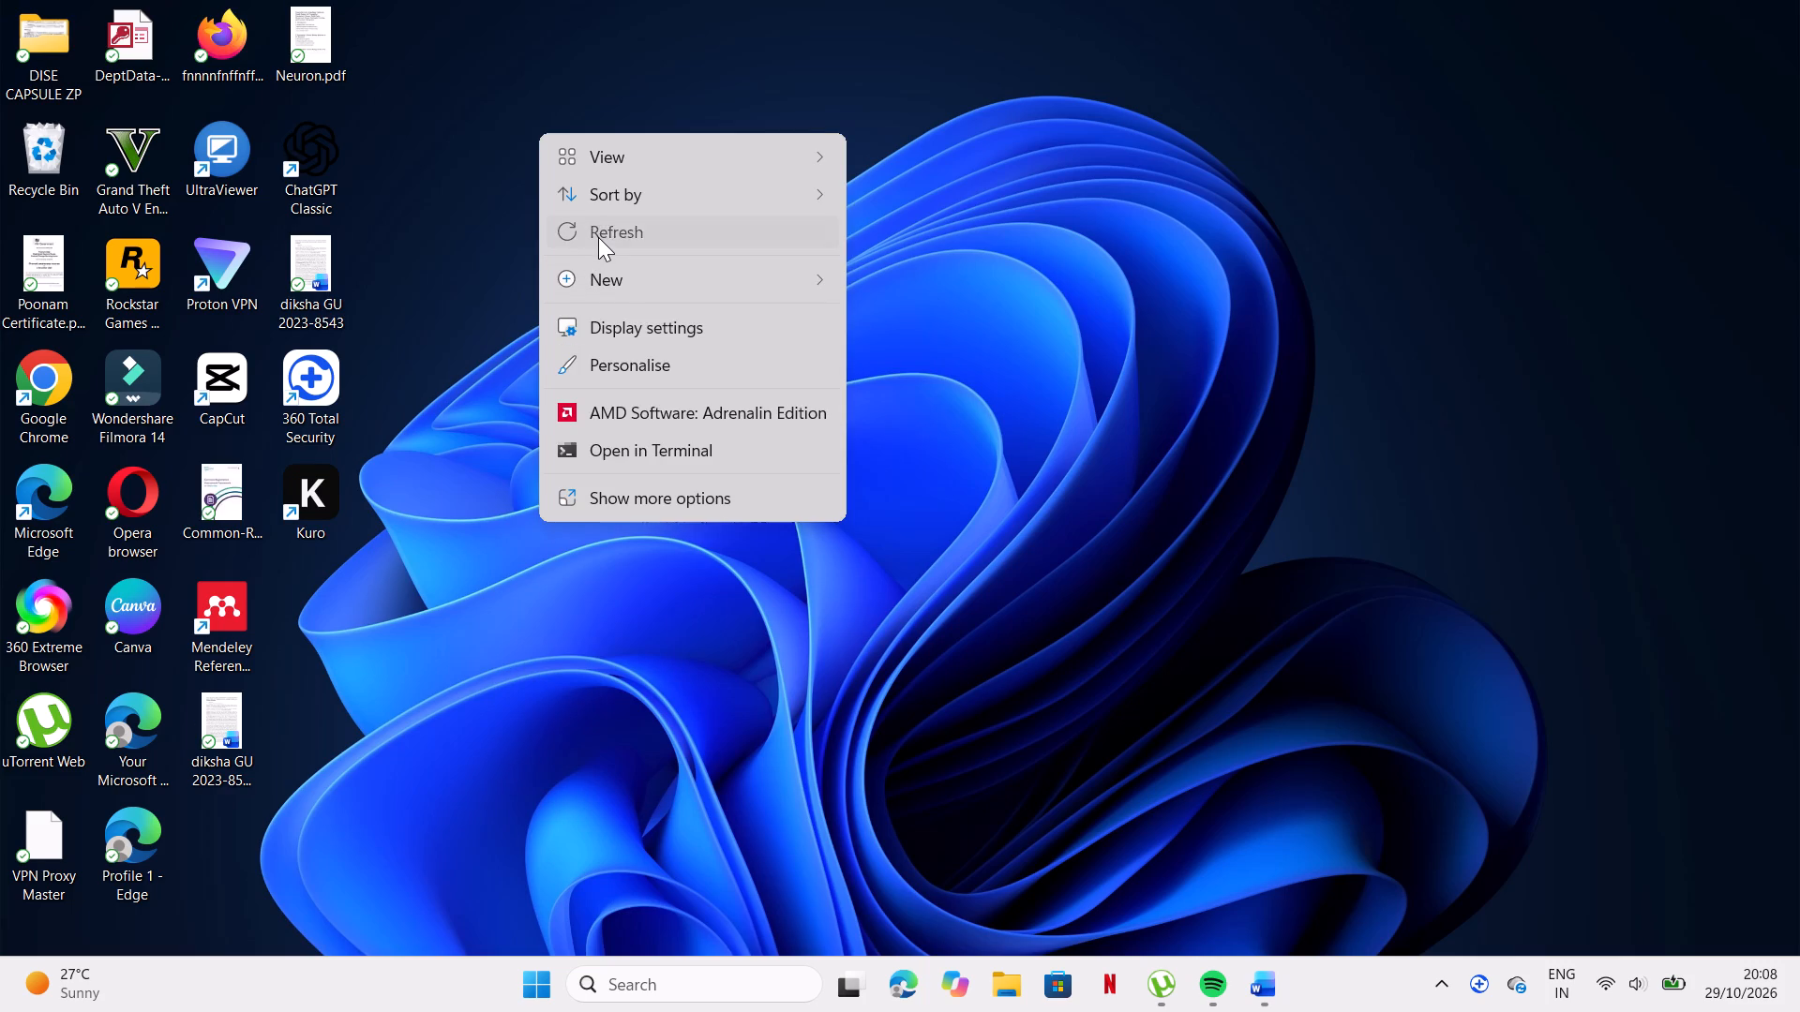
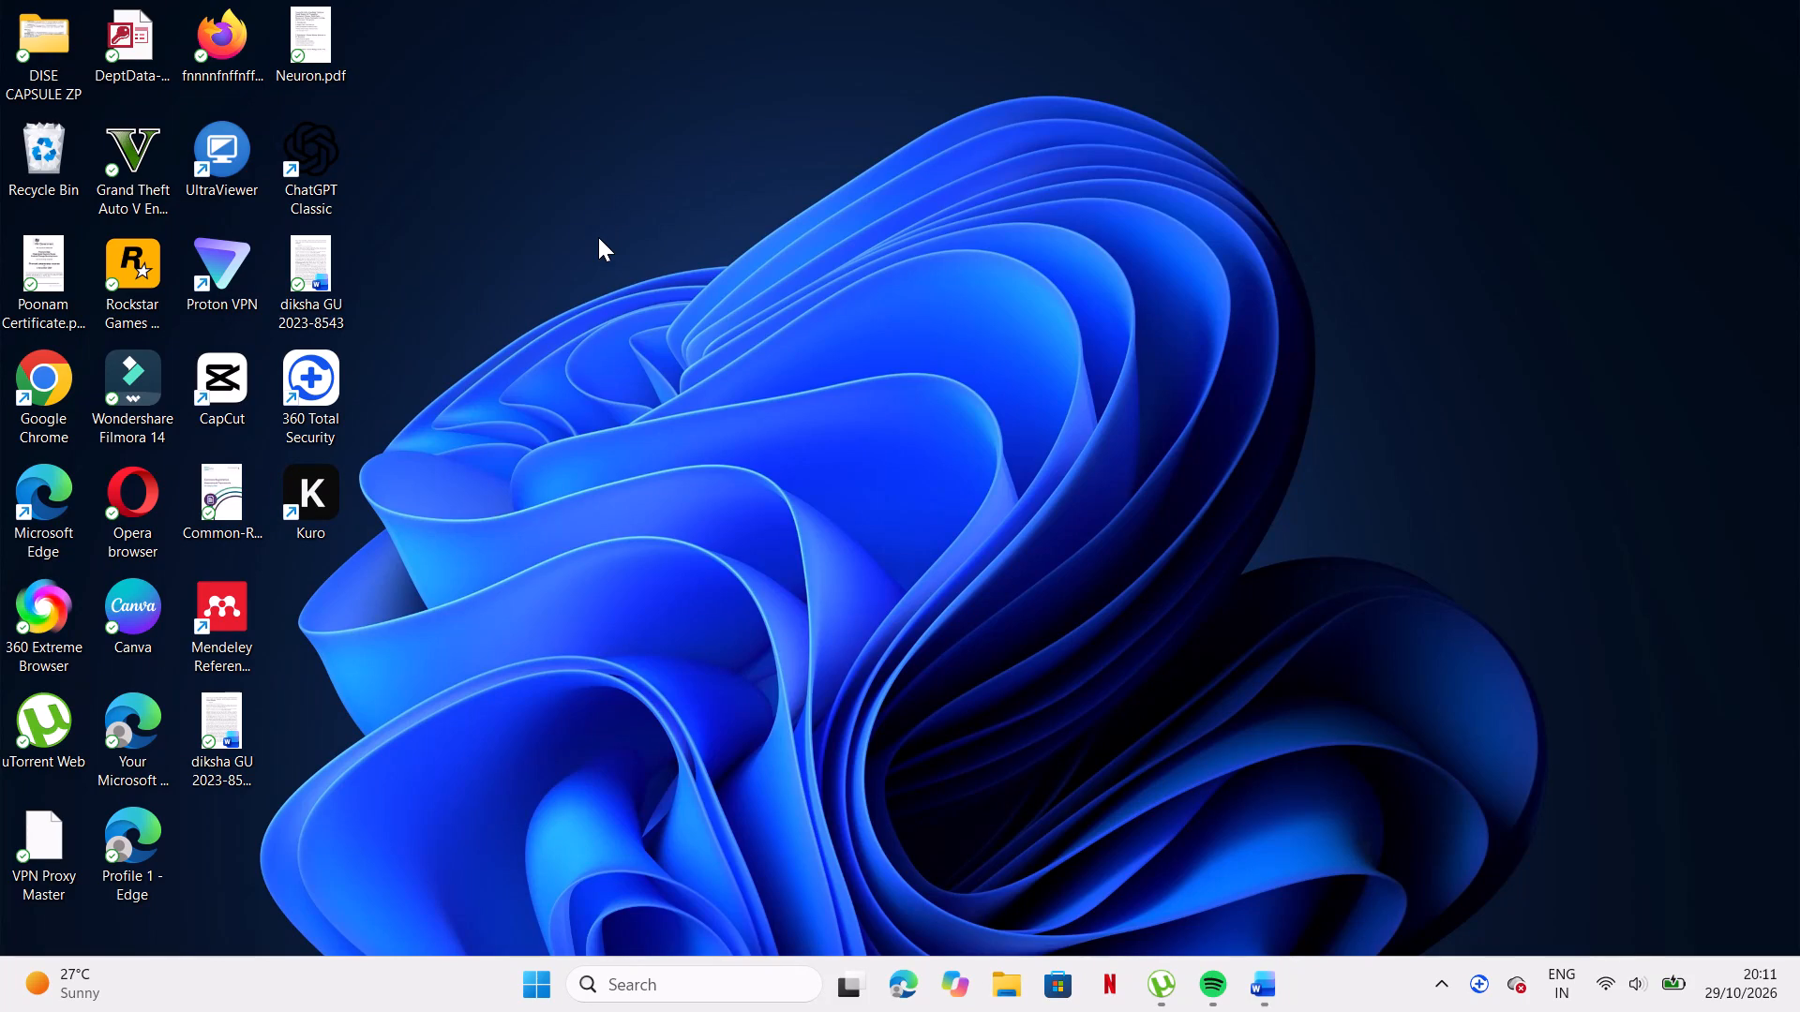
Launch Mendeley Reference Manager from the desktop to bring up its All References library.
click(225, 606)
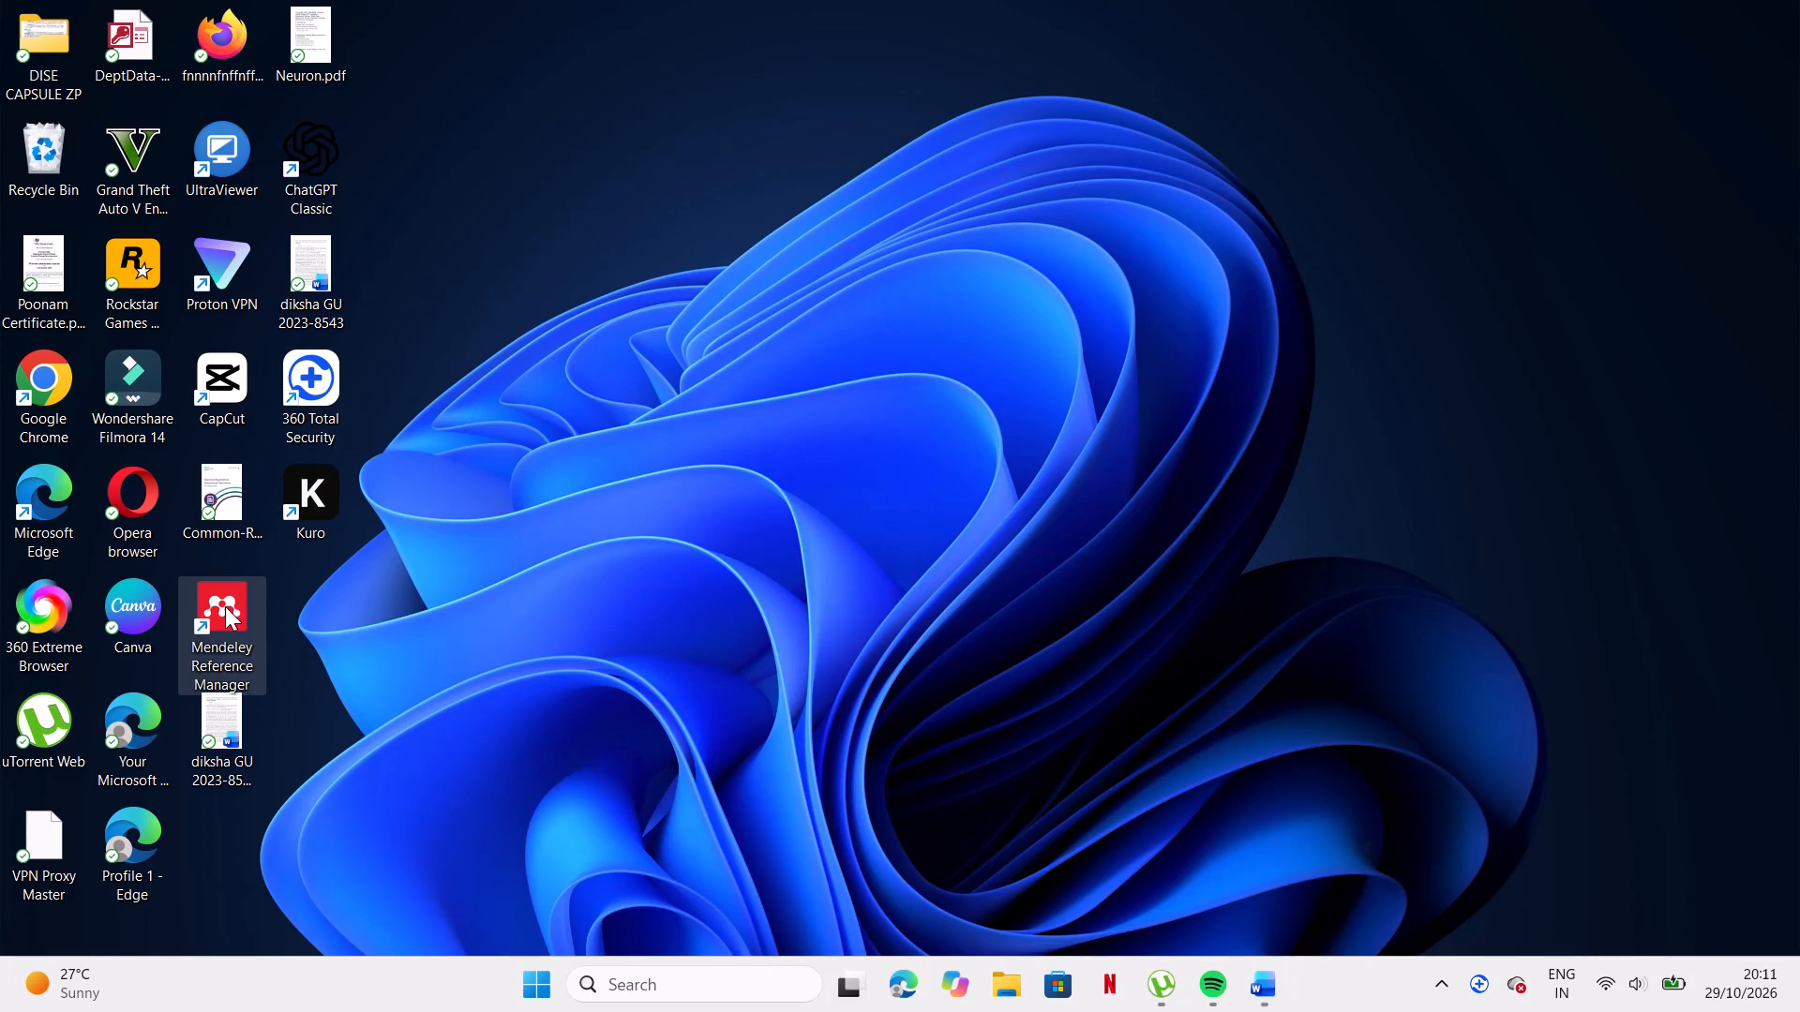
double_click(225, 606)
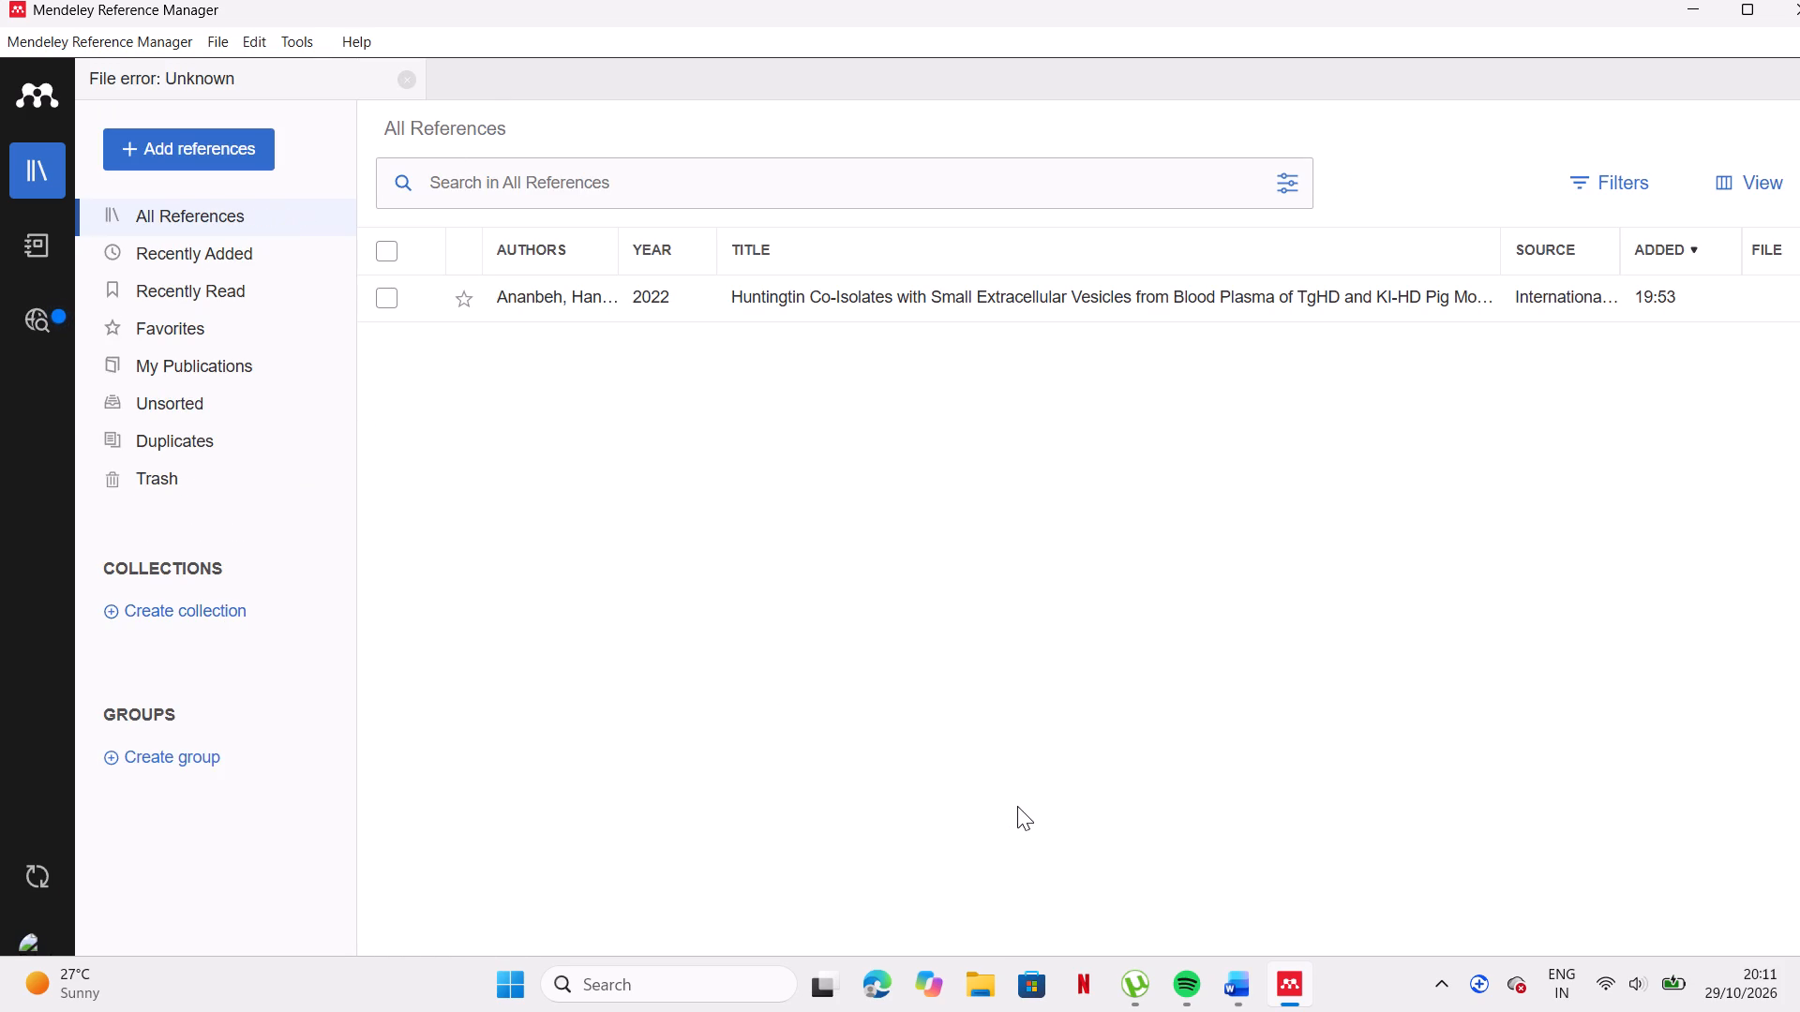
click(1125, 542)
drag(1125, 542, 996, 543)
click(895, 519)
Sync the Mendeley Reference Manager library.
click(37, 342)
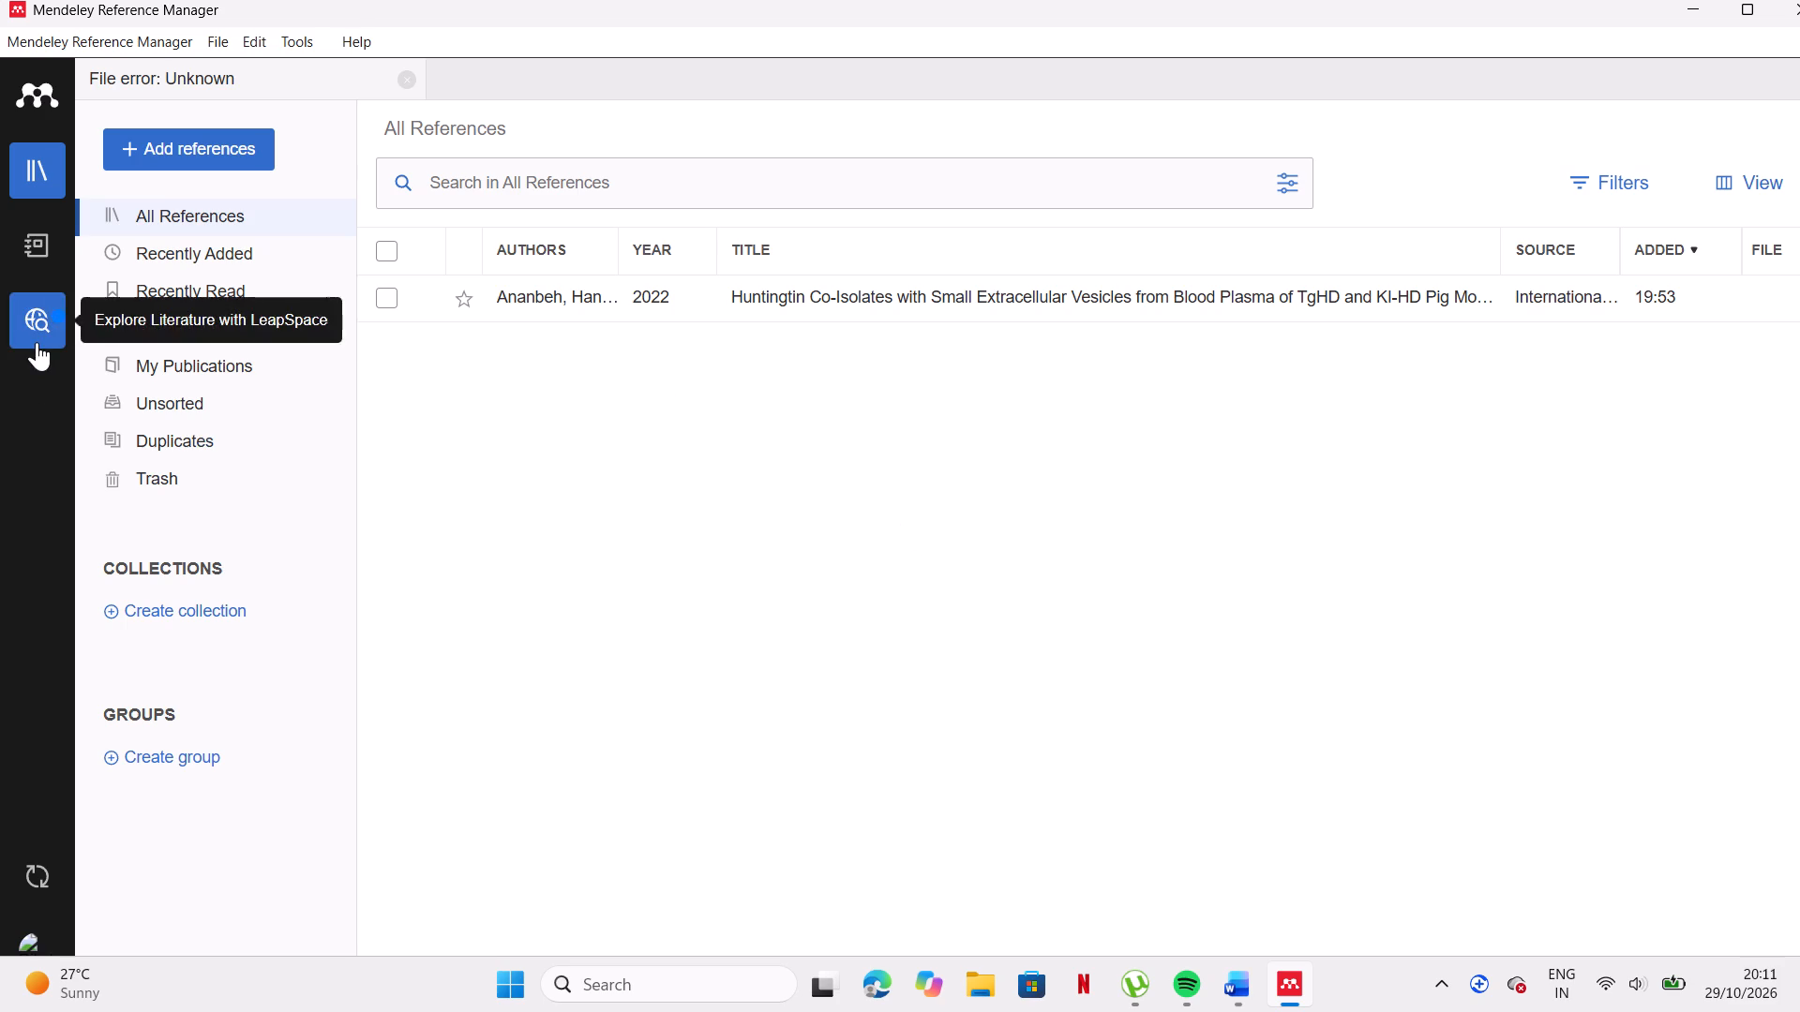
click(37, 342)
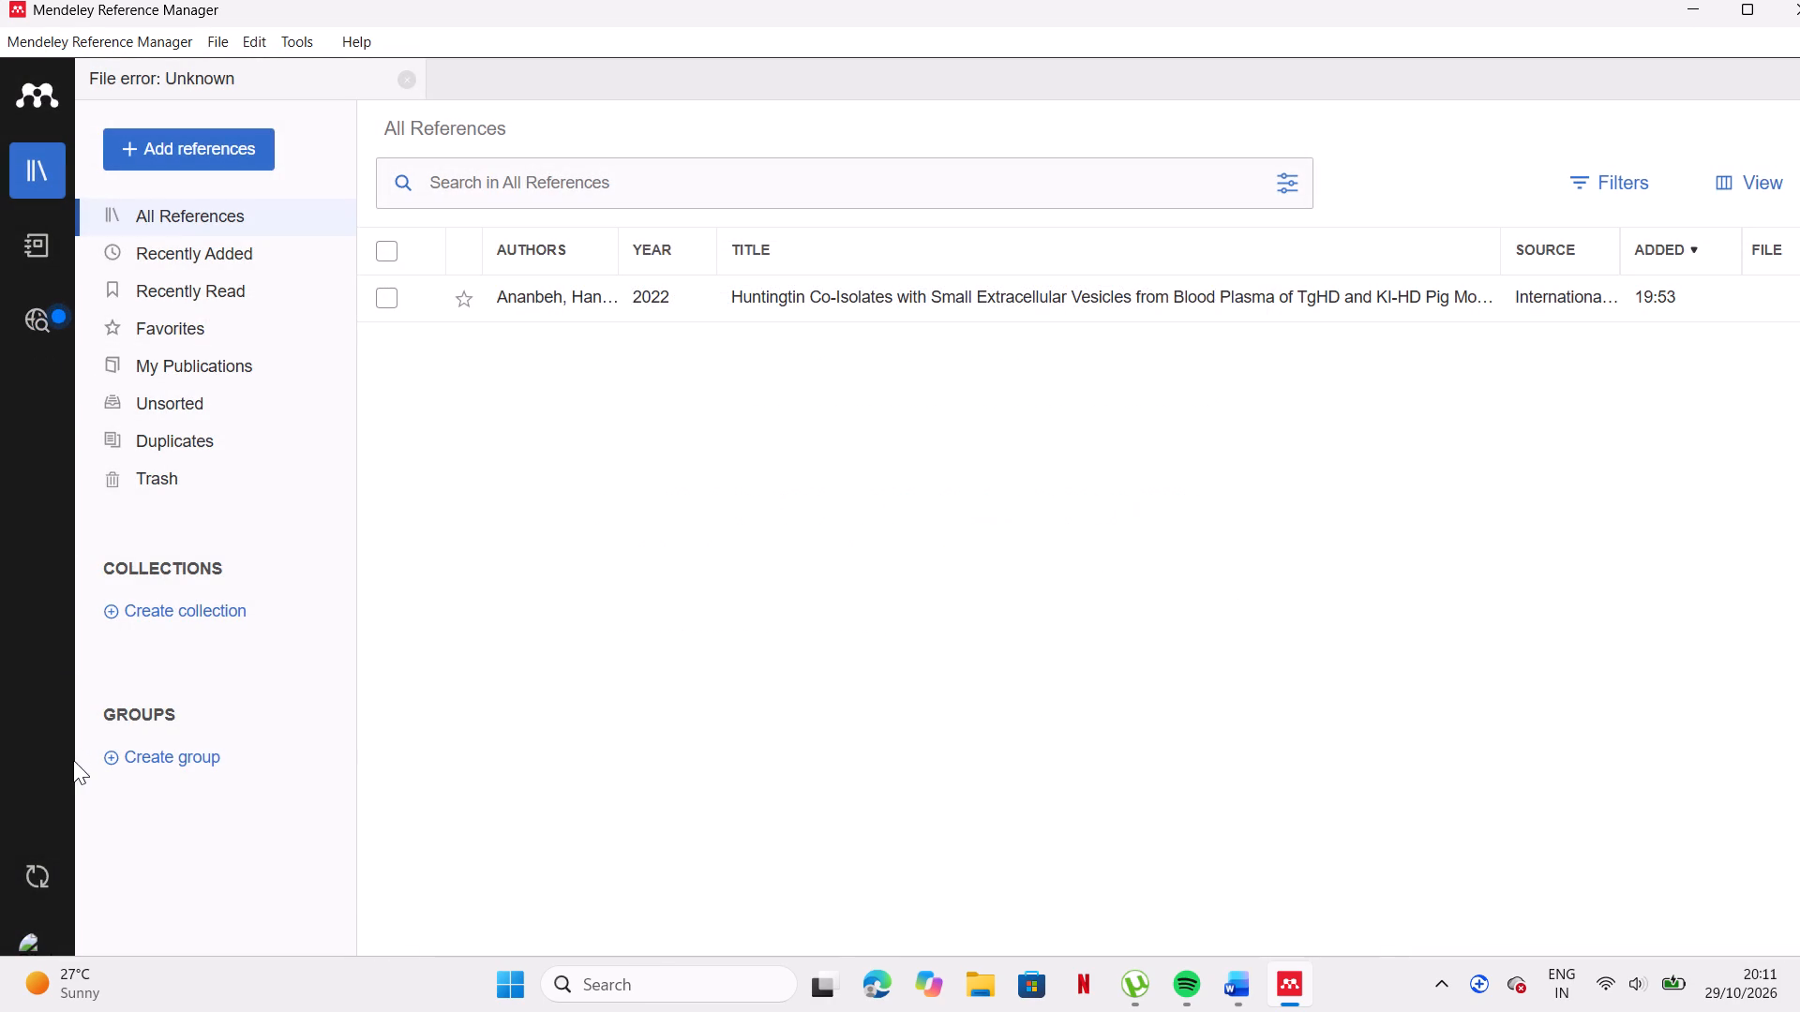
click(52, 902)
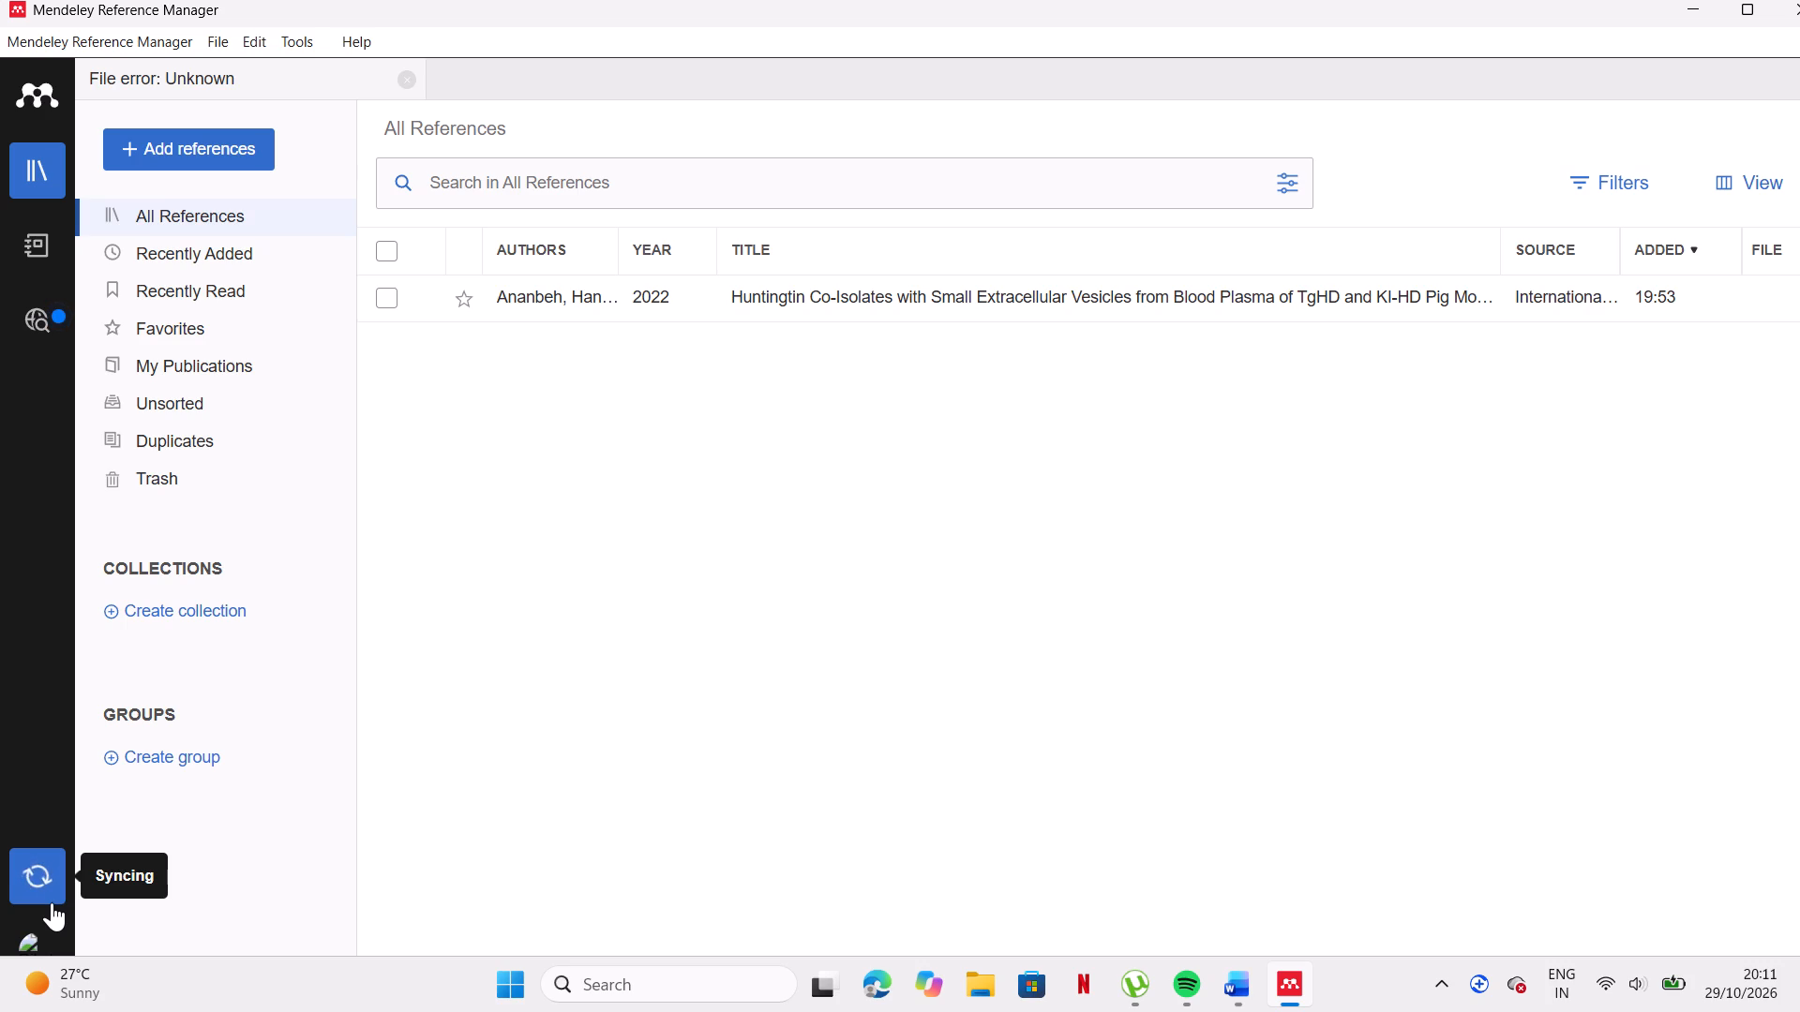
click(516, 886)
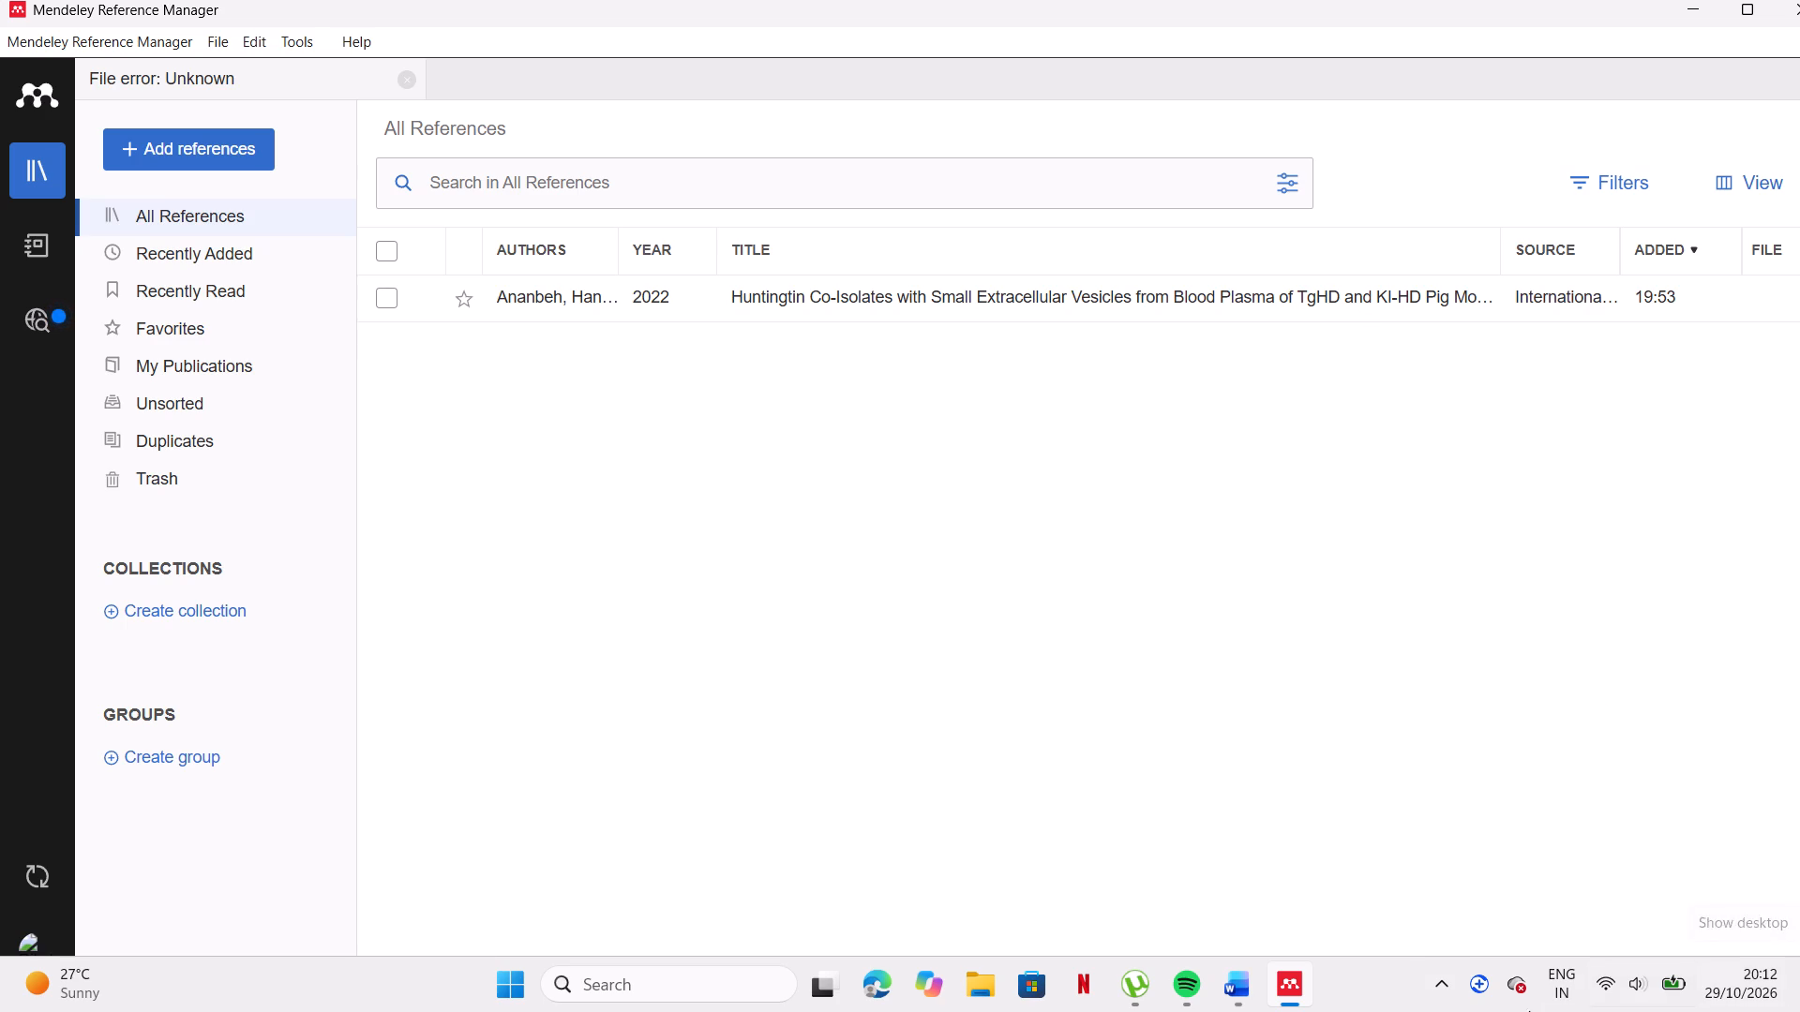
Switch to the Protected View copy of the manuscript in Word, maximize it, and look over its reference tools and first pages.
click(1222, 1000)
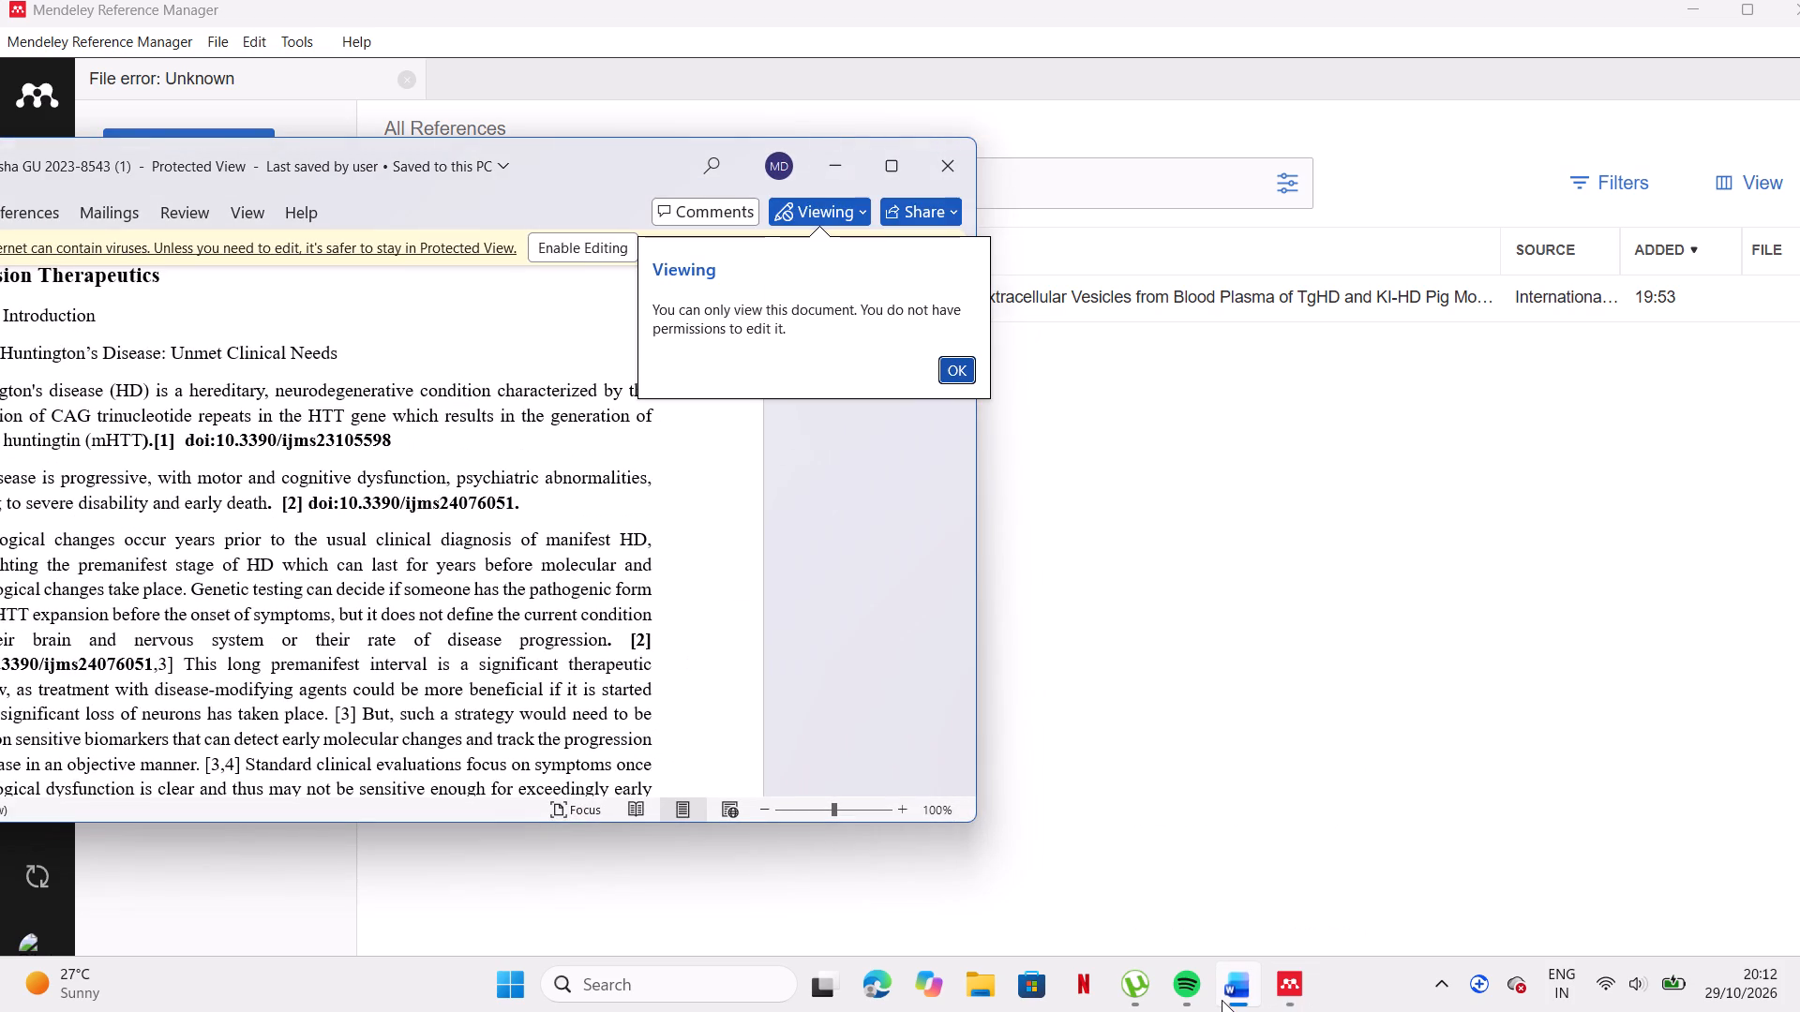
click(958, 372)
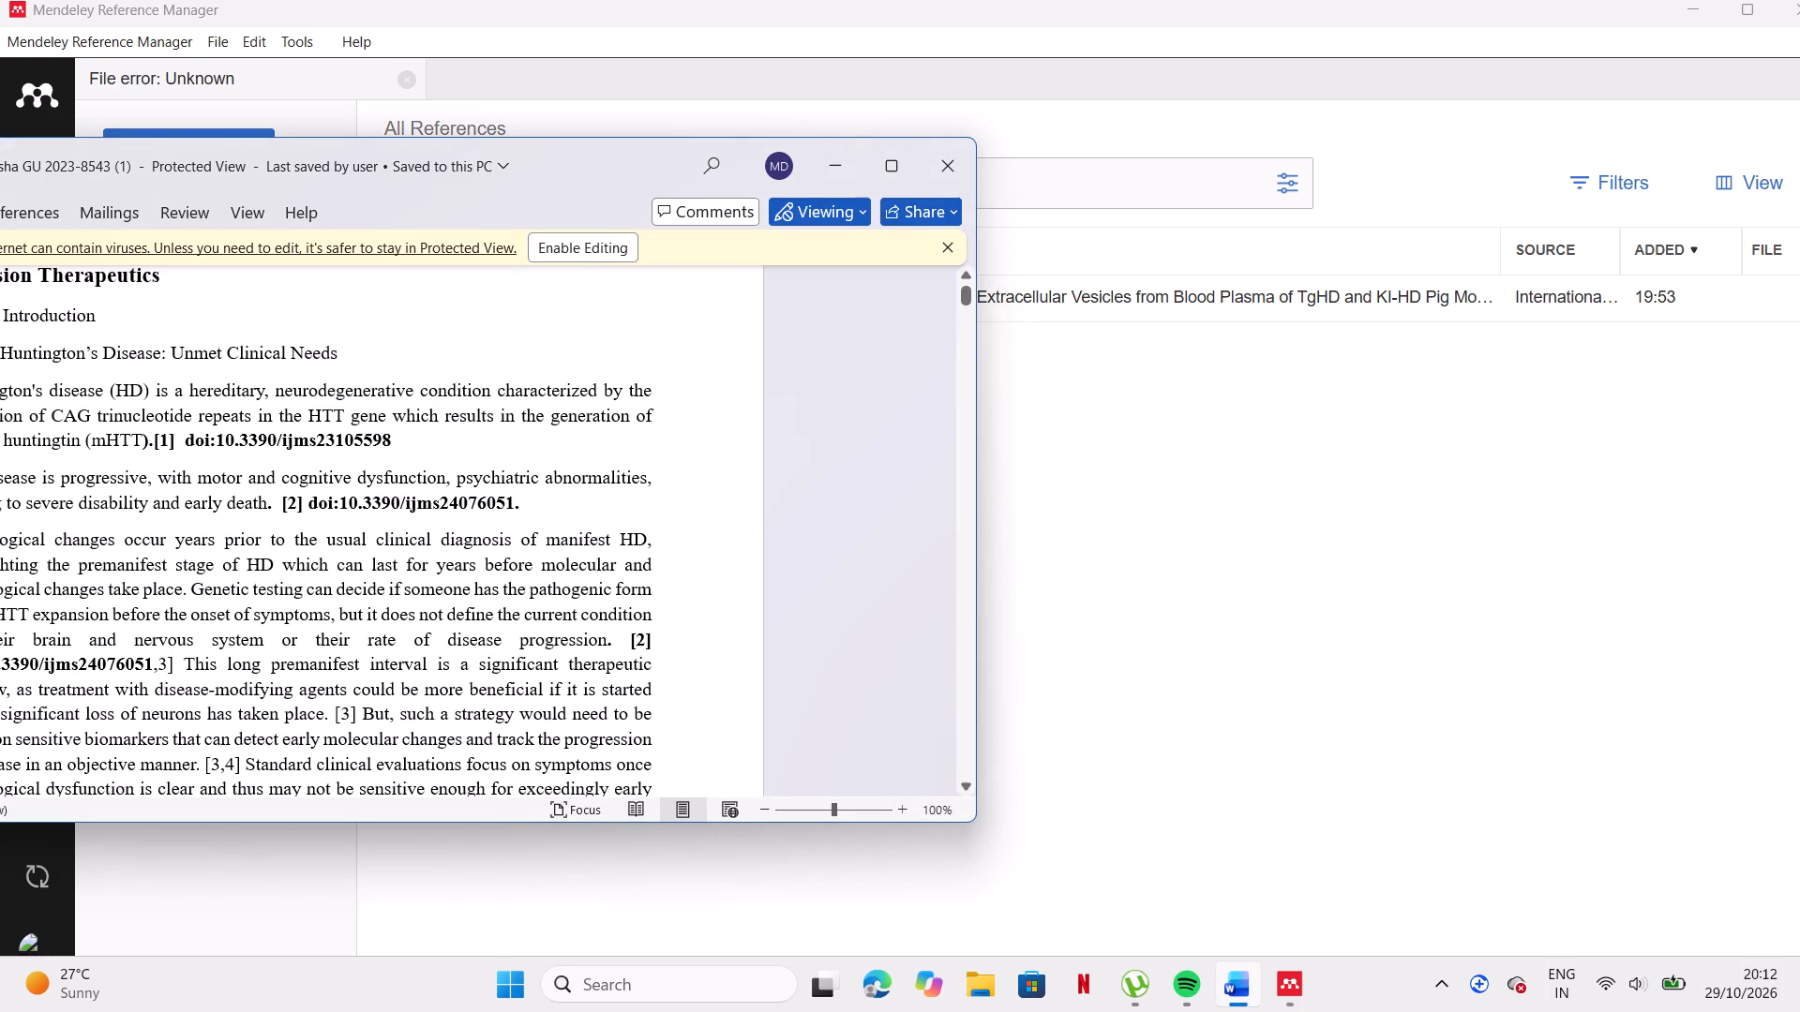
click(892, 151)
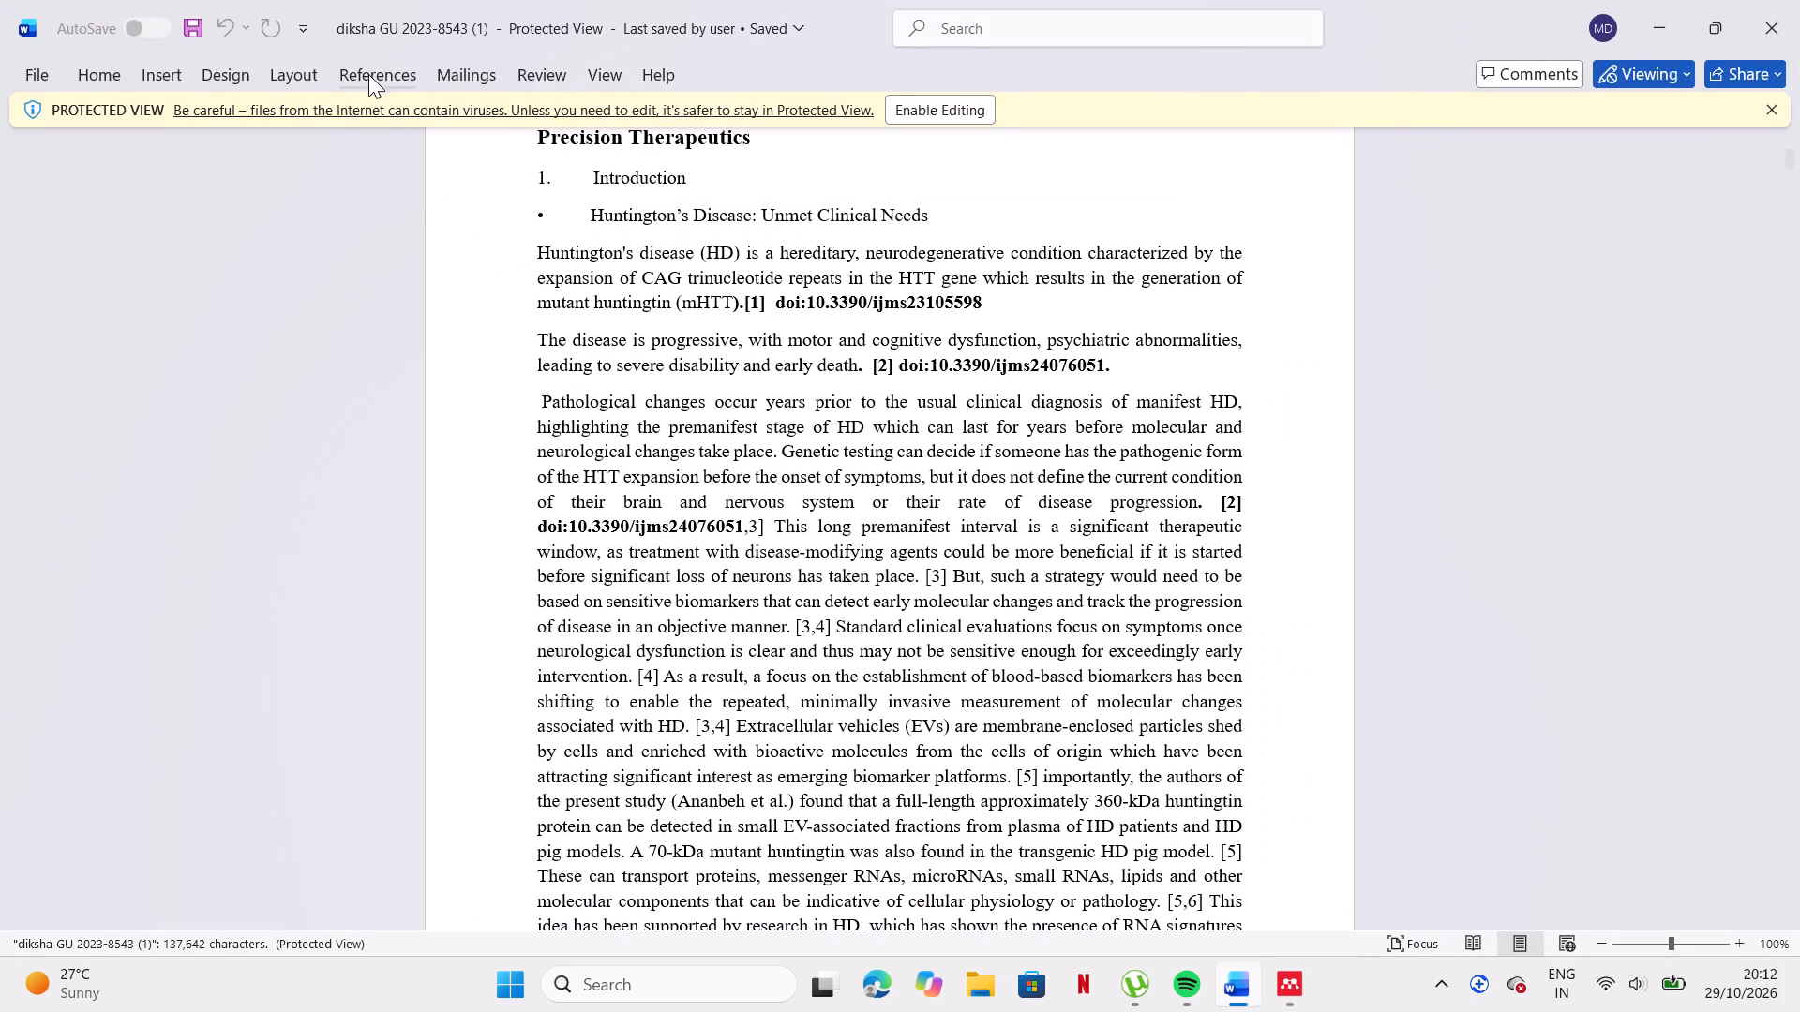
click(376, 74)
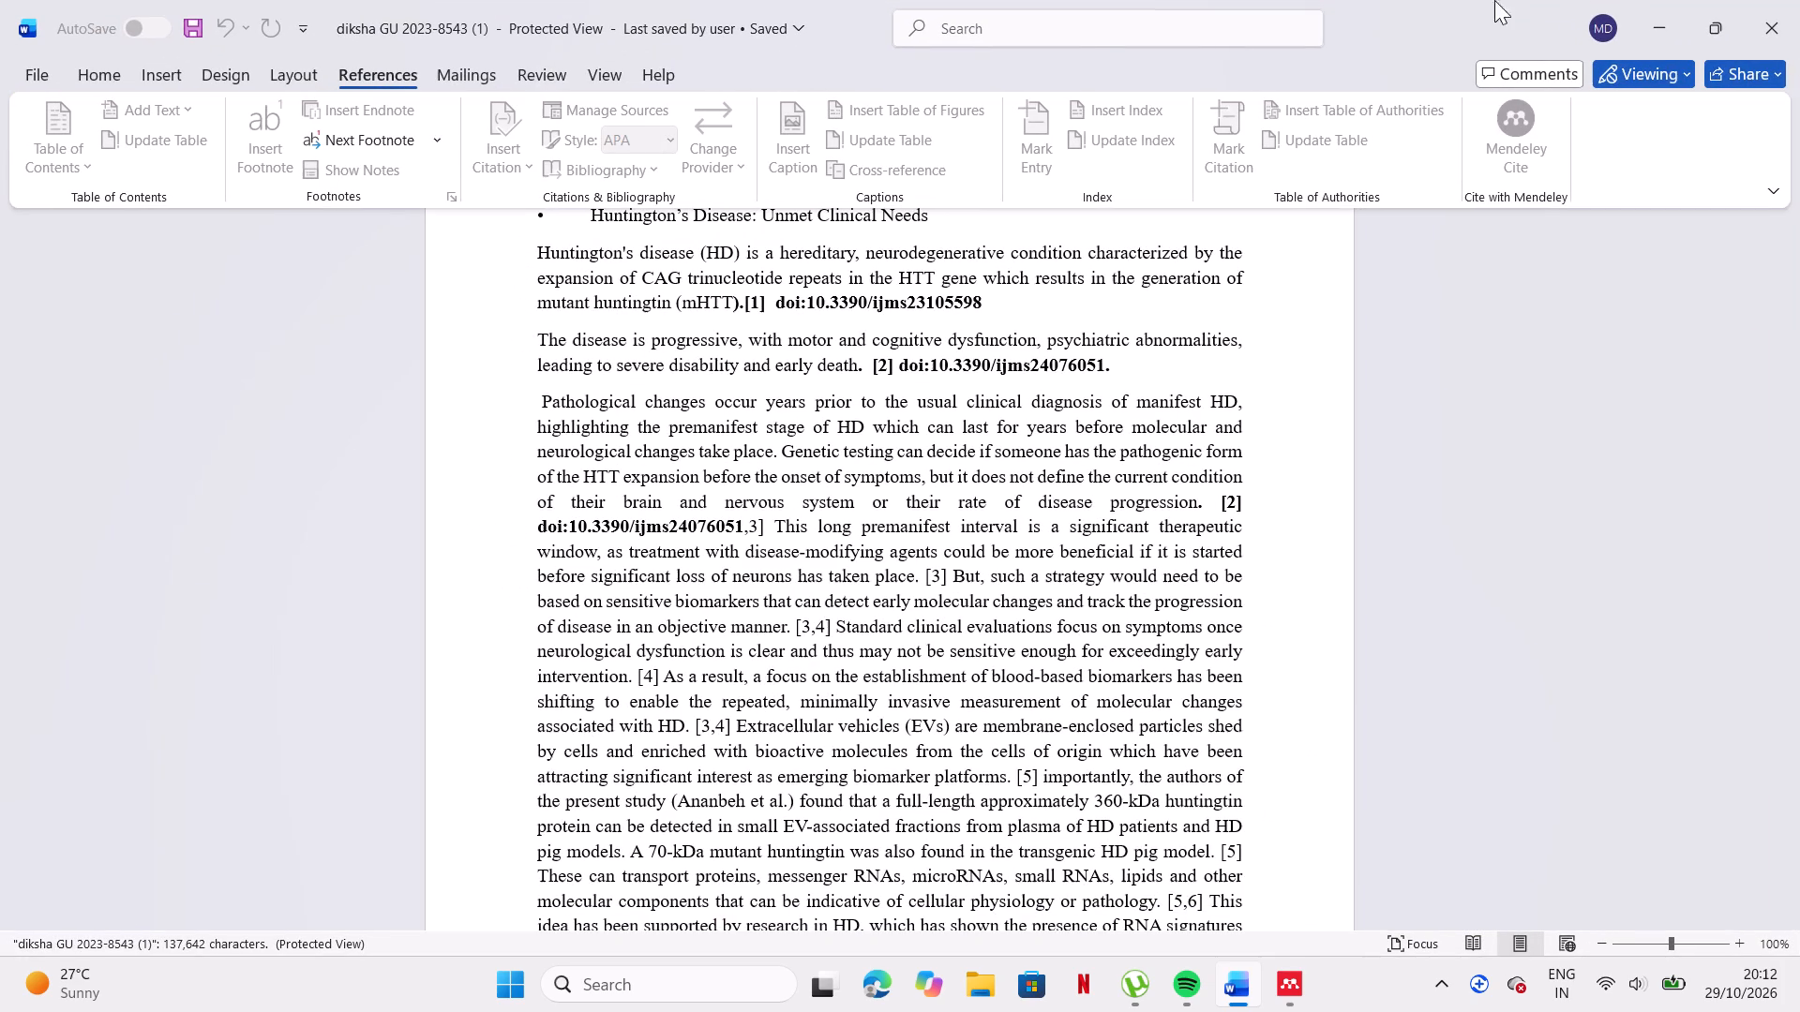
scroll(1365, 629, down, 8)
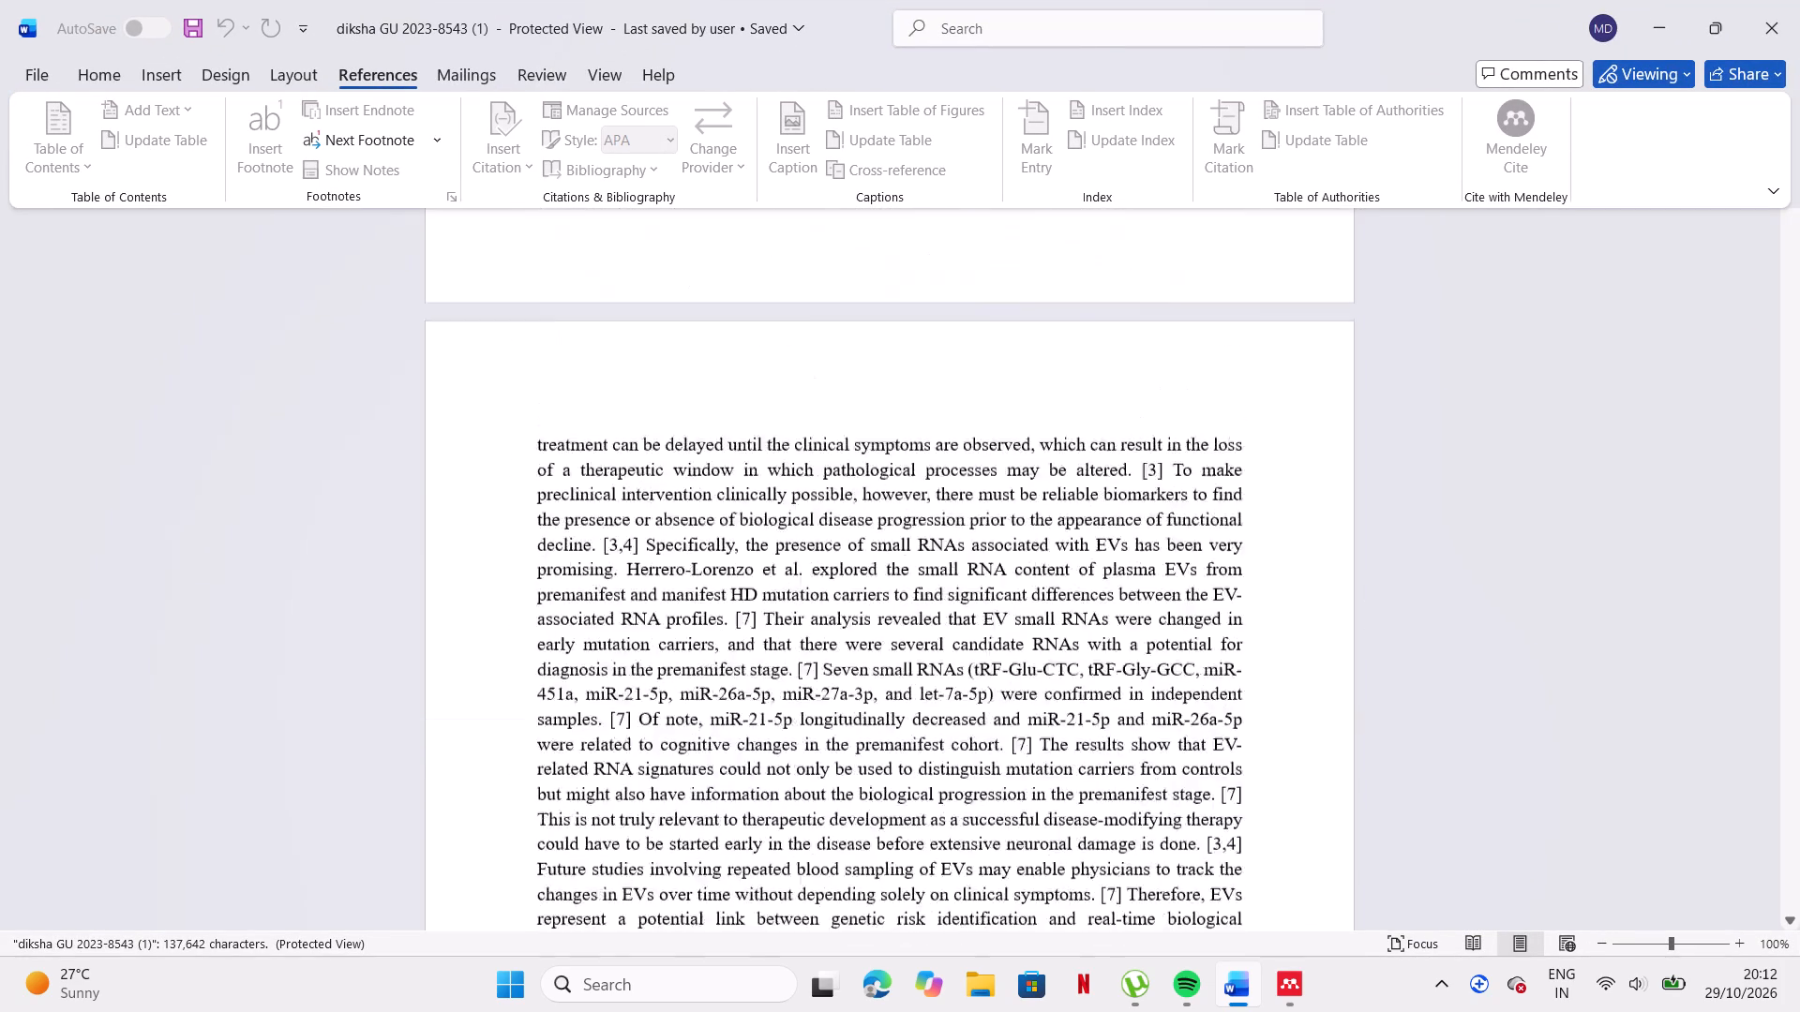
scroll(1365, 629, down, 6)
scroll(1365, 629, right, 1)
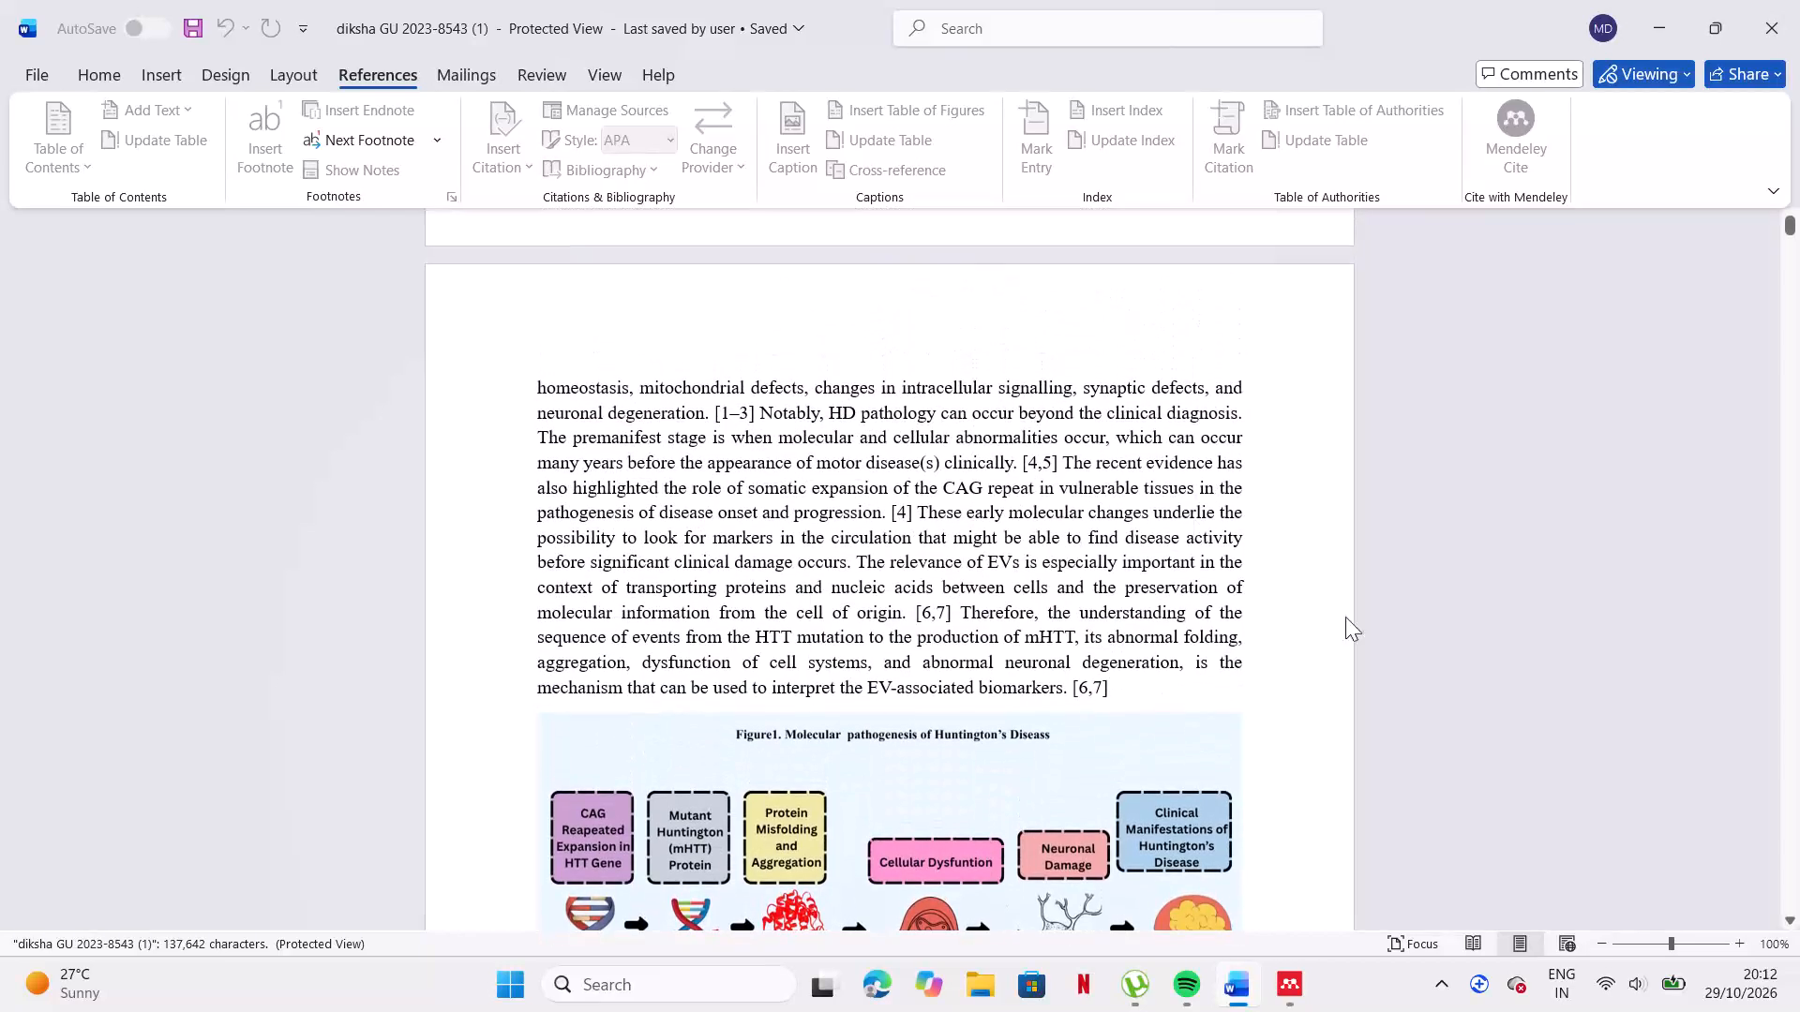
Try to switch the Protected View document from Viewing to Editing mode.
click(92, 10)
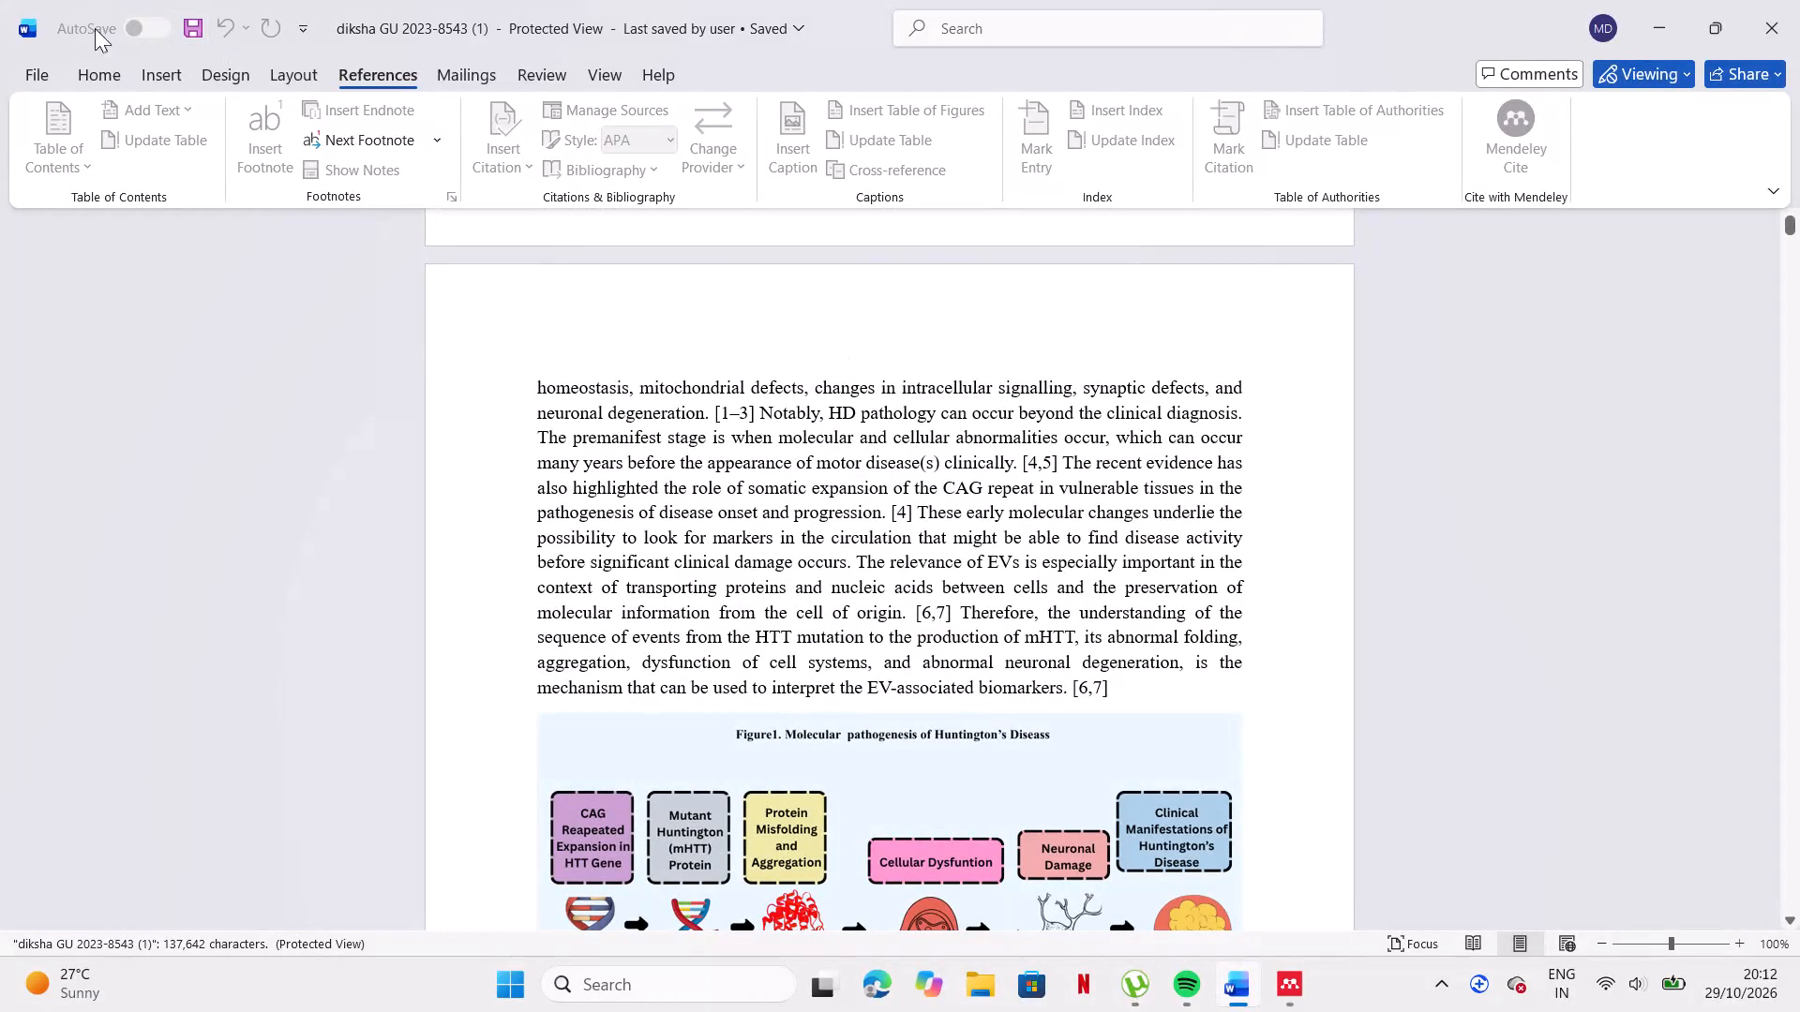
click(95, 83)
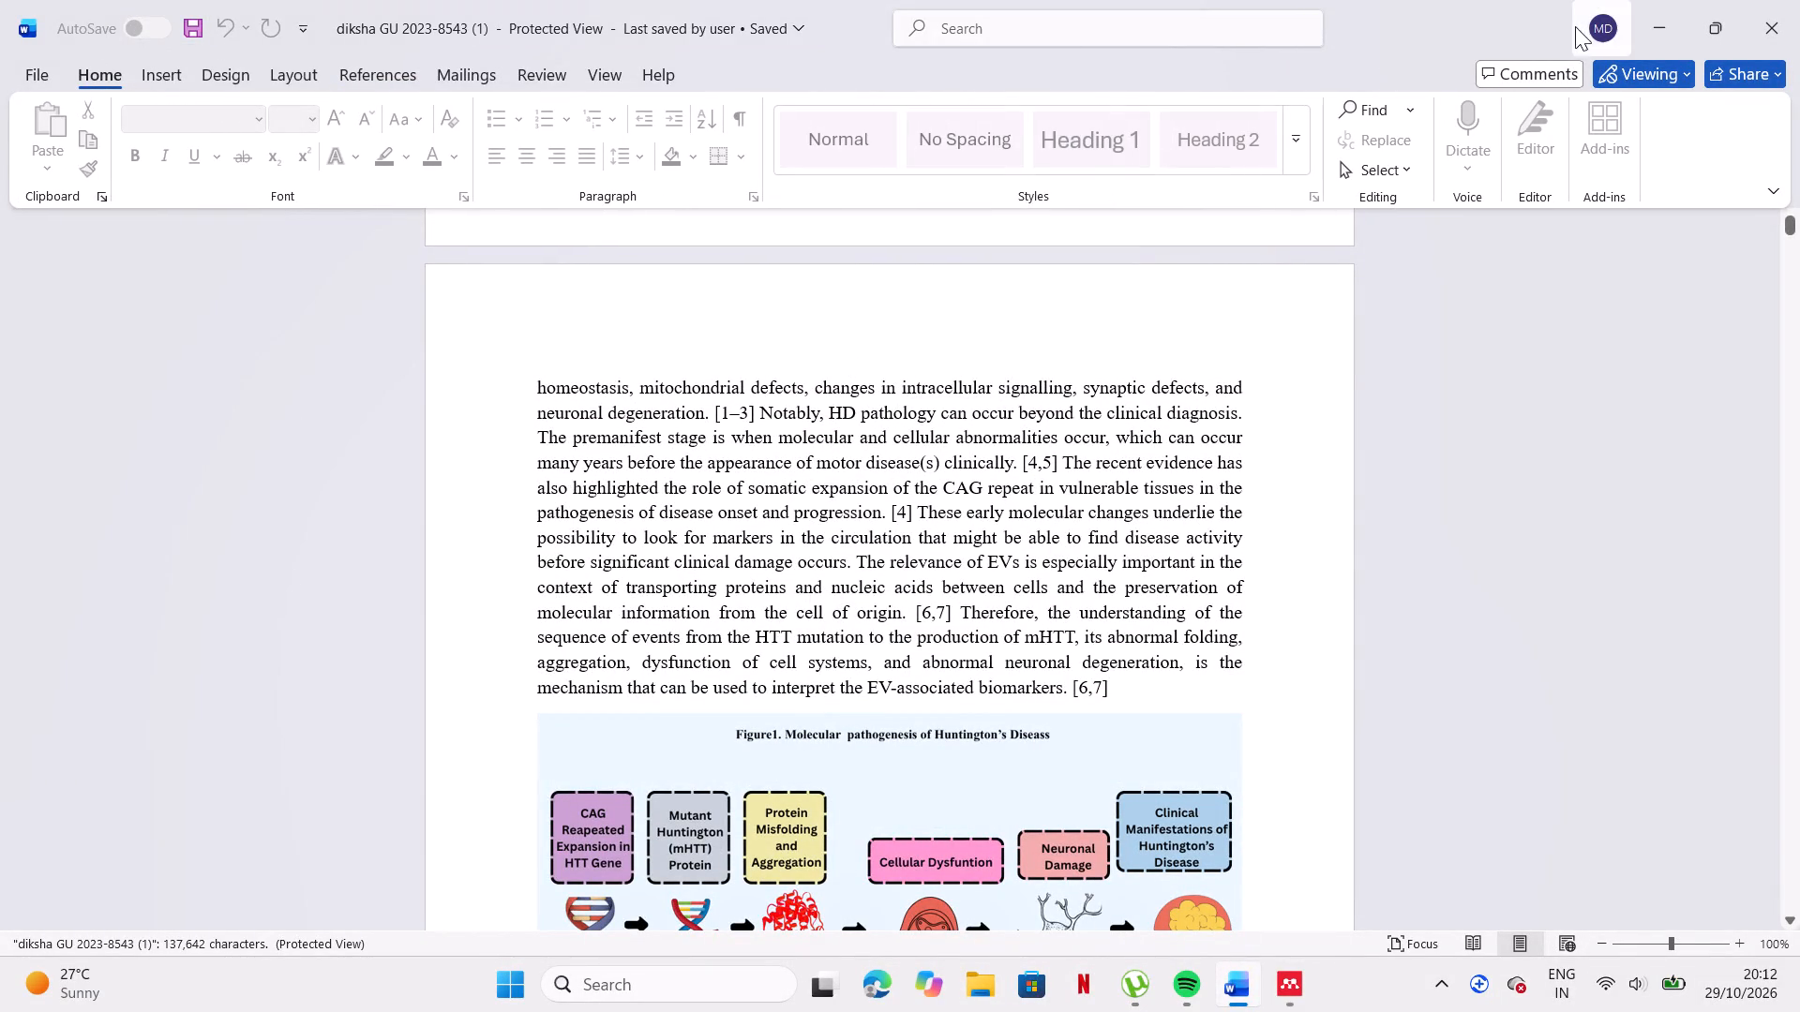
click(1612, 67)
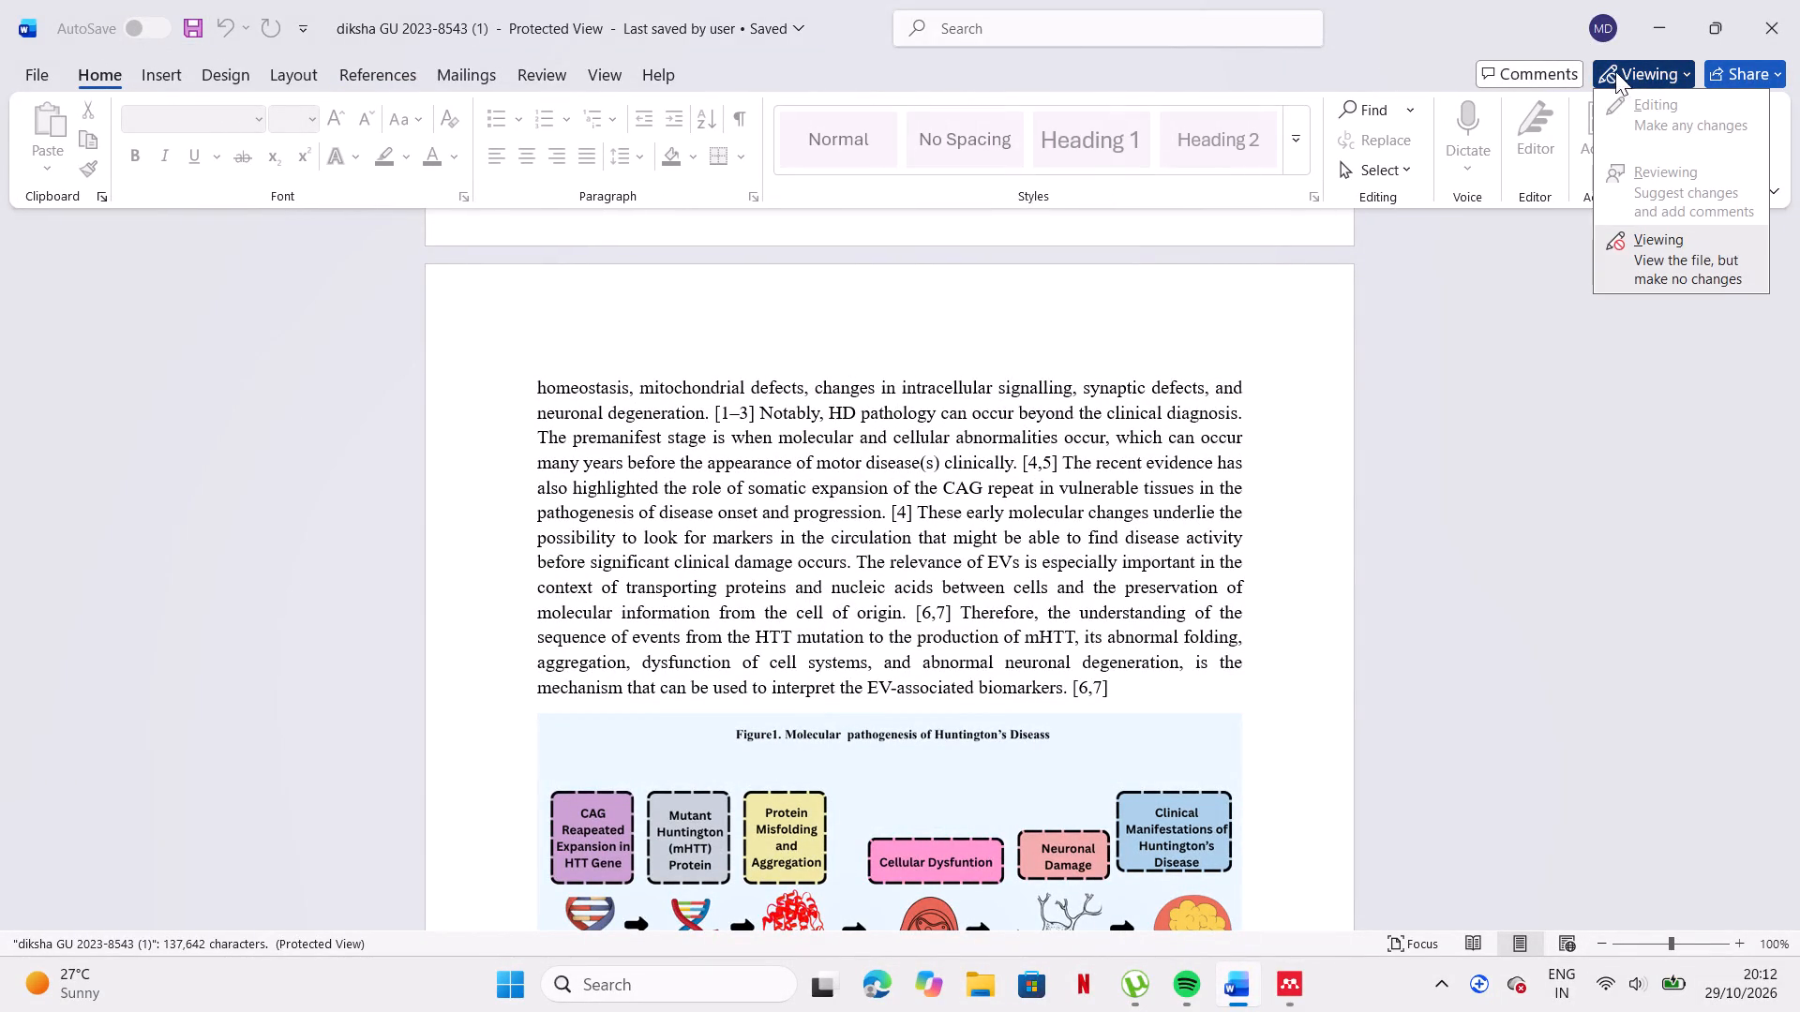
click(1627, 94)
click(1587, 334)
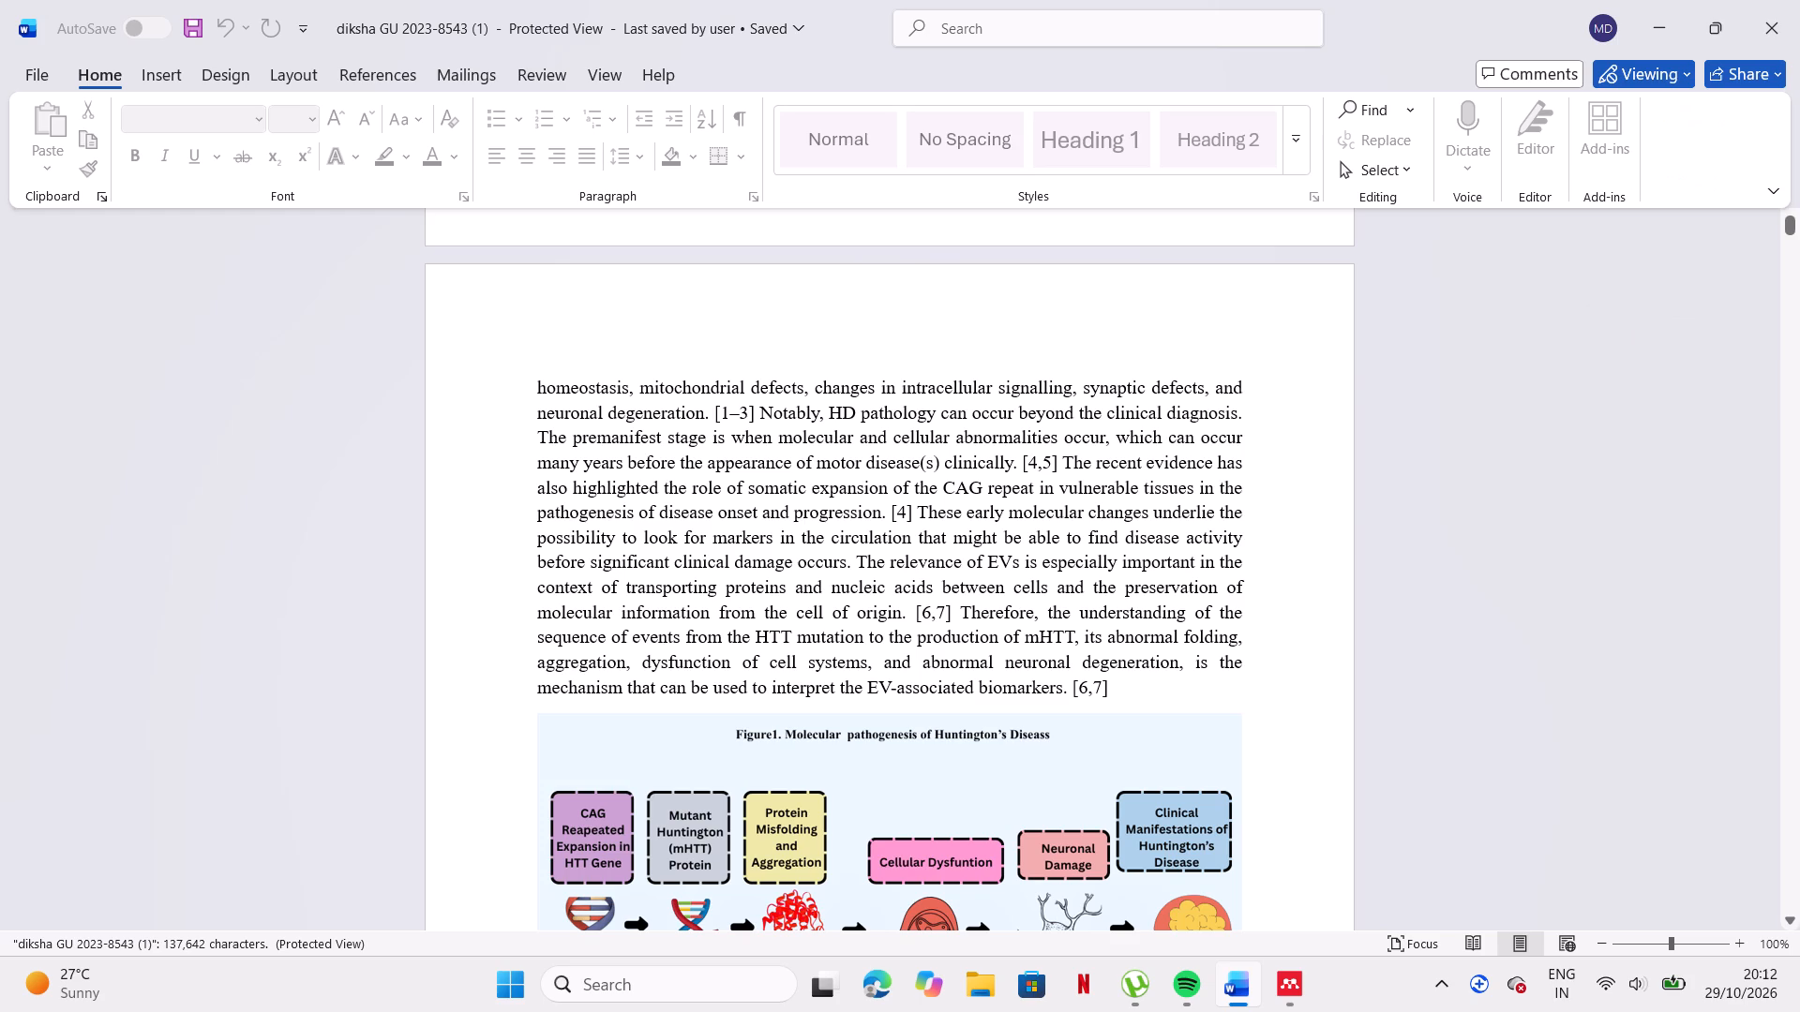
Close the Protected View copy of the manuscript.
click(1785, 9)
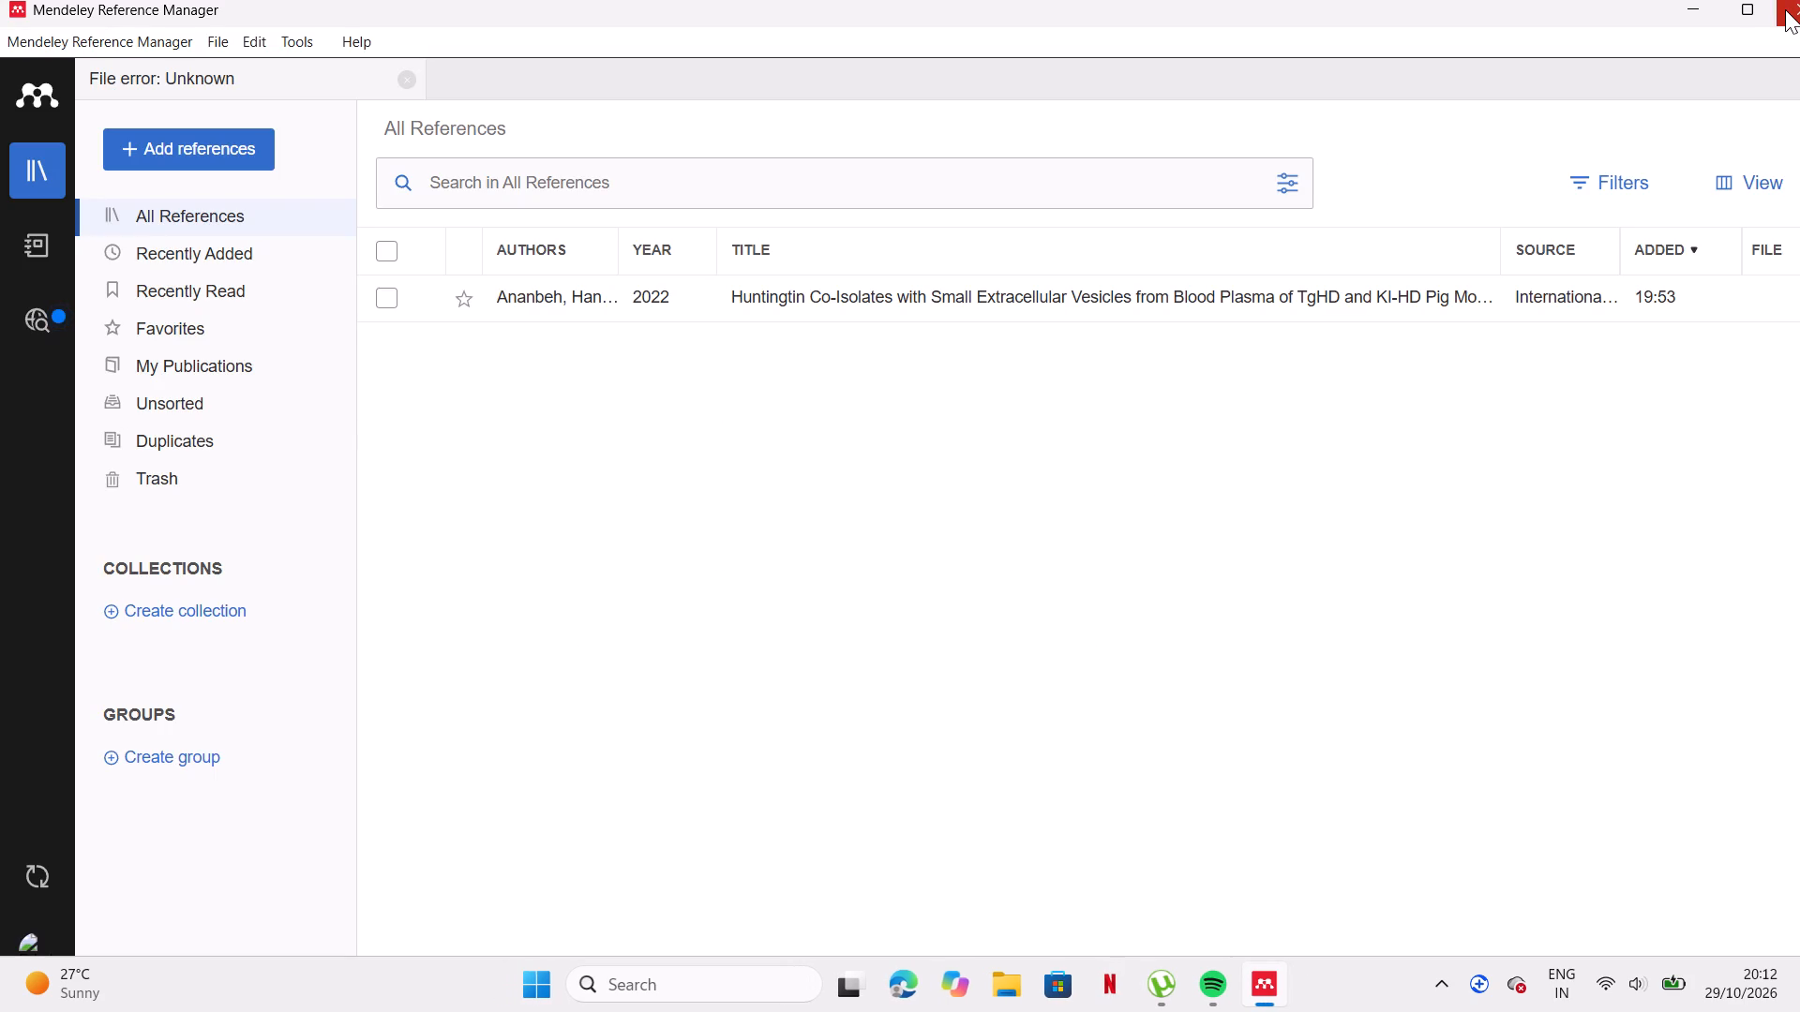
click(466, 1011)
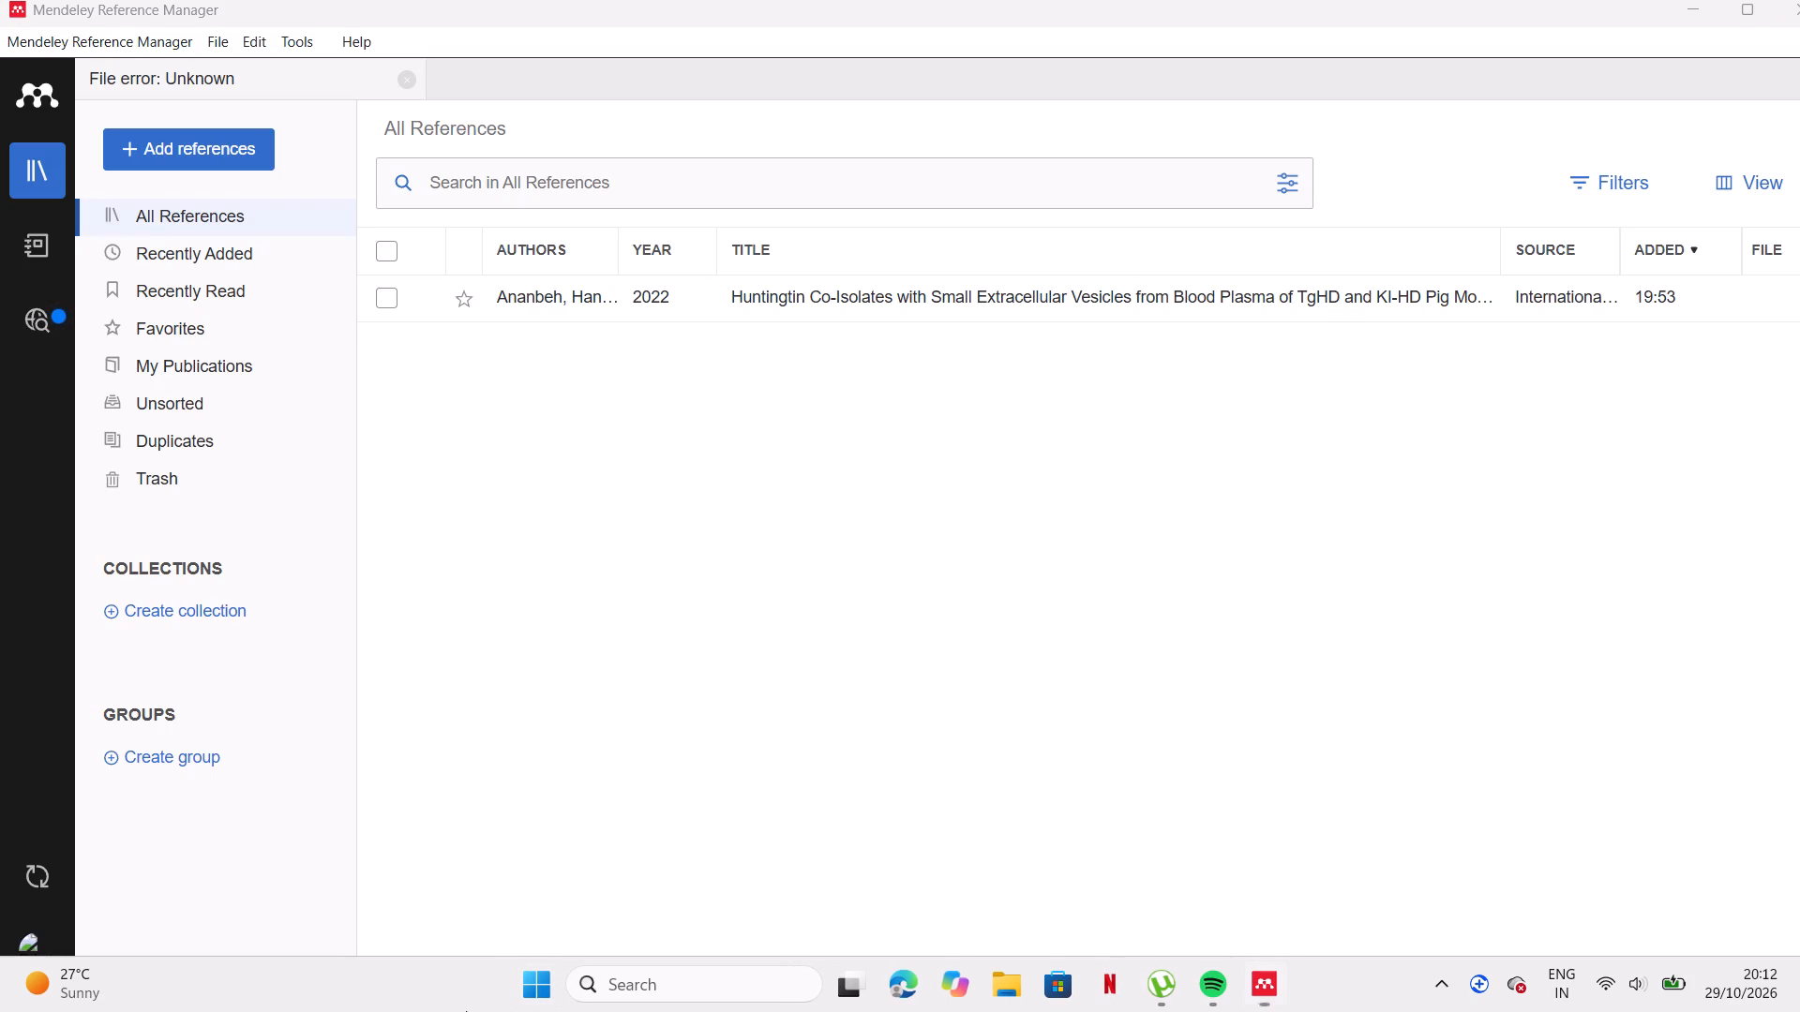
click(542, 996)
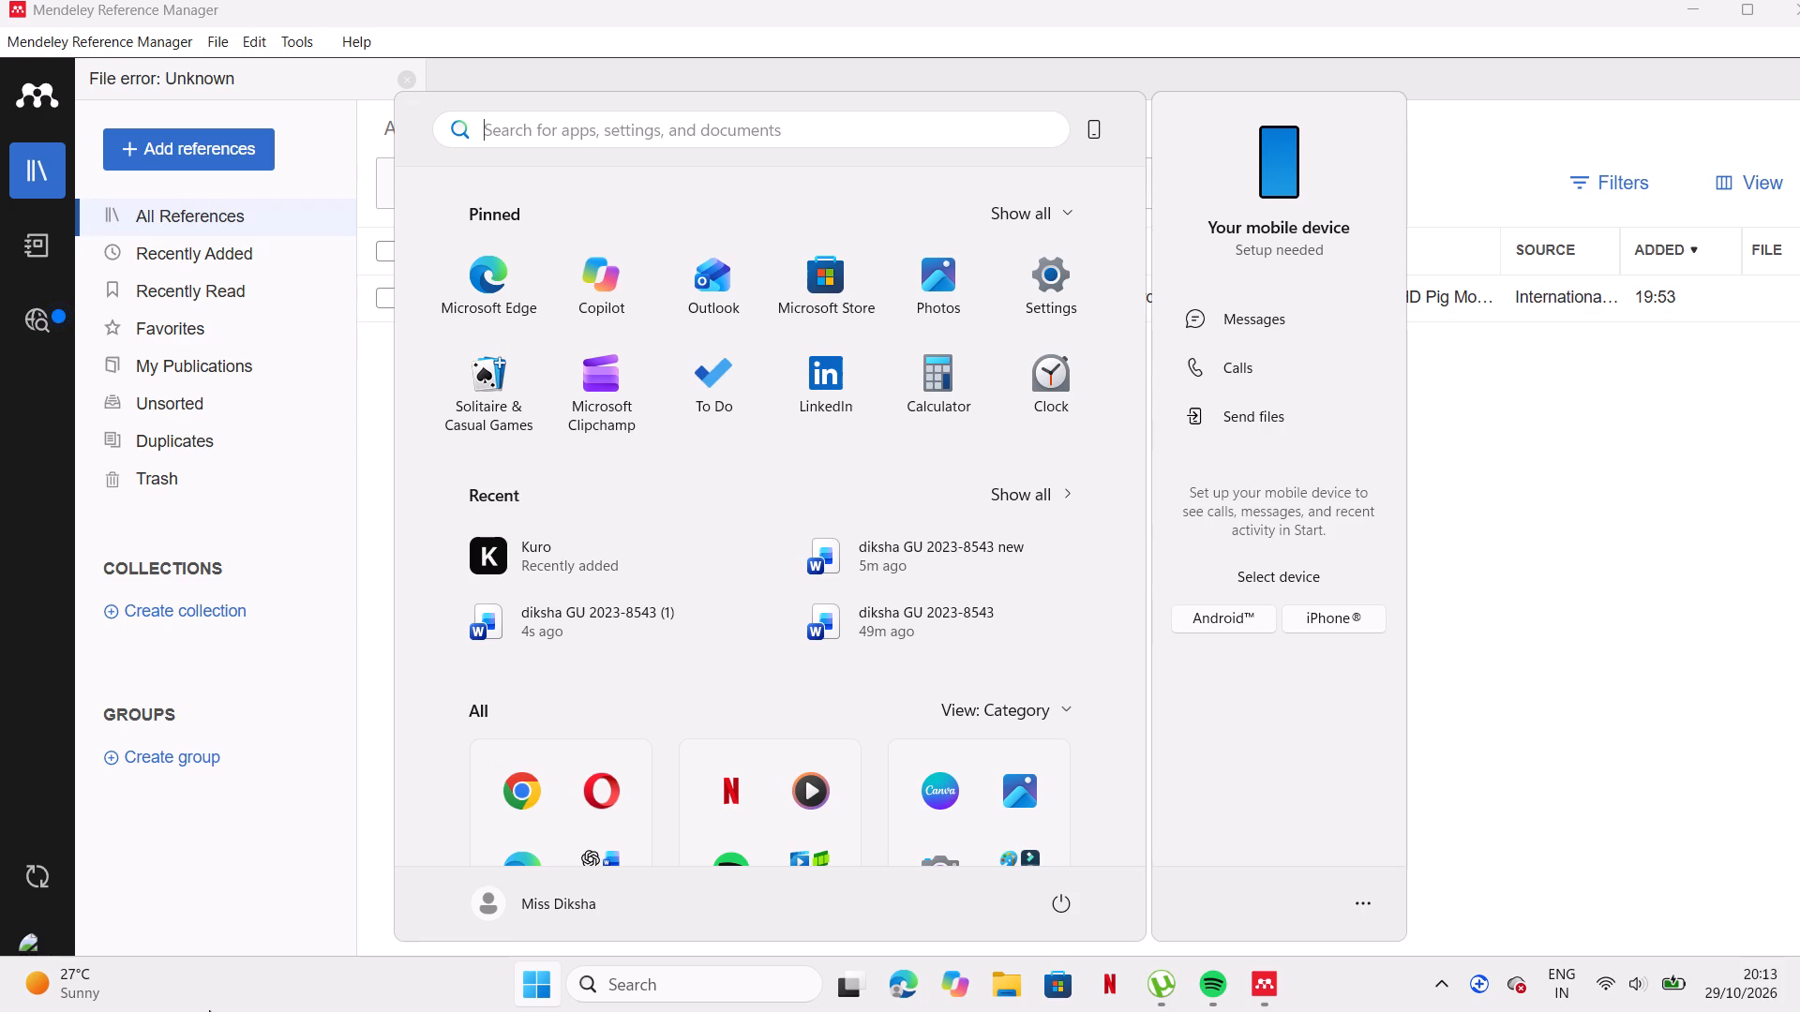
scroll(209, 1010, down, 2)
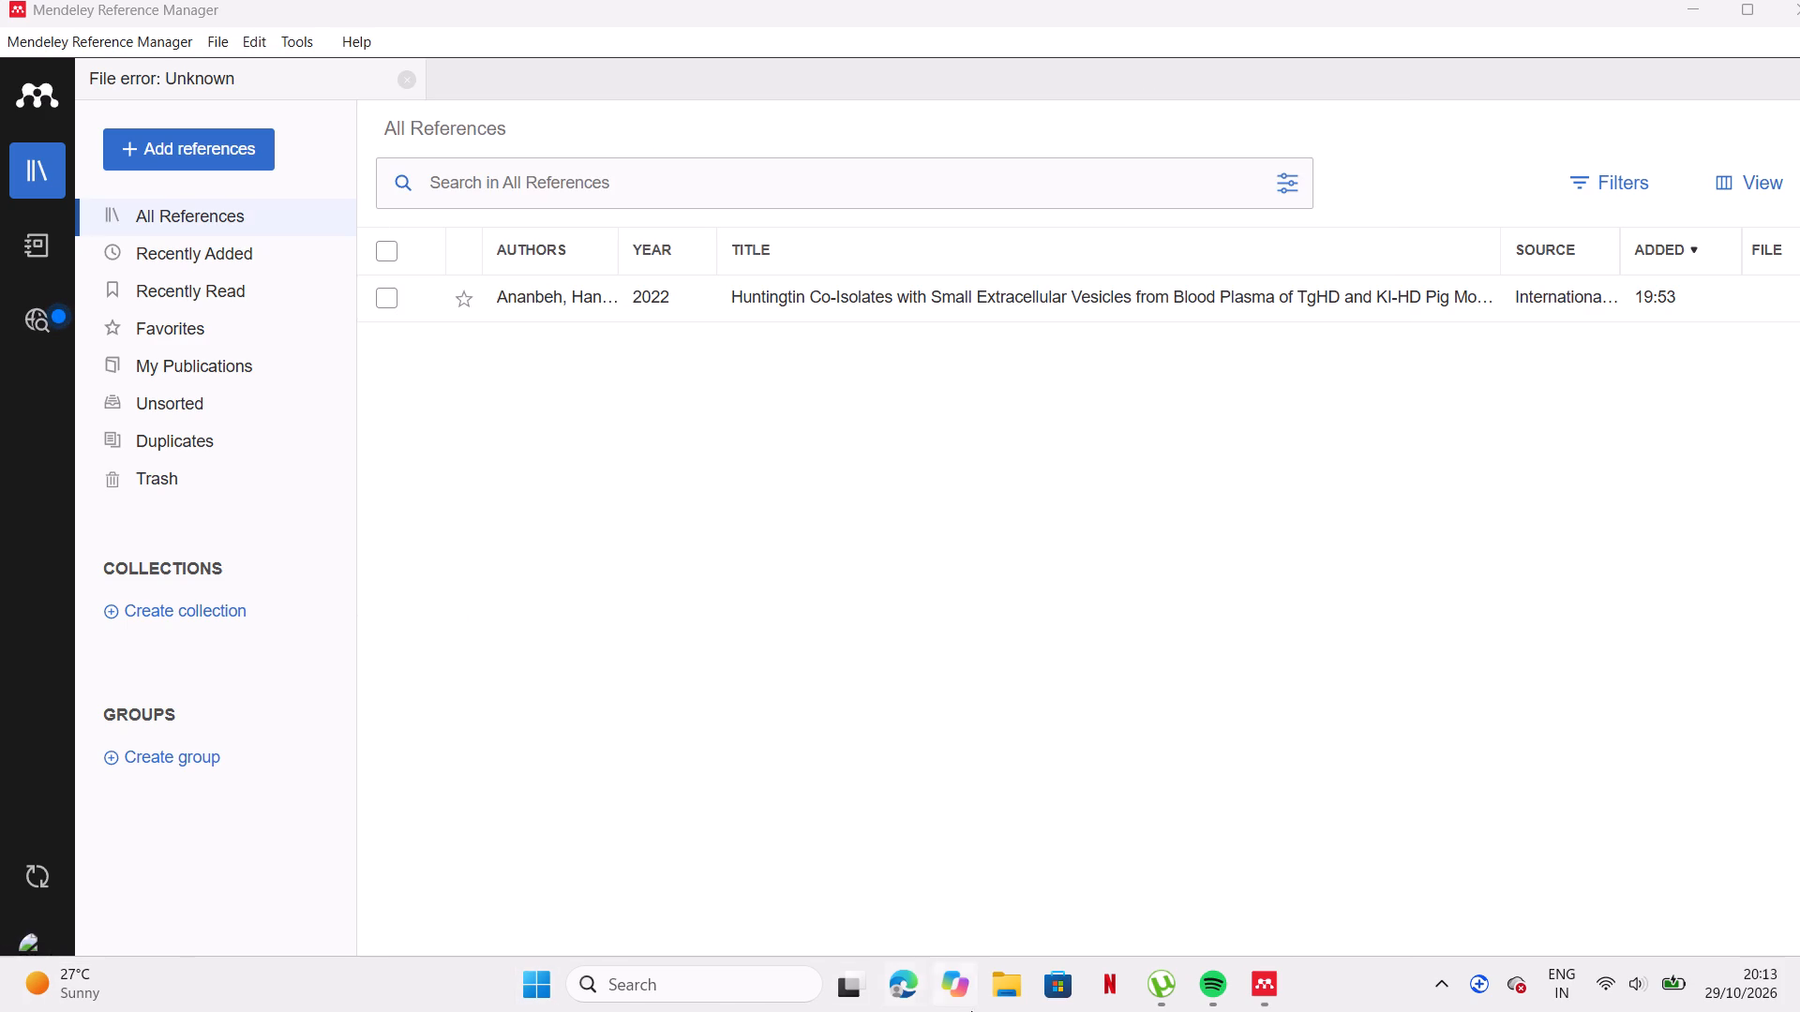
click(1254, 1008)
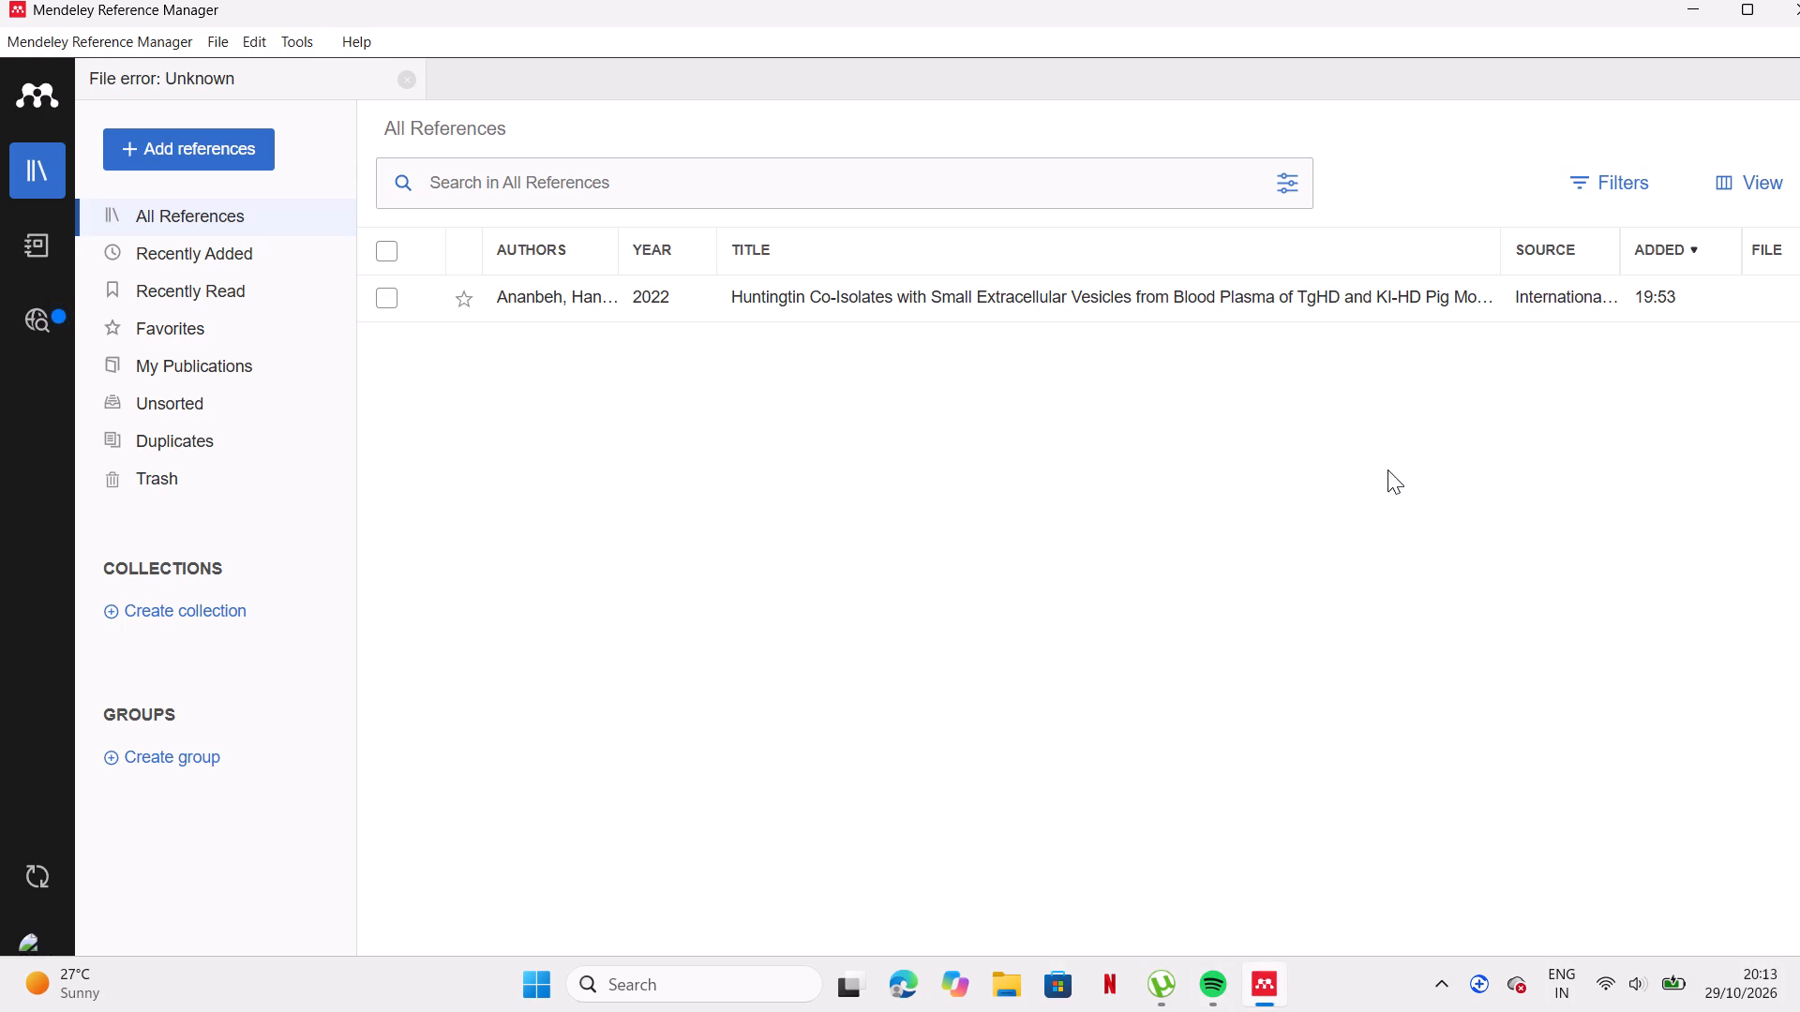
Minimize Mendeley Reference Manager and open the recent manuscript file whose name ends in "new" in a maximized Word window.
click(1681, 3)
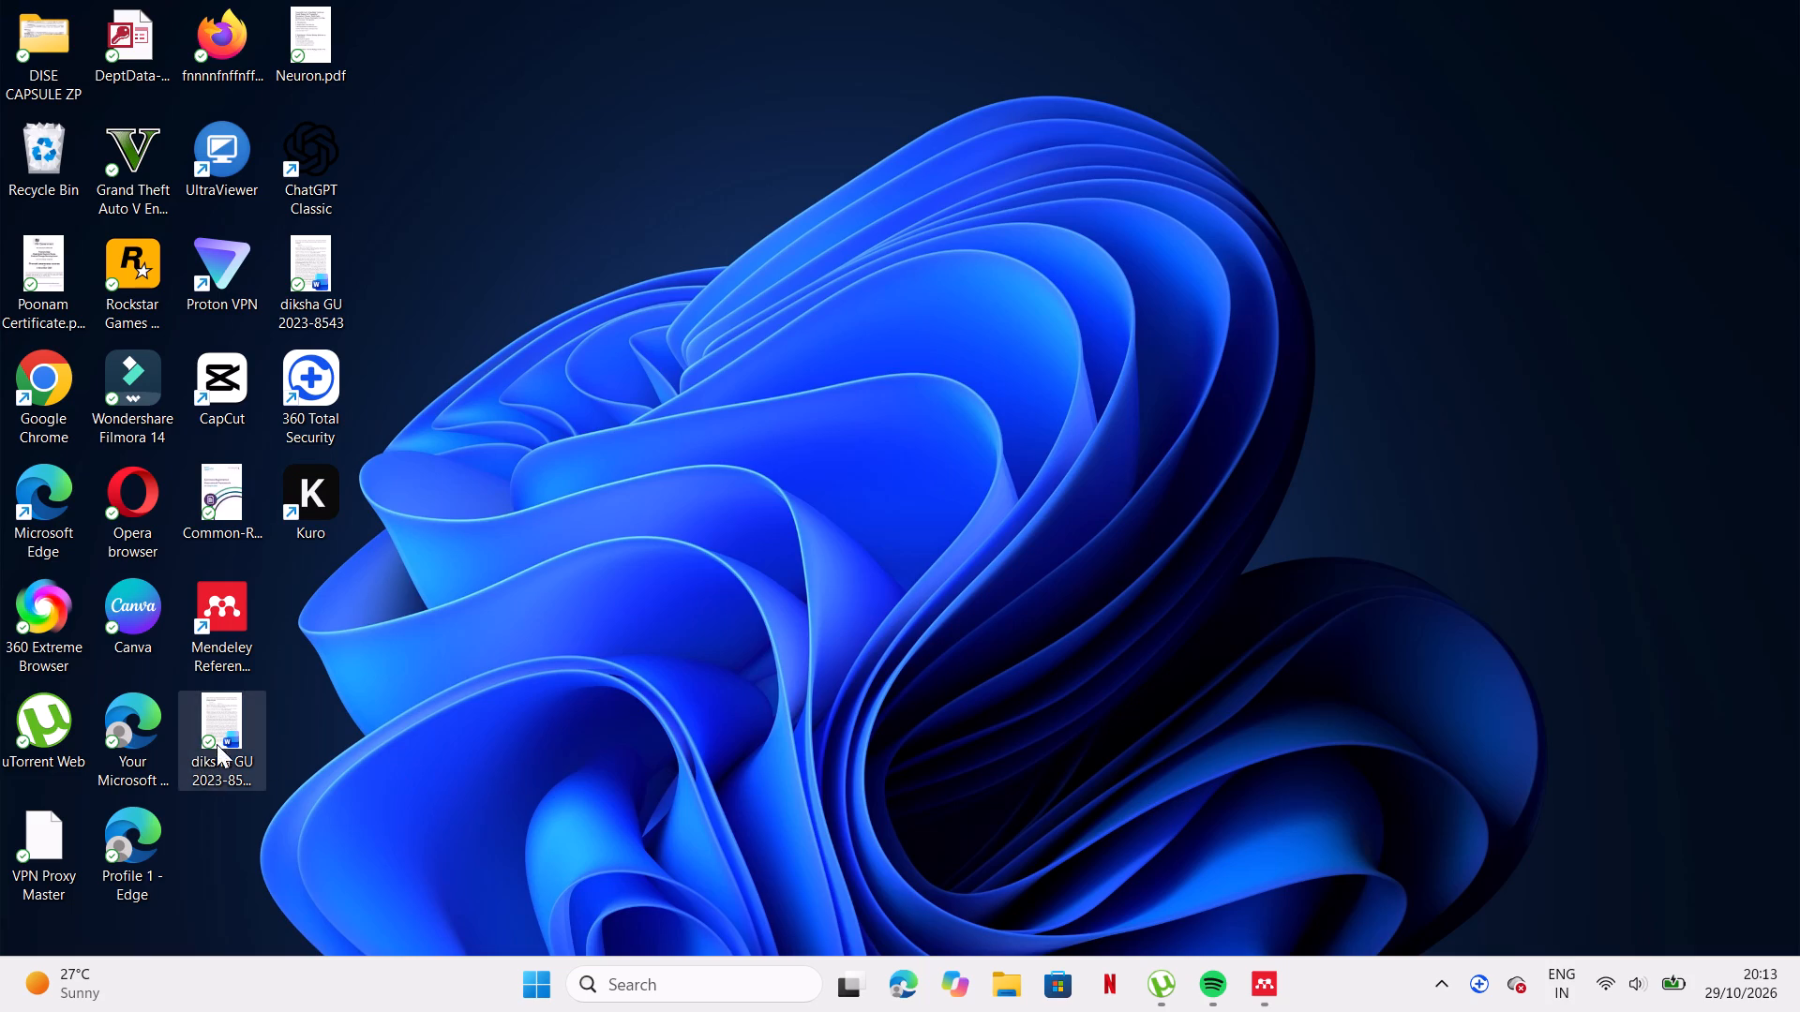
scroll(978, 496, up, 1)
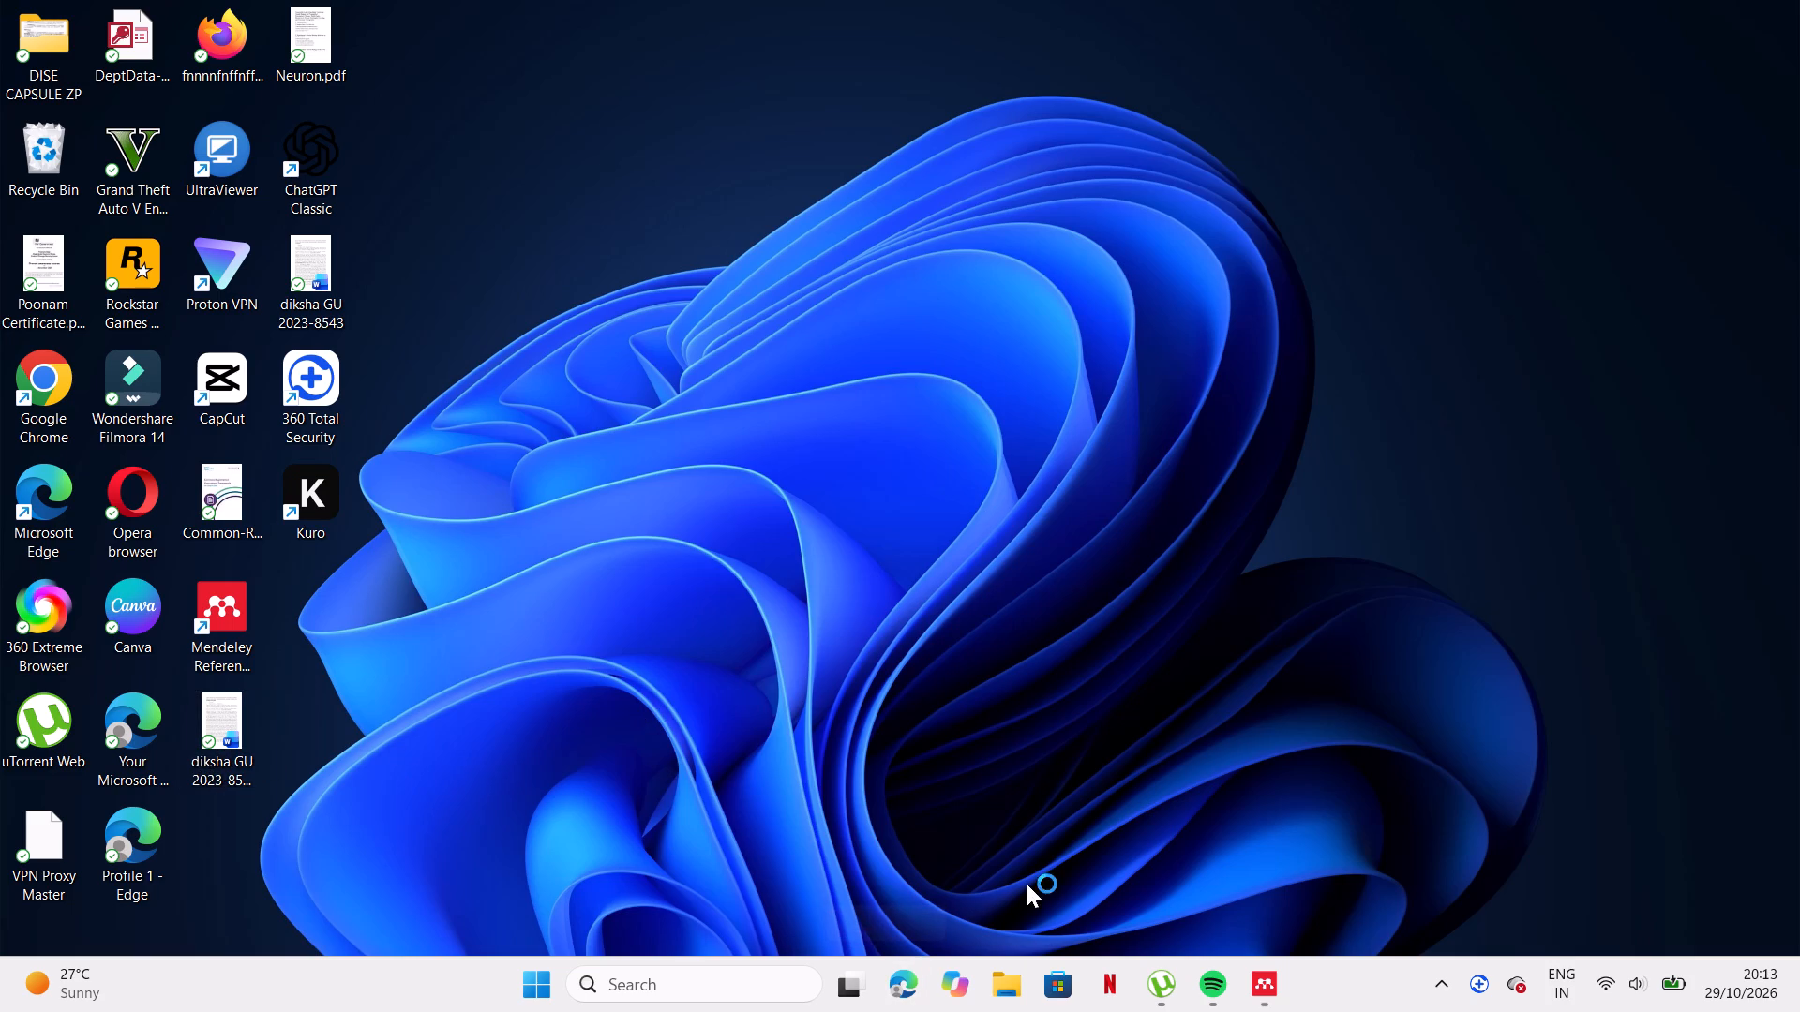
click(551, 971)
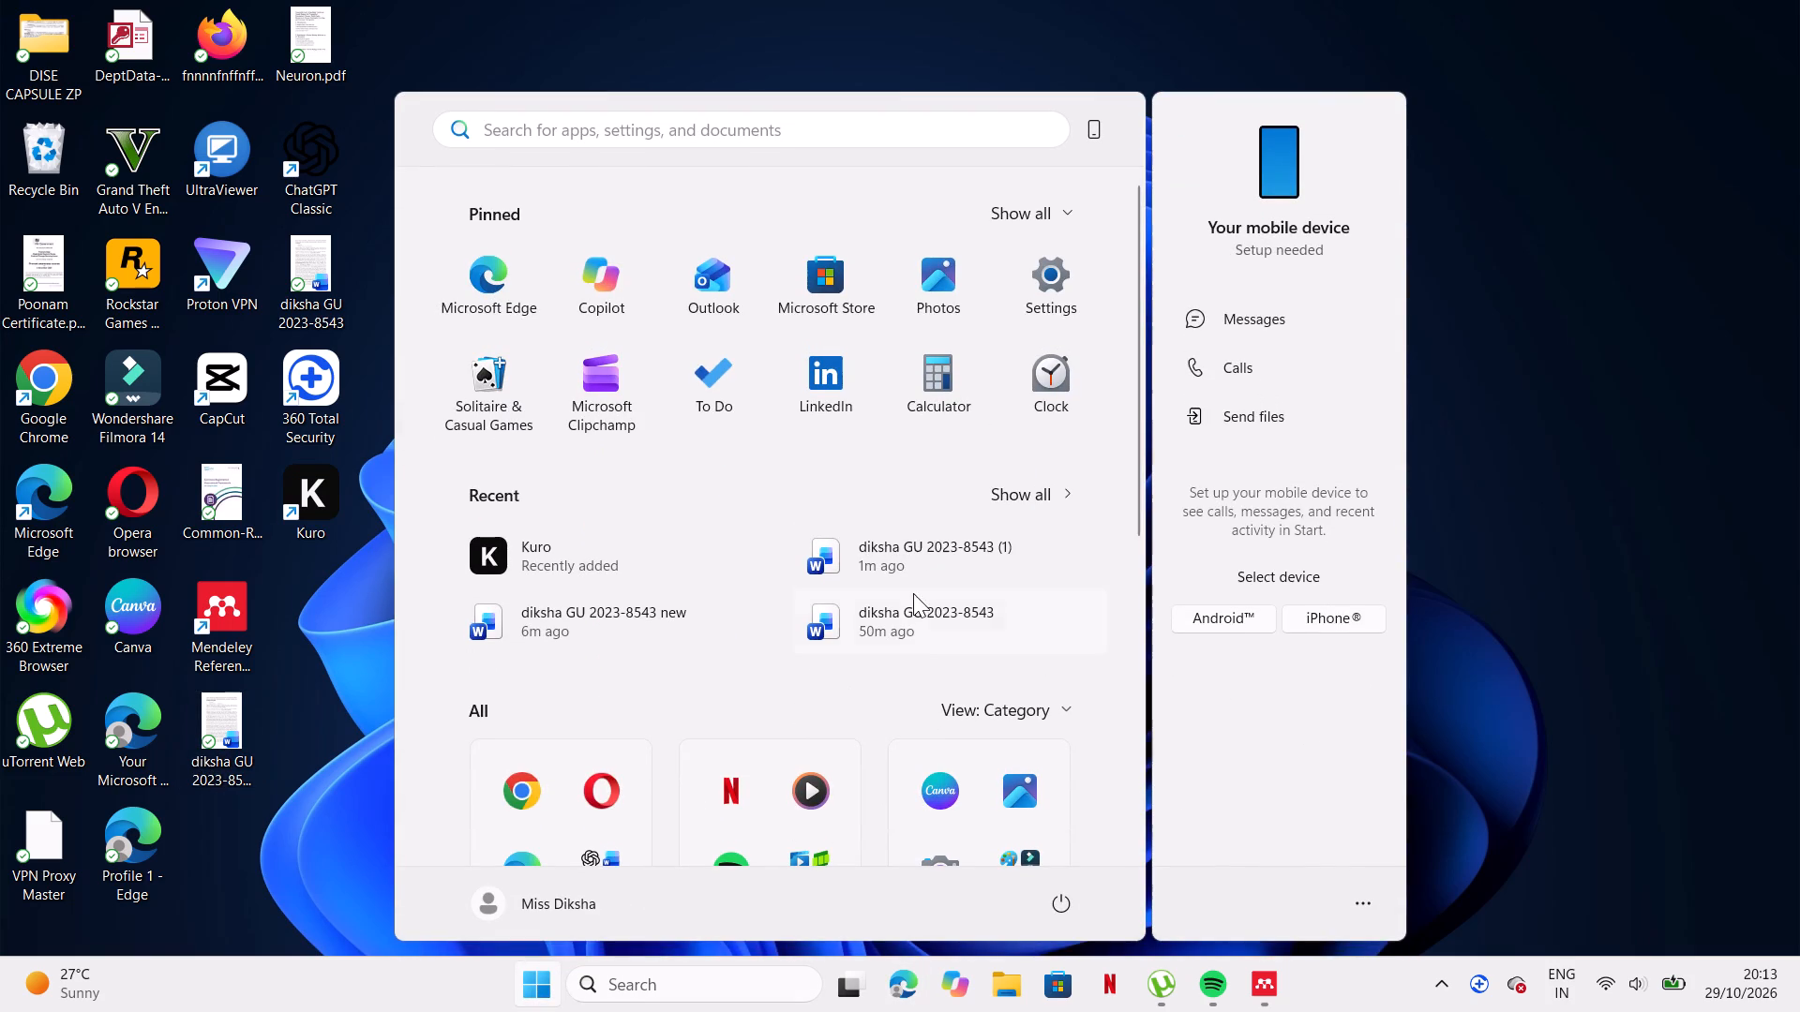
double_click(656, 605)
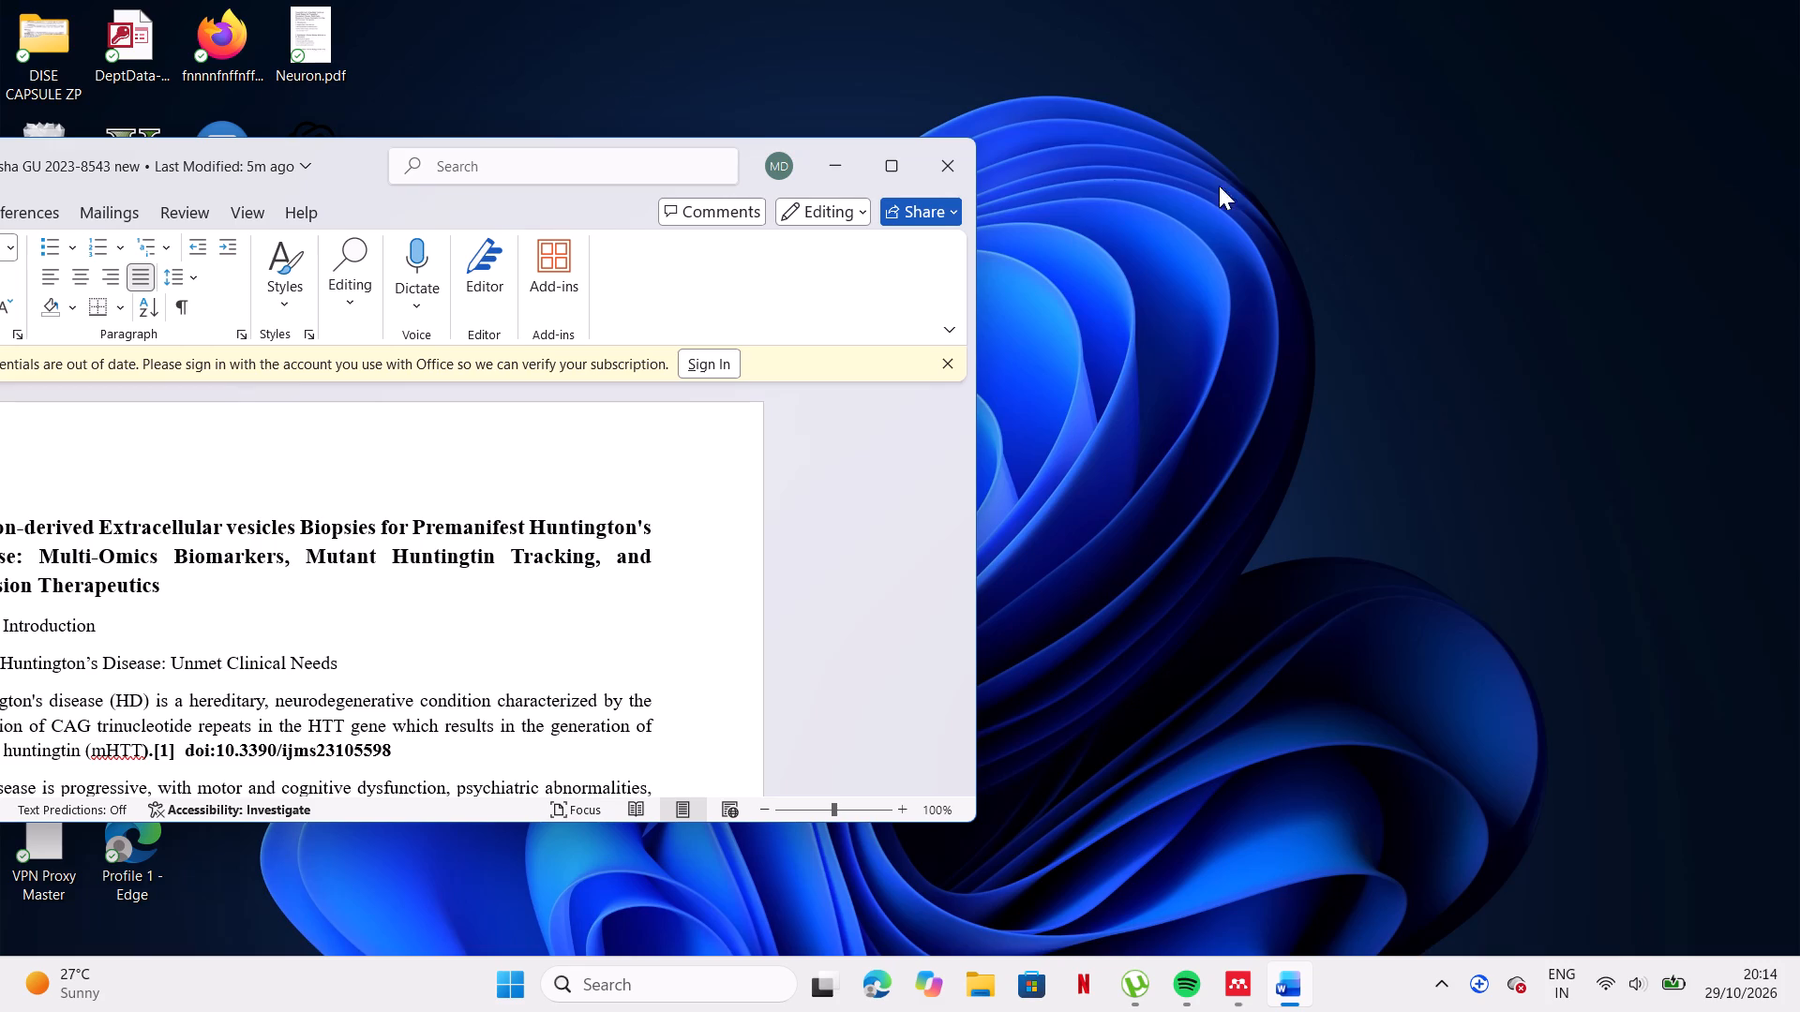
click(885, 177)
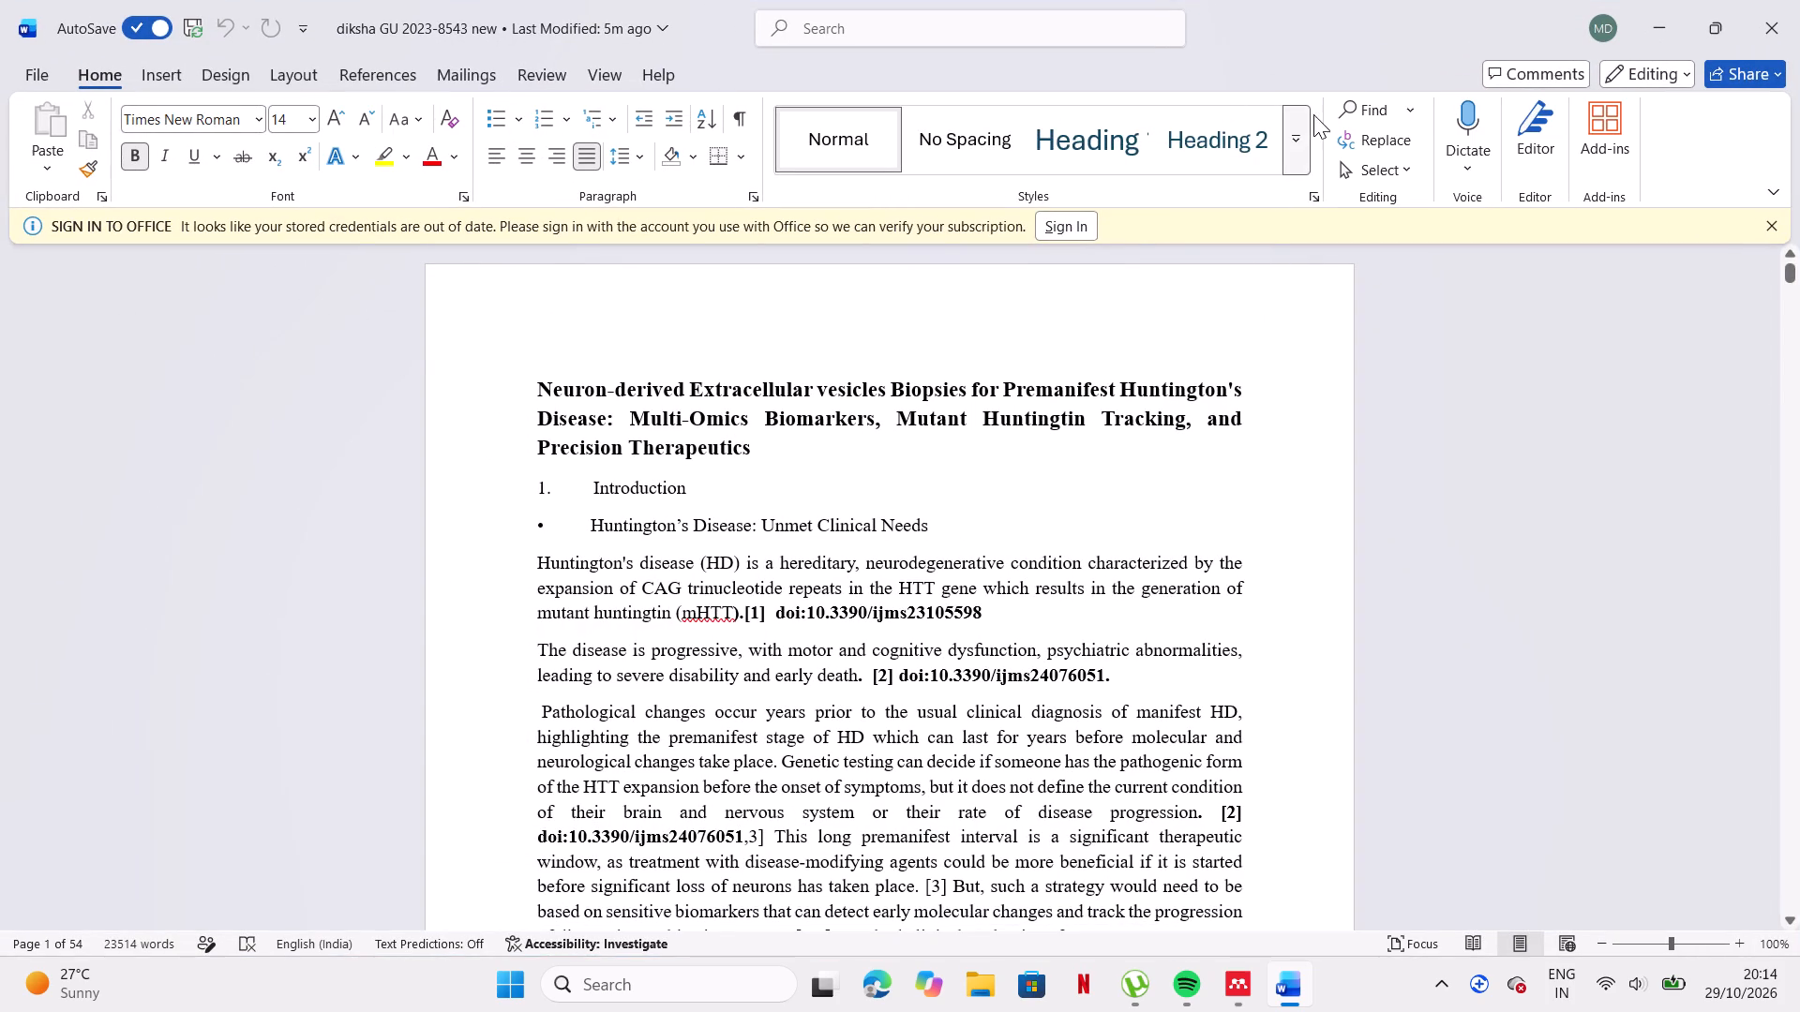
Locate Mendeley Cite among the manuscript's add-ins and reference tools.
click(1597, 123)
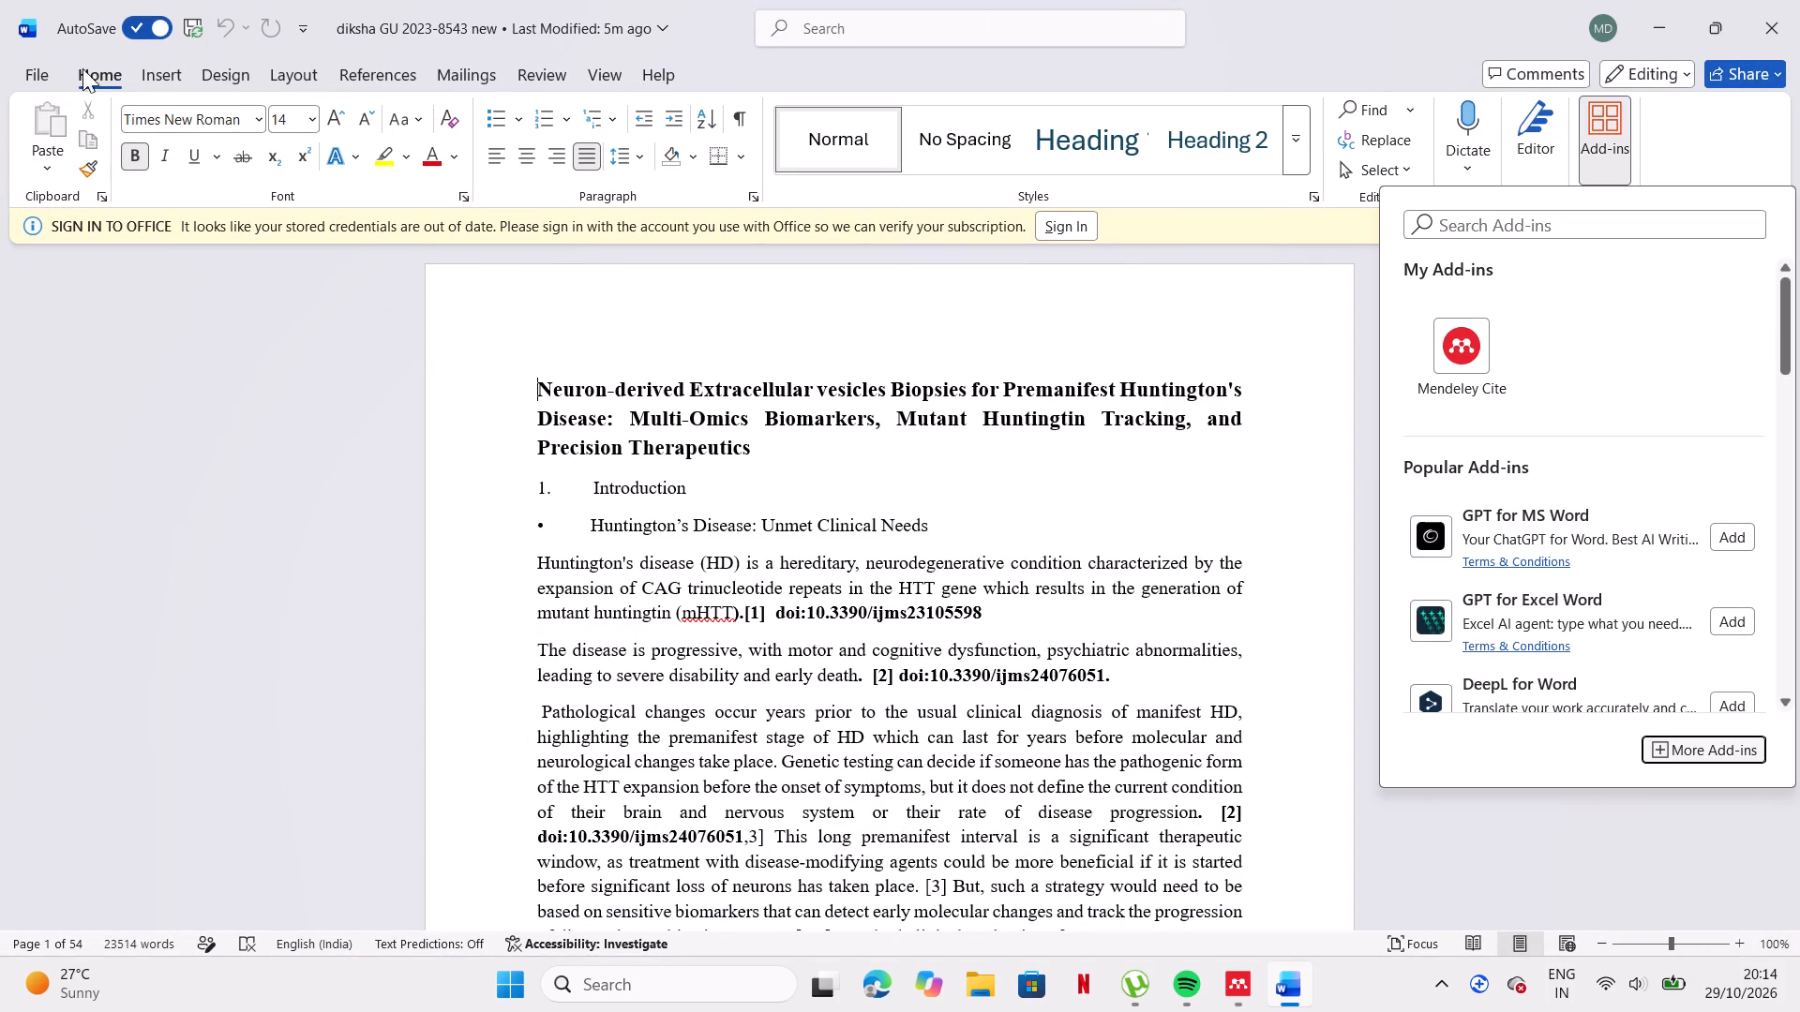
drag(350, 56, 359, 70)
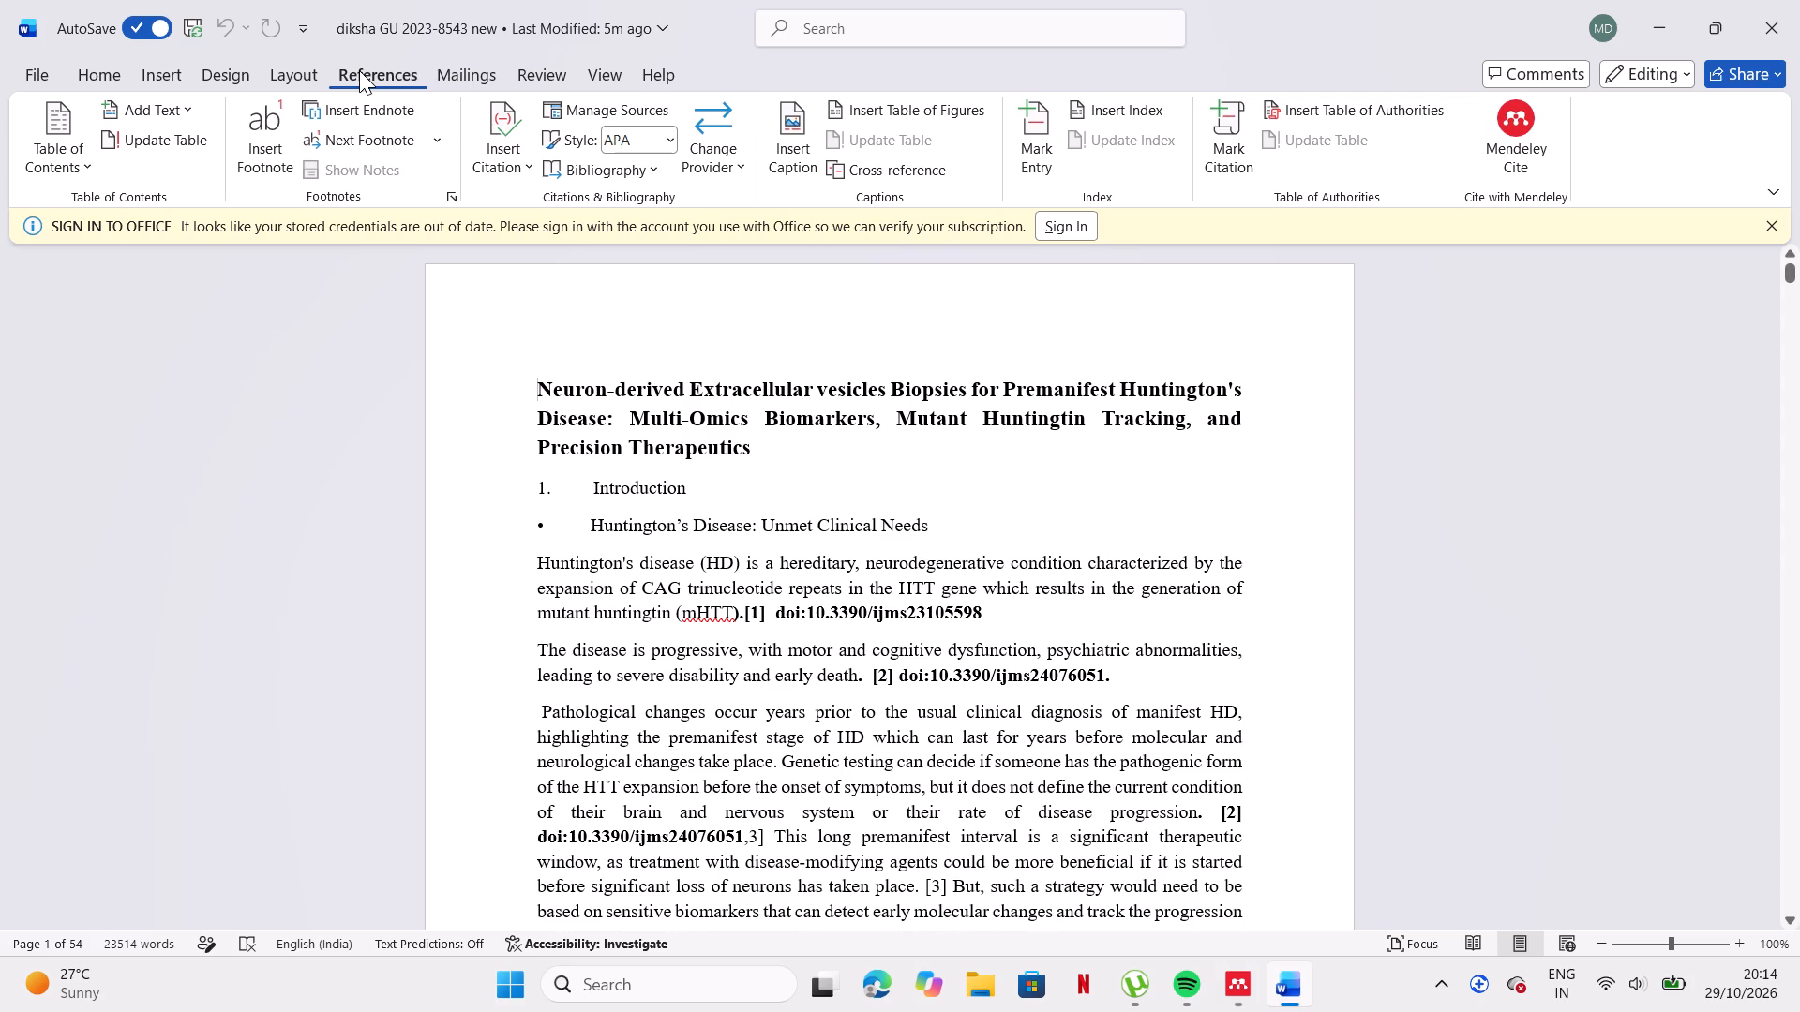
Open Mendeley Cite alongside the manuscript.
click(1528, 133)
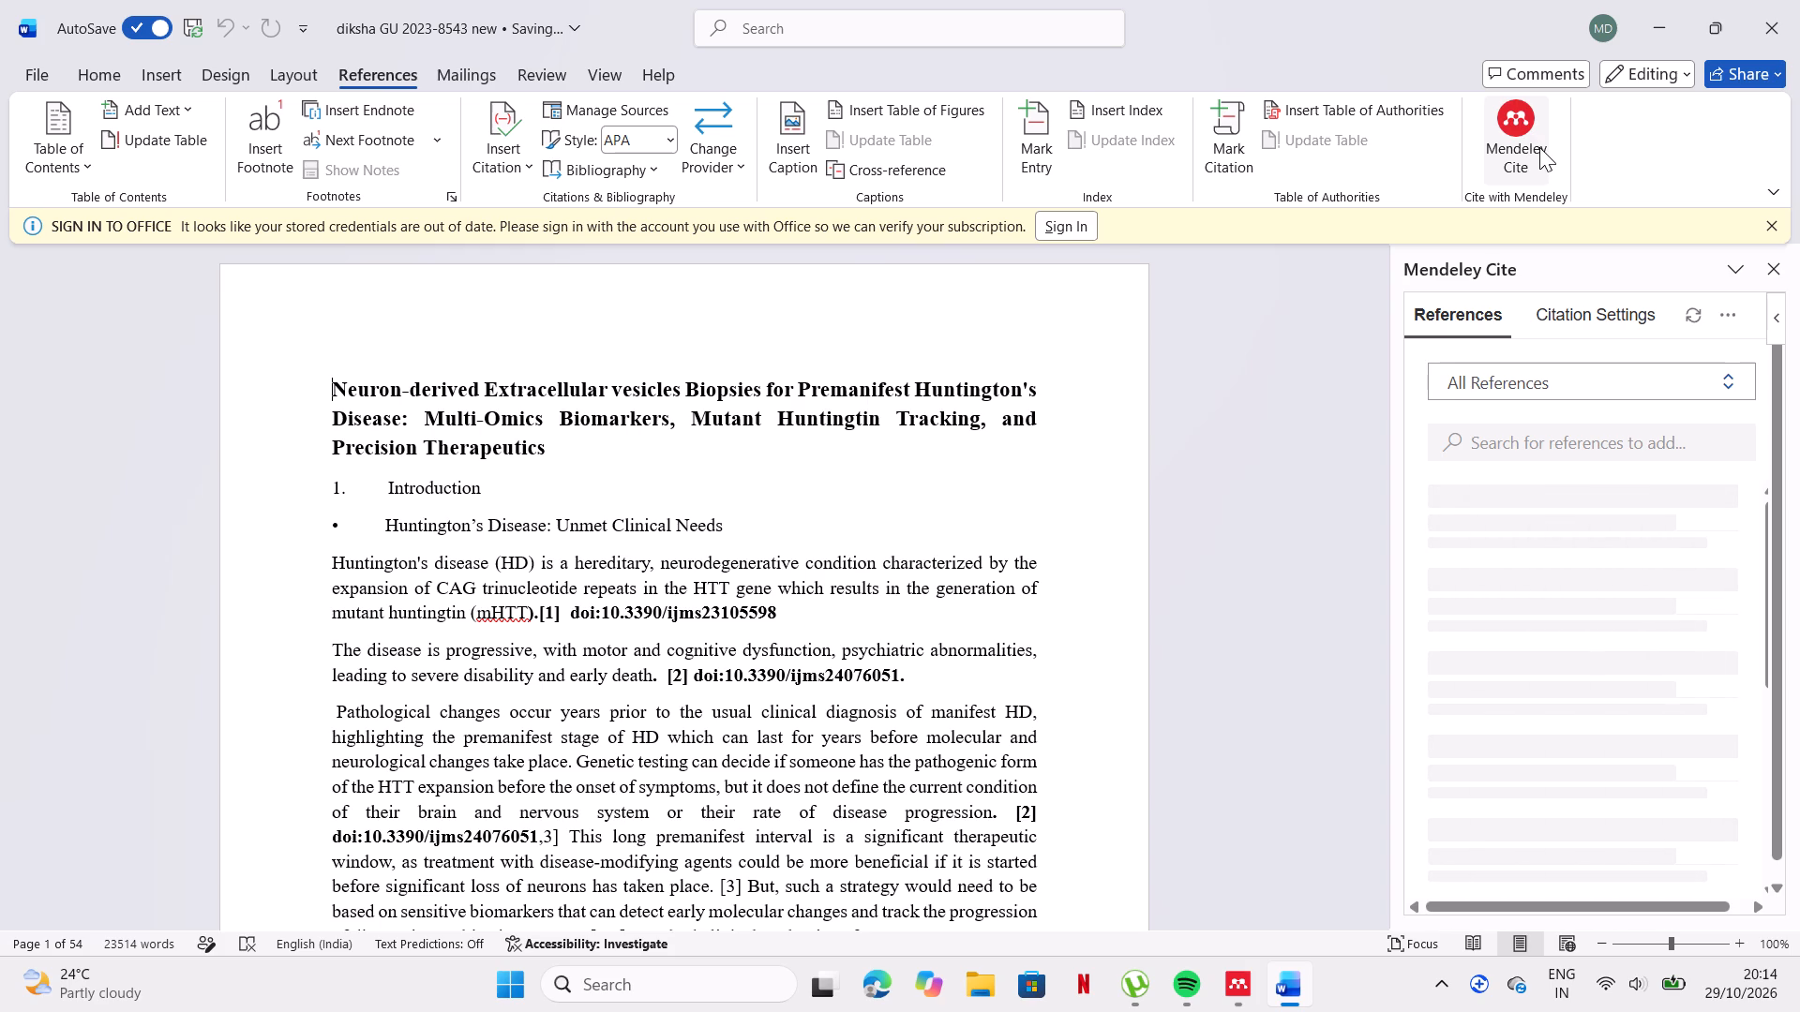
Check the computer's Wi-Fi connection status and return to the manuscript.
click(1607, 995)
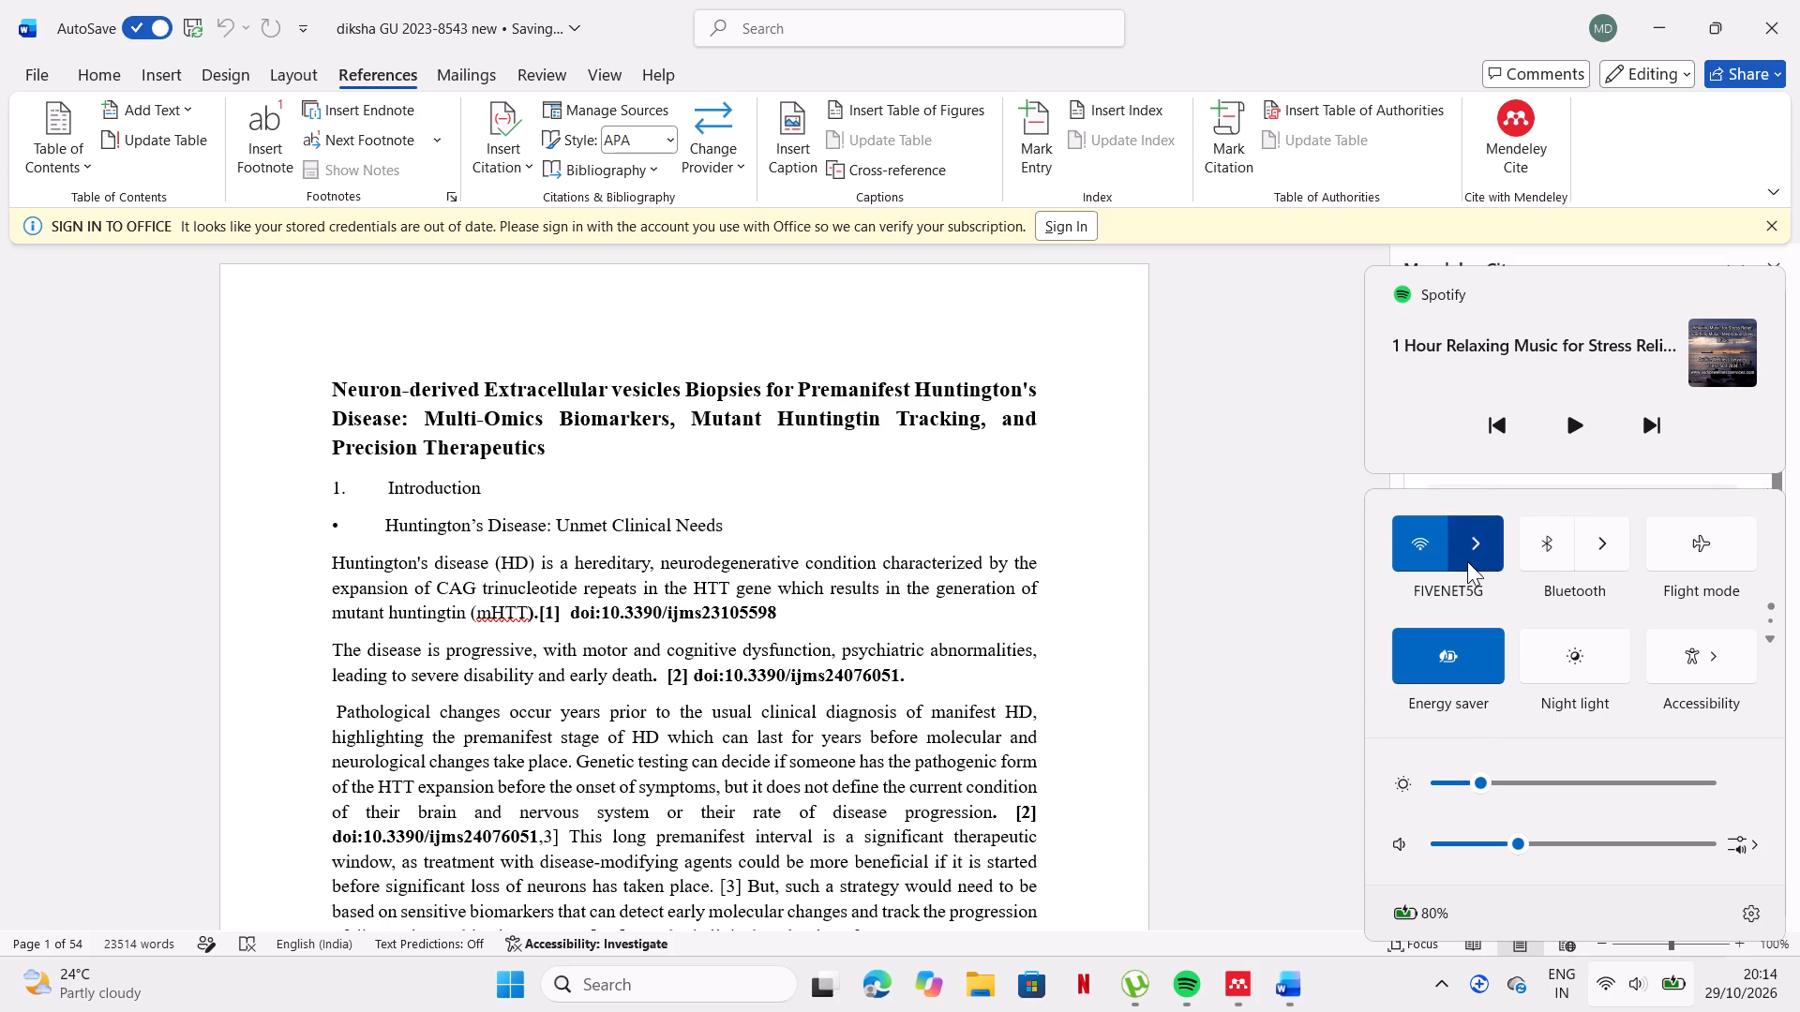
click(1467, 559)
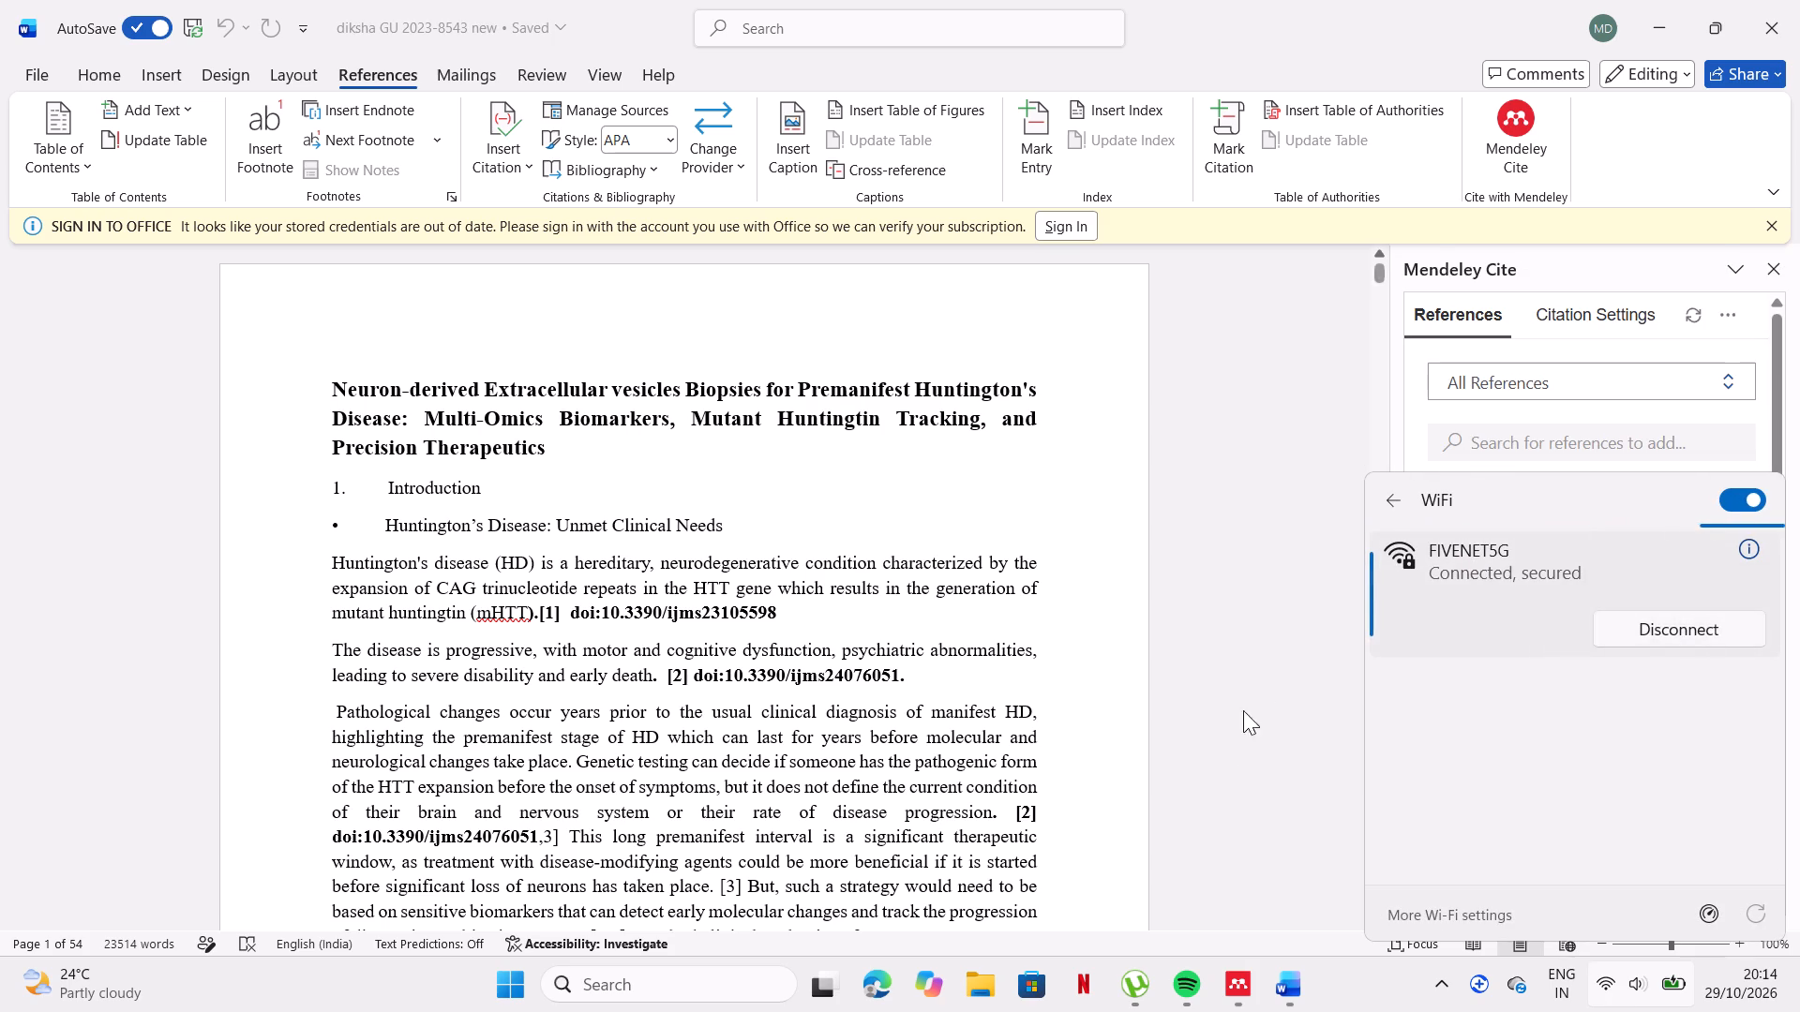
click(1188, 747)
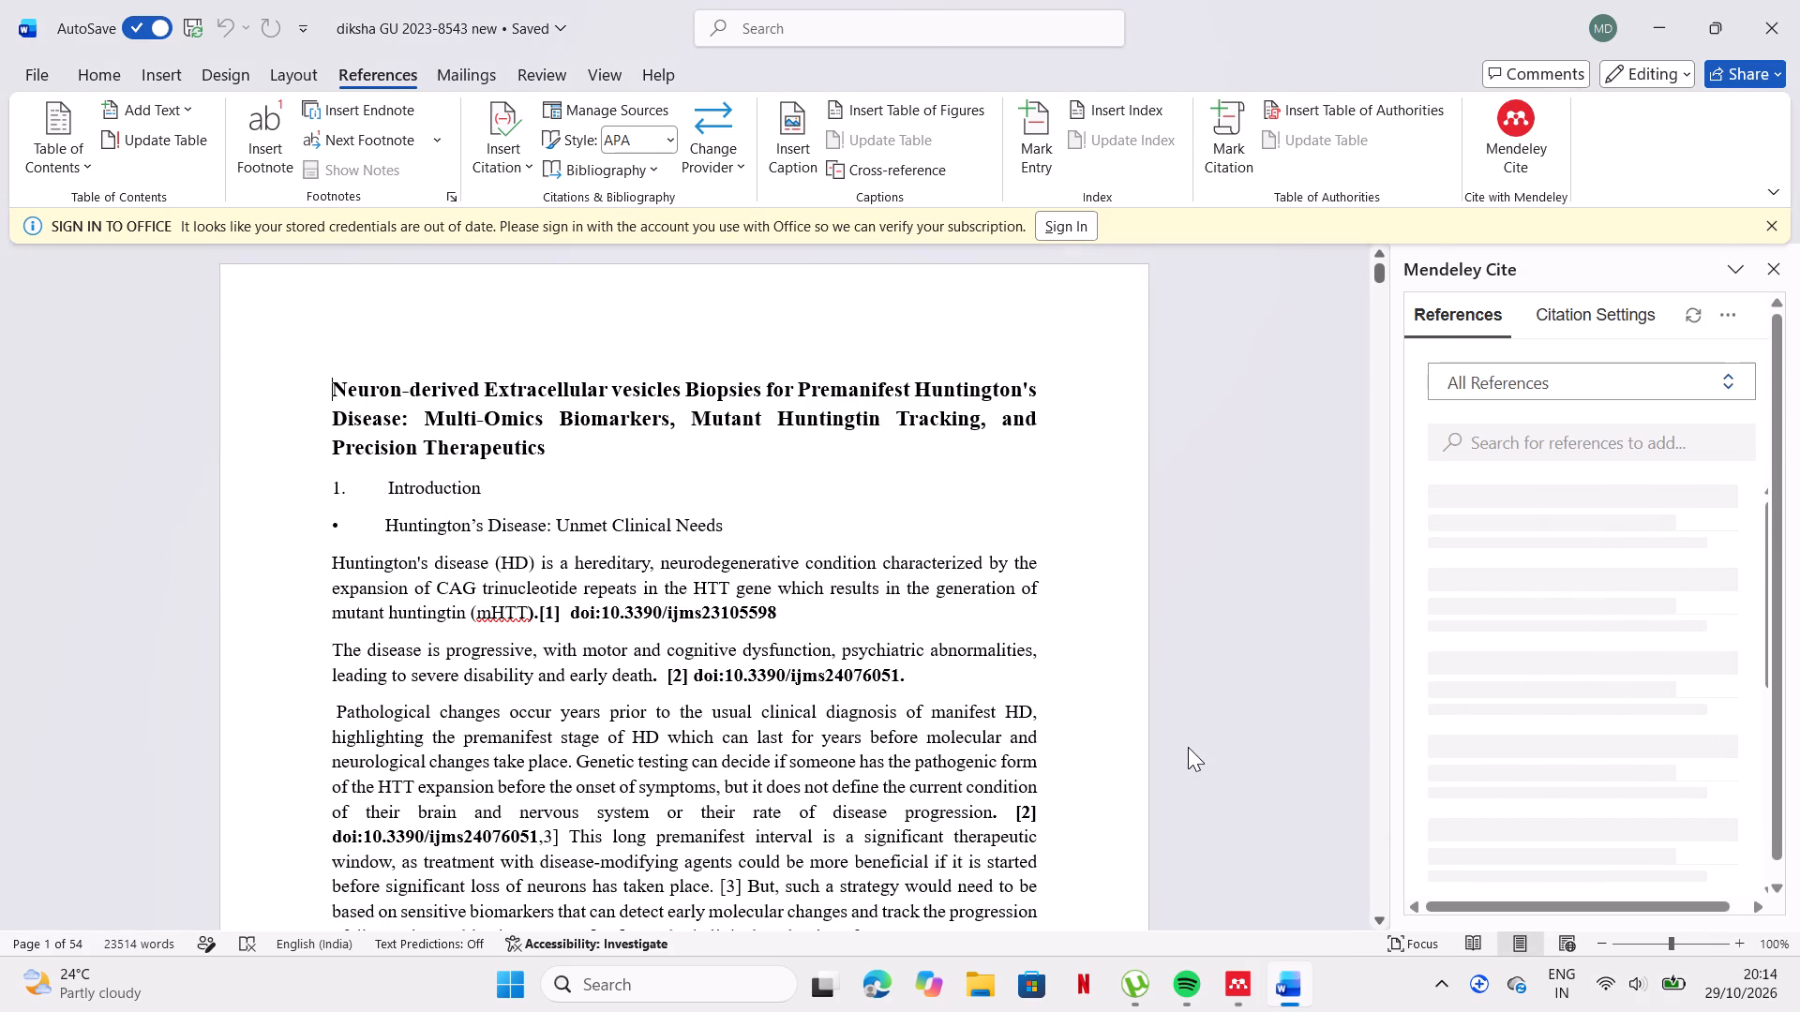
Review the manuscript's numbered in-text citations from the Introduction through to the entries of the first References list.
scroll(1188, 747, down, 2)
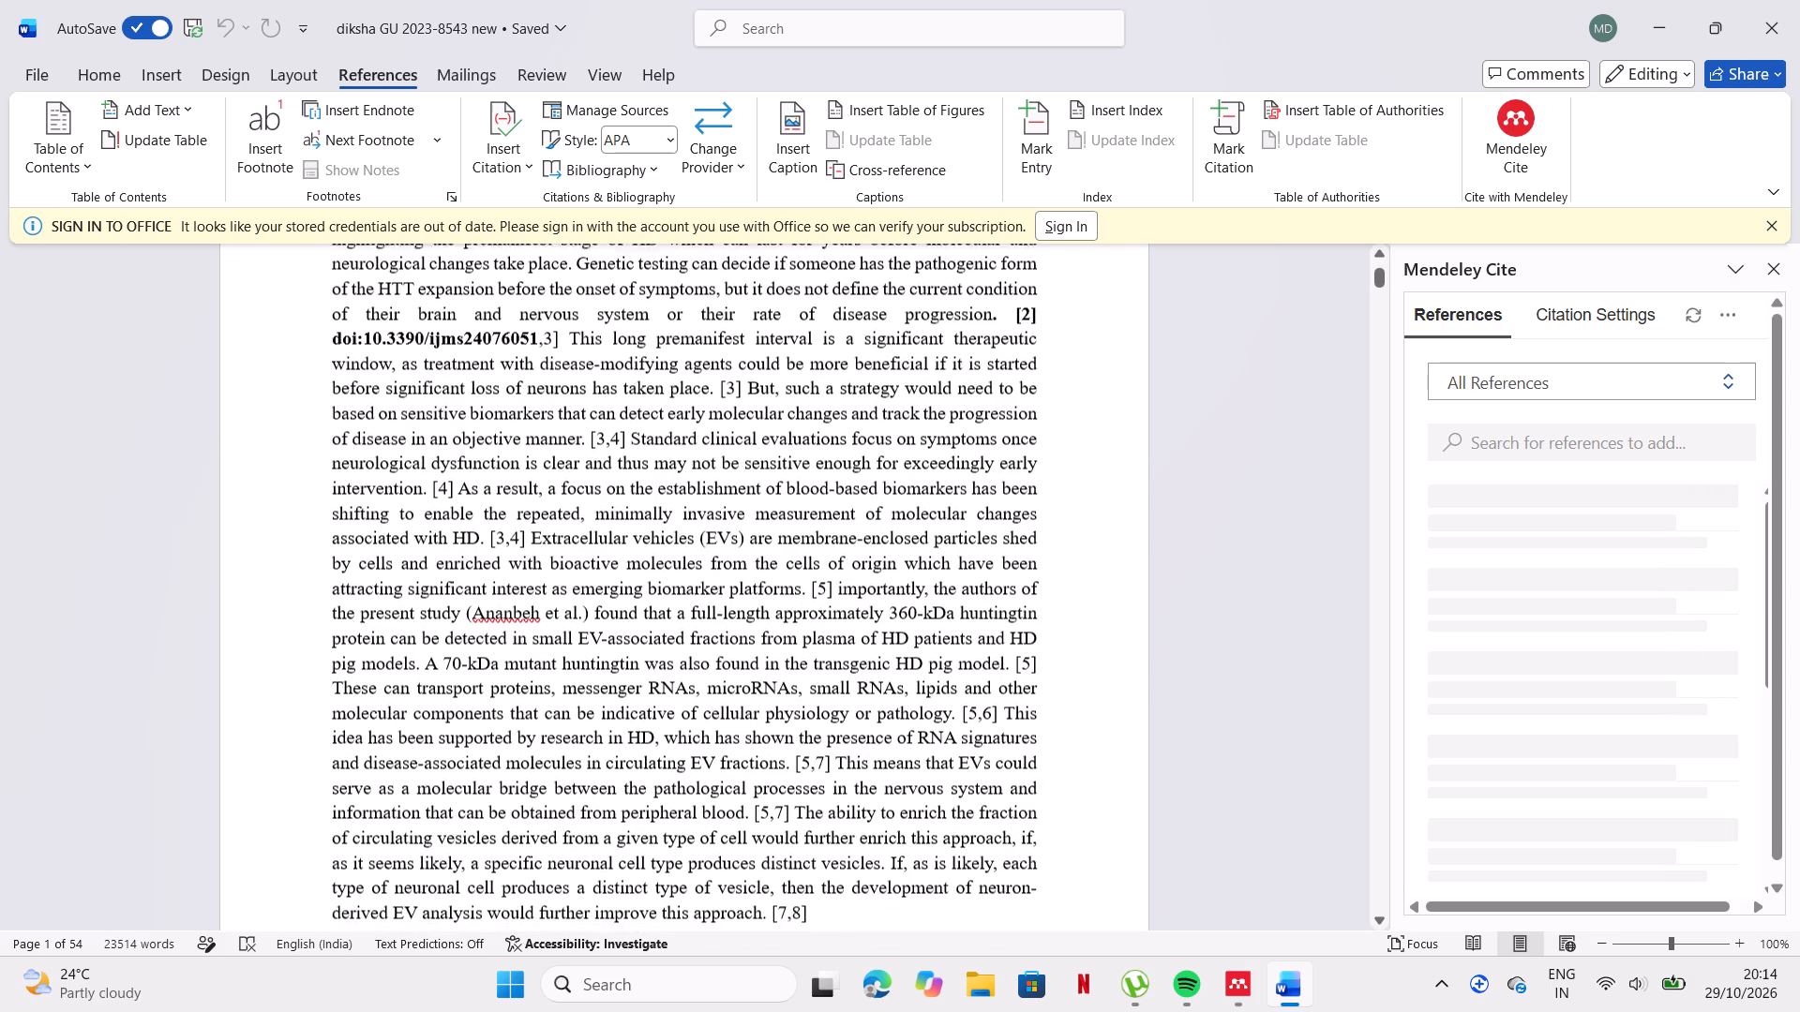
scroll(1188, 747, down, 2)
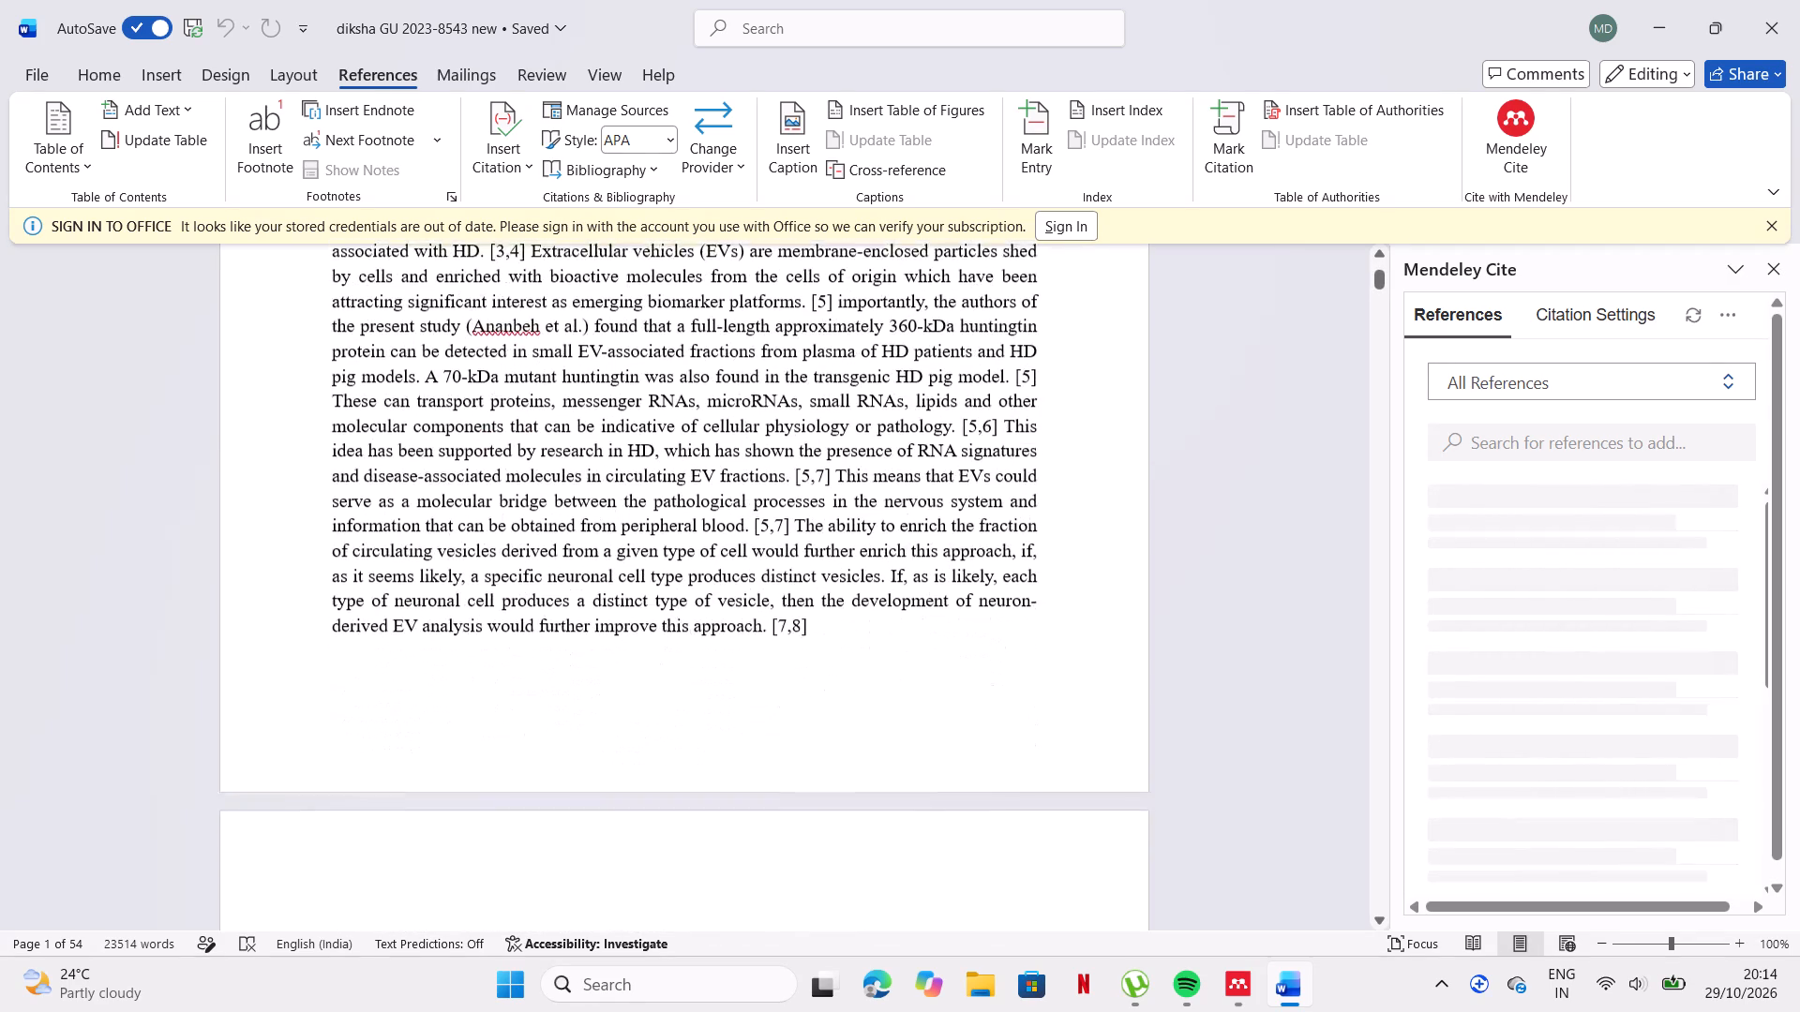
scroll(1188, 747, down, 15)
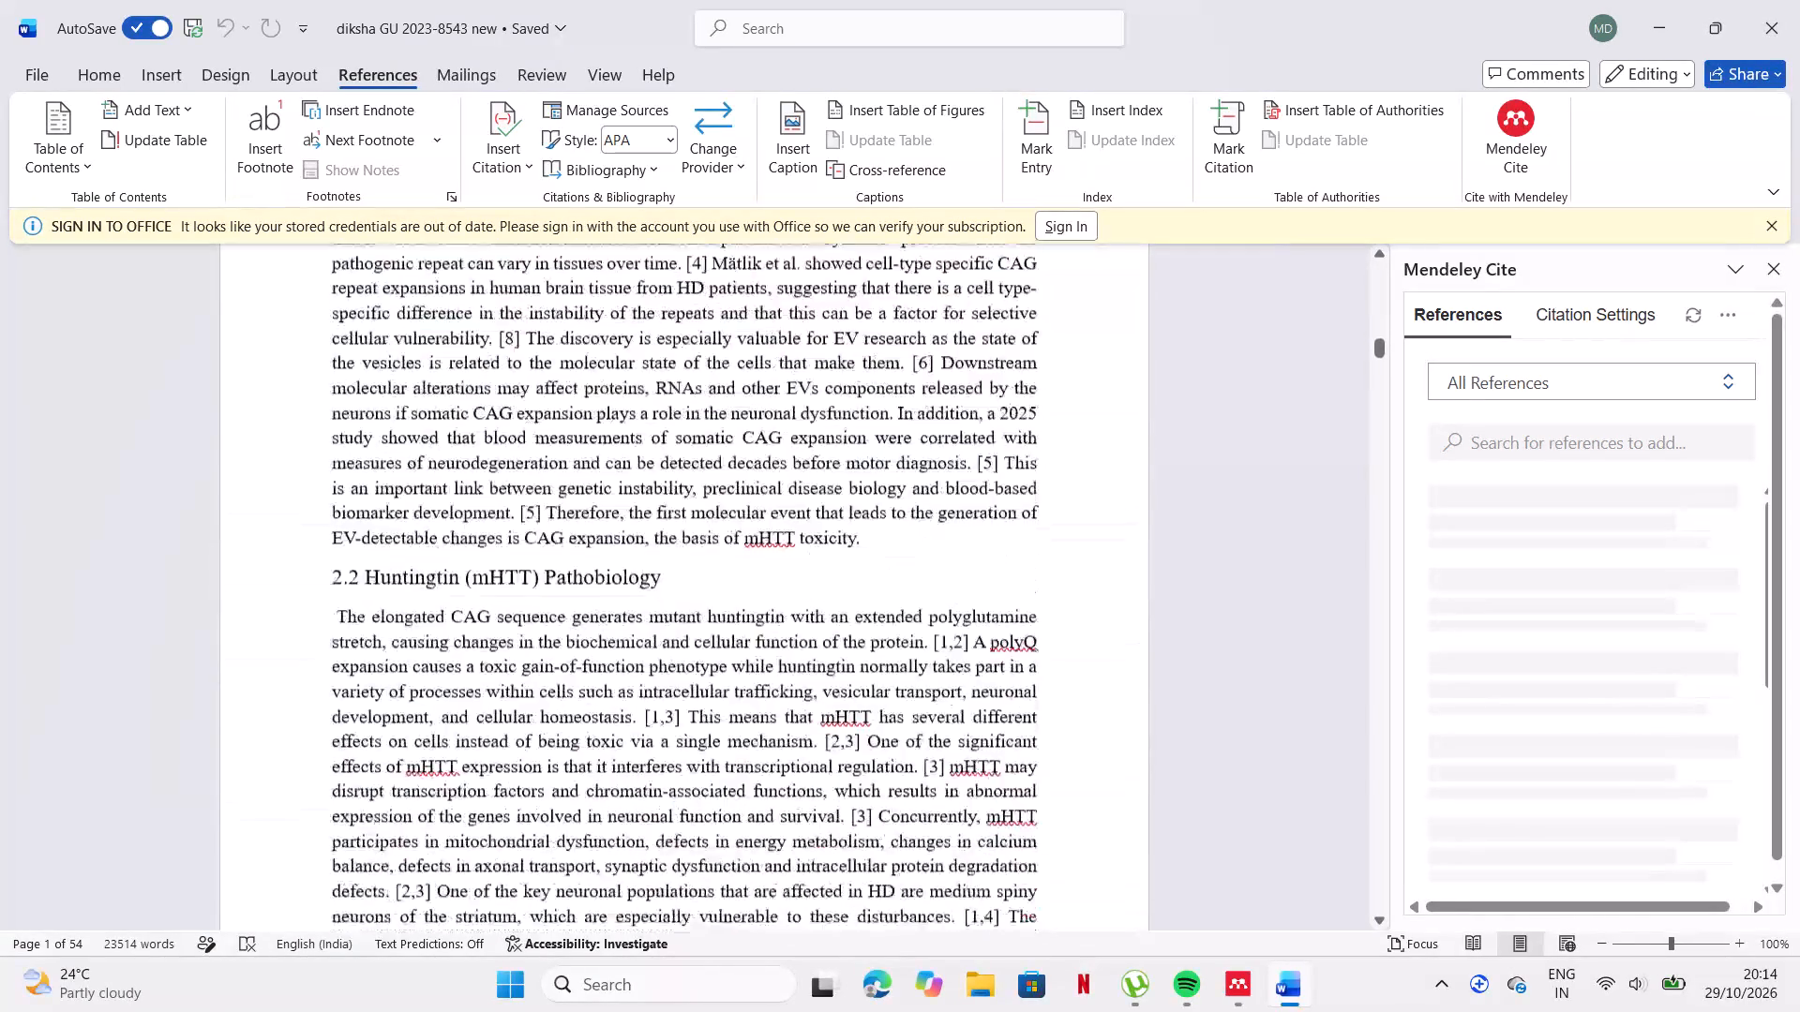
scroll(1188, 747, down, 3)
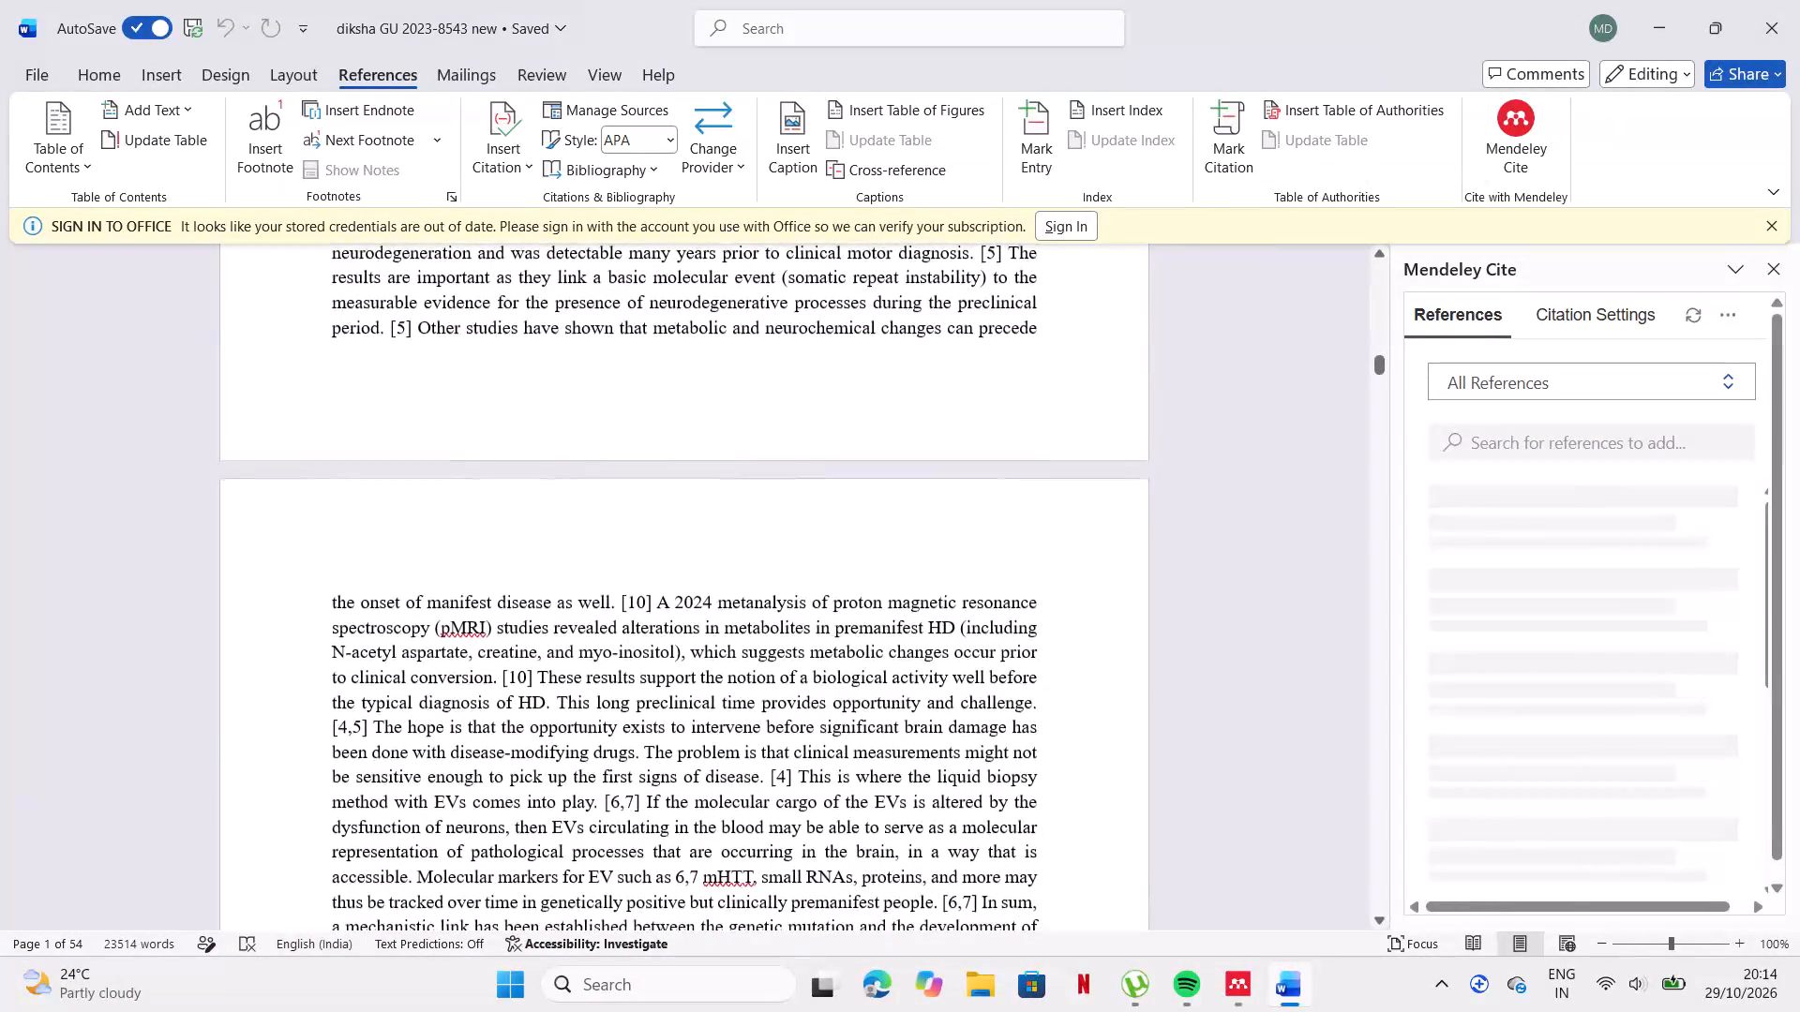
scroll(1188, 747, down, 4)
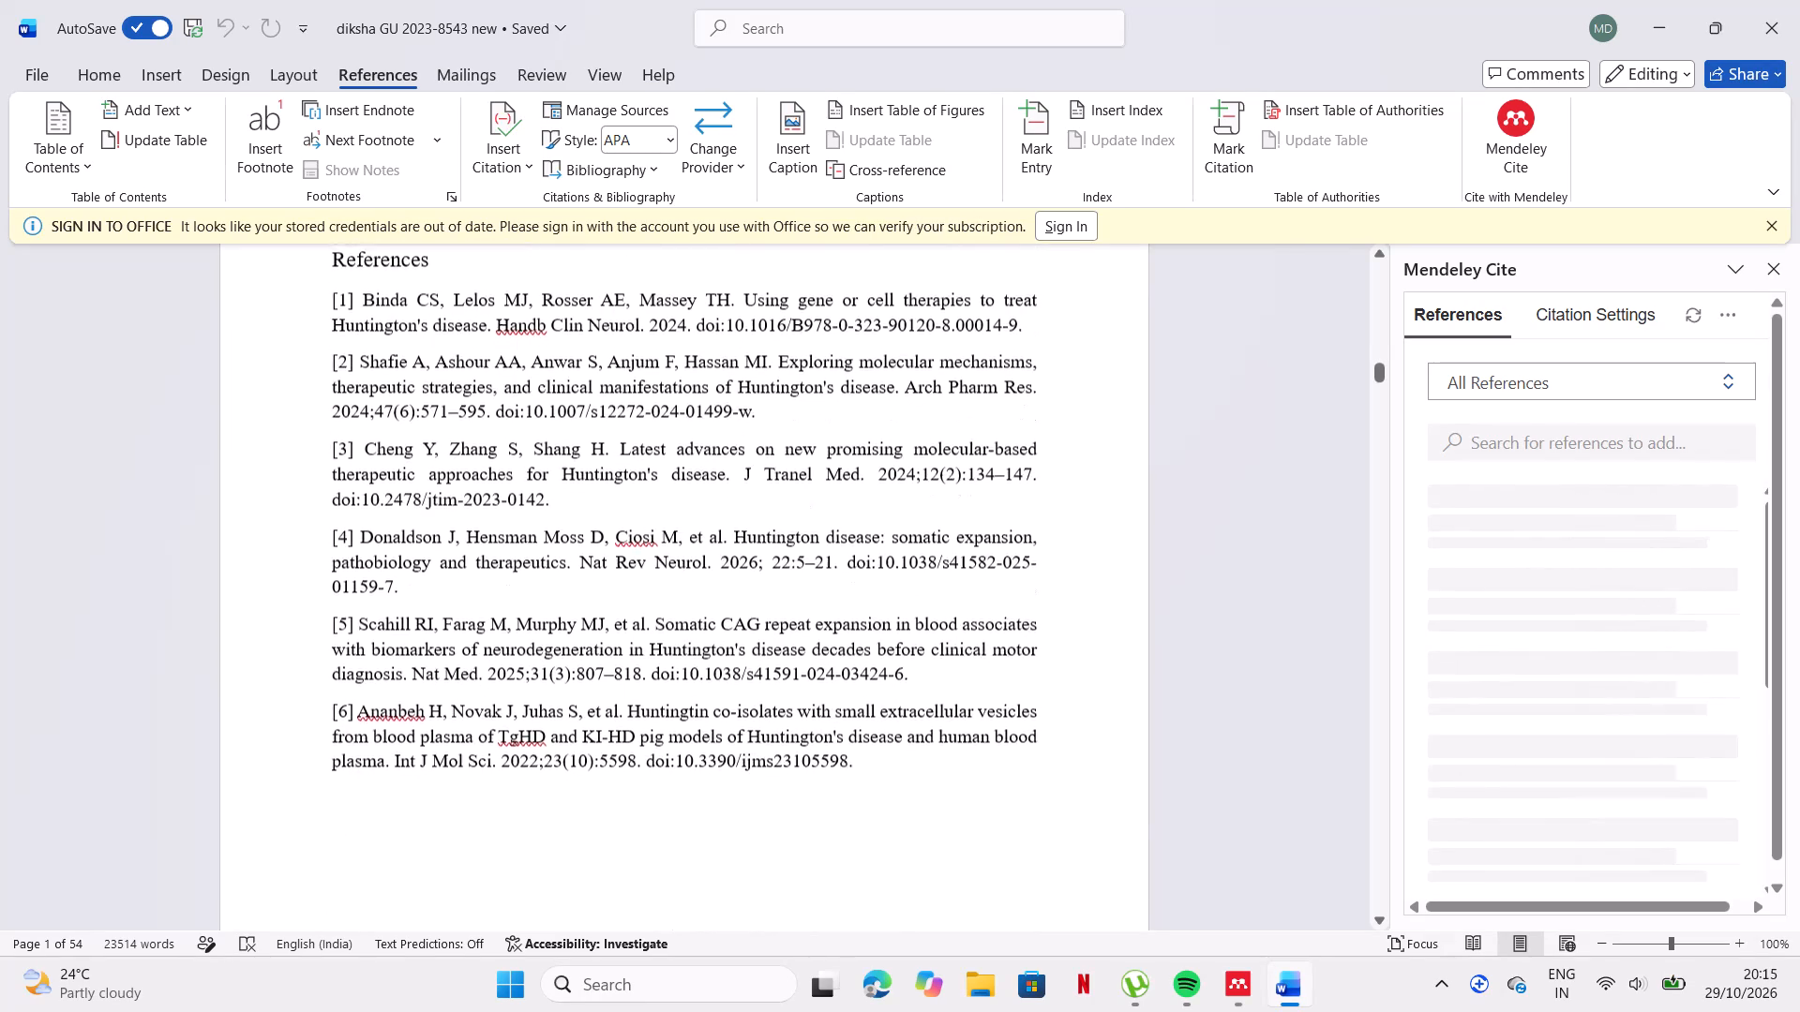
scroll(1188, 747, down, 1)
scroll(1196, 771, up, 5)
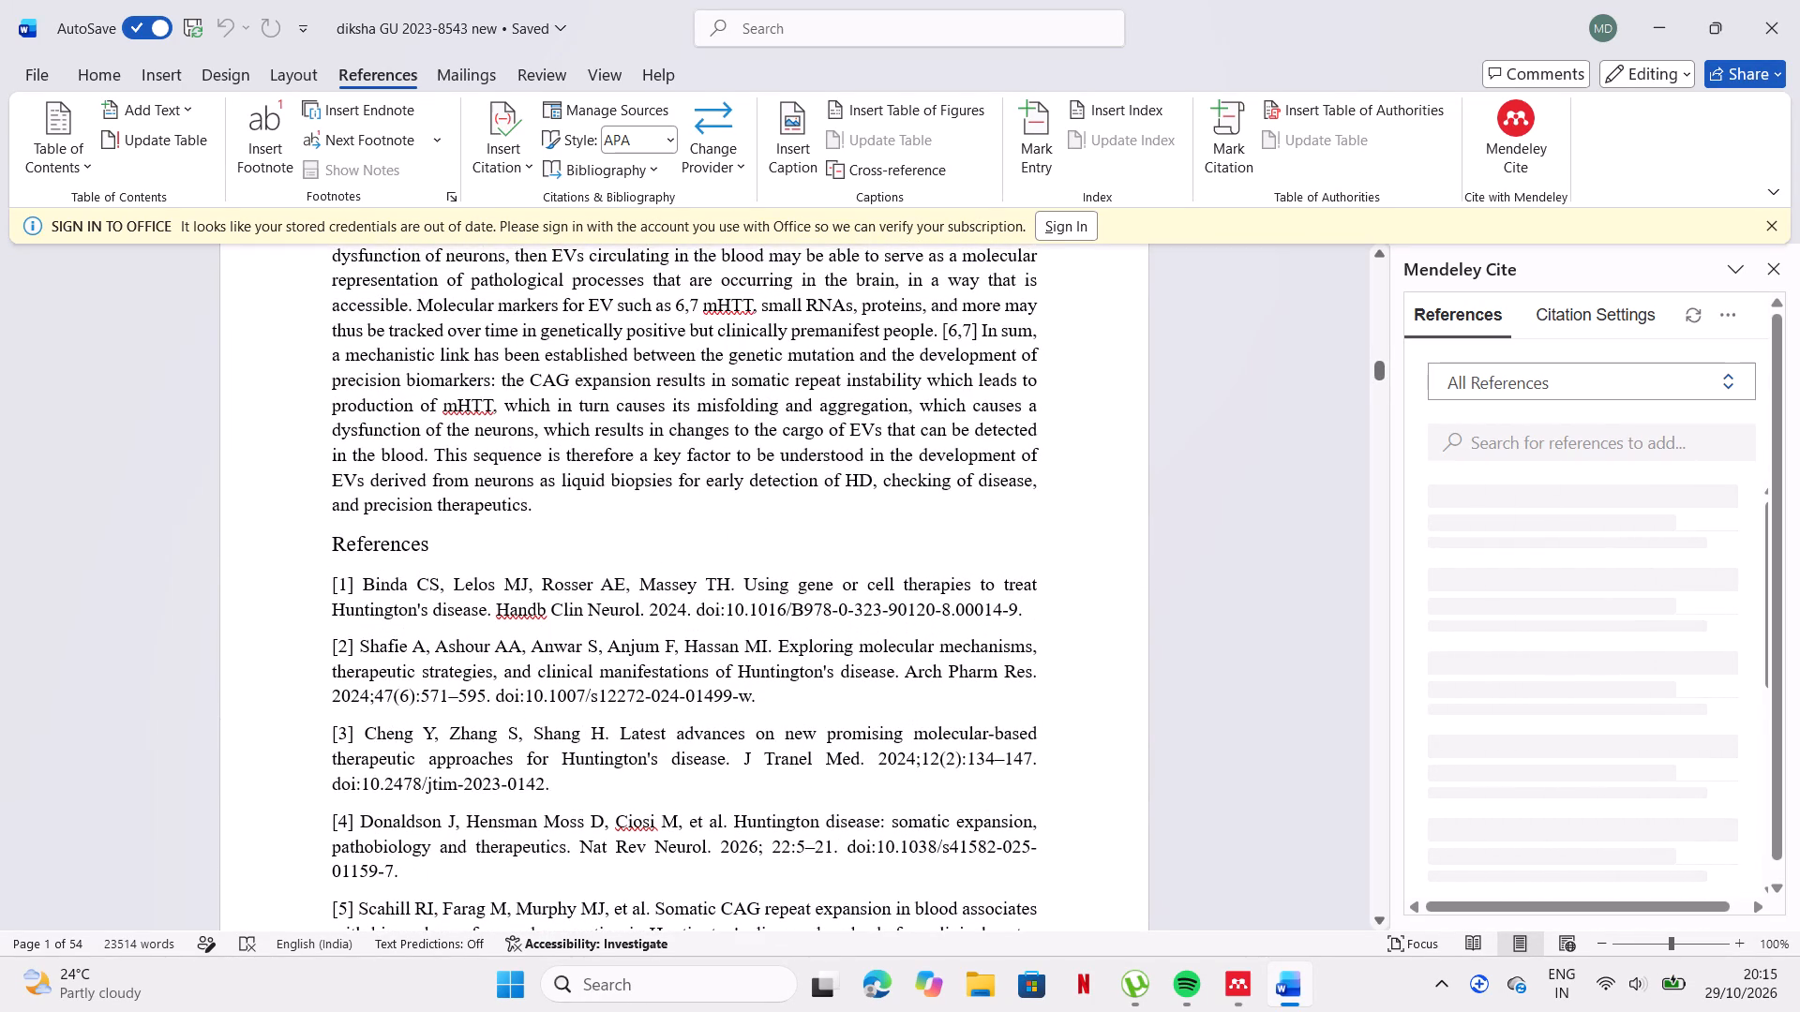
scroll(1125, 787, down, 1)
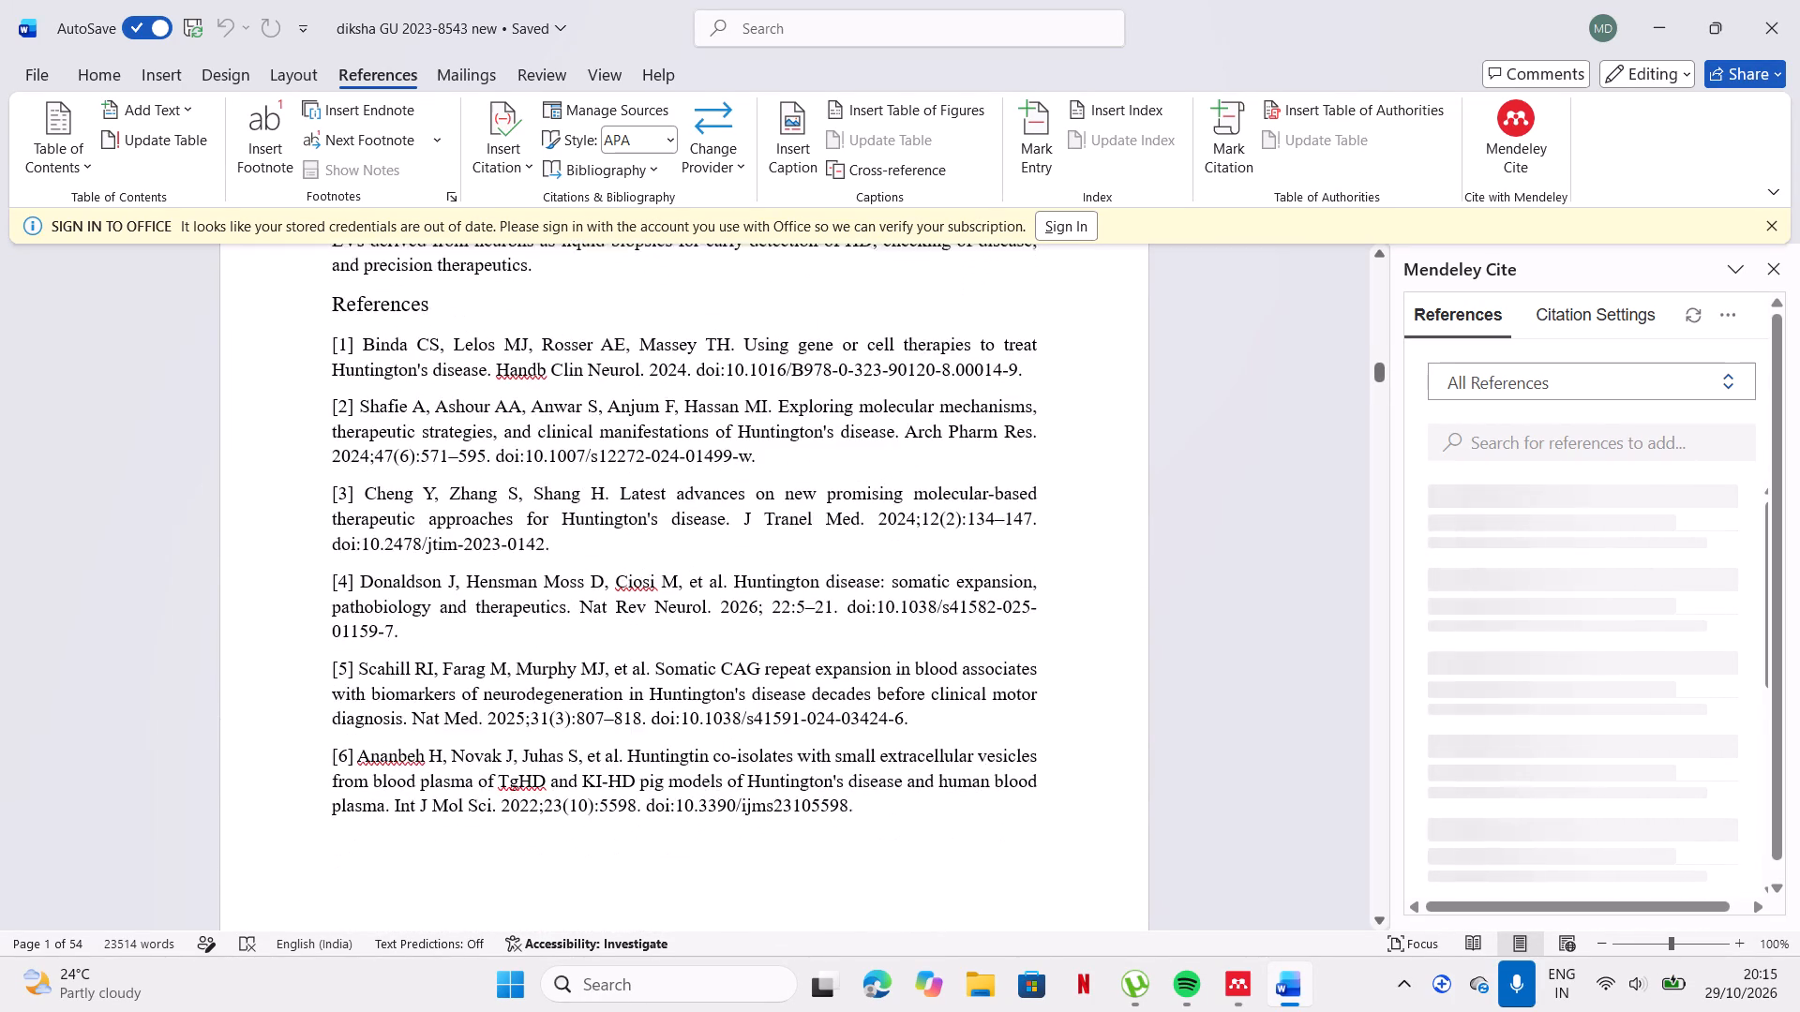
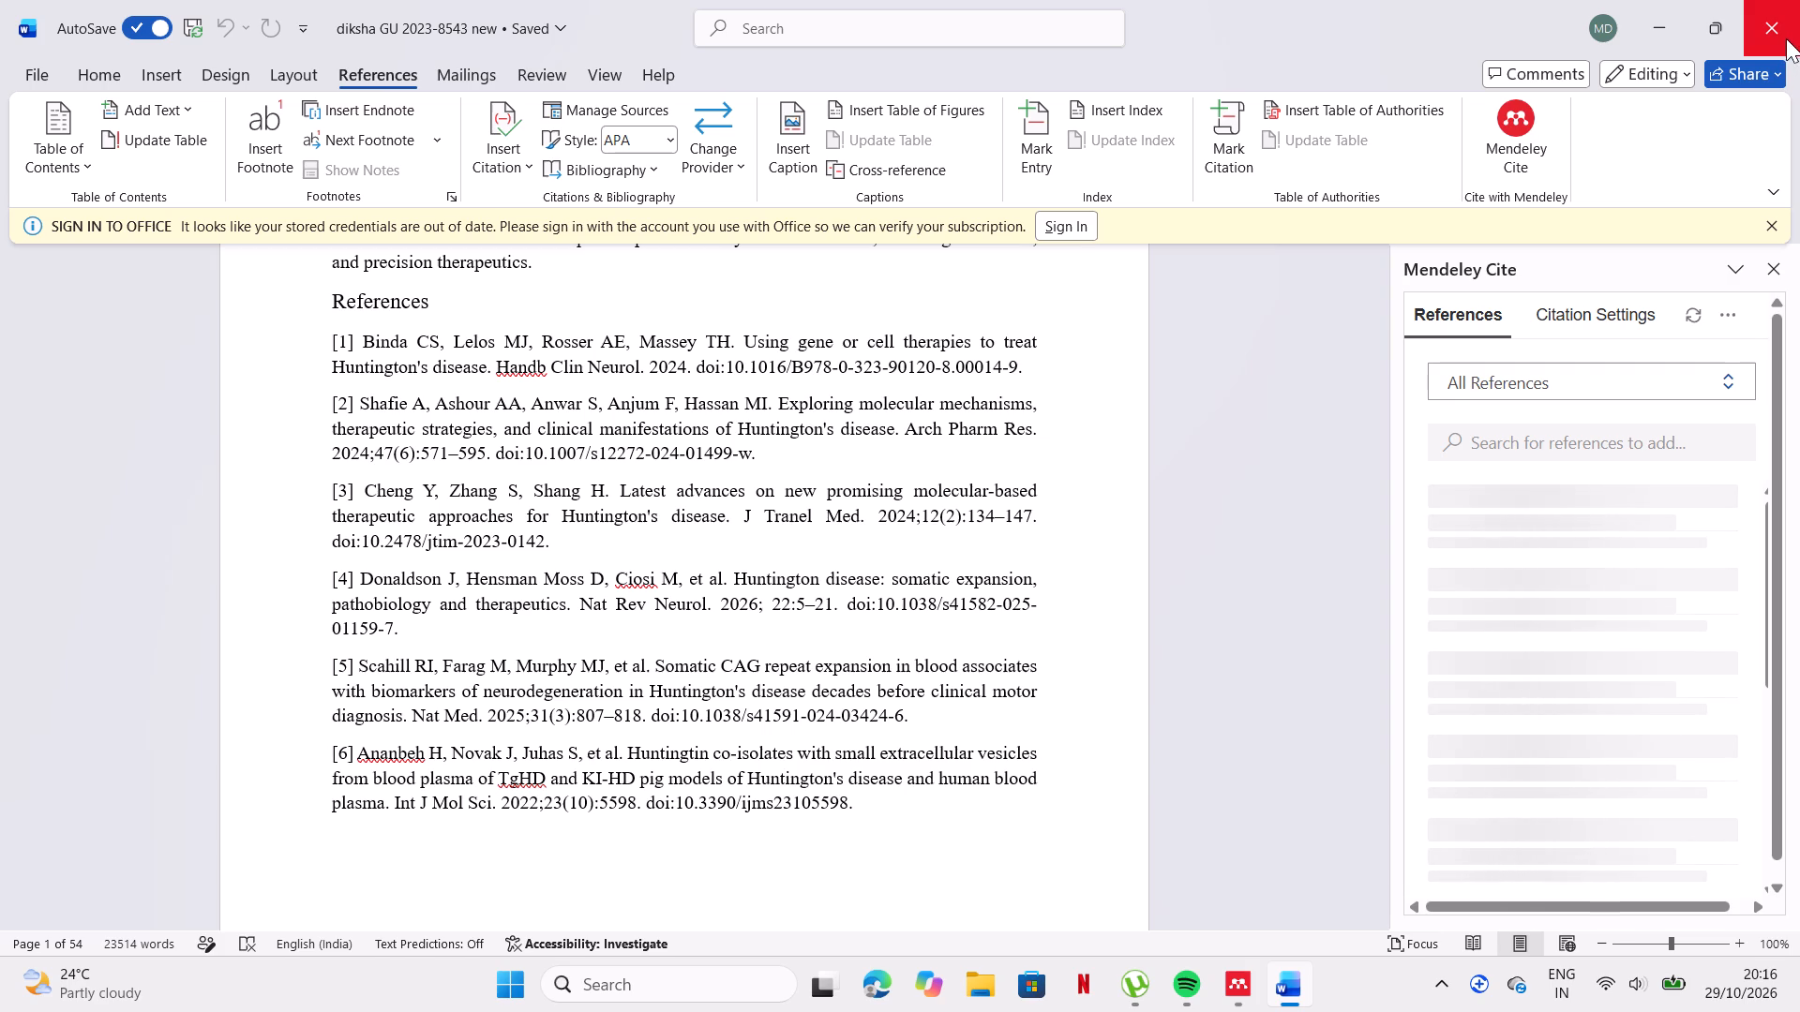
Close the Huntington's disease manuscript whose file name ends in "new".
click(1790, 43)
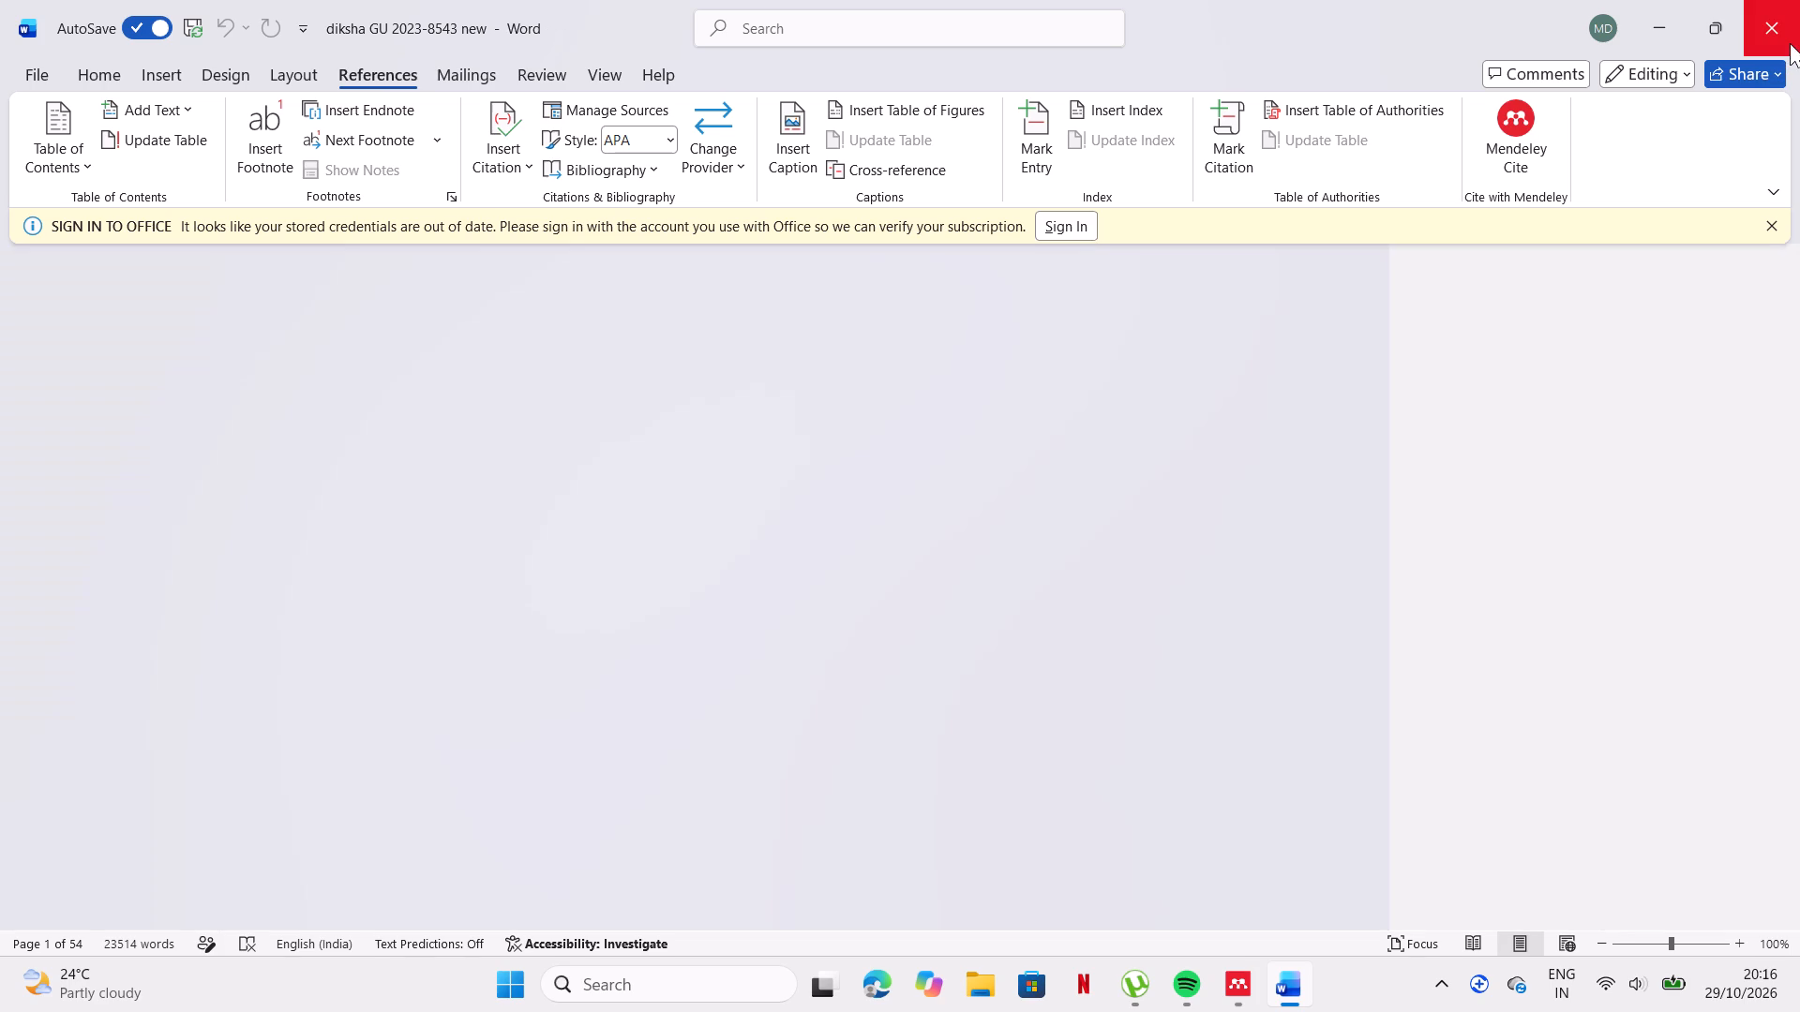
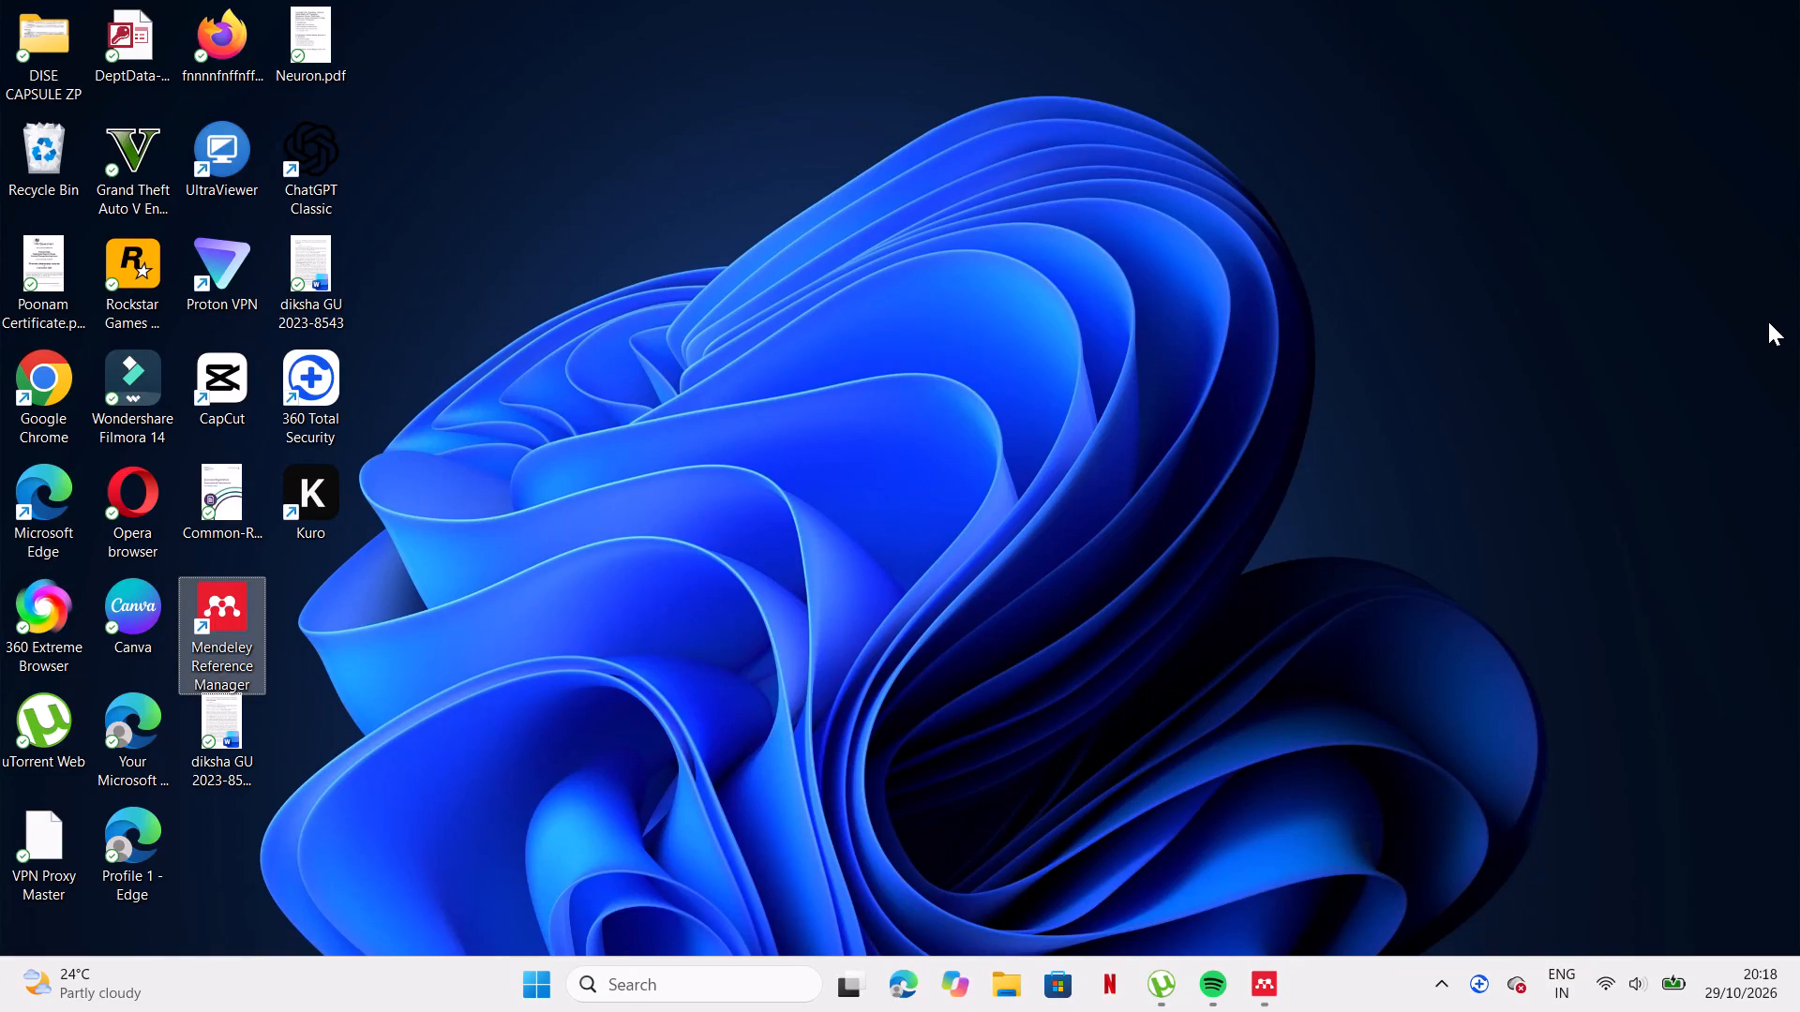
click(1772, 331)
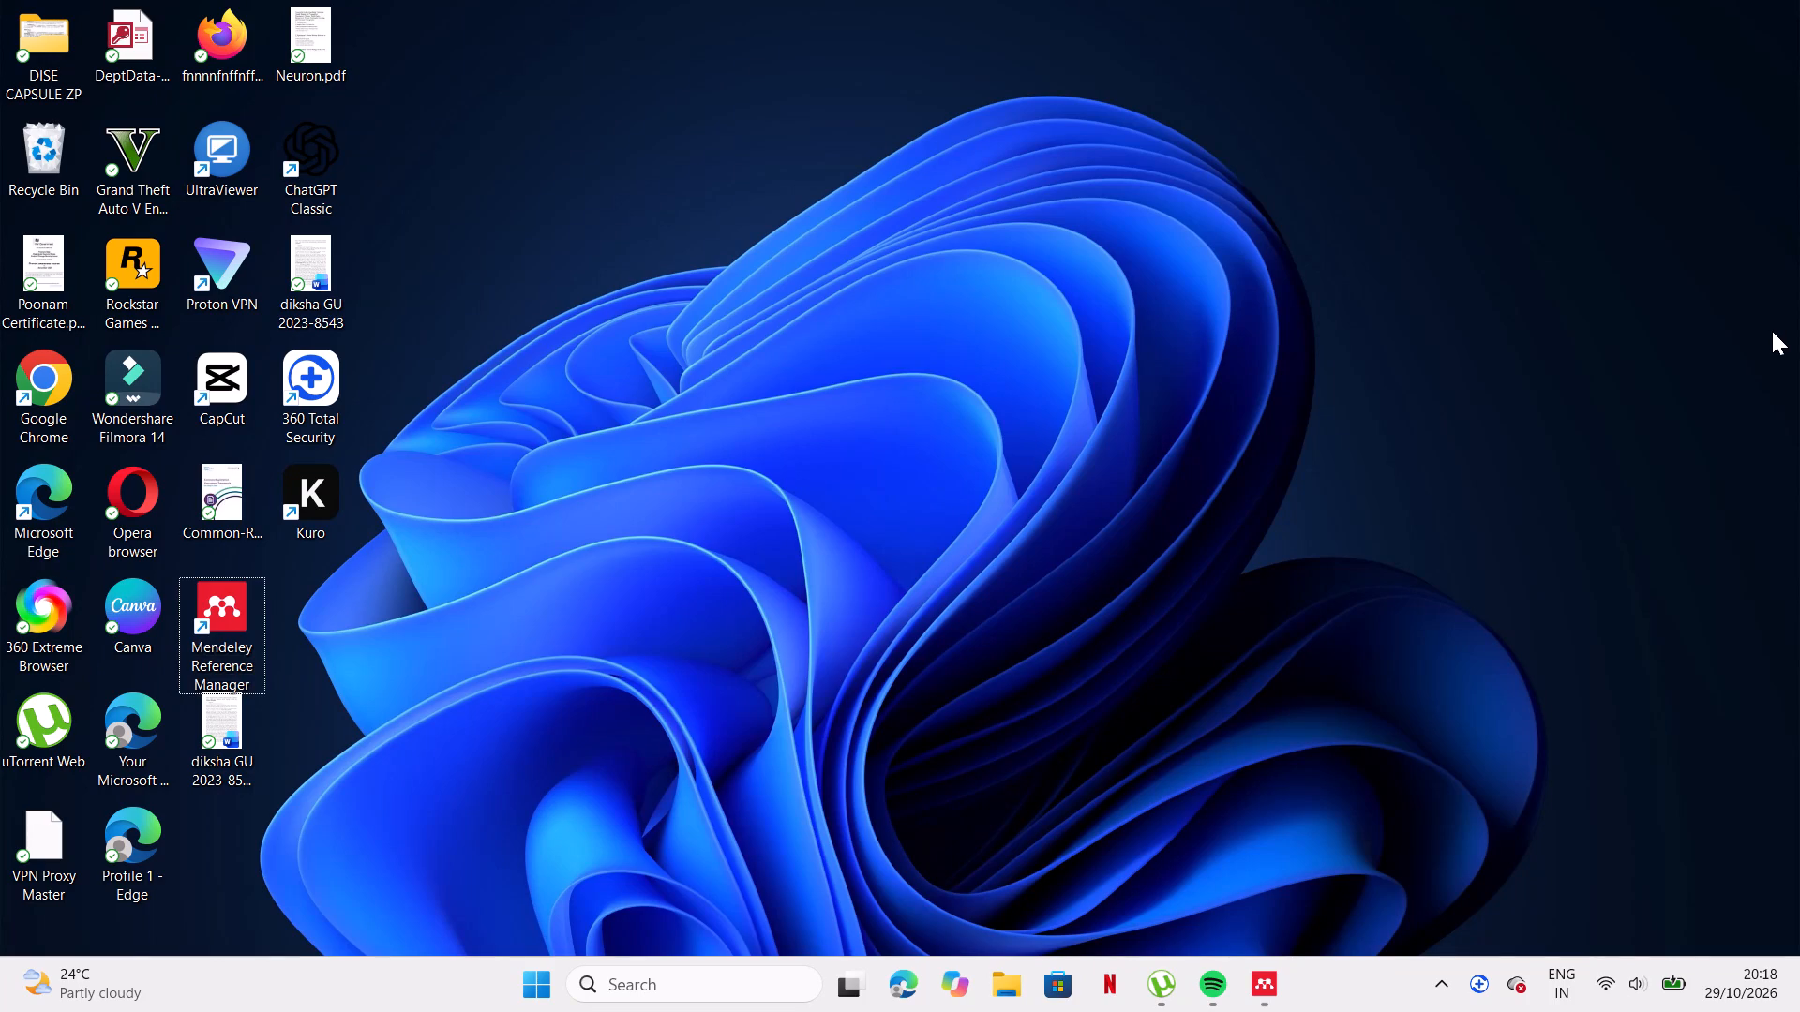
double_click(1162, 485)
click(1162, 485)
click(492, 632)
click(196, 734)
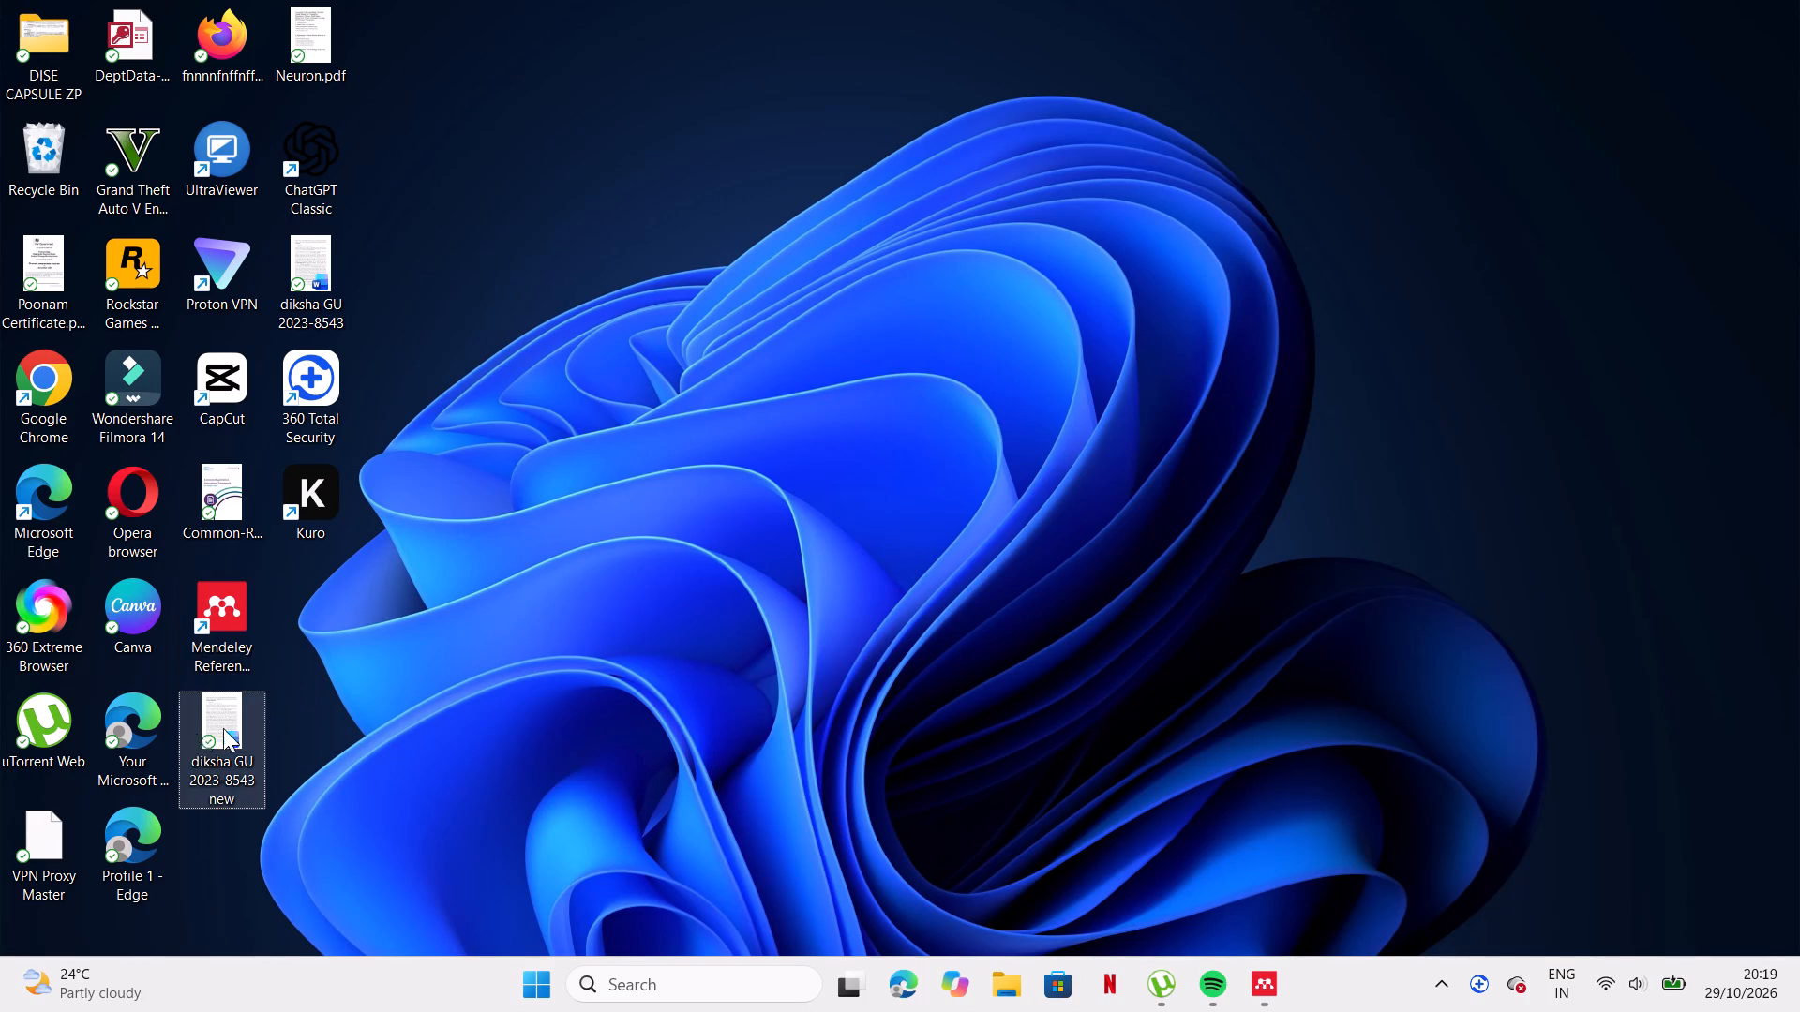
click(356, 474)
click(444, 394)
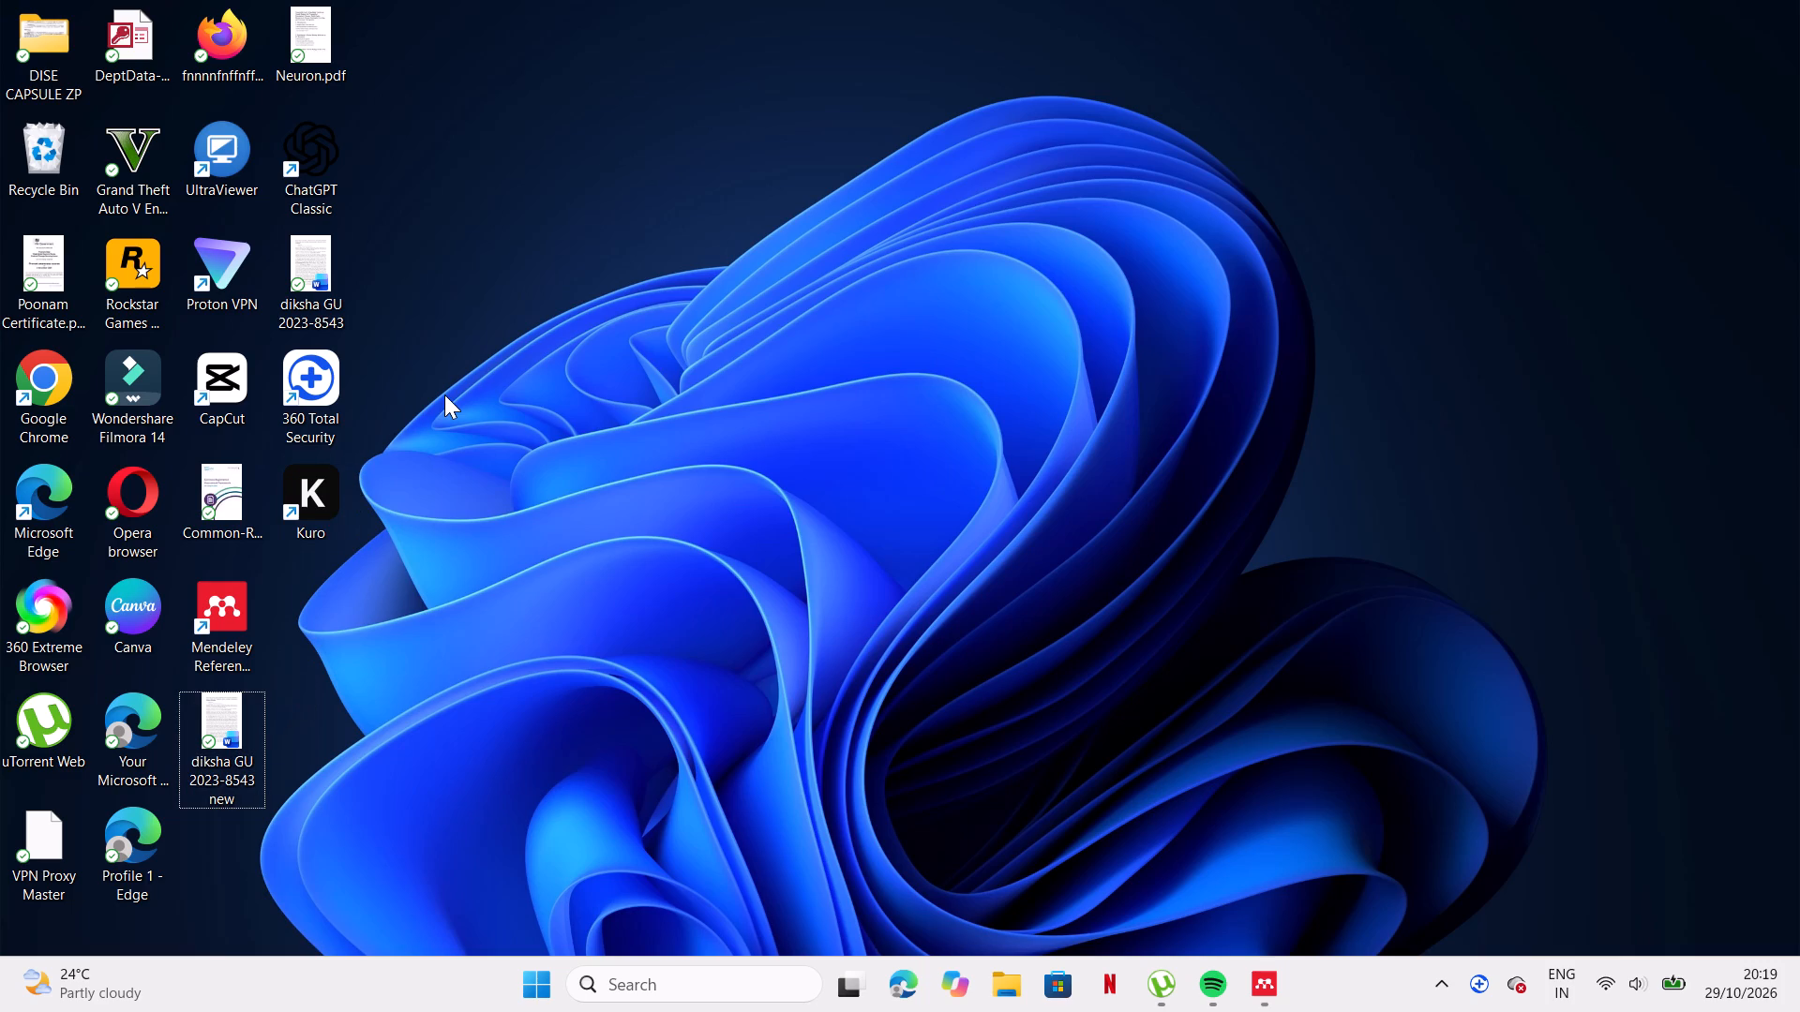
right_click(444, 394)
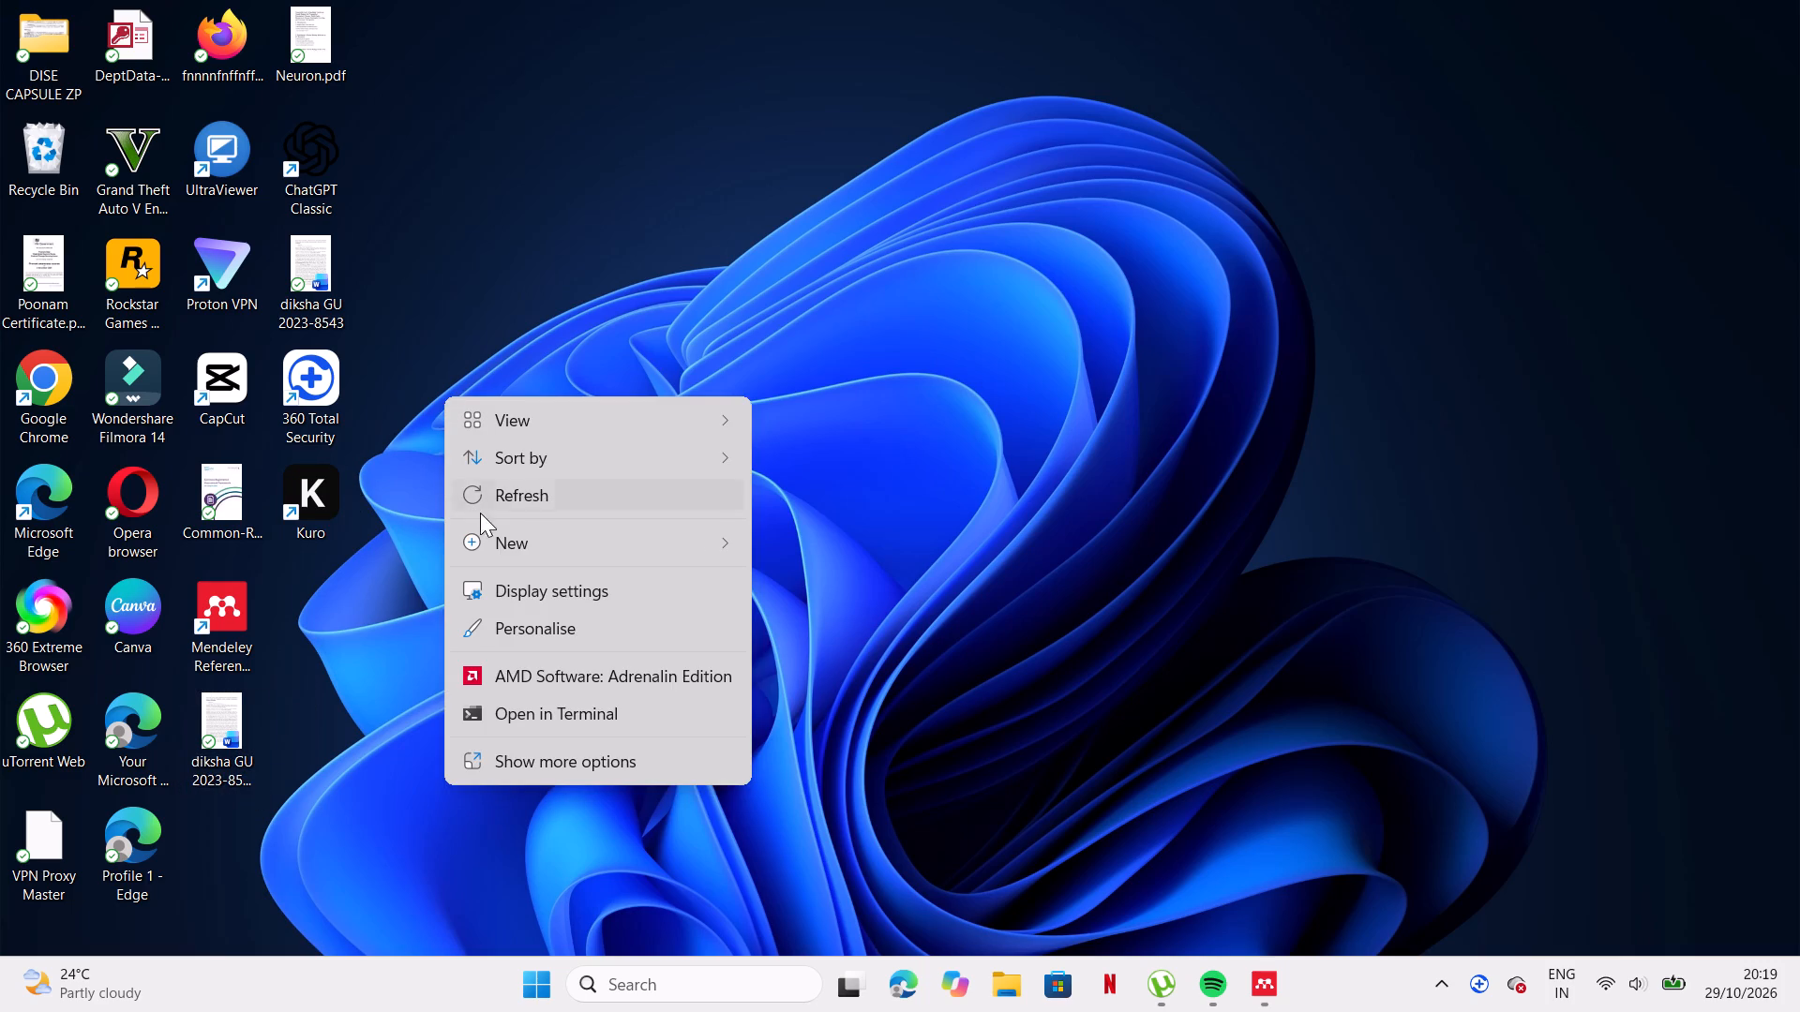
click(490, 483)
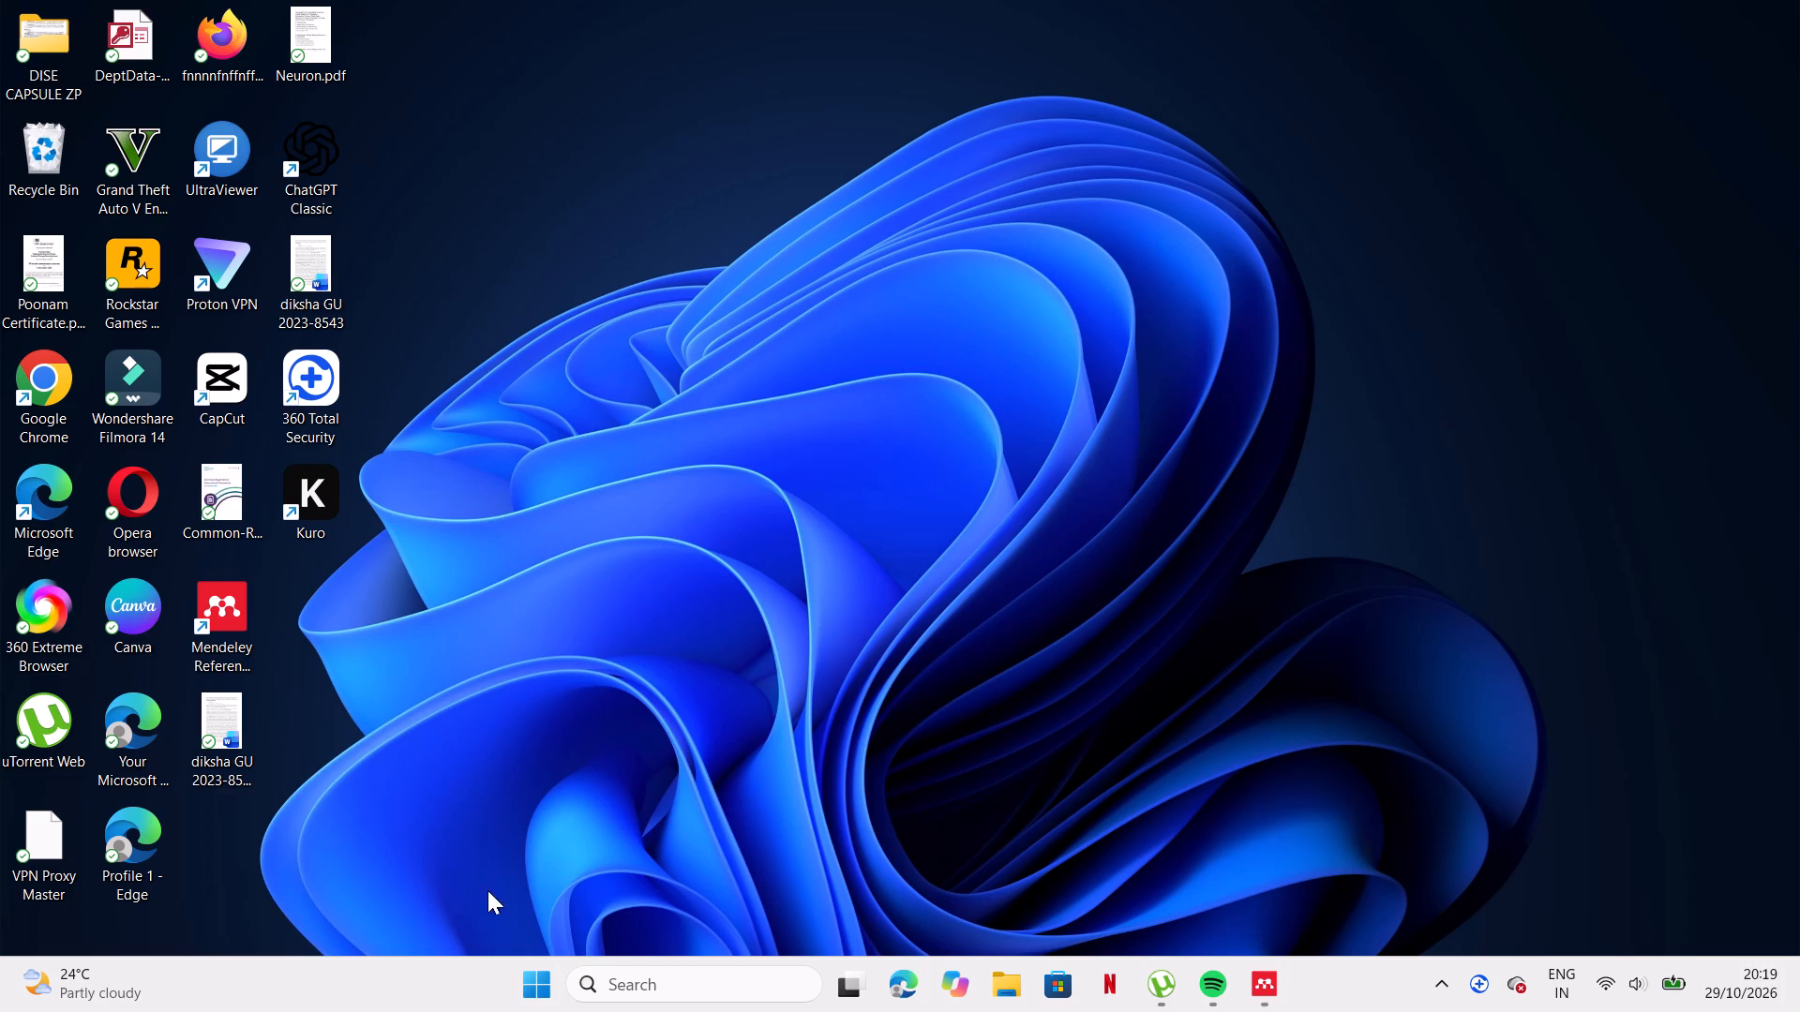
Reopen the recent Huntington's disease manuscript whose file name ends in "new" in Word.
click(530, 978)
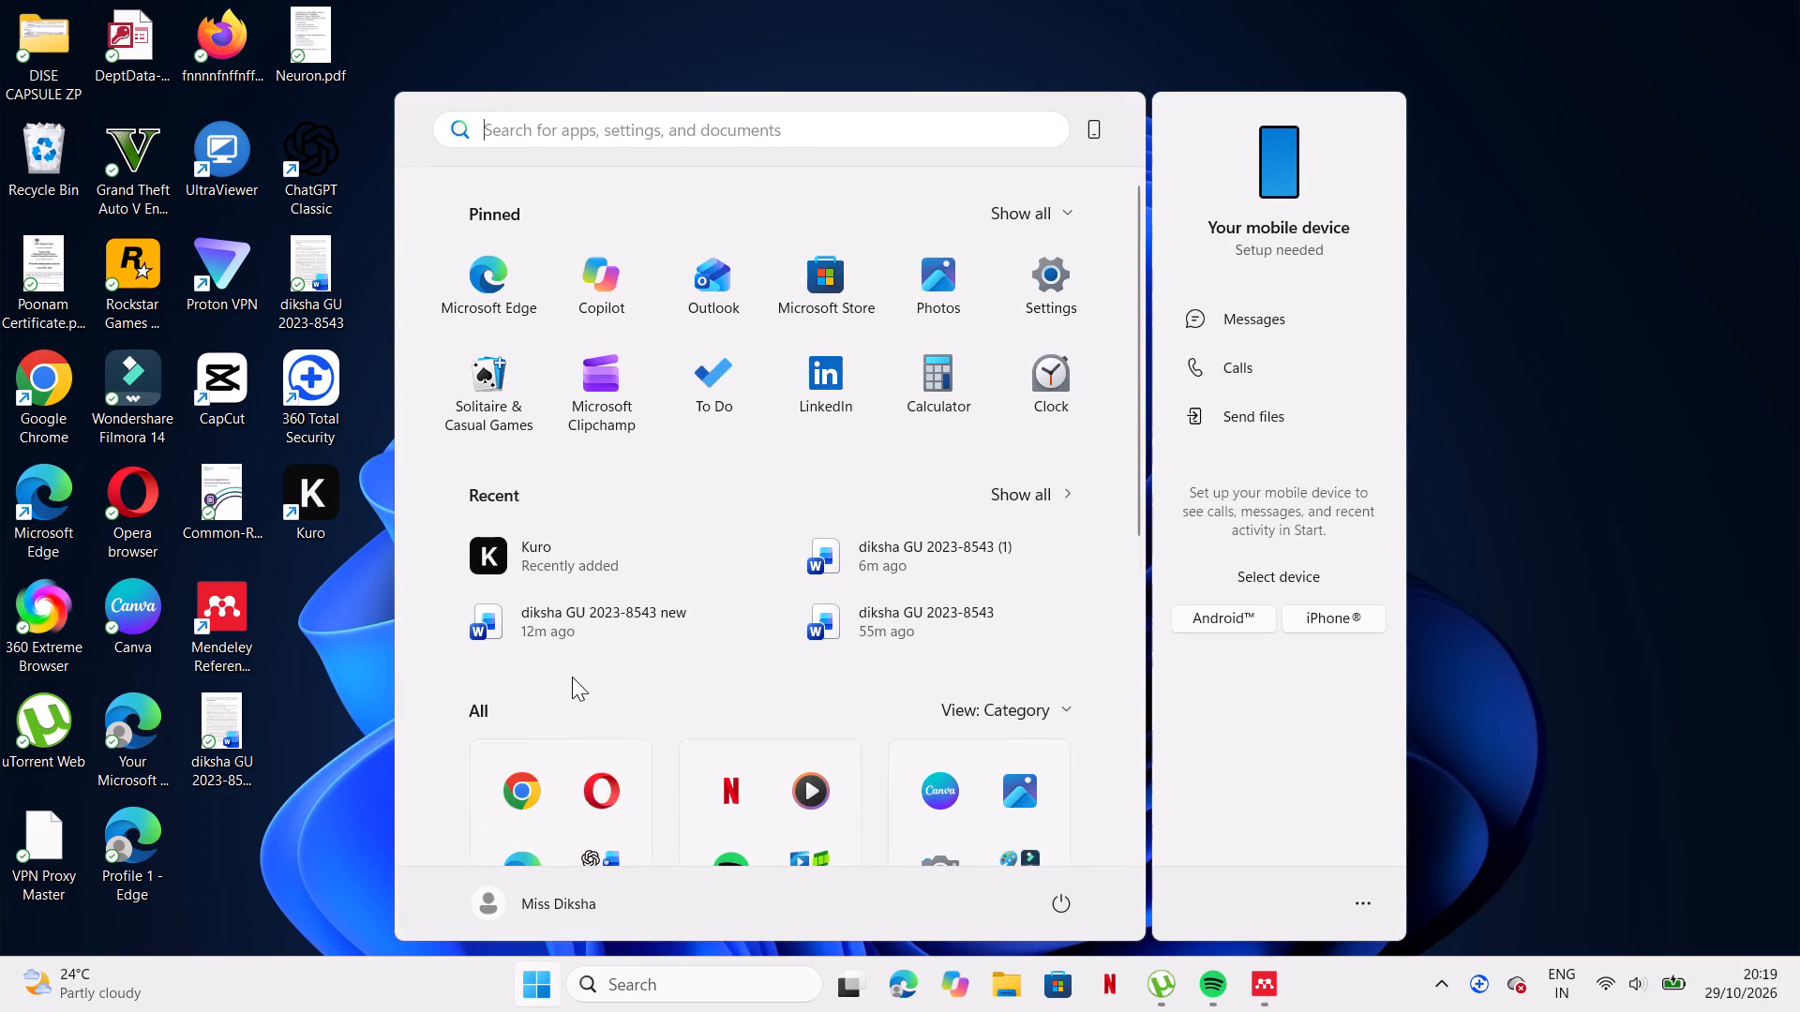
scroll(572, 677, down, 4)
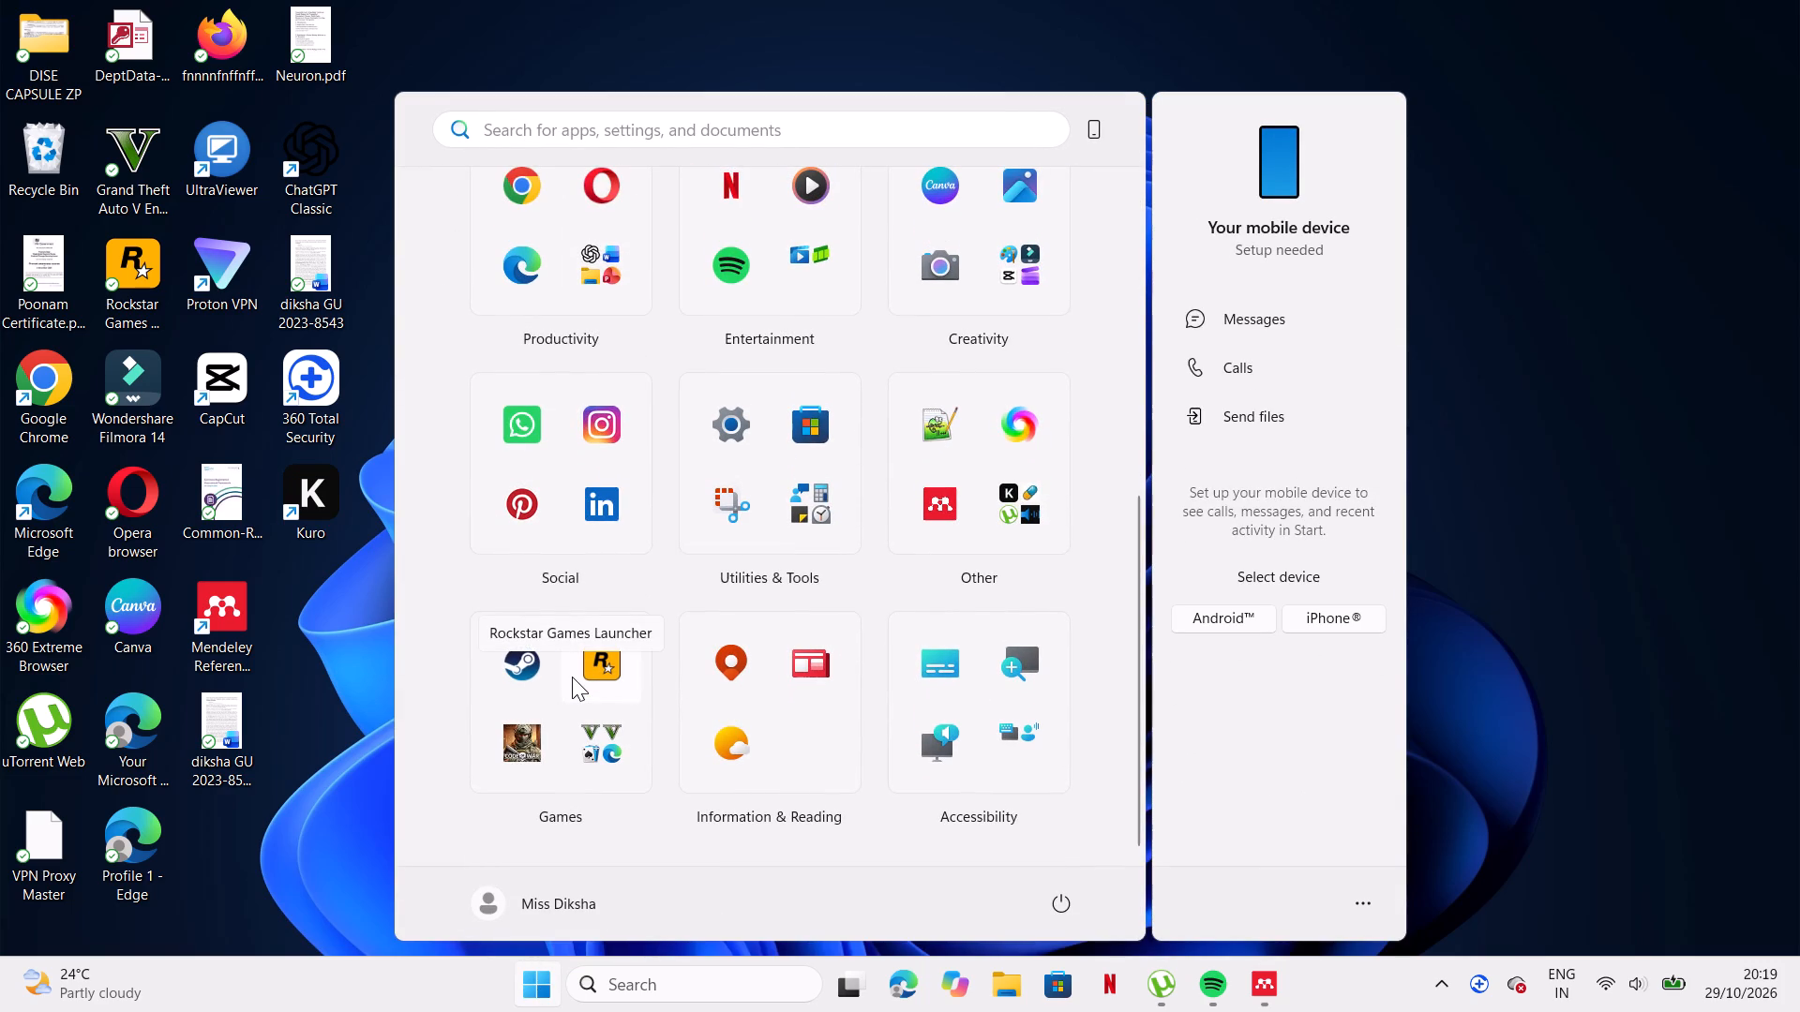
click(326, 714)
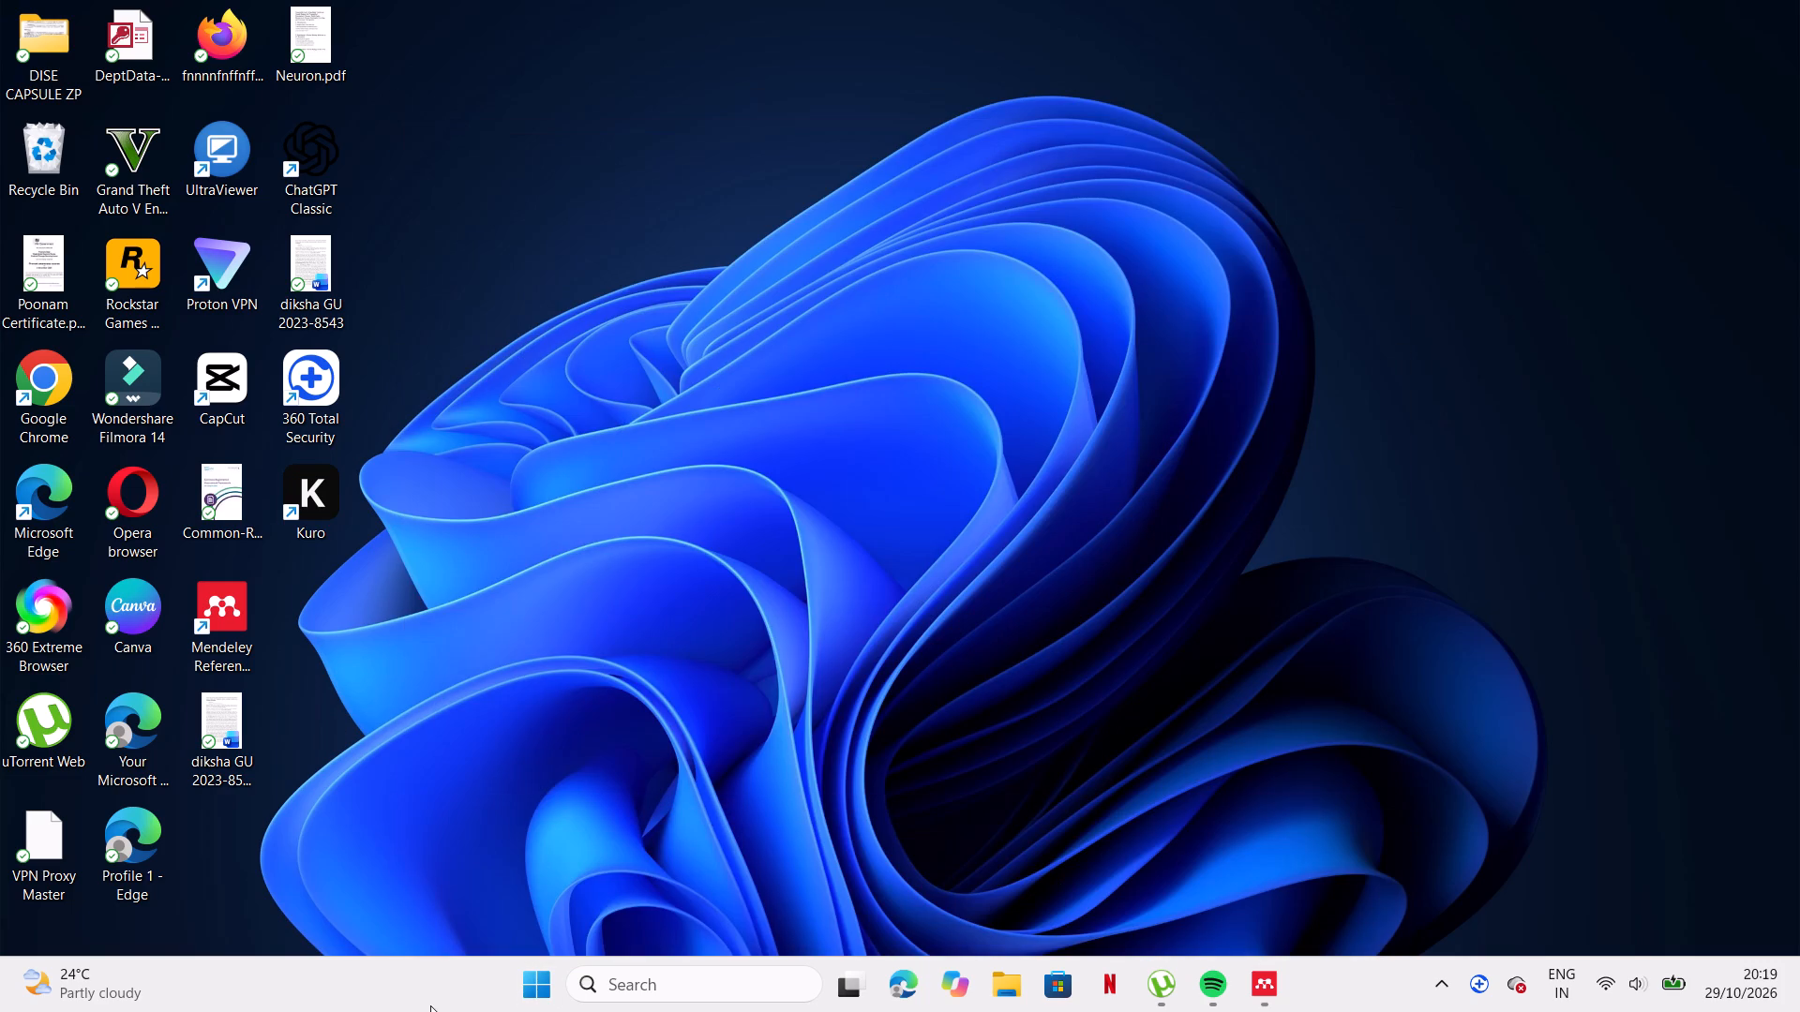
double_click(507, 994)
click(518, 995)
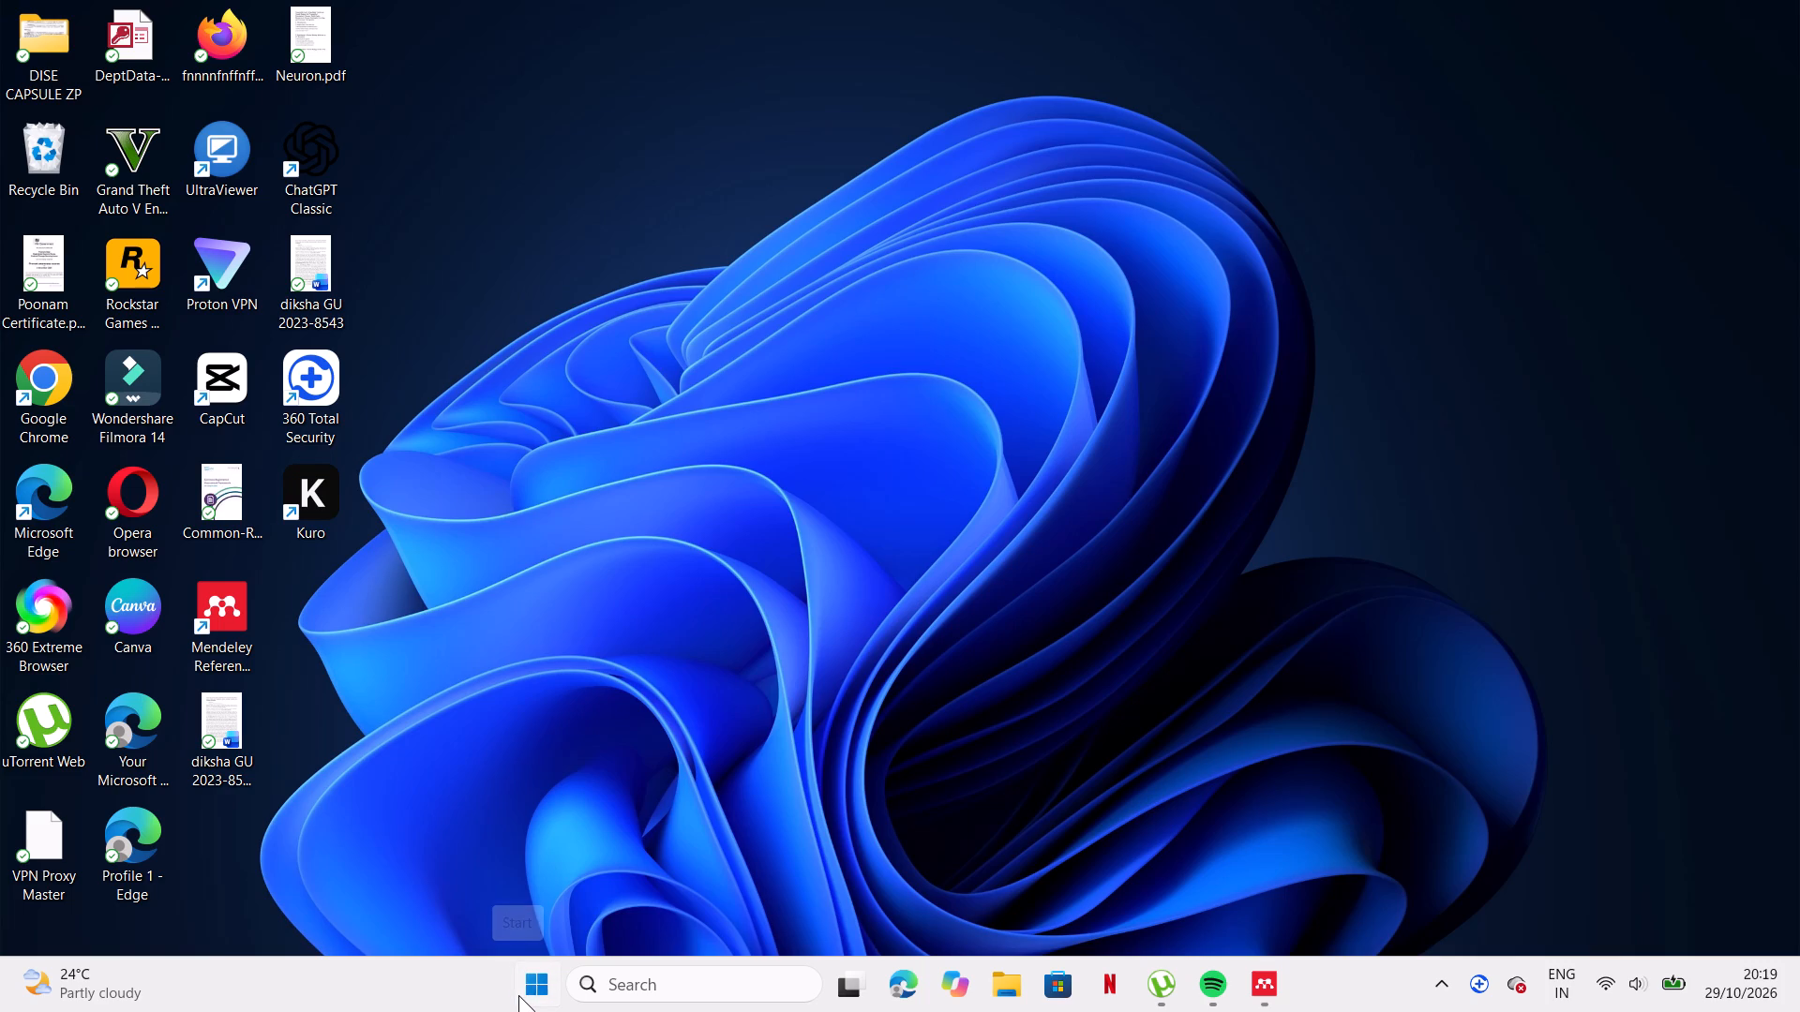
scroll(673, 637, down, 1)
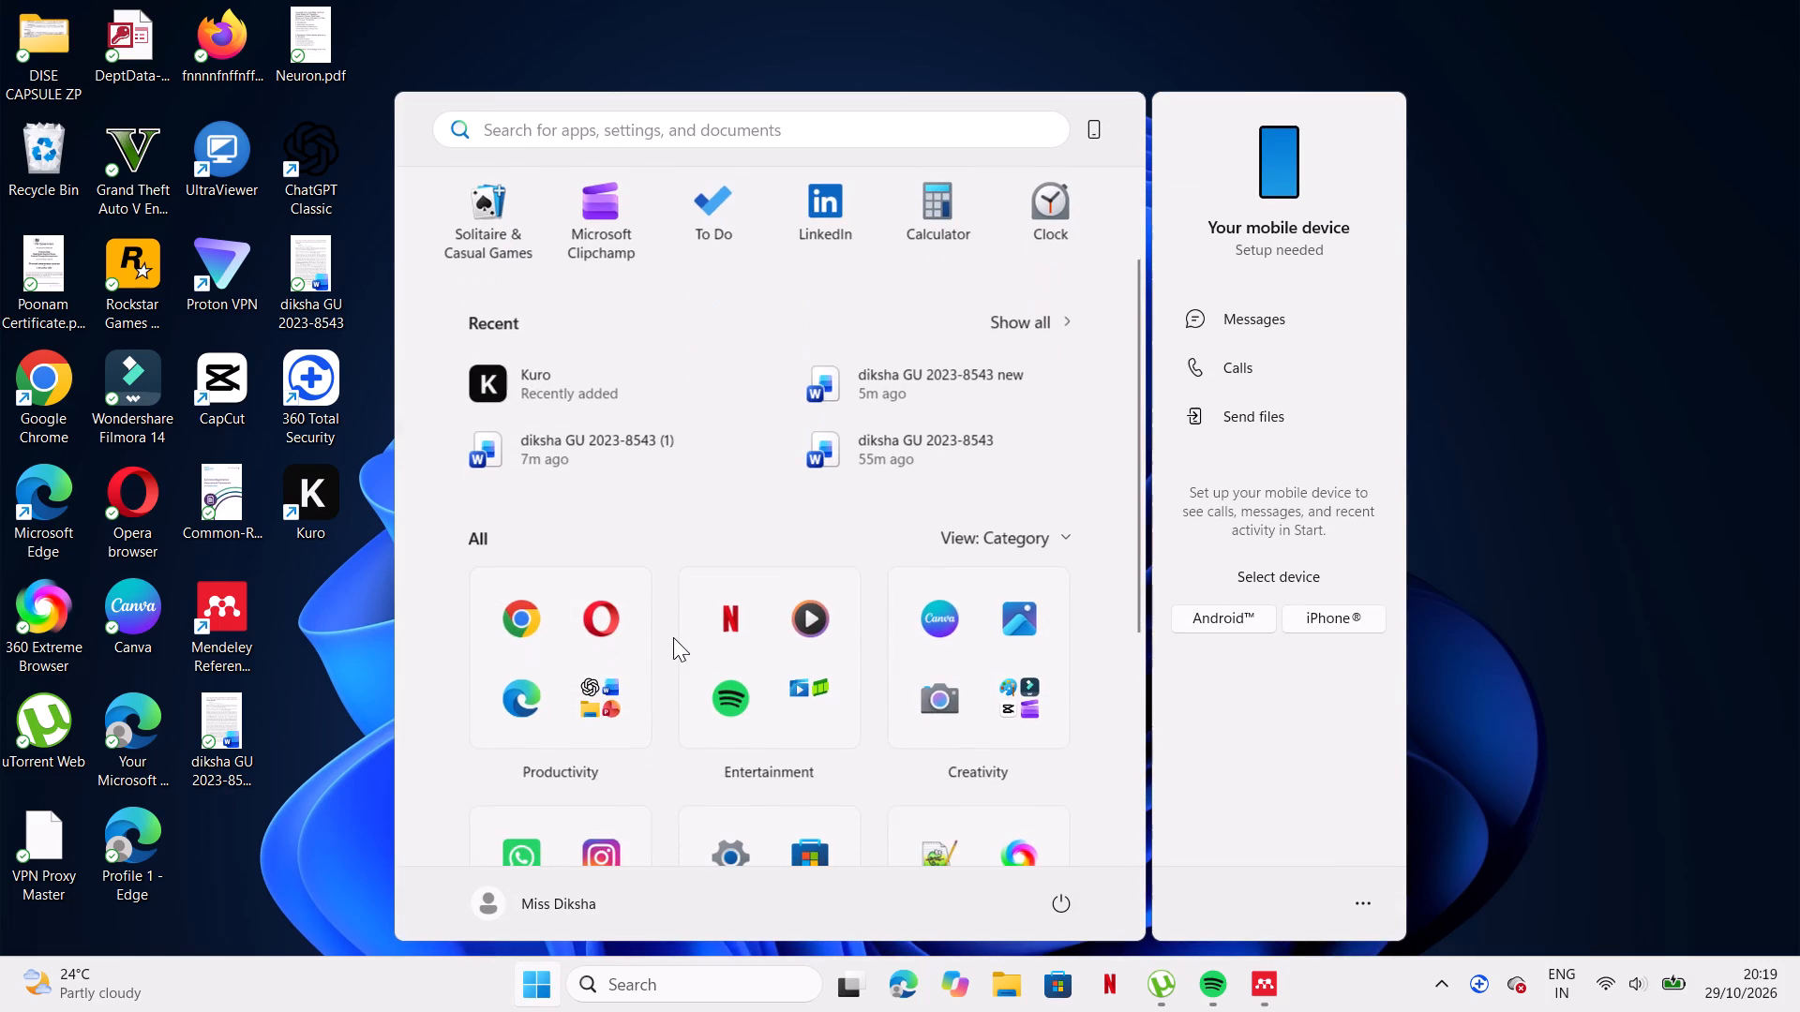
scroll(673, 637, down, 1)
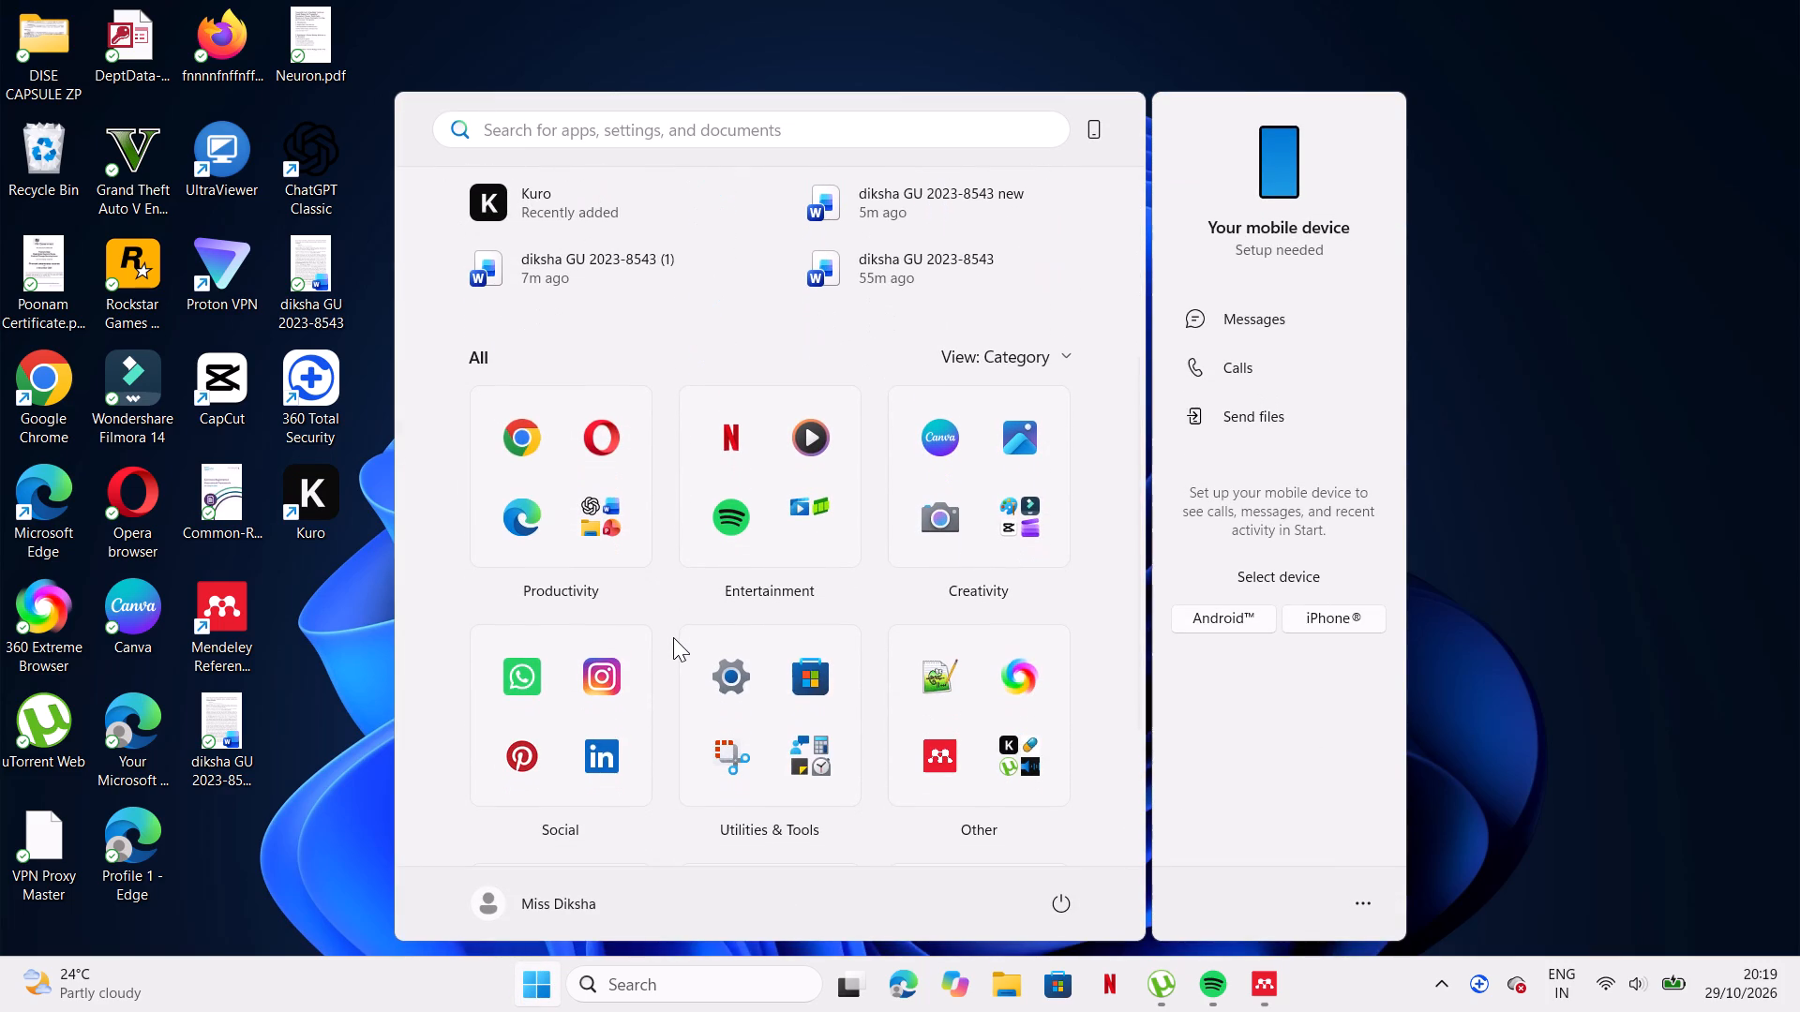
scroll(673, 637, down, 1)
scroll(673, 637, up, 1)
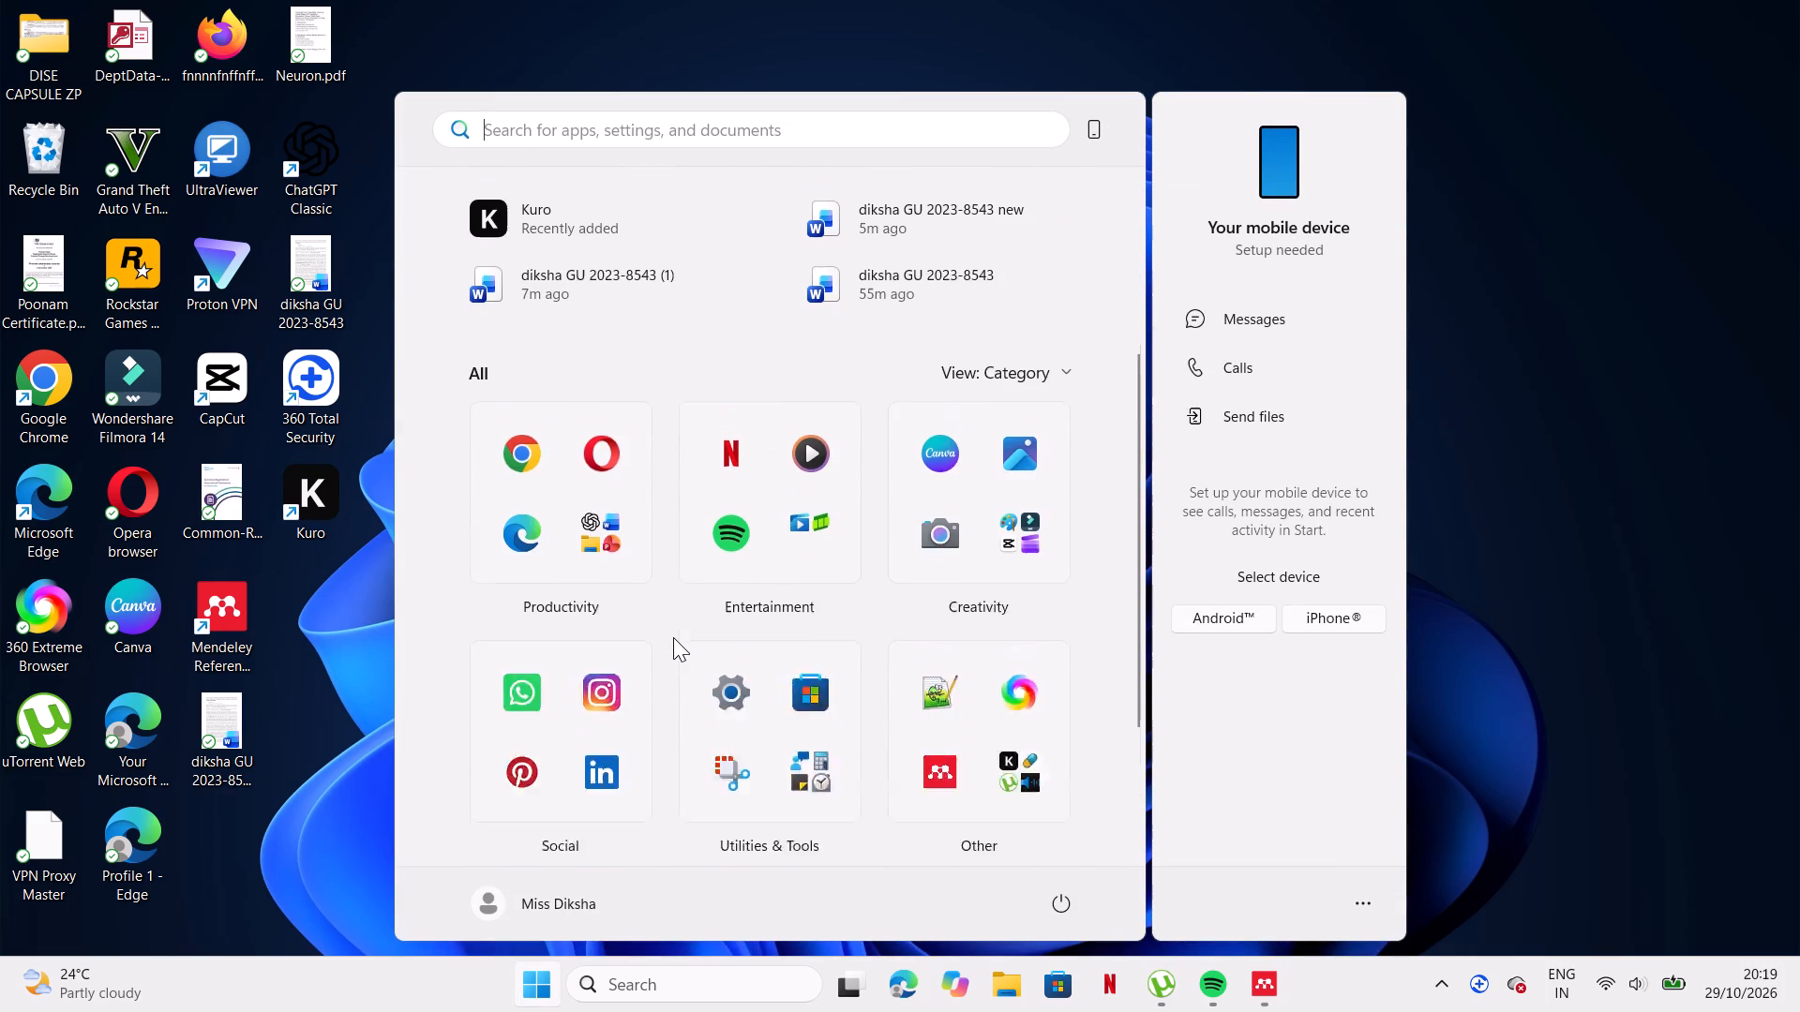
scroll(673, 637, up, 2)
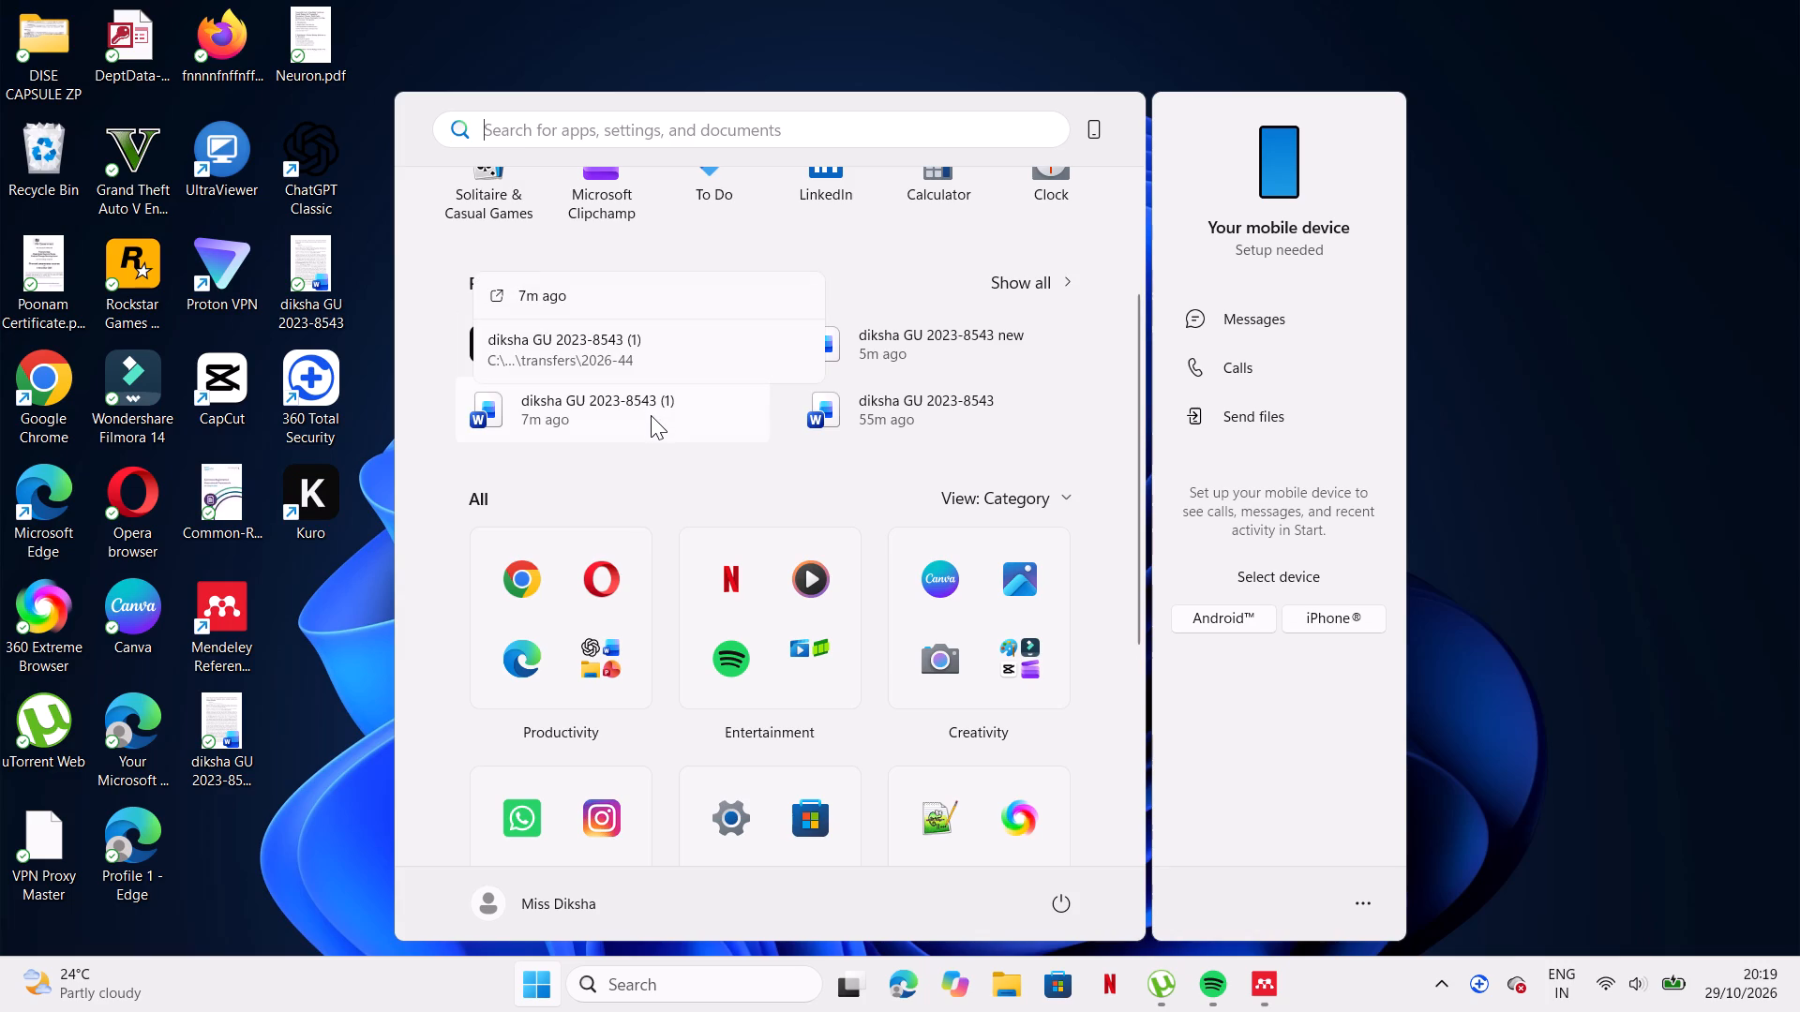
double_click(907, 350)
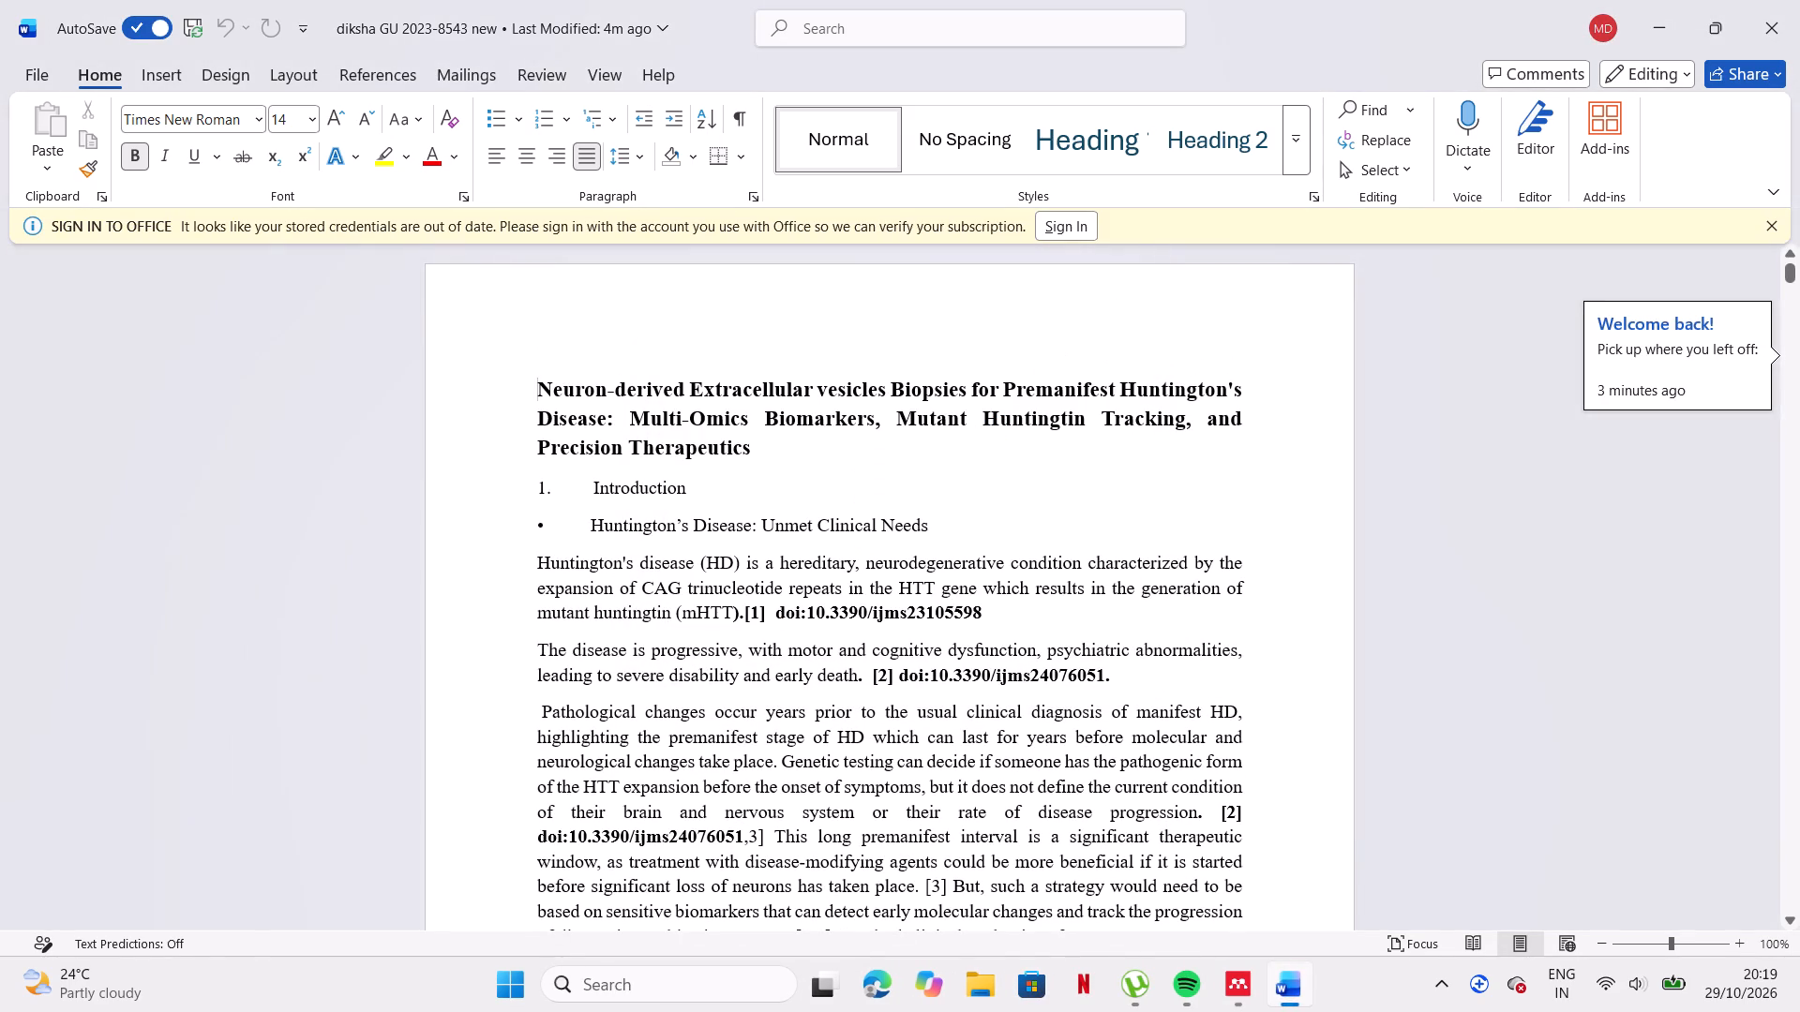
Load the Mendeley Cite add-in in the manuscript and bring up its list of all references.
click(1616, 156)
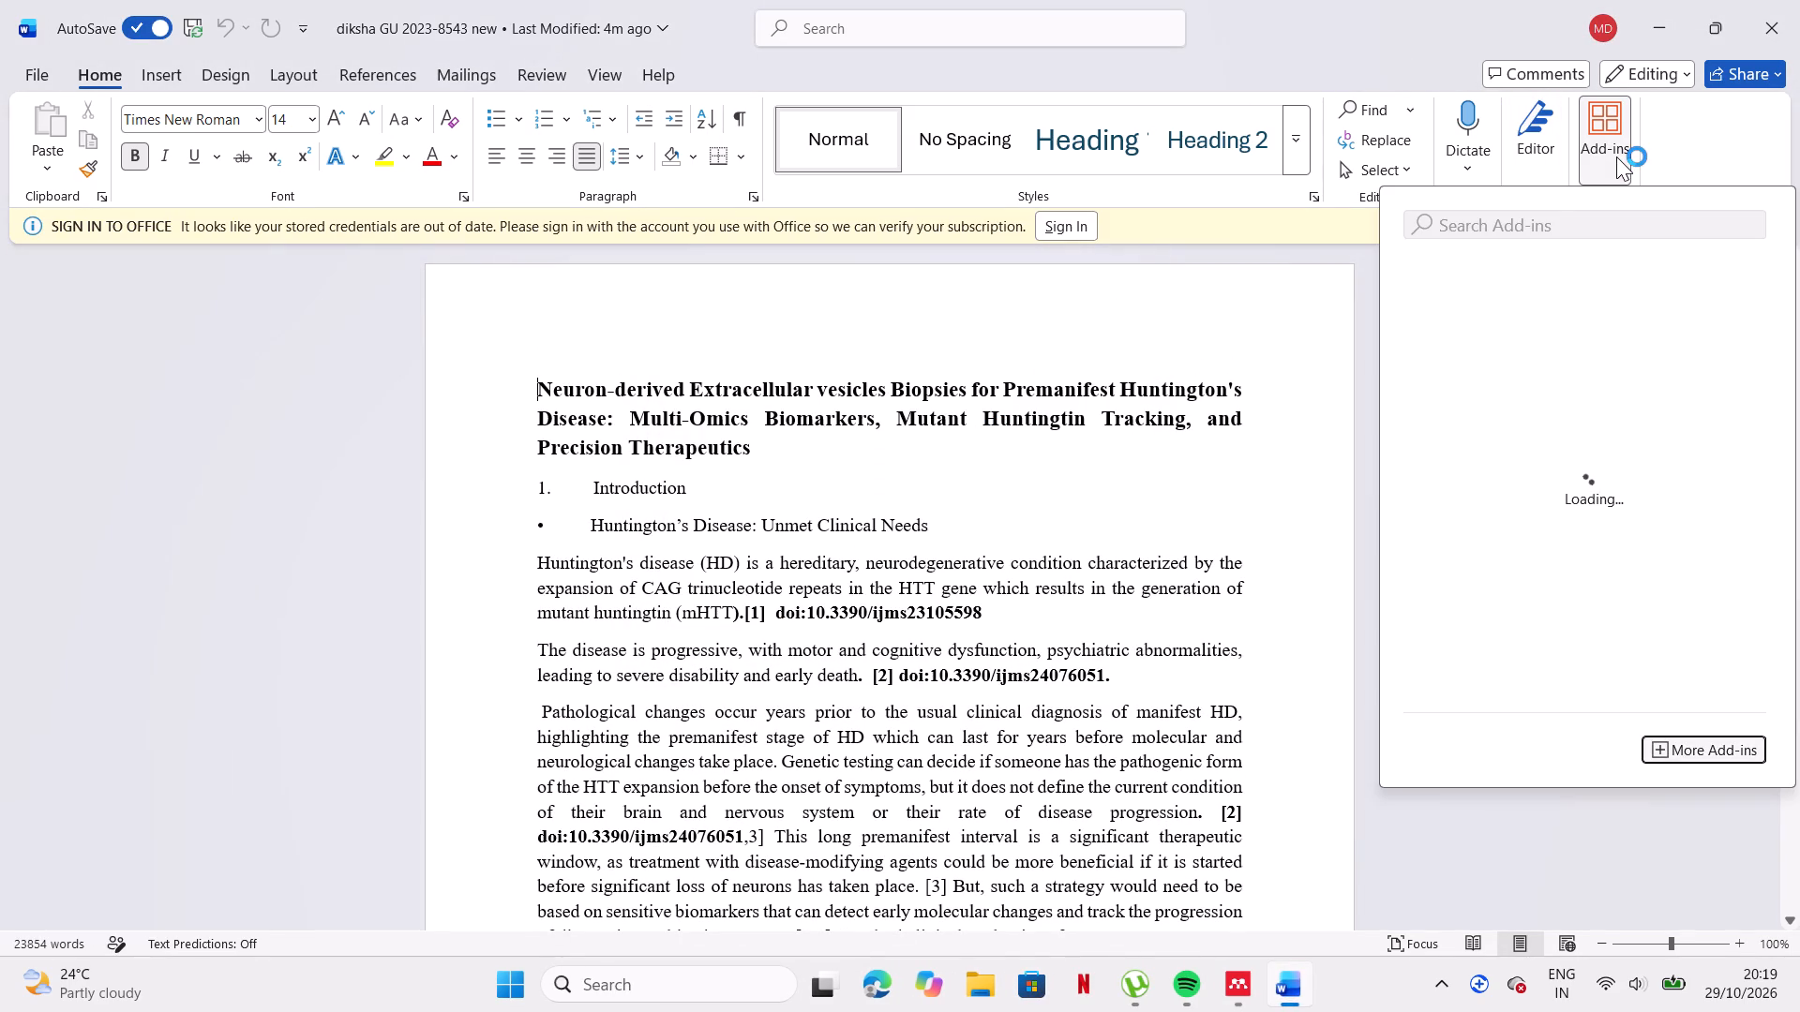
click(1462, 356)
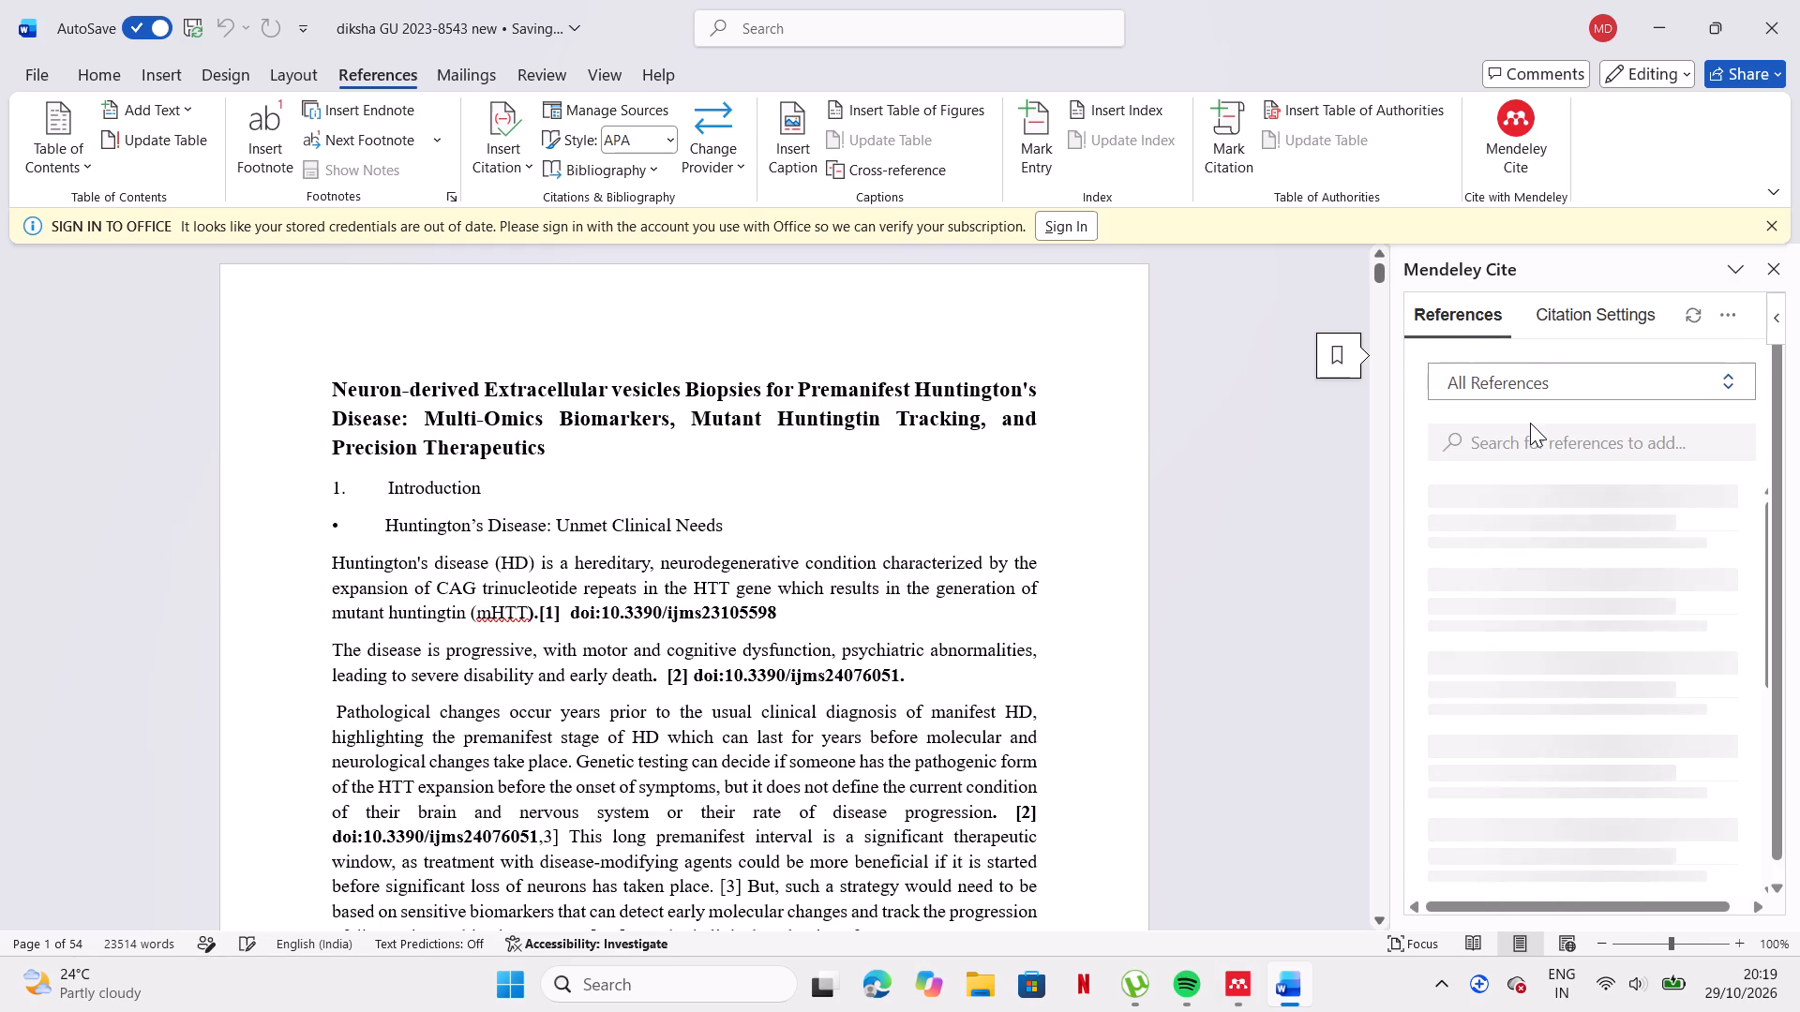
scroll(1530, 423, up, 2)
scroll(1530, 423, down, 4)
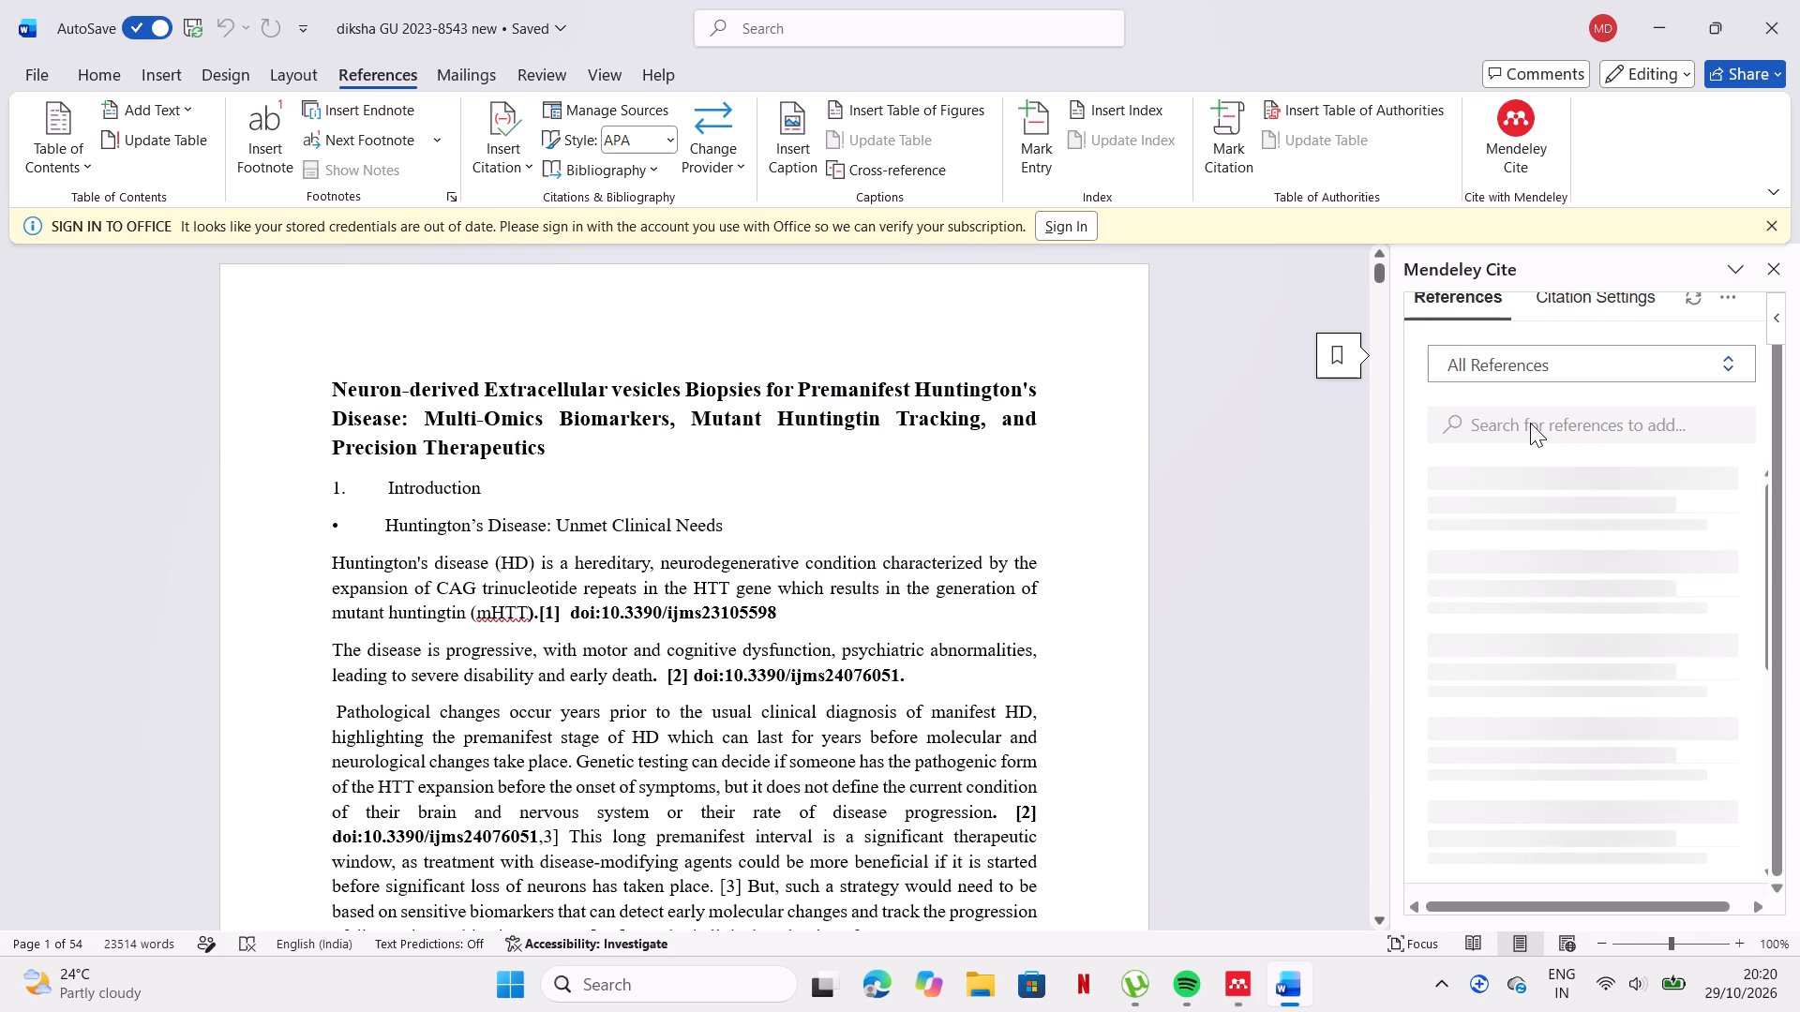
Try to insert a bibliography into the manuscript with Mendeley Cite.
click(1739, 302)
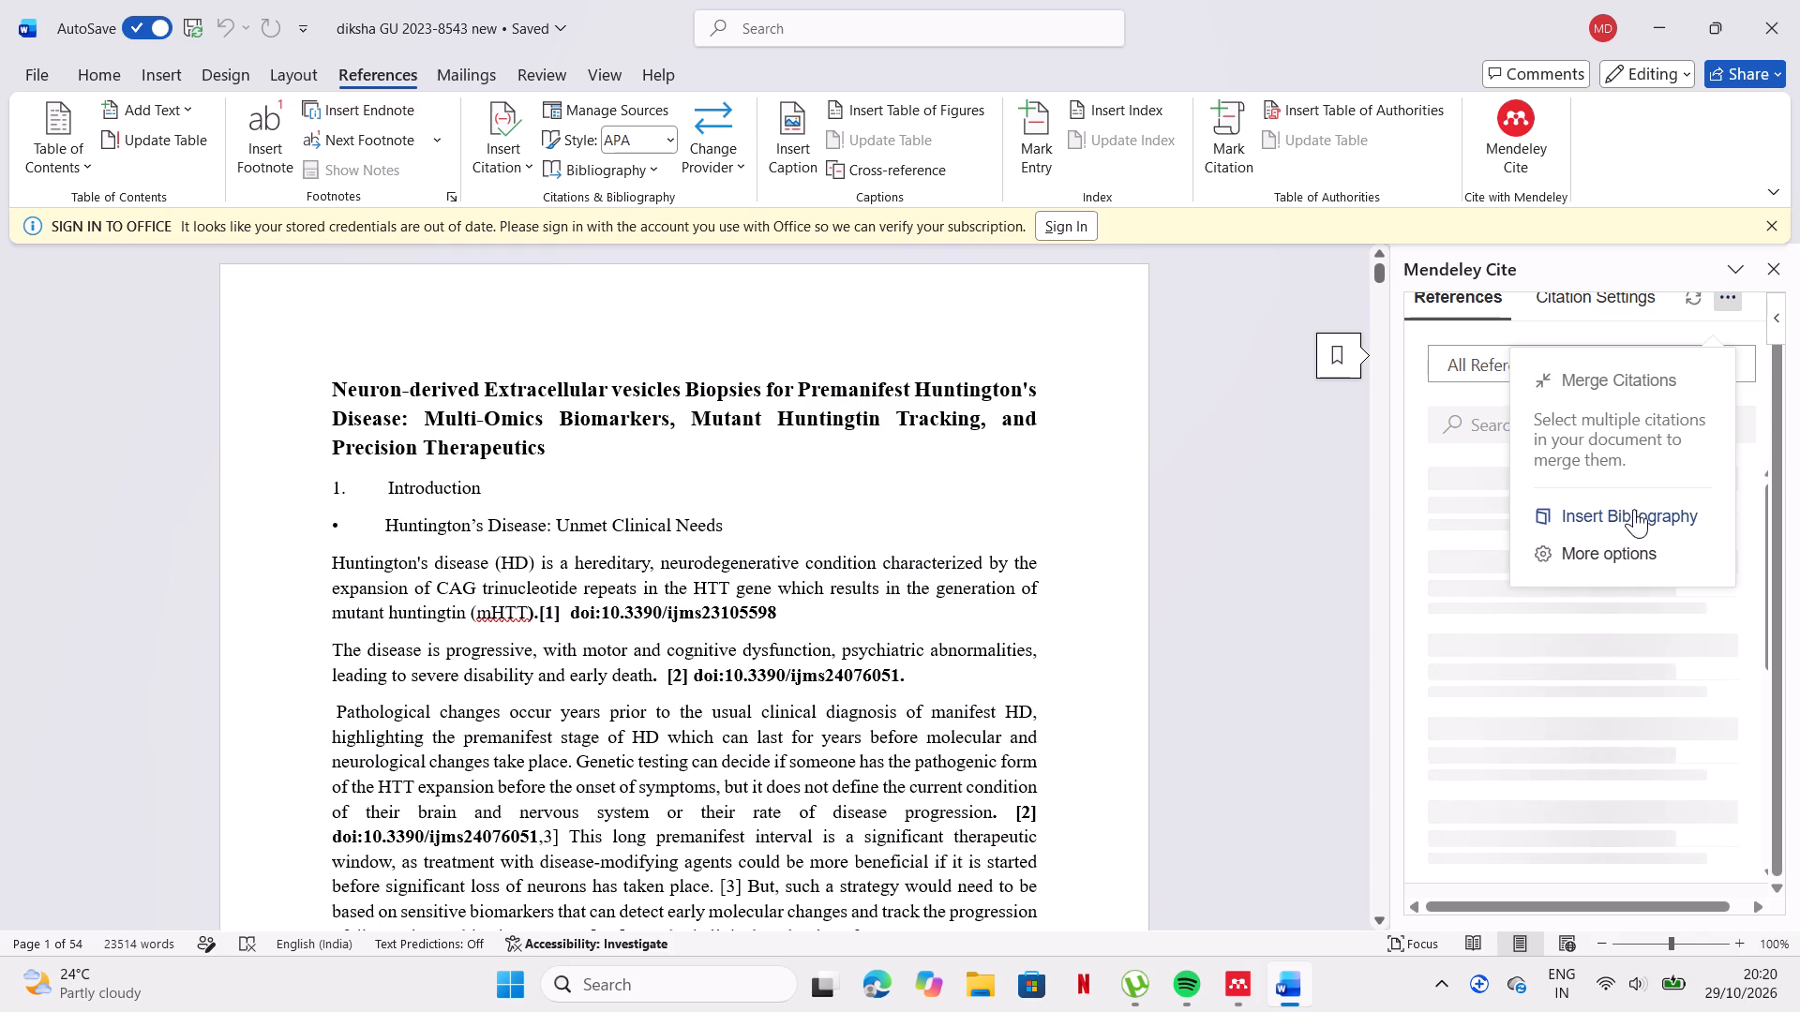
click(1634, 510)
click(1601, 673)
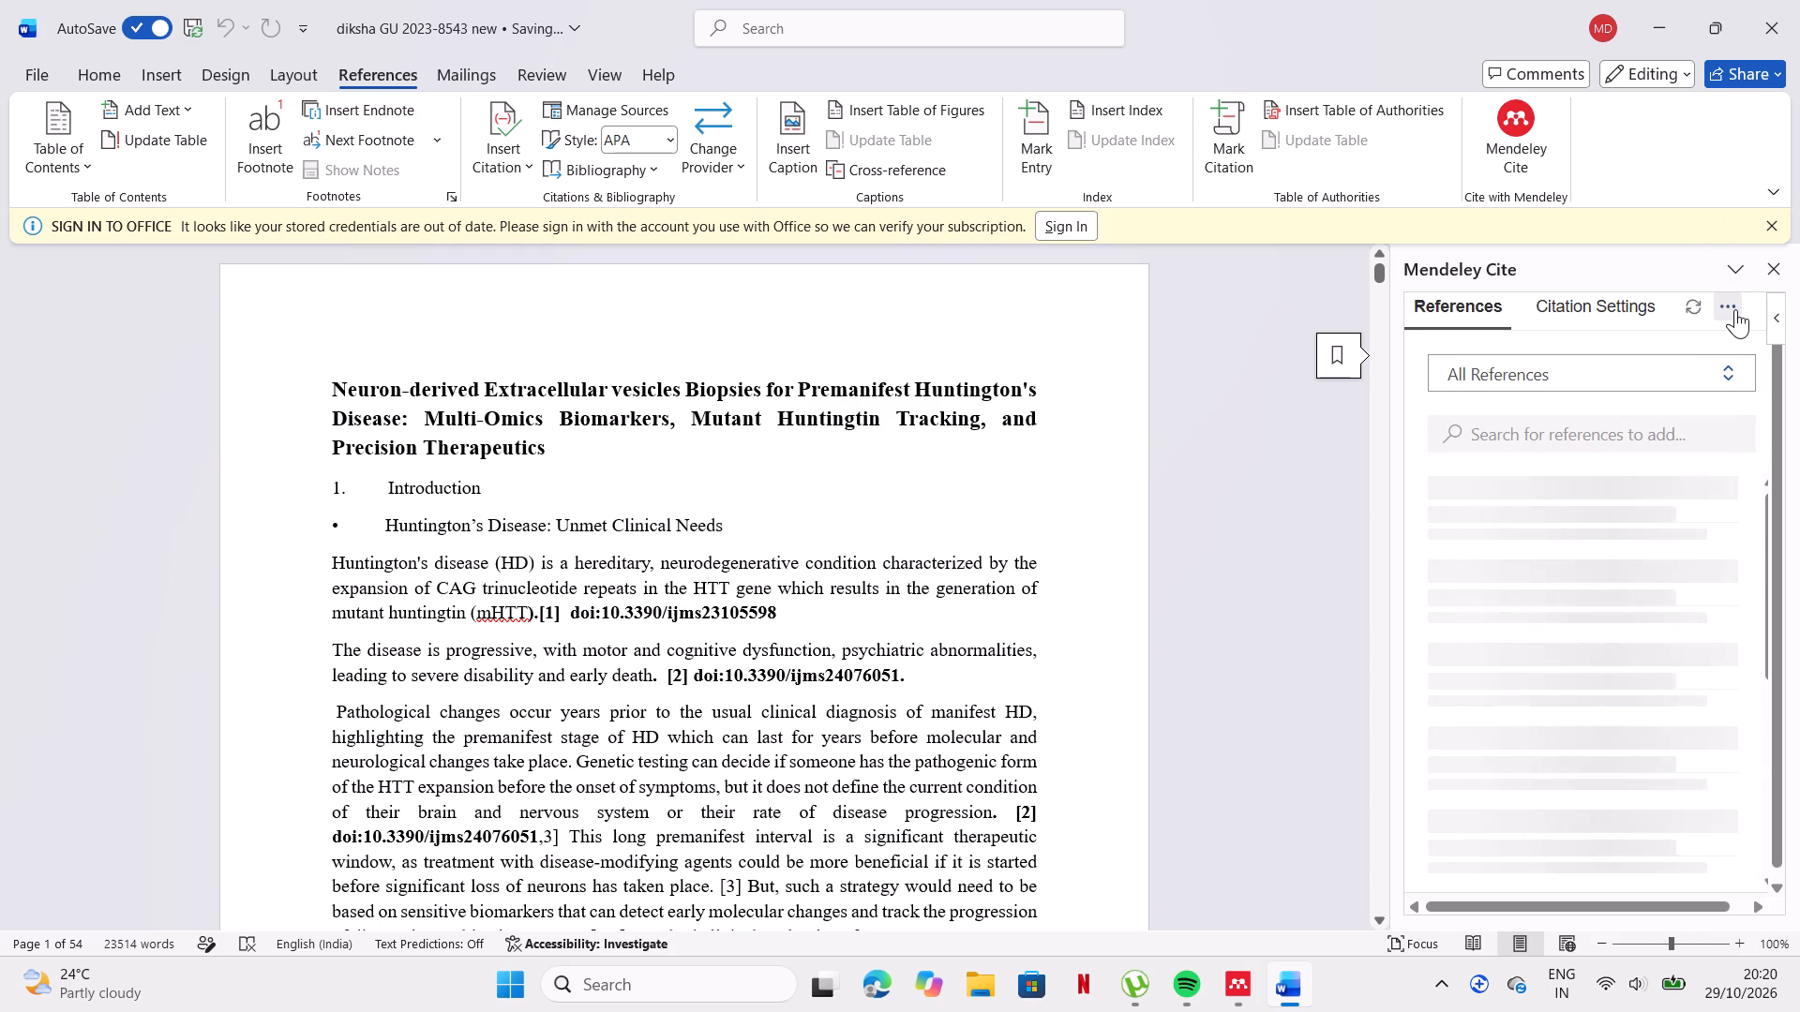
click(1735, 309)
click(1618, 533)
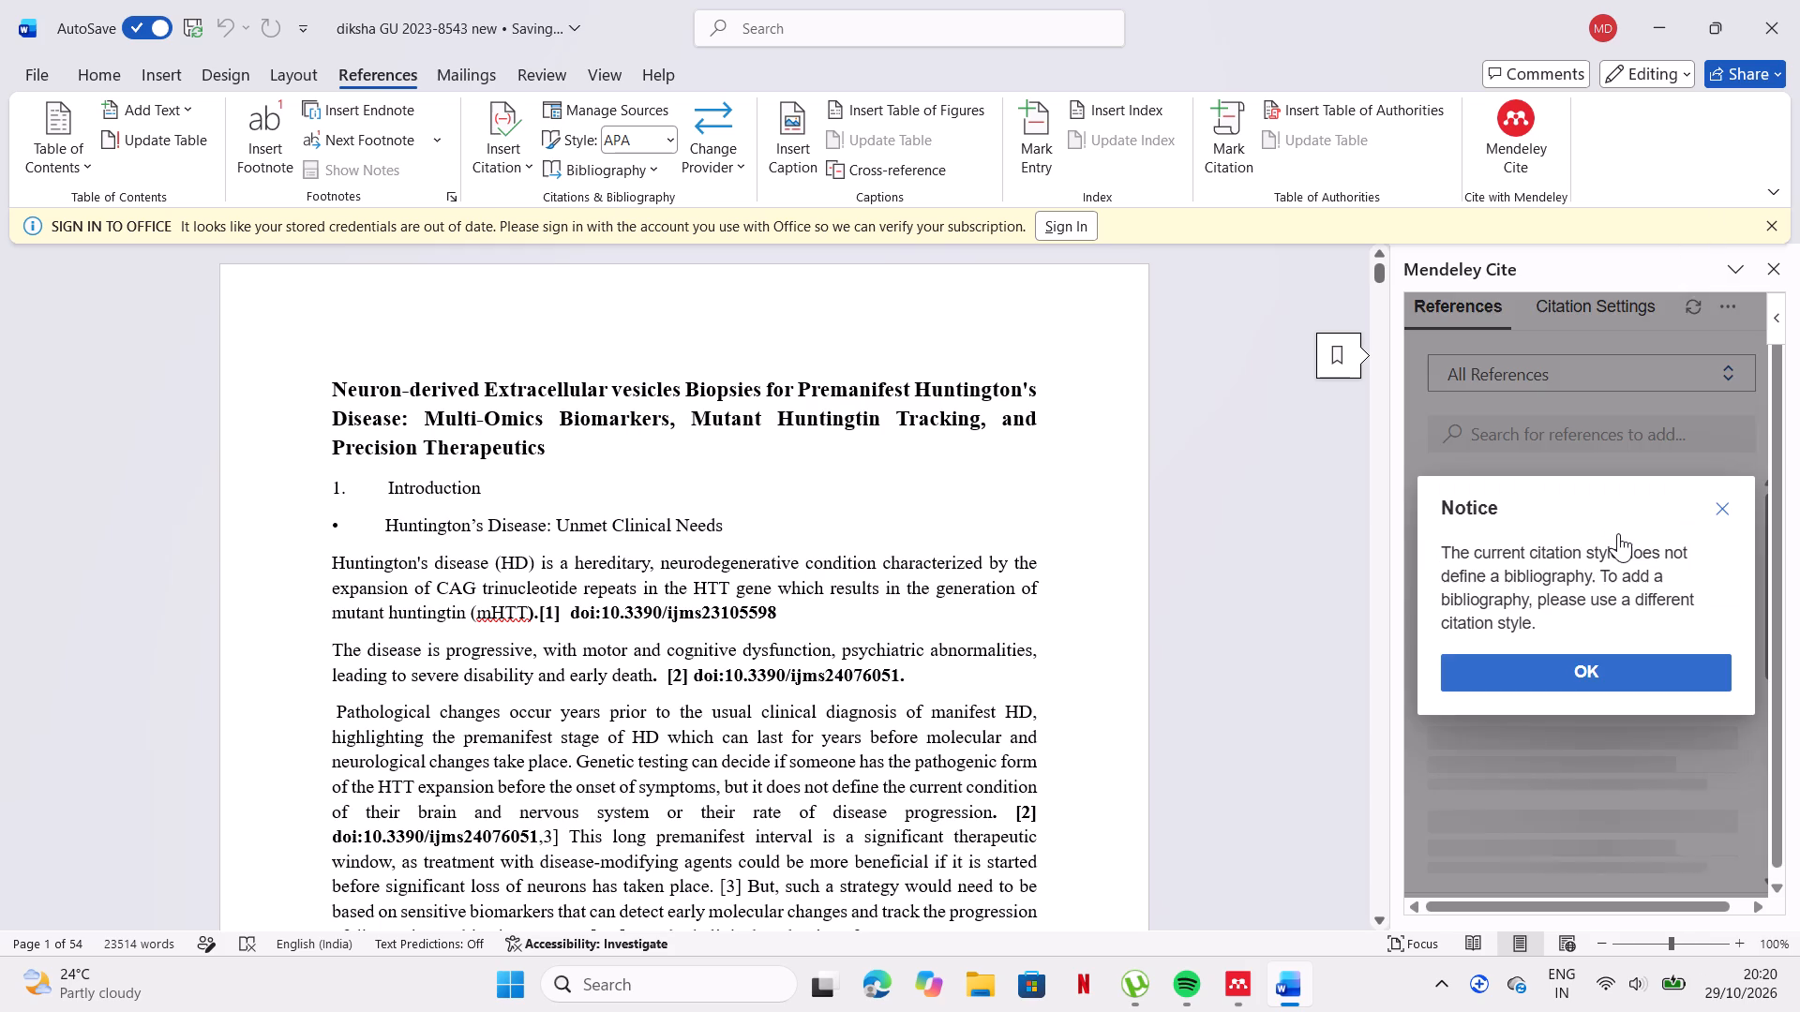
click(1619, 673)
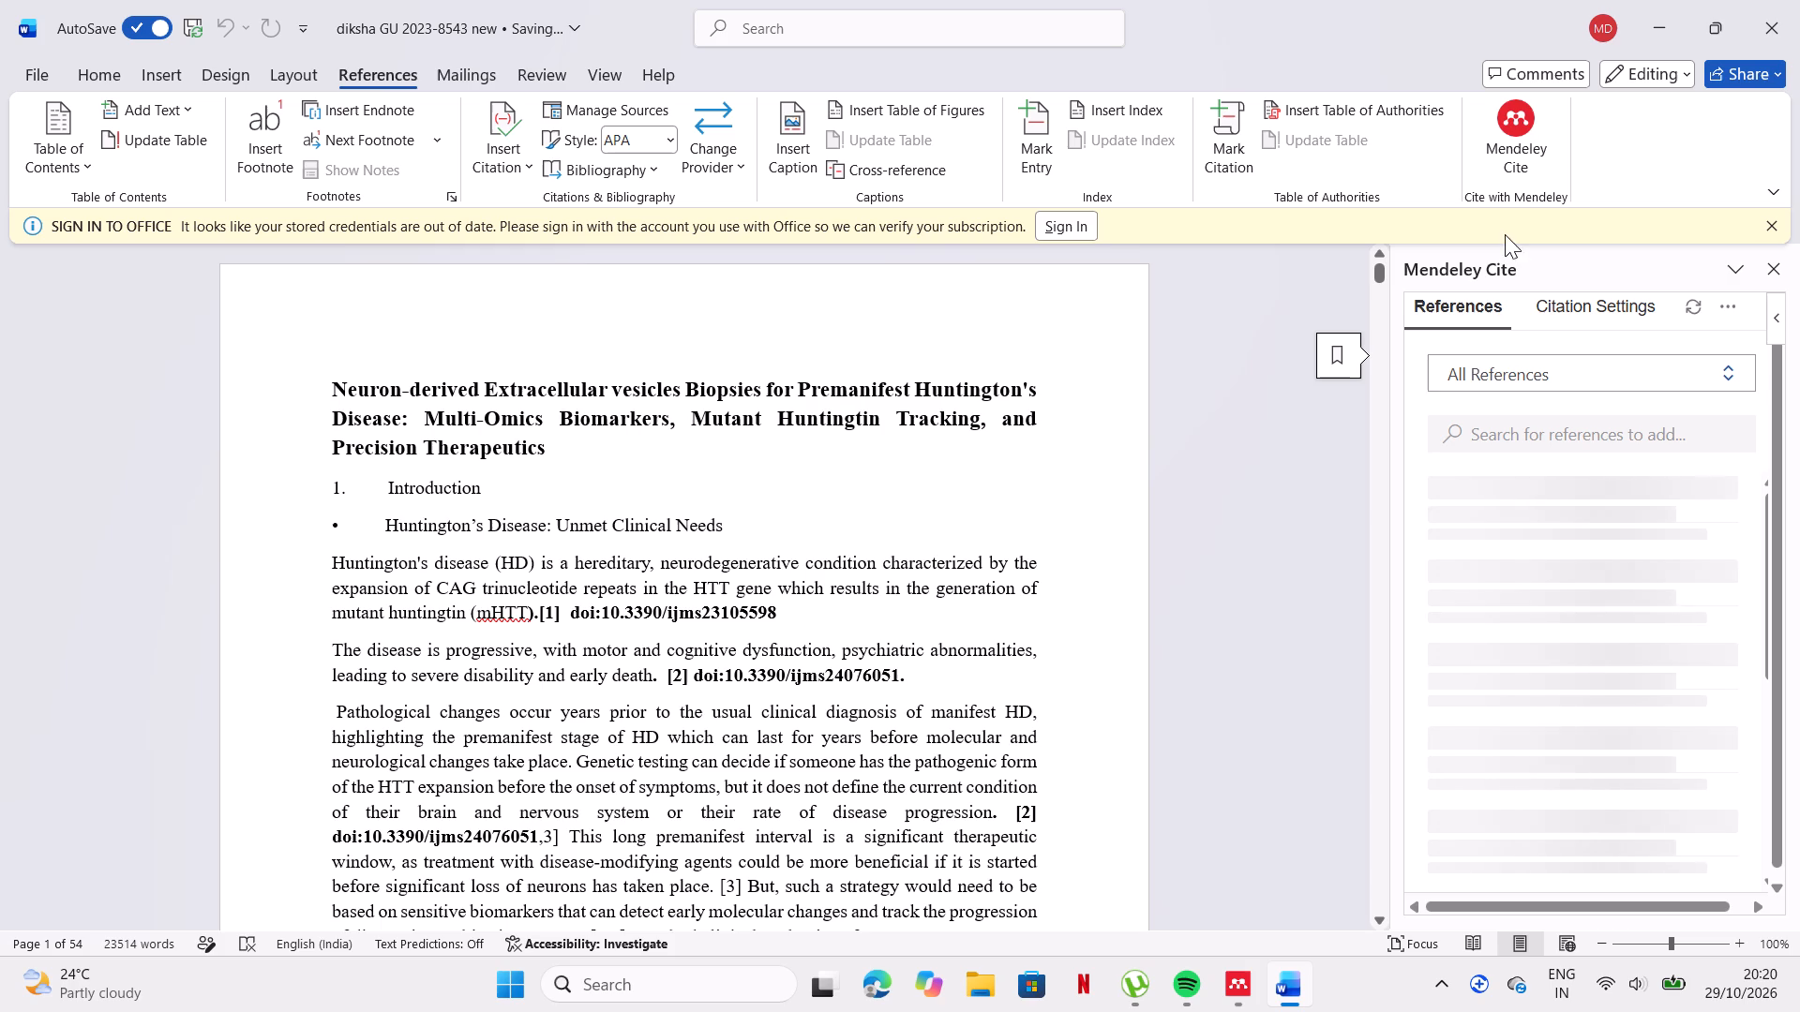
Open the citation style choices in Mendeley Cite's citation settings.
click(1482, 314)
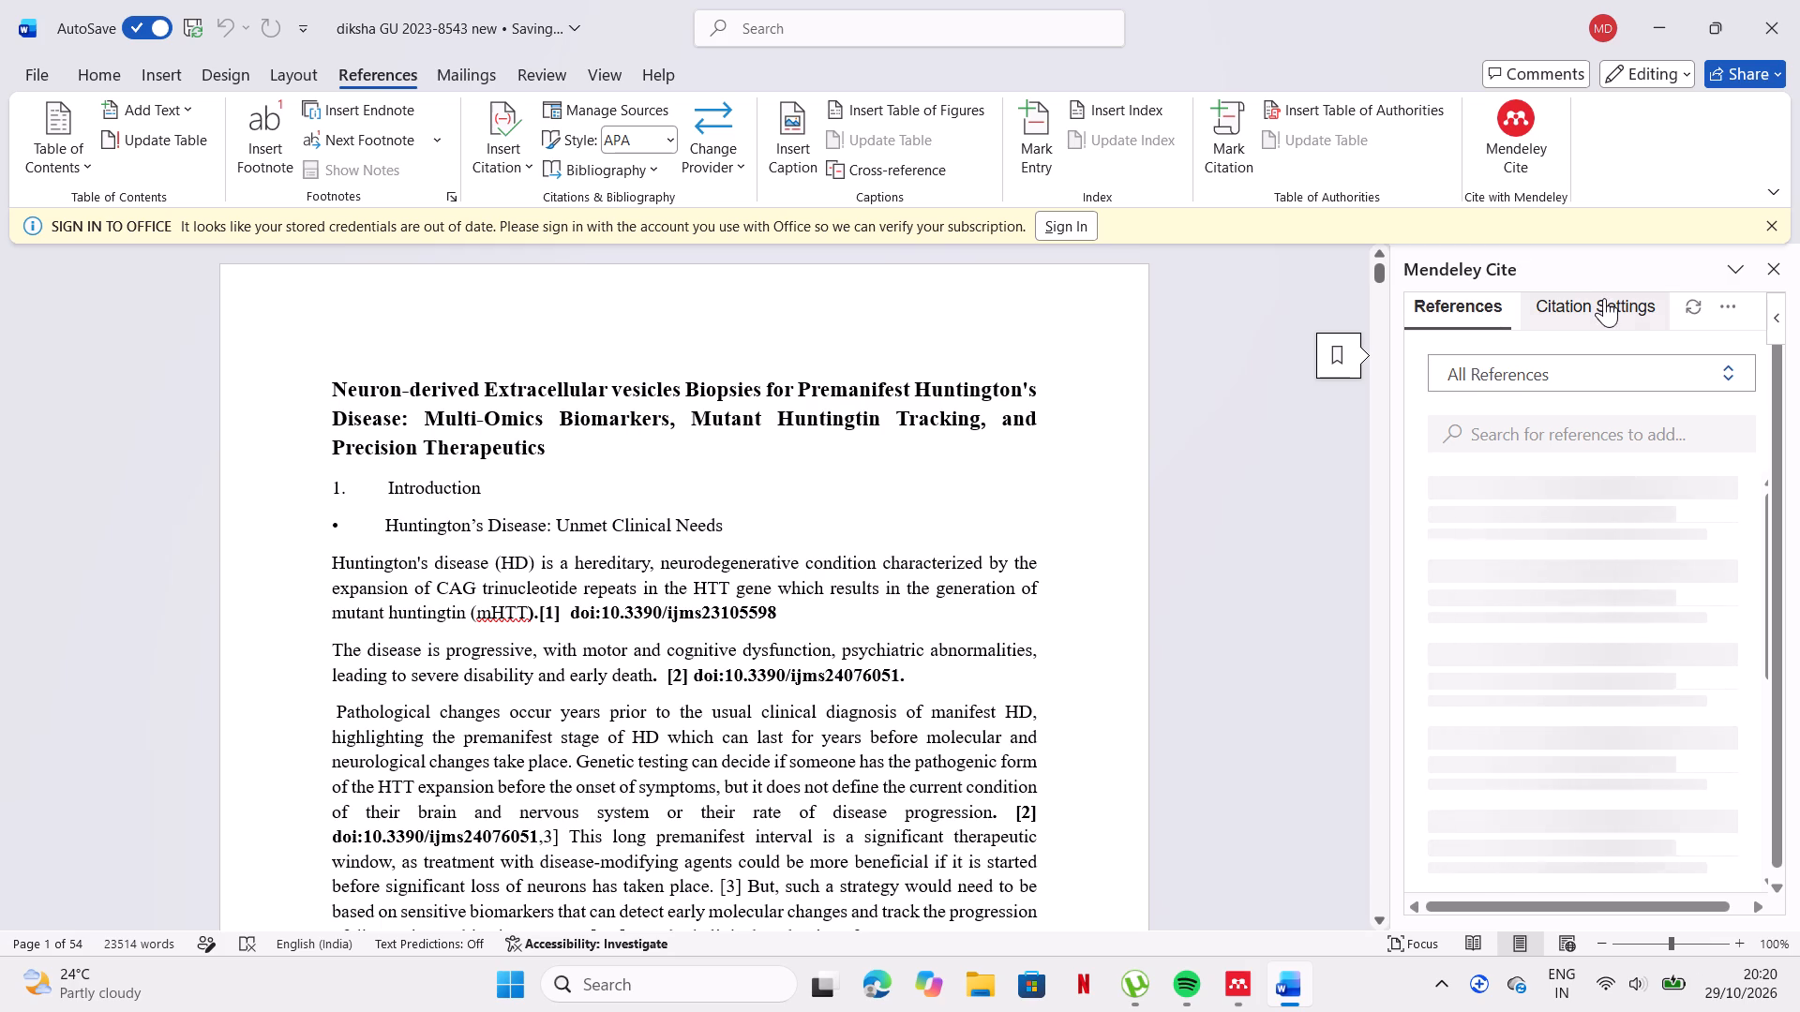
click(1604, 298)
click(1556, 414)
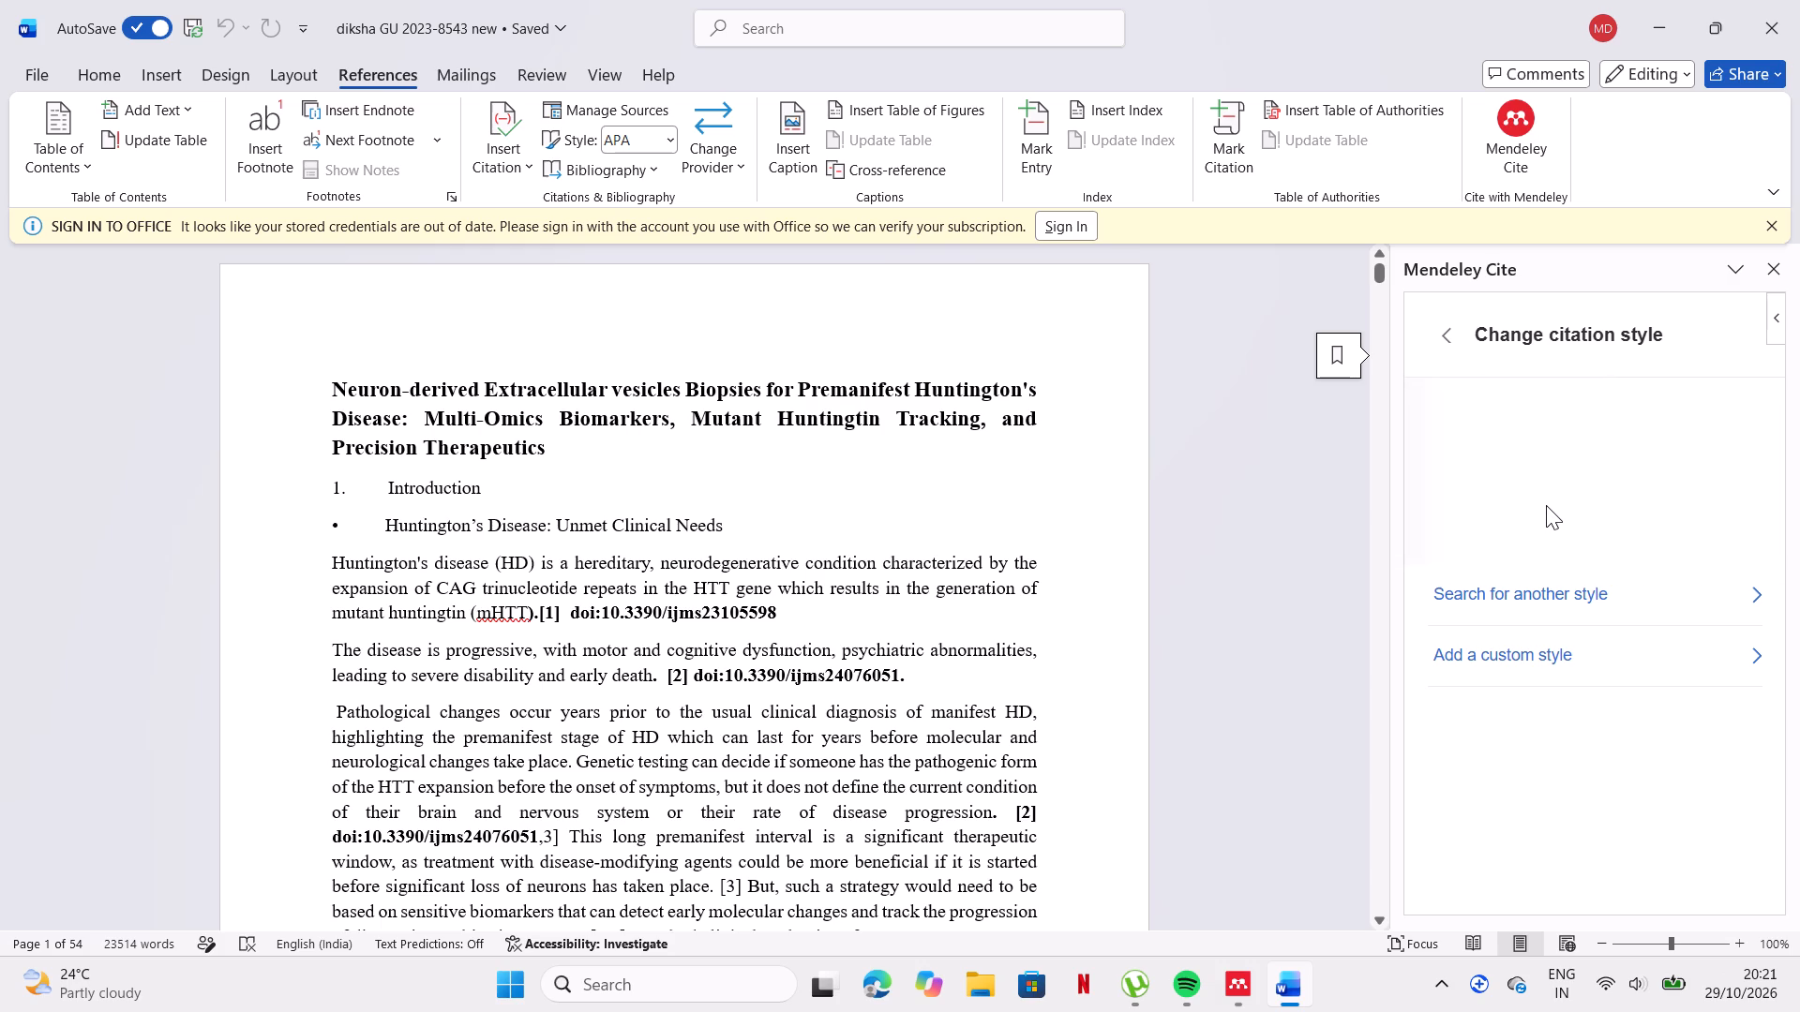
Examine the manuscript's in-text citations and the reference list that ends the introduction section.
scroll(965, 751, down, 3)
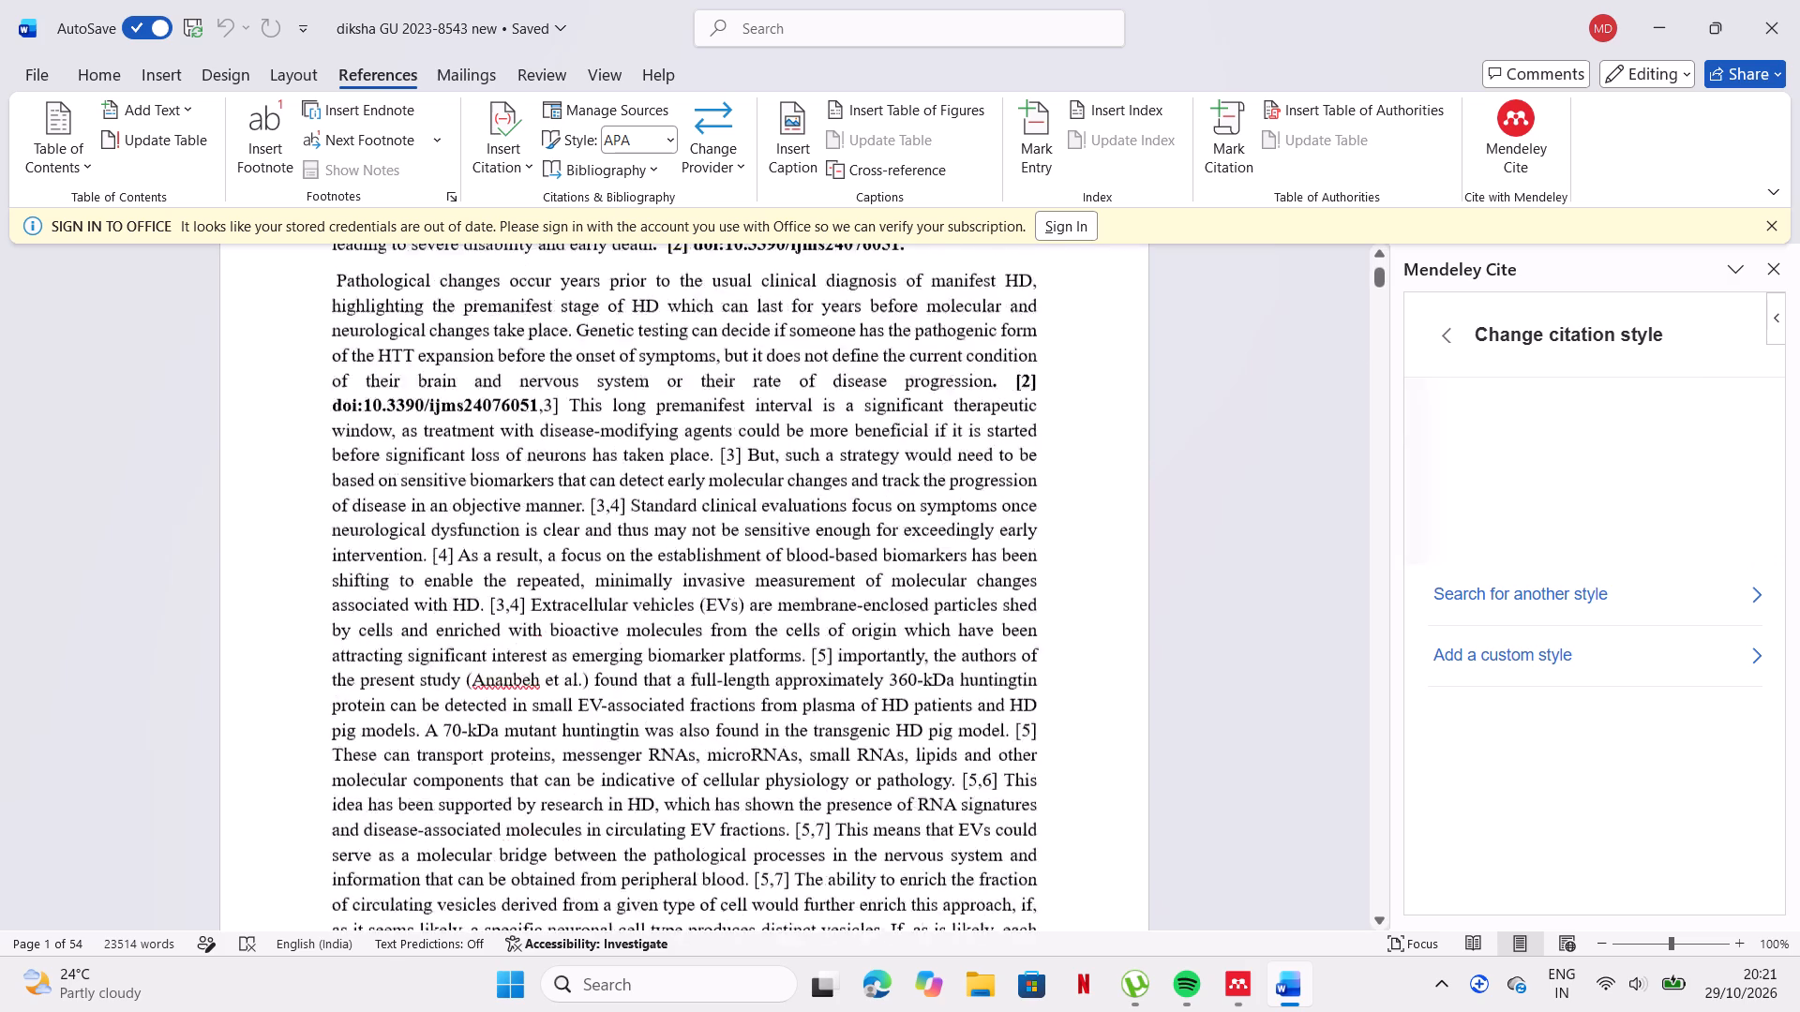
scroll(965, 751, down, 4)
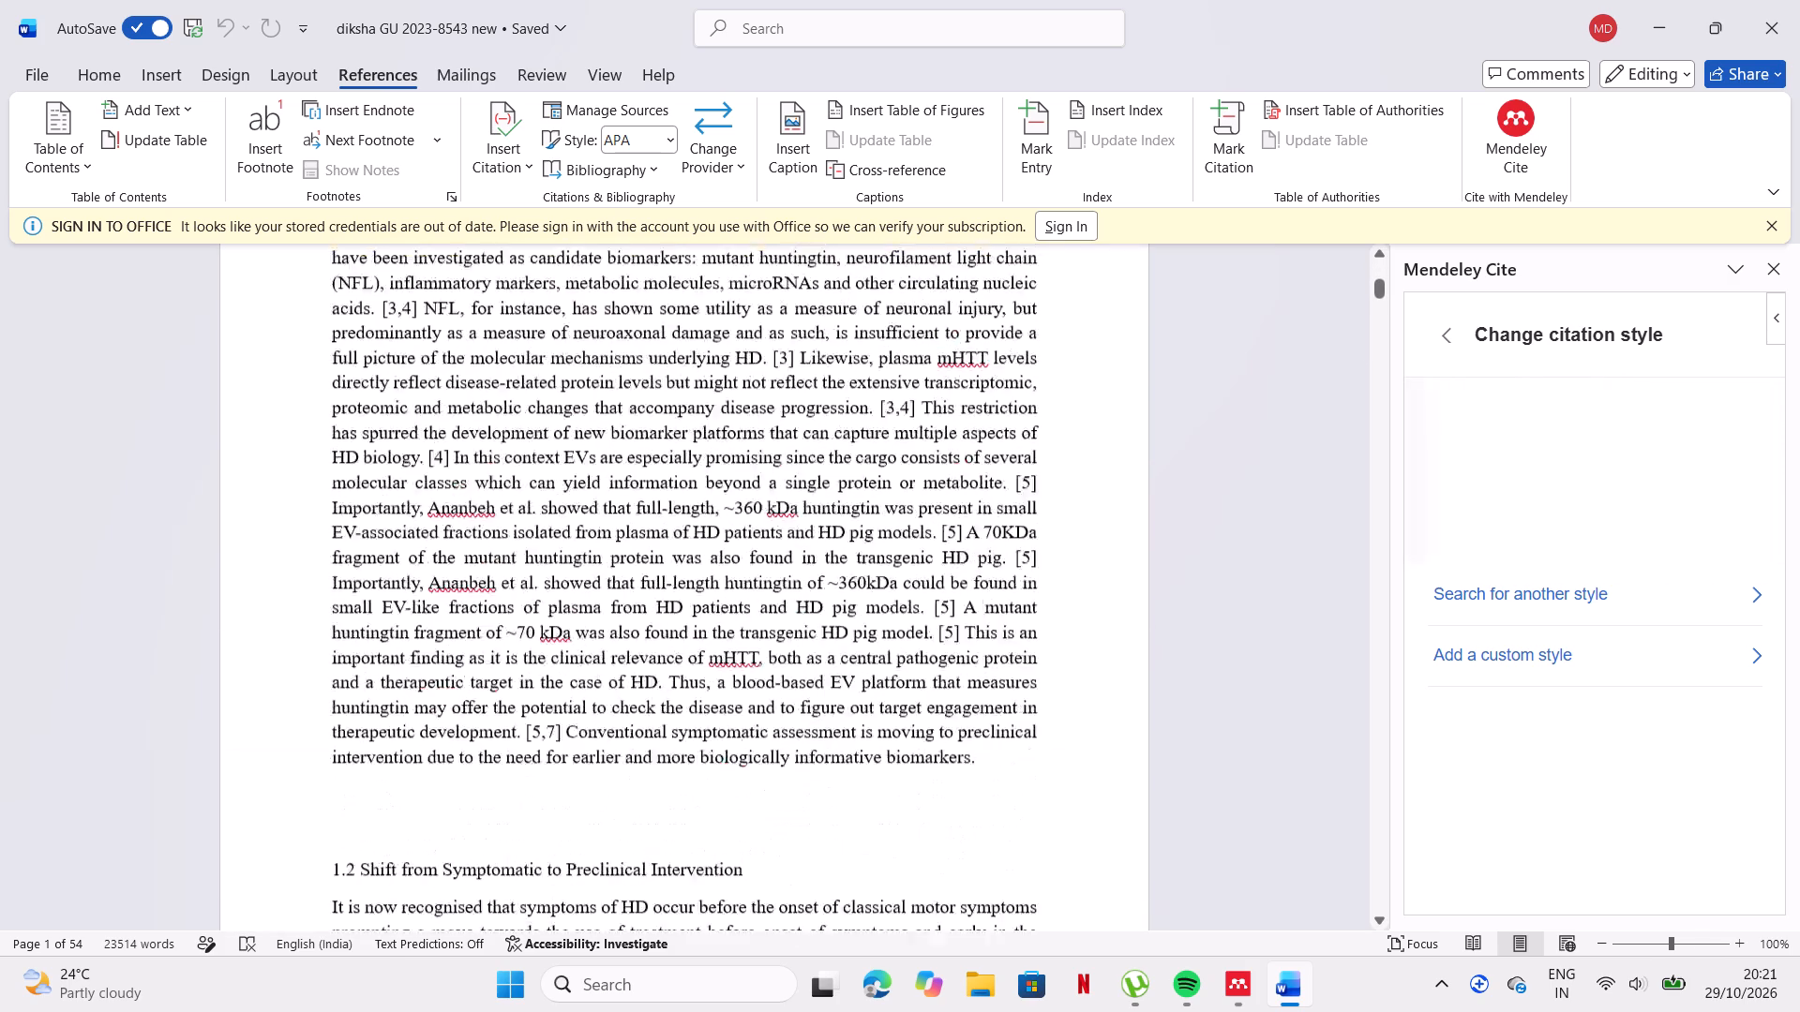
scroll(965, 751, down, 3)
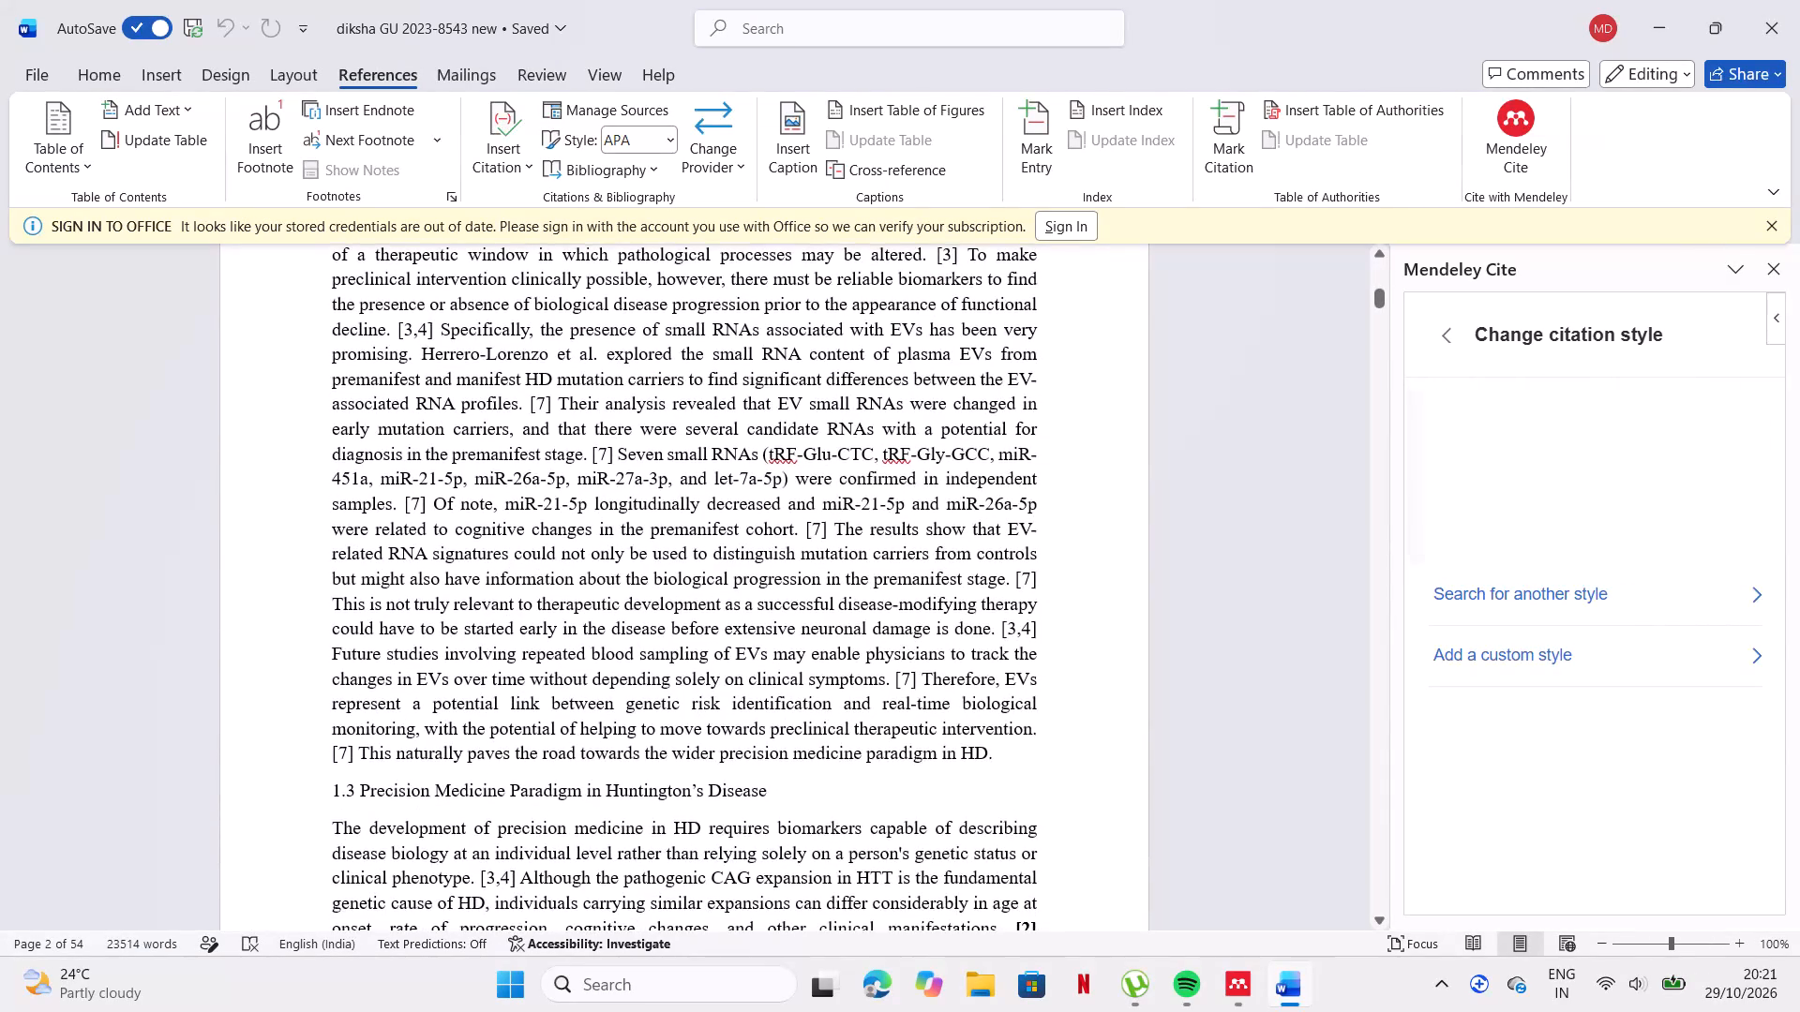
scroll(965, 751, down, 1)
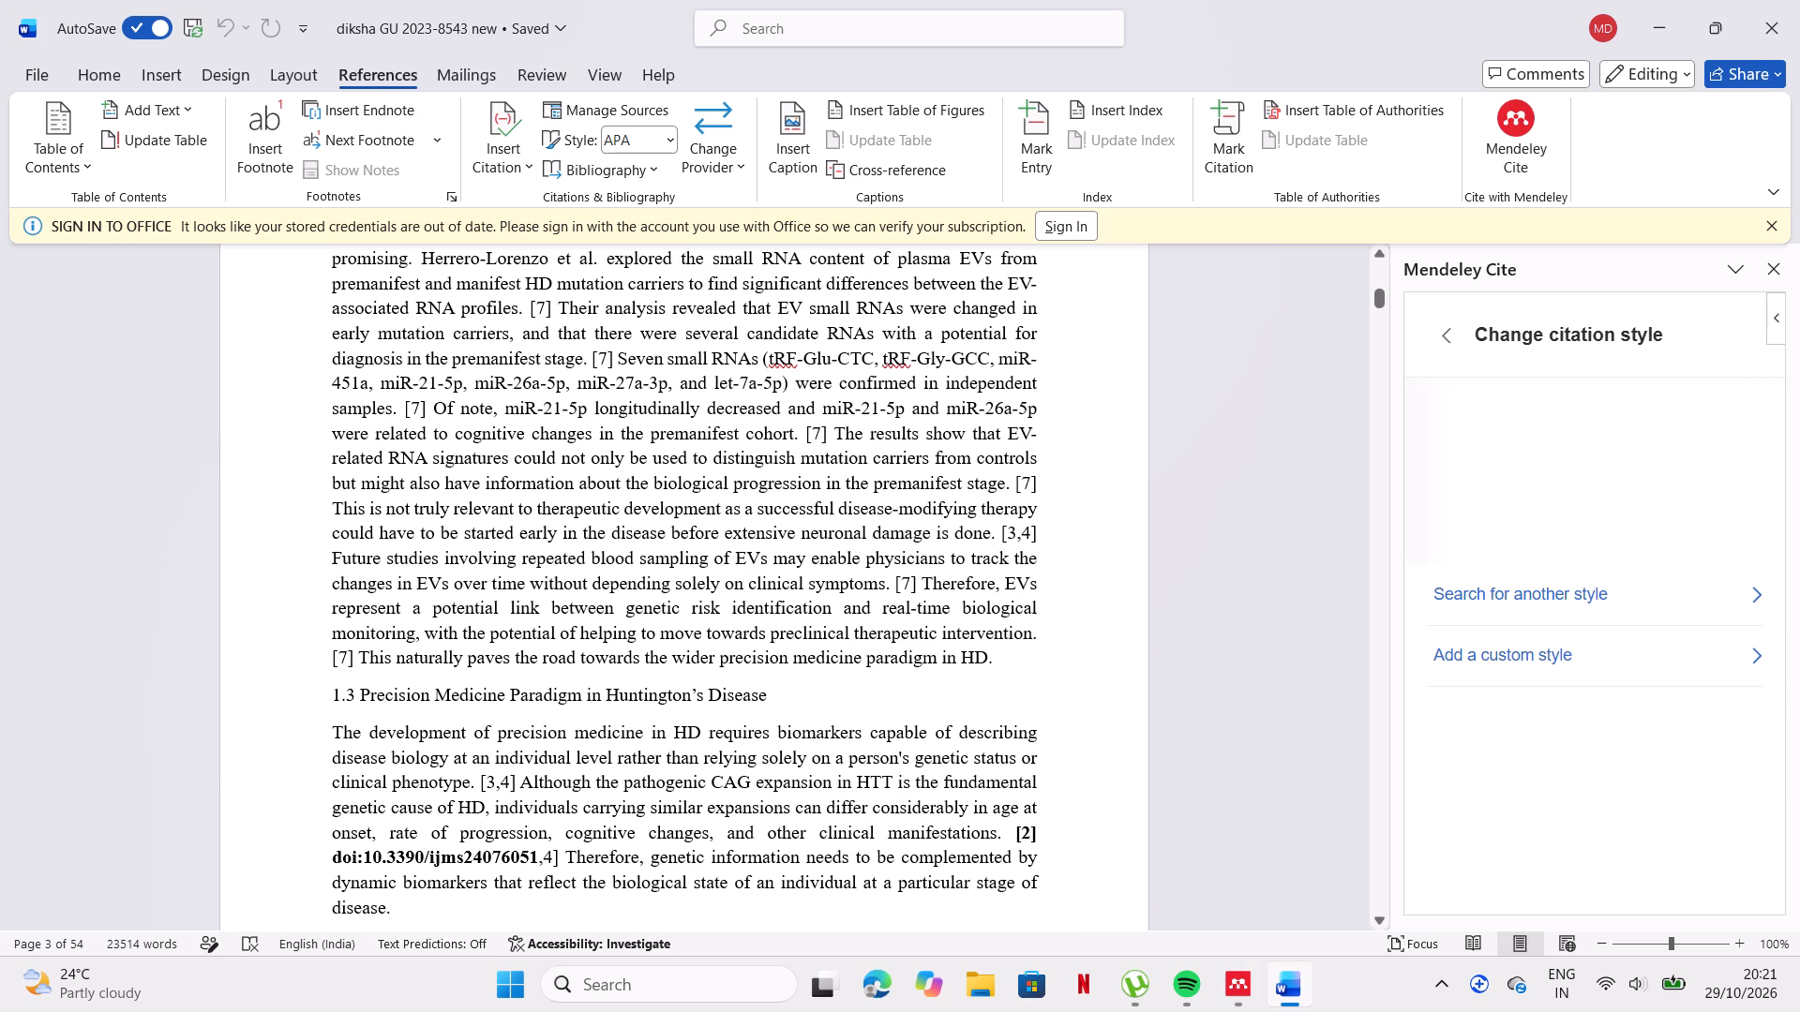
scroll(965, 751, down, 5)
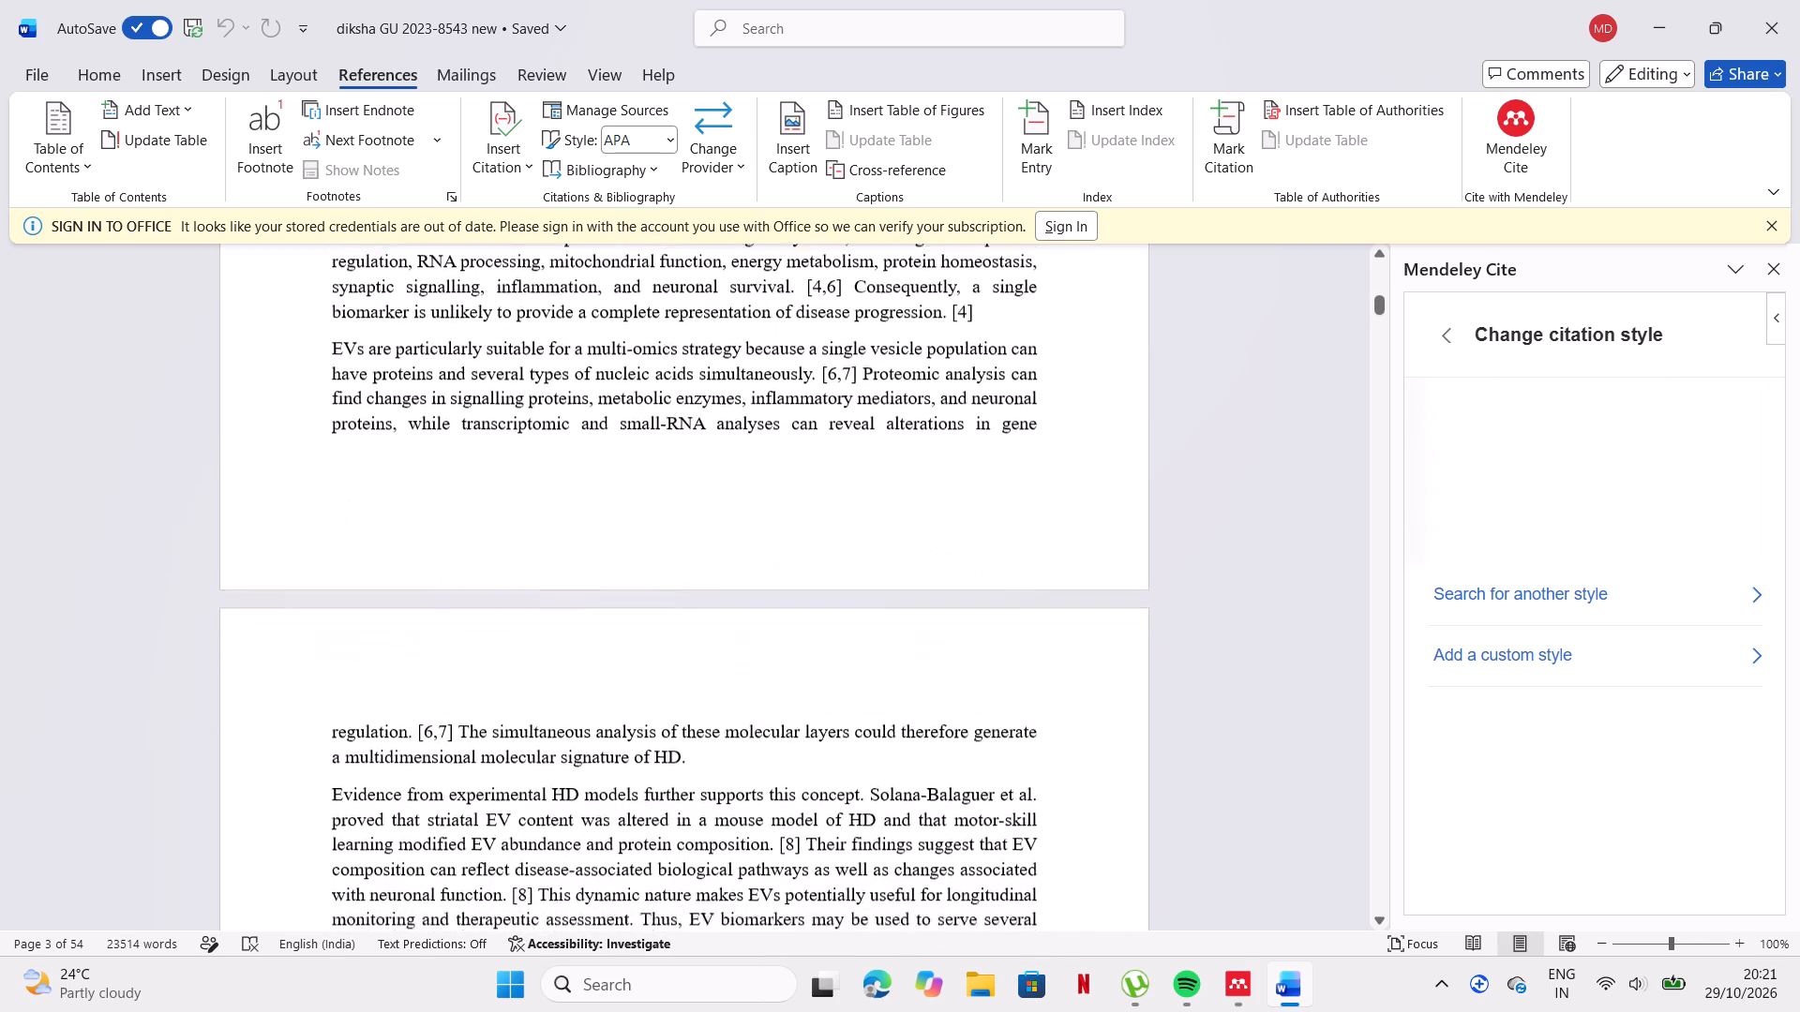
scroll(965, 751, down, 5)
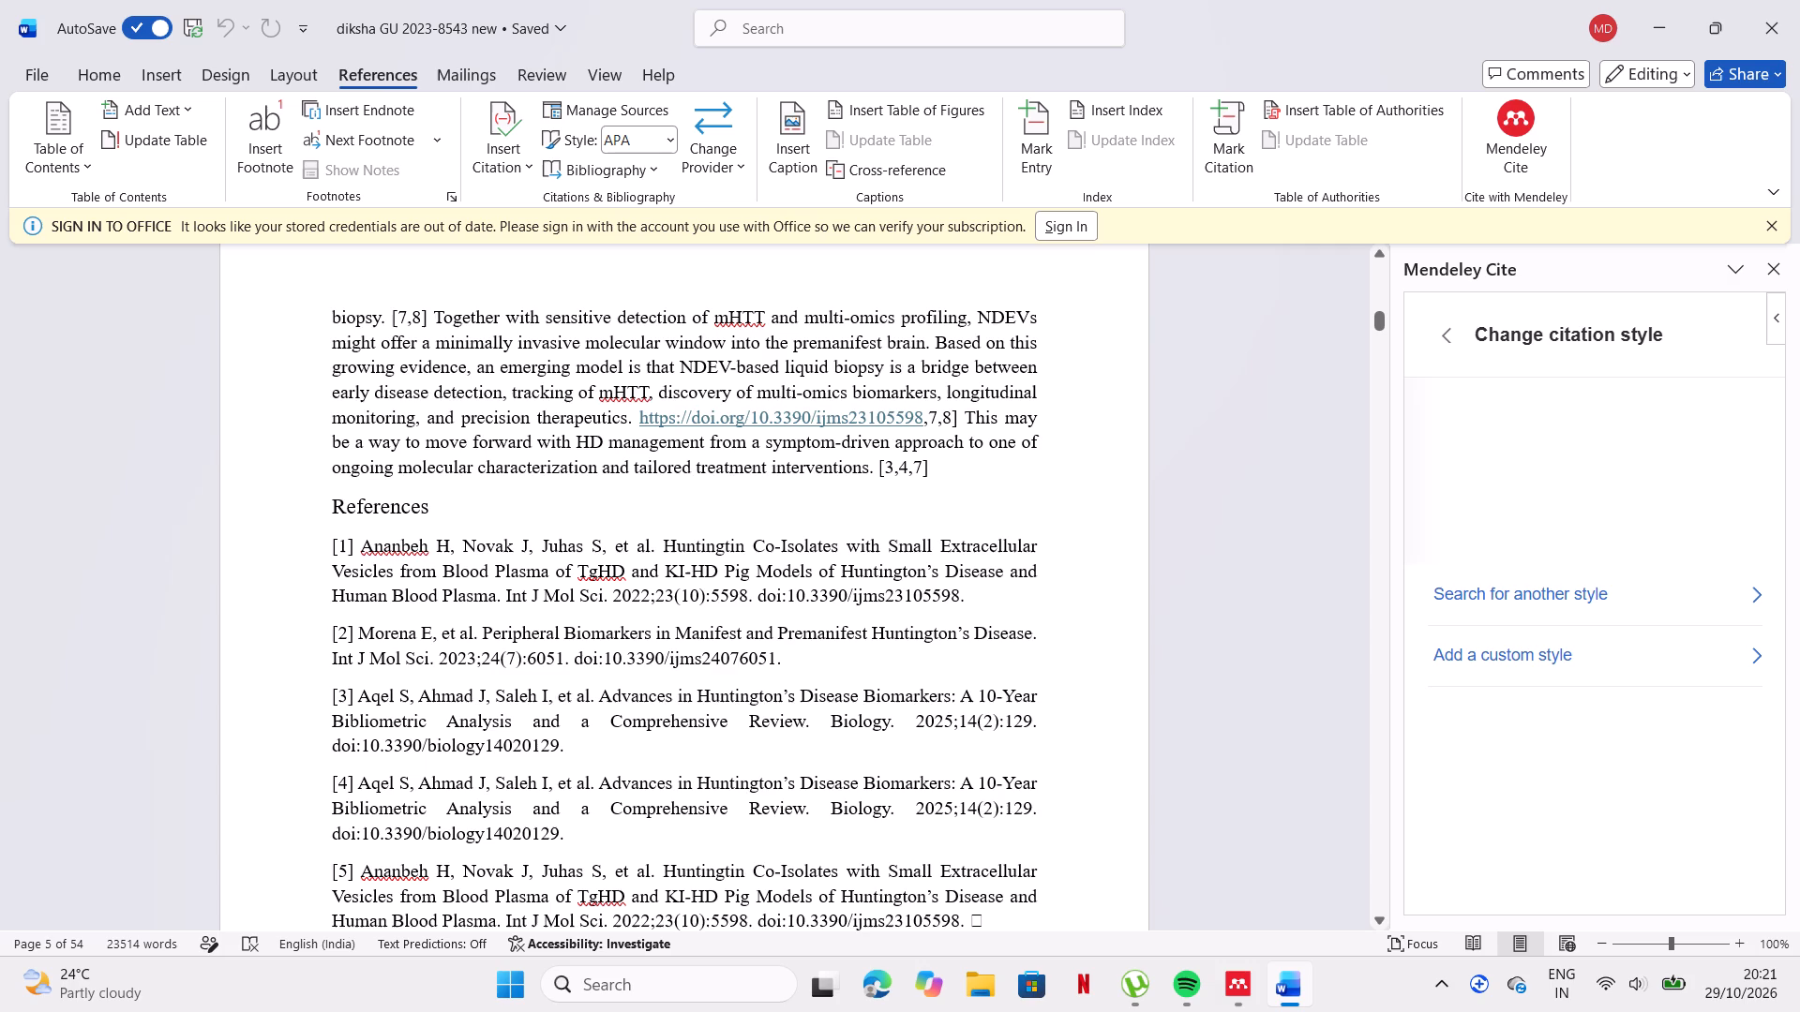
scroll(965, 751, down, 4)
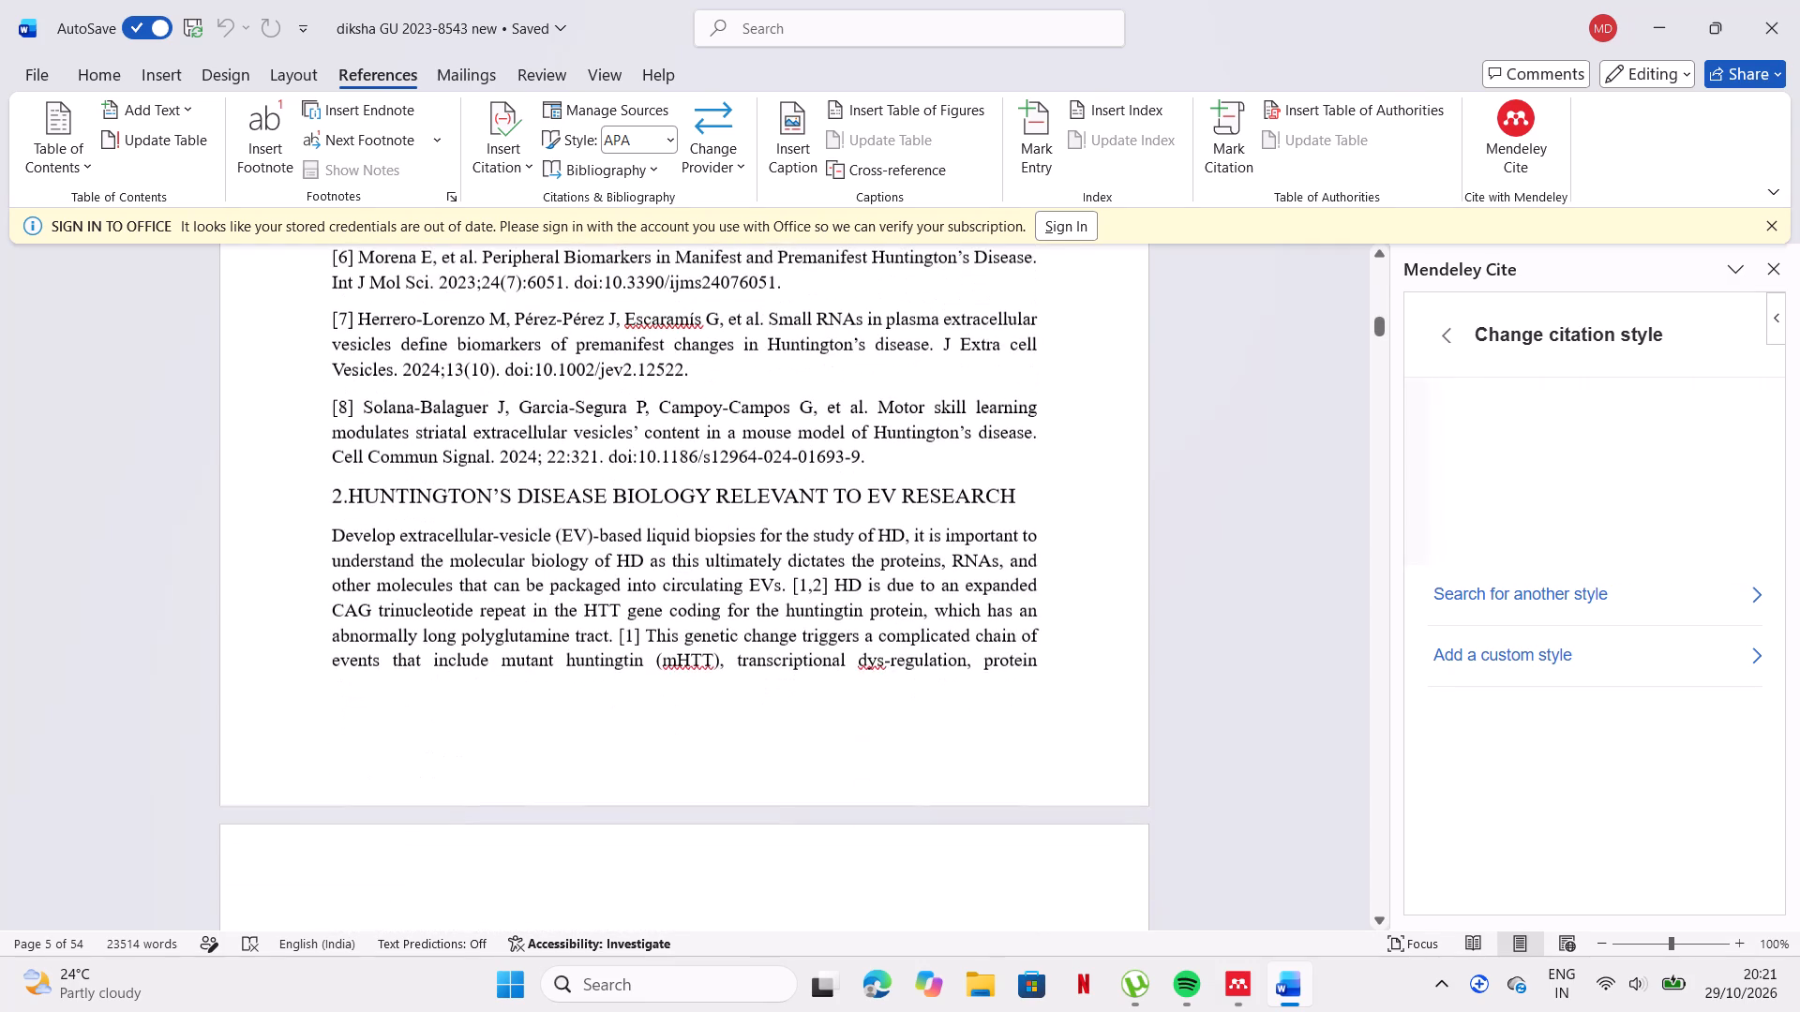
scroll(965, 751, up, 3)
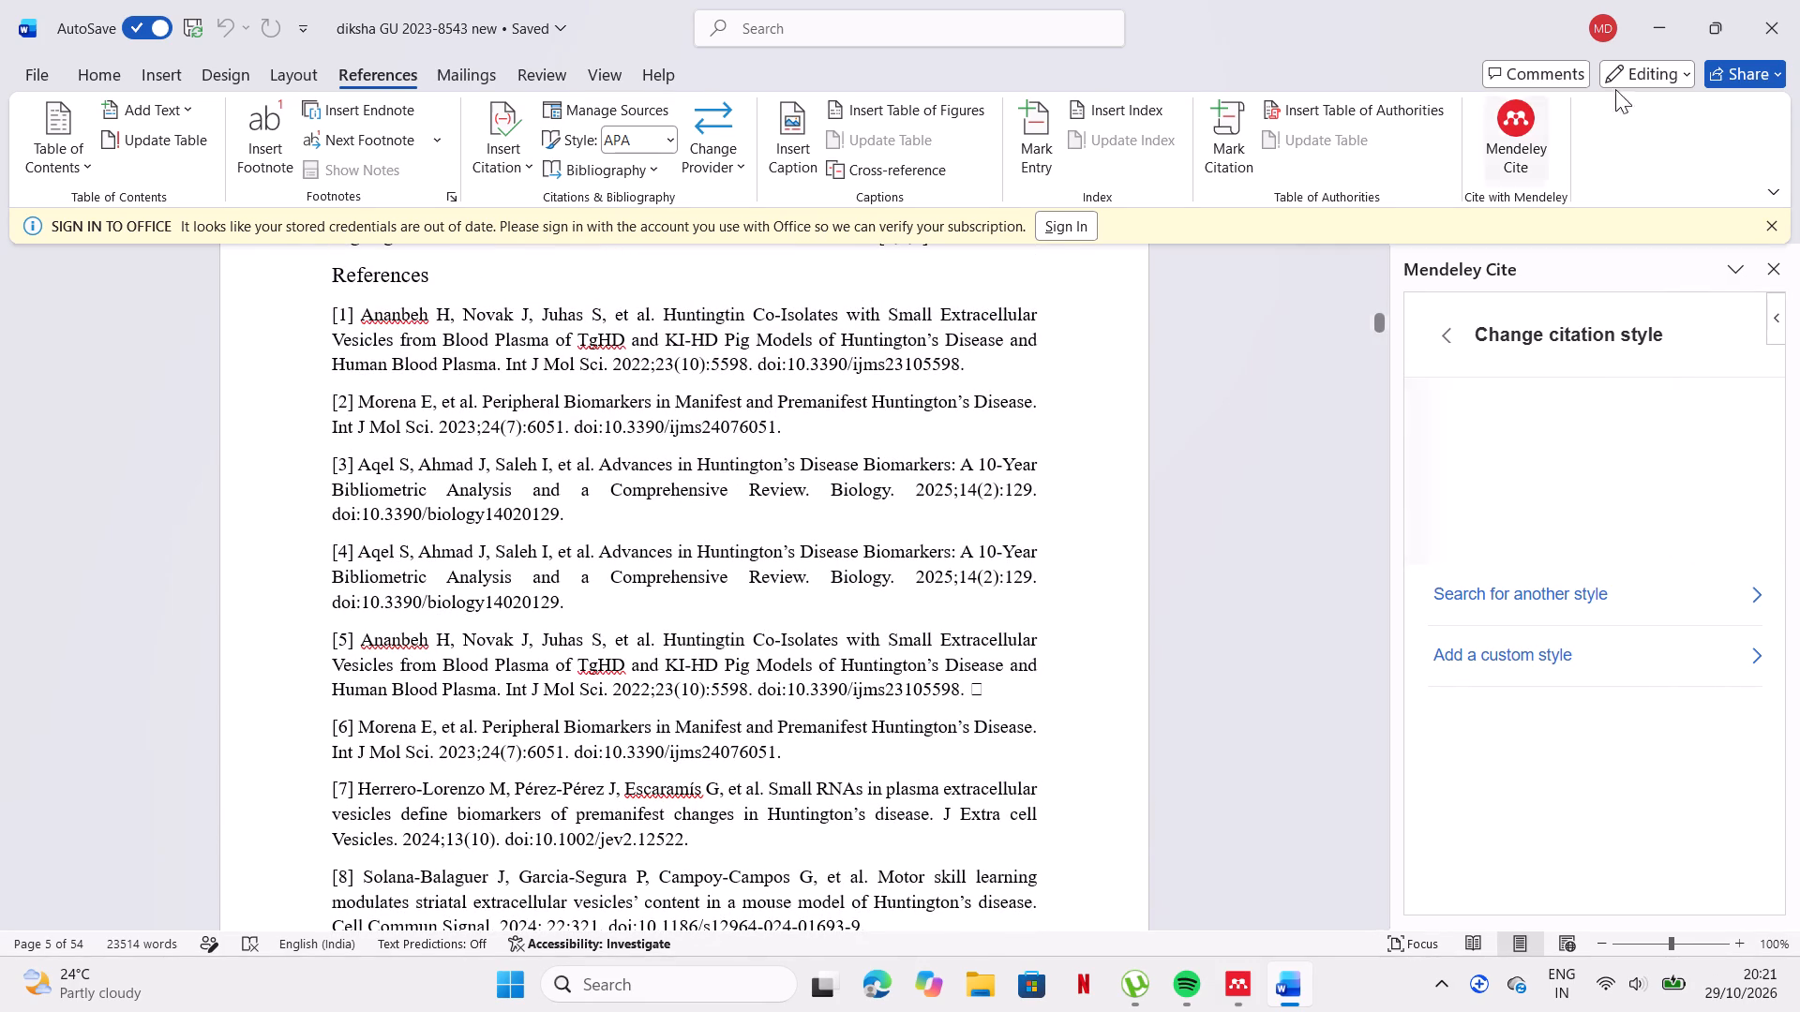
Leave the citation style choices and recheck the All References list in Mendeley Cite.
click(1436, 332)
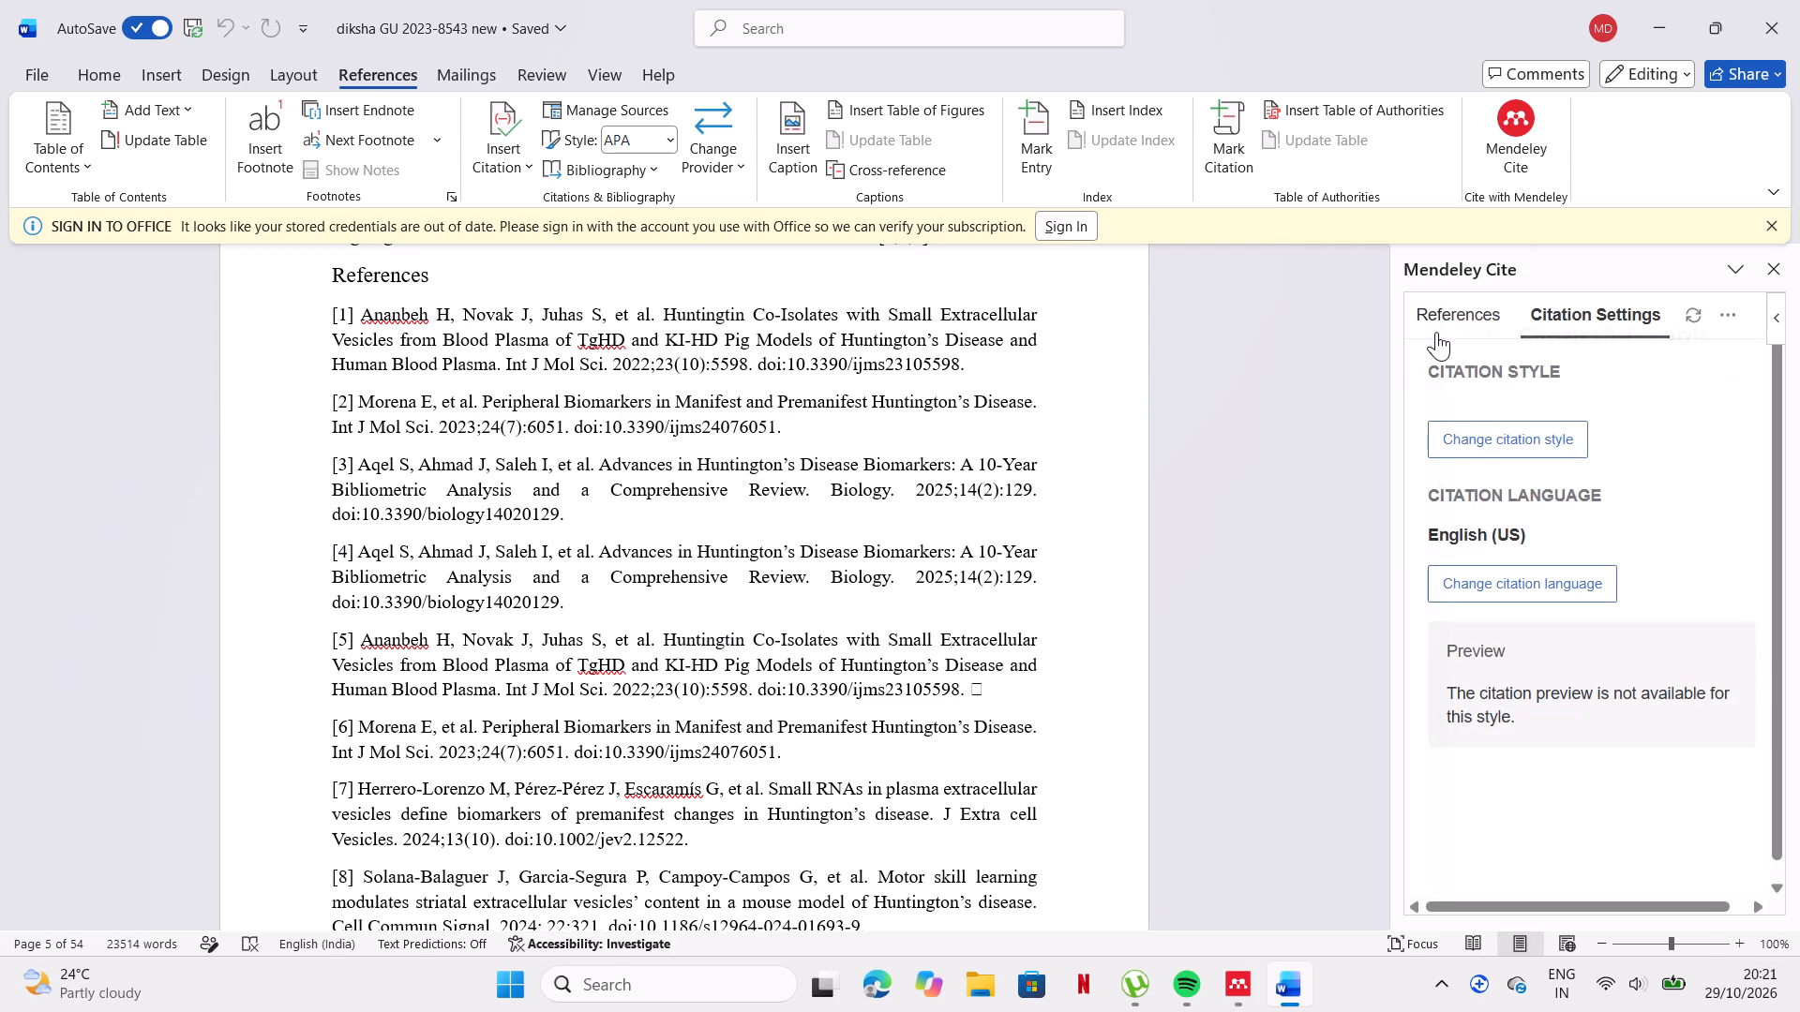
click(1474, 310)
double_click(1474, 310)
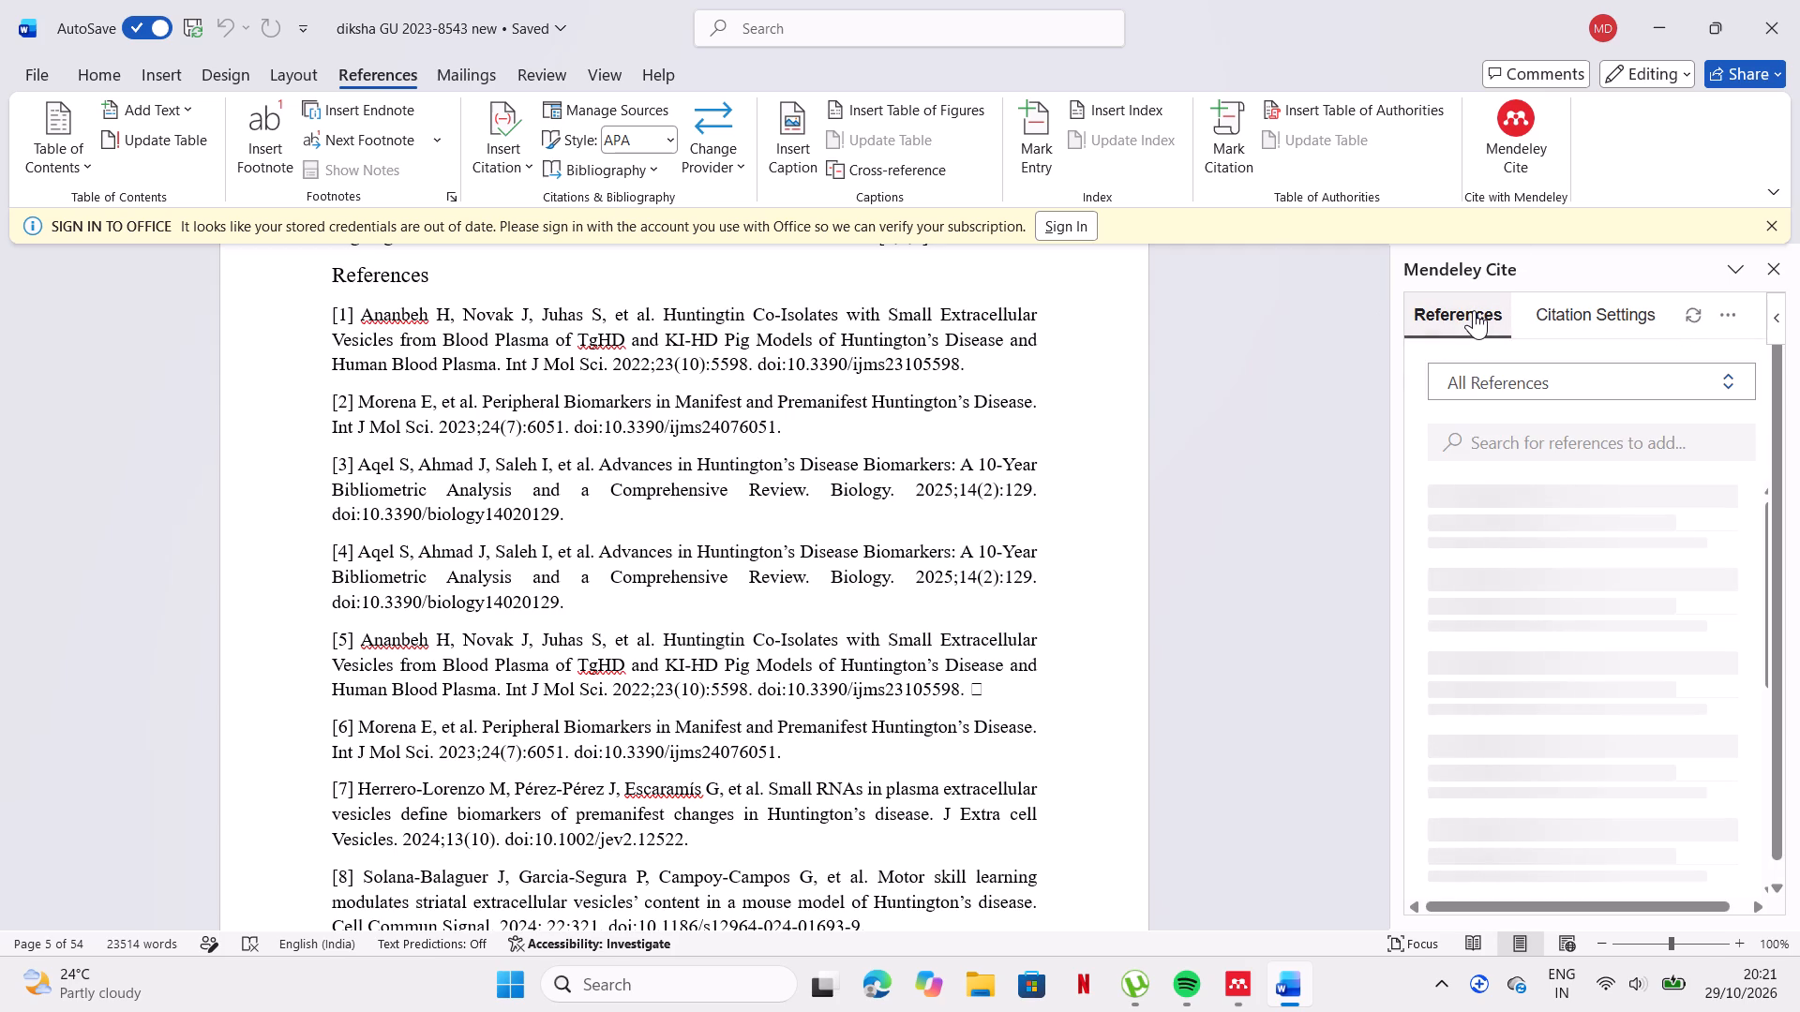
click(1494, 429)
Open Word's Help from the Mendeley Cite pane and look through its recommended topics.
click(1733, 275)
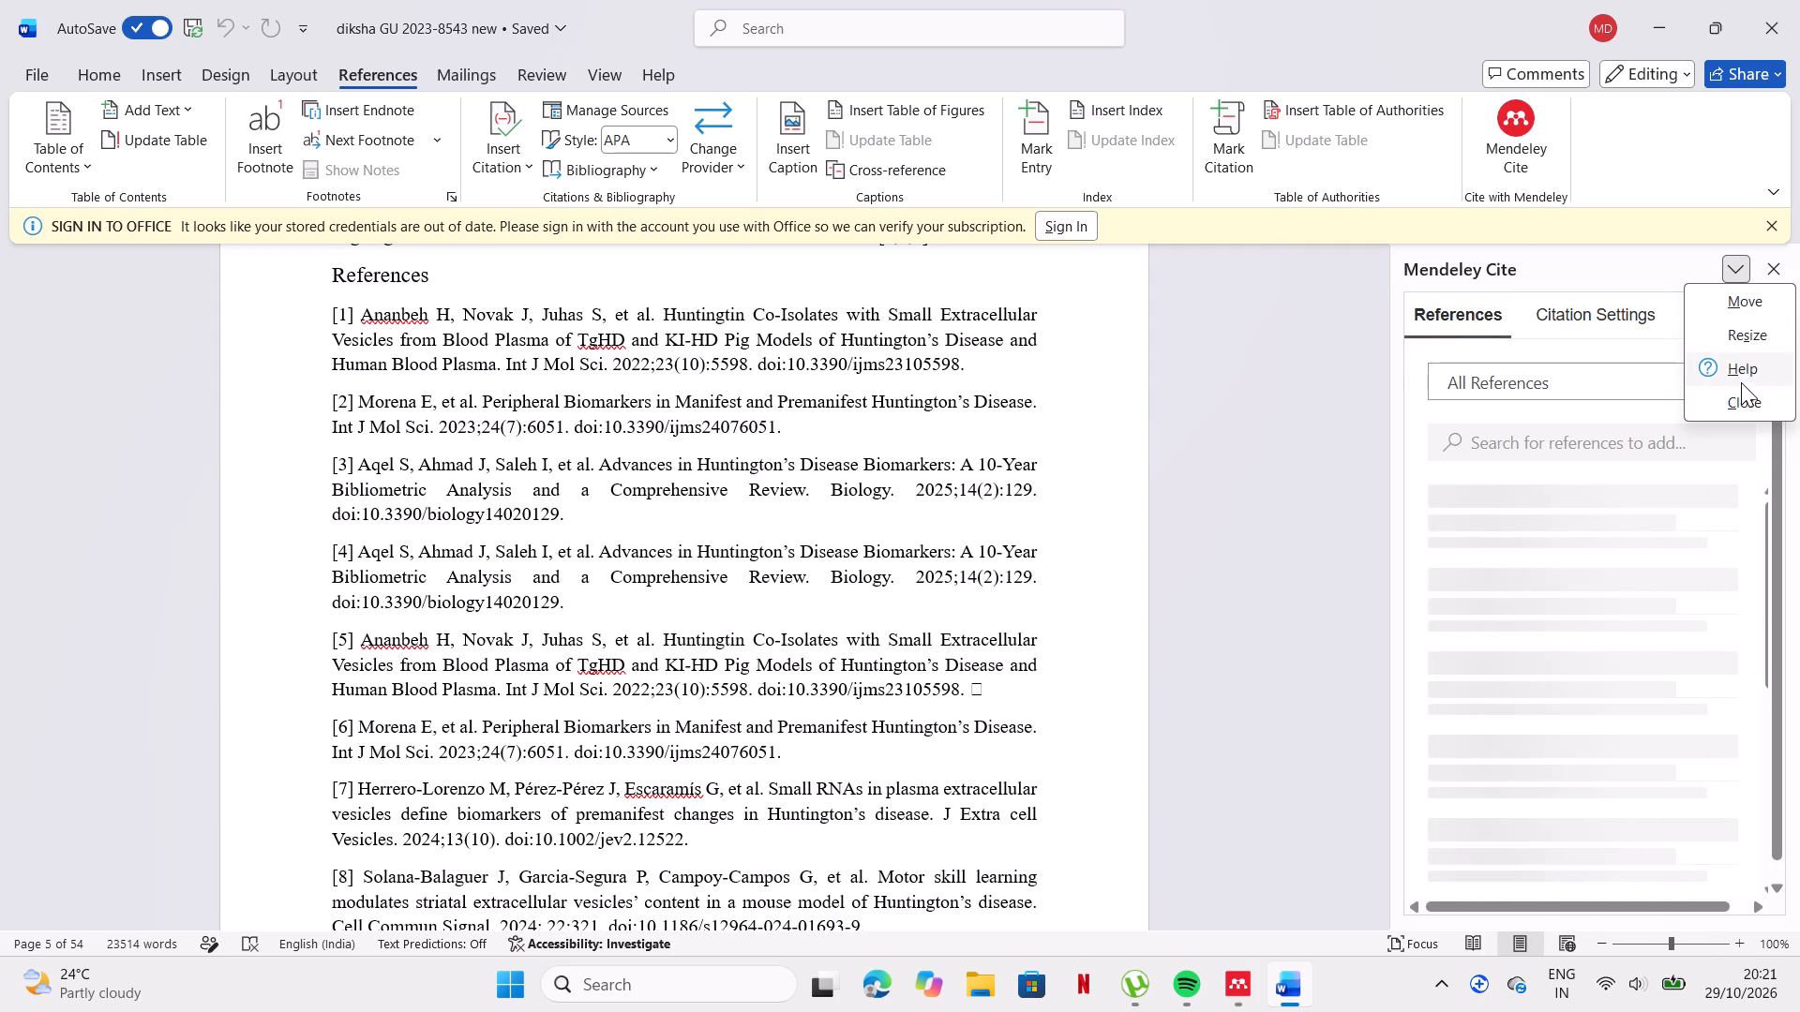
double_click(1742, 384)
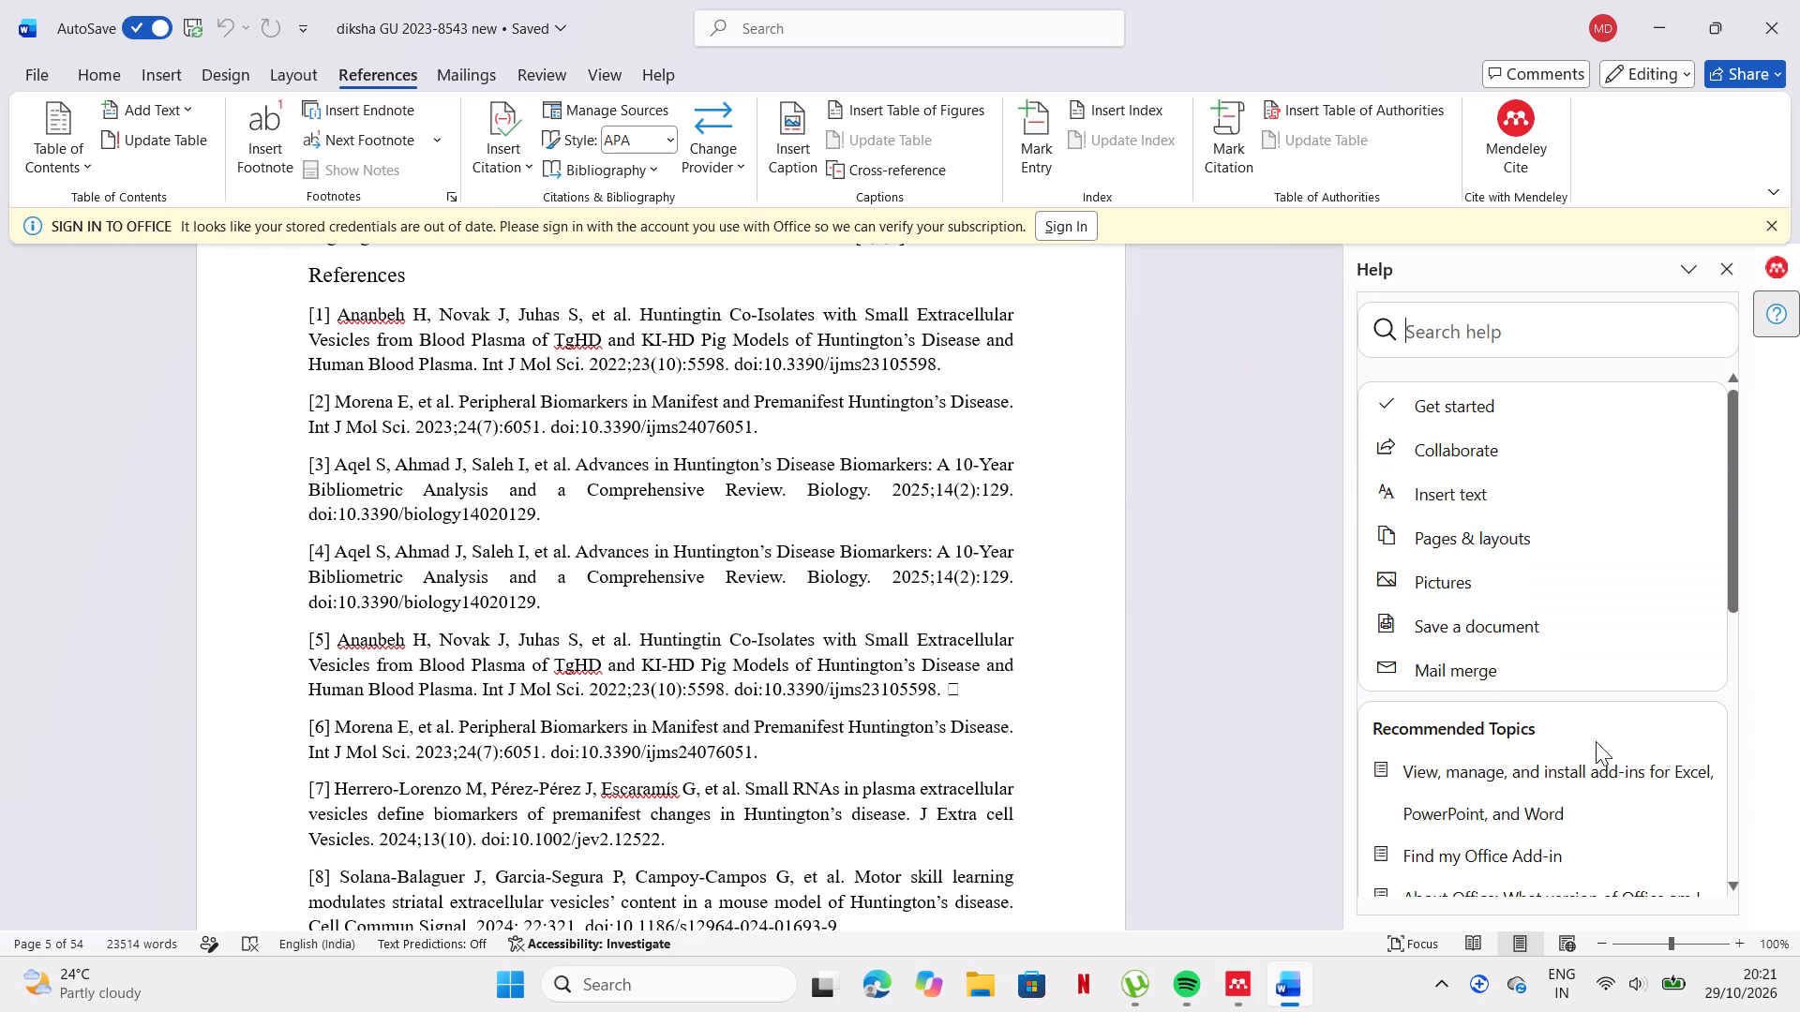
scroll(1597, 757, down, 3)
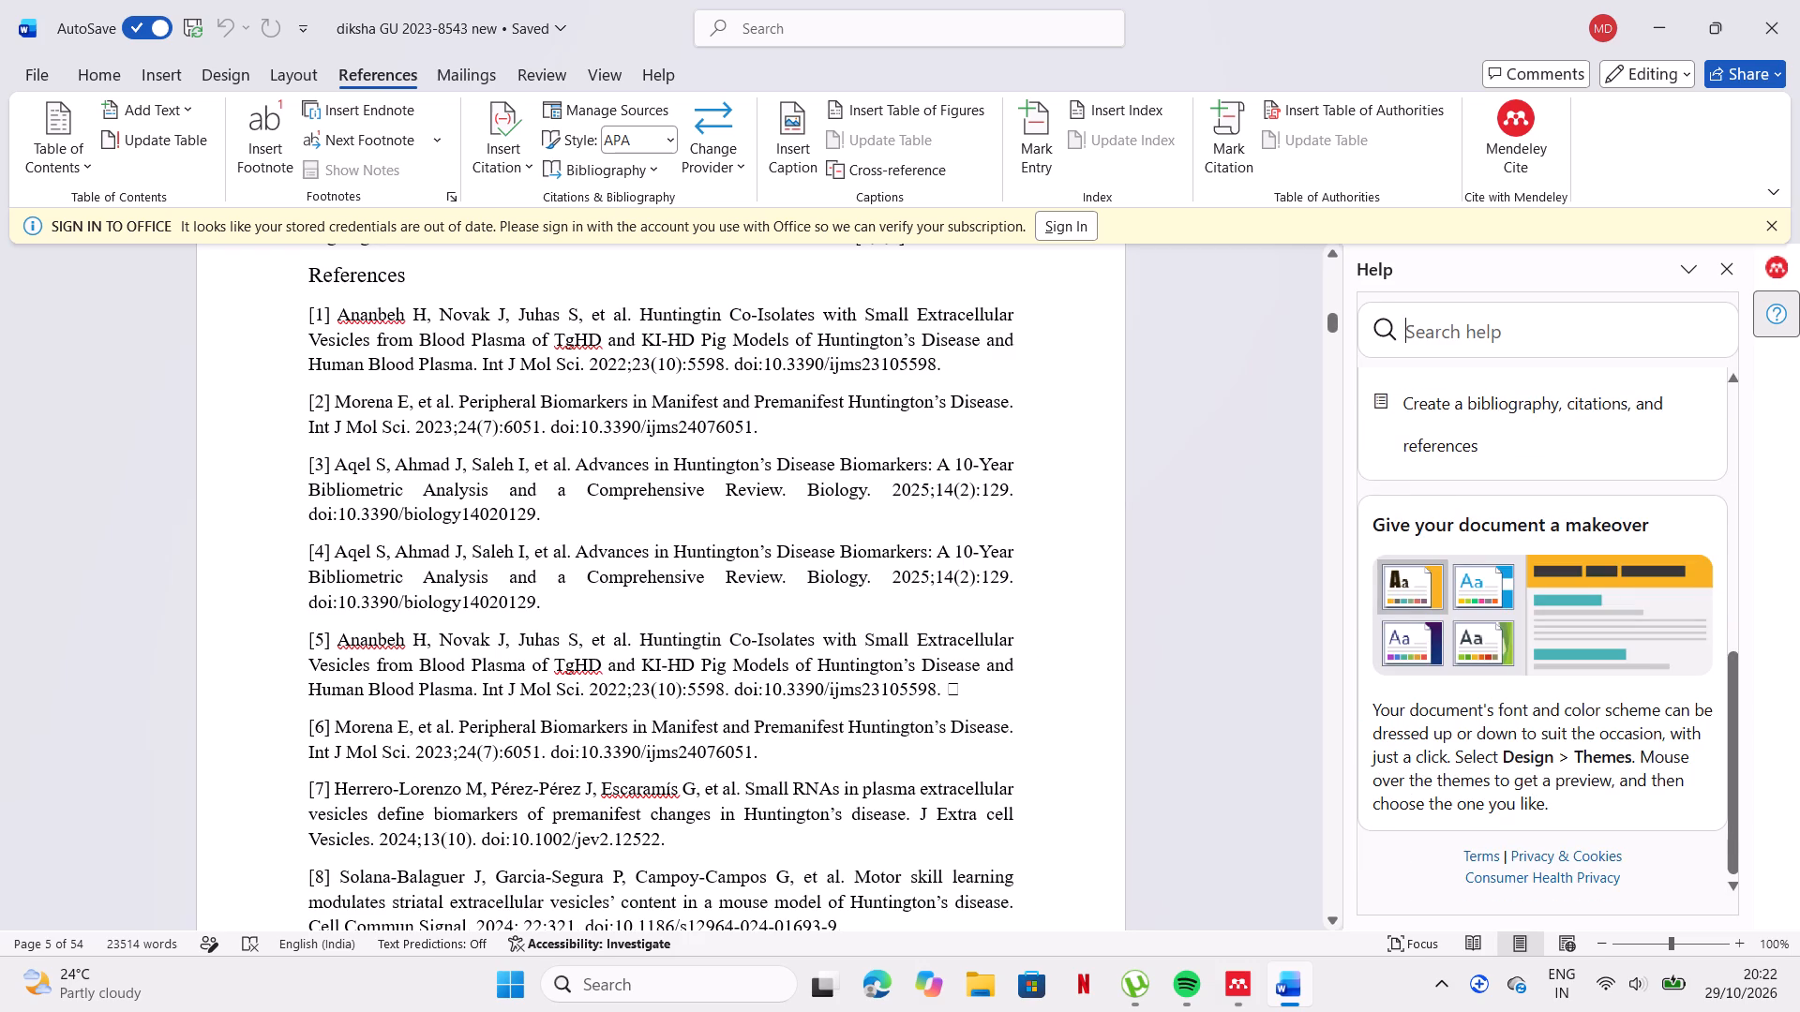
click(1182, 555)
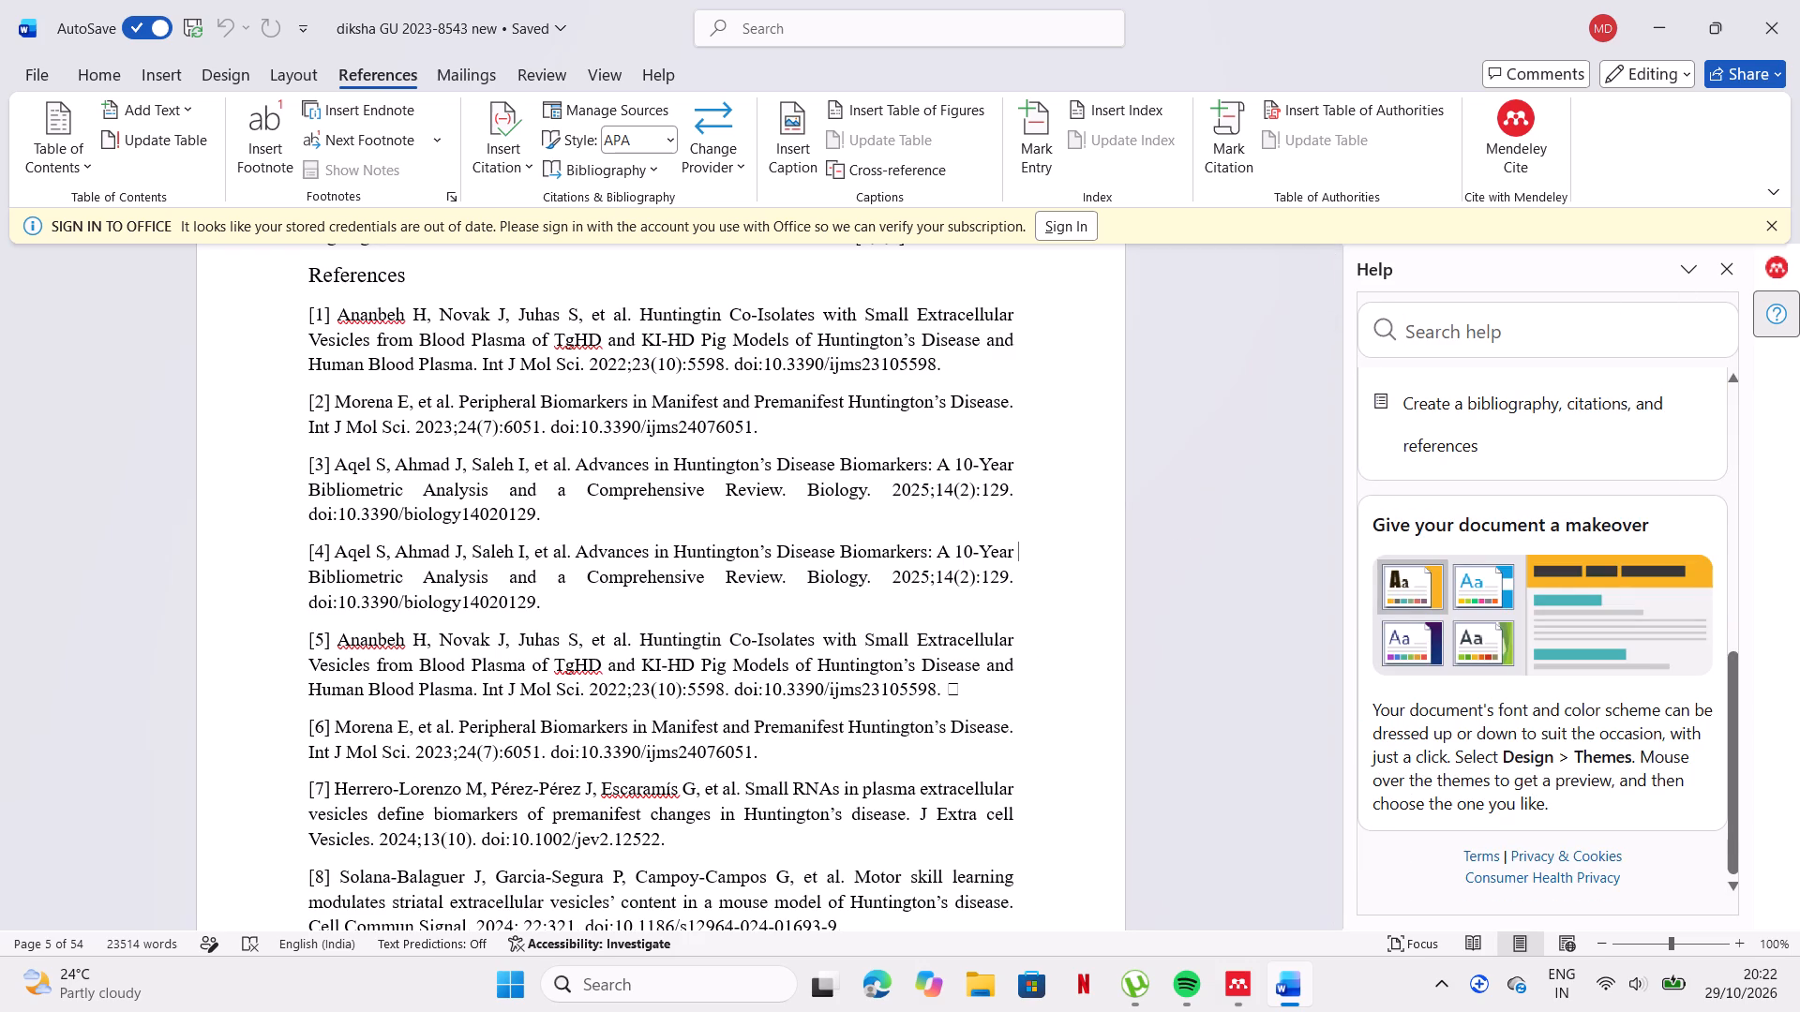
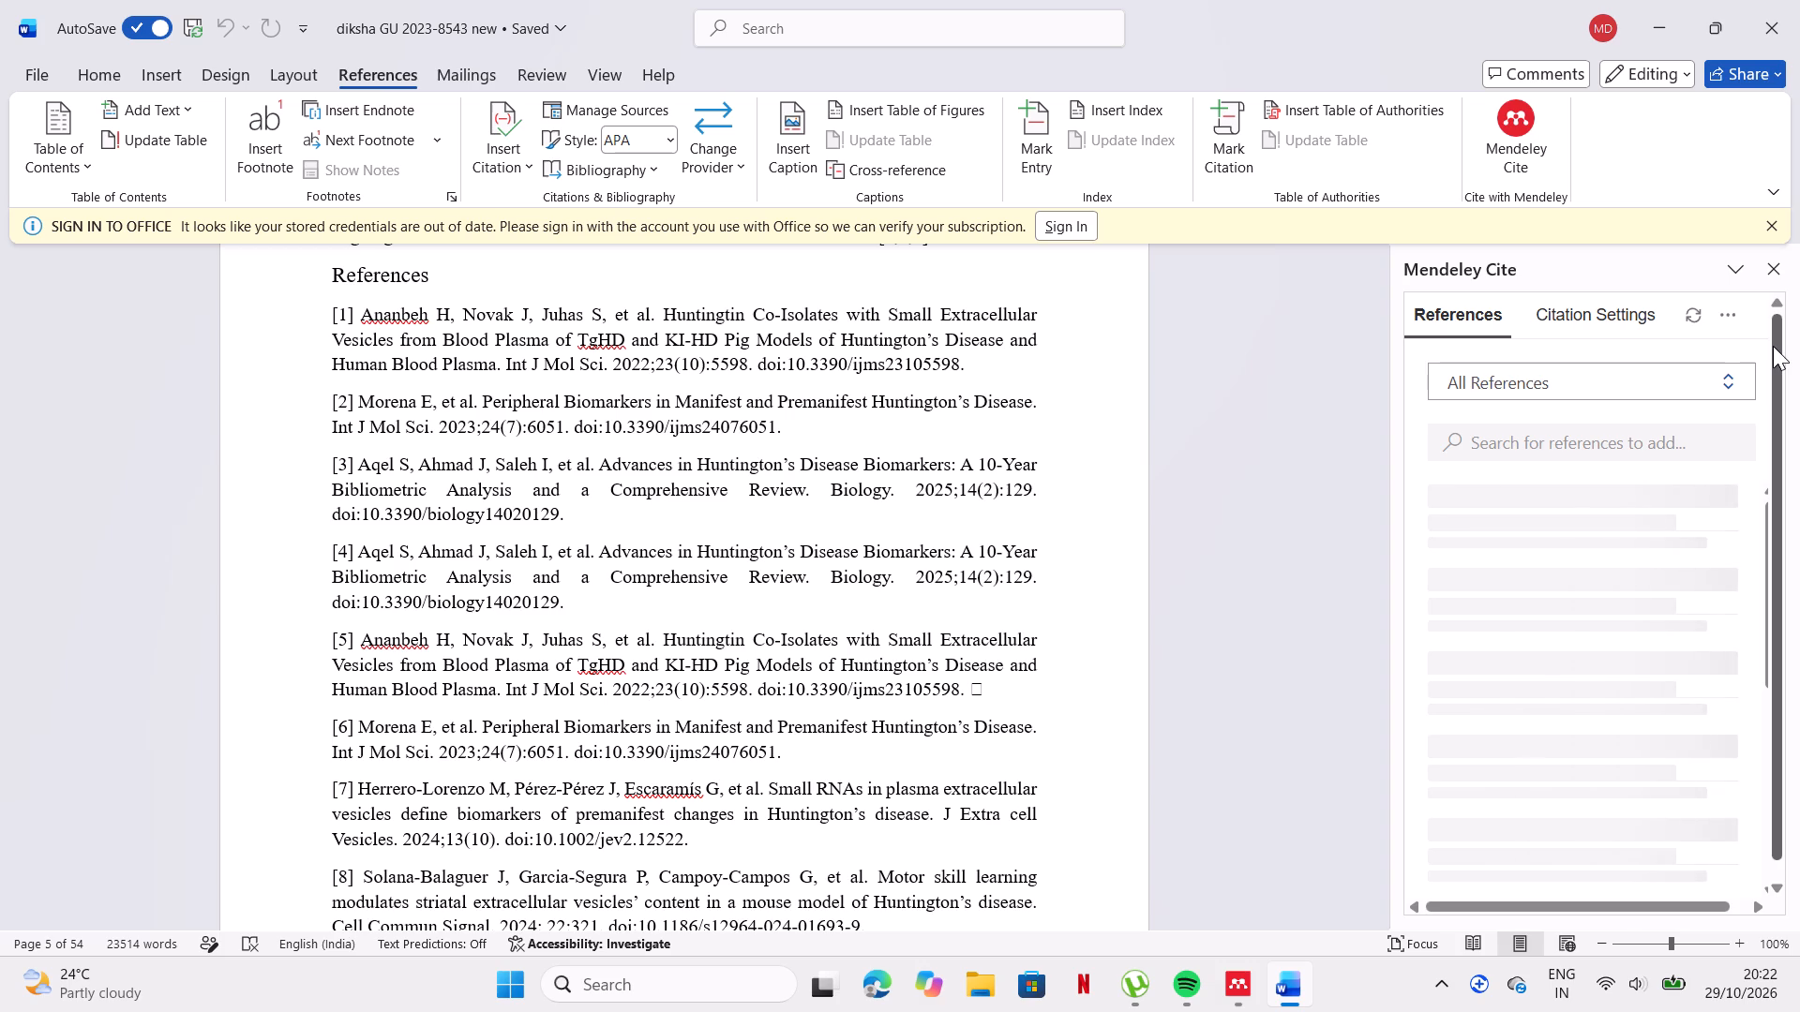
Delete the stray box character at the end of reference [5] in the introduction's reference list.
scroll(682, 528, up, 1)
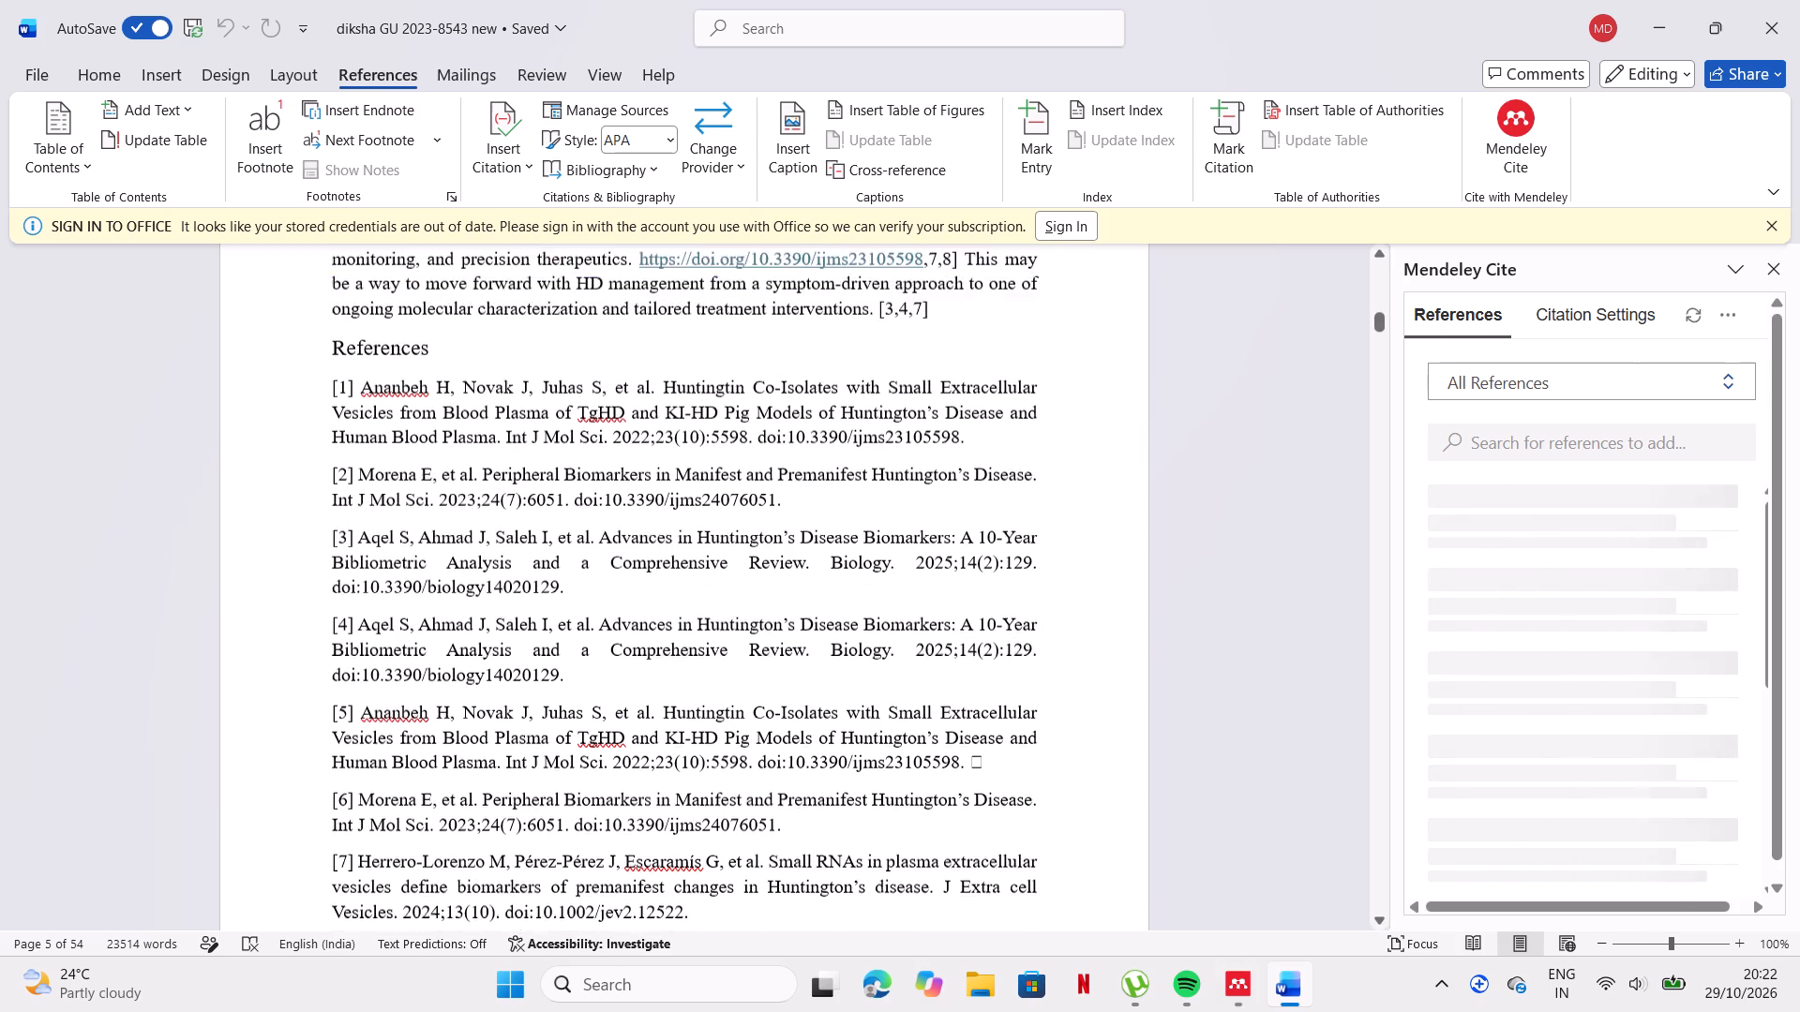
scroll(682, 528, up, 1)
scroll(682, 528, down, 1)
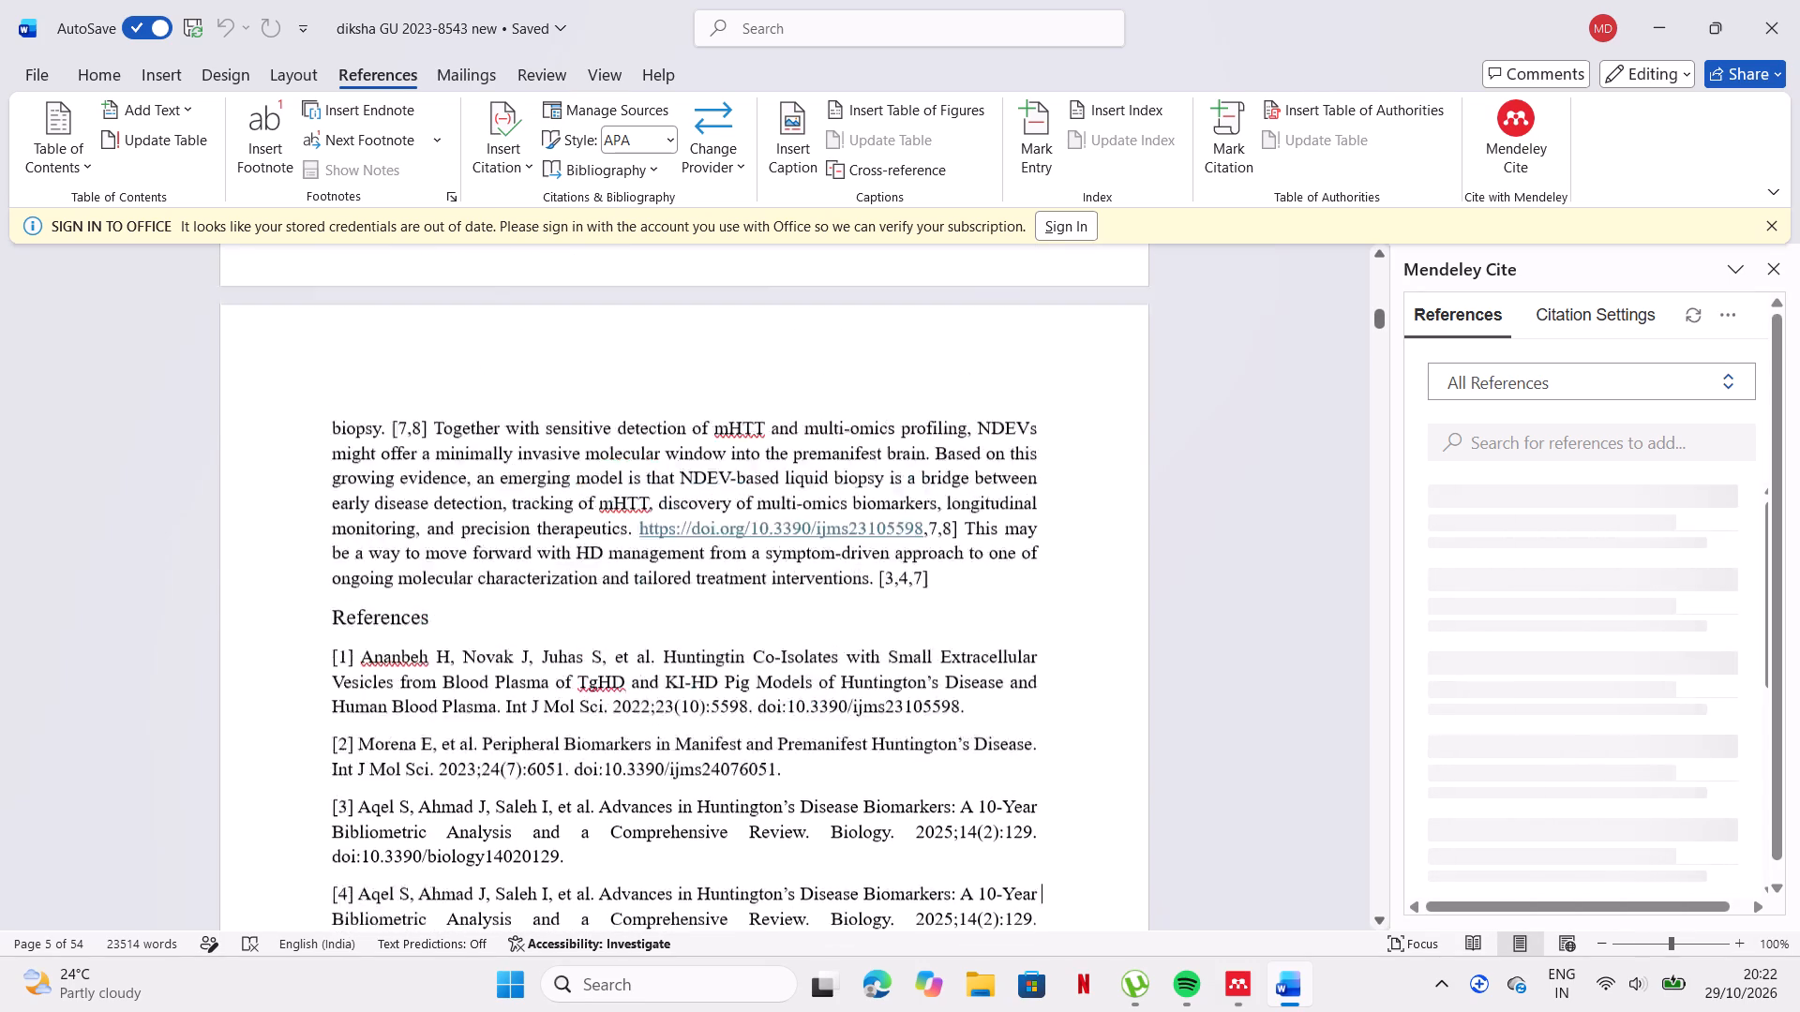
scroll(682, 528, down, 1)
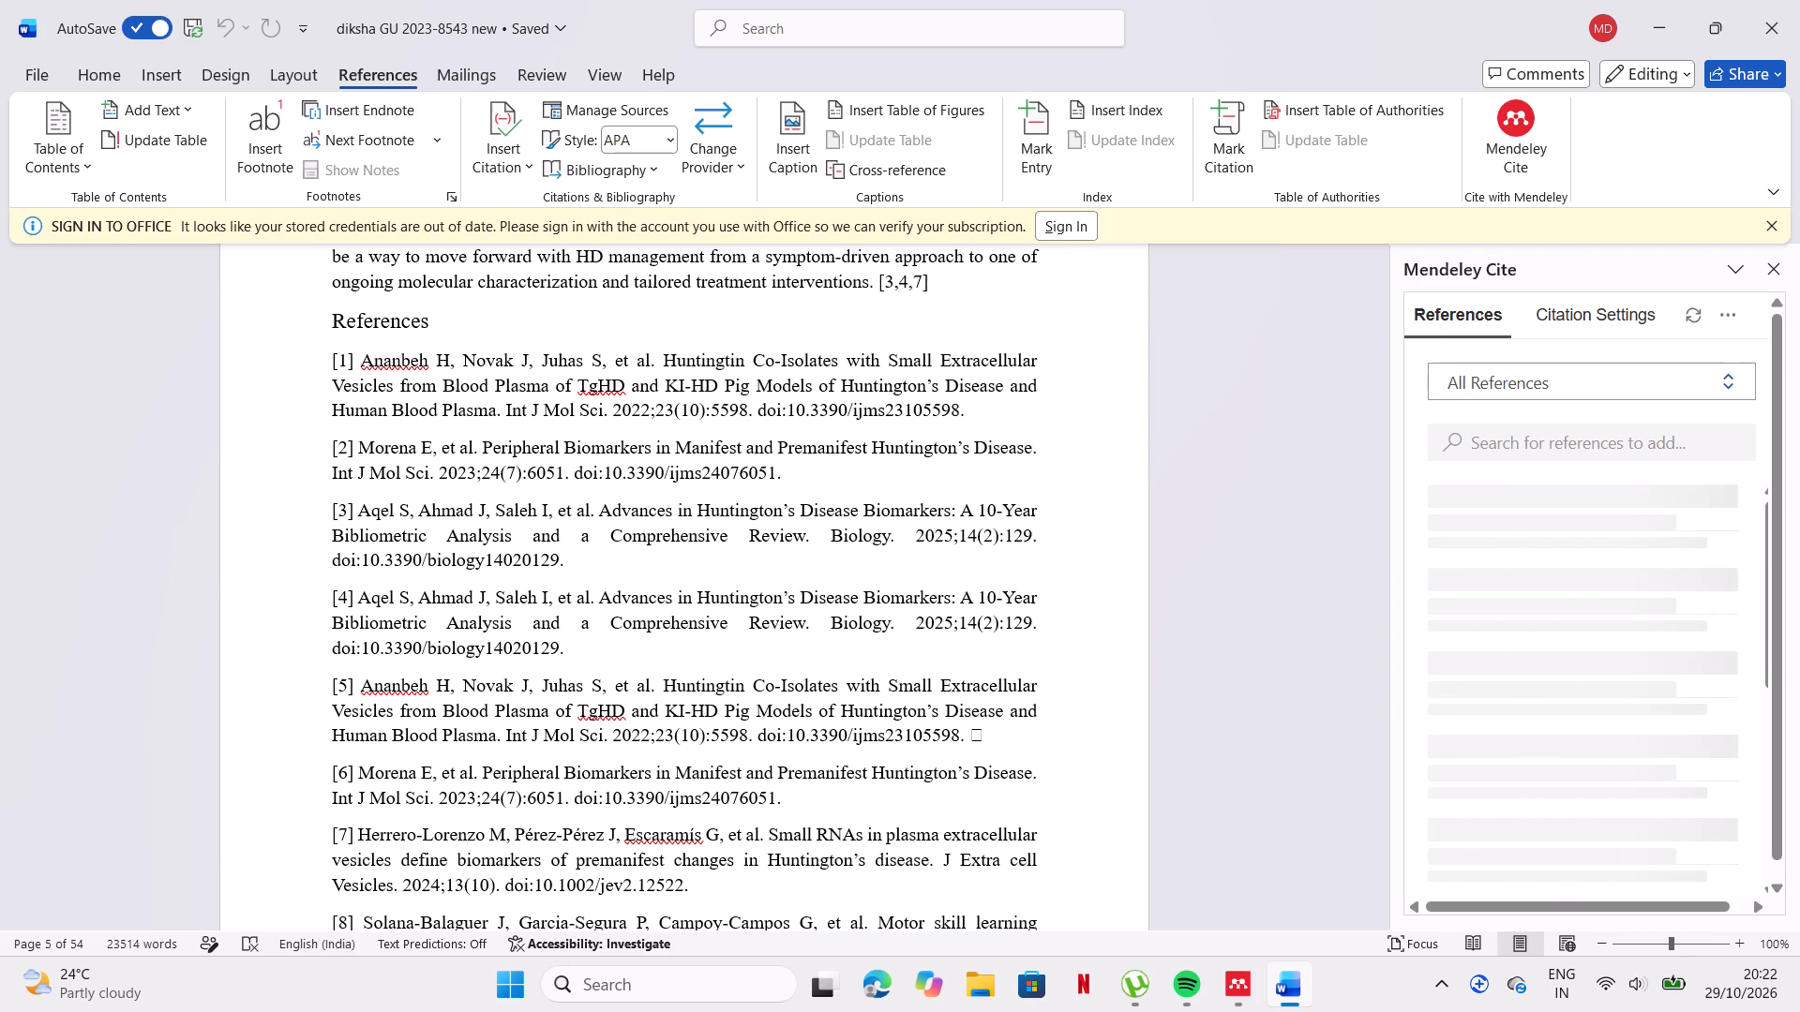
click(1008, 736)
key(BackSpace)
click(1042, 740)
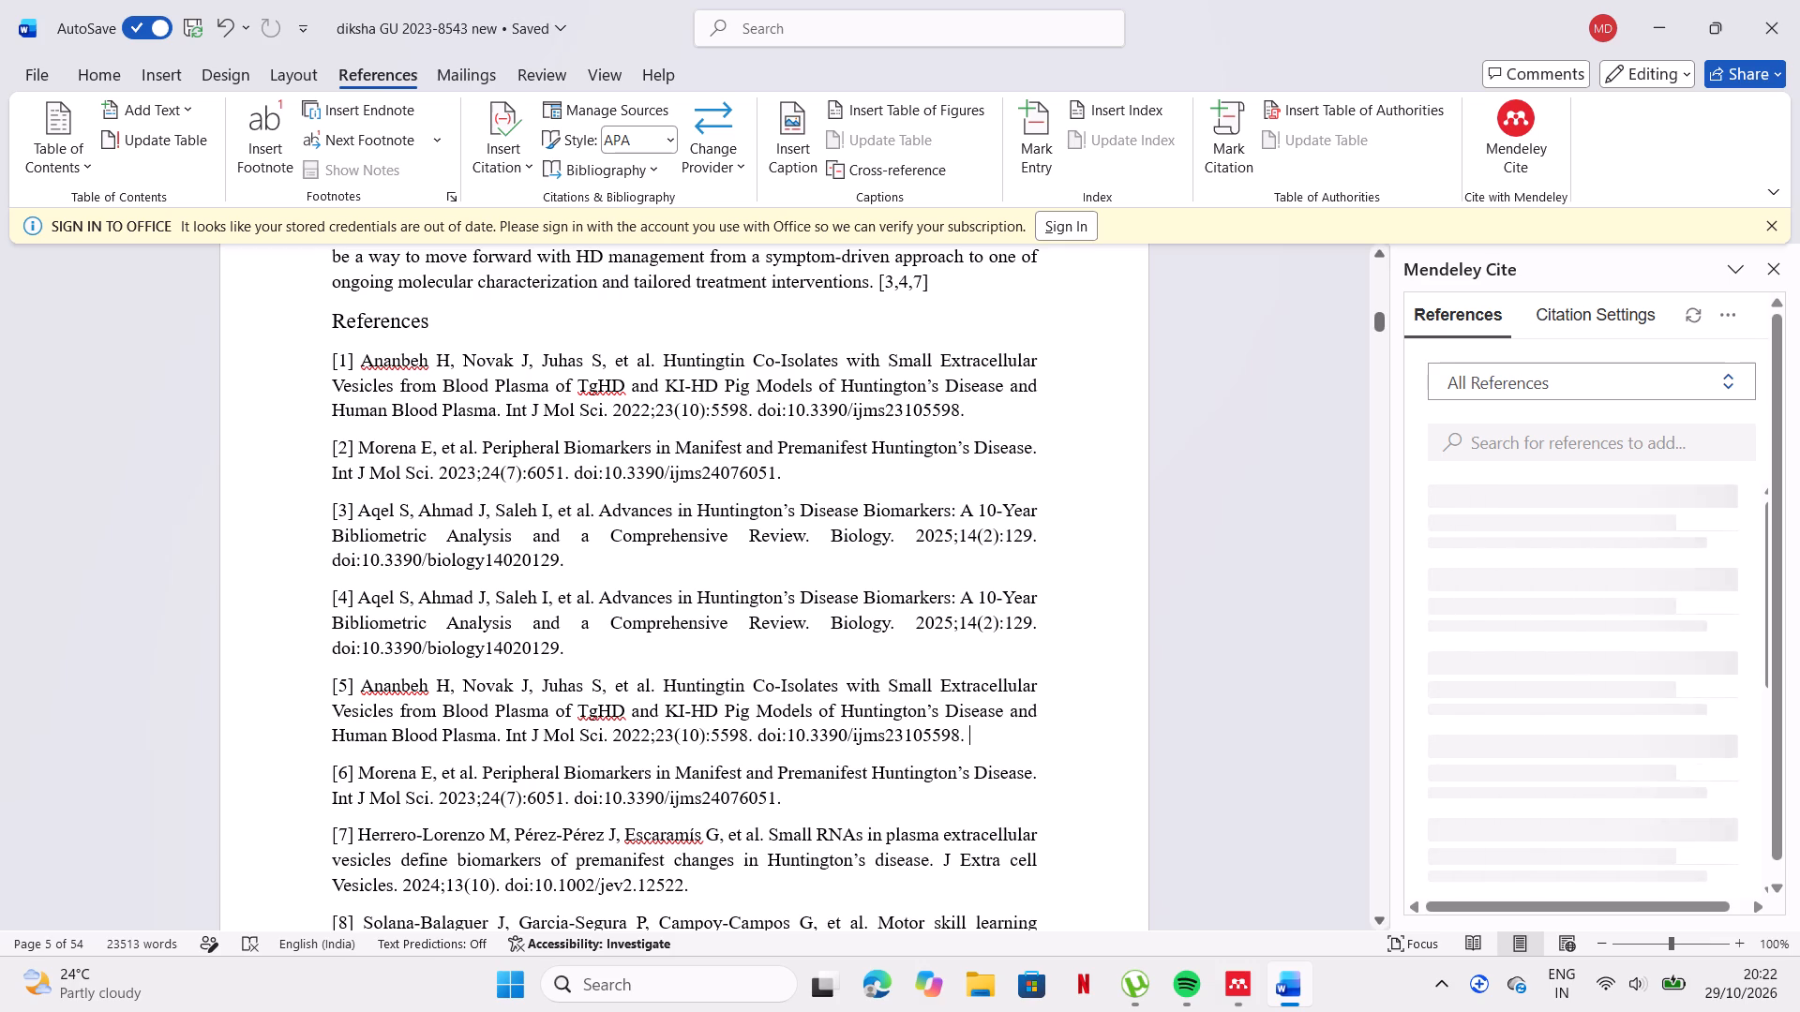
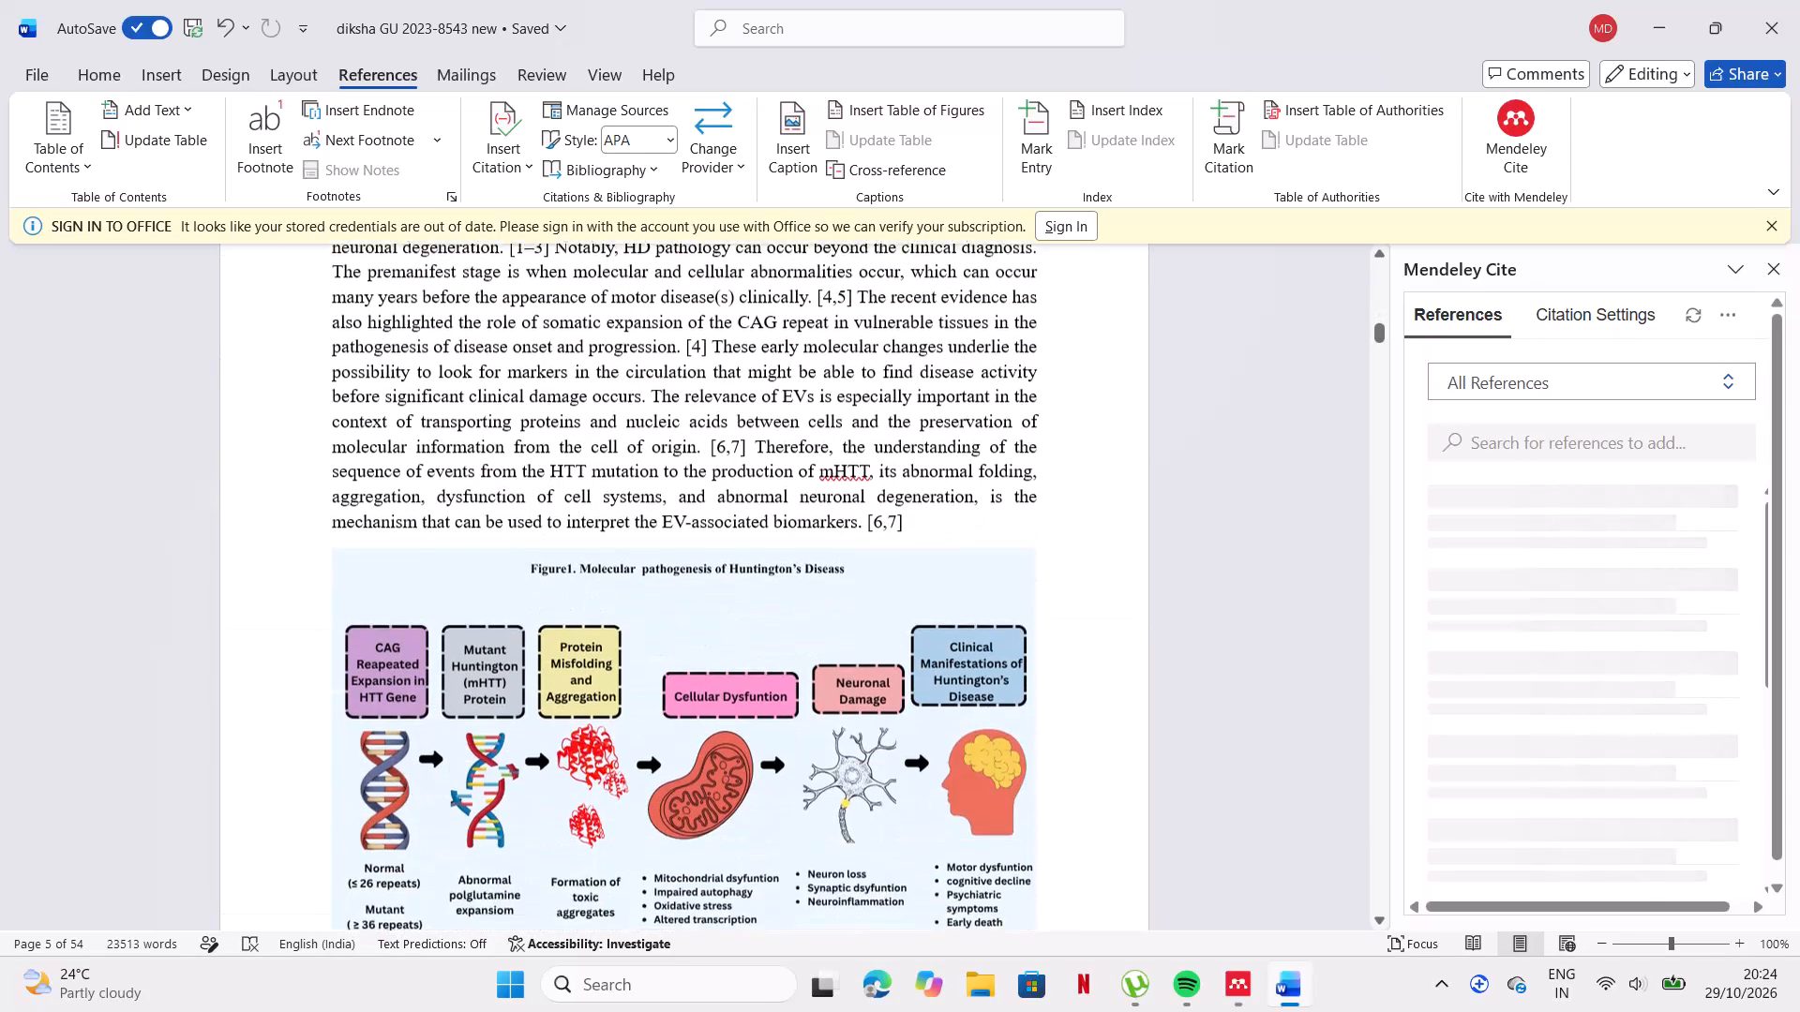
Read through section 2 on Huntington's disease biology and its reference list, checking in-text citations against references [1] to [10].
scroll(1042, 740, up, 4)
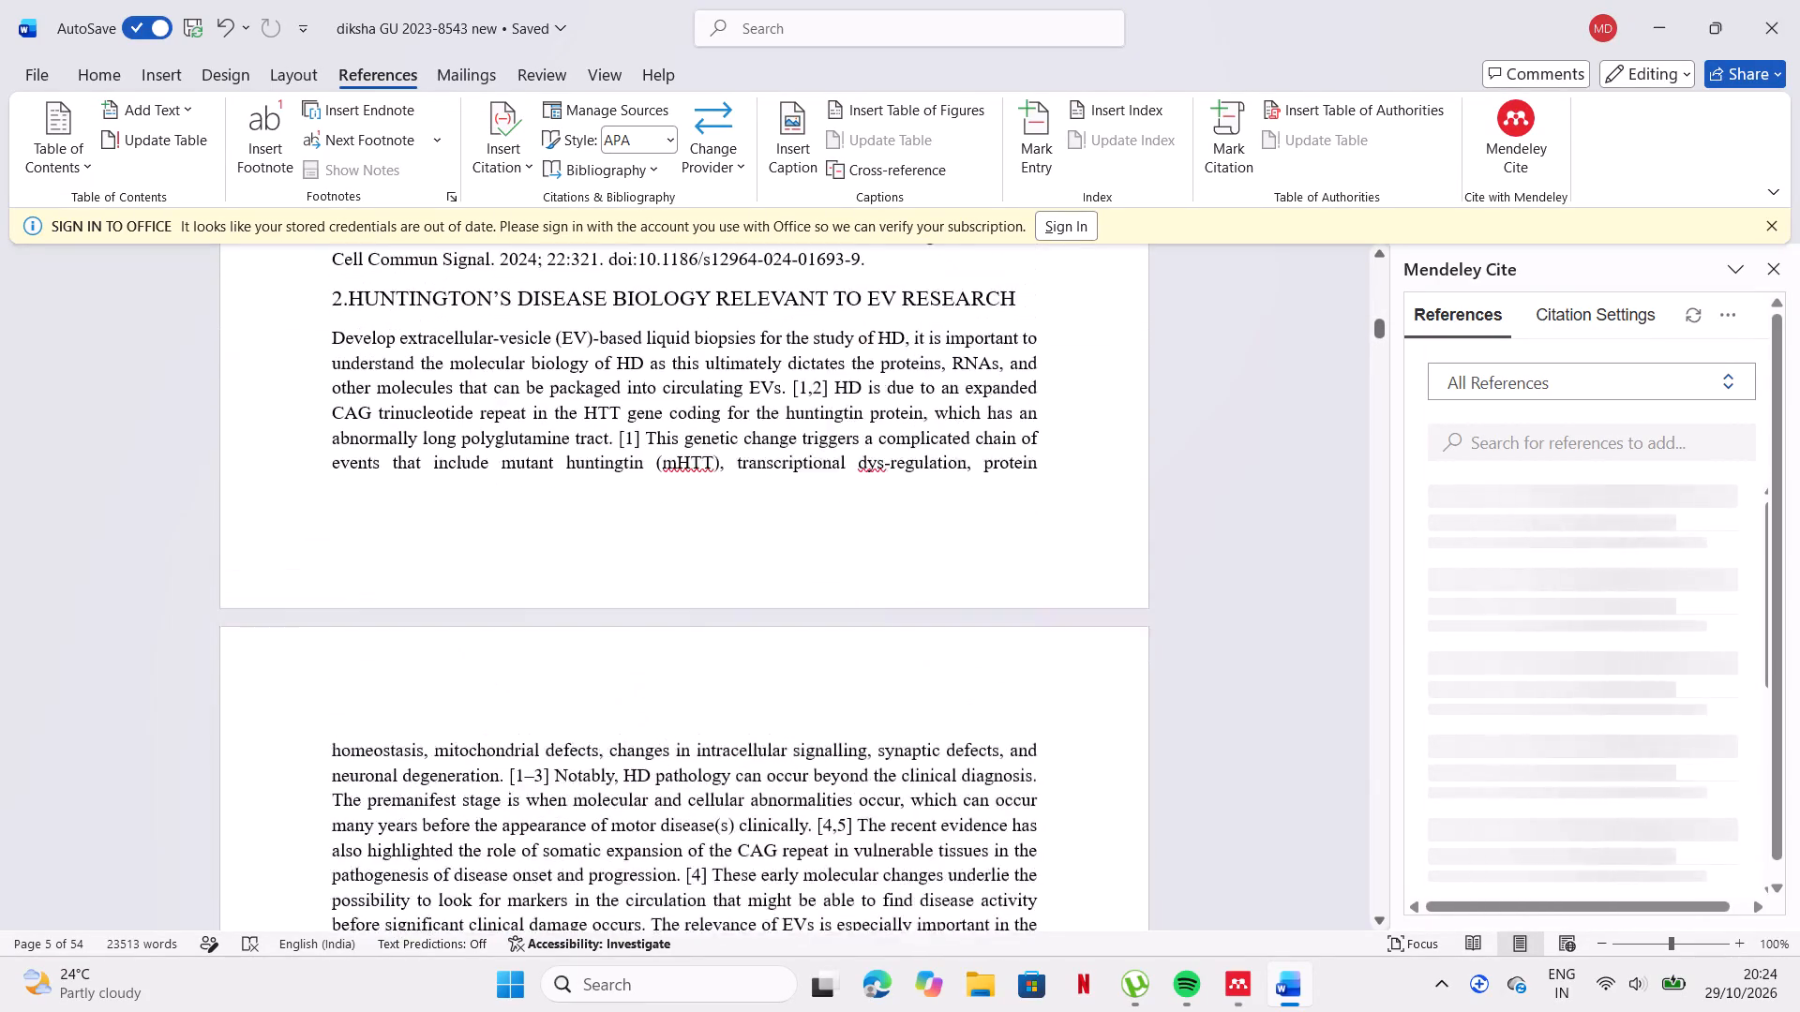
scroll(1042, 740, down, 9)
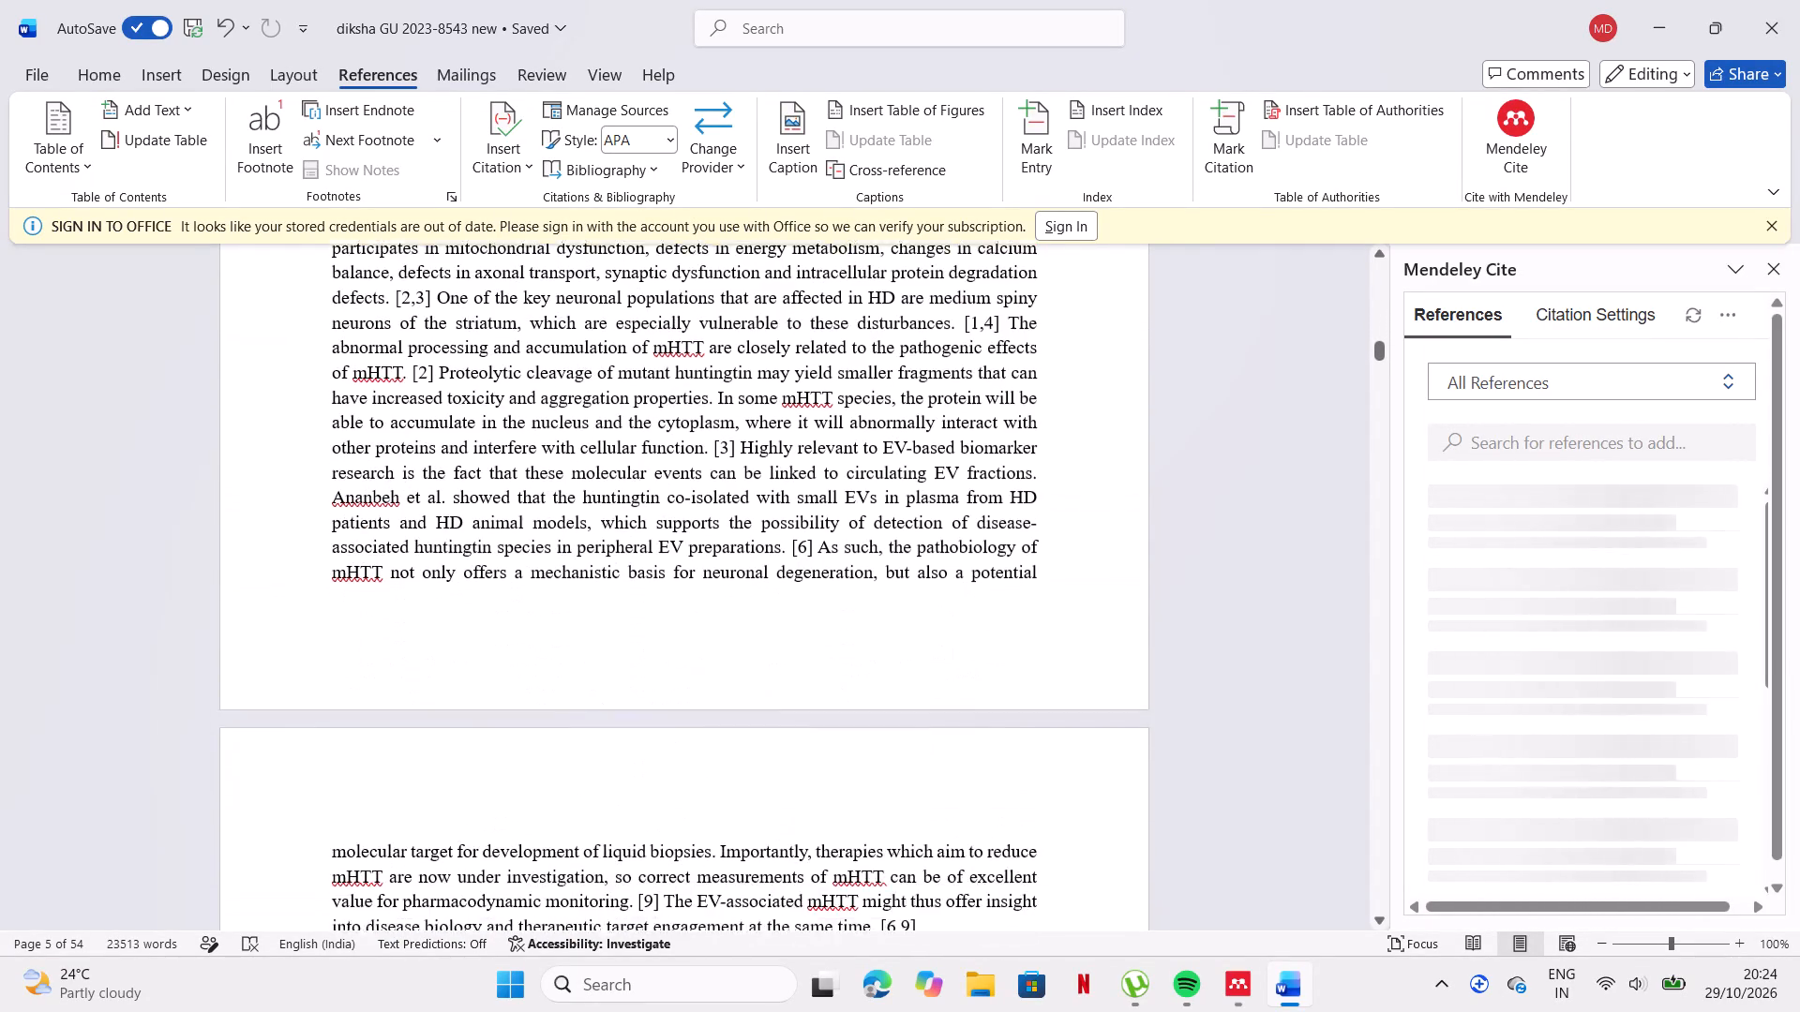
scroll(1042, 740, up, 1)
scroll(1042, 740, down, 5)
scroll(1042, 740, up, 1)
scroll(1042, 740, down, 2)
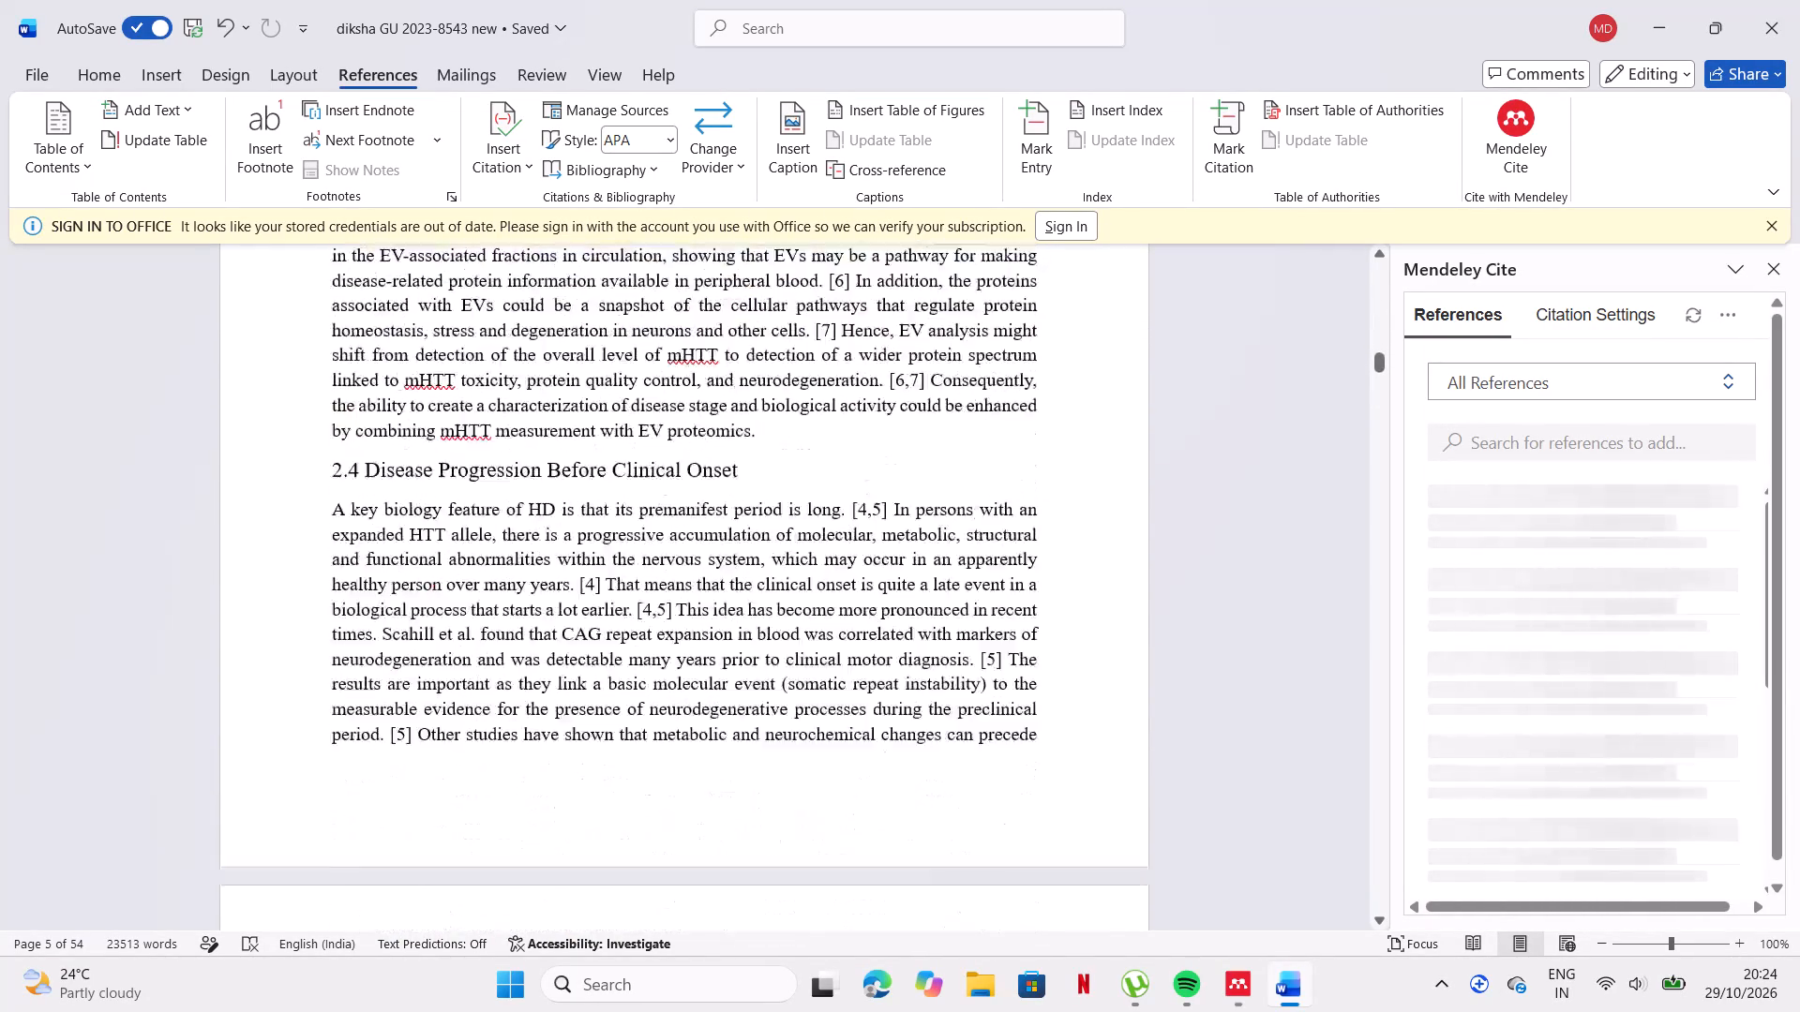
scroll(1042, 740, down, 5)
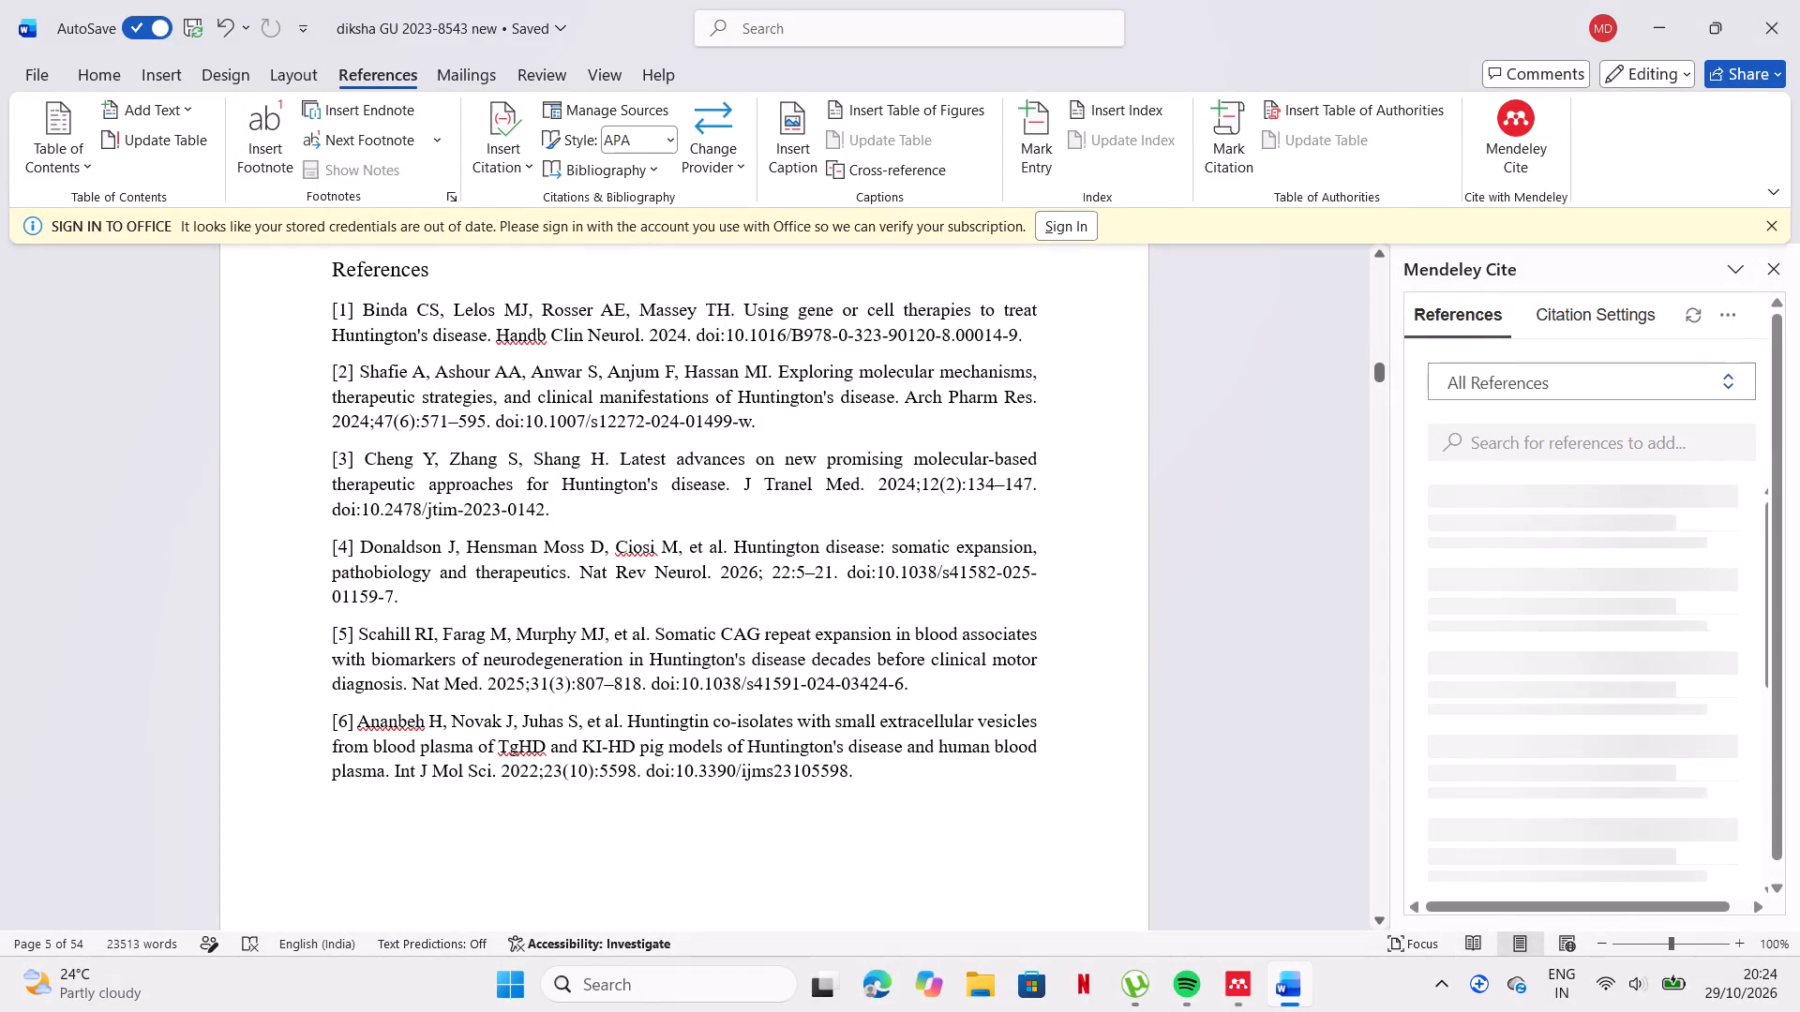
scroll(656, 439, up, 1)
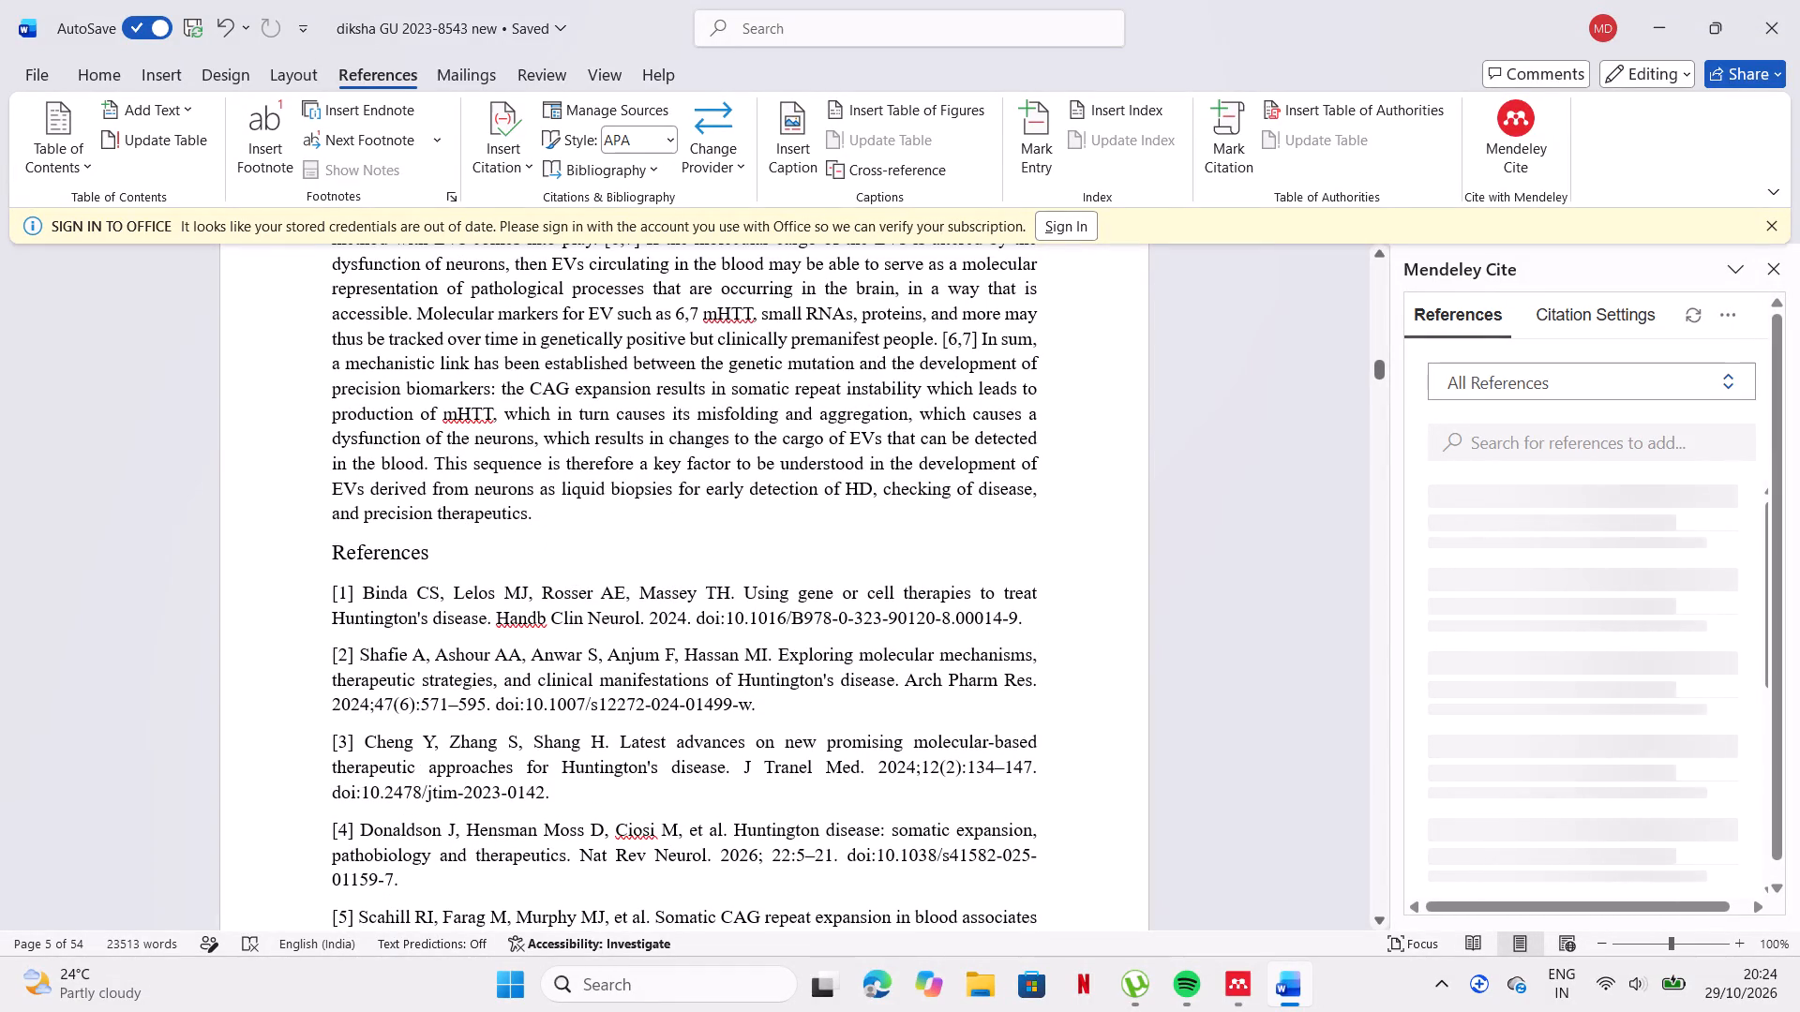
scroll(716, 611, up, 1)
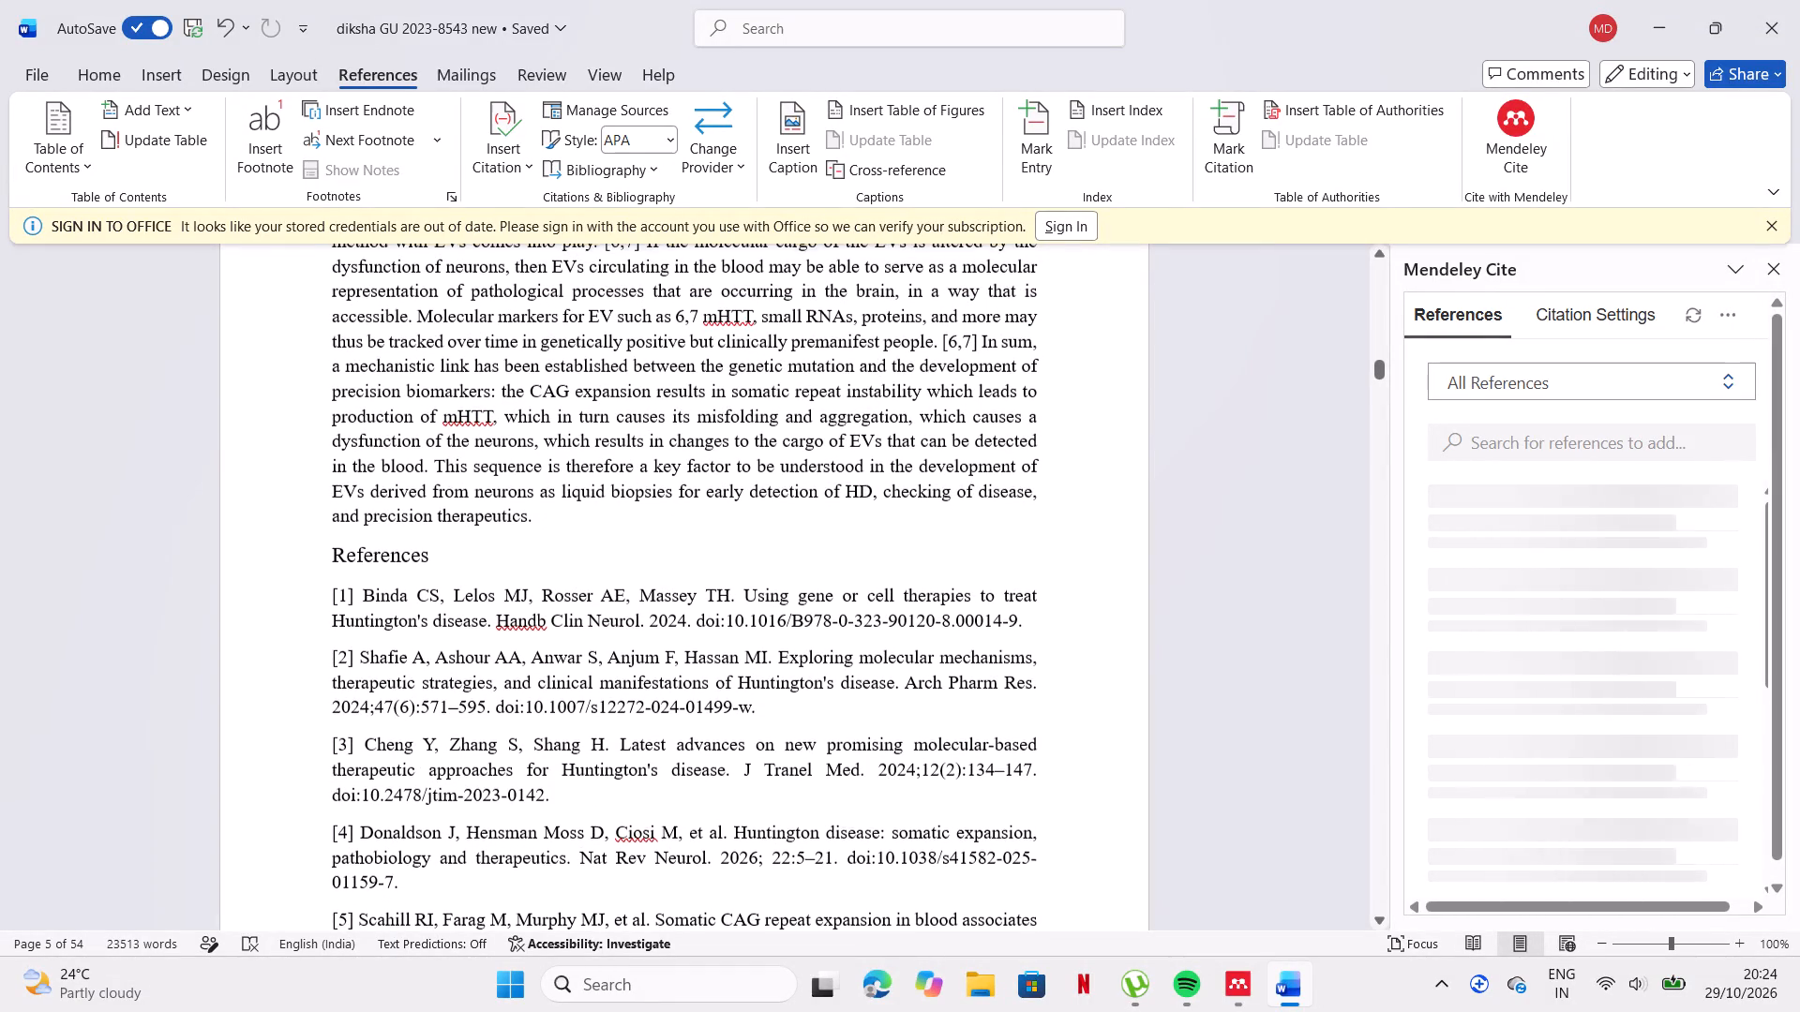
scroll(716, 611, up, 1)
scroll(716, 611, down, 2)
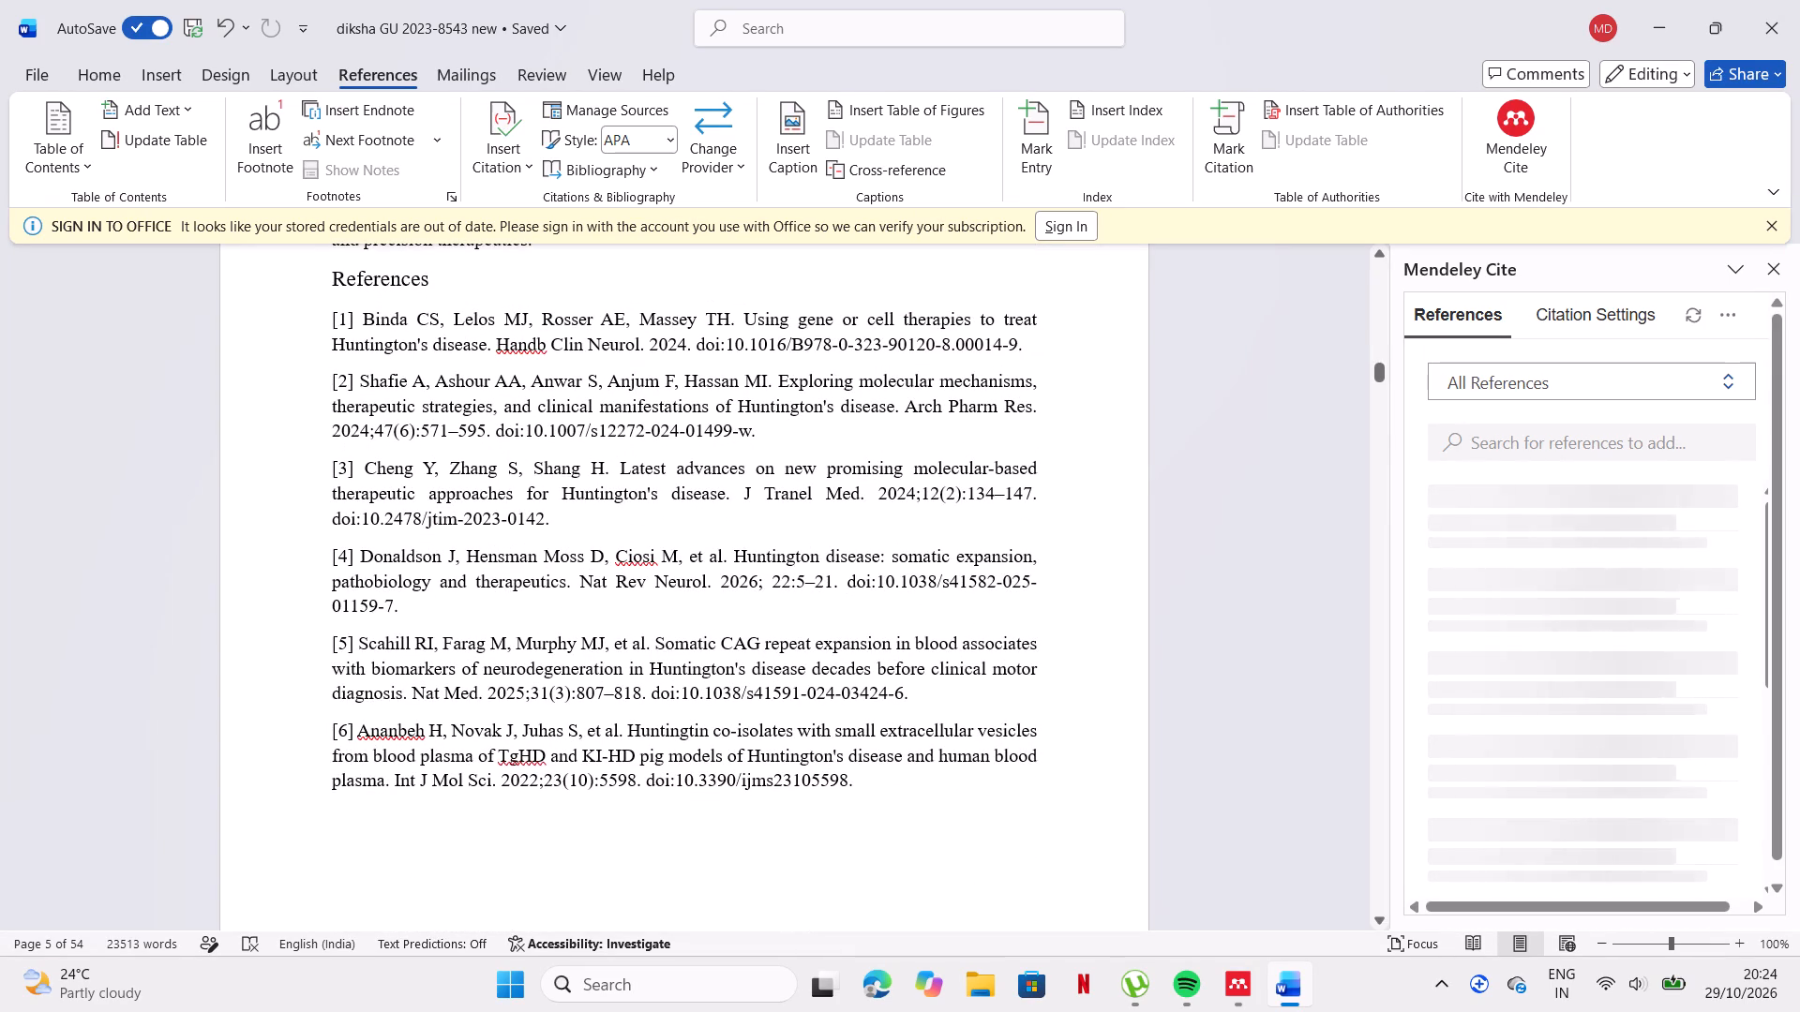
scroll(699, 704, down, 1)
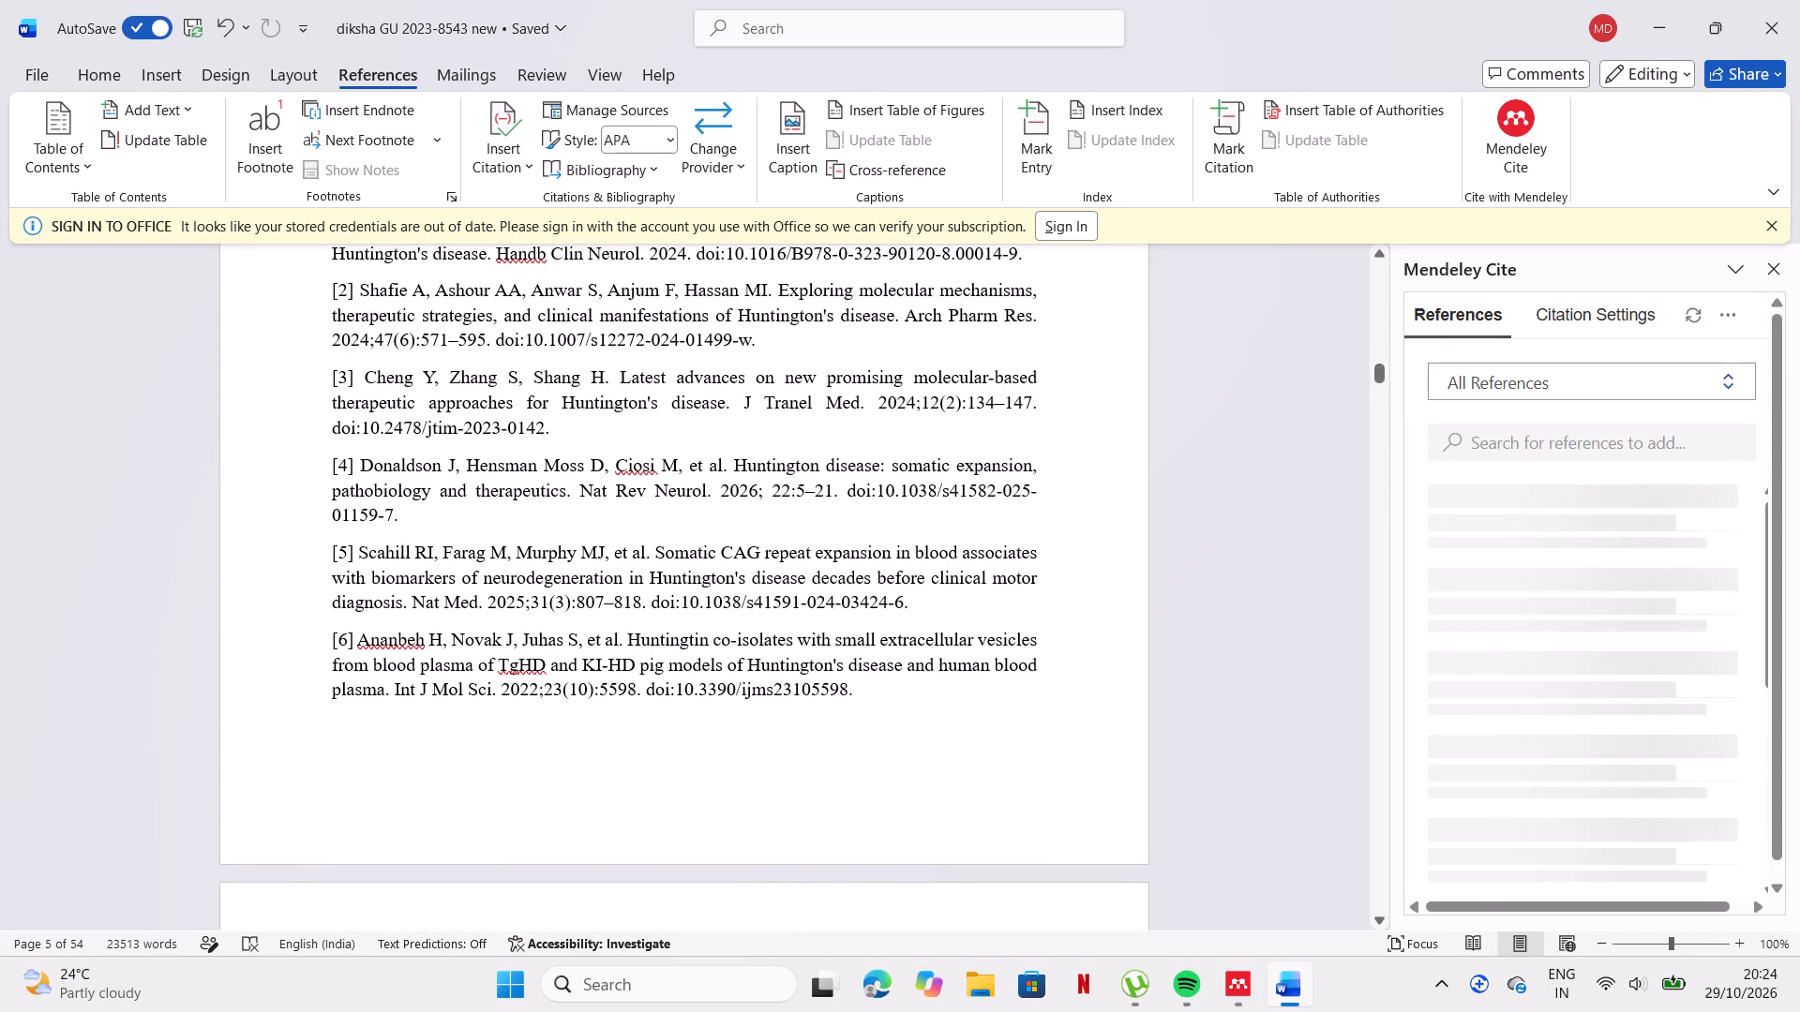
scroll(977, 641, up, 1)
scroll(977, 641, down, 2)
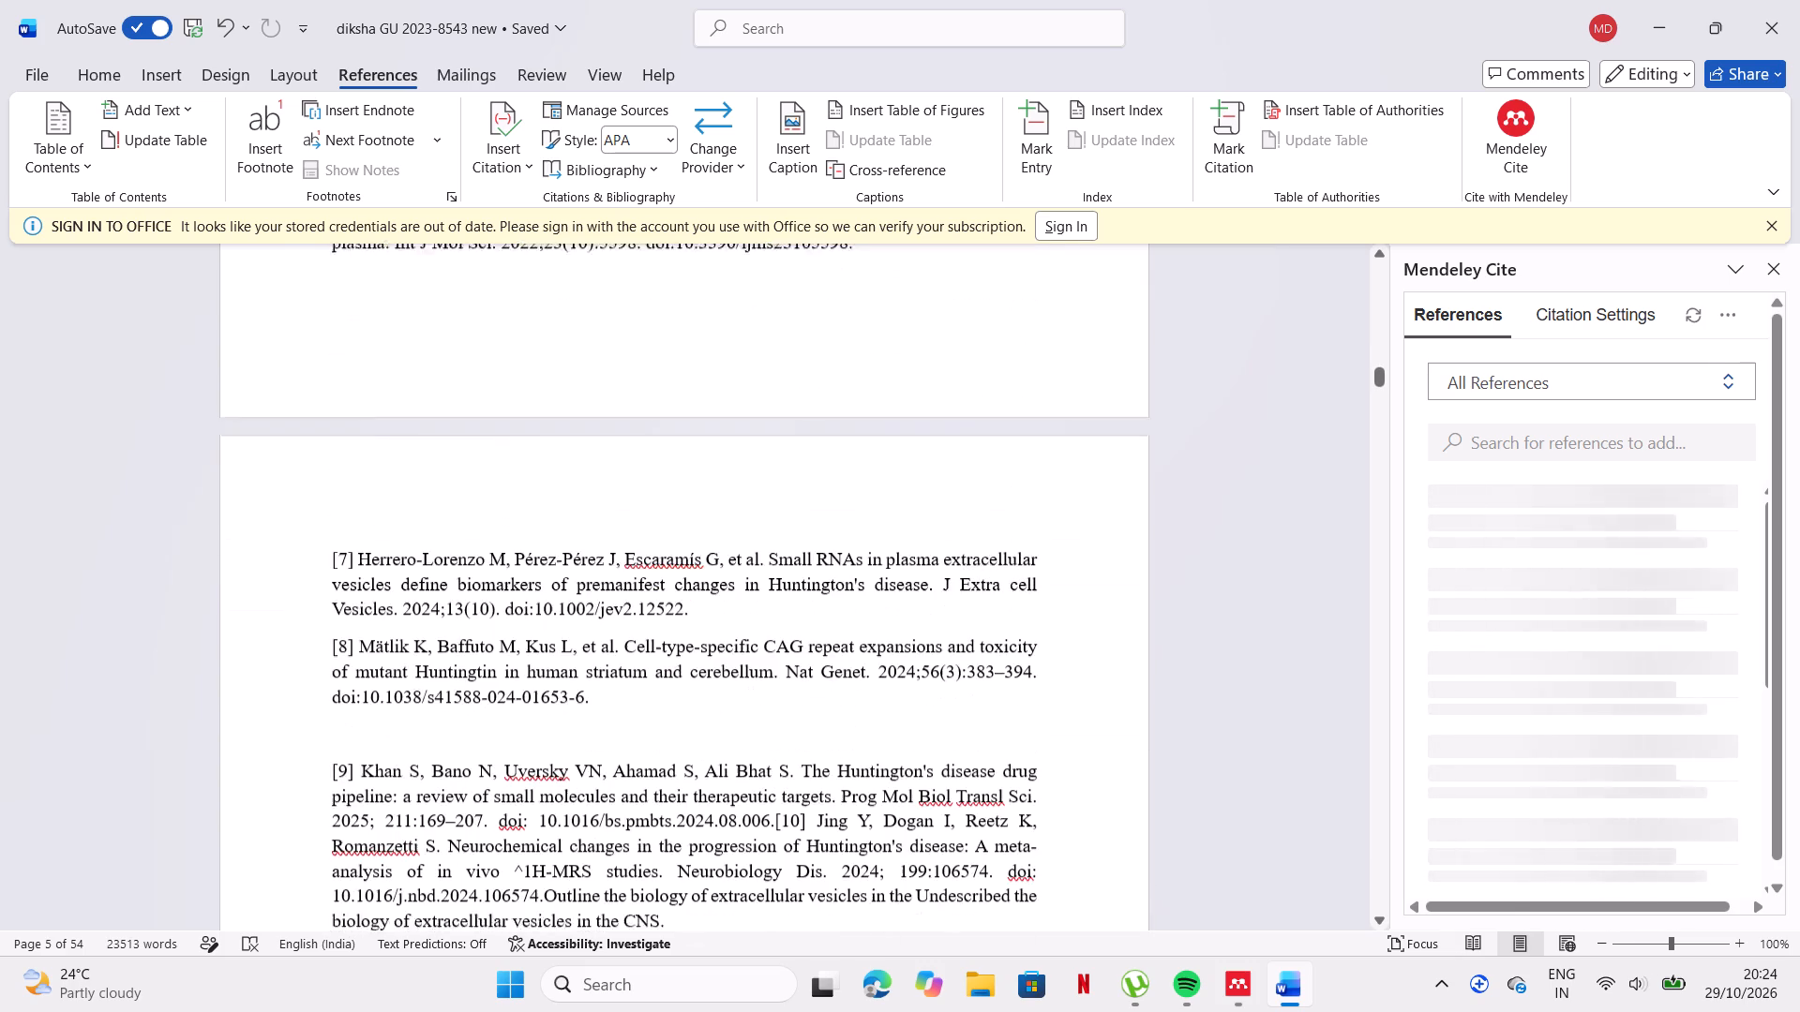
scroll(977, 641, down, 1)
scroll(977, 641, up, 6)
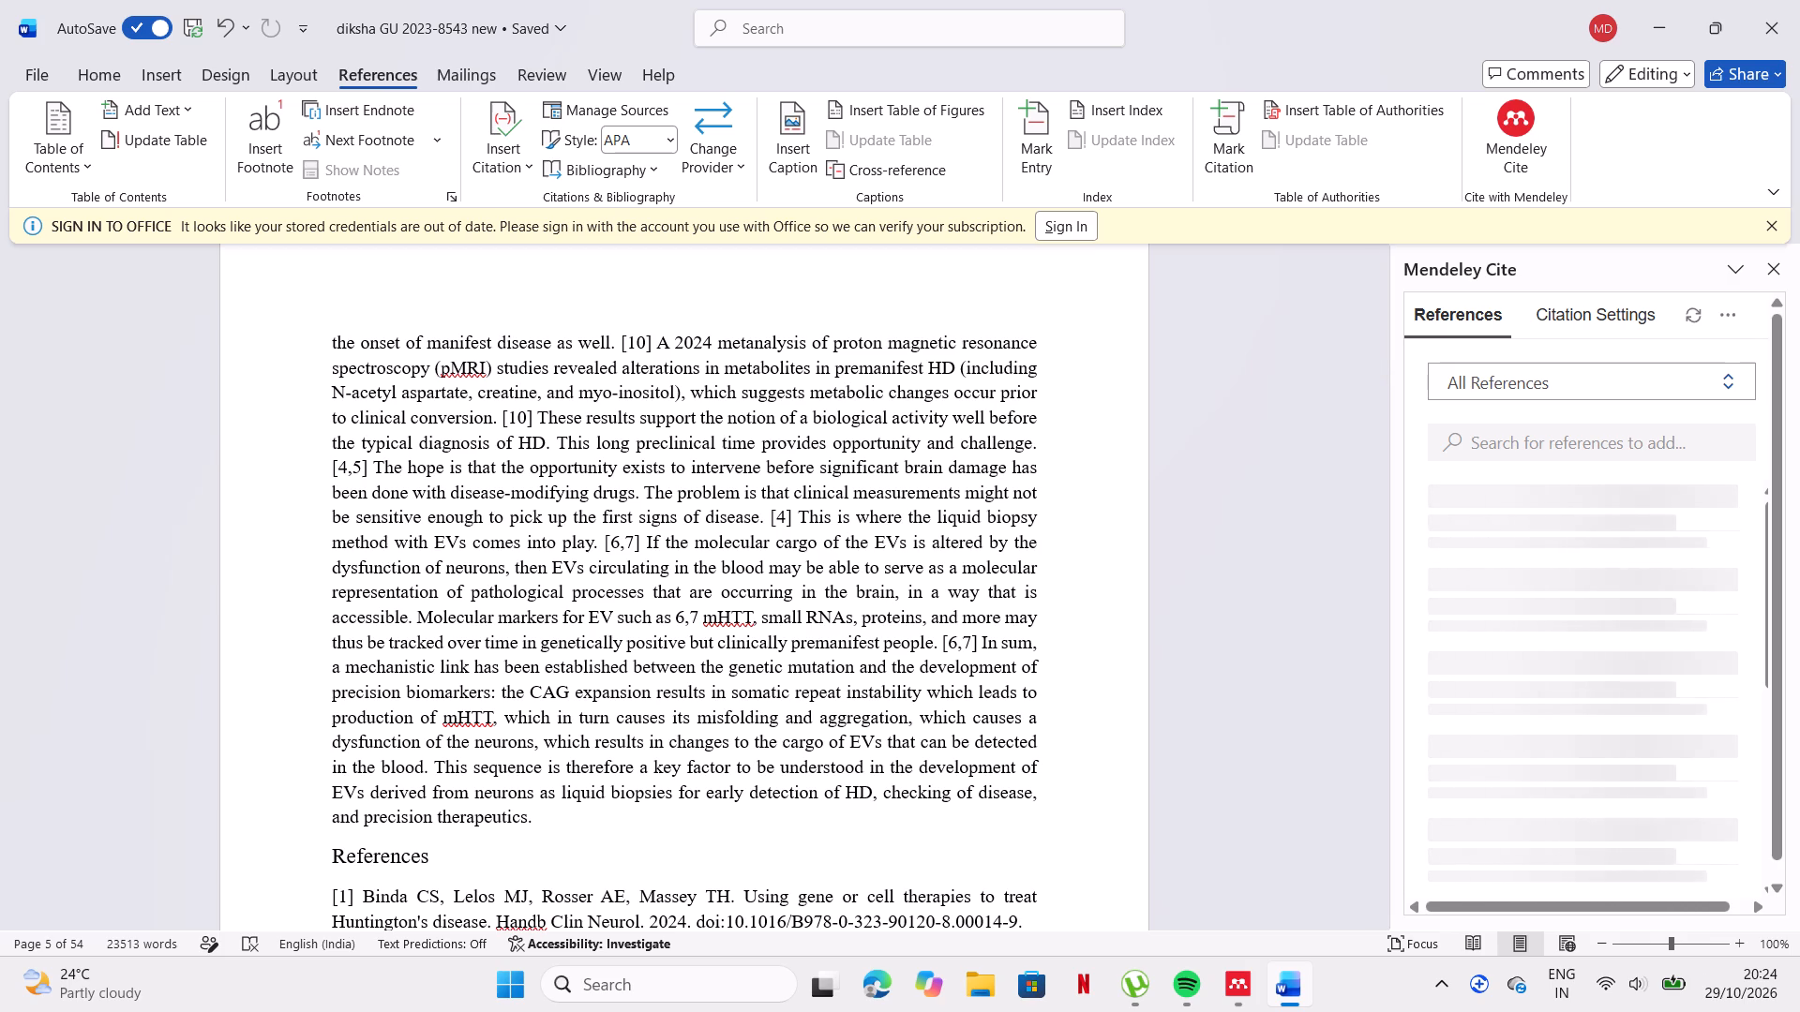
Review the in-text citations in the introduction, including how DOIs accompany [1] and [2] under Unmet Clinical Needs.
scroll(894, 477, up, 5)
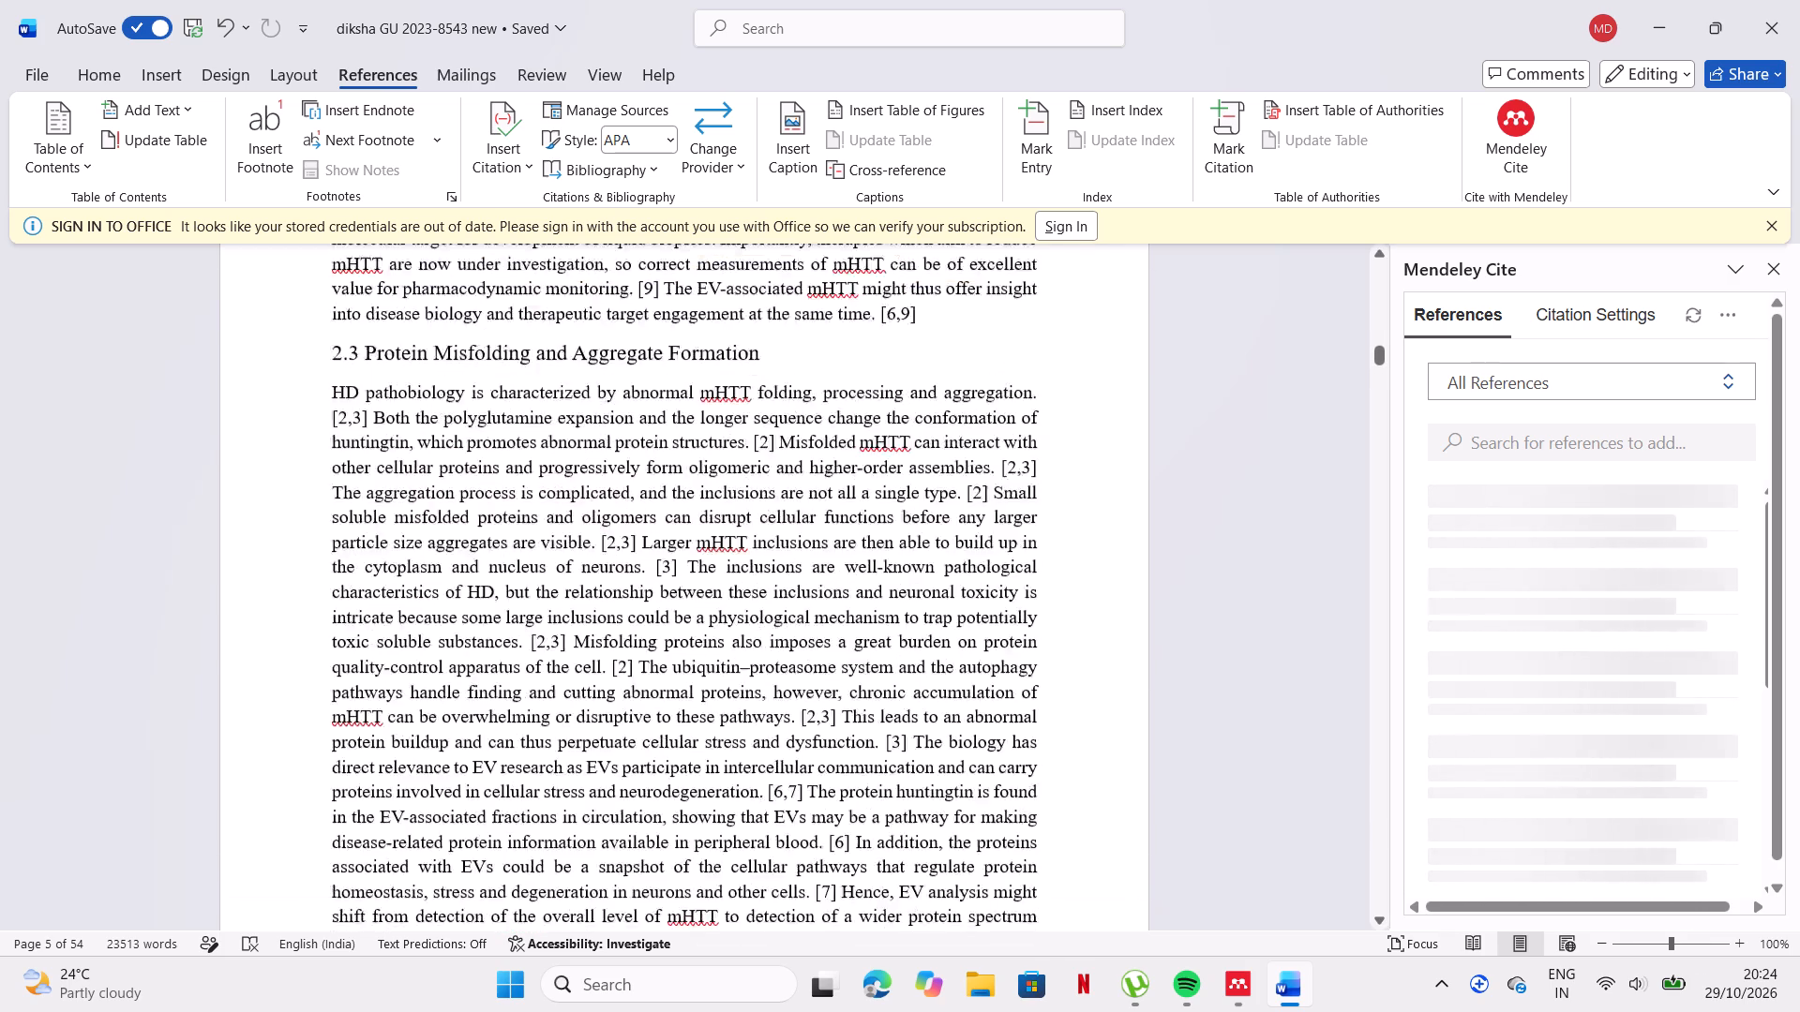
scroll(894, 477, up, 7)
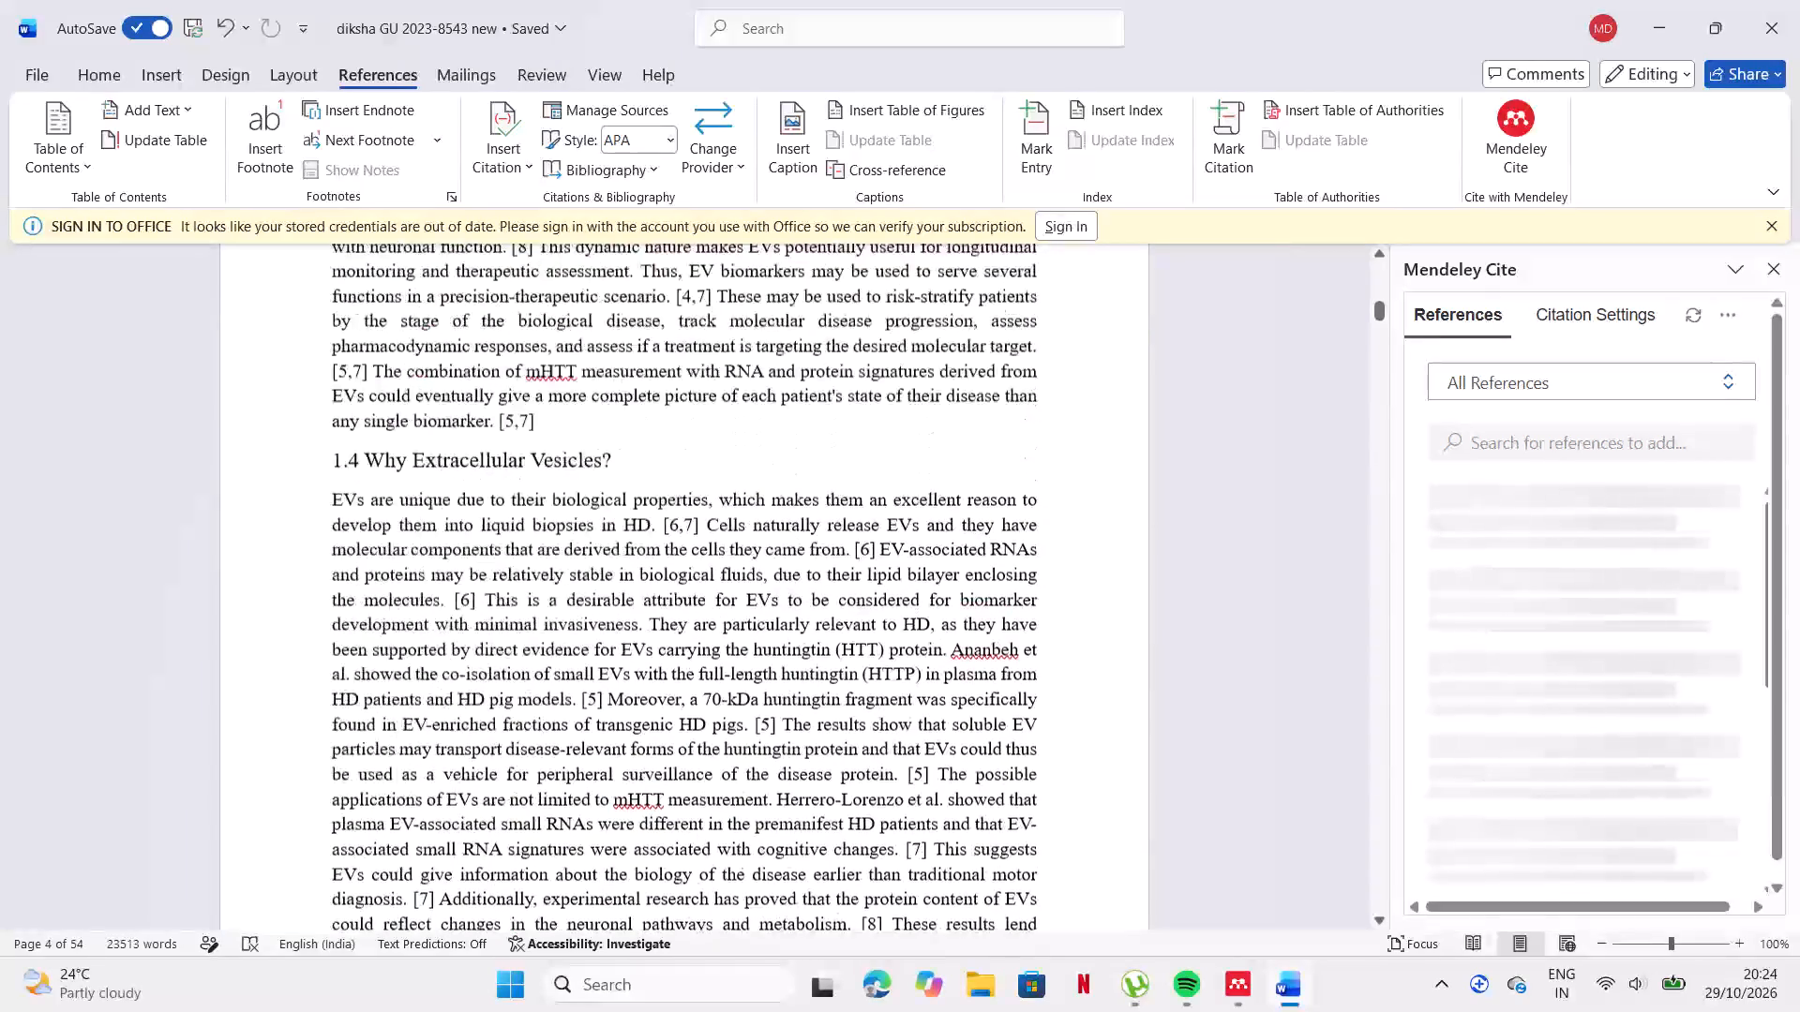
scroll(894, 477, up, 4)
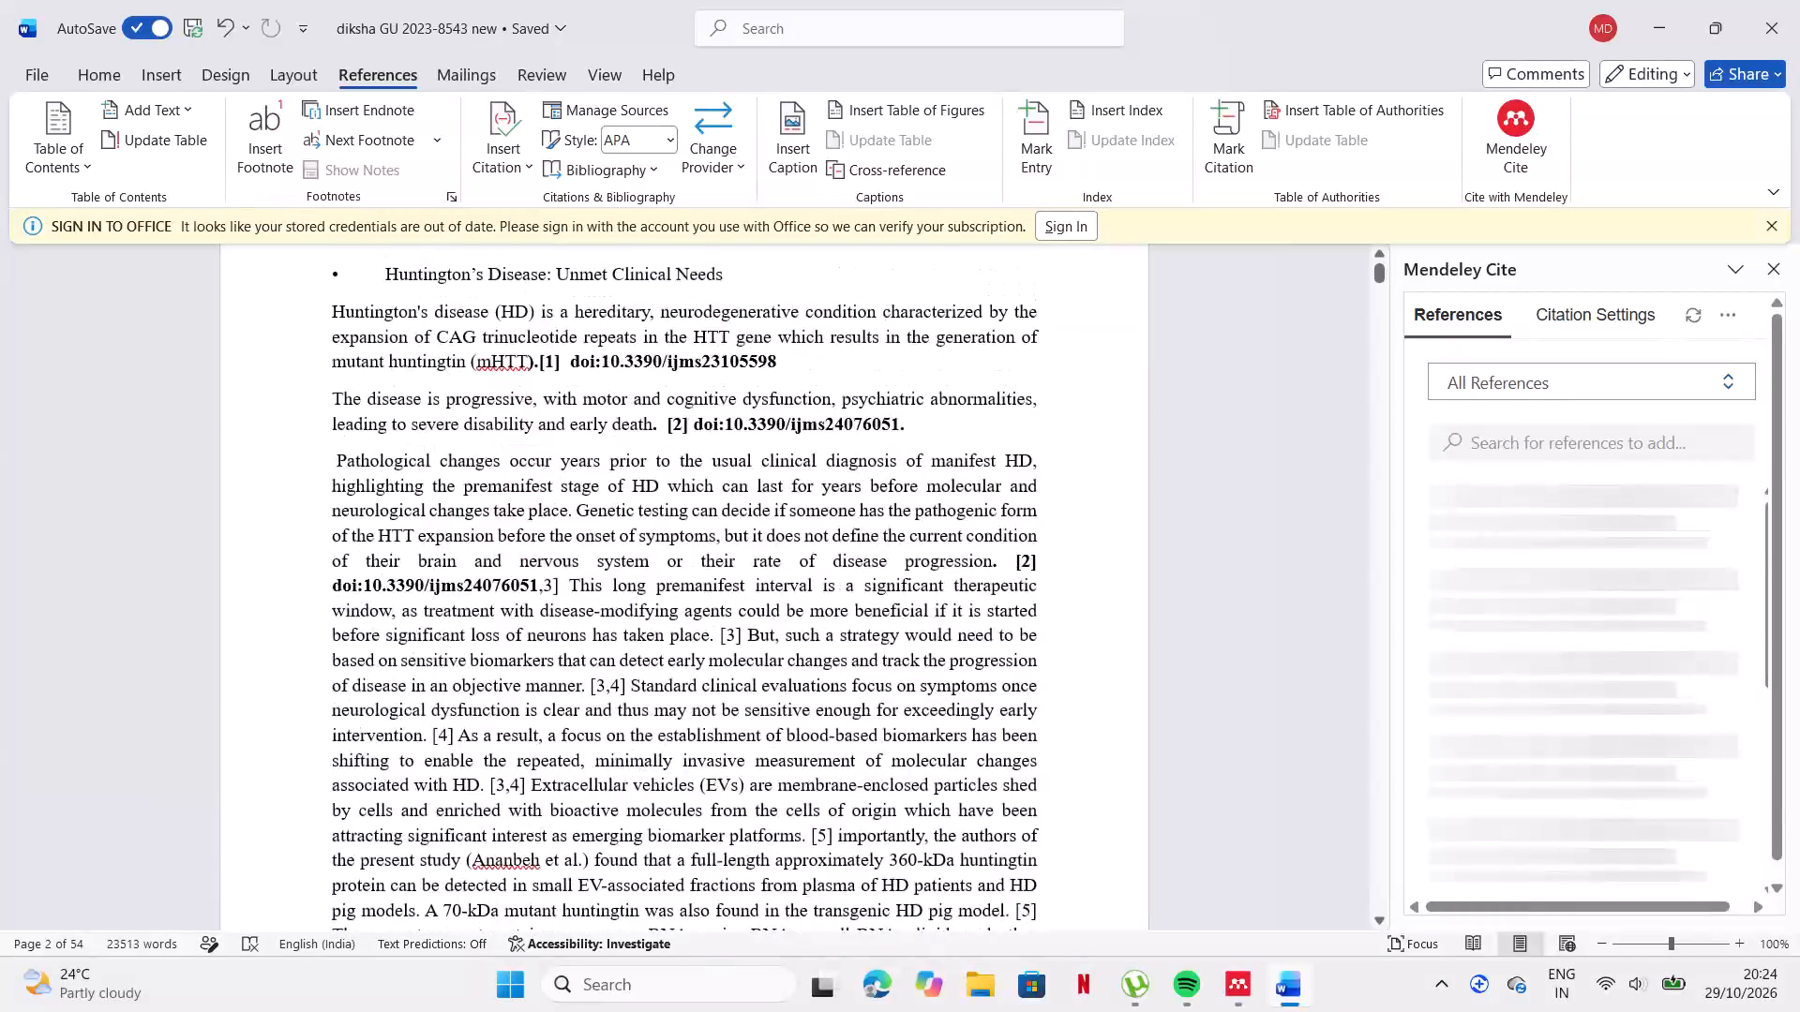
scroll(894, 477, down, 3)
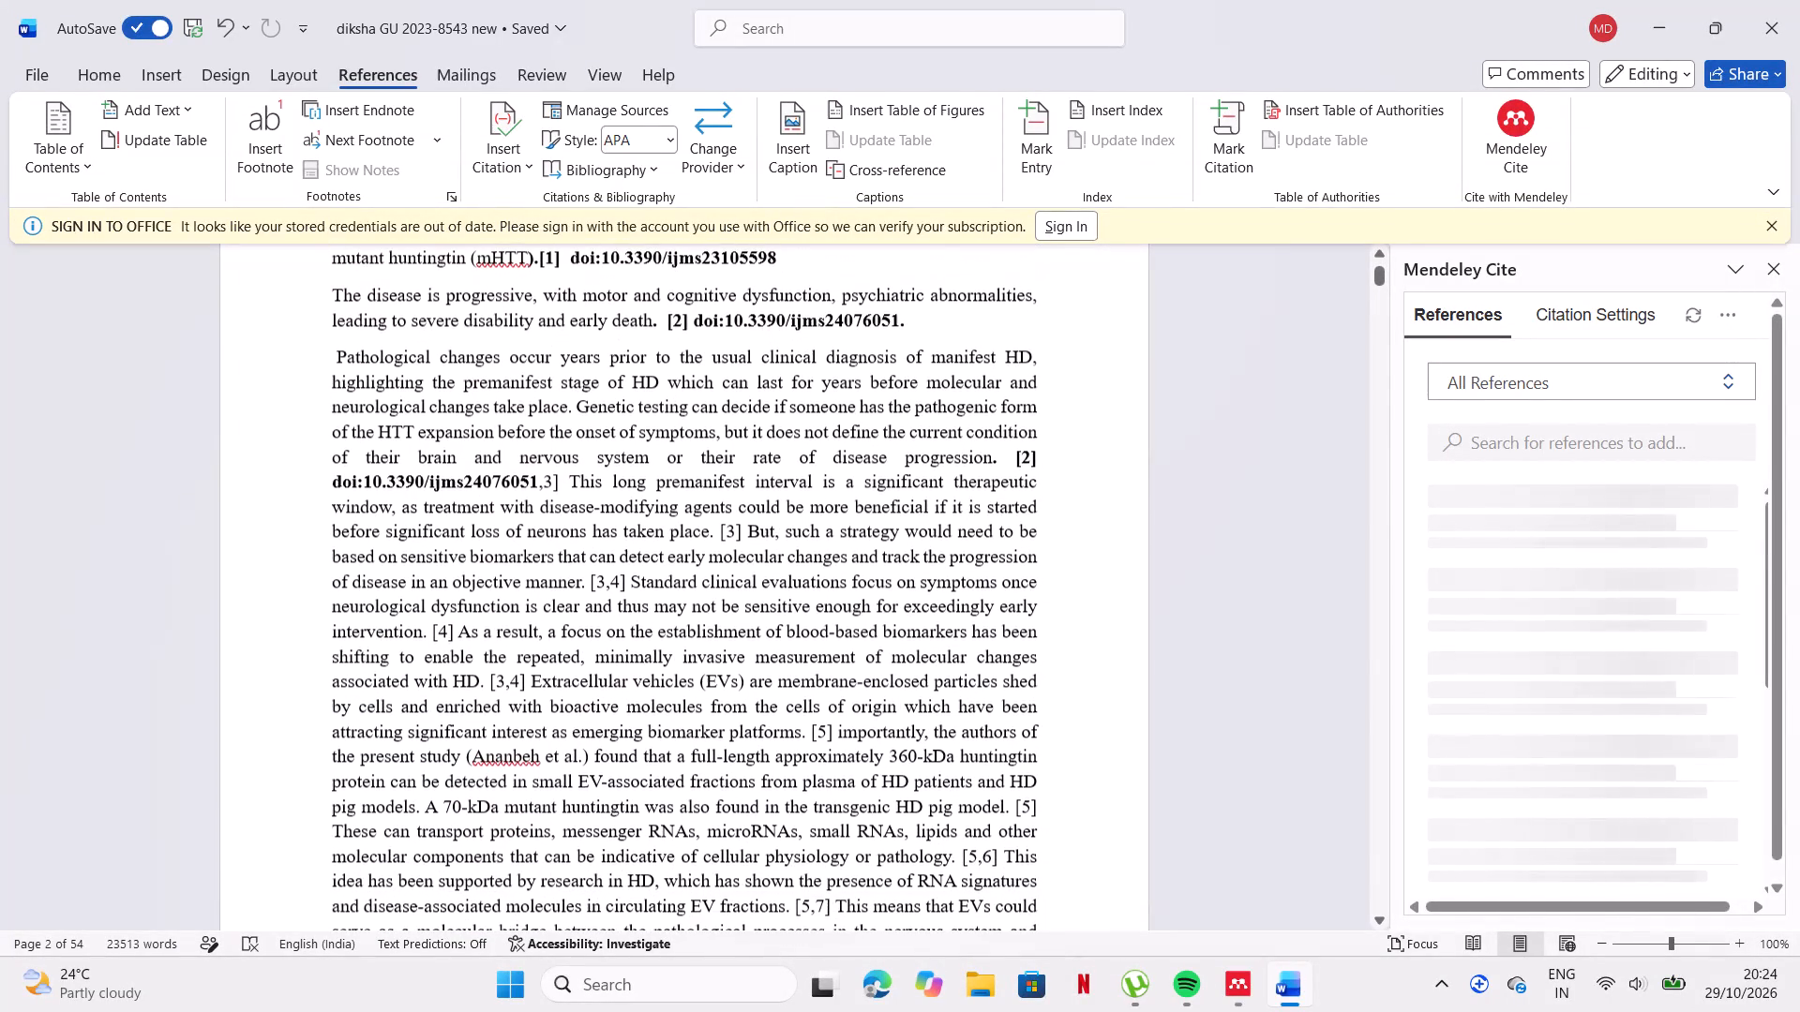
click(562, 479)
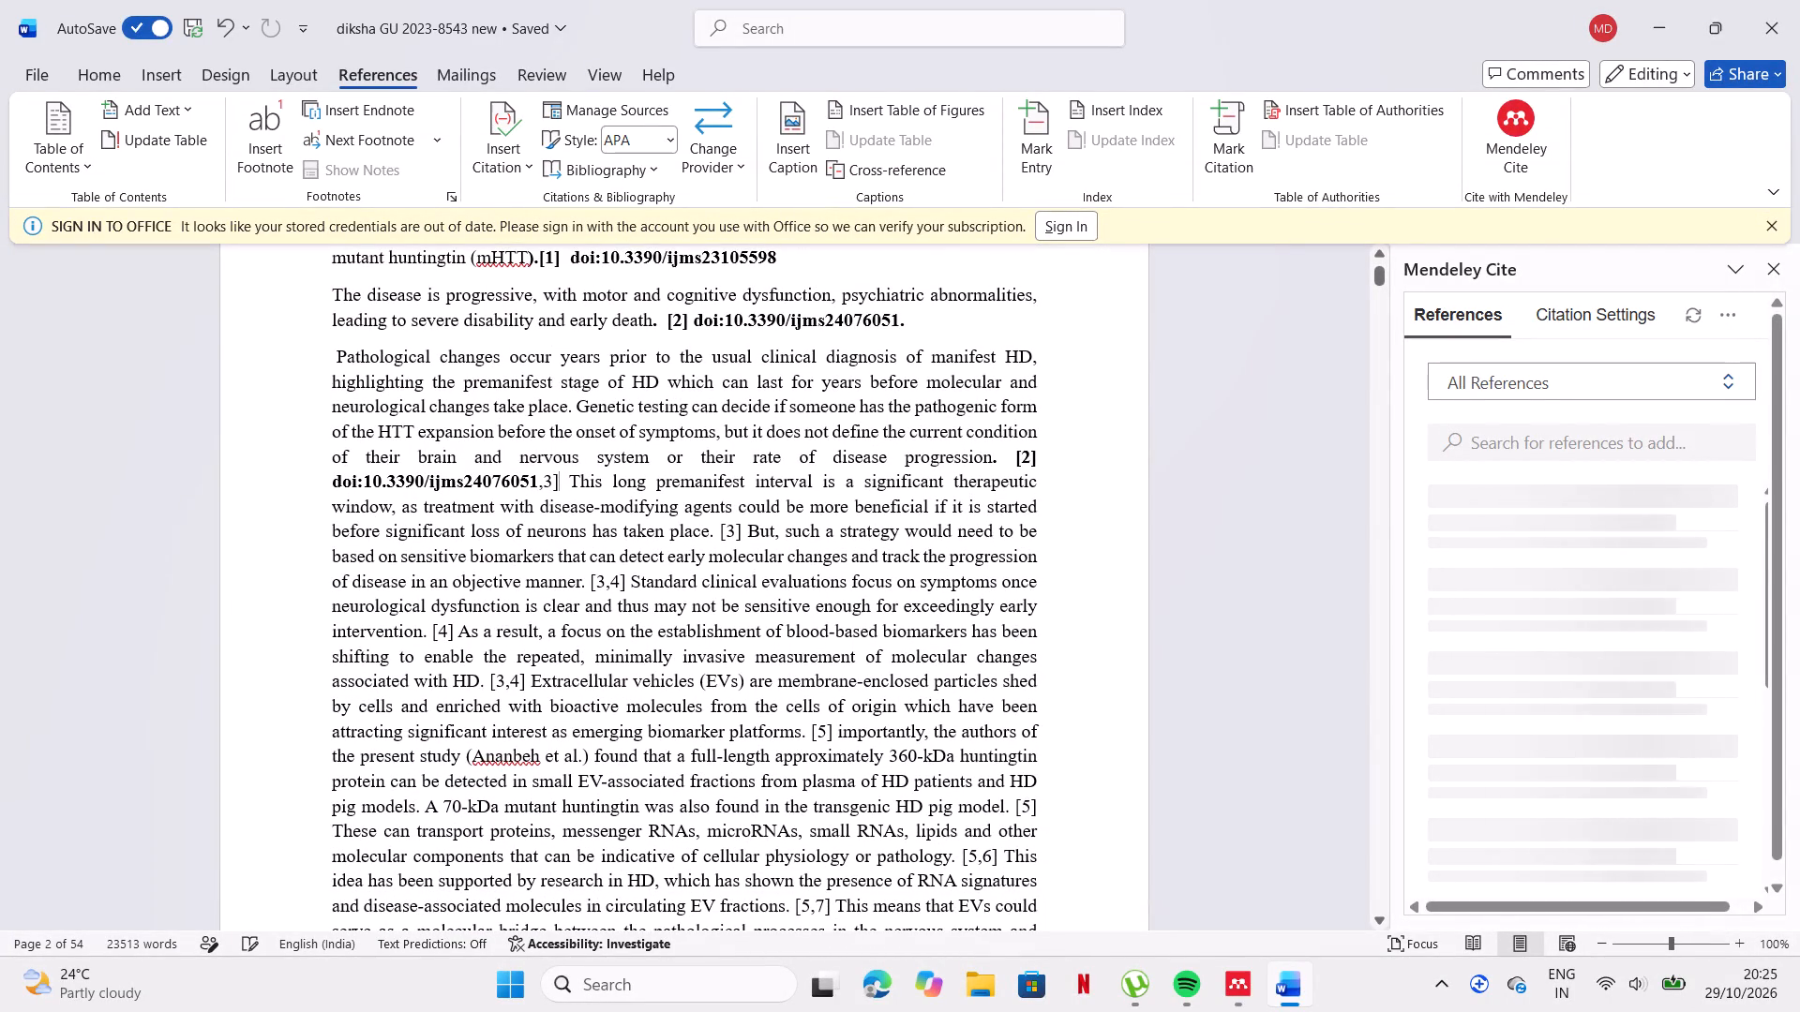
Copy the DOI doi:10.2478/jtim-2023-0142 from reference [3] in section 2's reference list.
scroll(931, 802, down, 8)
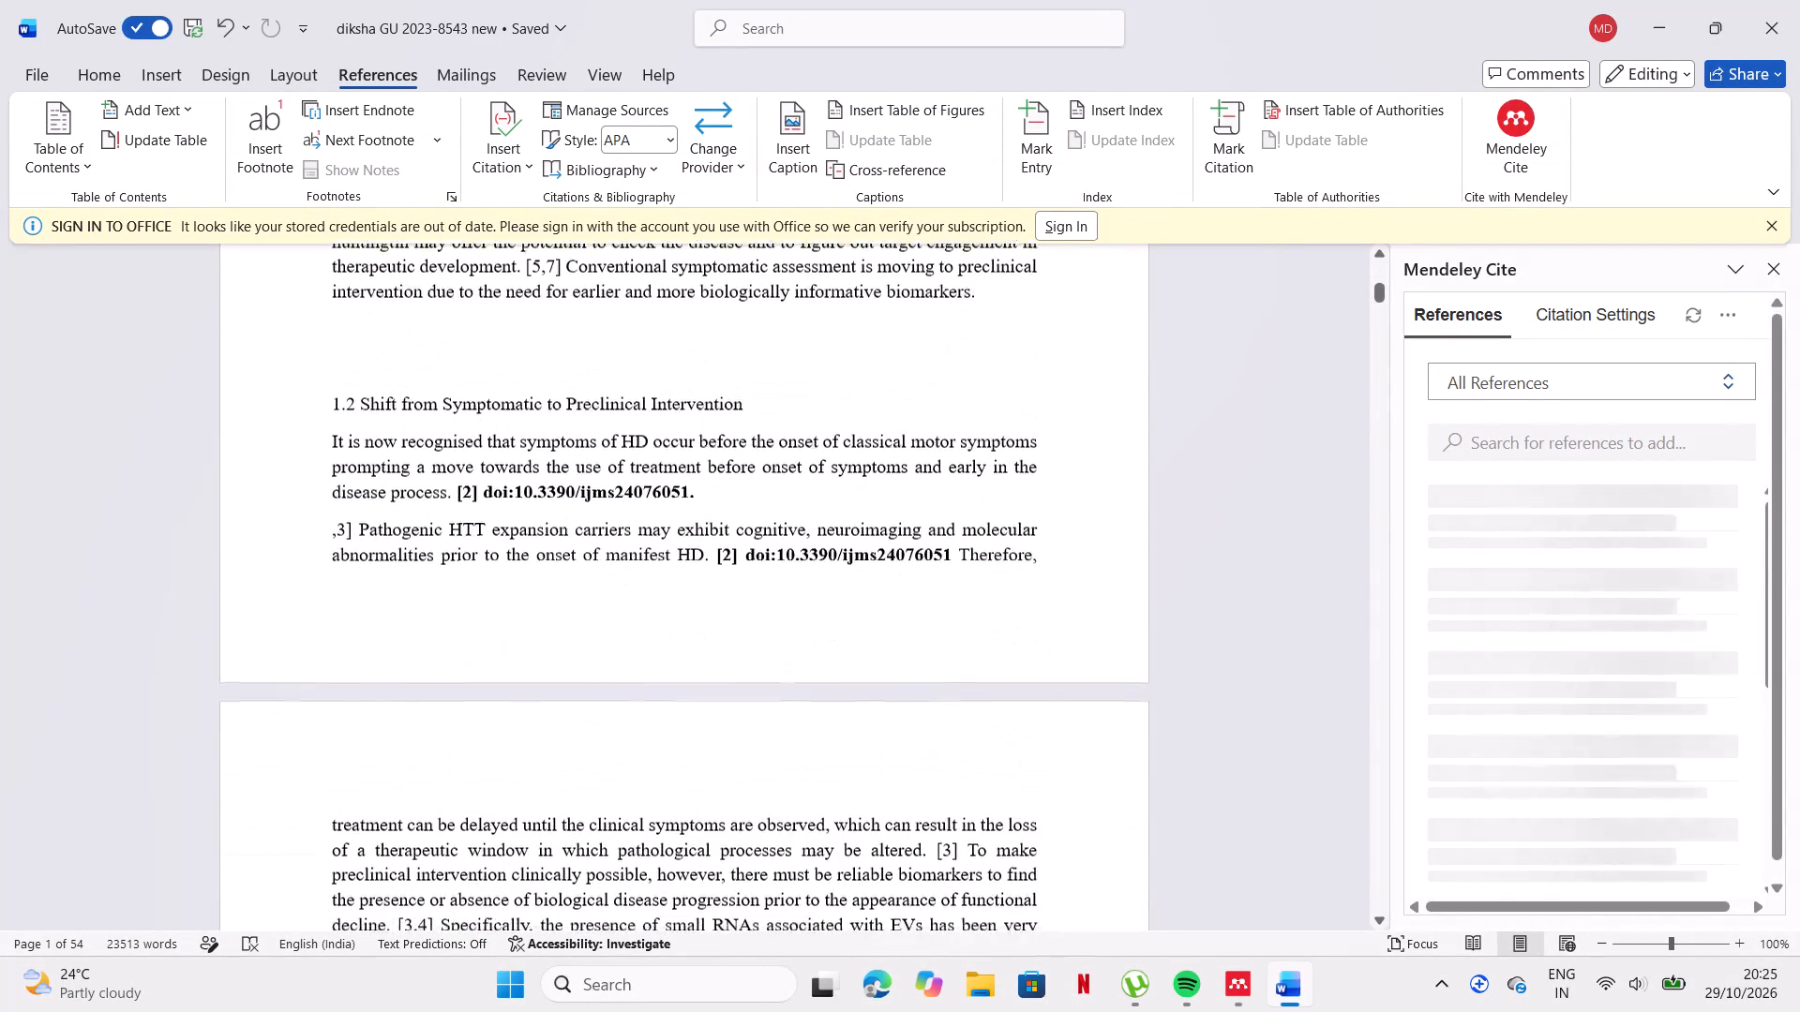
scroll(931, 802, down, 4)
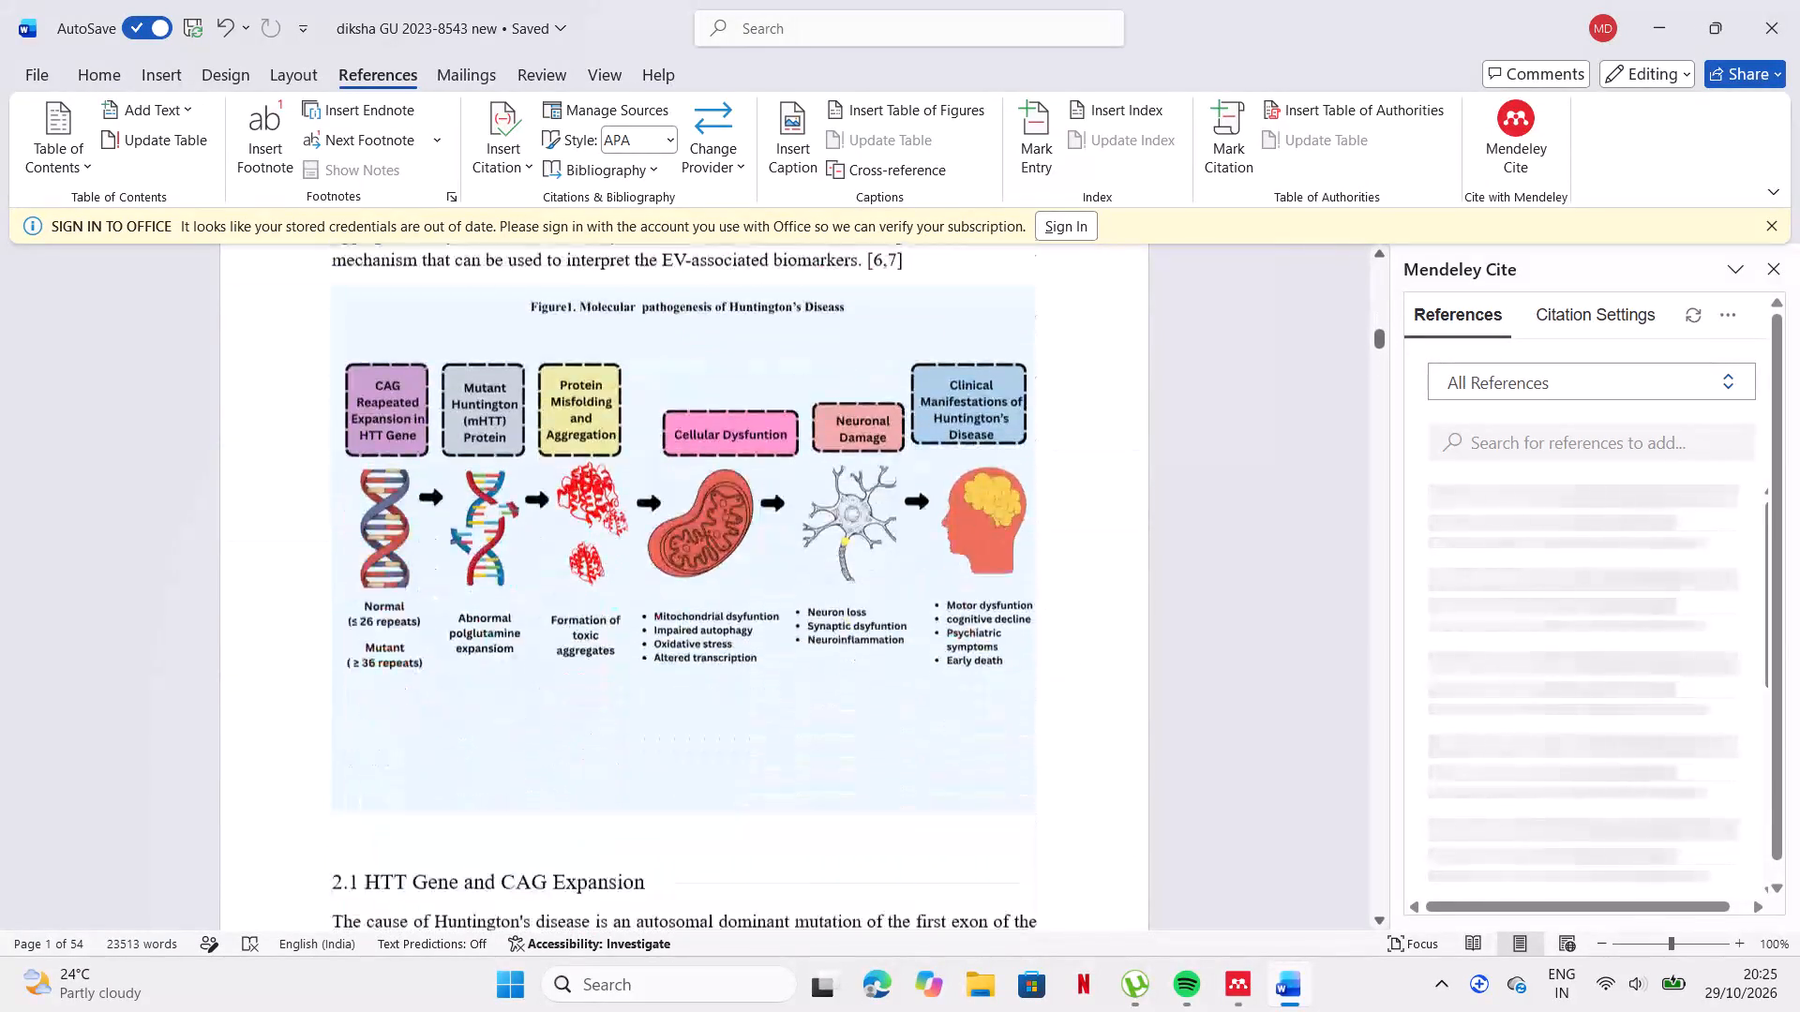
scroll(931, 802, down, 1)
scroll(931, 802, up, 1)
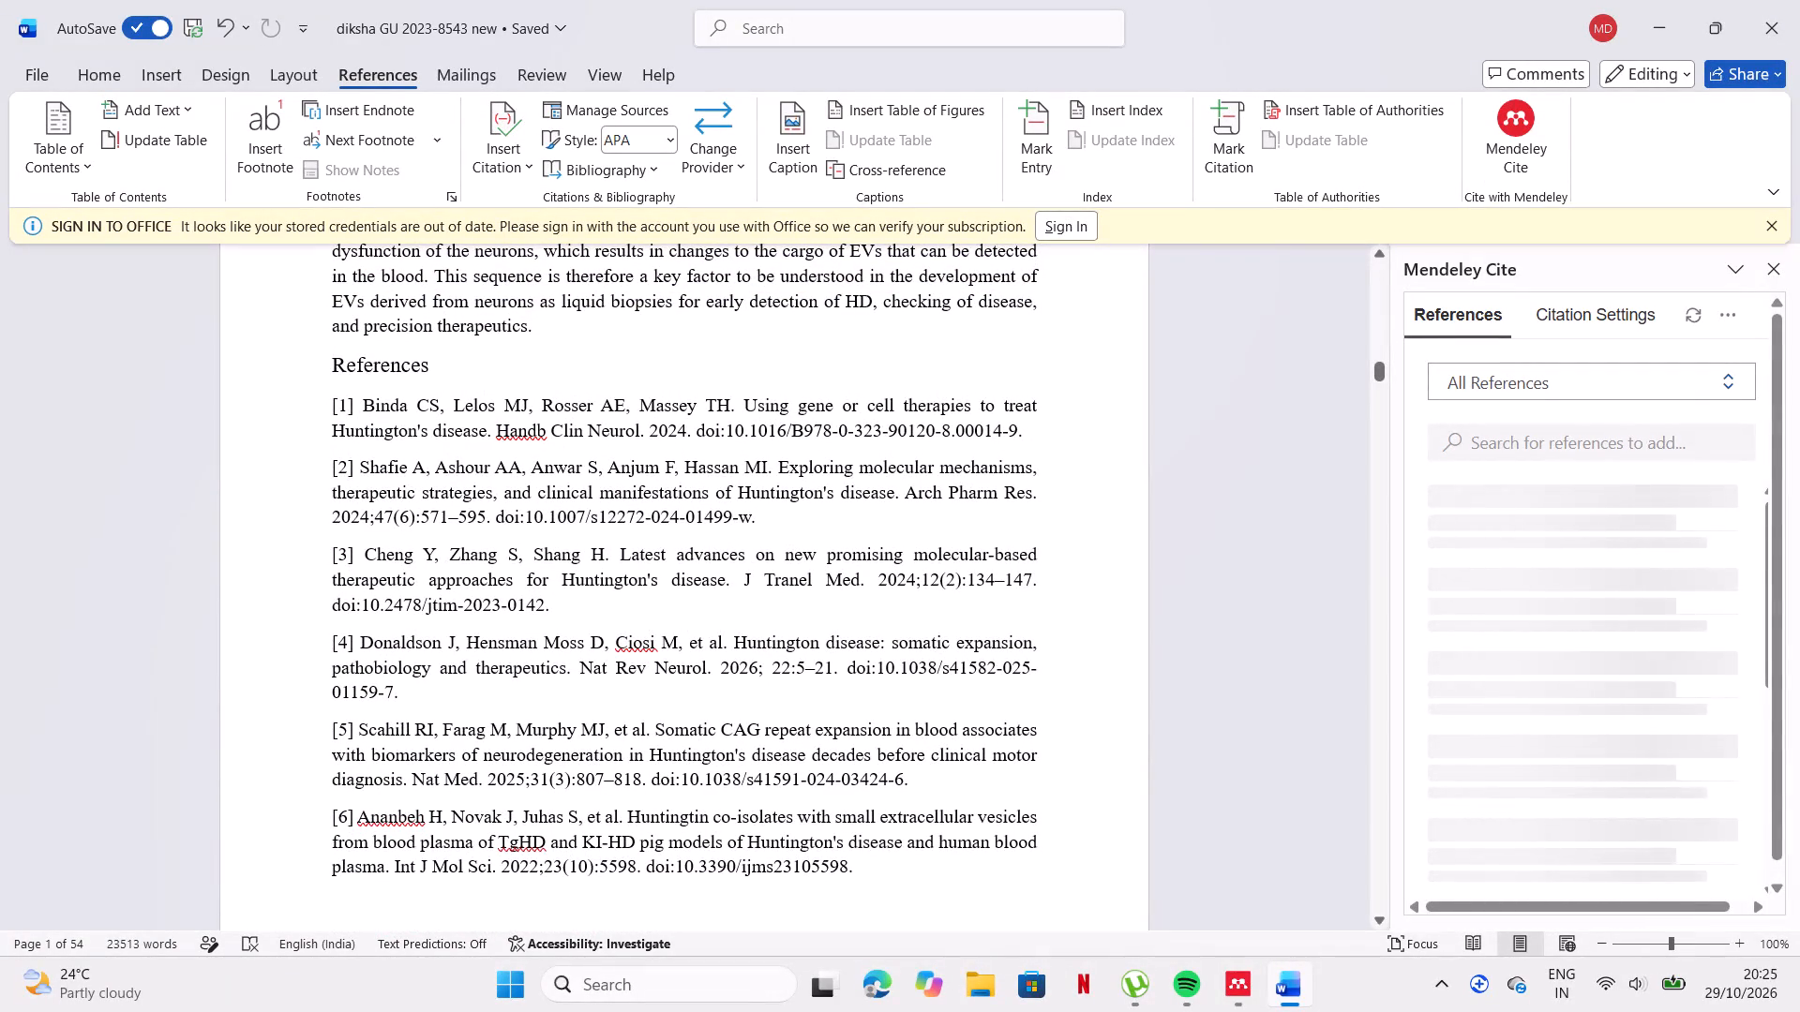
drag(323, 606, 544, 602)
key(ctrl+c)
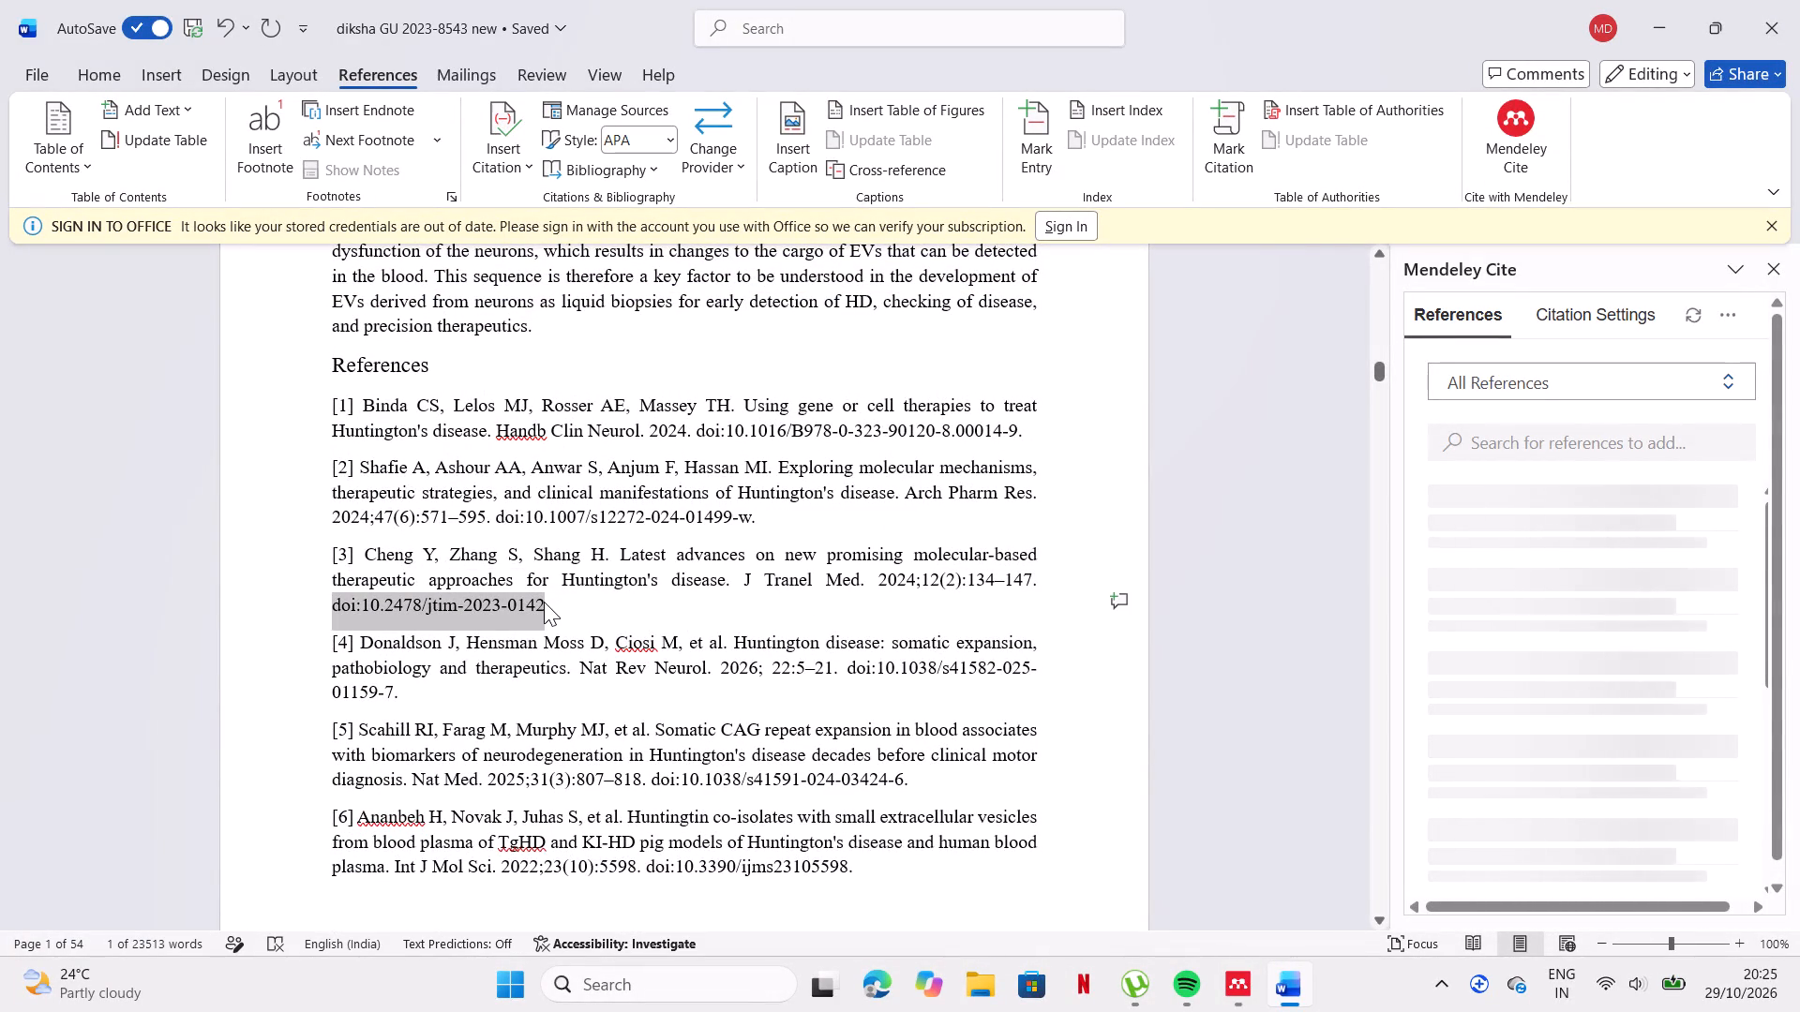
Insert doi:10.2478/jtim-2023-0142 after both standalone [3] citations in section 2.3, following "nucleus of neurons" and "cellular stress and dysfunction".
scroll(610, 445, up, 4)
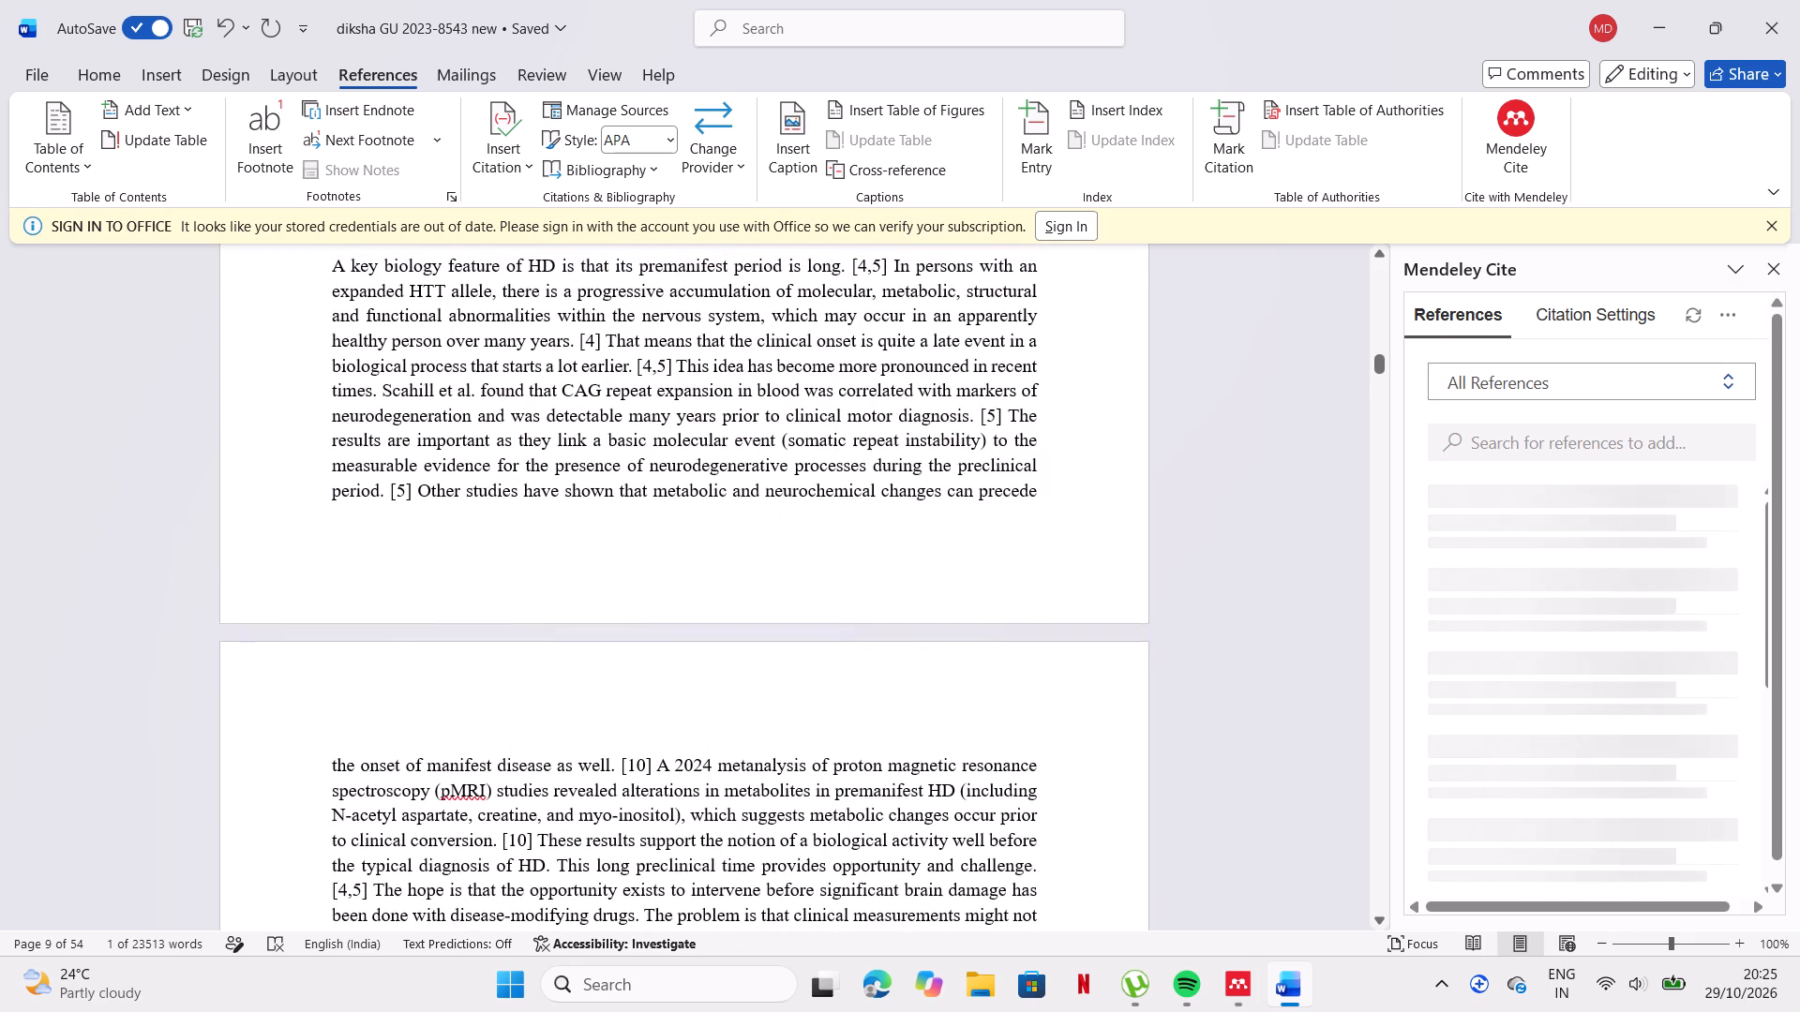
scroll(610, 445, up, 4)
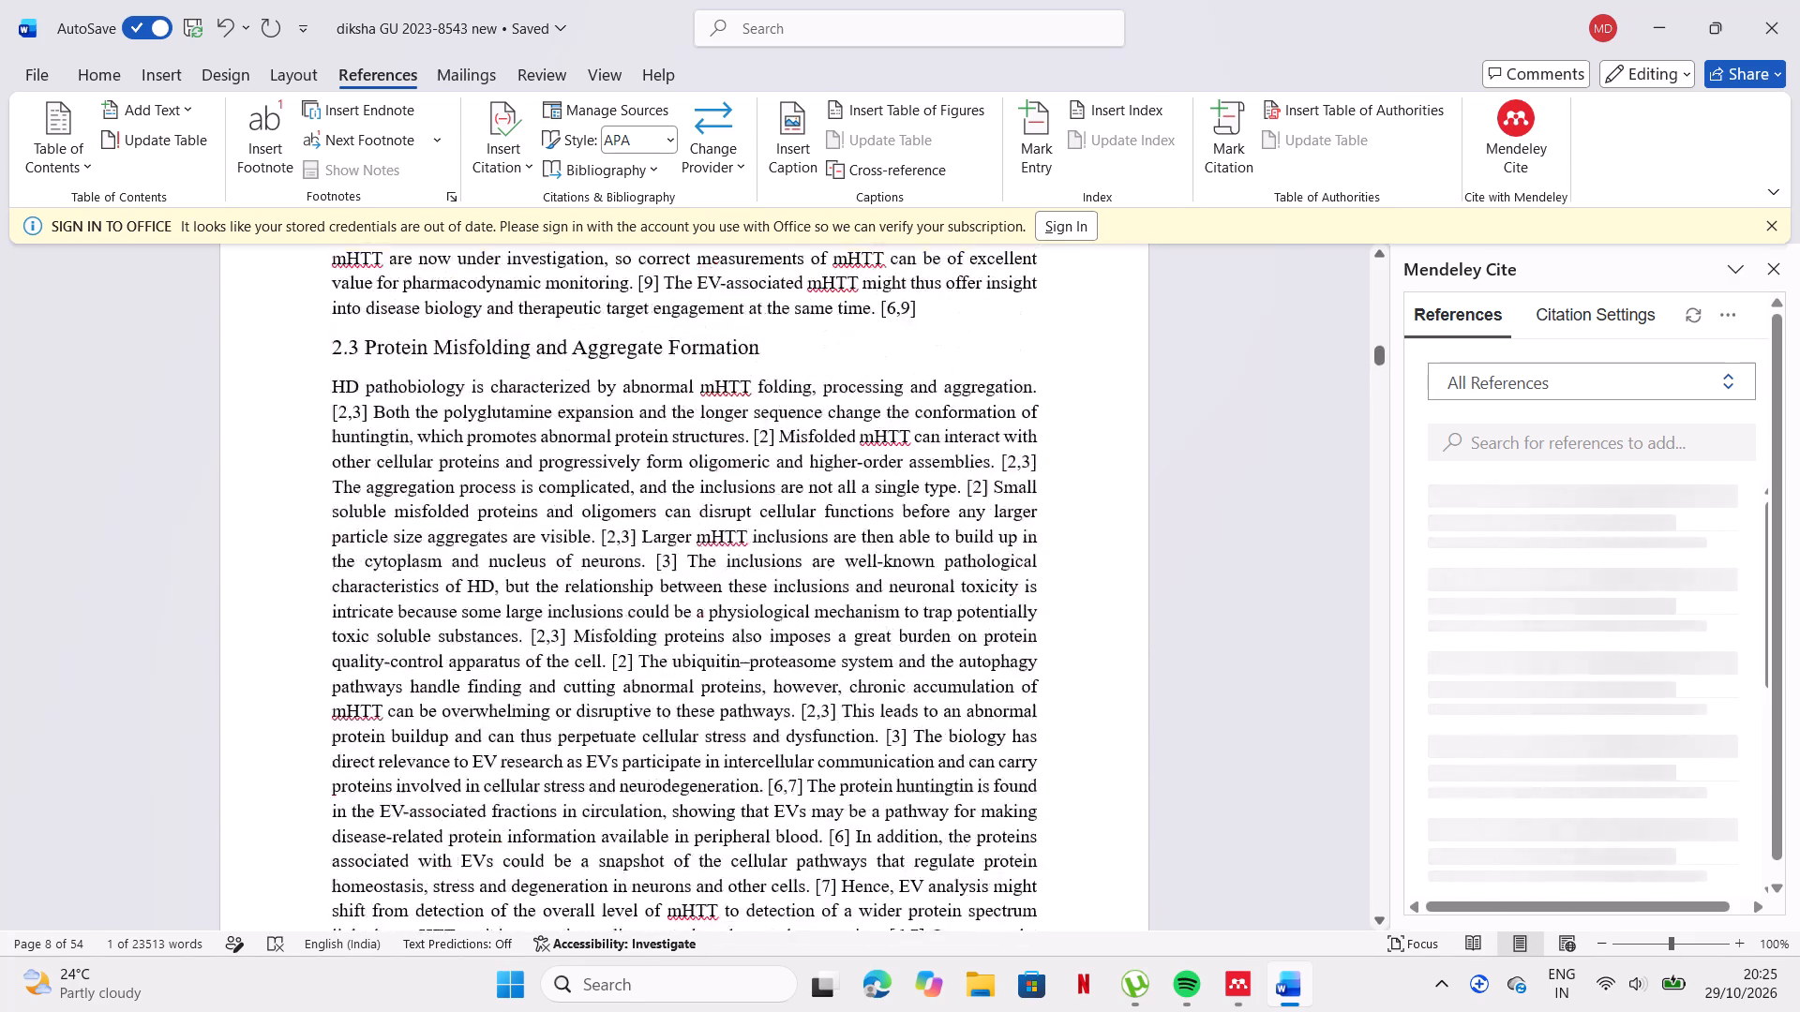
scroll(610, 445, up, 1)
scroll(847, 630, down, 1)
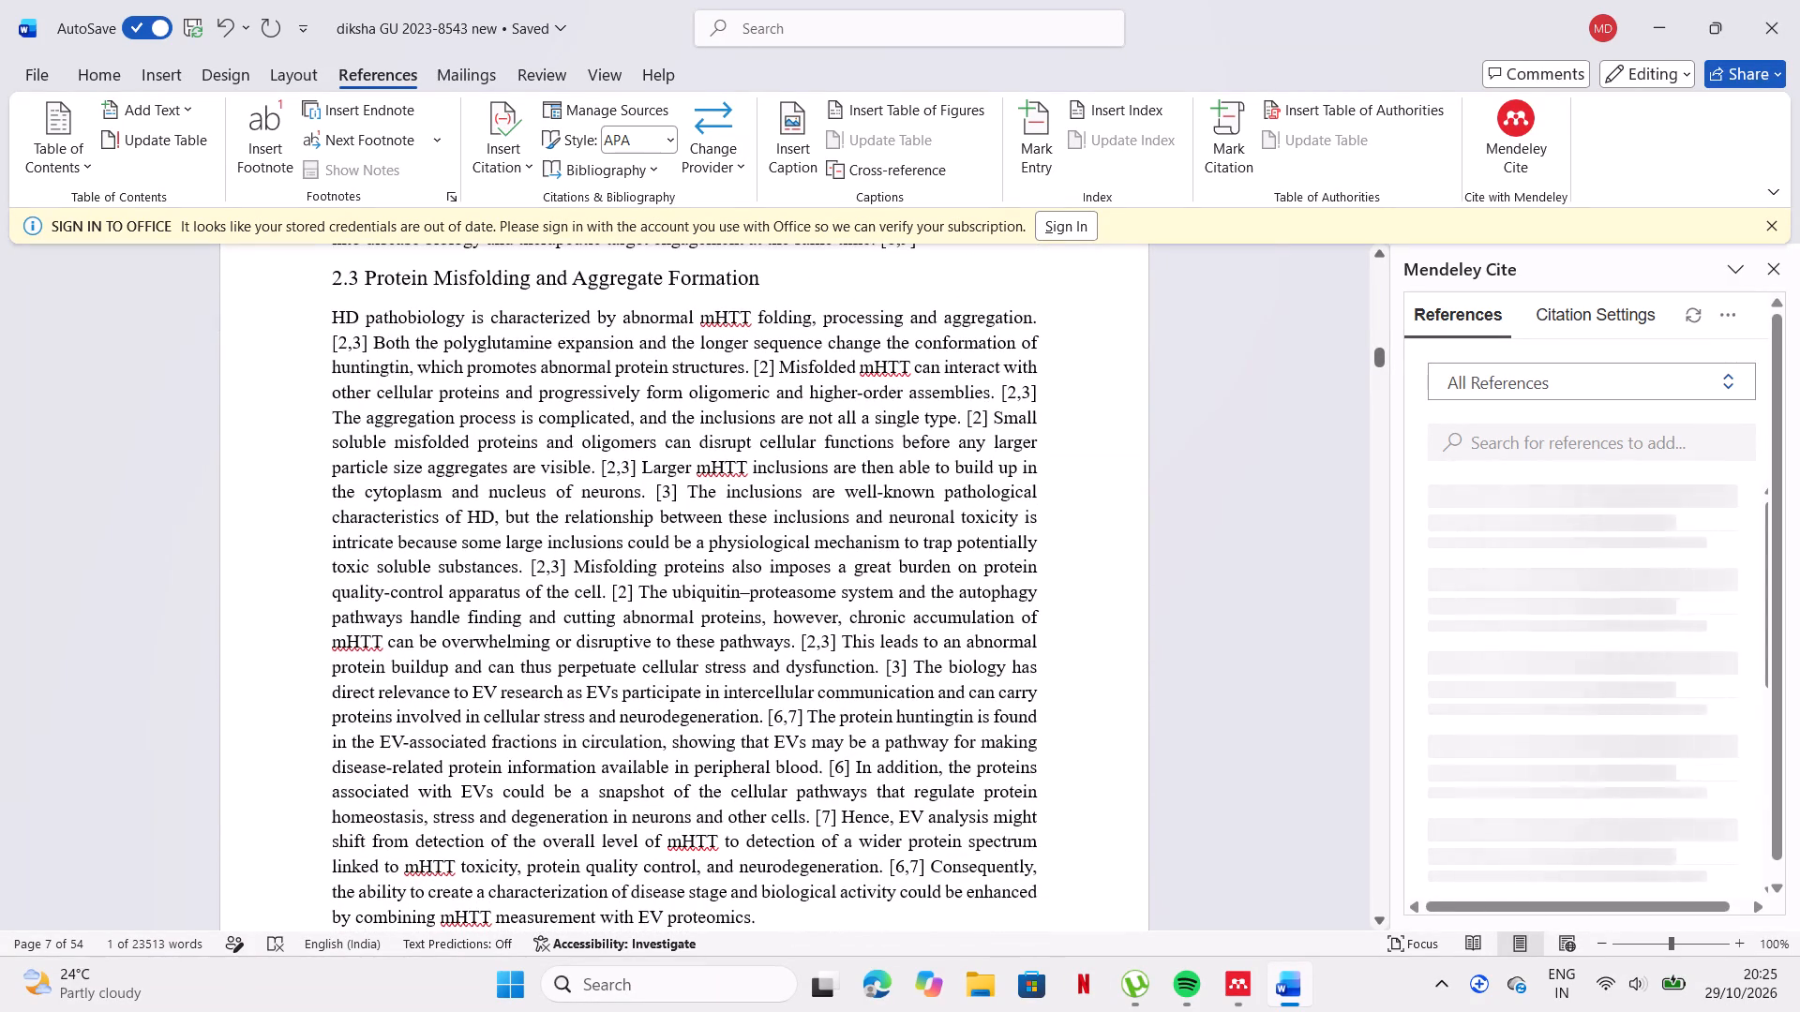
click(679, 496)
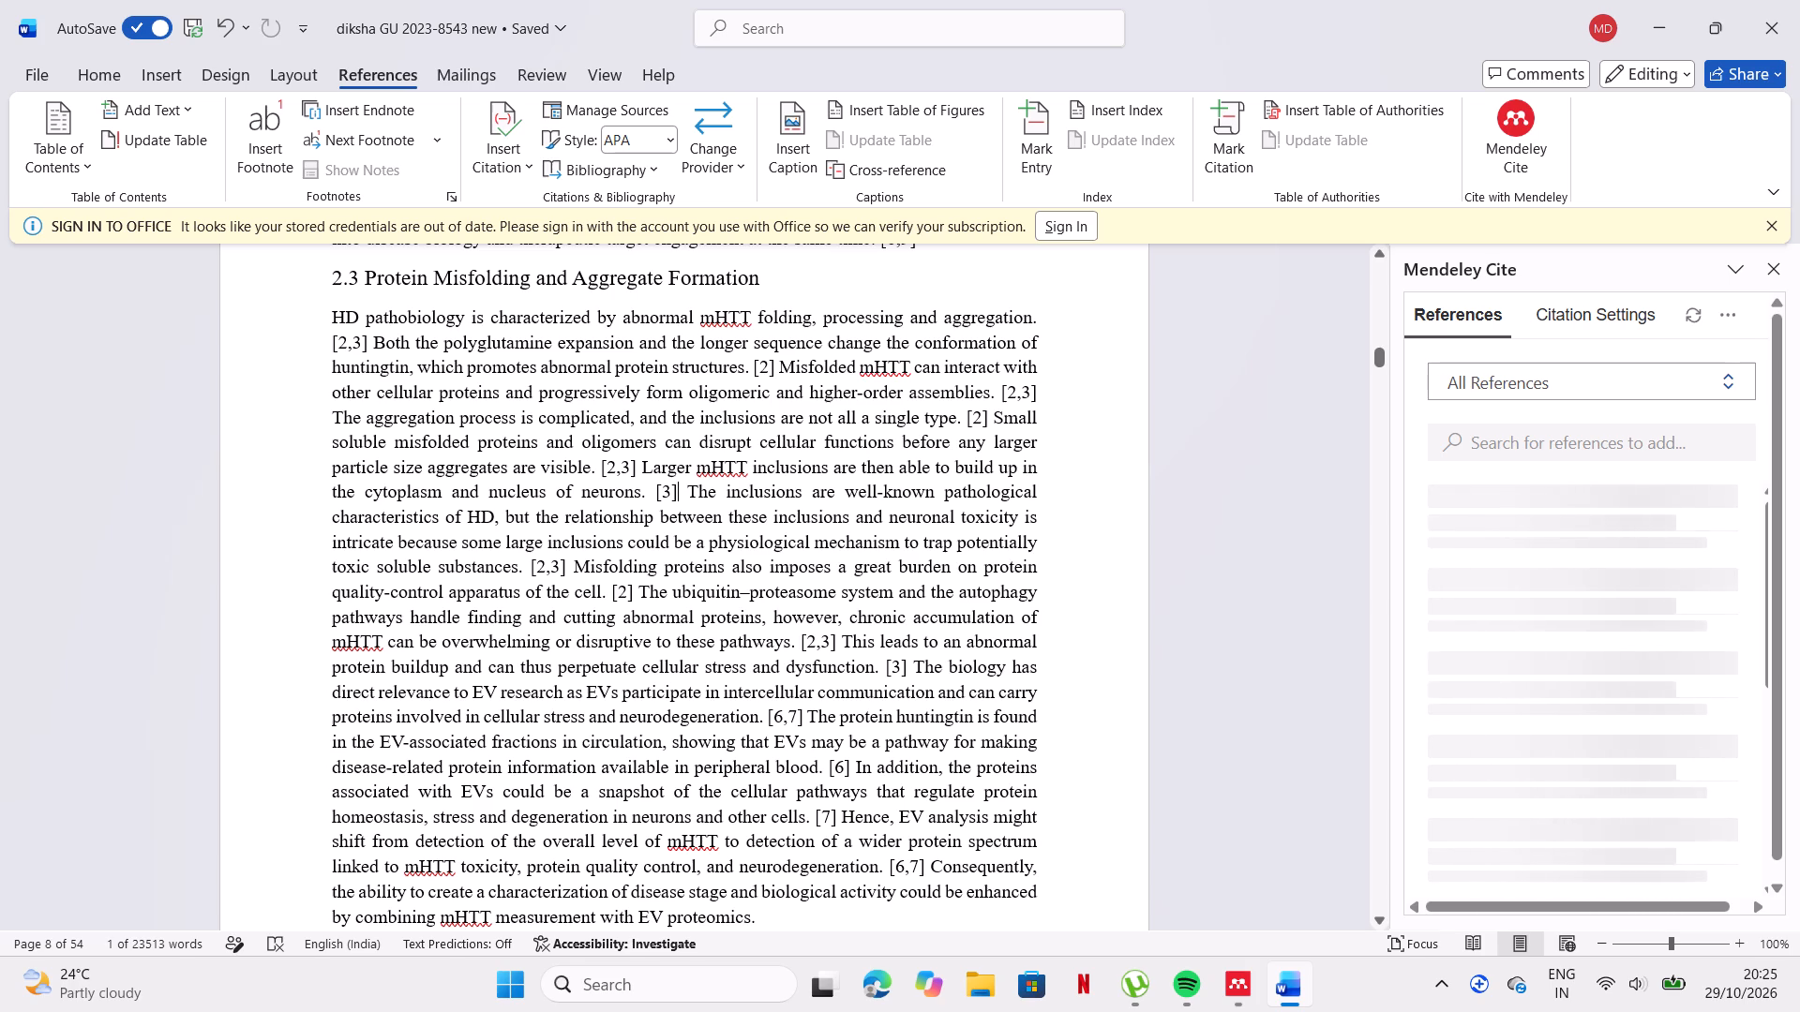
key(ctrl+v)
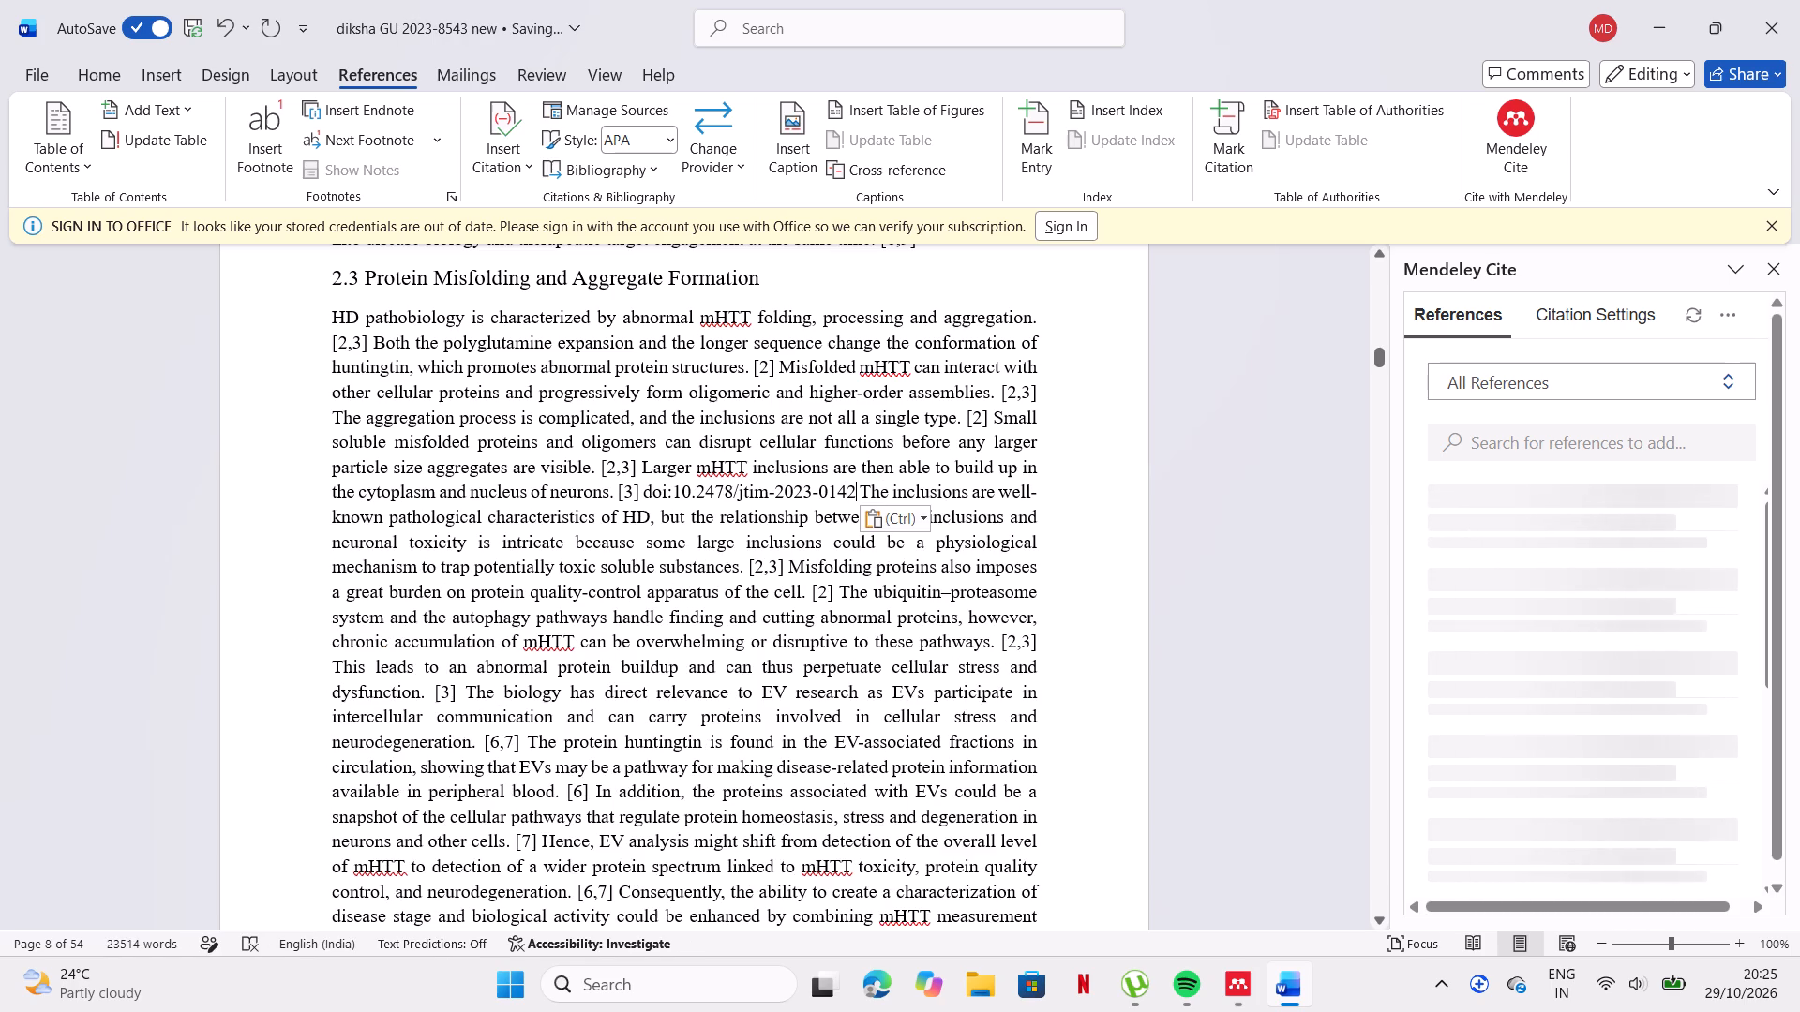
scroll(879, 720, down, 1)
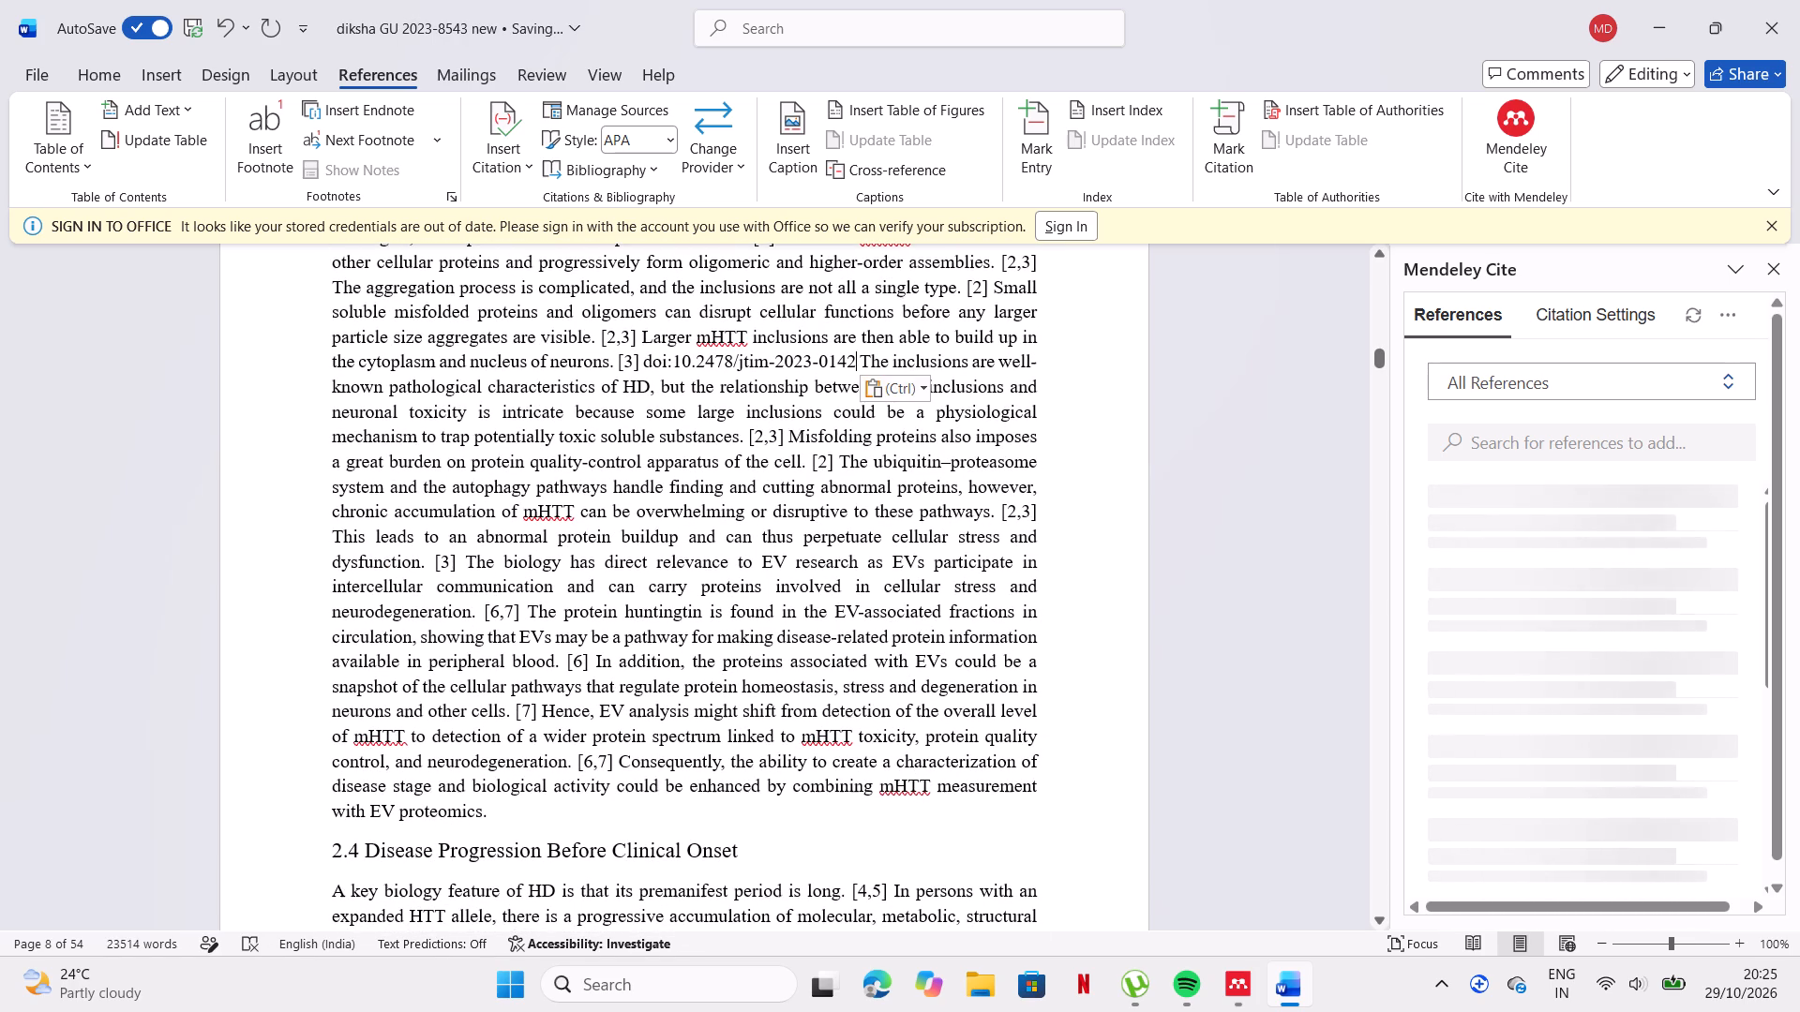
click(457, 558)
key(ctrl+v)
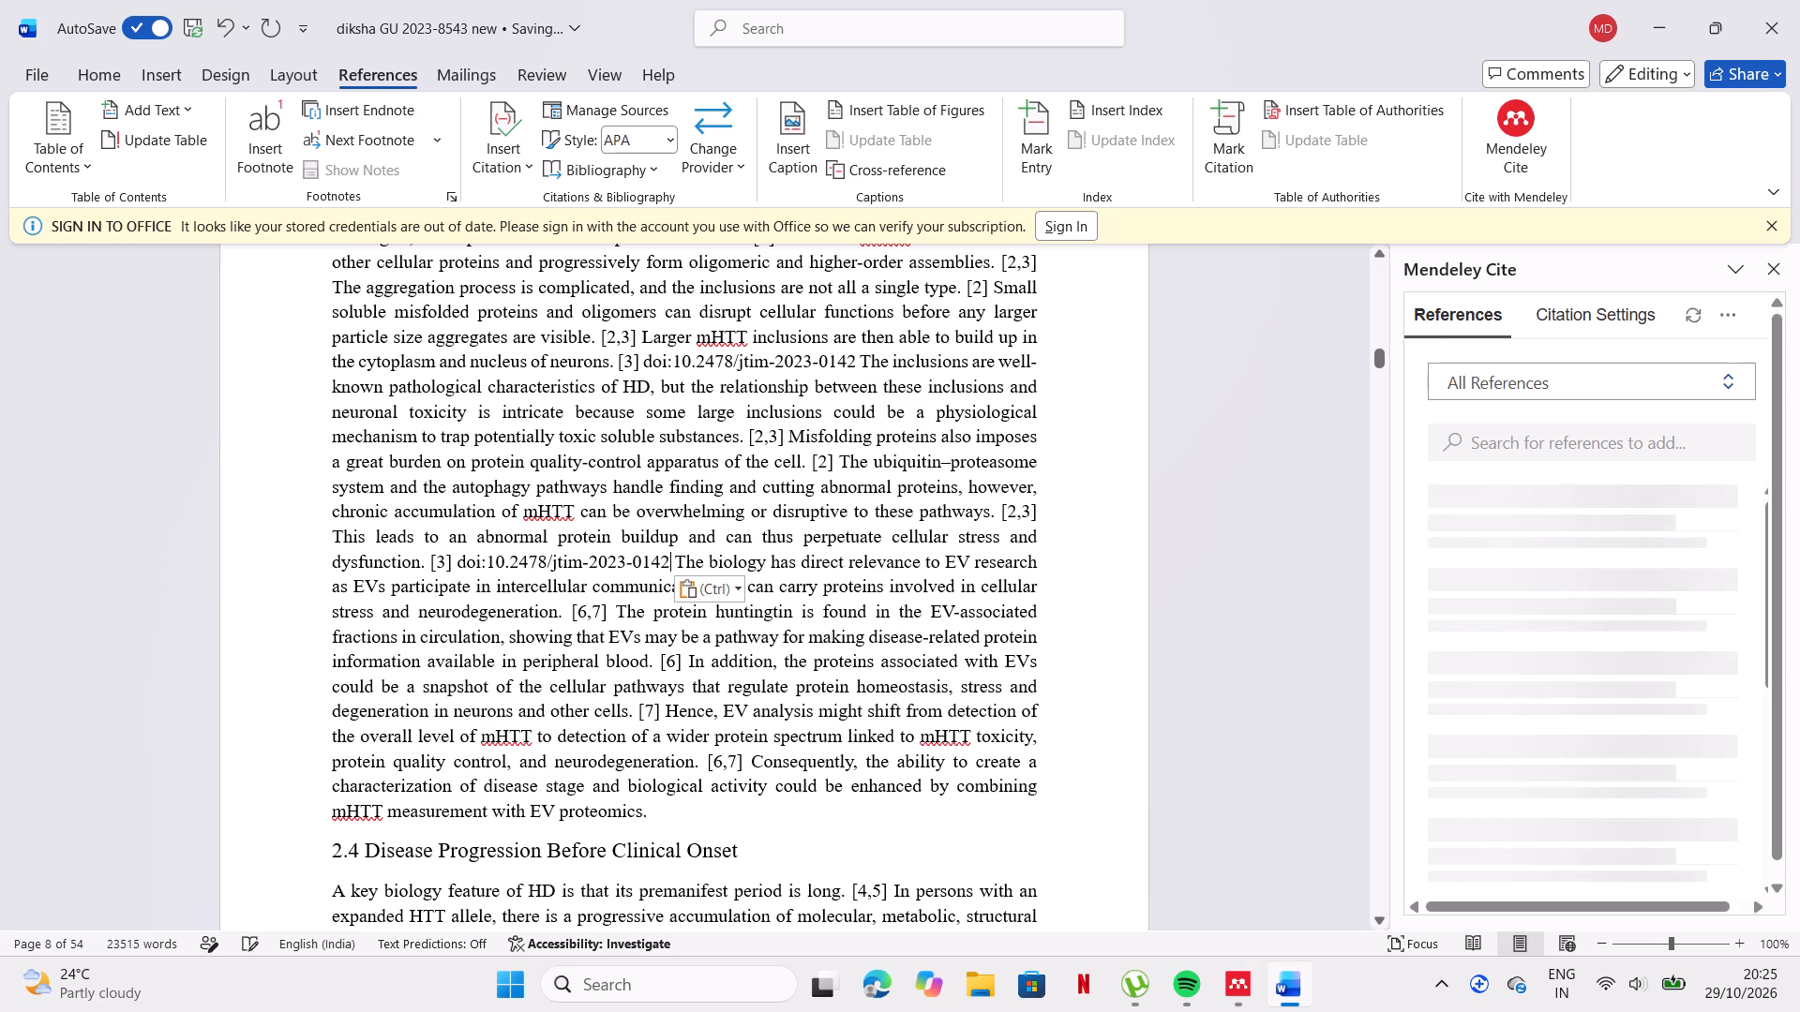
Insert doi:10.2478/jtim-2023-0142 and a space after the [3] citation following "interfere with cellular function" in section 2.2.
scroll(758, 754, down, 1)
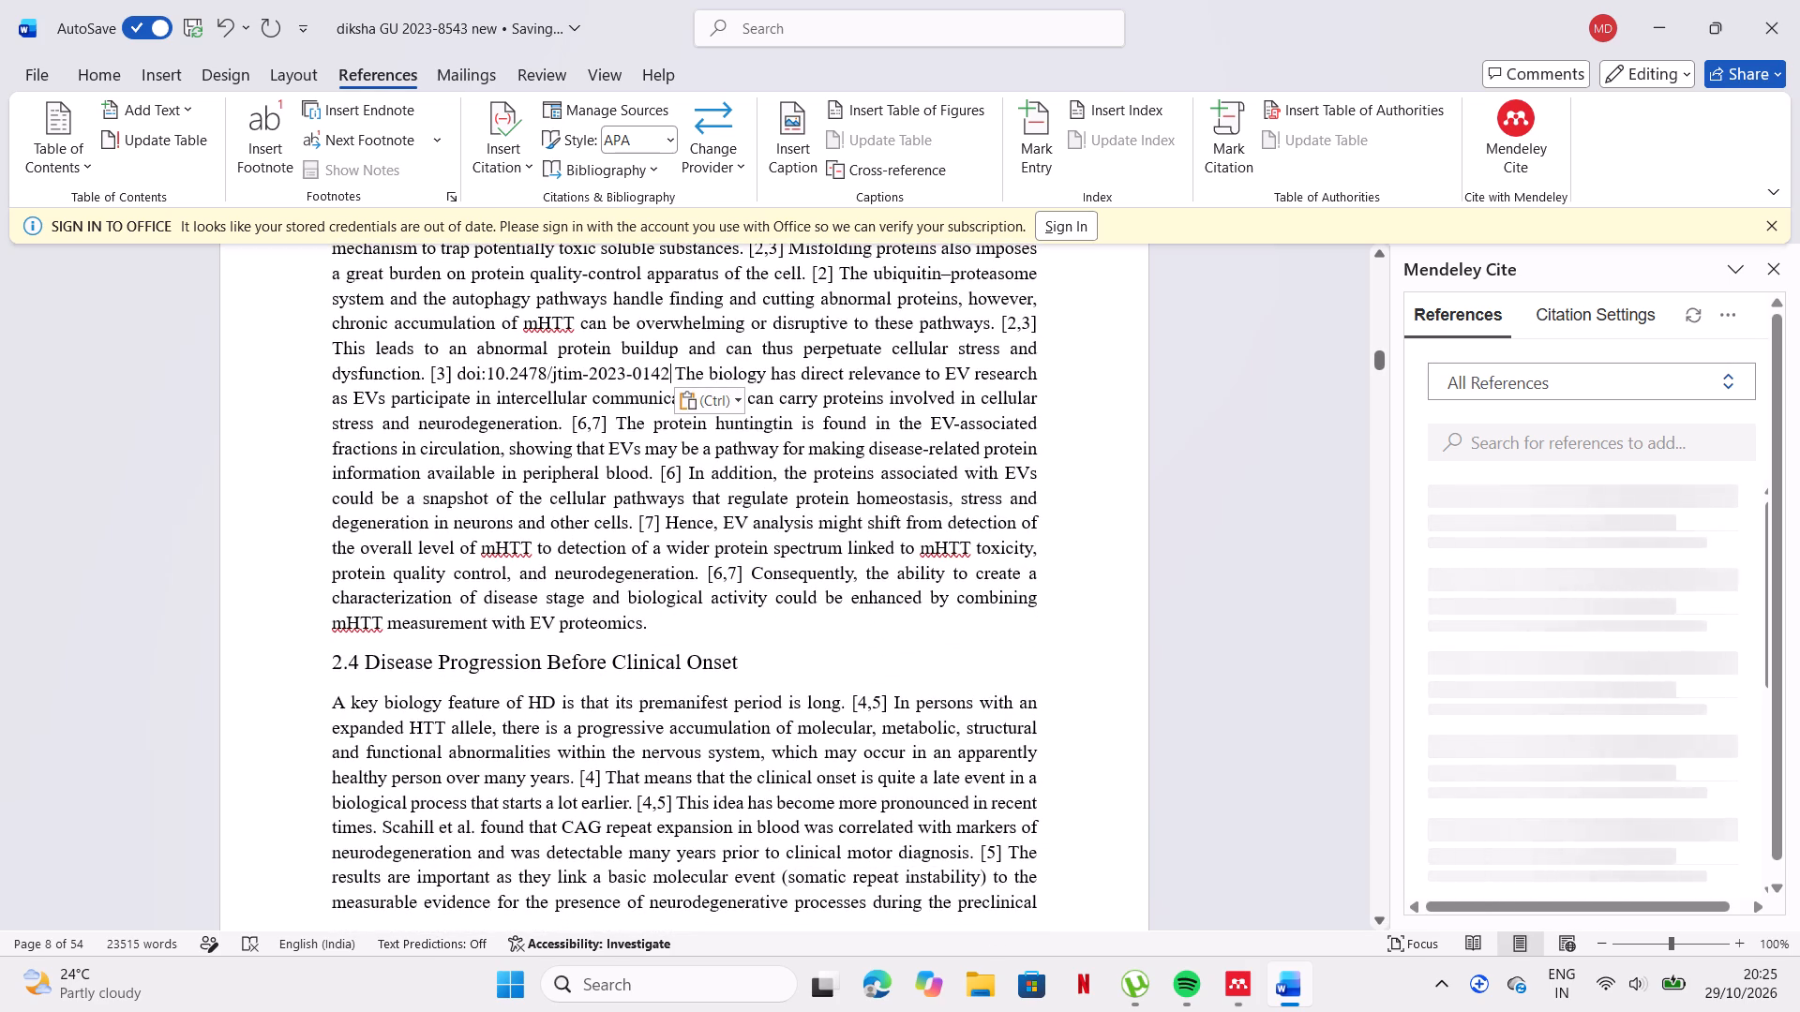
scroll(871, 686, down, 1)
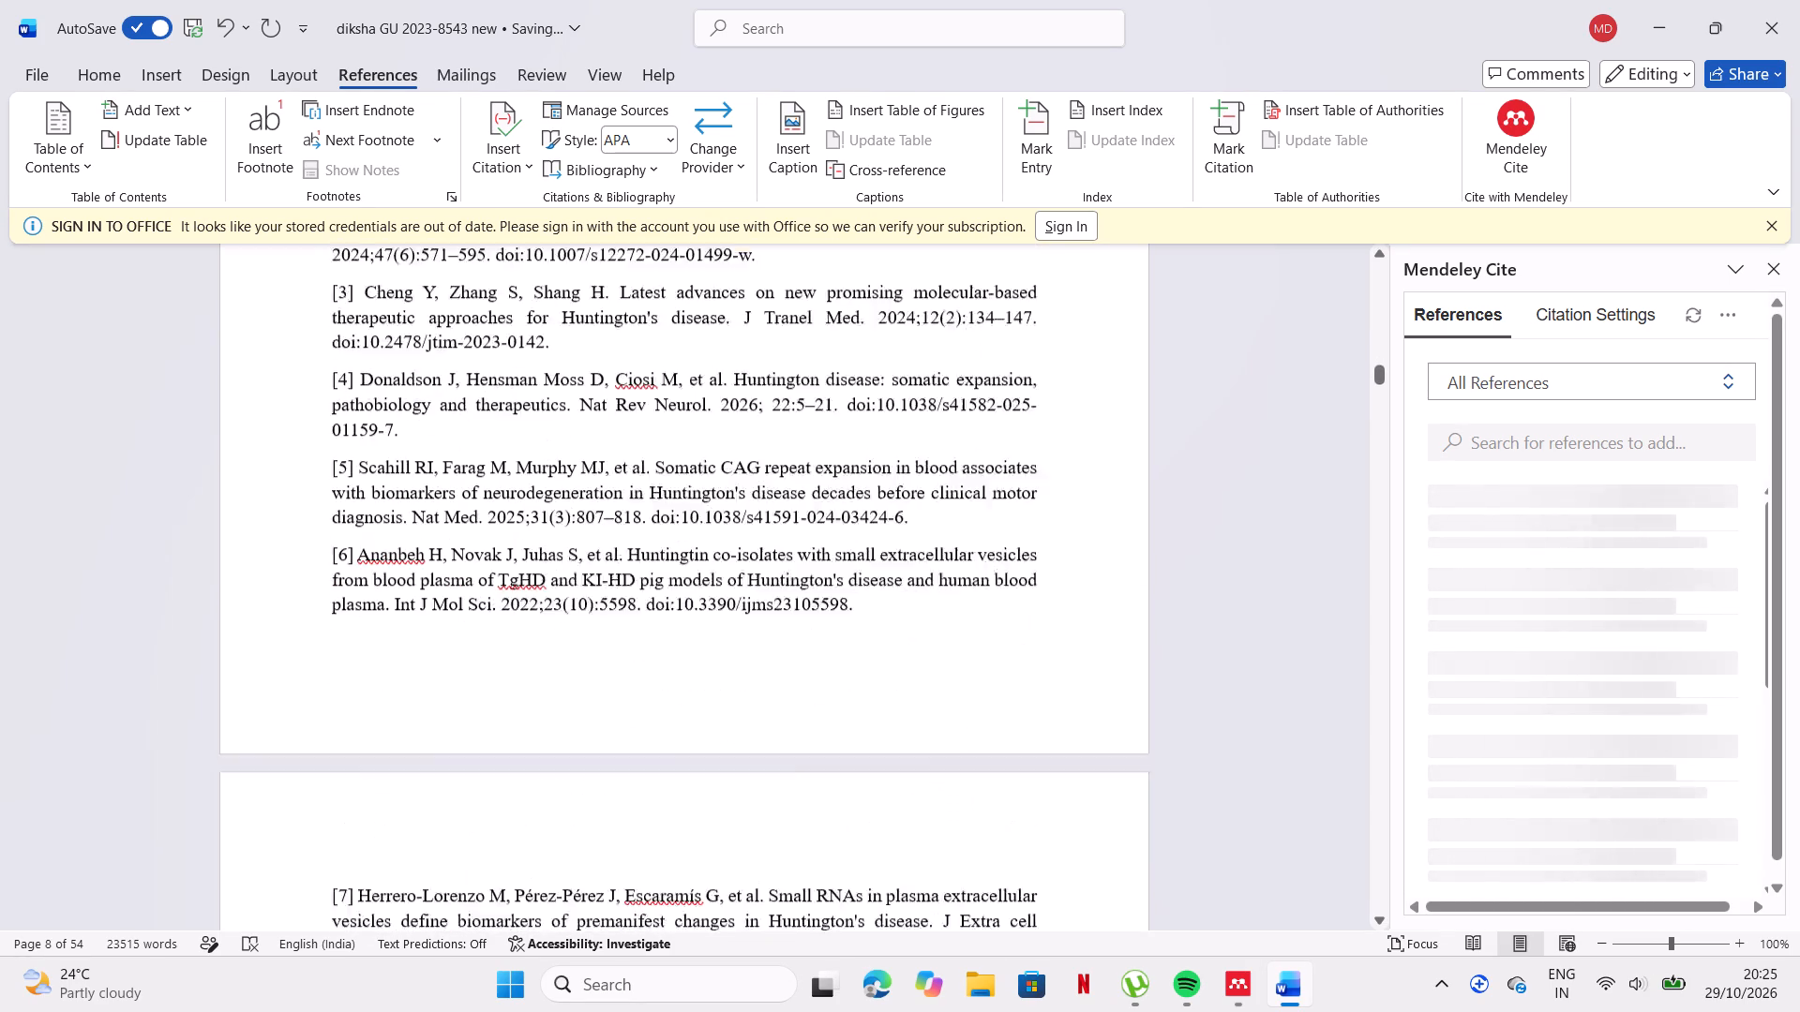
scroll(871, 686, down, 1)
scroll(871, 686, up, 7)
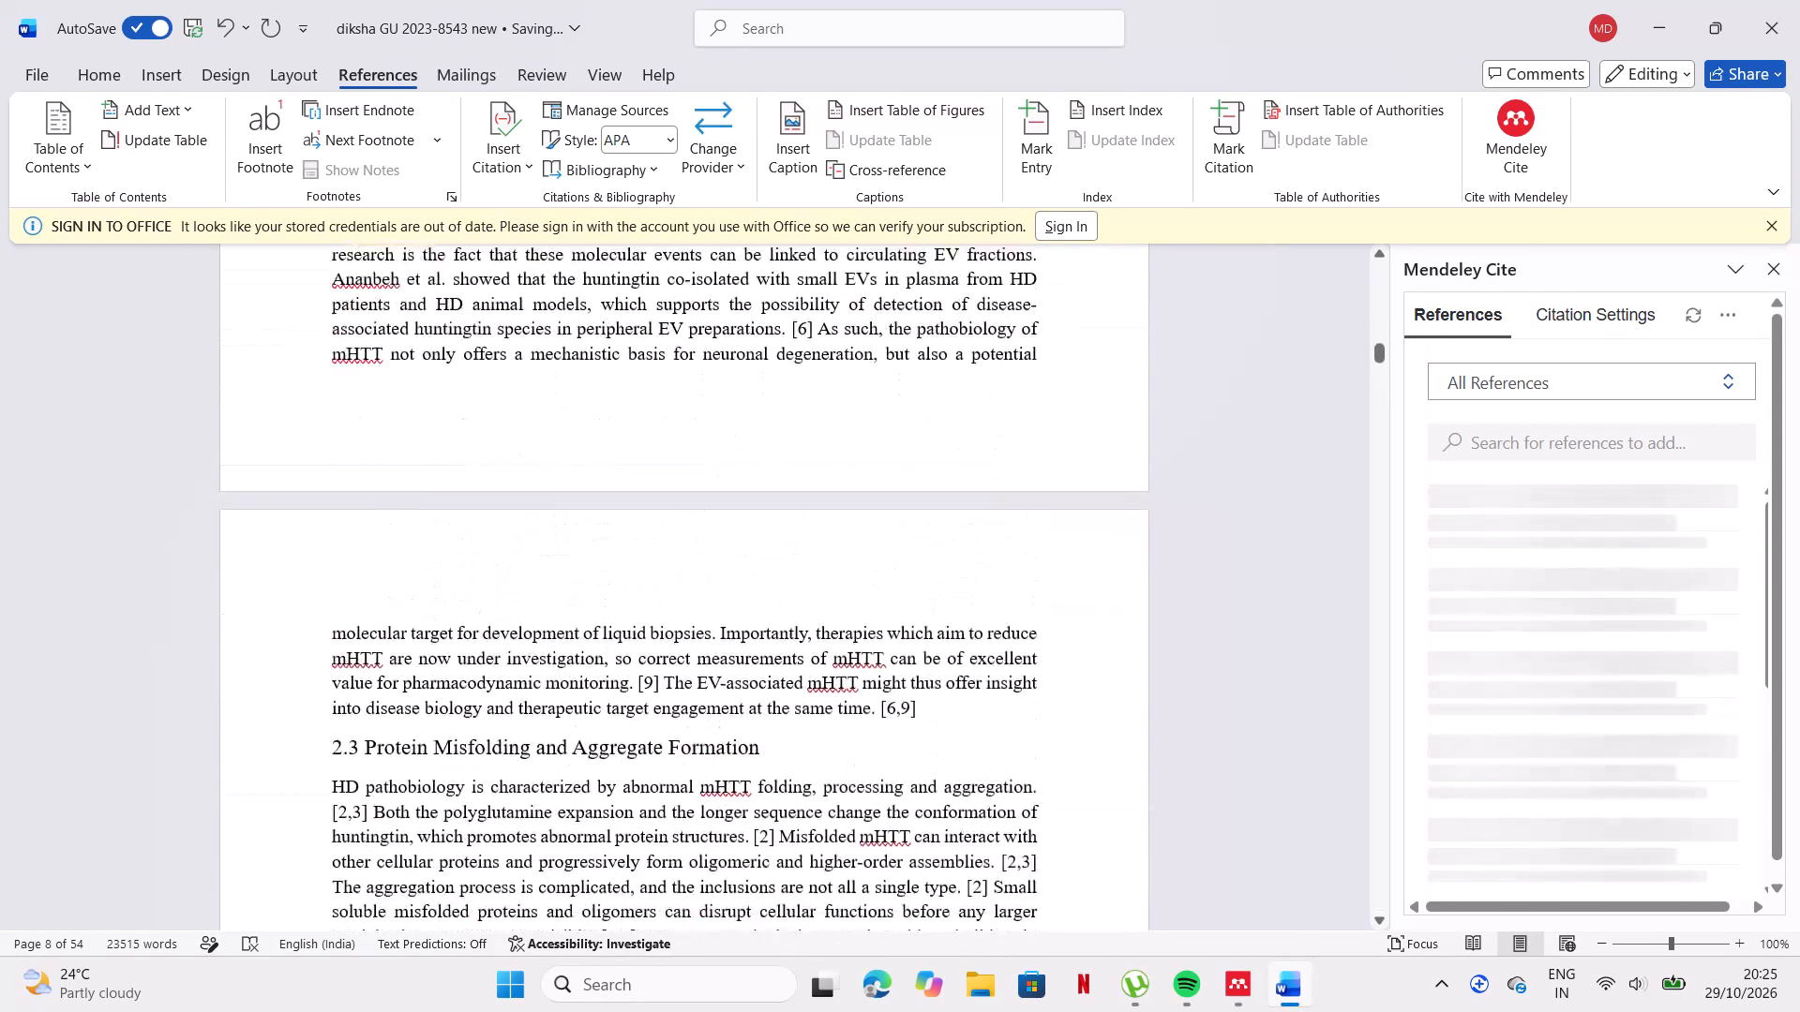
scroll(871, 686, up, 2)
scroll(871, 684, down, 1)
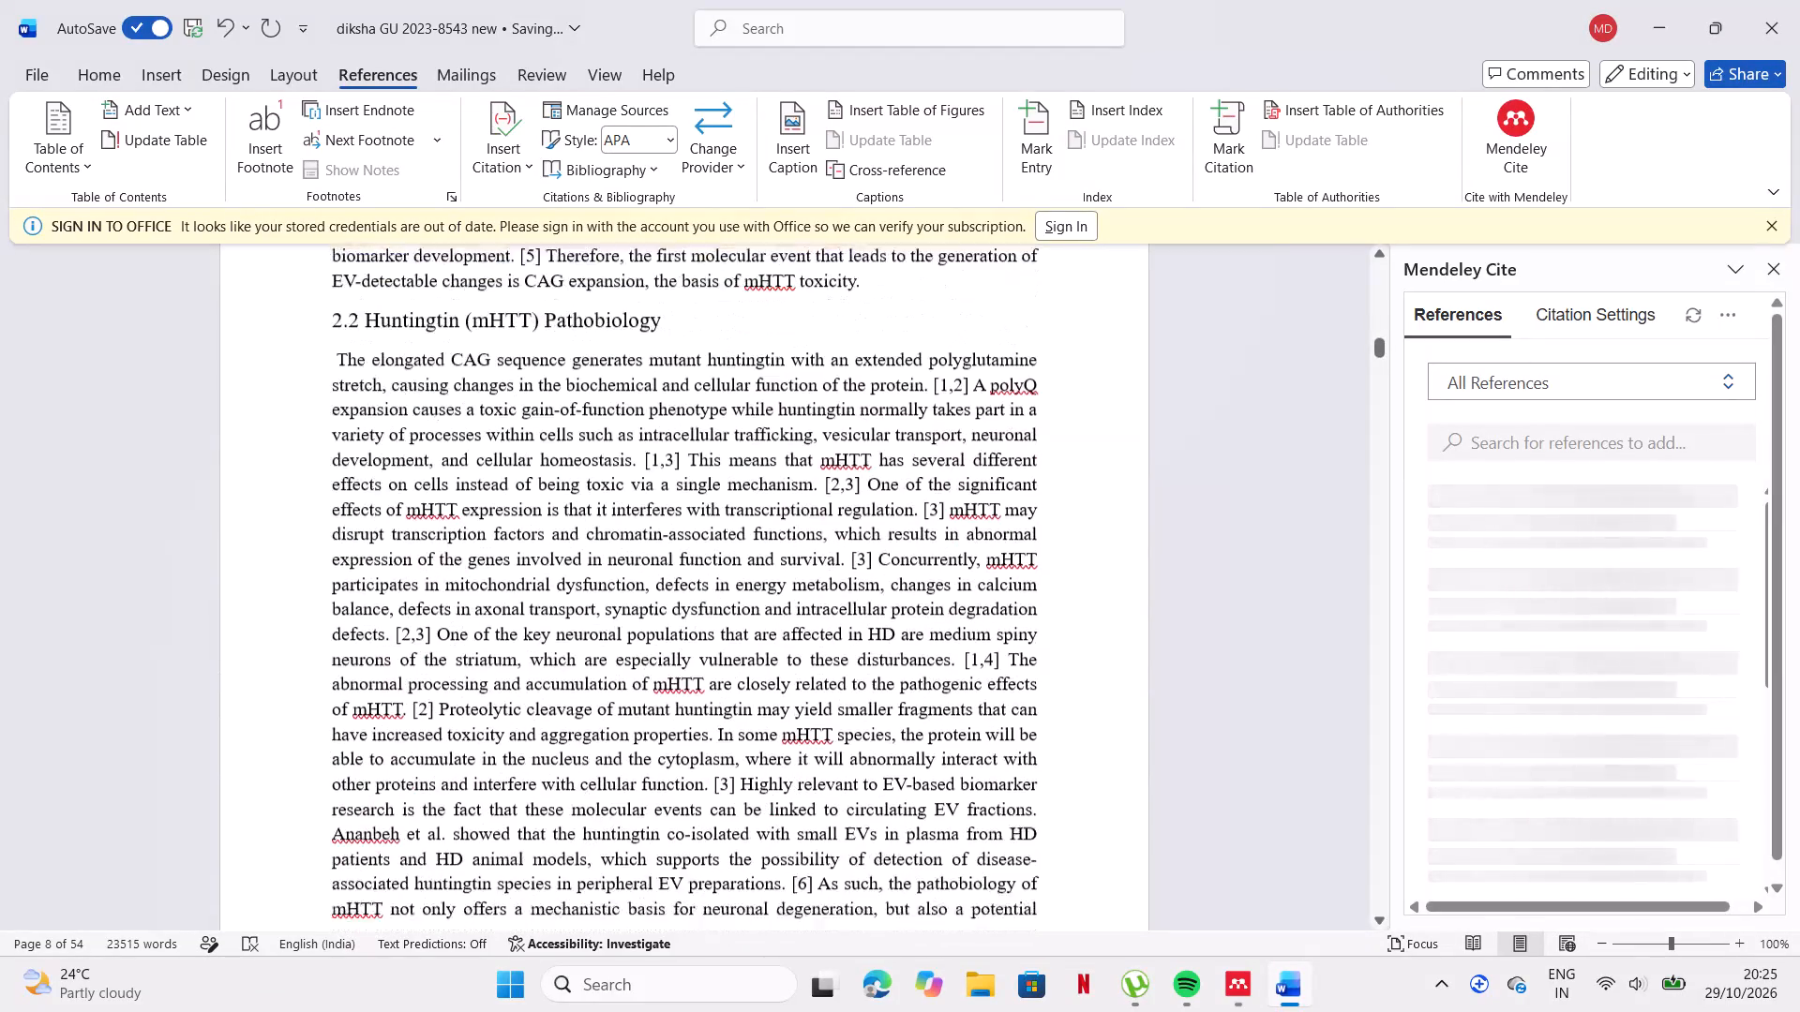
scroll(871, 684, down, 1)
click(742, 756)
click(742, 756)
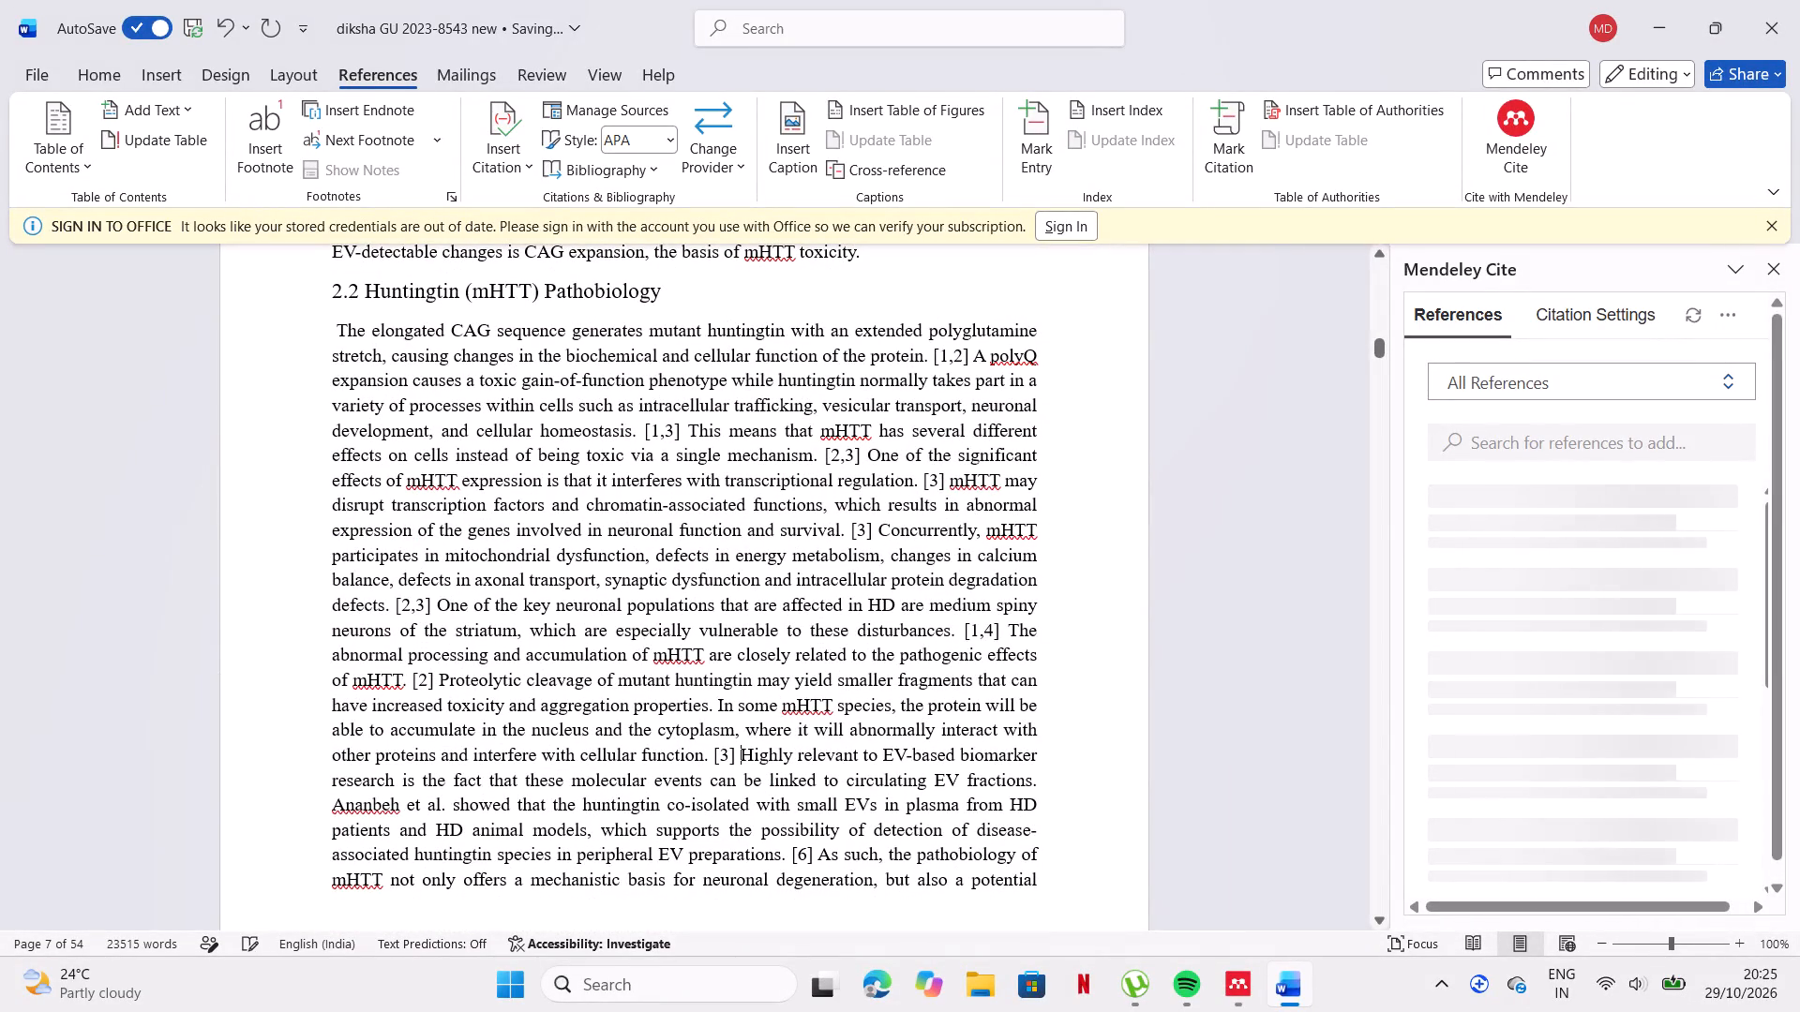
key(ctrl+v)
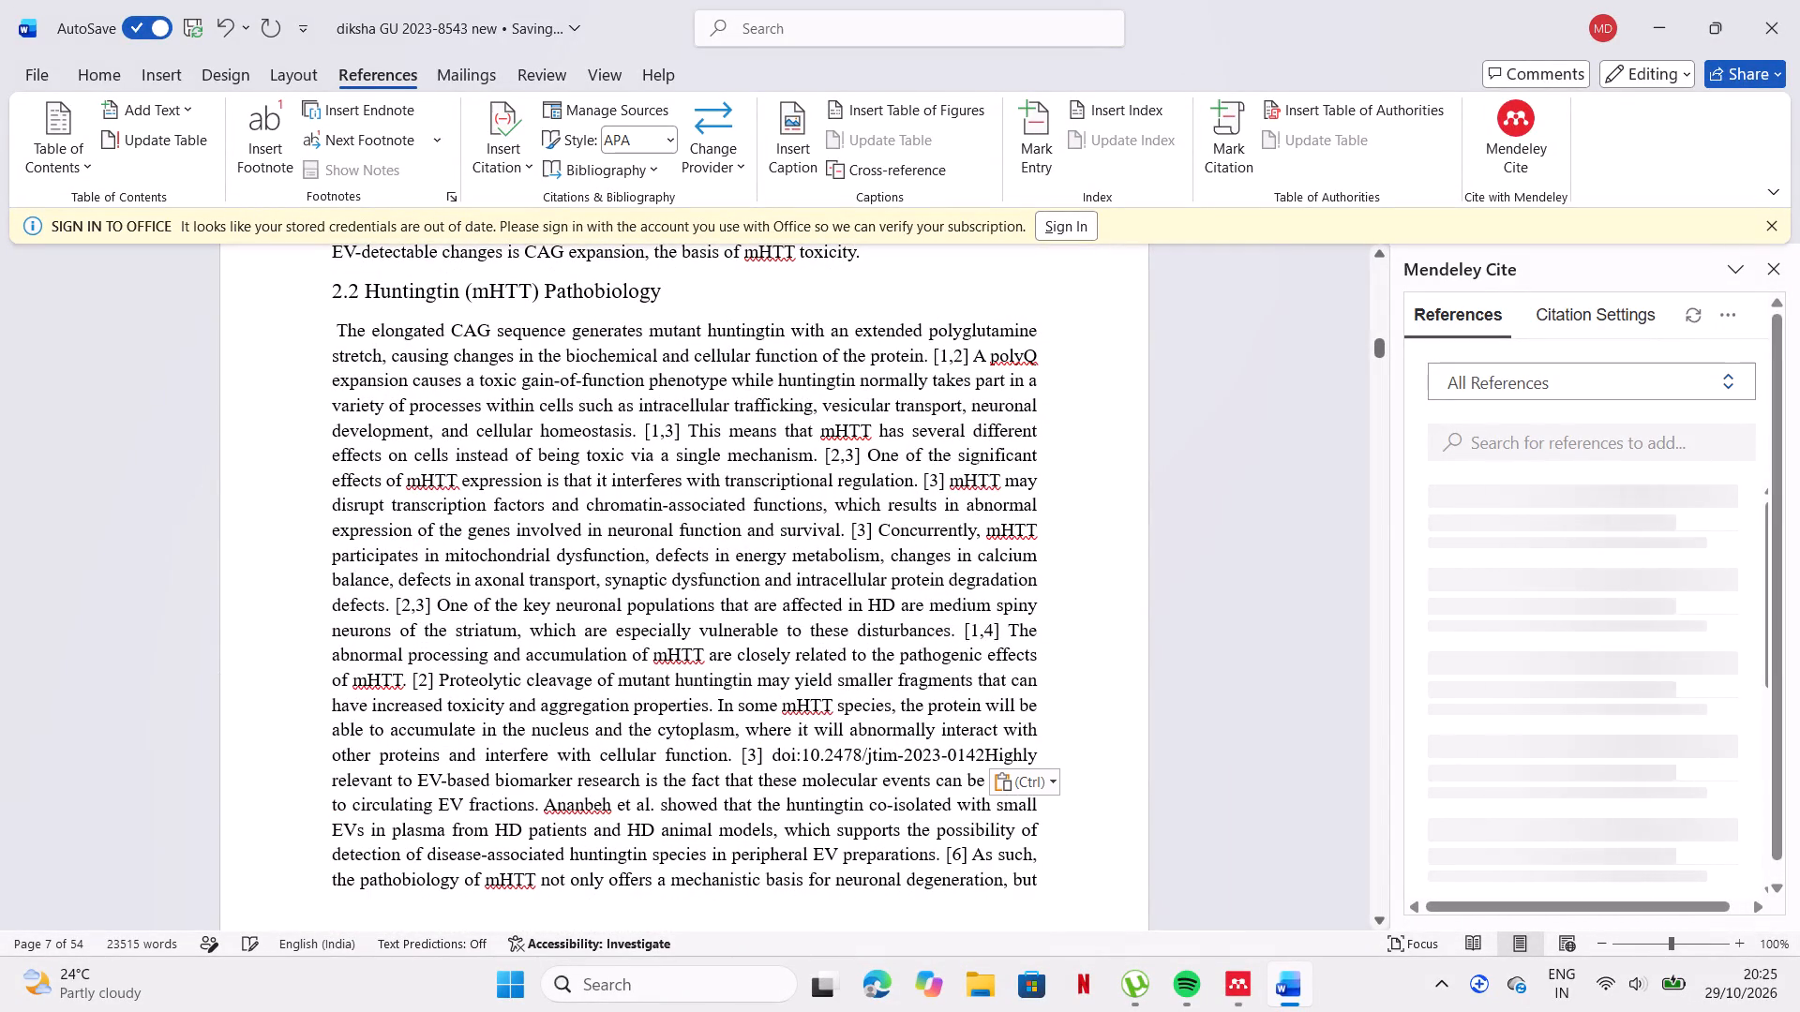
key(space)
Delete the [3] citation following "interferes with transcriptional regulation" in section 2.2.
scroll(801, 513, up, 1)
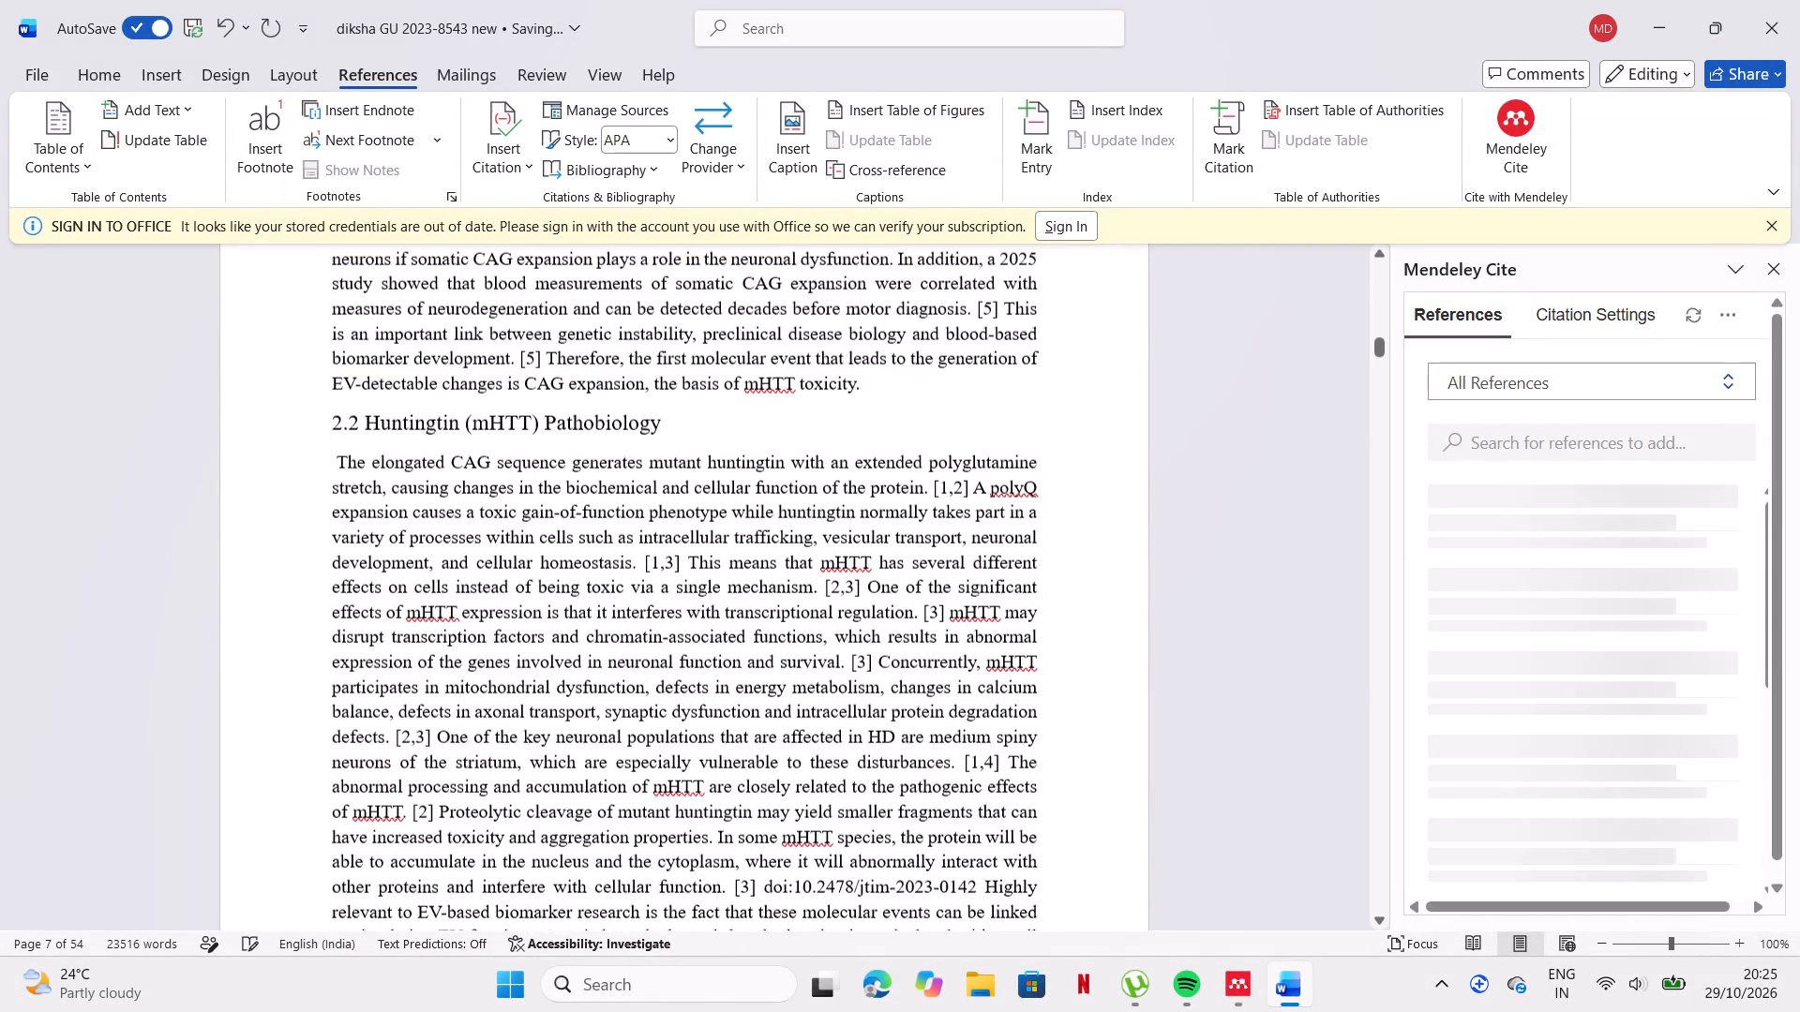
scroll(801, 513, up, 1)
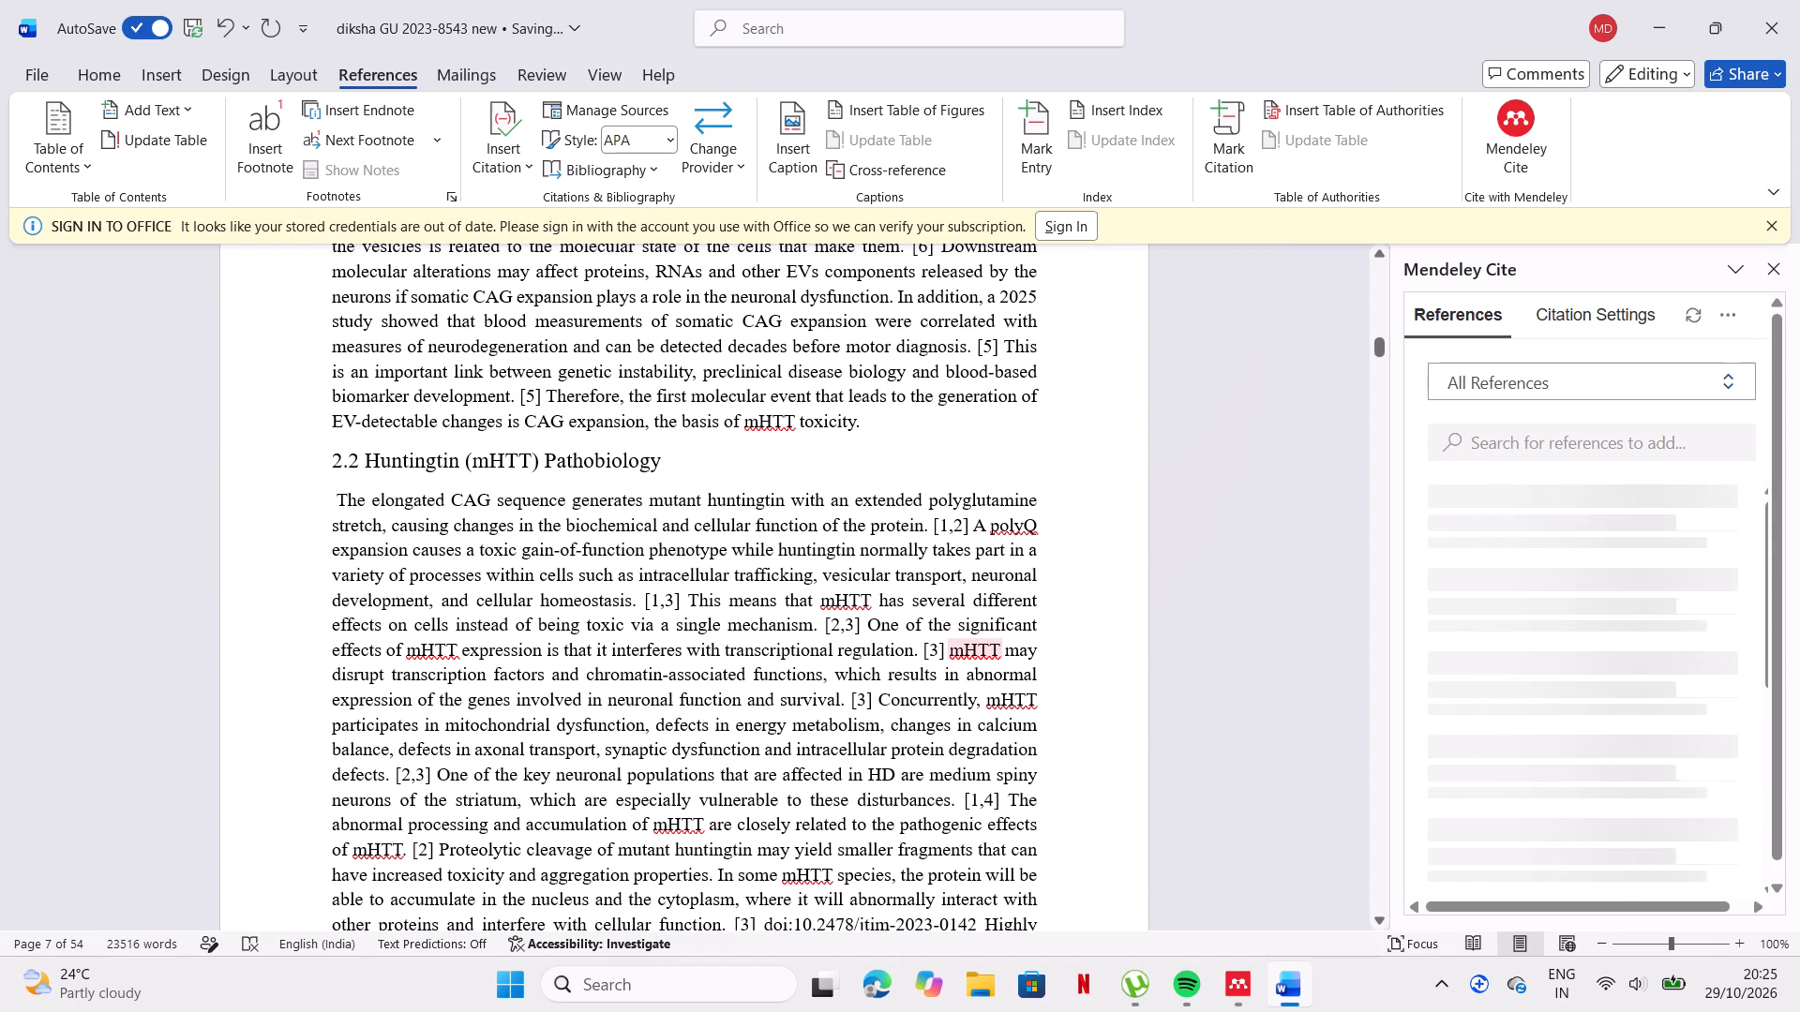
click(947, 656)
click(947, 656)
key(BackSpace)
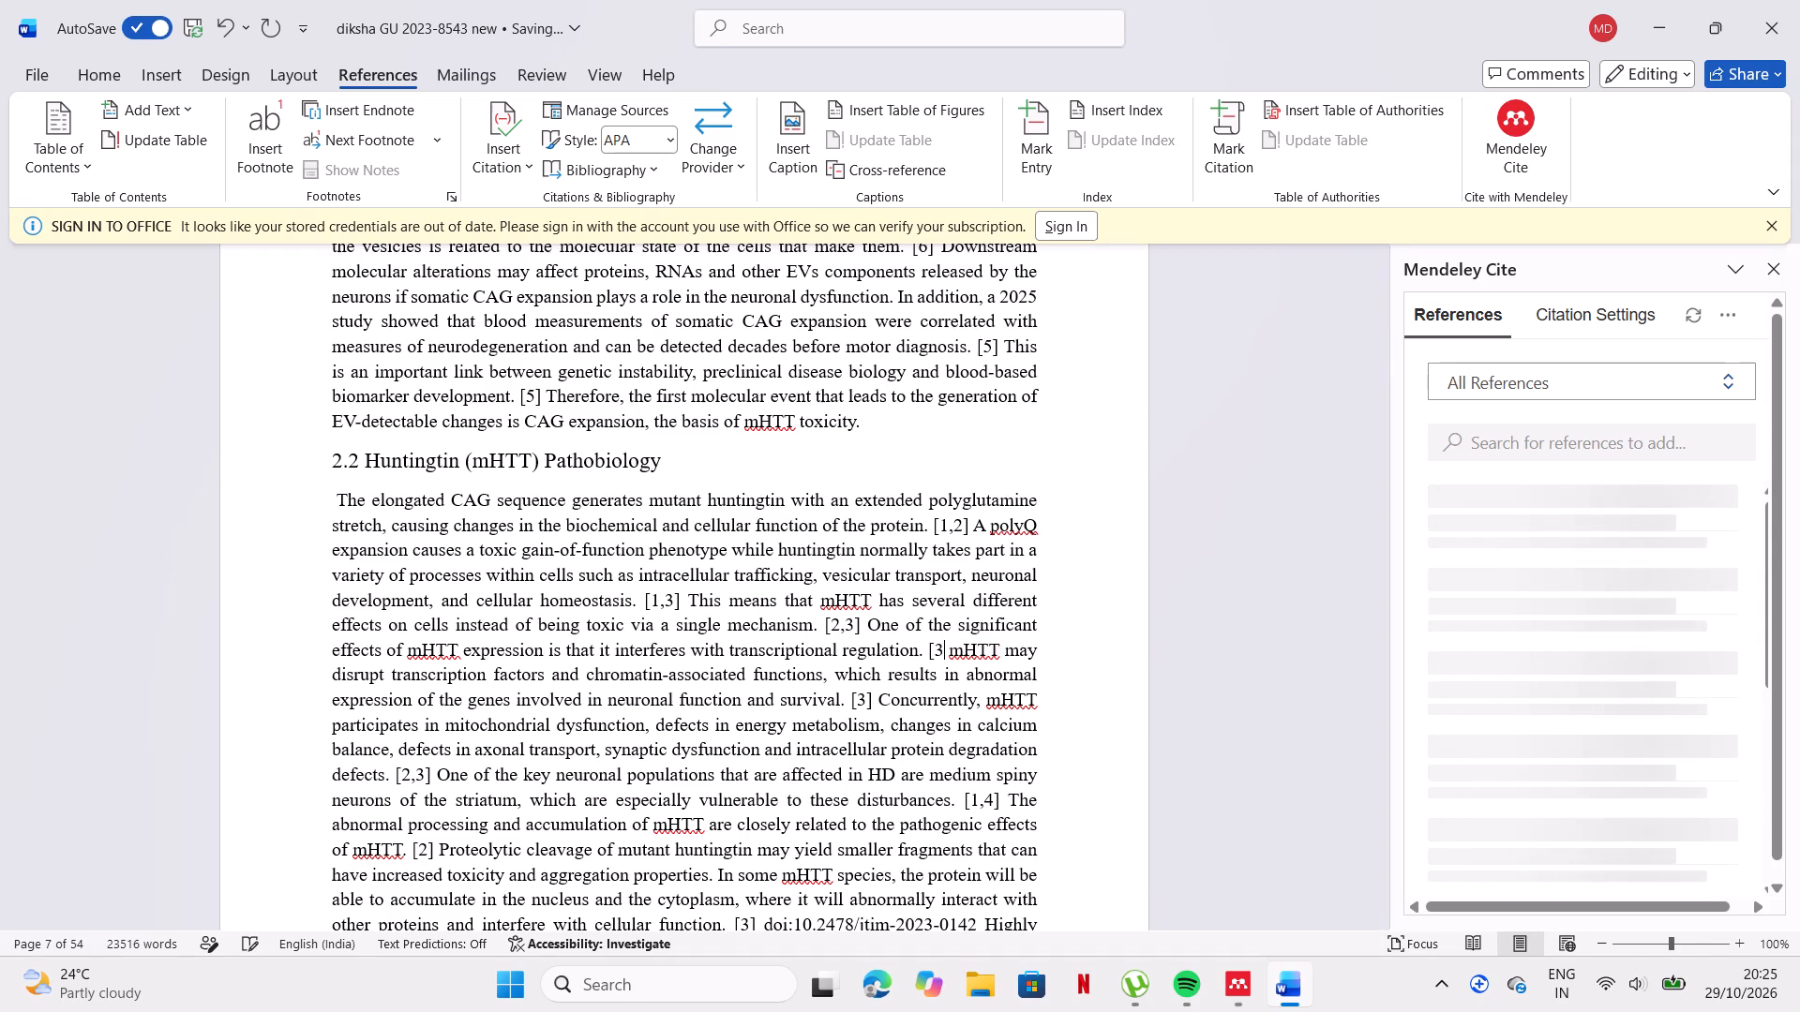
key(BackSpace)
key(BackSpace)
key(BackSpace)
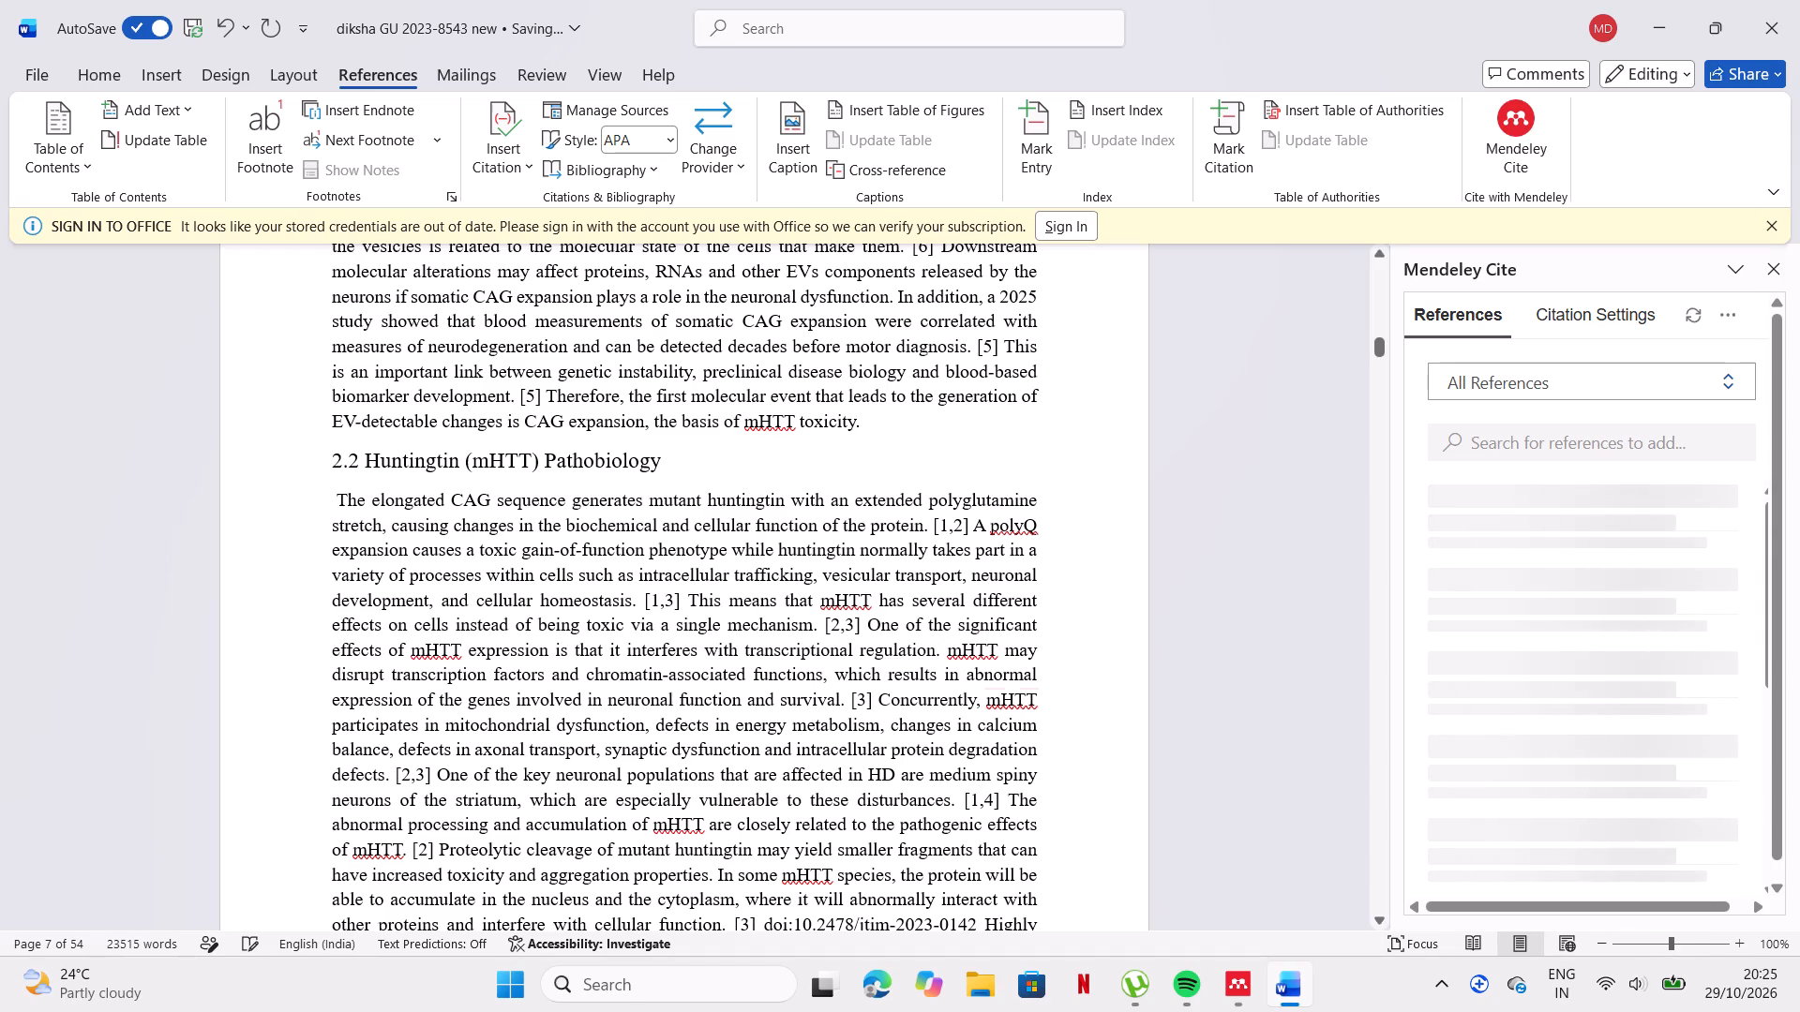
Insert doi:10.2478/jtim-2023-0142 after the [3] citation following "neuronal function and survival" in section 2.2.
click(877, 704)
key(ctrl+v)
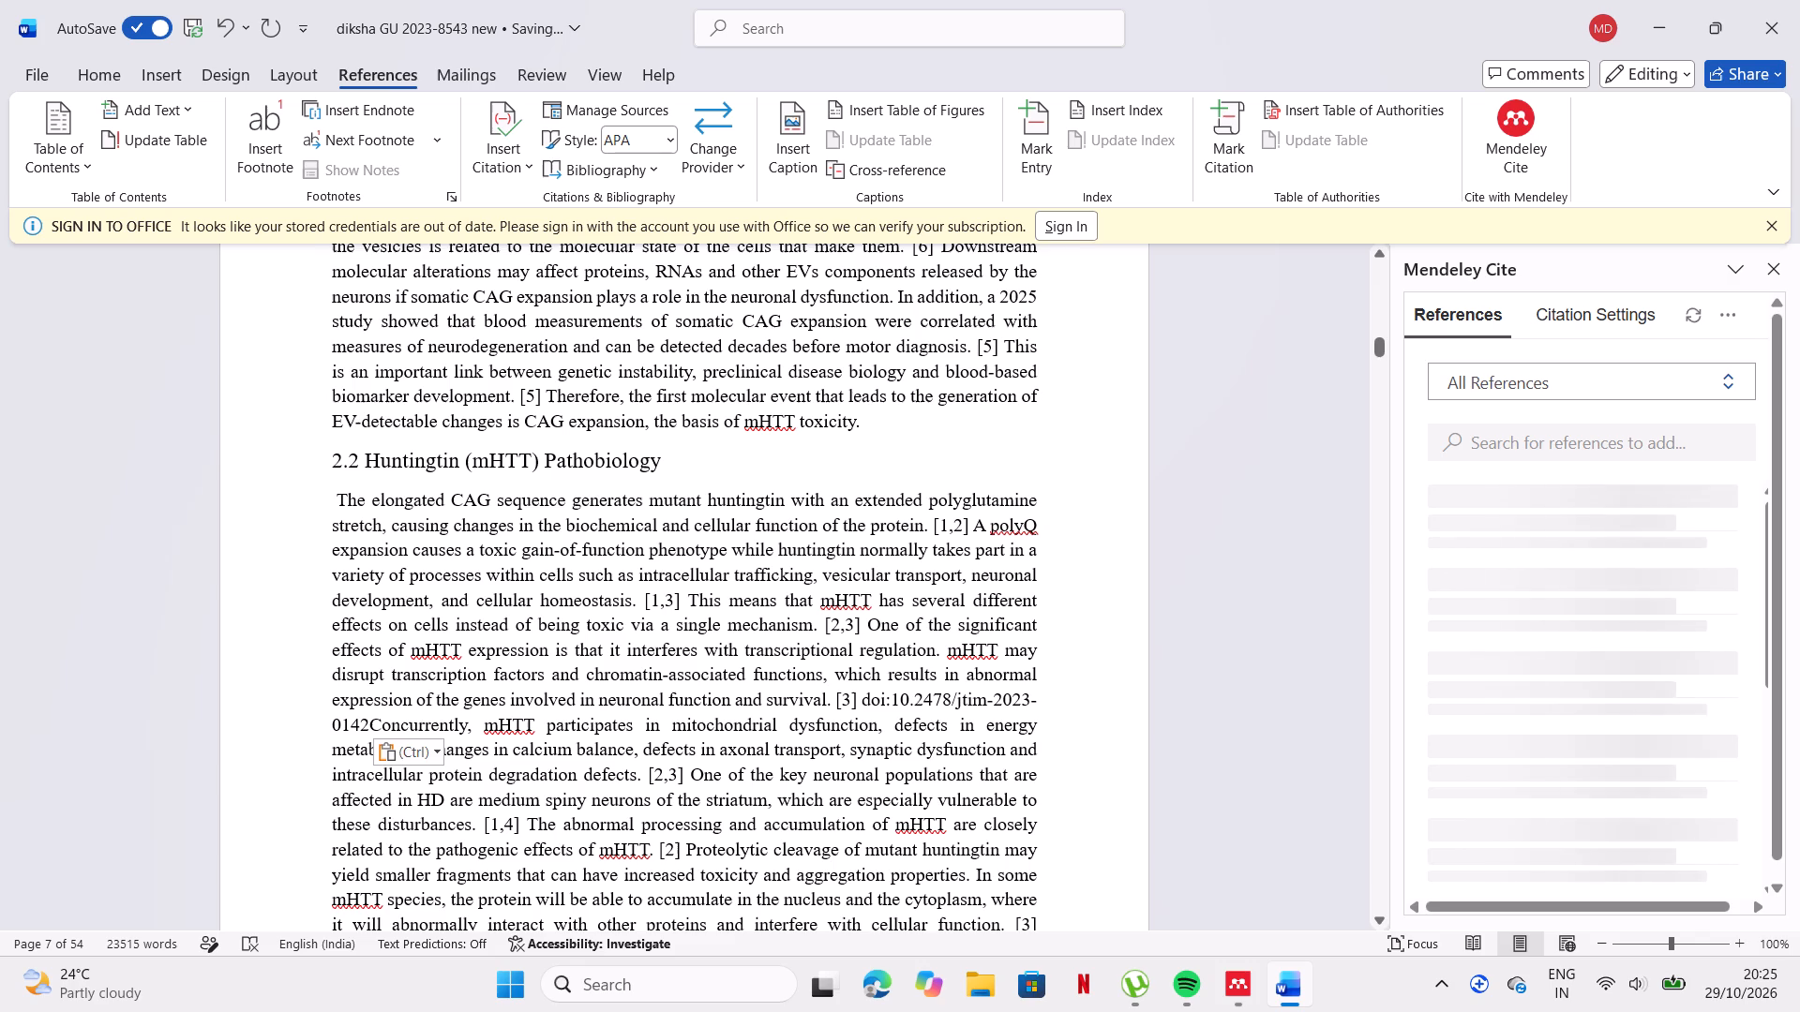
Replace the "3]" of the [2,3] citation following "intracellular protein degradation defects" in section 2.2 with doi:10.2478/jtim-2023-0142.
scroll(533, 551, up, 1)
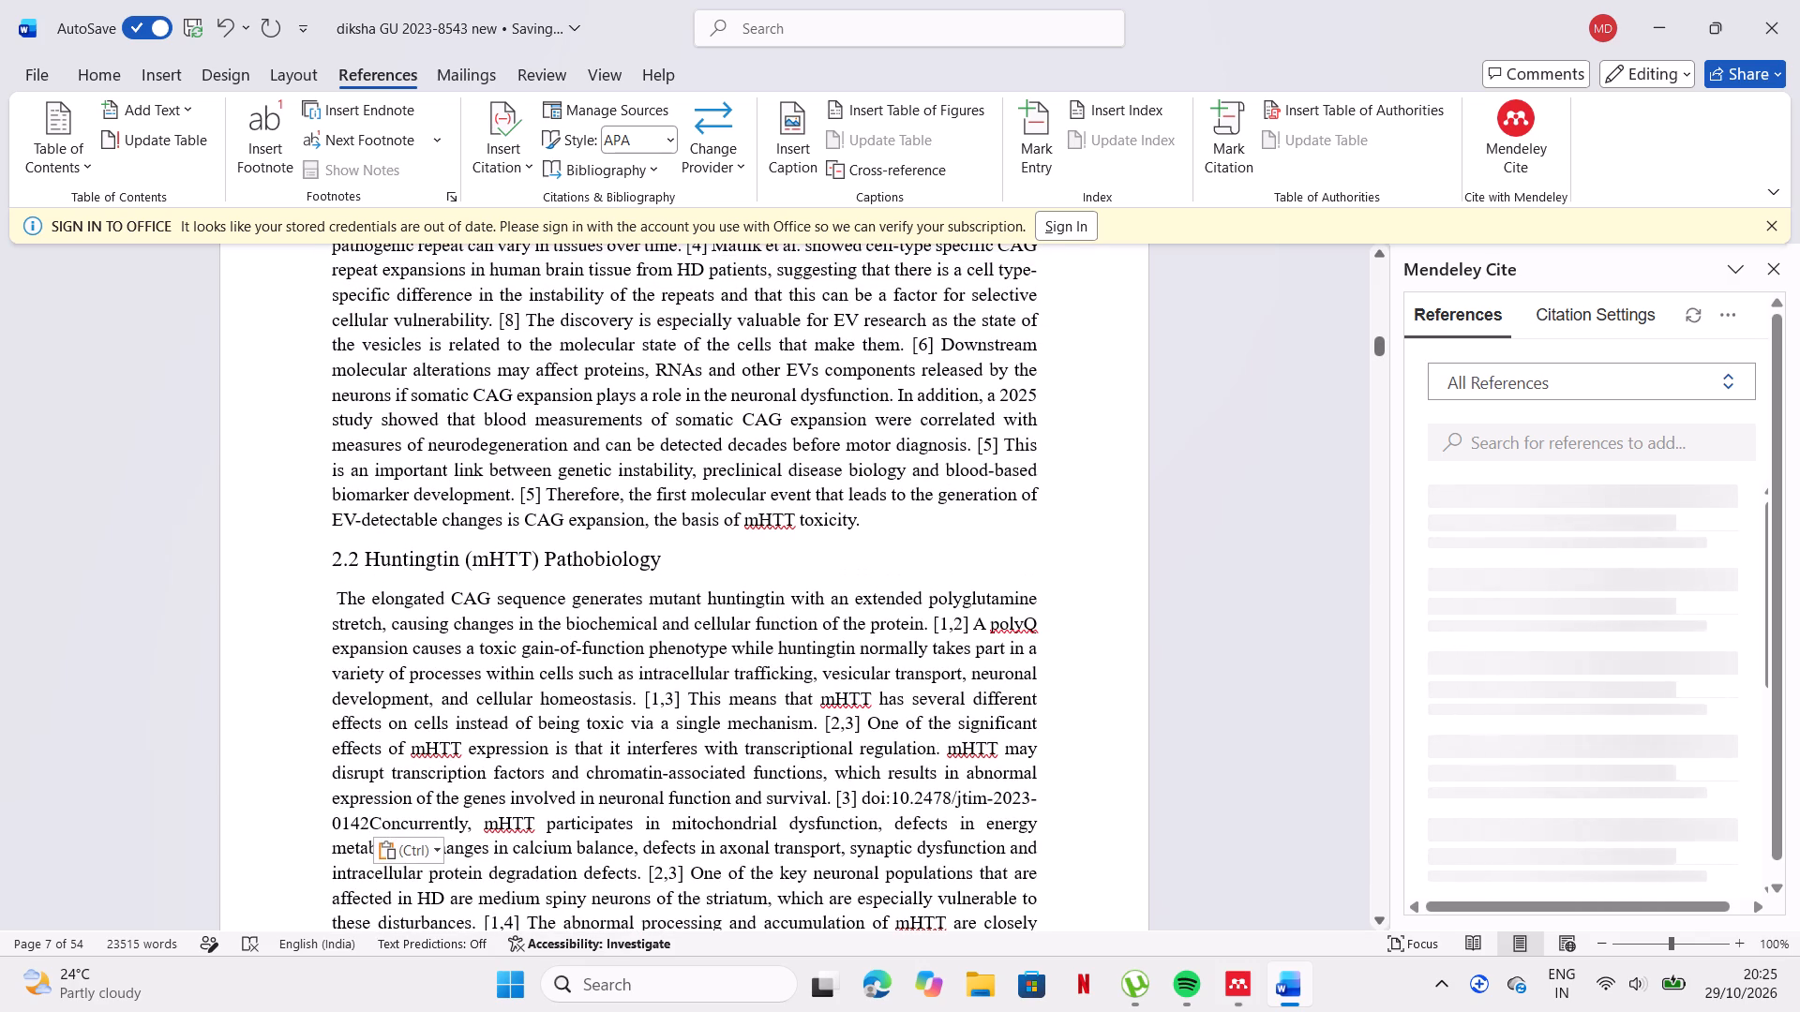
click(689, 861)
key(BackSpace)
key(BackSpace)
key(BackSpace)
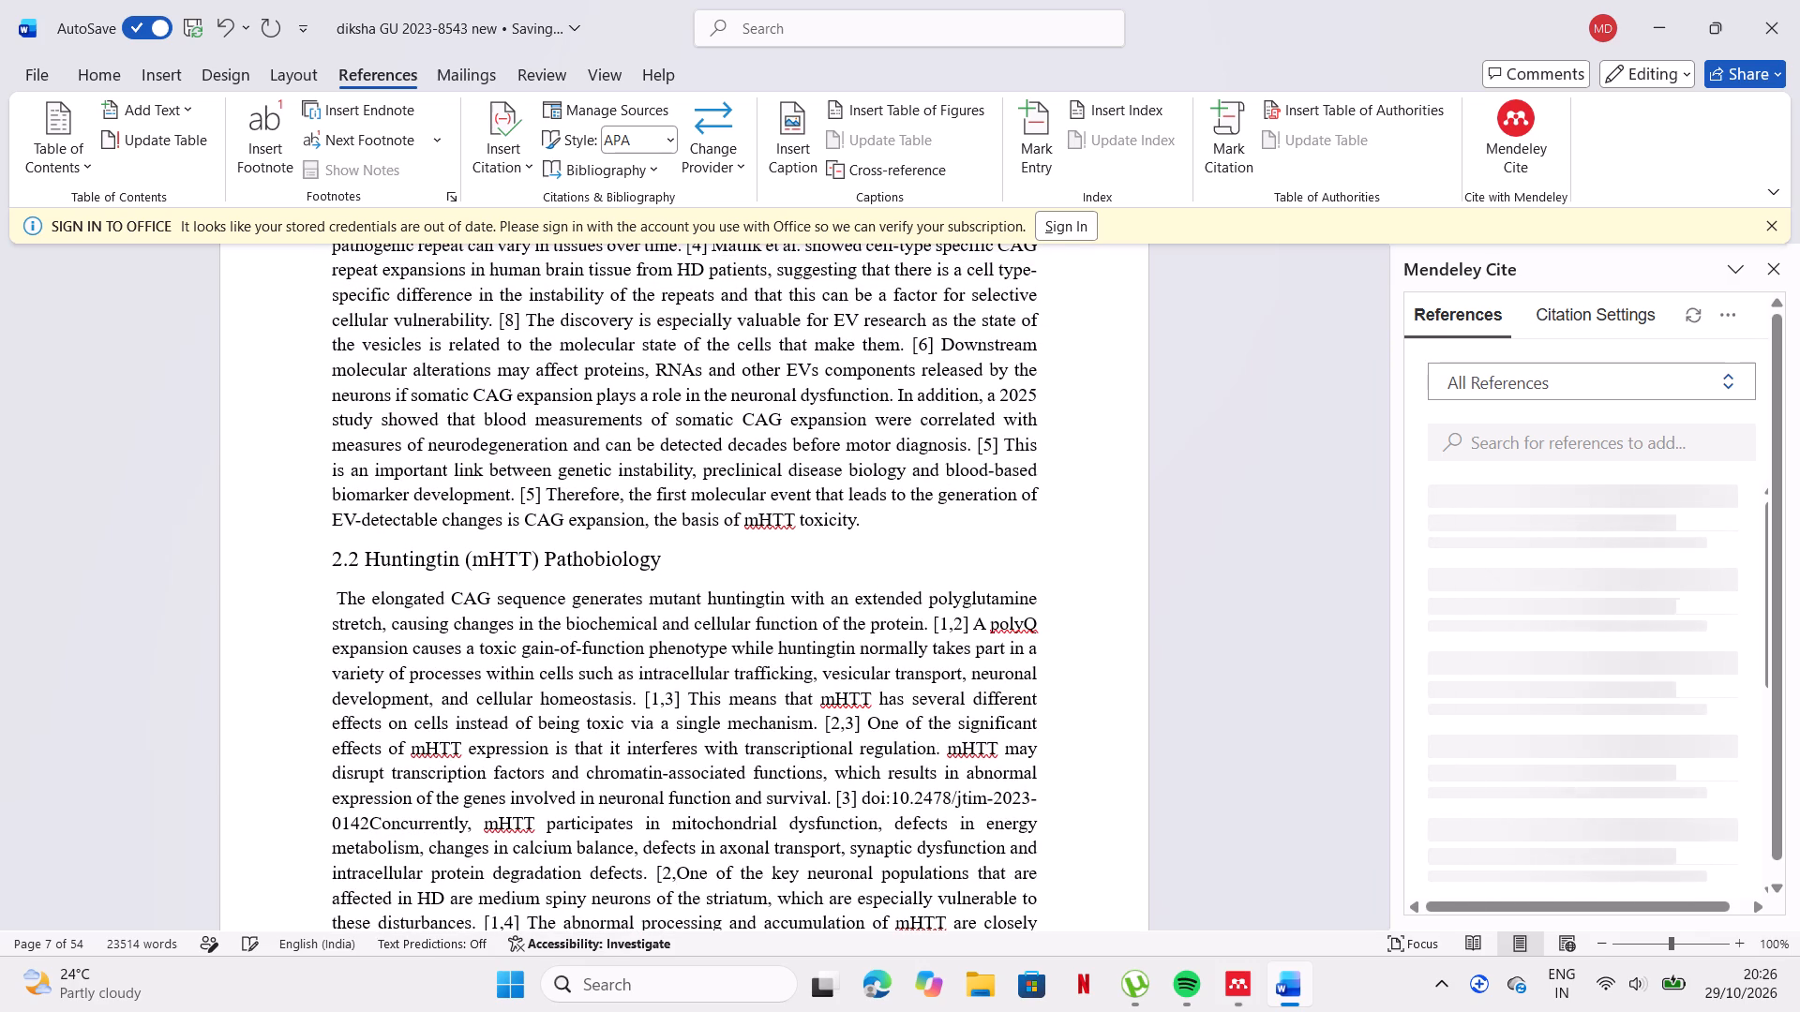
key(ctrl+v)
Review the citations from section 2.1 back through section 2's opening to the reference list that precedes it.
scroll(722, 470, up, 1)
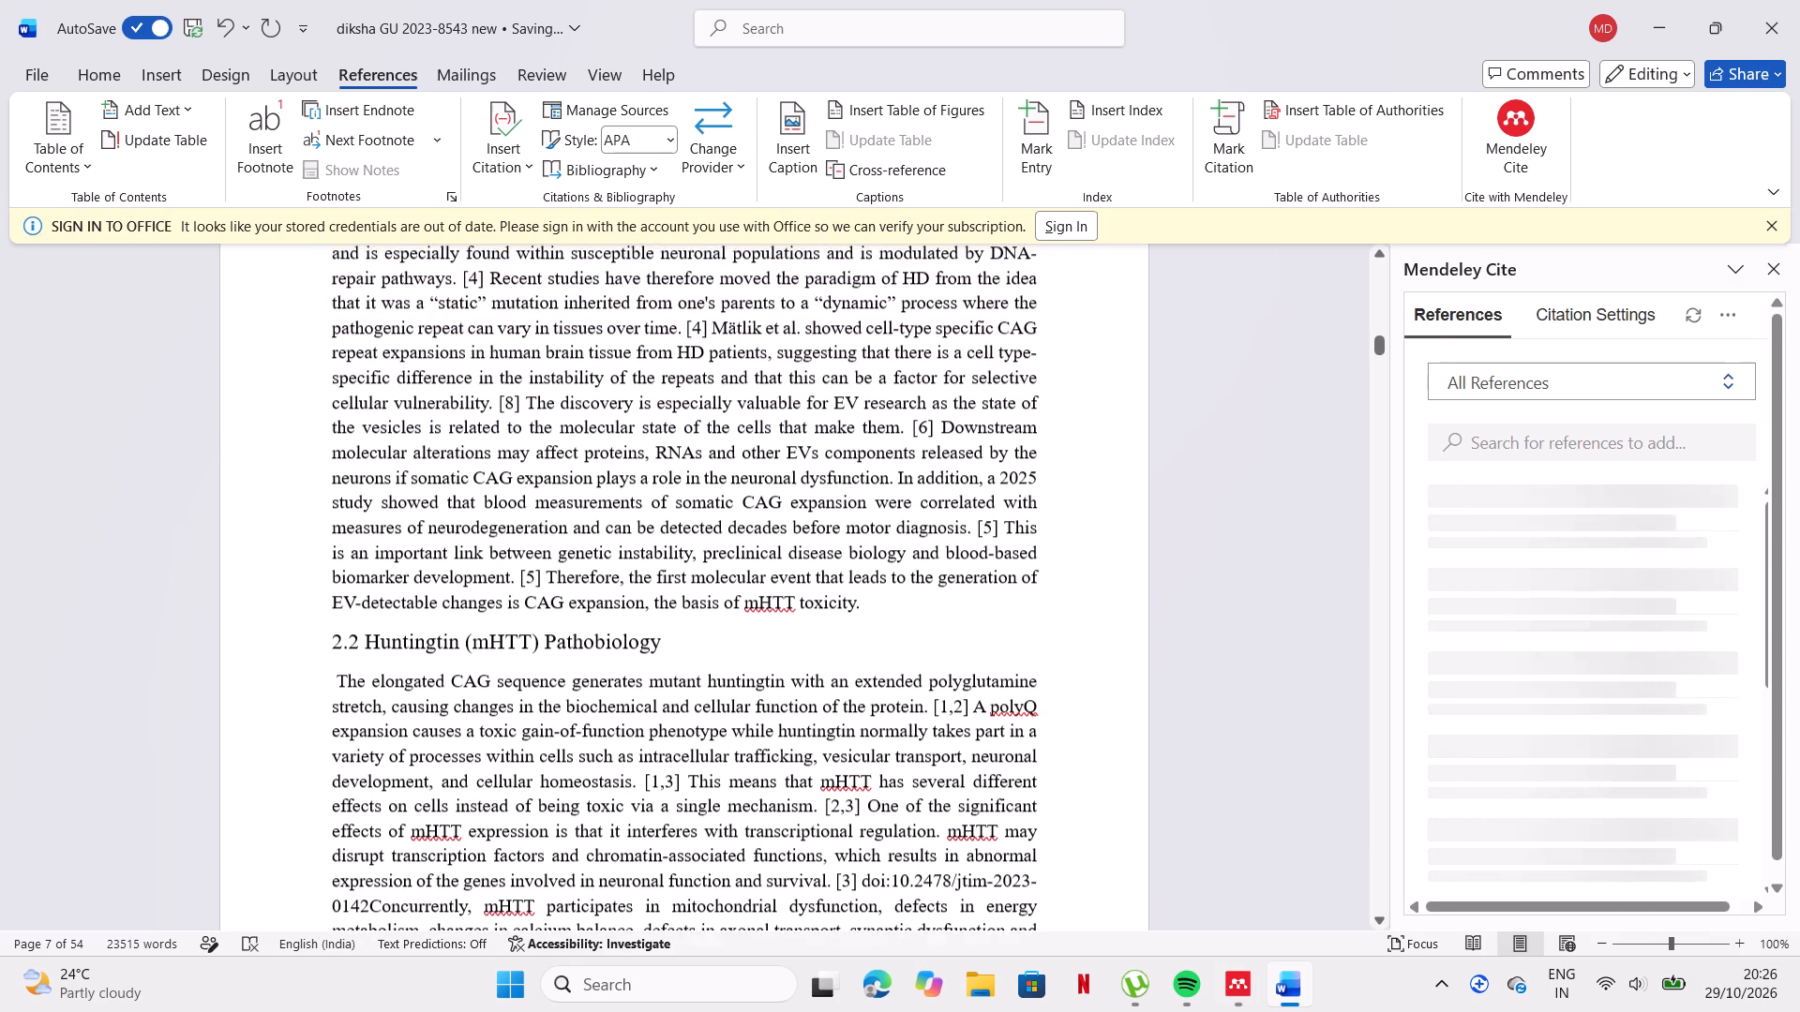
scroll(795, 401, up, 2)
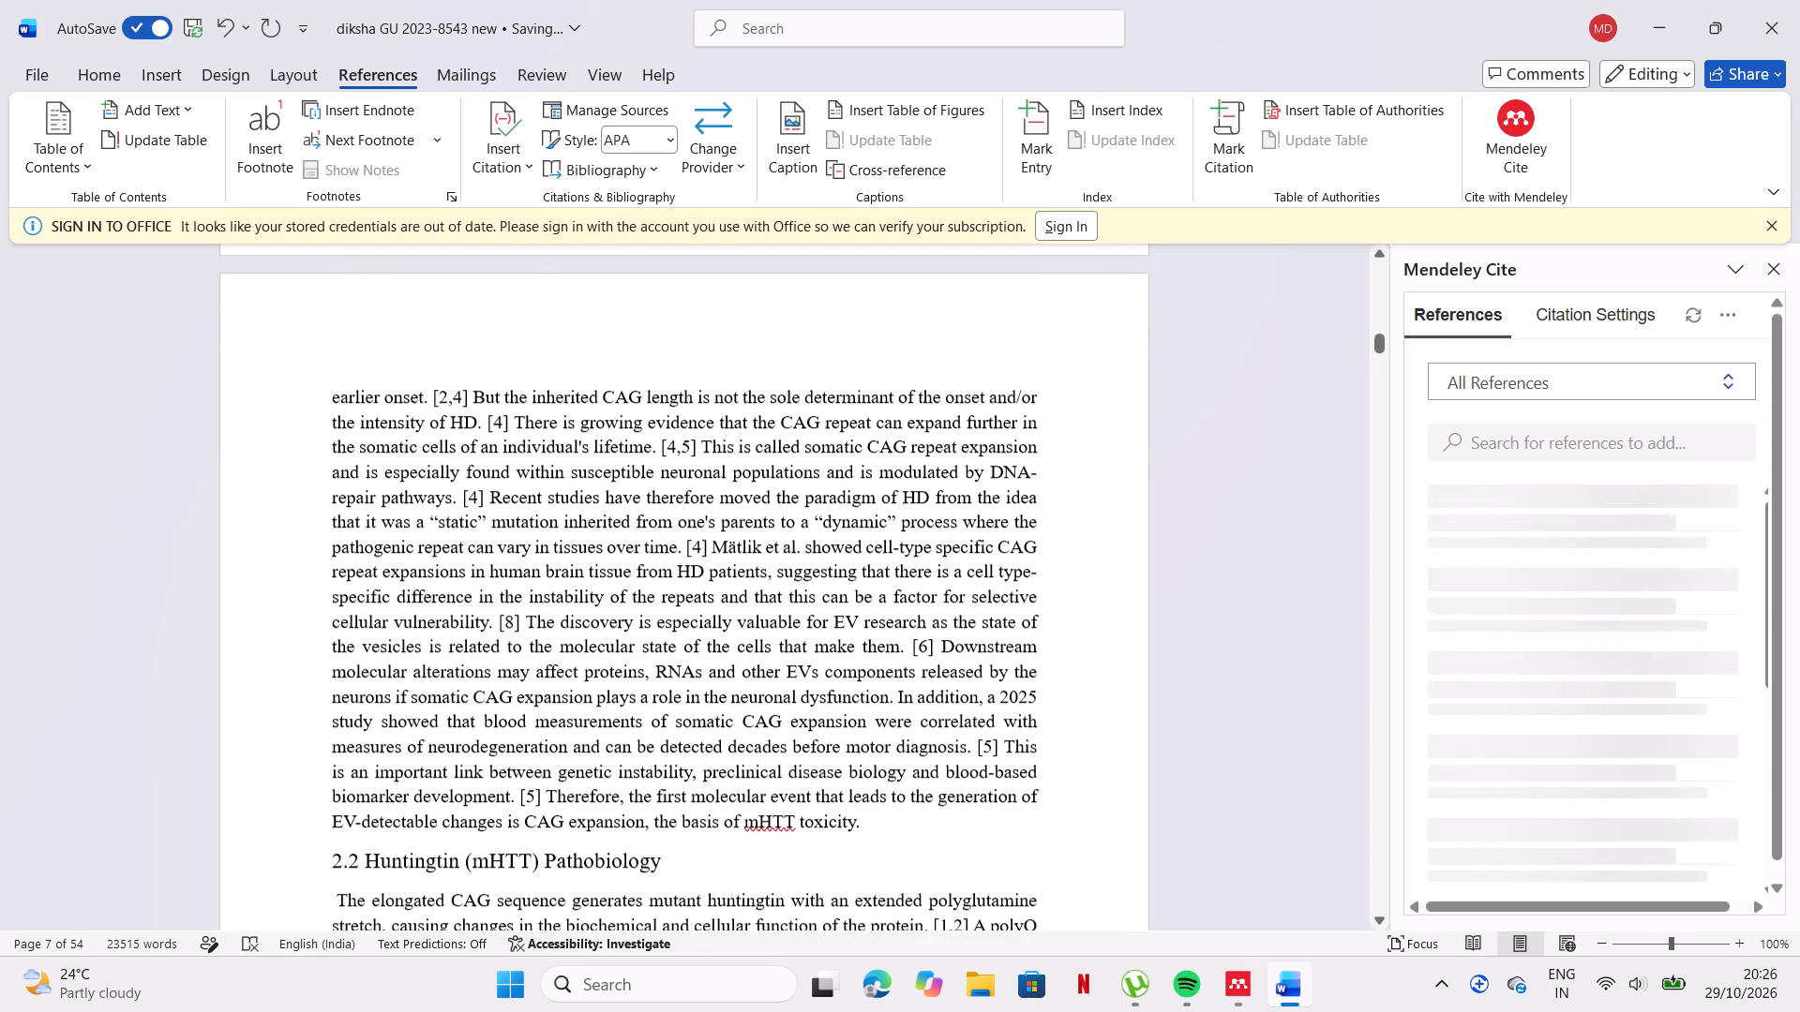
scroll(795, 401, up, 3)
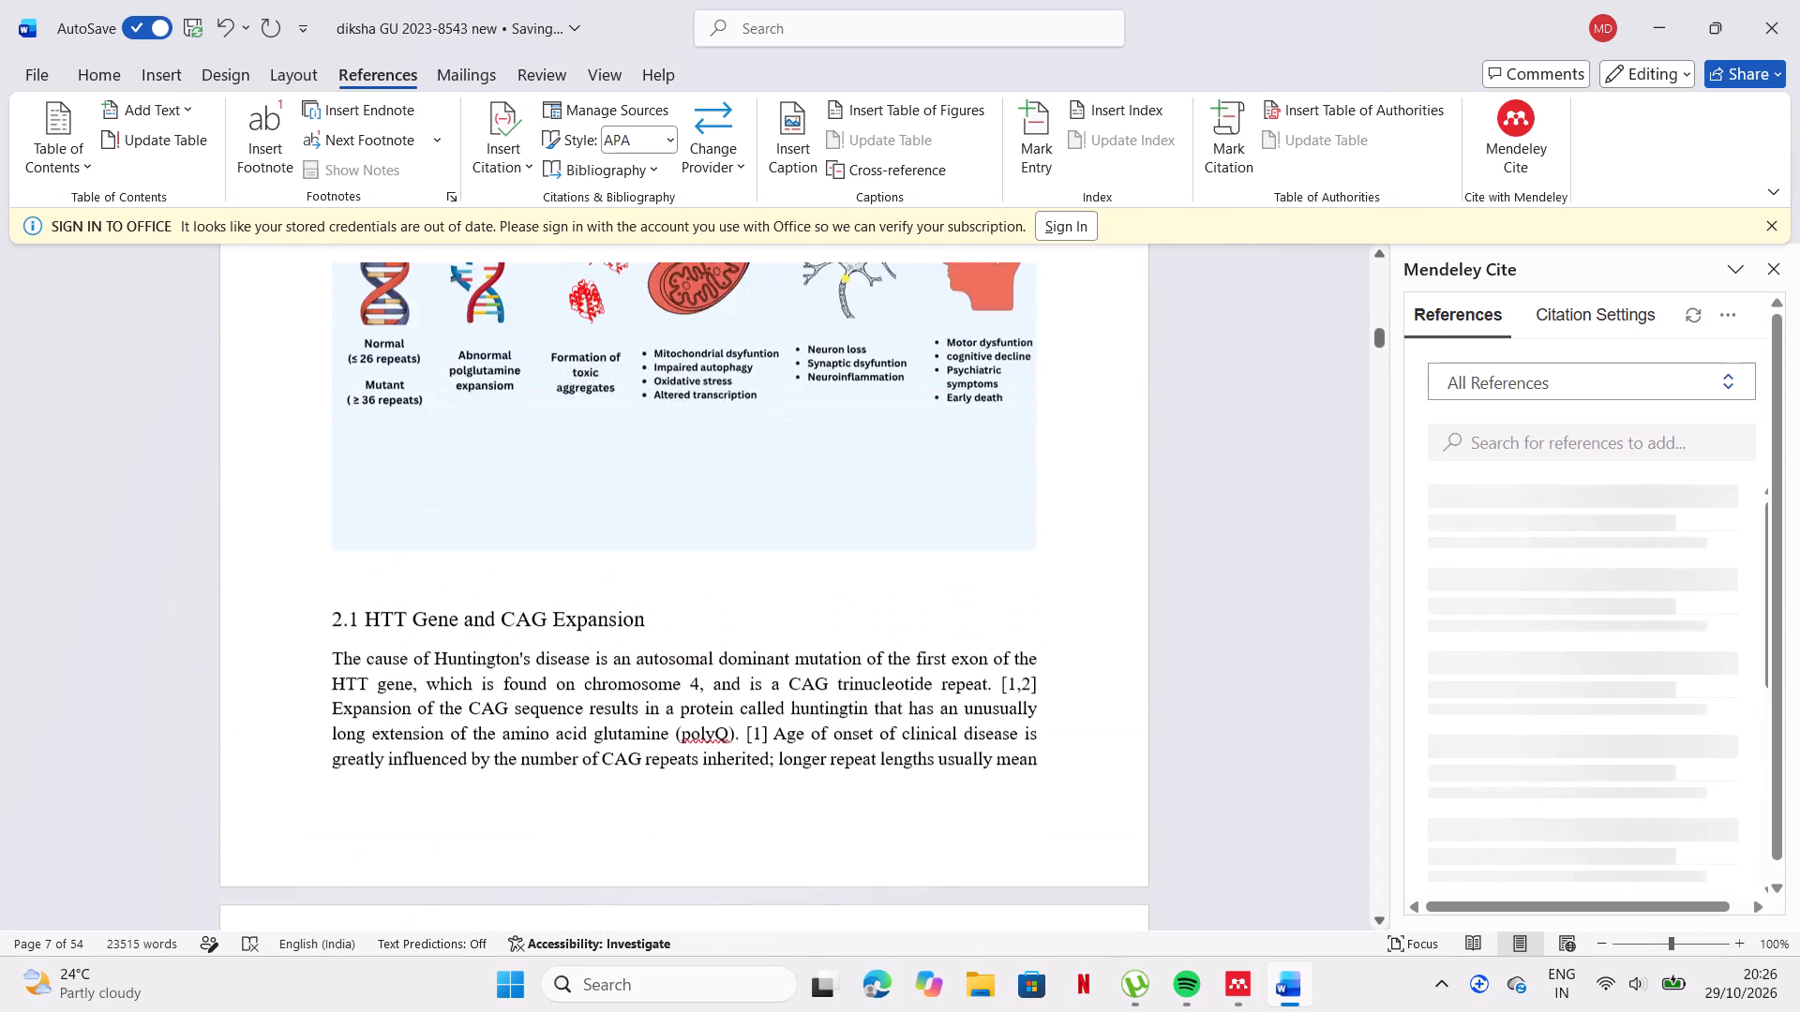
scroll(795, 401, up, 4)
scroll(795, 401, down, 2)
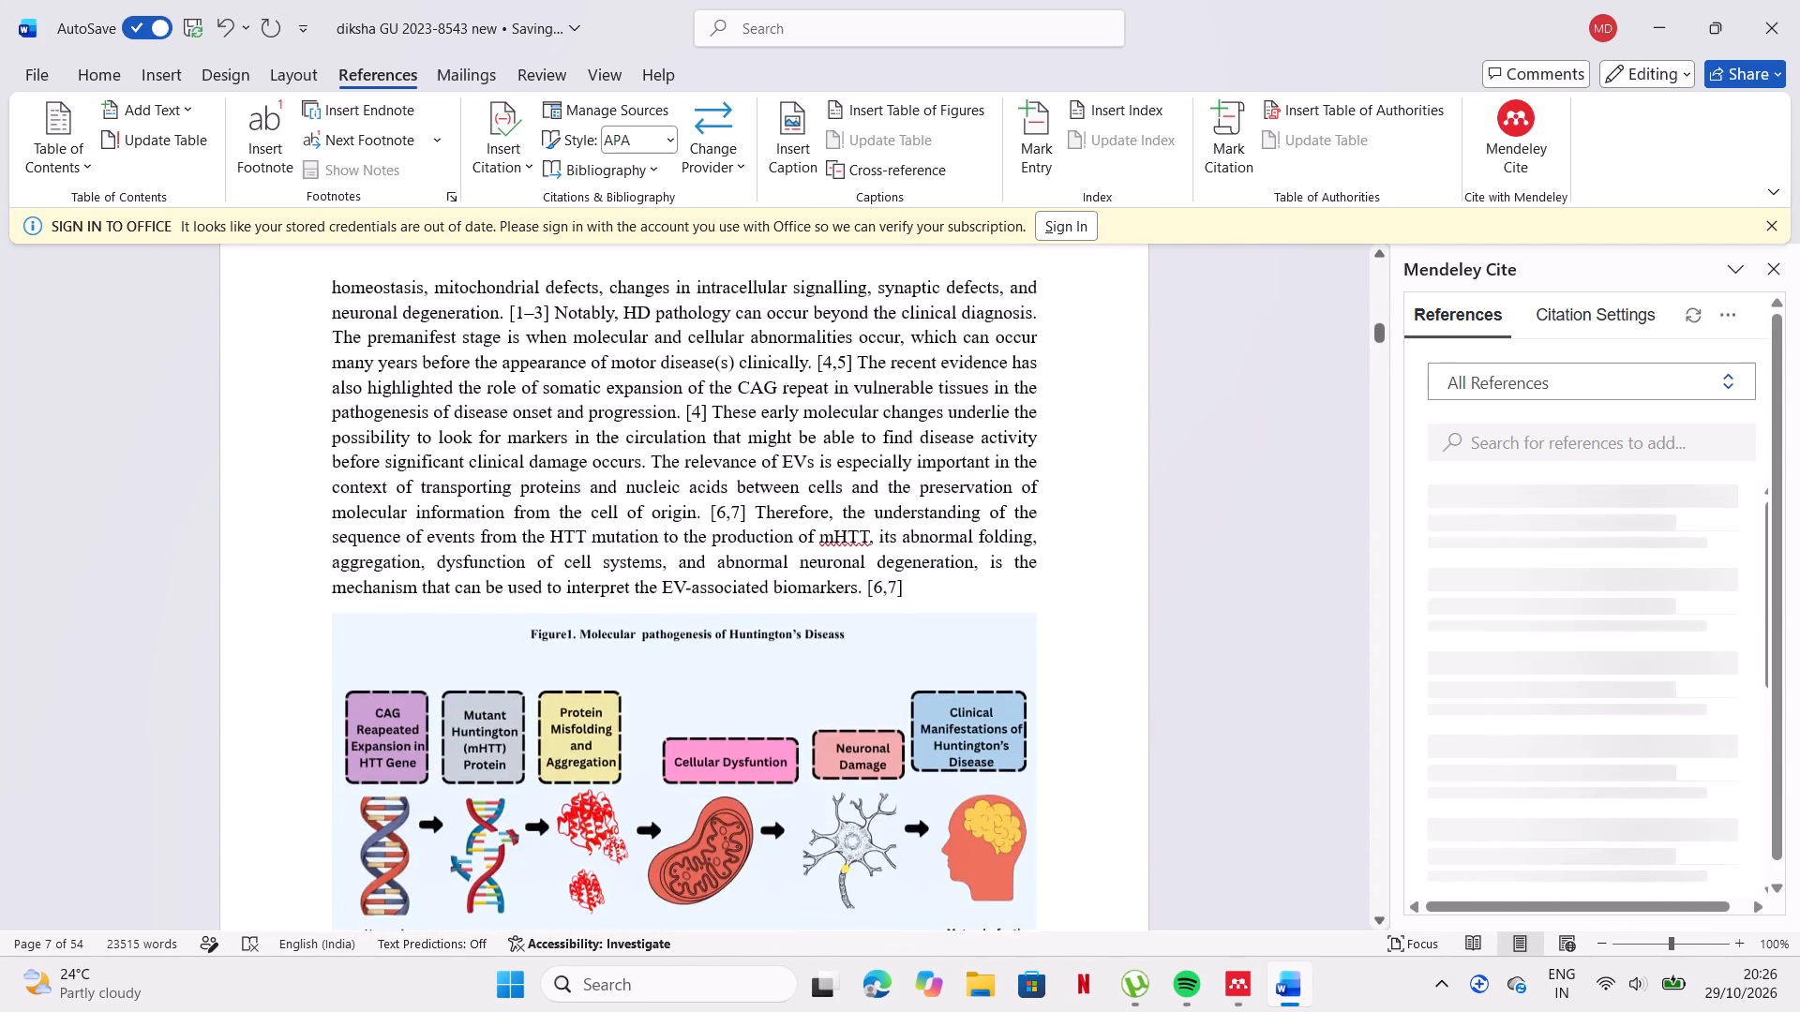
scroll(795, 401, up, 3)
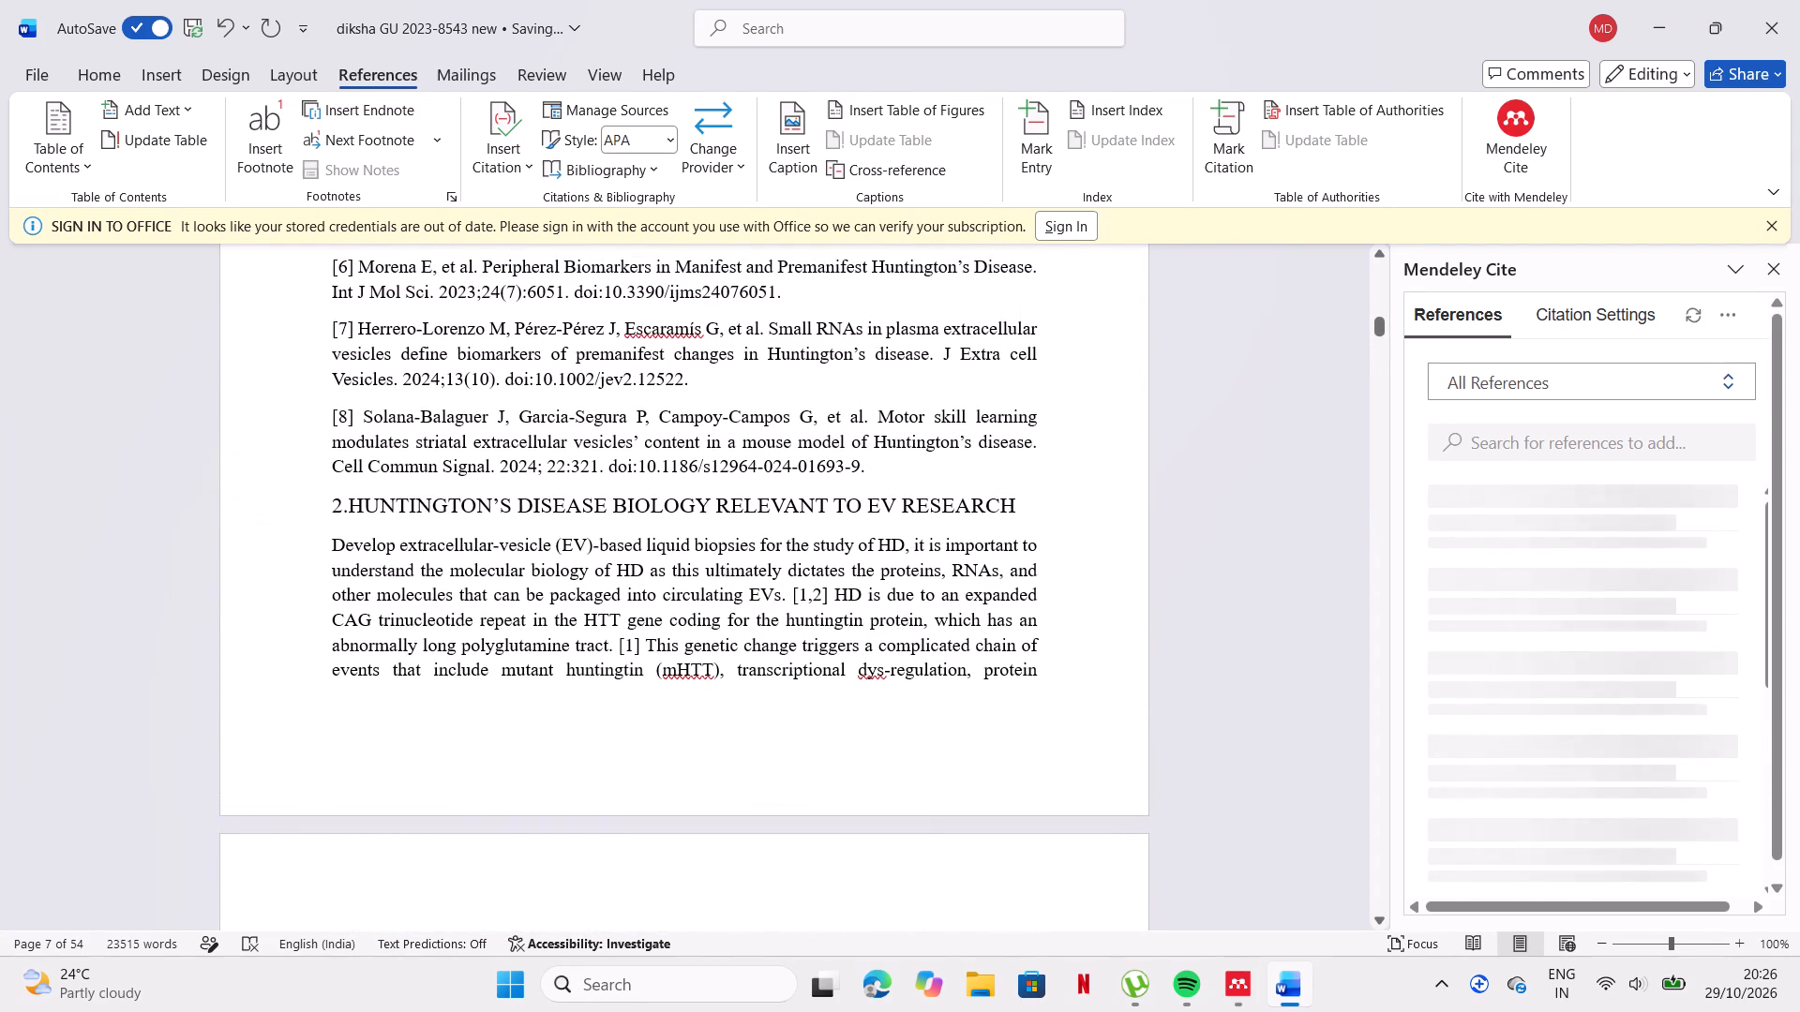
scroll(795, 401, up, 1)
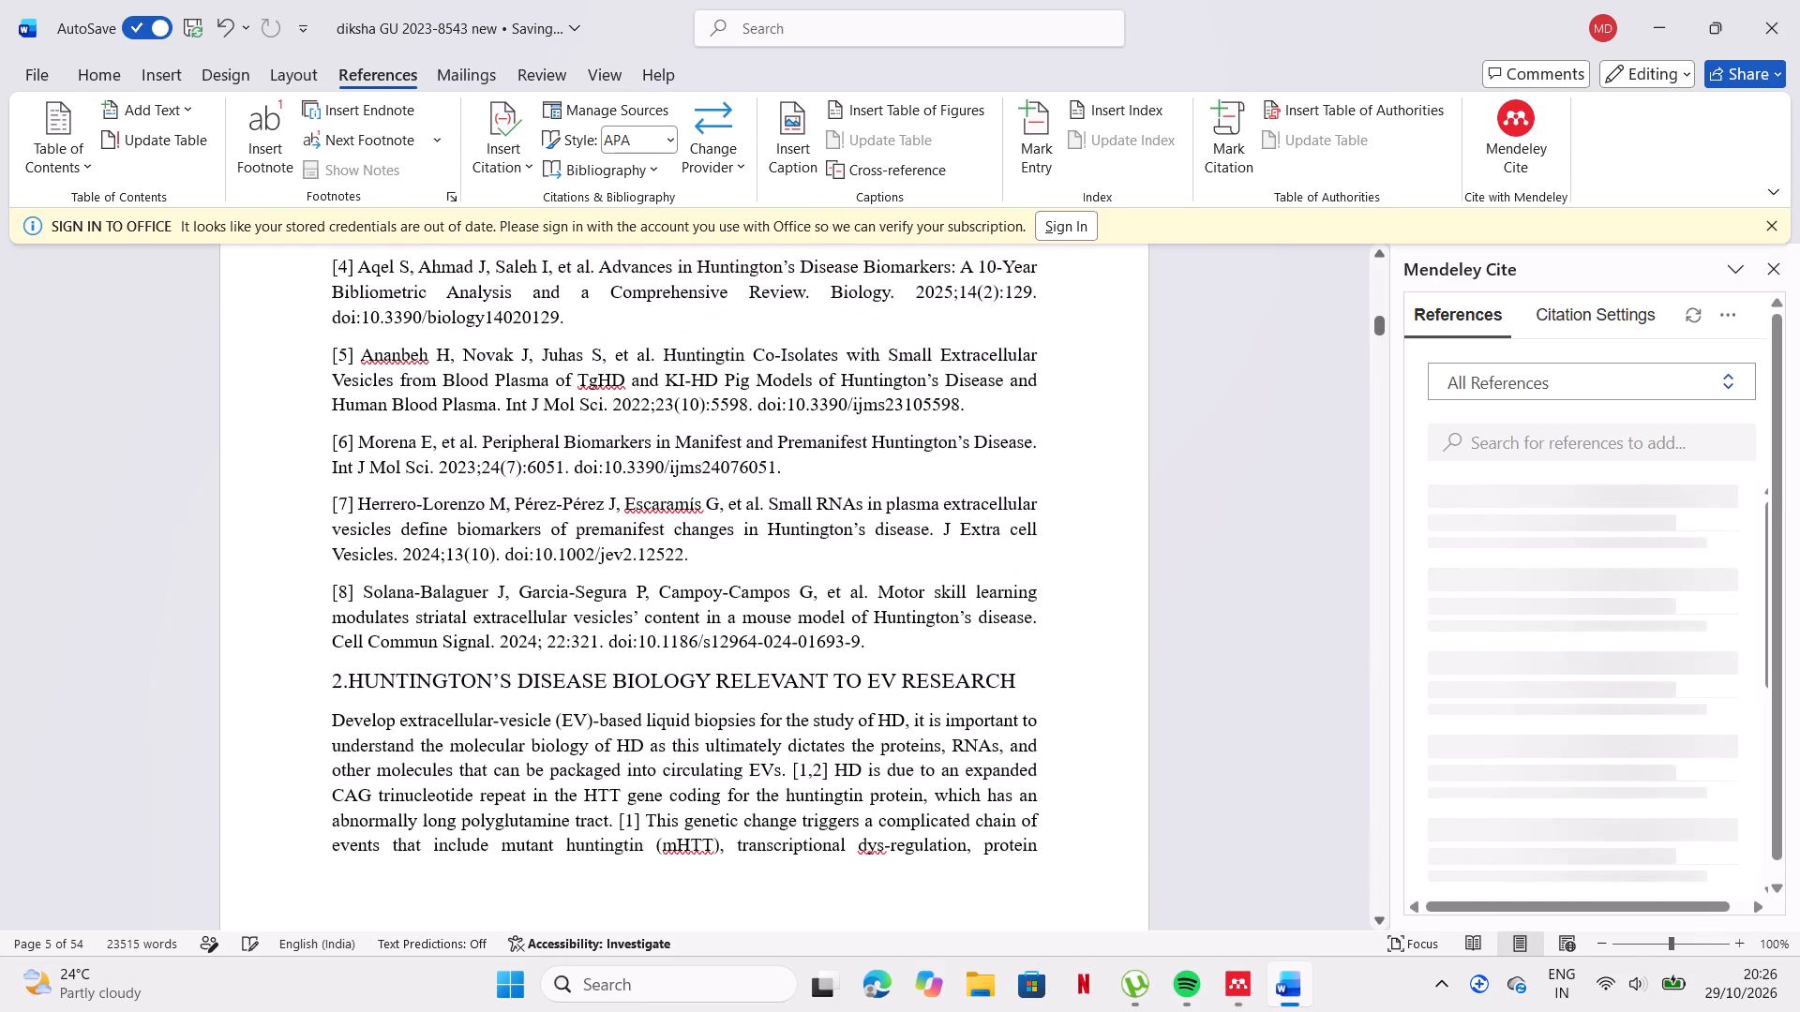
scroll(795, 401, up, 1)
Check the entries in section 2's own reference list, following section 2.4.
scroll(795, 401, down, 1)
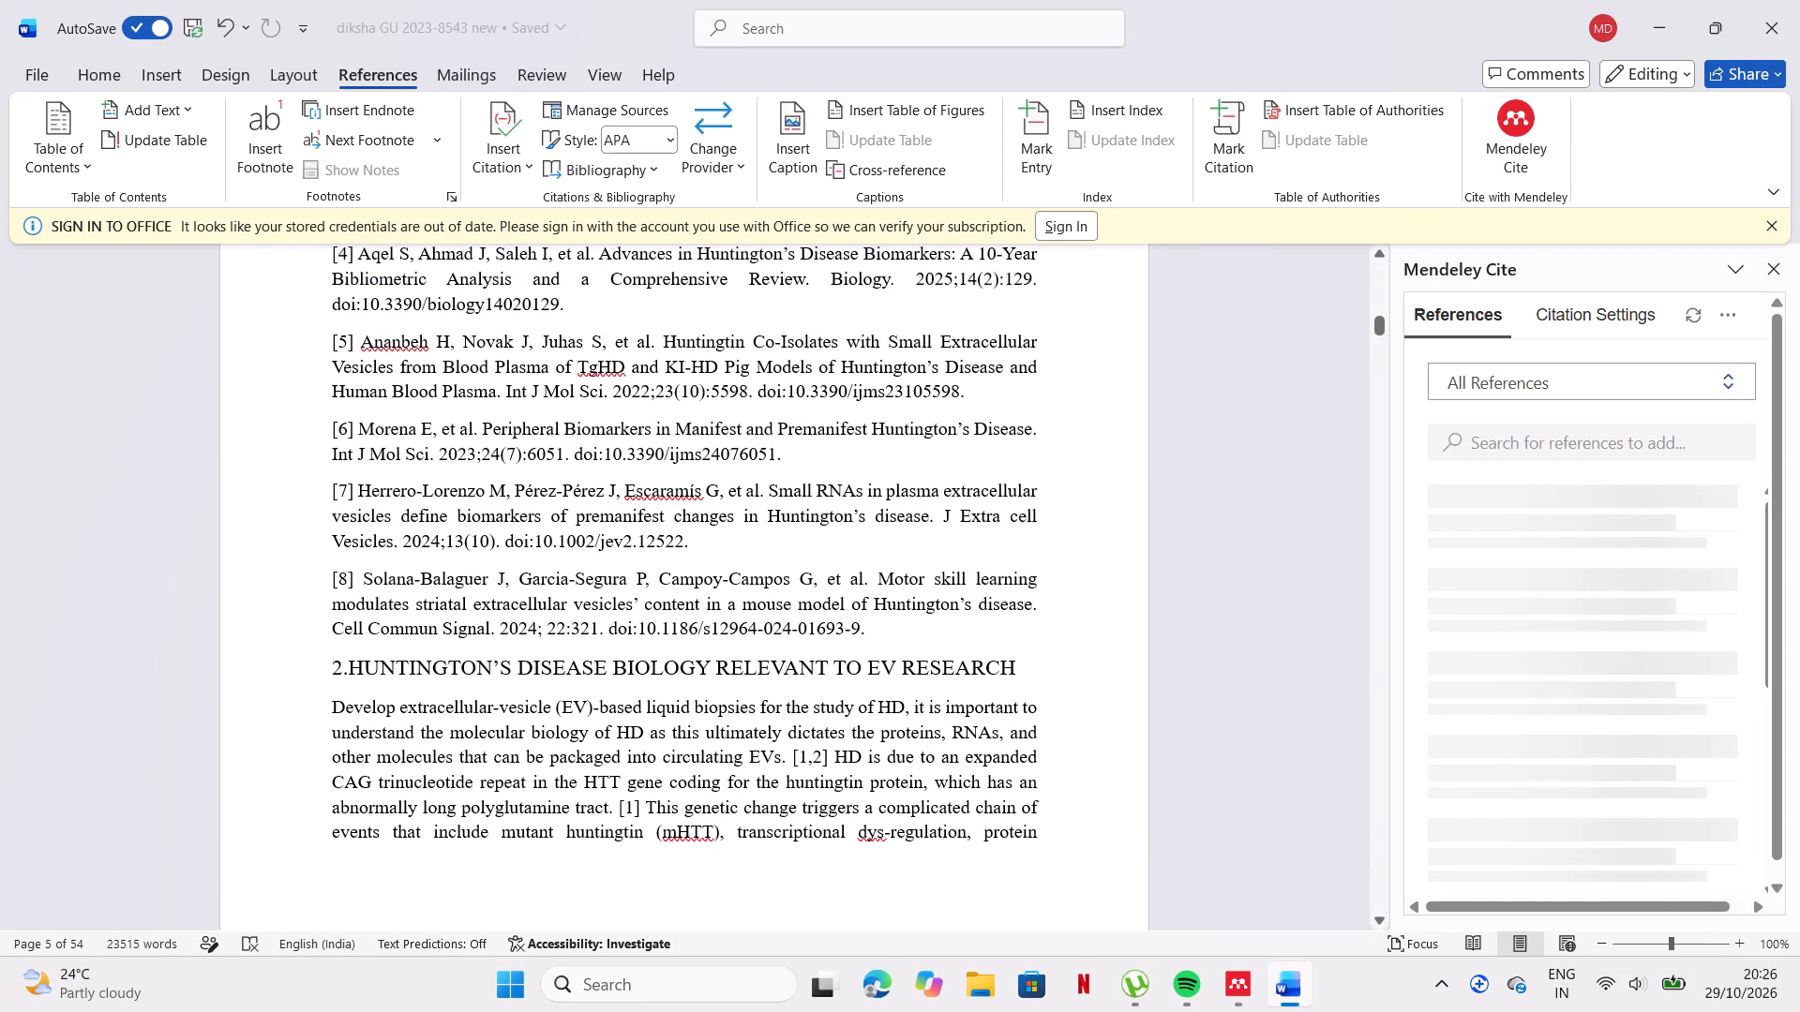
scroll(795, 401, down, 2)
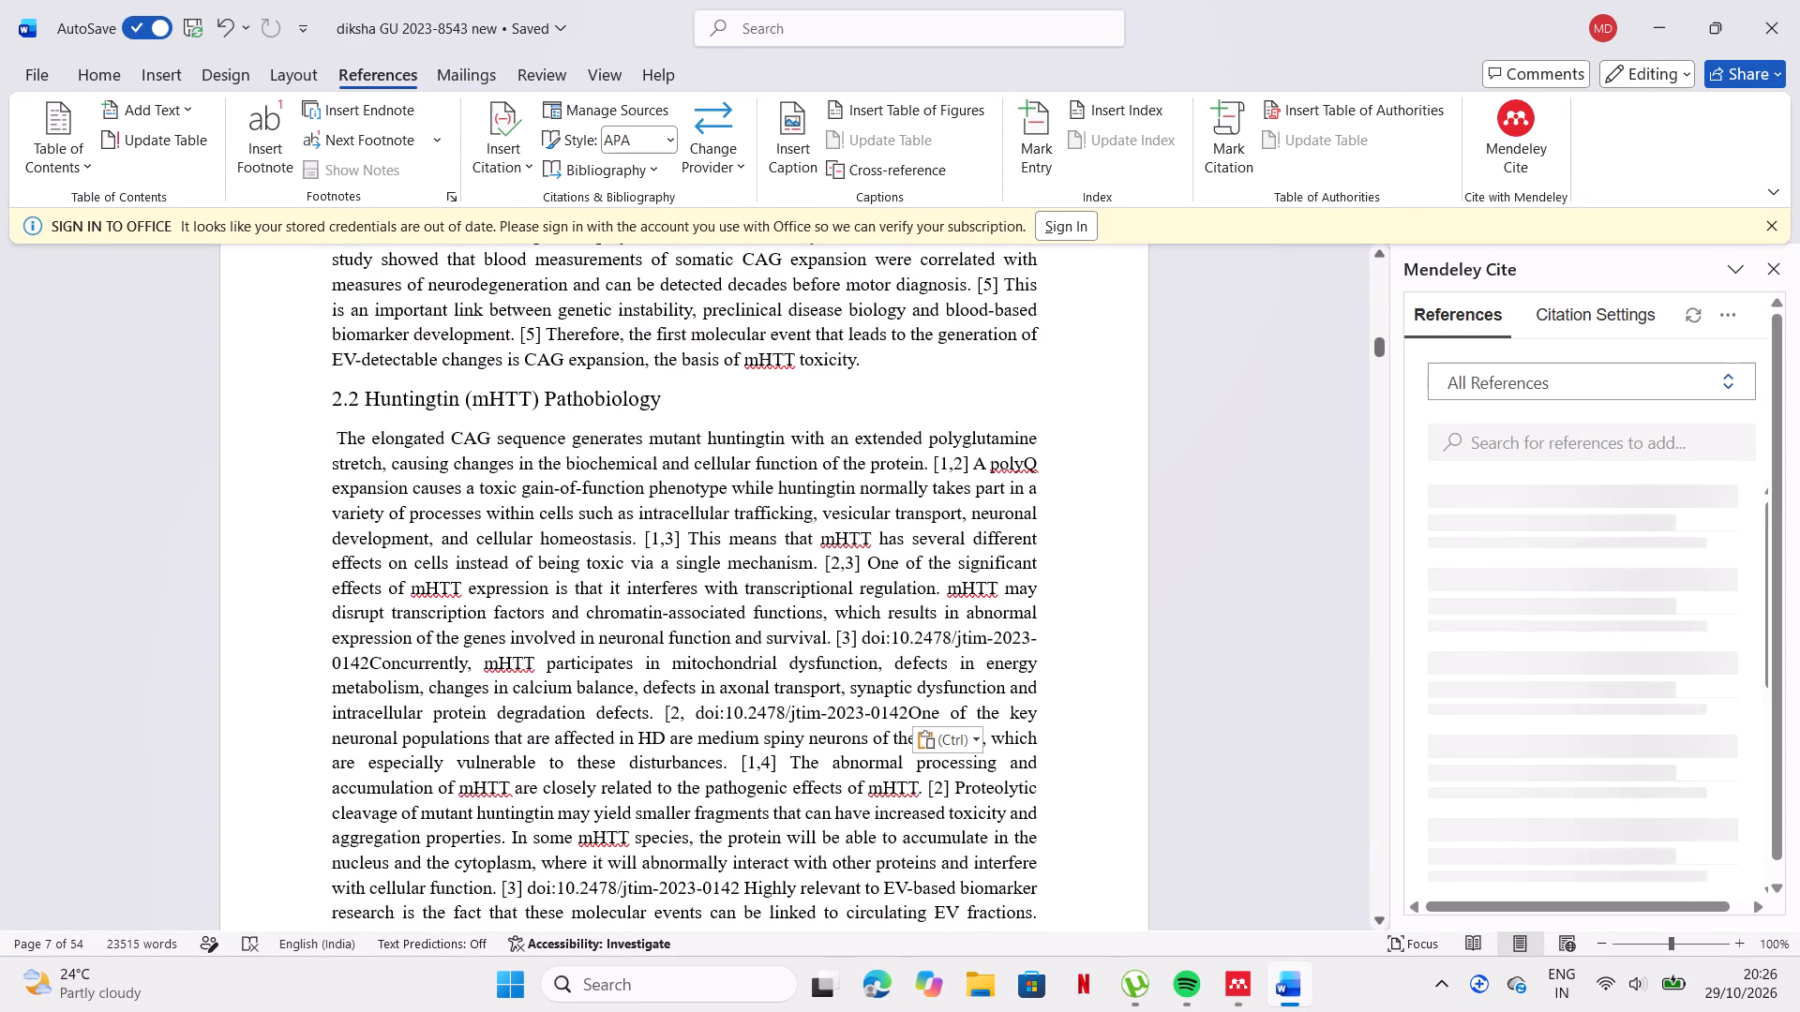
scroll(711, 502, down, 6)
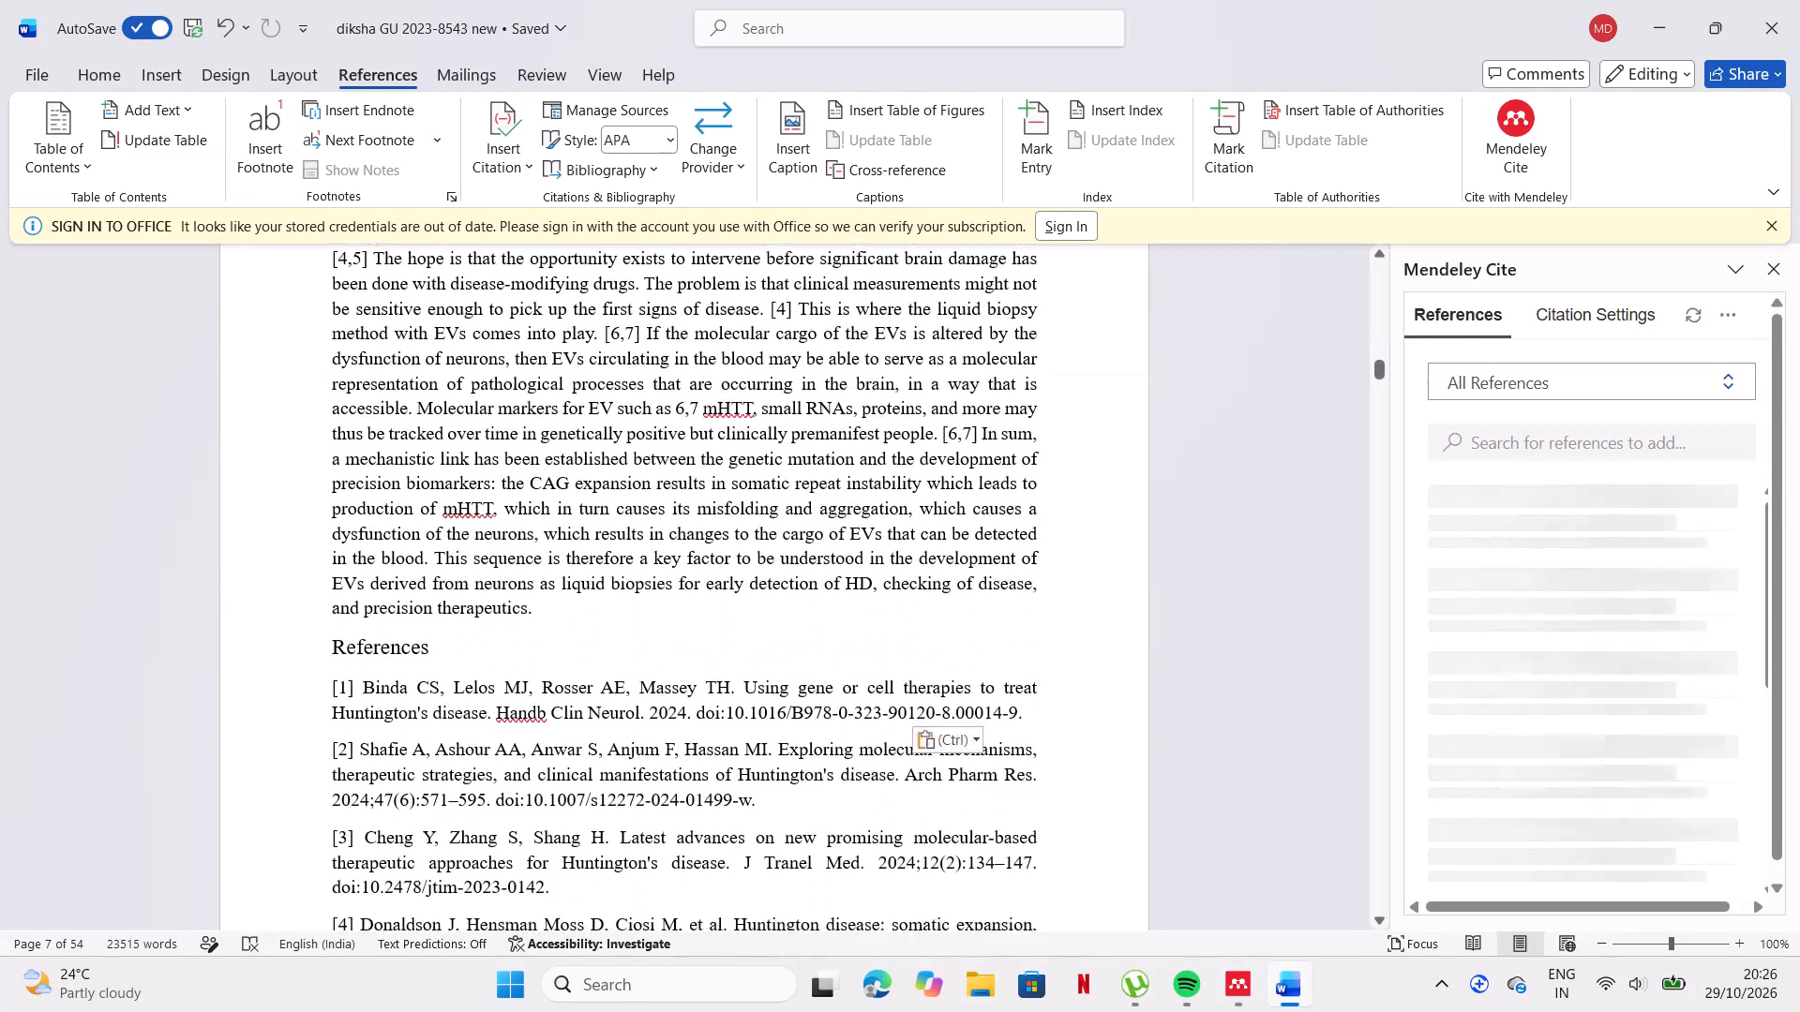
scroll(711, 502, down, 1)
Review section 2's citations from its reference list back to its opening, and examine the preceding reference list.
scroll(729, 523, up, 1)
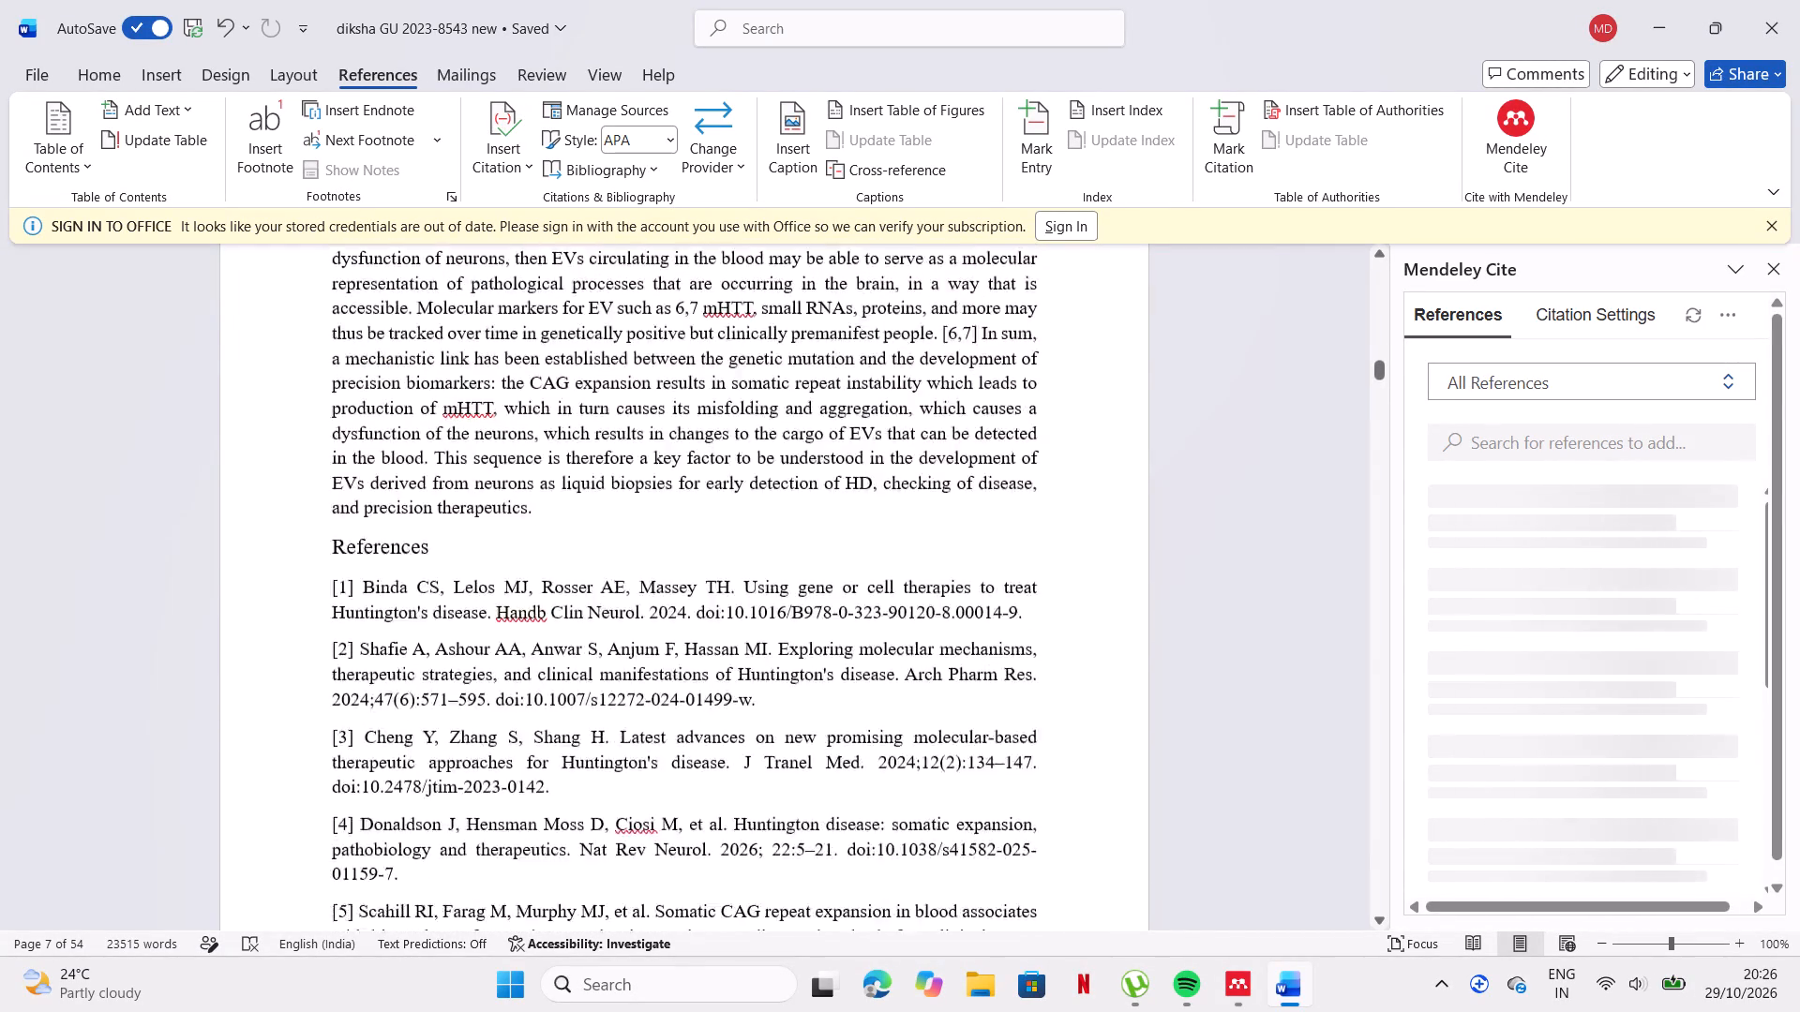
scroll(729, 523, up, 5)
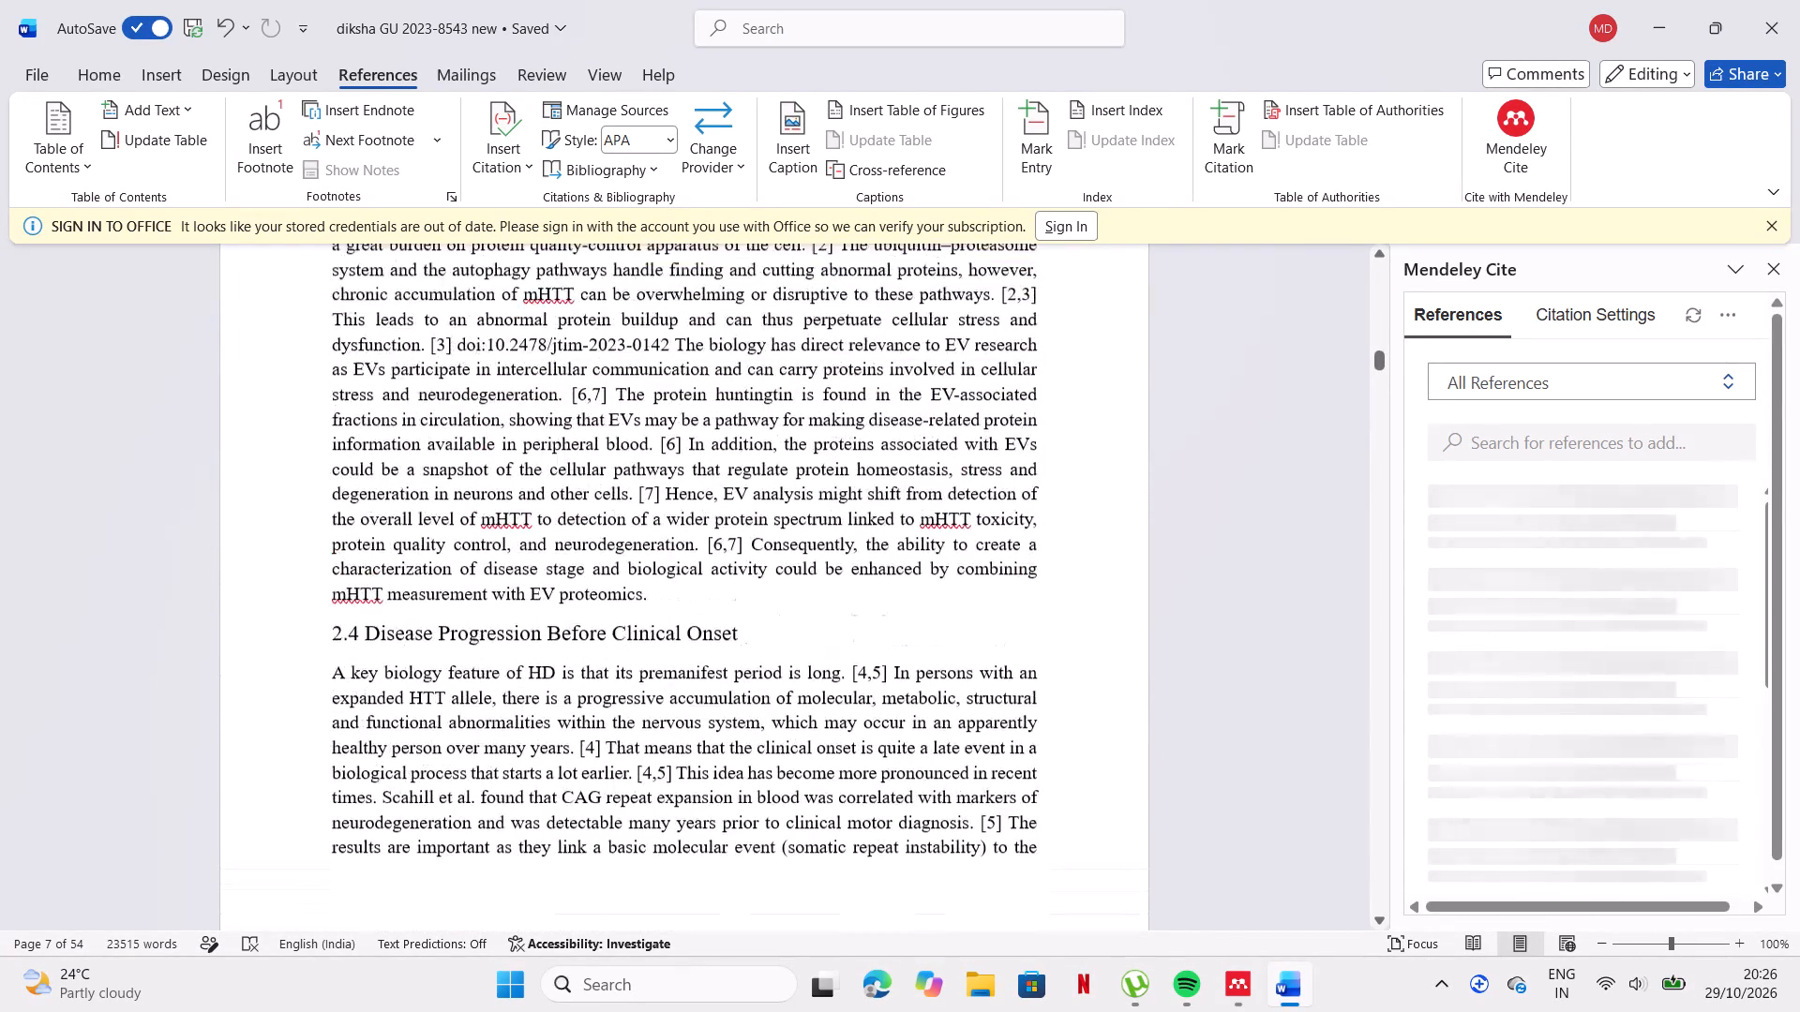
scroll(729, 523, up, 3)
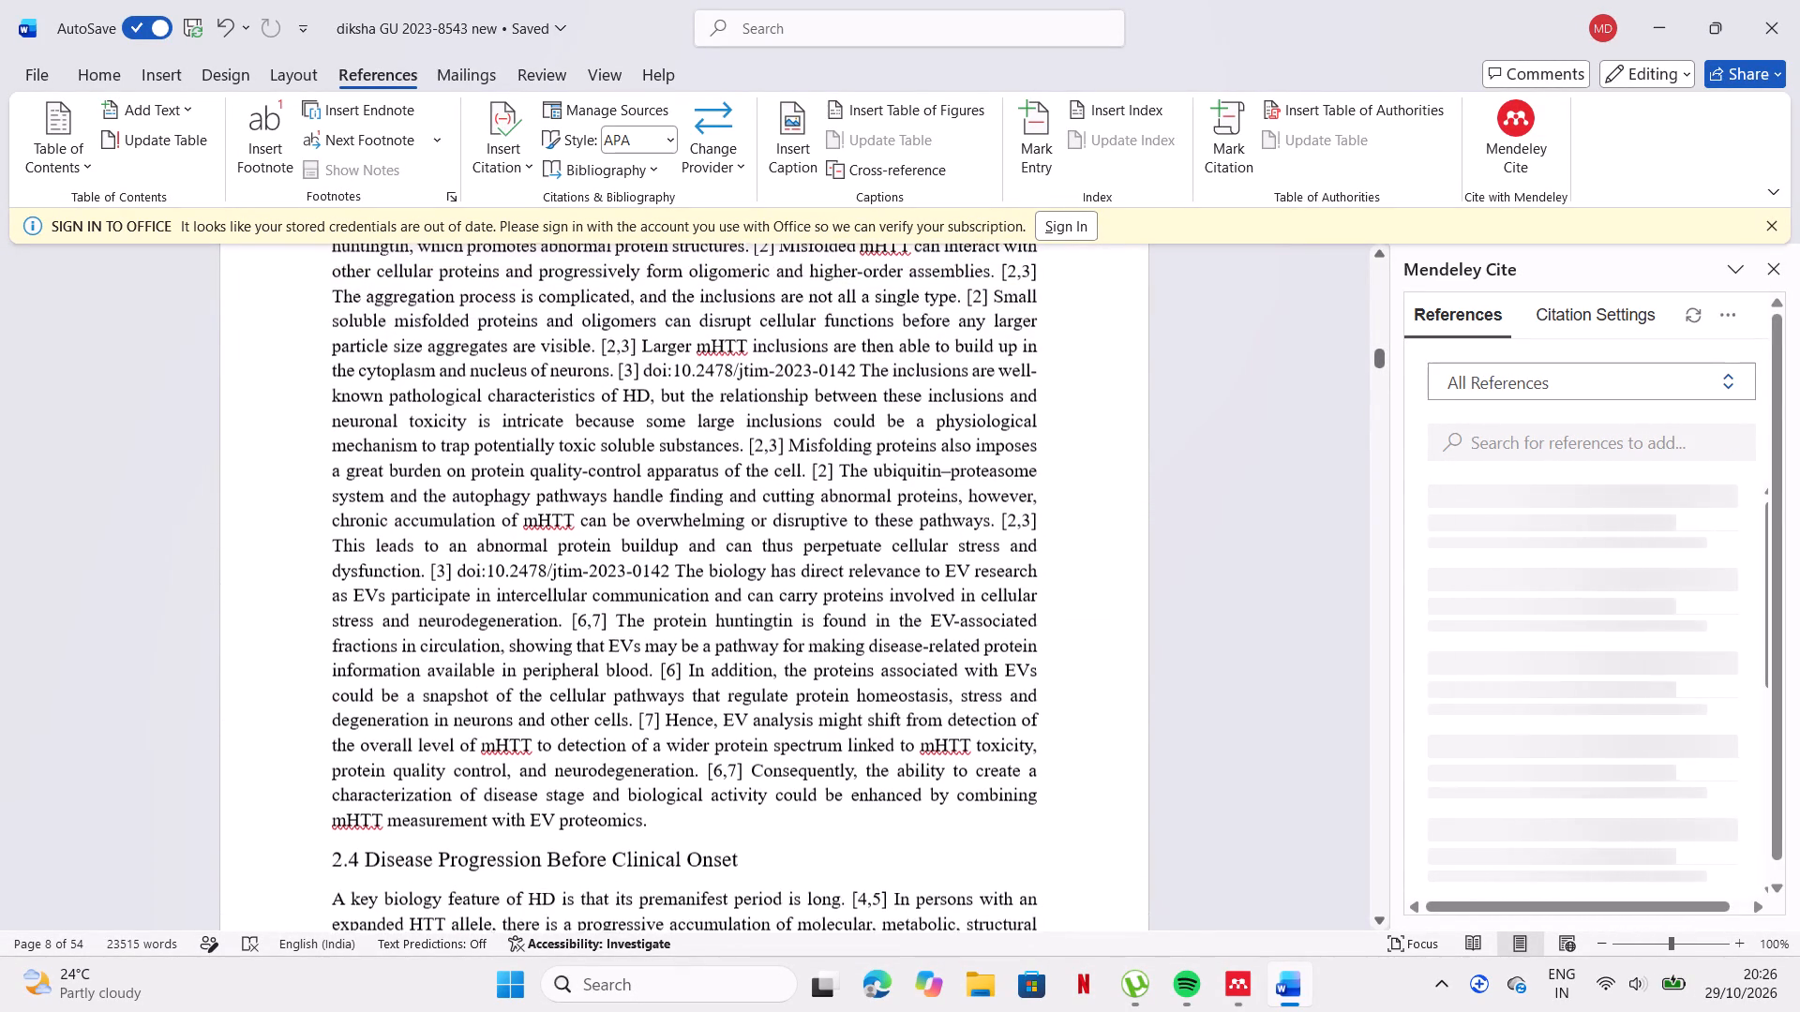
scroll(729, 523, up, 3)
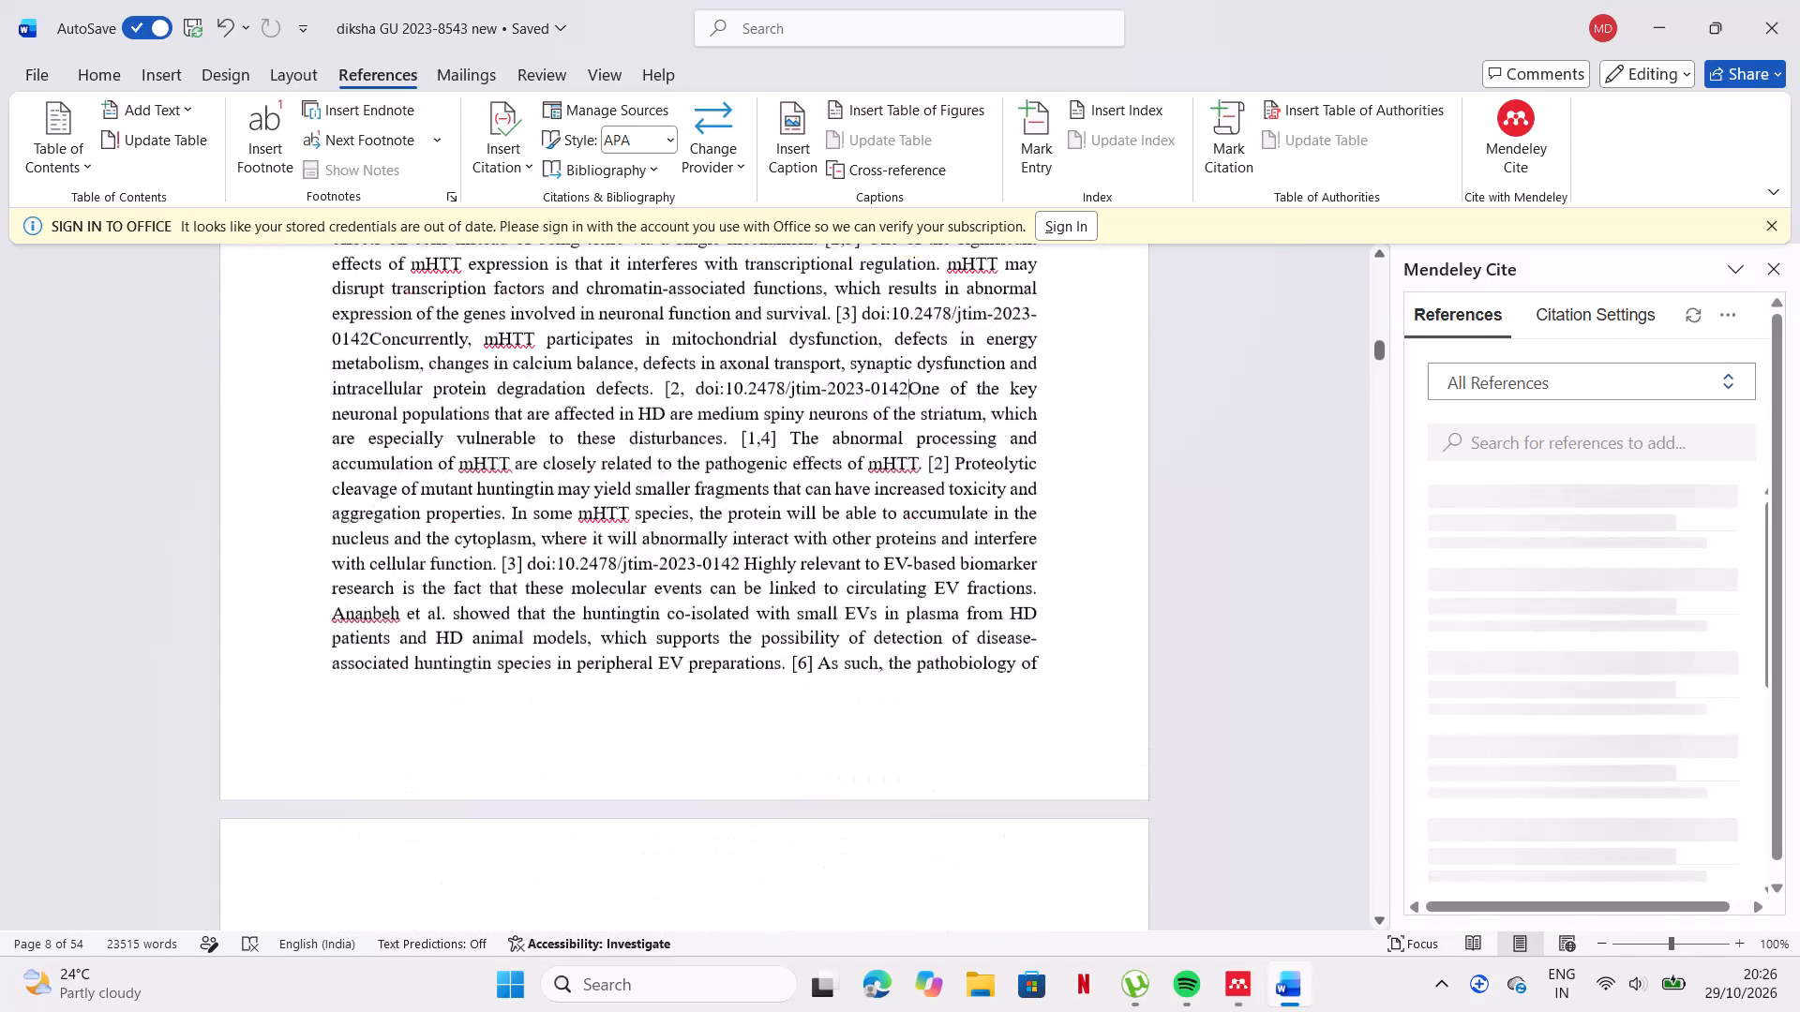
scroll(729, 523, up, 2)
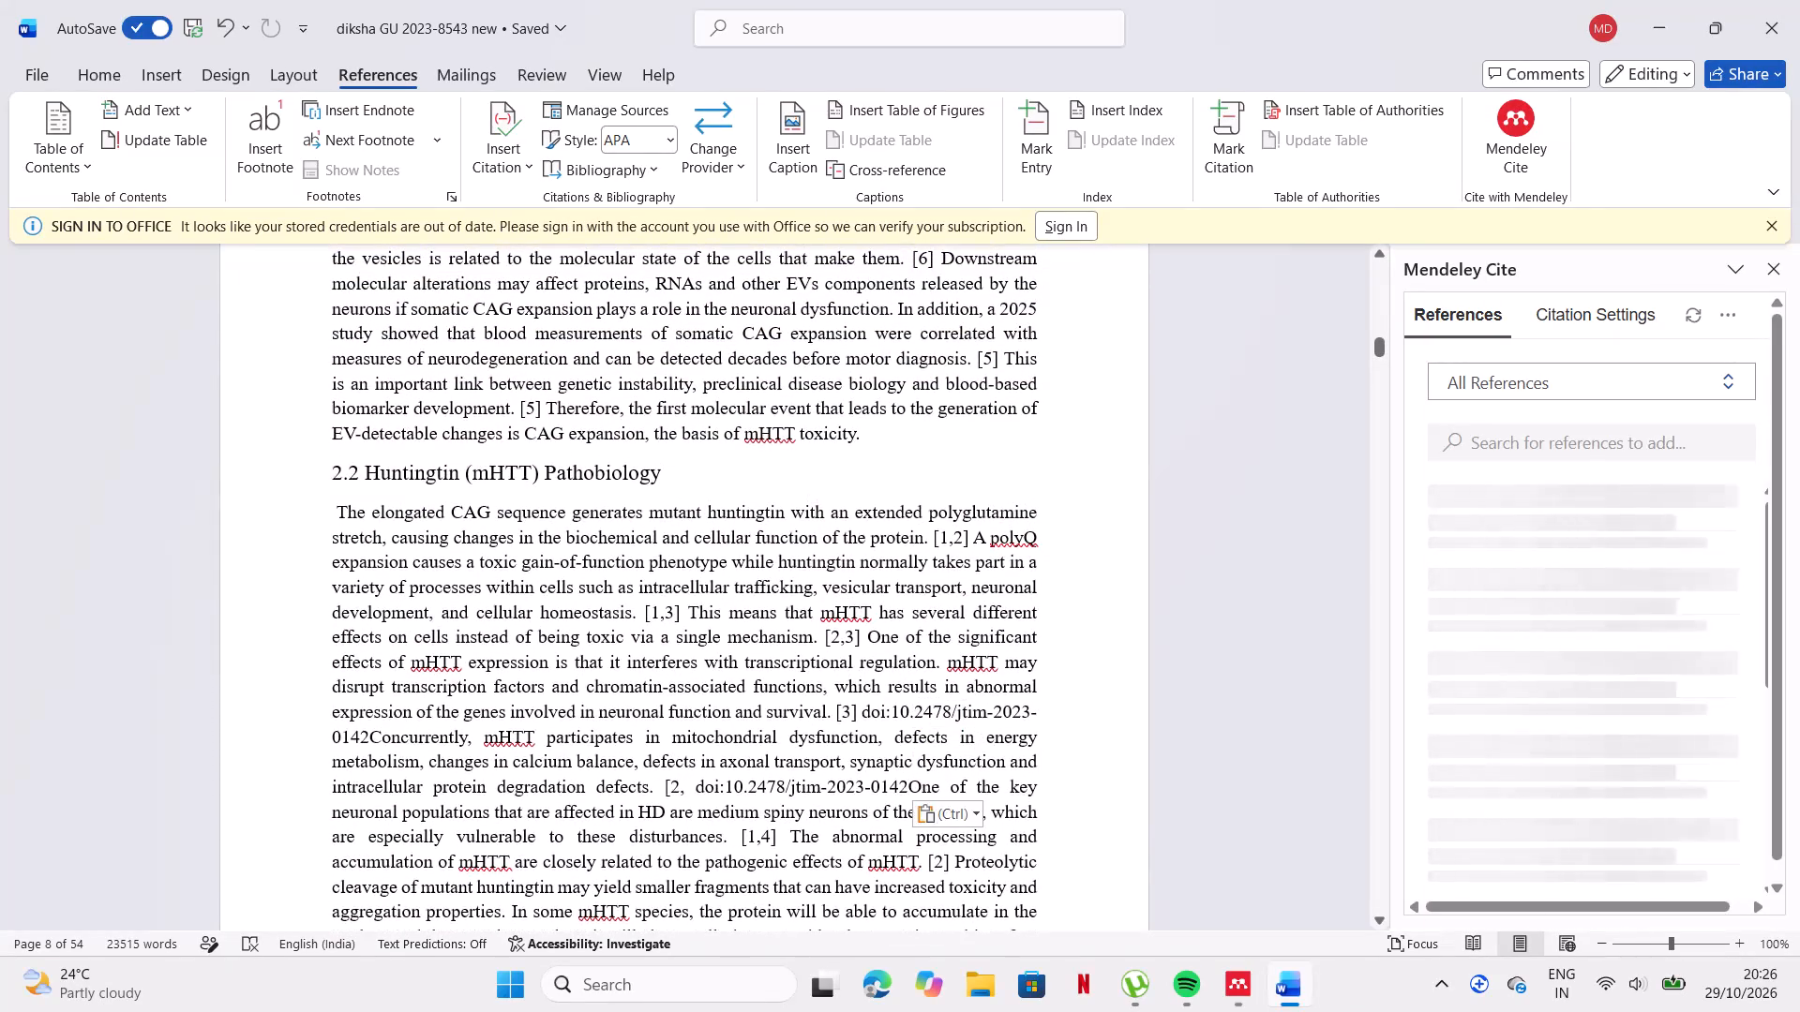
scroll(454, 320, up, 5)
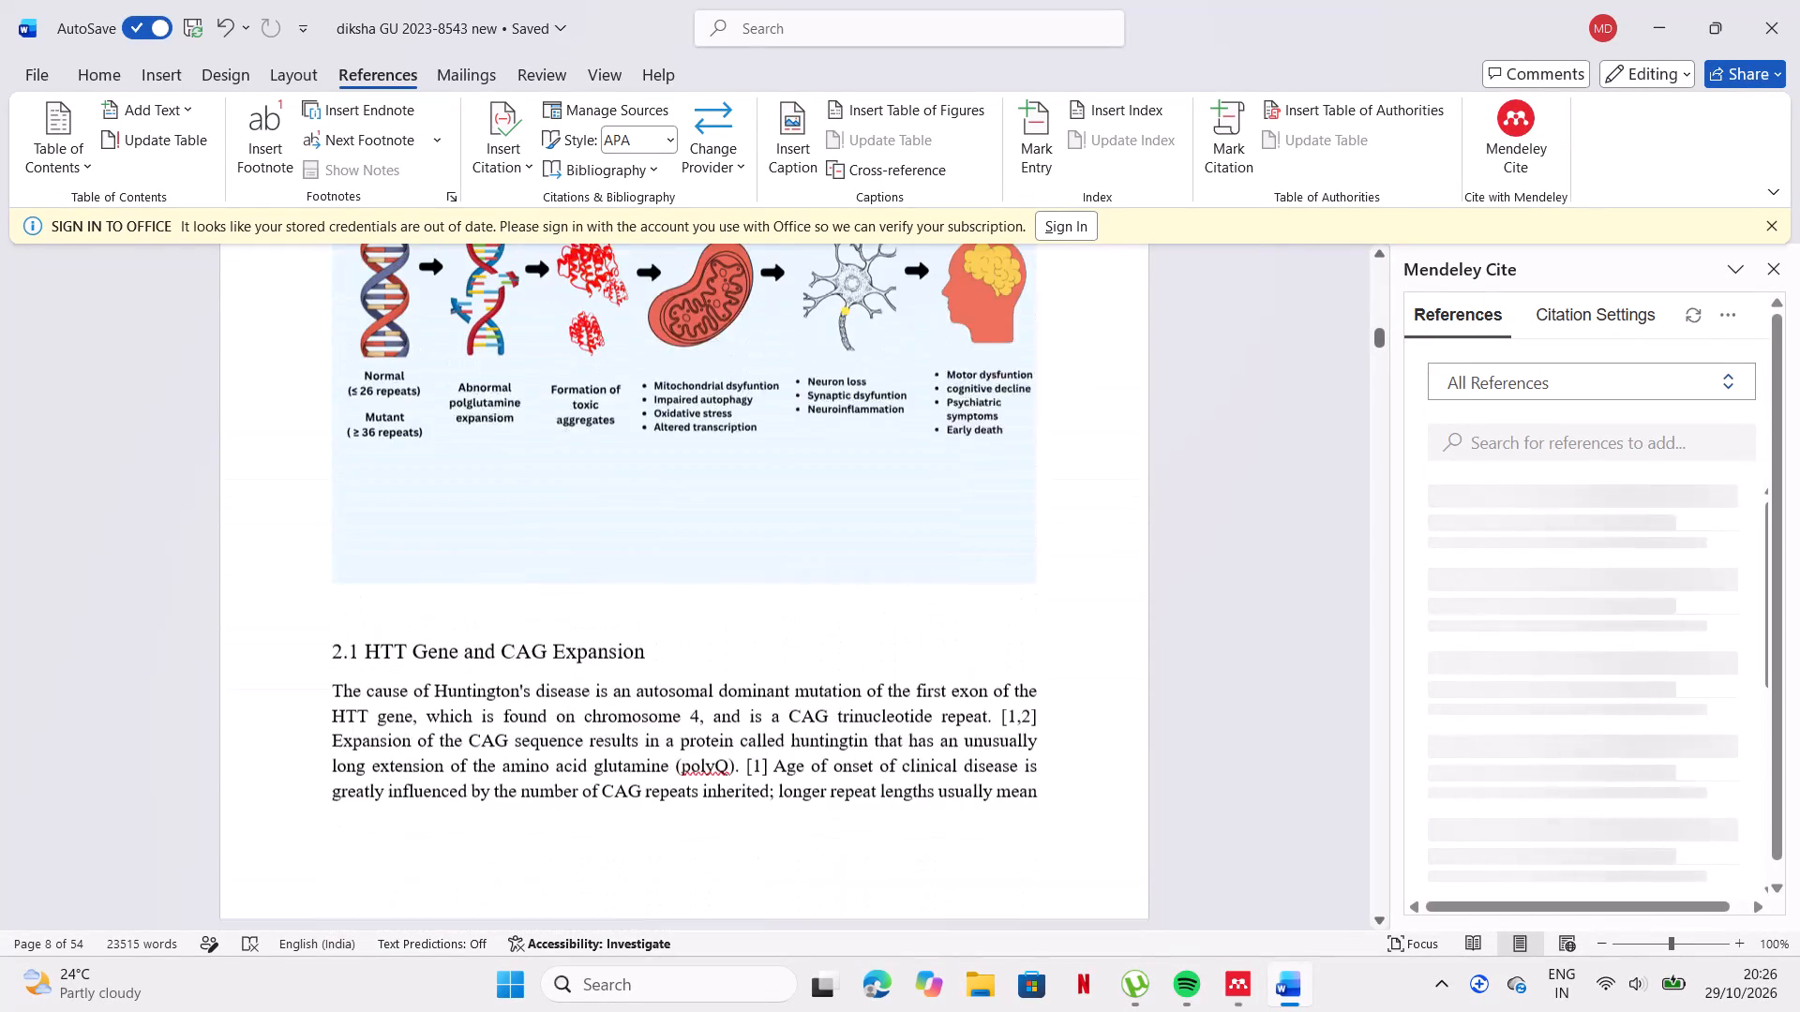
scroll(454, 320, up, 5)
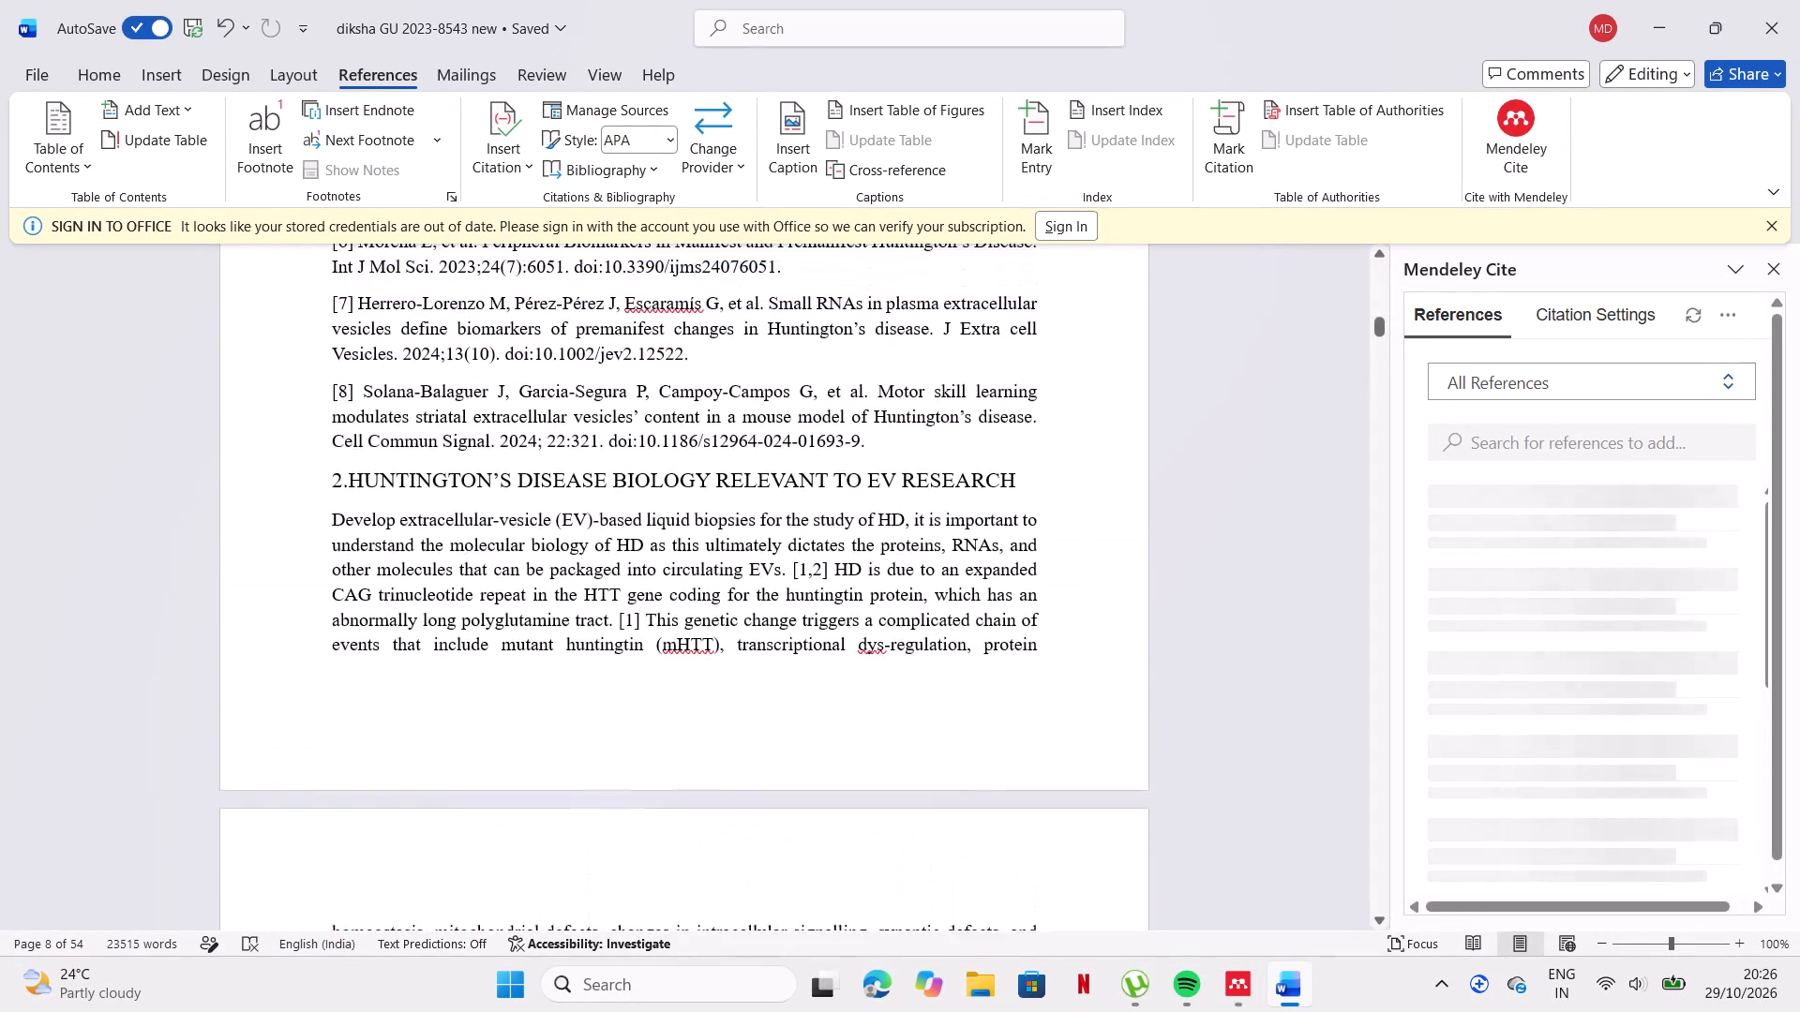
scroll(454, 320, up, 3)
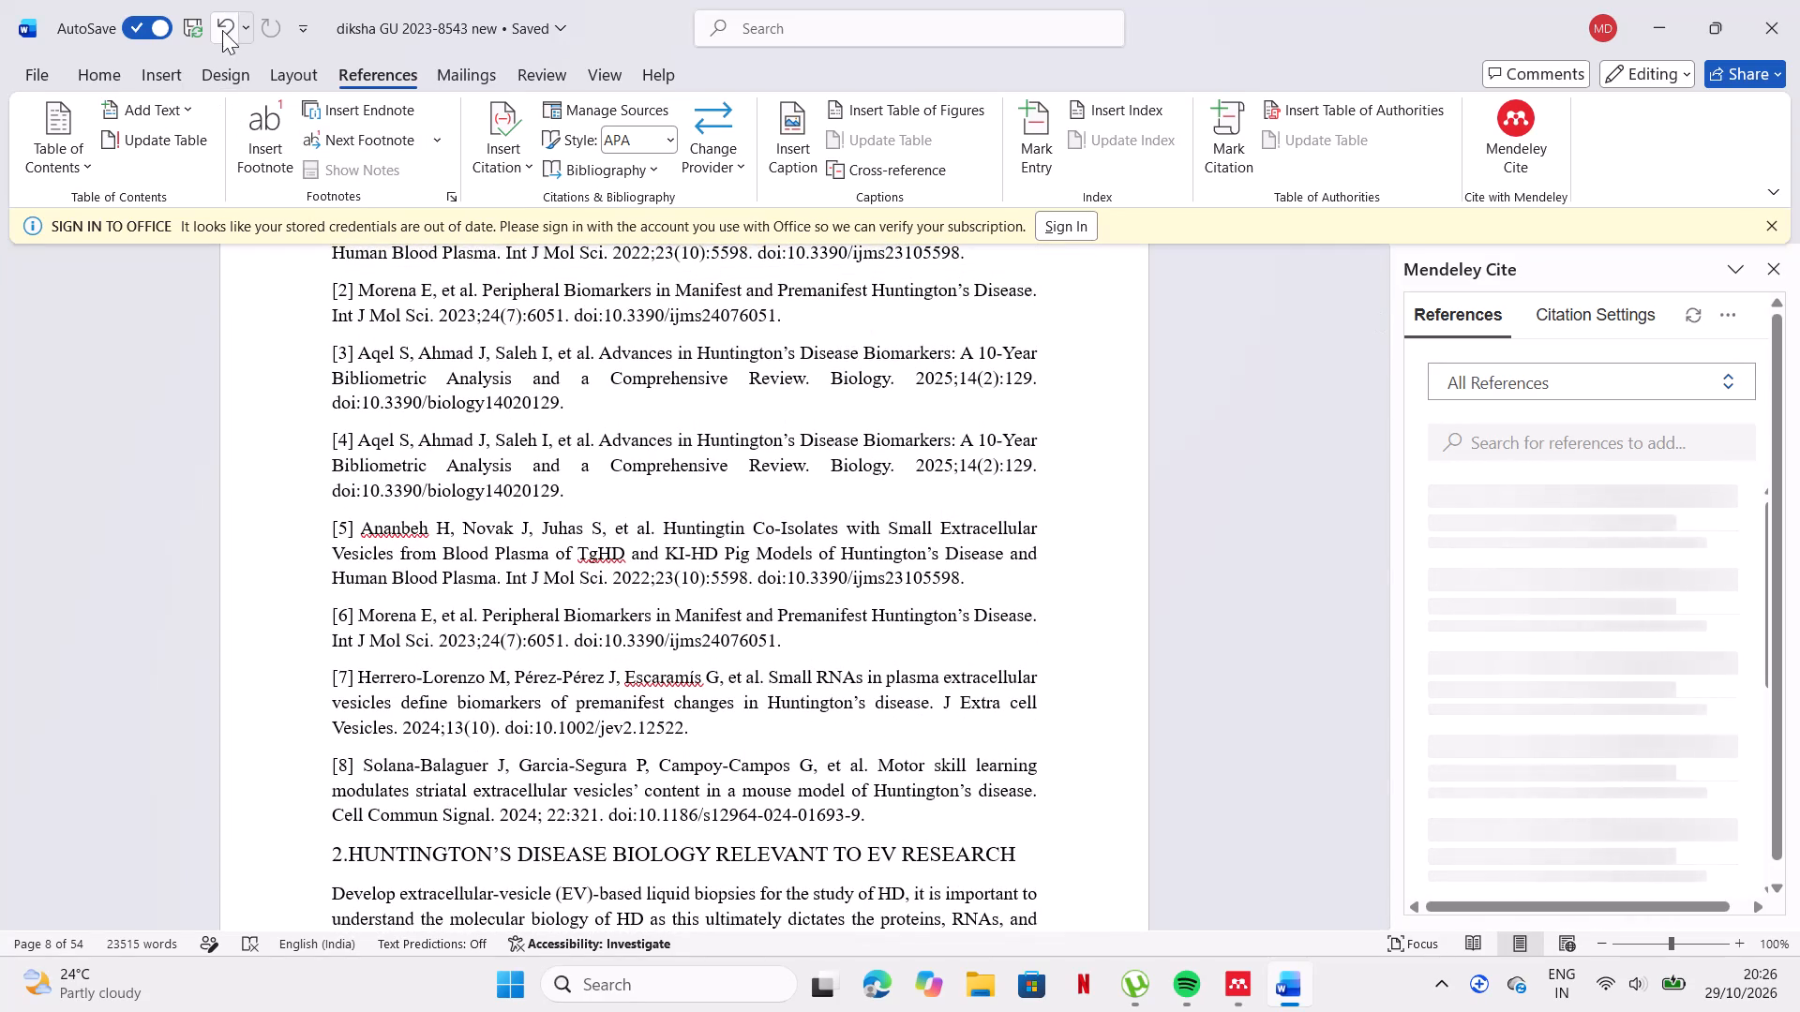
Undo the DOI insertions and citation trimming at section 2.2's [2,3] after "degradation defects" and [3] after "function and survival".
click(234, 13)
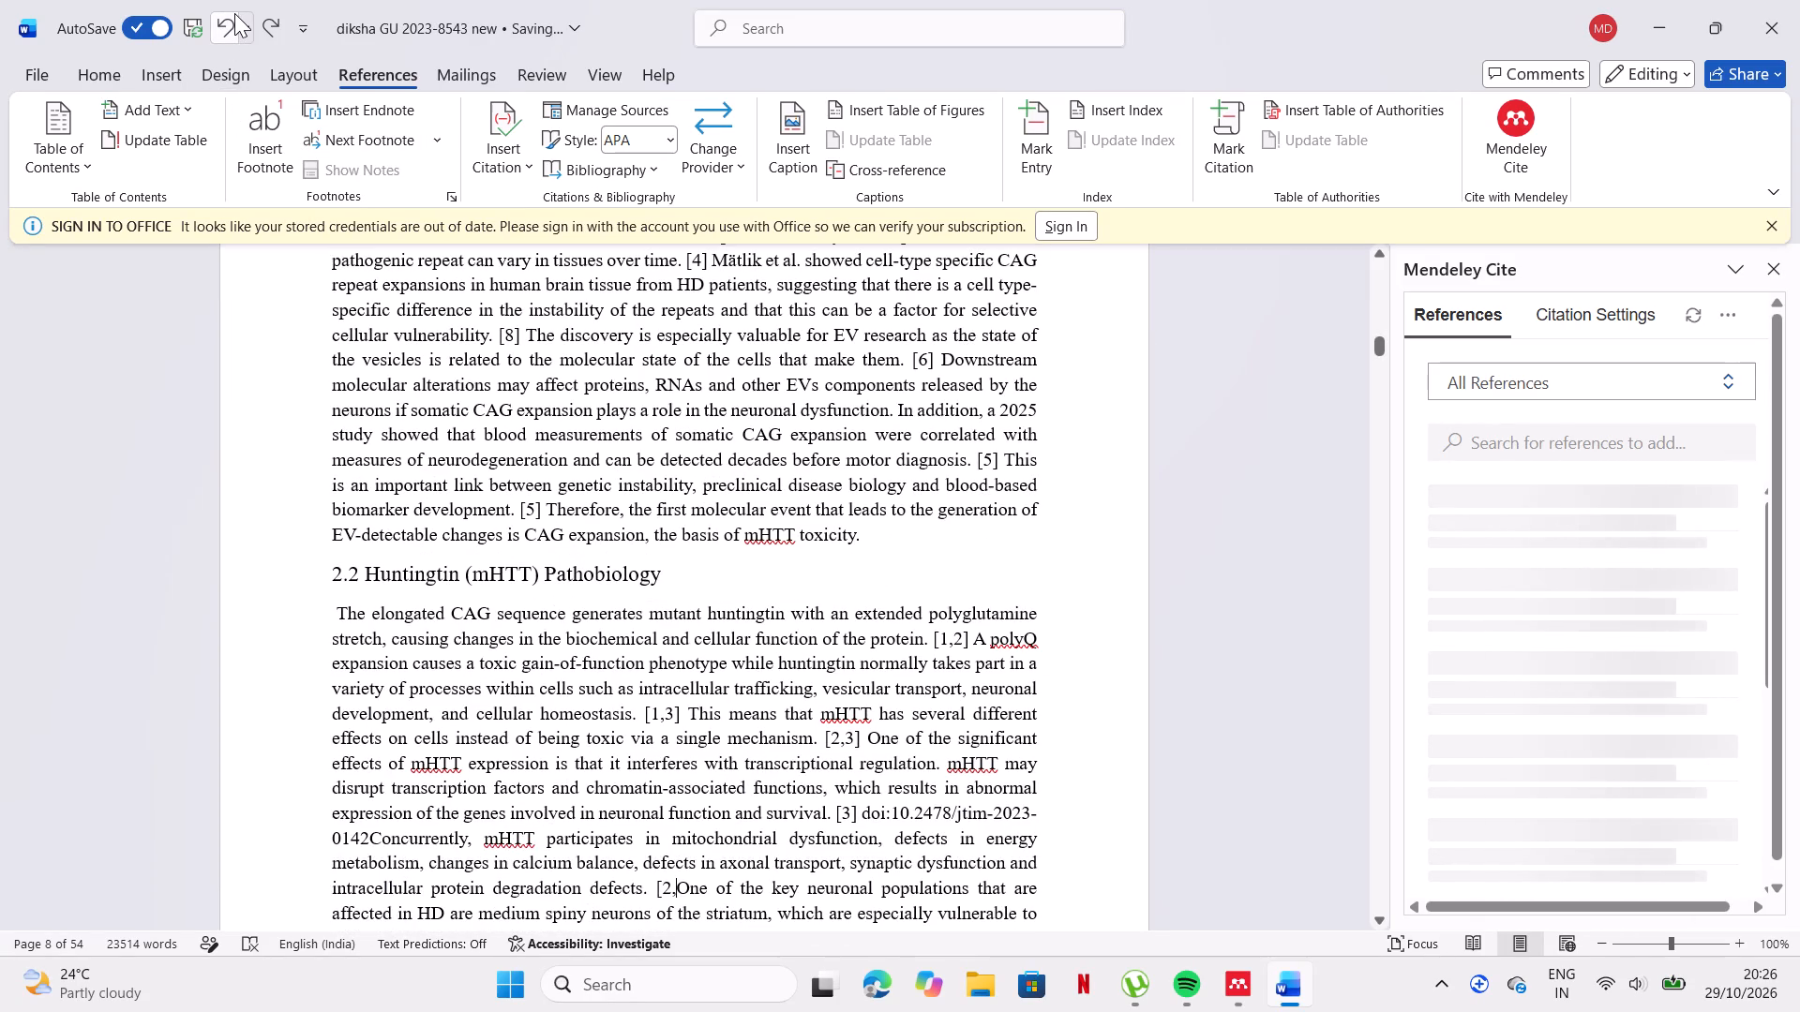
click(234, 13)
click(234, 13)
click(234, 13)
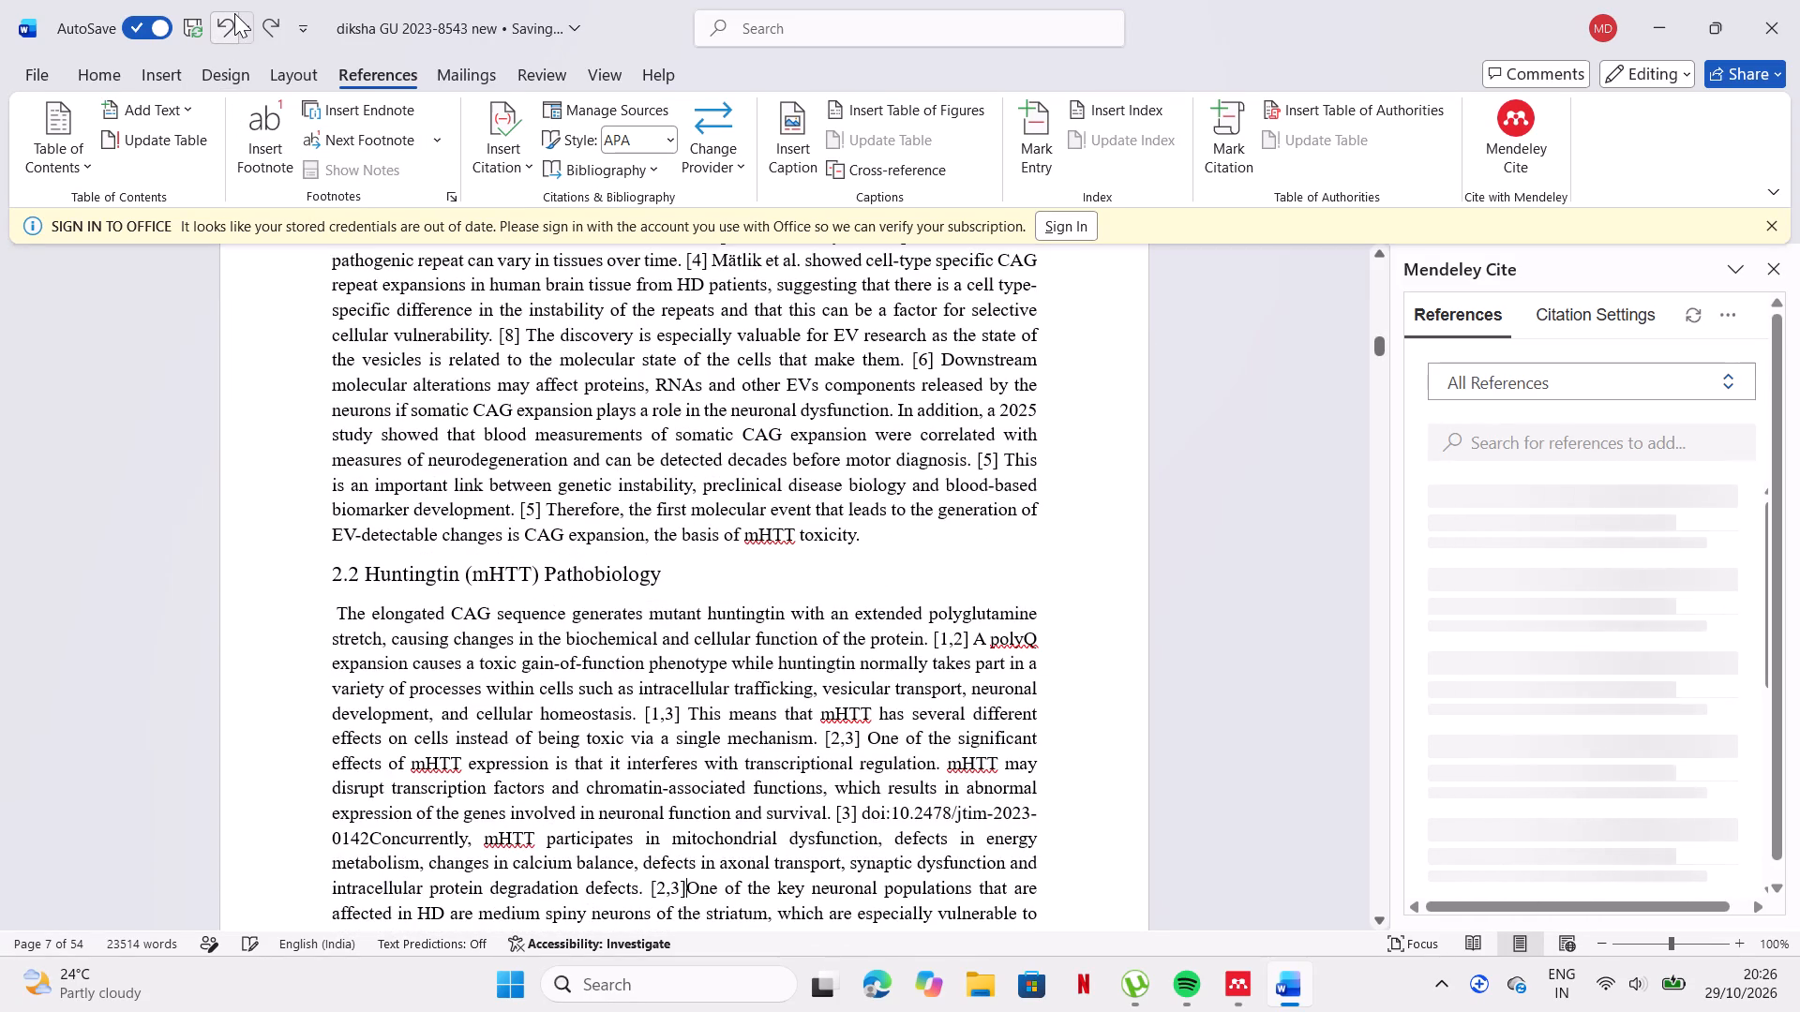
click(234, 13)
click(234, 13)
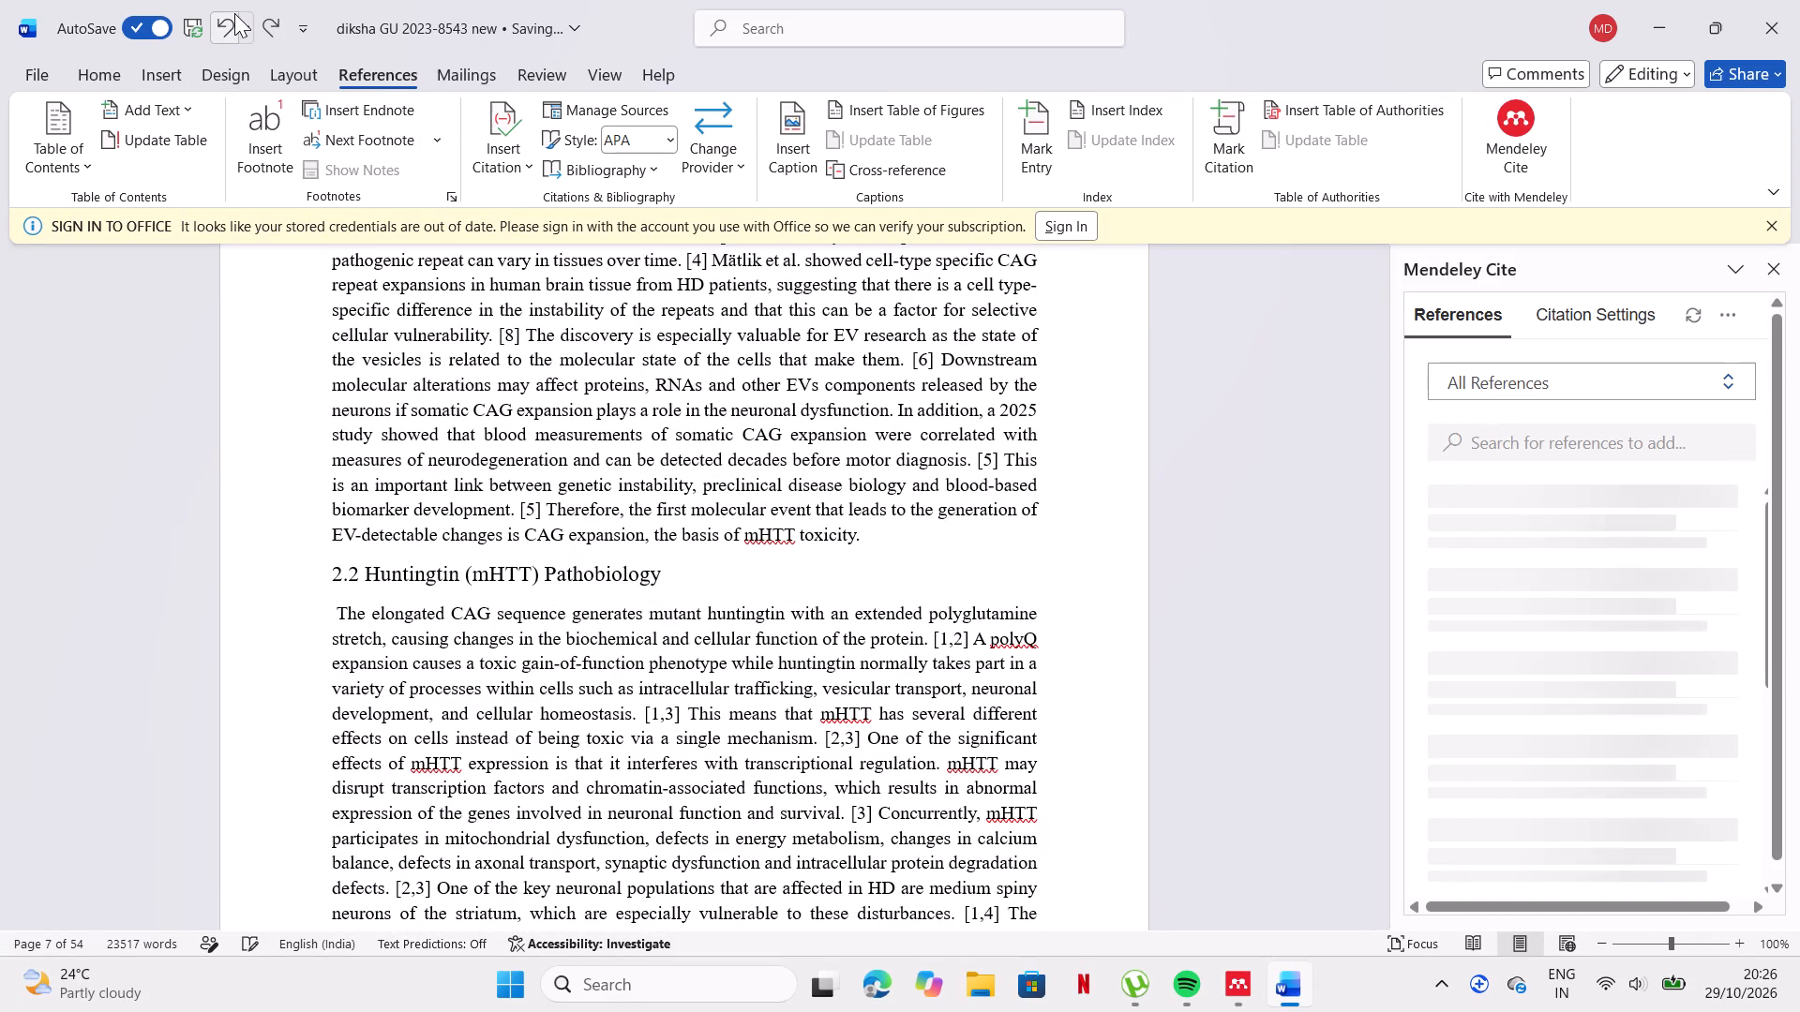
Undo part of the [3] citation's deletion after "transcriptional regulation" in section 2.2, restoring its opening bracket.
click(234, 13)
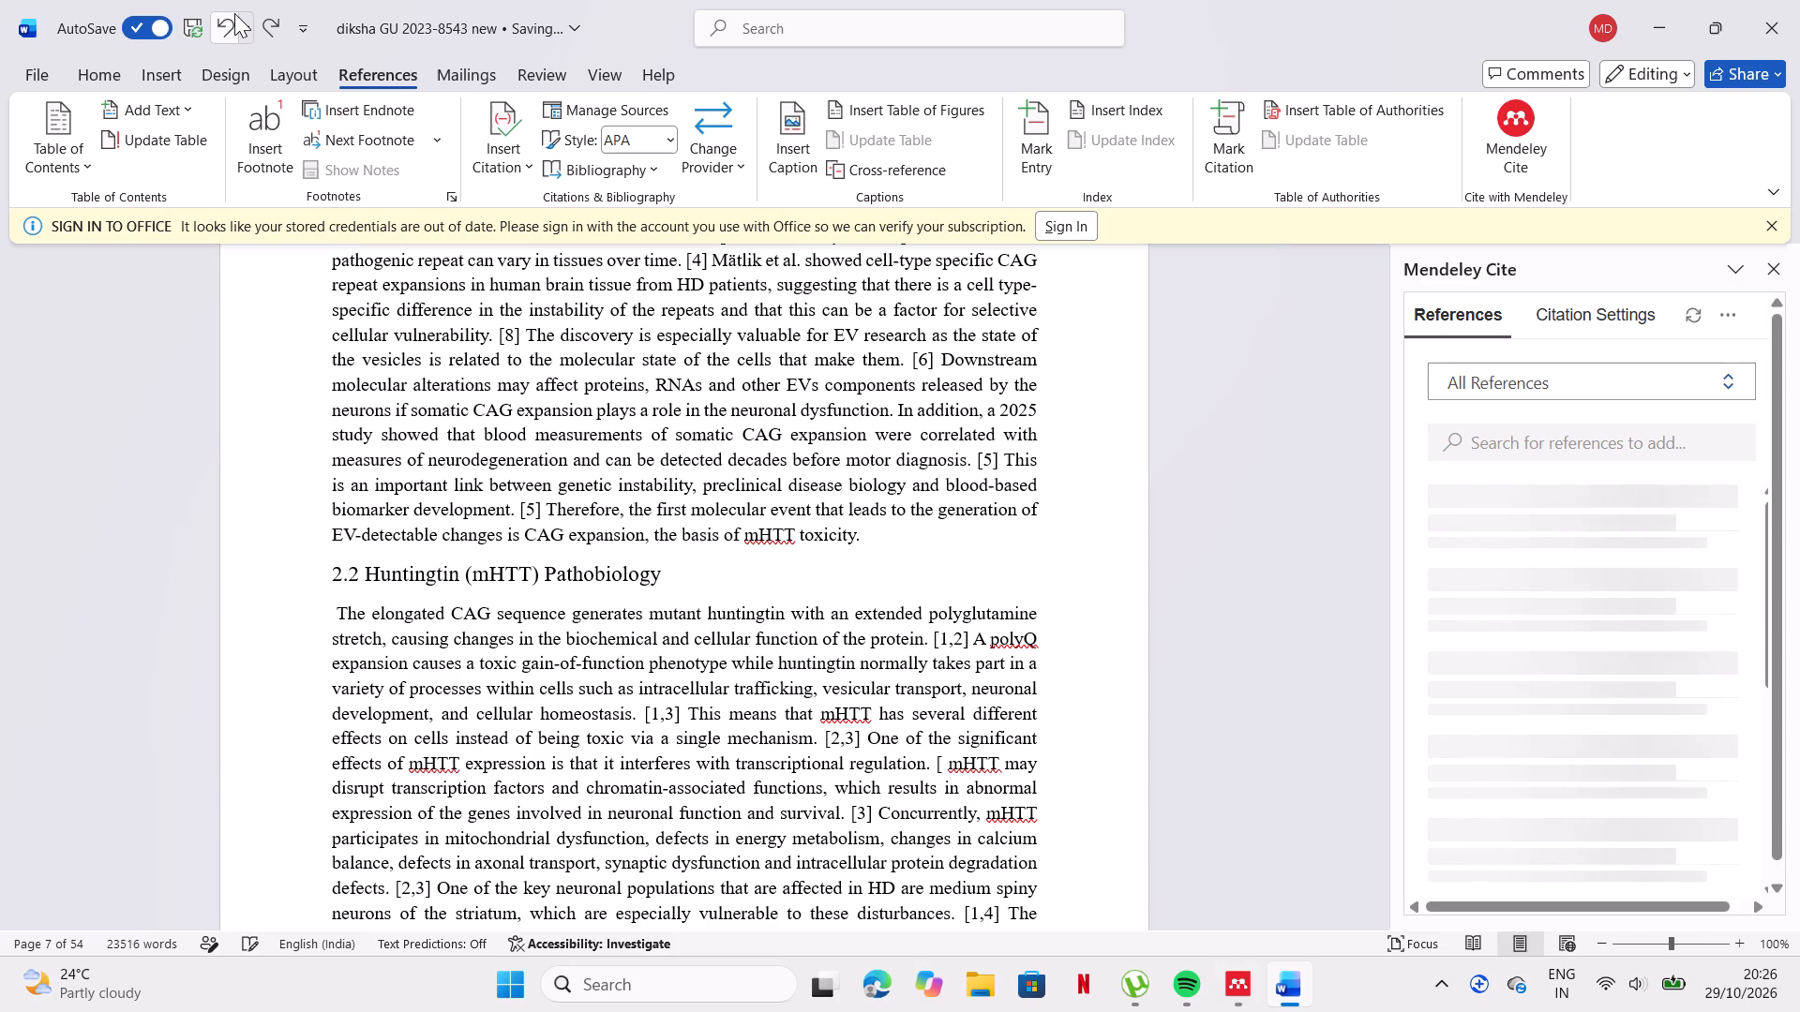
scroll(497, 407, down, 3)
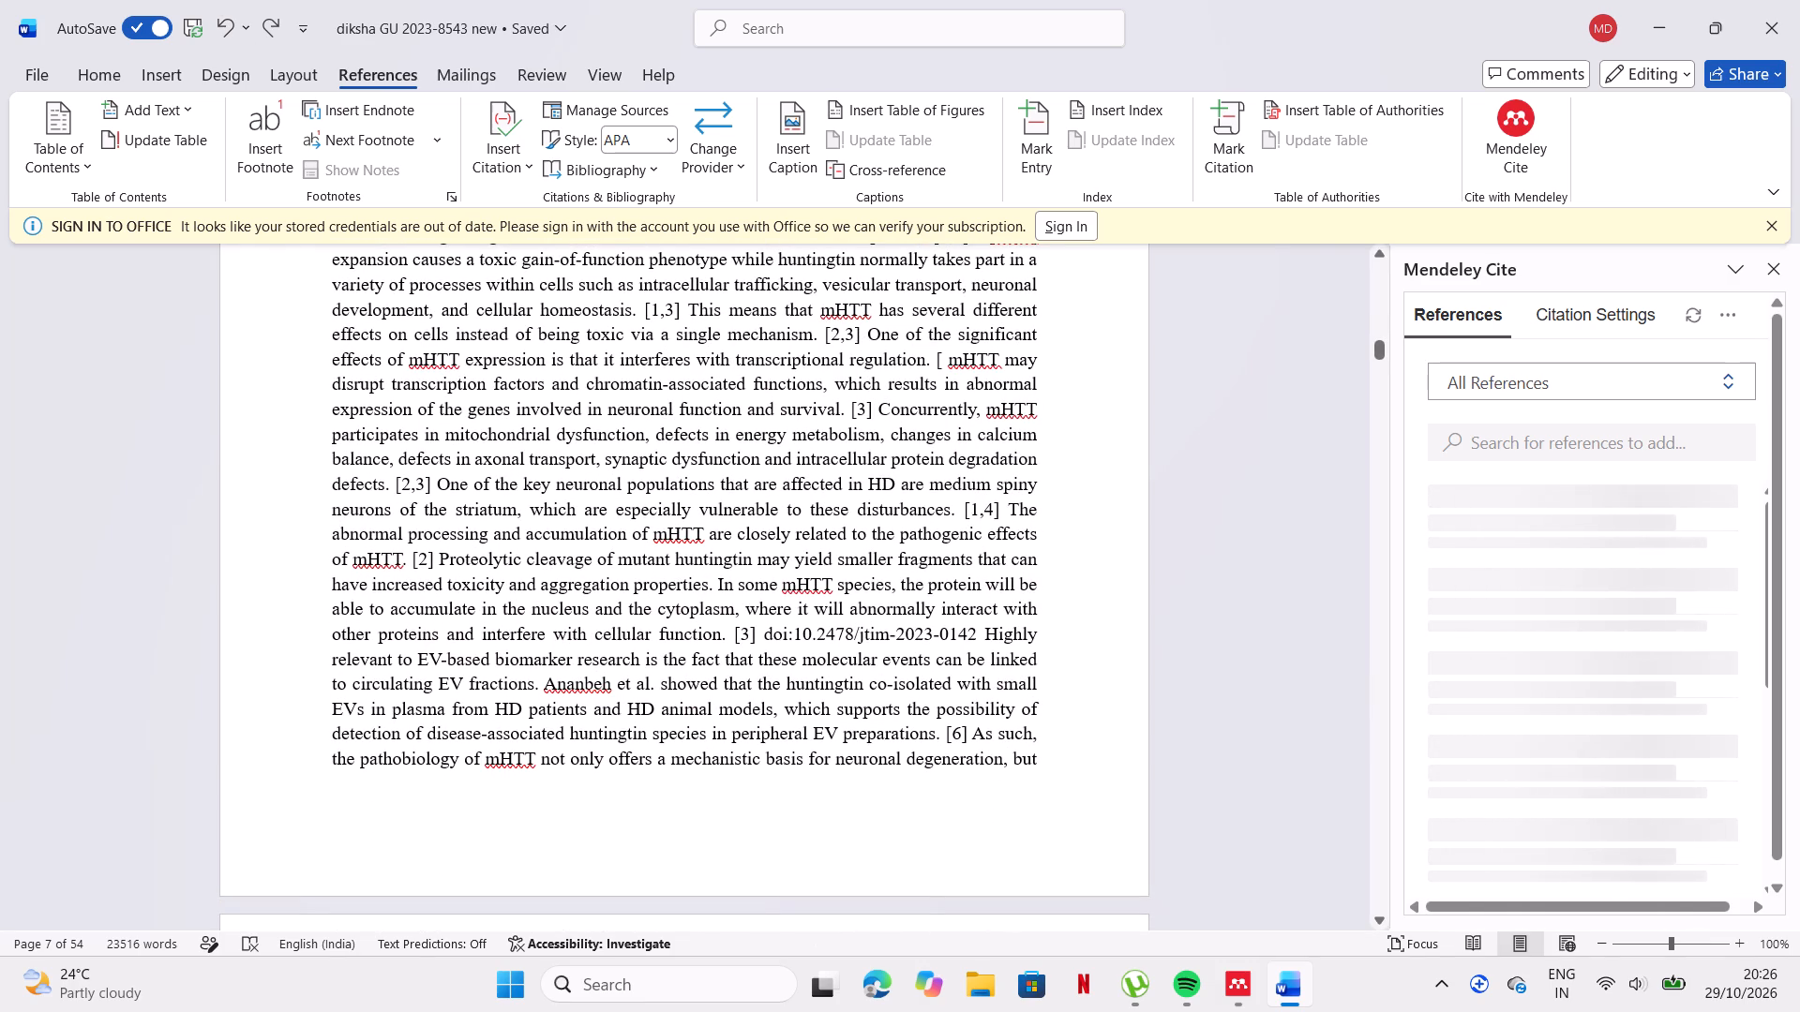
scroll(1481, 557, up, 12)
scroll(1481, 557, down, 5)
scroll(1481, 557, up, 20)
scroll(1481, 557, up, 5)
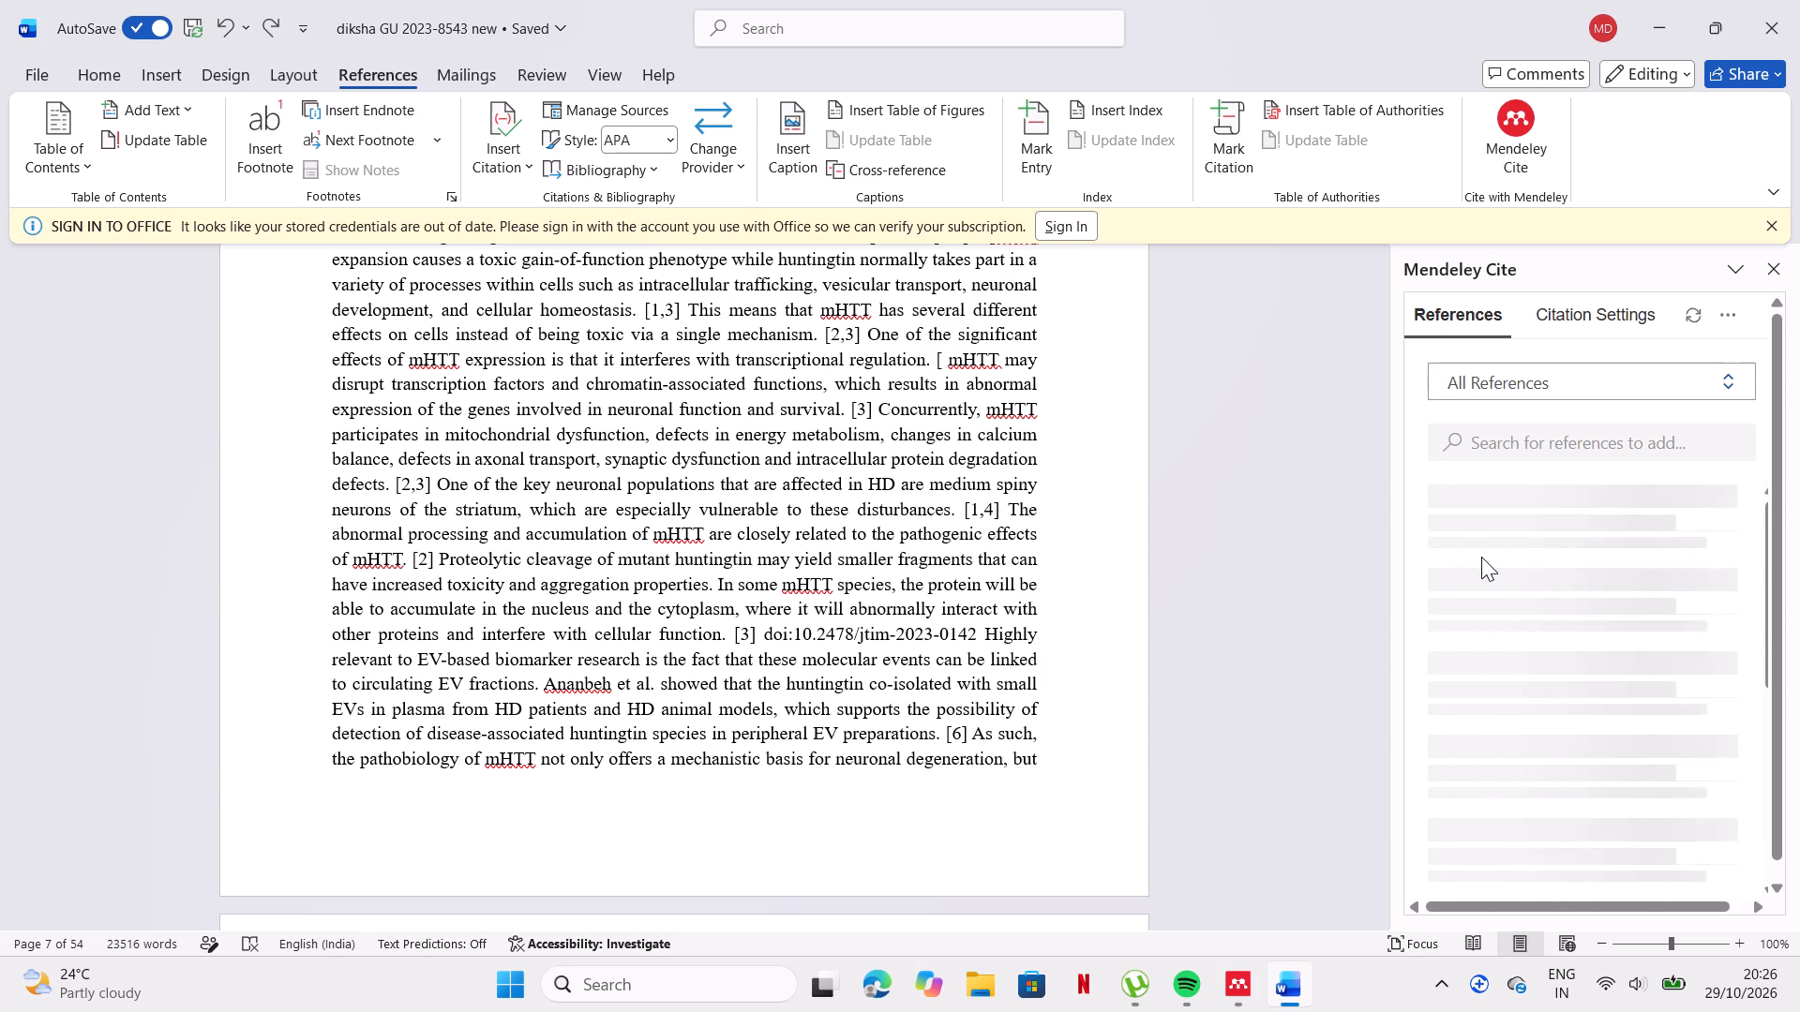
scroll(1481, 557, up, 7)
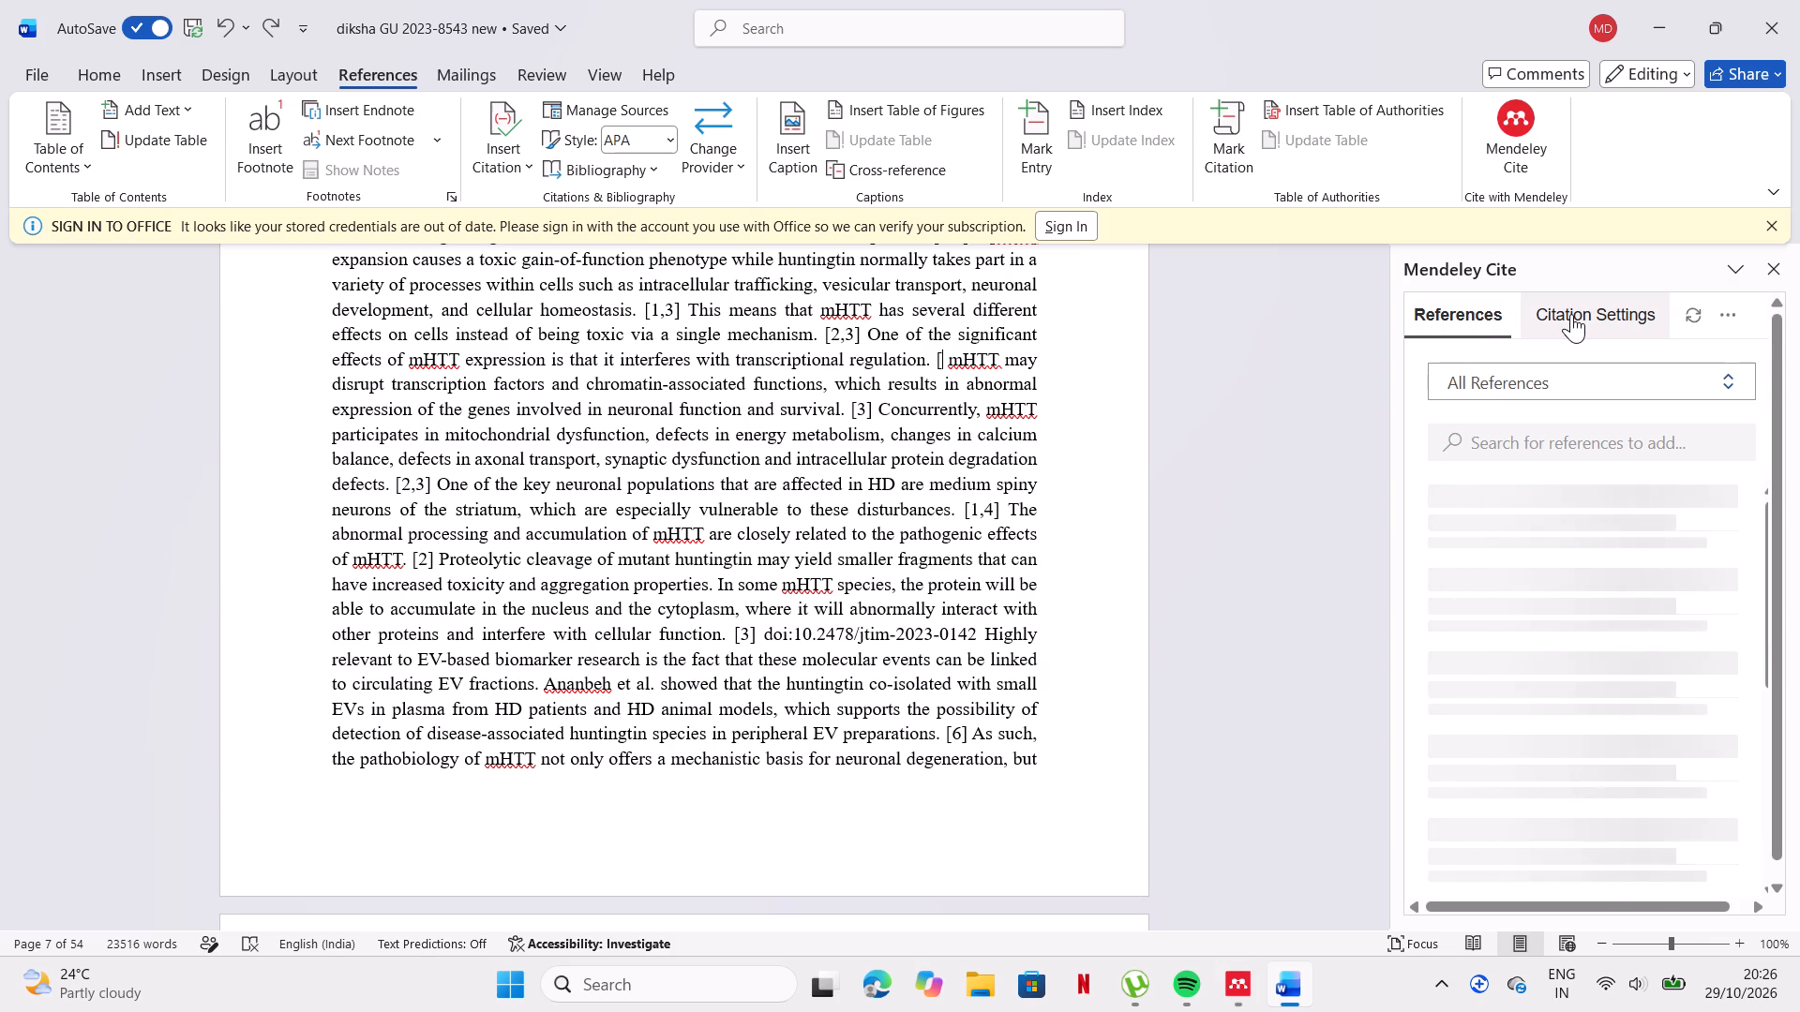
Try to view Mendeley Cite's citation settings, and return to its references list.
double_click(1571, 314)
triple_click(1466, 315)
triple_click(1466, 315)
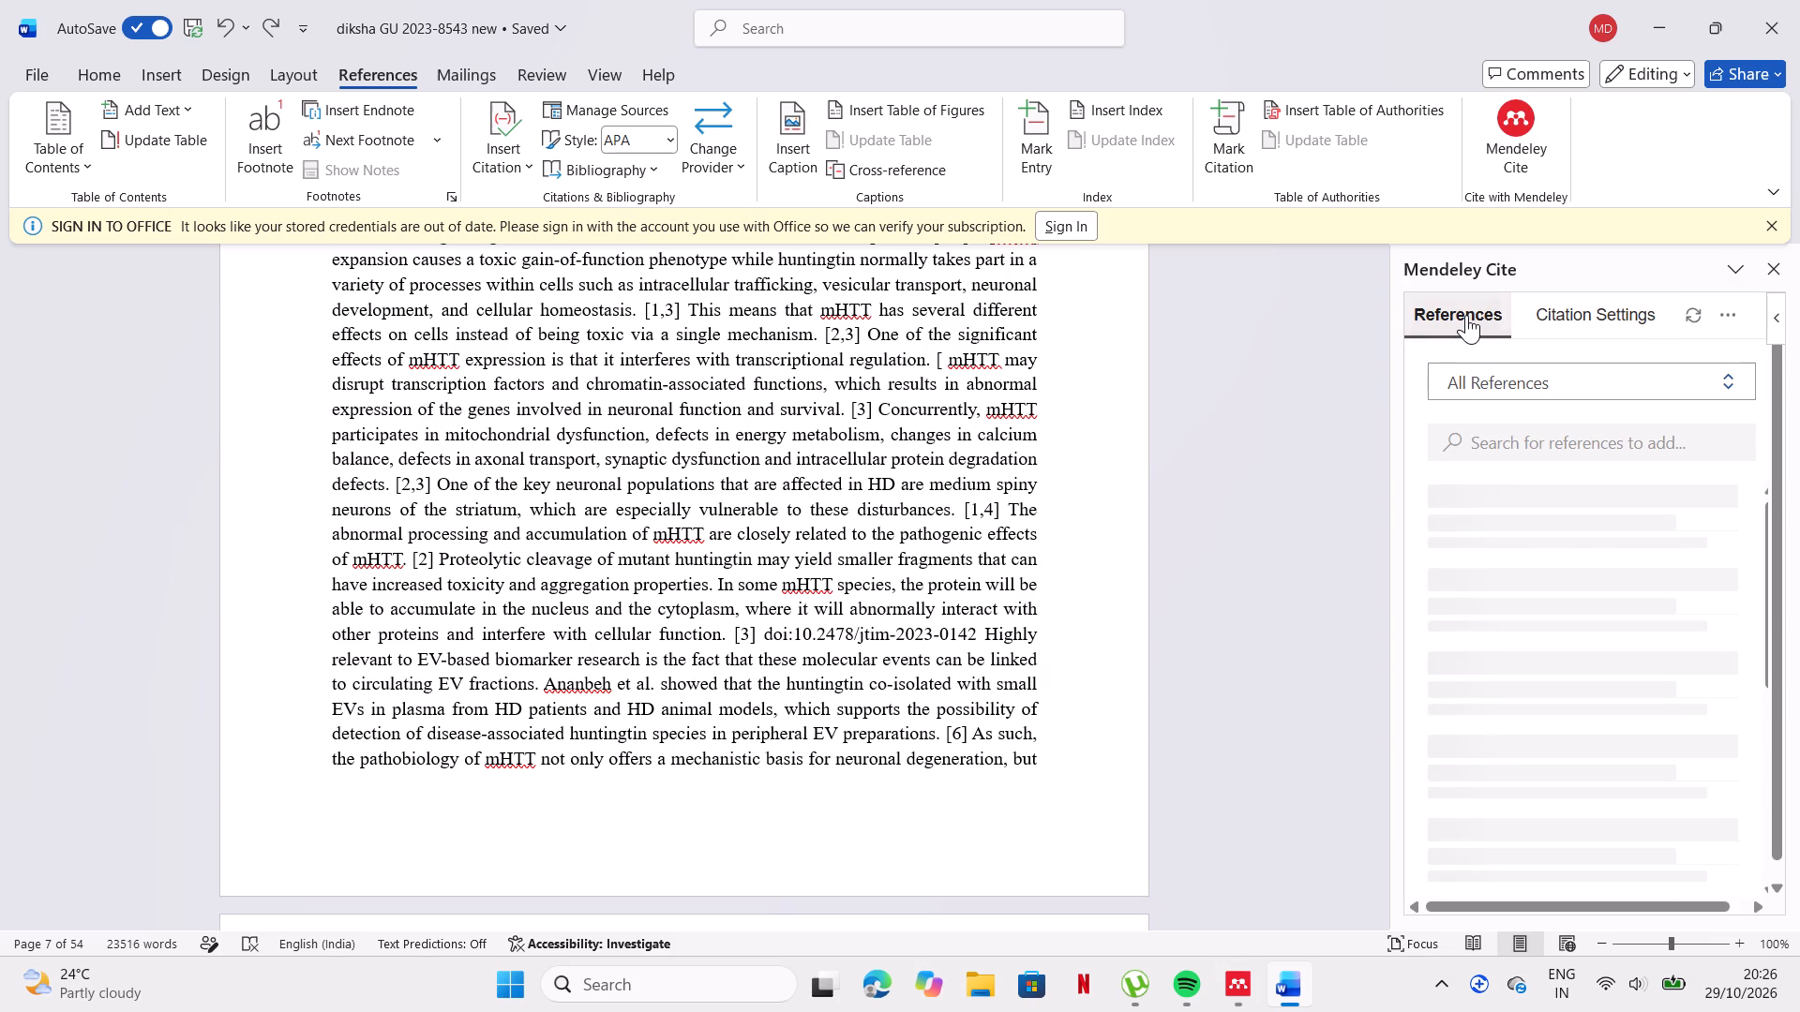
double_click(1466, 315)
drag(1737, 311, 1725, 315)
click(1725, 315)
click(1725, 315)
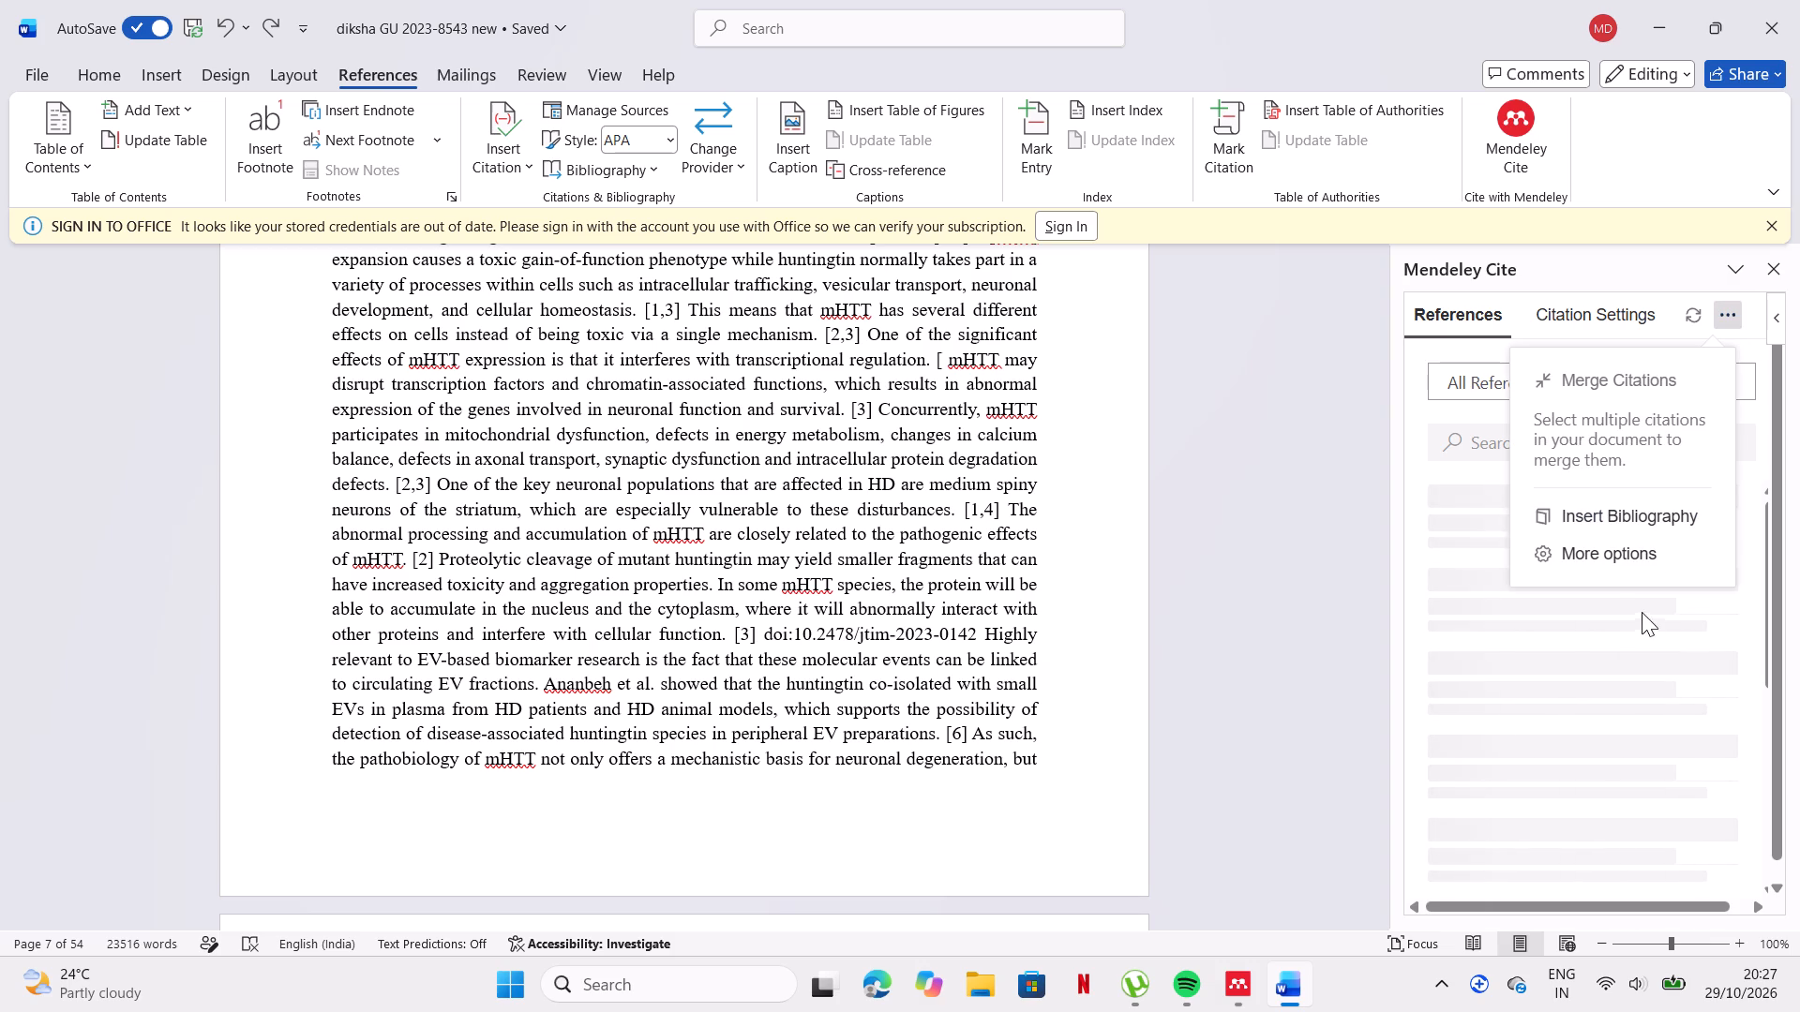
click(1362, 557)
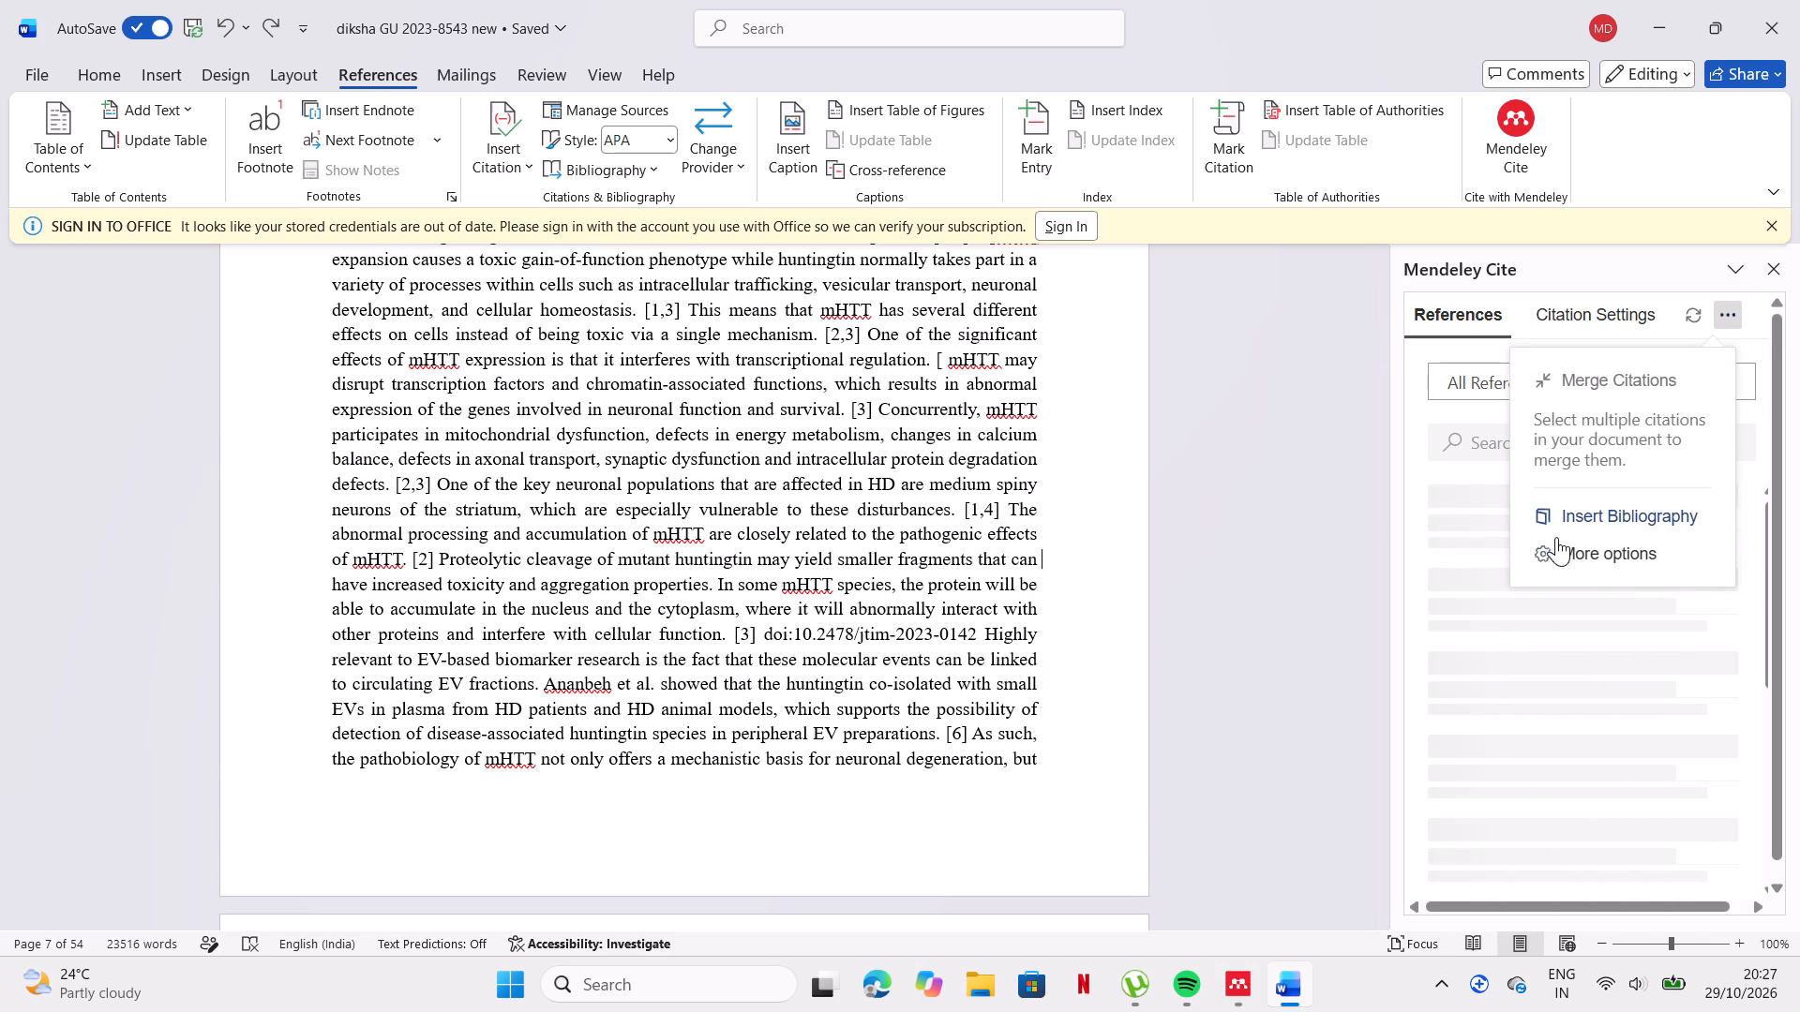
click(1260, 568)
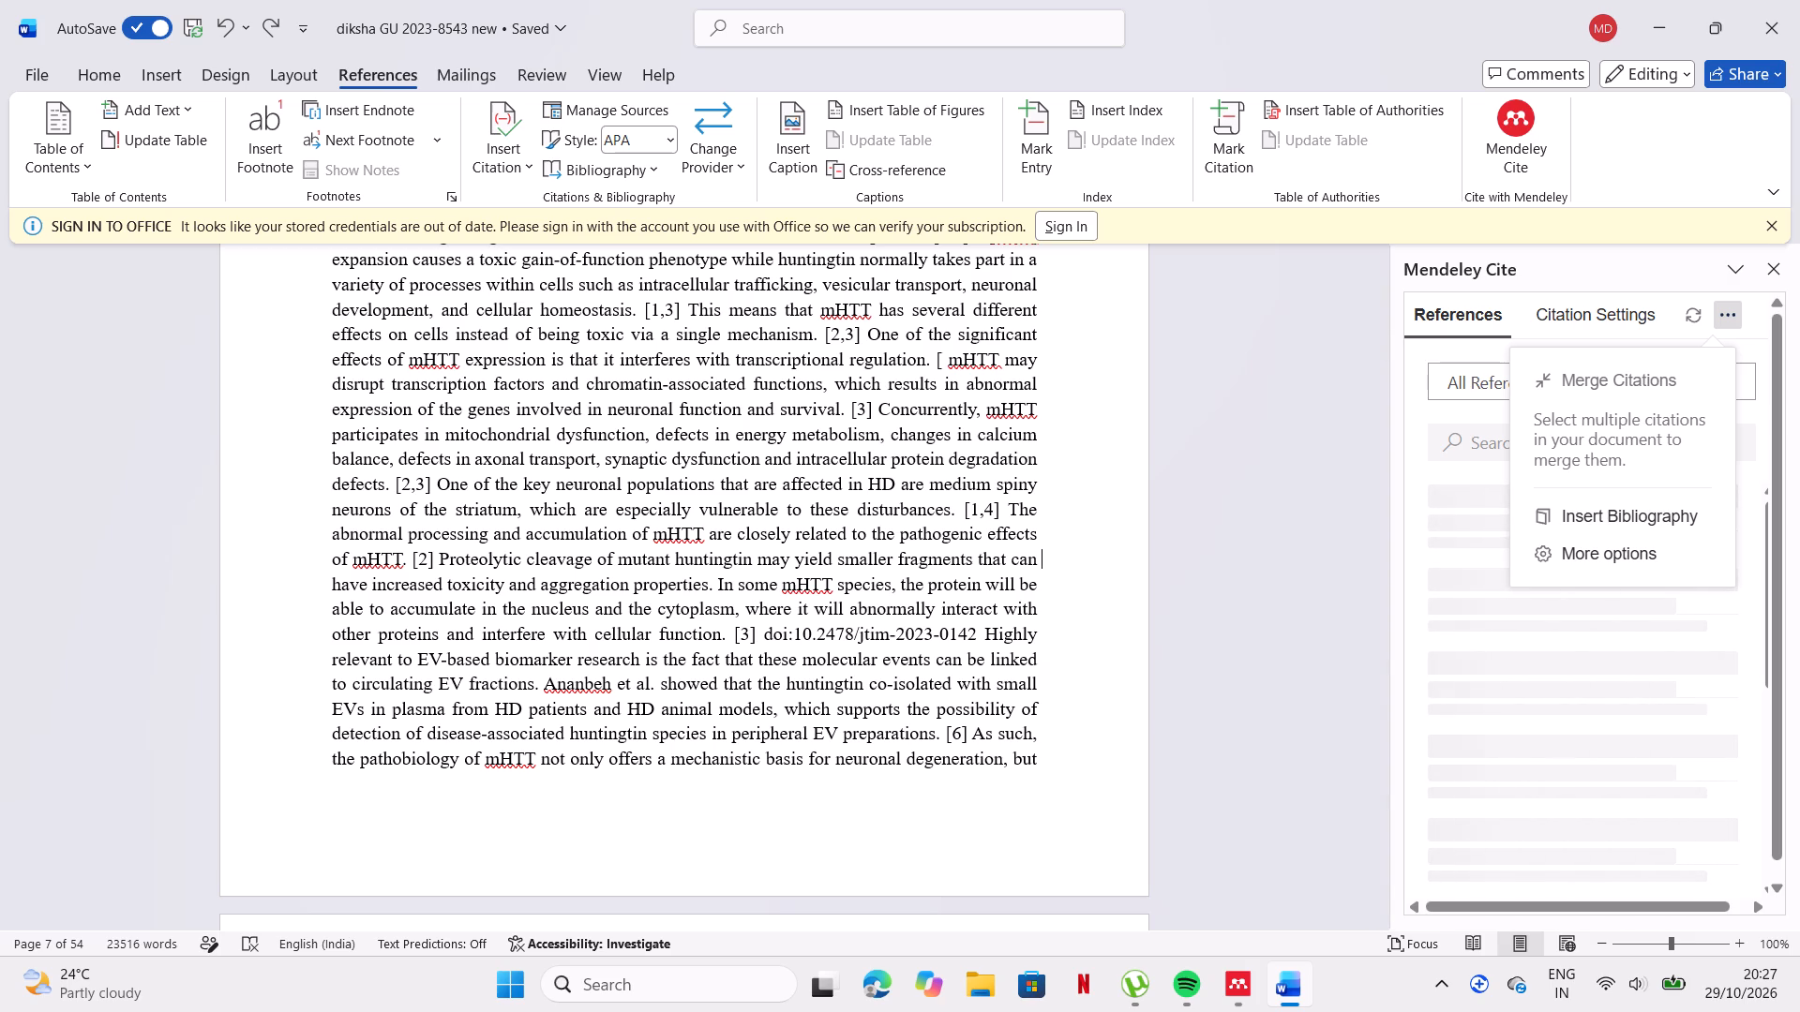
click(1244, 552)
Refresh Mendeley Cite's reference library and dismiss the release notice.
click(1699, 310)
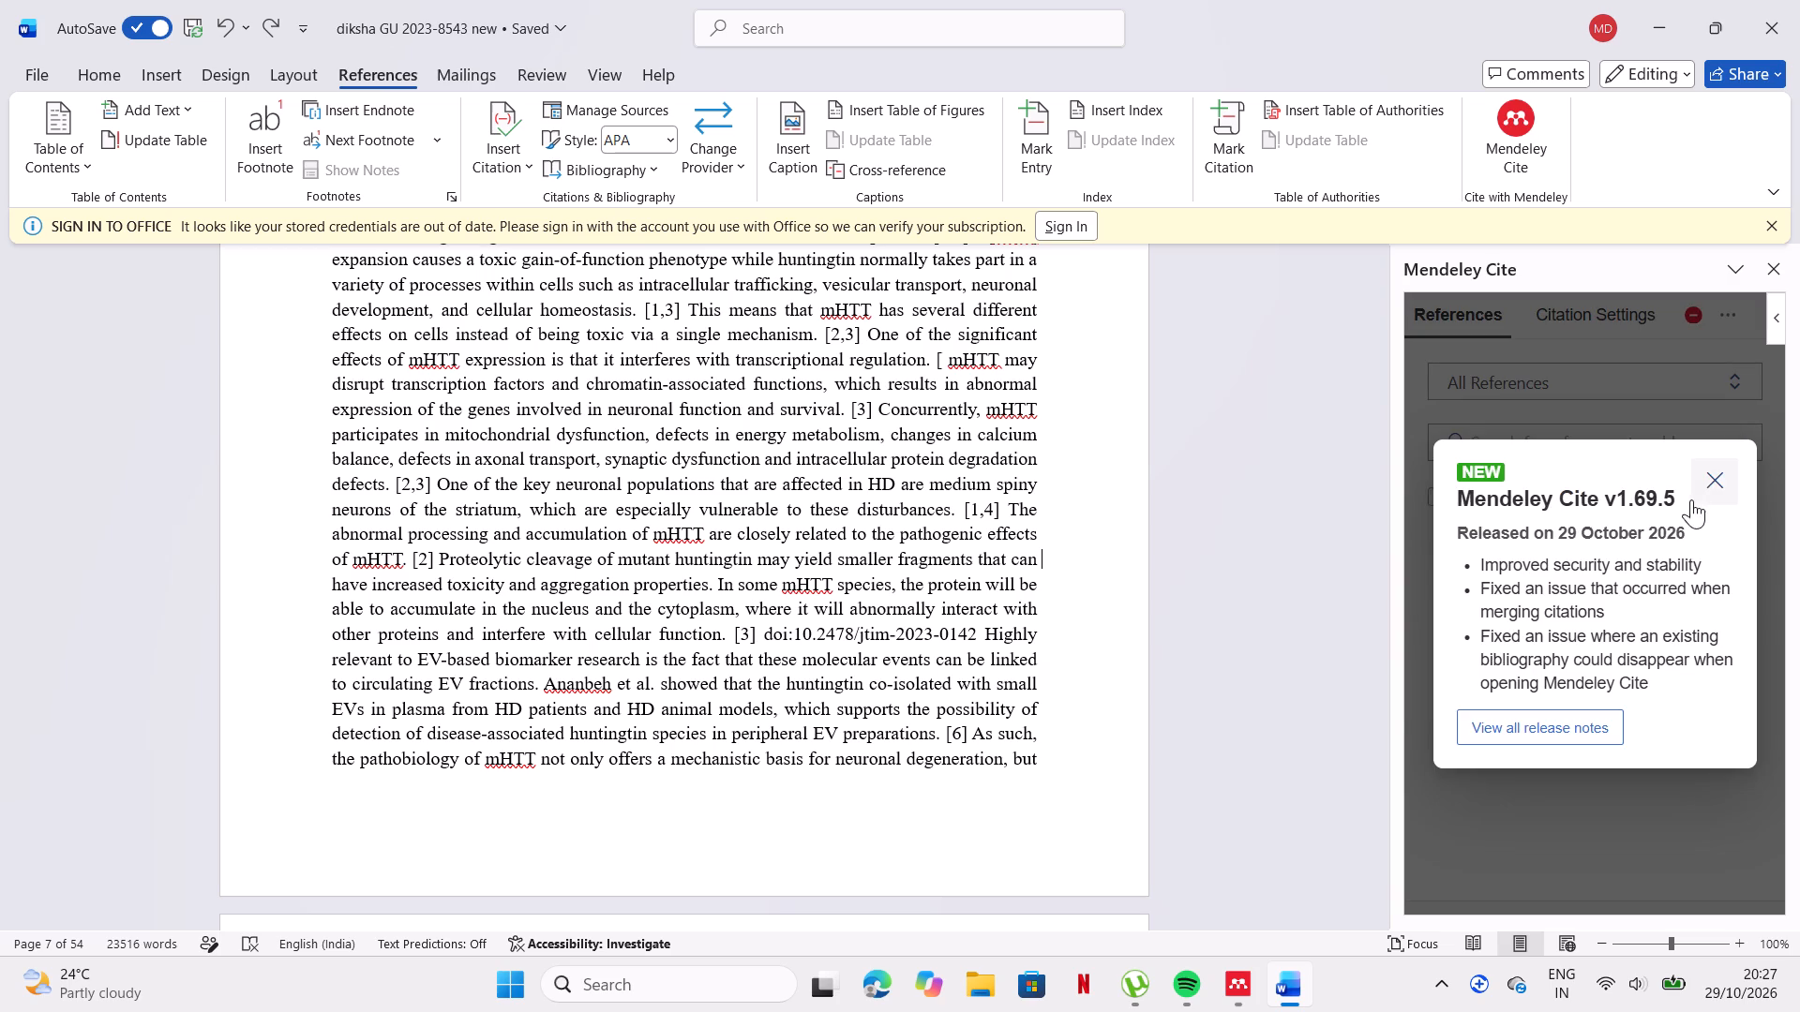
click(1709, 478)
Look over the manuscript through to the final References heading, and return to the title and Introduction.
scroll(1160, 545, up, 10)
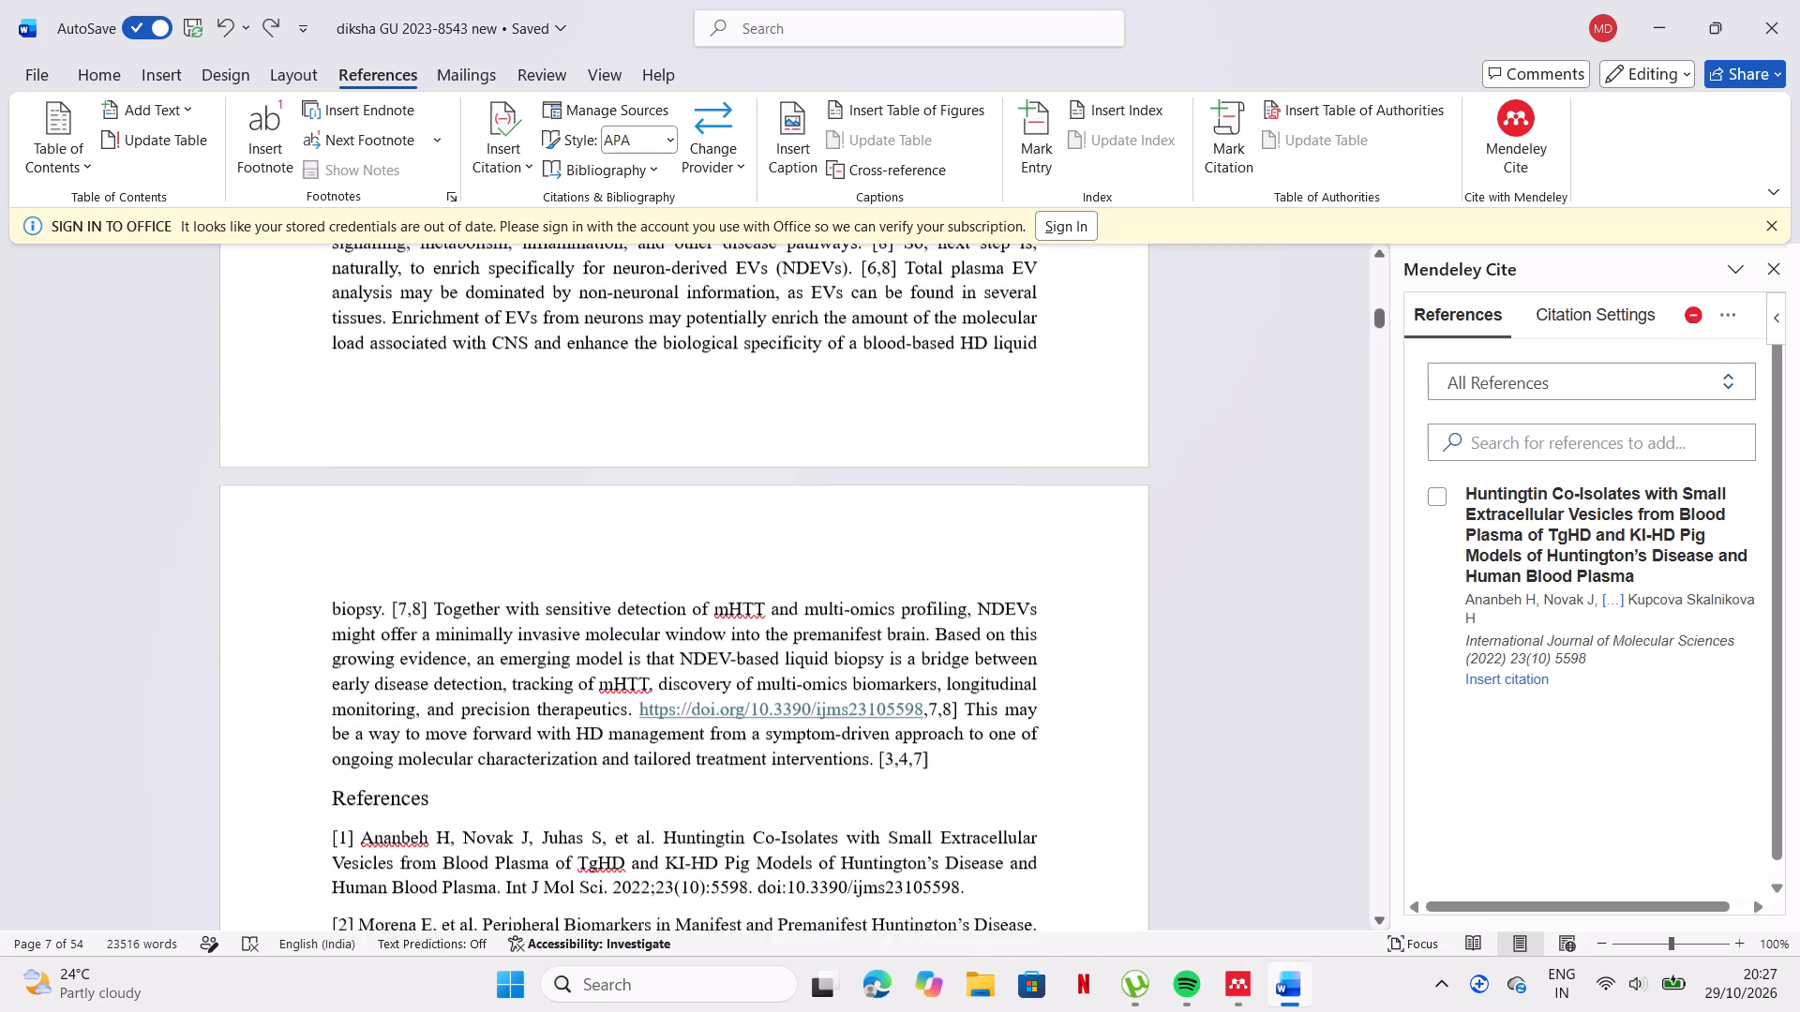
scroll(1160, 545, up, 7)
scroll(1160, 545, down, 20)
scroll(1160, 545, down, 1)
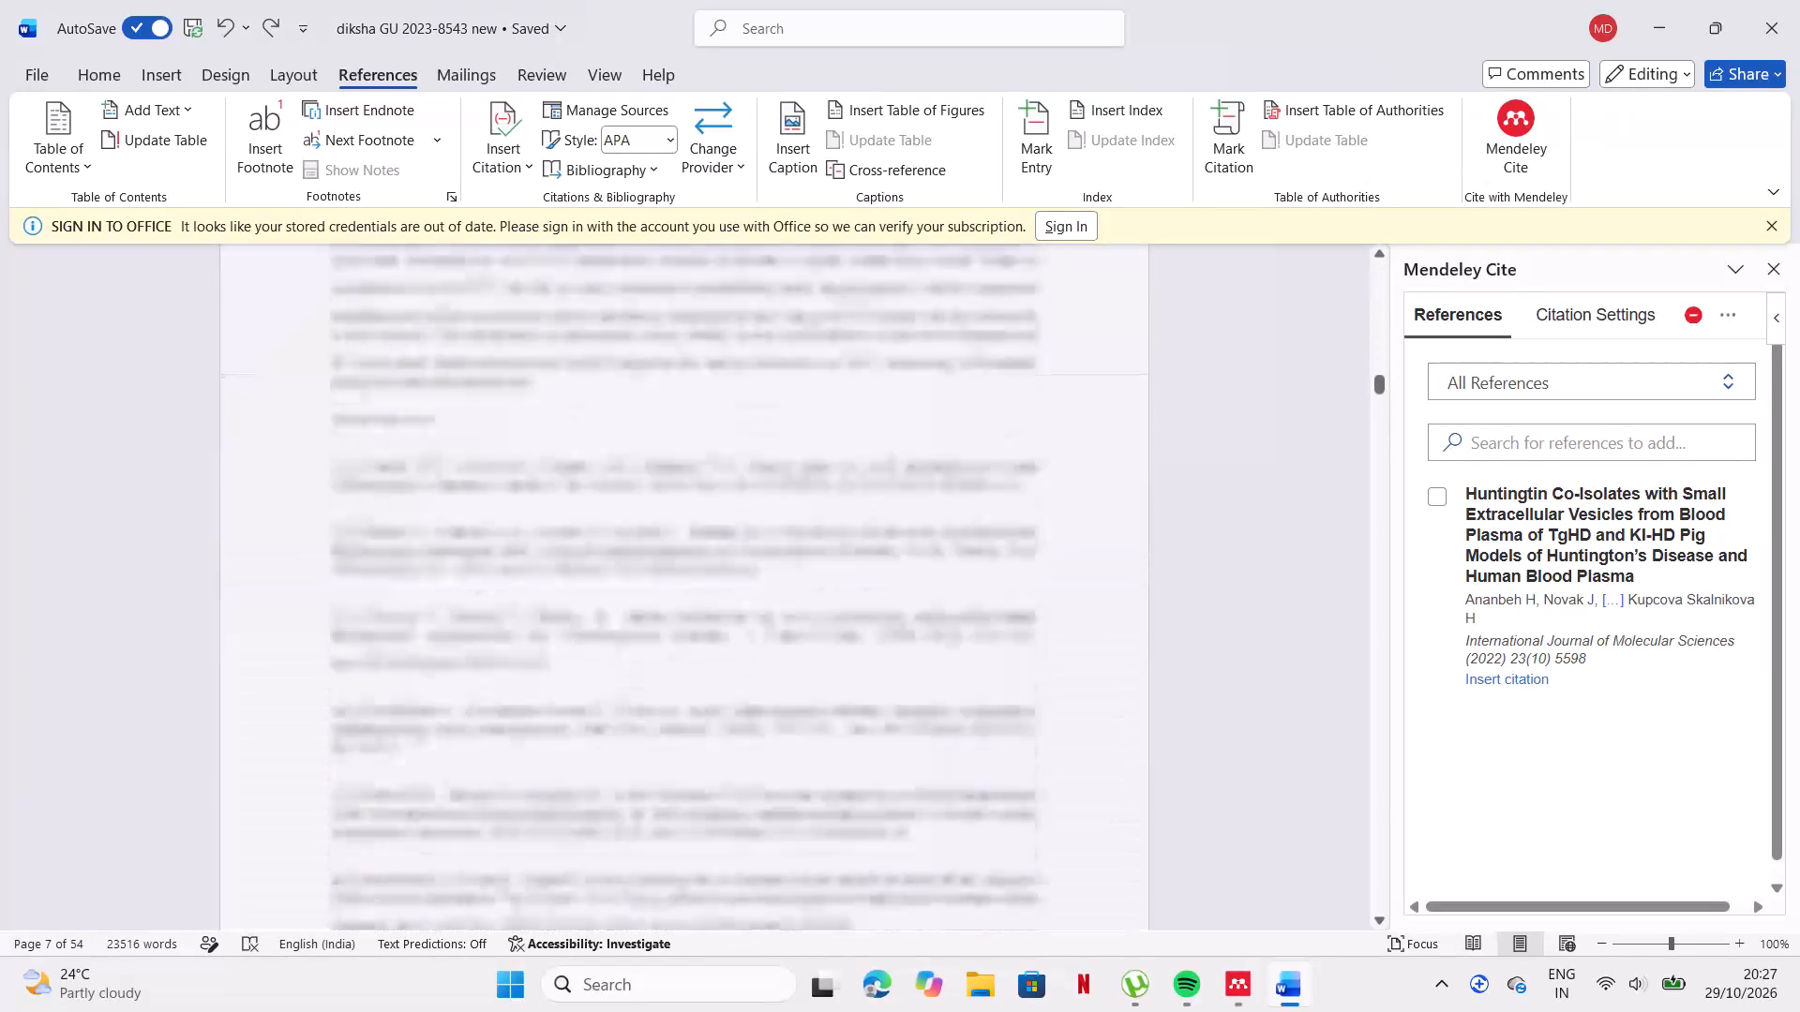
scroll(1160, 545, down, 20)
scroll(1160, 545, down, 7)
scroll(1160, 545, down, 20)
scroll(1160, 545, down, 2)
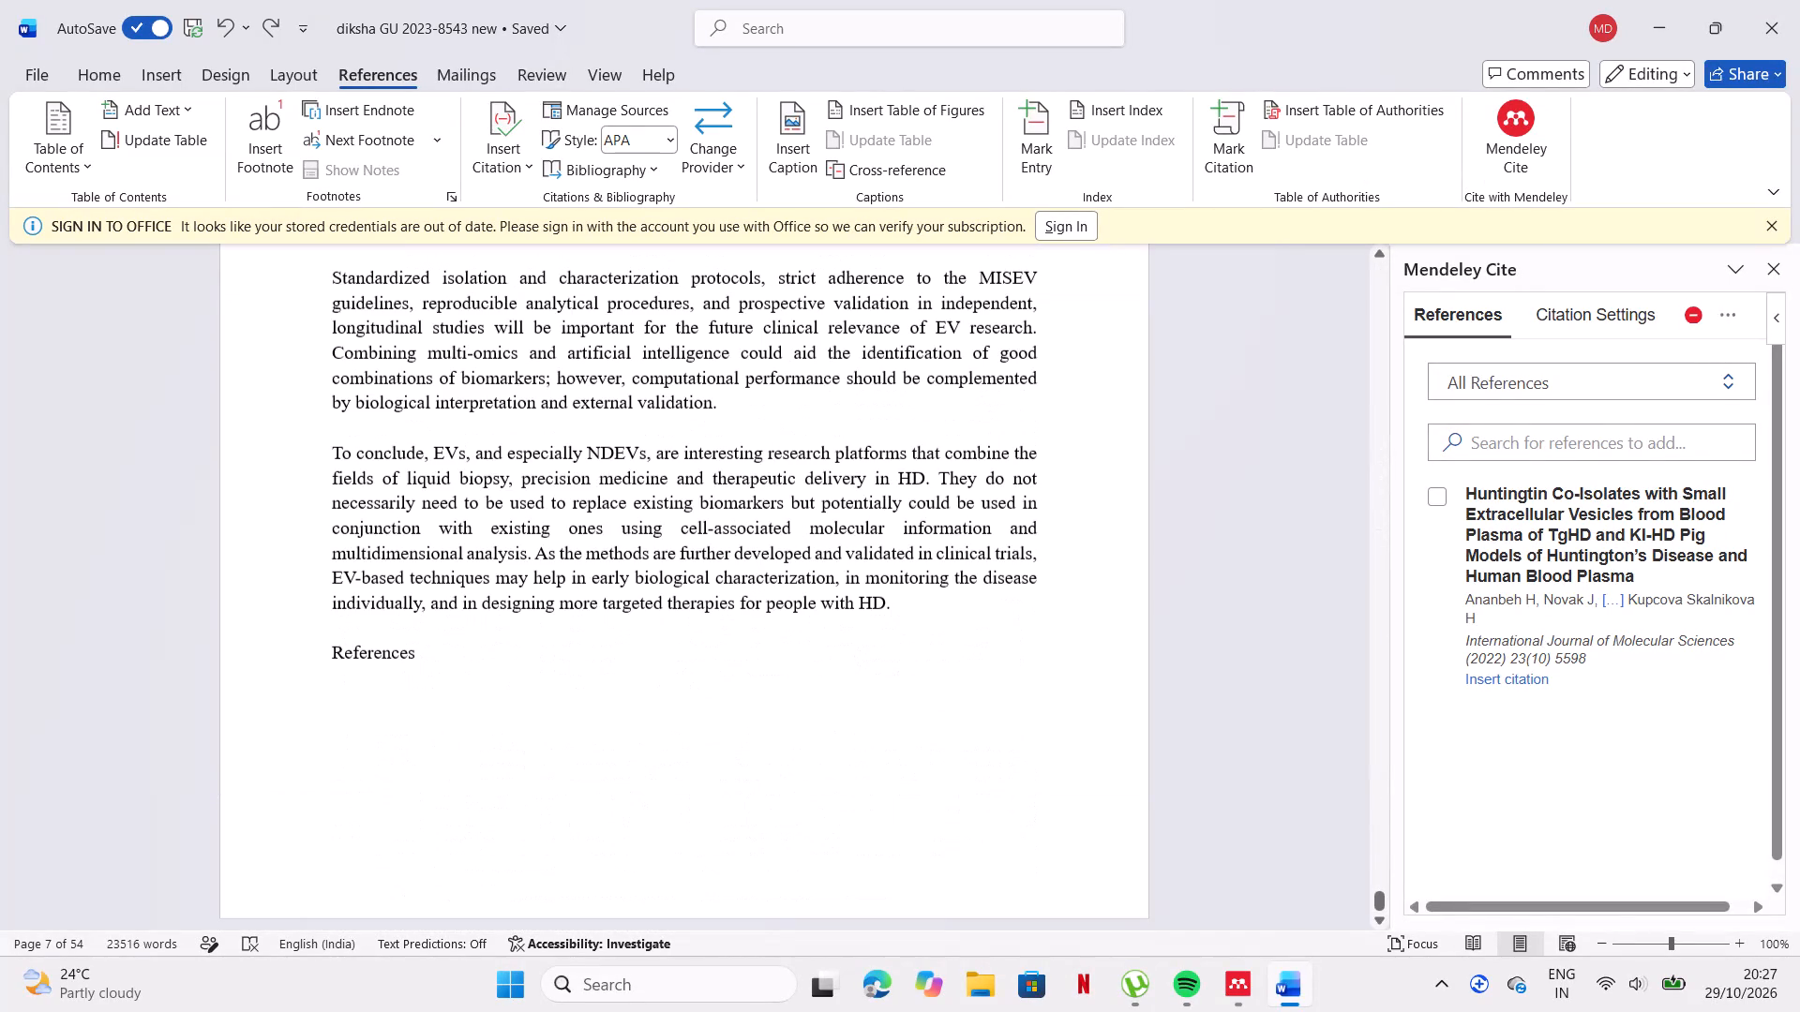
click(349, 676)
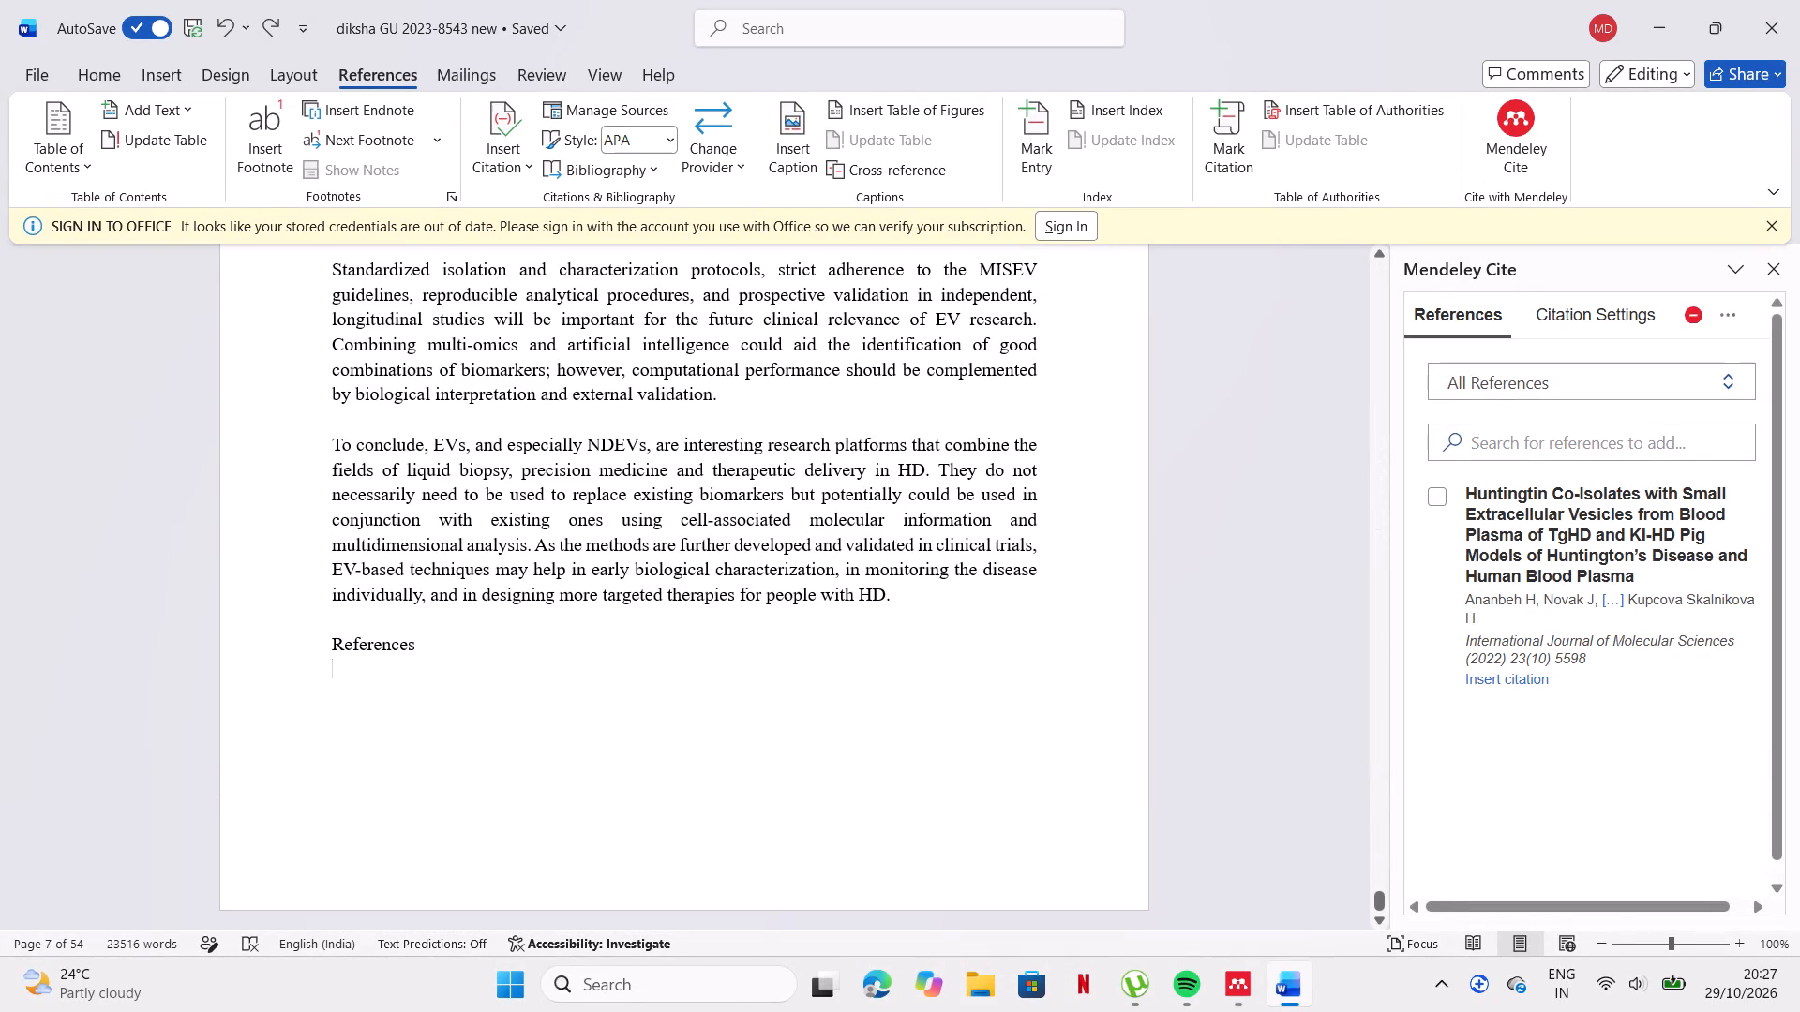
scroll(836, 424, up, 10)
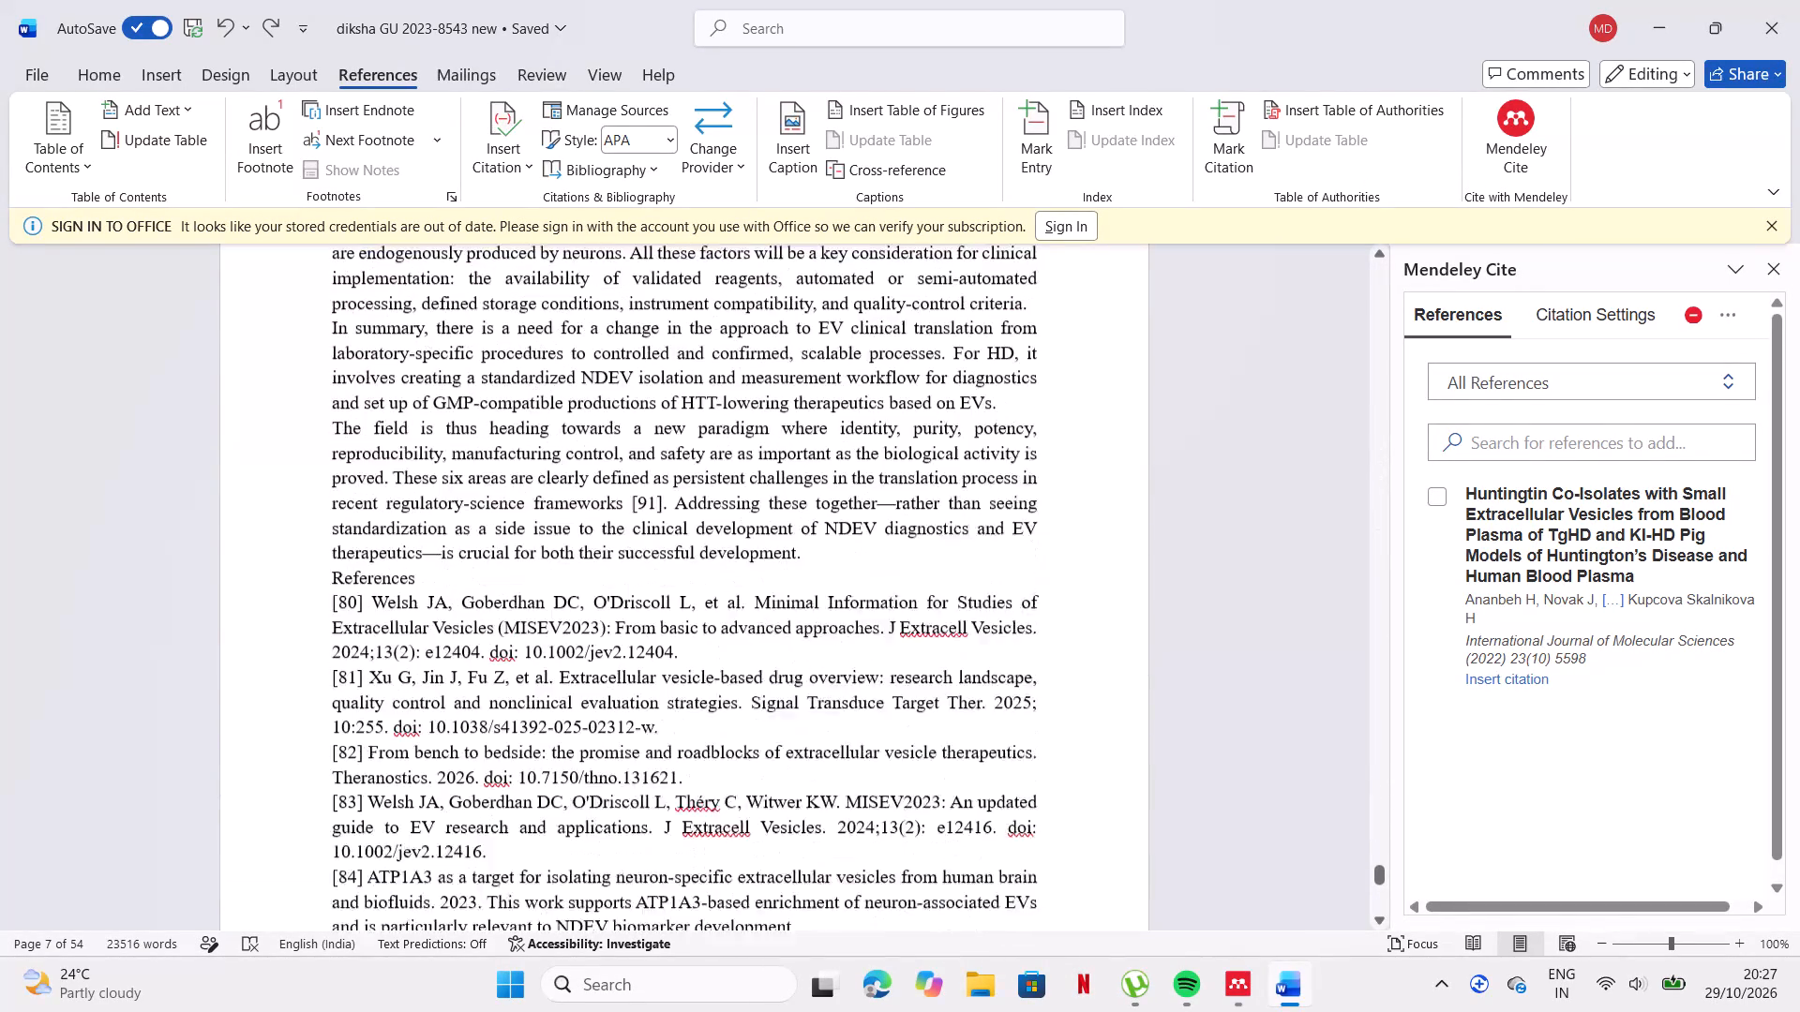
scroll(836, 424, up, 2)
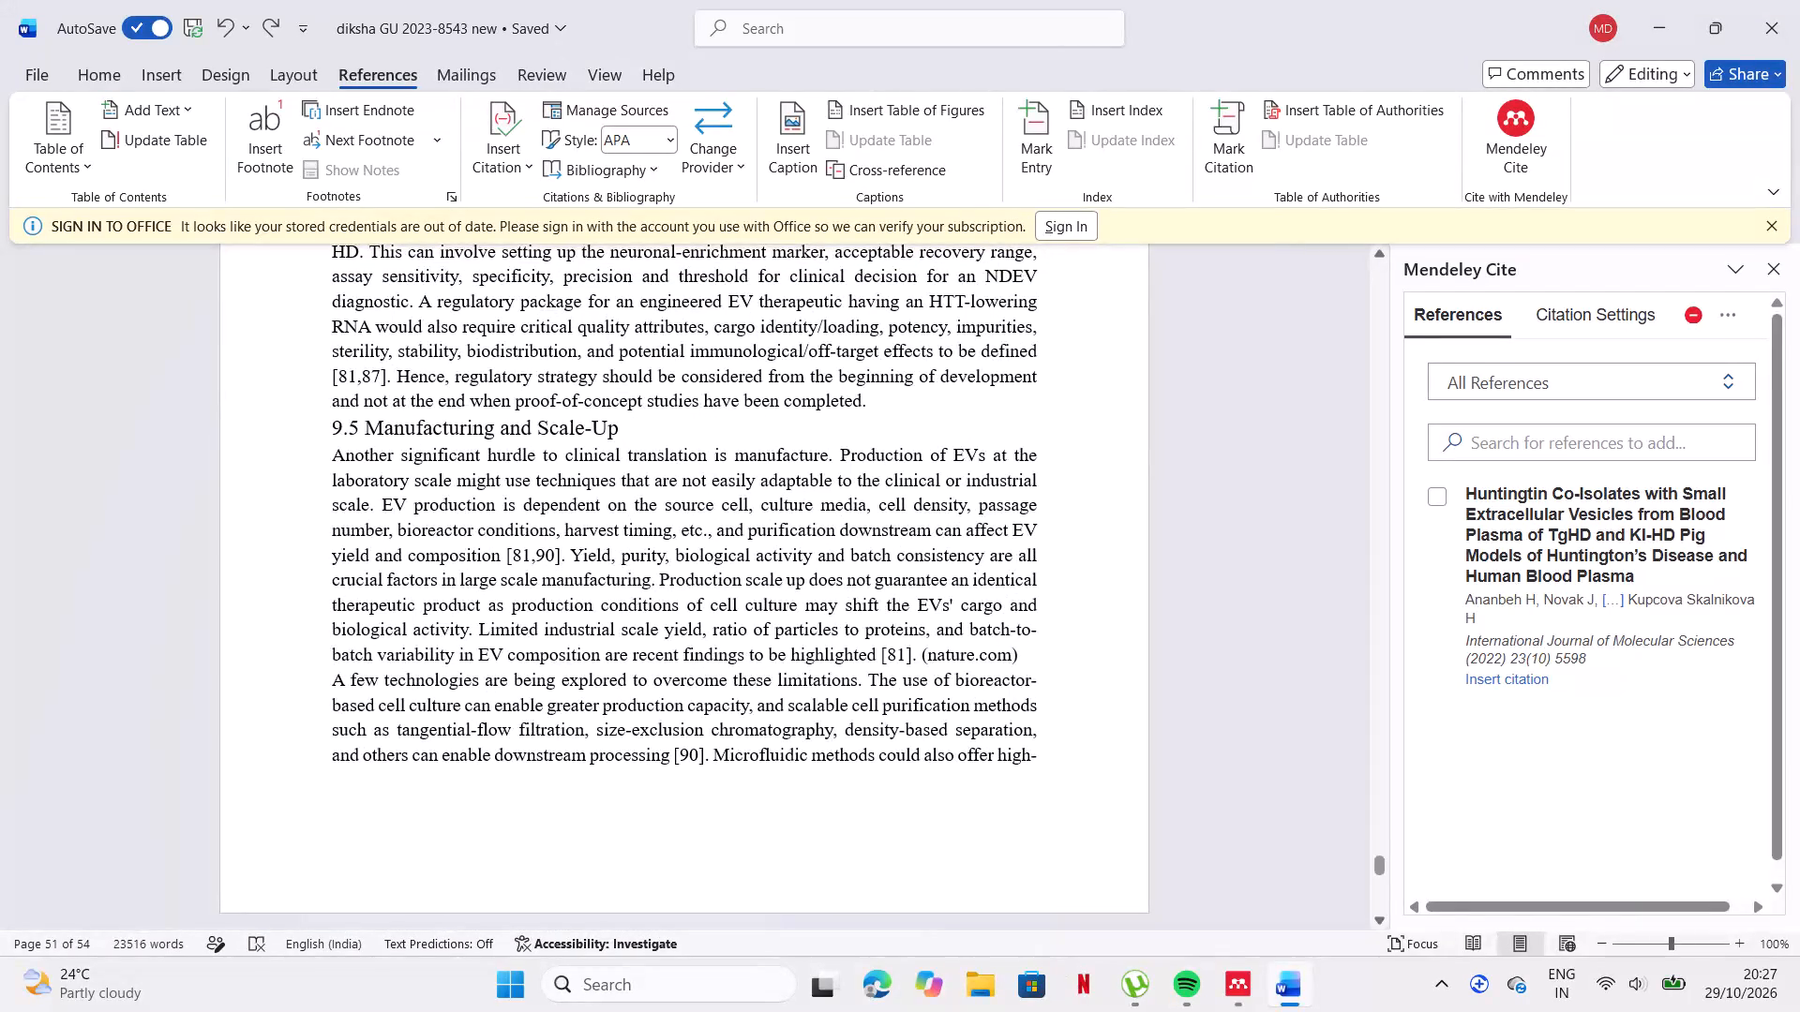
scroll(1293, 563, up, 14)
scroll(1293, 563, up, 15)
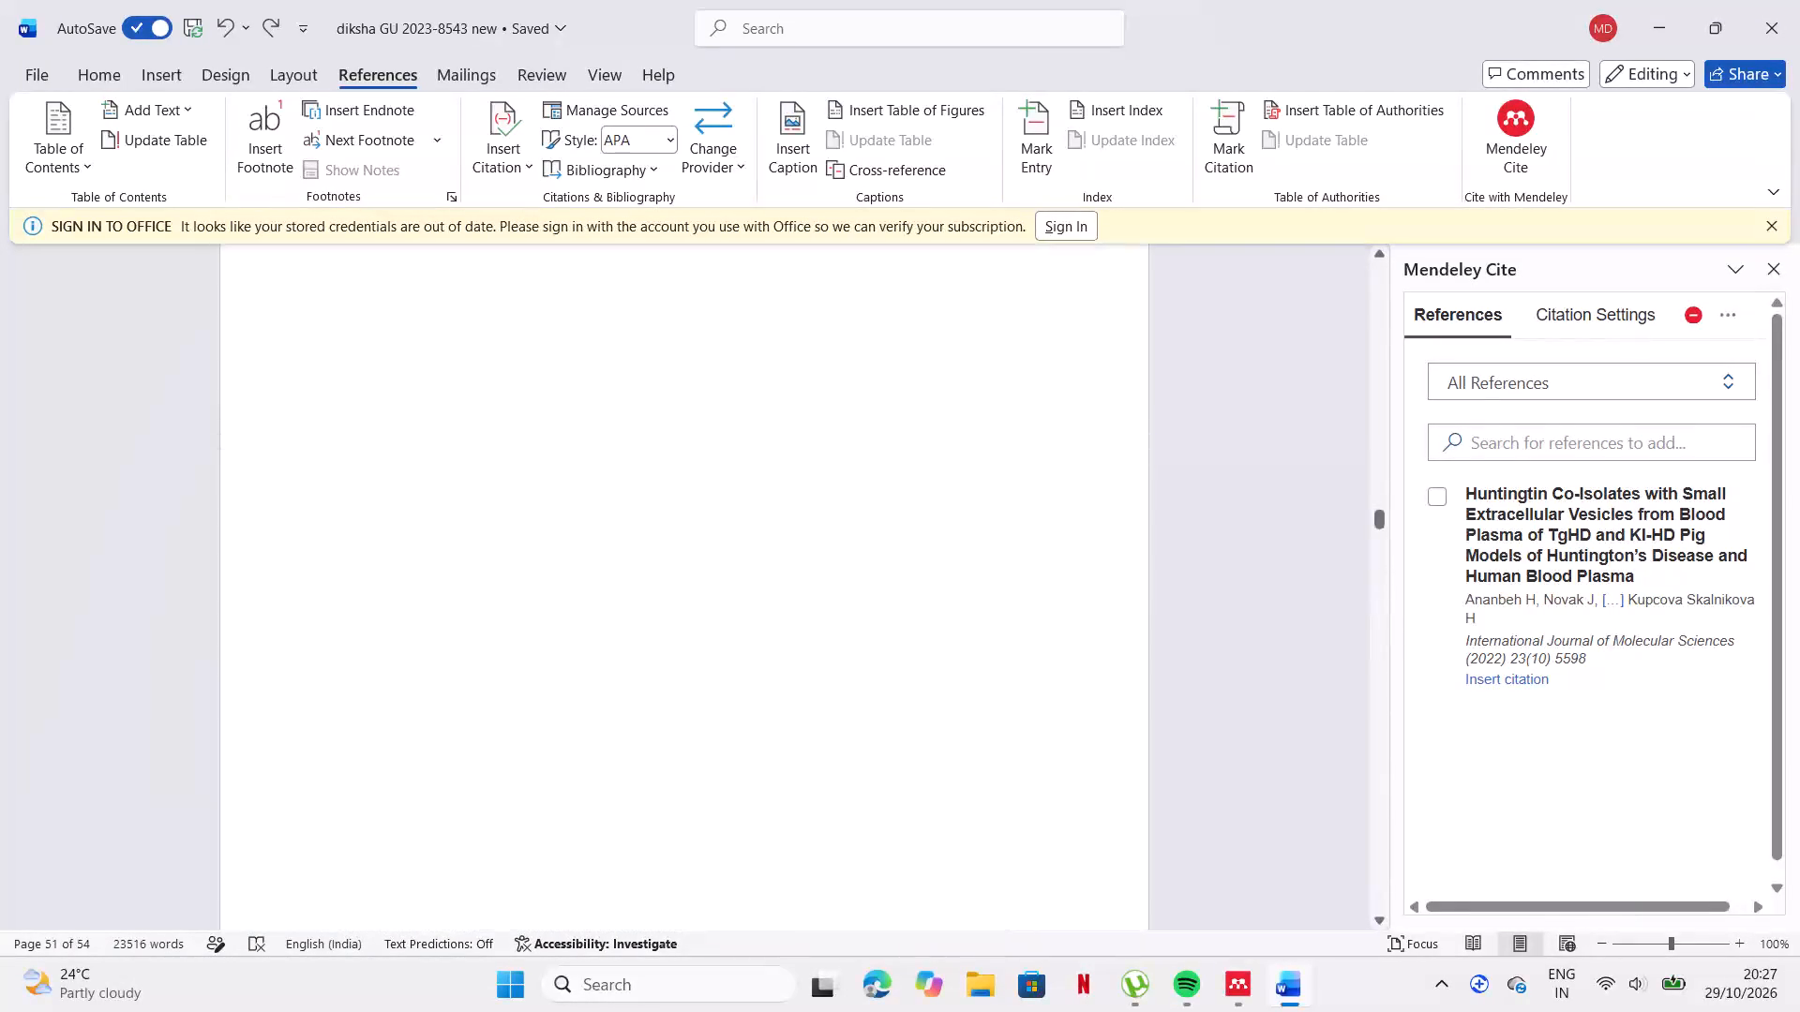
scroll(1293, 563, up, 20)
scroll(1293, 563, up, 6)
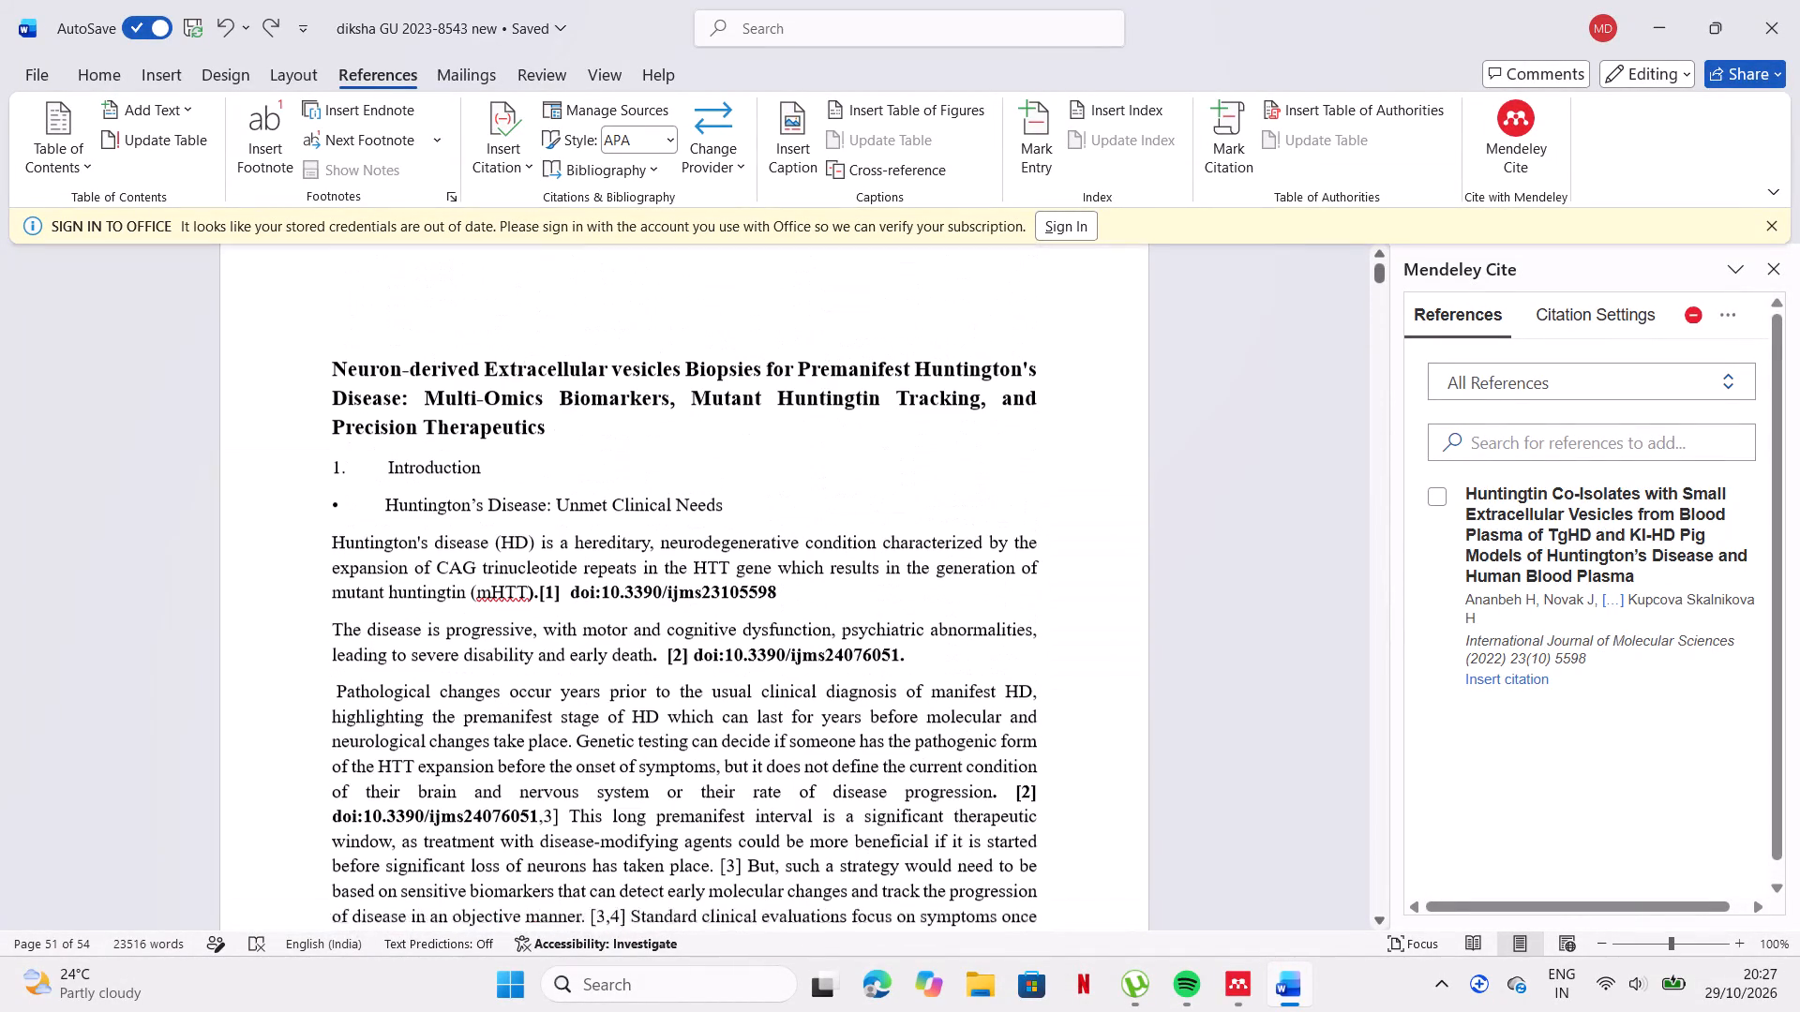
Delete the [1] citation after "mutant huntingtin (mHTT)" in the Introduction's first paragraph, keeping its DOI text.
click(561, 618)
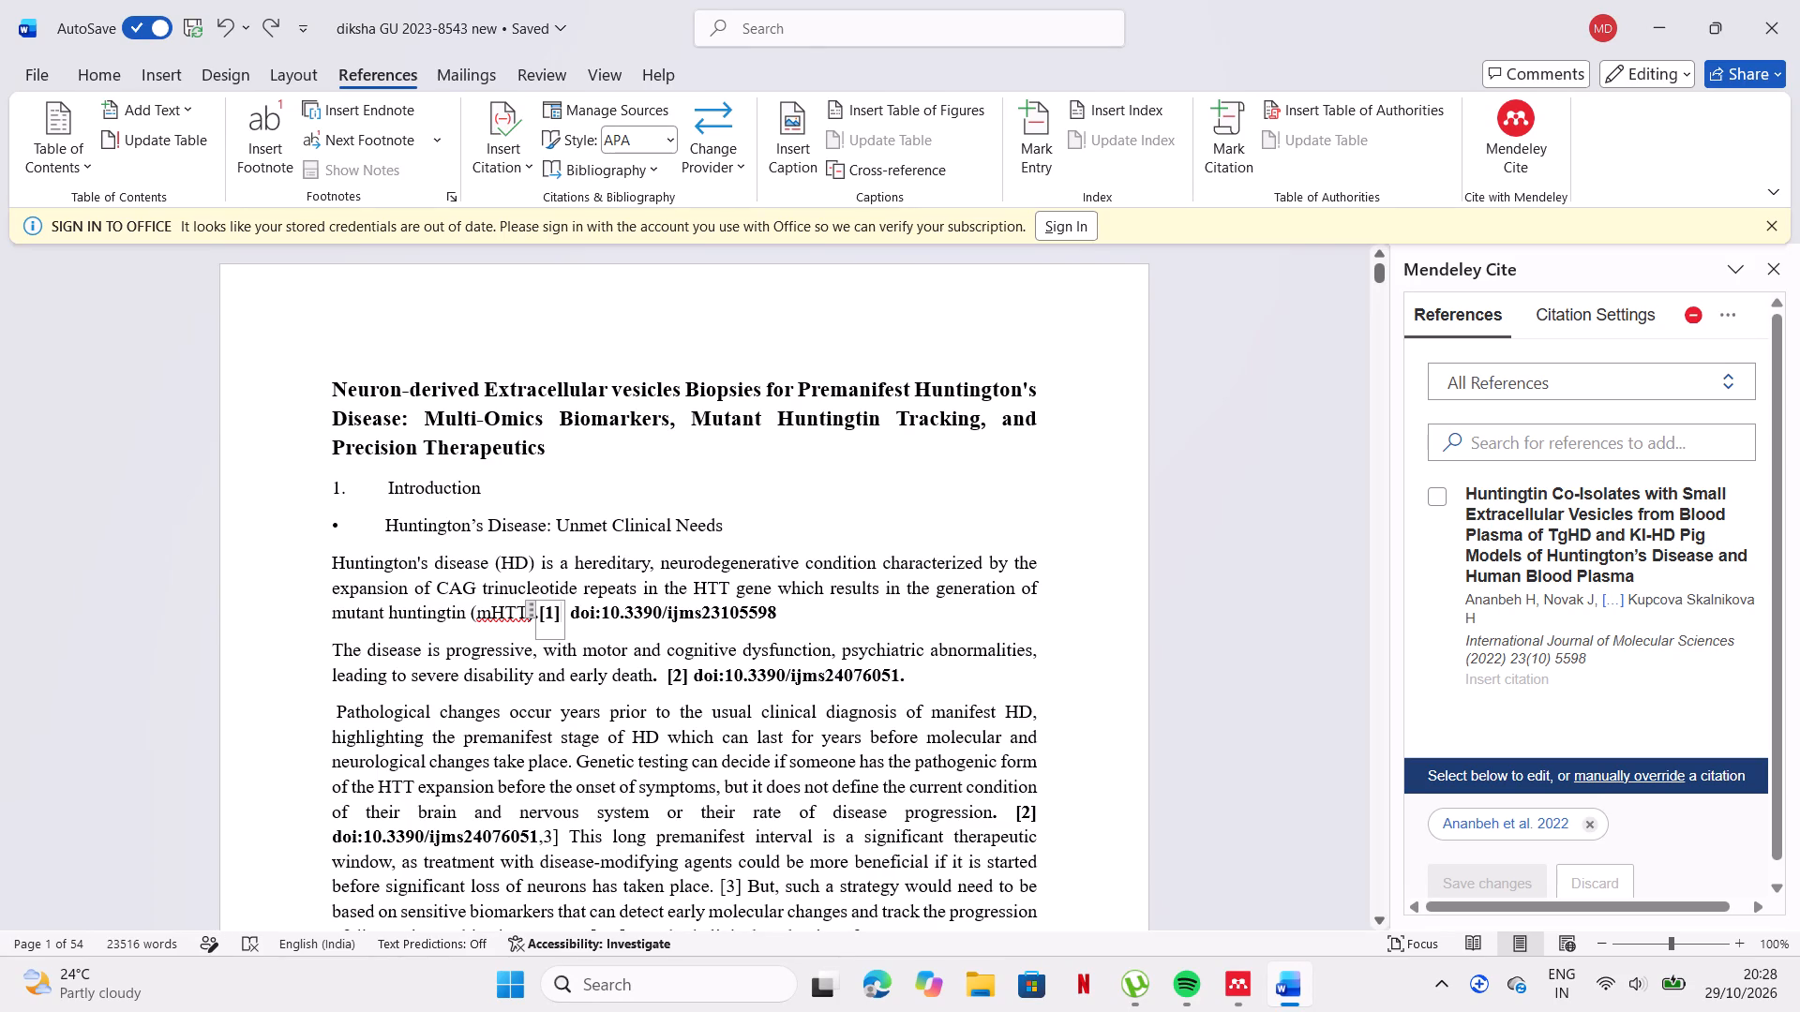
click(564, 609)
key(BackSpace)
key(BackSpace)
key(BackSpace)
key(BackSpace)
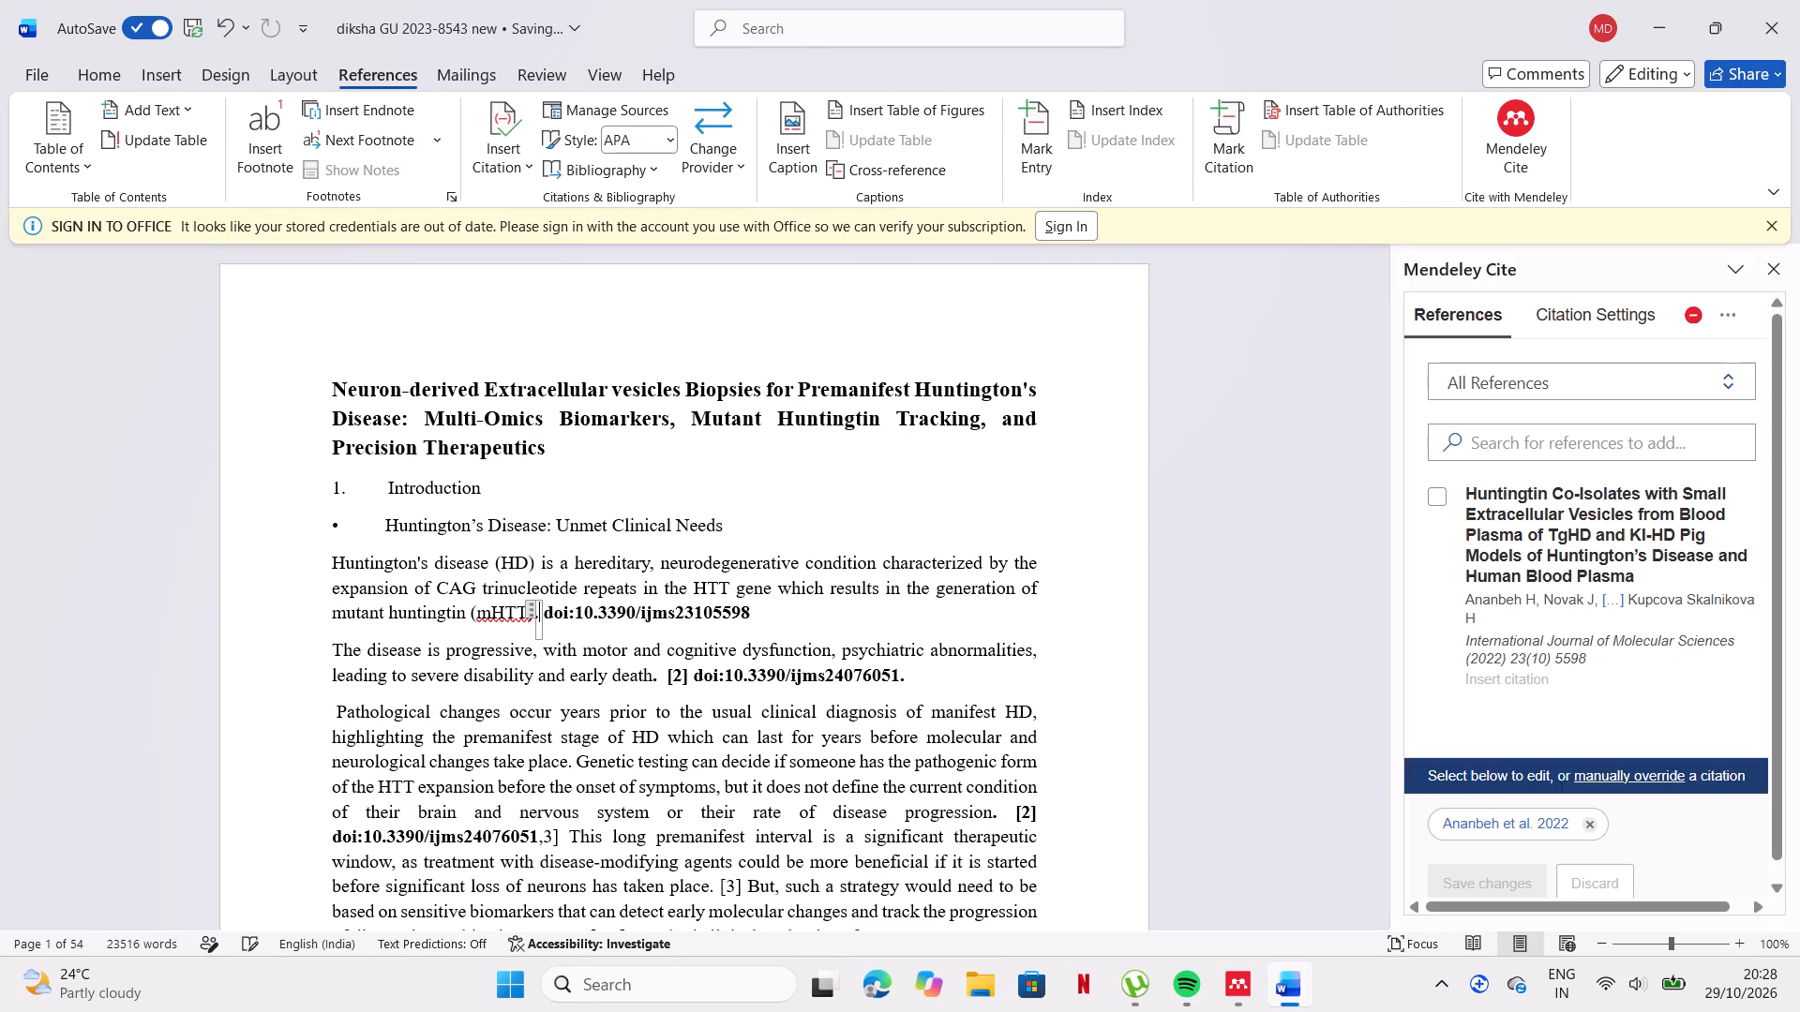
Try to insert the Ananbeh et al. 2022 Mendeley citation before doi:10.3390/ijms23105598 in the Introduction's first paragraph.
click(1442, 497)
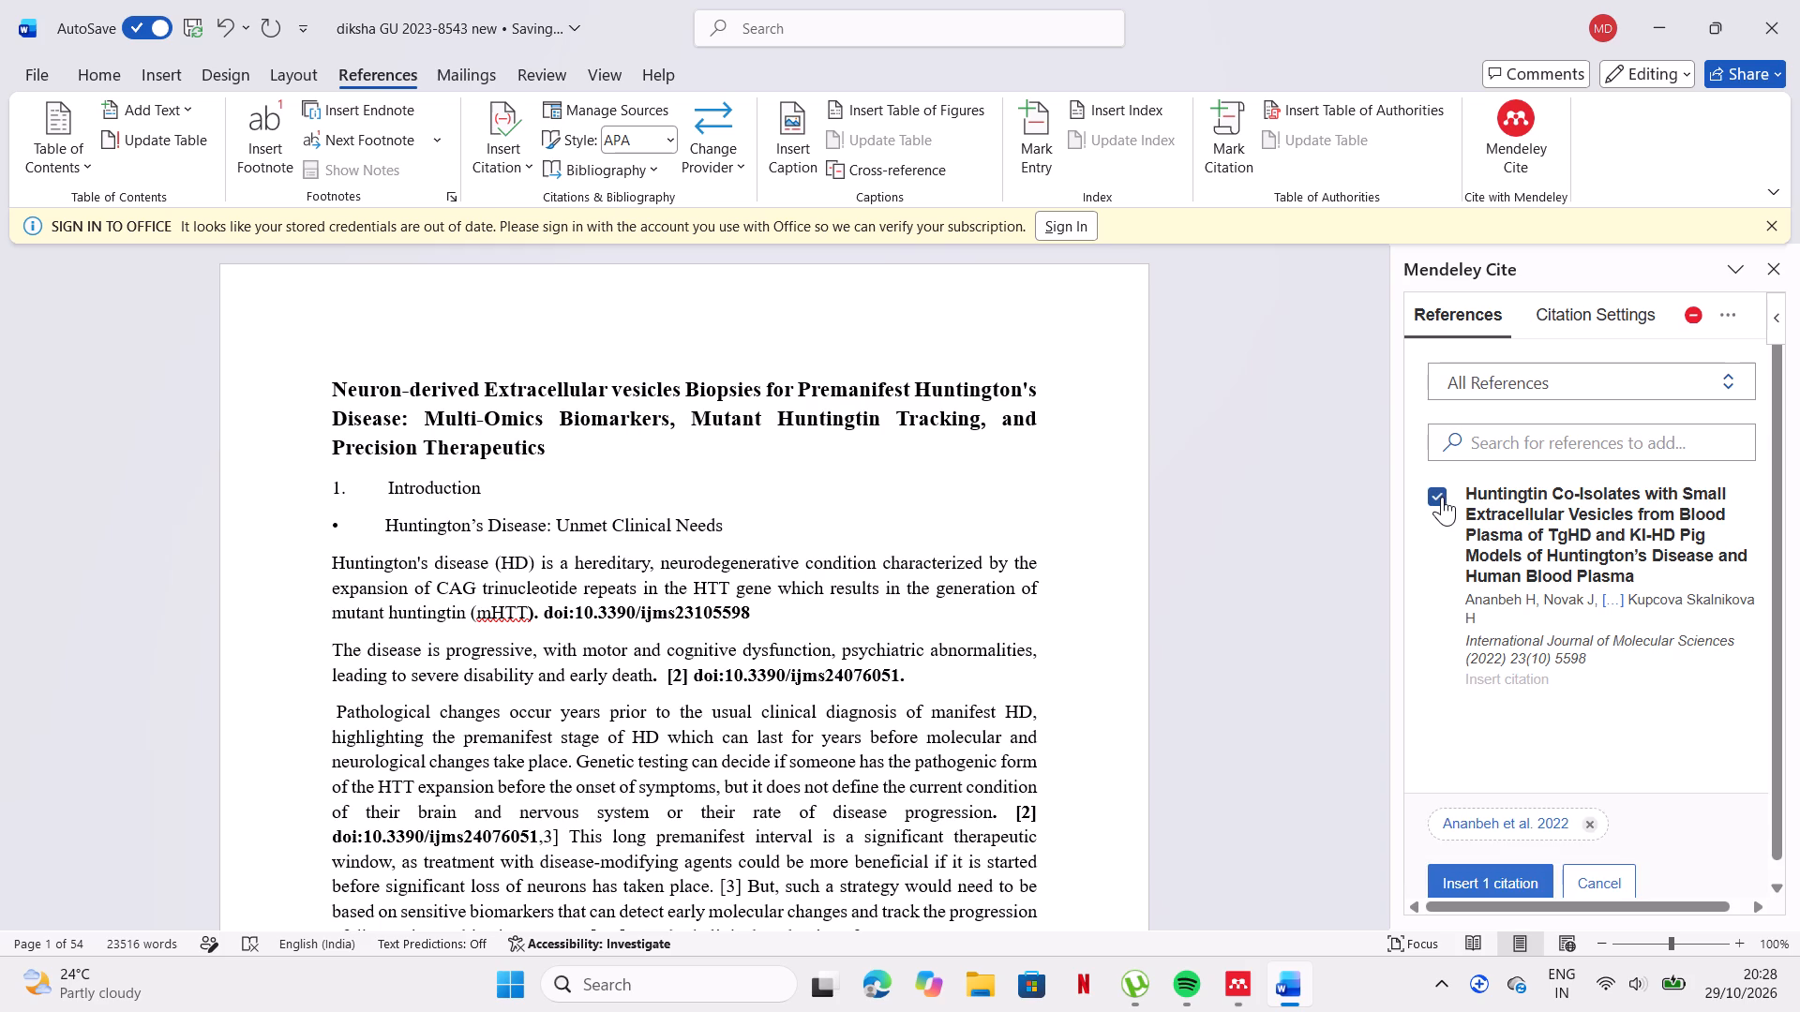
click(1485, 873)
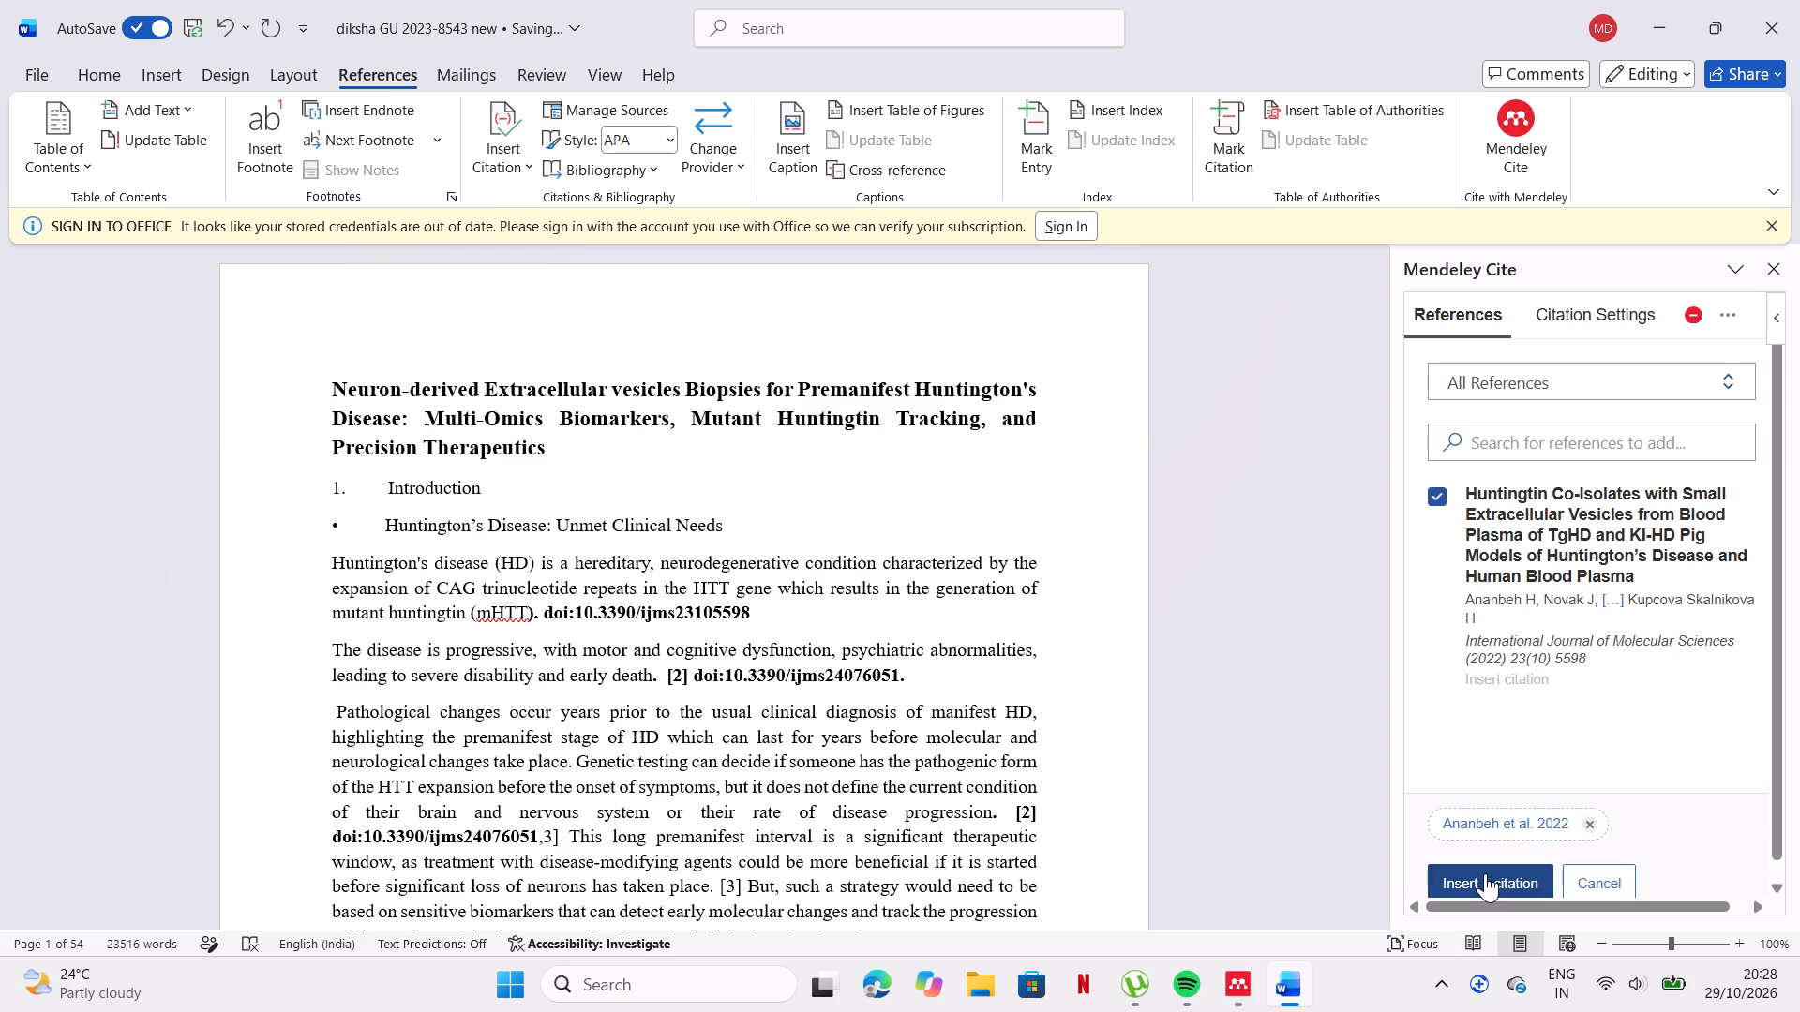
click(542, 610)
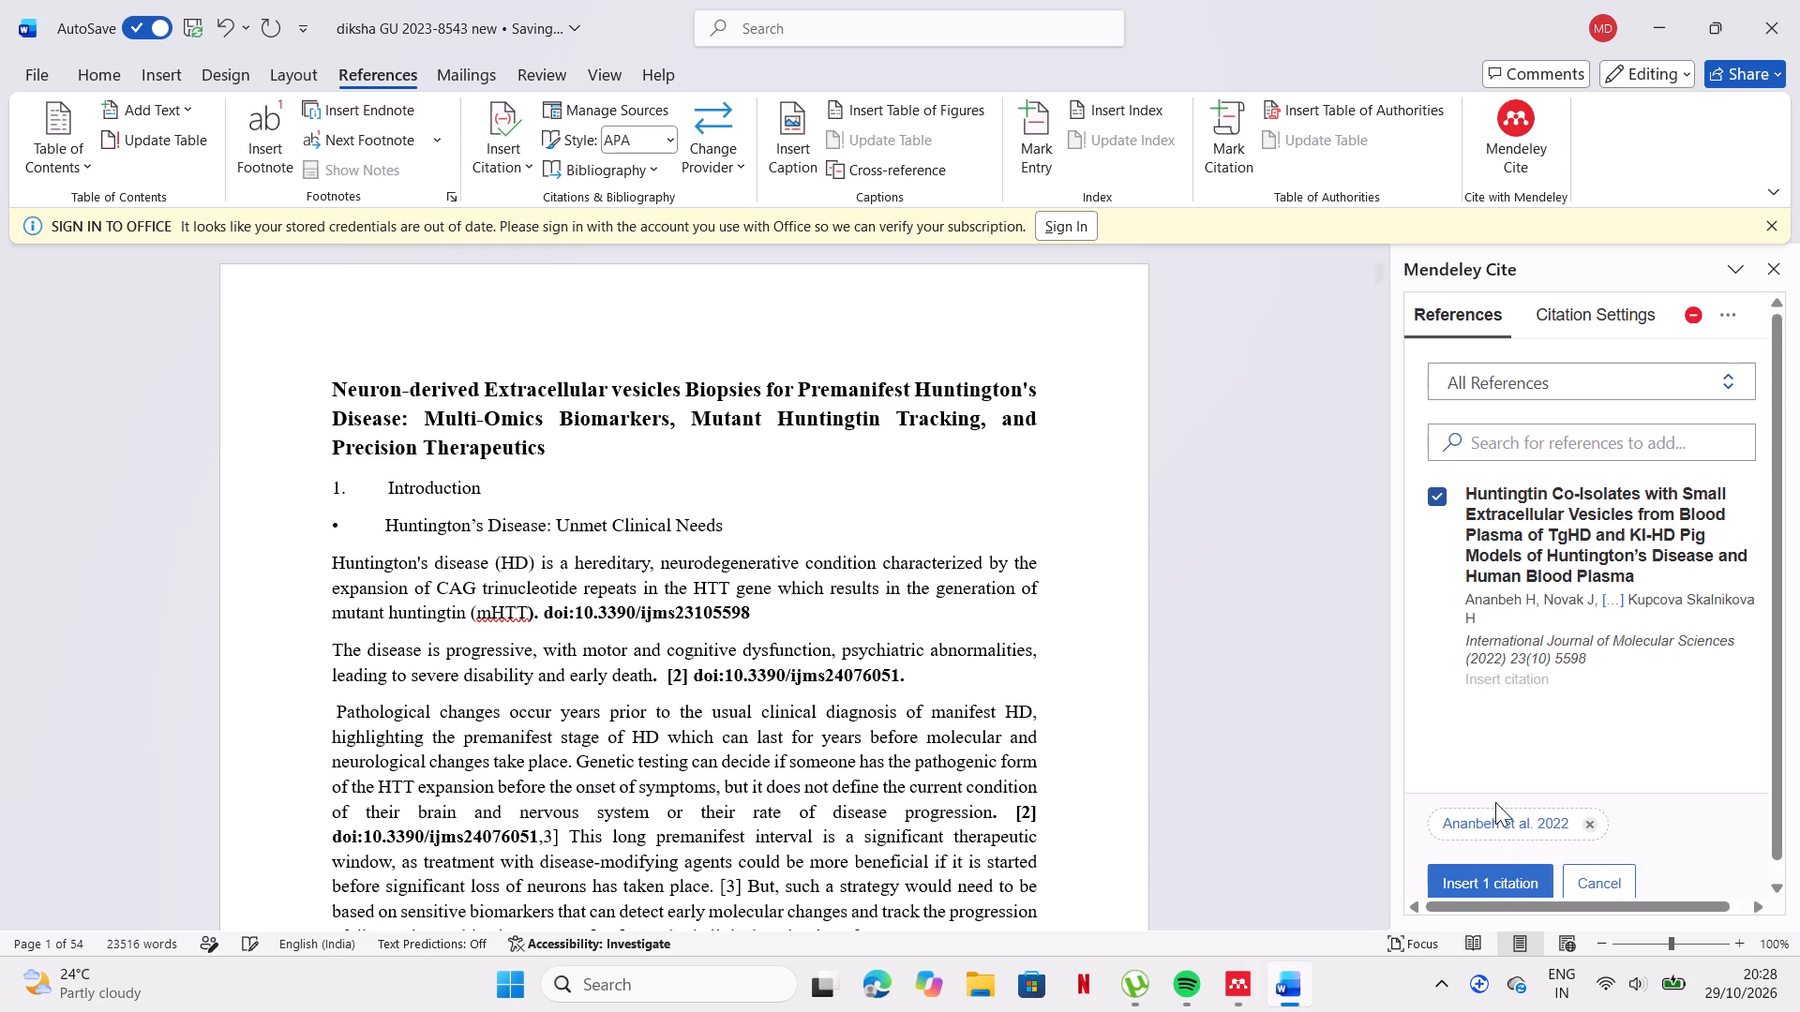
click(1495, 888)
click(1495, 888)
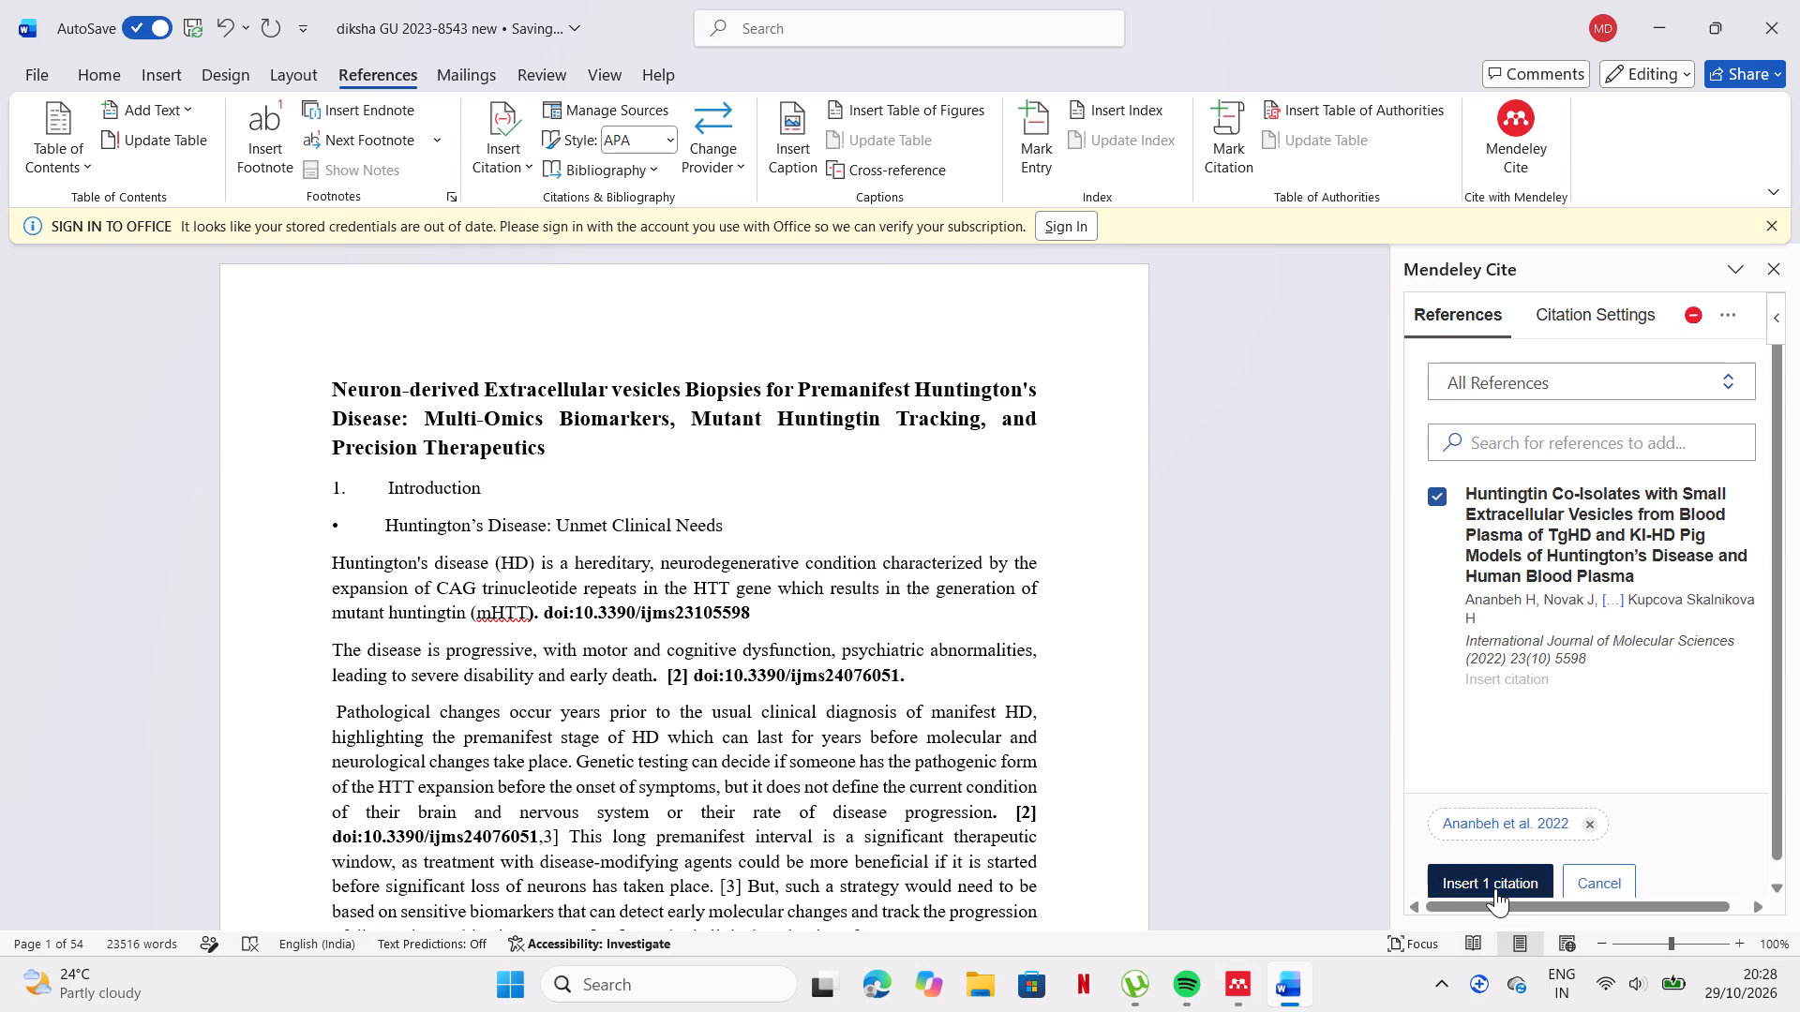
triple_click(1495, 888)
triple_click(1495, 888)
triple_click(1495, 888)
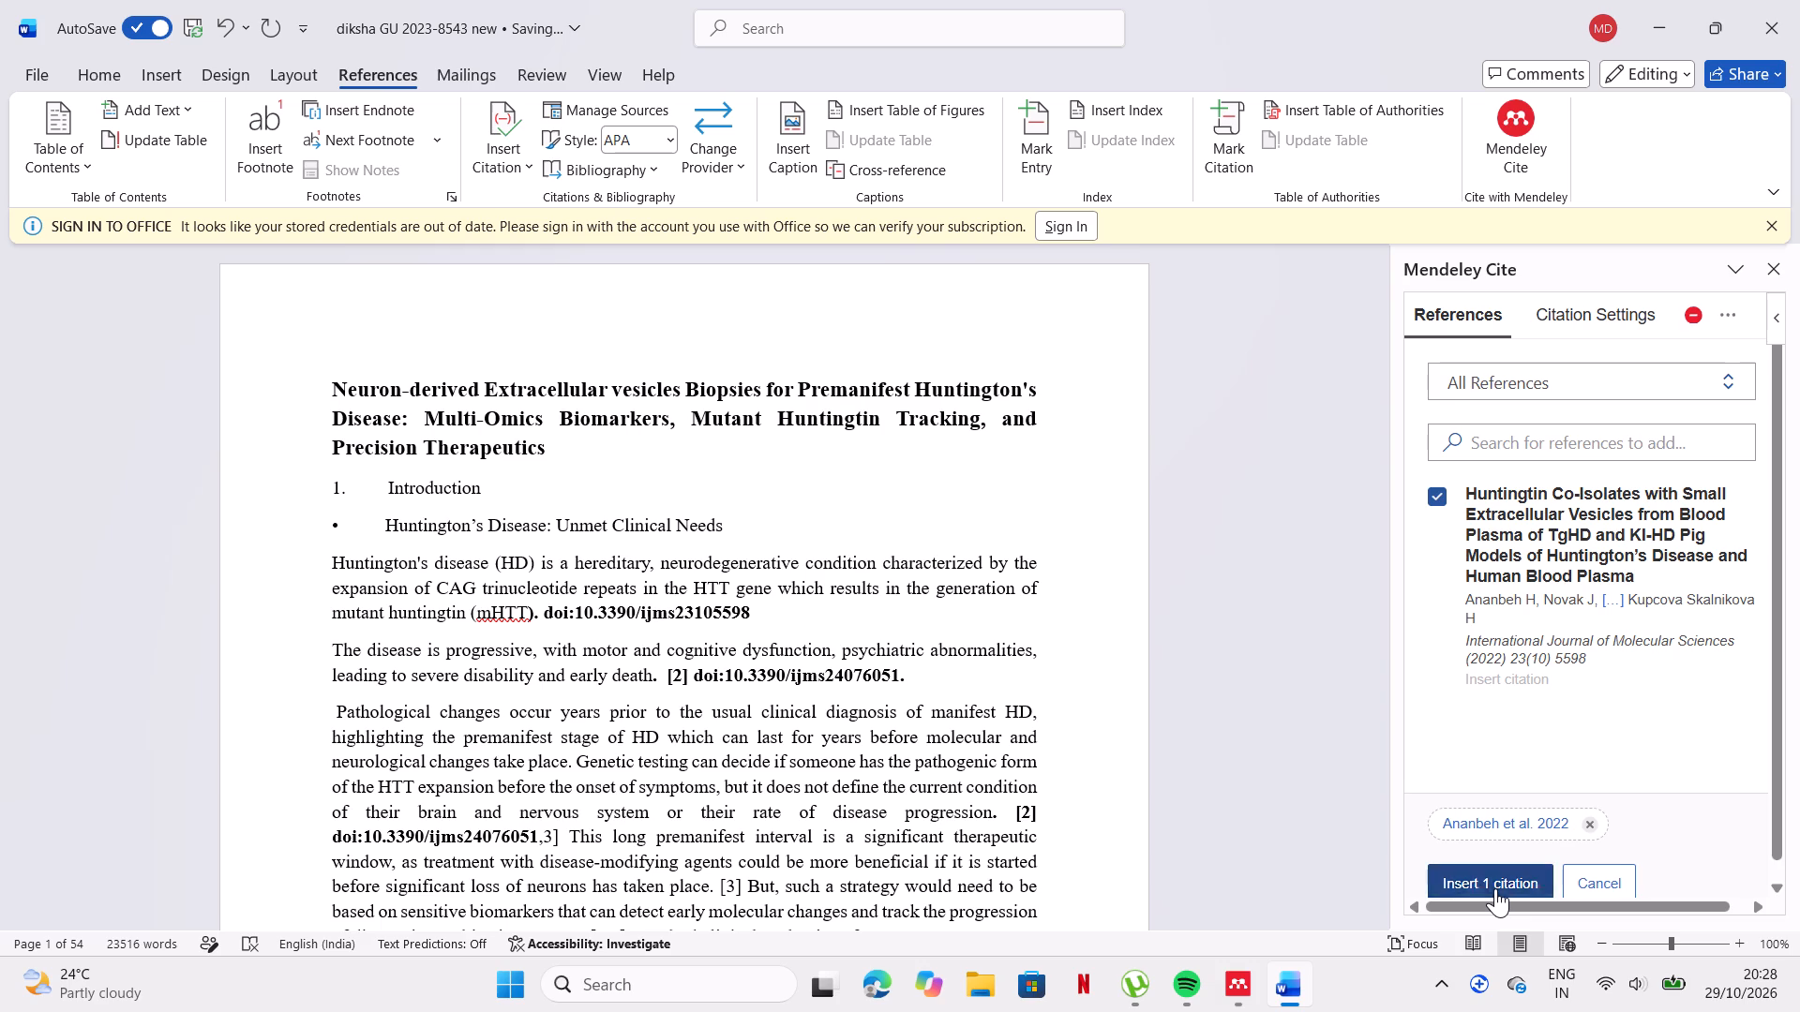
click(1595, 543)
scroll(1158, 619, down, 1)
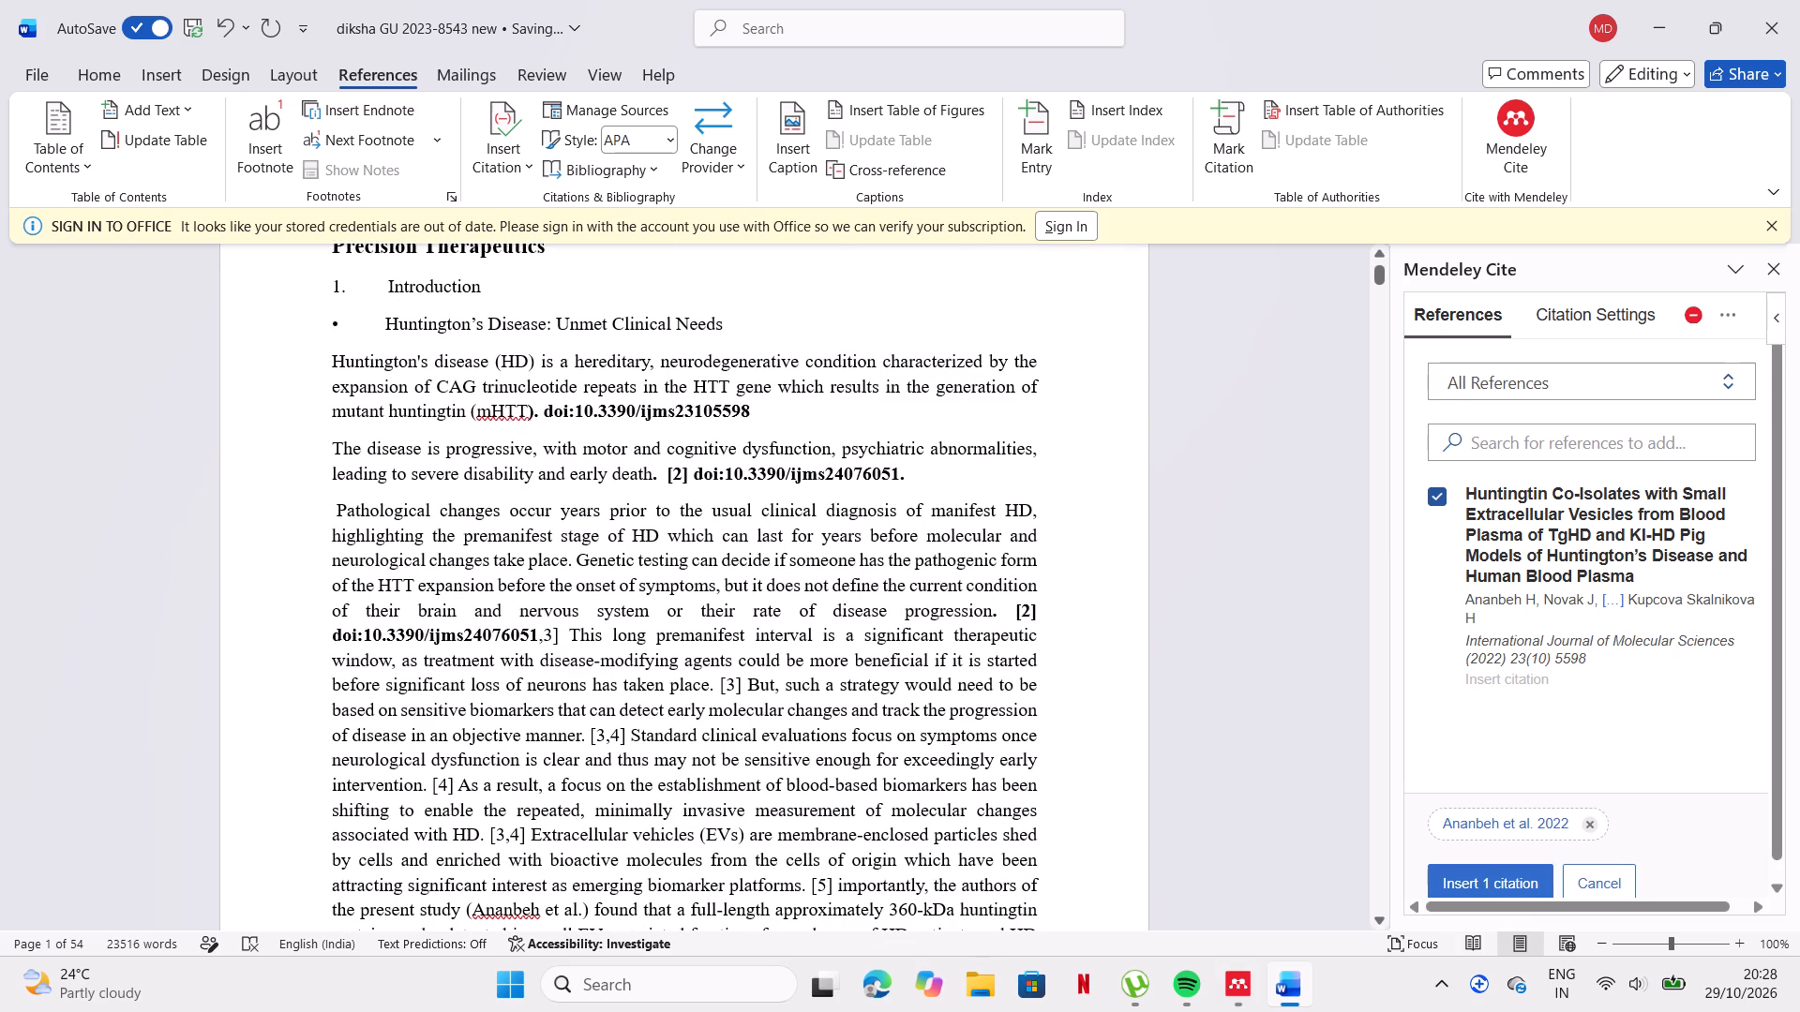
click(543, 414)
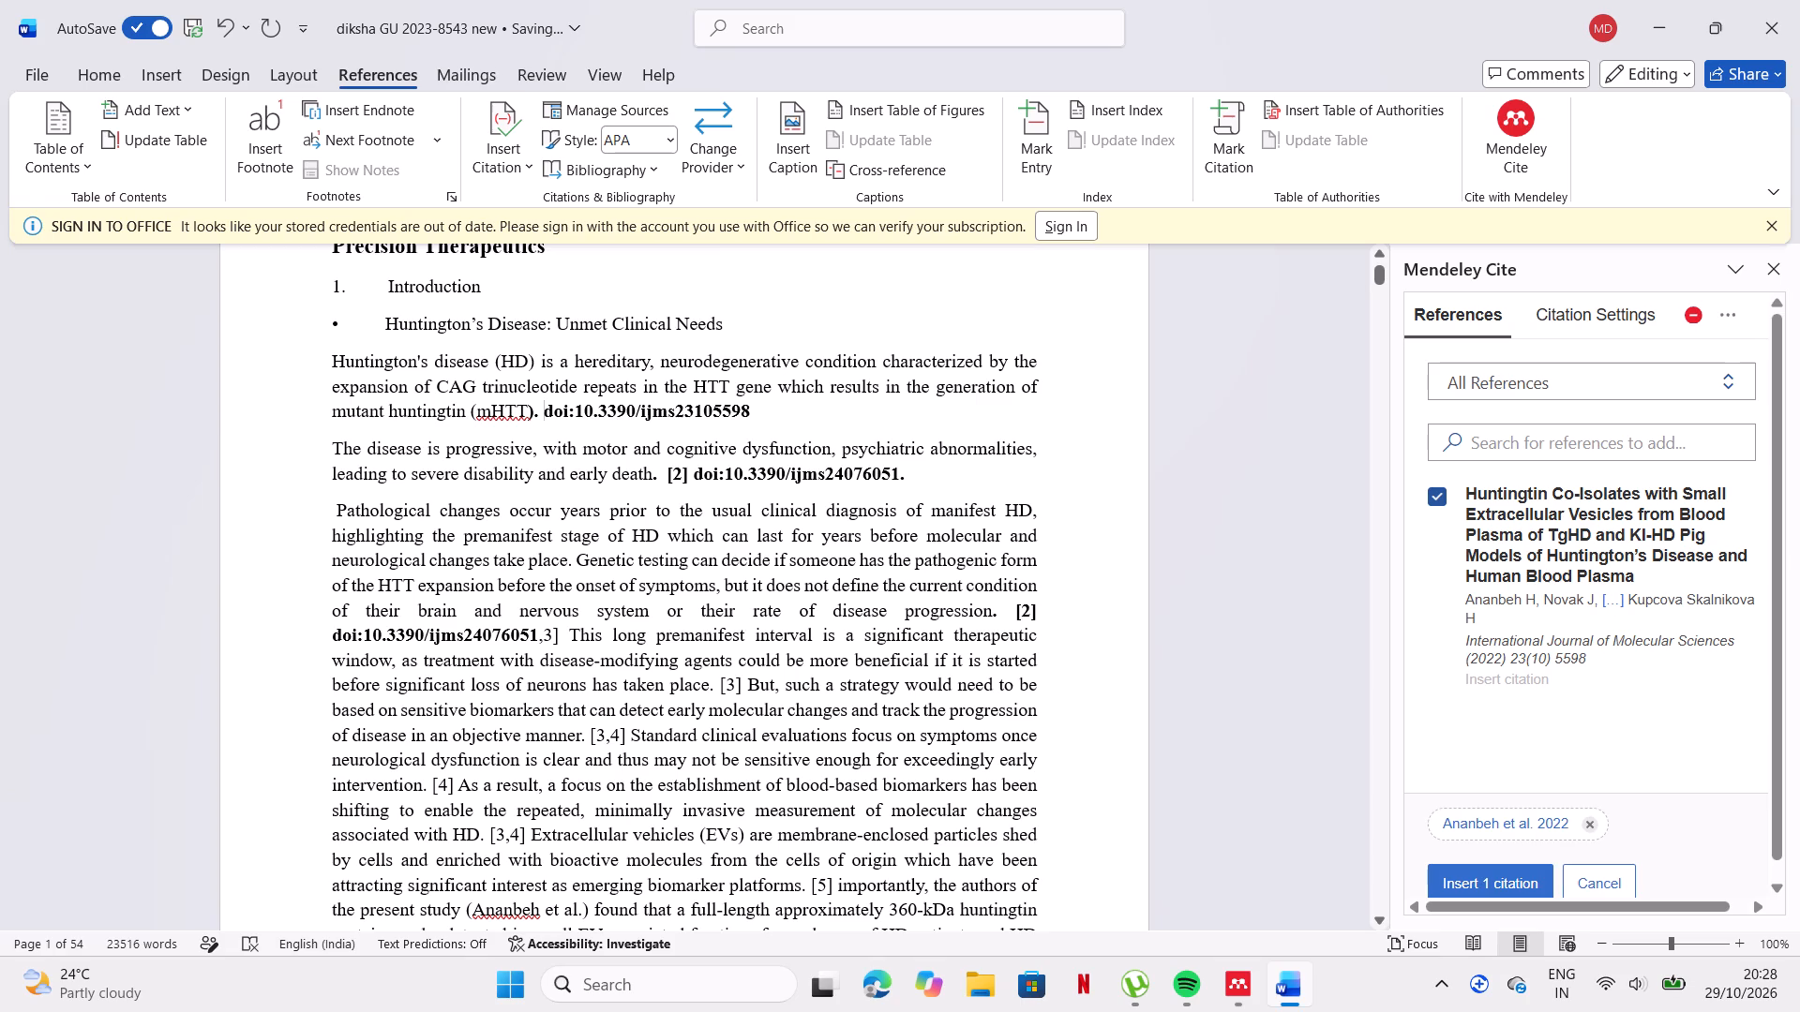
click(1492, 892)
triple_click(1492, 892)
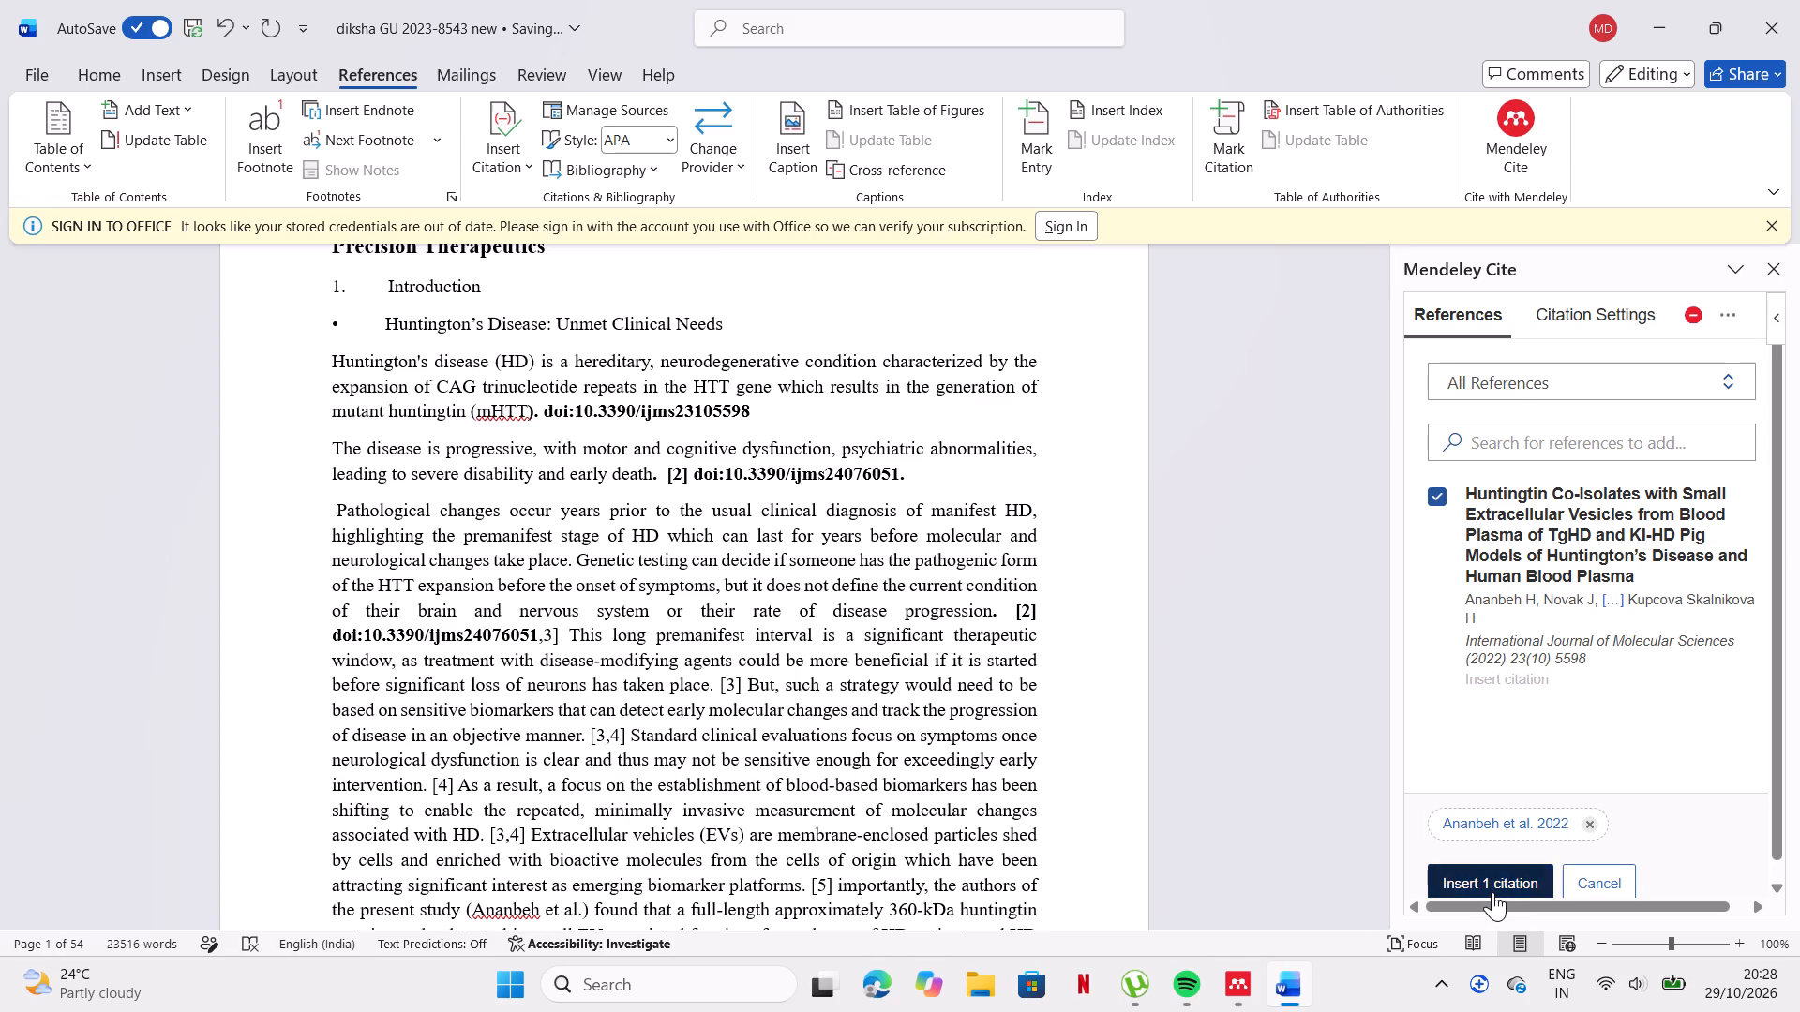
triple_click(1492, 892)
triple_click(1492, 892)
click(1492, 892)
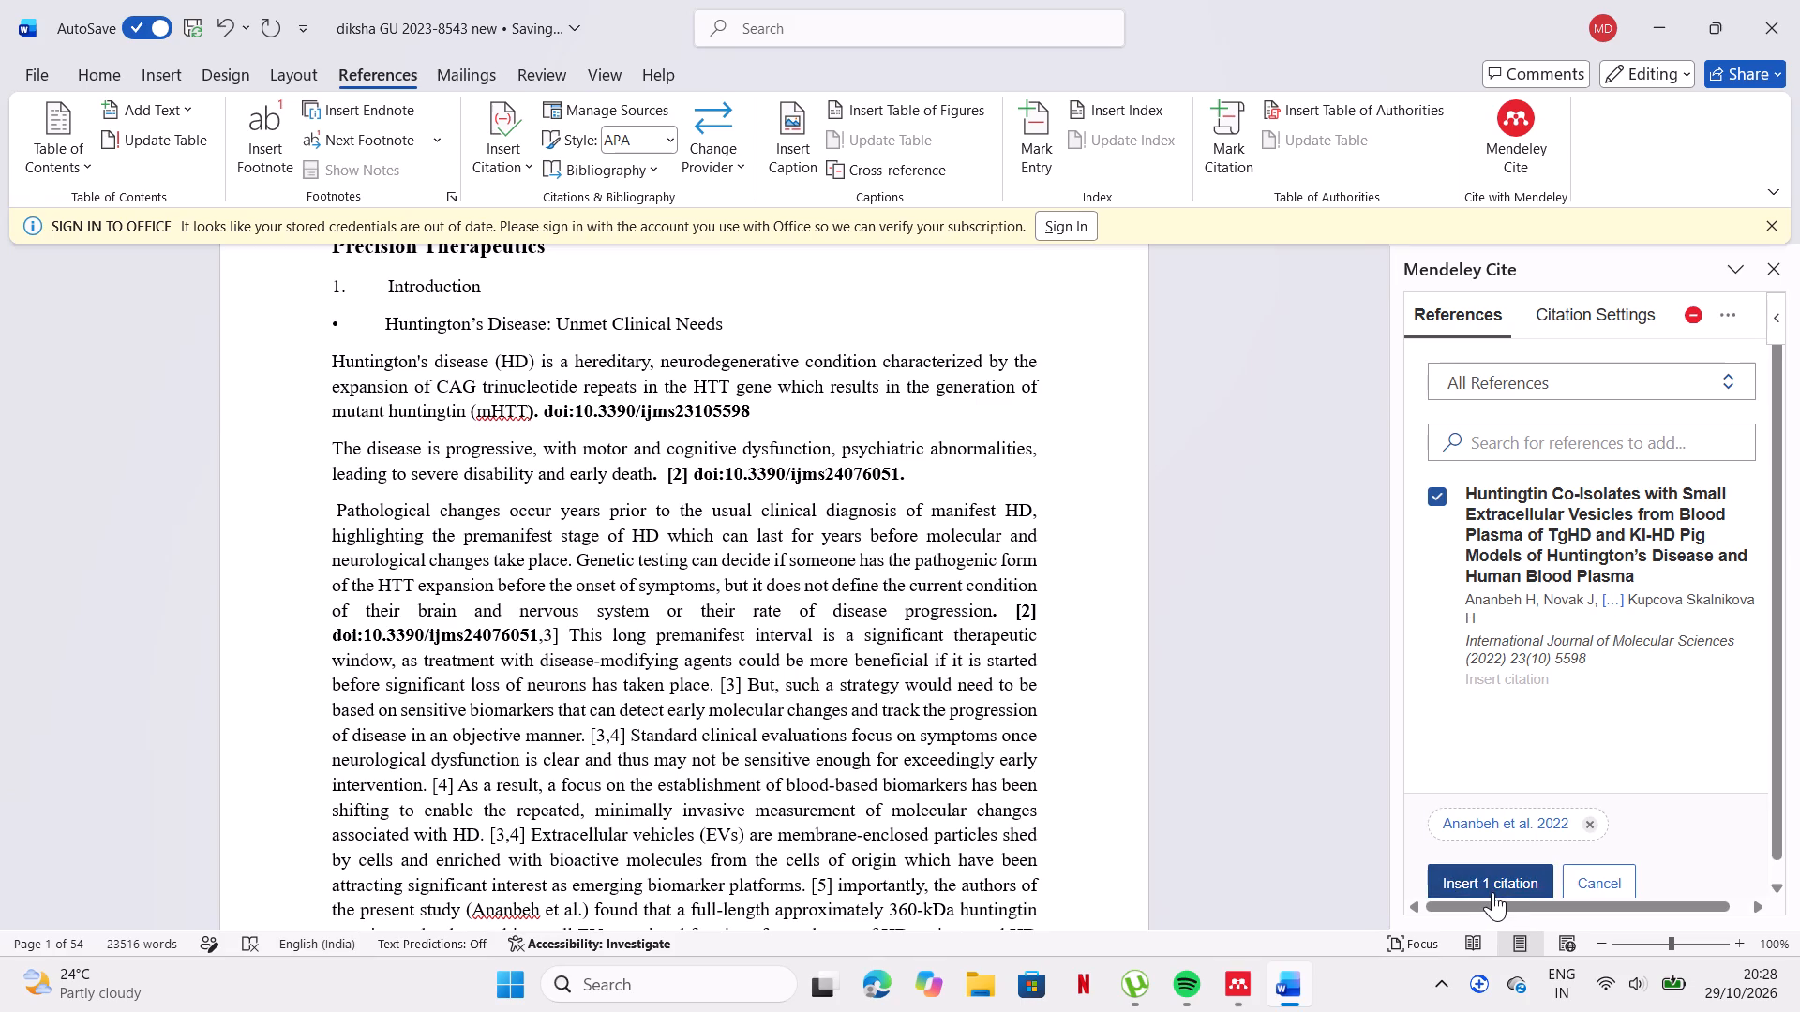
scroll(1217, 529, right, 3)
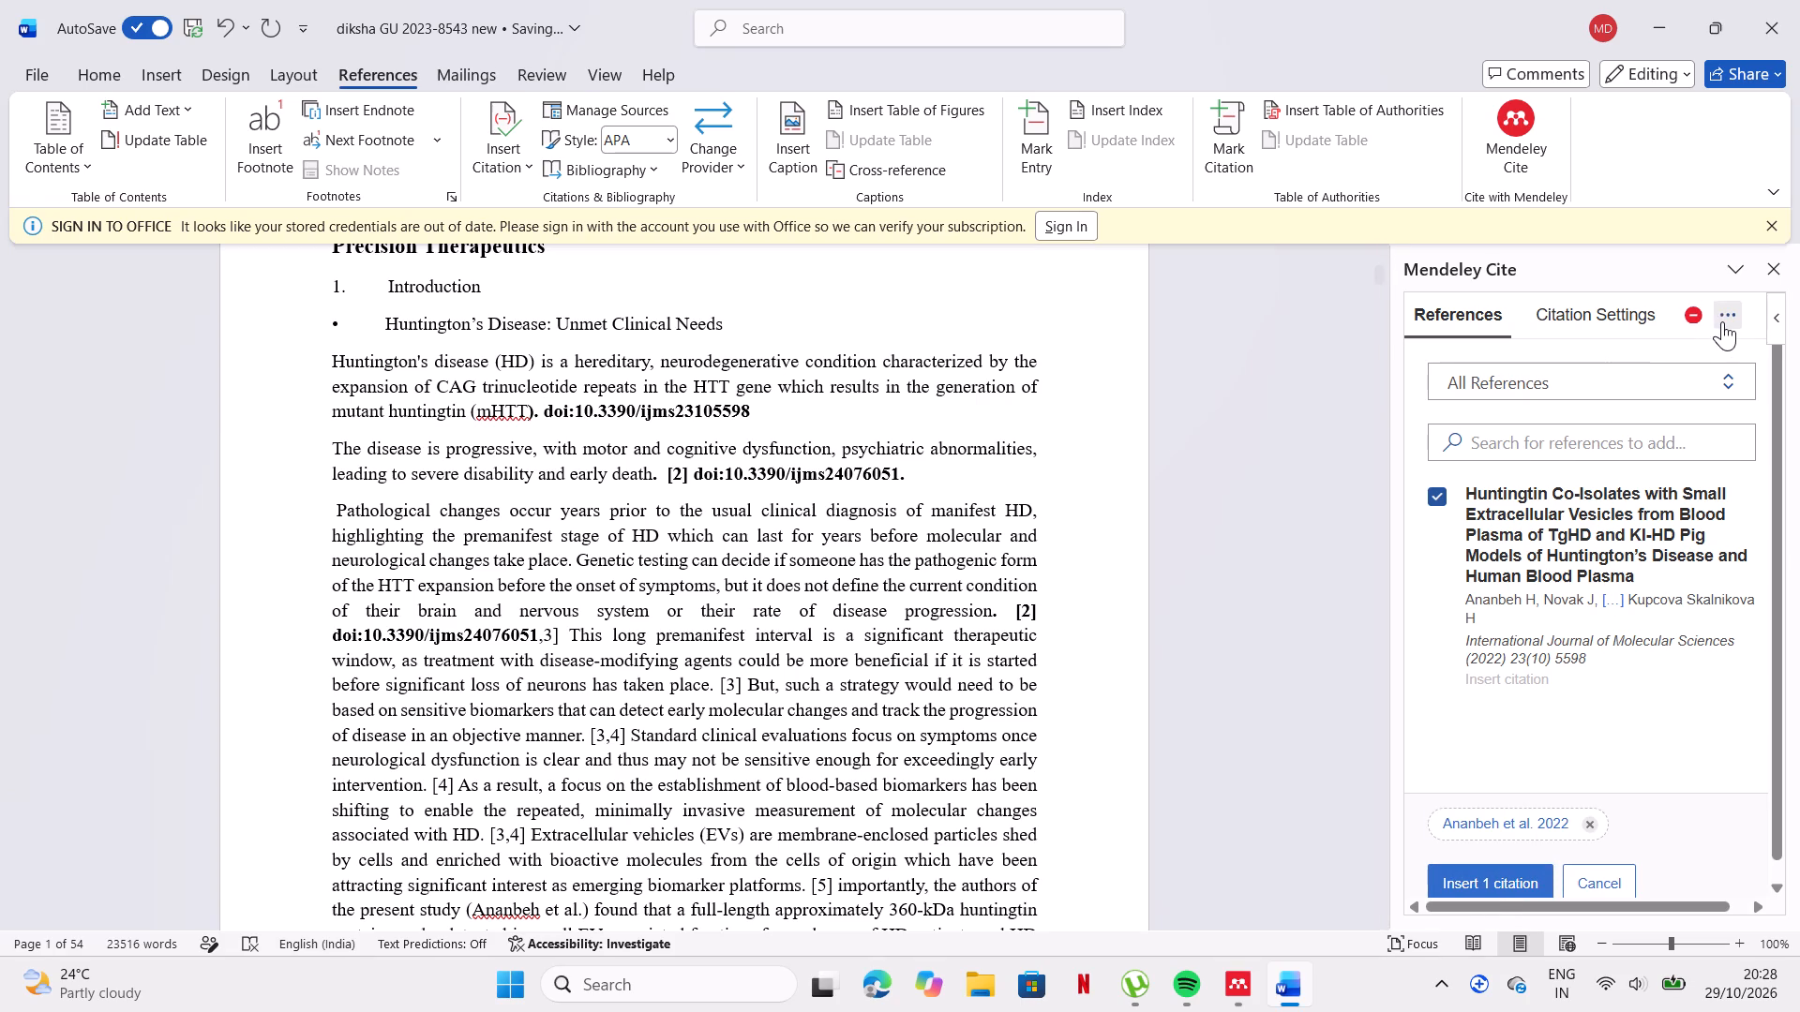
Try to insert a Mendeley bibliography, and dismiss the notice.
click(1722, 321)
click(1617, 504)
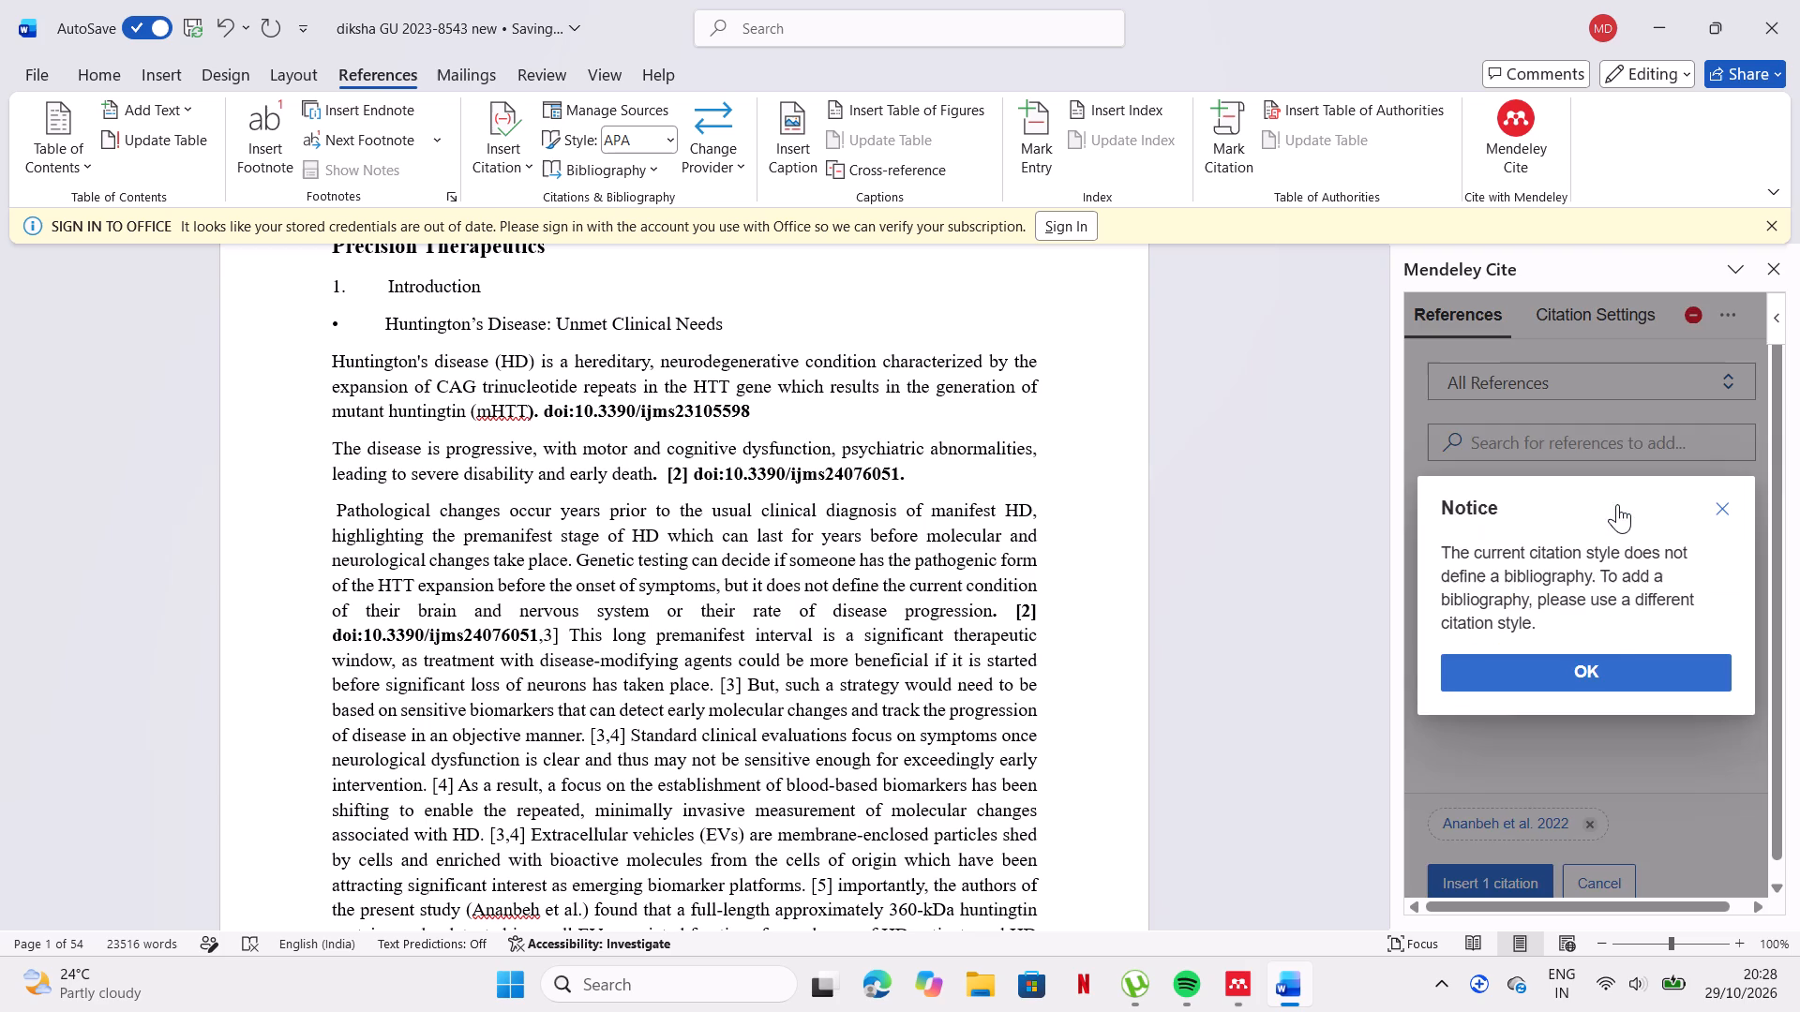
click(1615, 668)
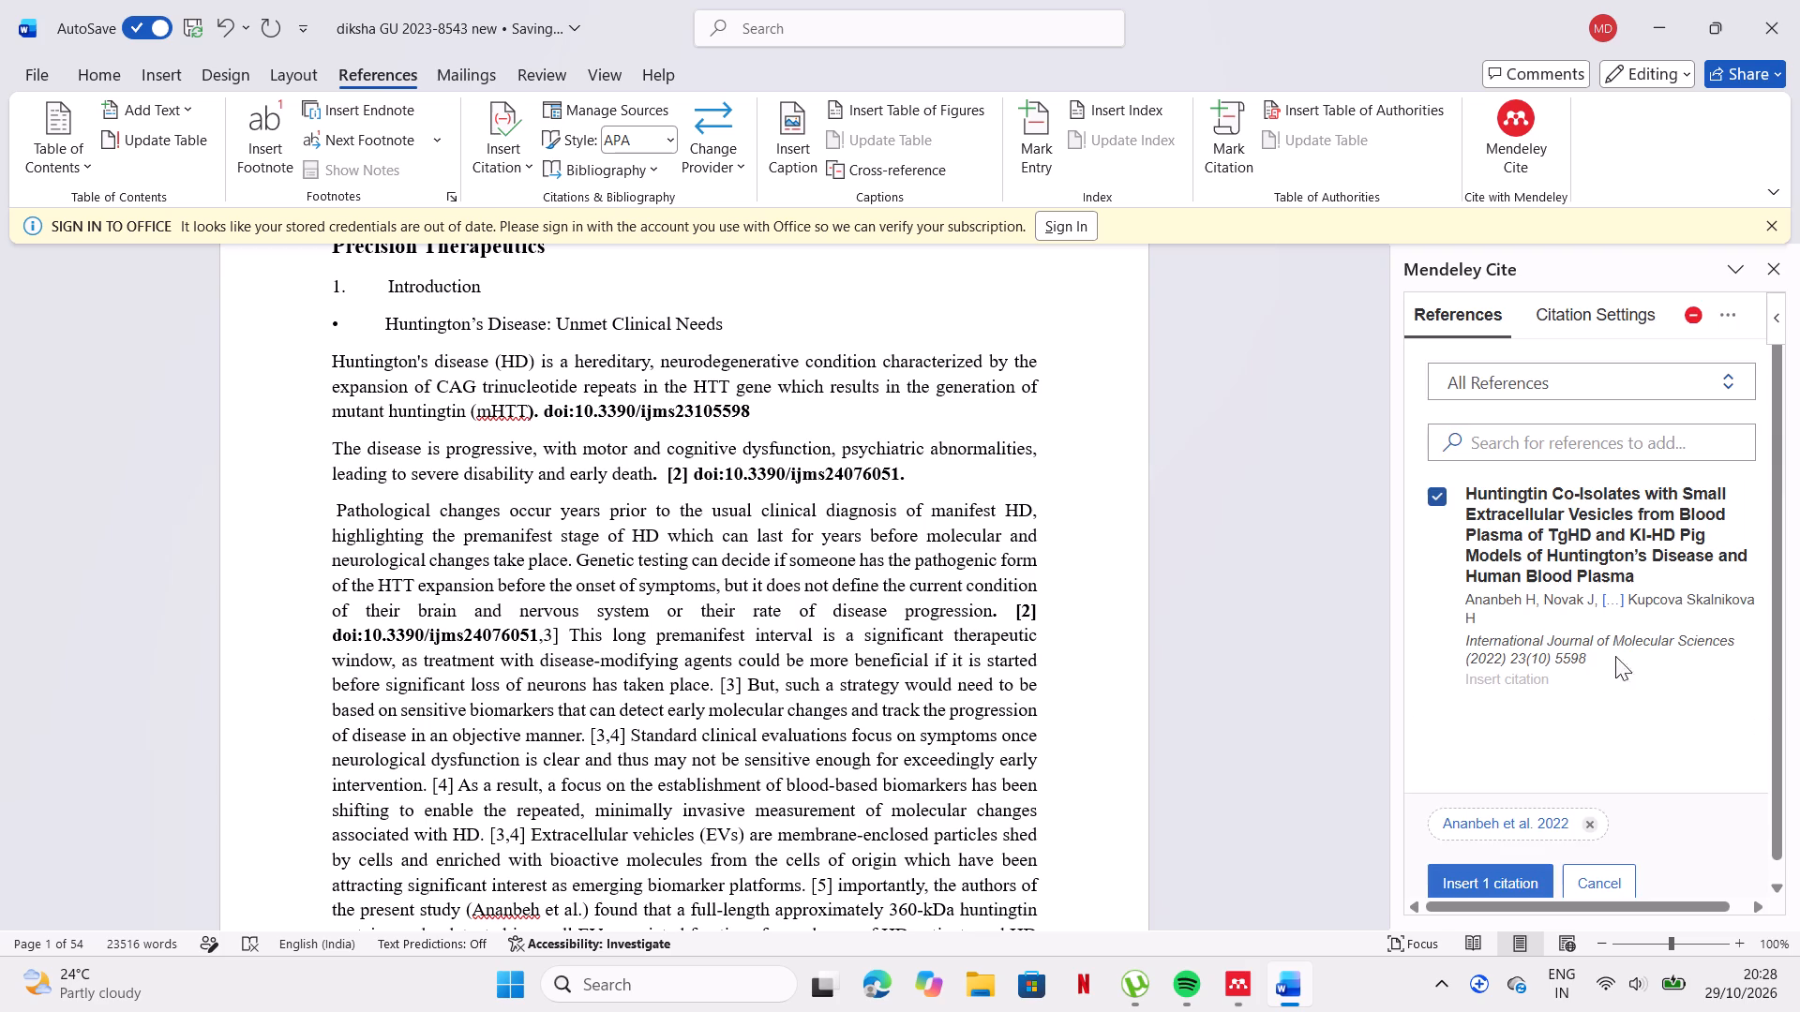
Open the citation style choices in Mendeley Cite's citation settings.
click(1610, 331)
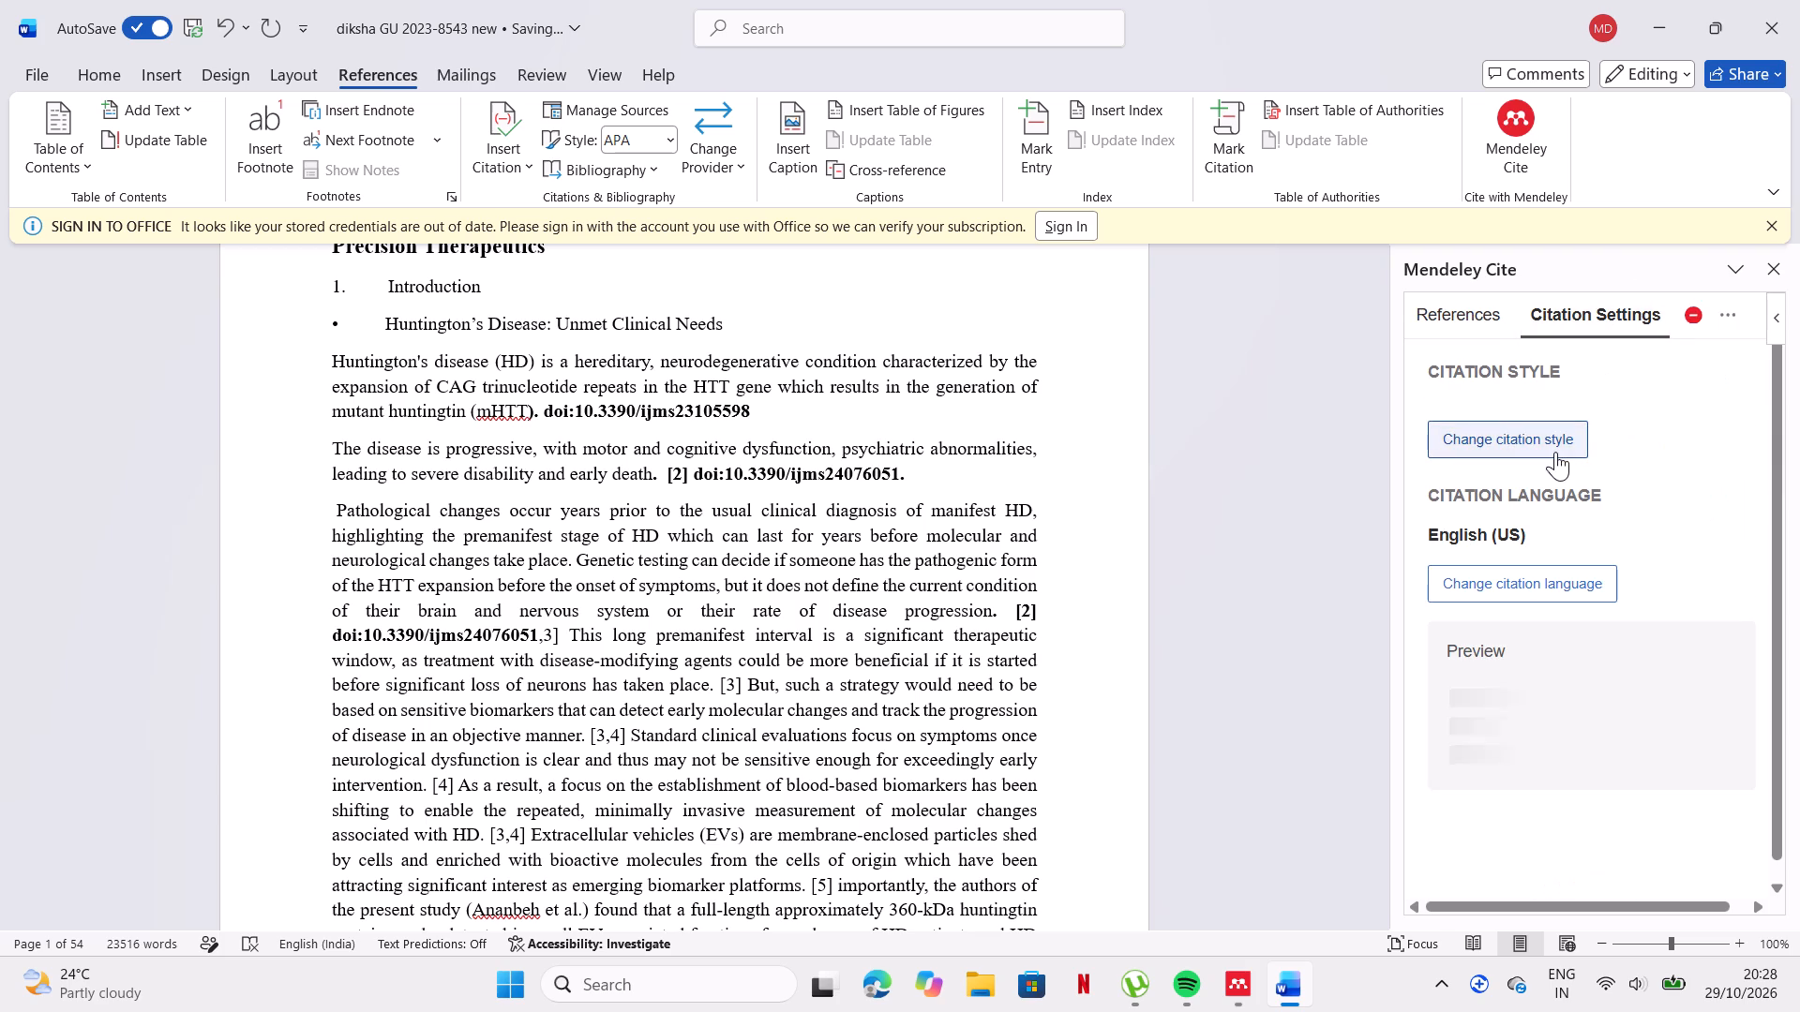
click(1552, 442)
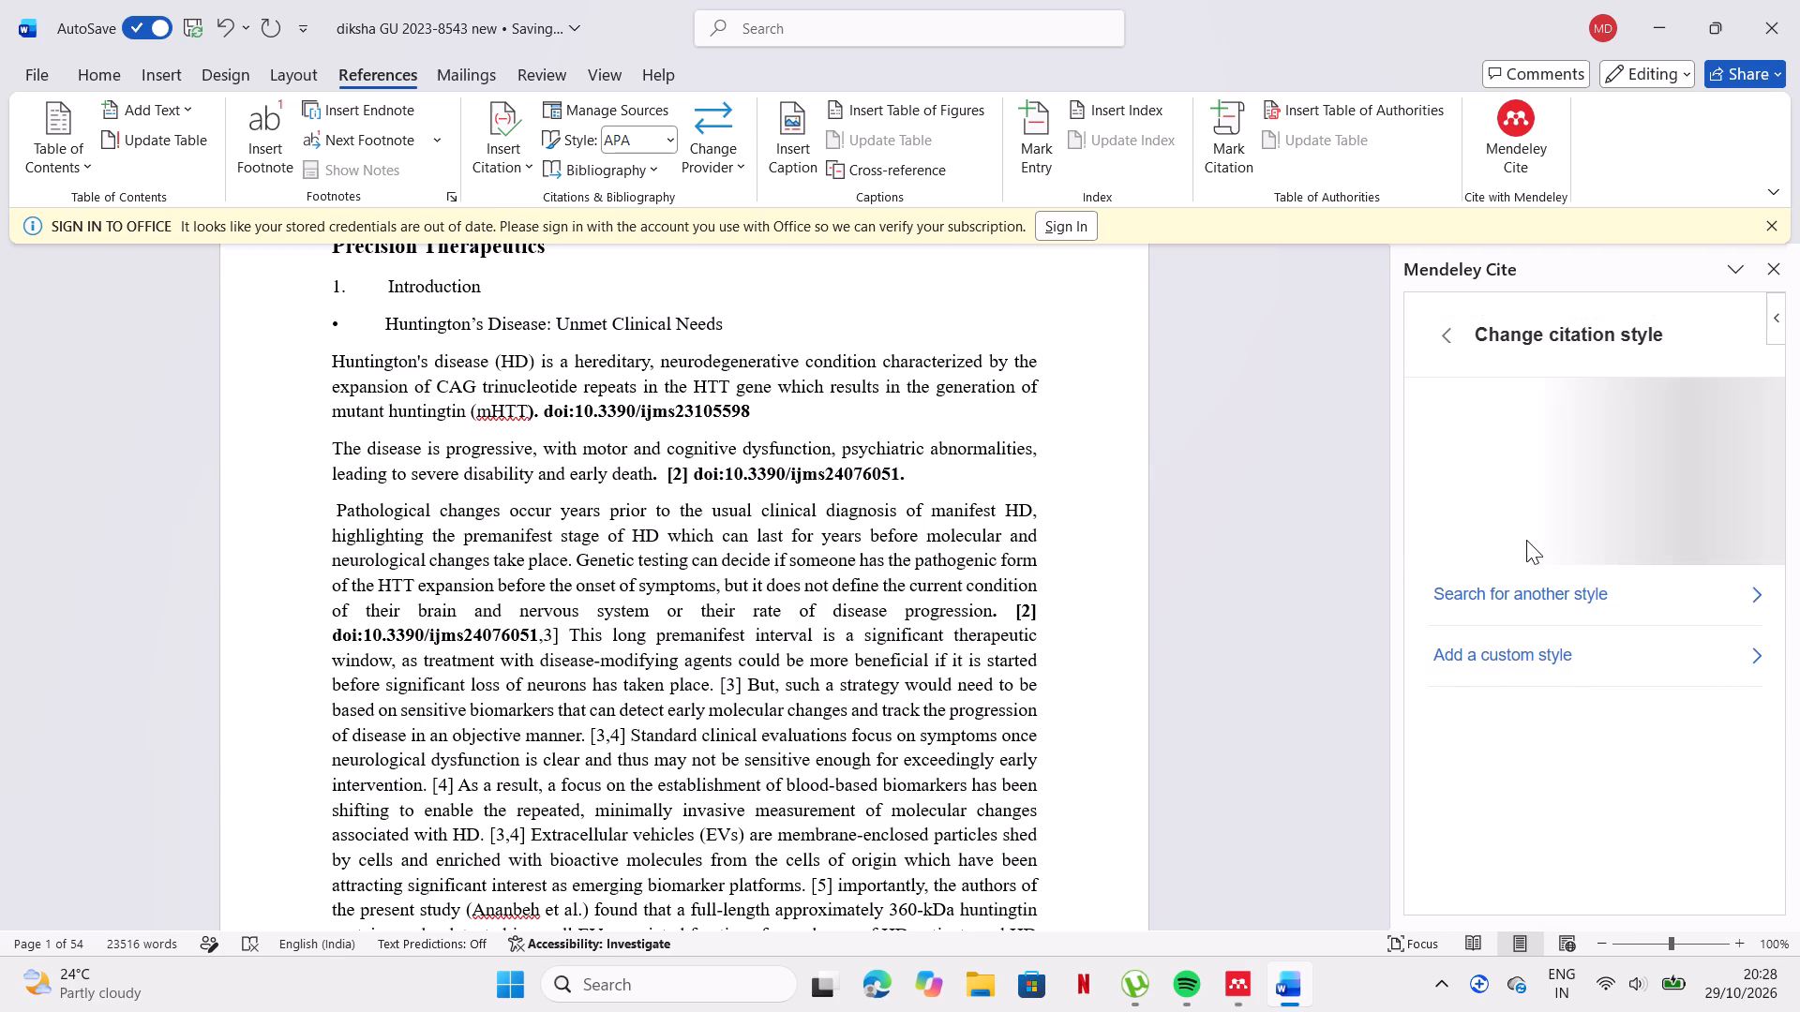
click(1453, 346)
click(1709, 315)
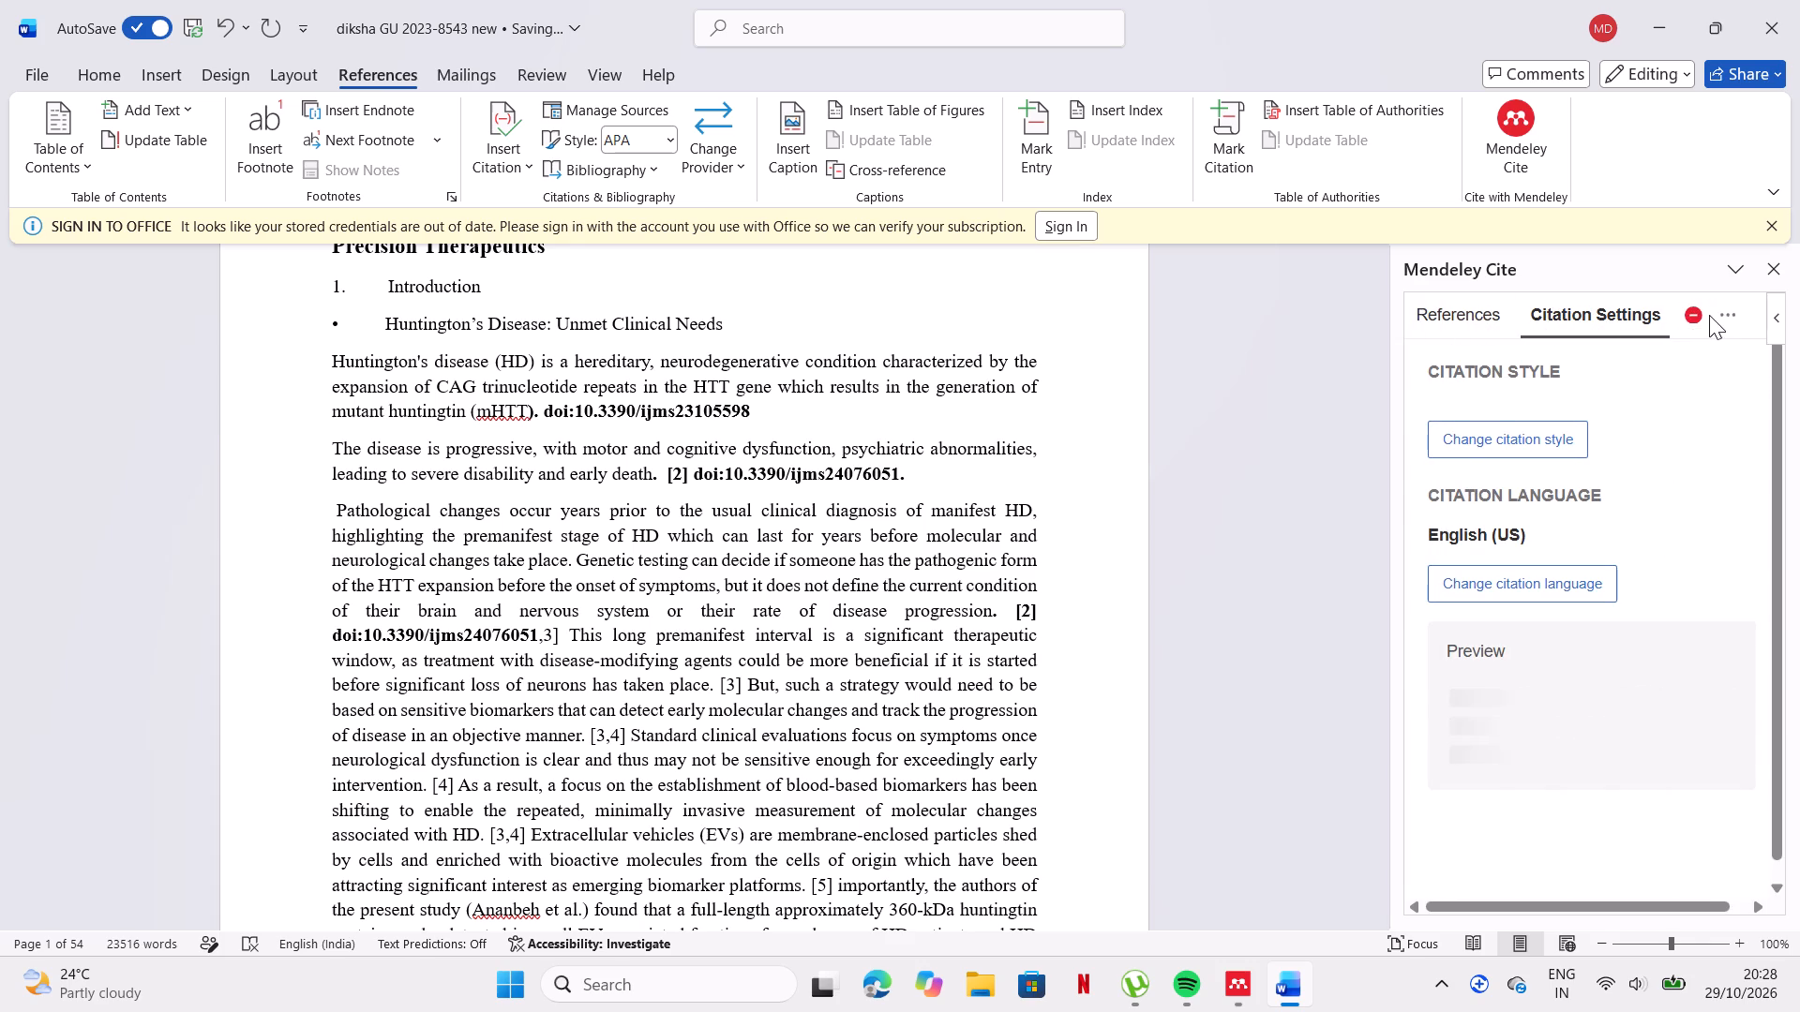
click(1694, 315)
double_click(1508, 321)
drag(1508, 321, 1595, 322)
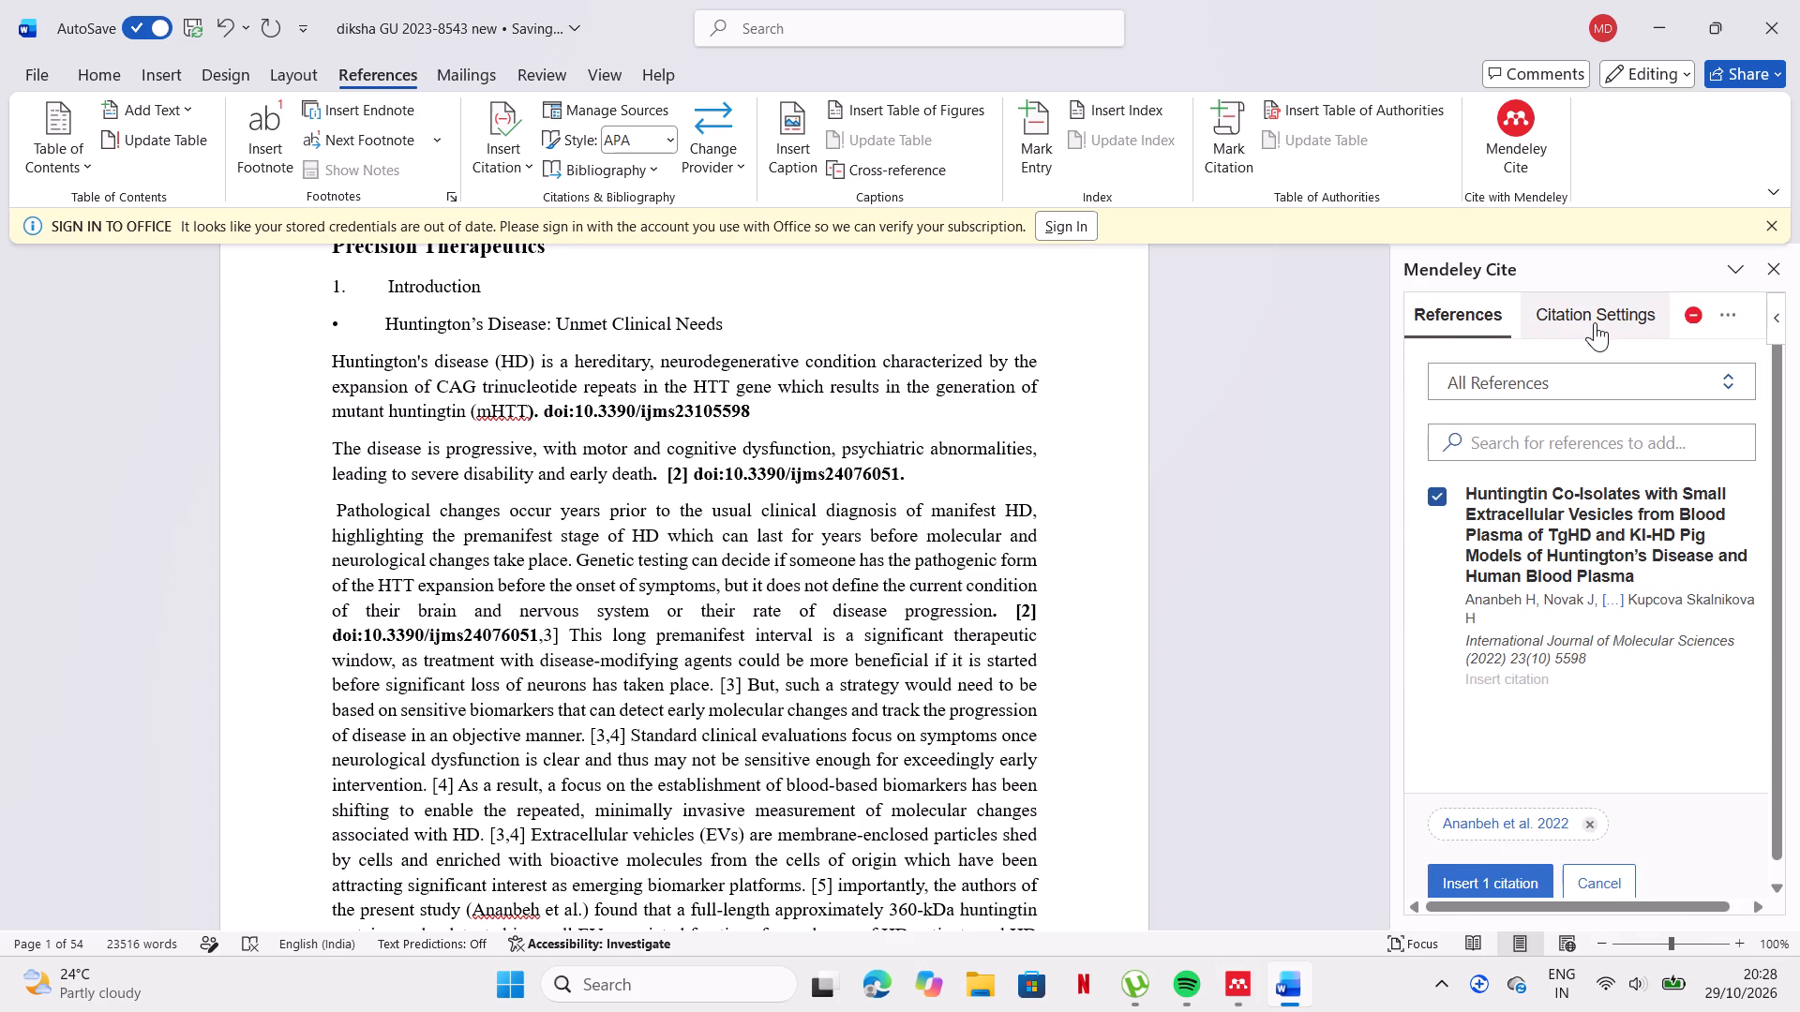
double_click(1595, 322)
click(1534, 431)
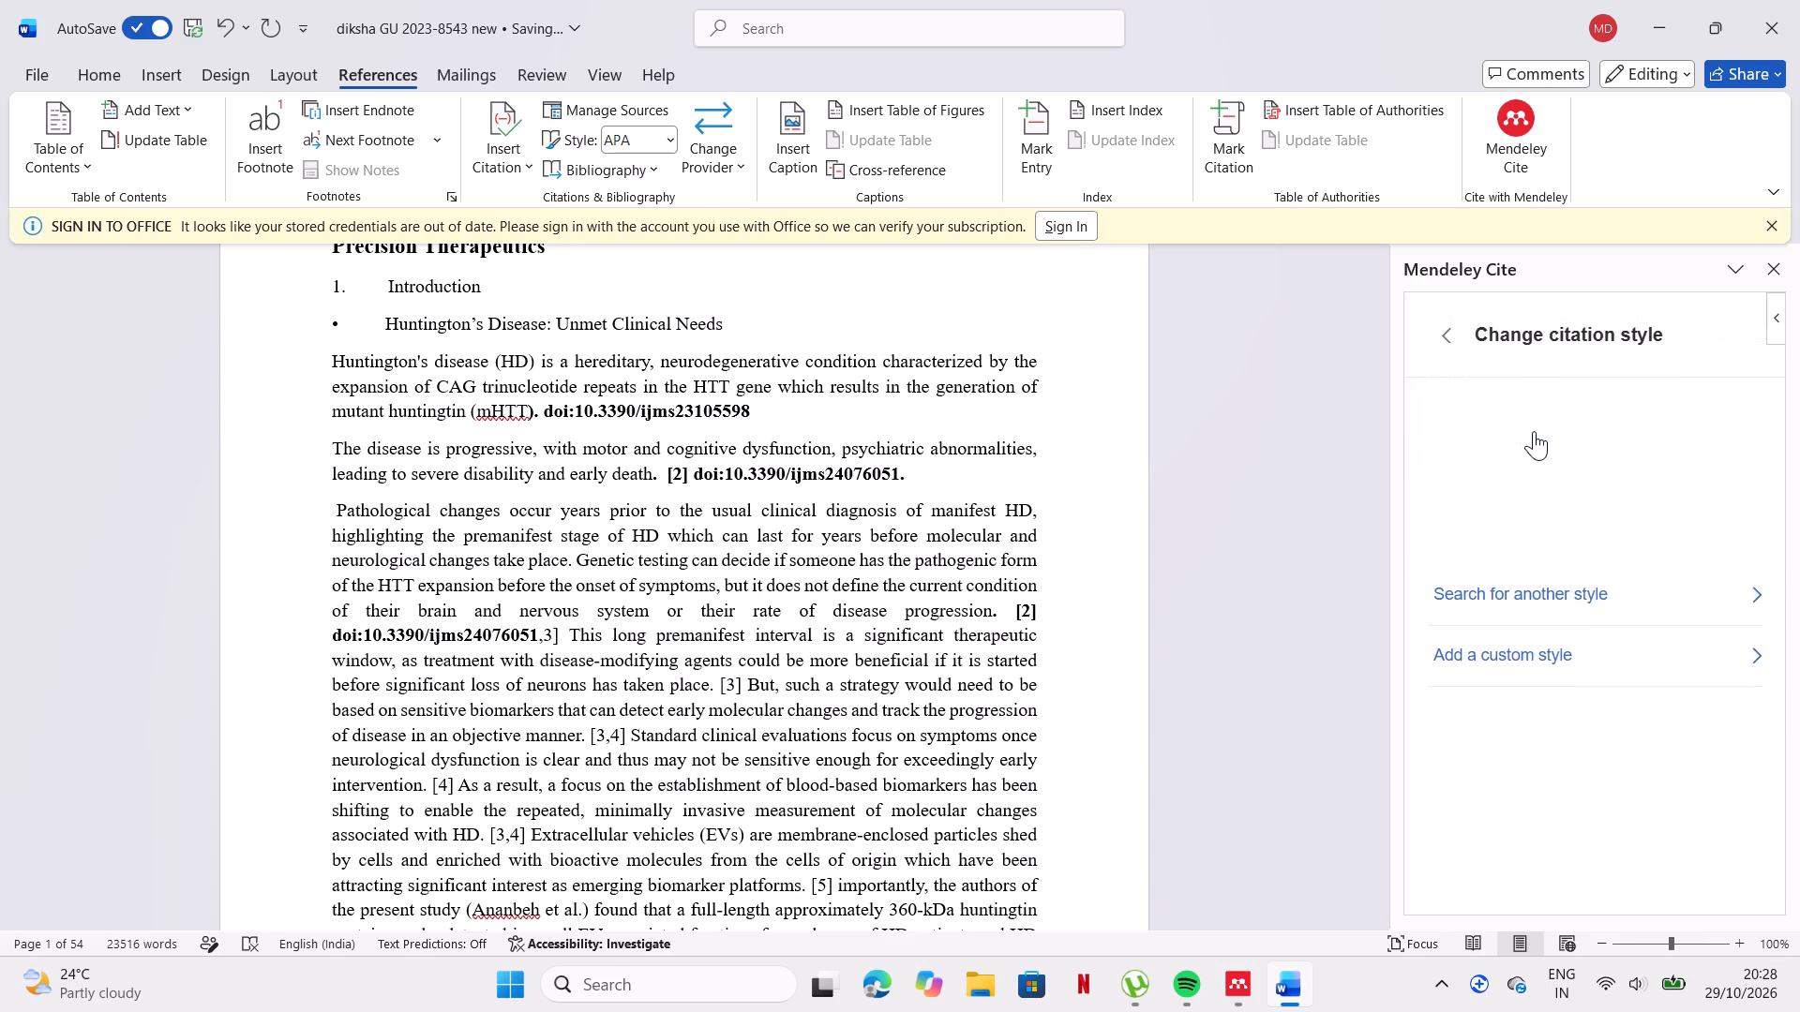
Look over the in-text citations from the Introduction through section 1.1 and on to the numbered References list.
click(1149, 469)
scroll(1149, 469, up, 3)
scroll(1149, 469, down, 6)
scroll(1149, 469, up, 9)
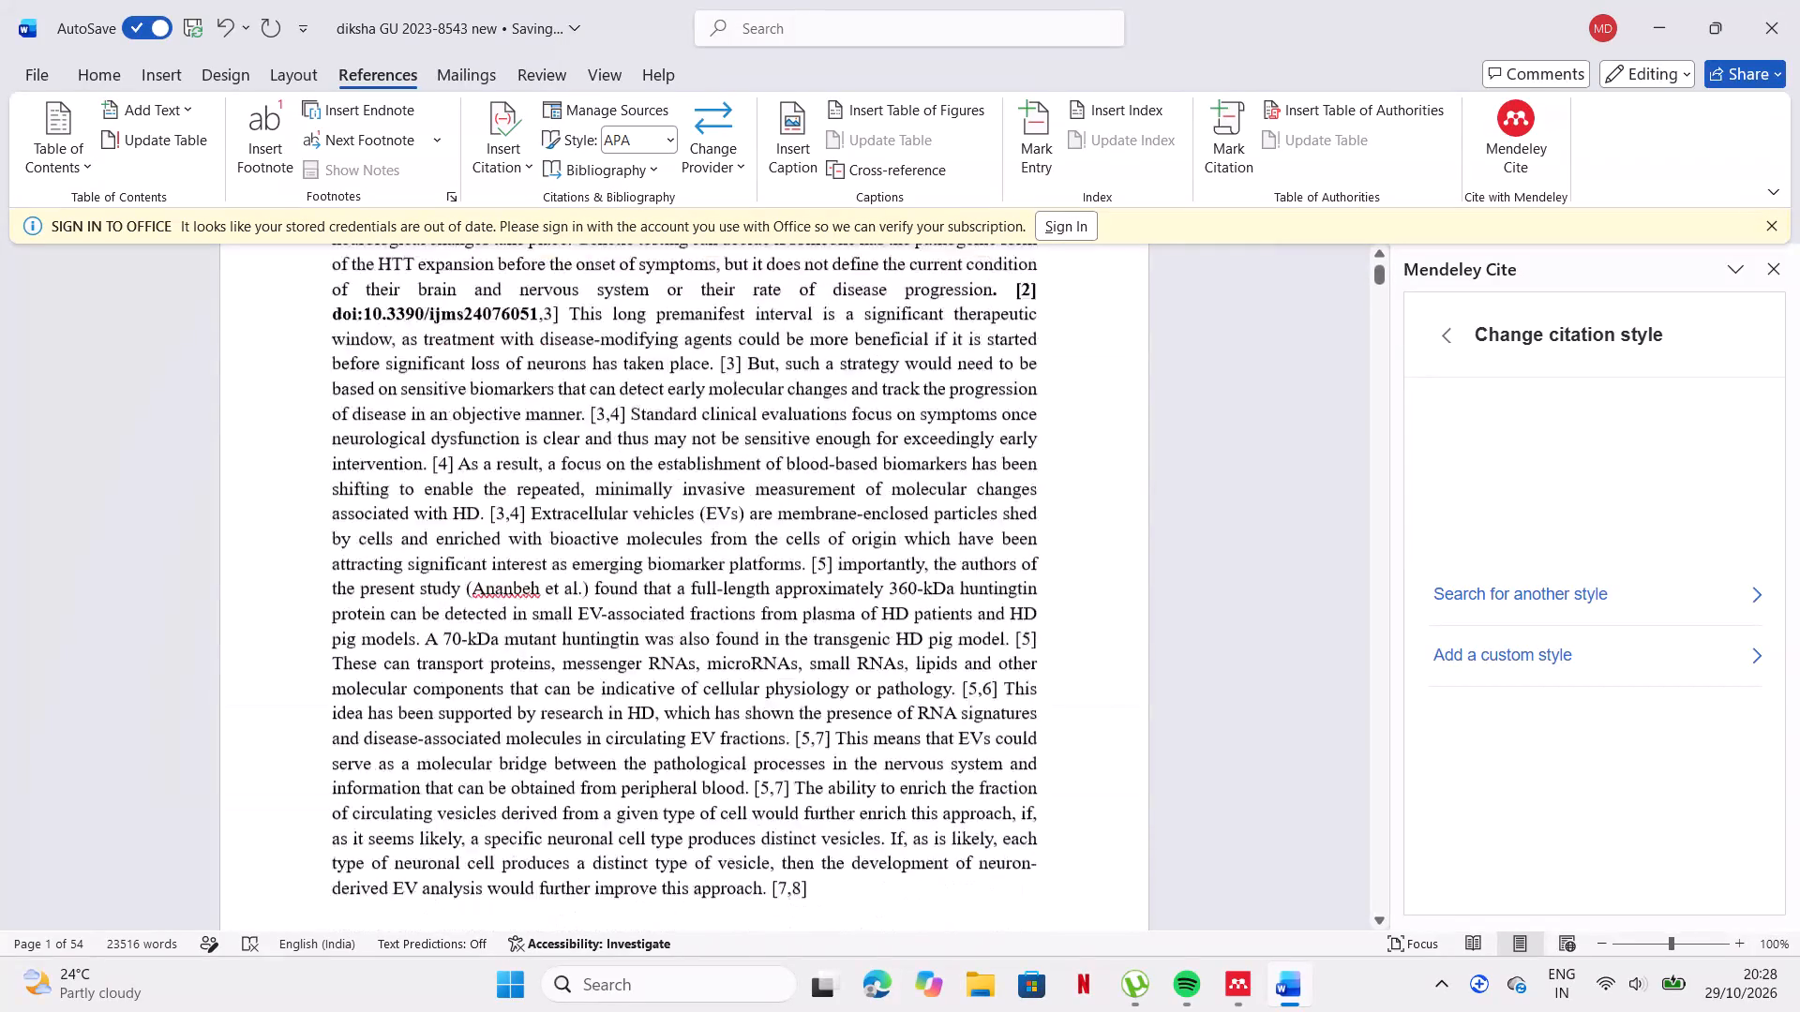
scroll(1149, 469, up, 4)
scroll(1149, 469, down, 6)
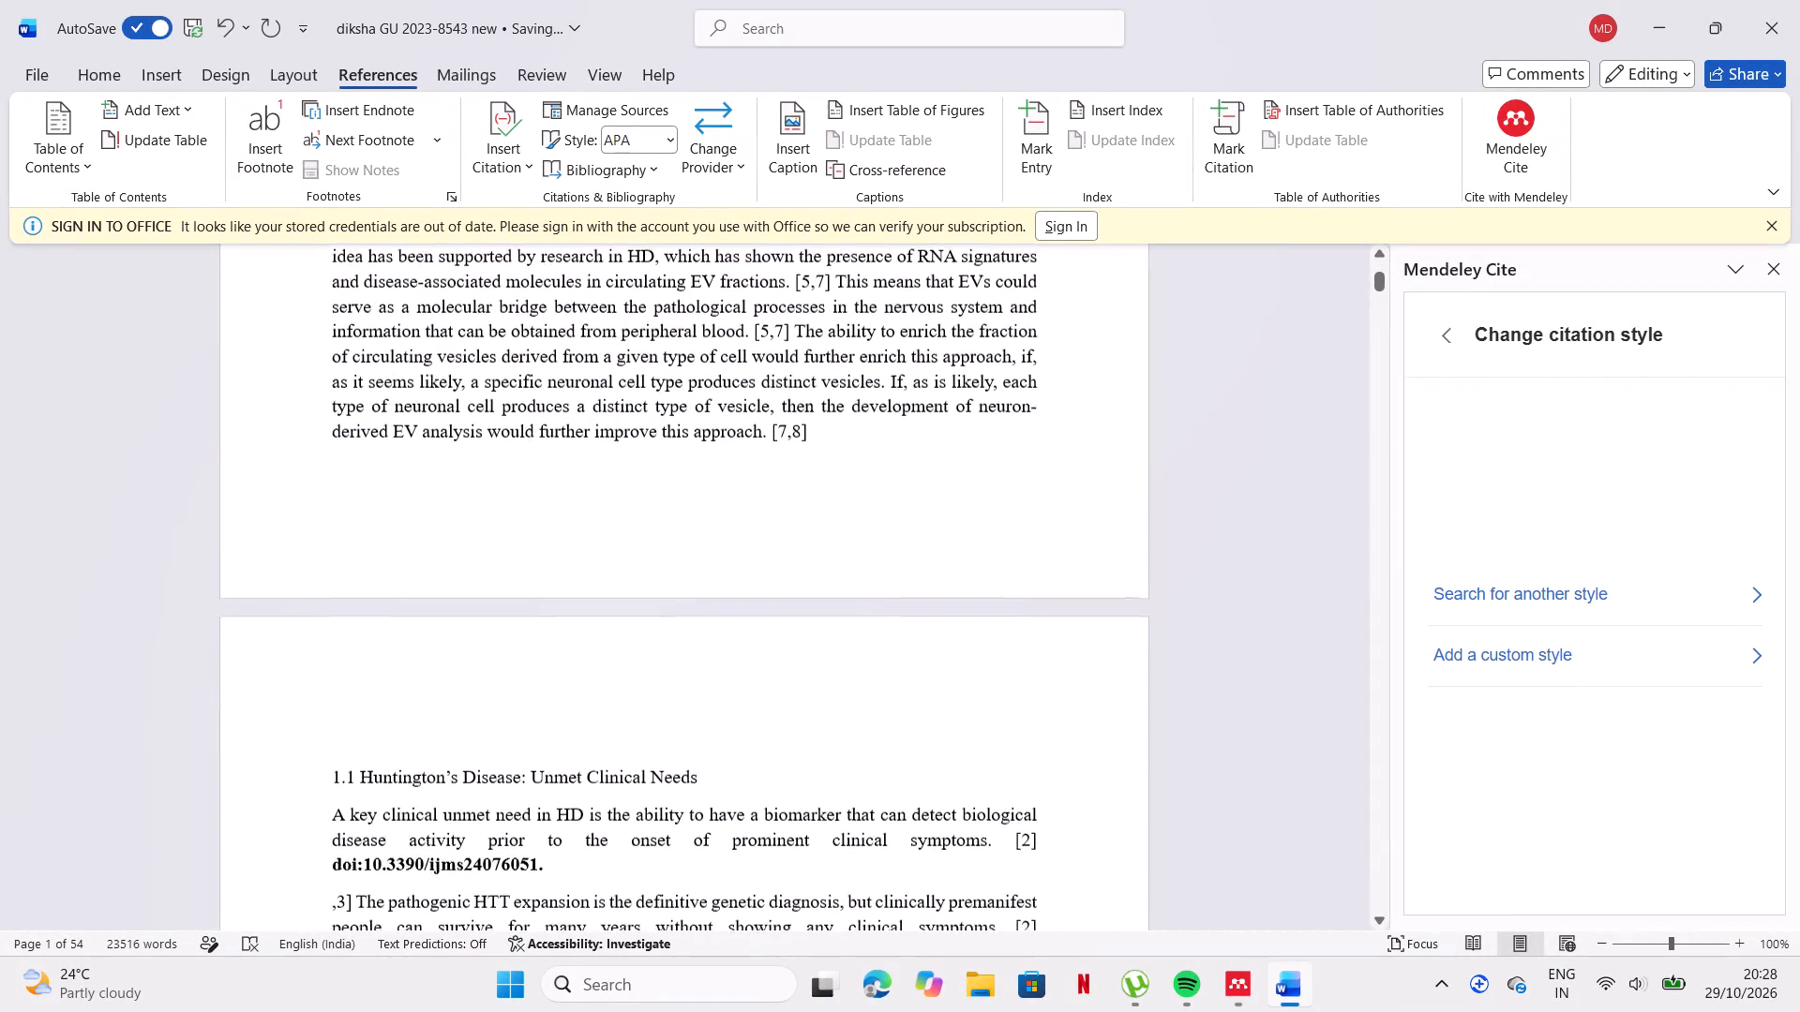
scroll(1149, 469, down, 2)
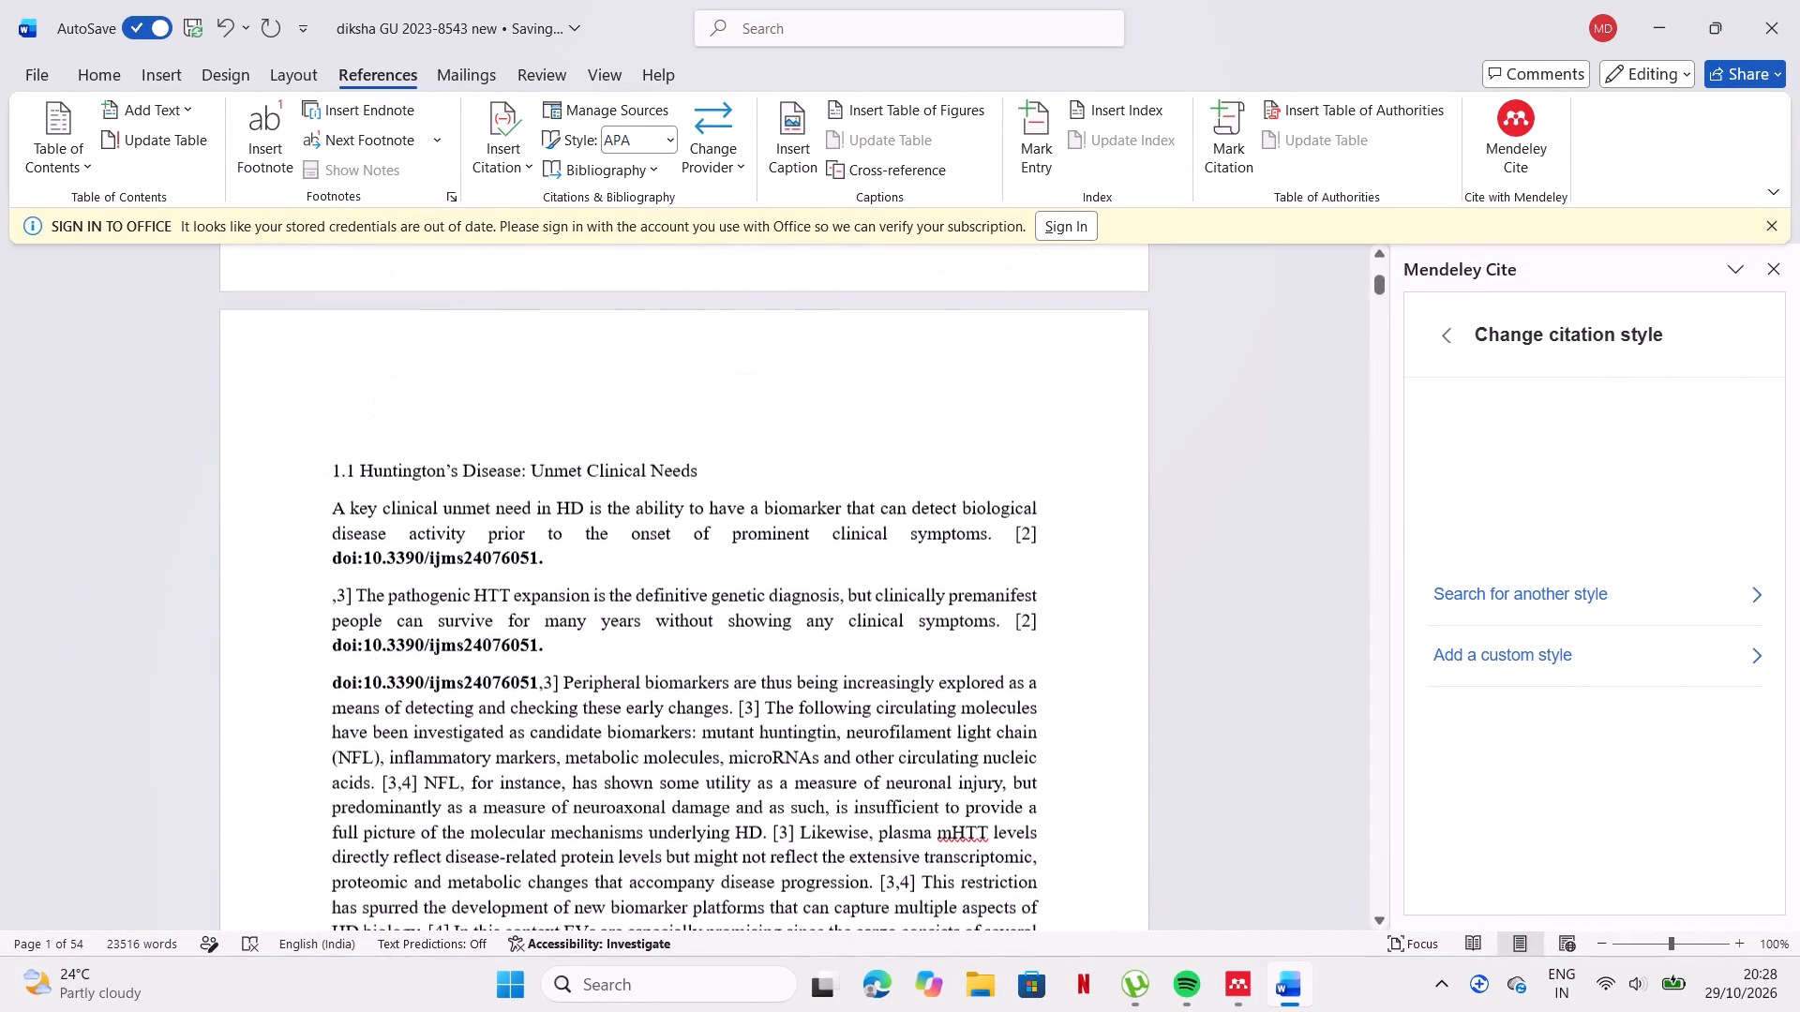
scroll(1149, 469, down, 1)
scroll(1252, 708, down, 1)
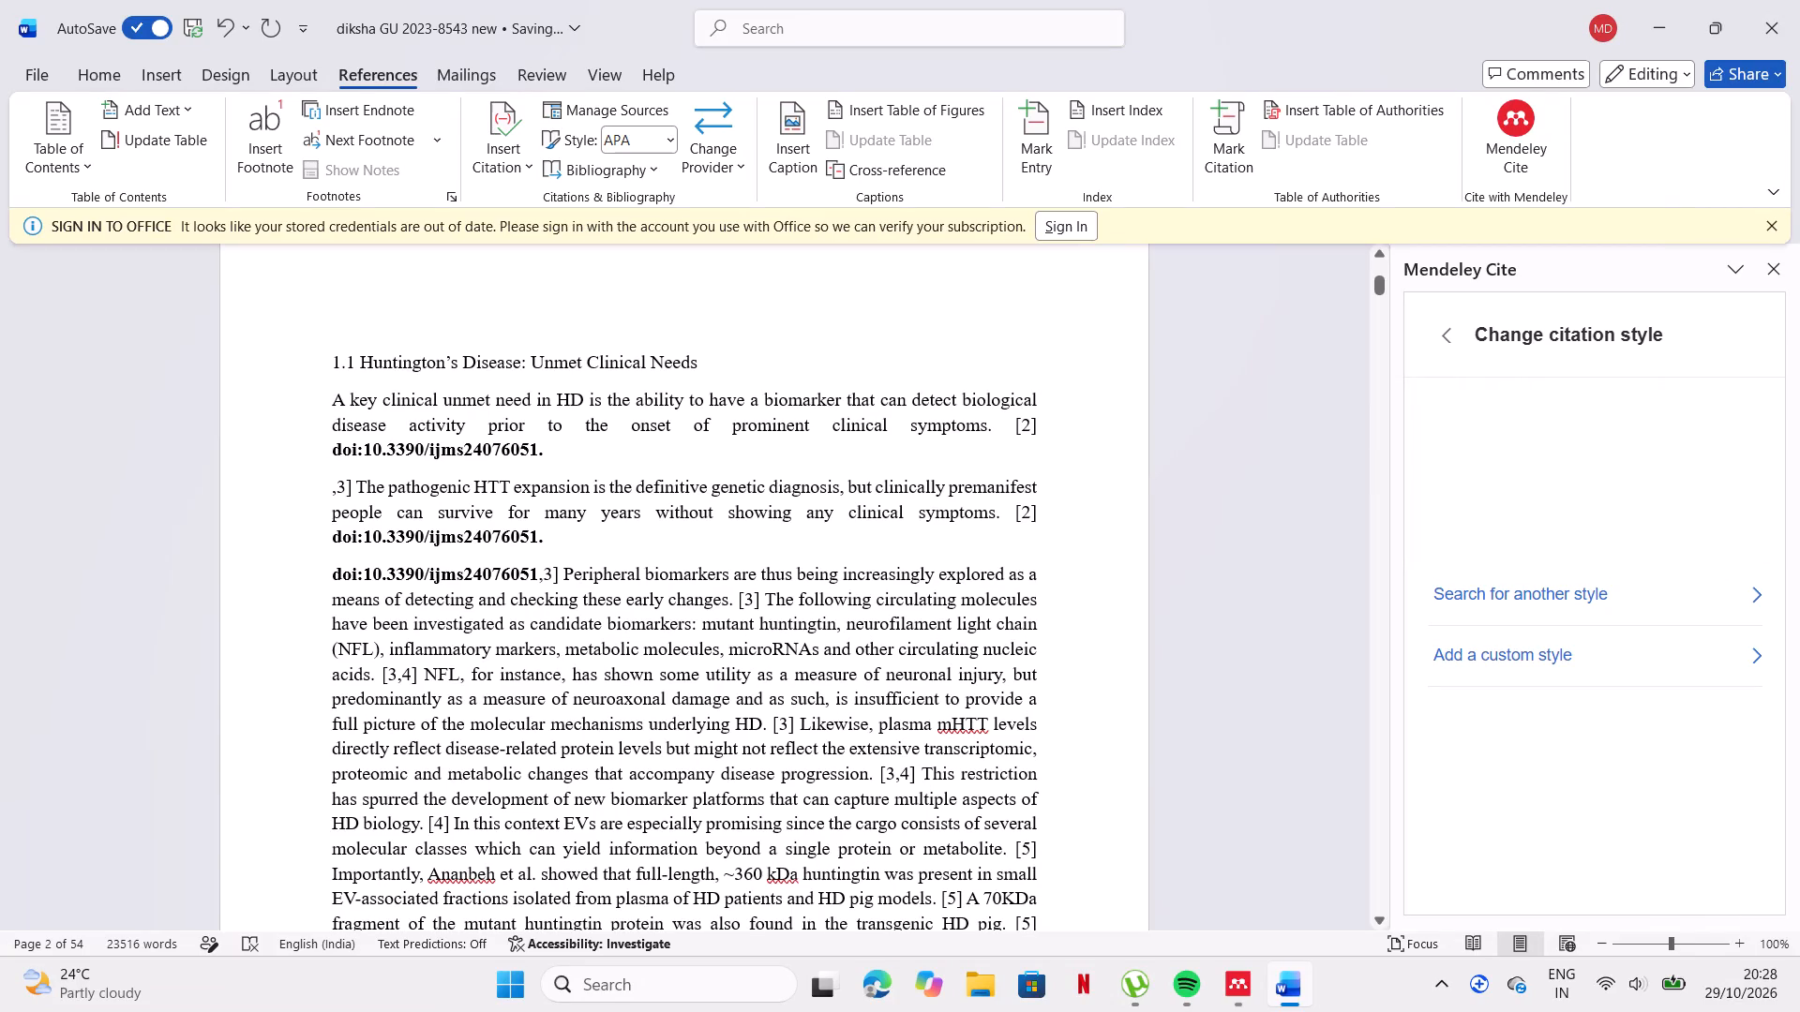
scroll(1252, 708, down, 7)
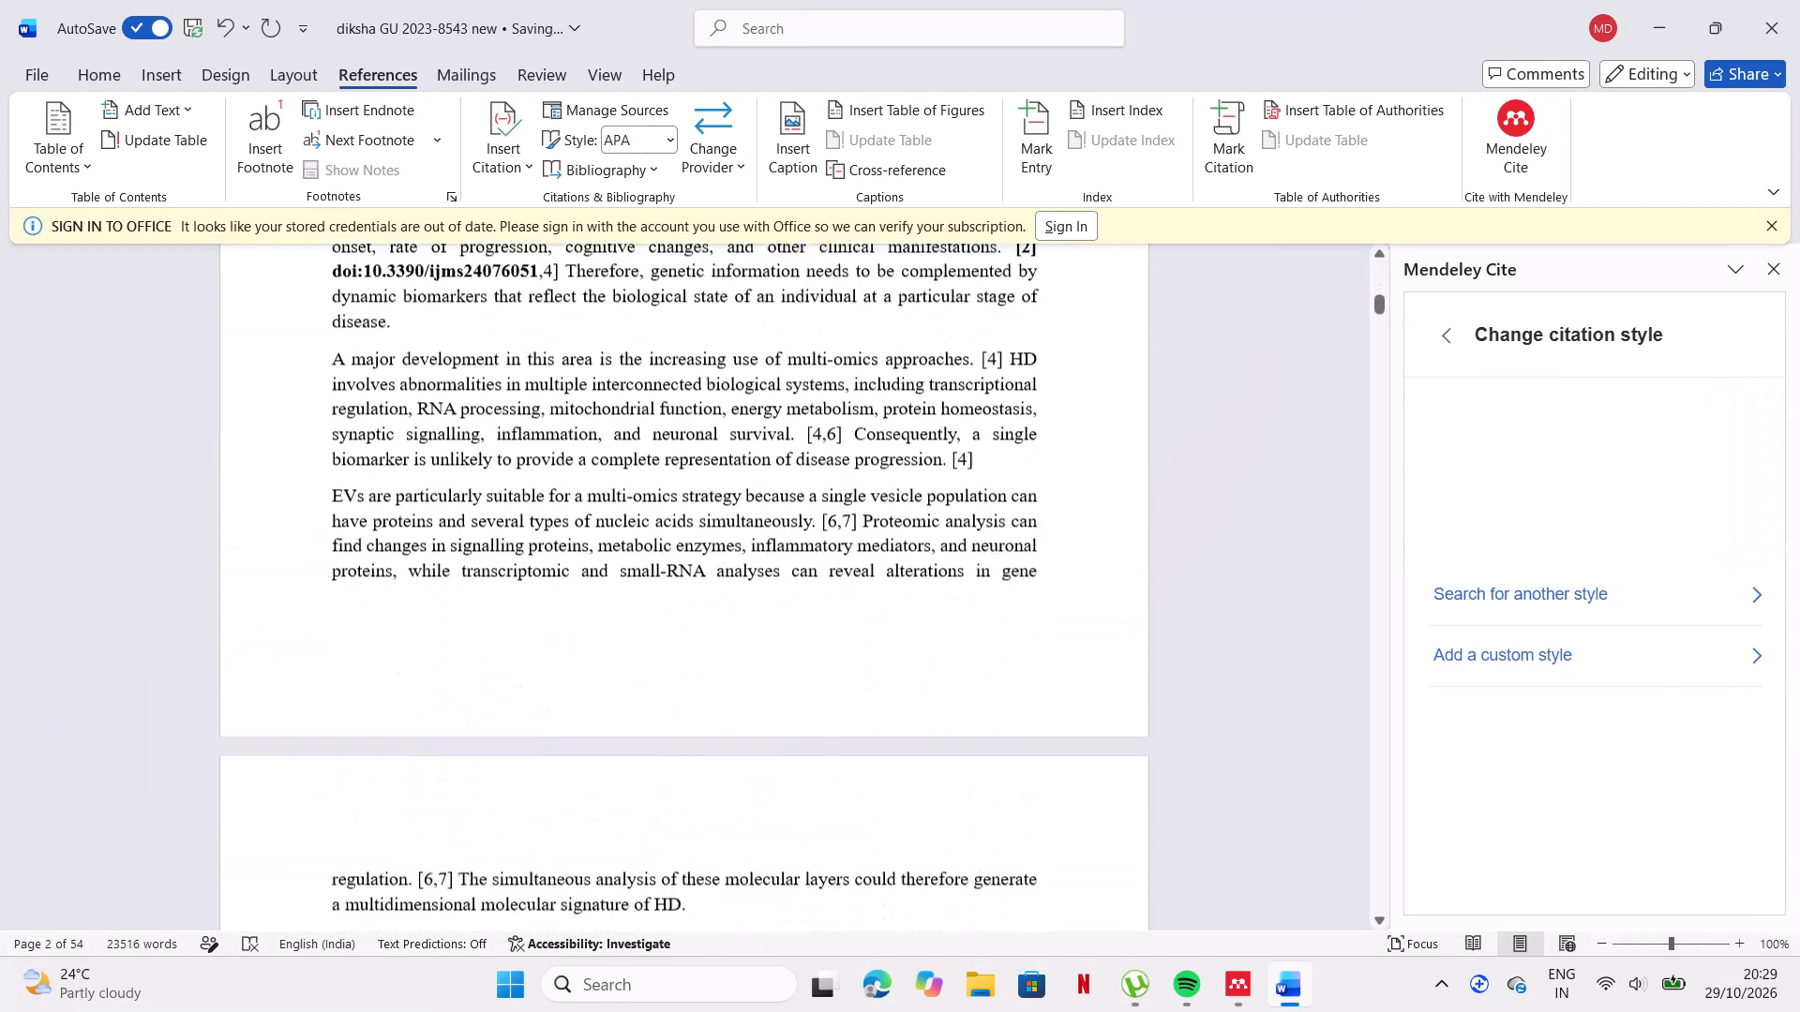
scroll(1252, 708, down, 6)
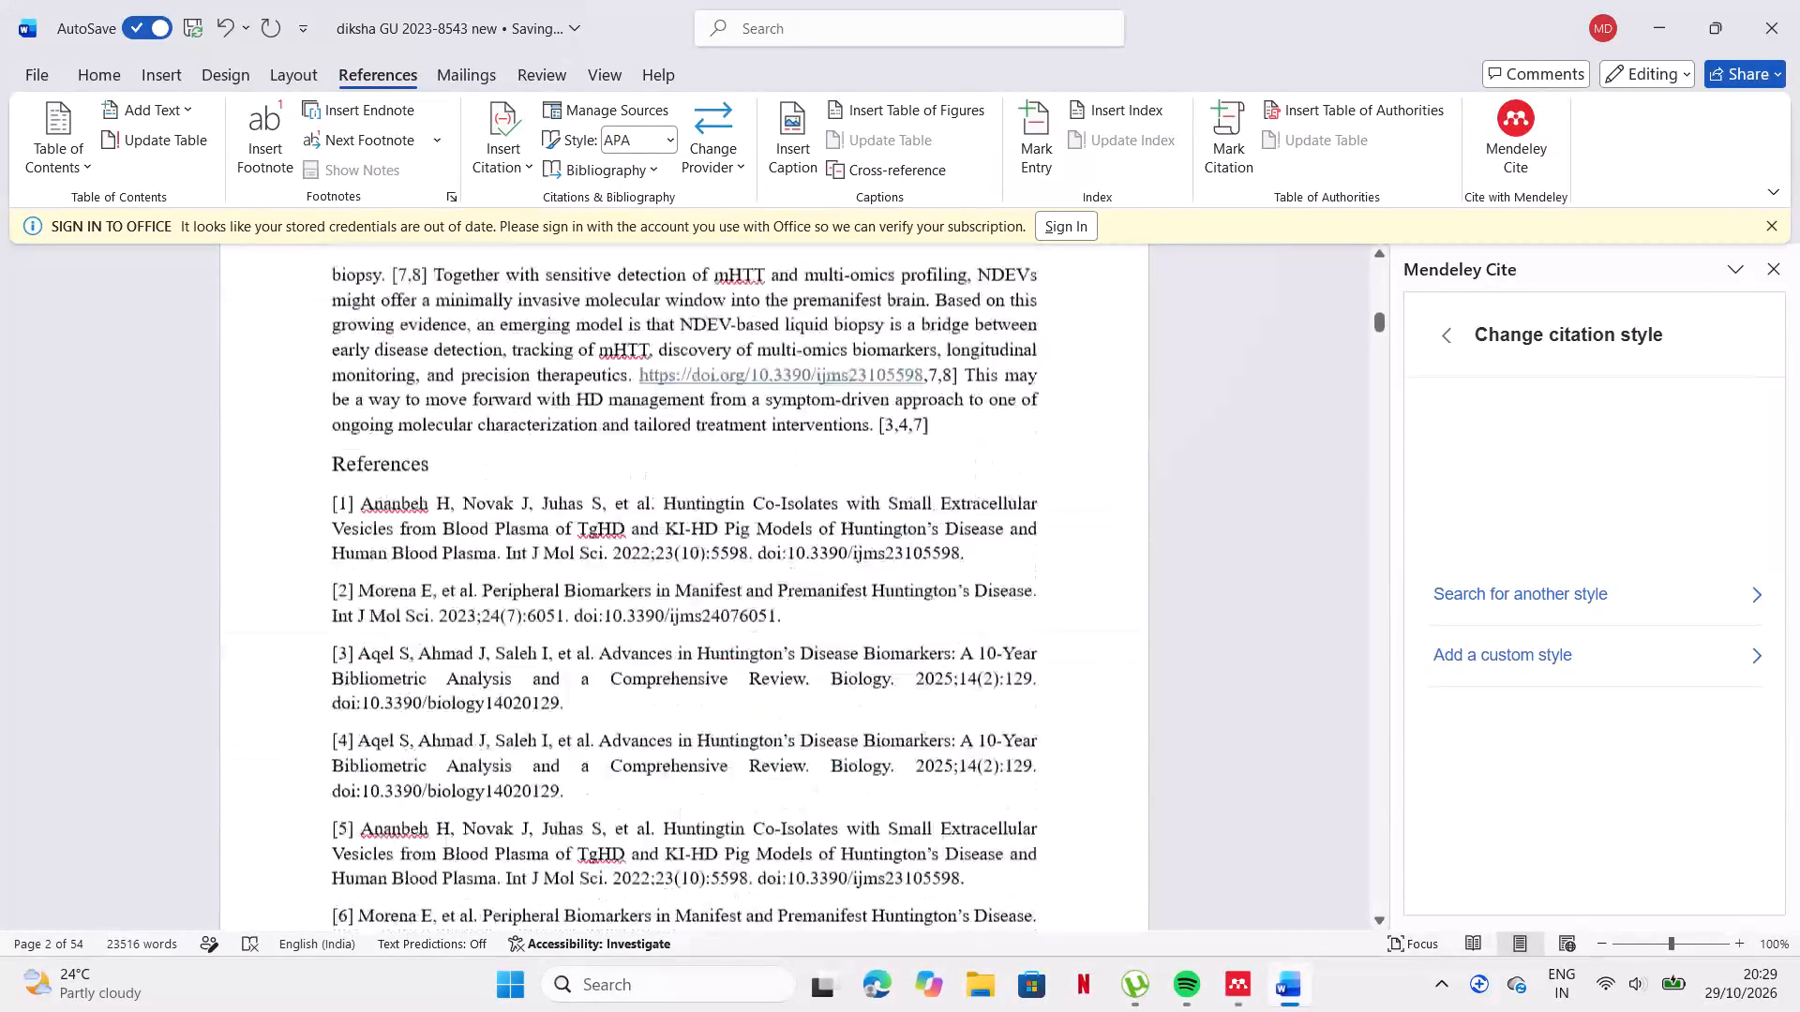
scroll(1252, 708, down, 1)
scroll(1252, 708, up, 3)
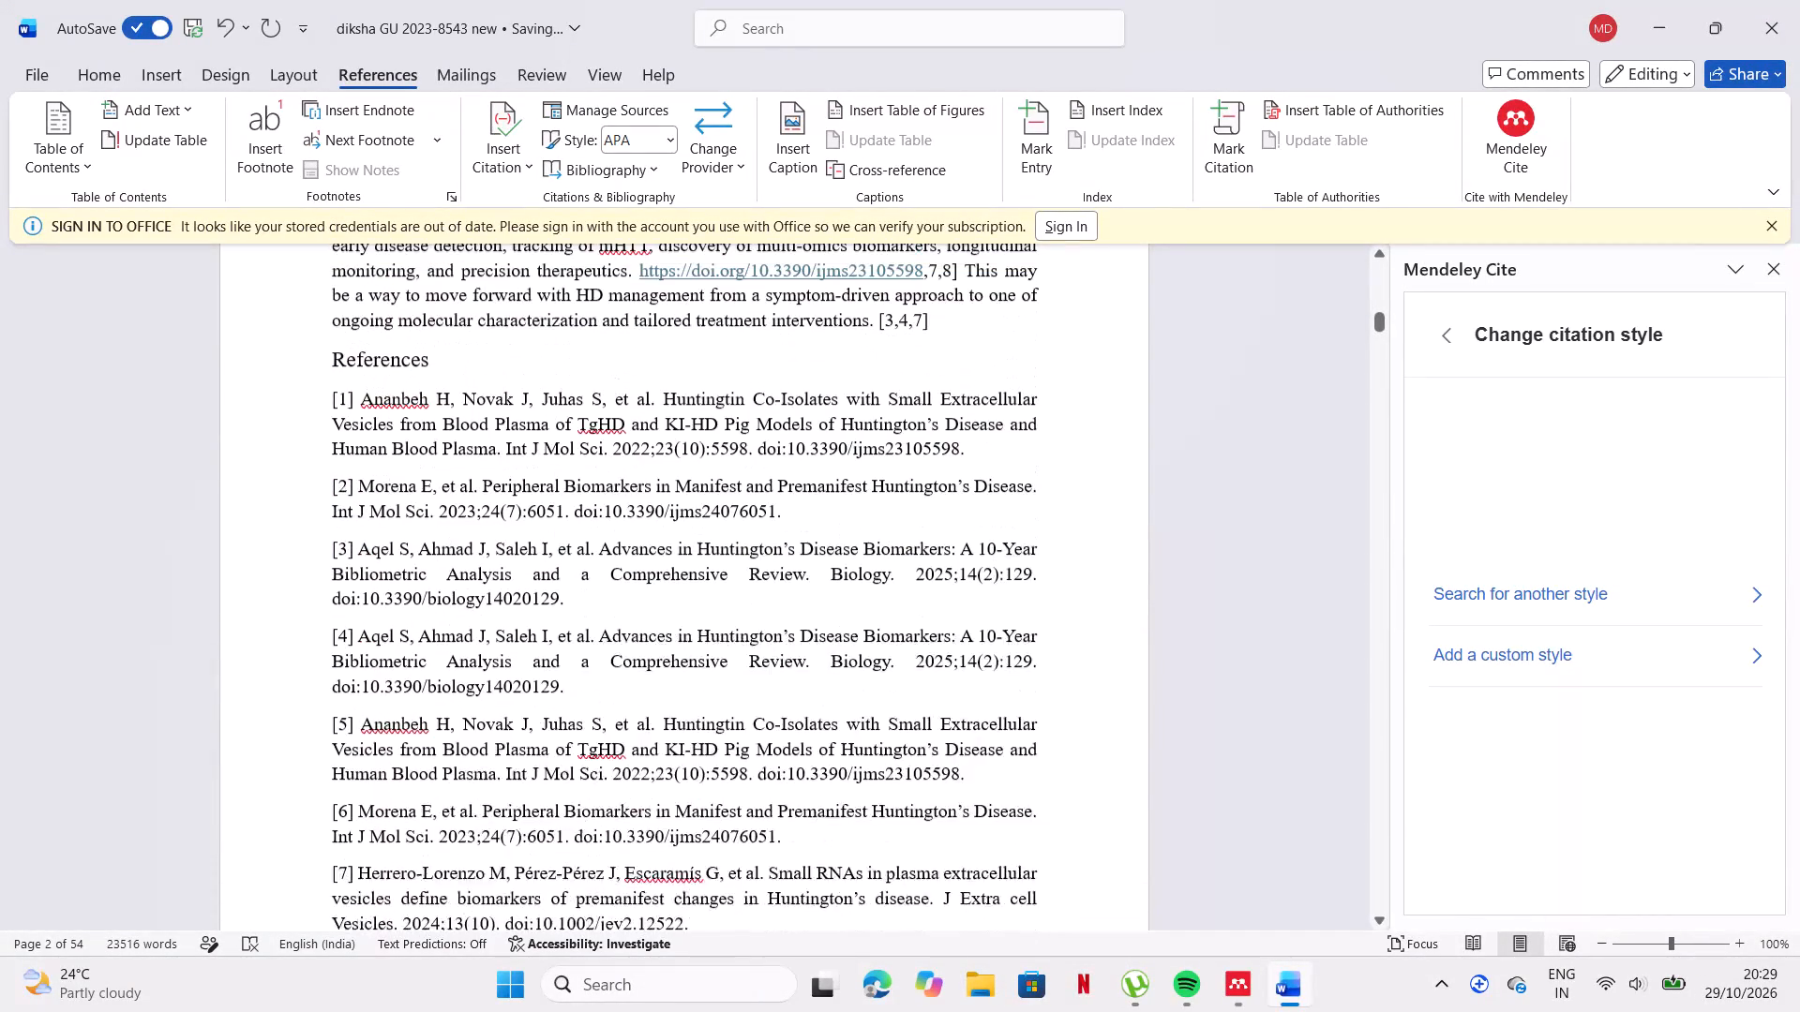
scroll(1252, 708, up, 1)
Select the DOI 10.3390/biology14020129 in reference [3] of the References list, and release the selection.
double_click(329, 636)
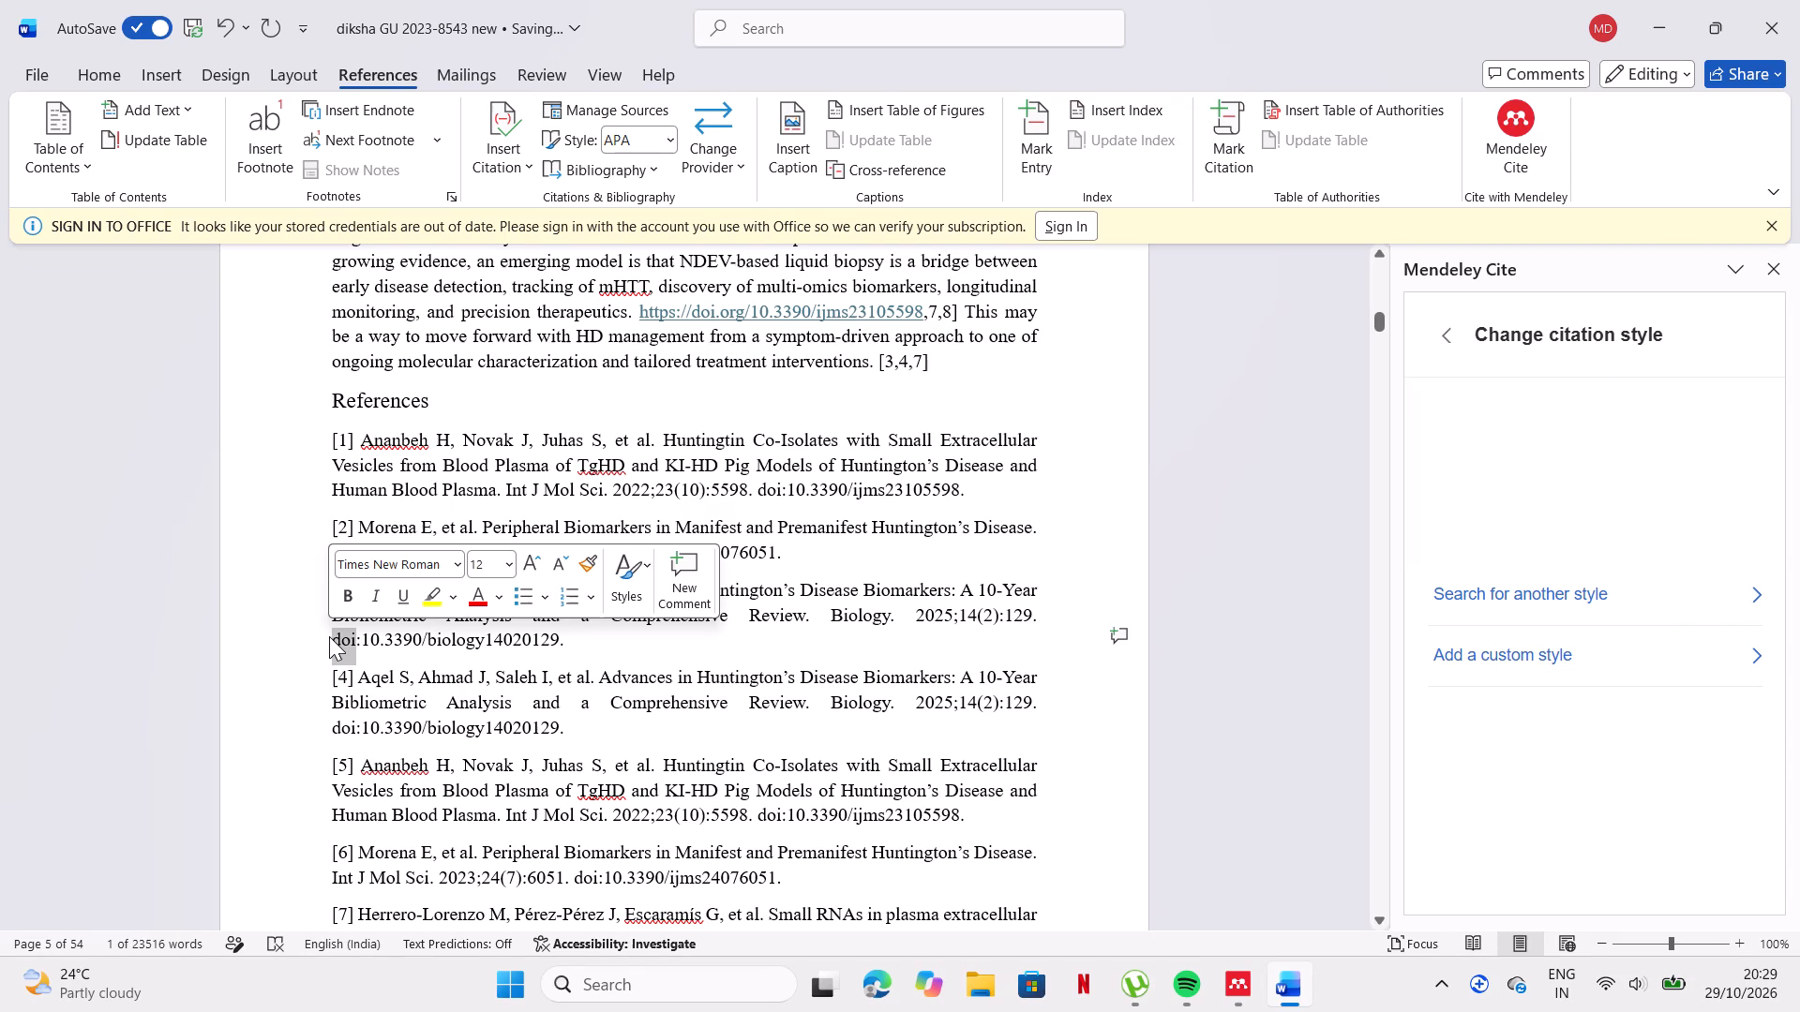
drag(359, 637, 515, 635)
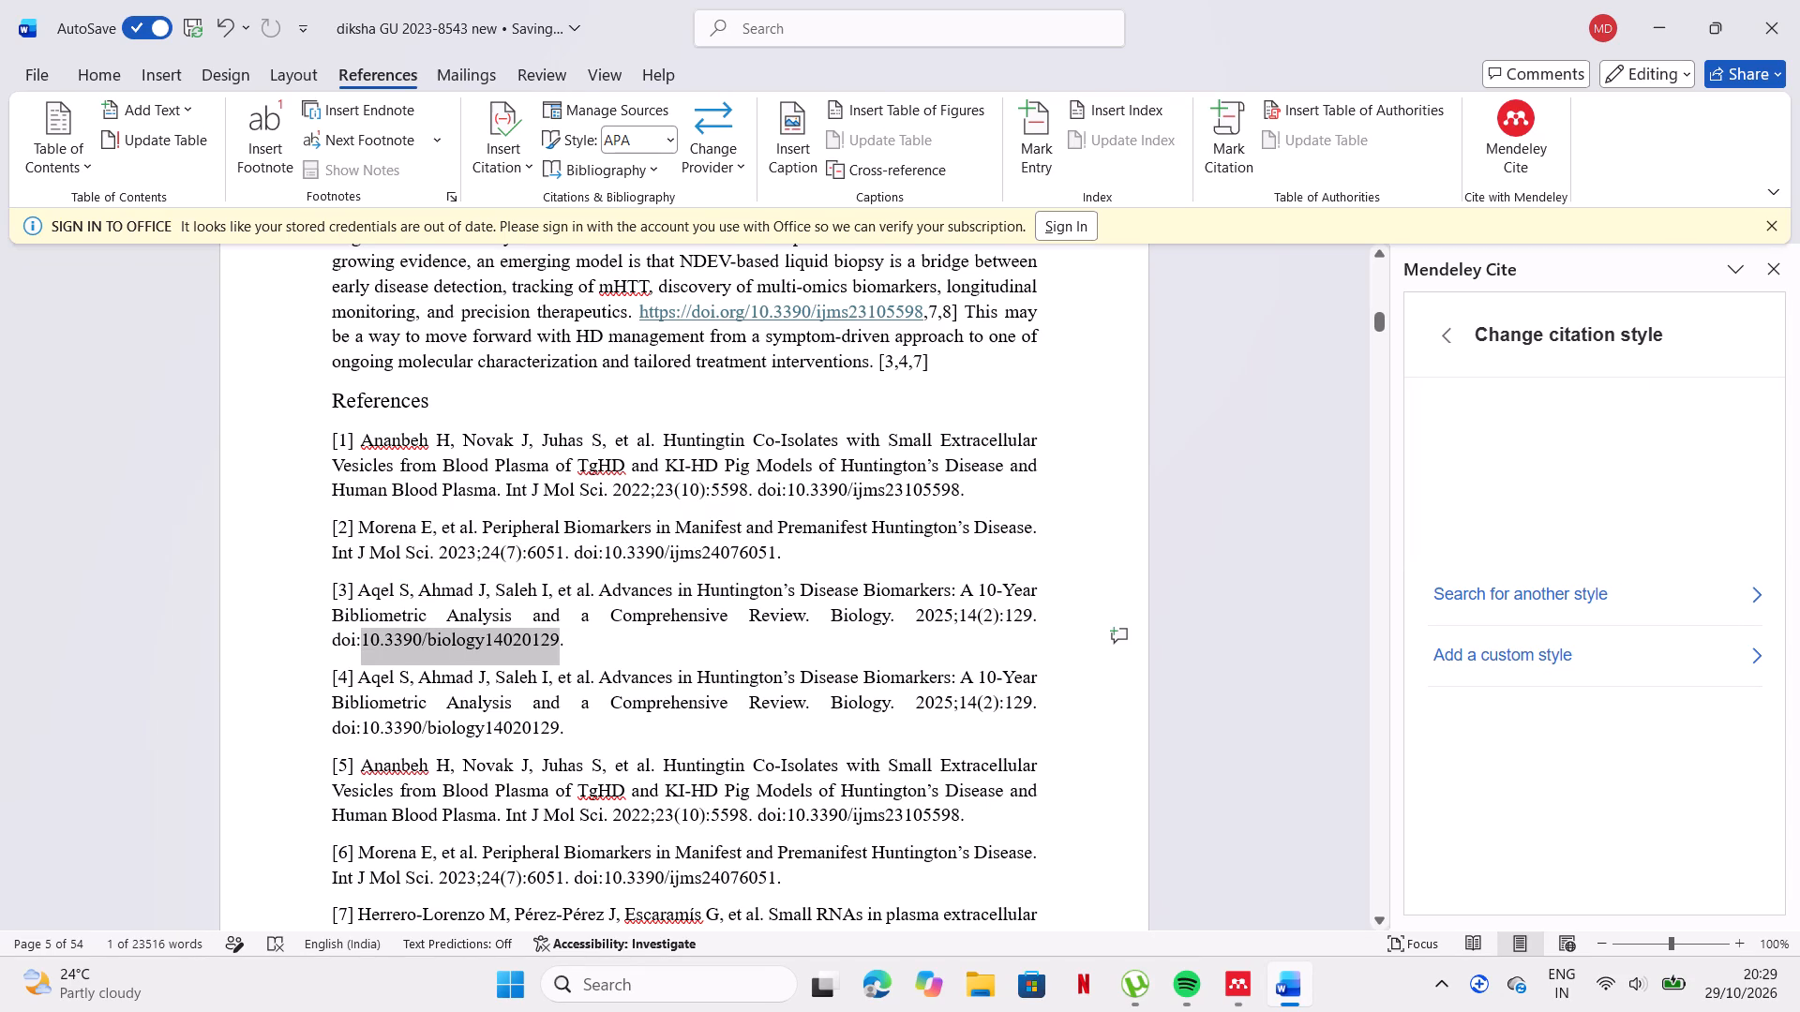
drag(515, 635, 546, 636)
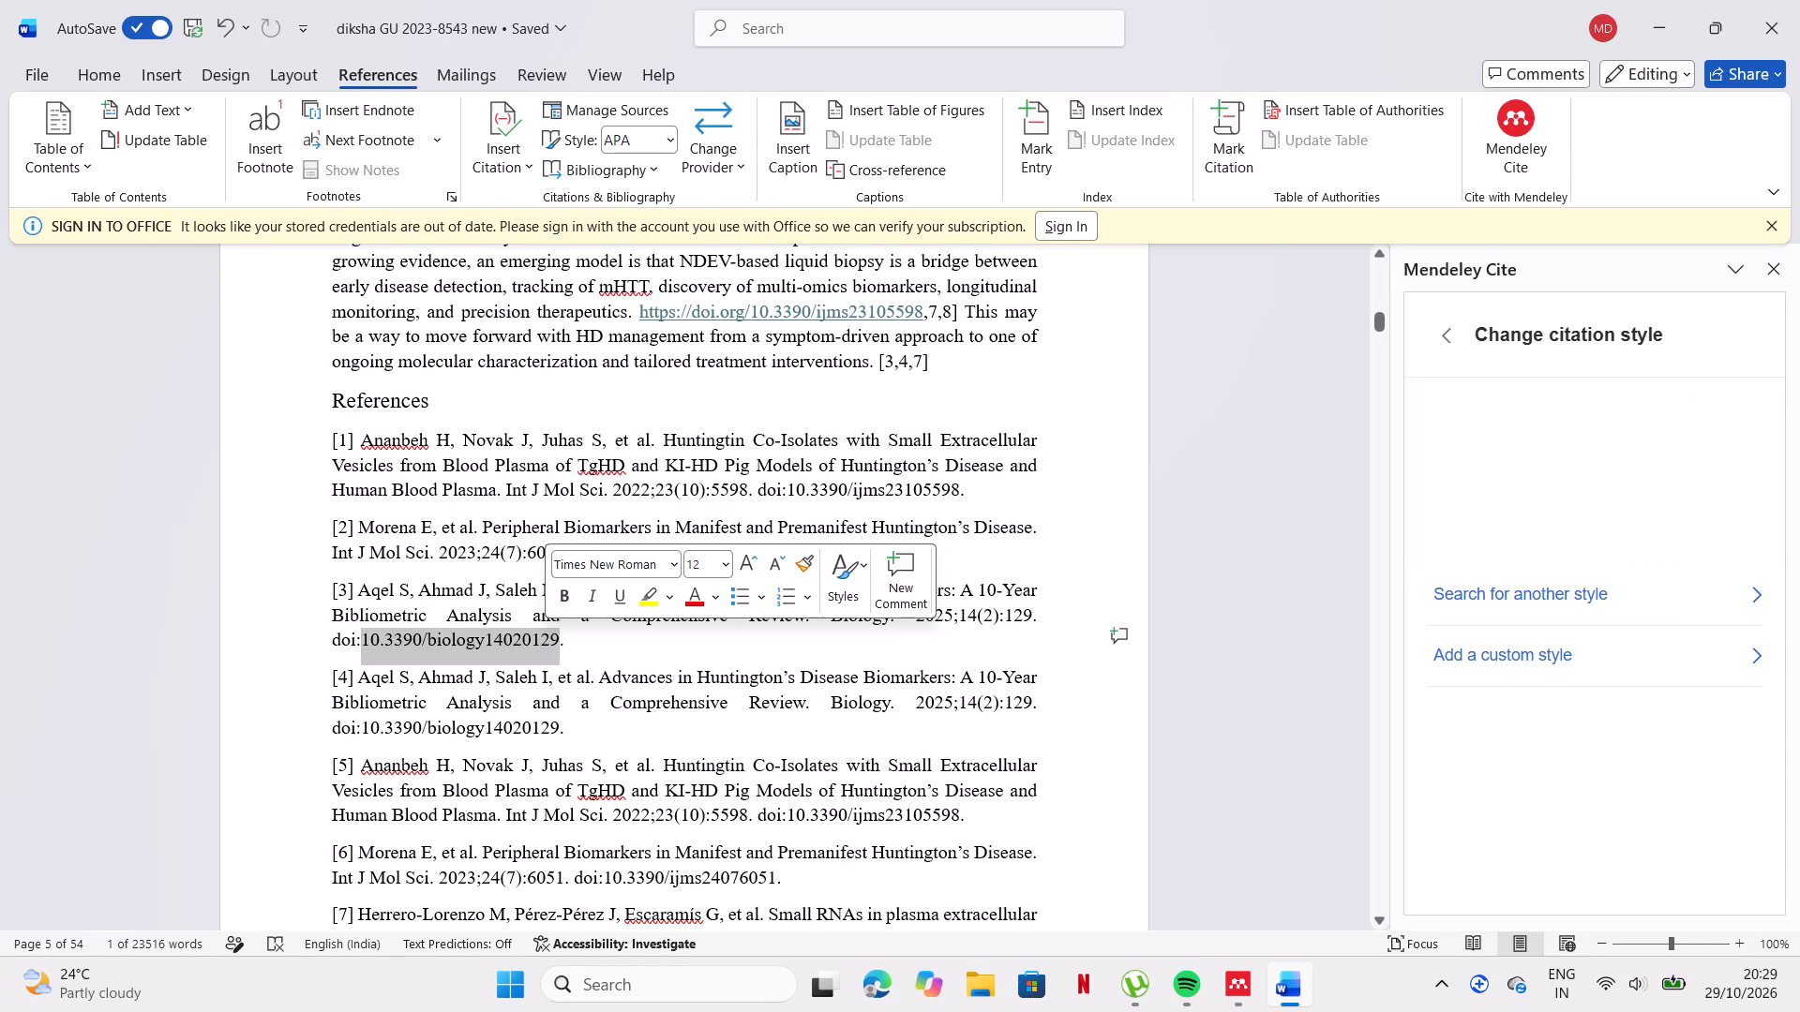
click(588, 633)
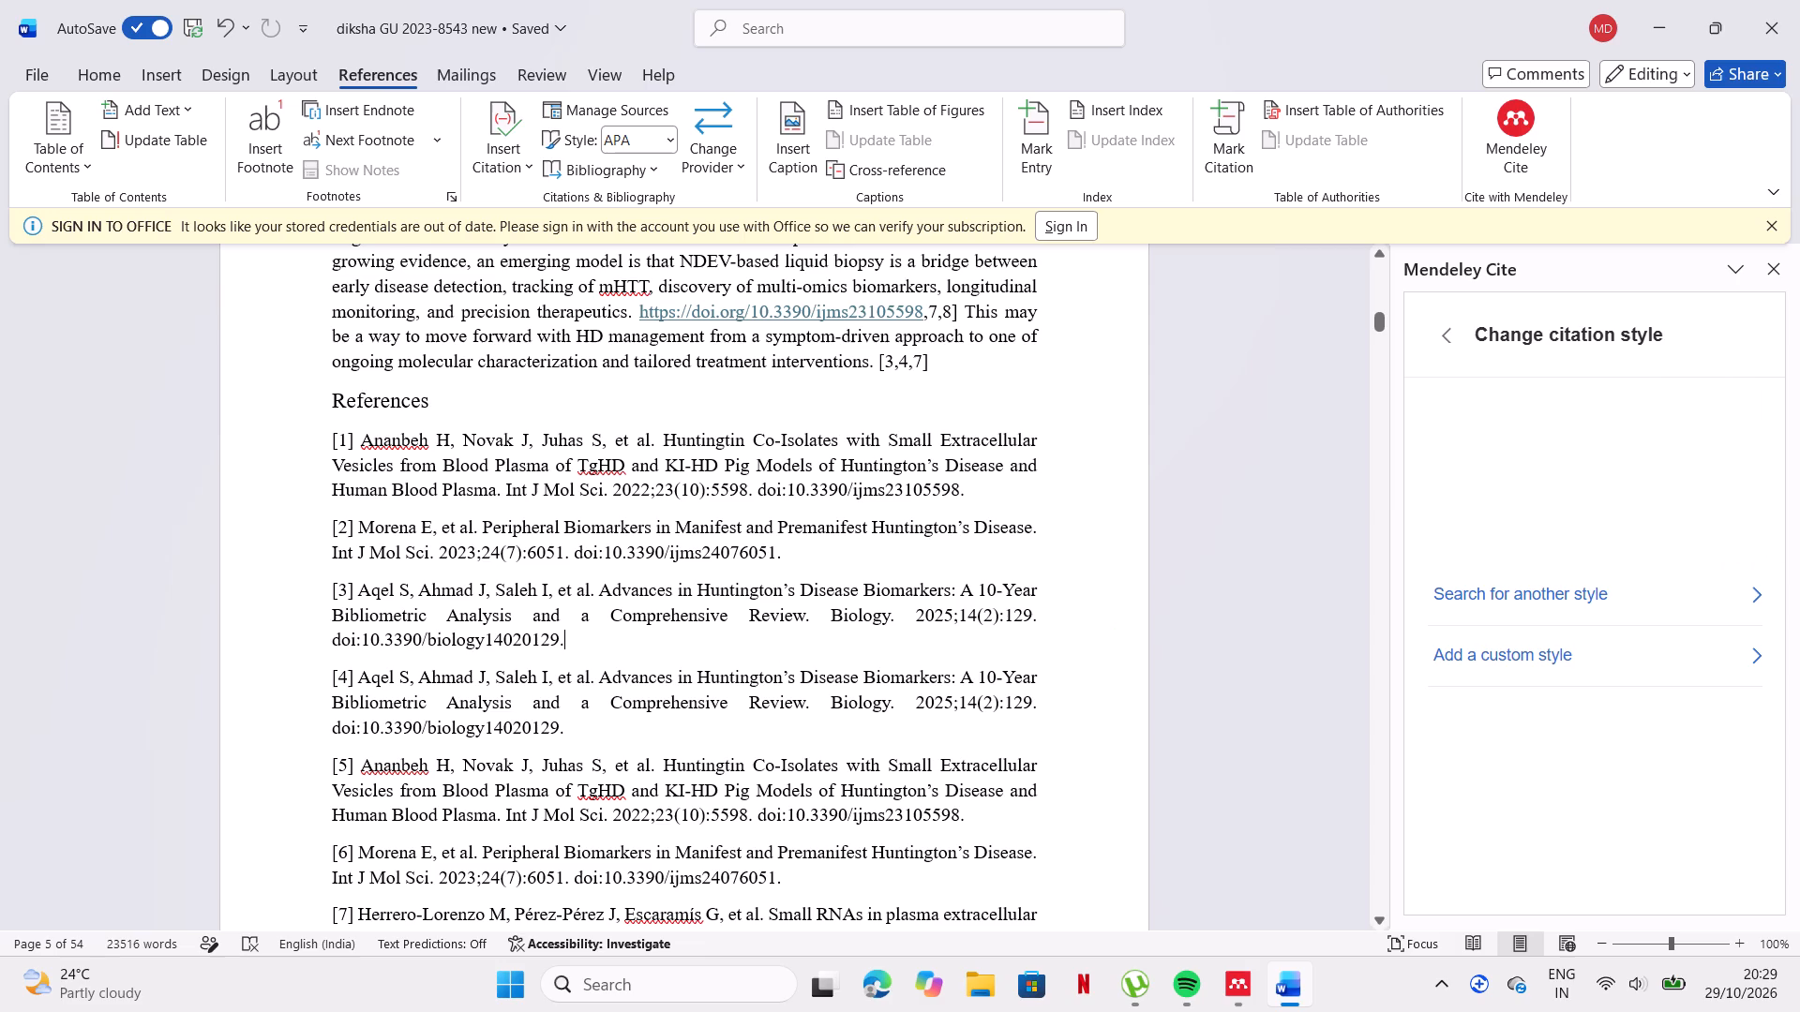
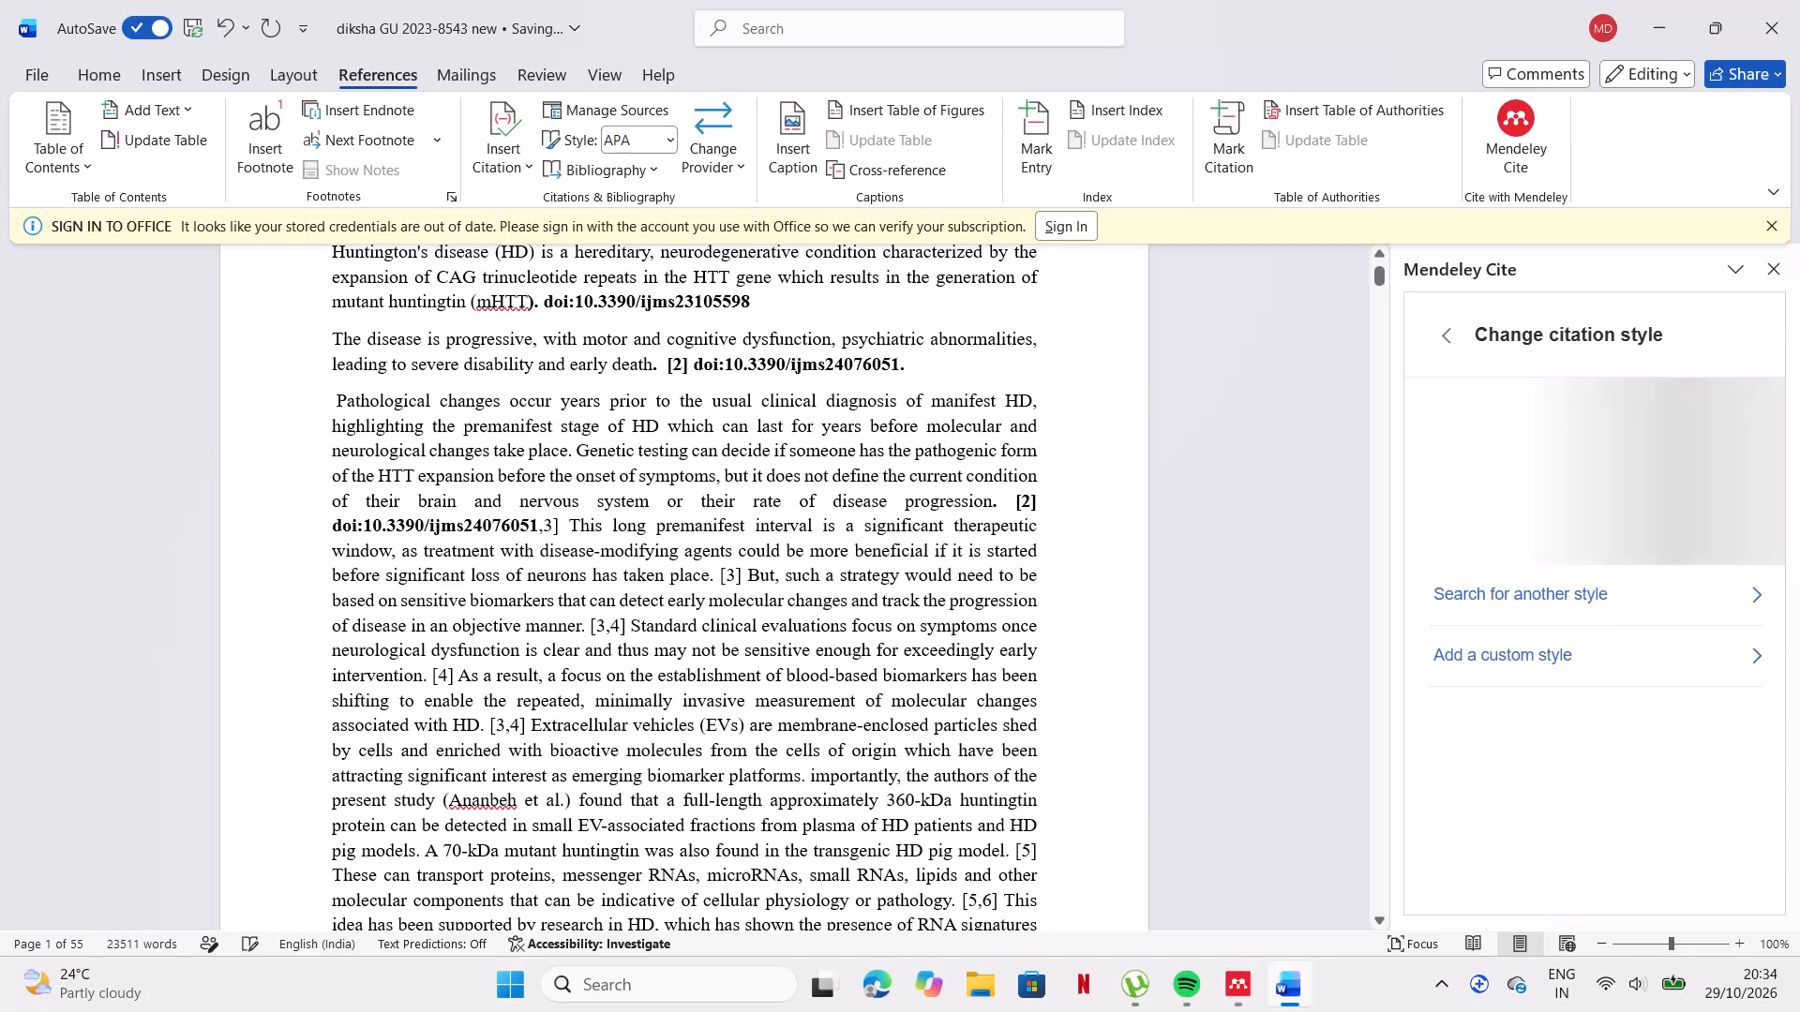
Add doi:10.3390/ijms23105598 in bold after the [5] citation ending the Introduction's transgenic HD pig model sentence.
key(ctrl+v)
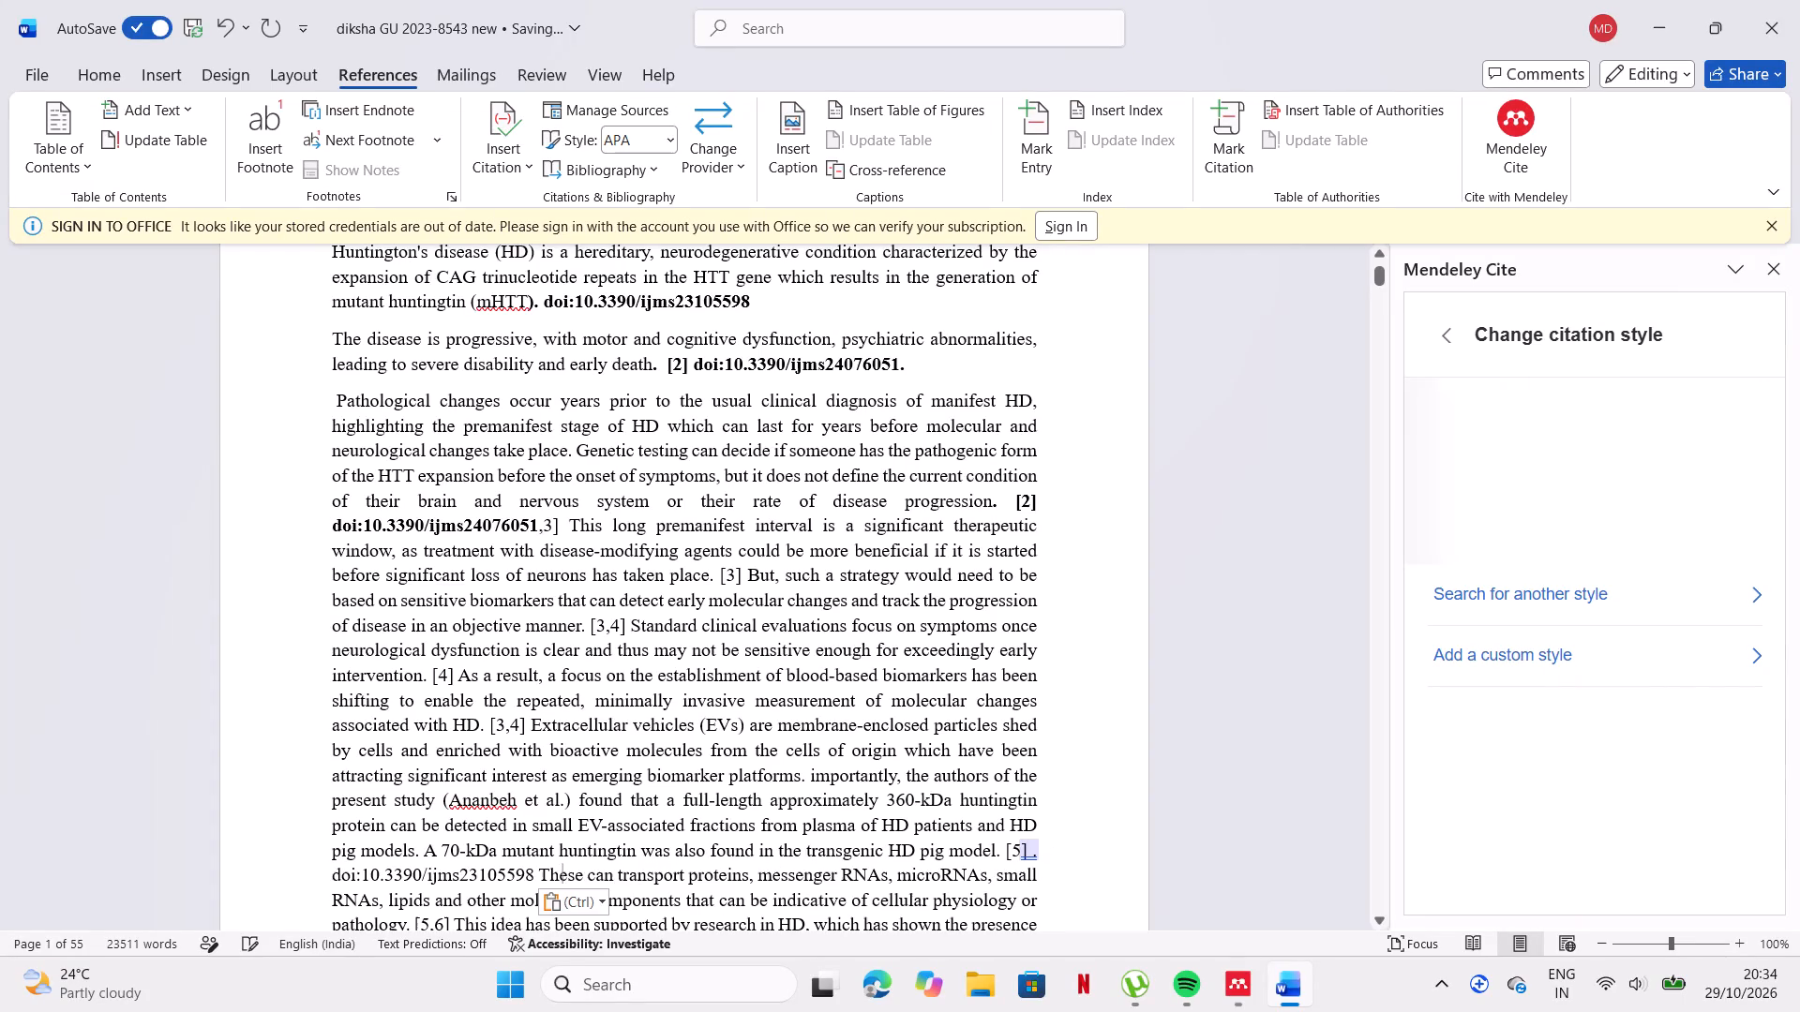
scroll(592, 820, down, 1)
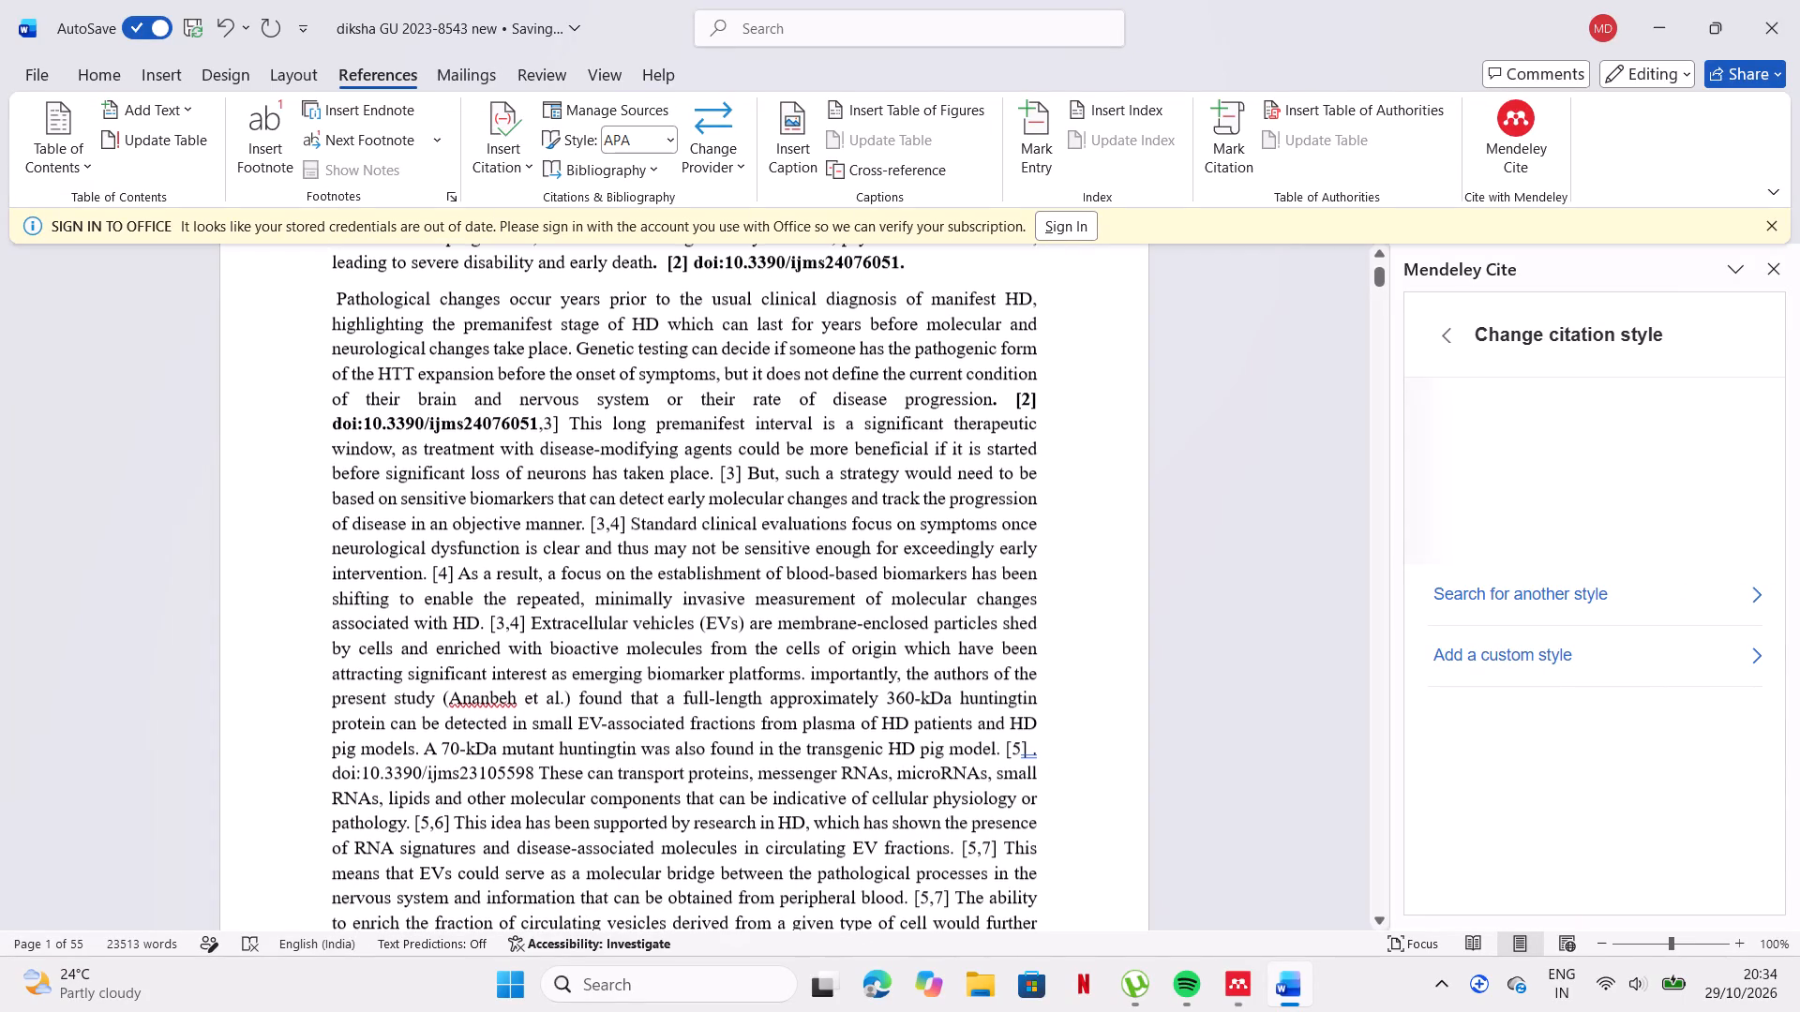
drag(329, 769, 497, 767)
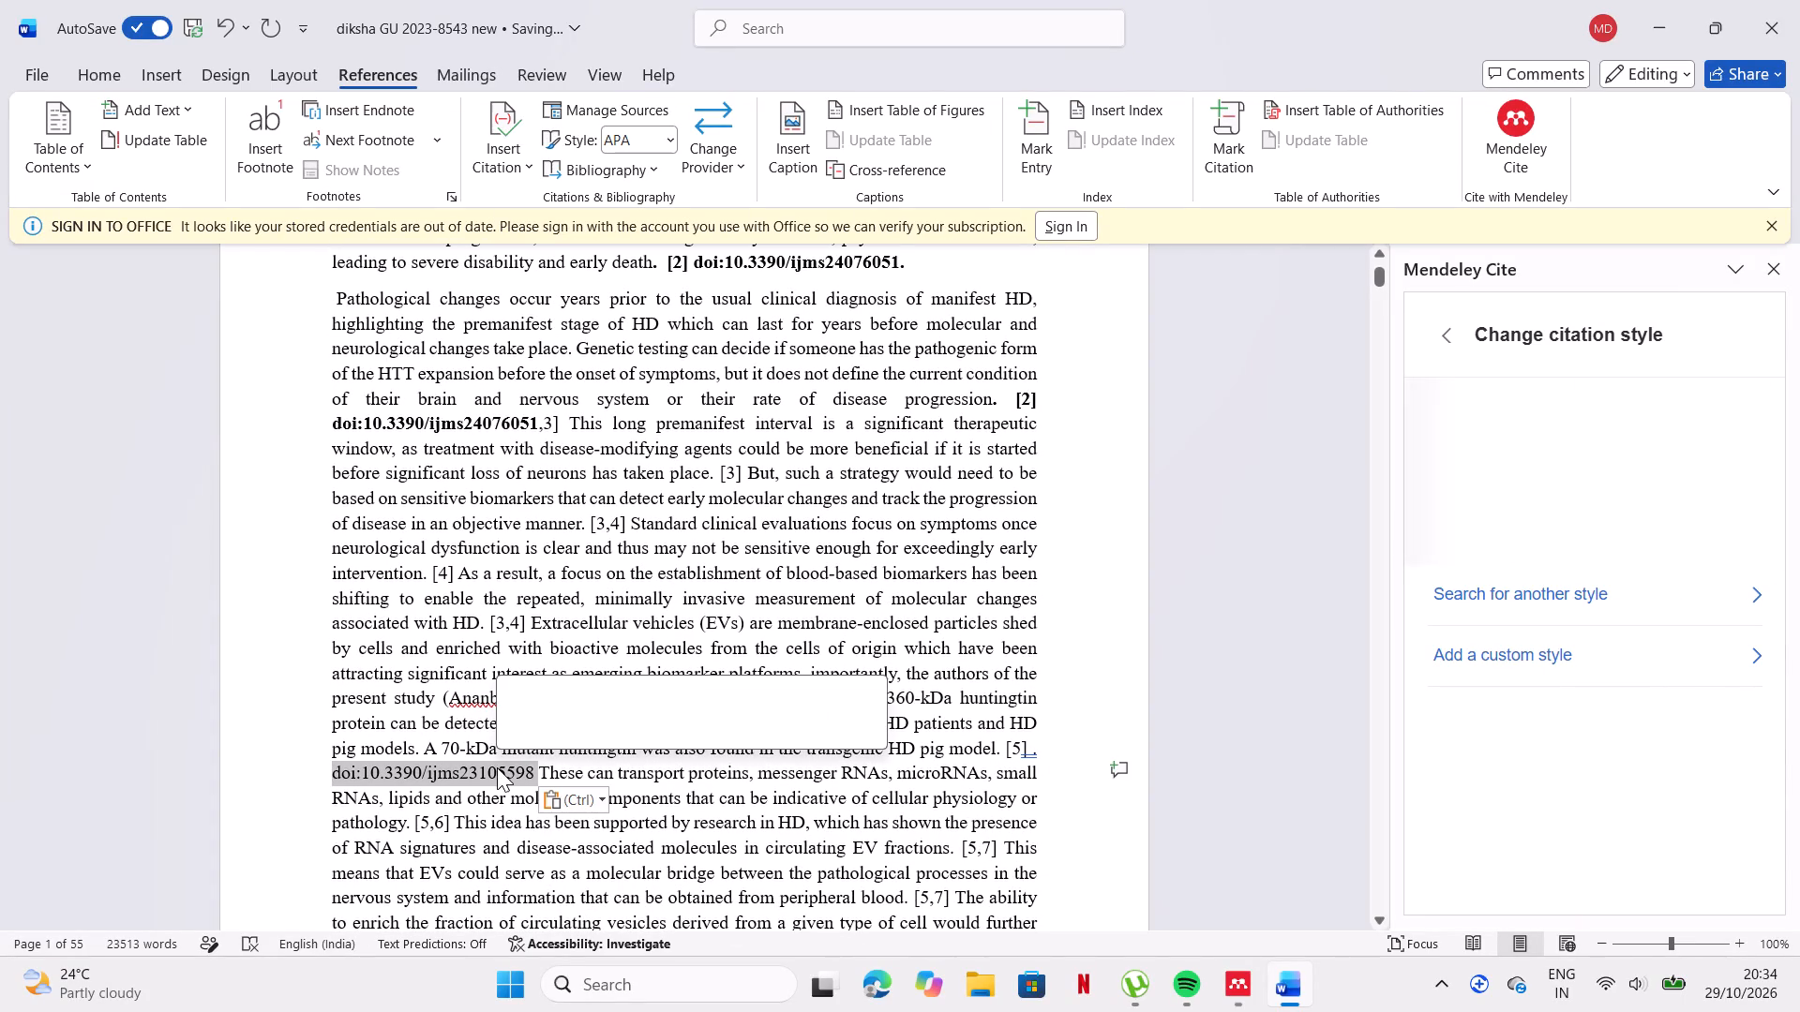
click(518, 728)
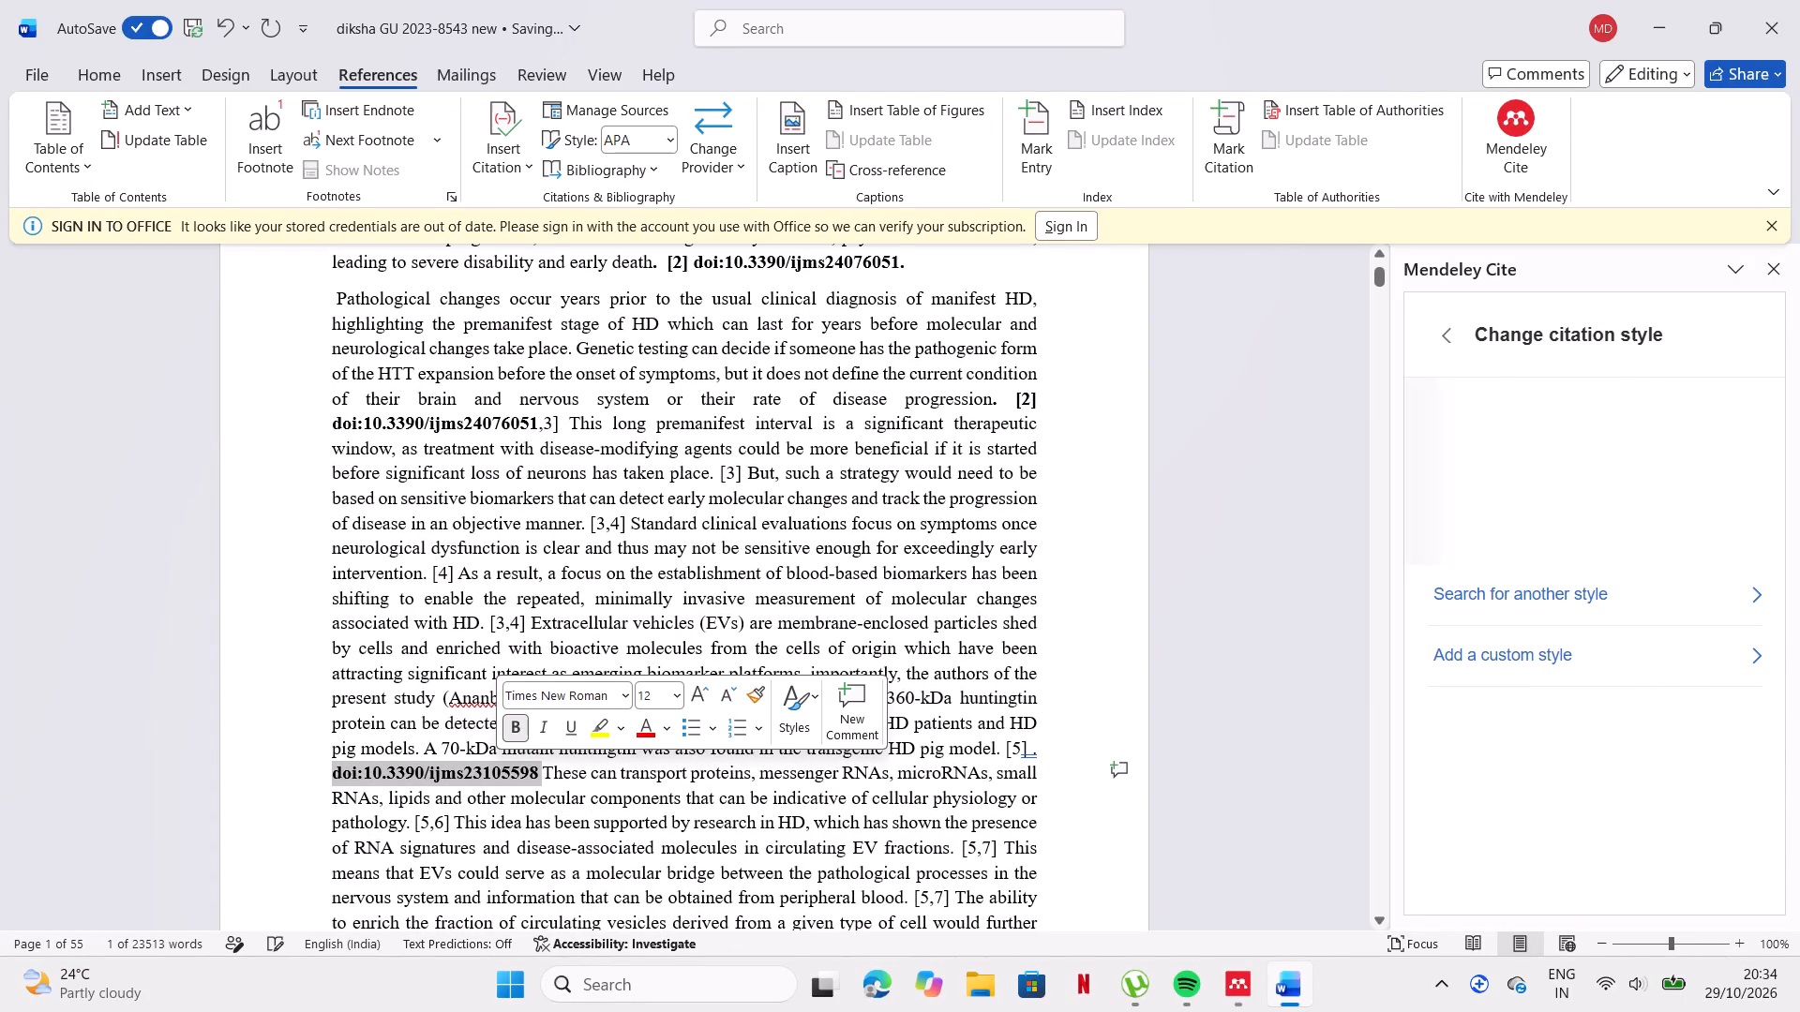
Replace "[5" in the [5,6] citation after "physiology or pathology" with bold doi:10.3390/ijms23105598, and remove the extra punctuation before it.
click(425, 821)
key(BackSpace)
key(BackSpace)
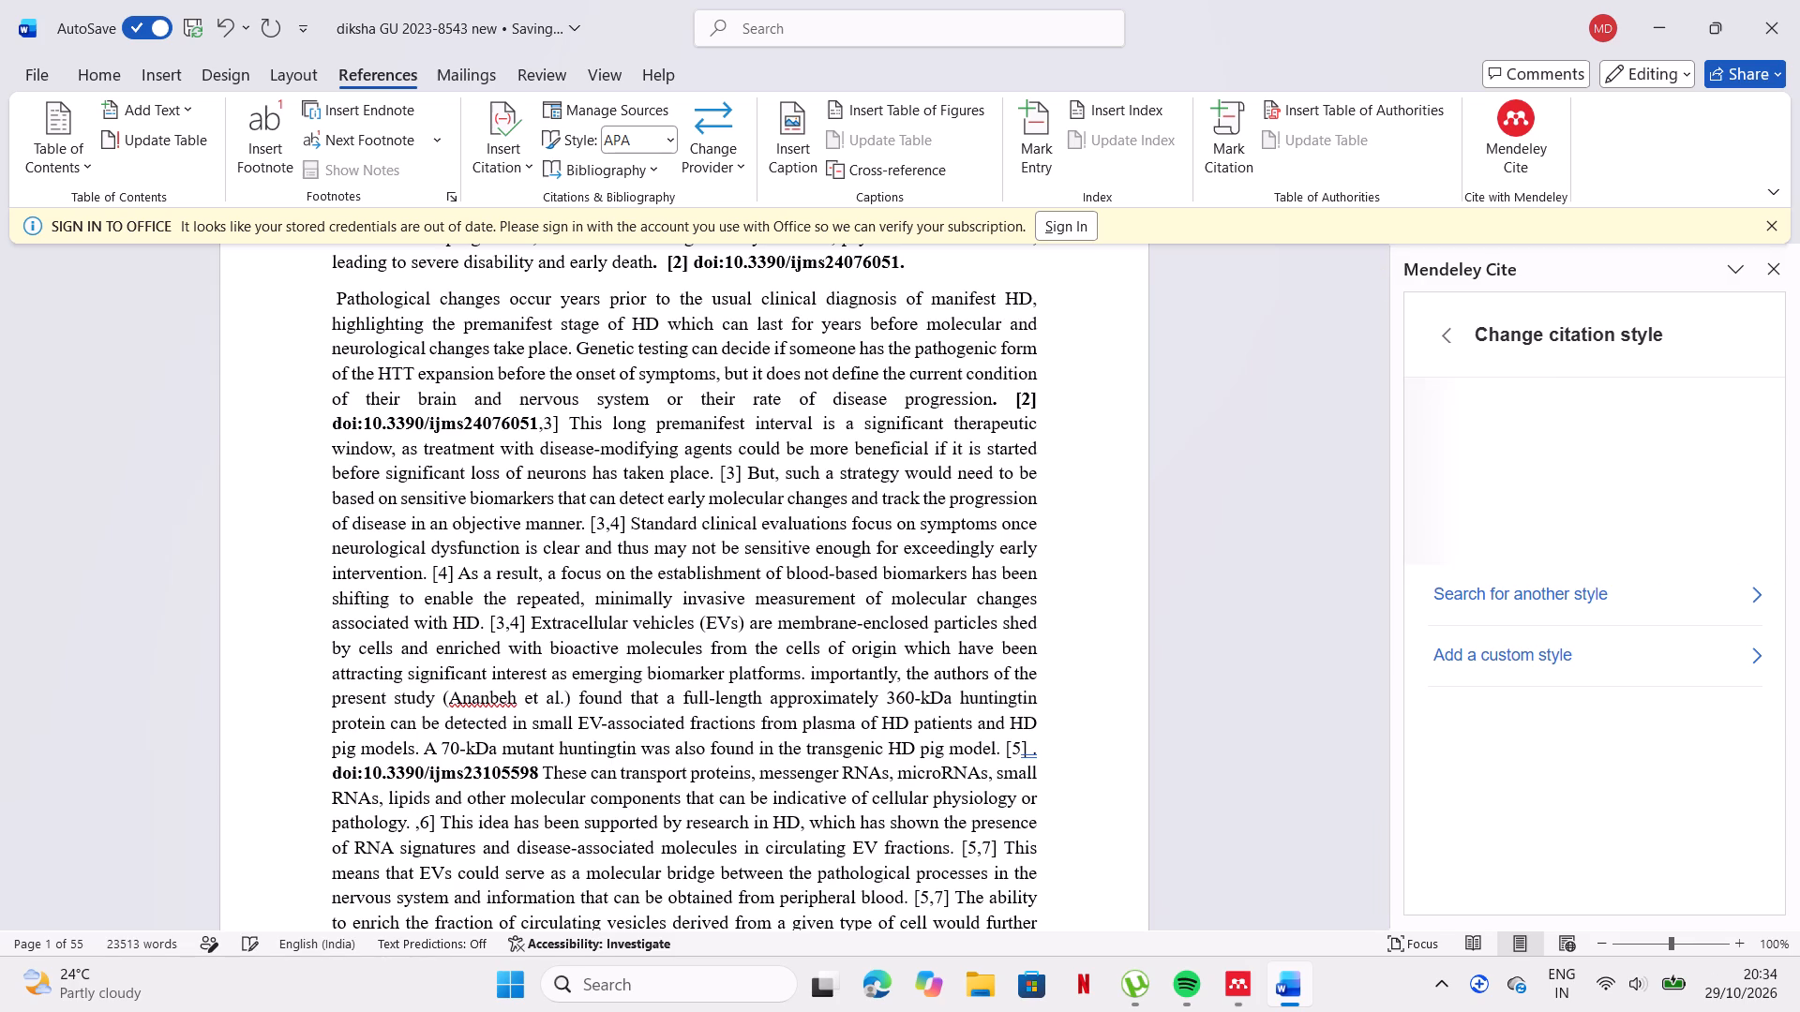
key(ctrl+v)
drag(427, 822, 615, 821)
click(630, 795)
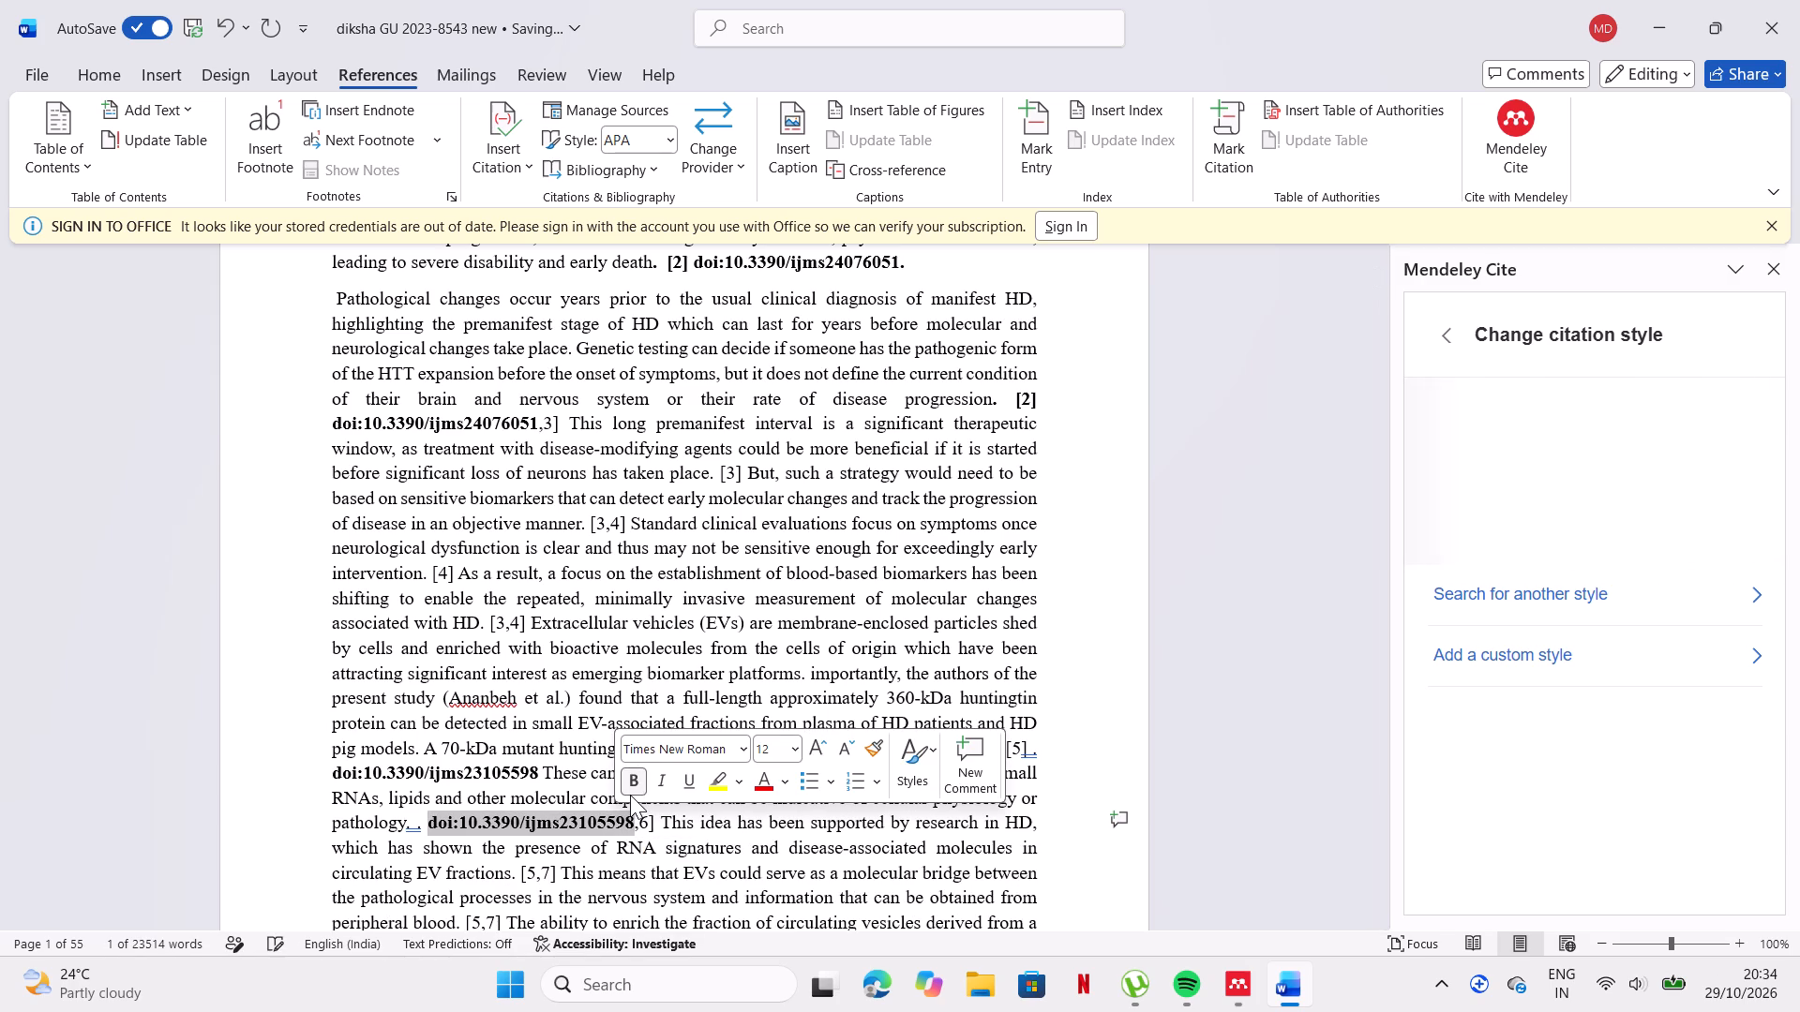
click(419, 833)
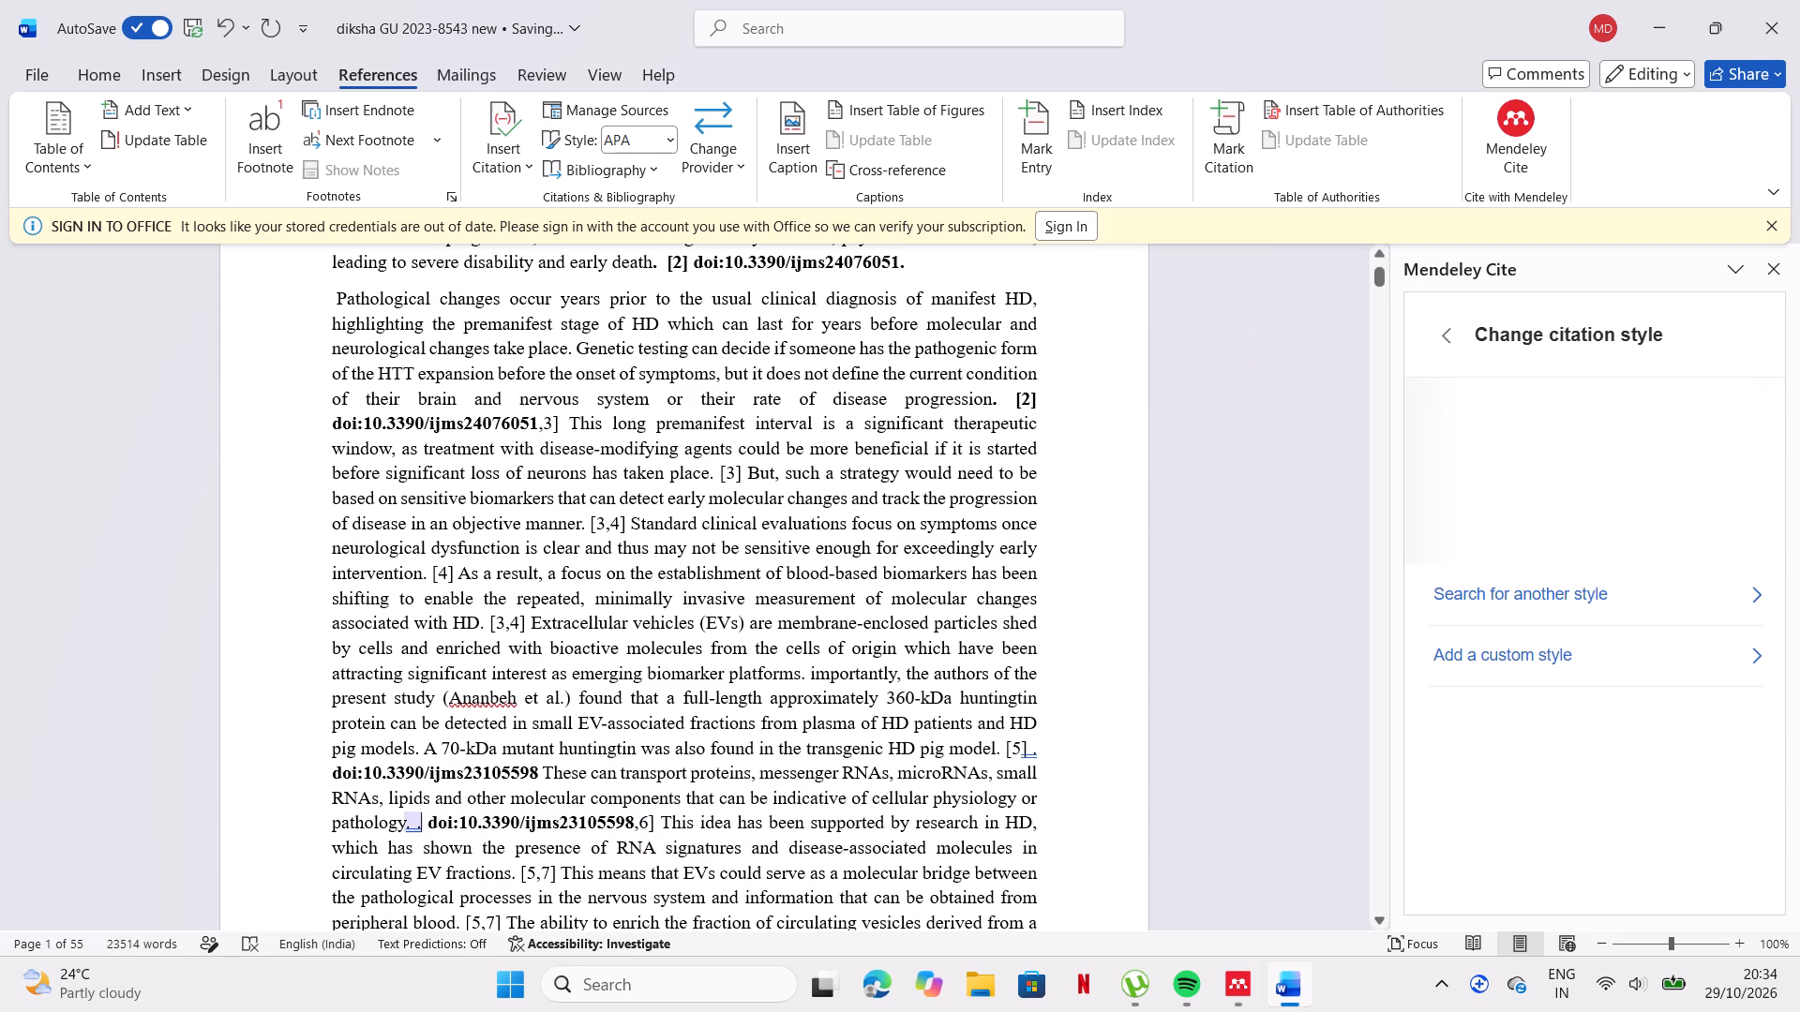
key(BackSpace)
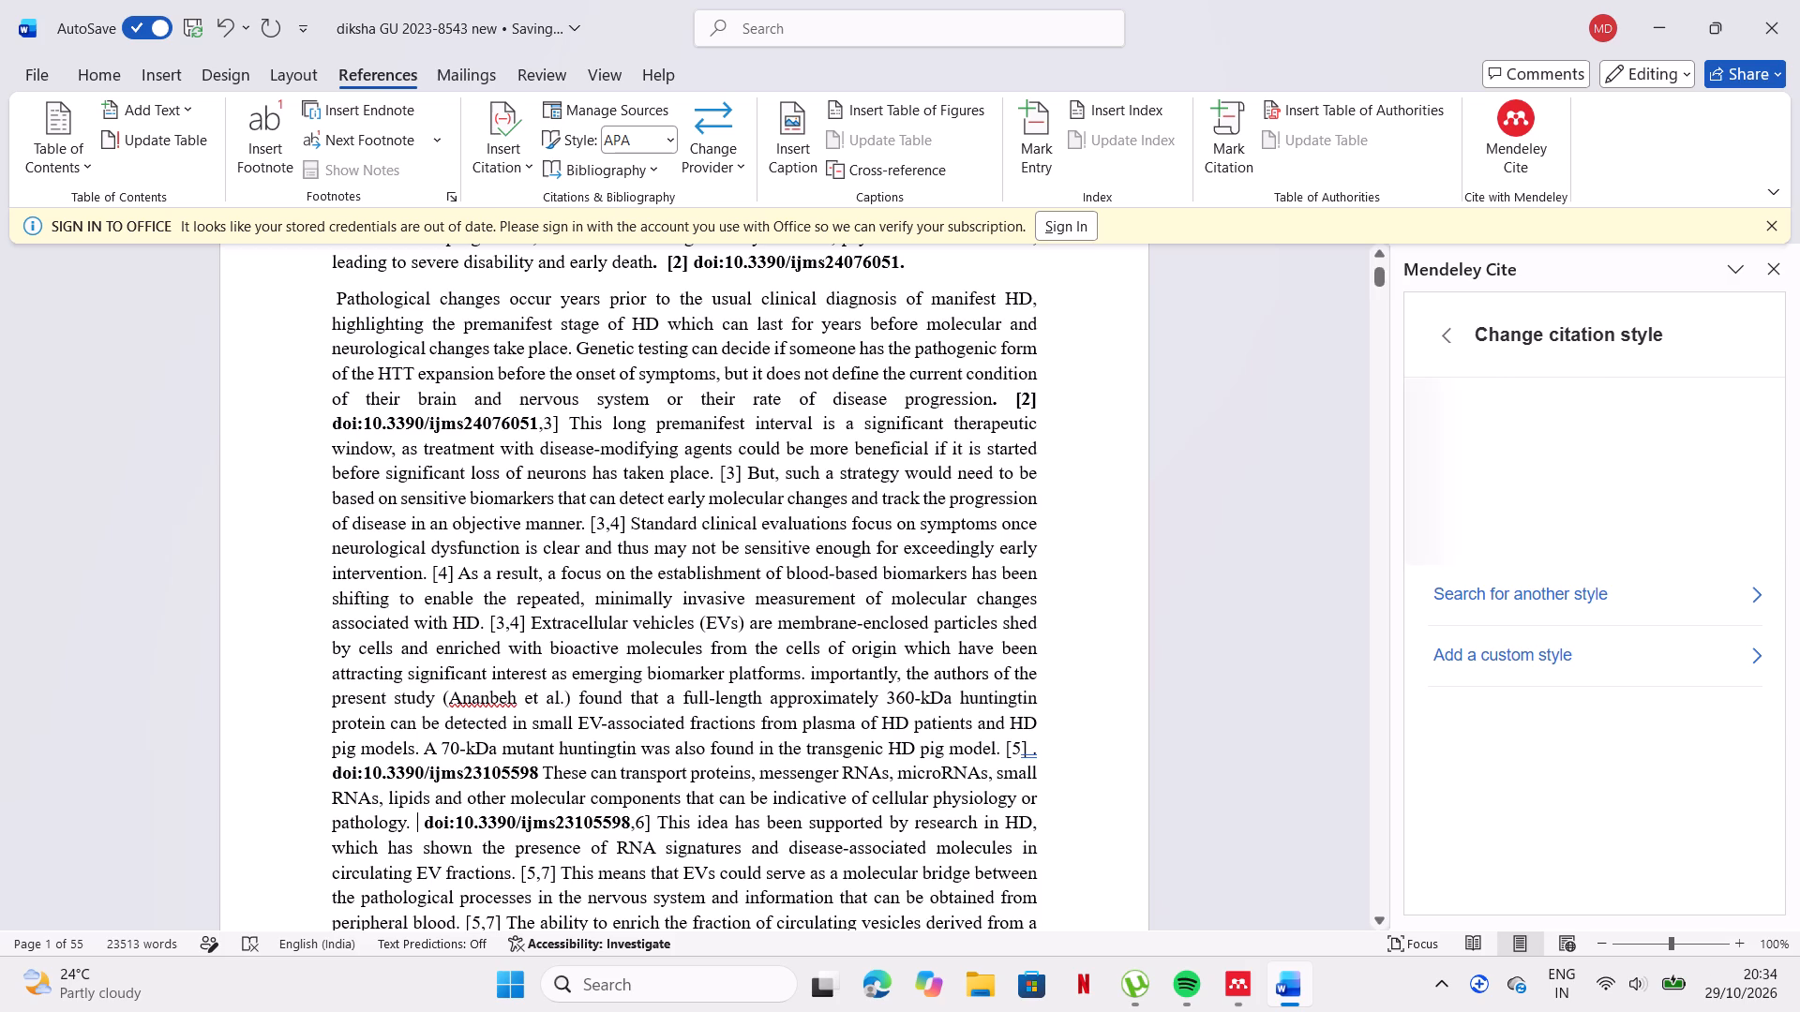
Replace "[5" in the [5,7] citation after "circulating EV fractions" with bold doi:10.3390/ijms23105598, and remove the extra punctuation before it.
click(536, 874)
key(BackSpace)
key(BackSpace)
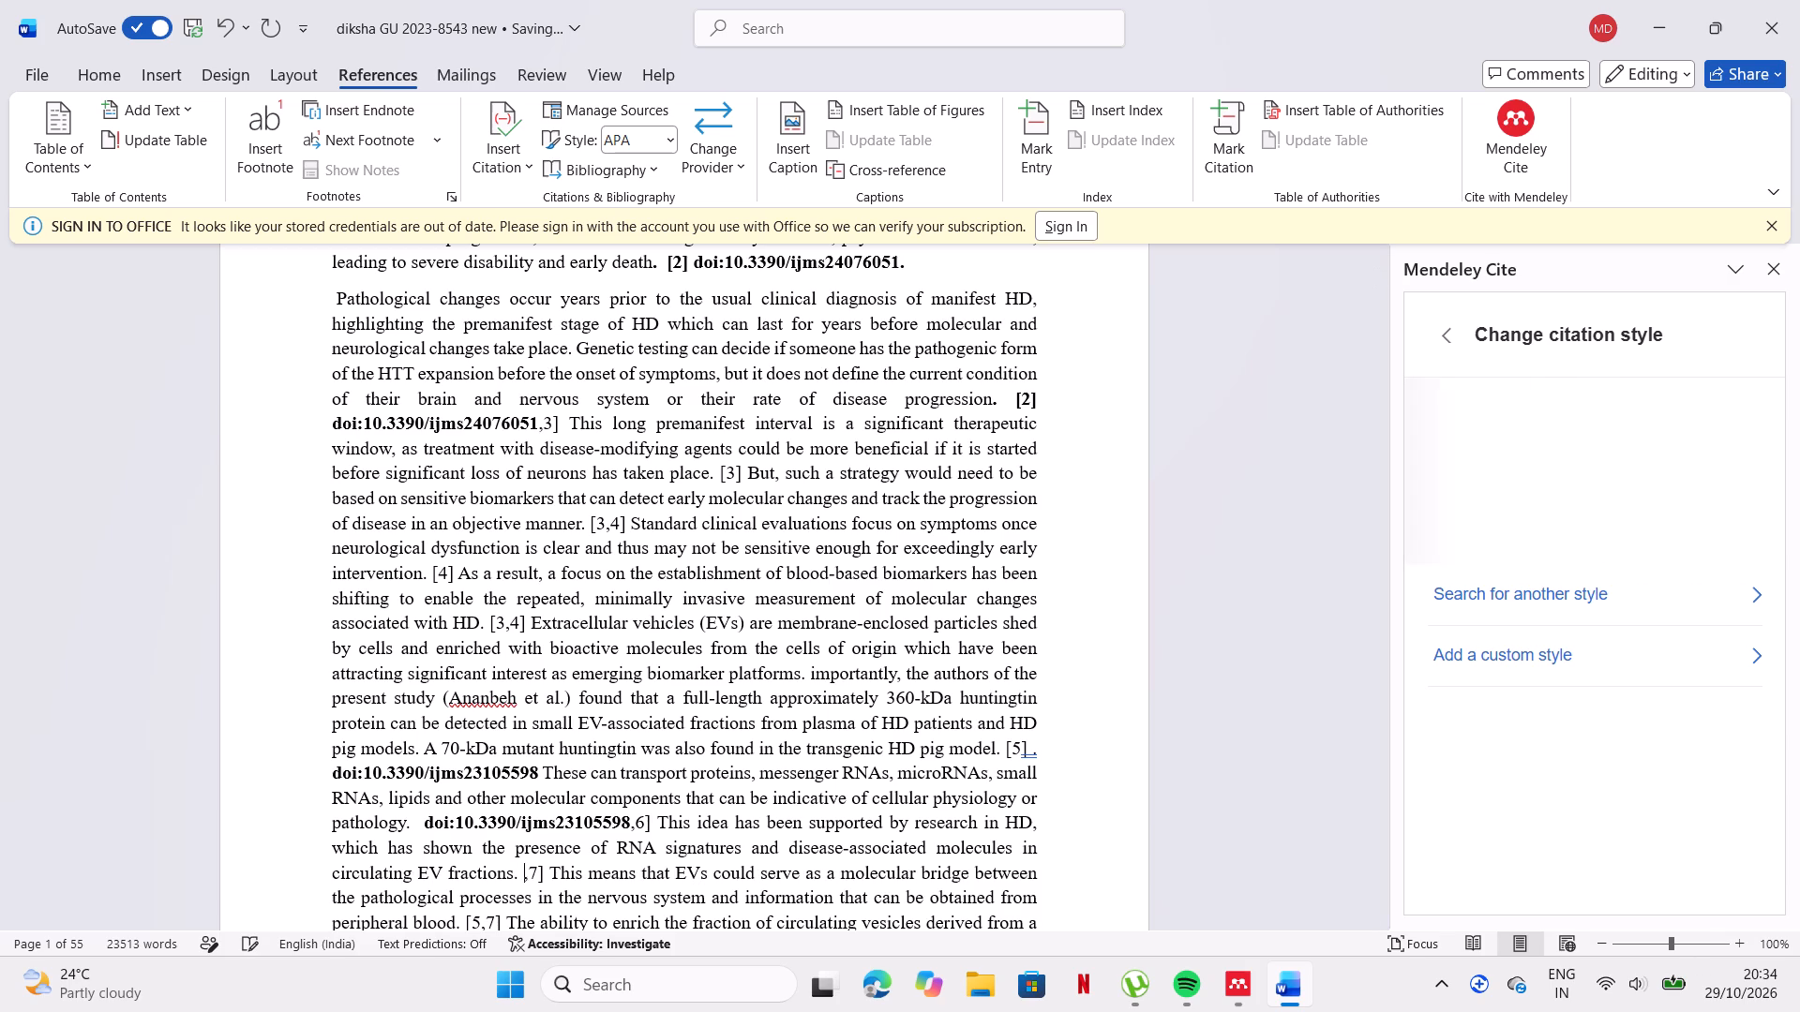
key(ctrl+v)
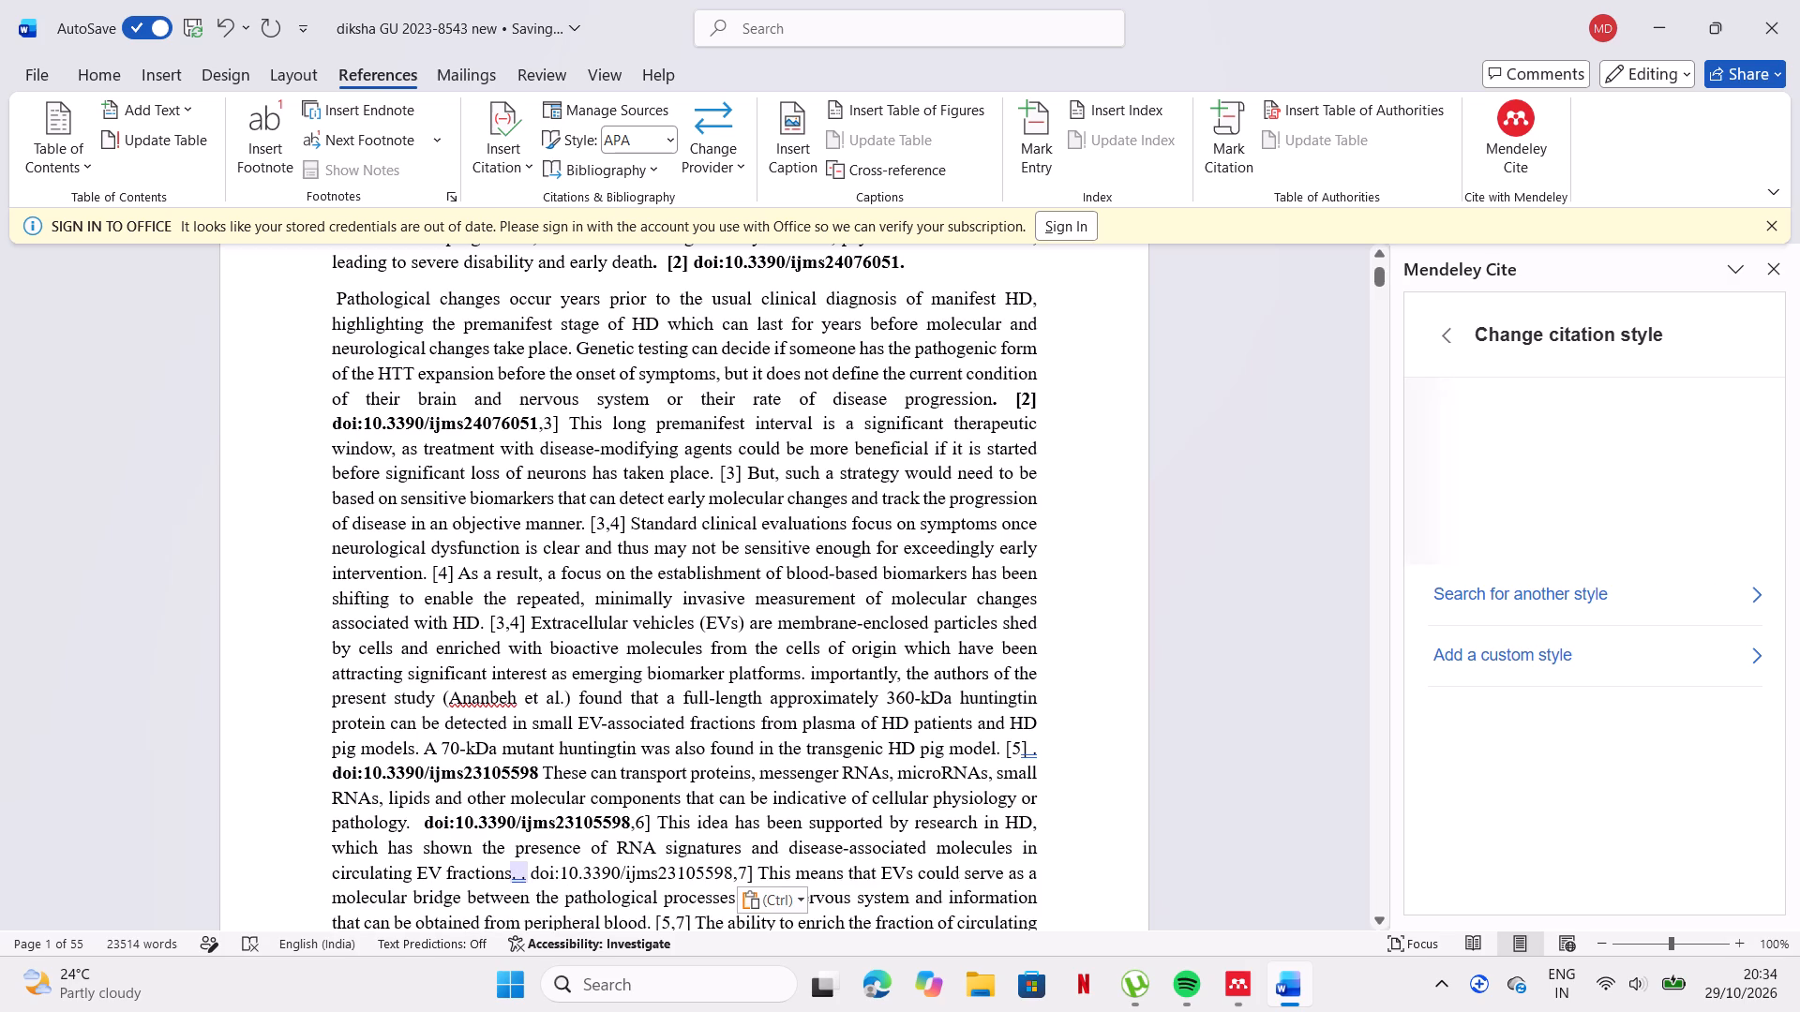
click(528, 874)
click(528, 874)
key(BackSpace)
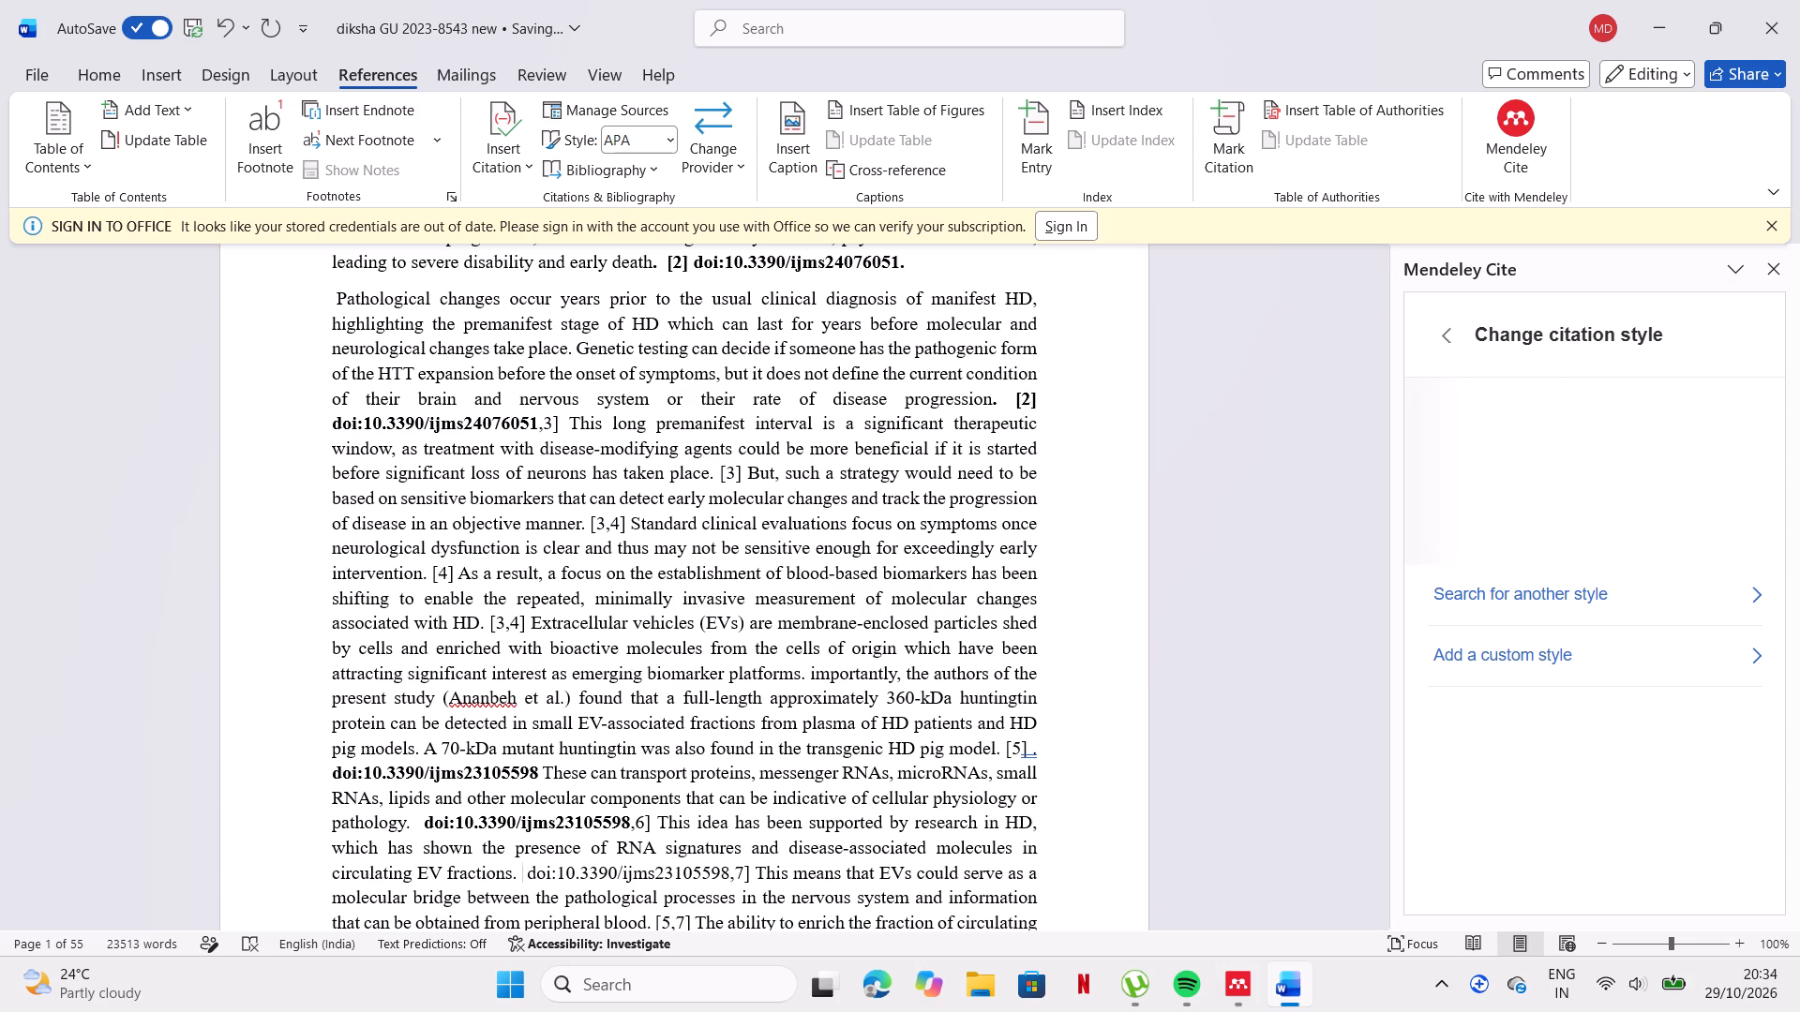
drag(528, 875, 726, 872)
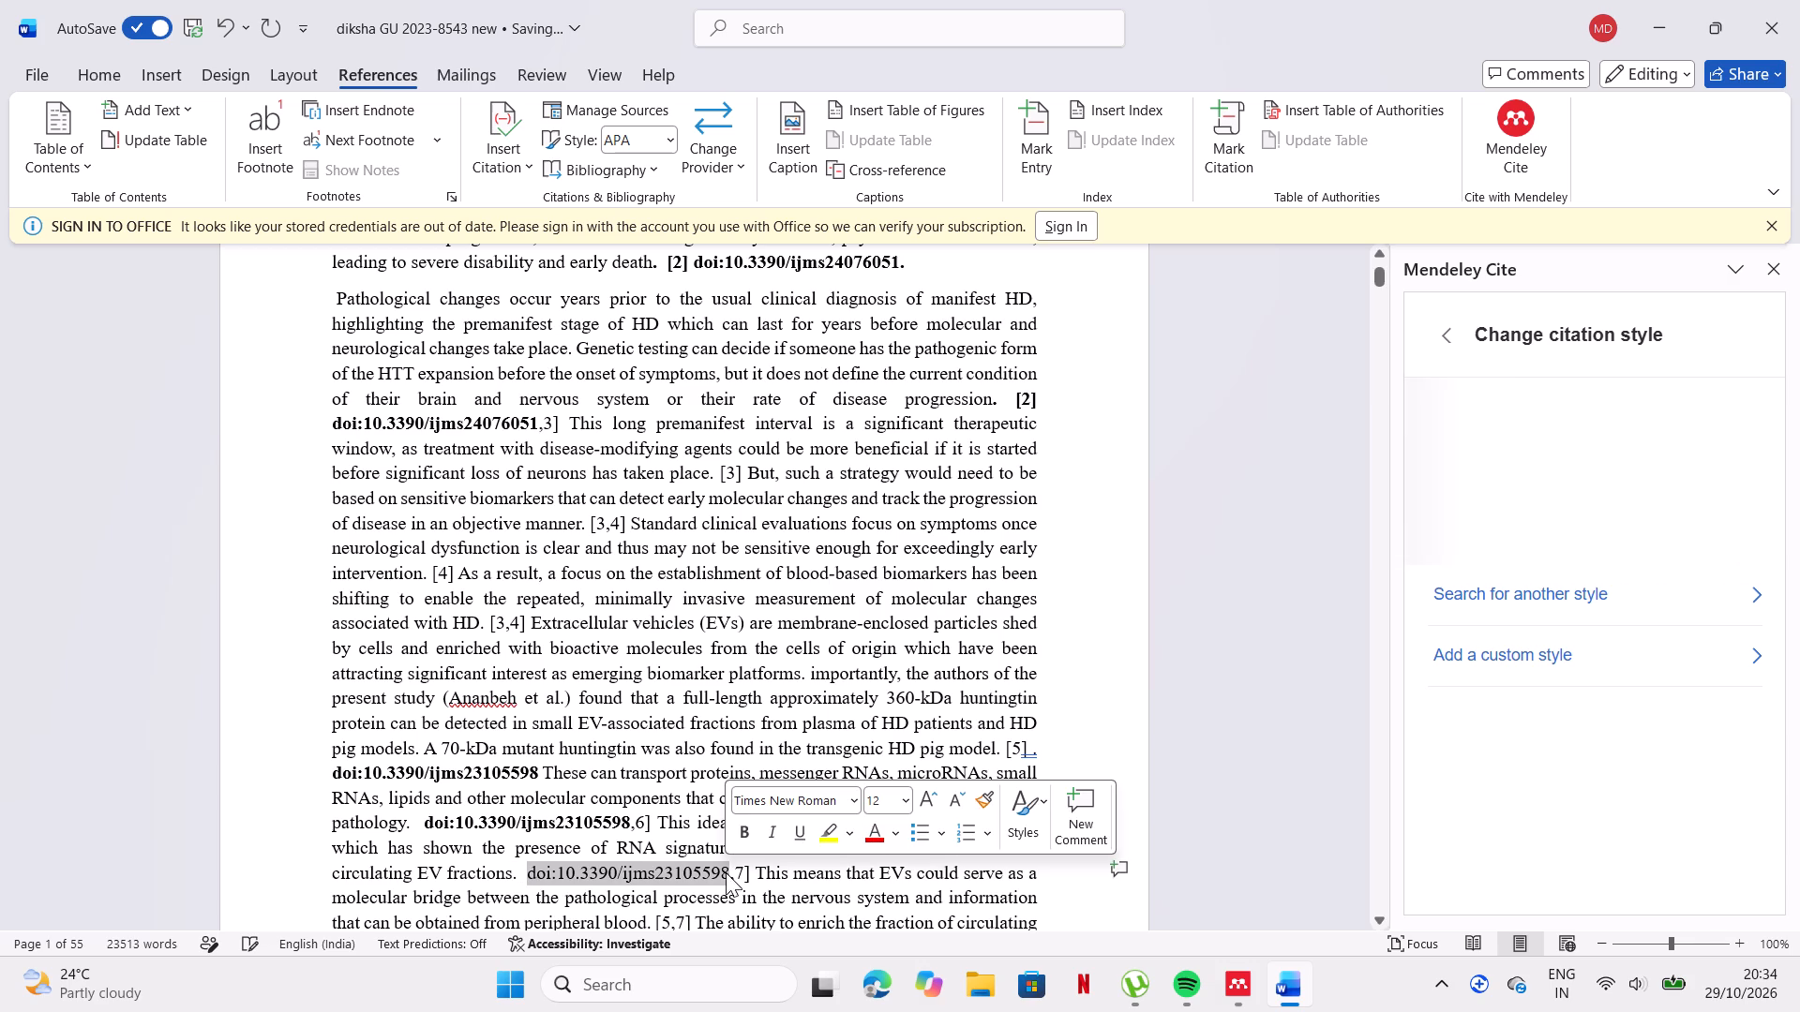
click(743, 831)
Replace "[5" in the [5,7] citation after "peripheral blood" with bold doi:10.3390/ijms23105598, deleting a stray pasted character before it.
scroll(621, 732, down, 1)
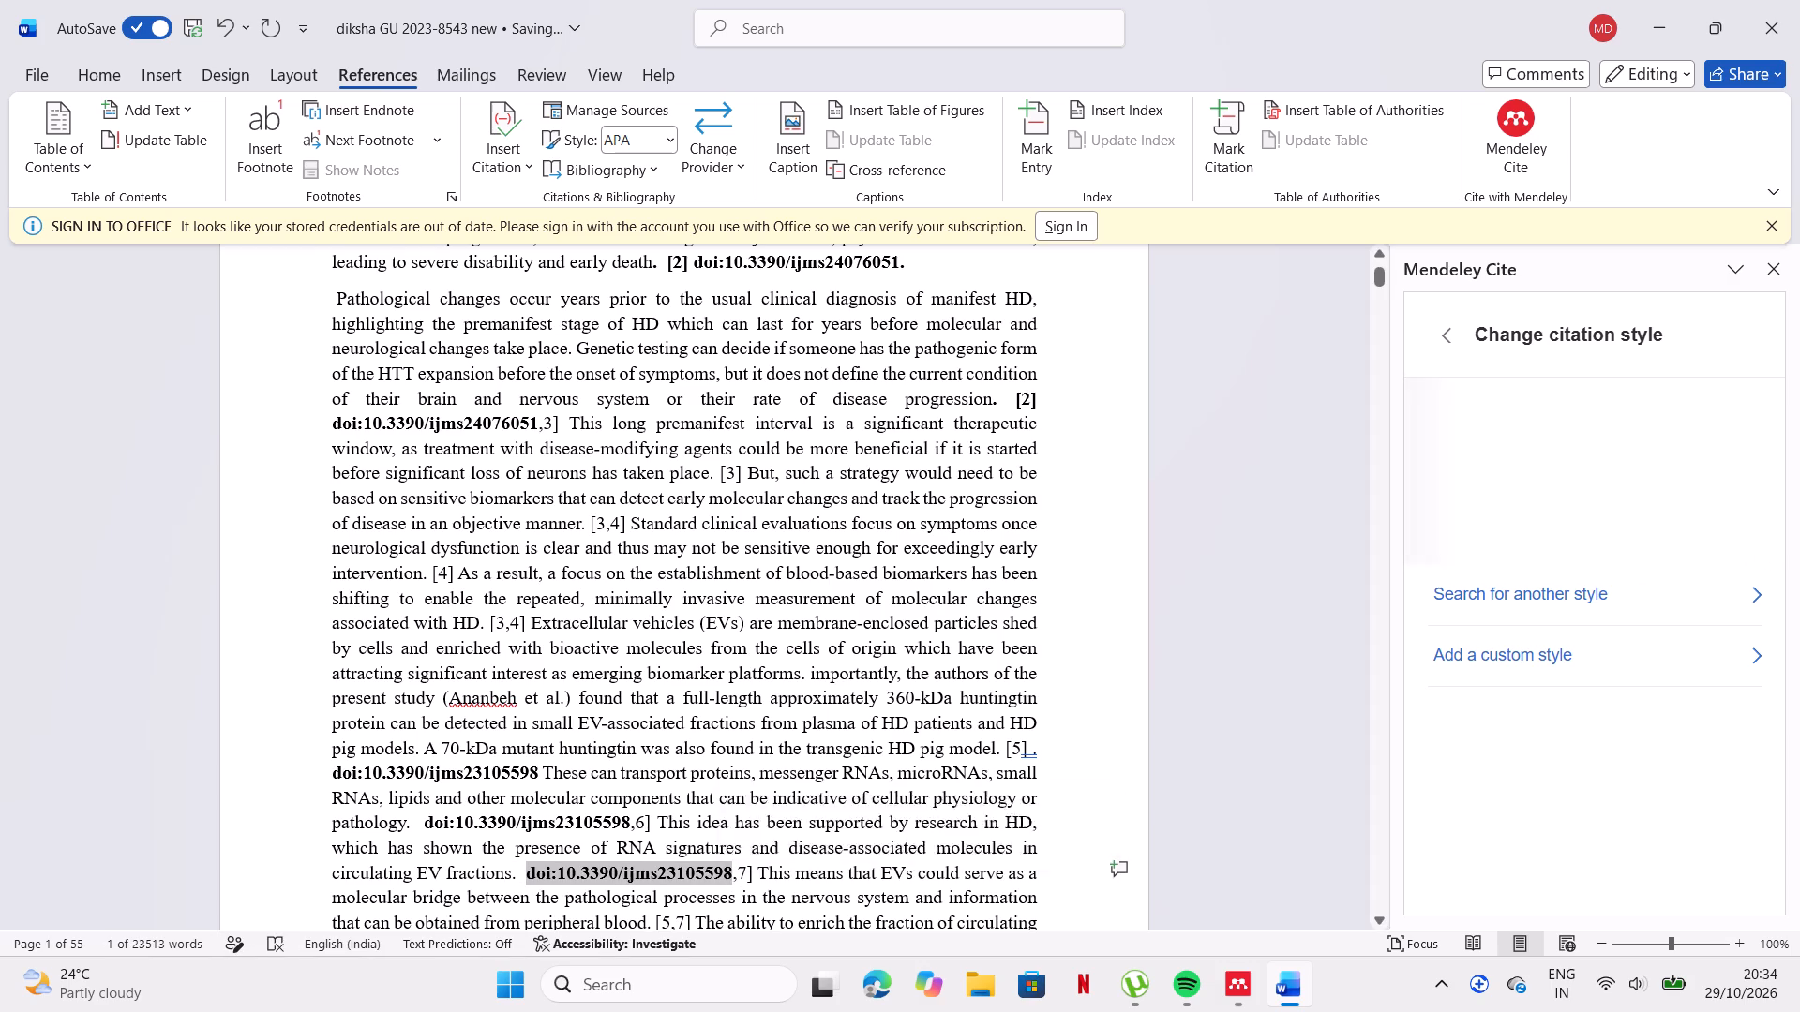
scroll(621, 732, down, 1)
click(670, 691)
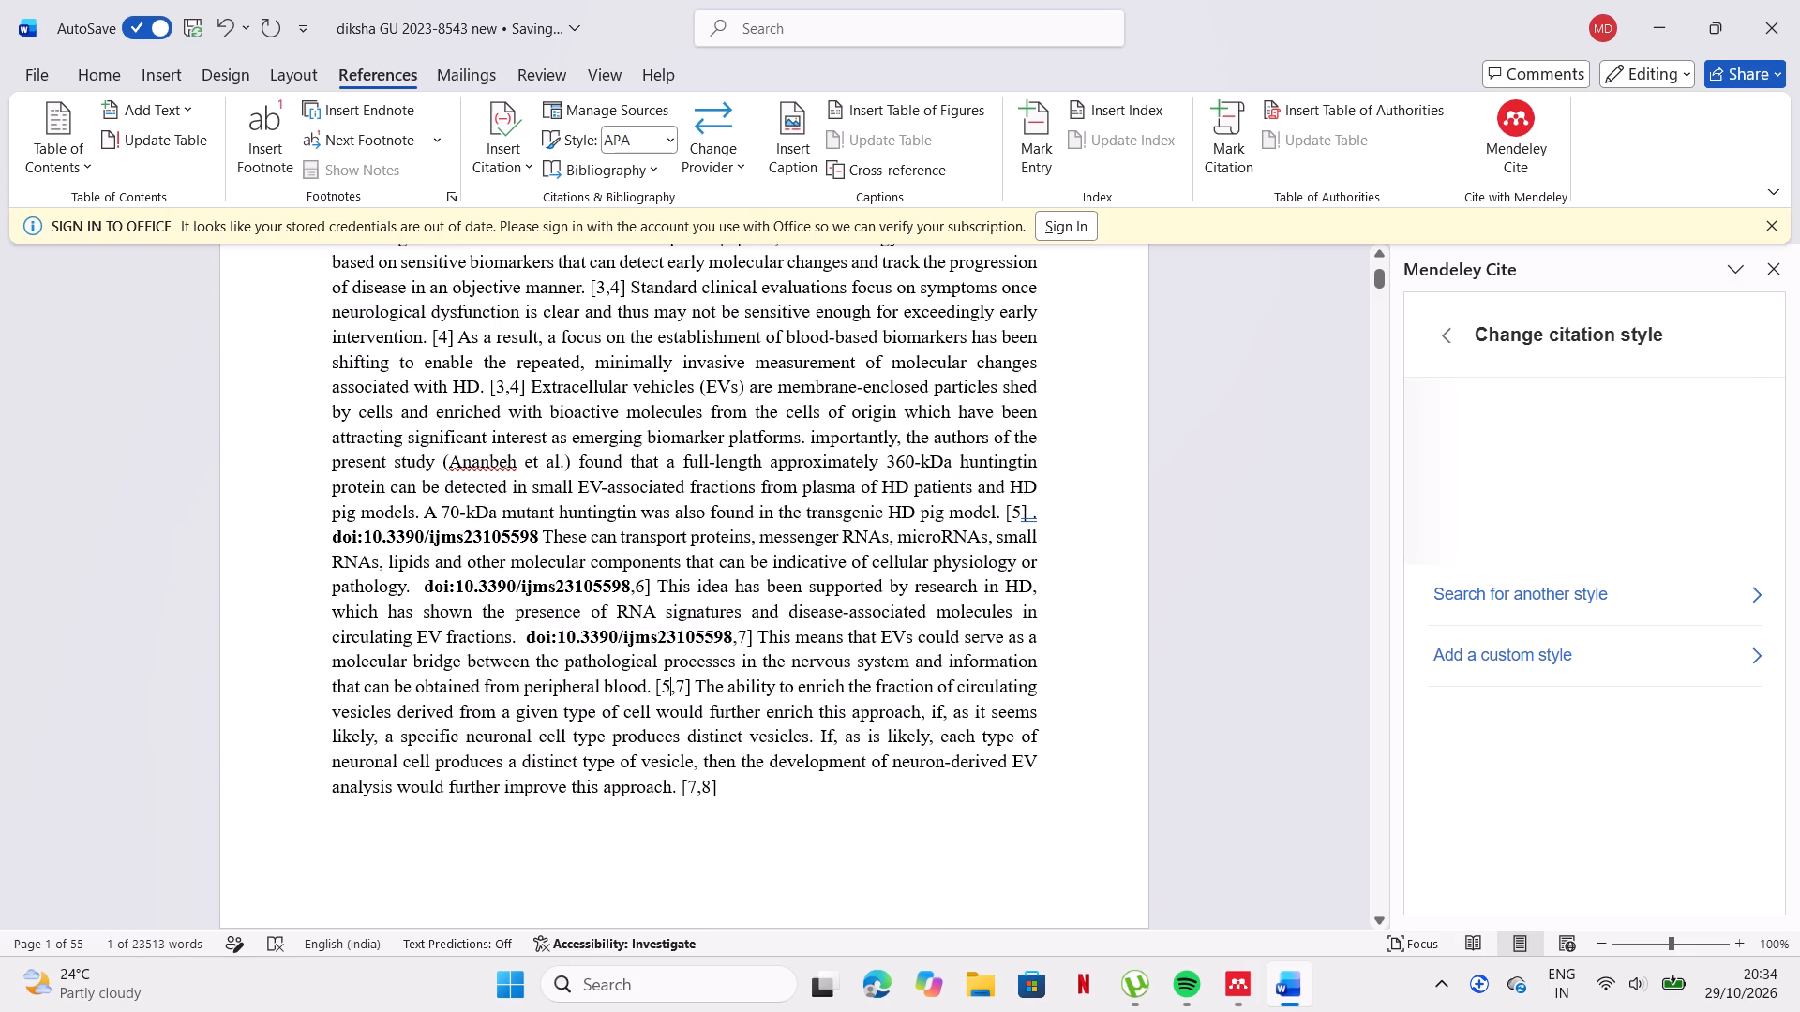
key(BackSpace)
key(BackSpace)
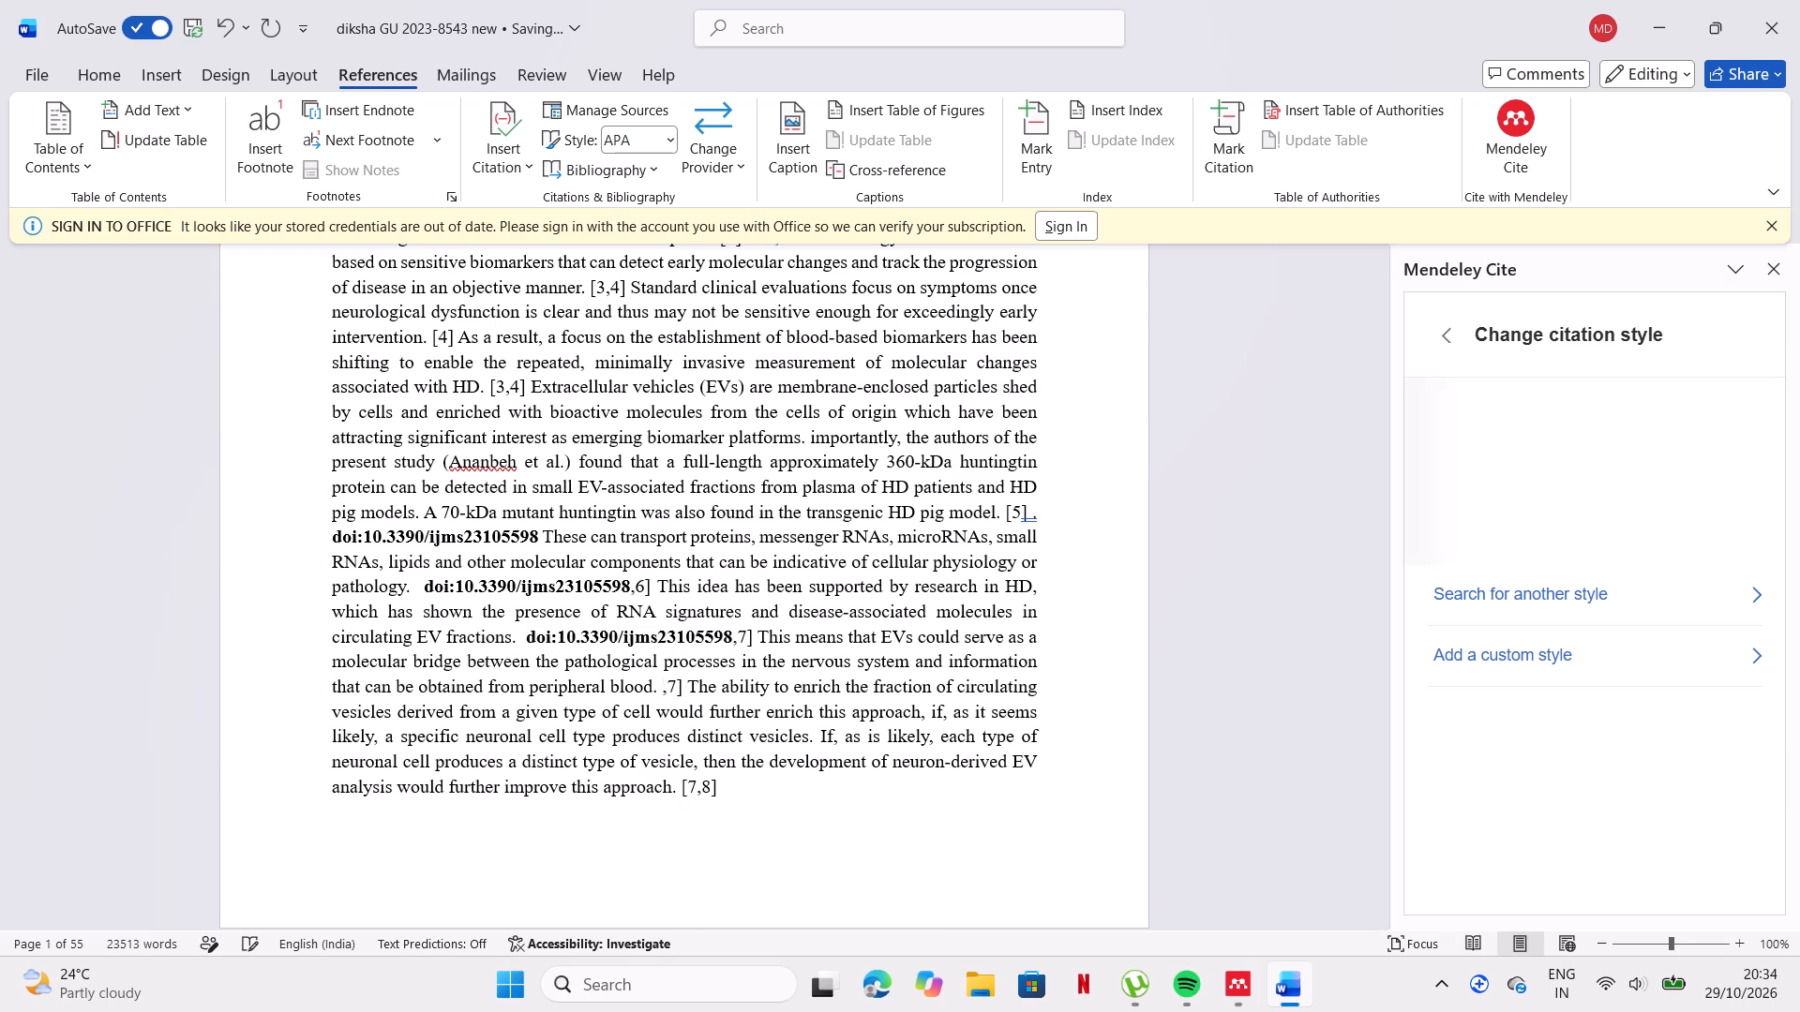
key(ctrl+v)
click(661, 691)
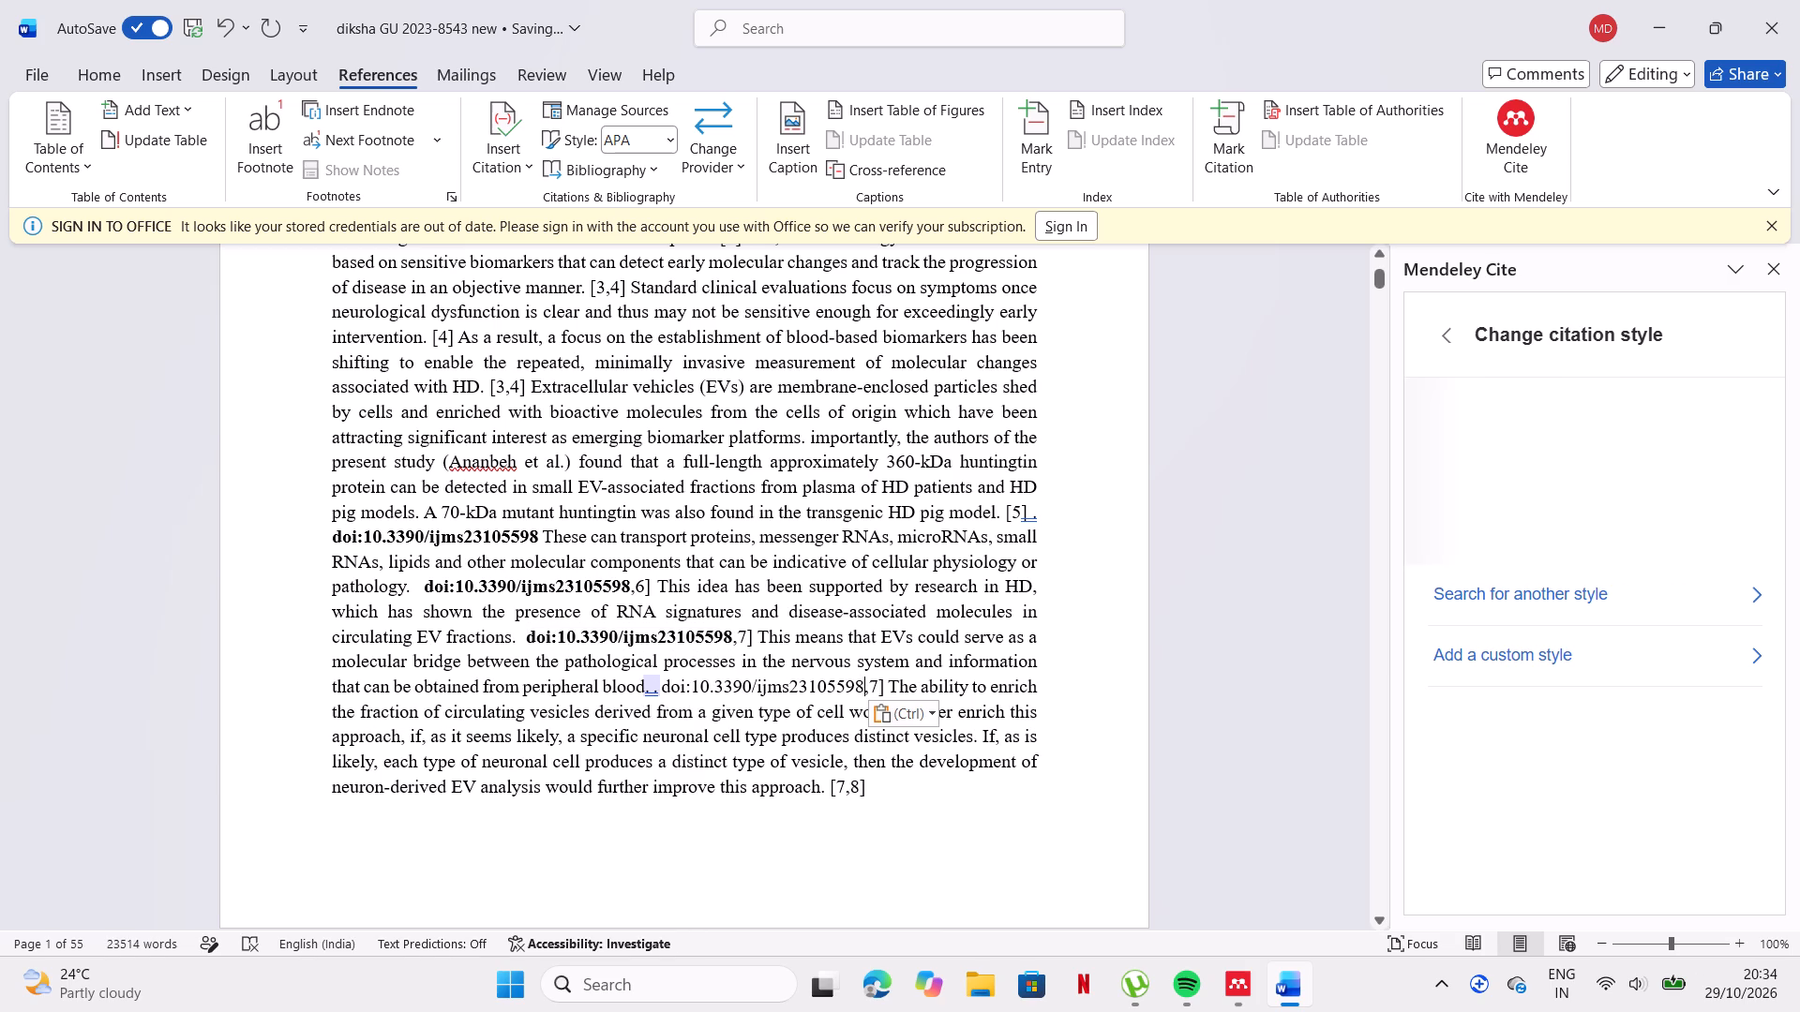
key(BackSpace)
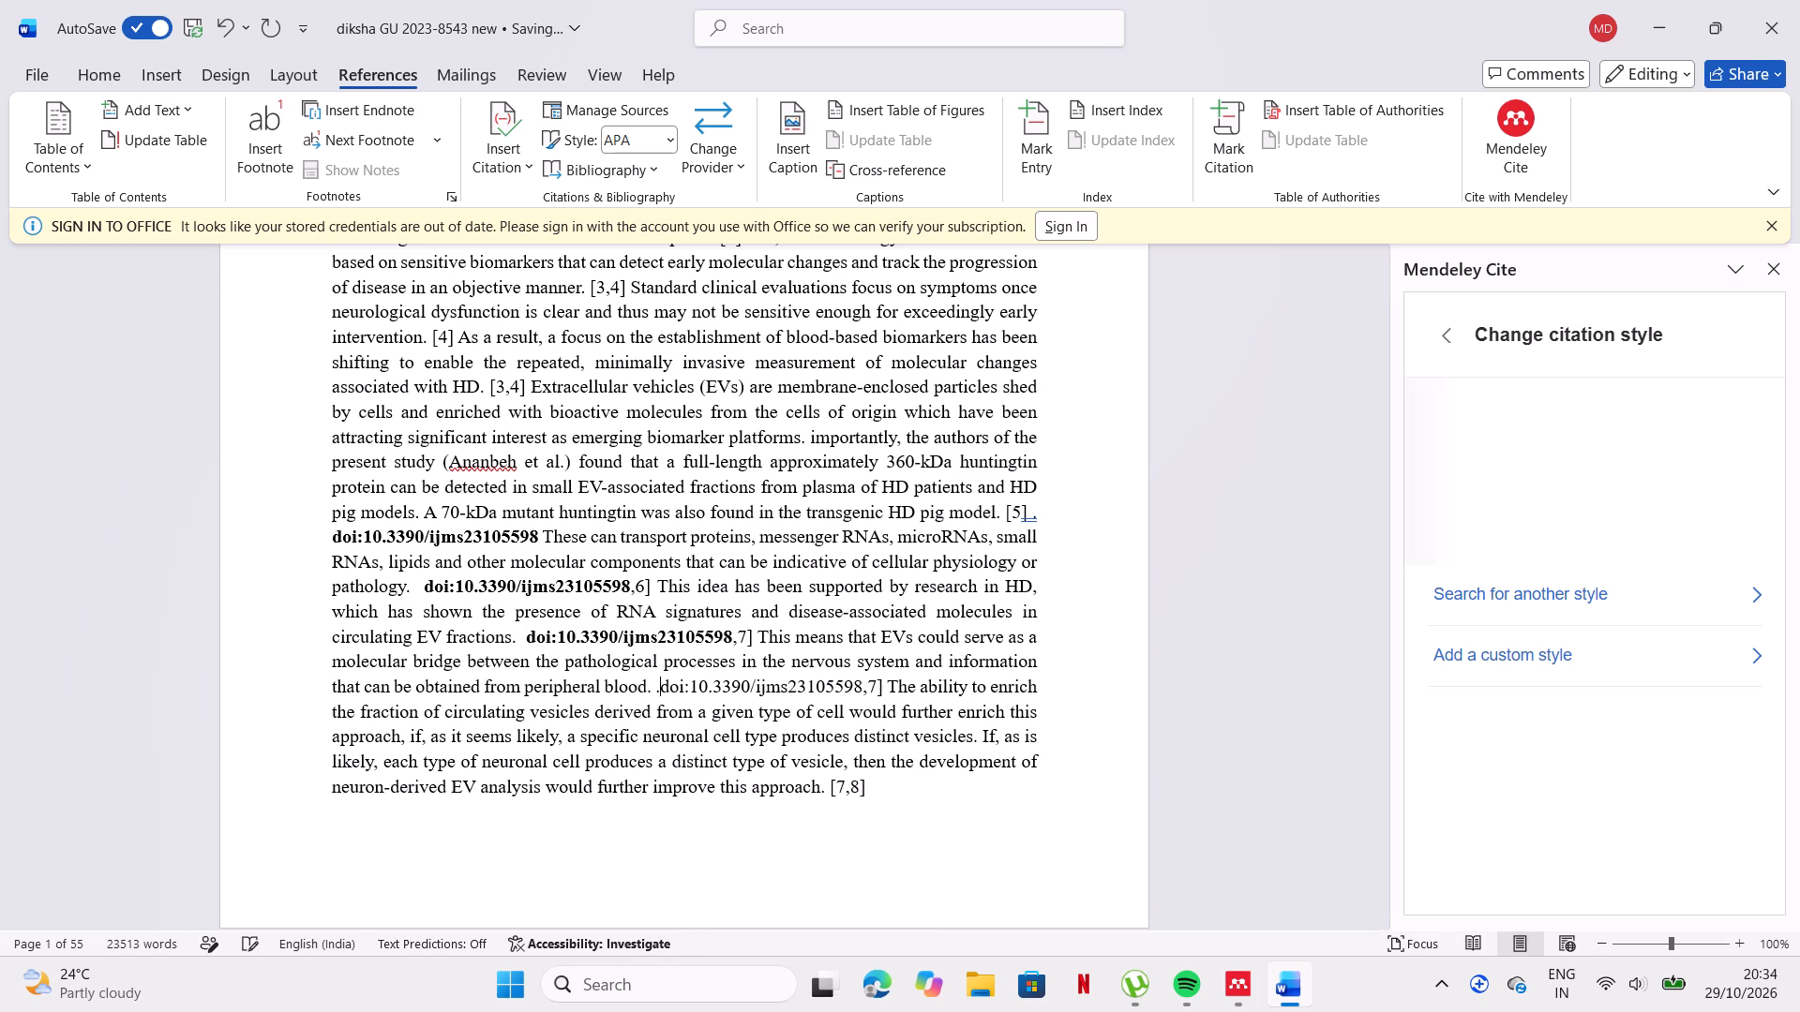
drag(661, 691, 848, 682)
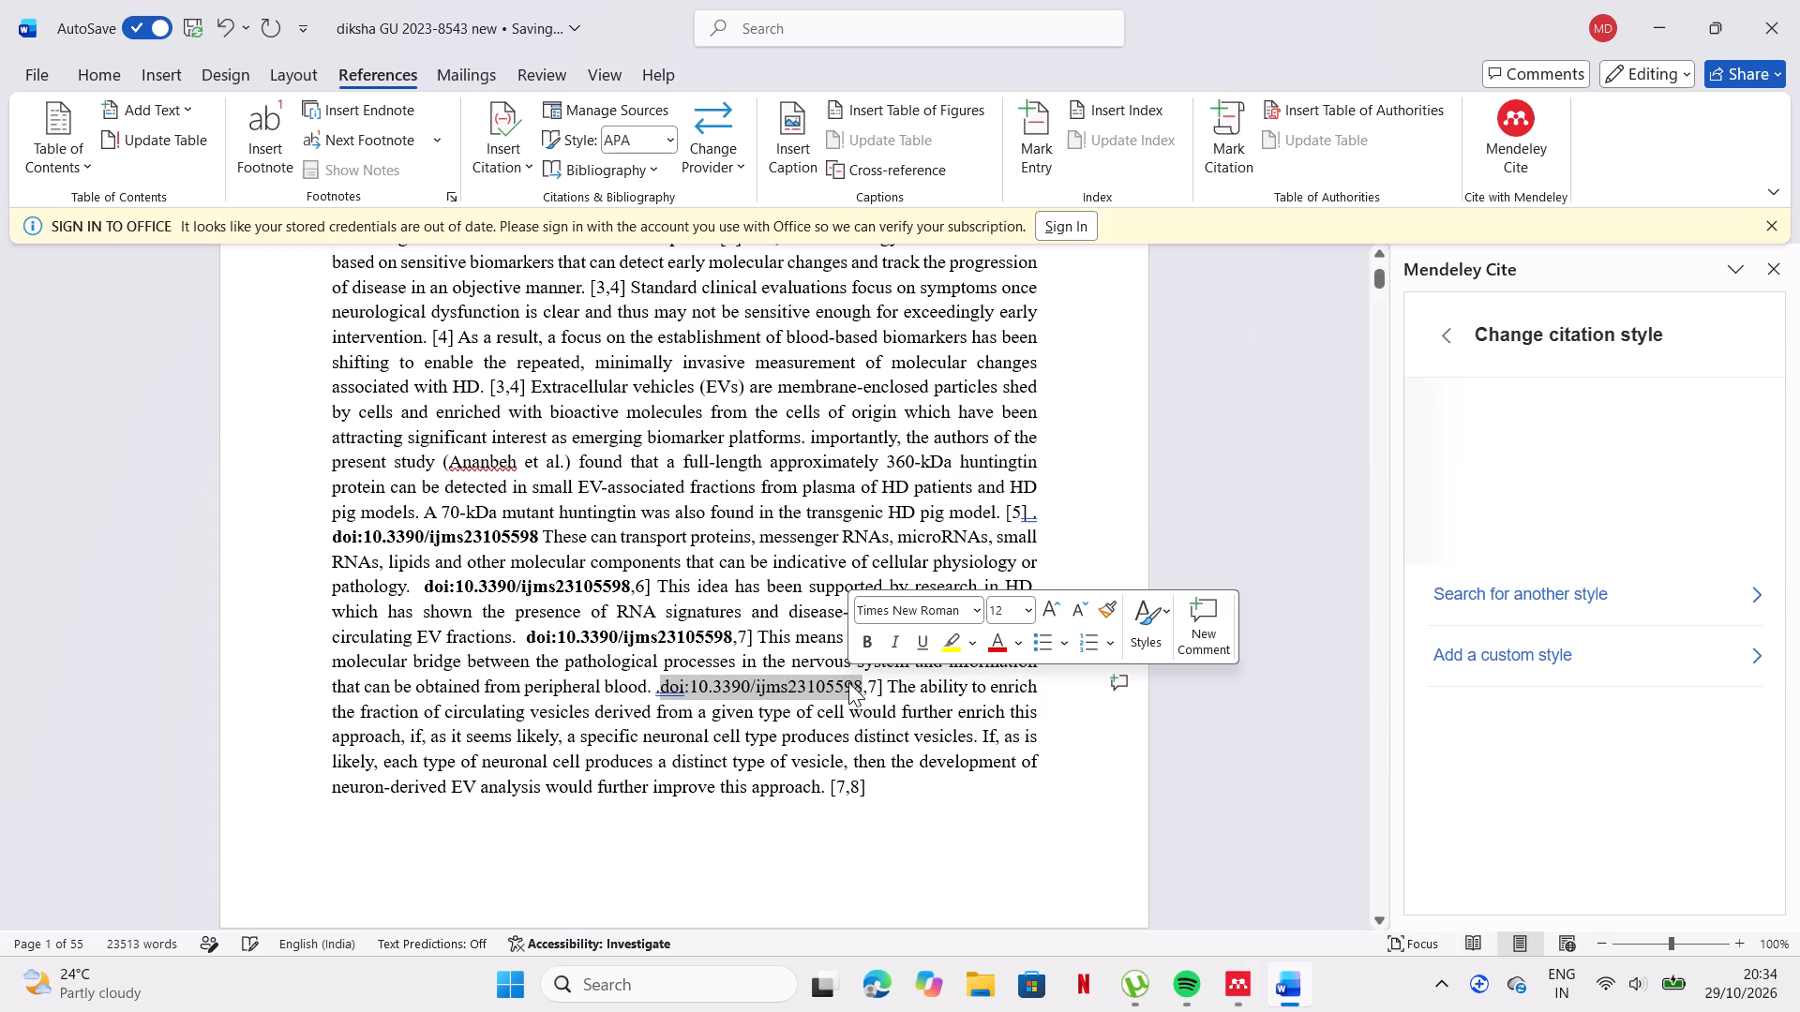
click(872, 640)
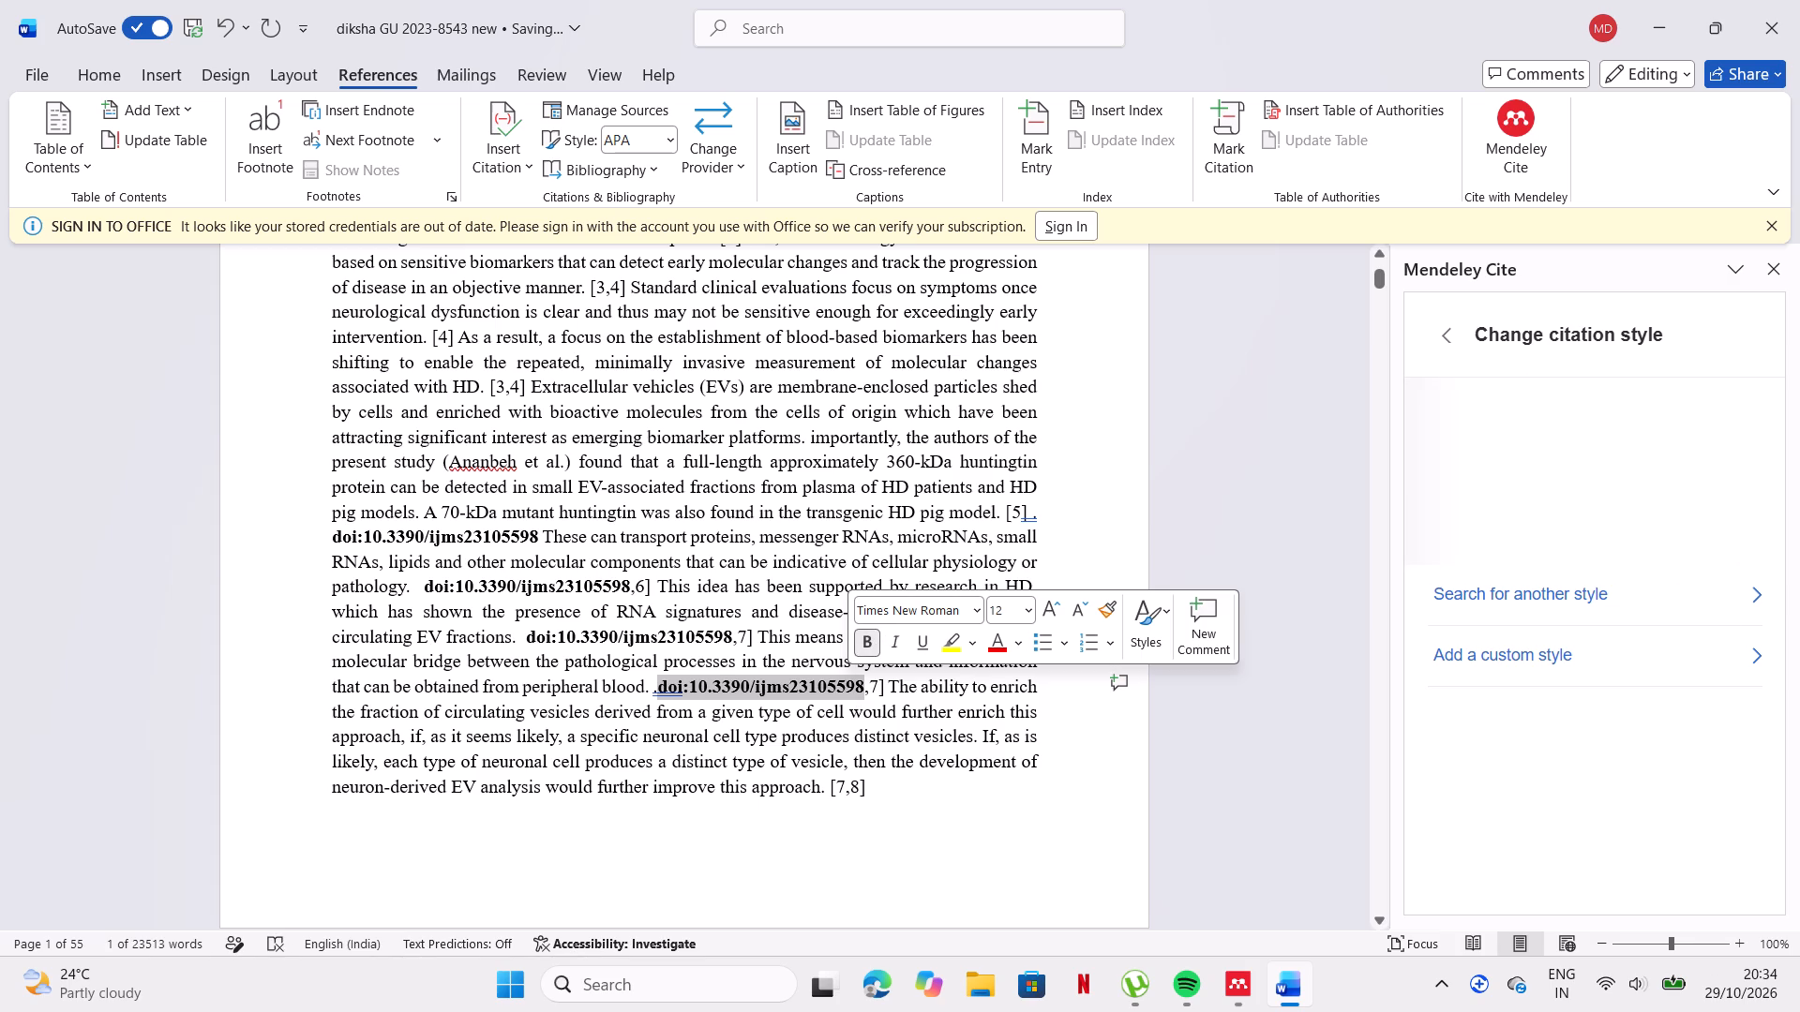
Look through the Introduction and sections 1.1 to 1.3 for remaining citations of reference 5.
scroll(875, 783, up, 1)
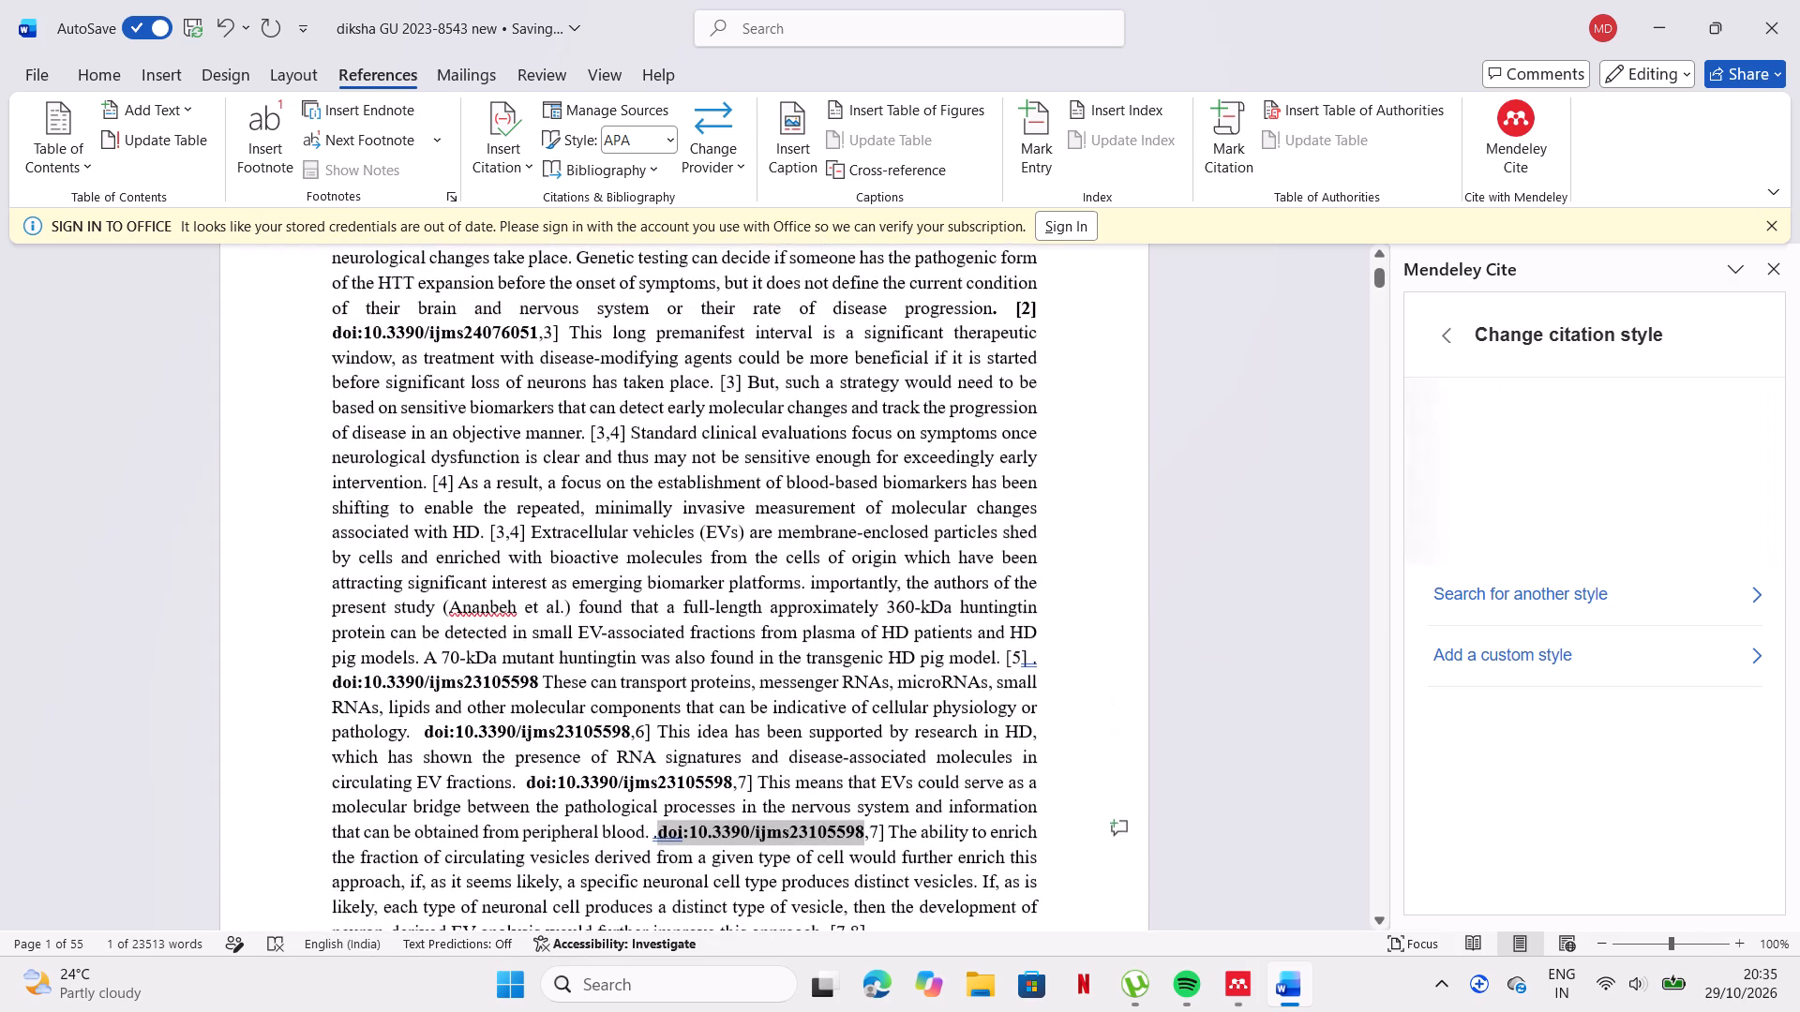
scroll(875, 783, up, 2)
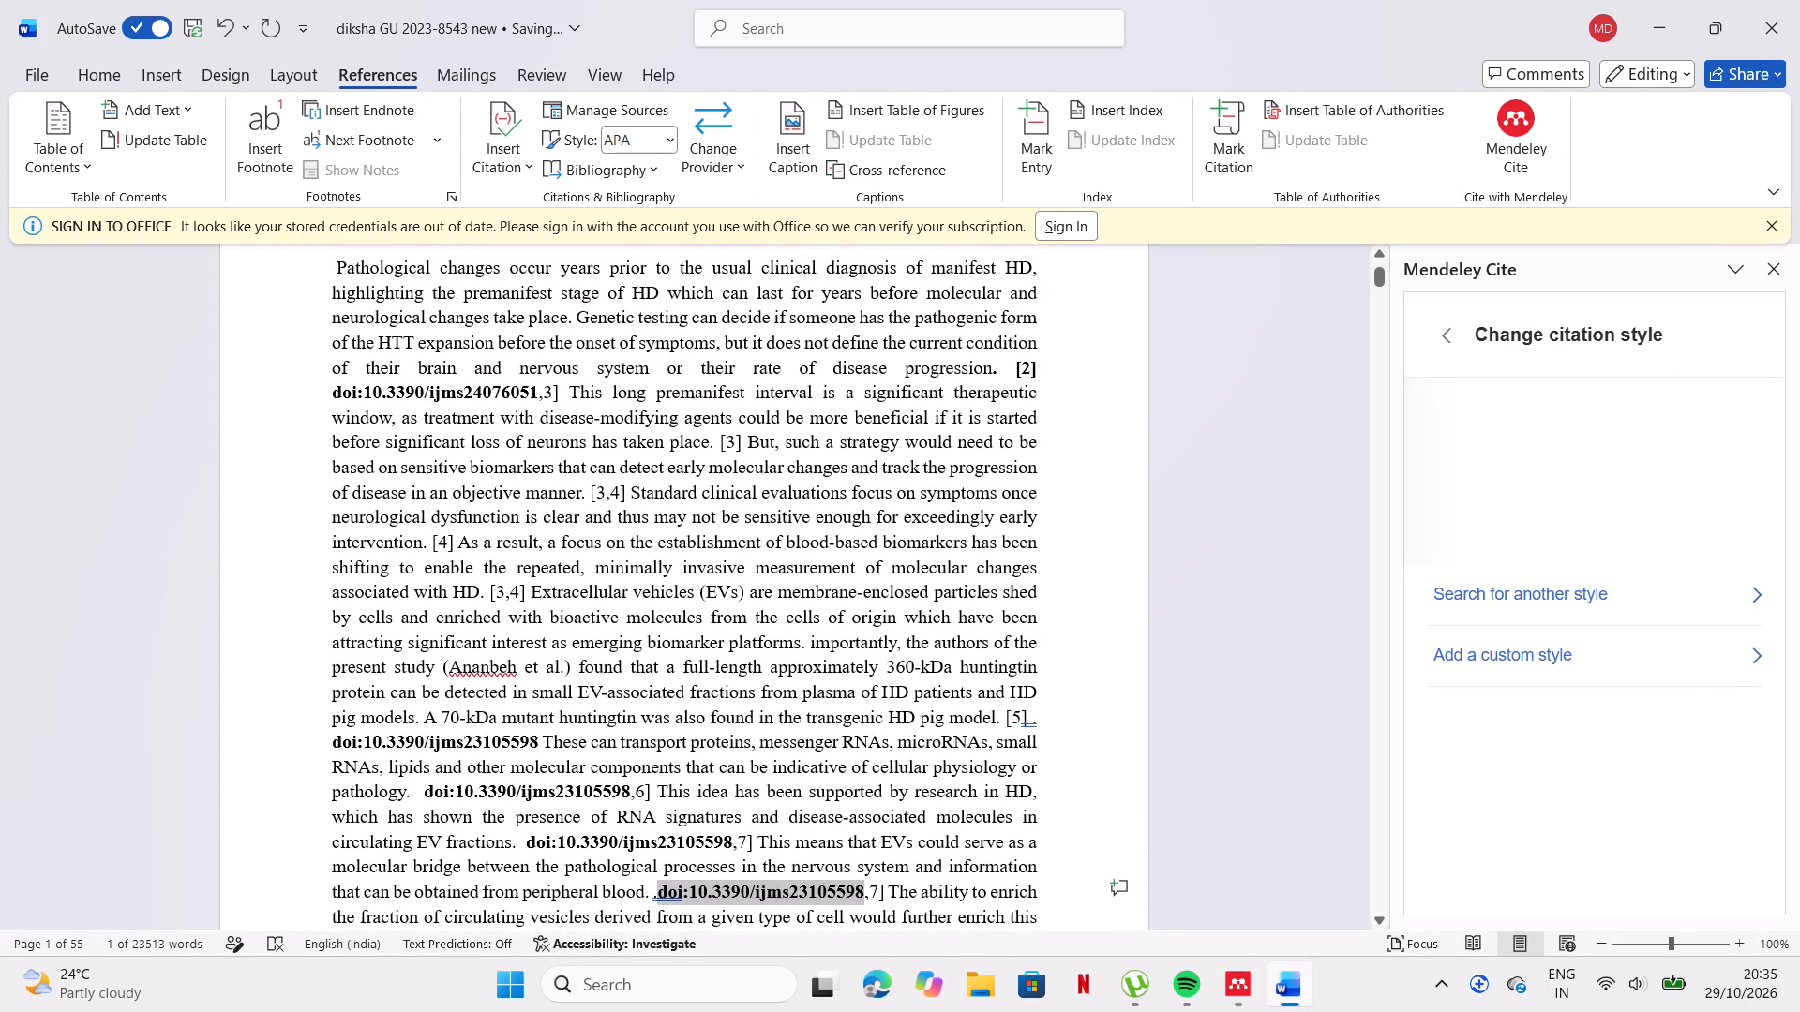
scroll(750, 764, down, 3)
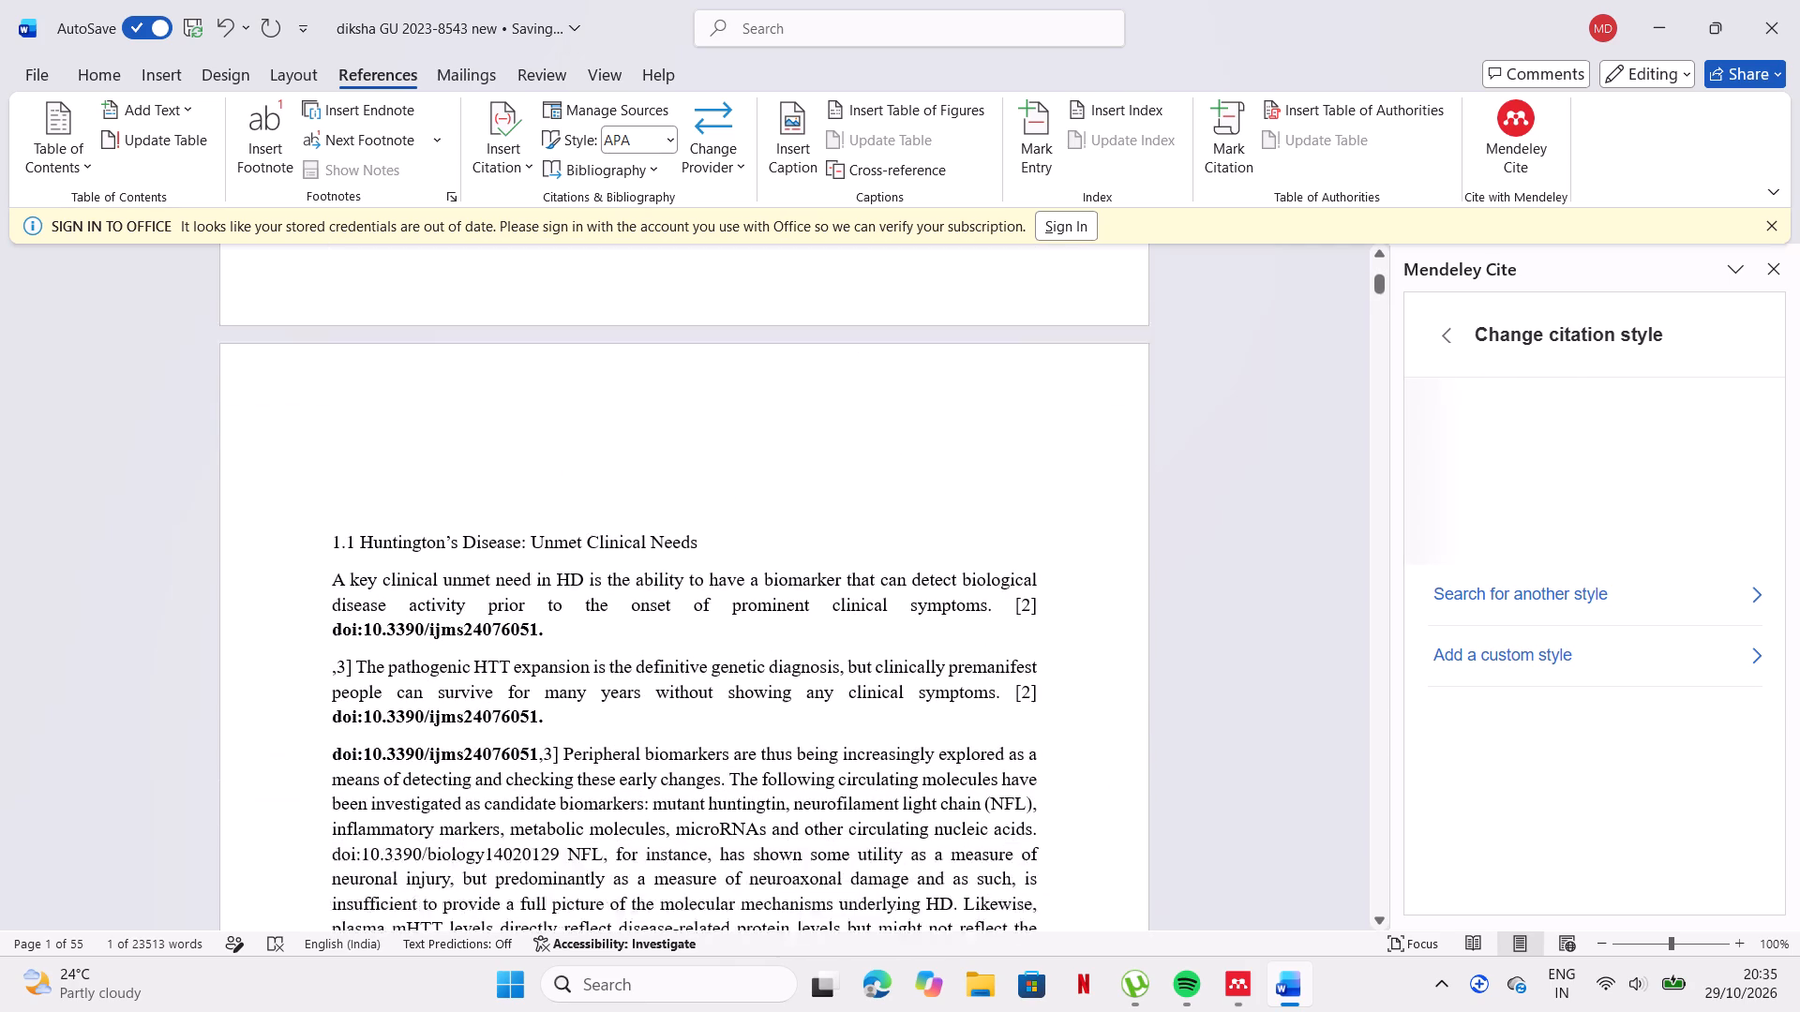
scroll(750, 764, down, 3)
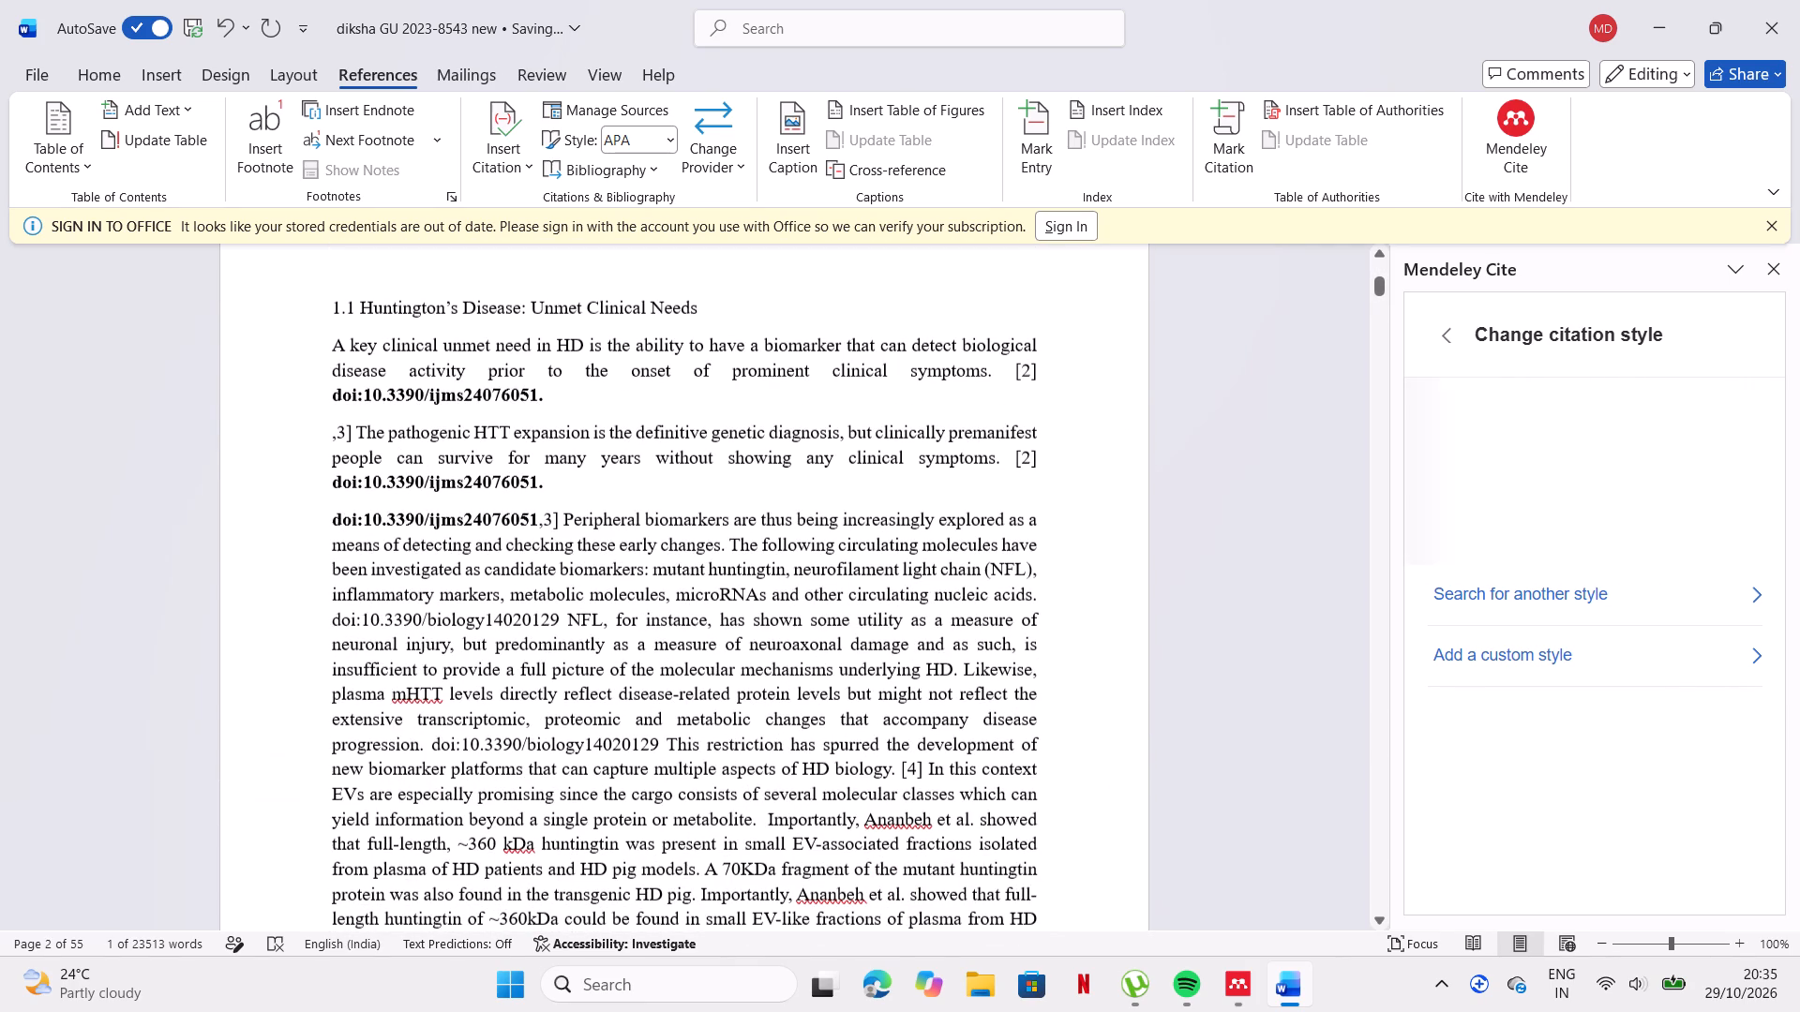
scroll(712, 705, down, 2)
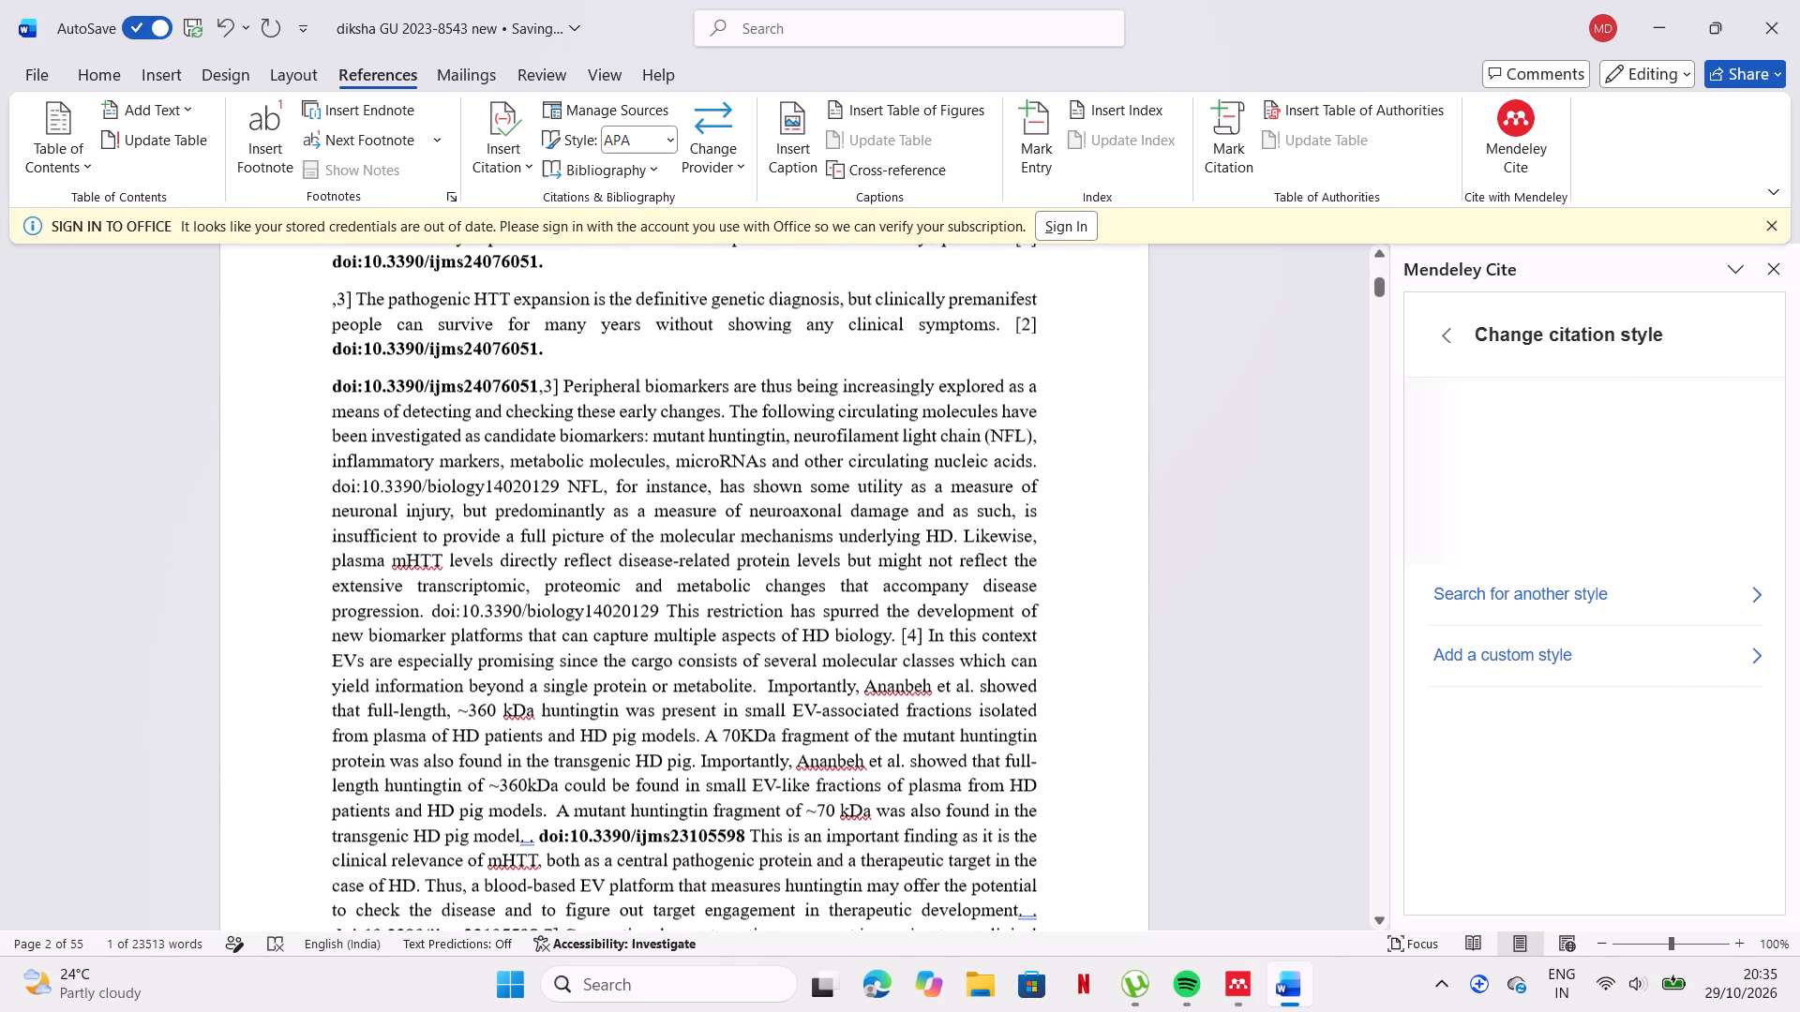
scroll(712, 705, down, 1)
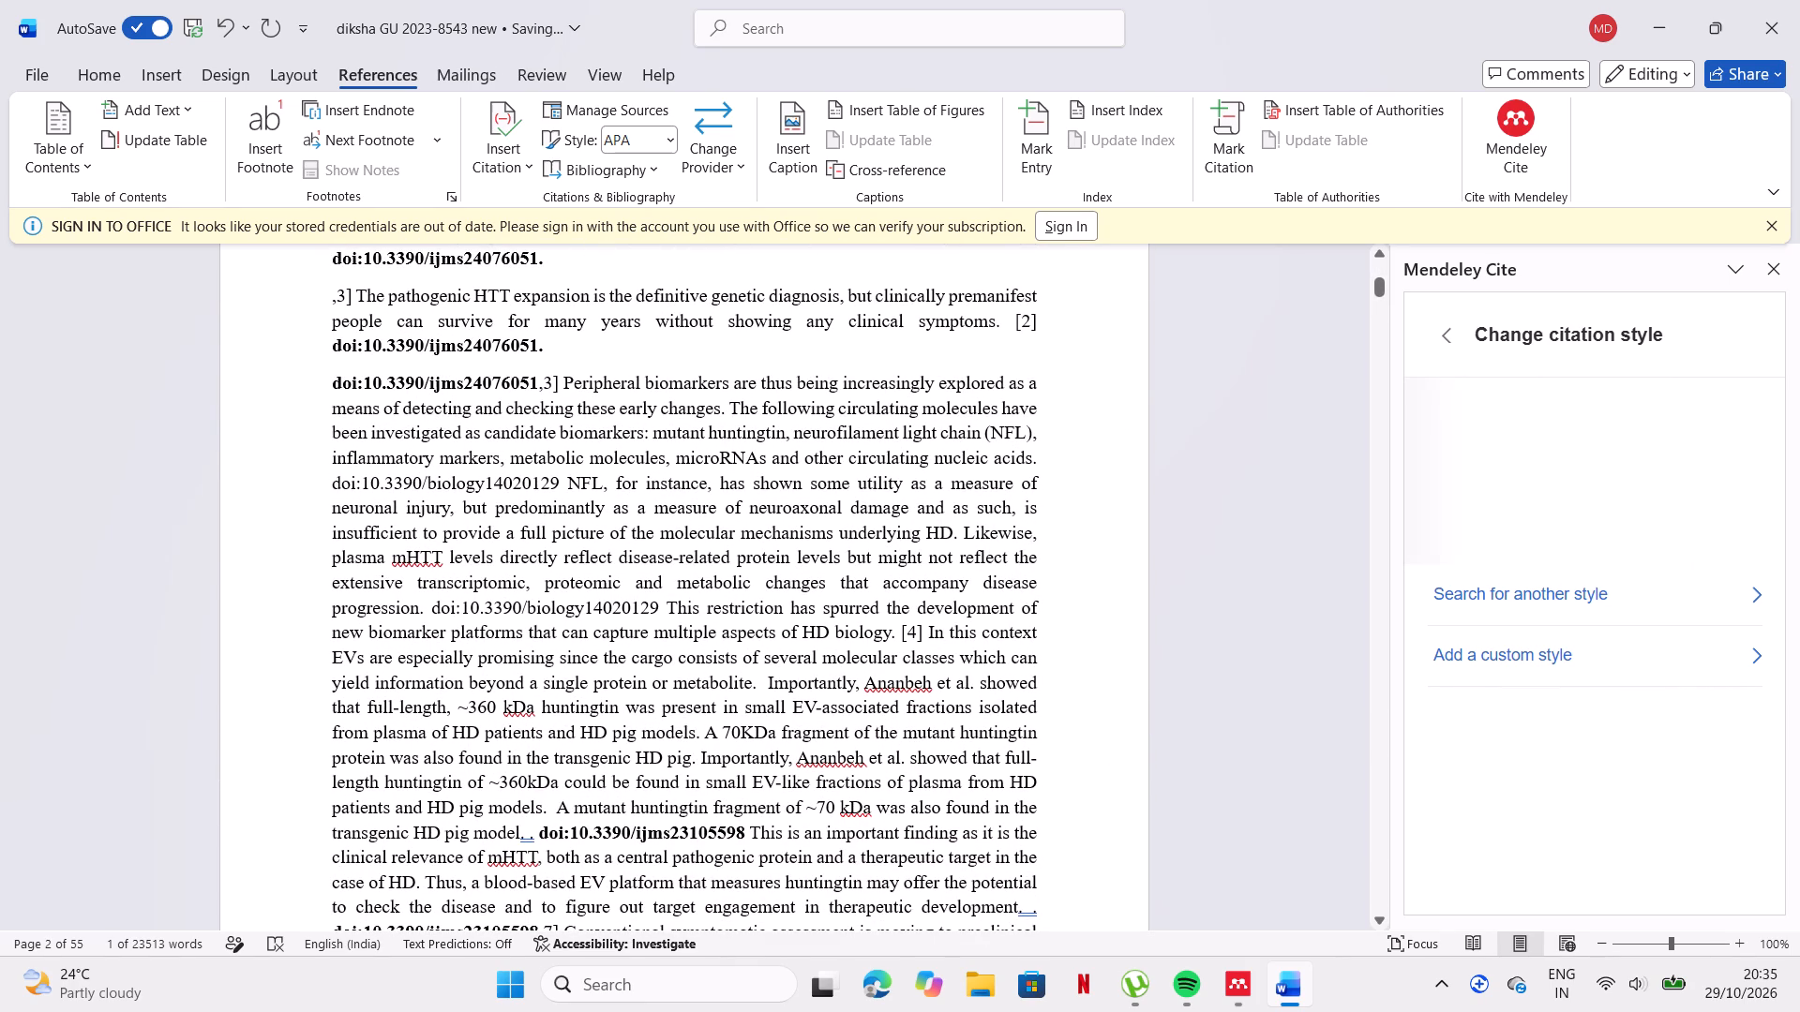
scroll(712, 705, down, 1)
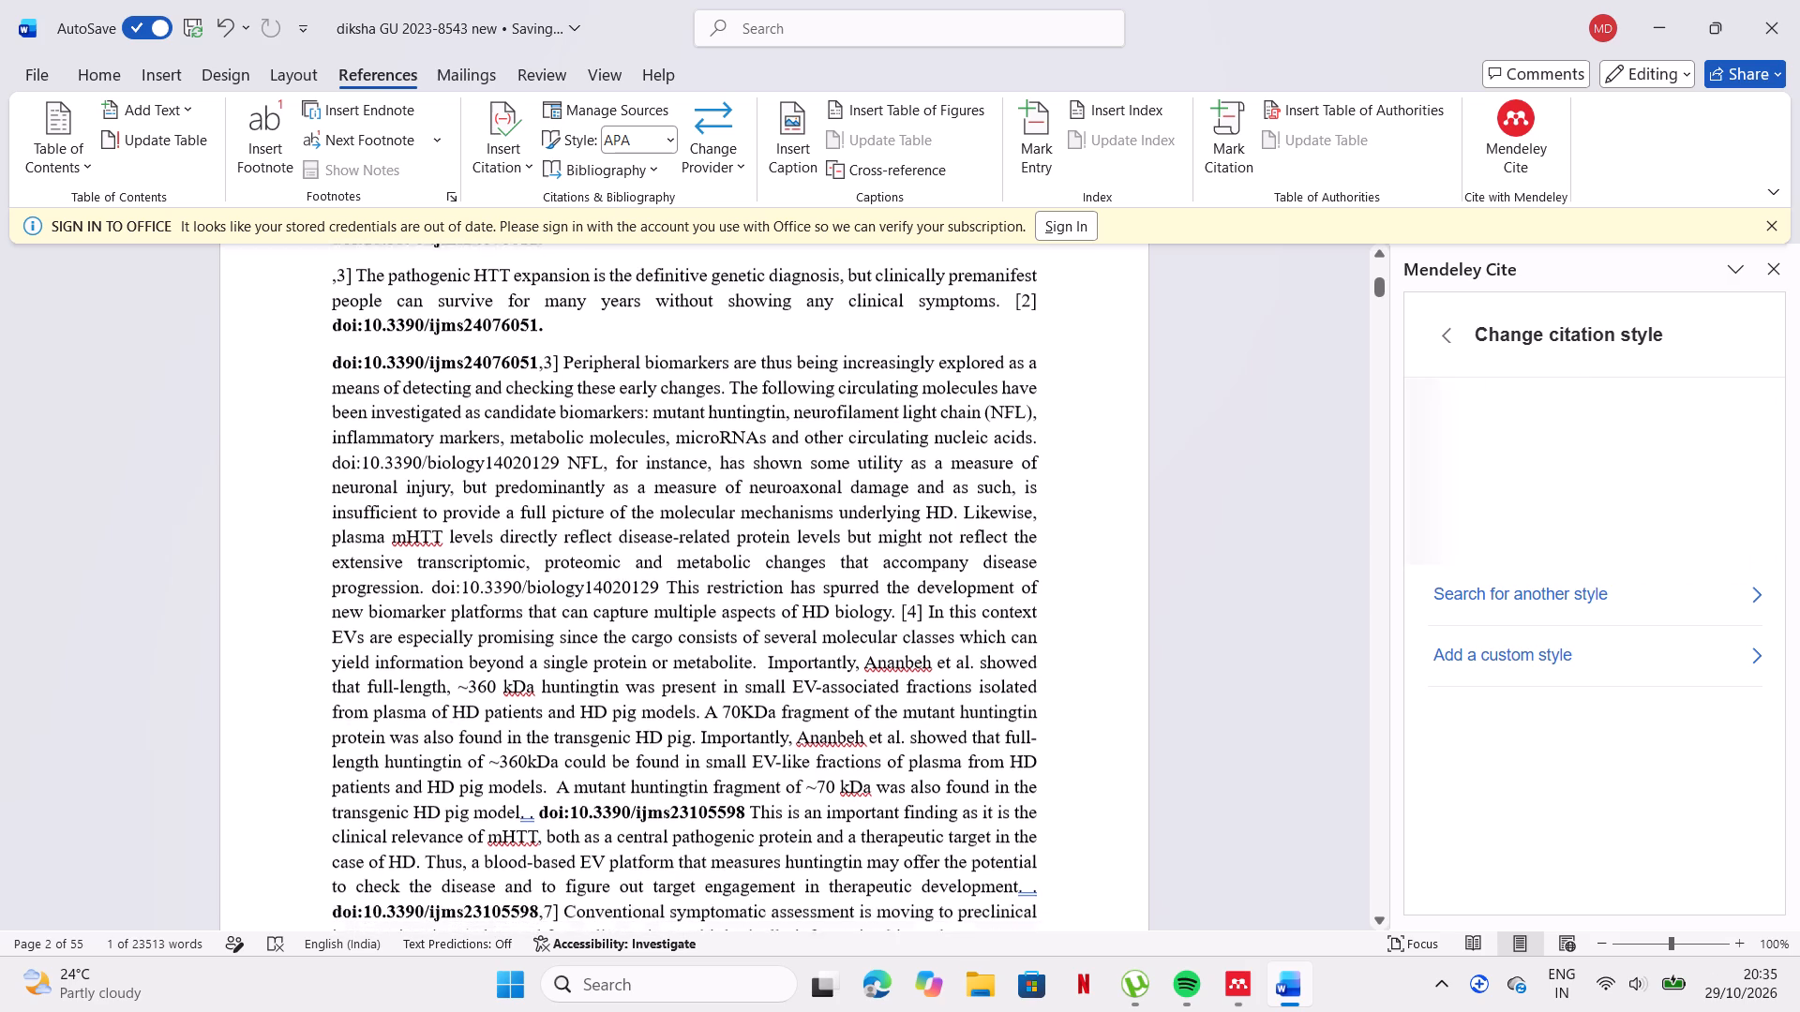
scroll(712, 705, down, 3)
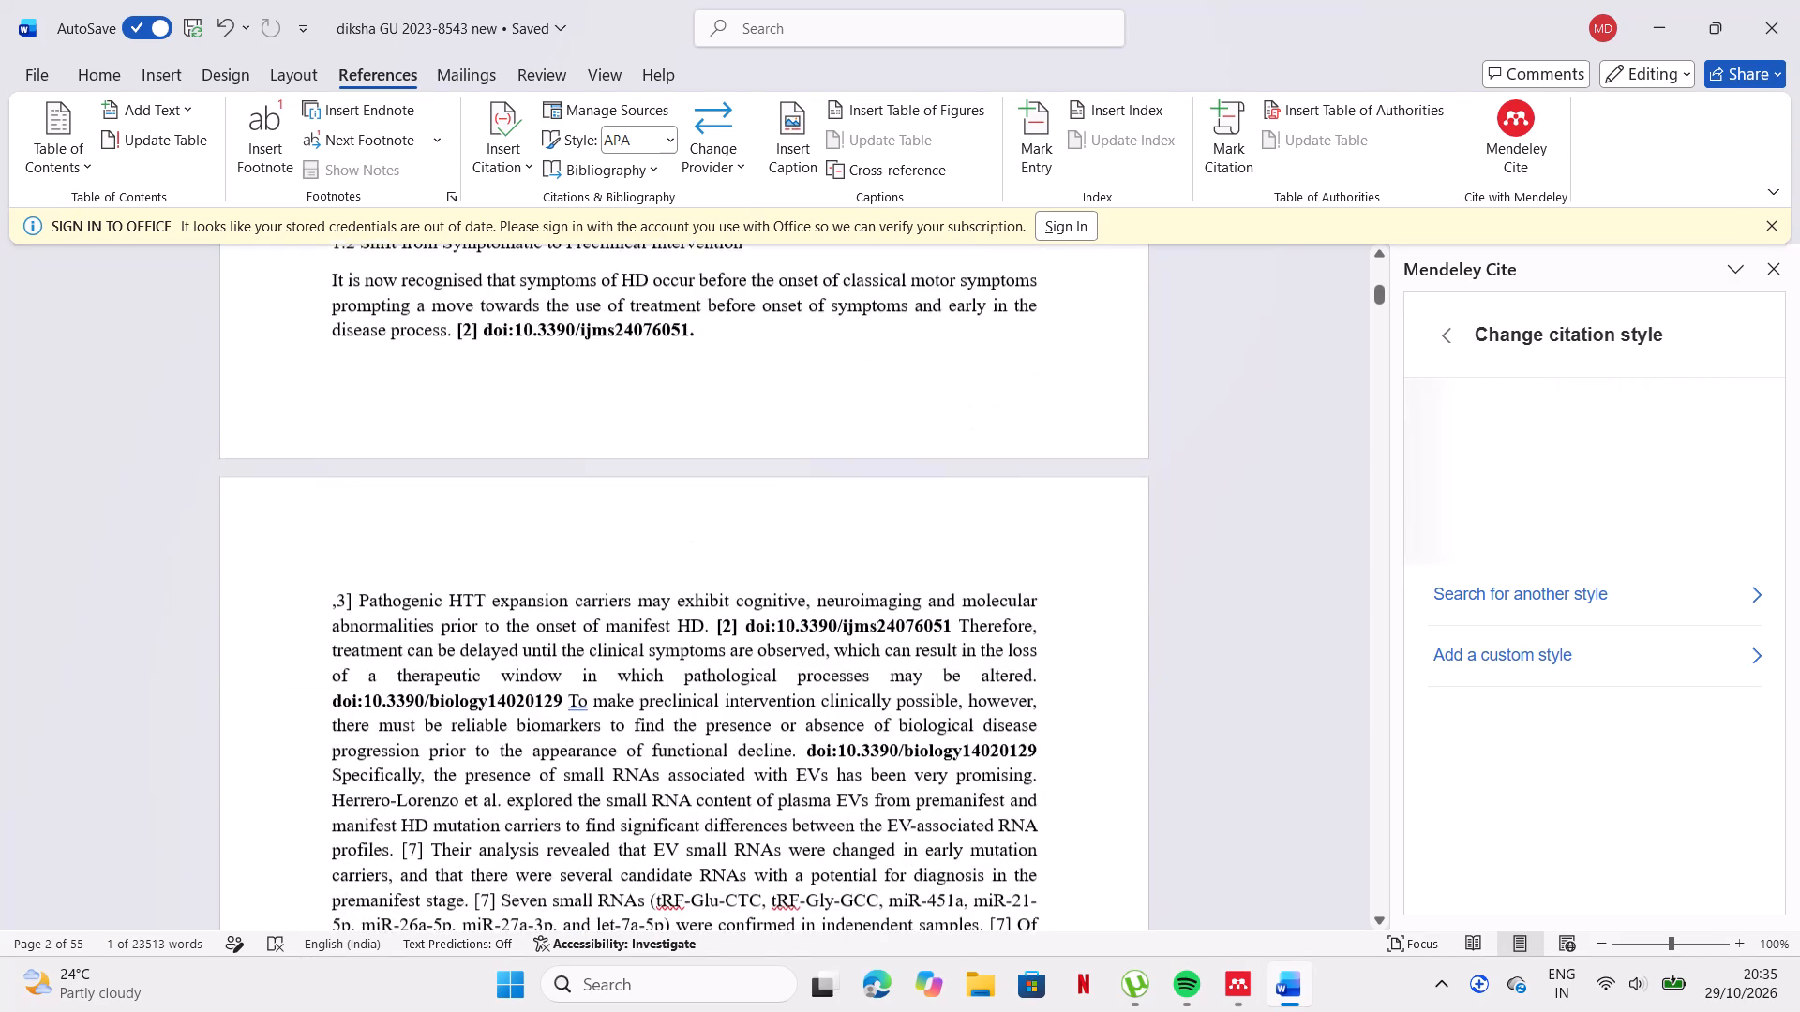
scroll(712, 705, down, 4)
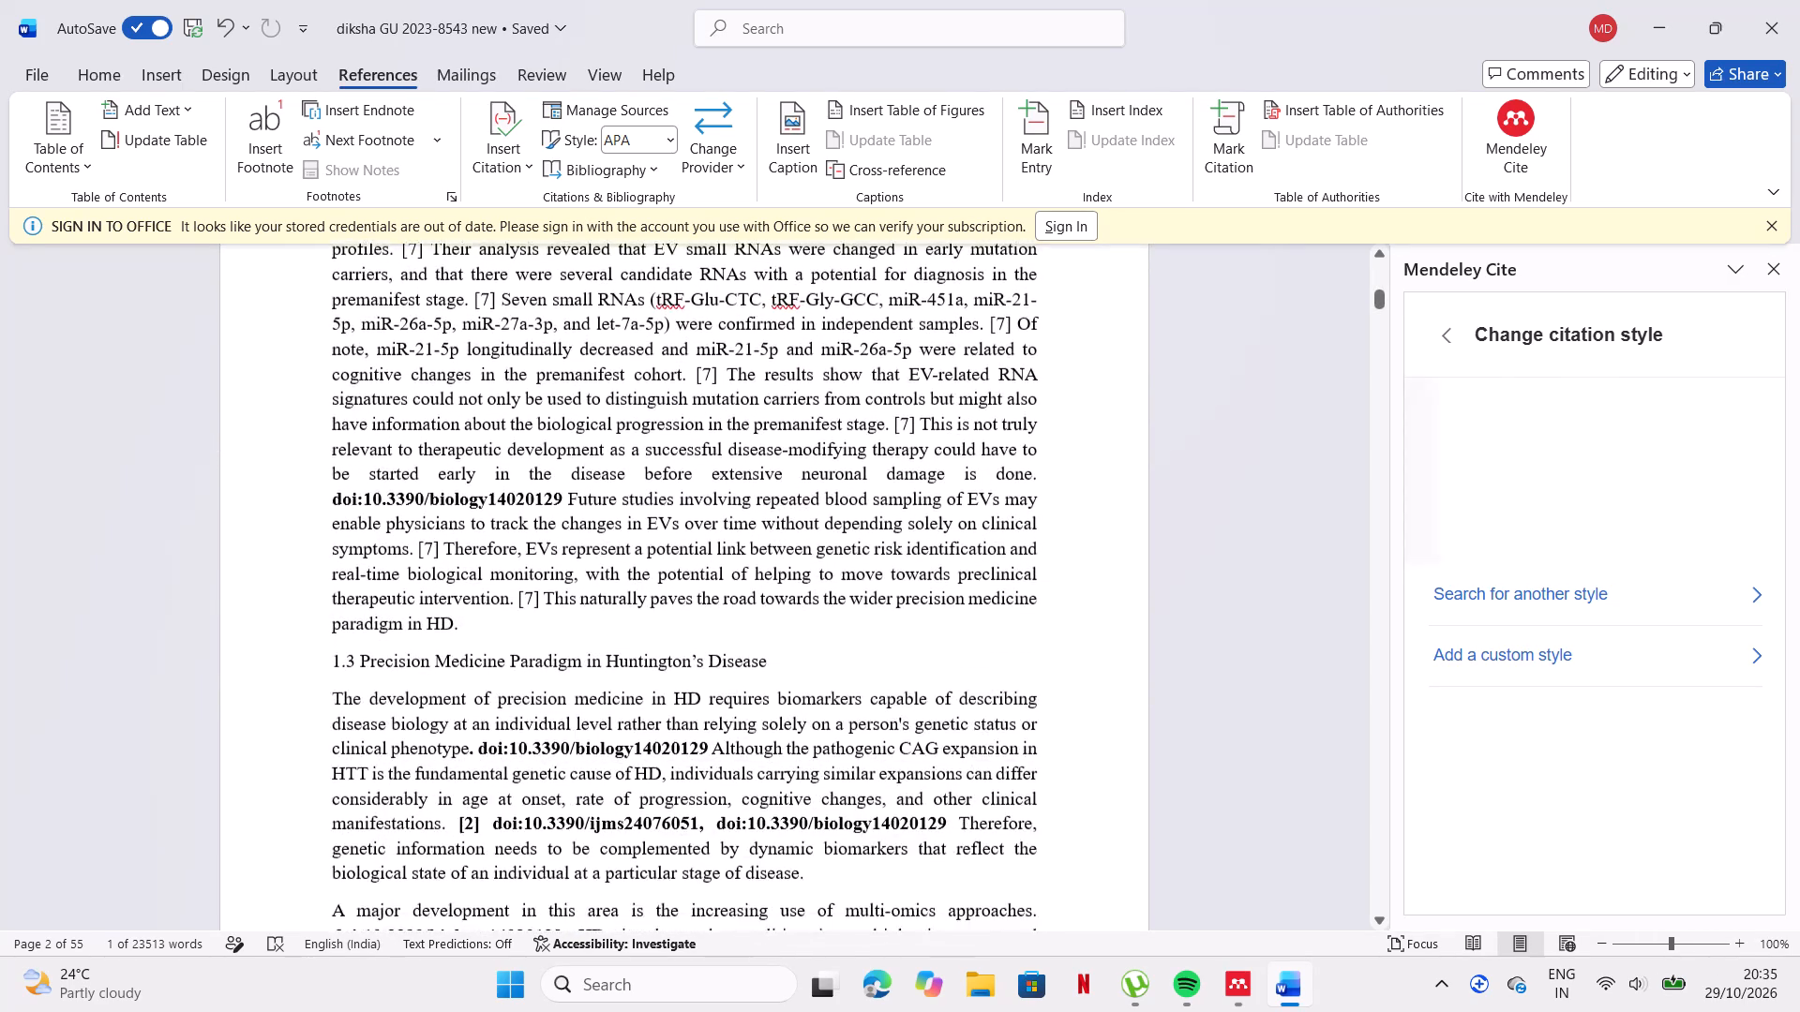
scroll(712, 705, down, 2)
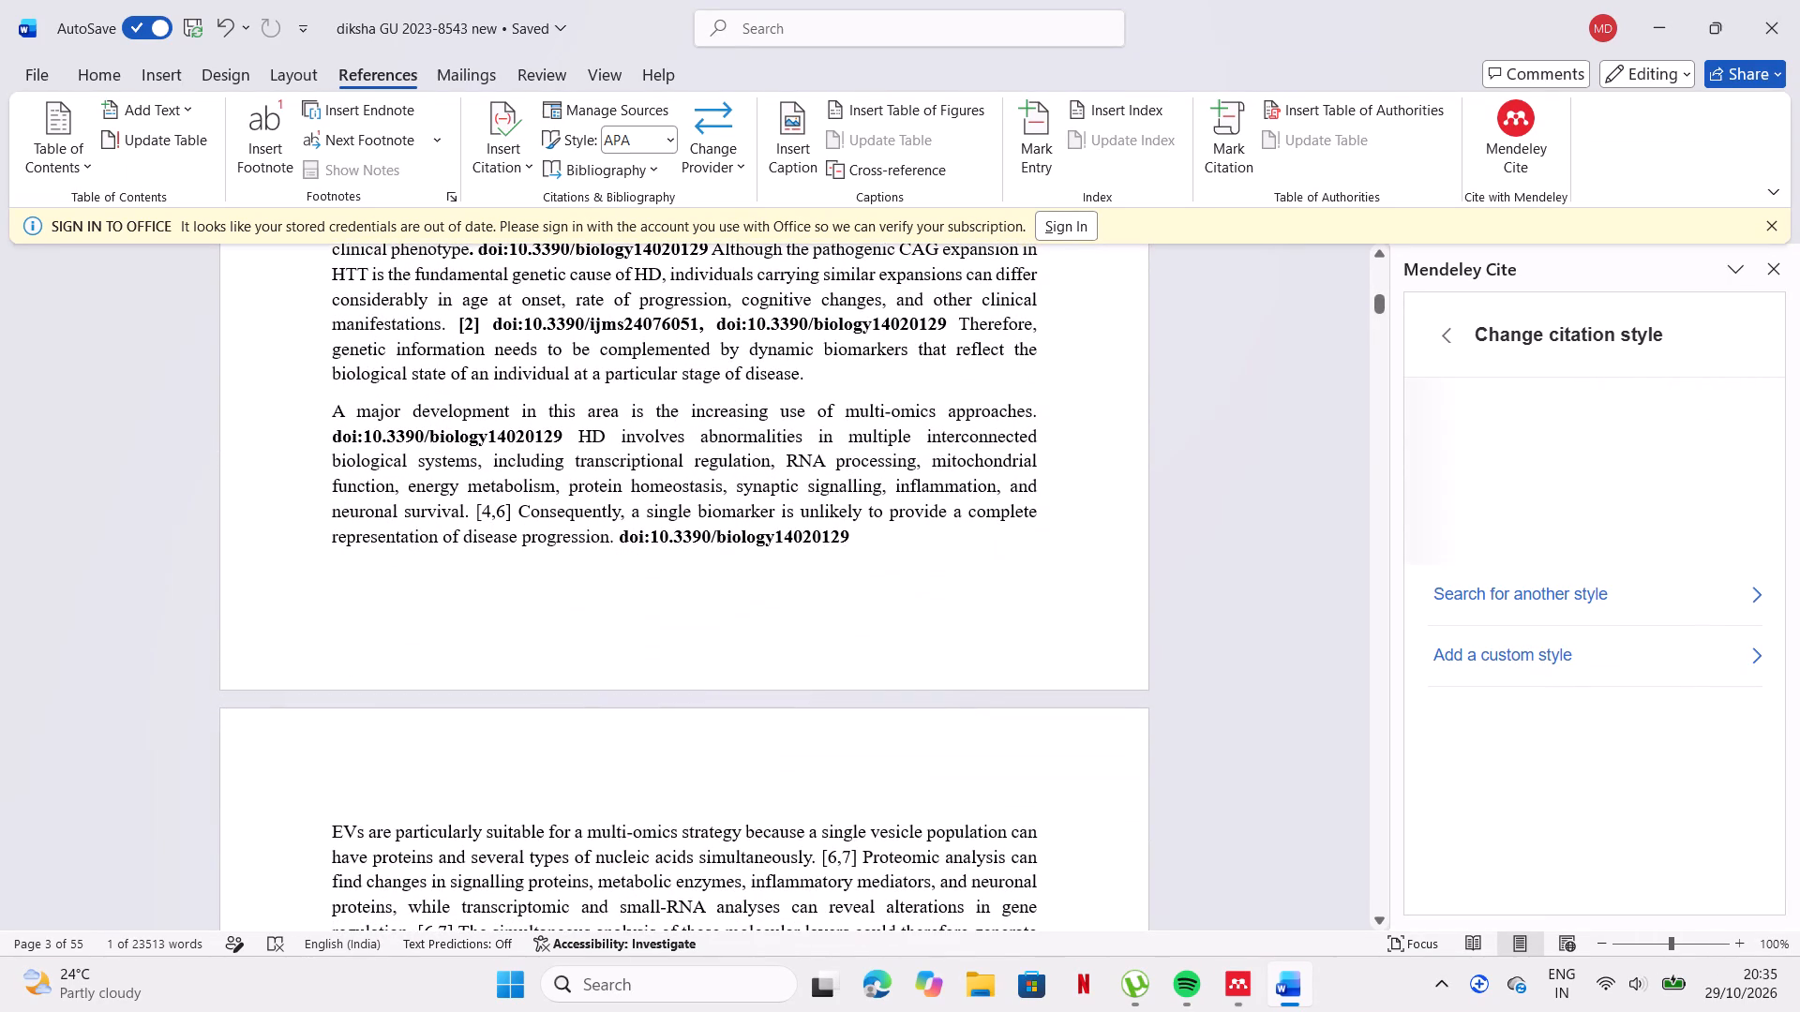
scroll(712, 705, down, 2)
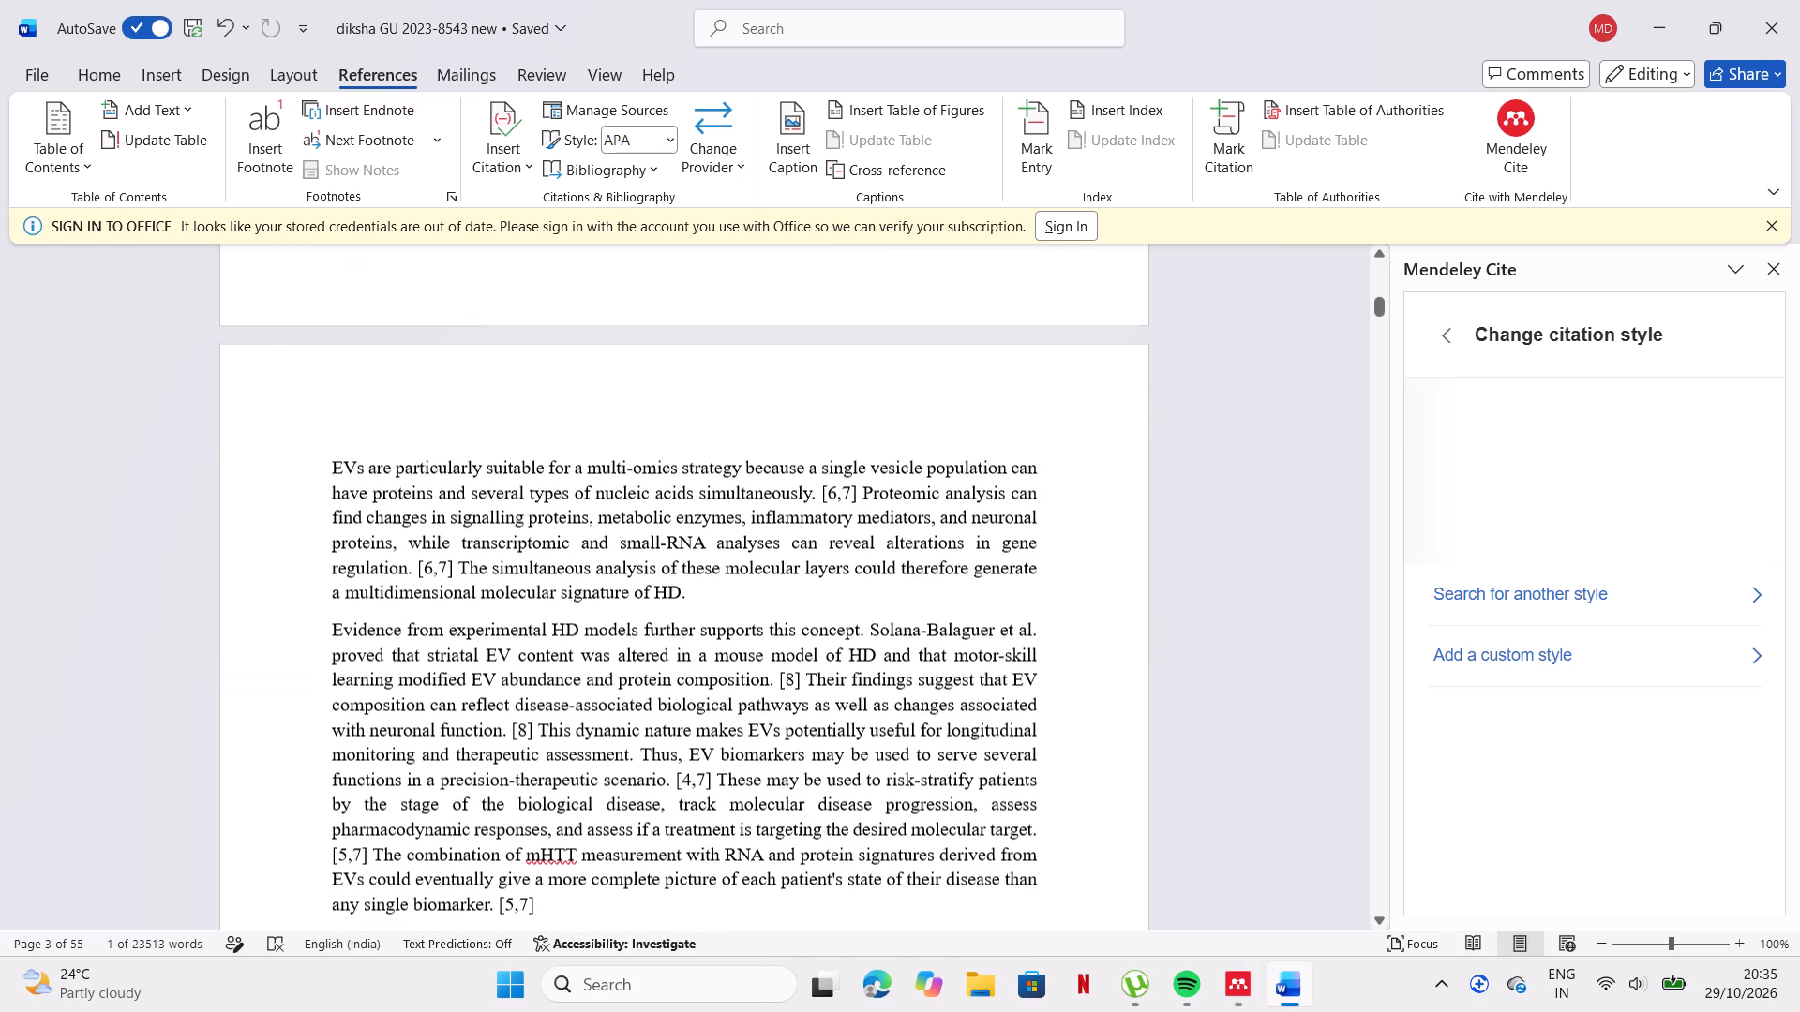
scroll(712, 705, down, 1)
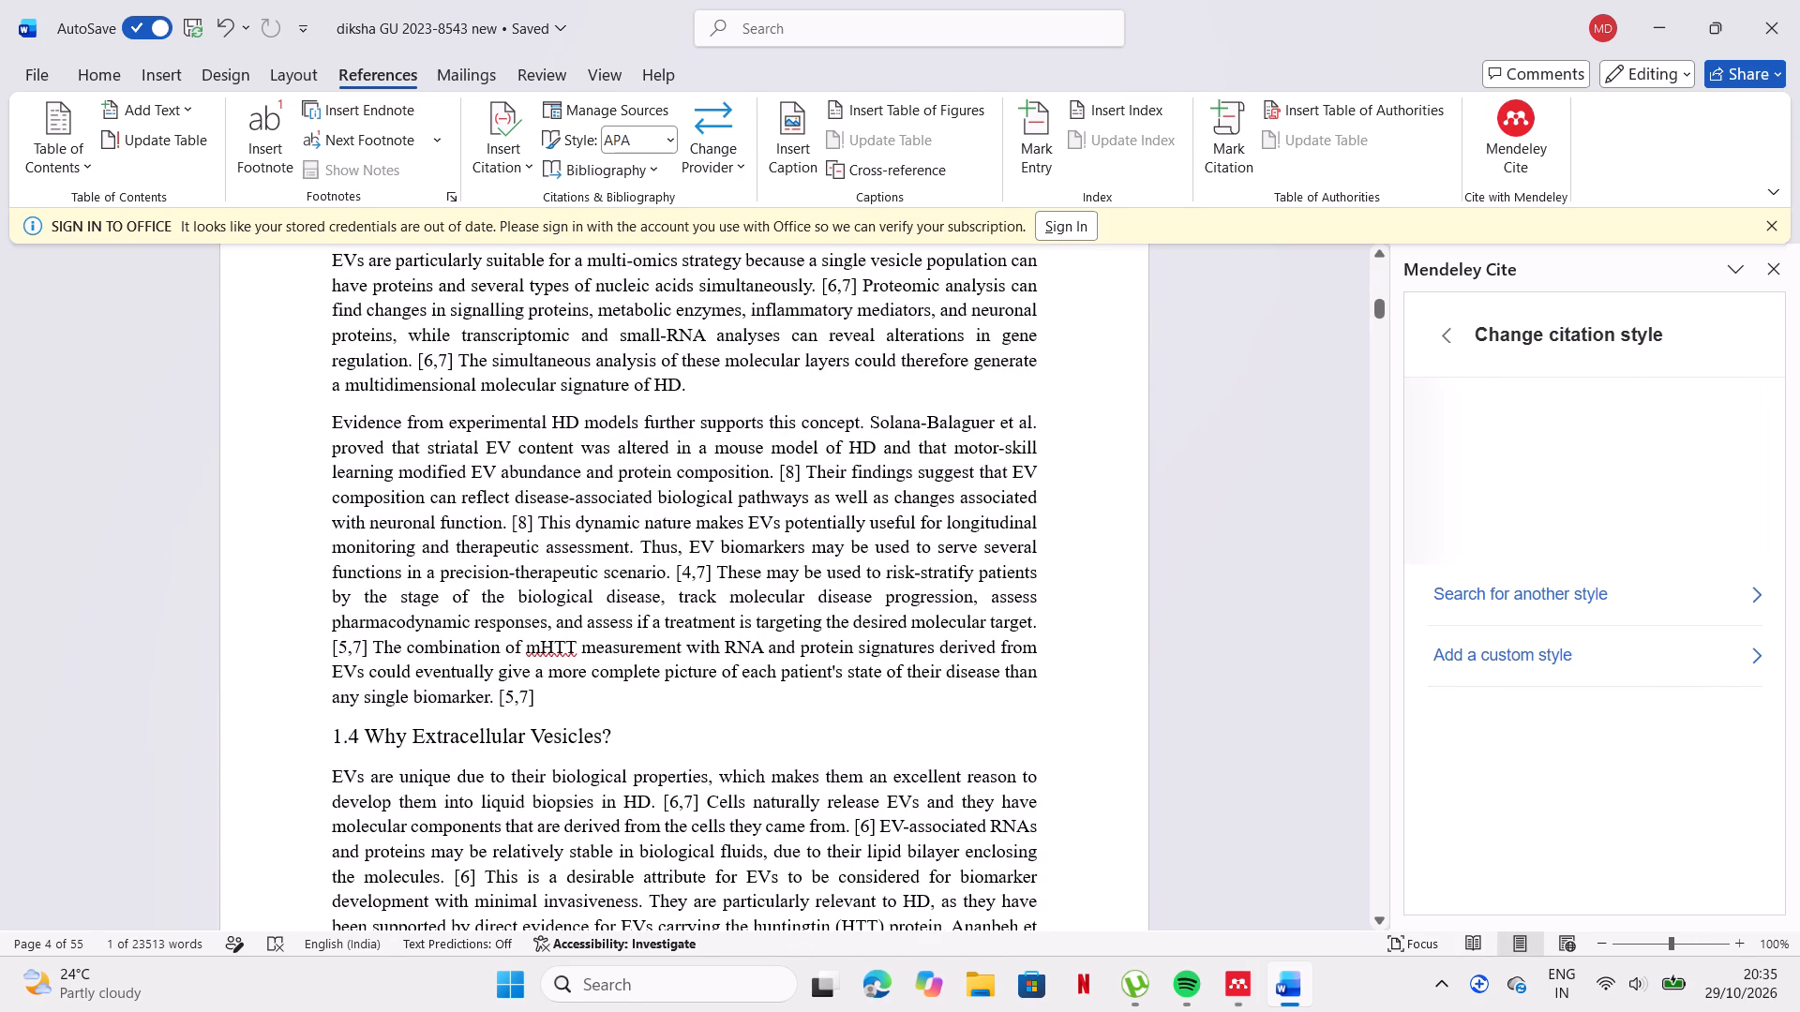
Replace "[5" in the [5,7] citation after "any single biomarker" with doi:10.3390/ijms23105598.
double_click(517, 693)
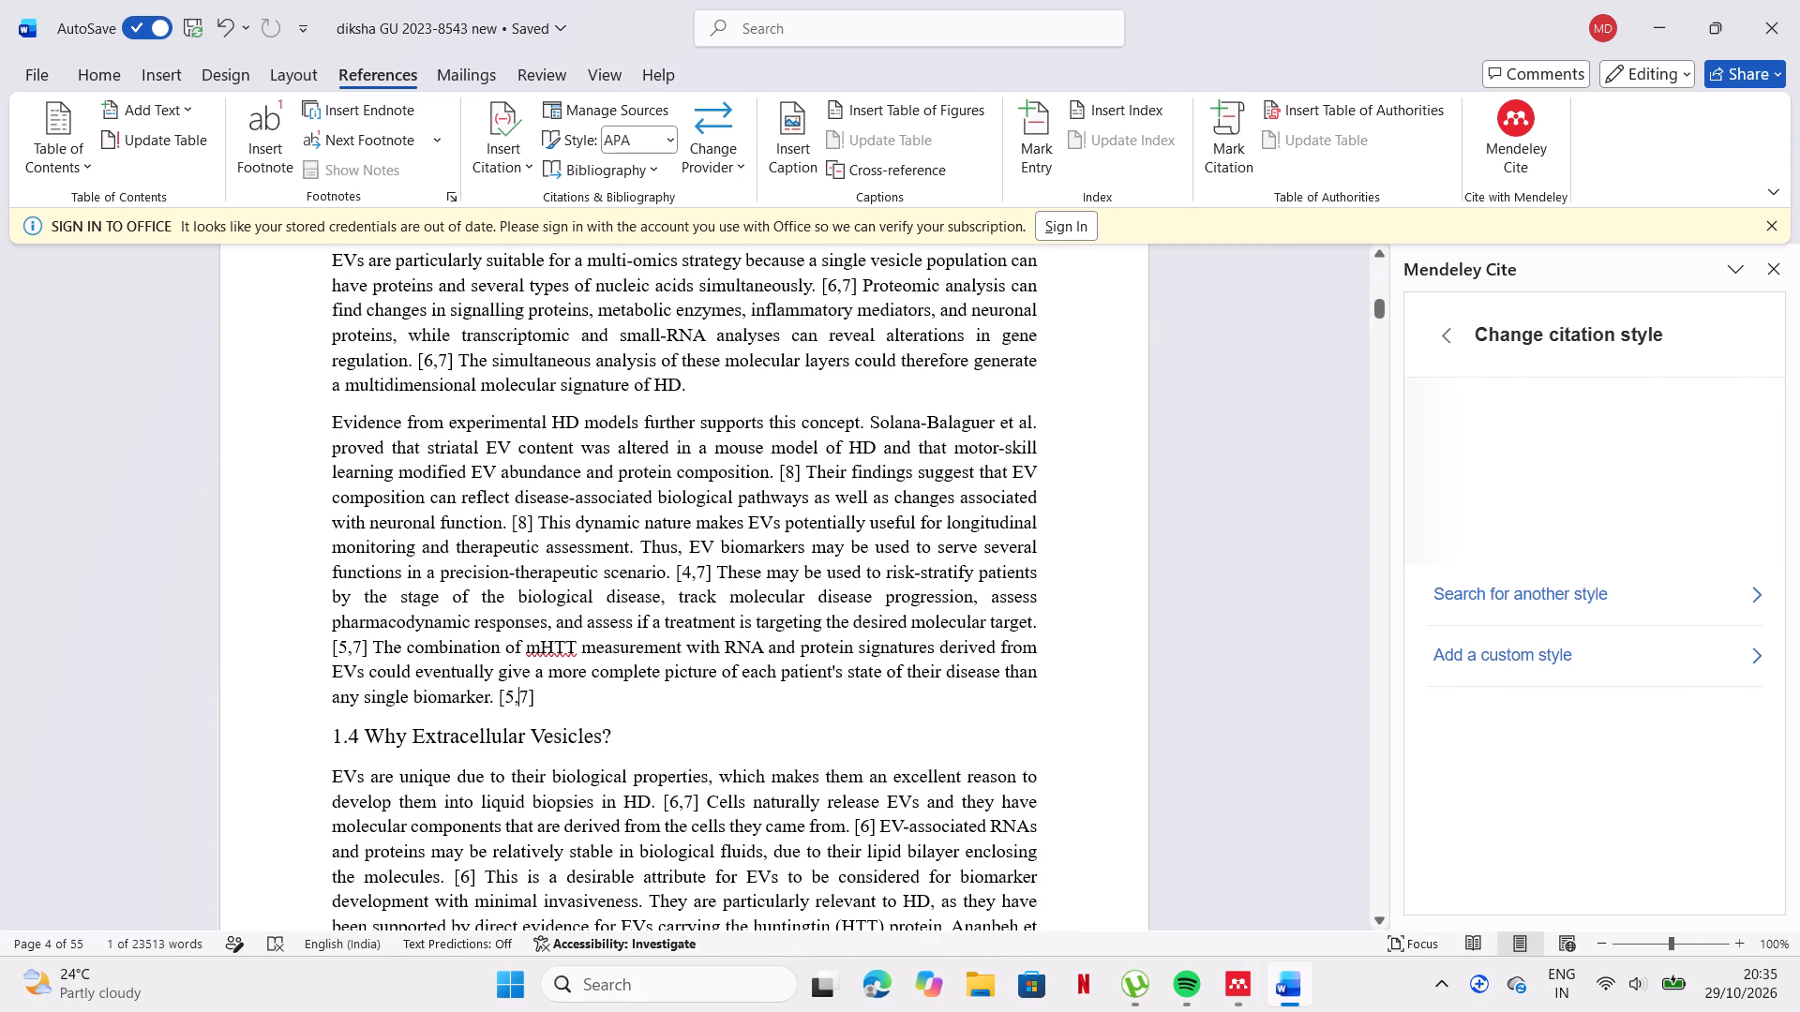
click(511, 696)
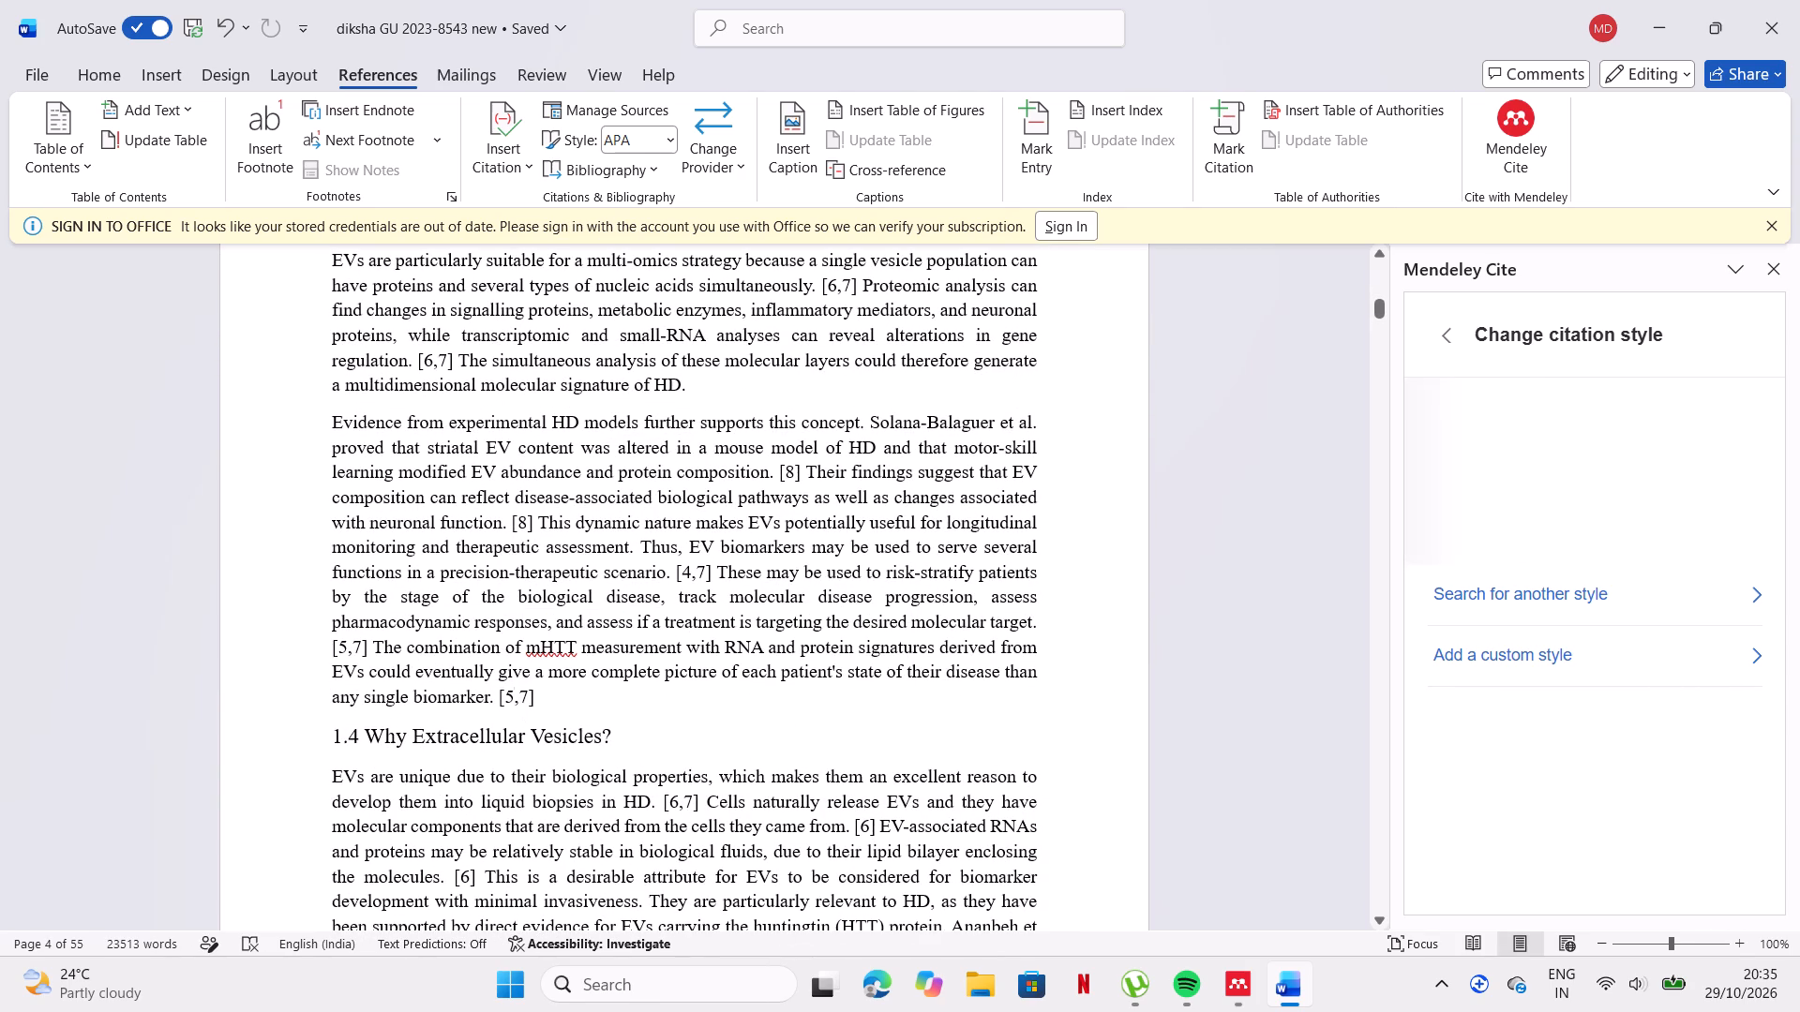
key(BackSpace)
key(BackSpace)
key(ctrl+v)
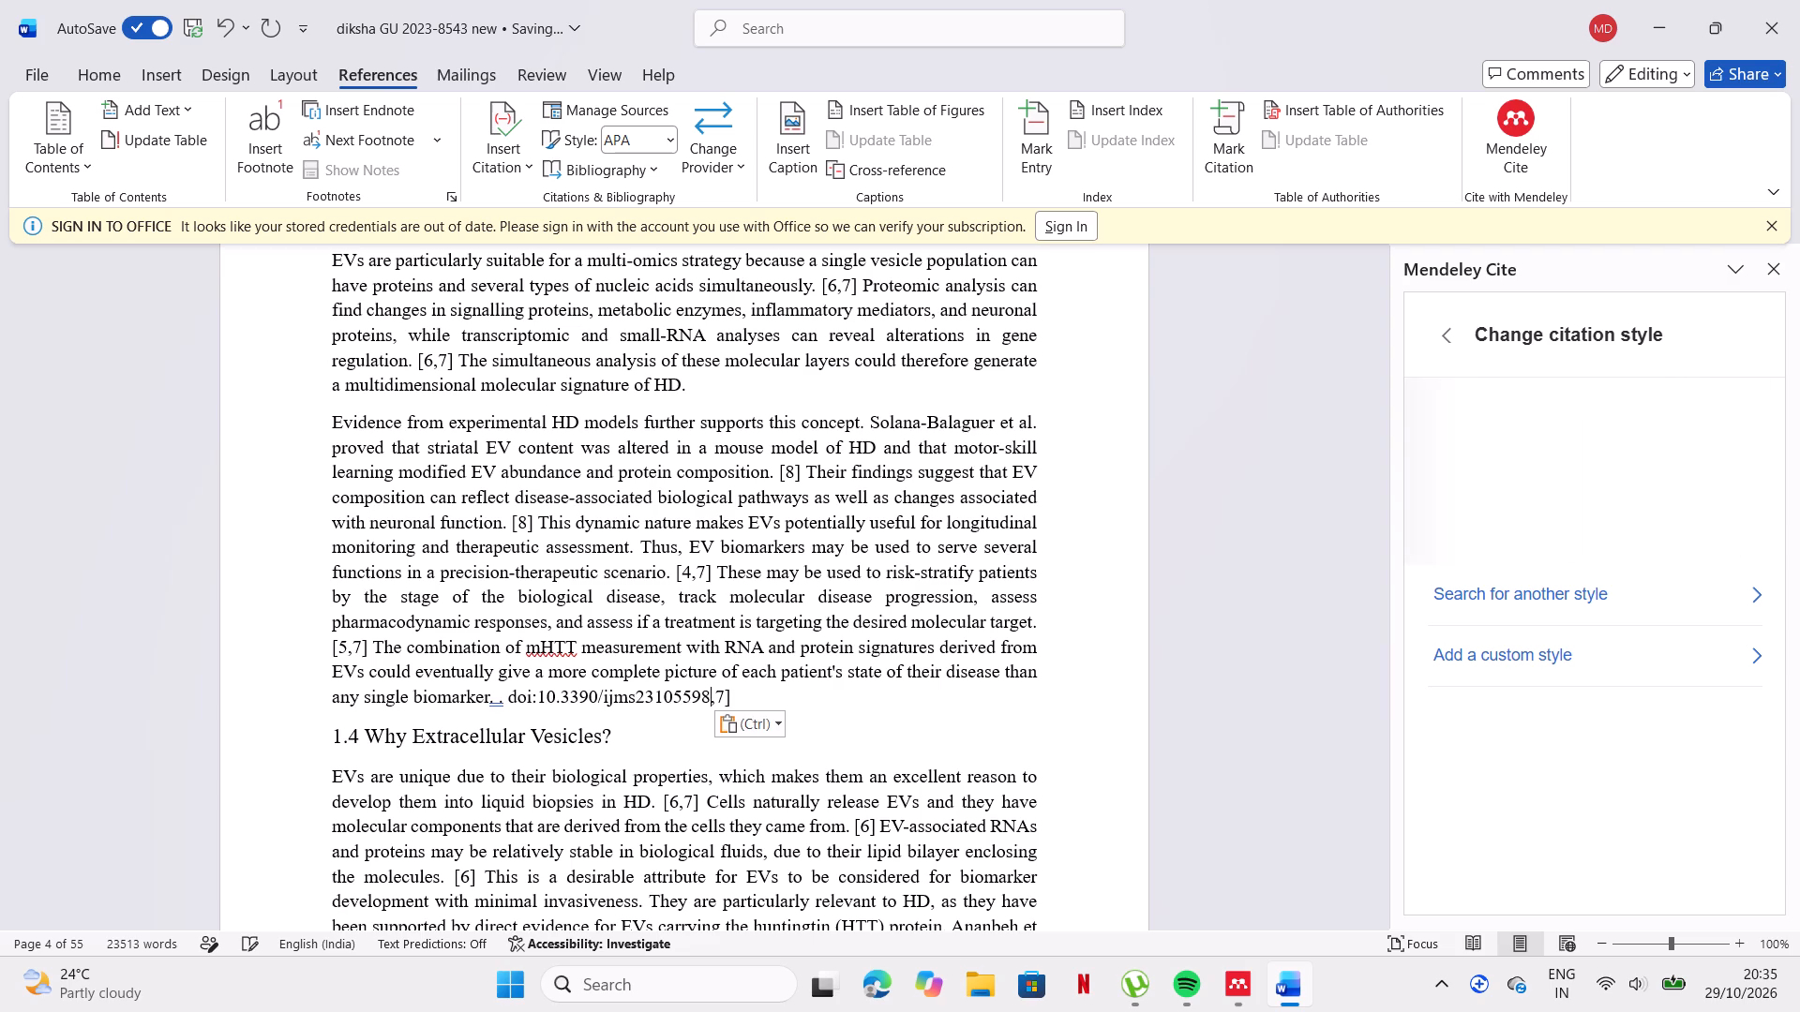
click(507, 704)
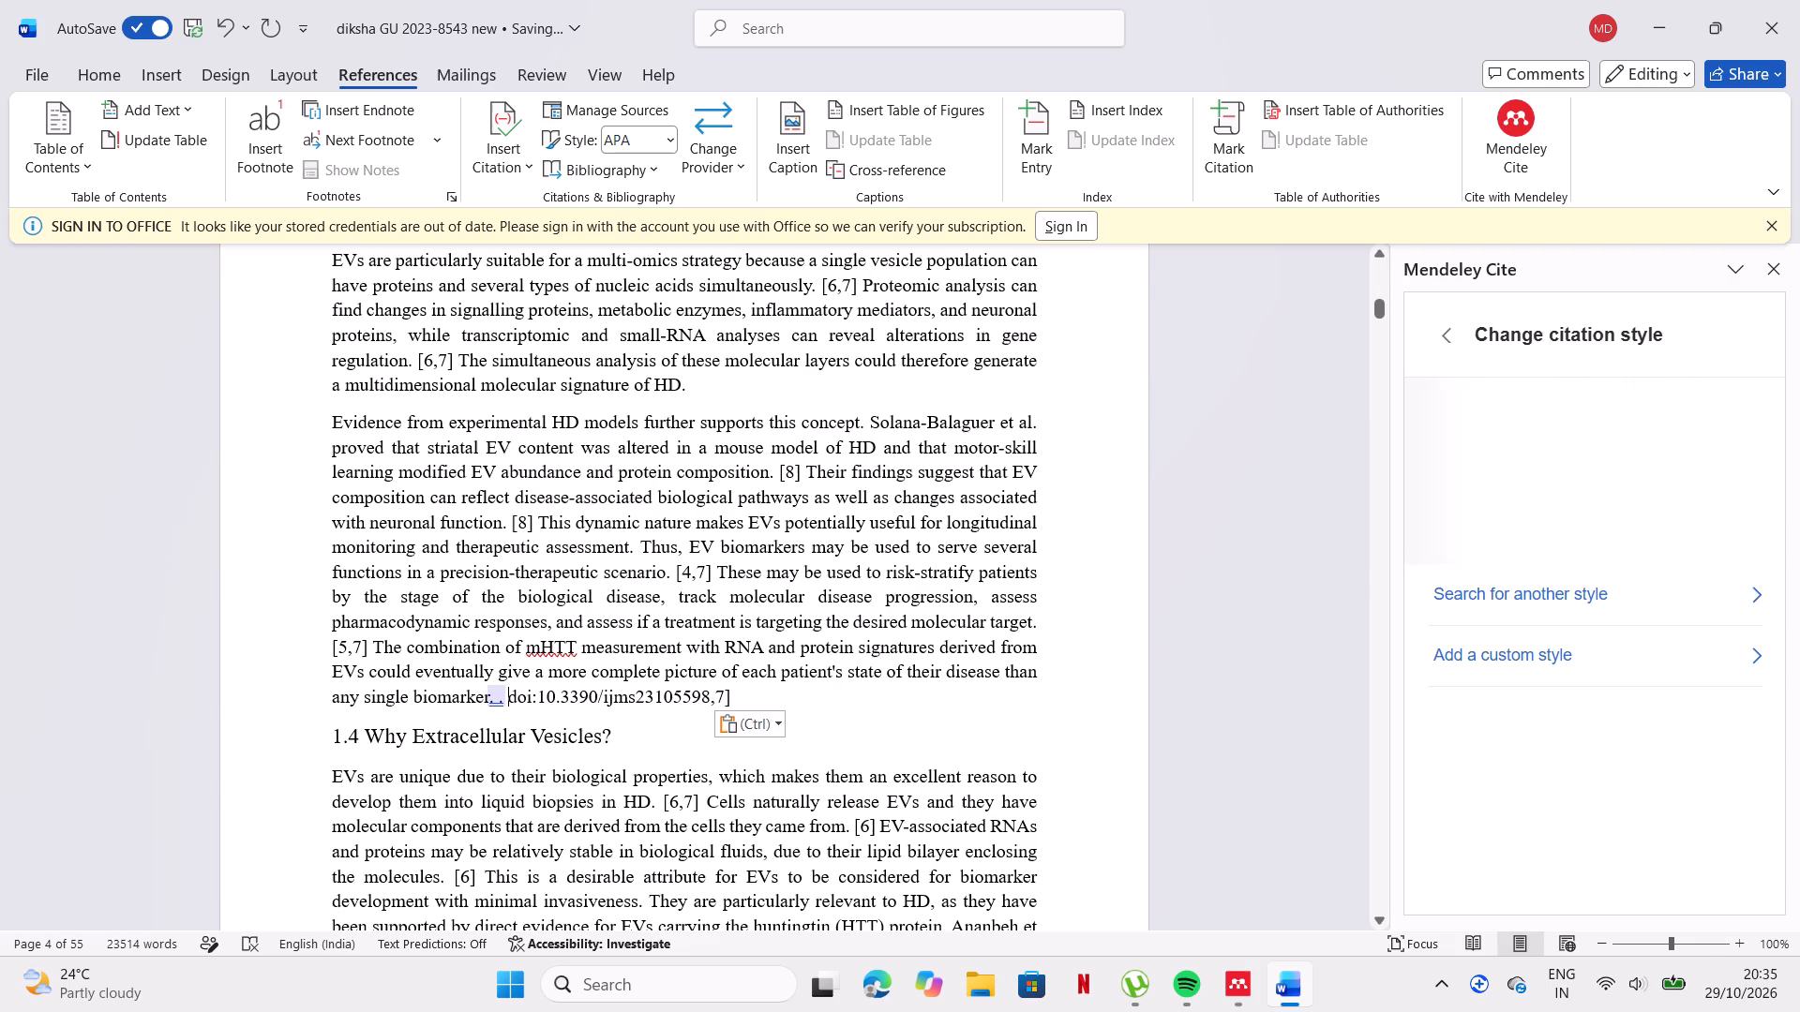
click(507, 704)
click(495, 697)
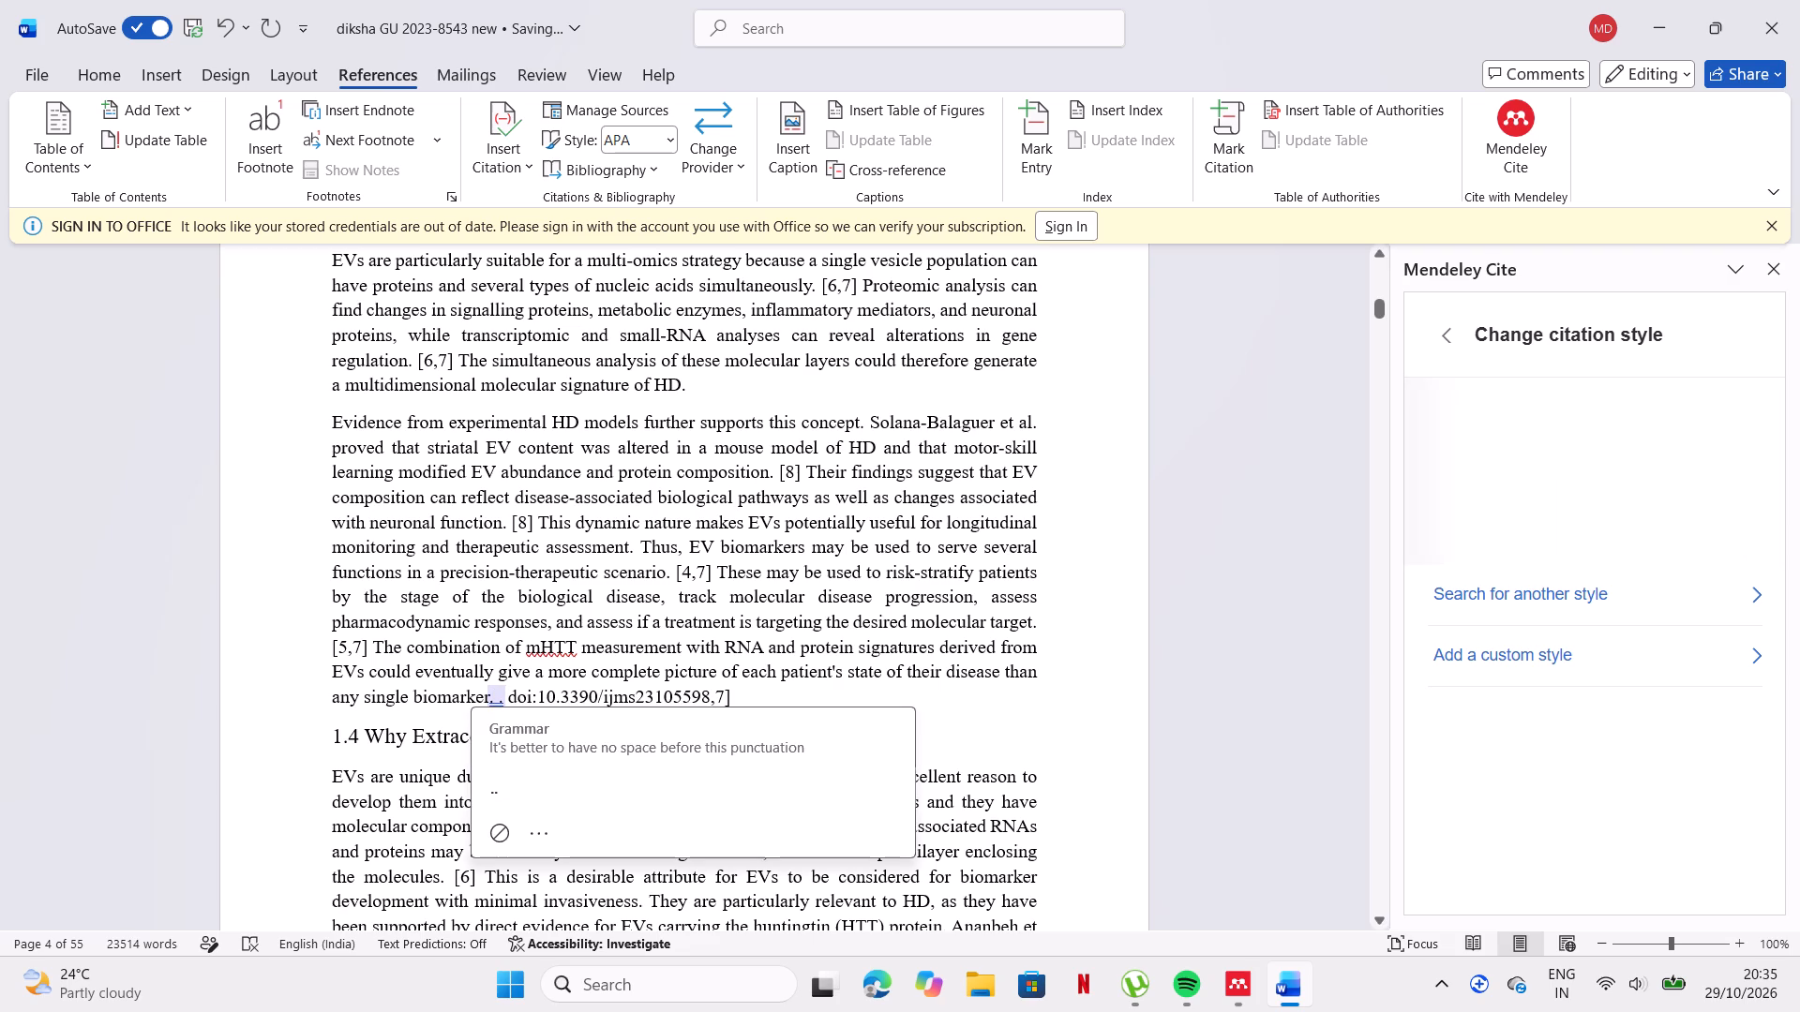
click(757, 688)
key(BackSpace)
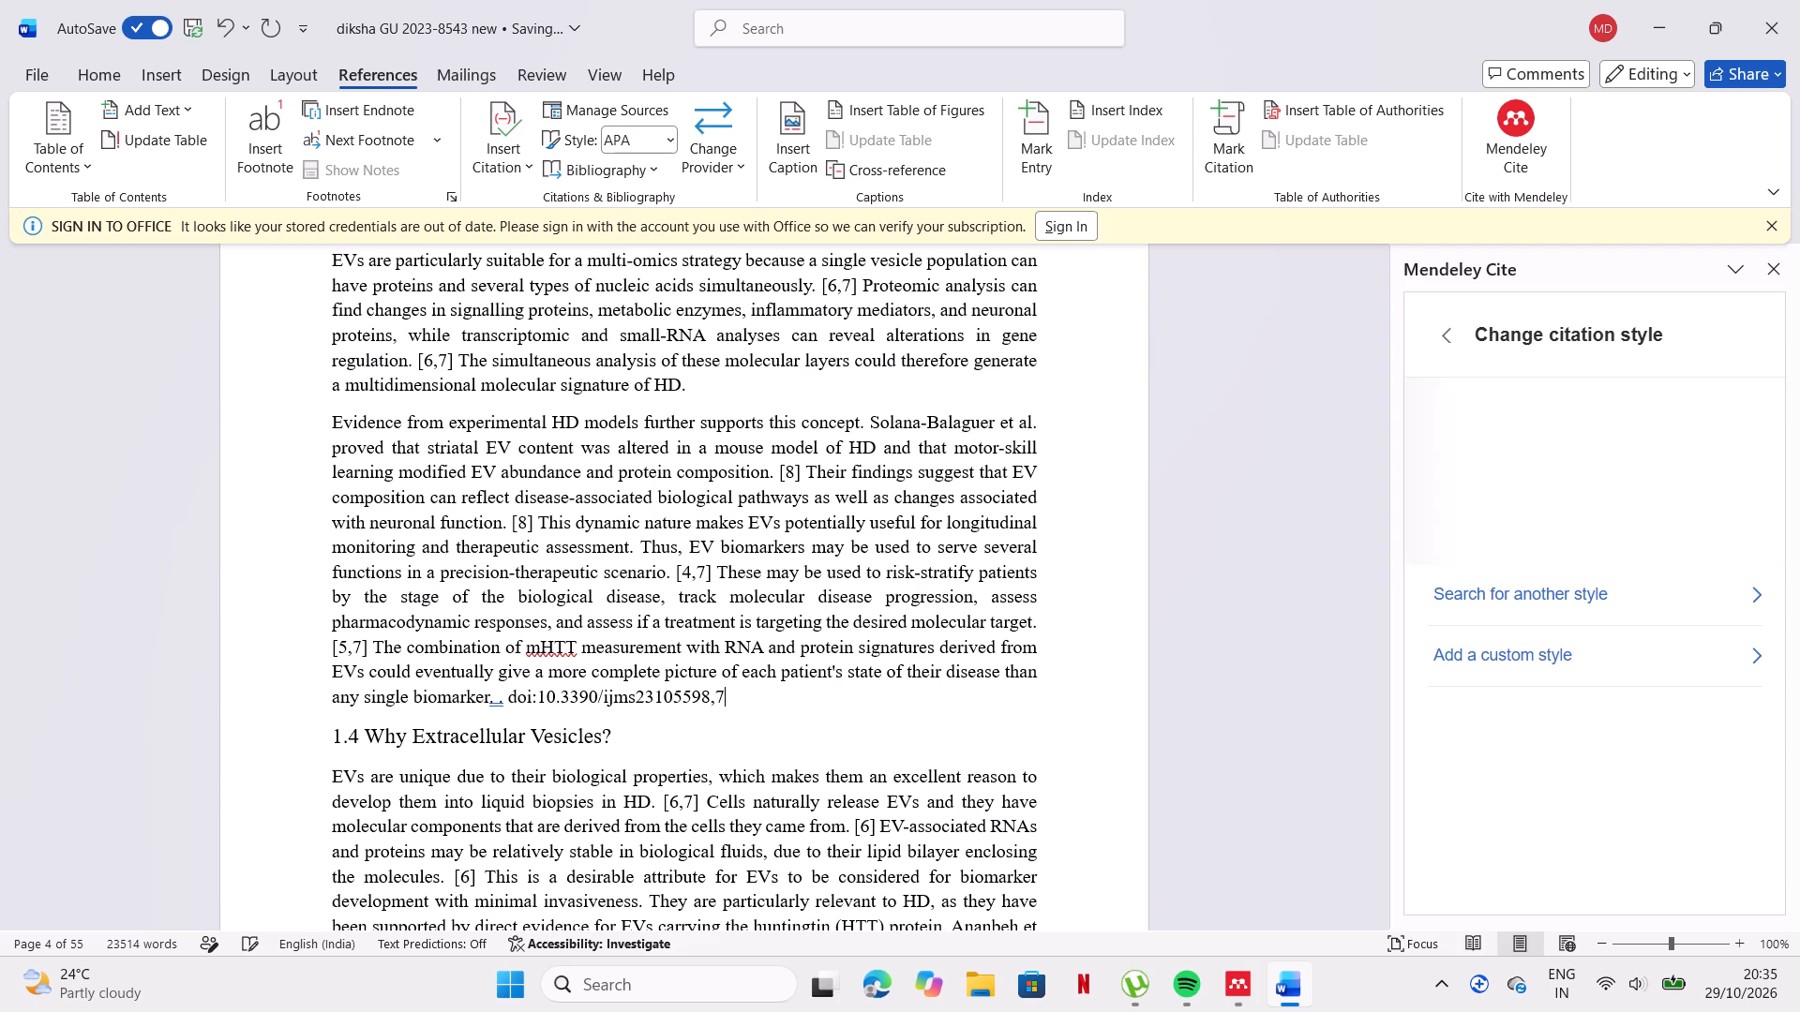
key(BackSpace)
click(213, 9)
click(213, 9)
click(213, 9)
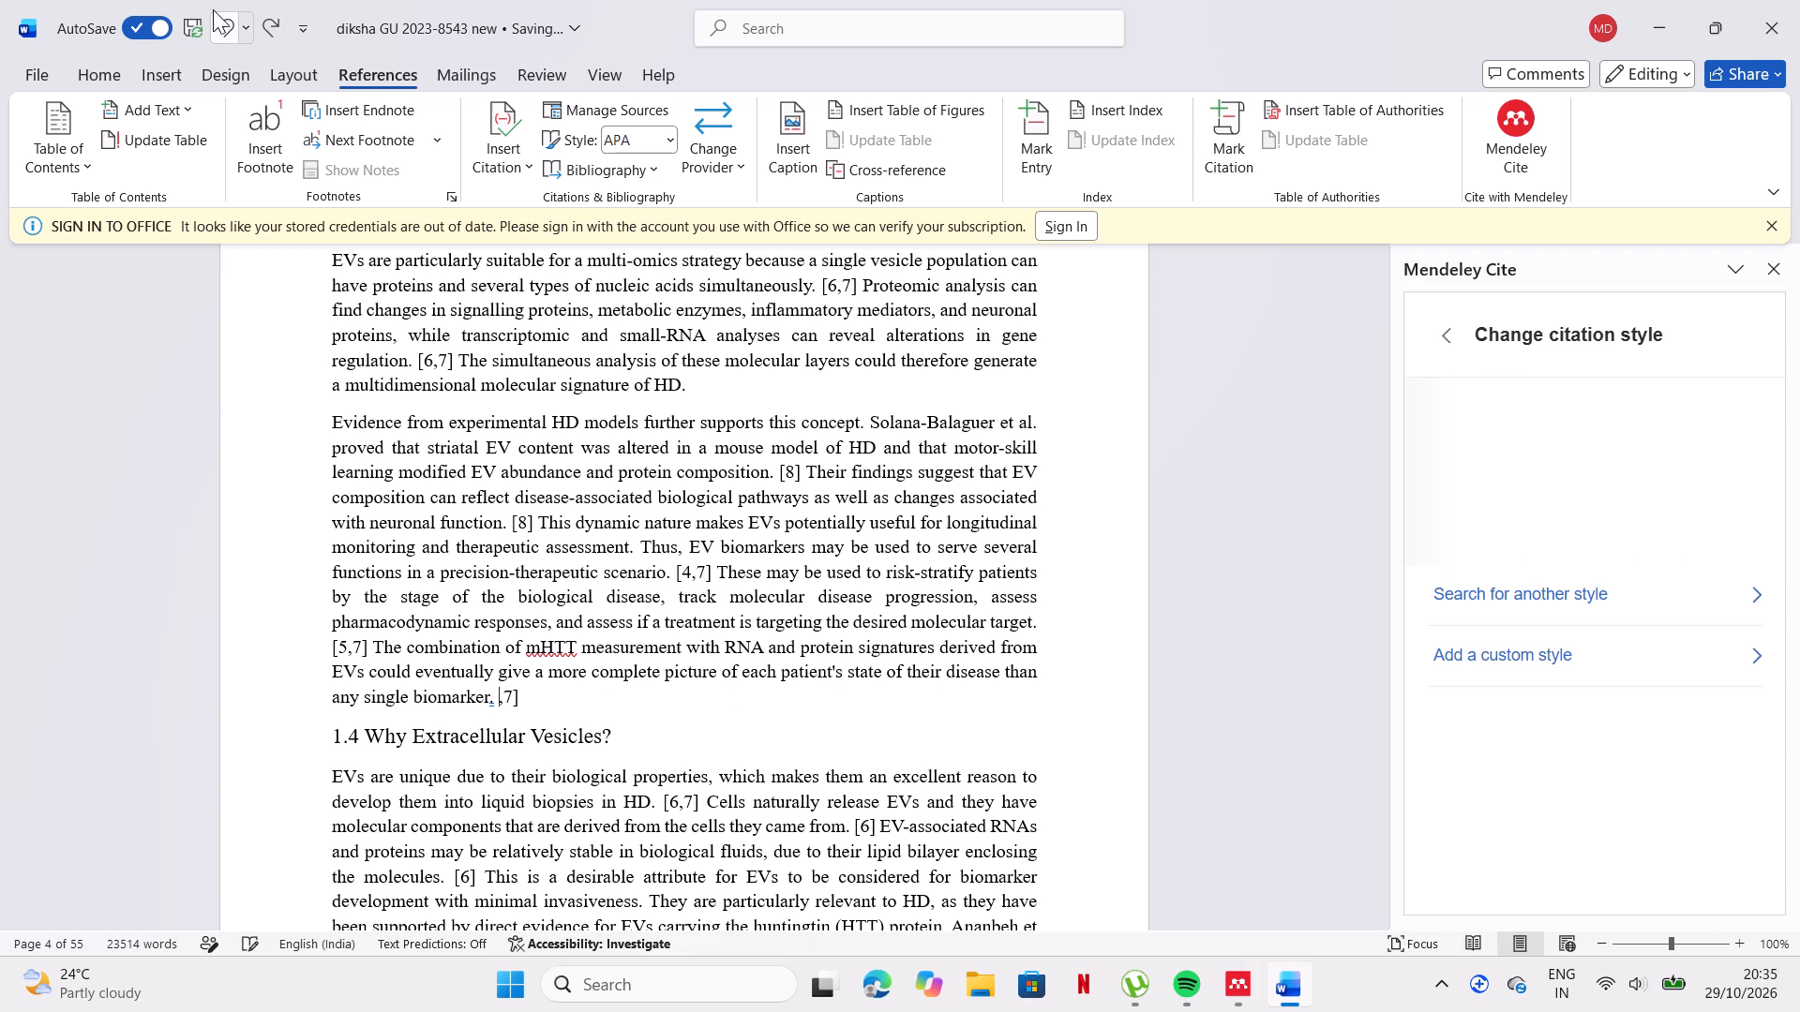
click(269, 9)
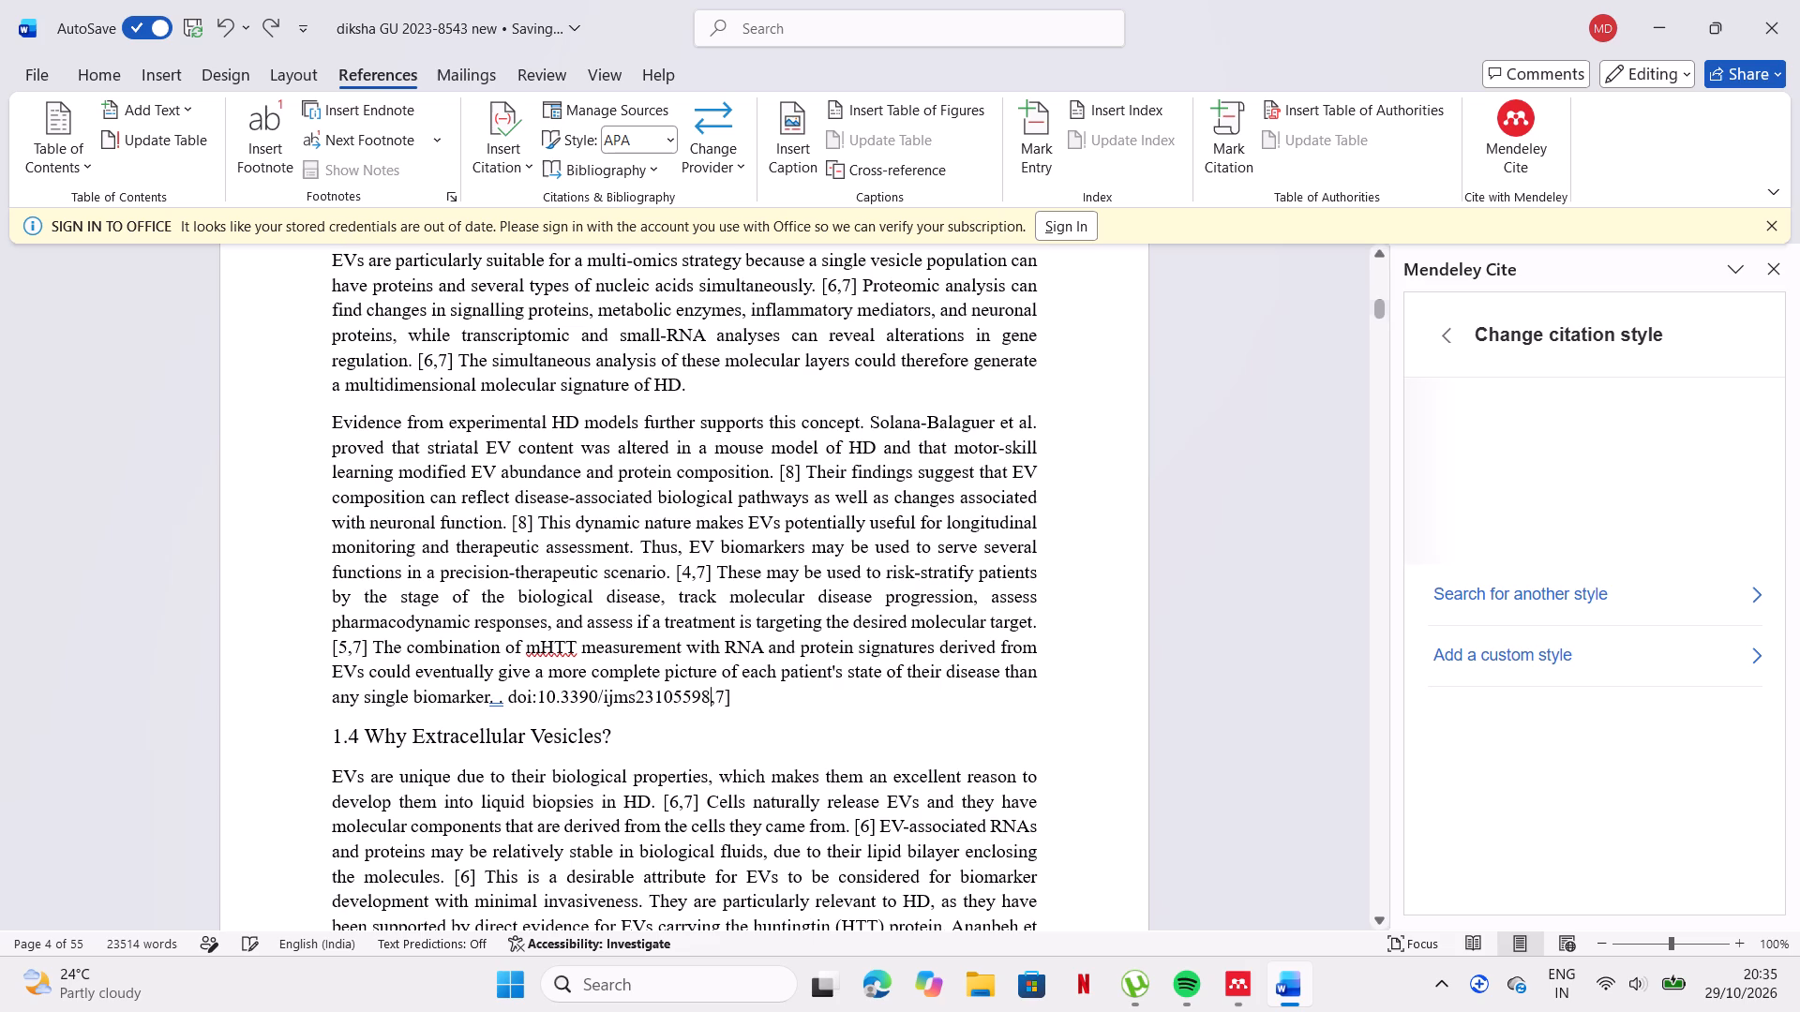
Delete the extra period after "any single biomarker" and make the DOI following it bold.
click(492, 691)
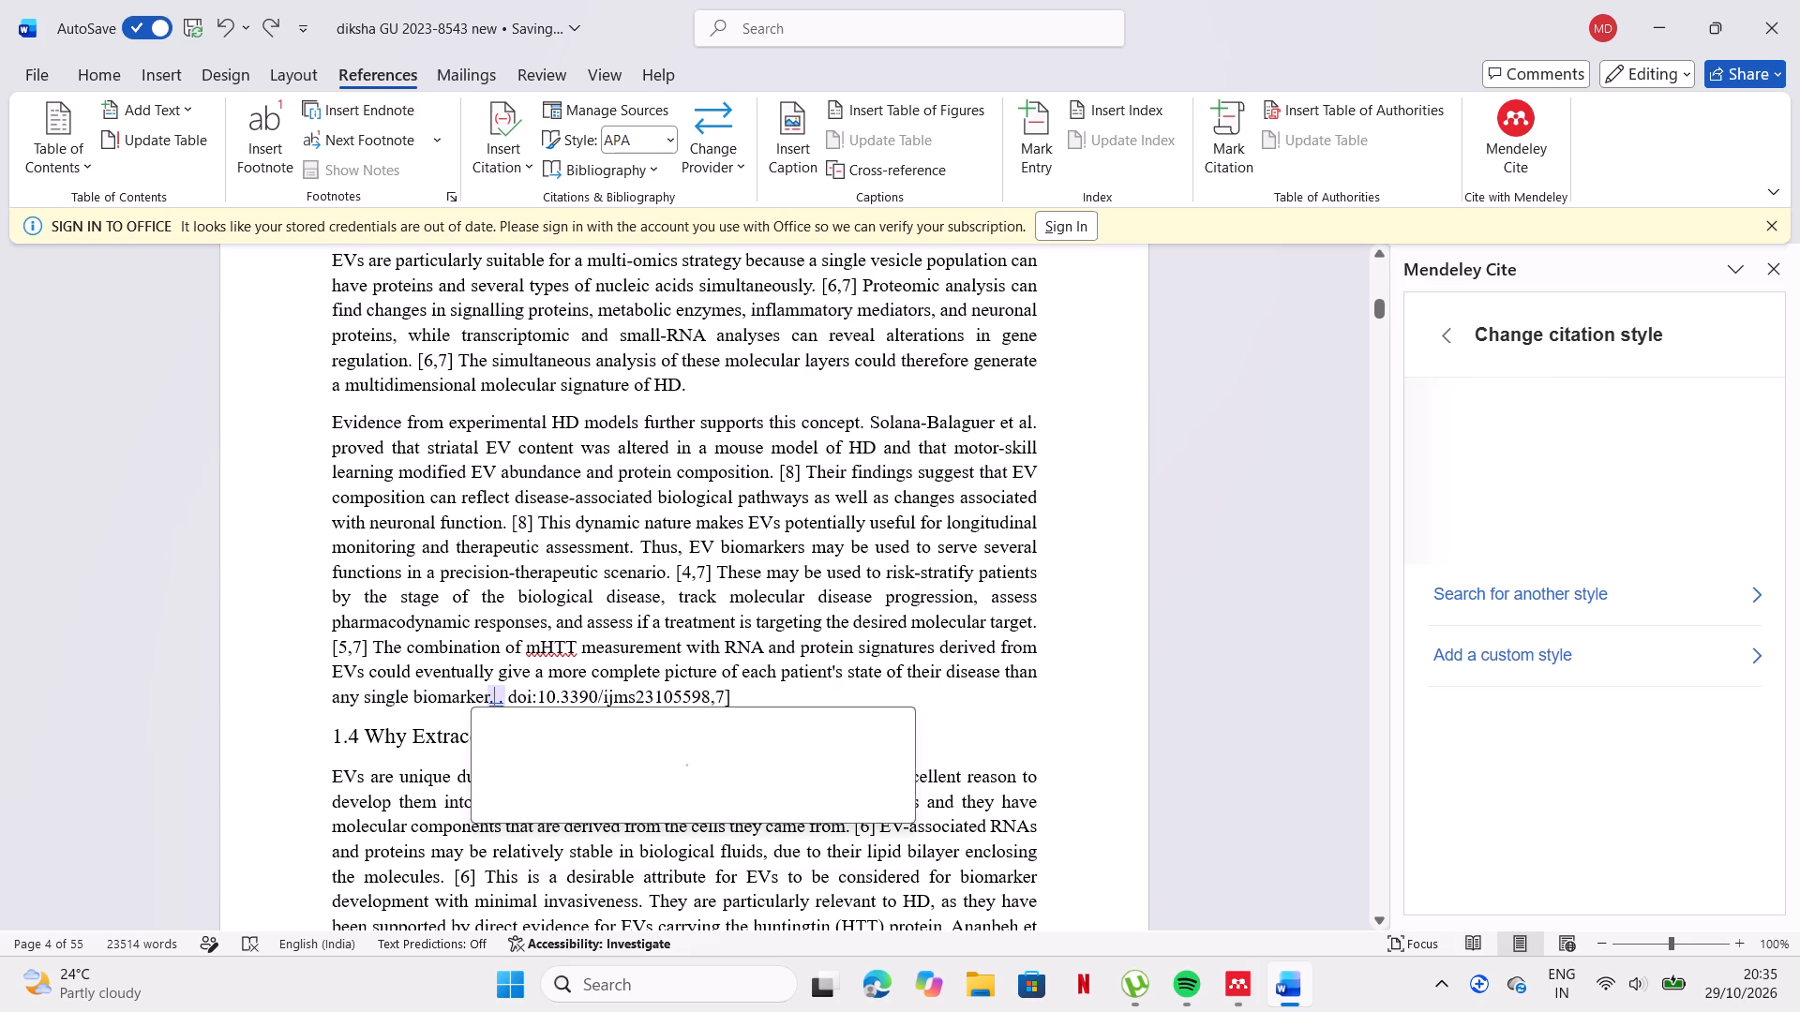
key(BackSpace)
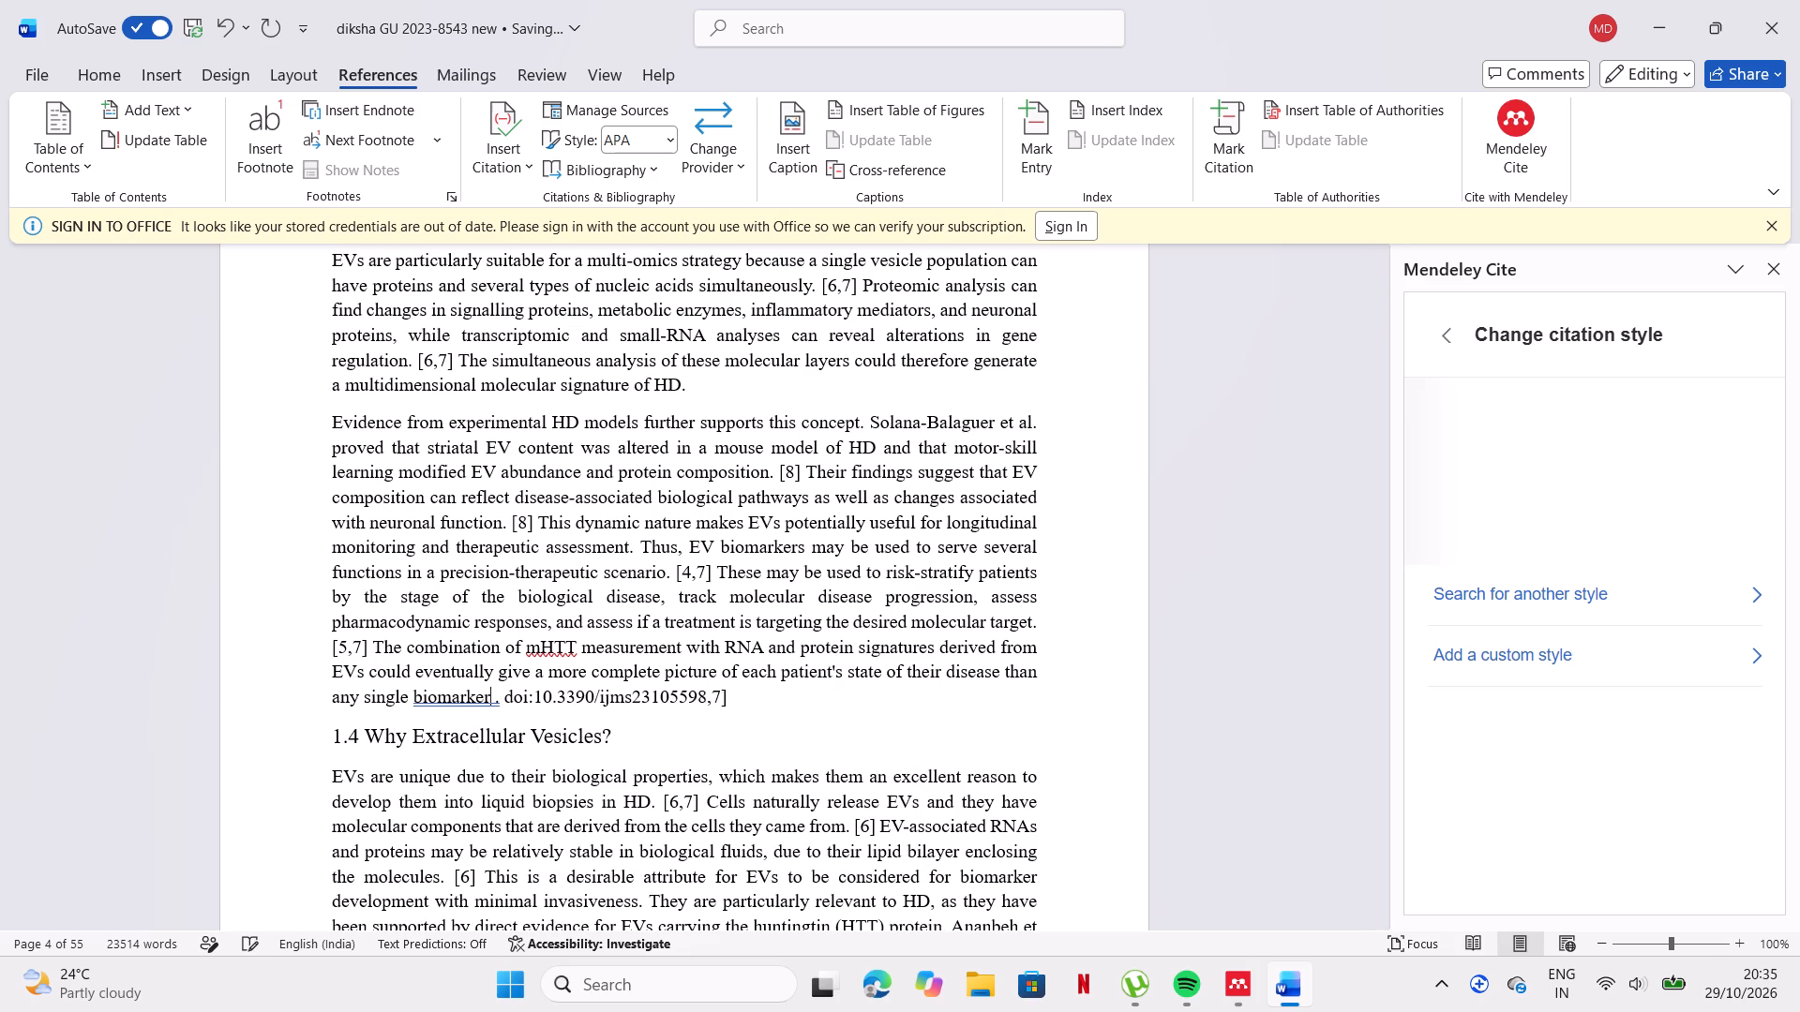
drag(511, 693, 691, 694)
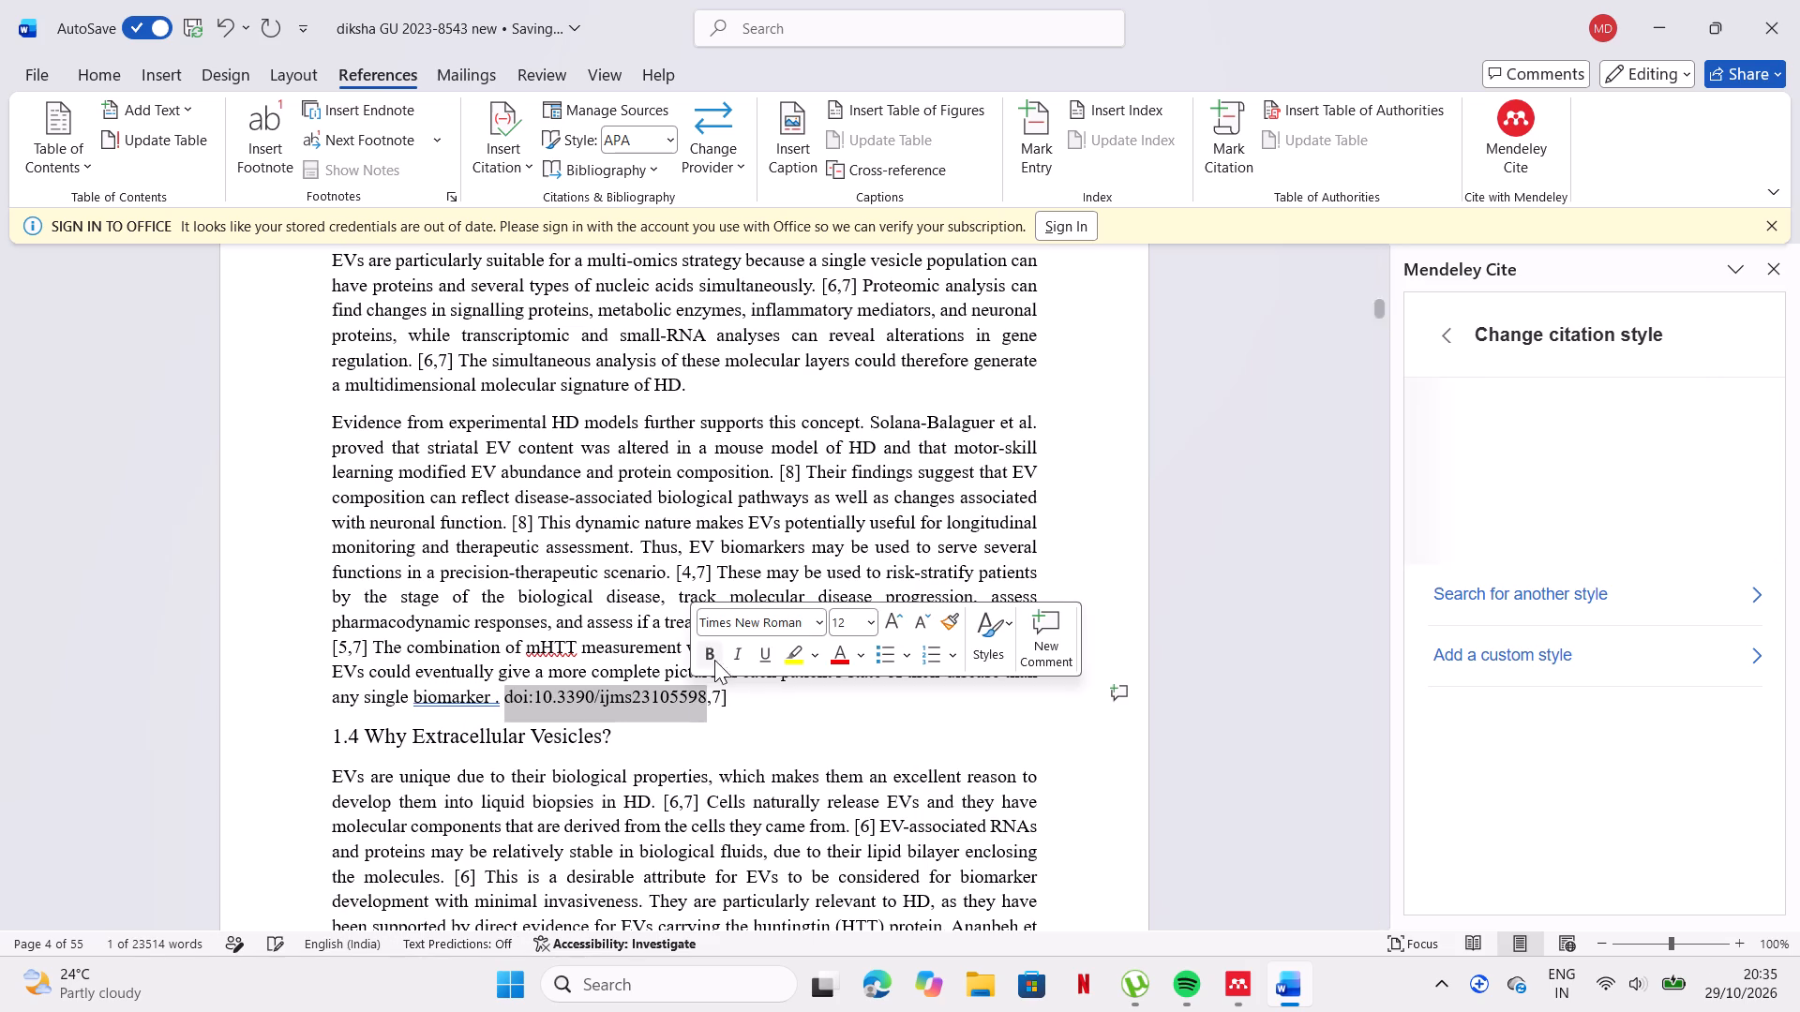
click(716, 658)
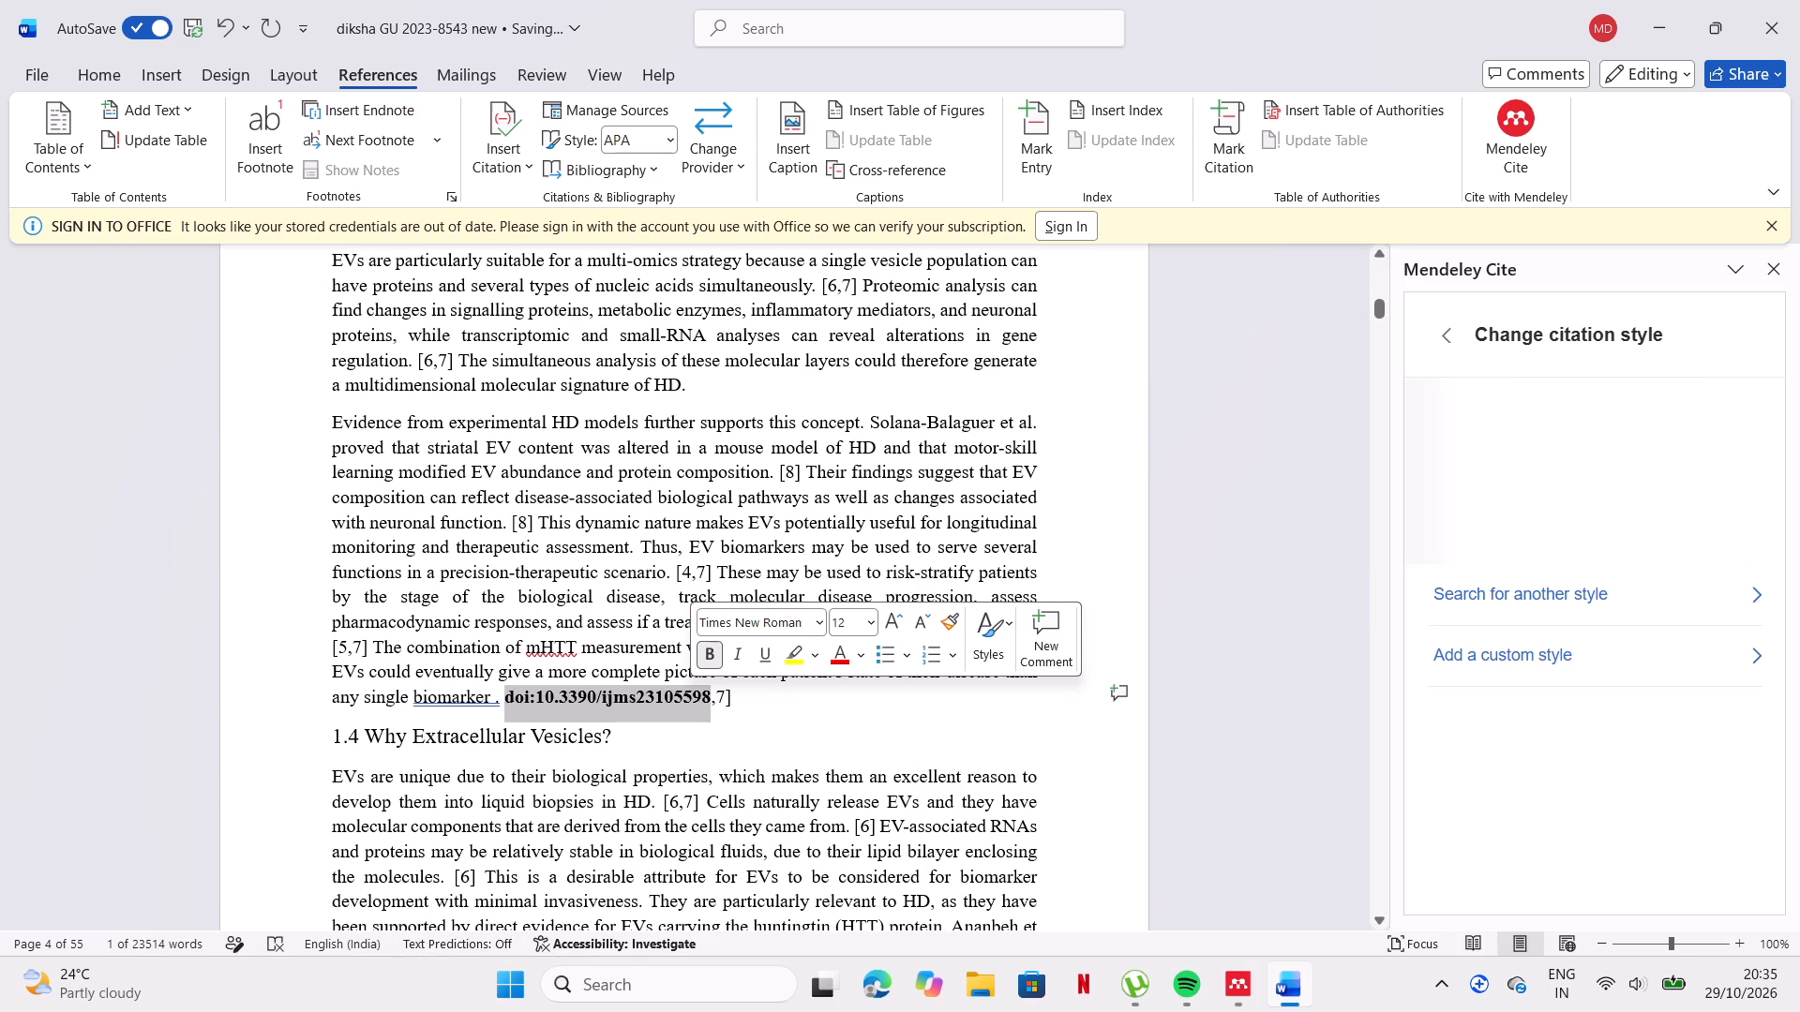
Delete the [5,7] citation between "desired molecular target" and "The combination of mHTT measurement".
click(341, 650)
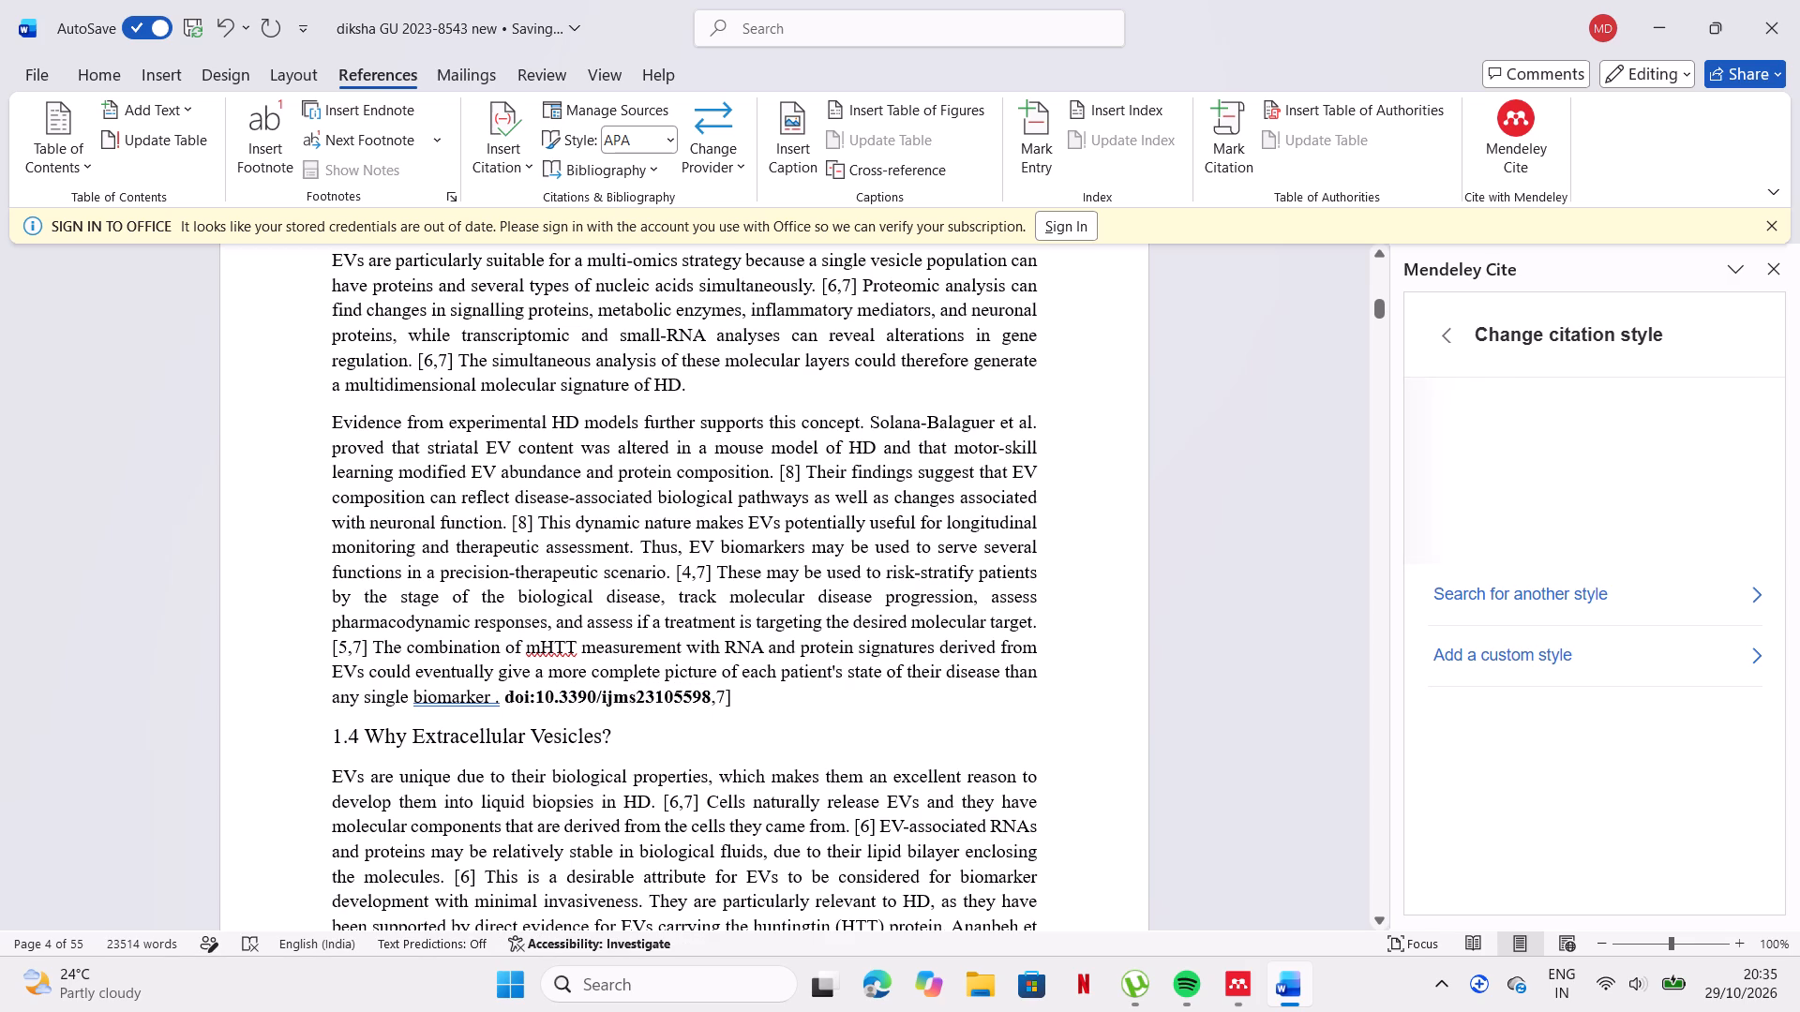
click(364, 650)
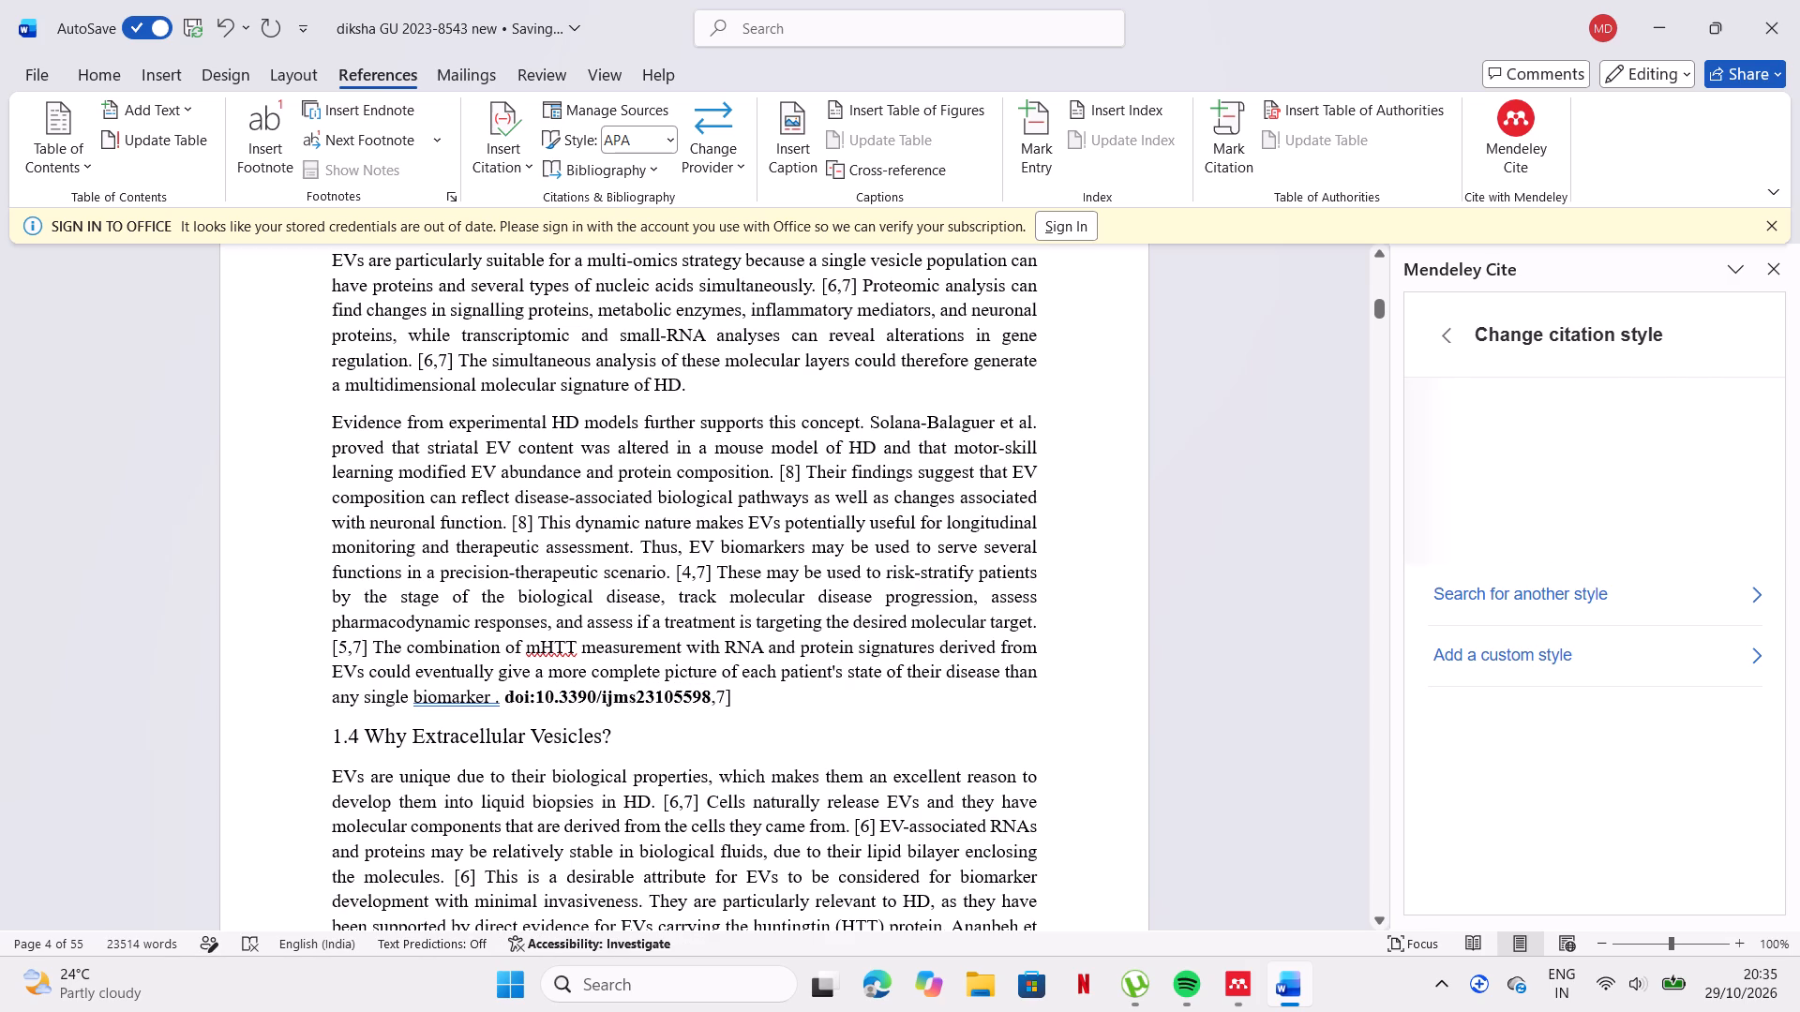
click(368, 646)
key(BackSpace)
key(BackSpace)
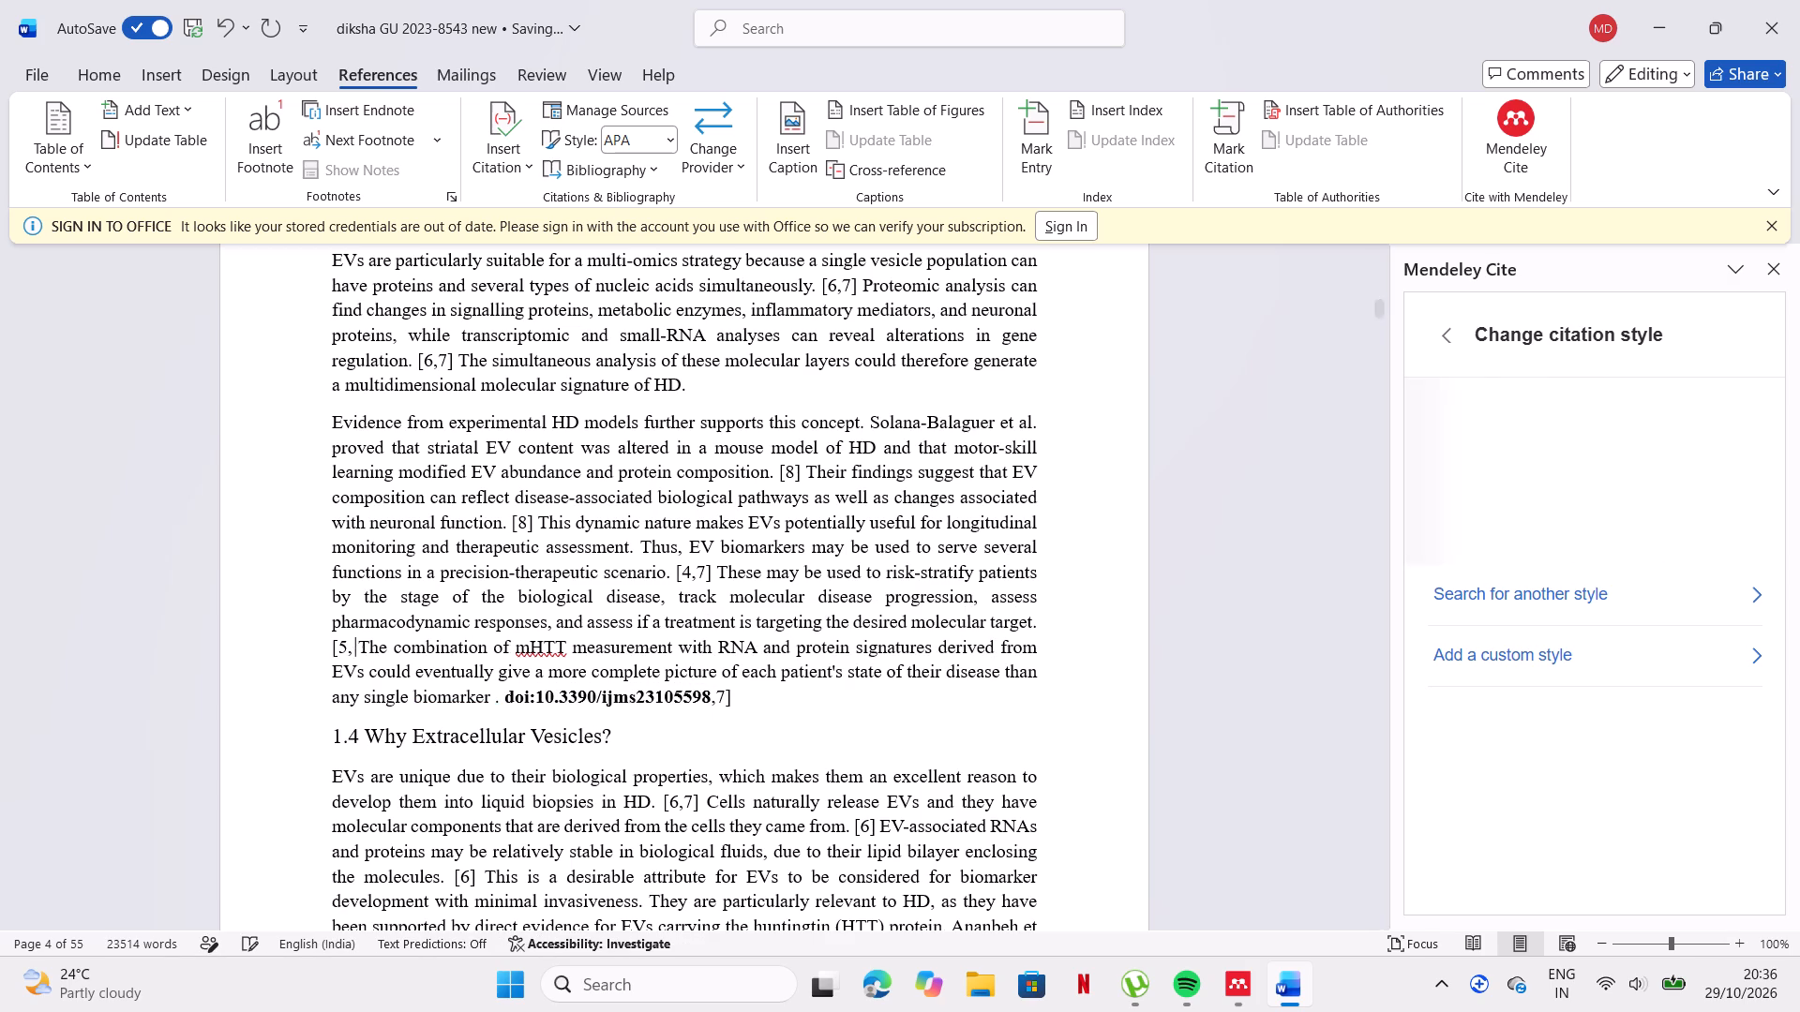
key(BackSpace)
key(BackSpace)
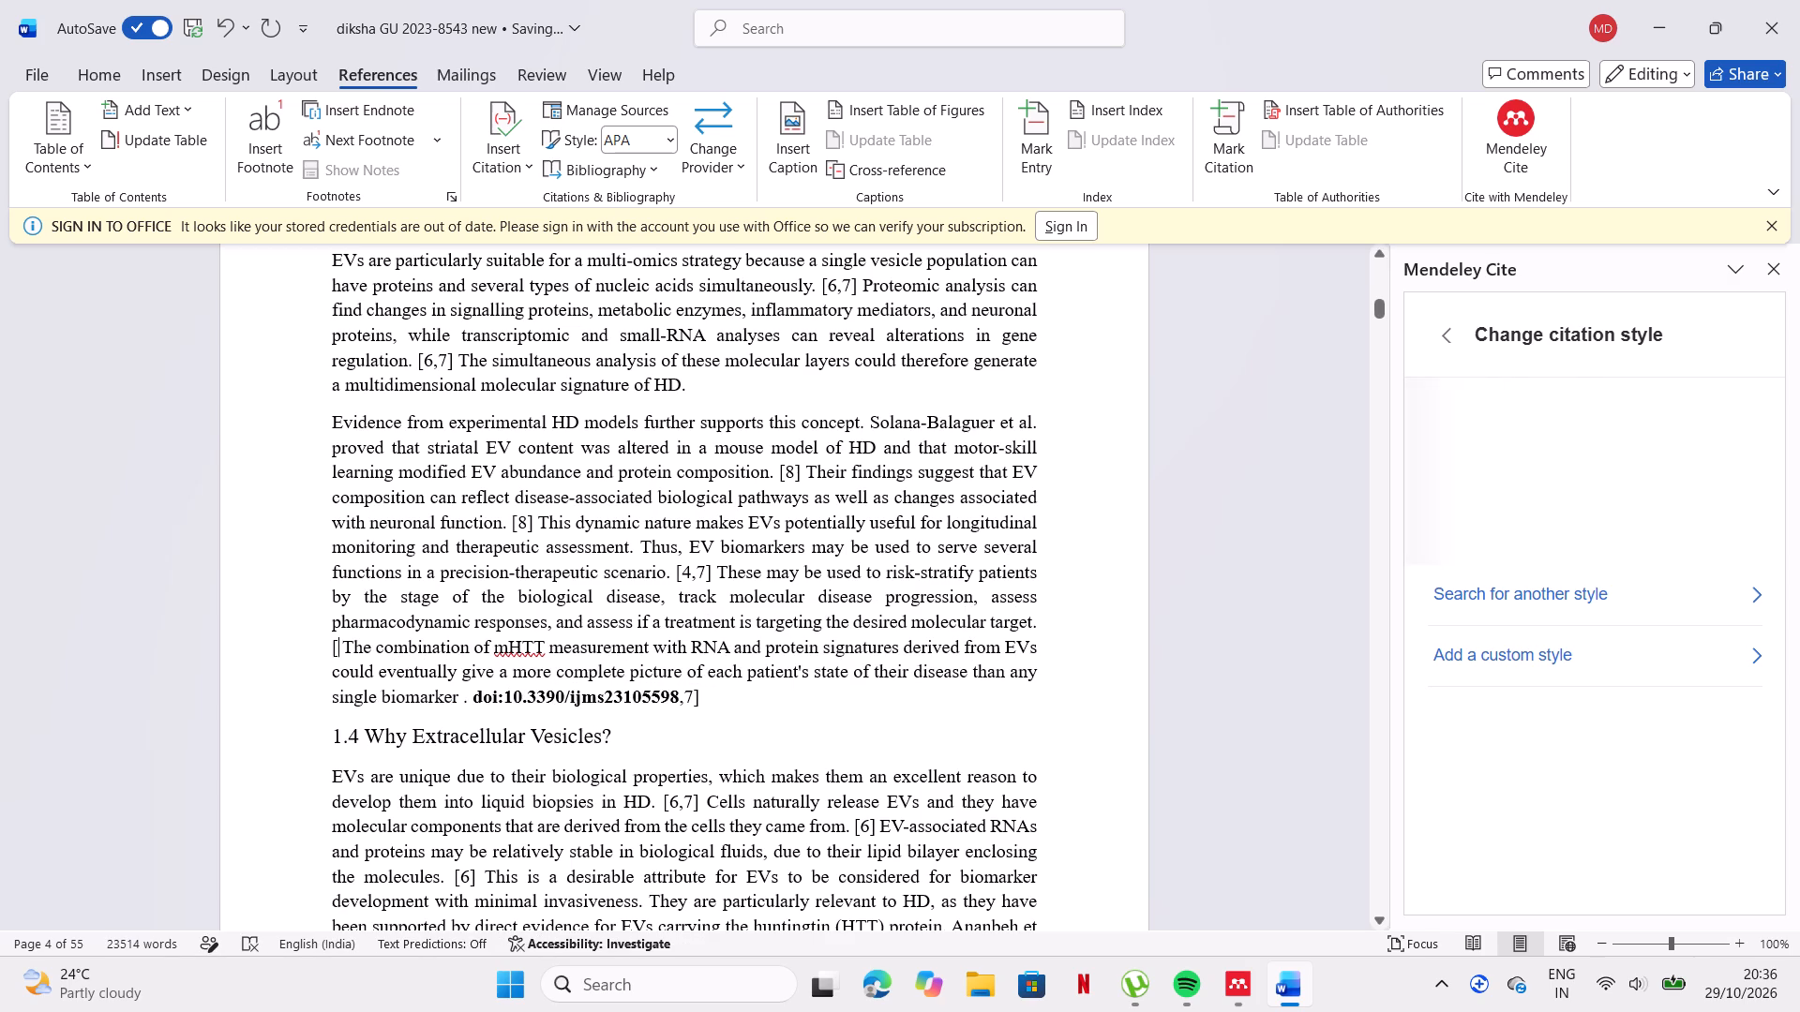
click(340, 647)
key(BackSpace)
key(BackSpace)
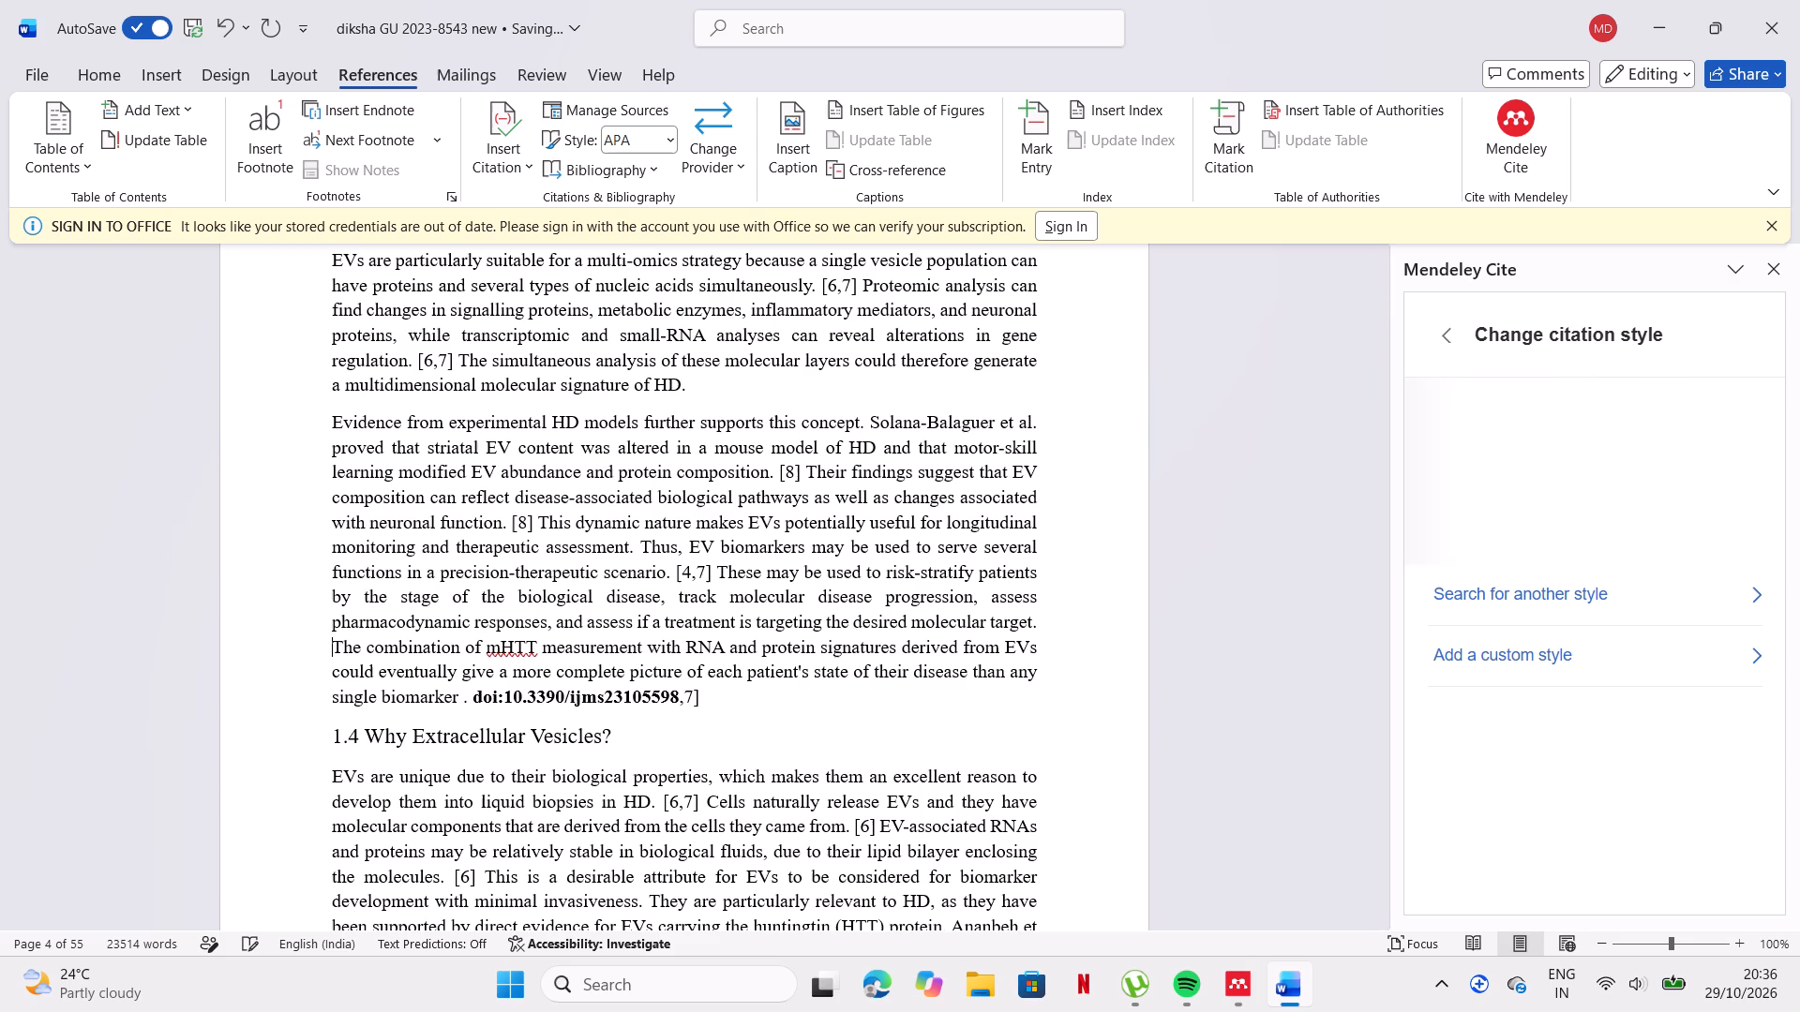
Delete the [5] citation after "HD patients and HD pig models" in section 1.4.
scroll(650, 673, down, 1)
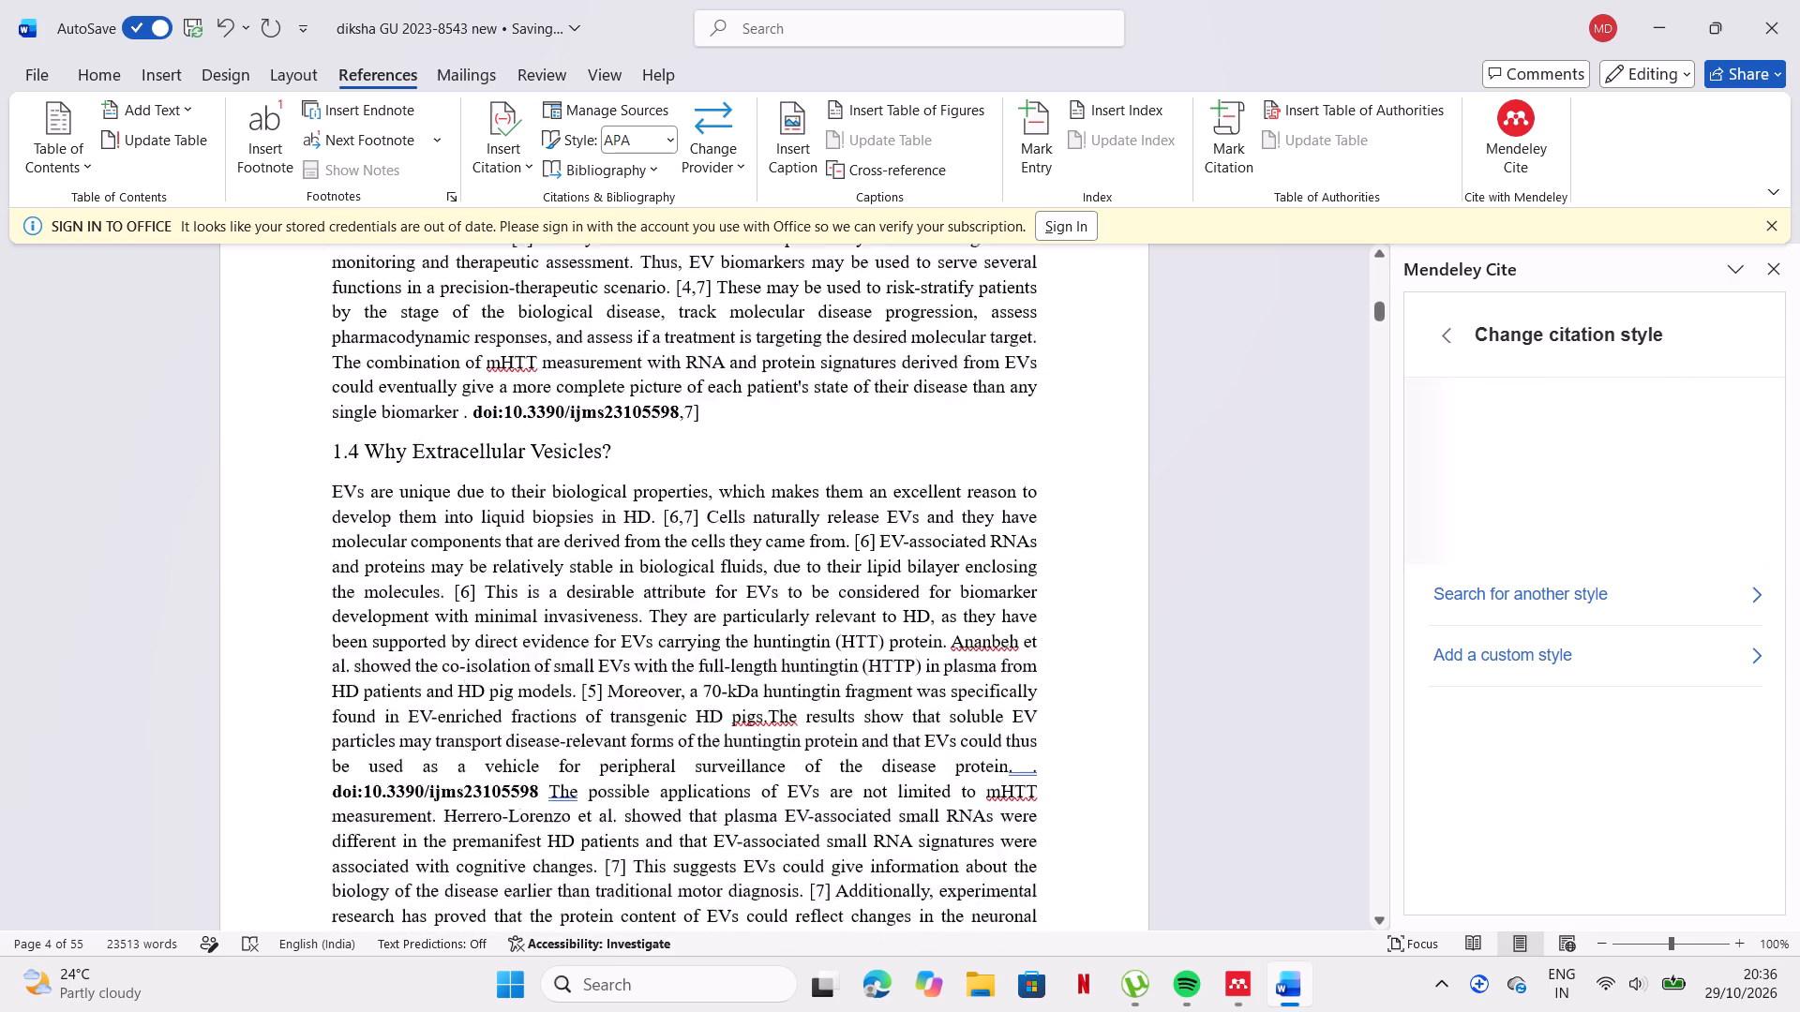
scroll(650, 673, down, 1)
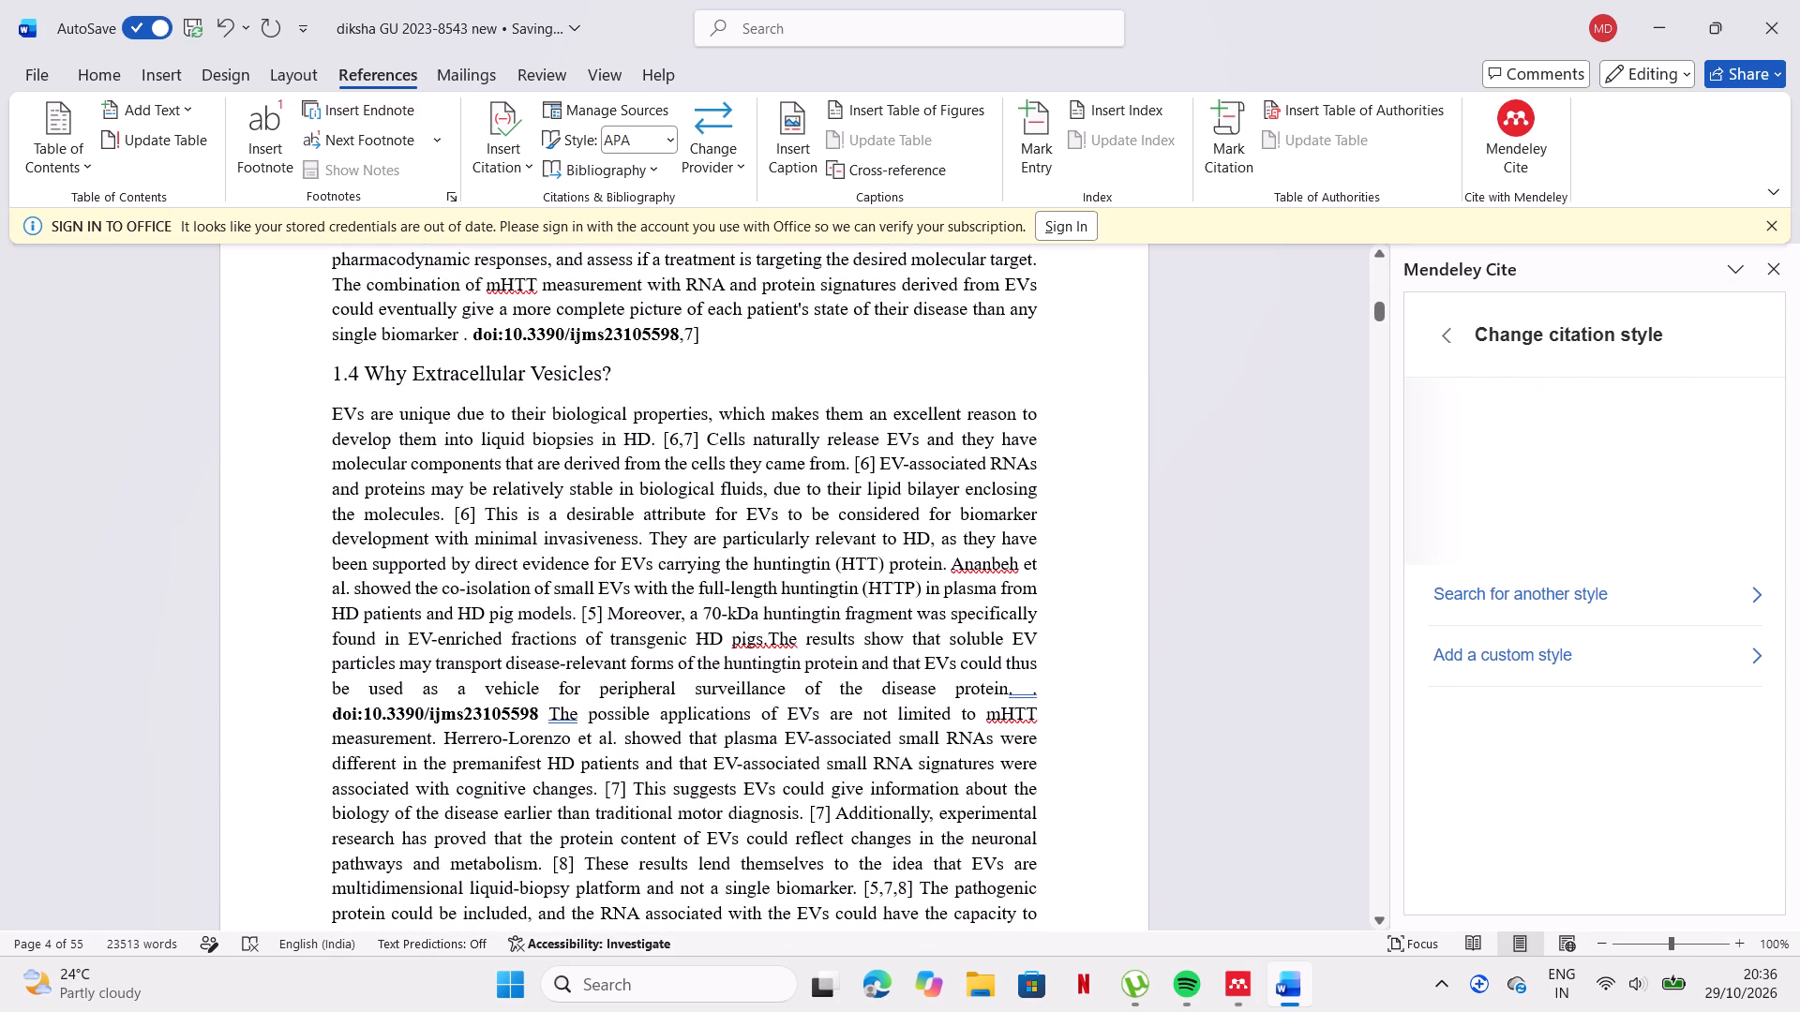
click(612, 617)
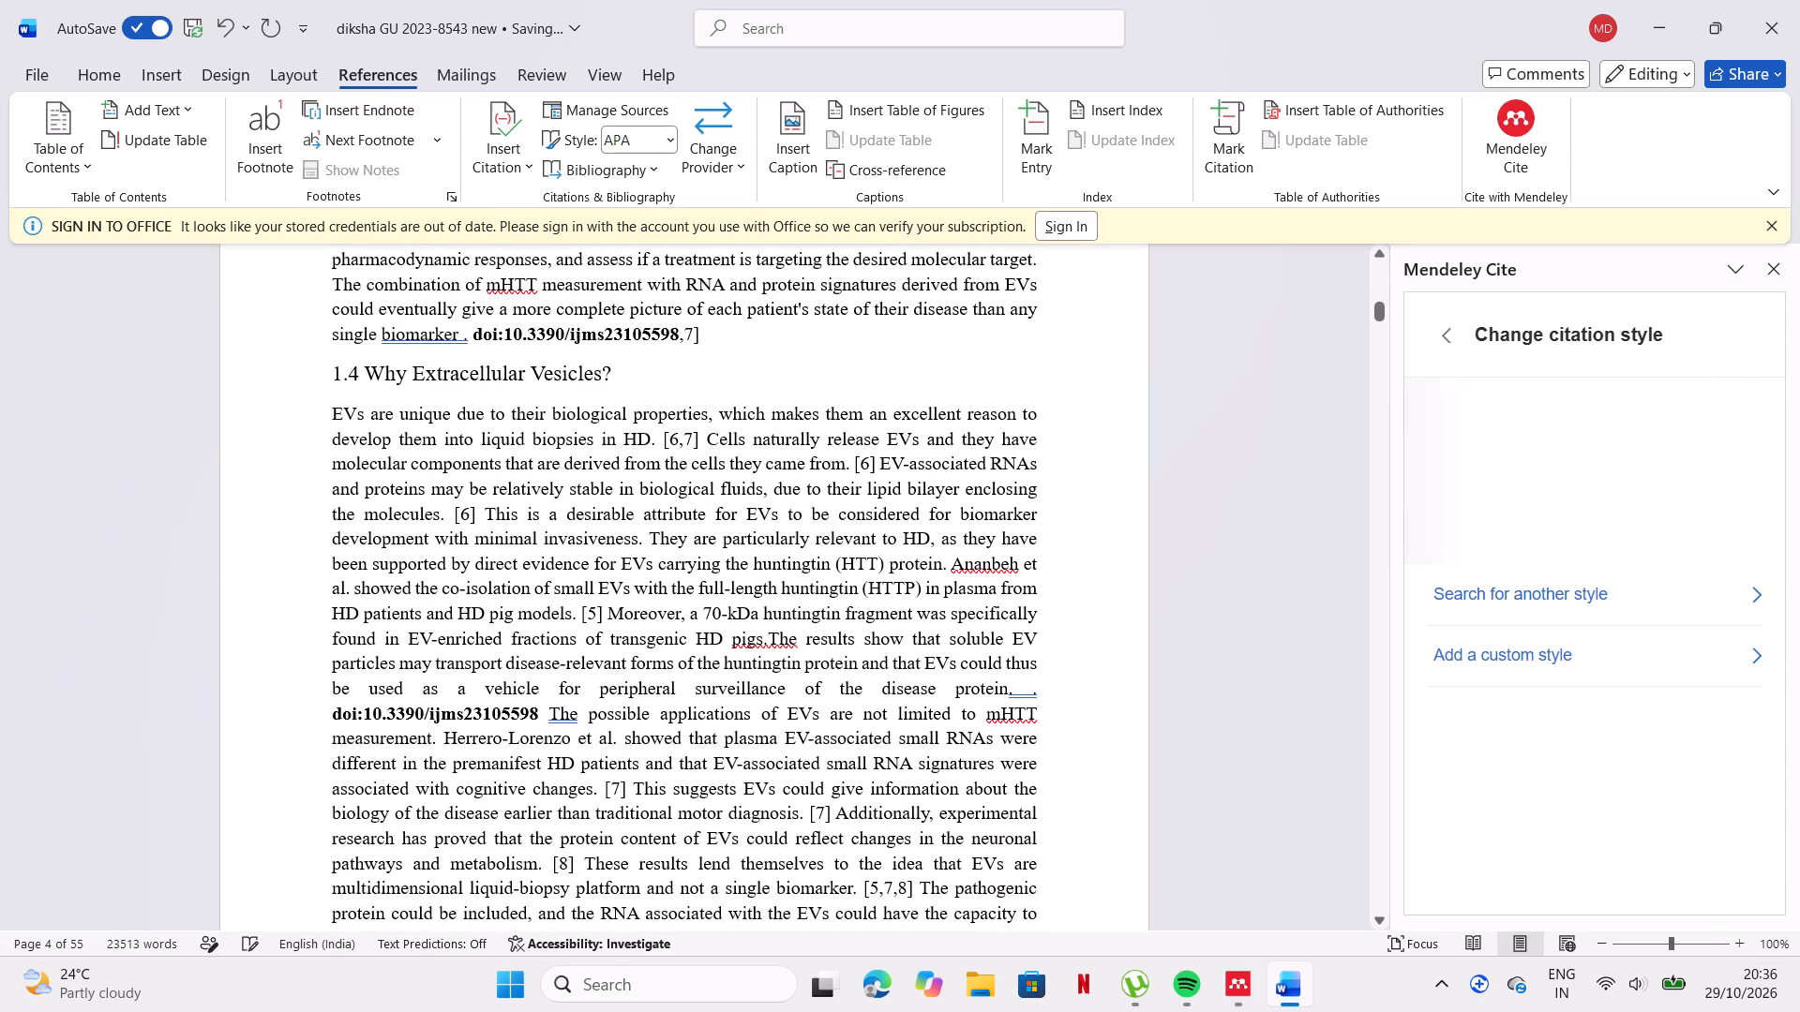
click(607, 617)
key(BackSpace)
key(BackSpace)
key(BackSpace)
key(BackSpace)
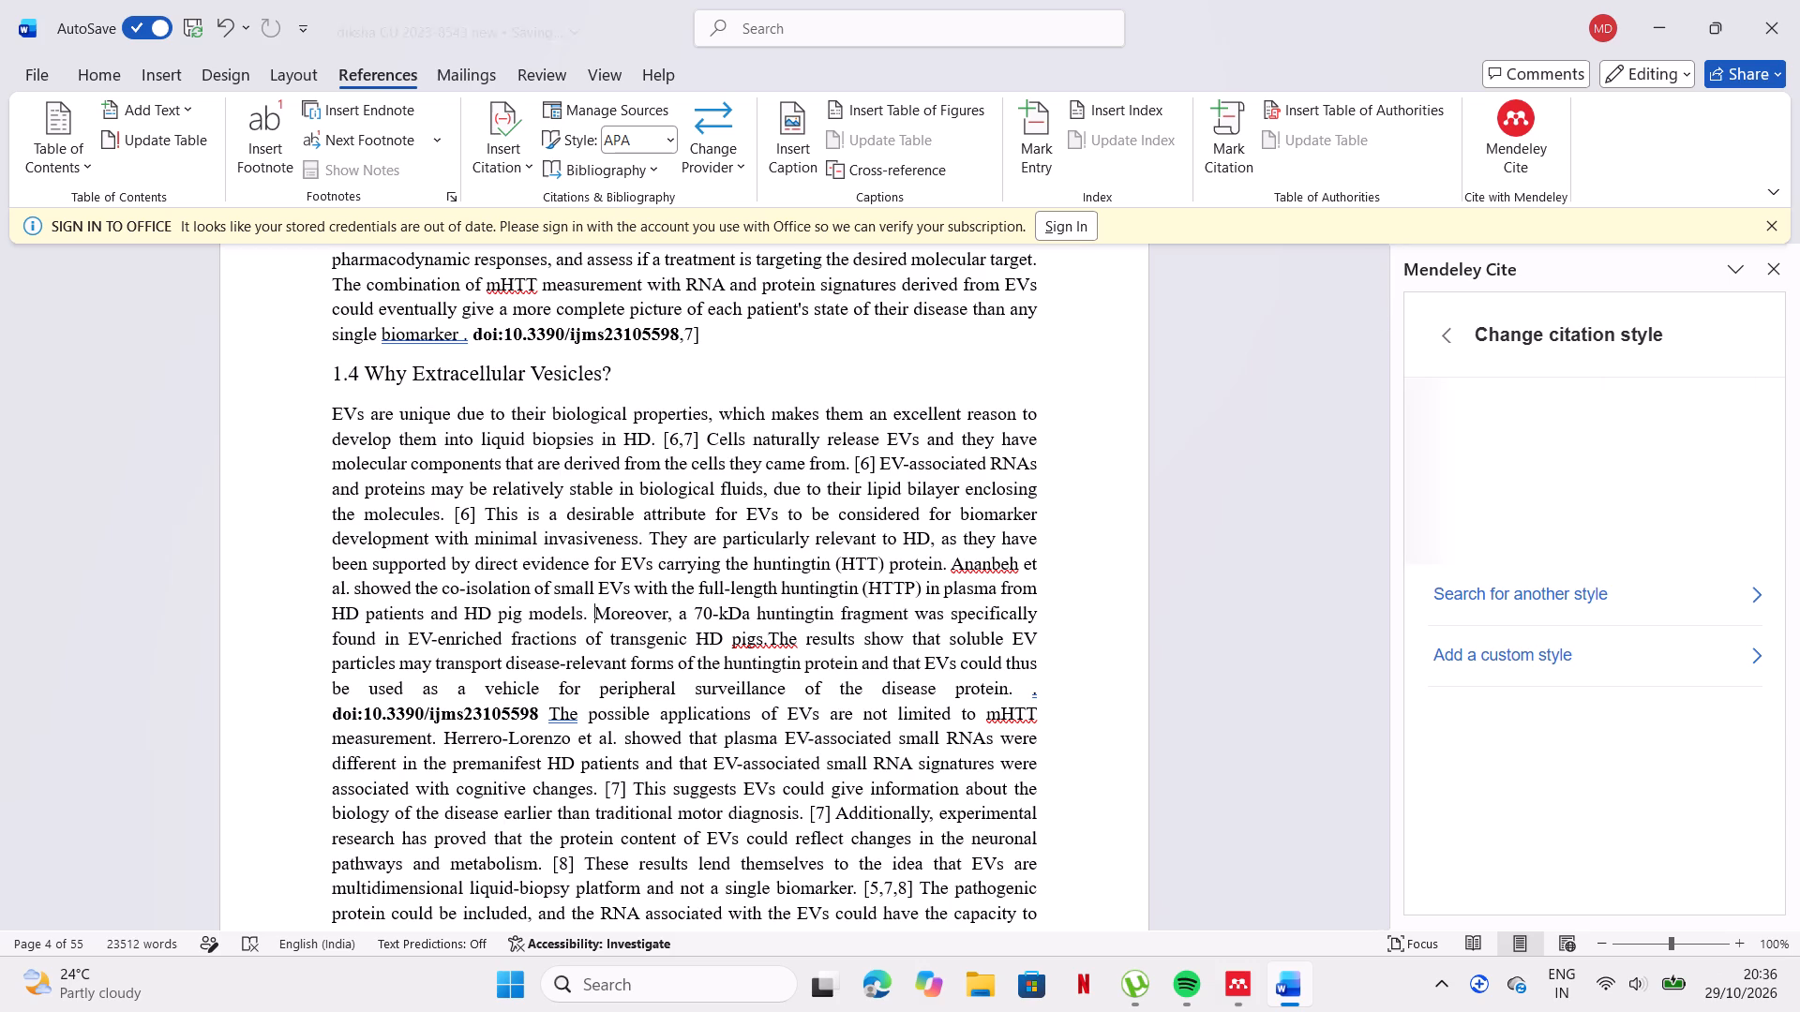
Change "The" to lowercase "the" before "possible applications of EVs" using the grammar suggestion.
click(564, 724)
click(577, 810)
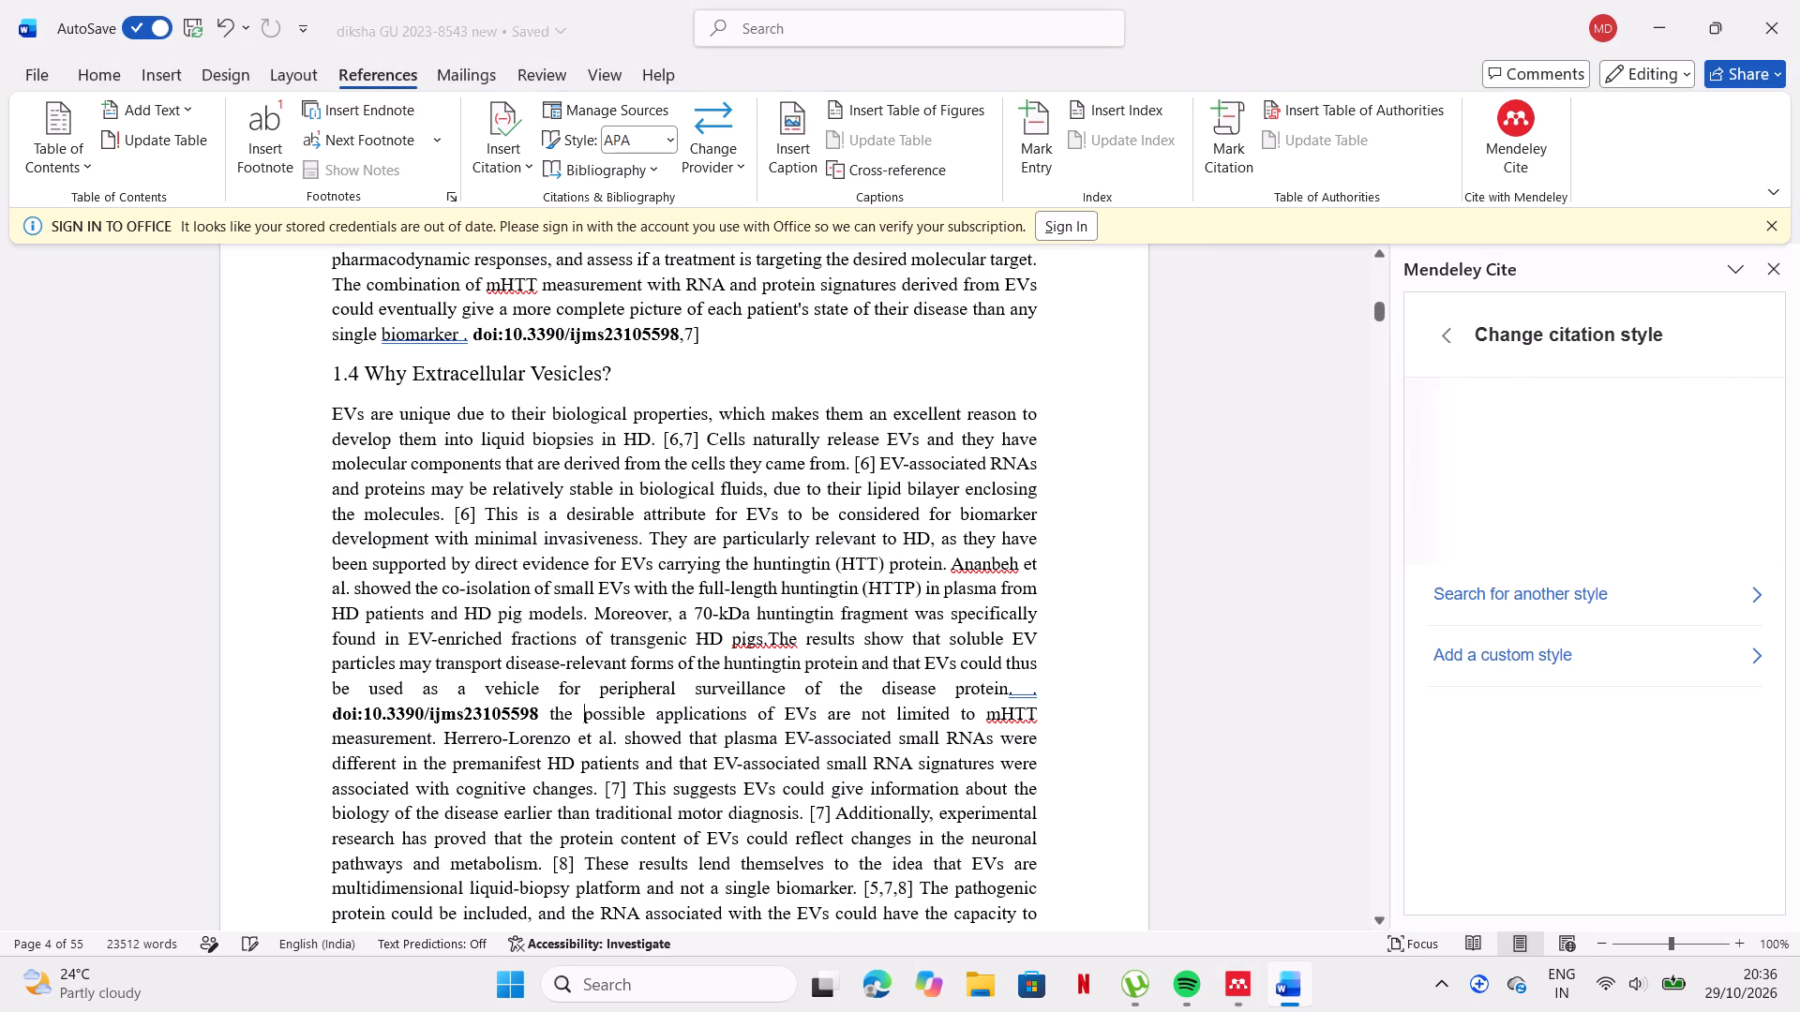
Delete the space between the extra period and the bold DOI after "surveillance of the disease protein".
click(1028, 679)
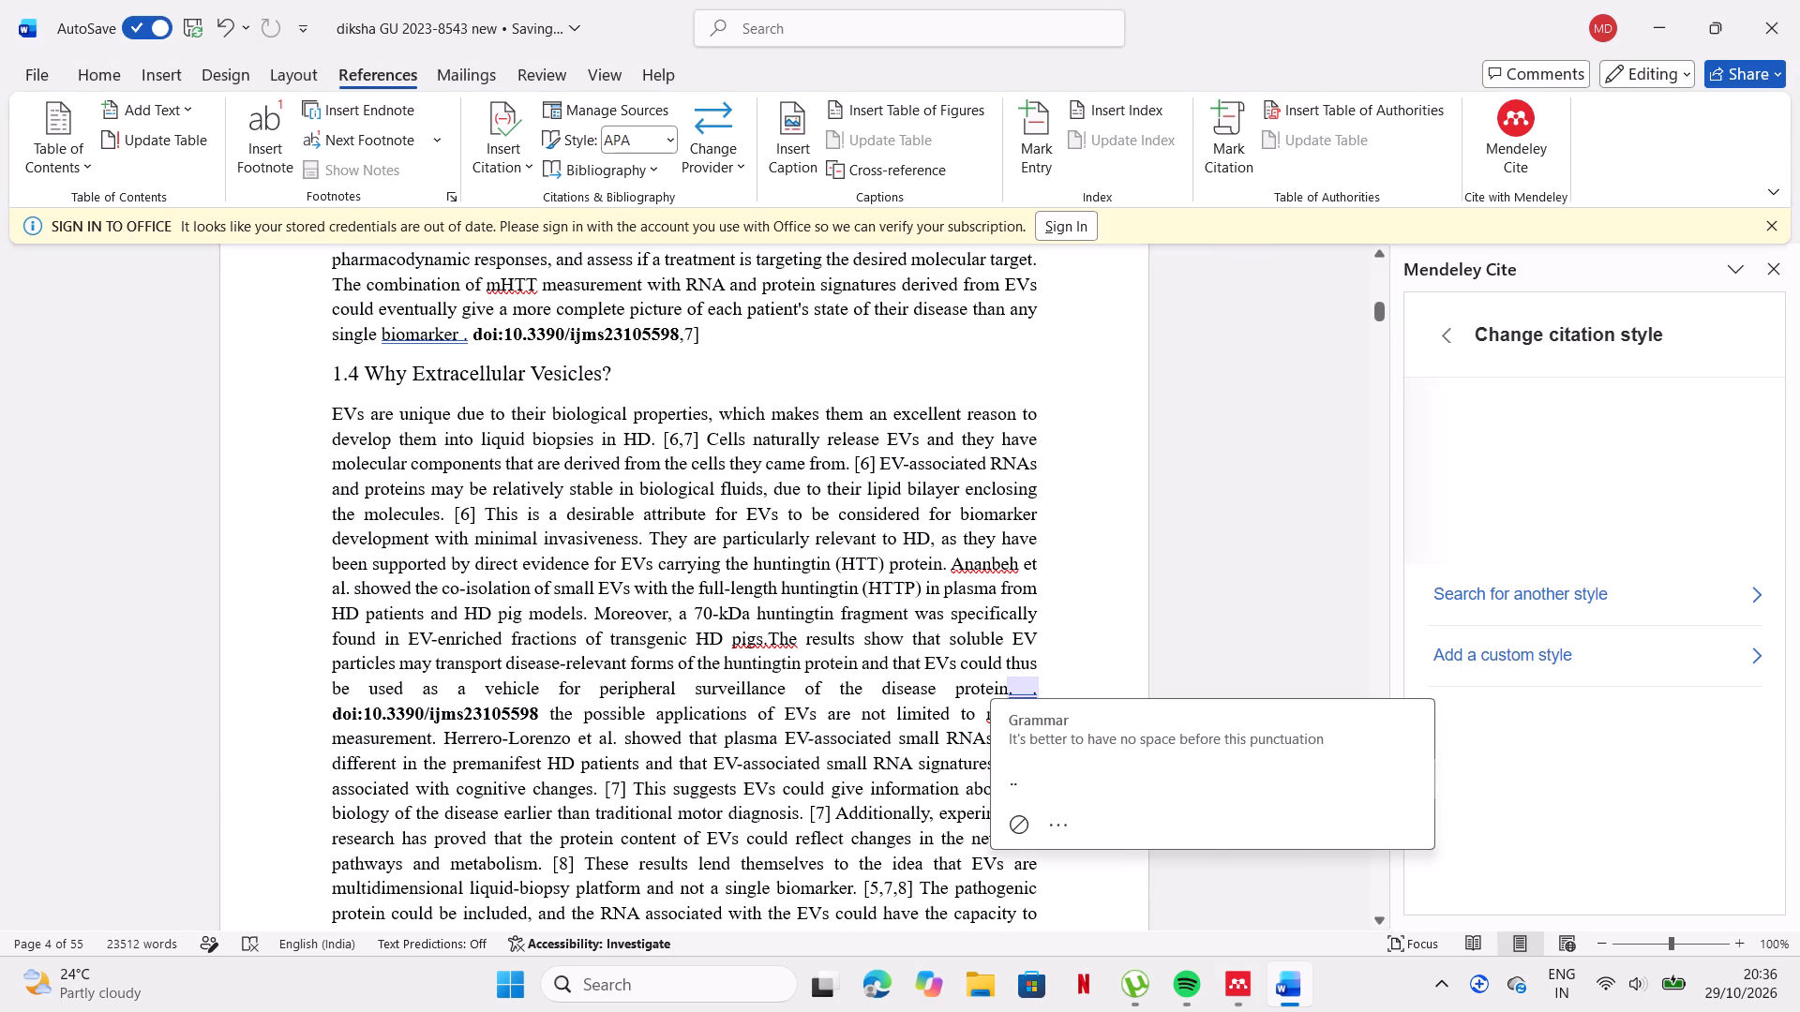
click(1041, 690)
click(1041, 690)
key(BackSpace)
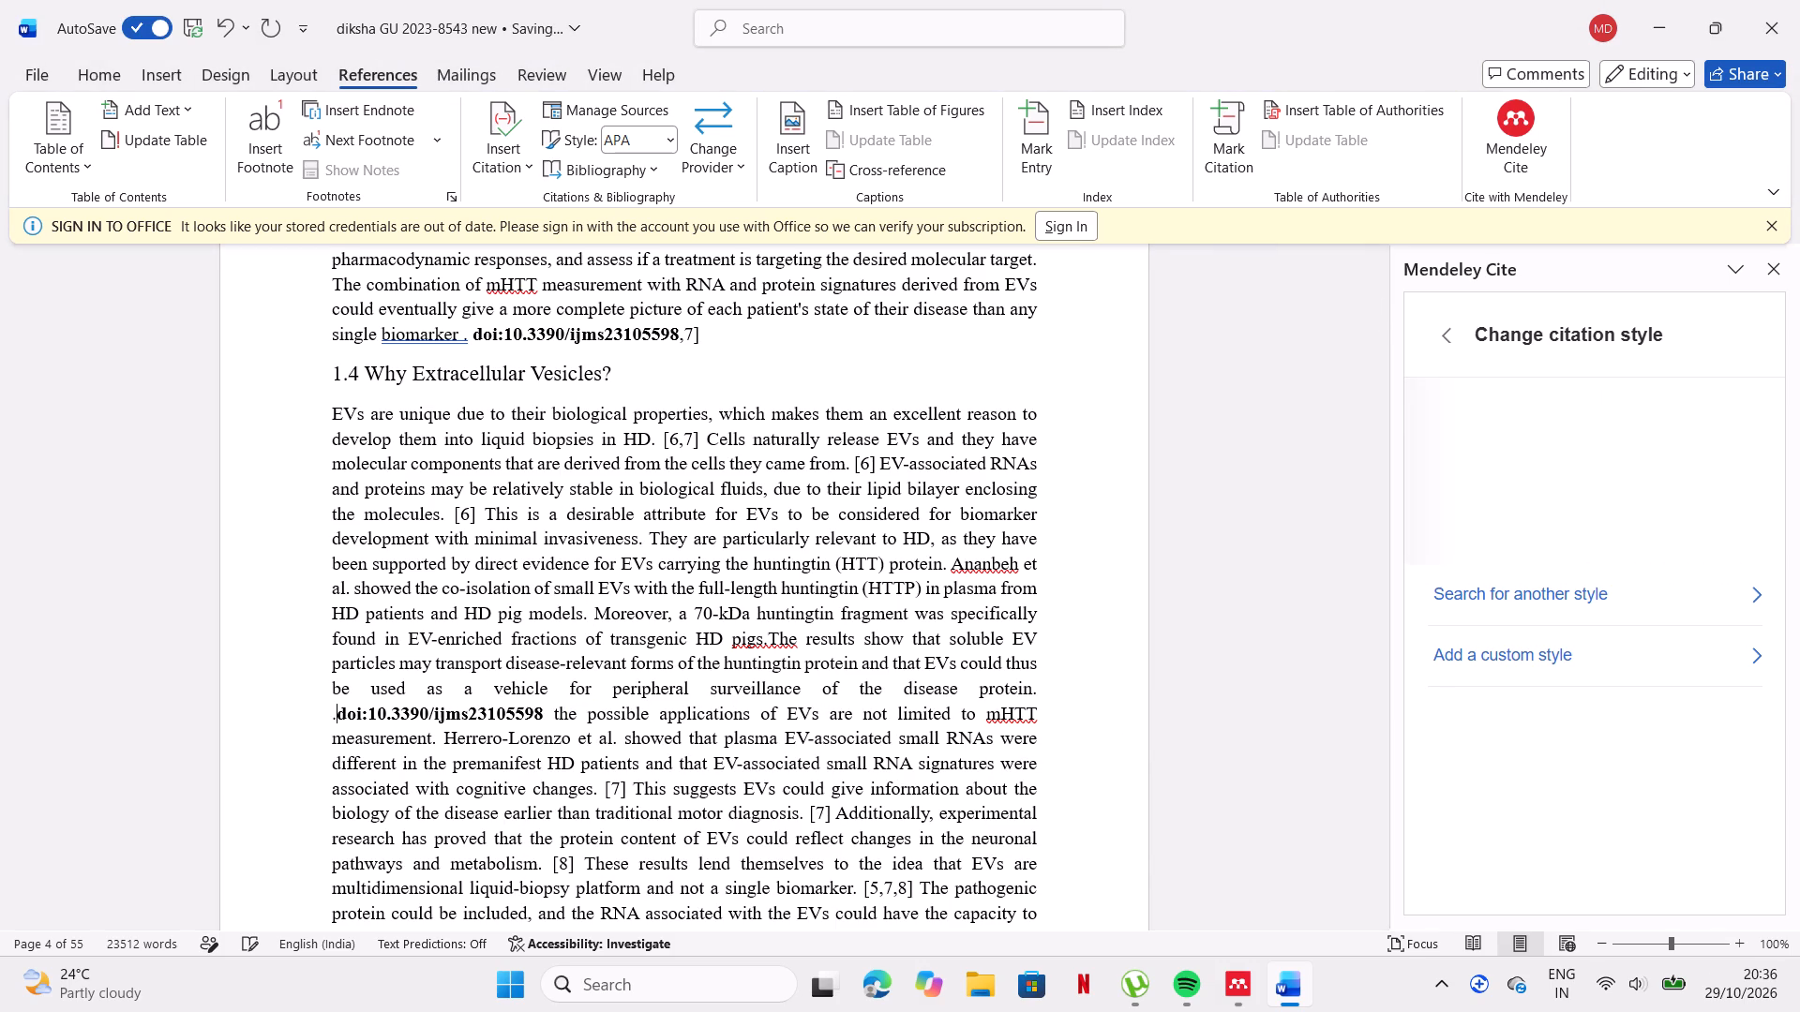
Replace "[5" in the [5,7] citation after "gene regulation and disease progression" with doi:10.3390/ijms23105598, and delete the space directly before the DOI.
scroll(1041, 690, down, 3)
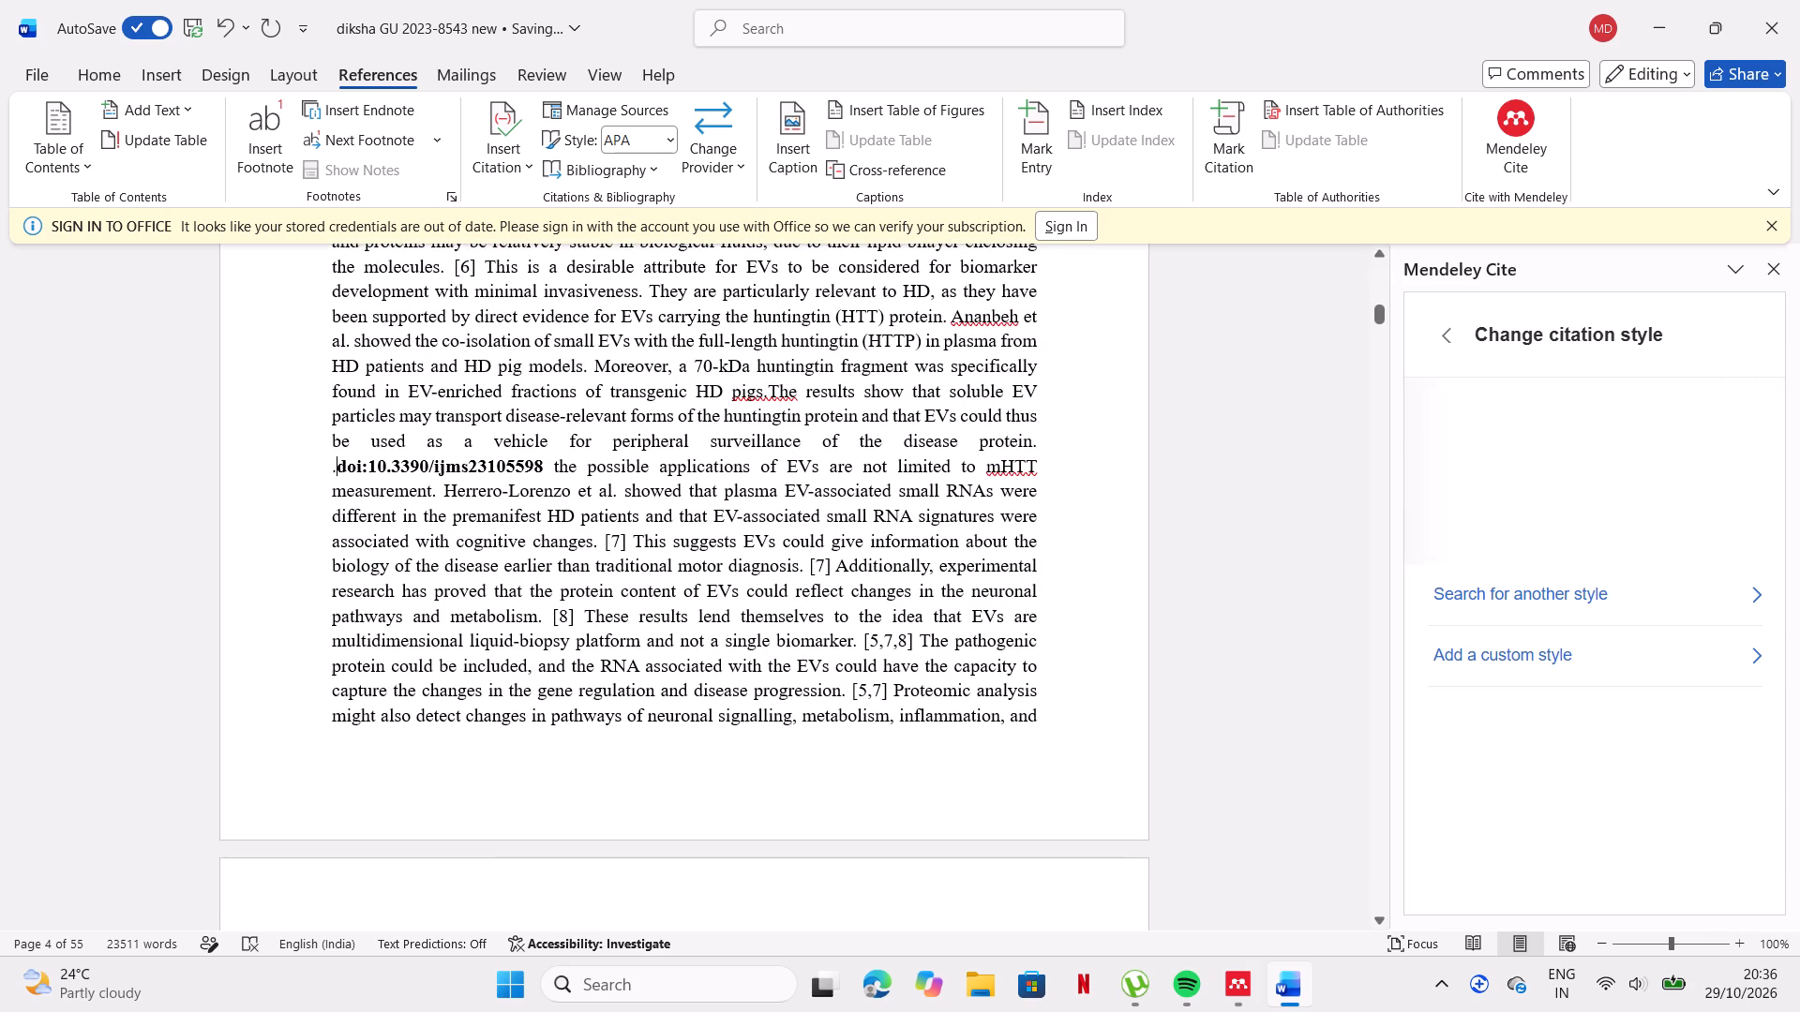
click(866, 692)
key(BackSpace)
key(BackSpace)
key(ctrl+v)
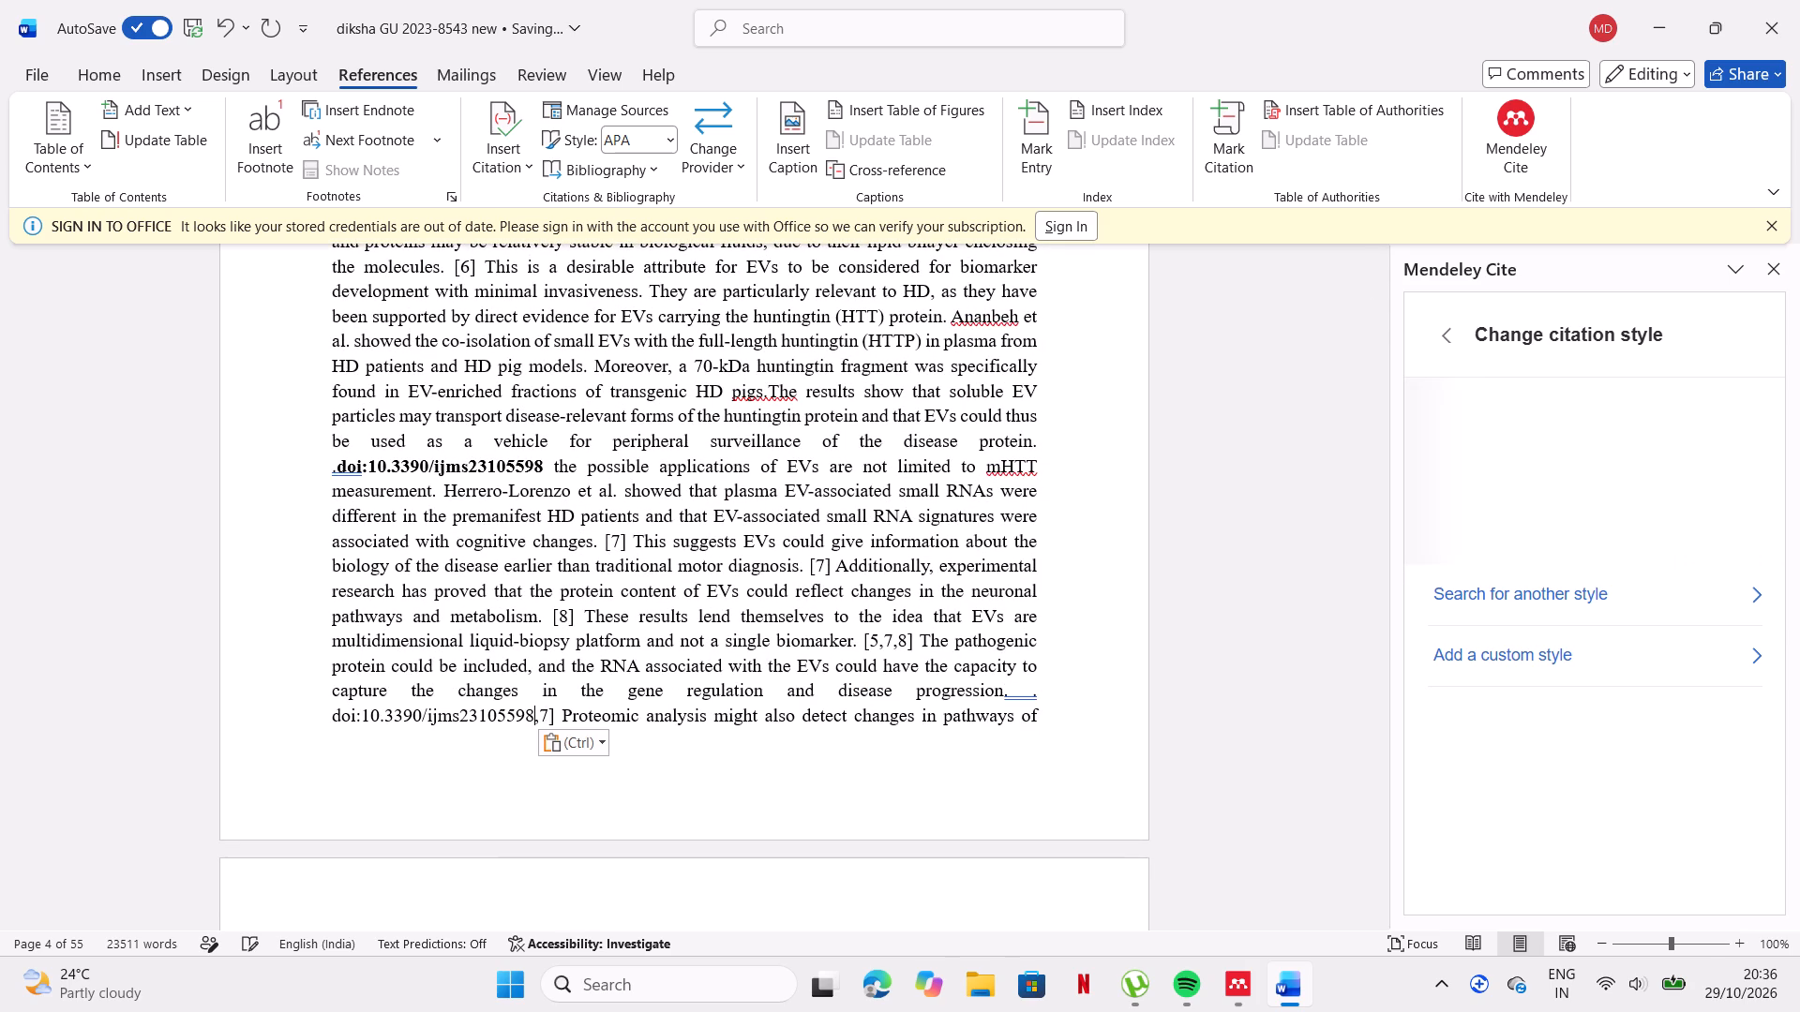
click(1050, 677)
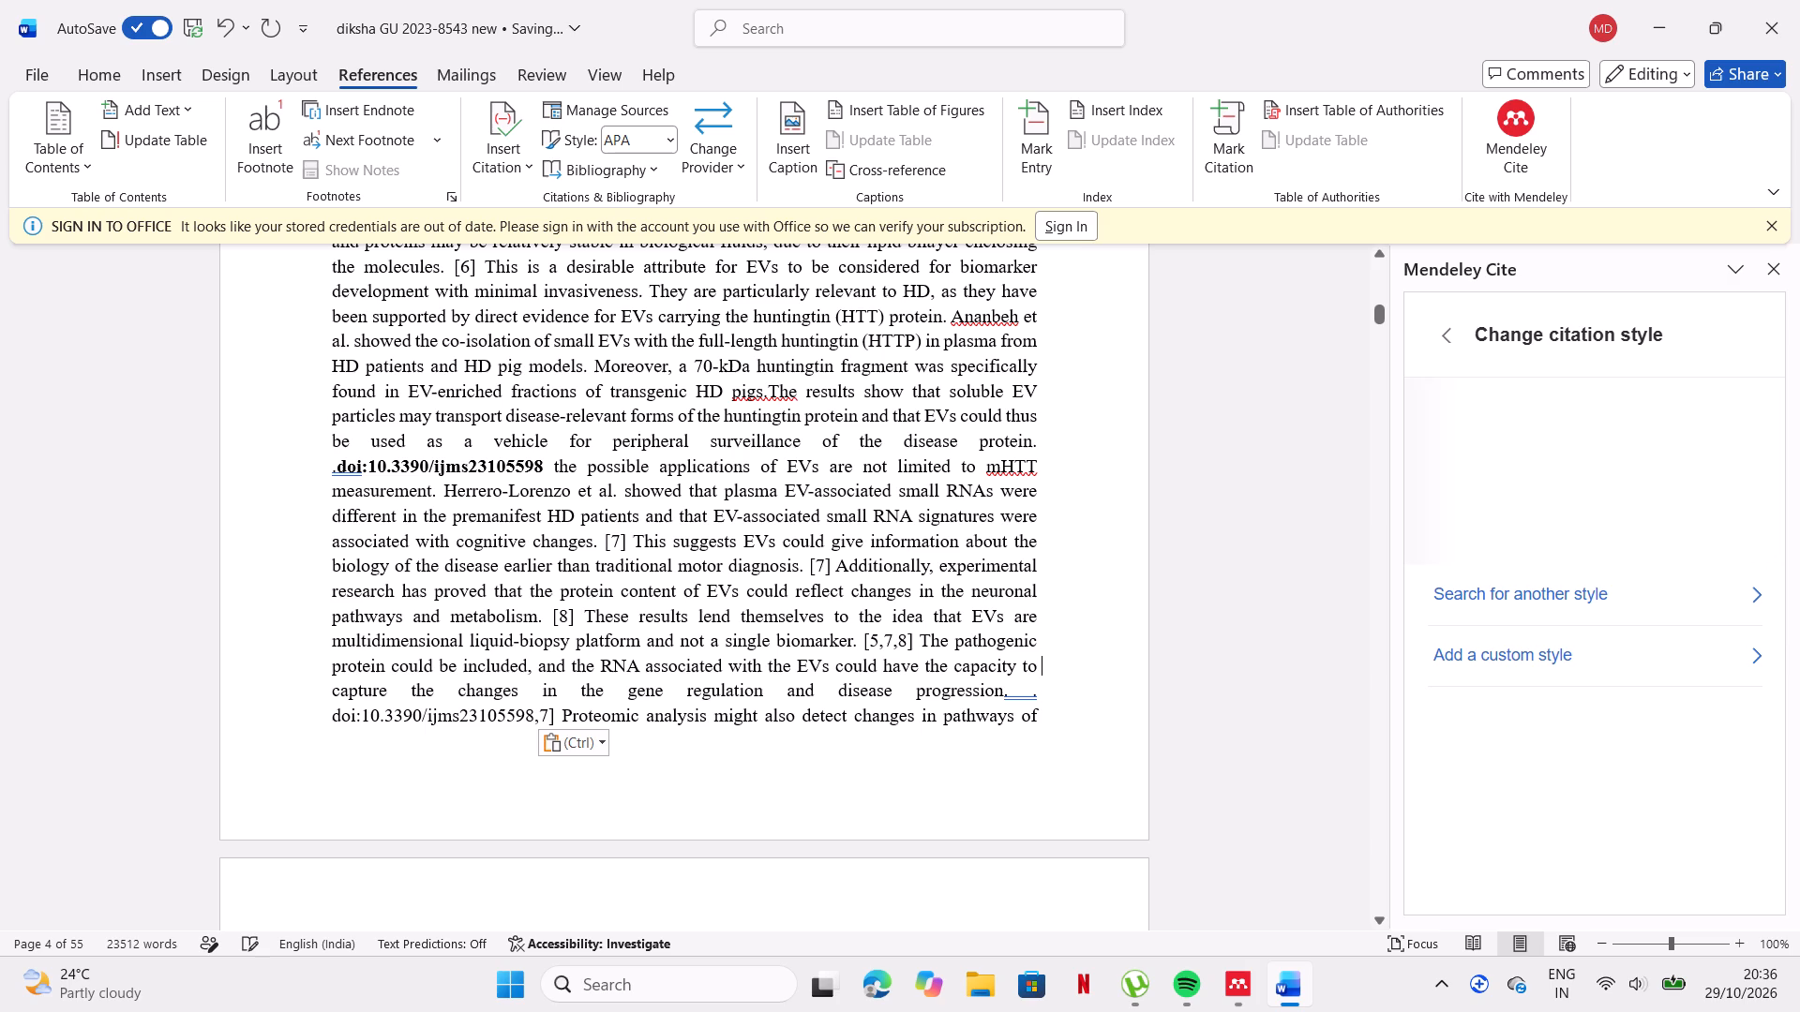
click(1048, 696)
key(BackSpace)
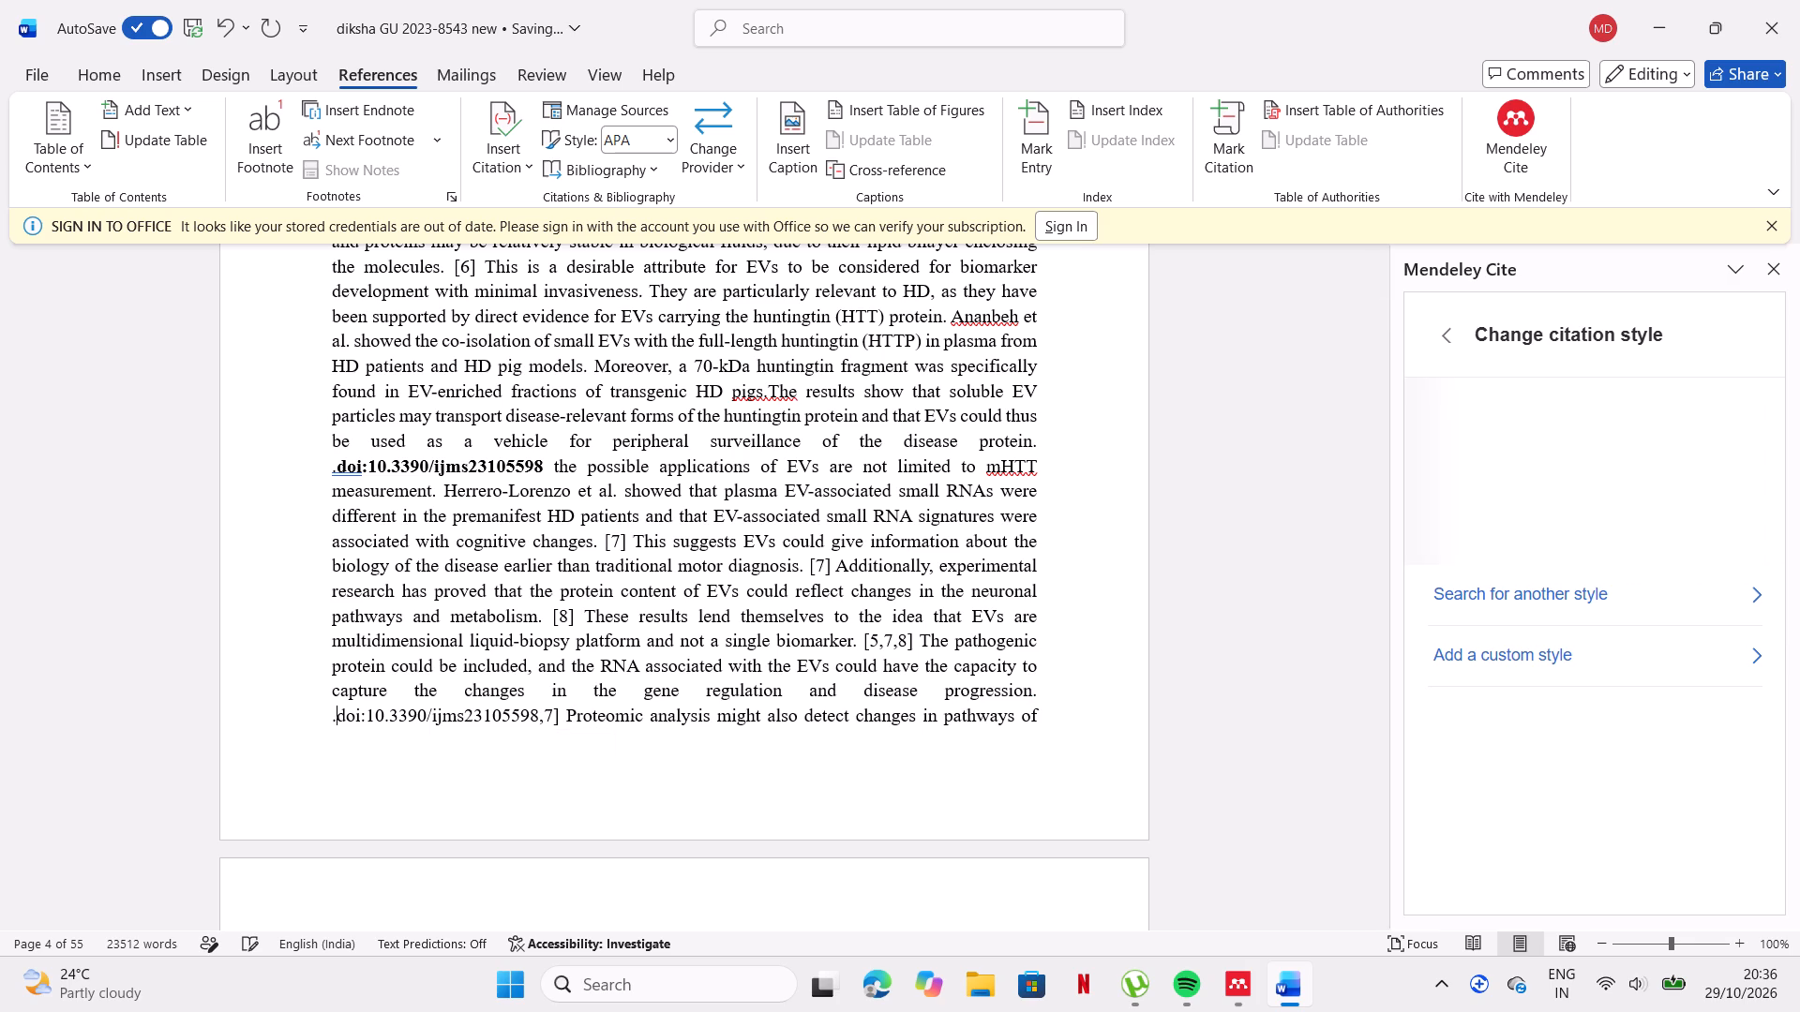
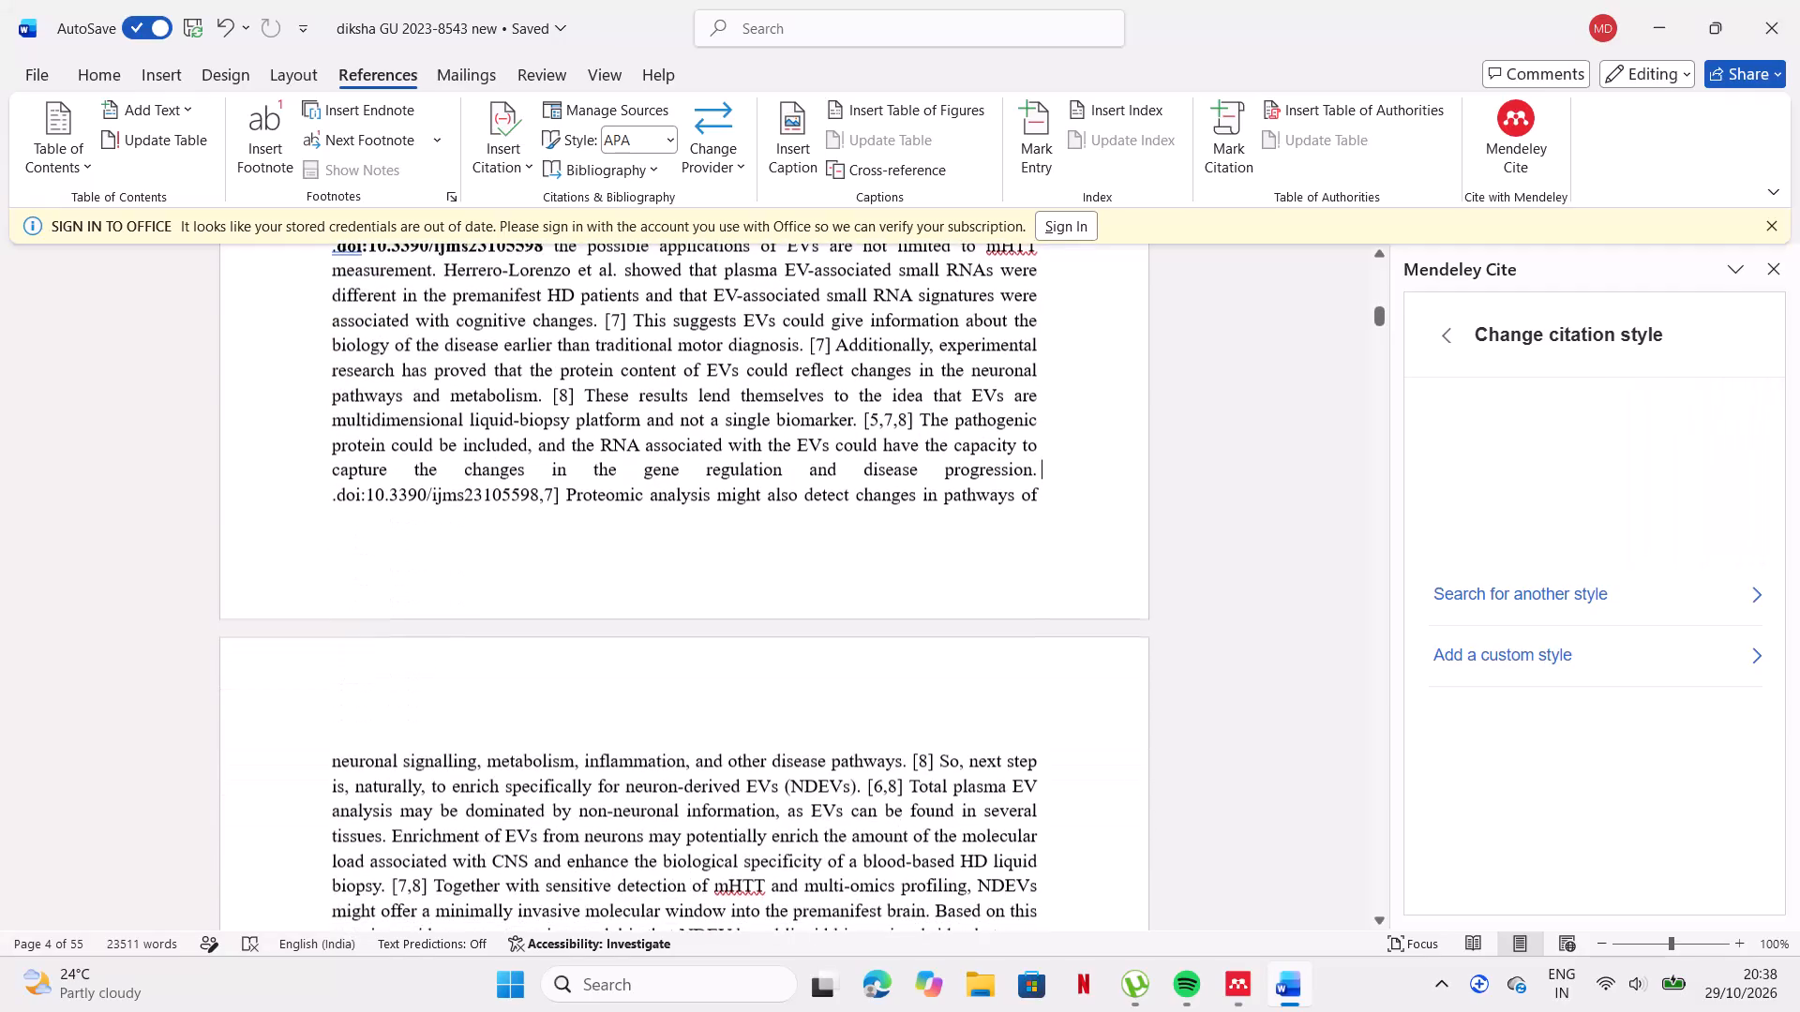
Replace "[5" in the [5,7,8] citation after "not a single biomarker" with doi:10.3390/ijms23105598, and delete the space directly before the DOI.
scroll(1048, 696, up, 2)
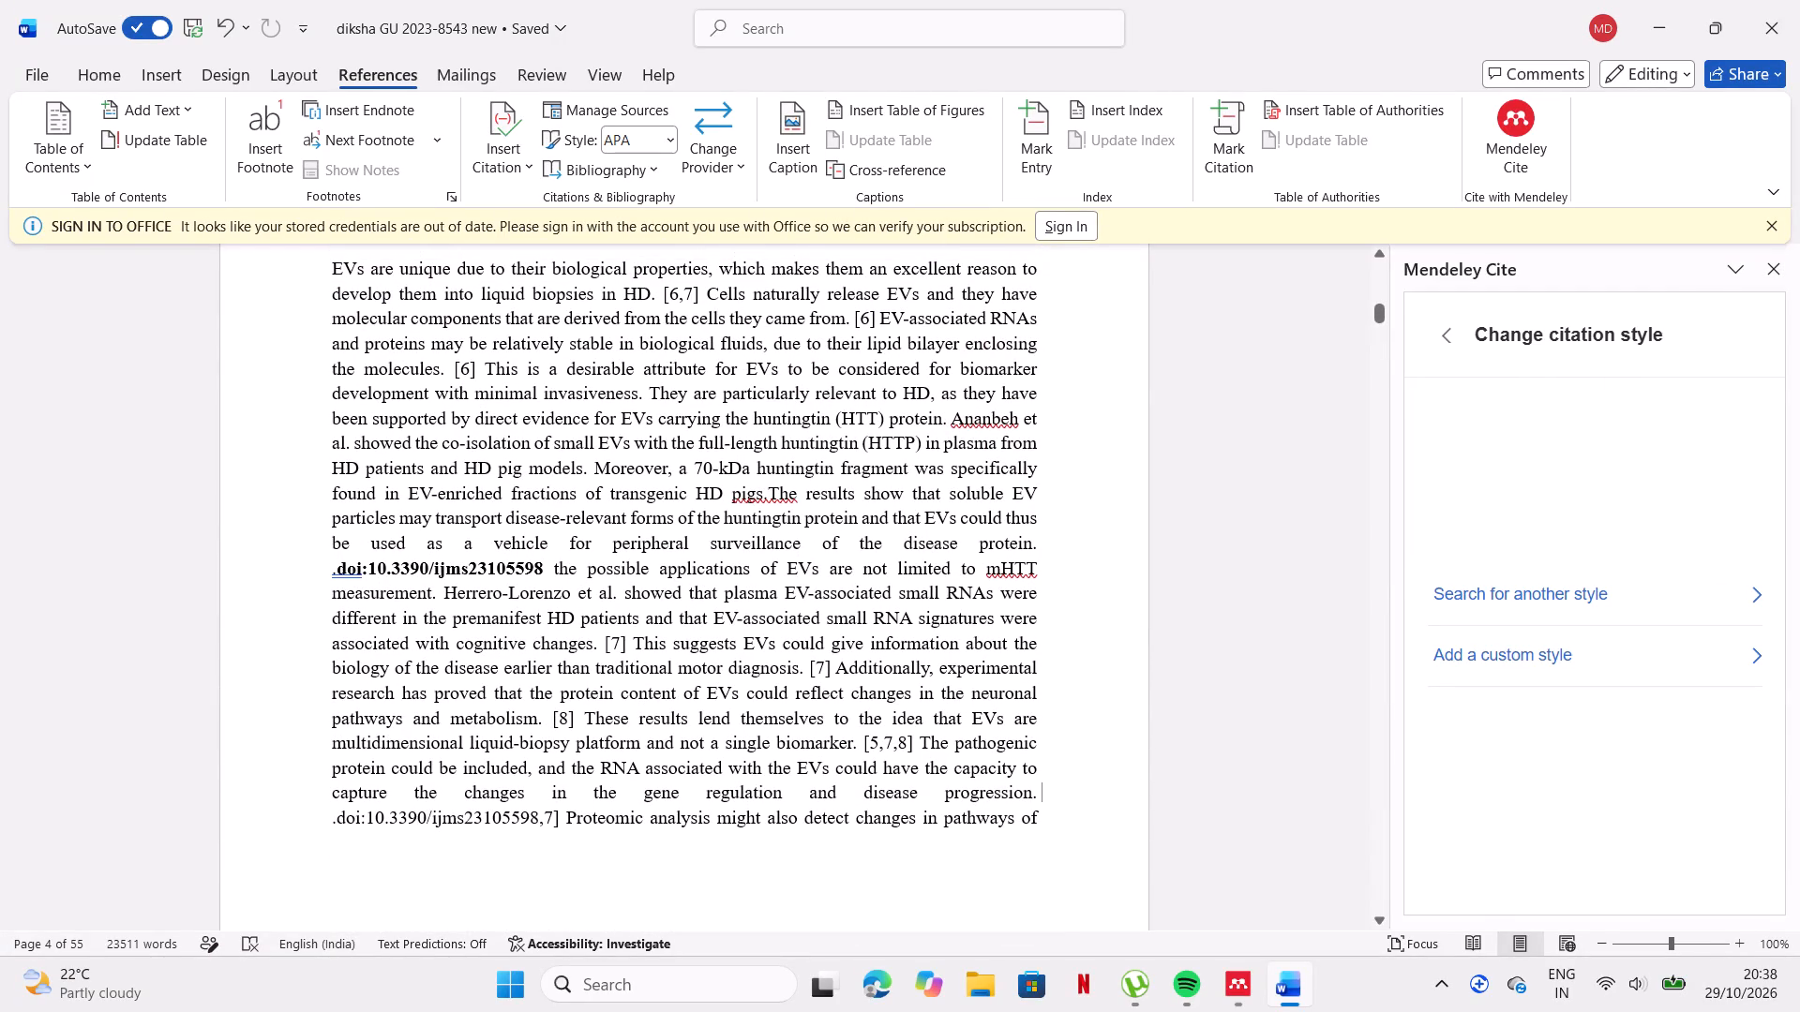
click(877, 747)
key(BackSpace)
key(BackSpace)
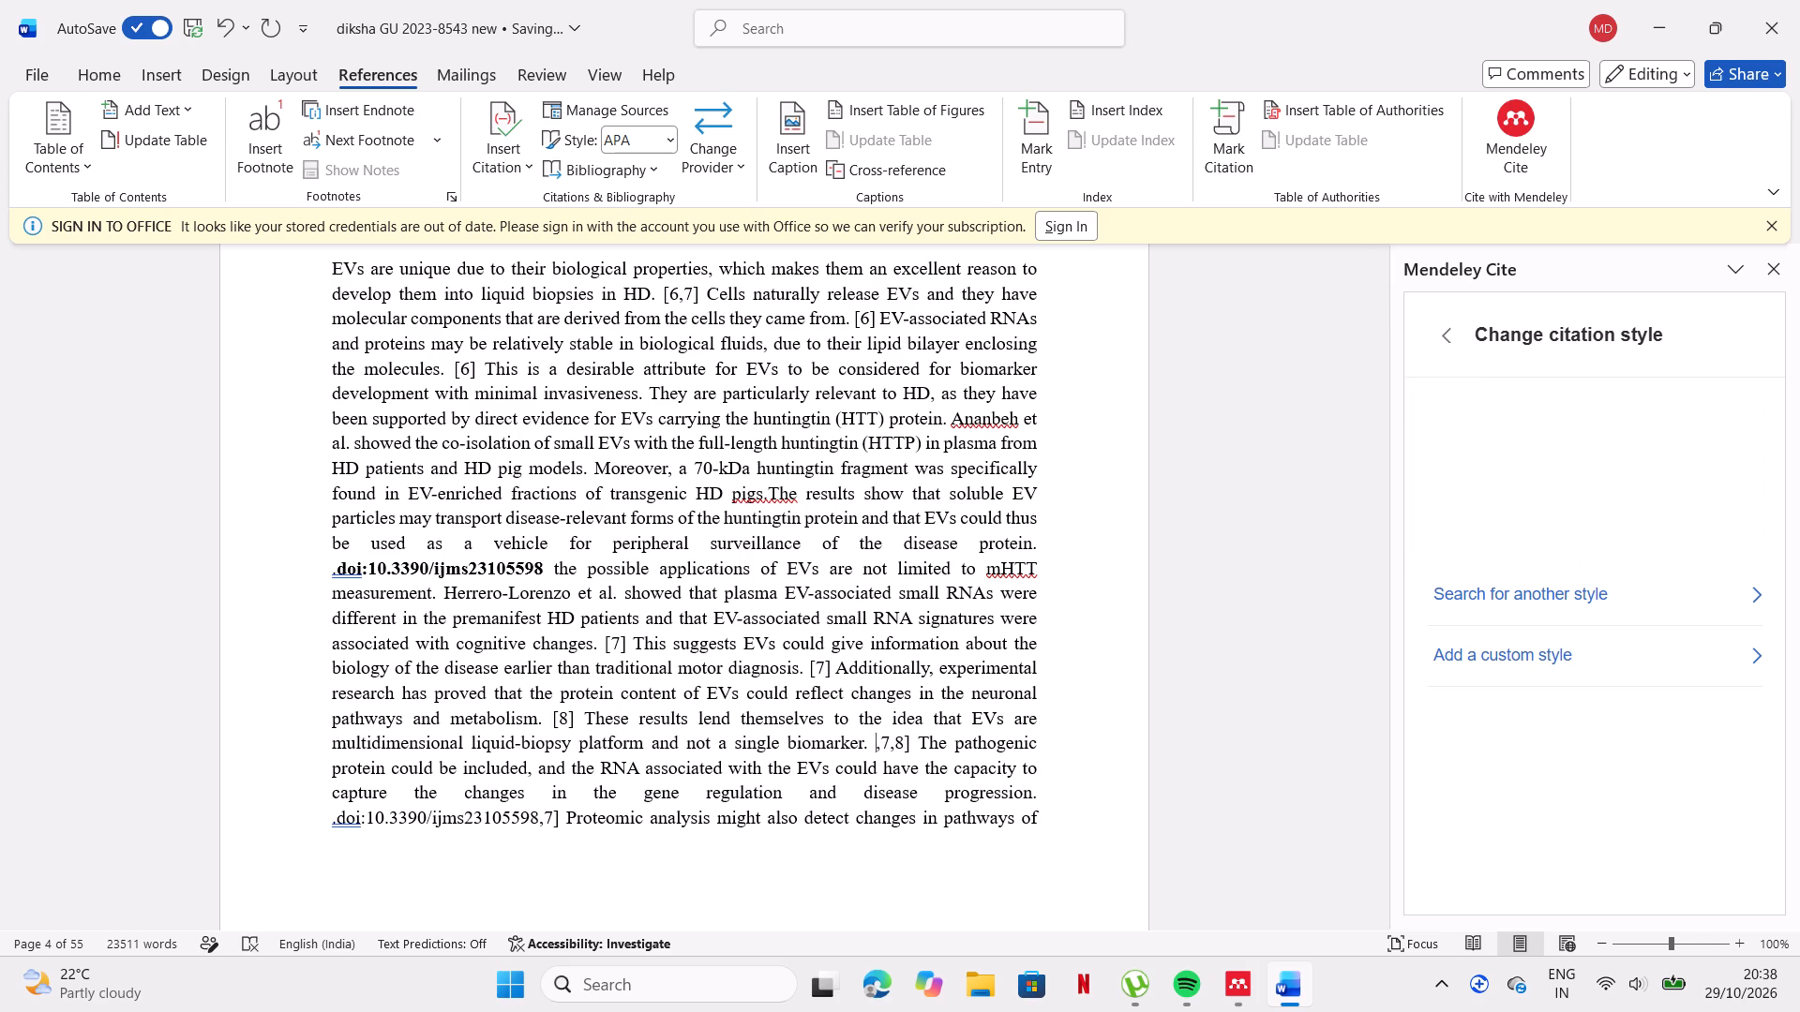
key(ctrl+v)
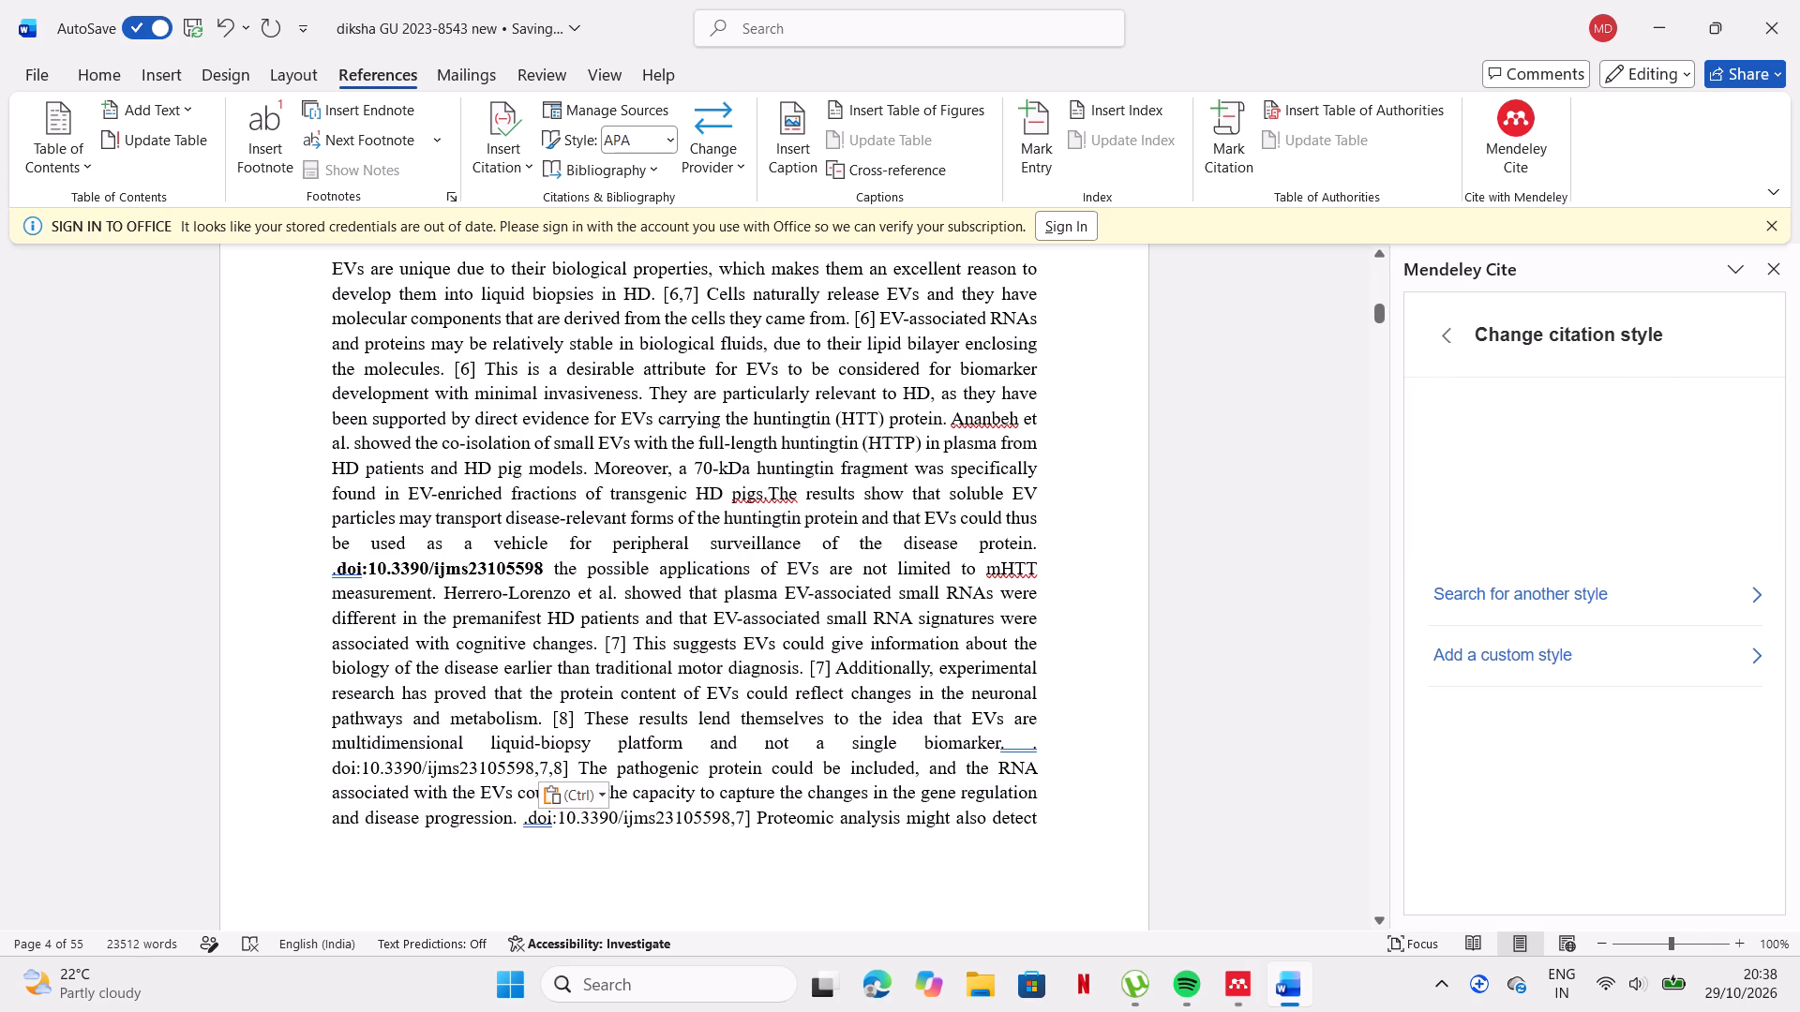
click(1073, 734)
key(BackSpace)
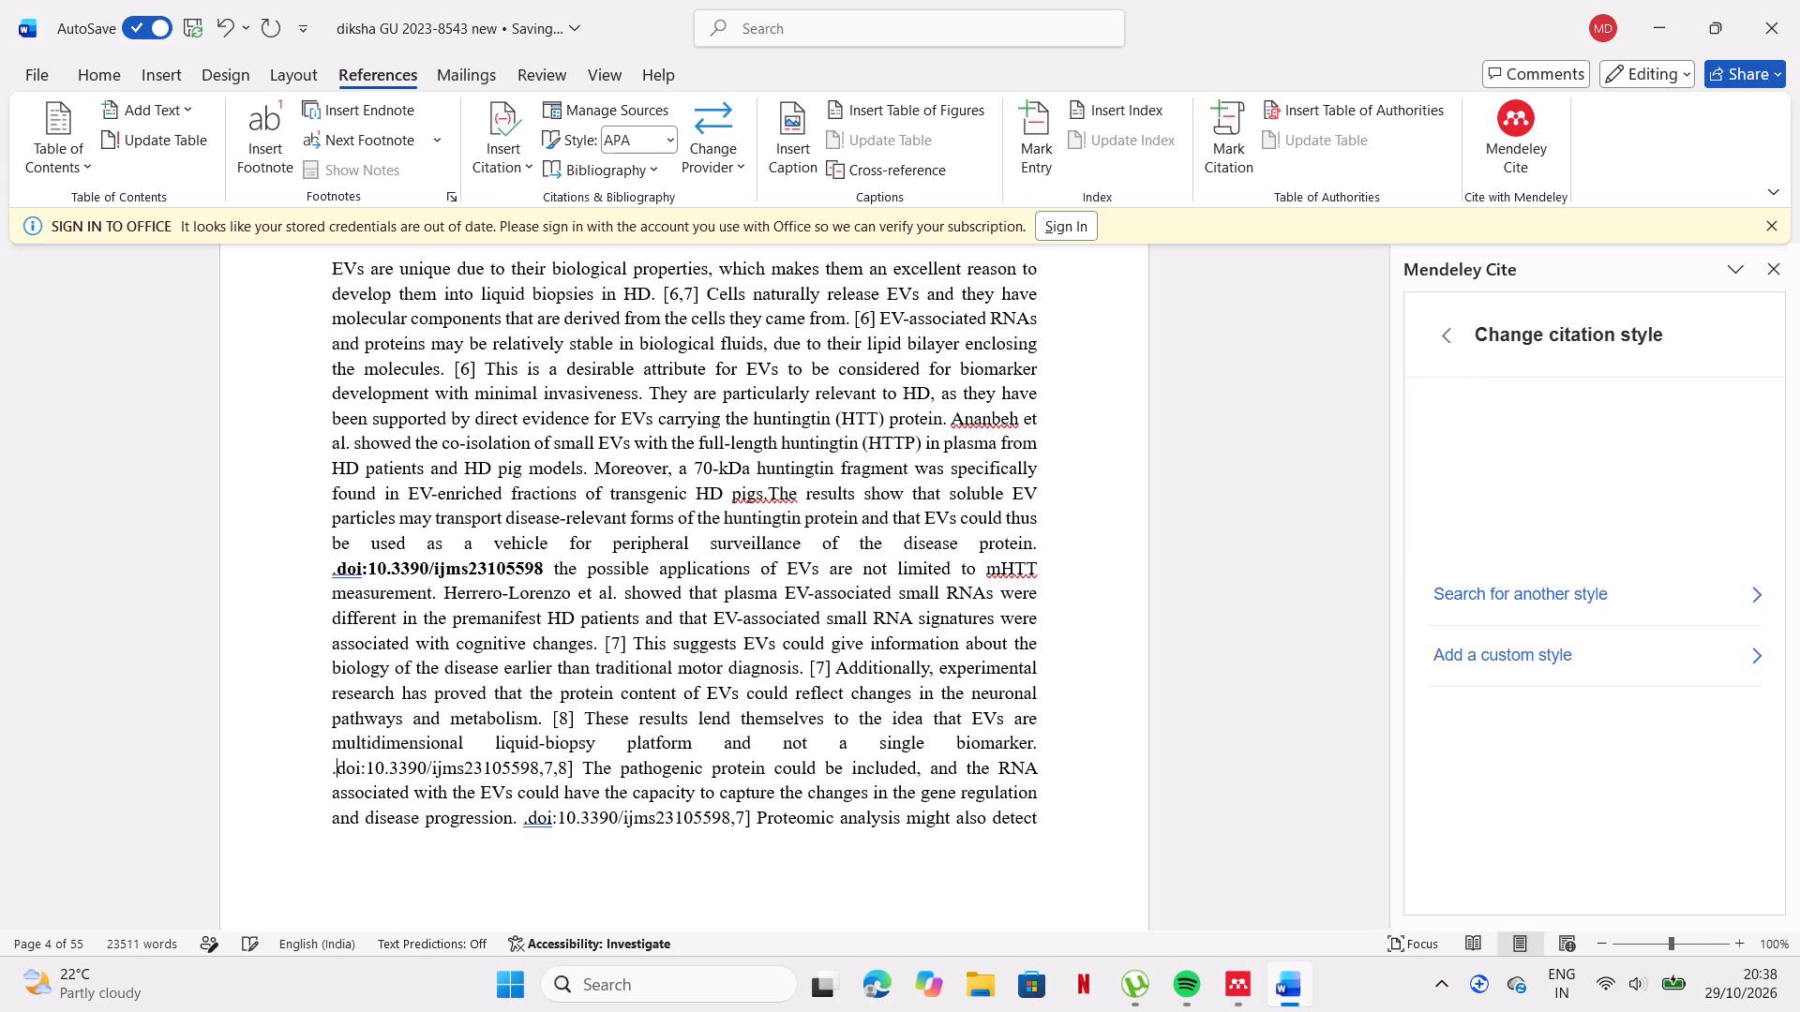
Copy the DOI doi:10.3390/ijms24076051 from entry [6] in the References list.
scroll(710, 831, down, 1)
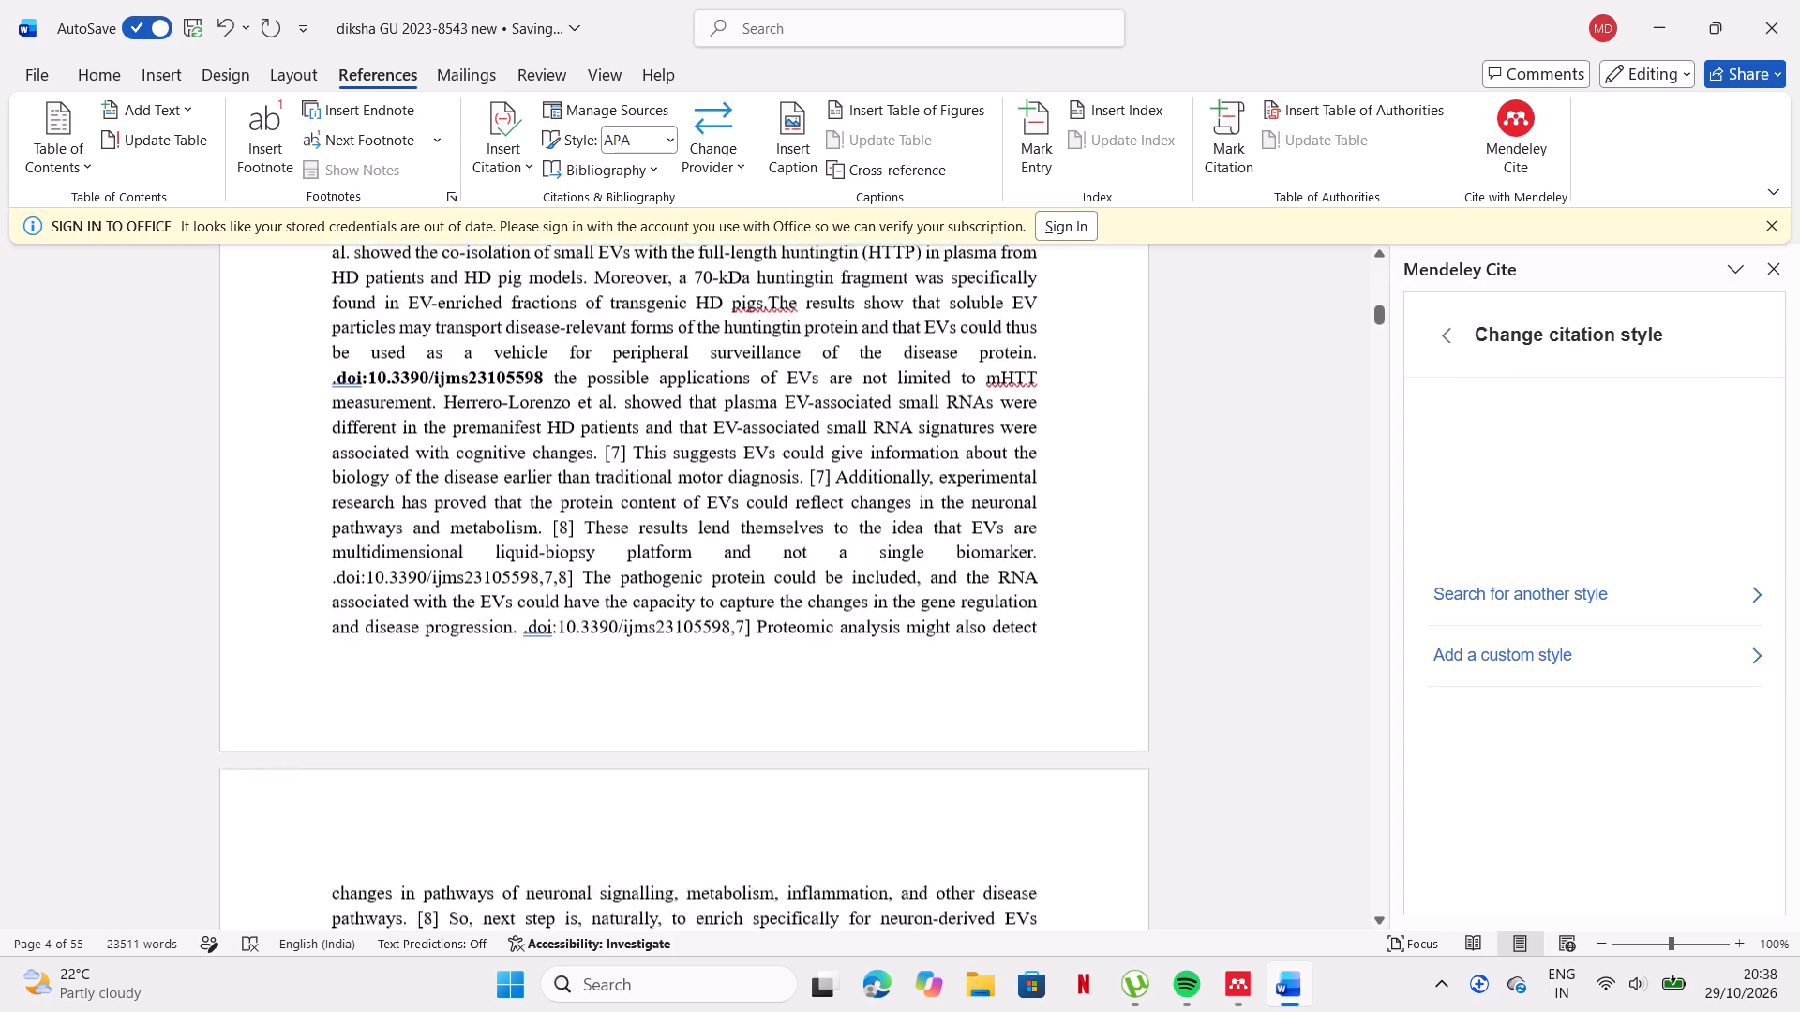
scroll(710, 831, down, 3)
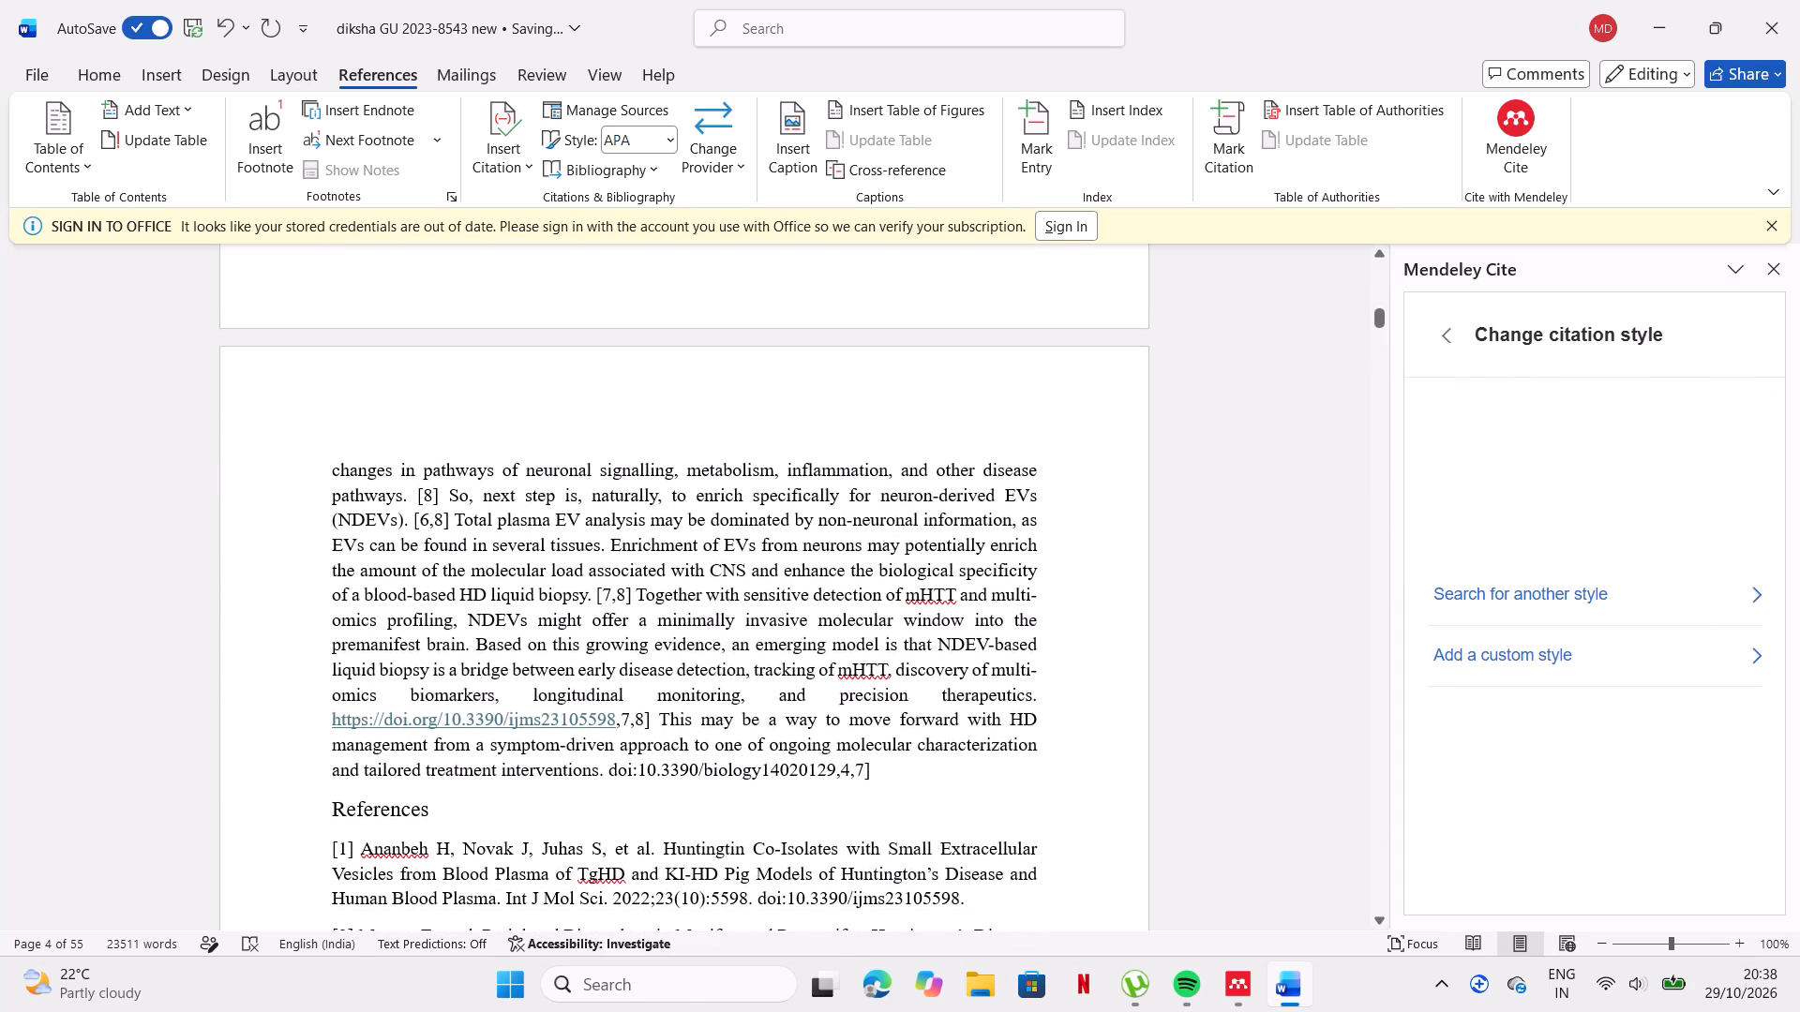
scroll(710, 831, down, 3)
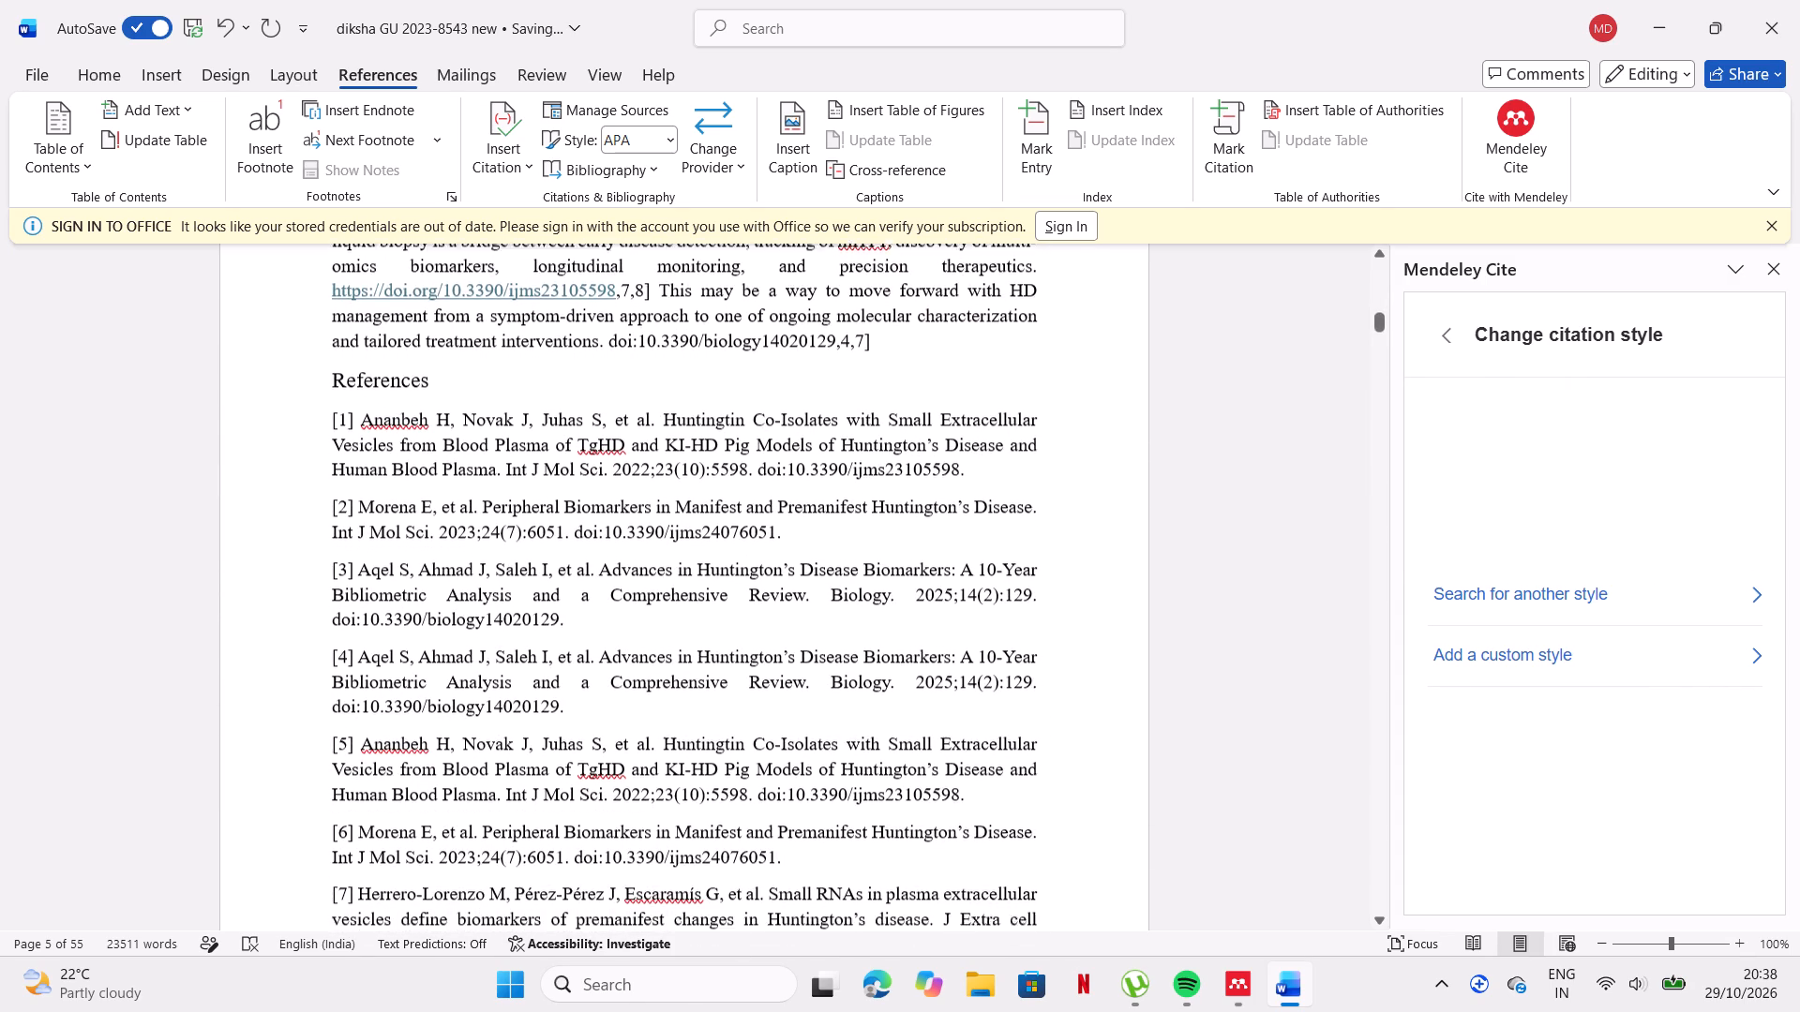
scroll(710, 831, down, 1)
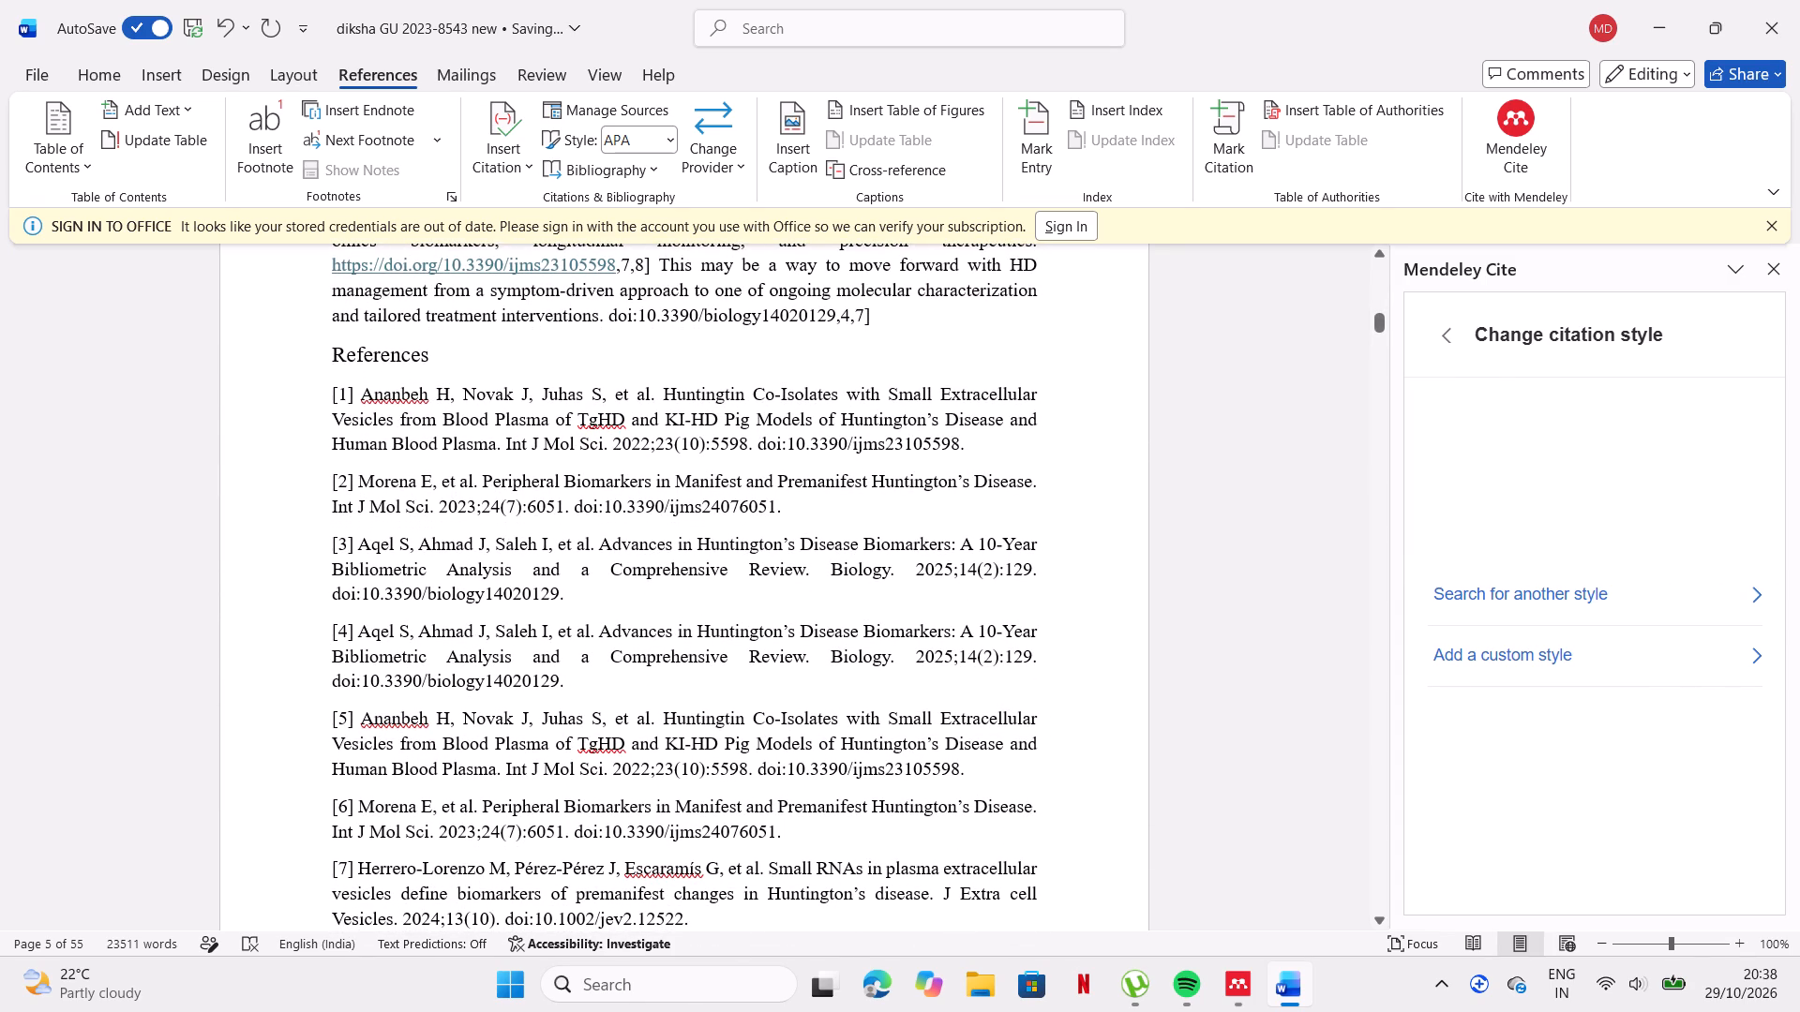
click(581, 832)
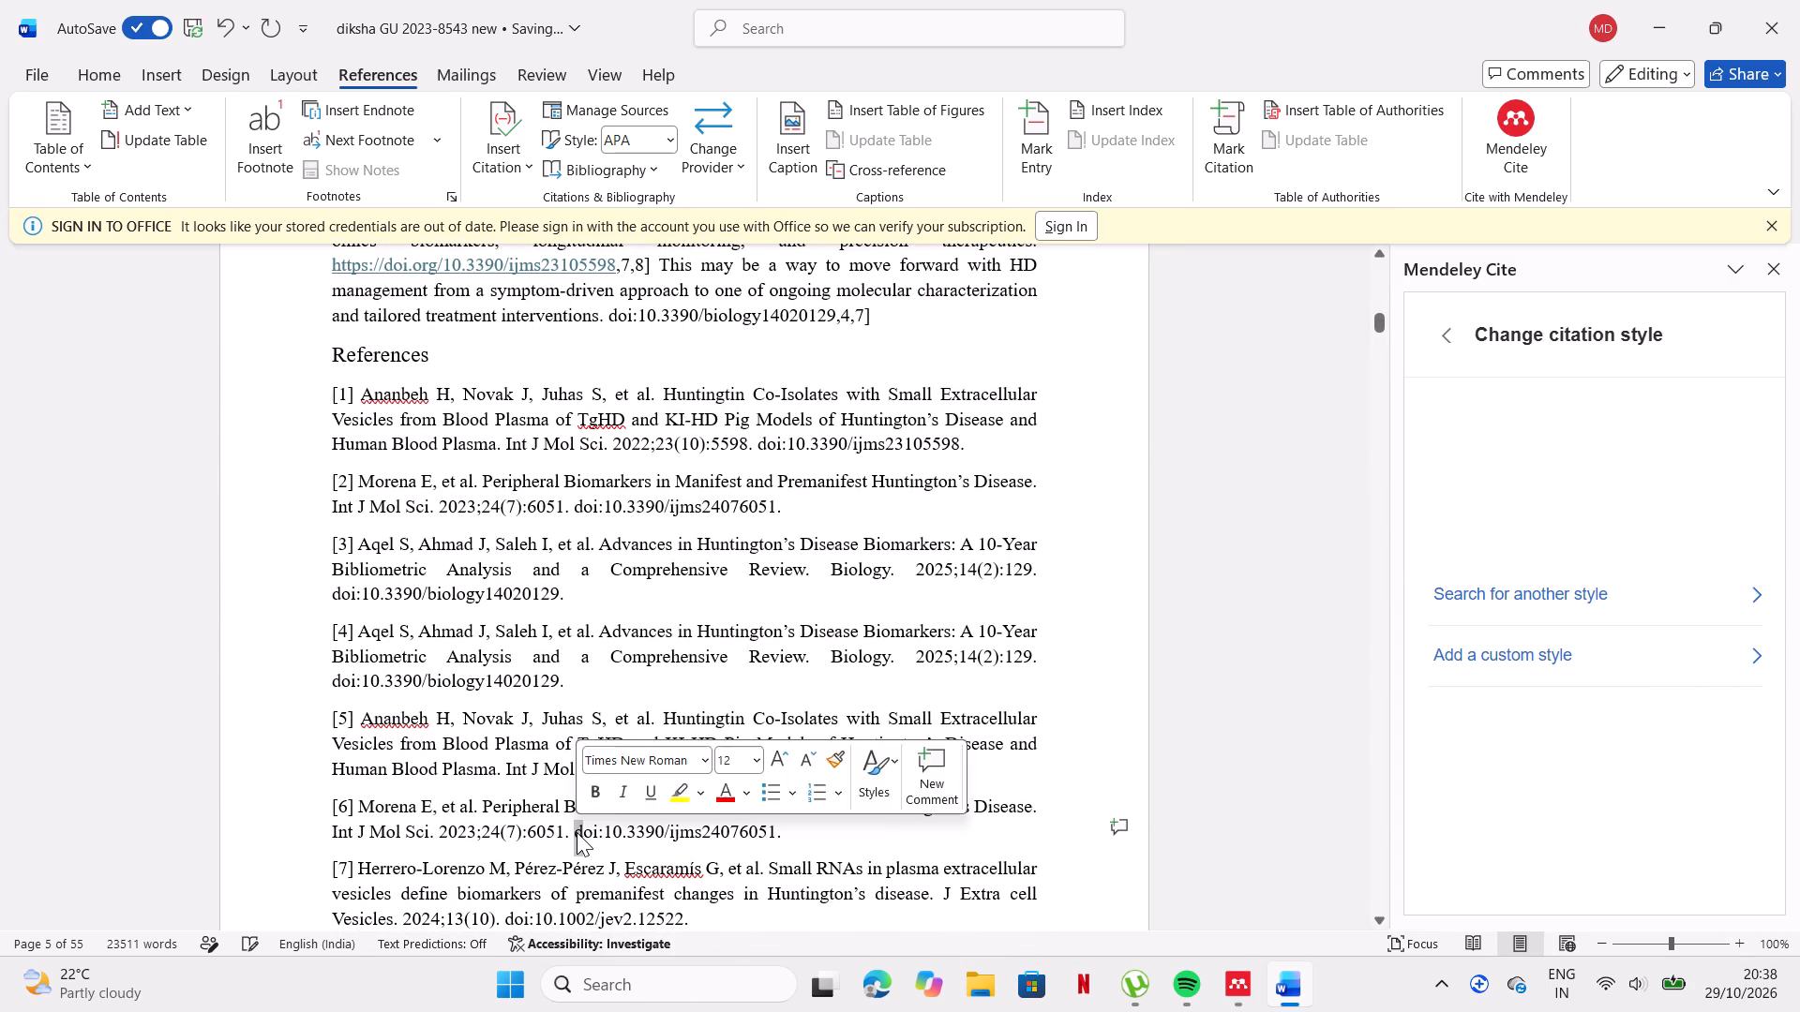
double_click(577, 832)
drag(577, 832, 747, 832)
click(747, 832)
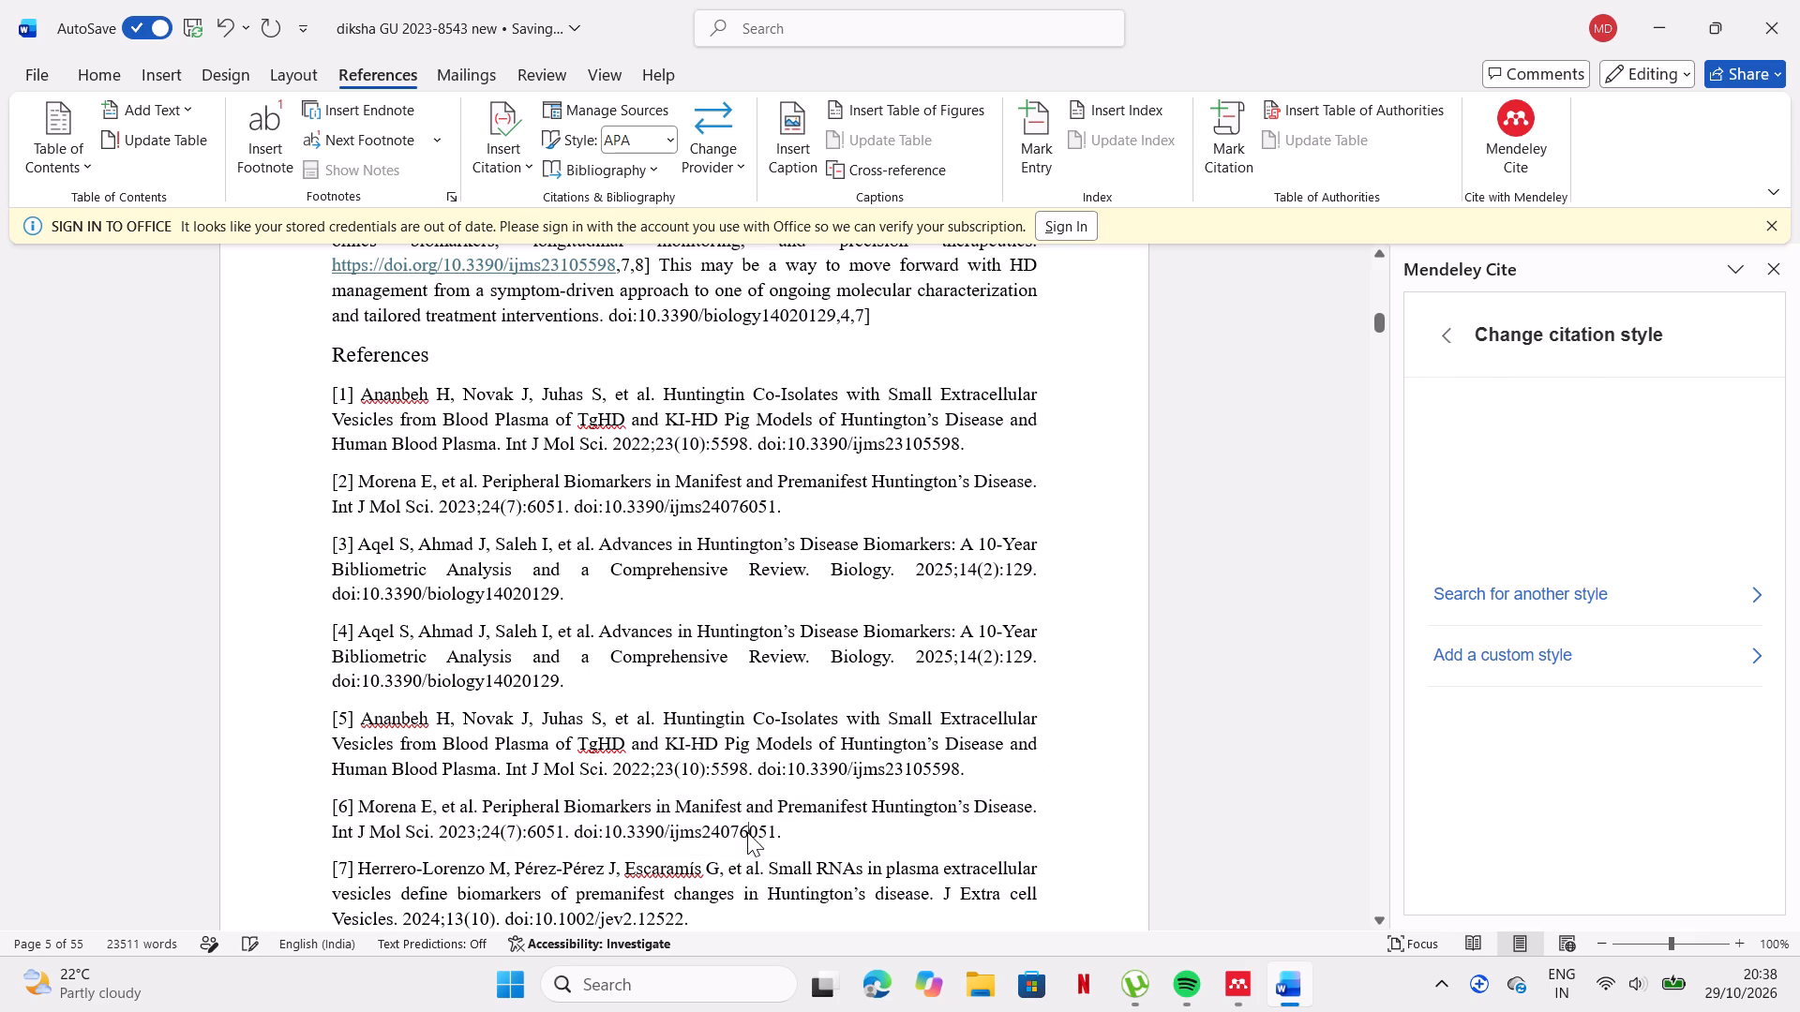
drag(789, 830, 583, 826)
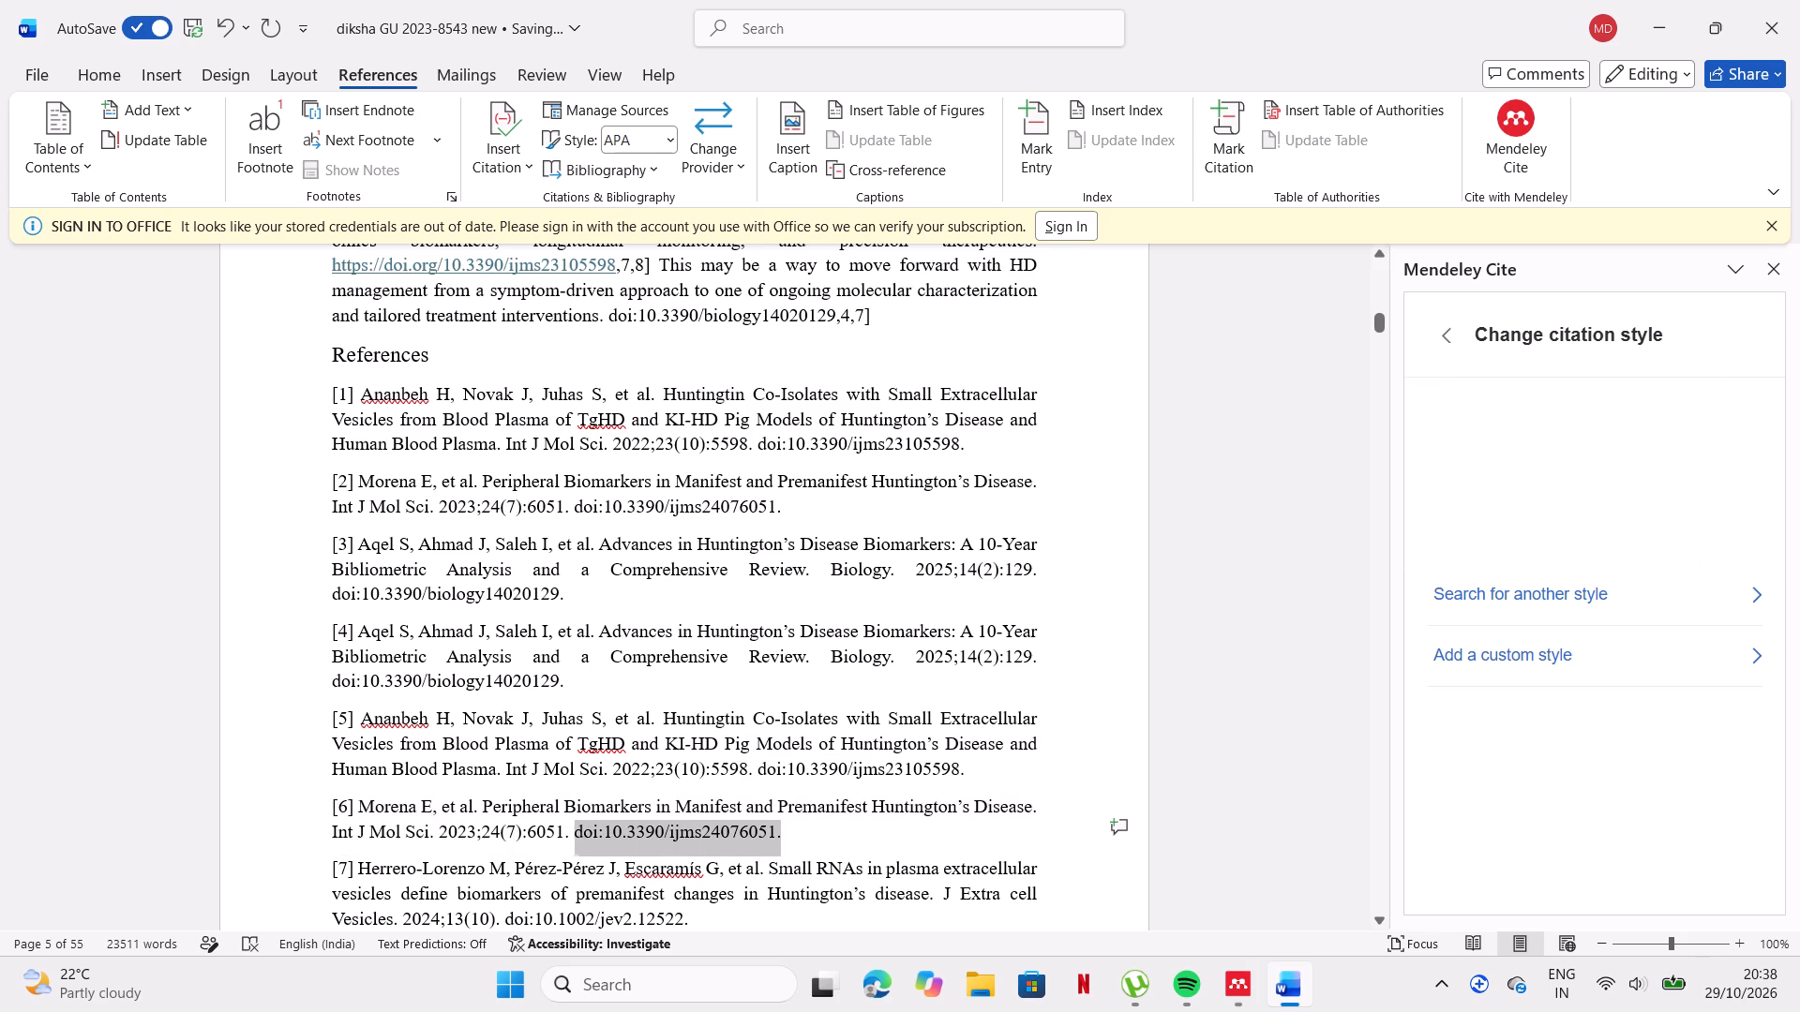
drag(583, 826, 575, 827)
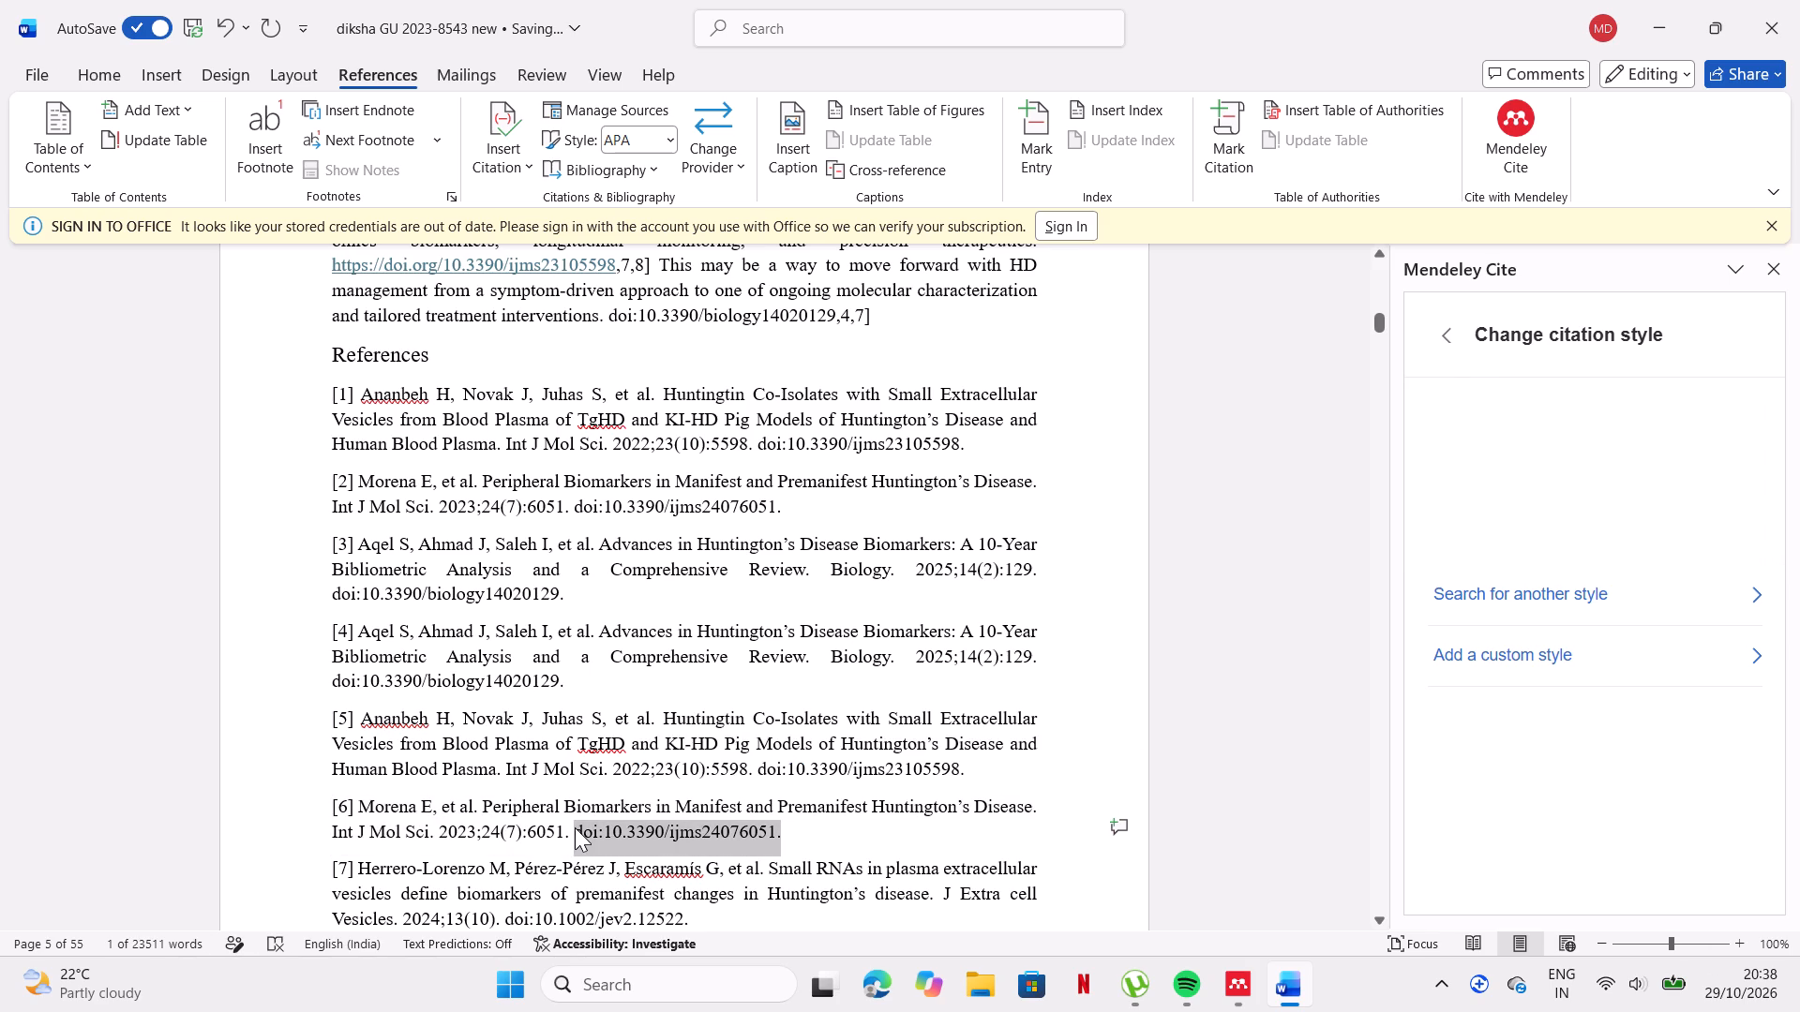
key(ctrl+c)
Replace "[6" in the [6,8] citation after "neuron-derived EVs (NDEVs)" with doi:10.3390/ijms24076051 and make the DOI bold.
scroll(587, 623, up, 1)
scroll(587, 623, down, 3)
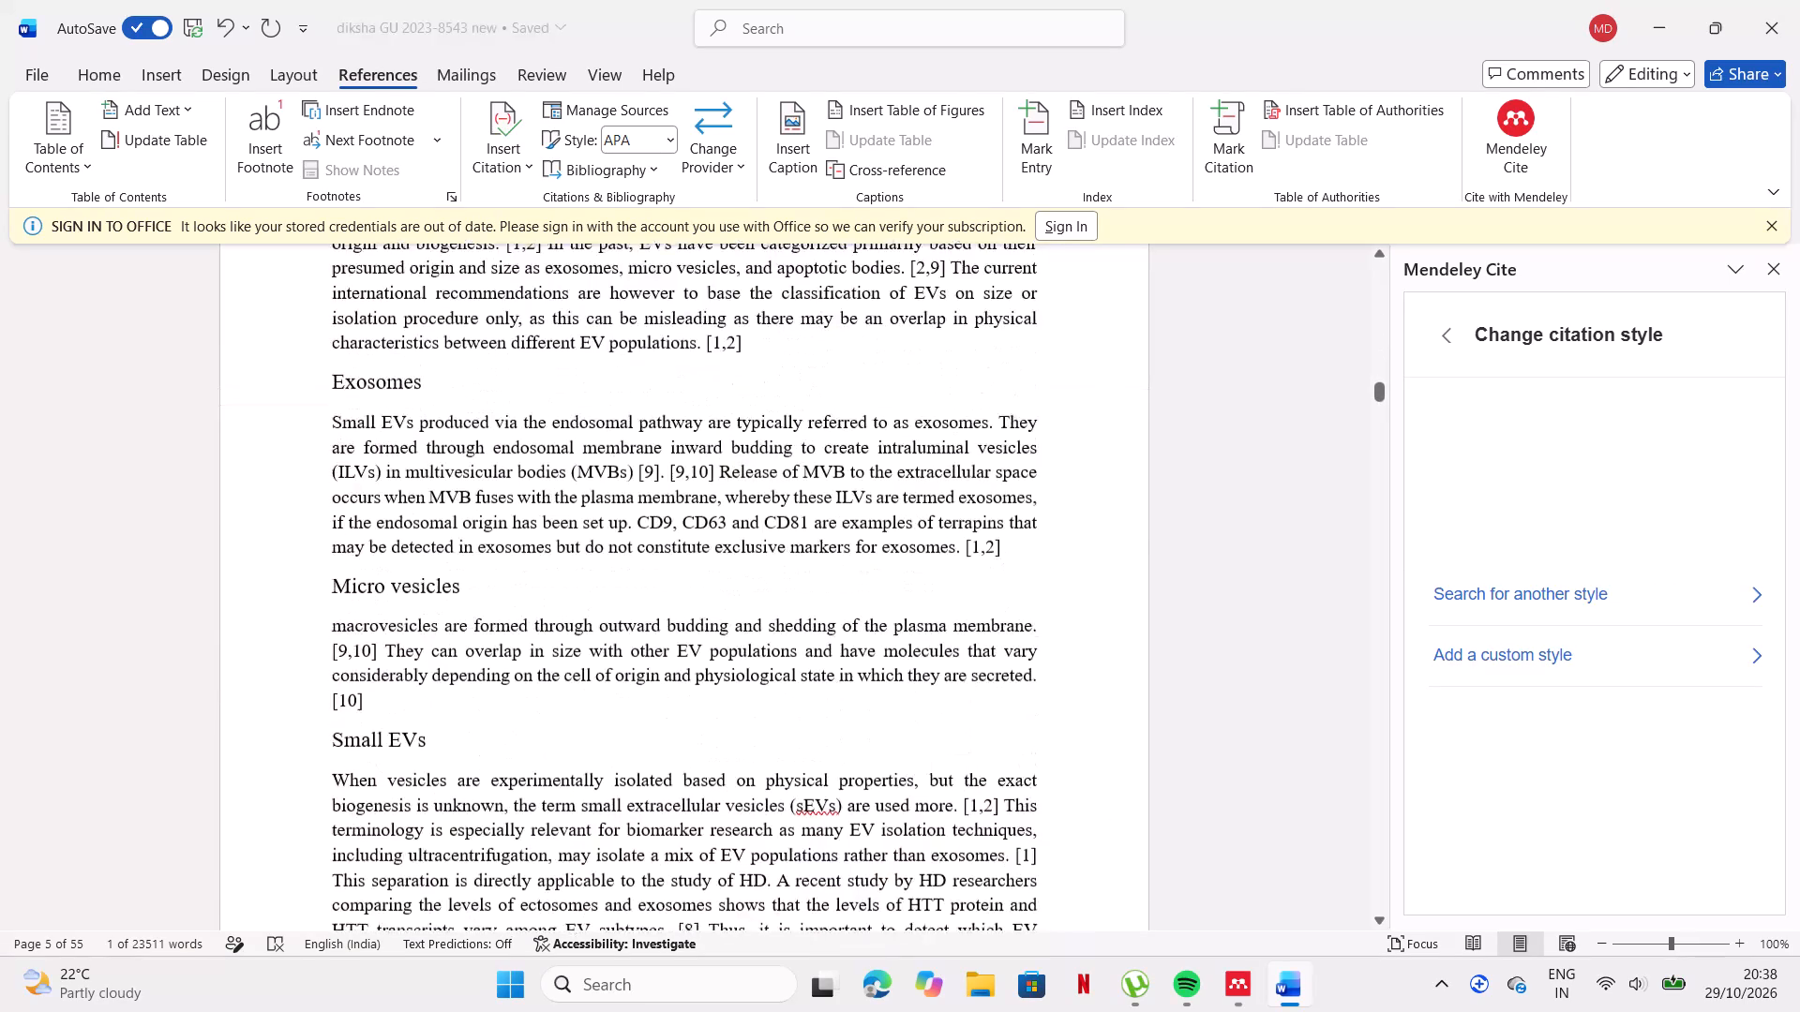
scroll(587, 623, up, 15)
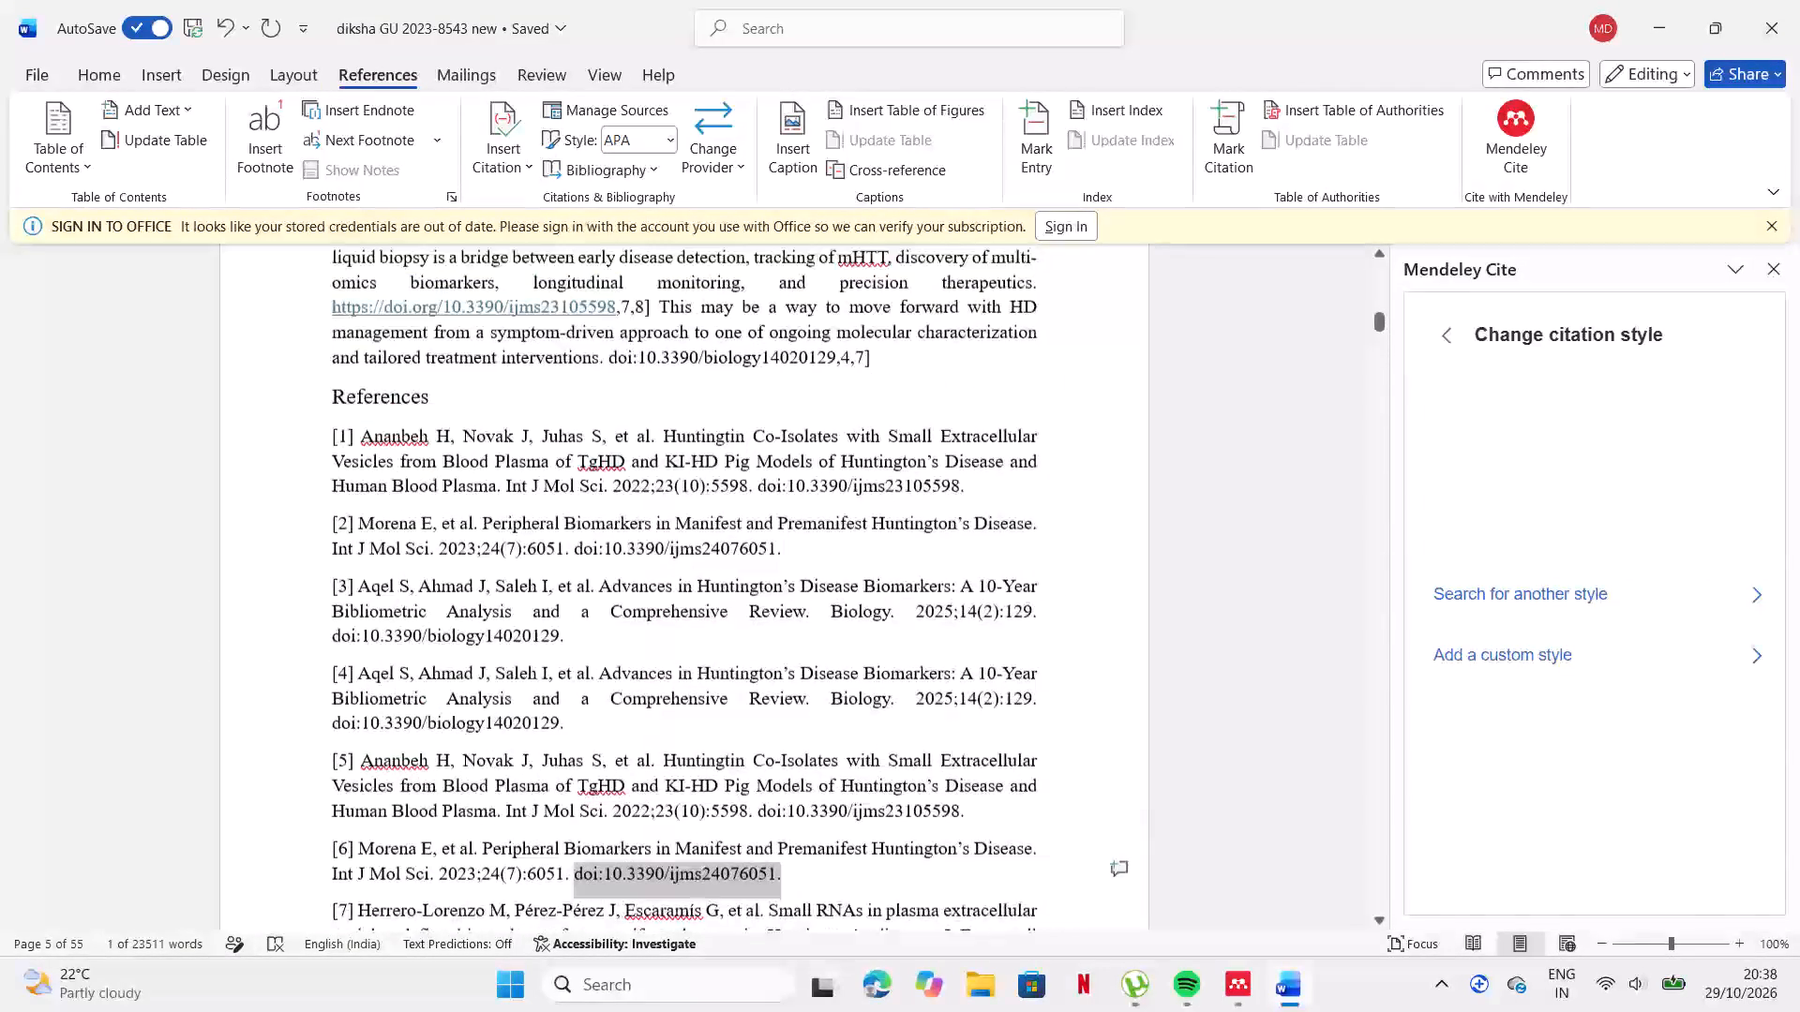
scroll(587, 623, down, 2)
scroll(587, 623, up, 3)
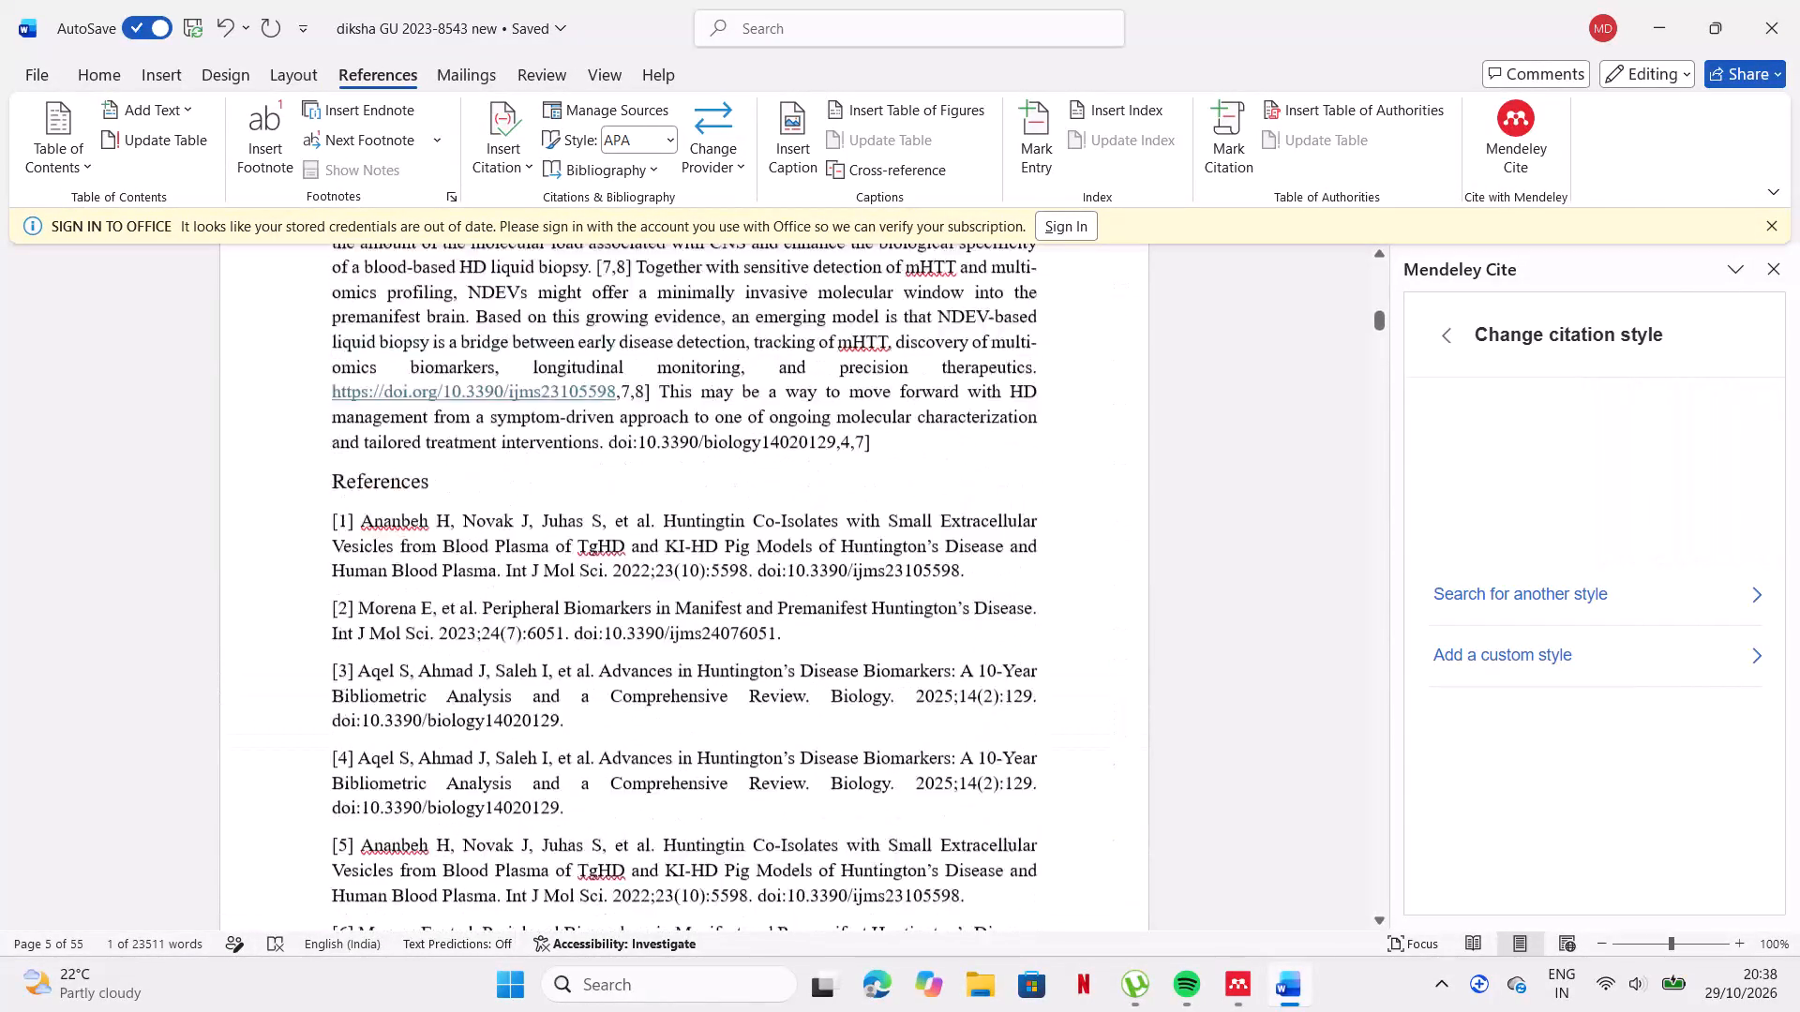
scroll(587, 623, up, 4)
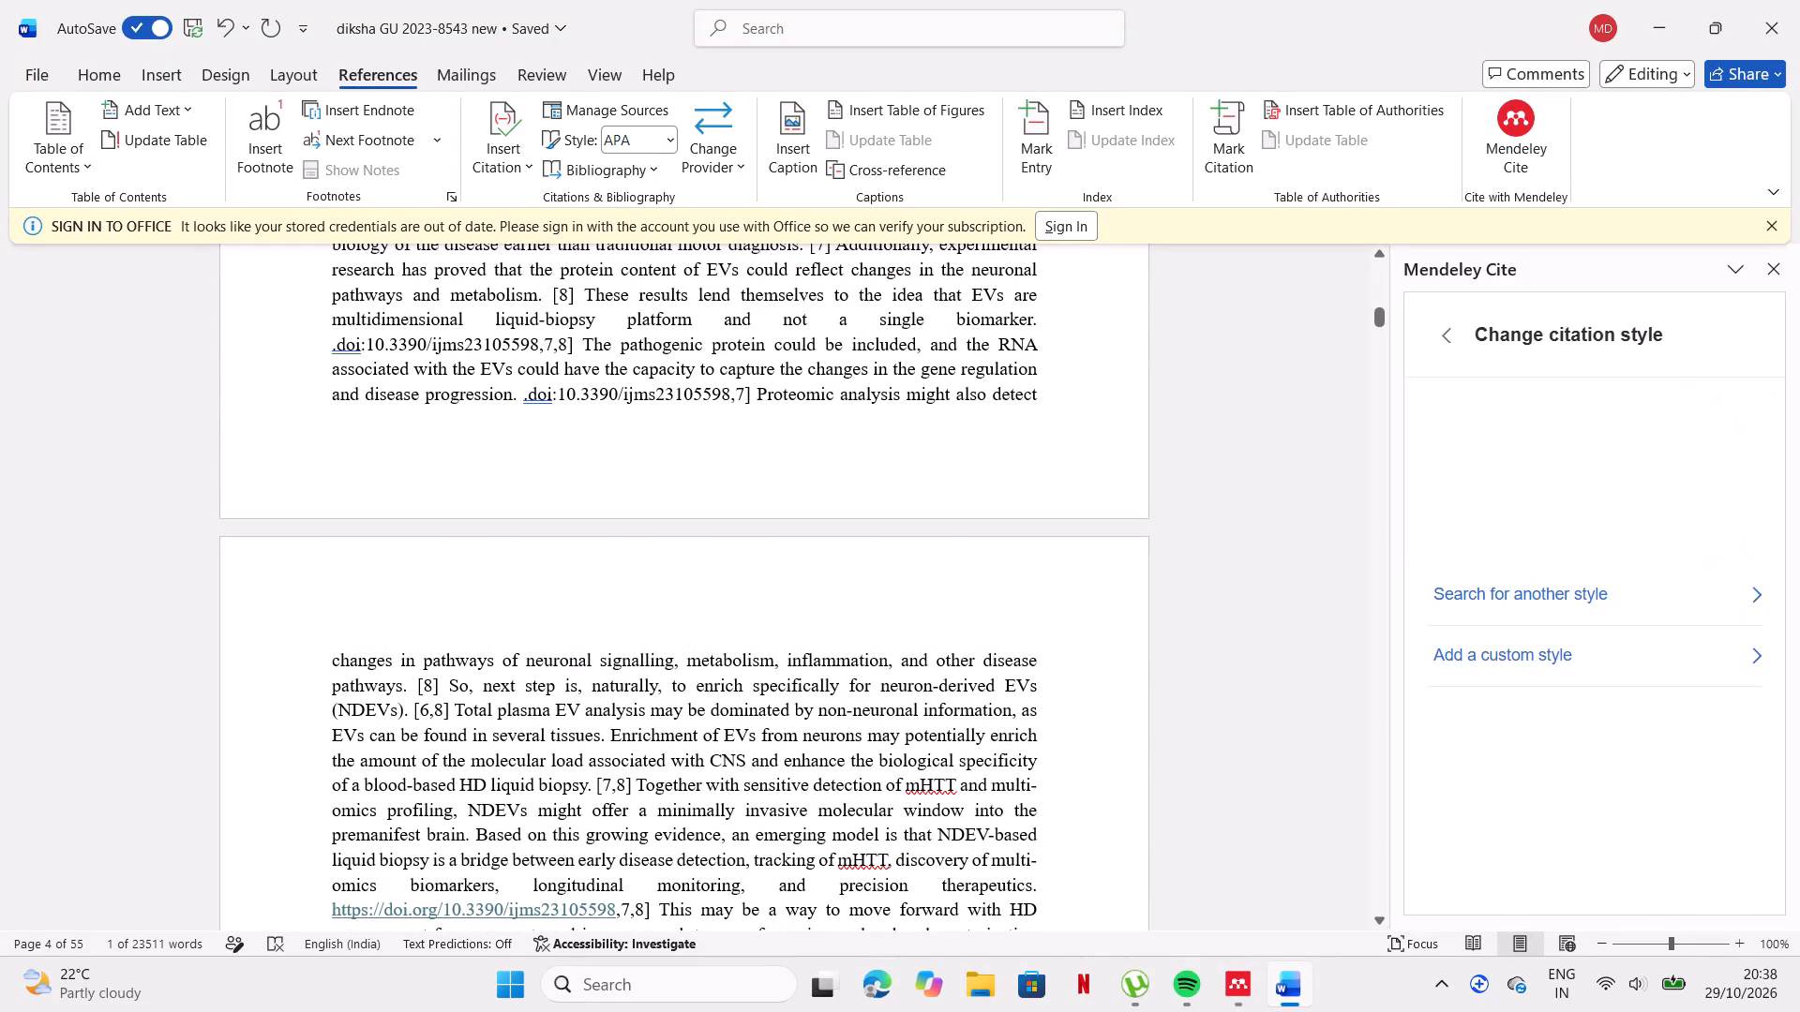
click(427, 707)
key(BackSpace)
key(BackSpace)
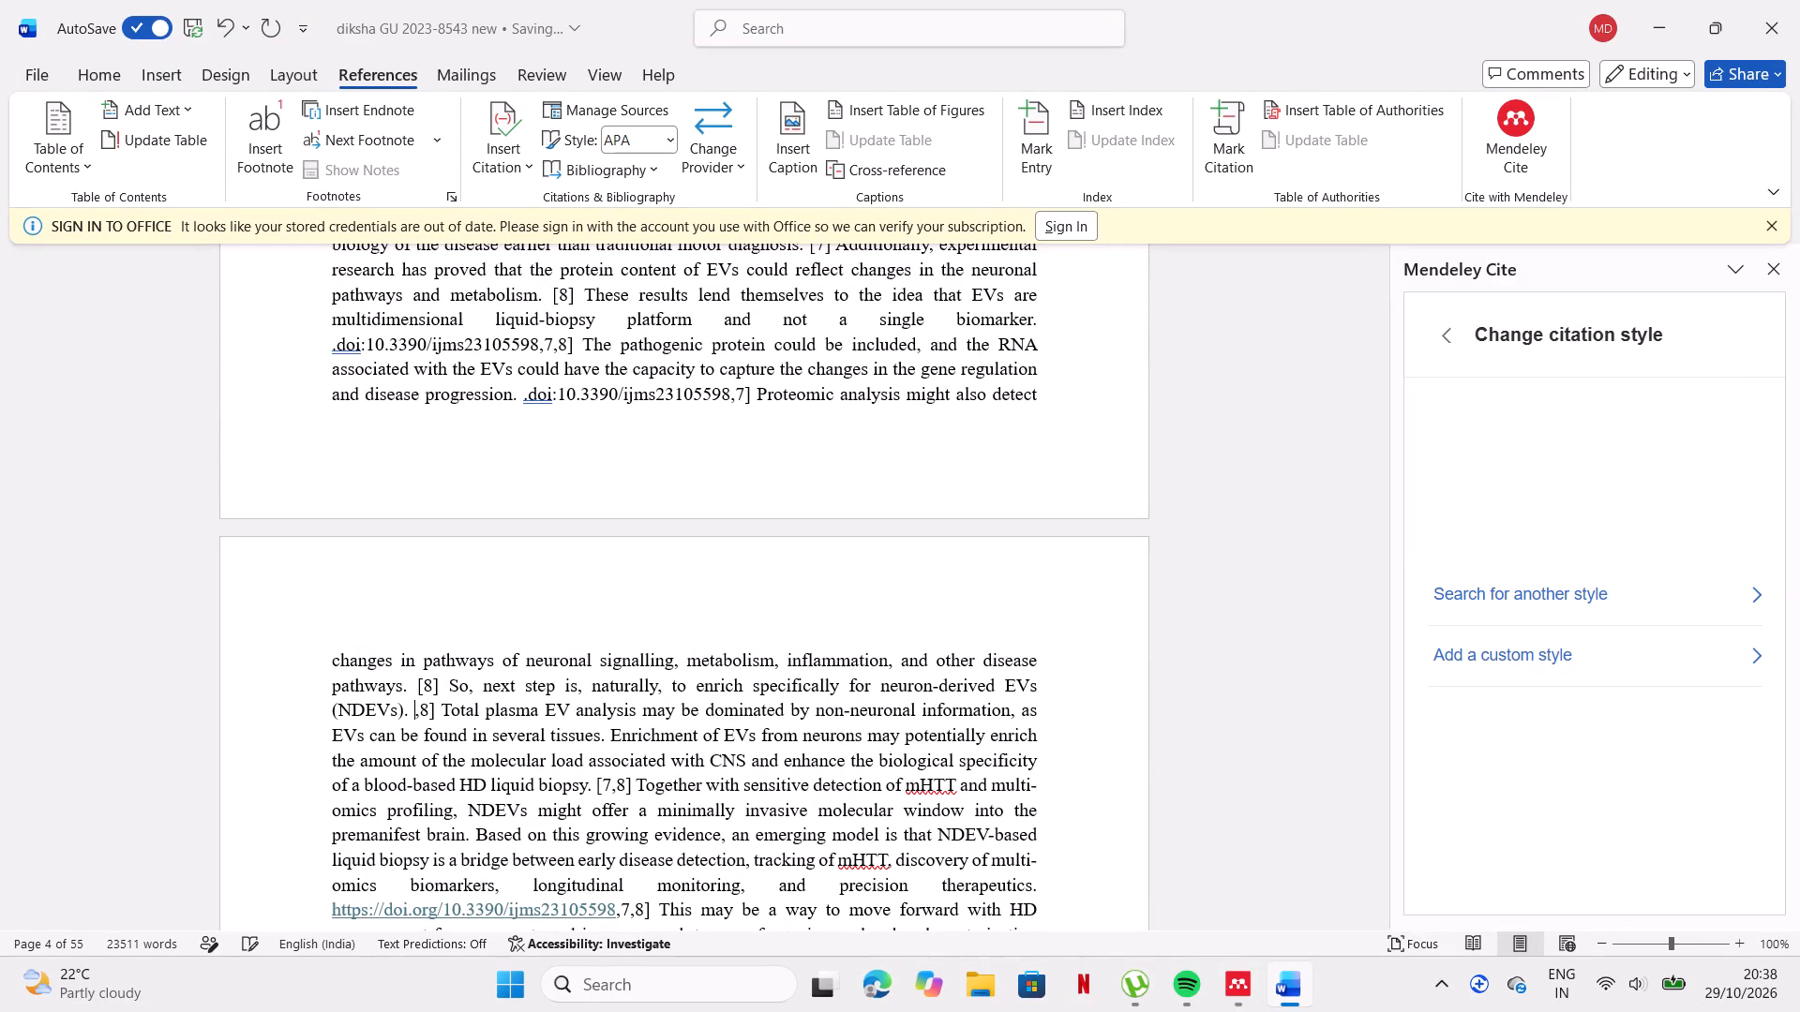
key(ctrl+v)
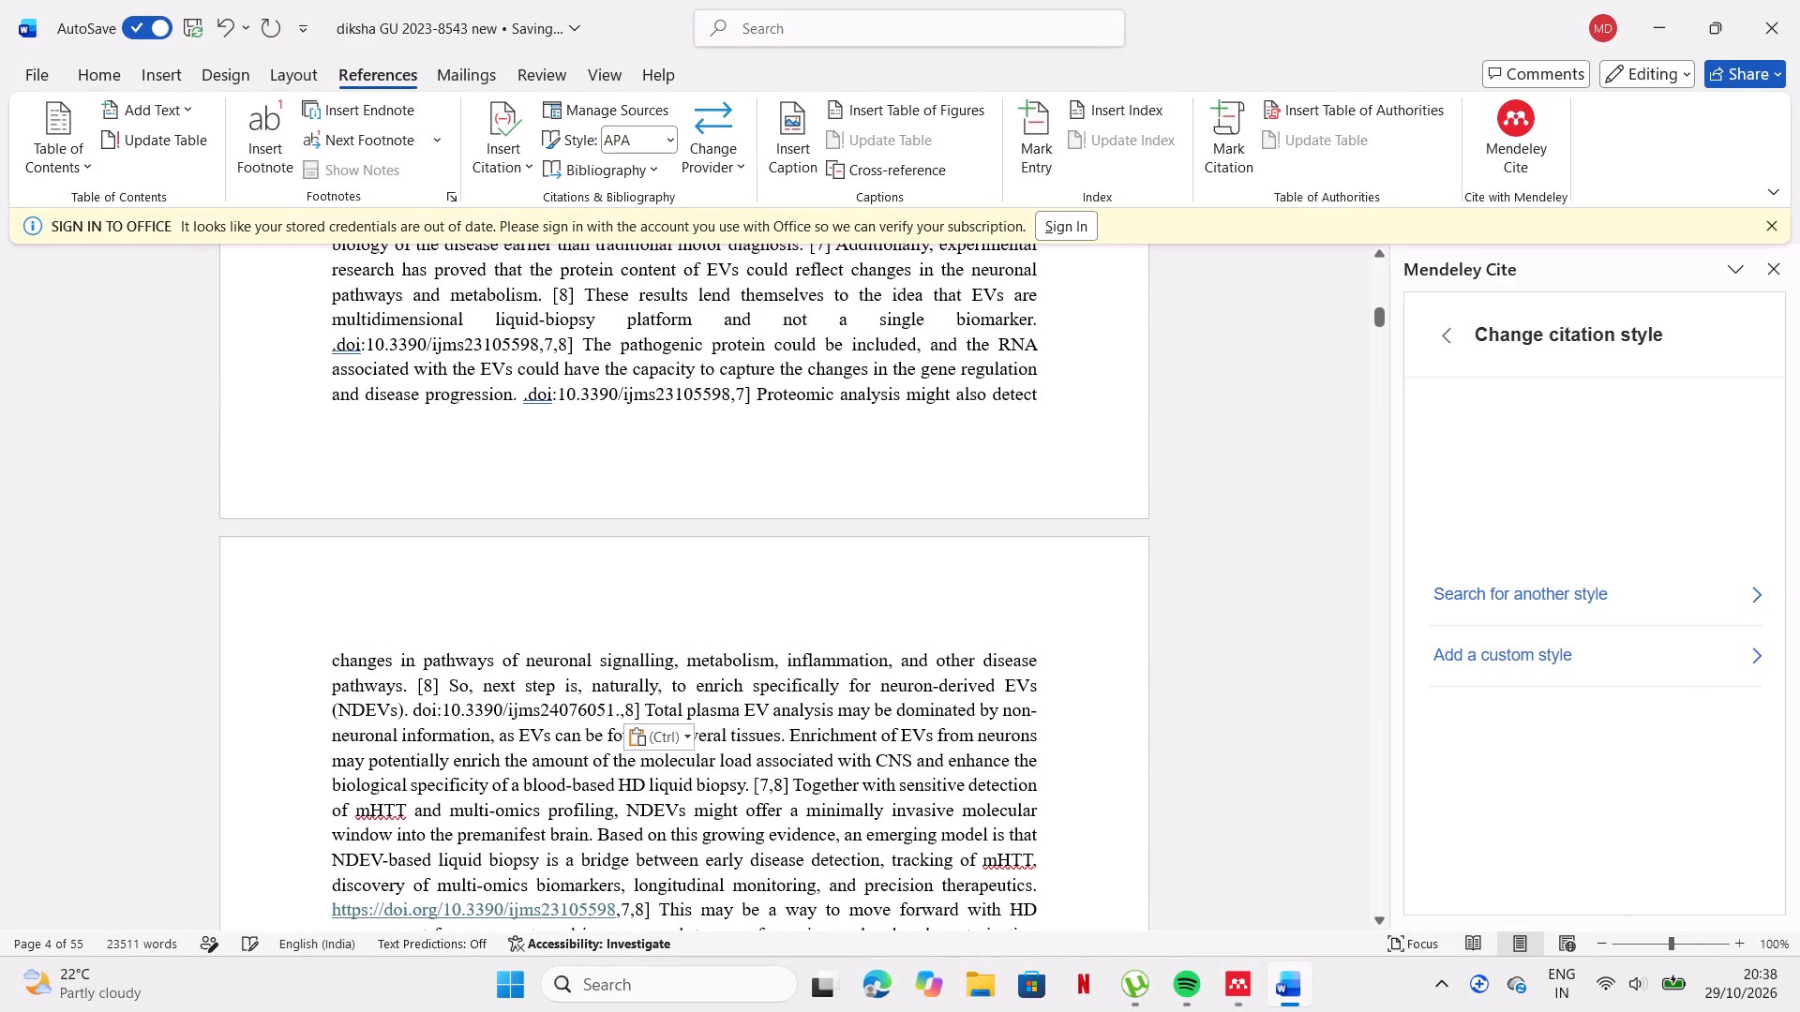
drag(412, 712, 562, 713)
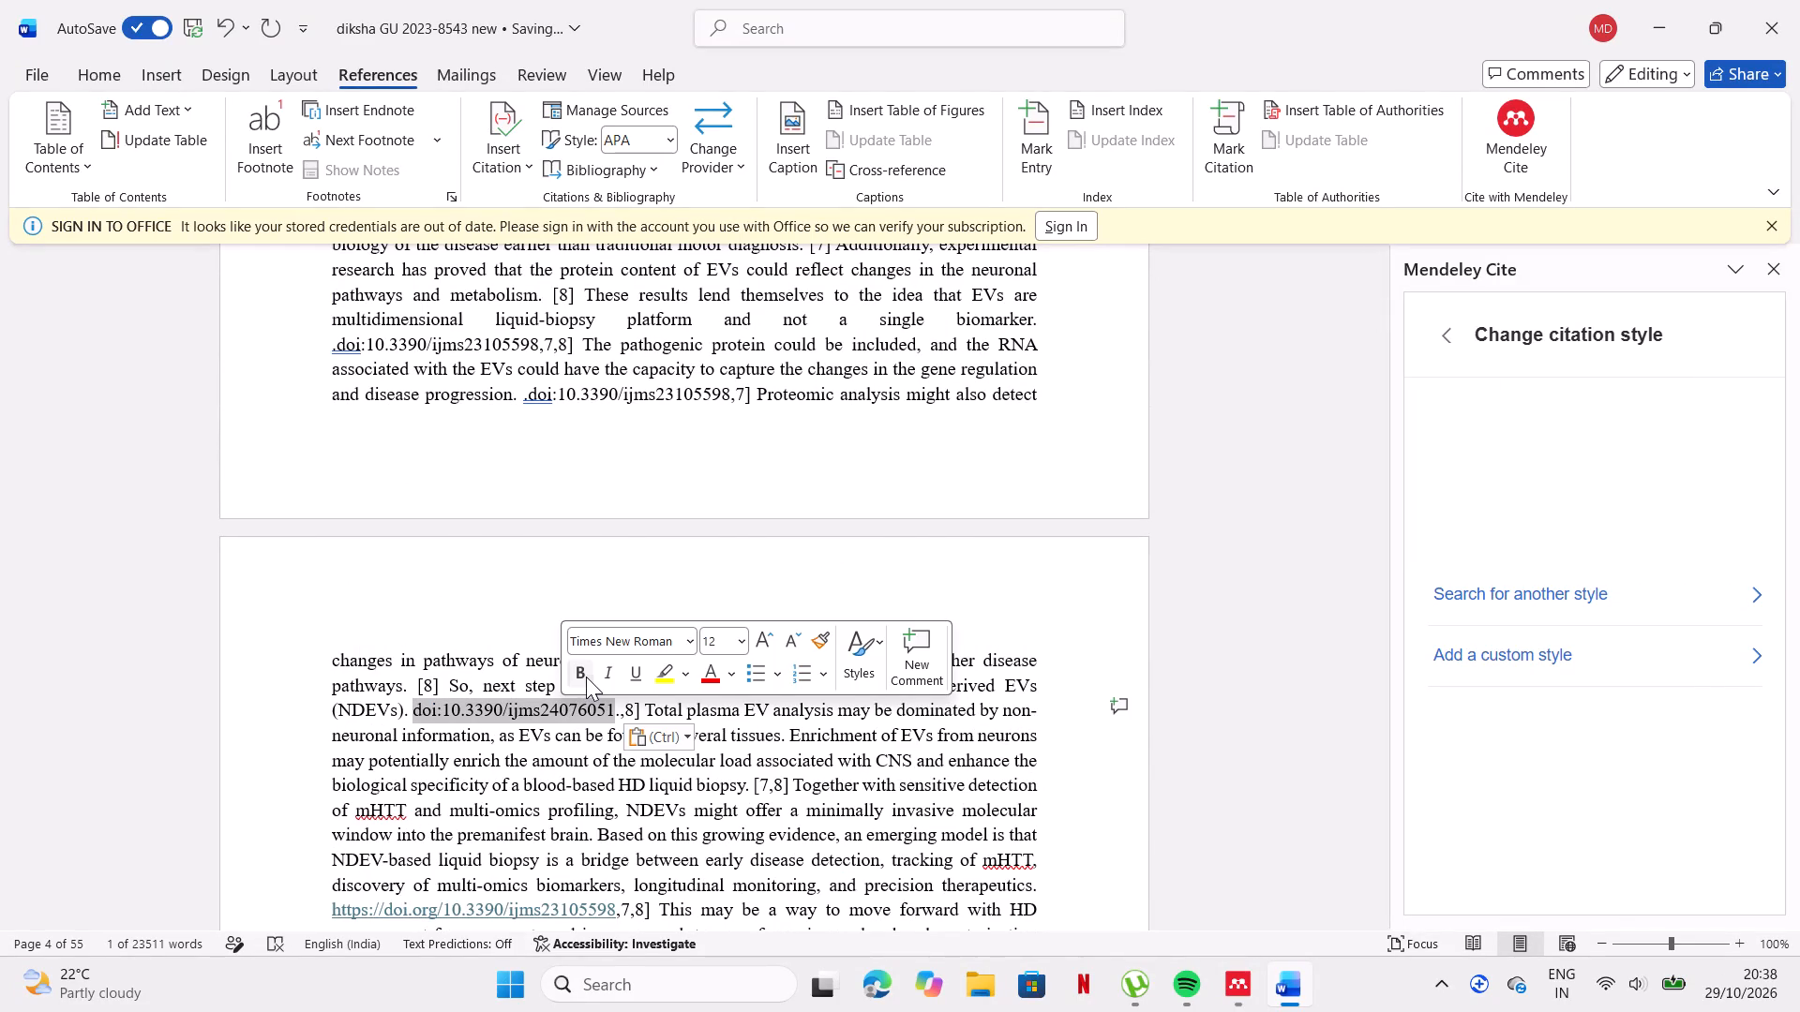
click(586, 677)
click(553, 595)
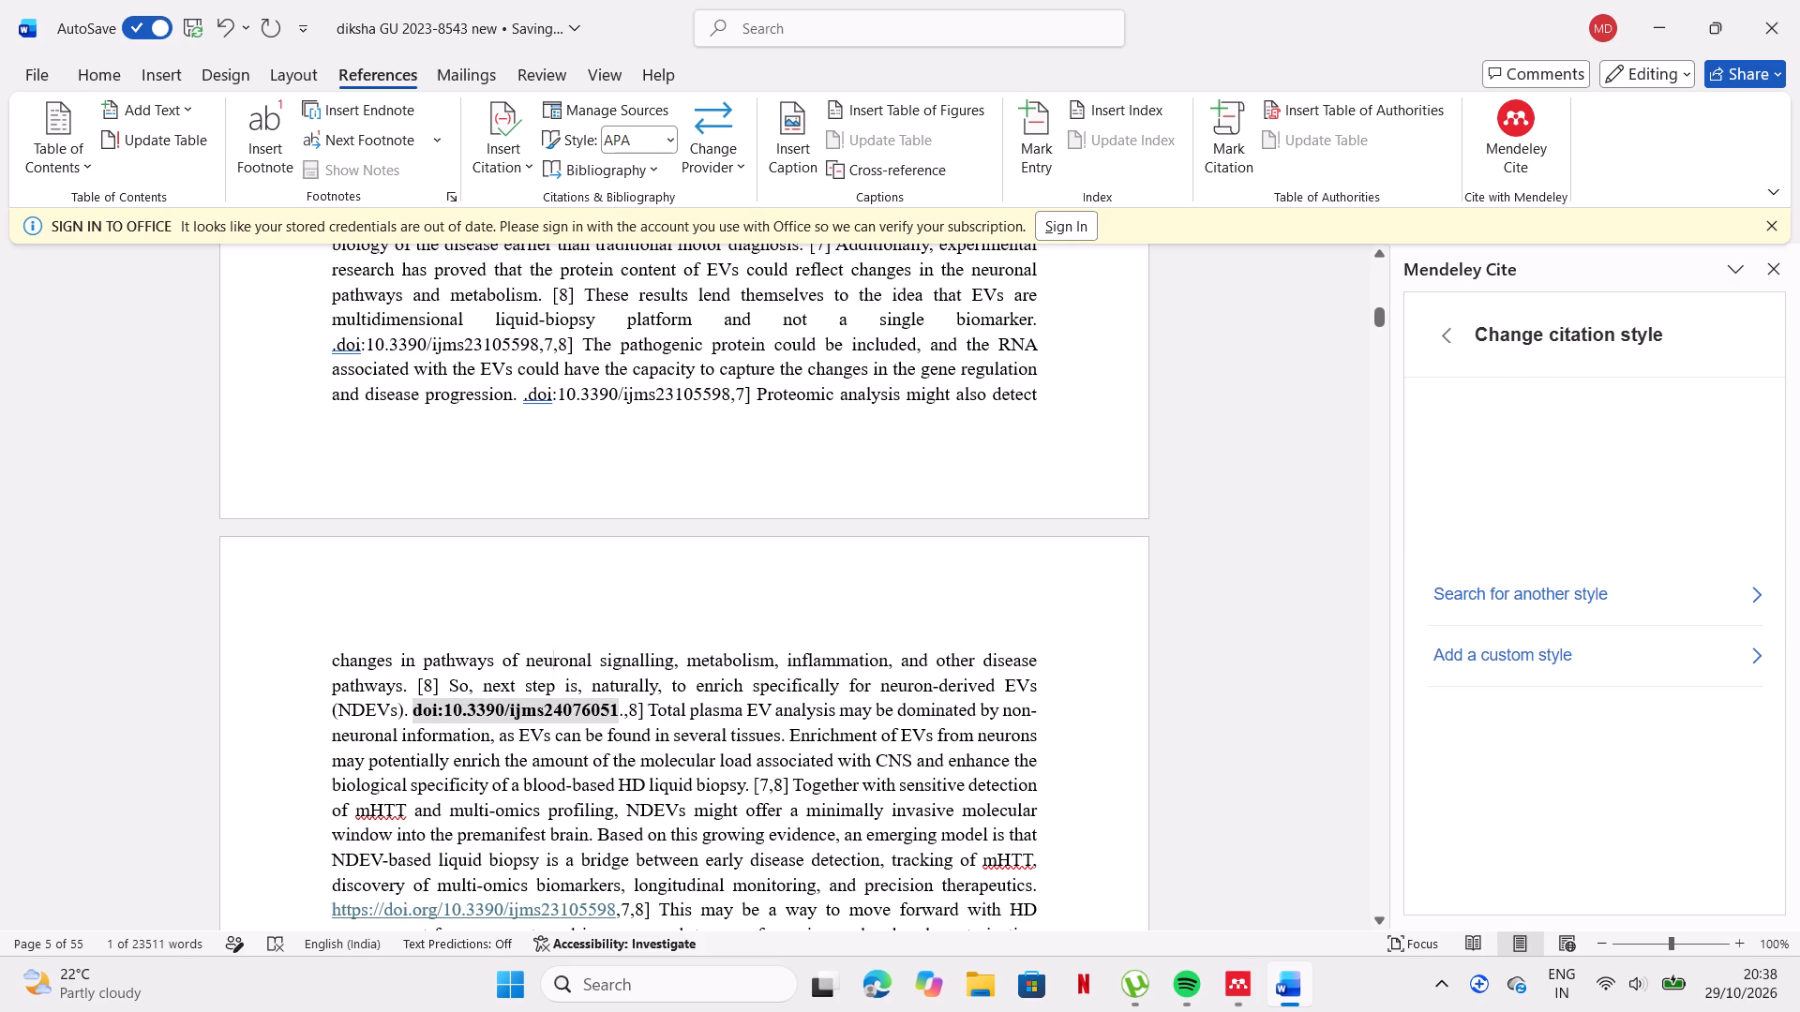
Replace "[6" in the [6,7] citation after "liquid biopsies in HD" in section 1.4 with doi:10.3390/ijms24076051 in bold.
scroll(553, 595, up, 2)
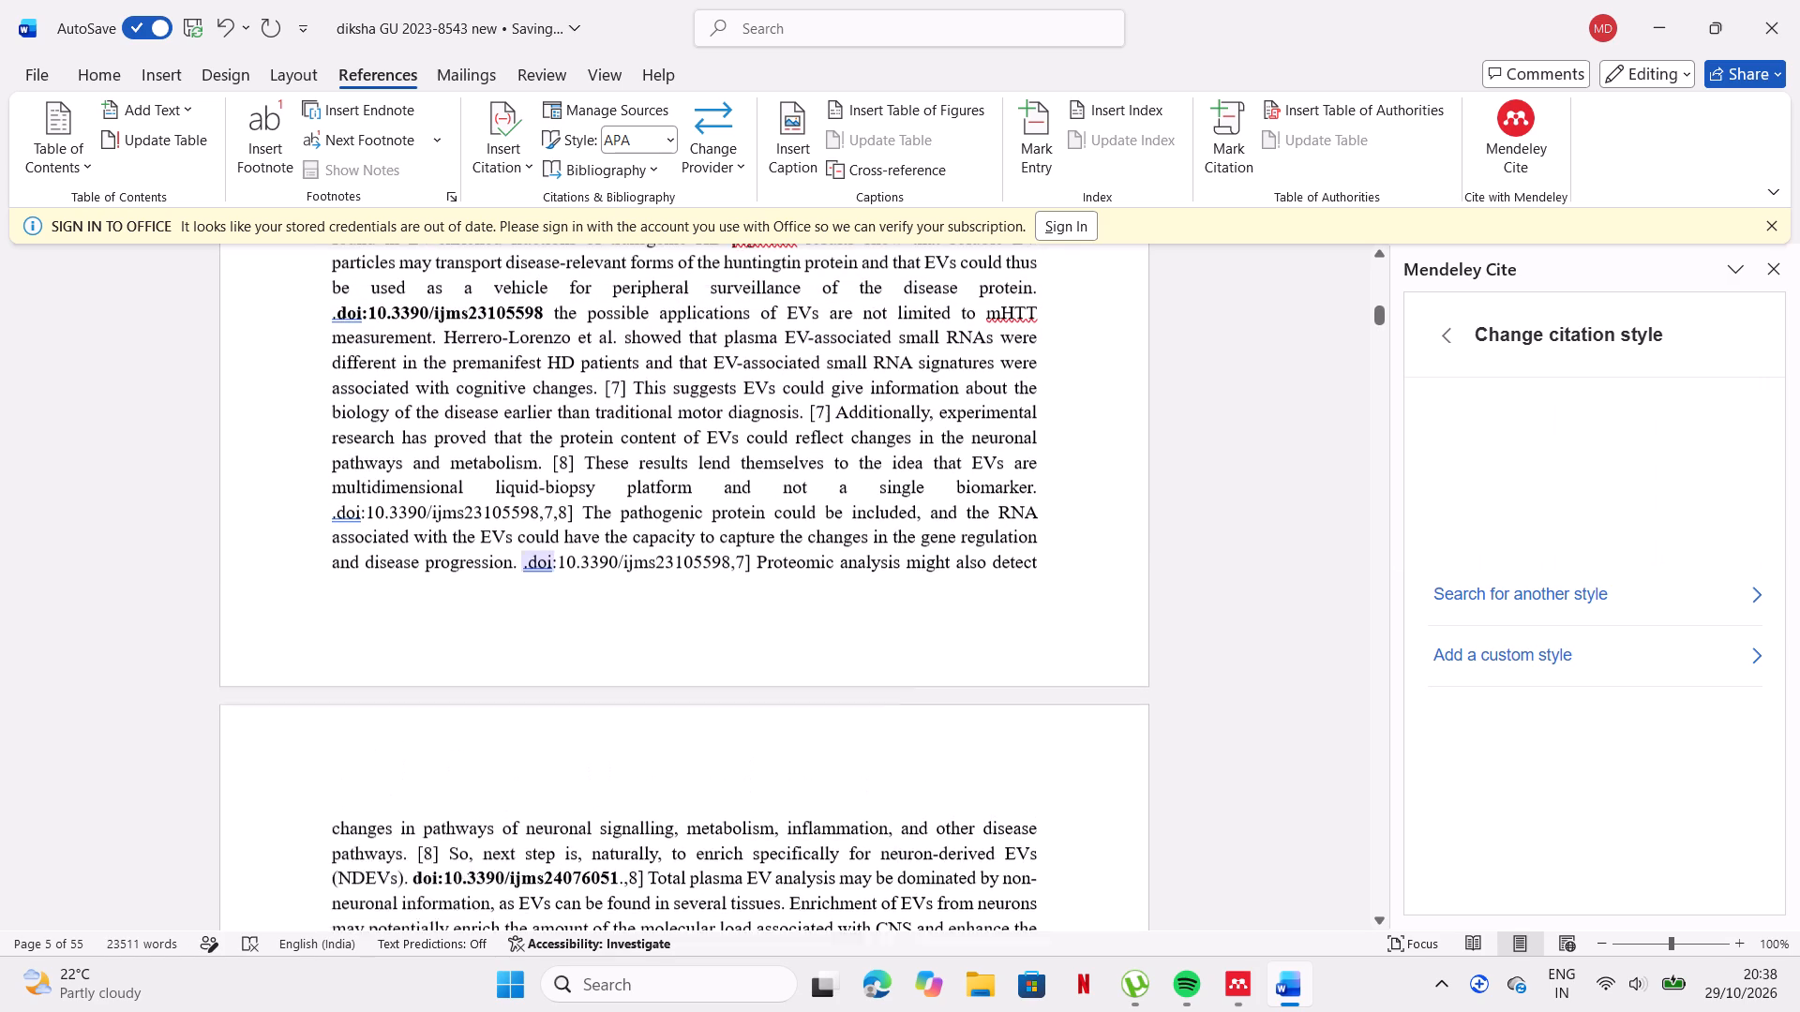
scroll(553, 595, up, 2)
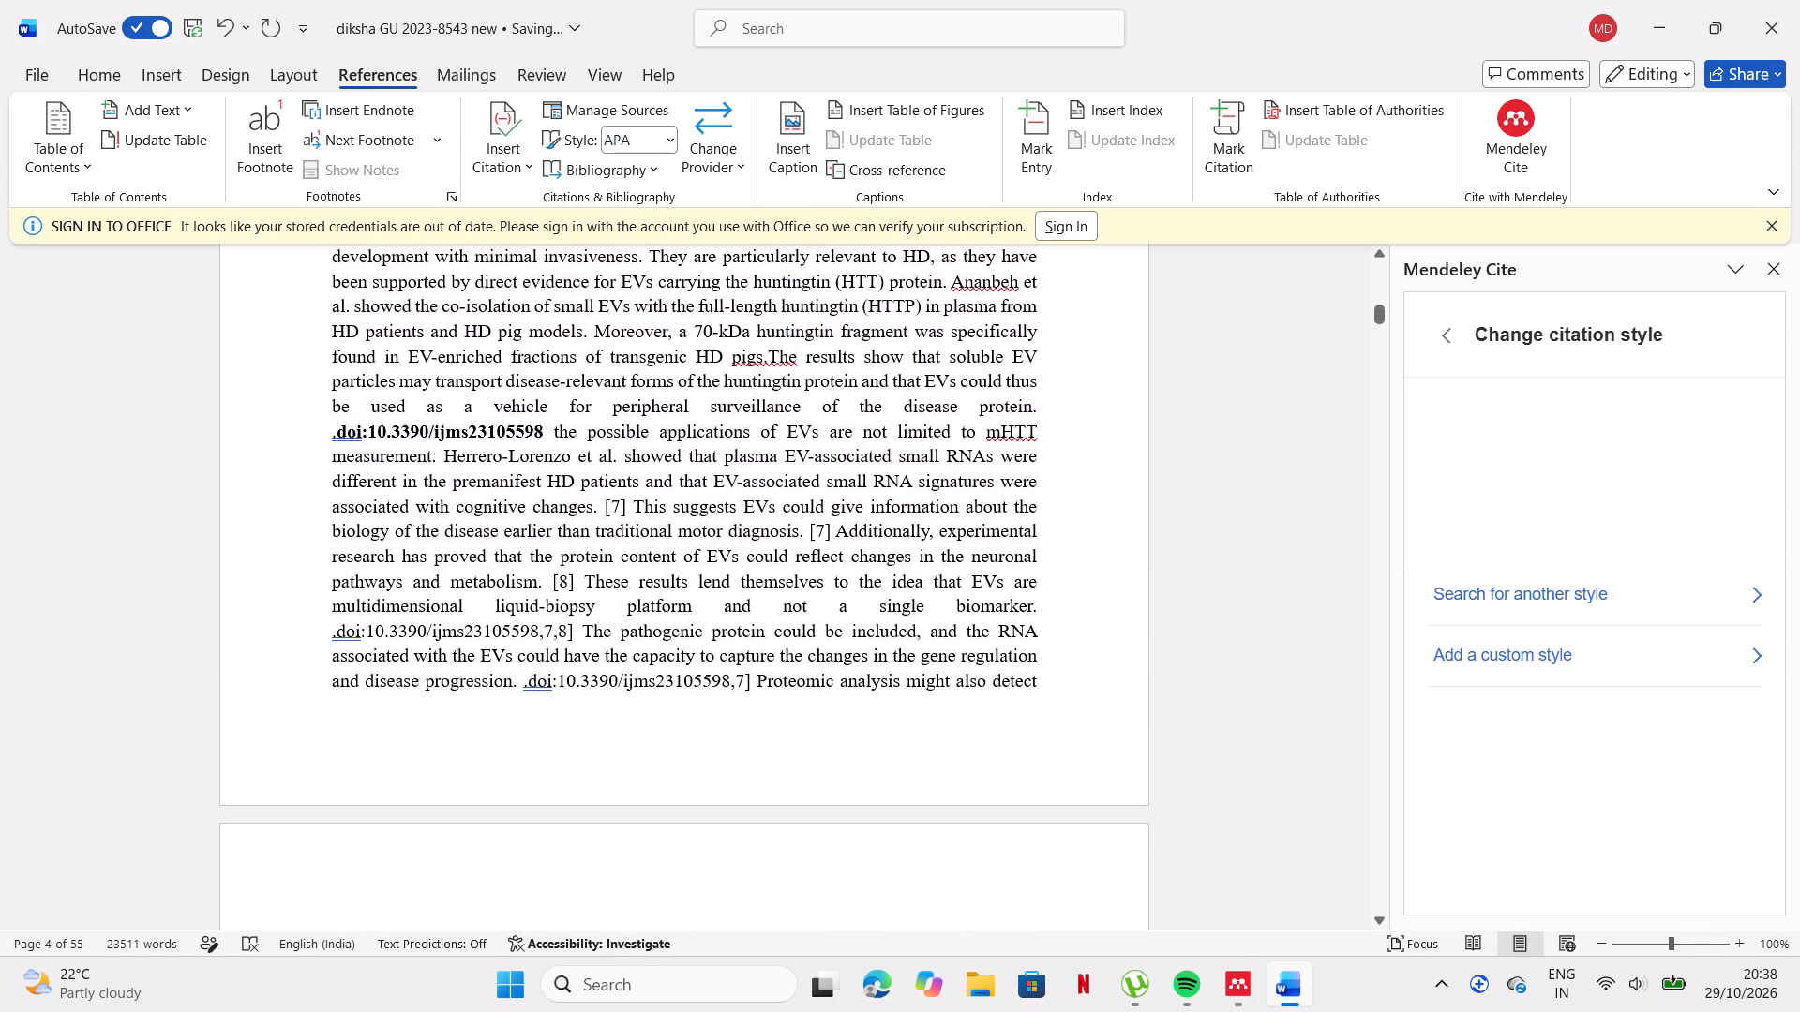
scroll(553, 595, up, 2)
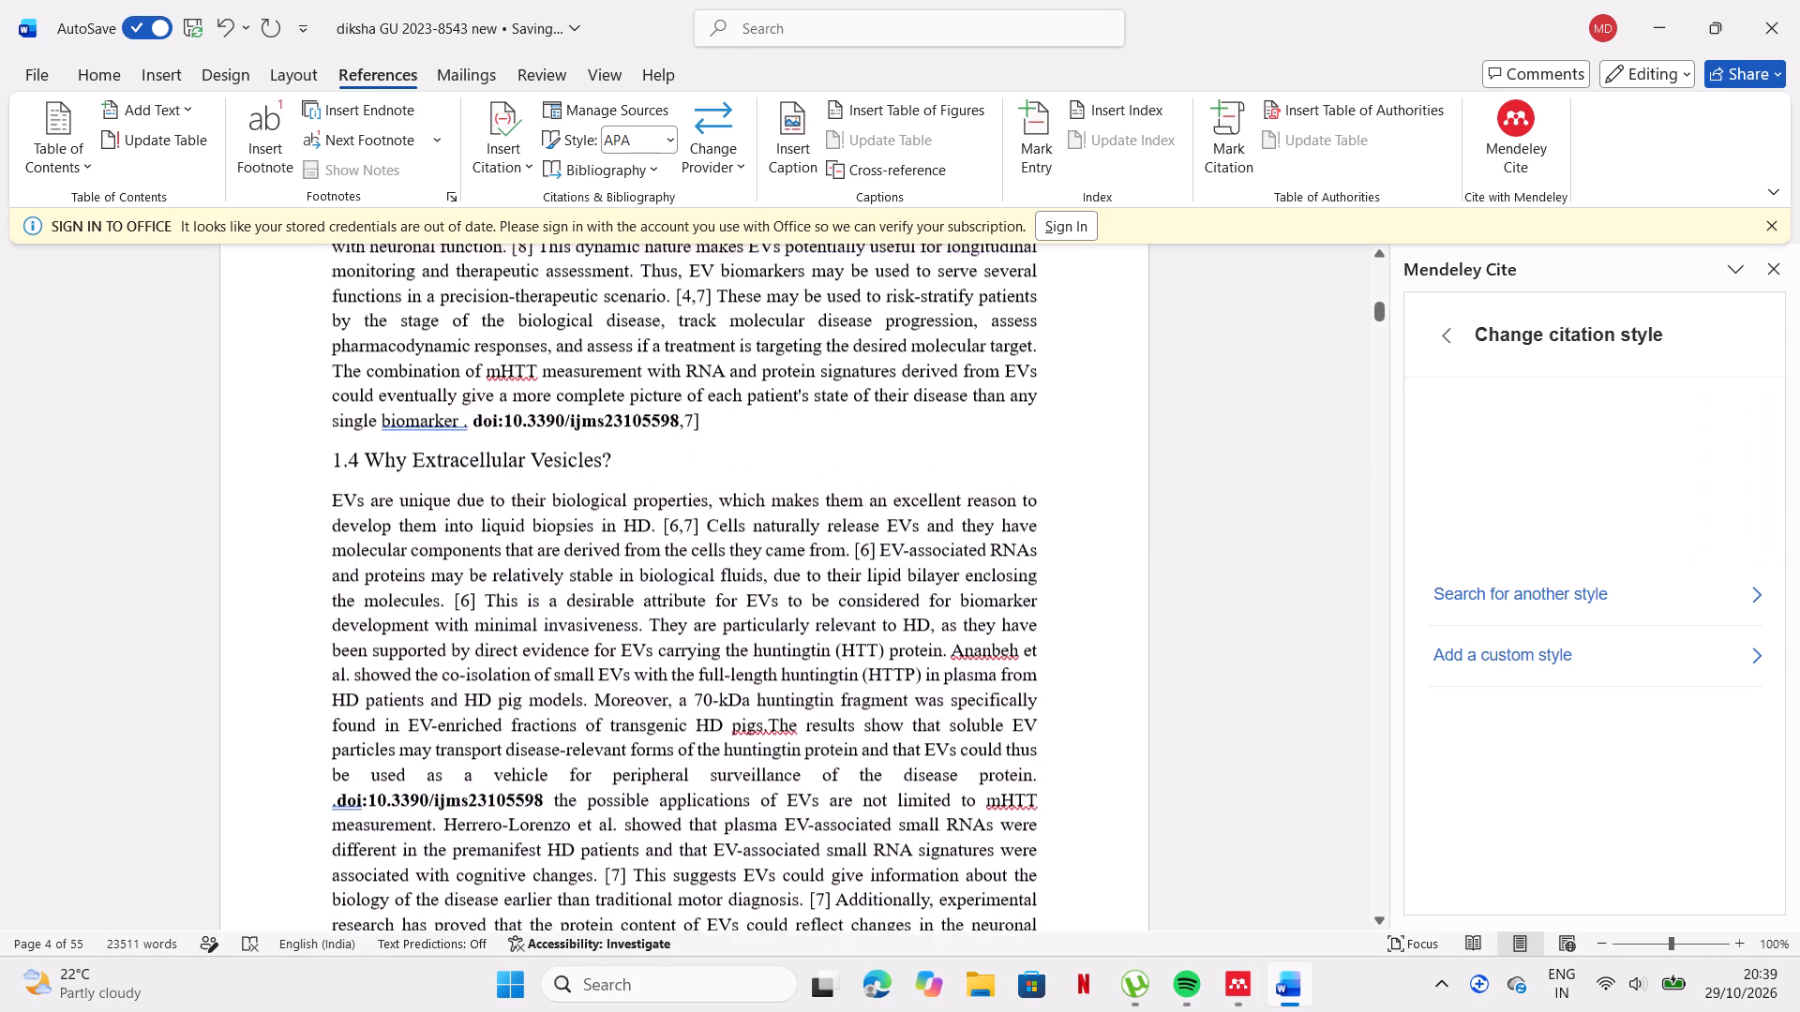
click(675, 535)
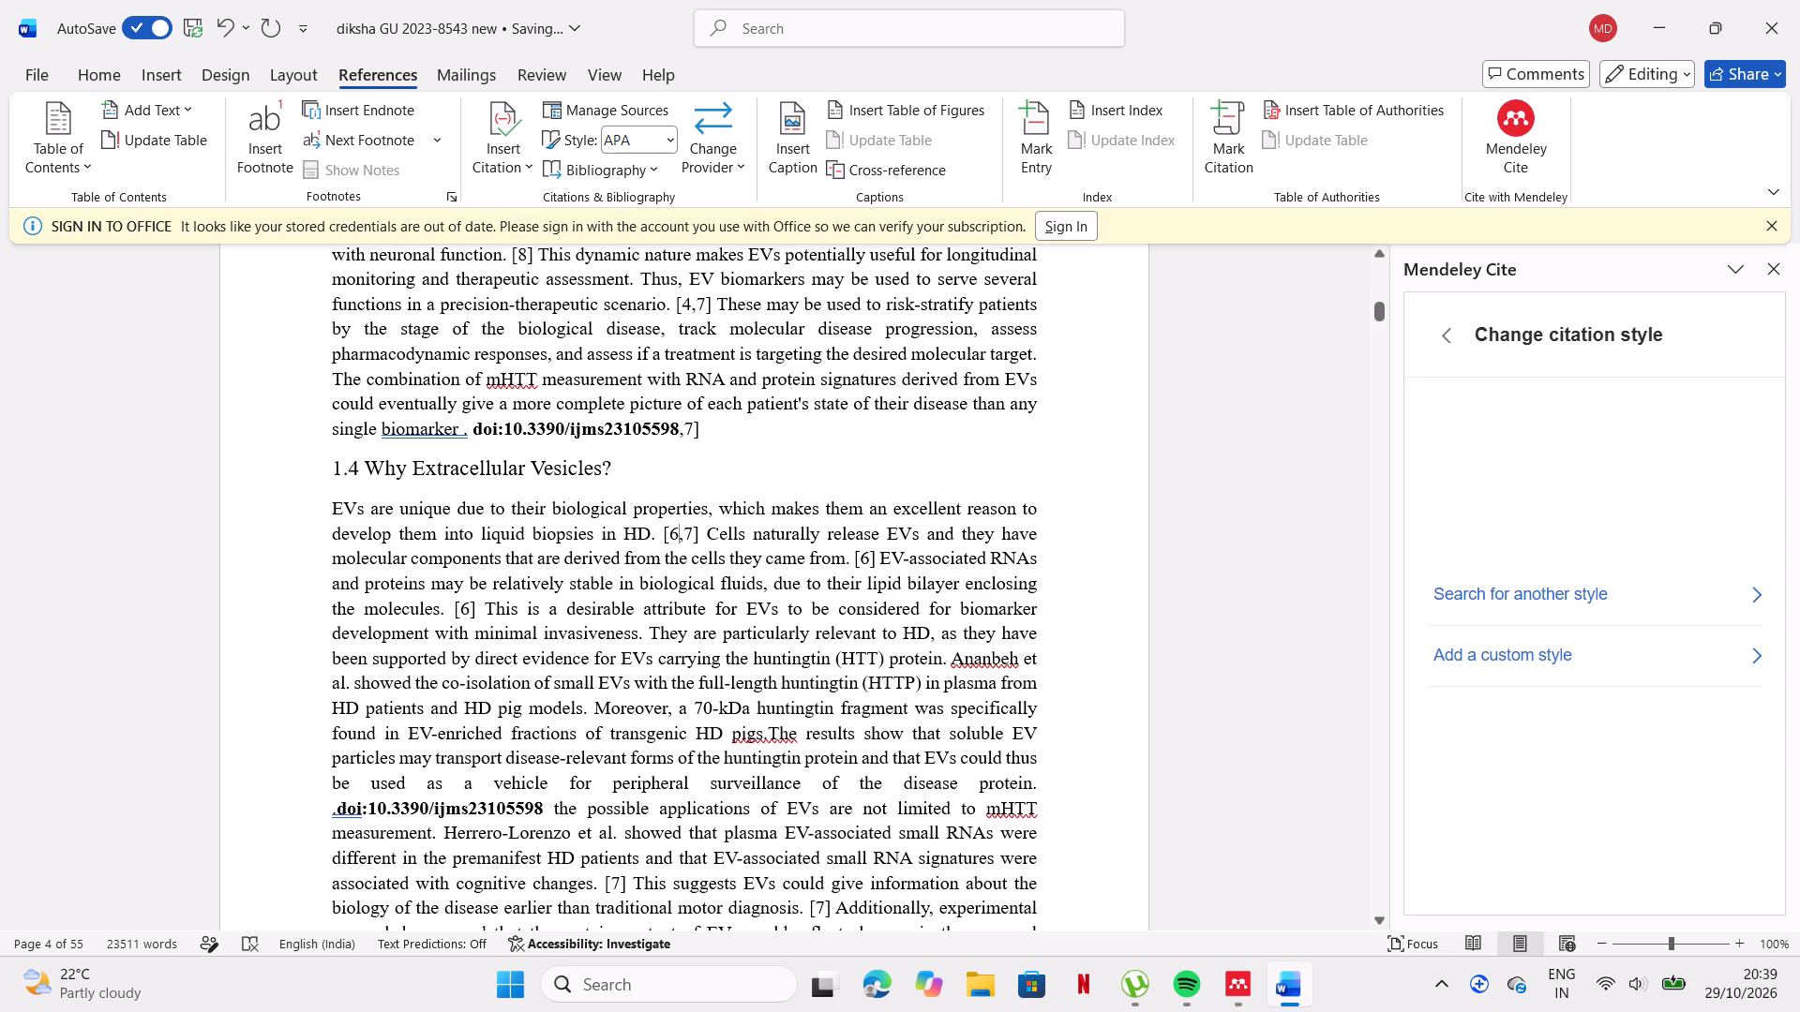
key(BackSpace)
key(BackSpace)
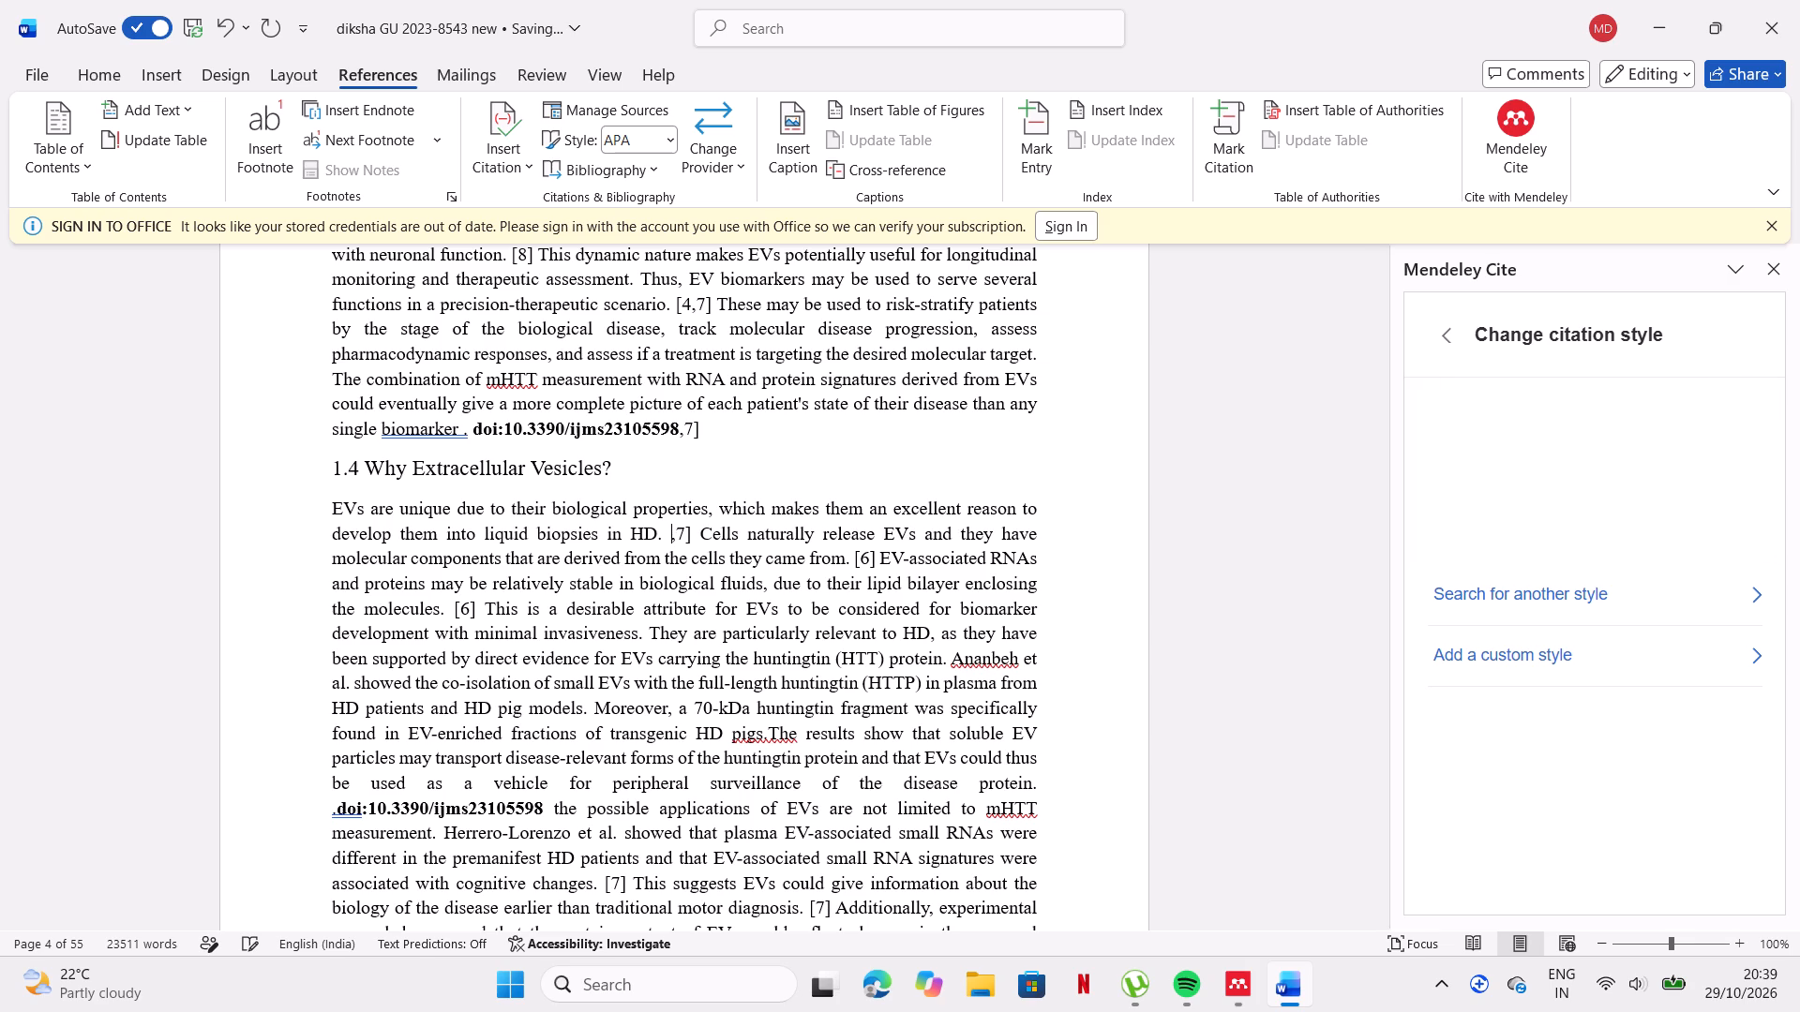
key(ctrl+v)
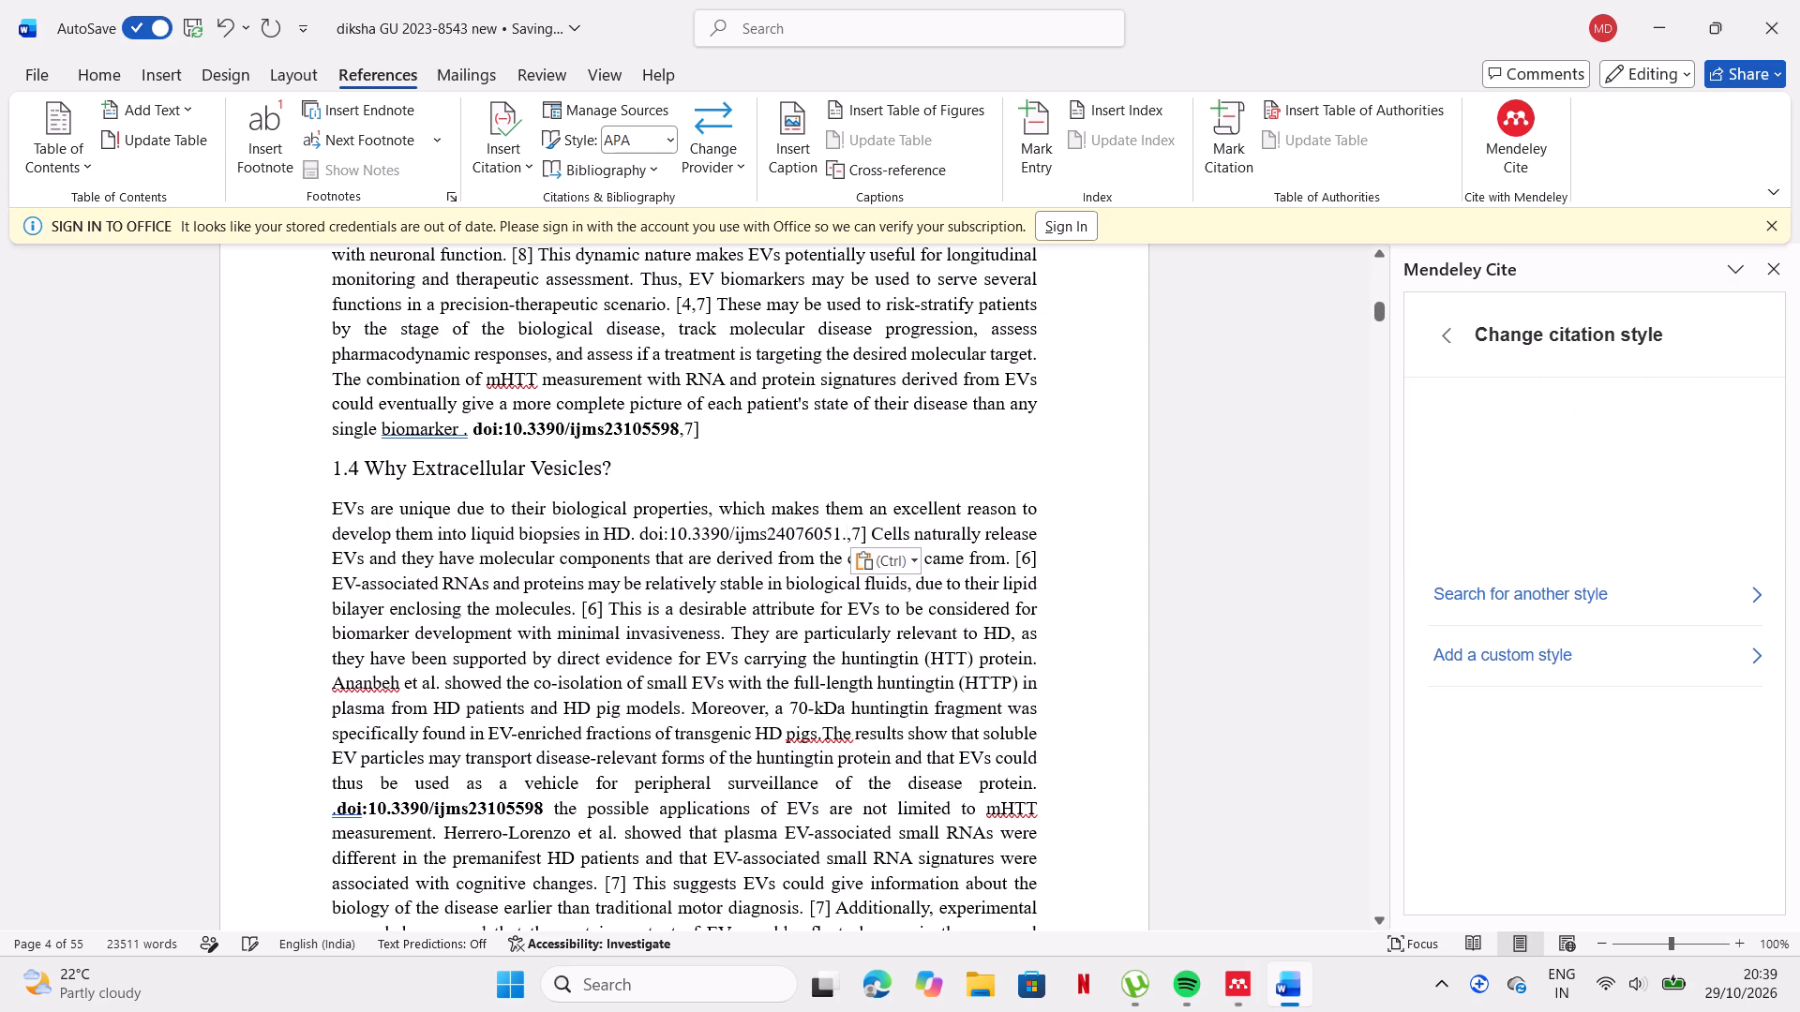
drag(643, 537, 811, 540)
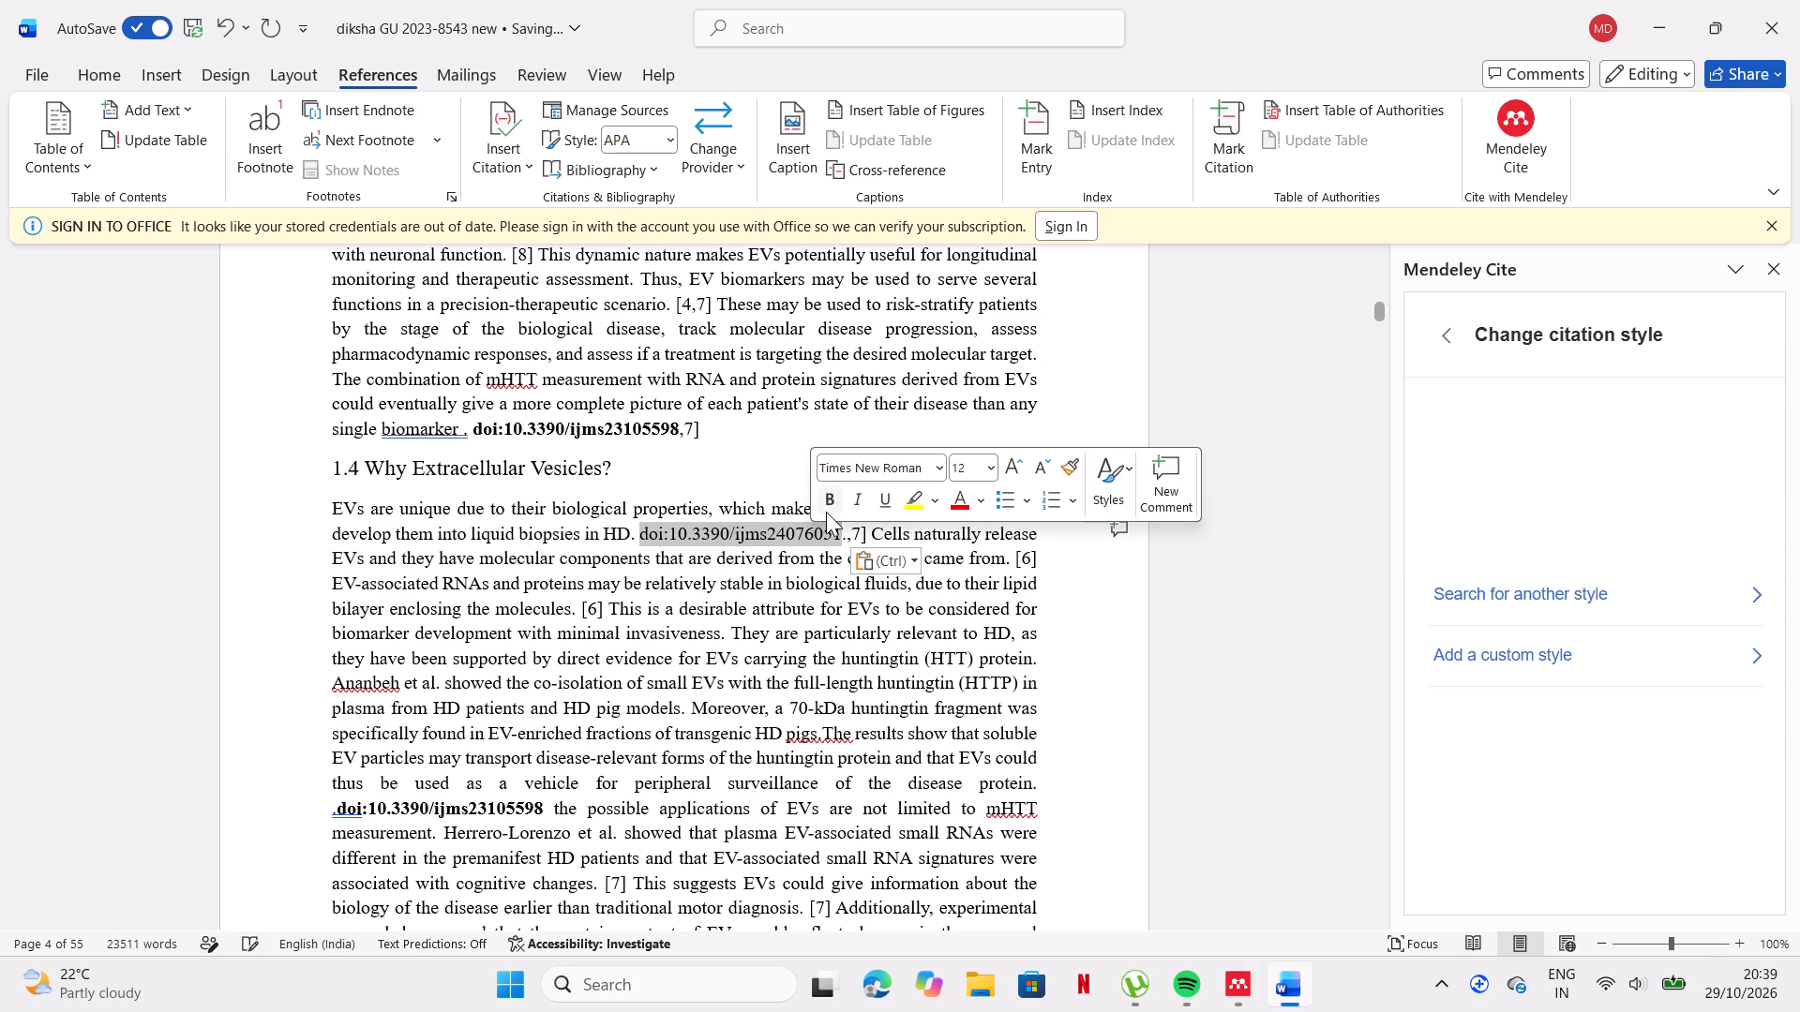
click(826, 508)
click(602, 616)
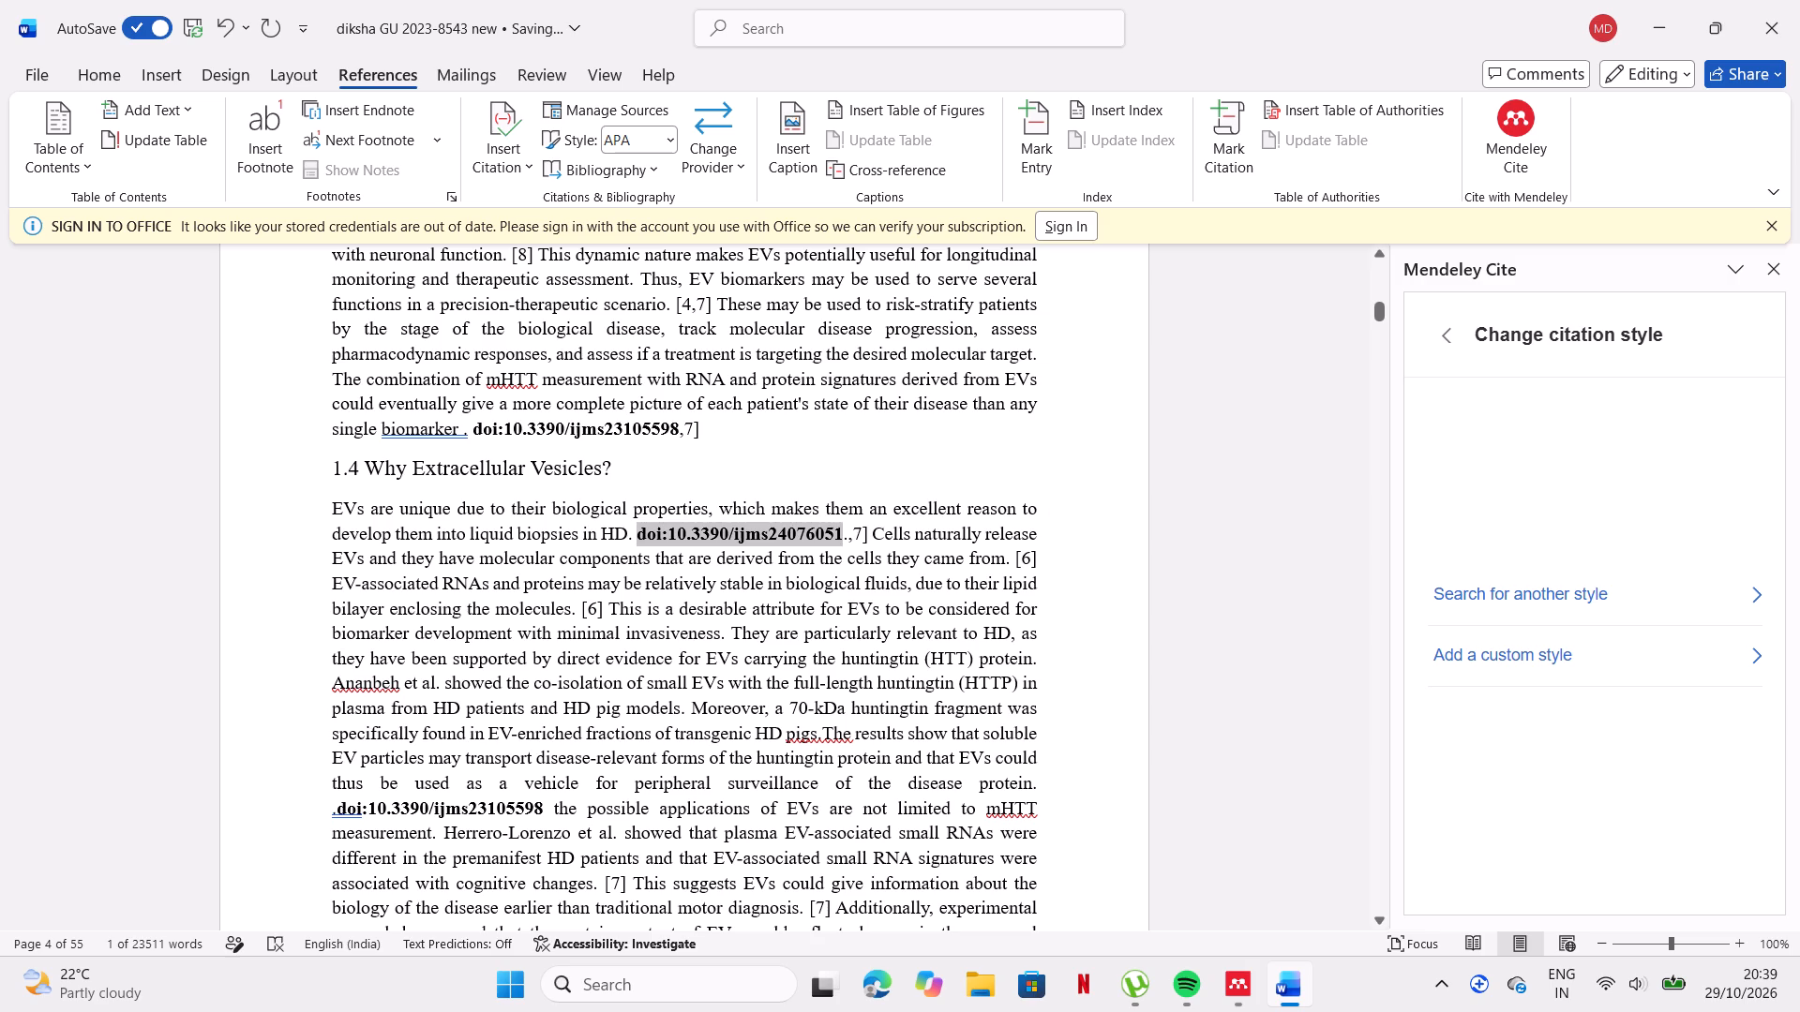
Delete the [6] citation after "the cells they came from" in section 1.4.
click(1047, 564)
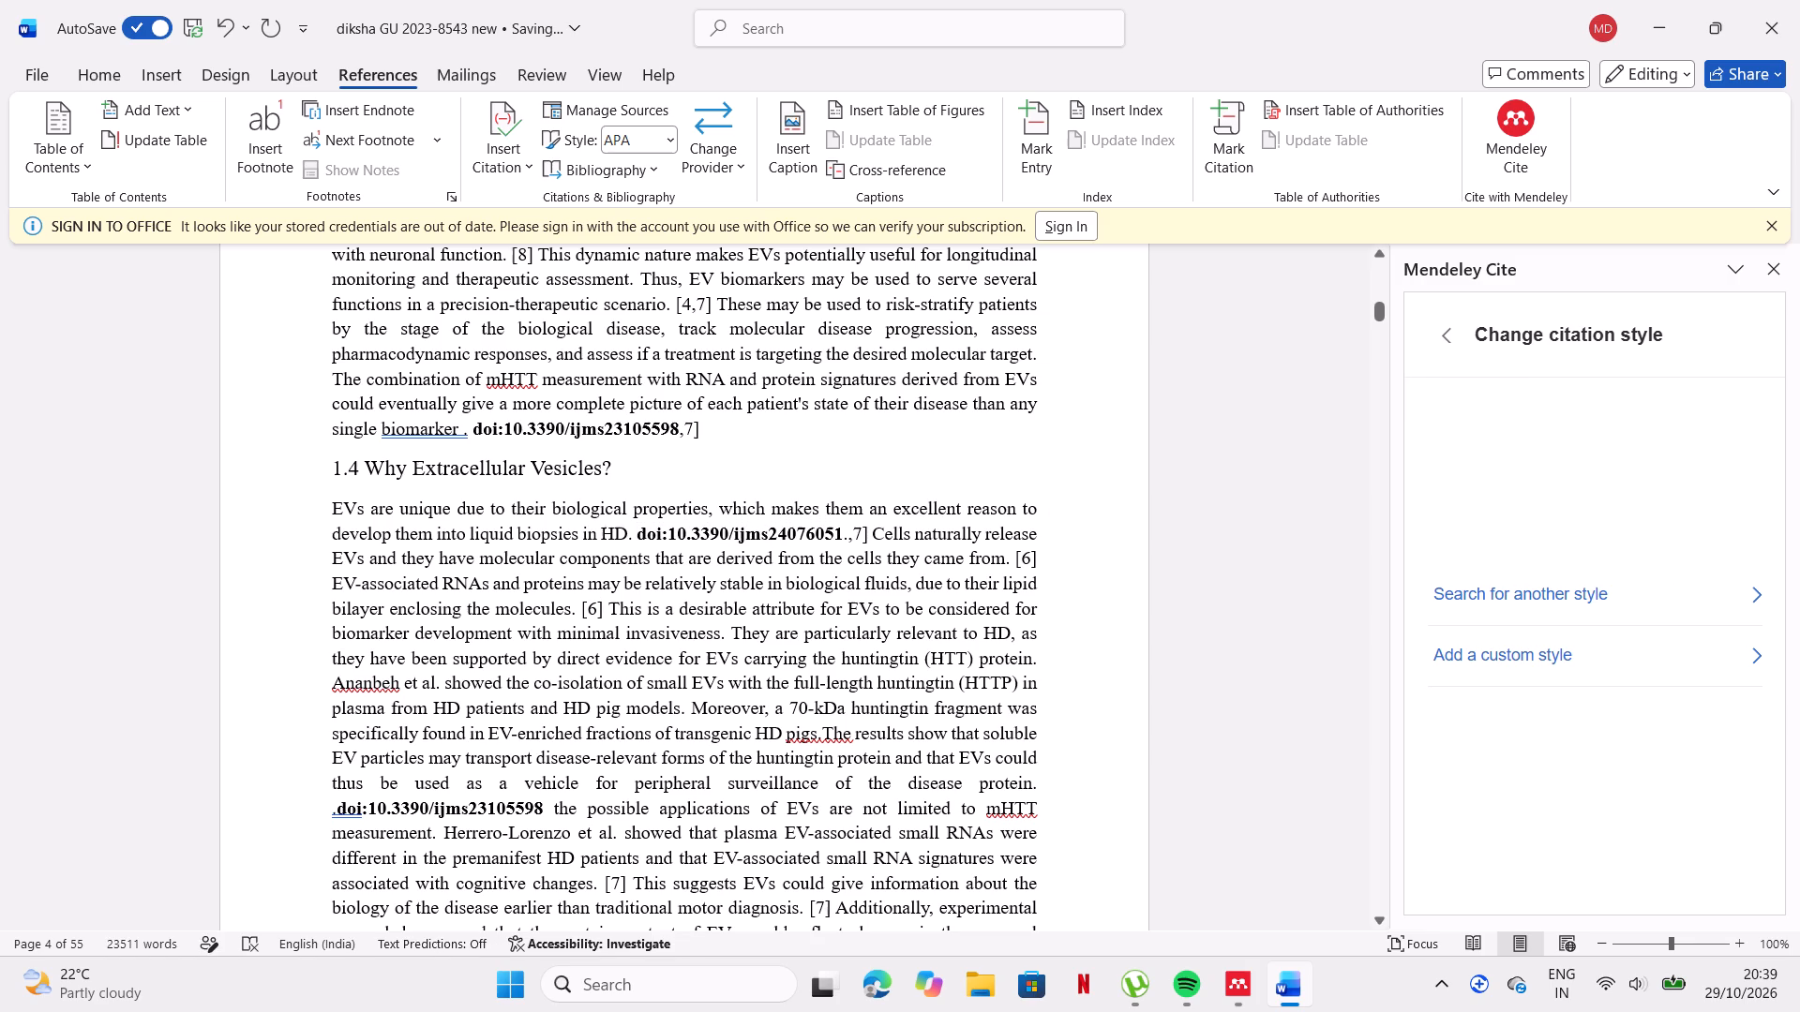
key(BackSpace)
key(BackSpace)
key(BackSpace)
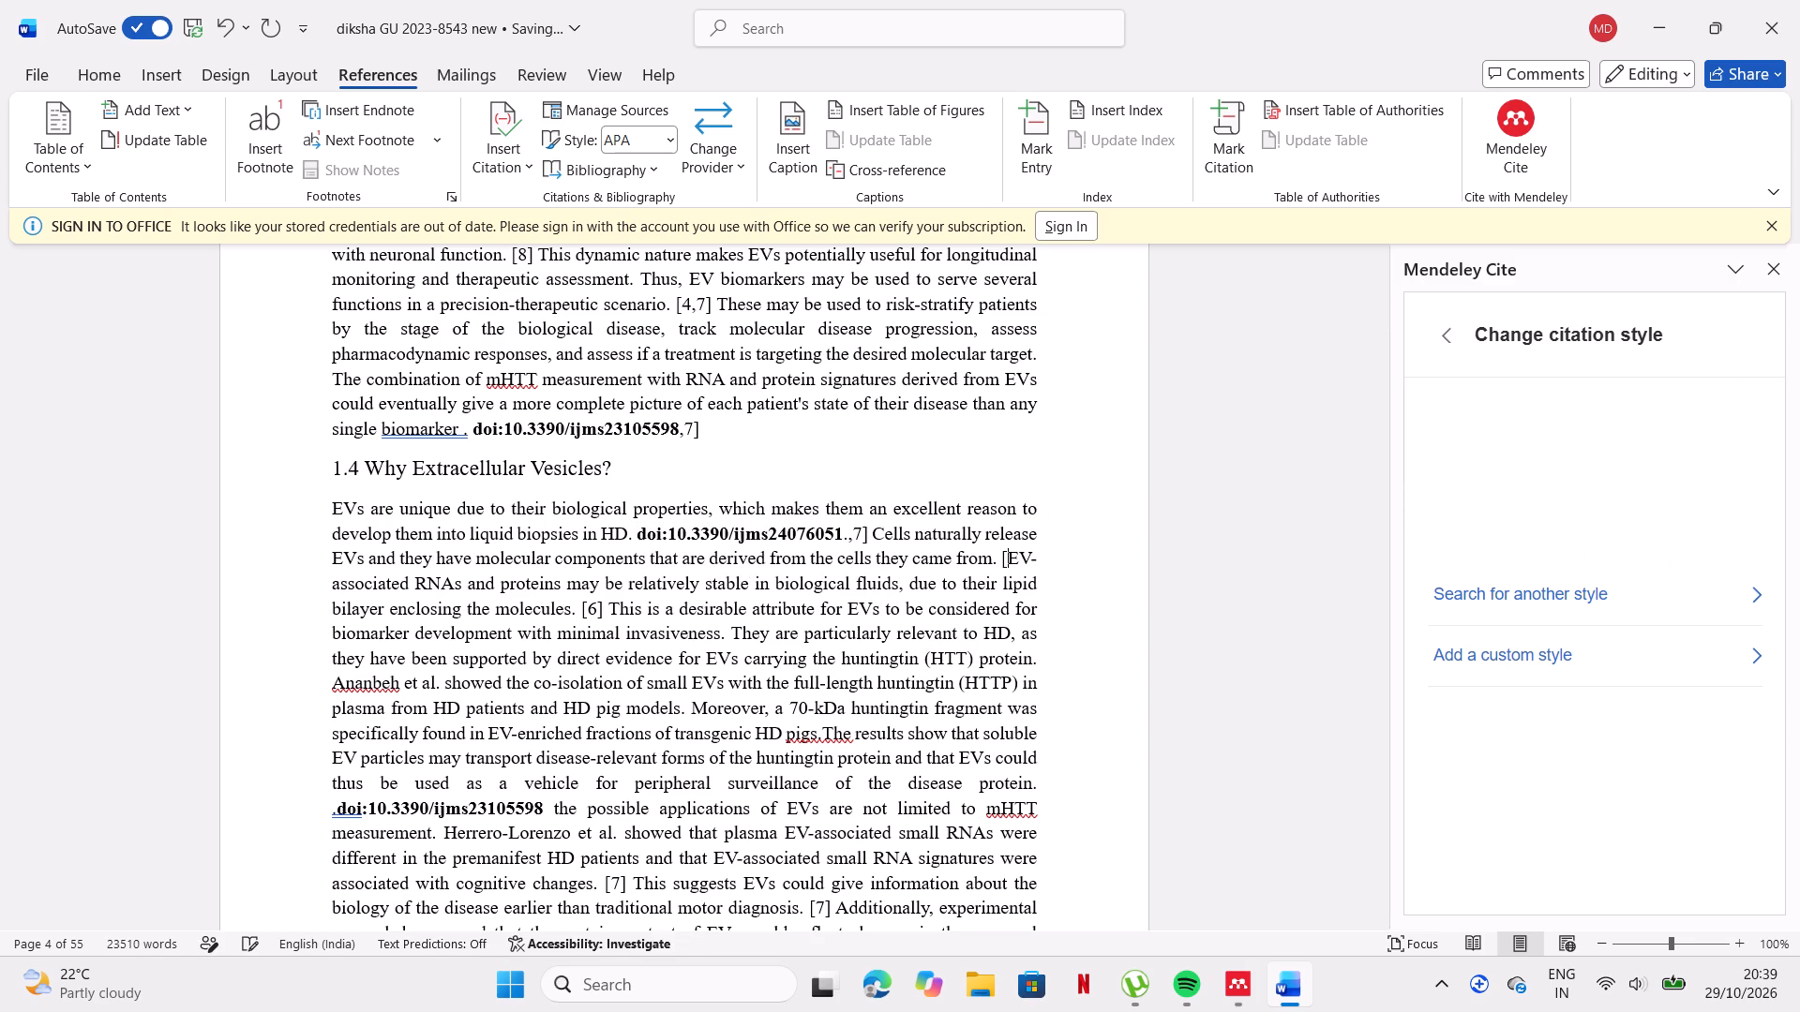
key(BackSpace)
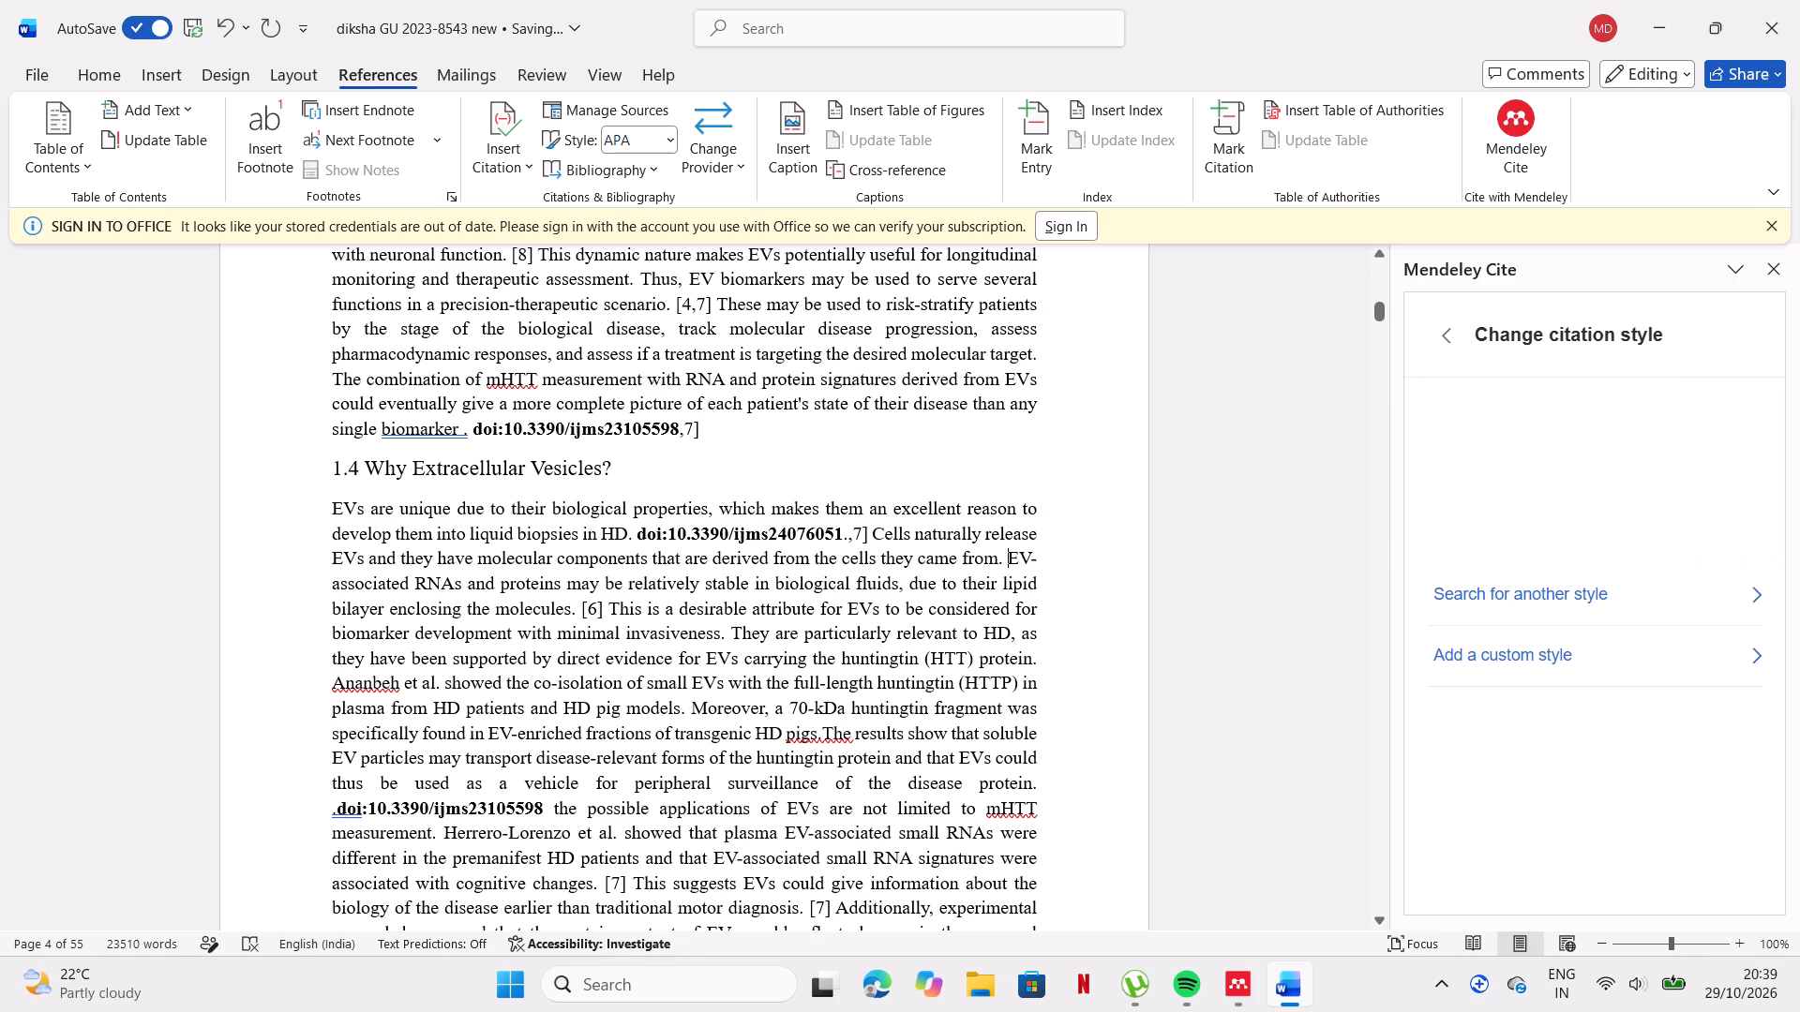
Delete the [6] citation after "lipid bilayer enclosing the molecules" in section 1.4.
click(605, 618)
key(BackSpace)
key(BackSpace)
key(BackSpace)
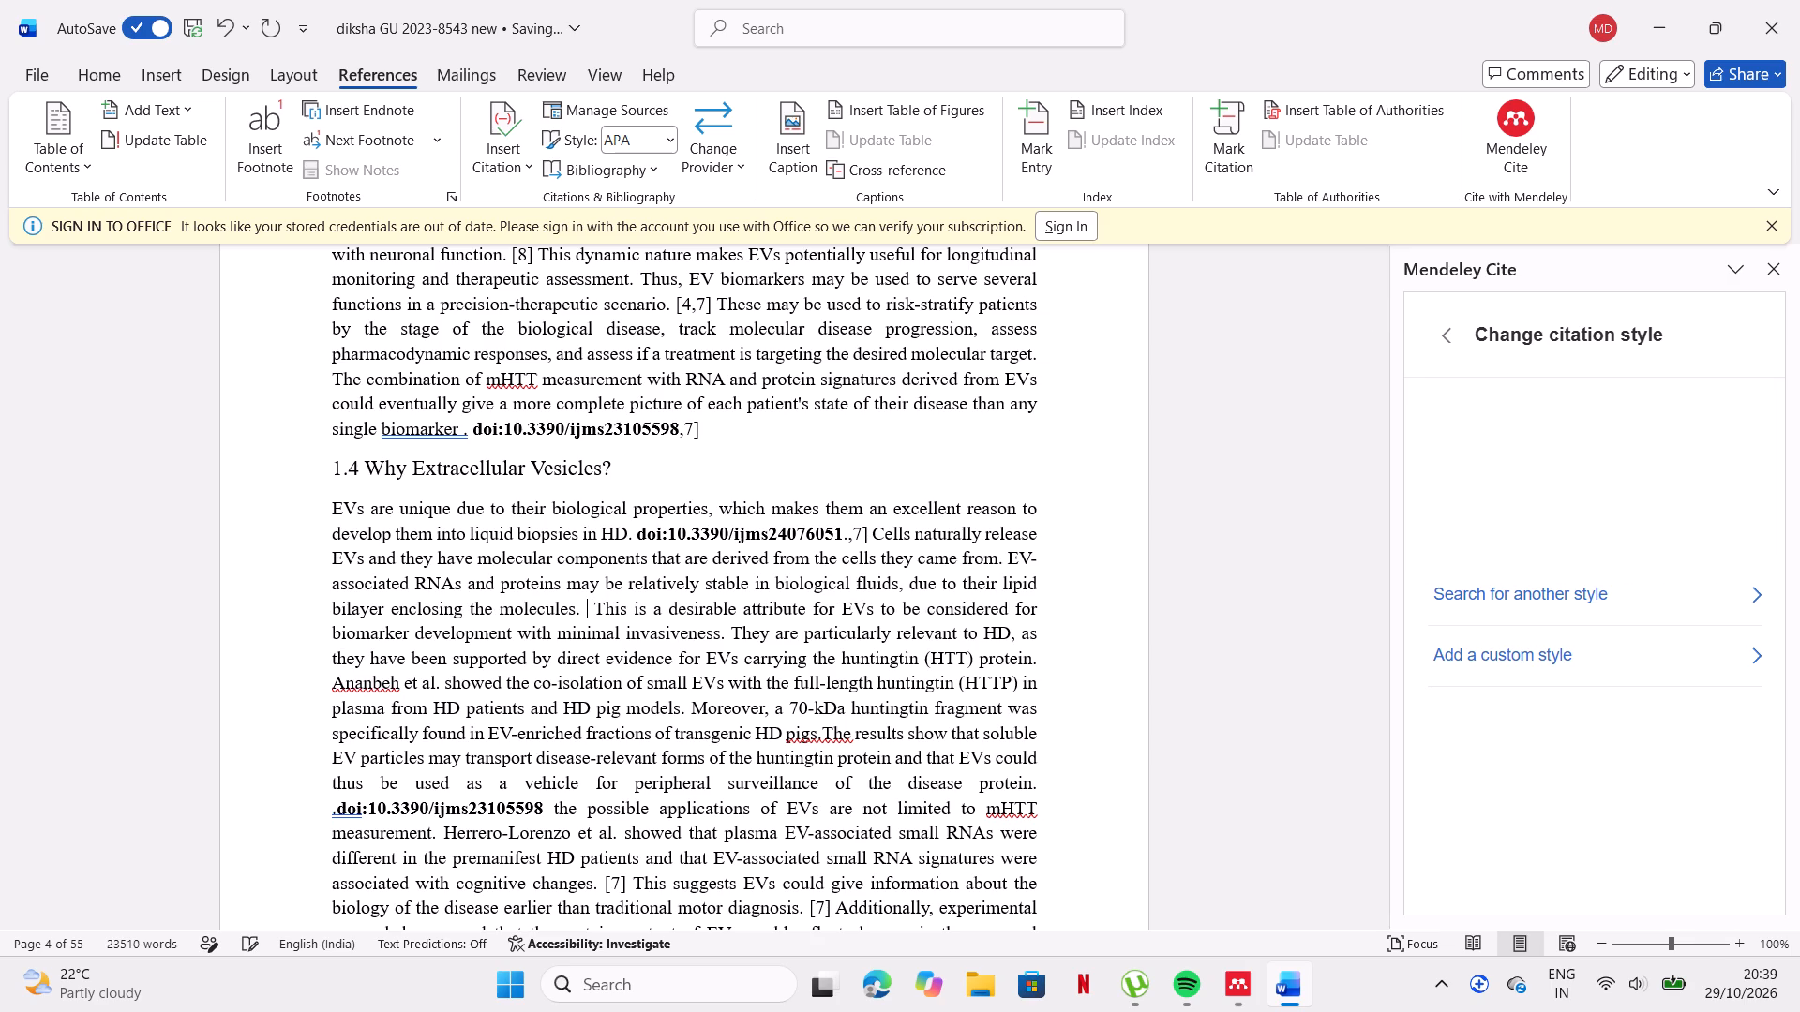
Insert doi:10.3390/ijms24076051 after "lipid bilayer enclosing the molecules" in section 1.4 and make it bold.
key(ctrl+v)
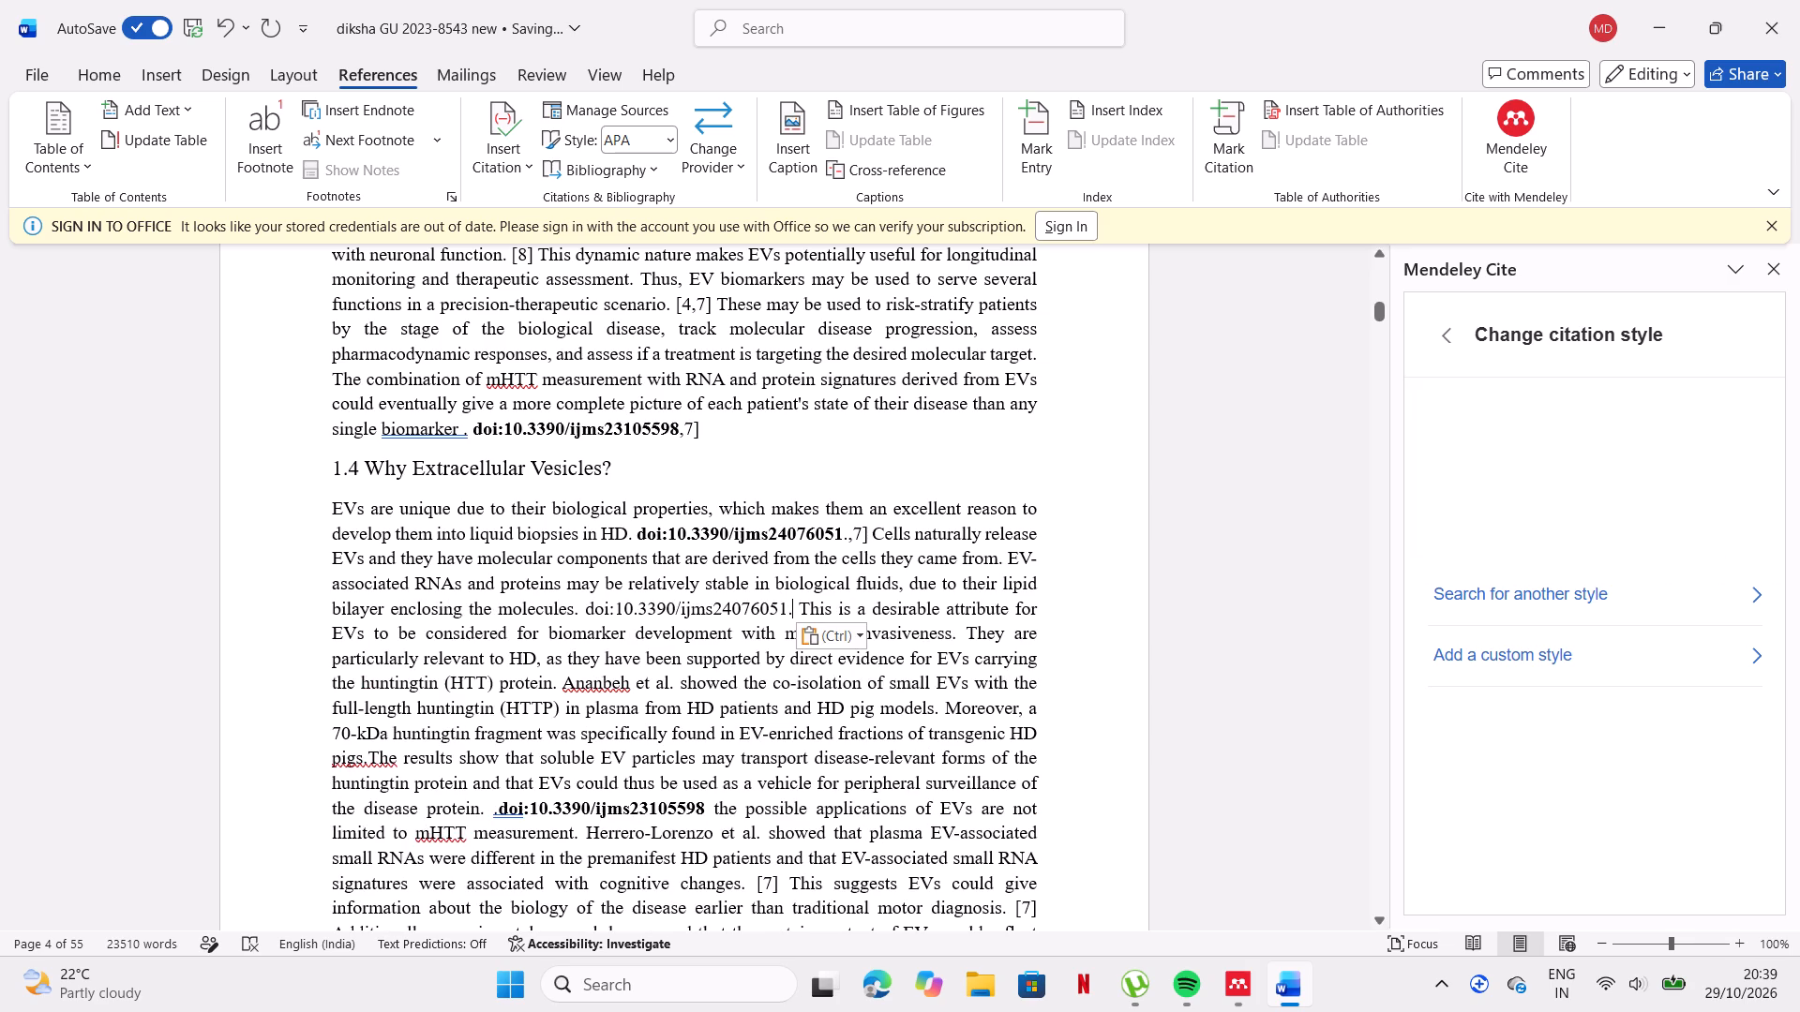
drag(581, 607, 740, 607)
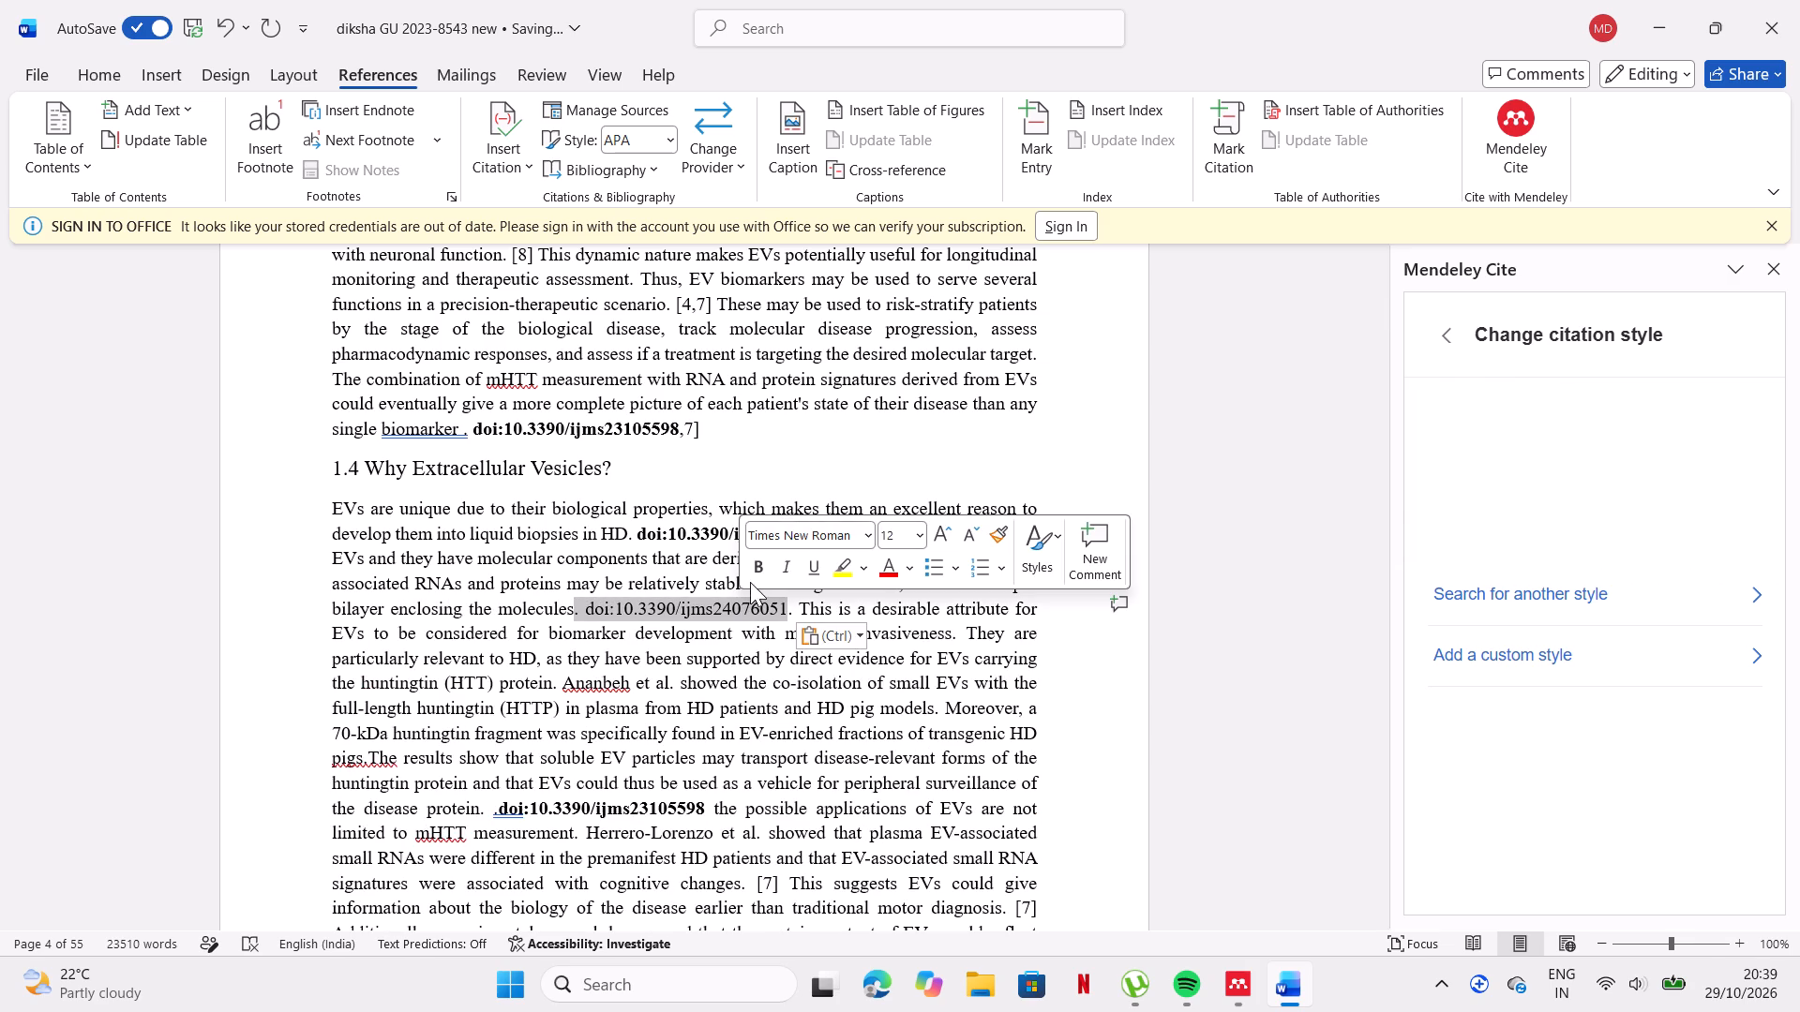
click(755, 570)
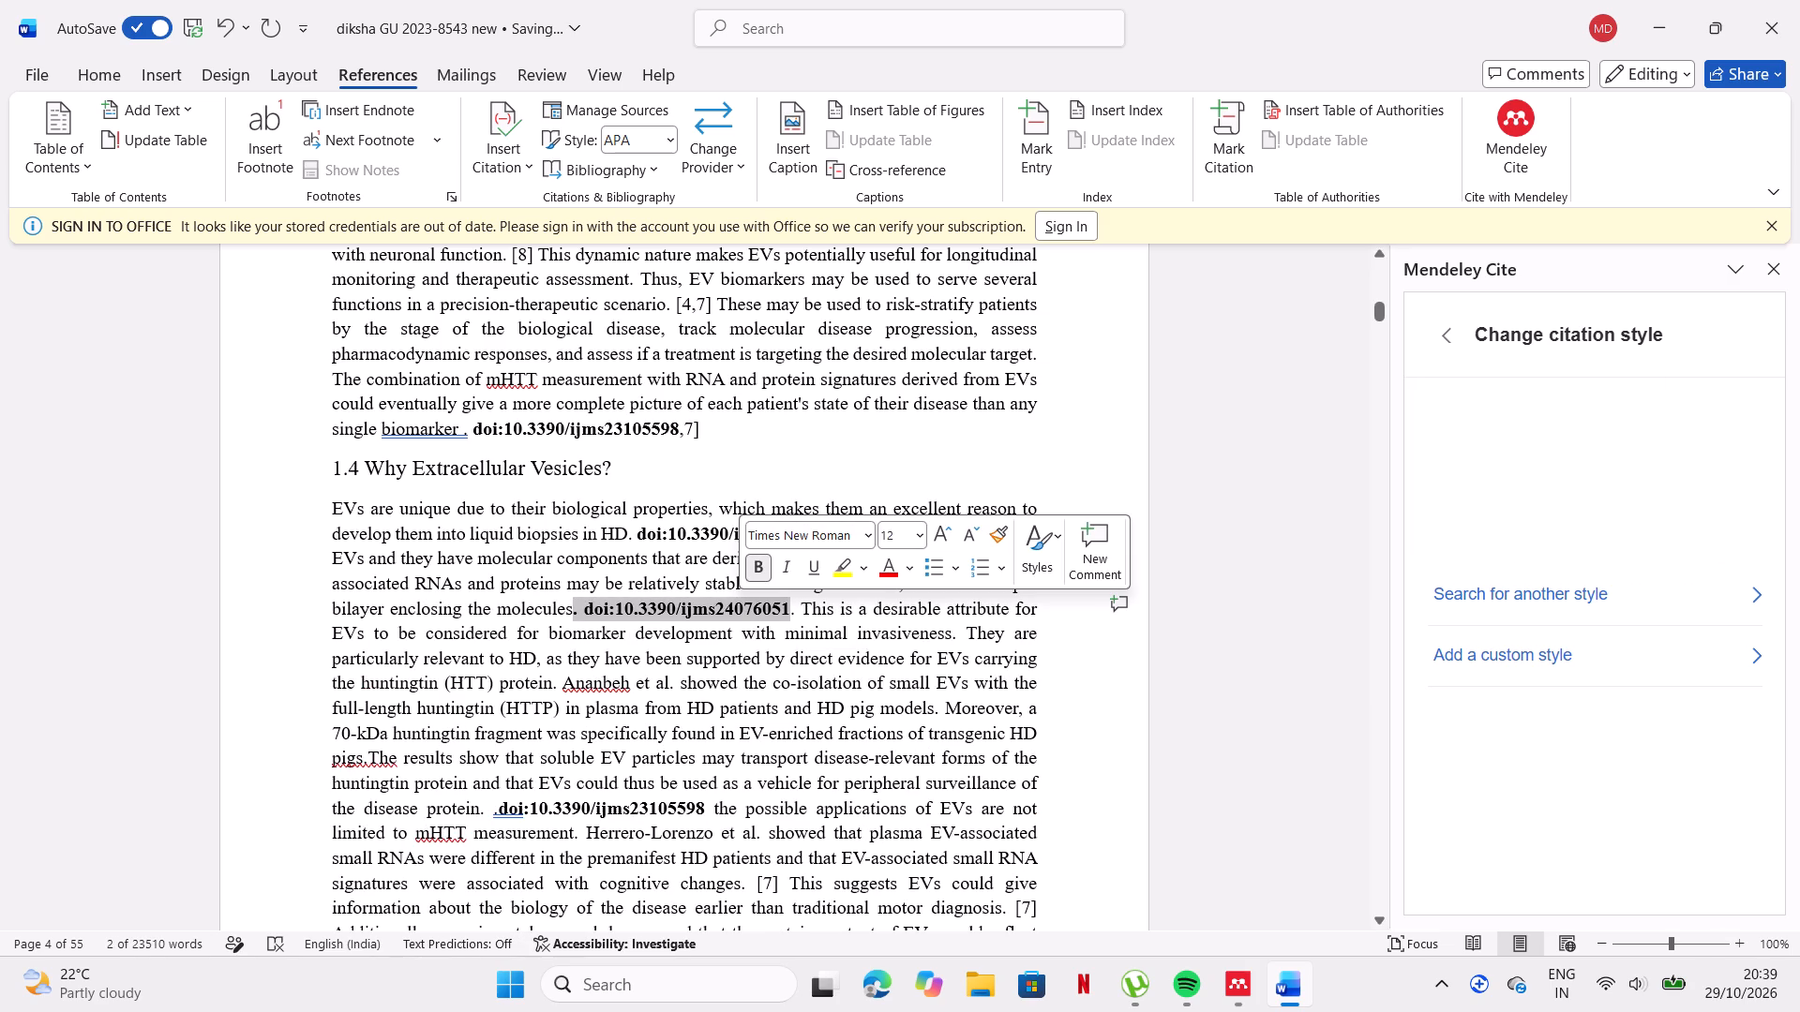
Replace "[6" in the [6,7] citation after "alterations in gene regulation" with doi:10.3390/ijms24076051 and make the DOI bold.
scroll(575, 514, up, 1)
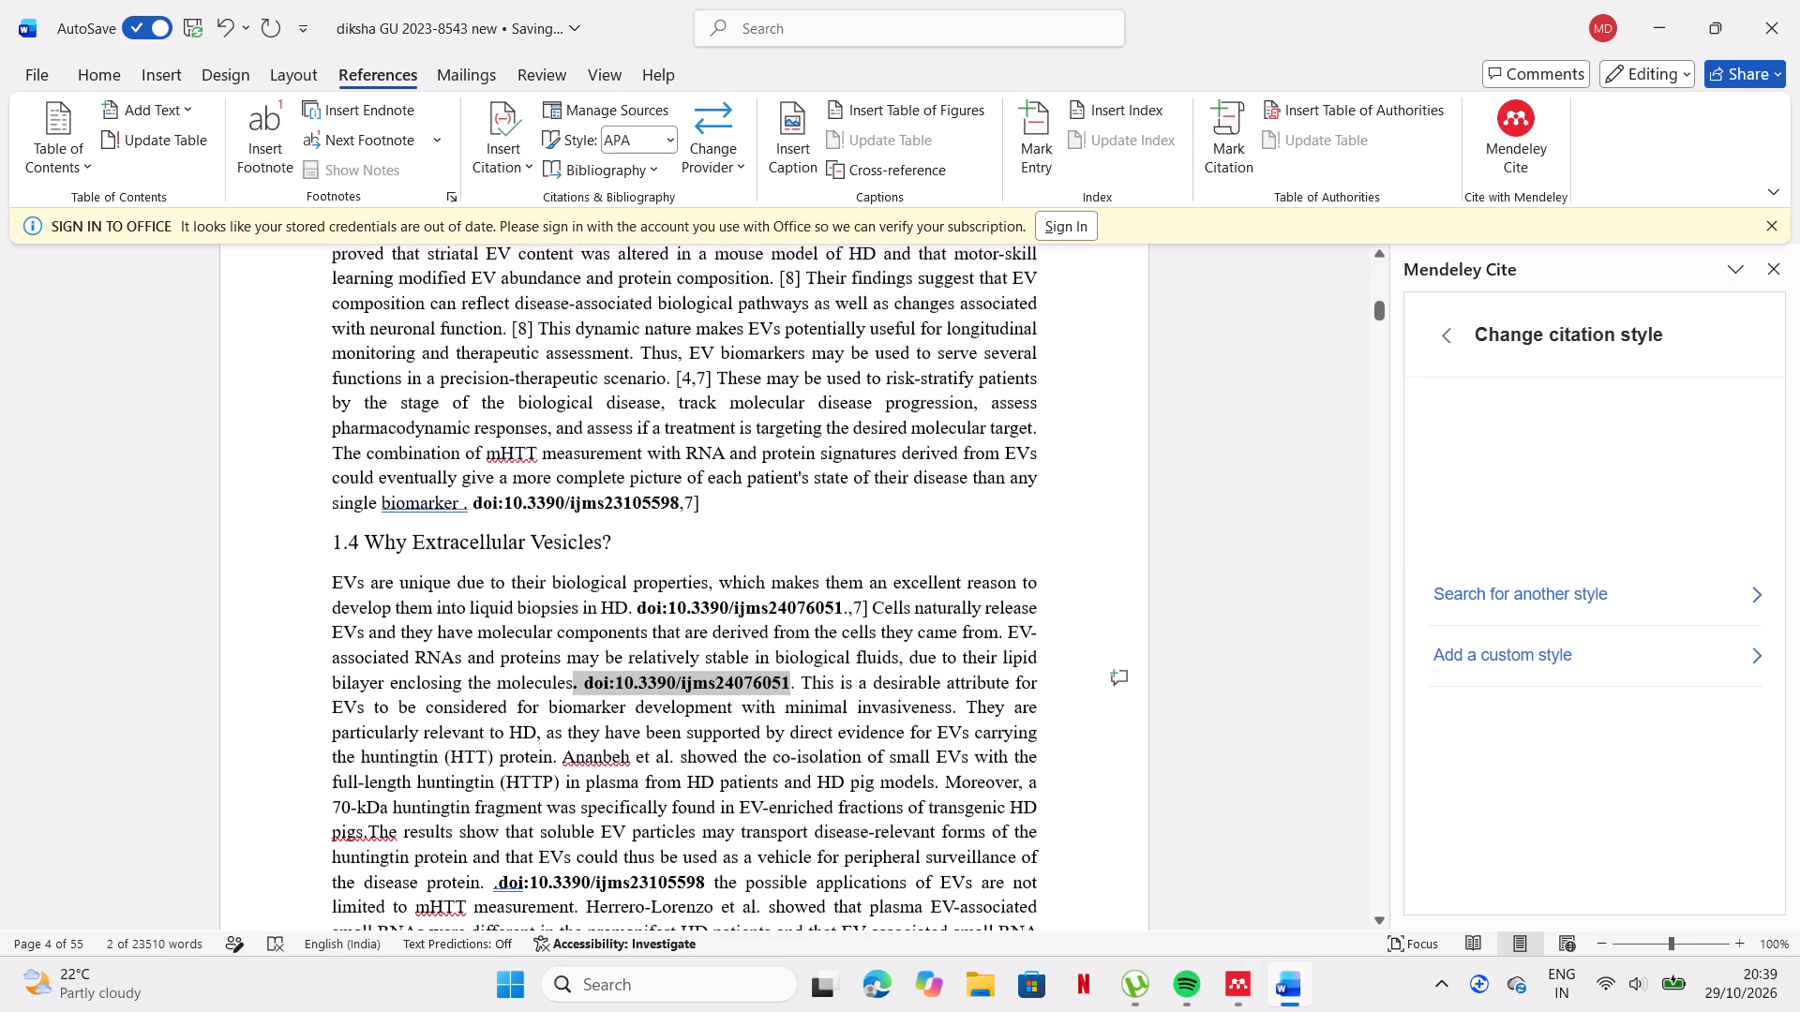
scroll(575, 514, up, 1)
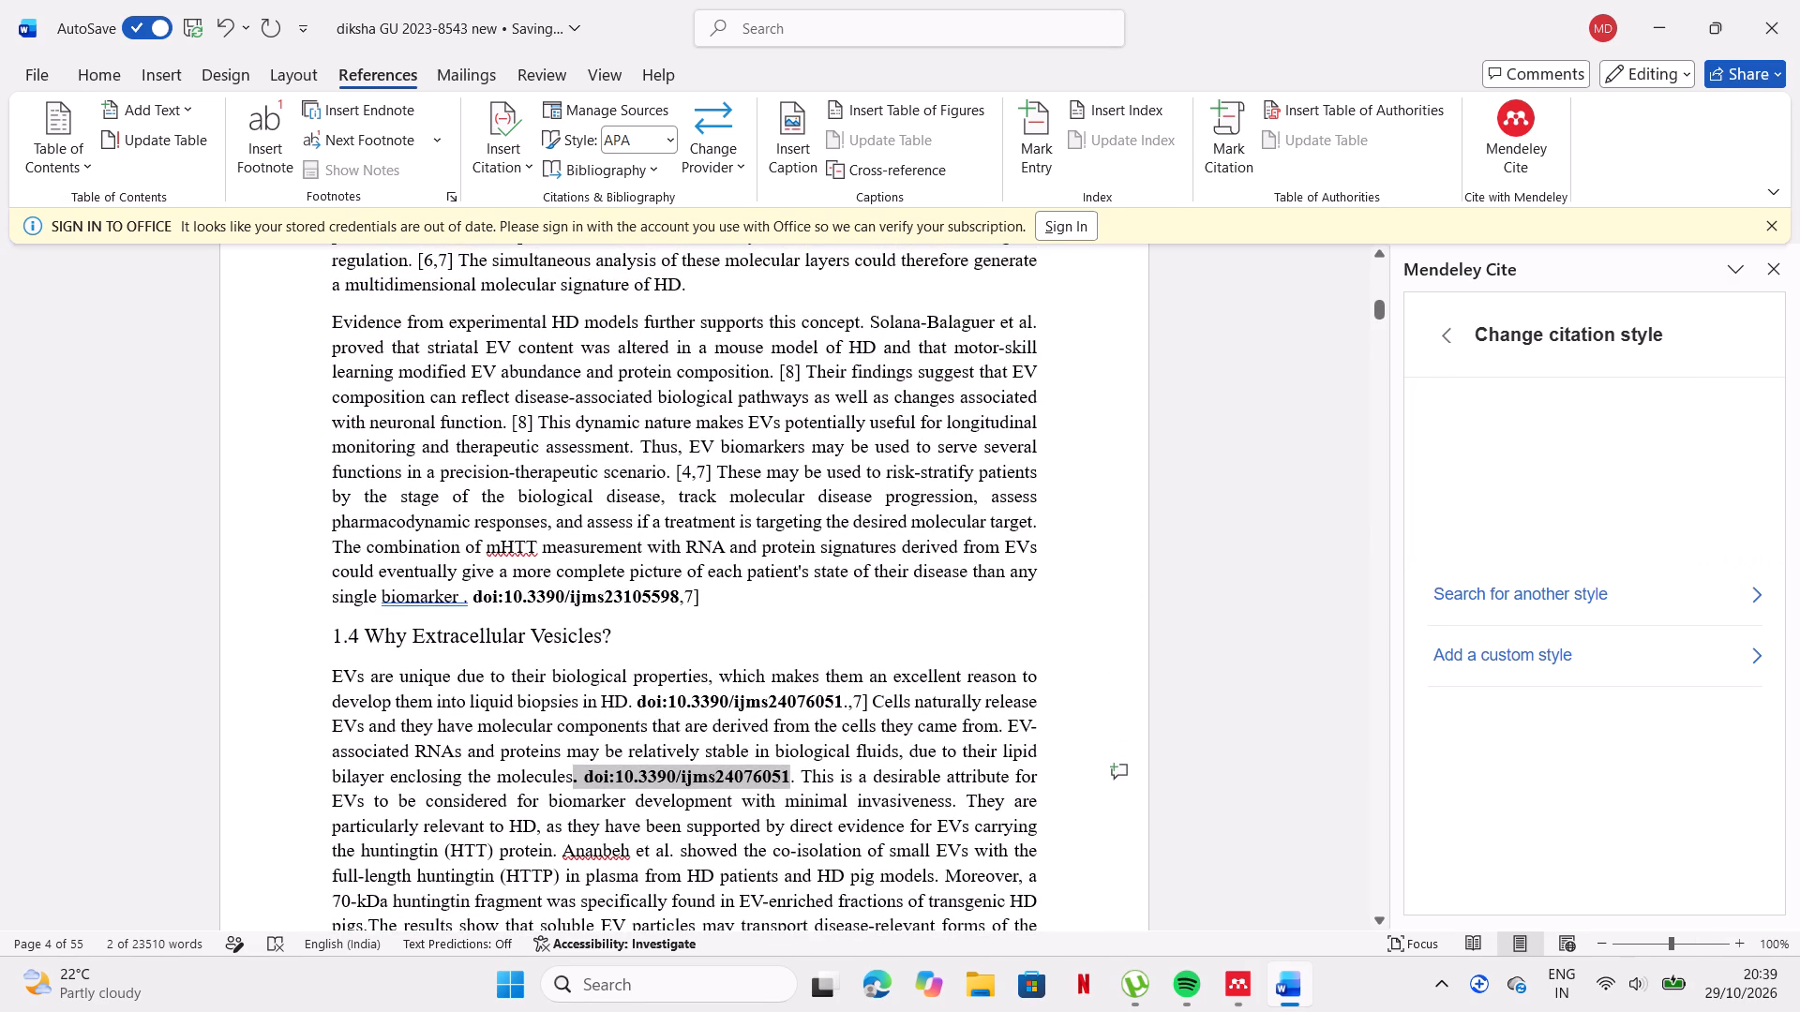
scroll(847, 409, up, 2)
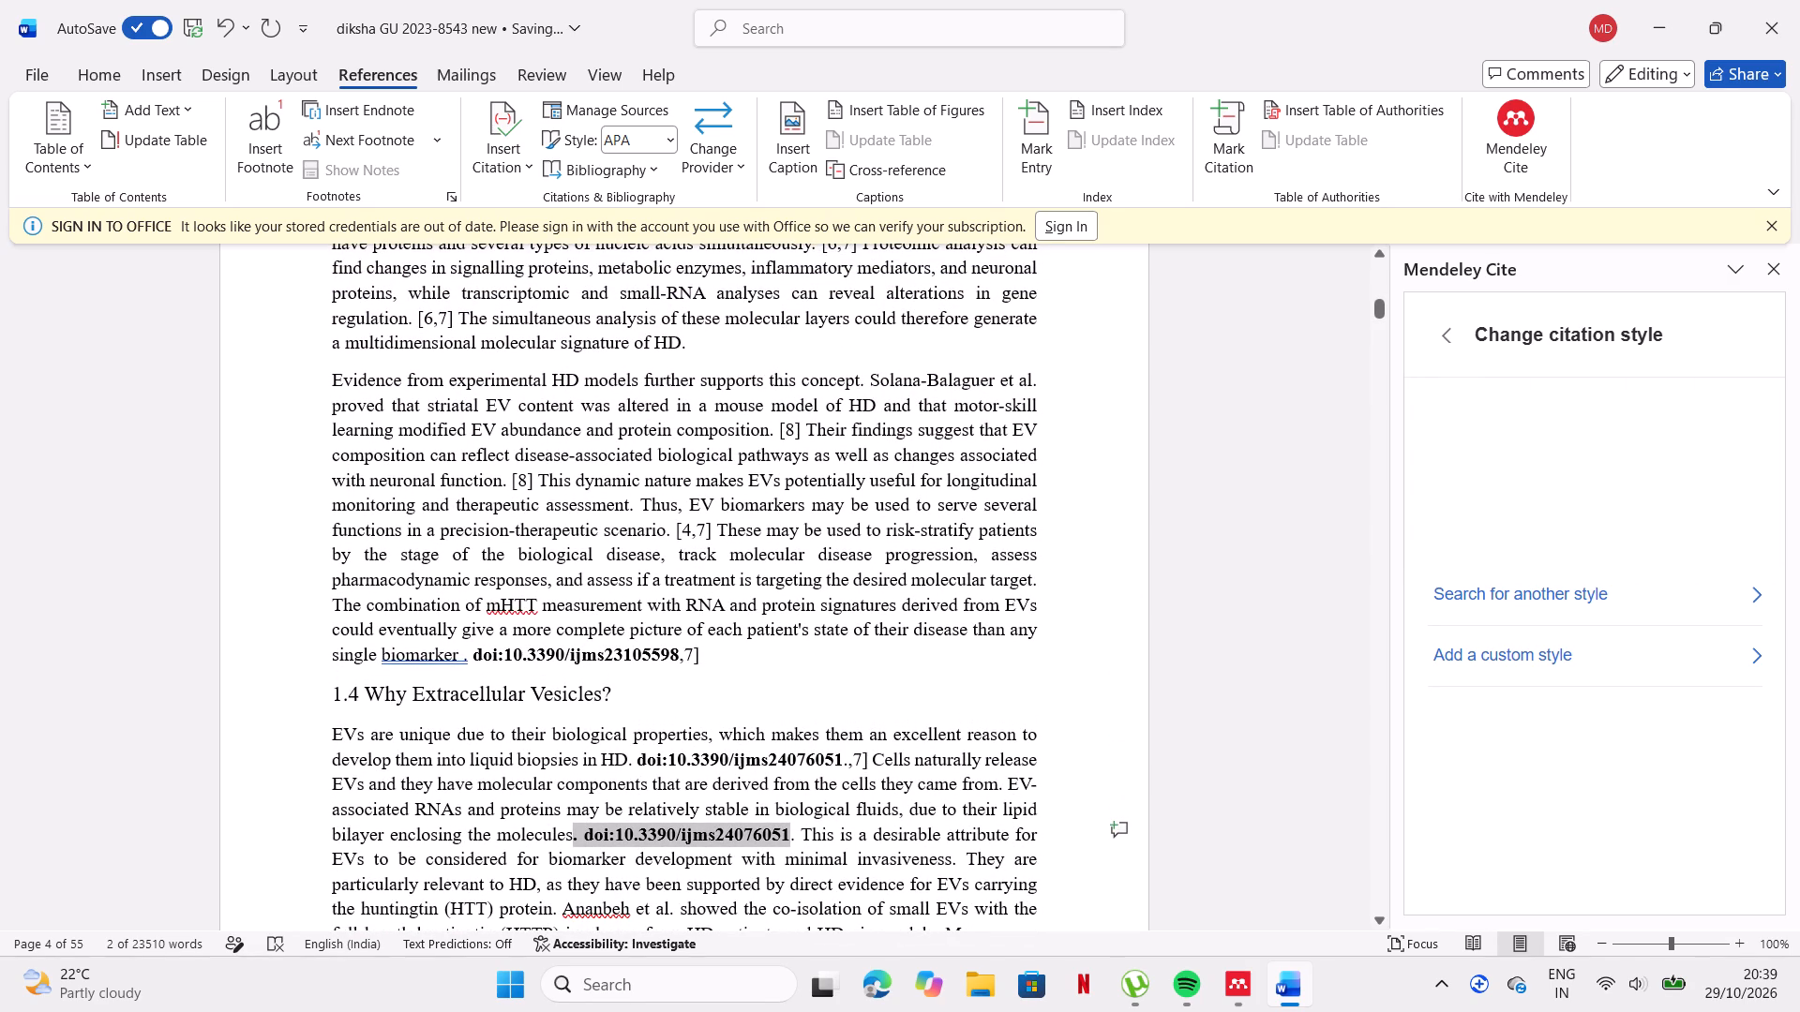
click(431, 315)
key(BackSpace)
key(BackSpace)
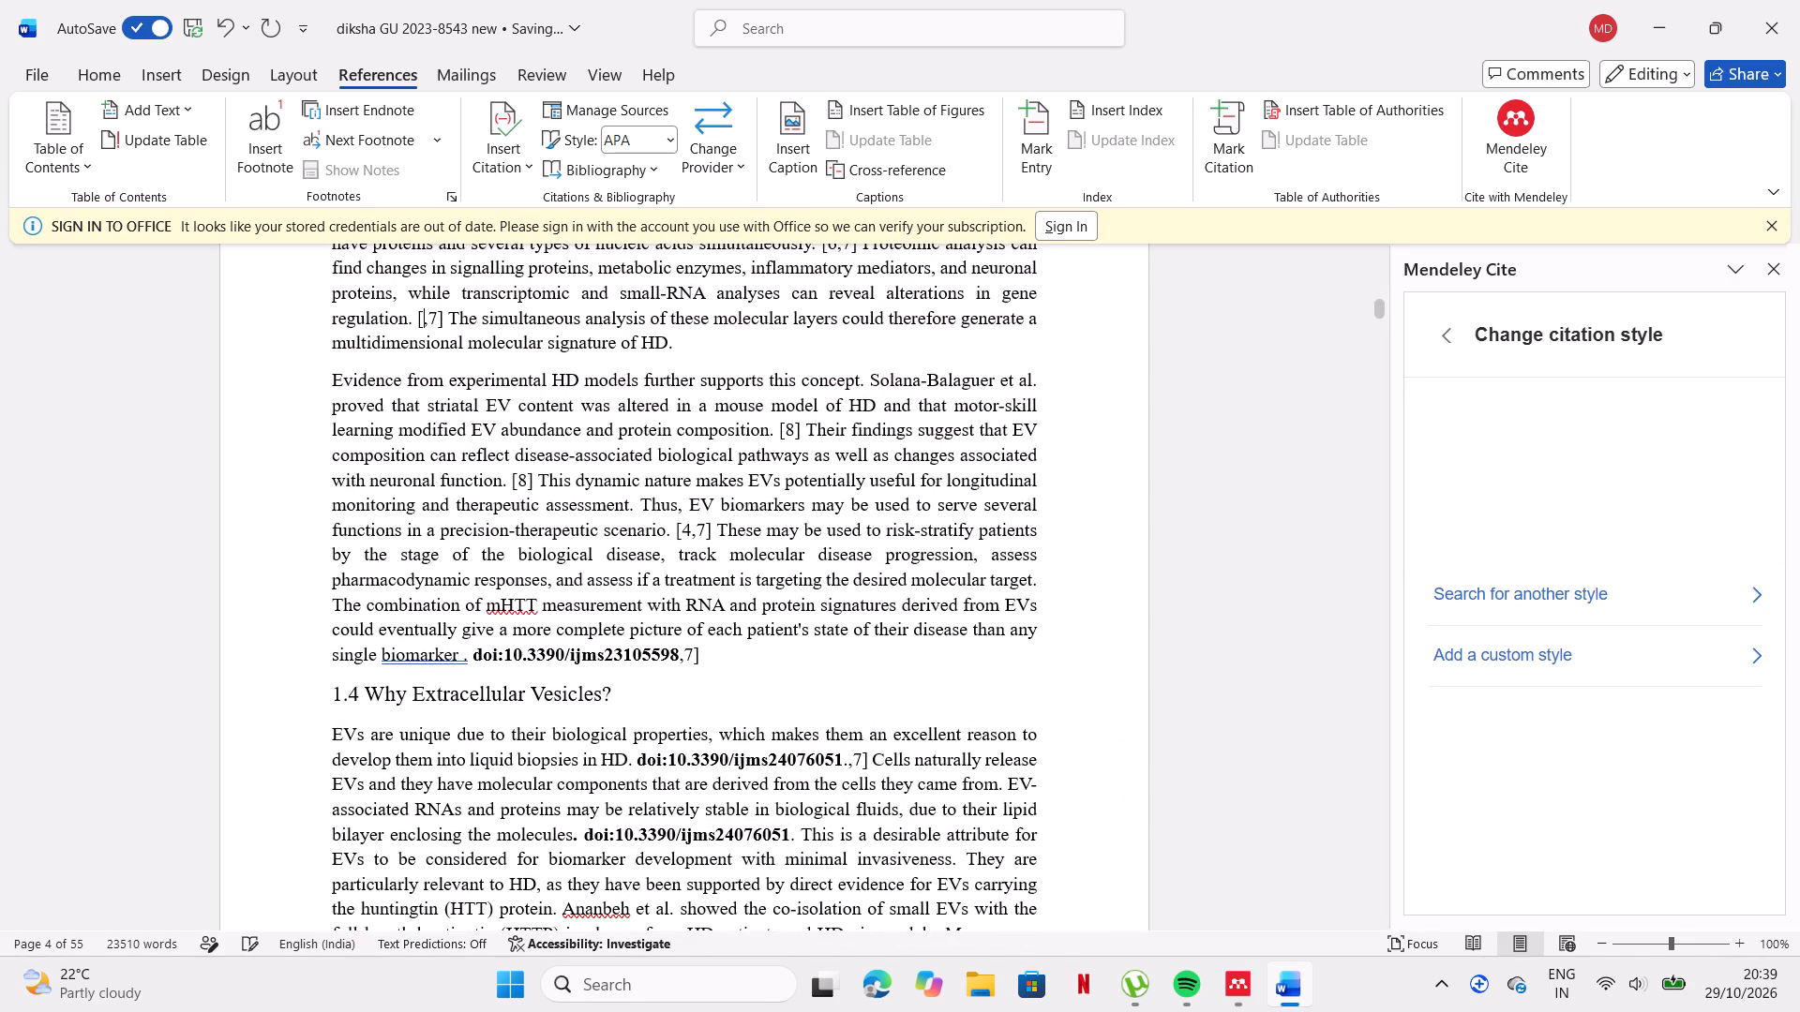
key(ctrl+v)
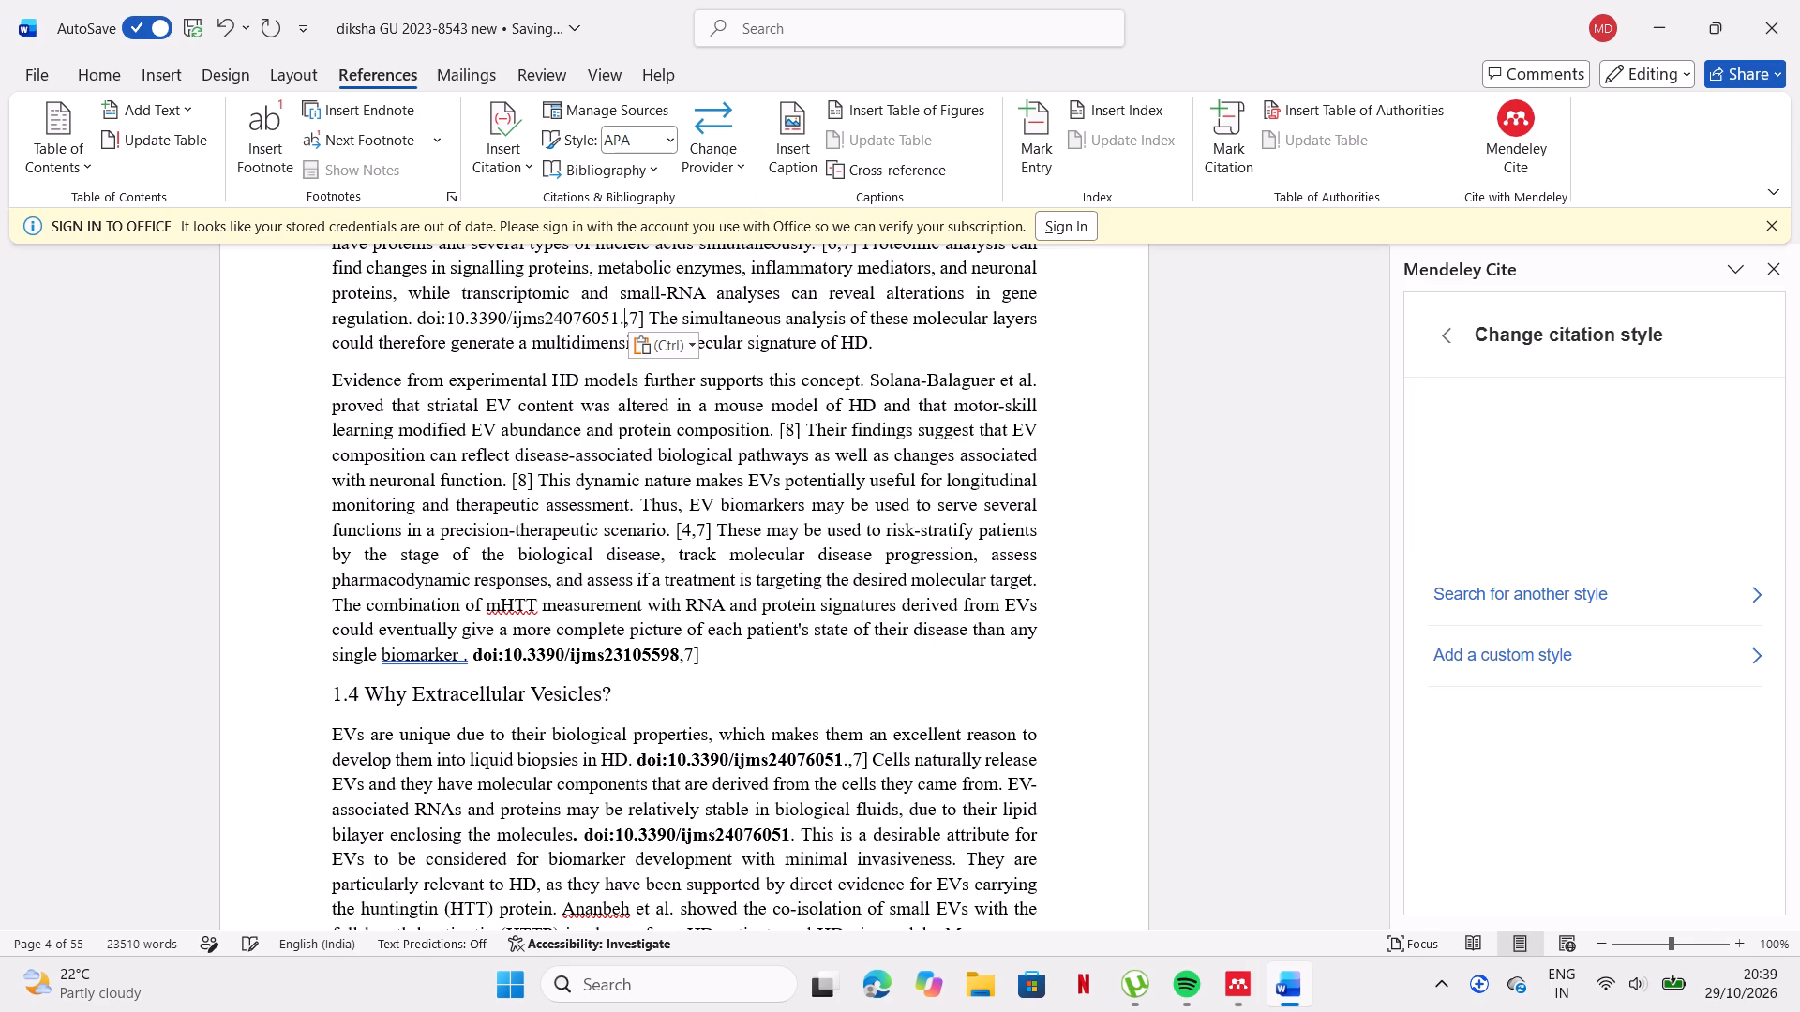
drag(421, 315, 605, 322)
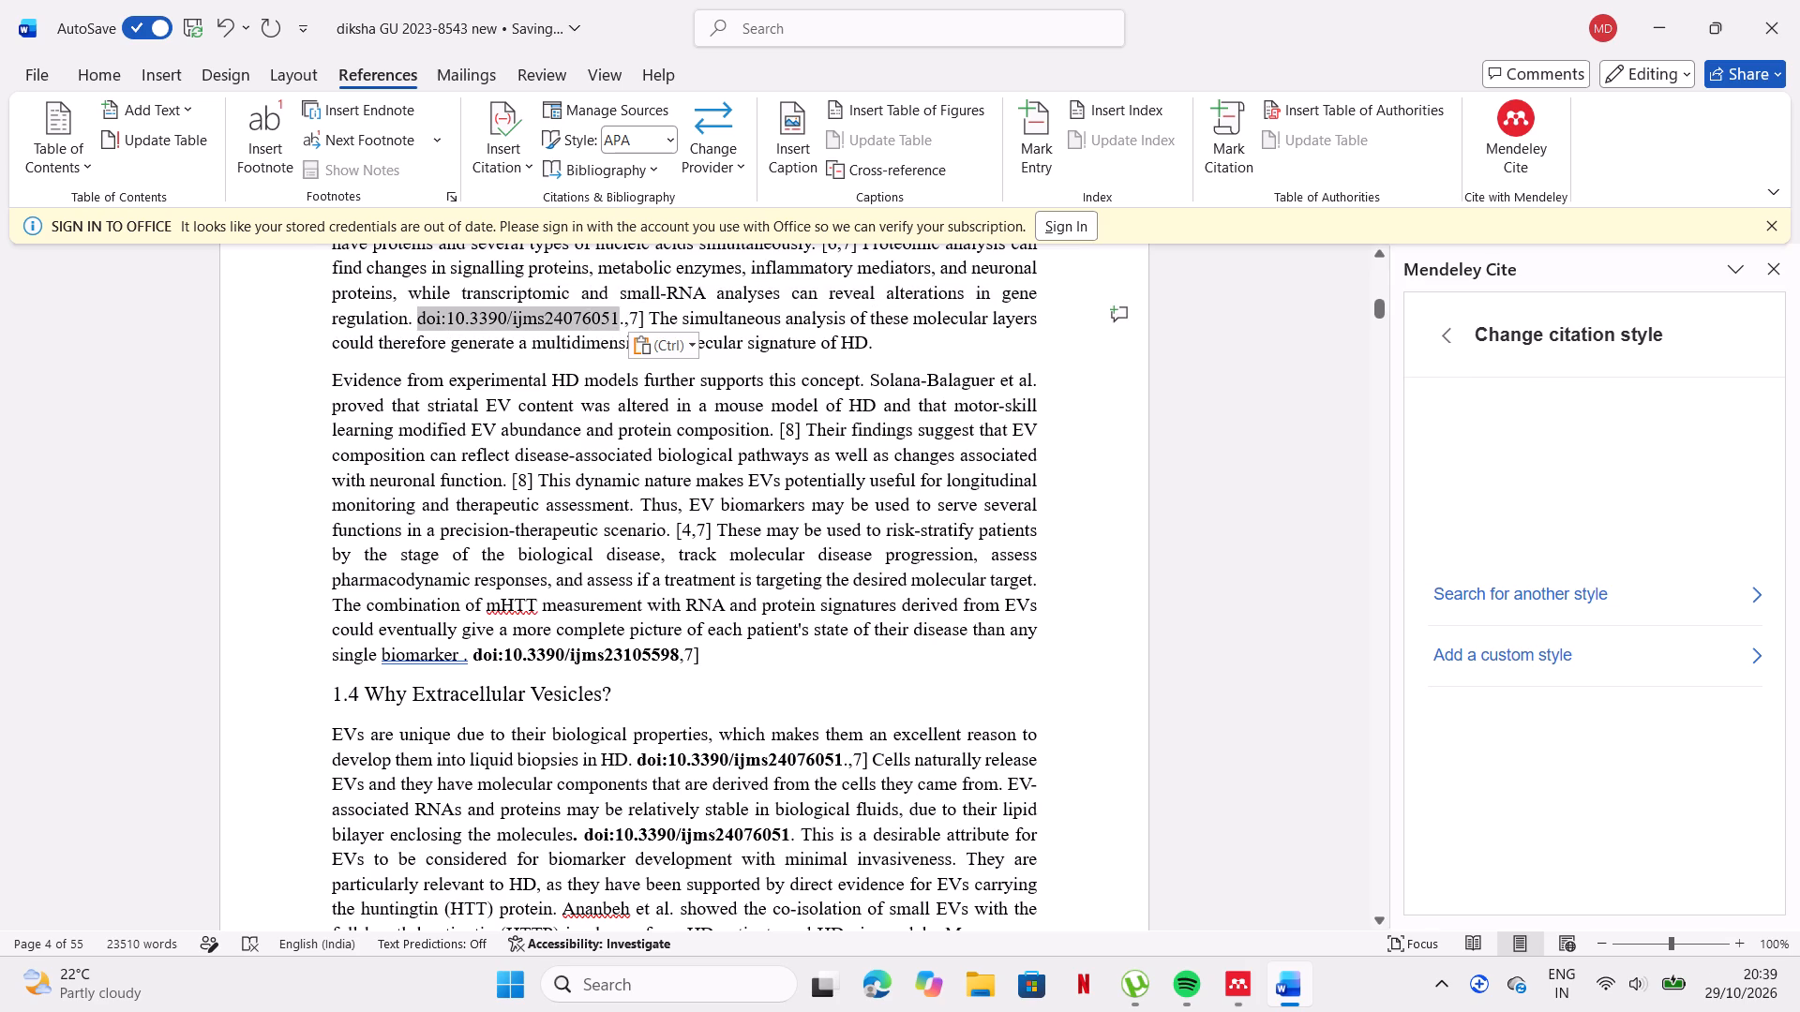
drag(605, 322, 606, 322)
click(622, 285)
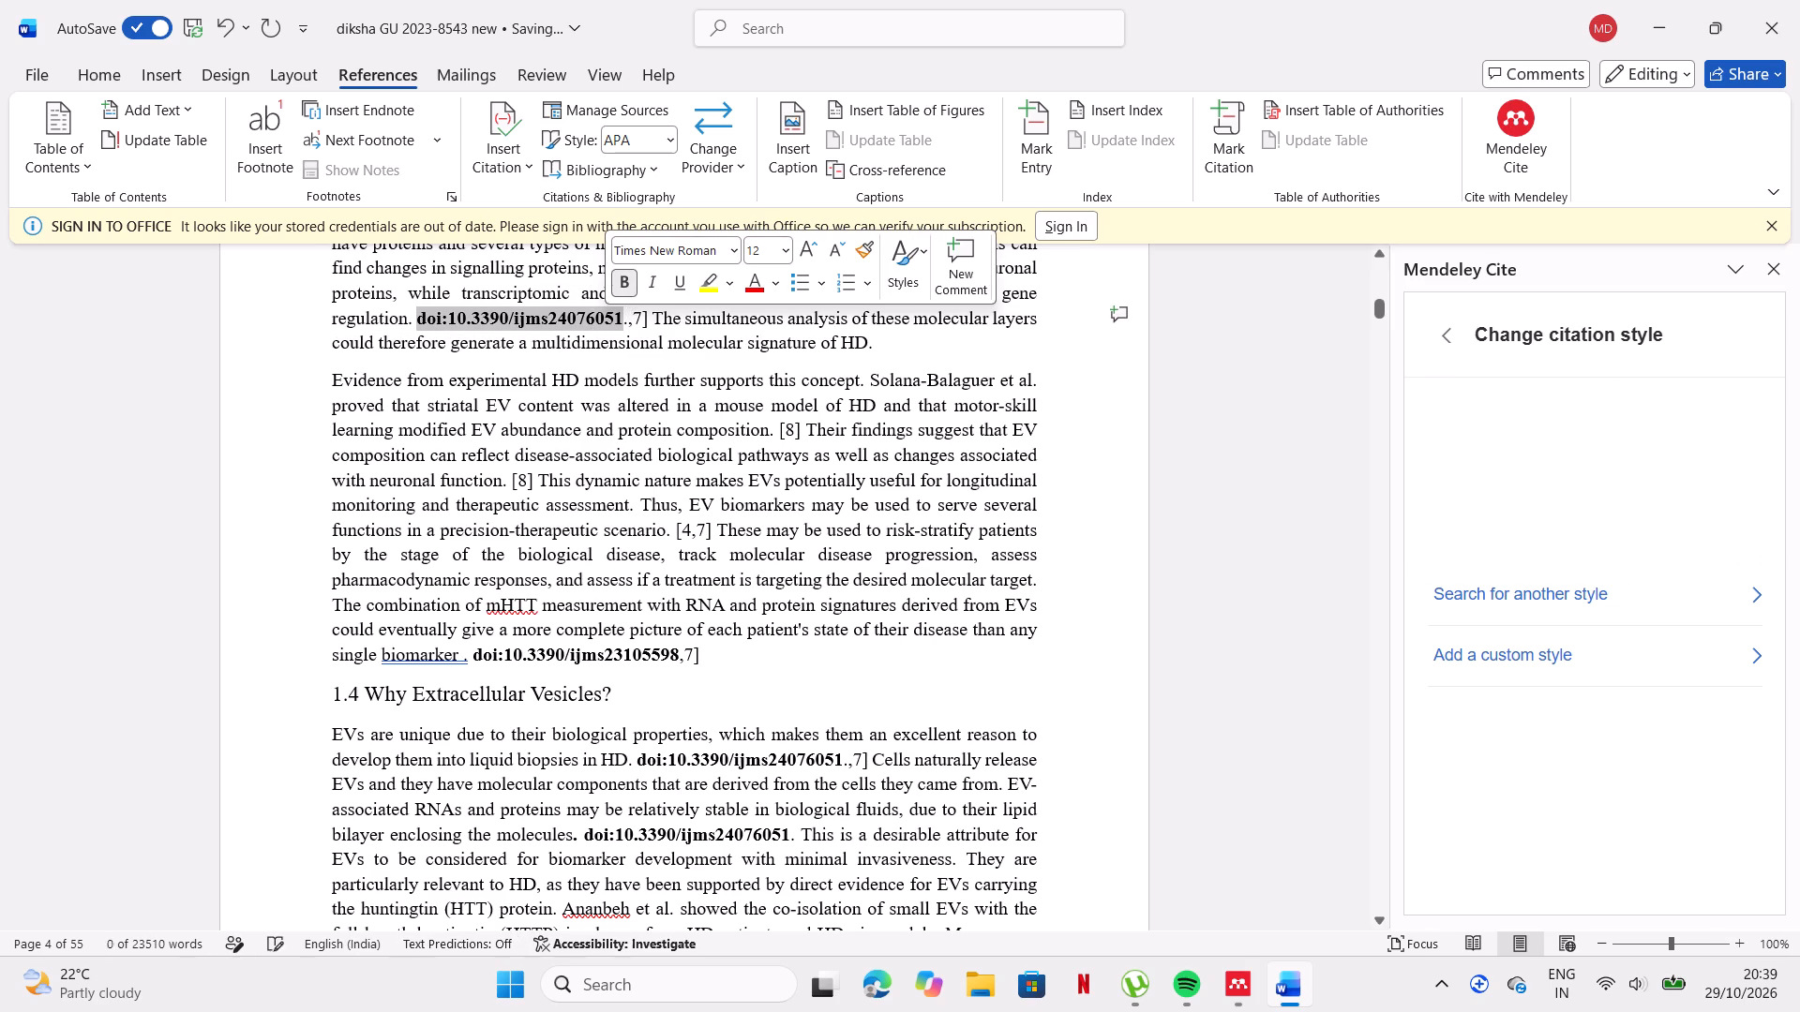
Look back through the introduction from section 1.3 up to the manuscript title for remaining citations to reference 6.
scroll(543, 383, up, 2)
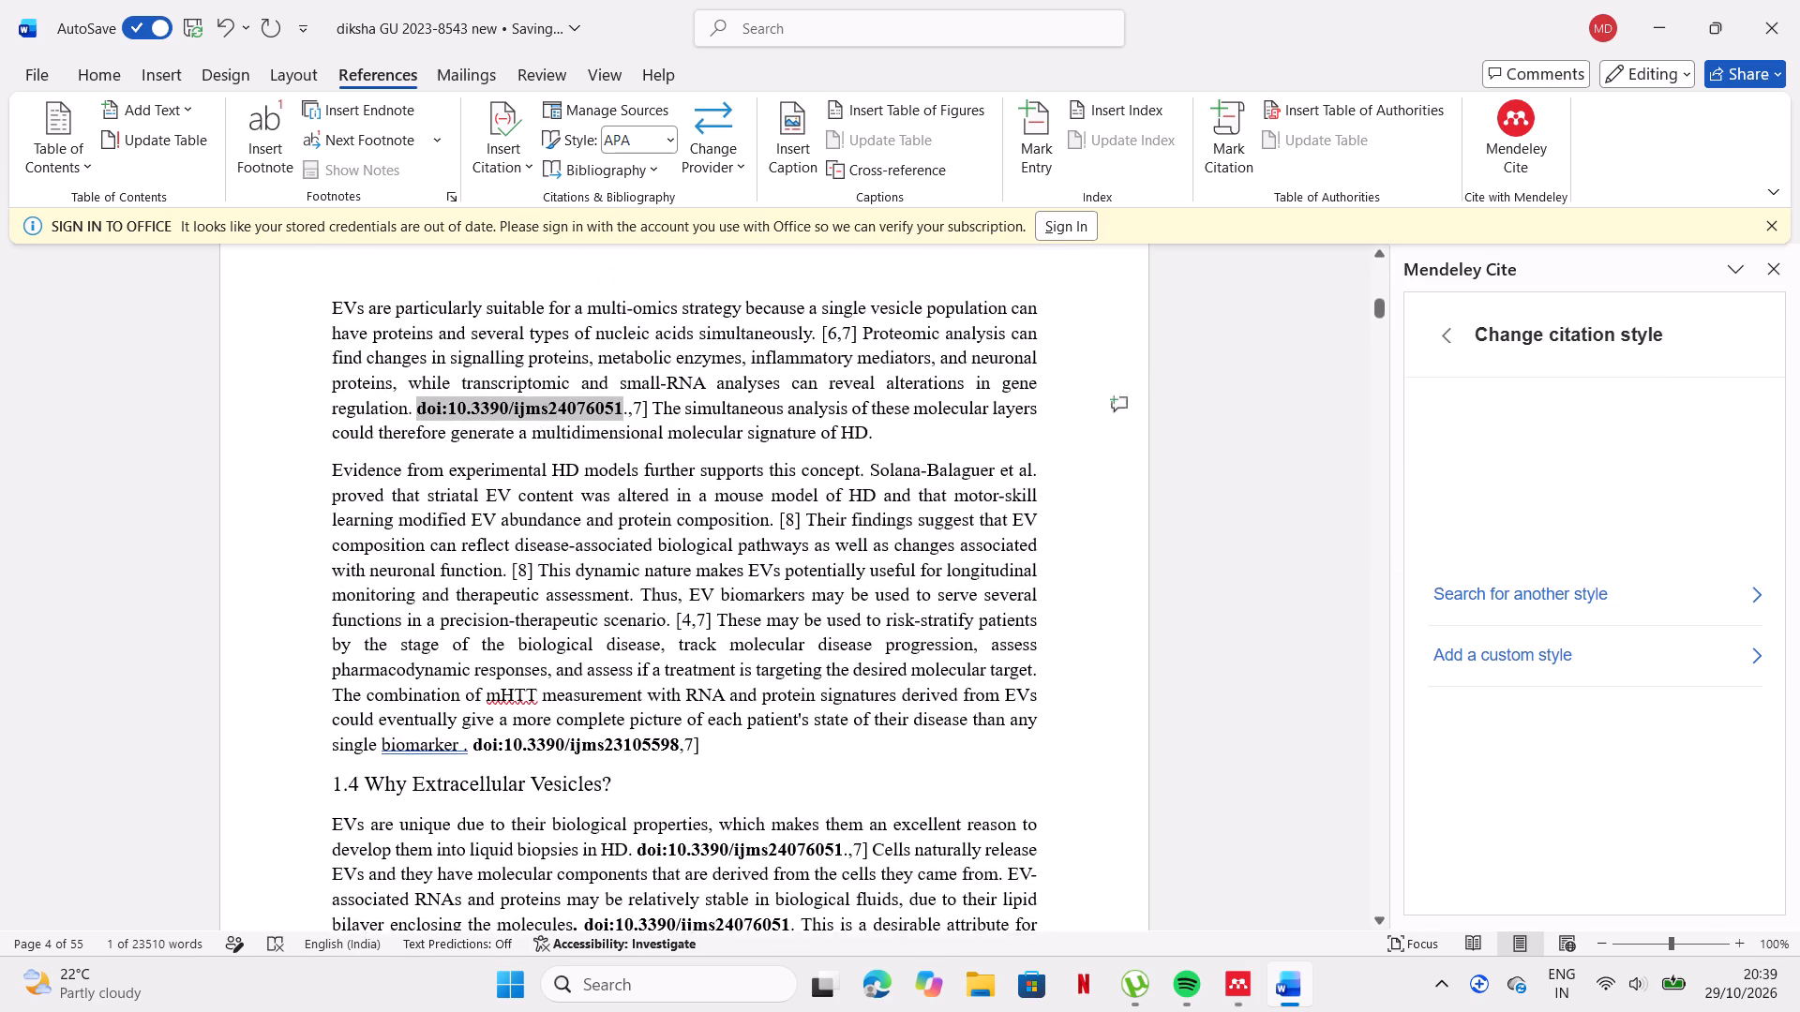
scroll(543, 383, up, 5)
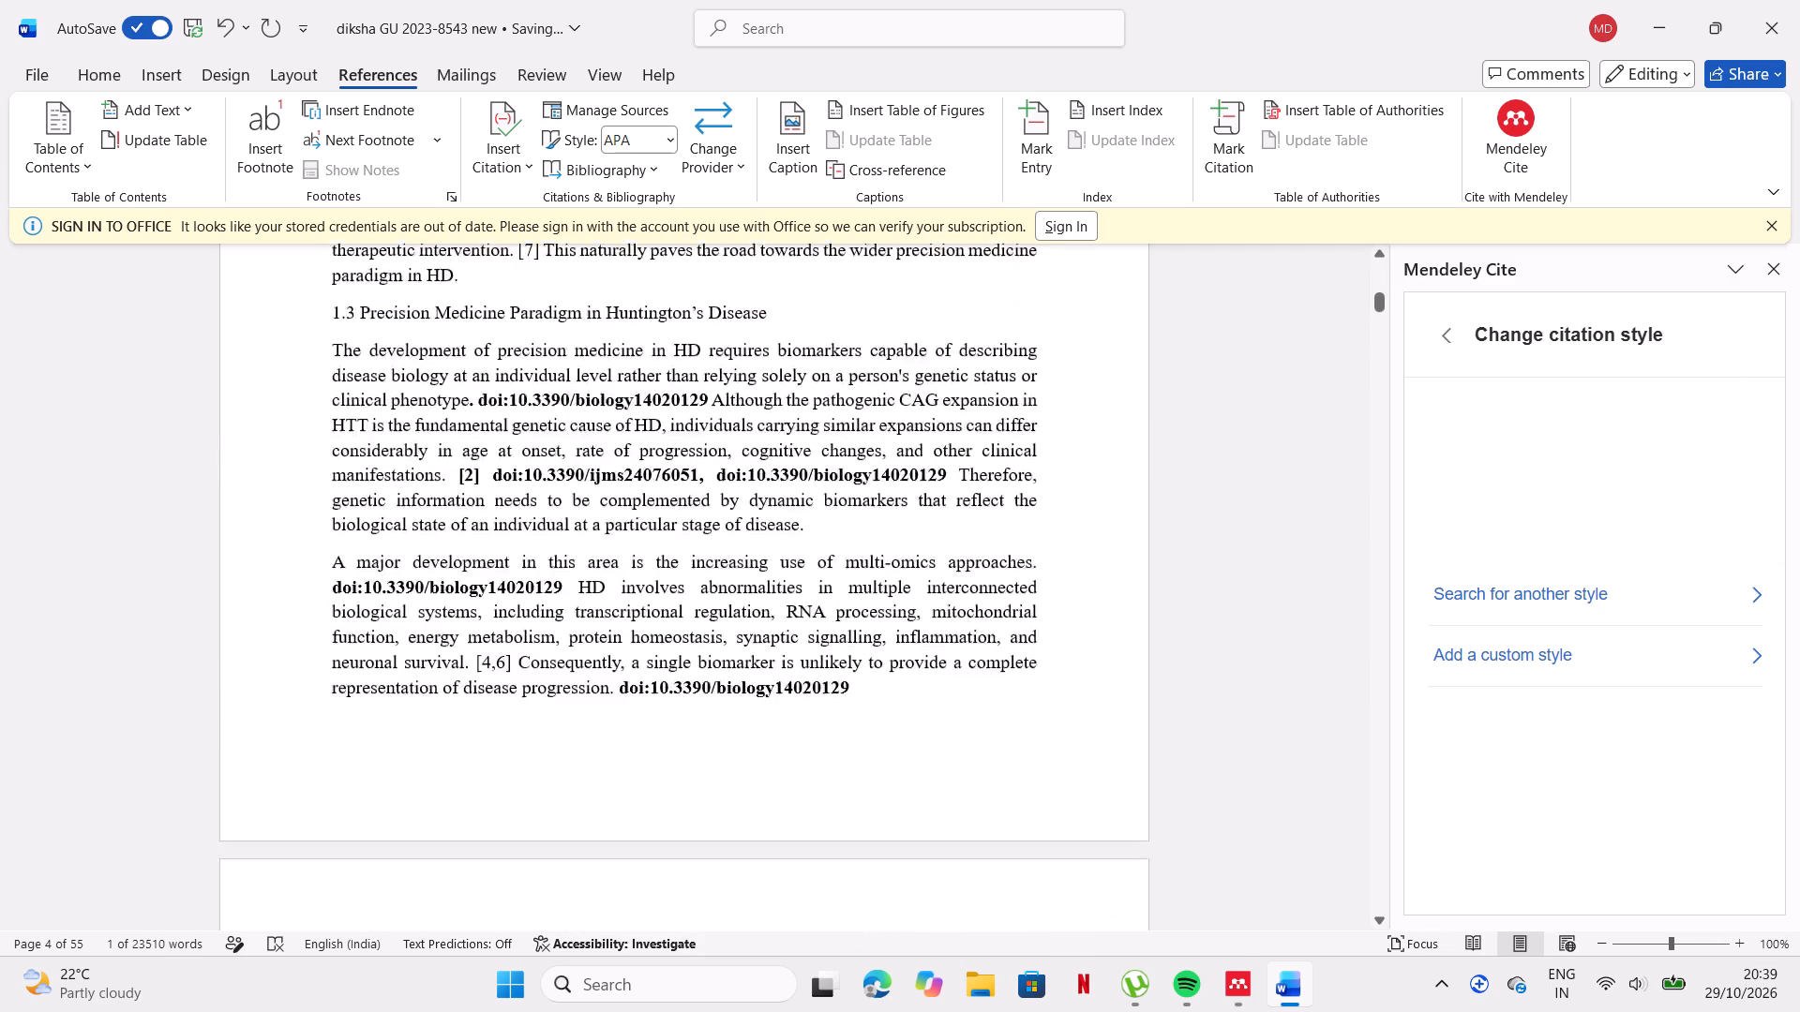
scroll(543, 383, up, 6)
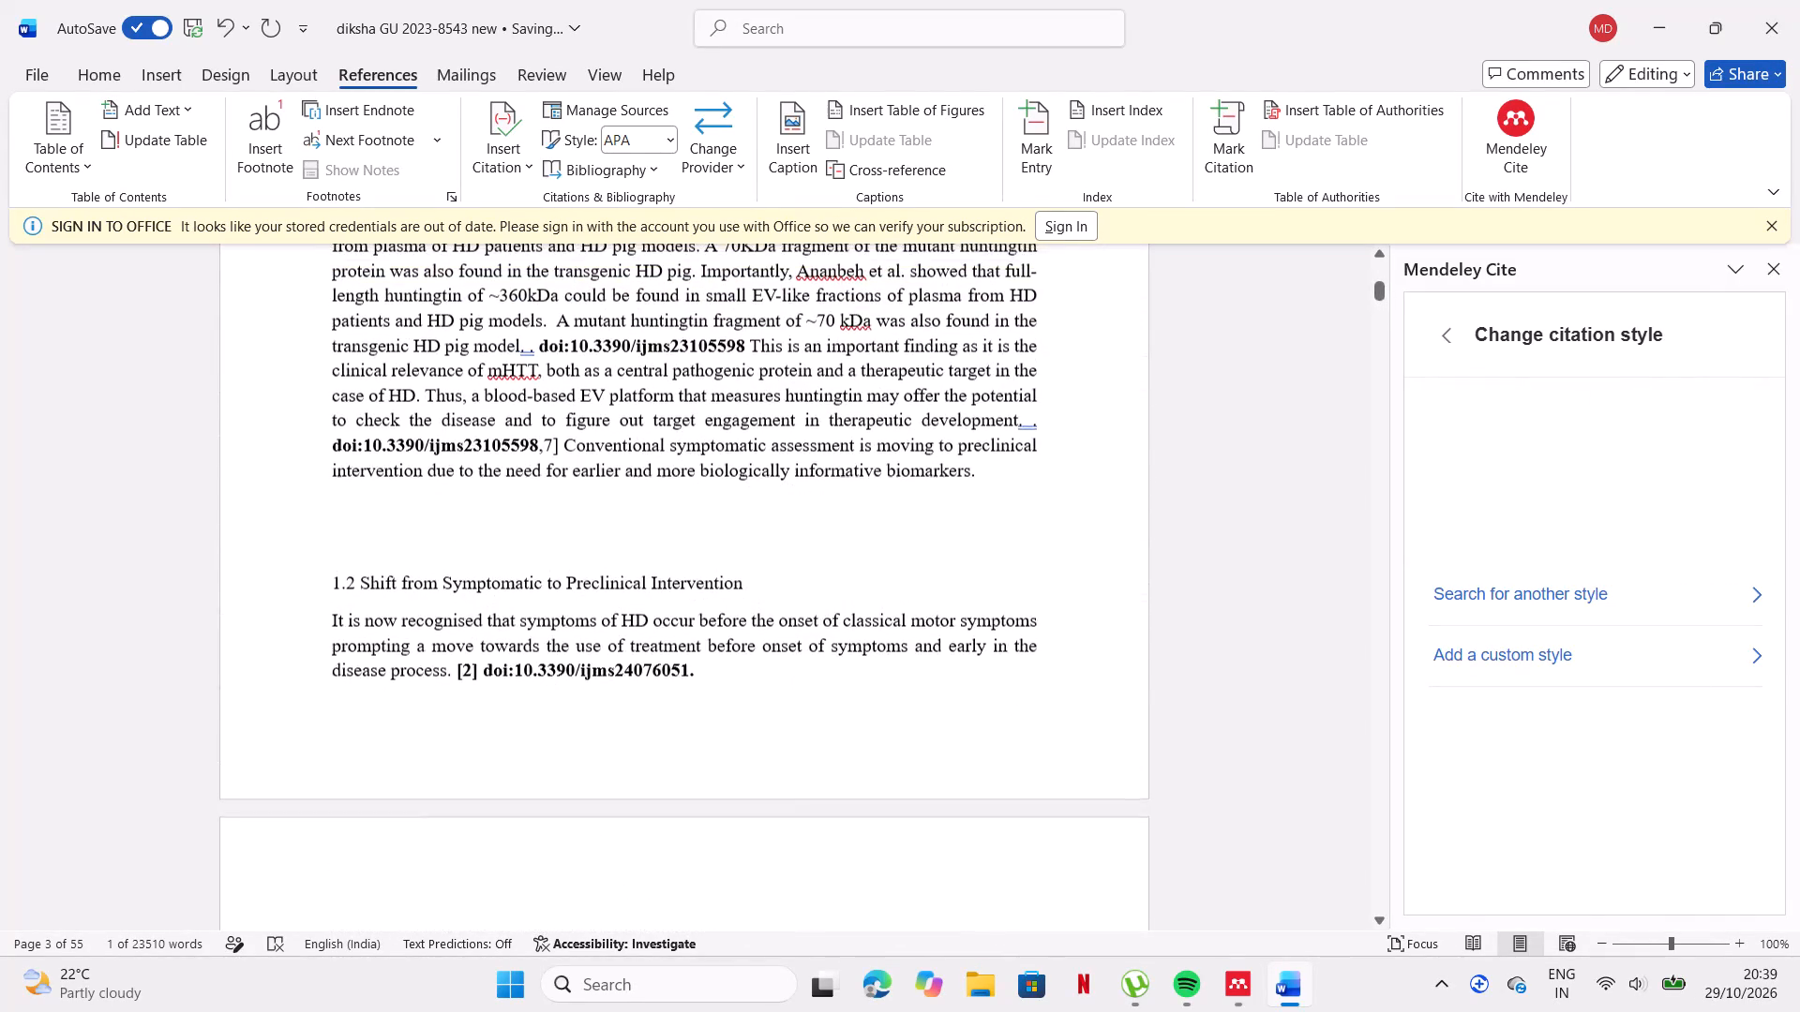
scroll(543, 383, up, 3)
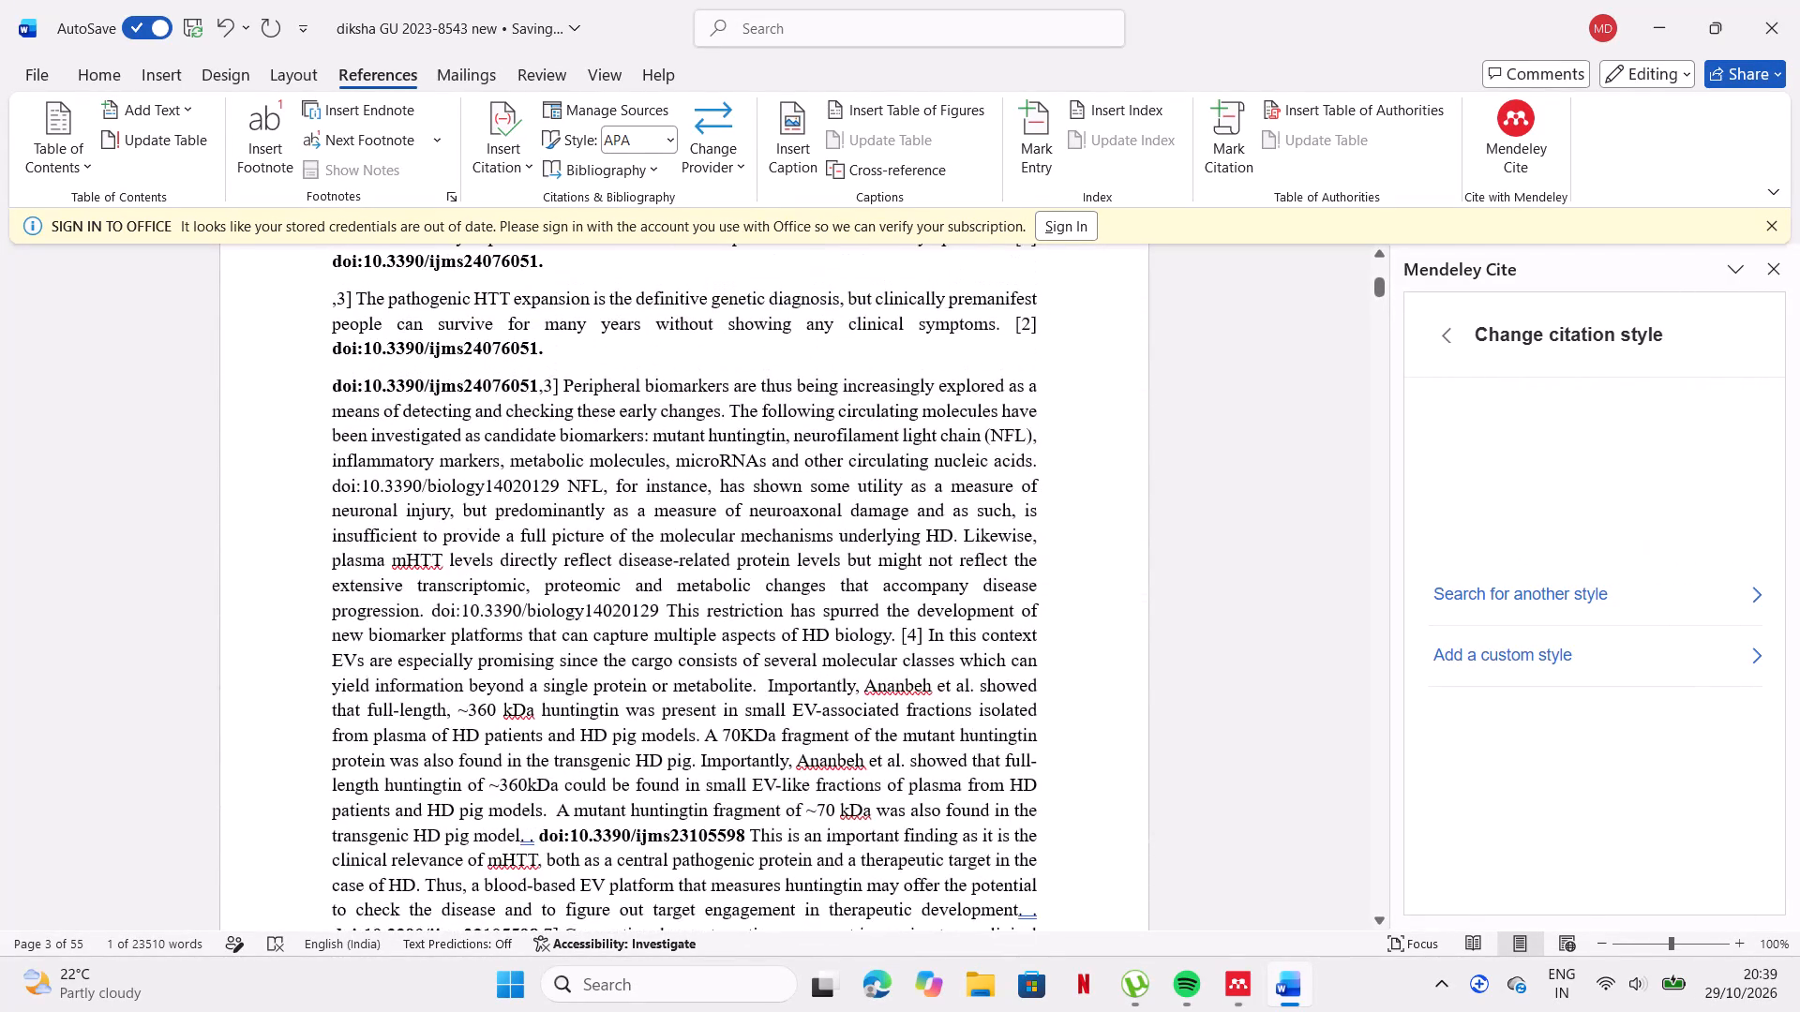
scroll(543, 383, up, 2)
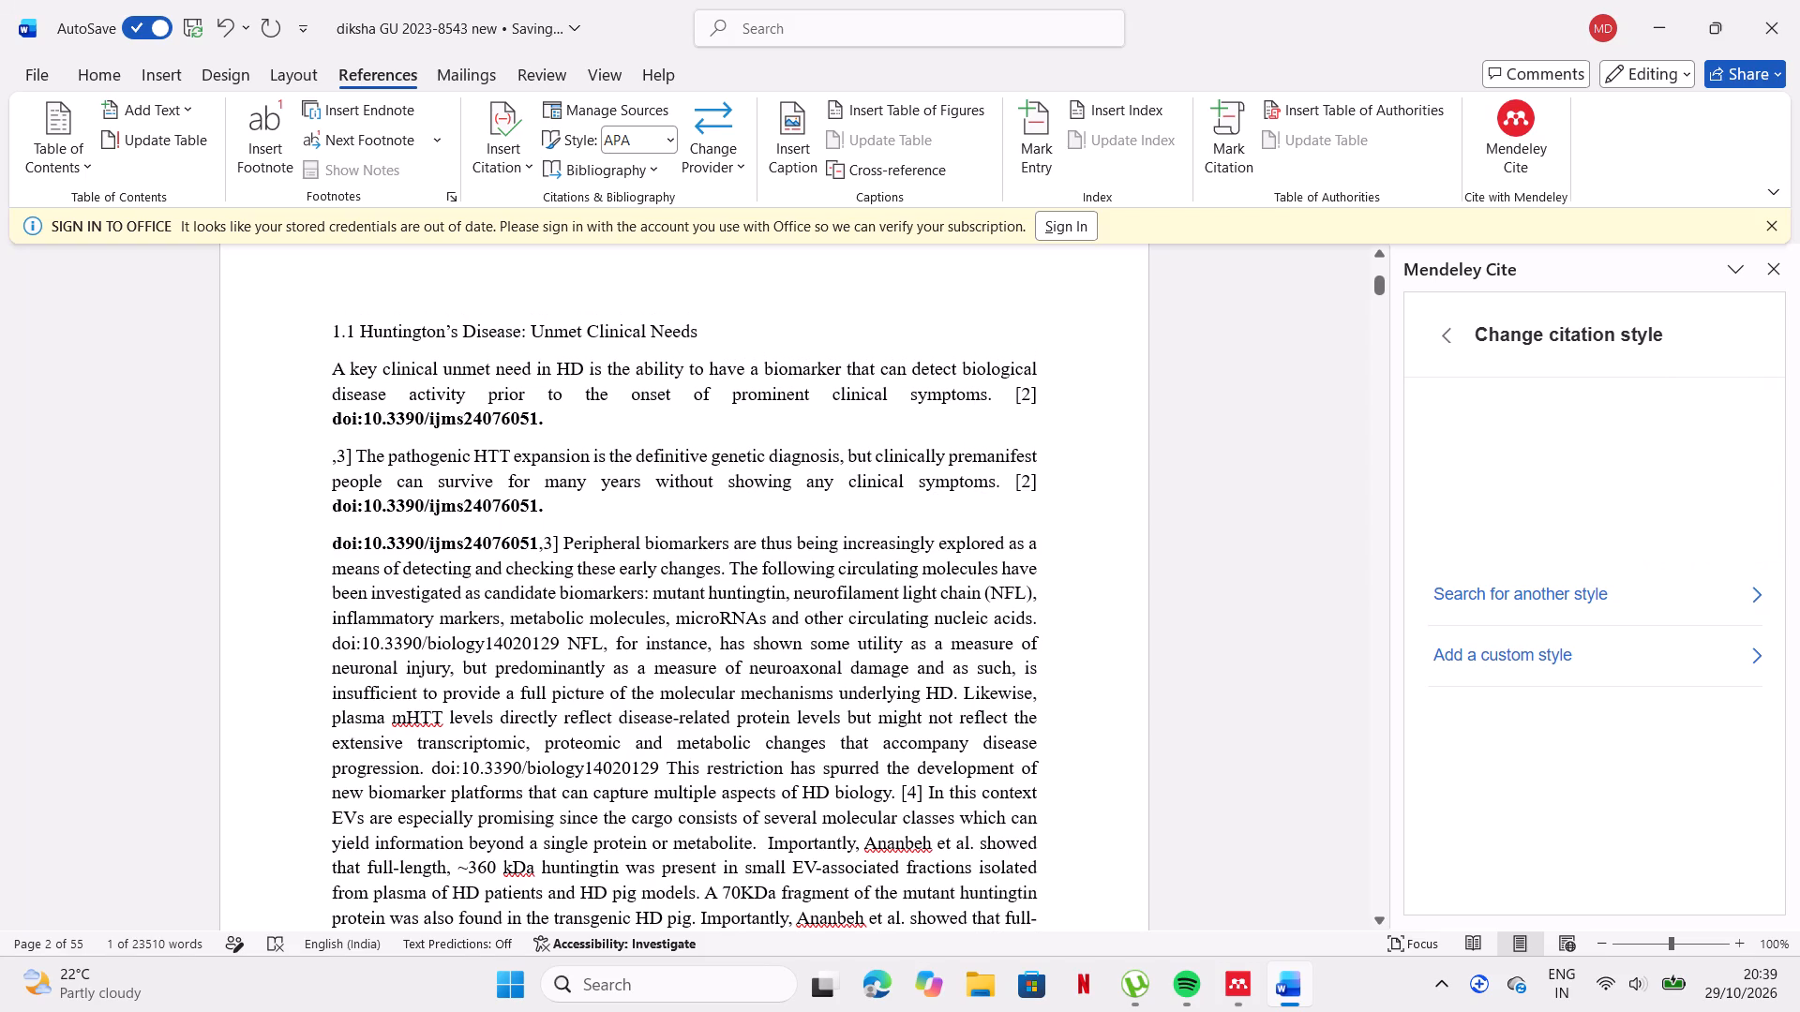
scroll(543, 383, up, 5)
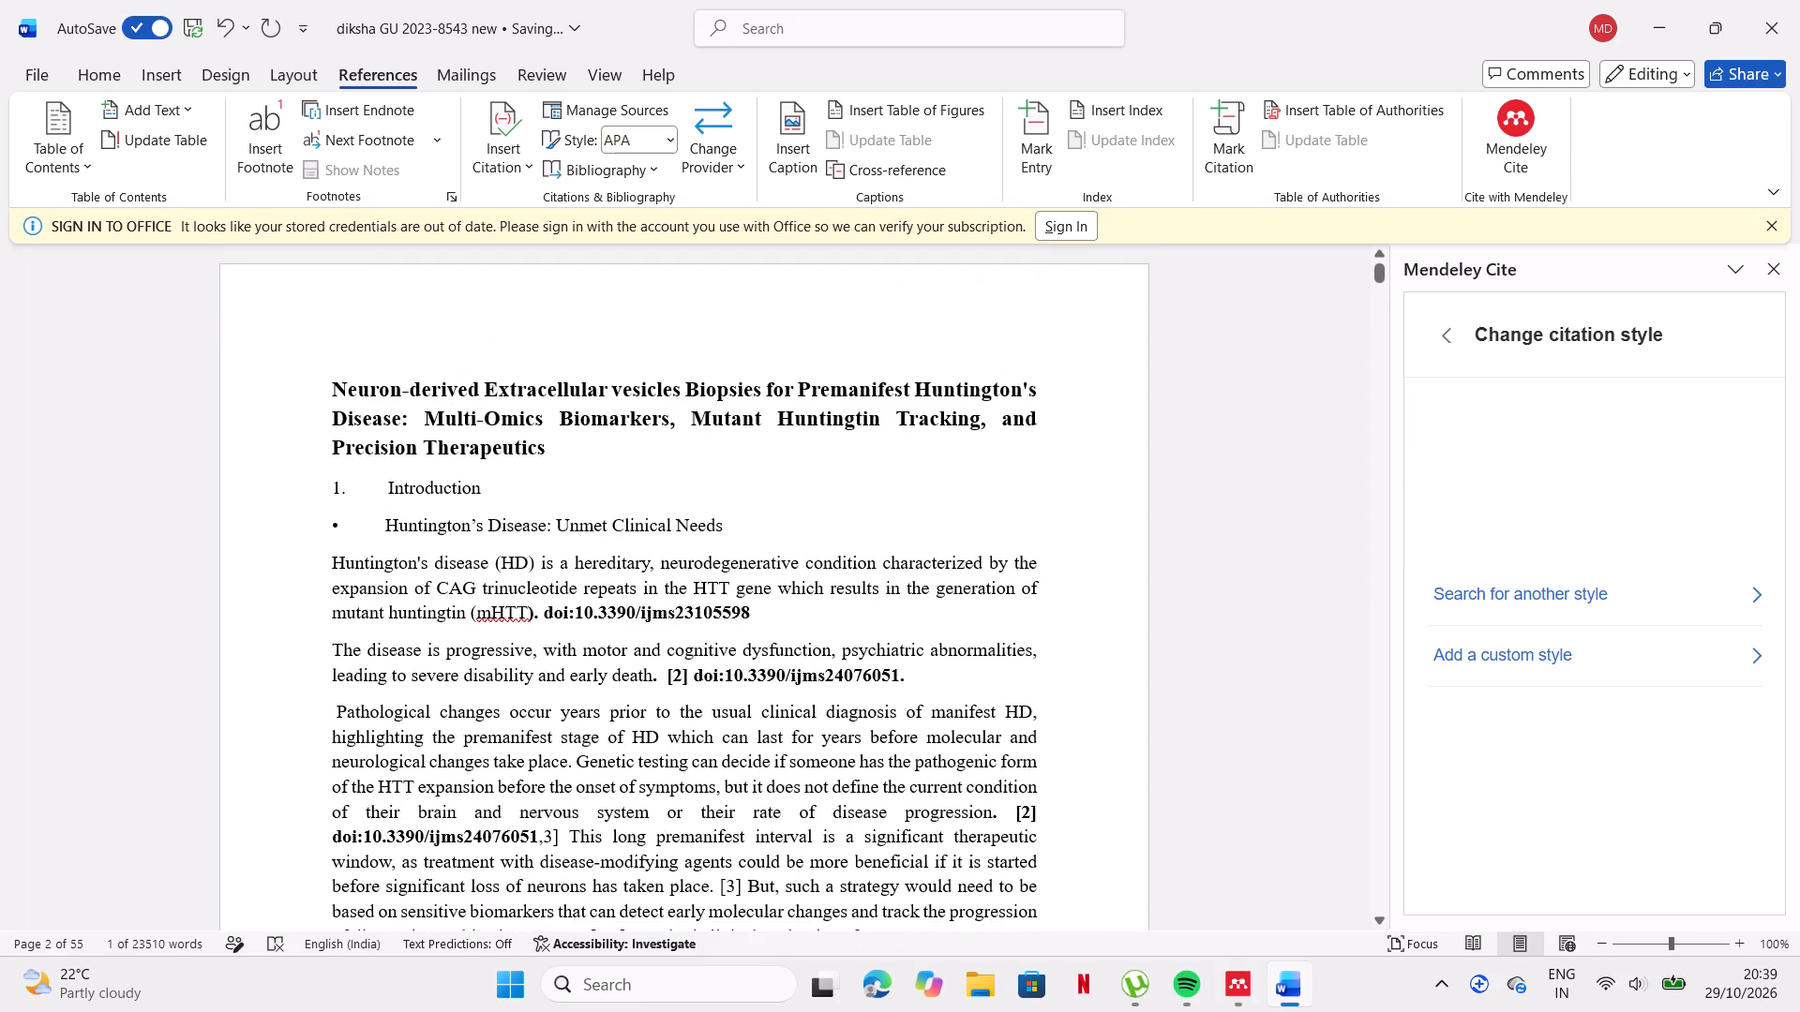
Replace "6]" after doi:10.3390/ijms23105598 following "cellular physiology or pathology" with doi:10.3390/ijms24076051 and make the new DOI bold.
scroll(543, 383, down, 2)
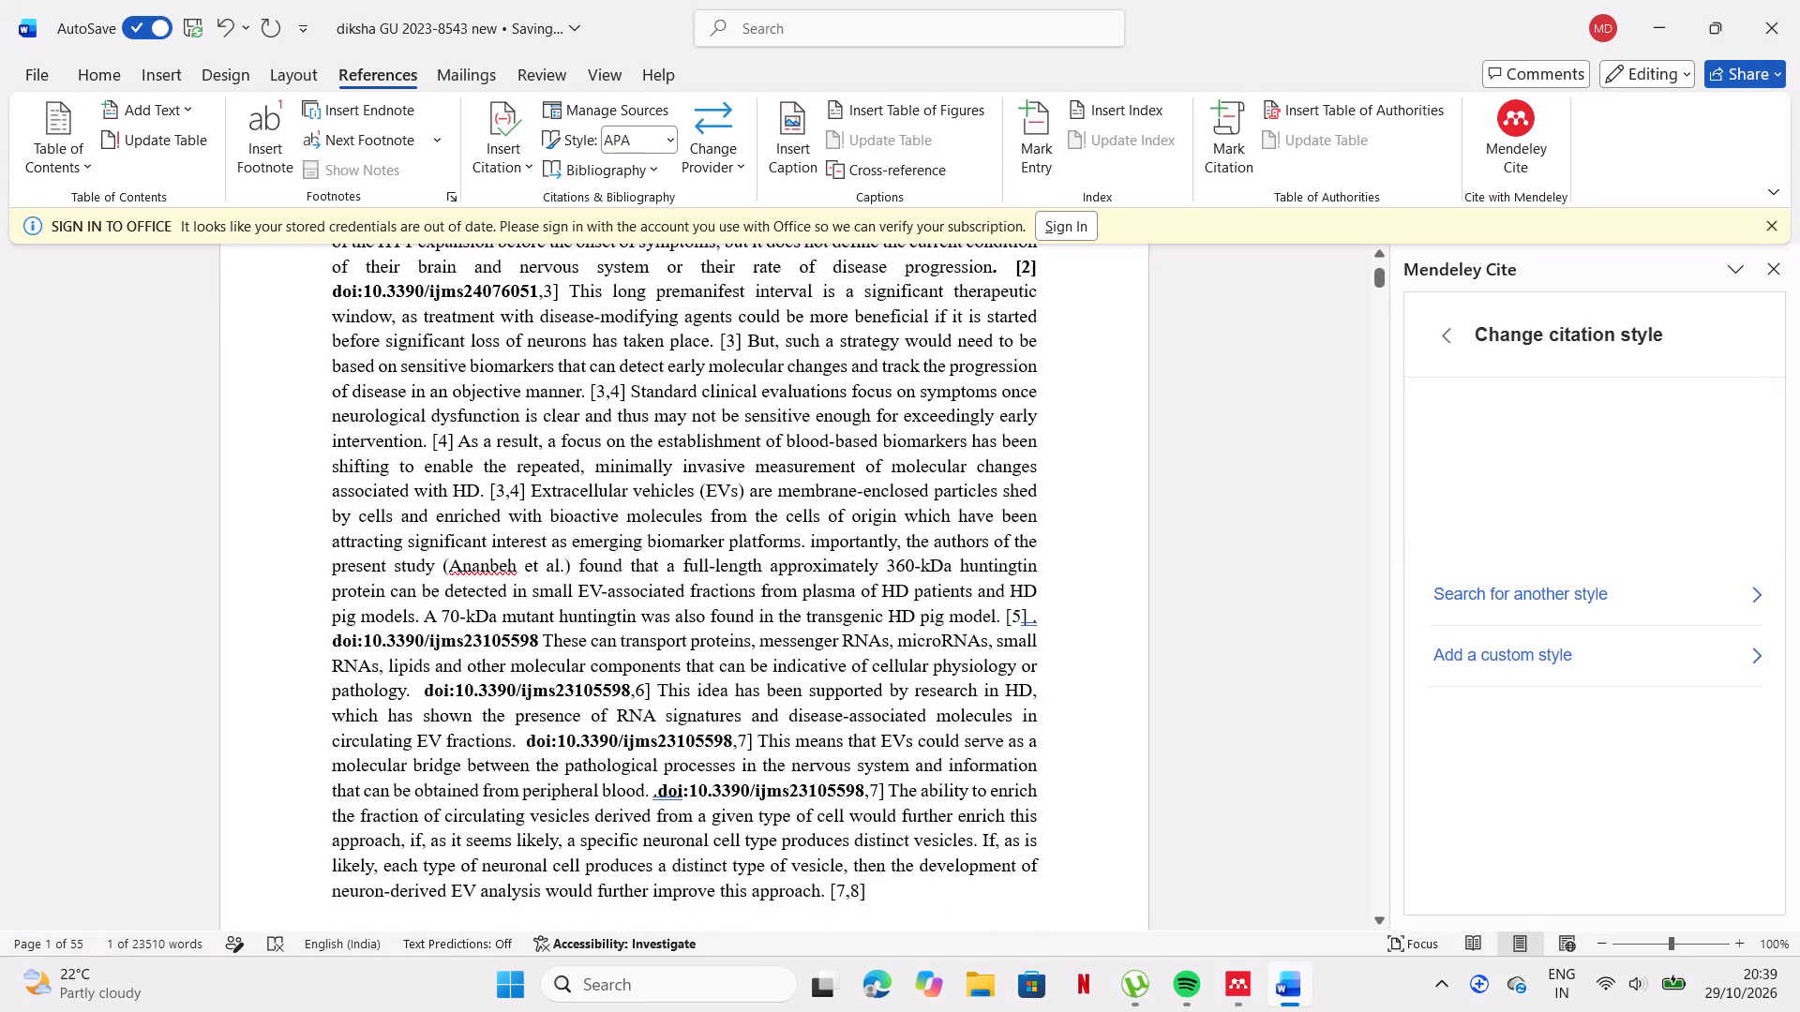
click(661, 689)
key(BackSpace)
key(BackSpace)
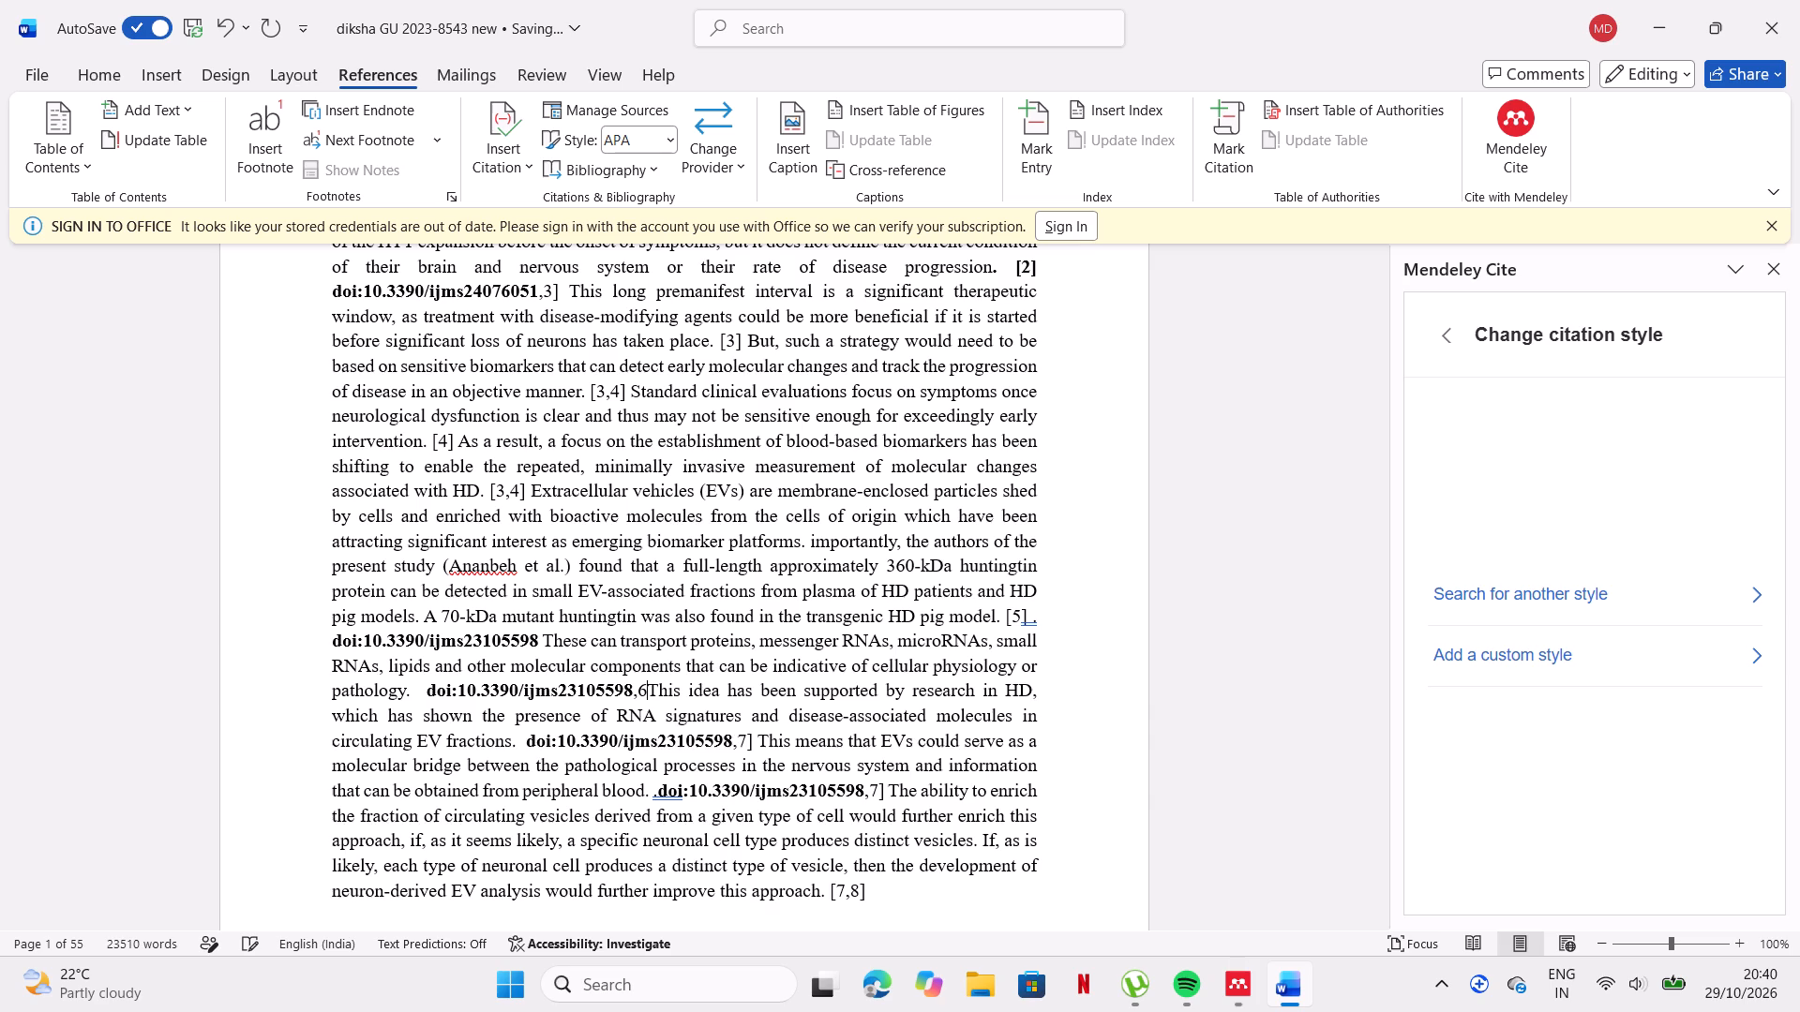
key(BackSpace)
key(ctrl+v)
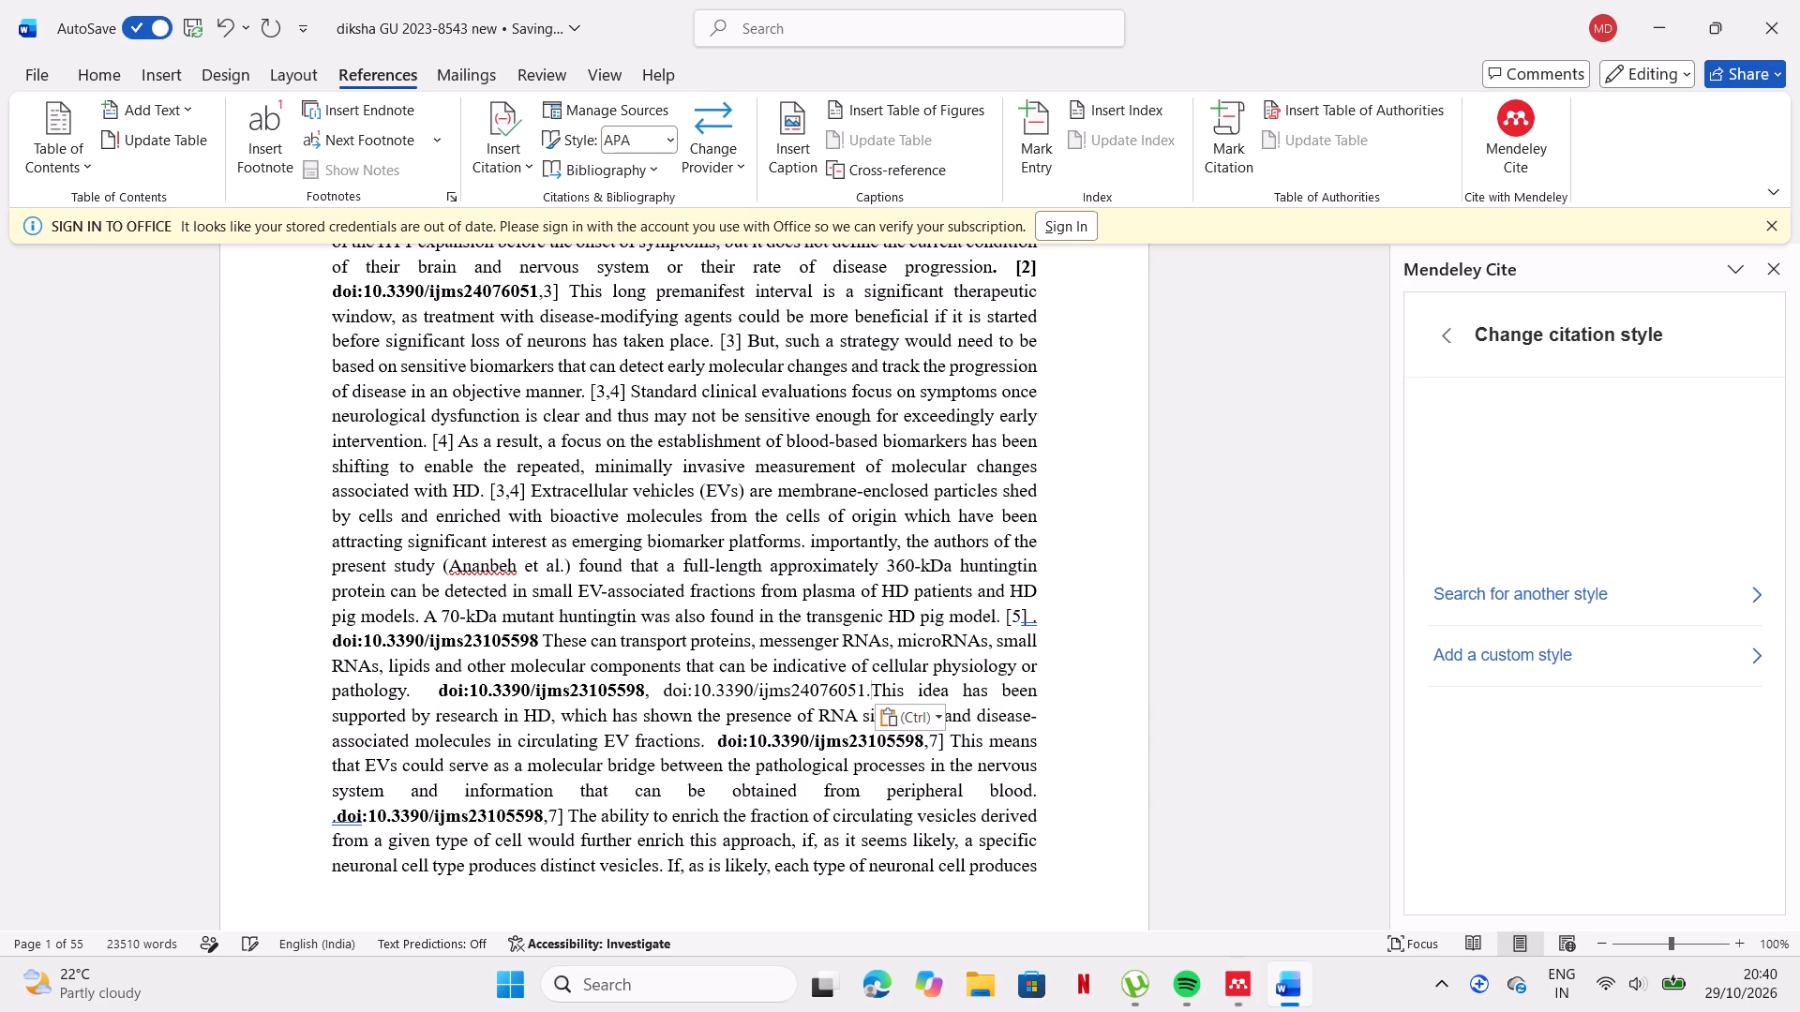
drag(657, 686, 864, 692)
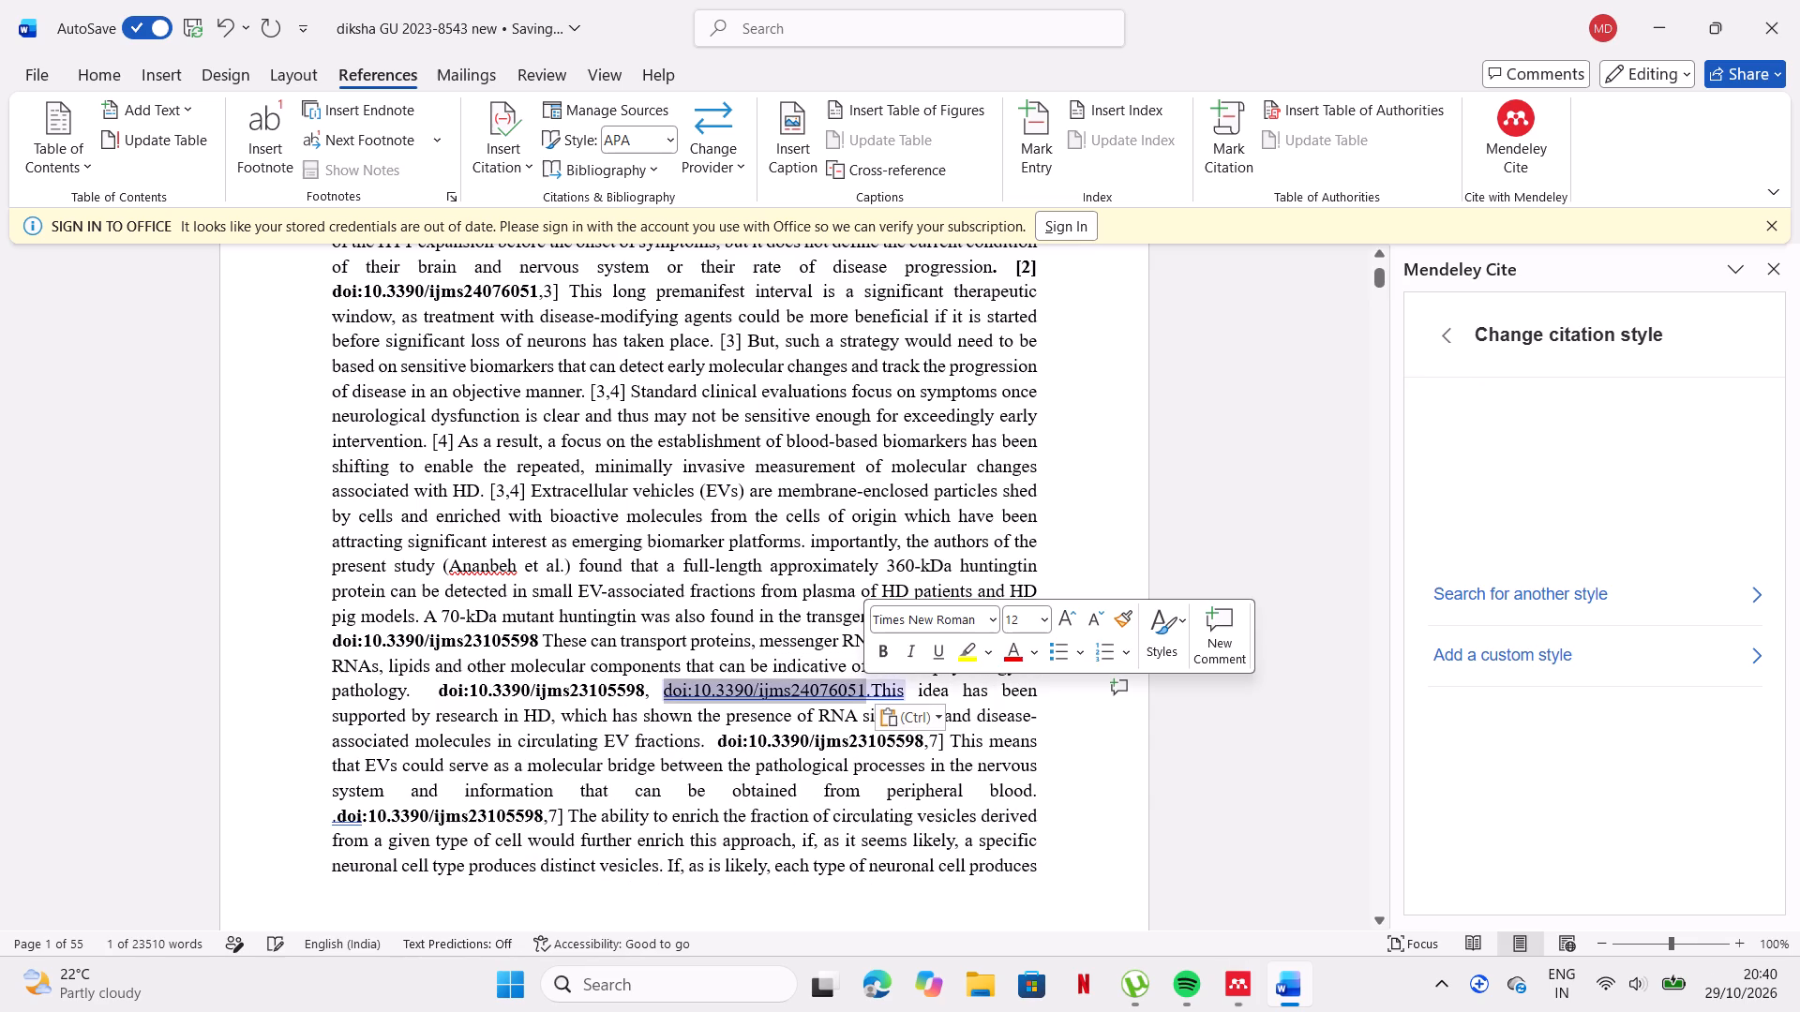
click(883, 652)
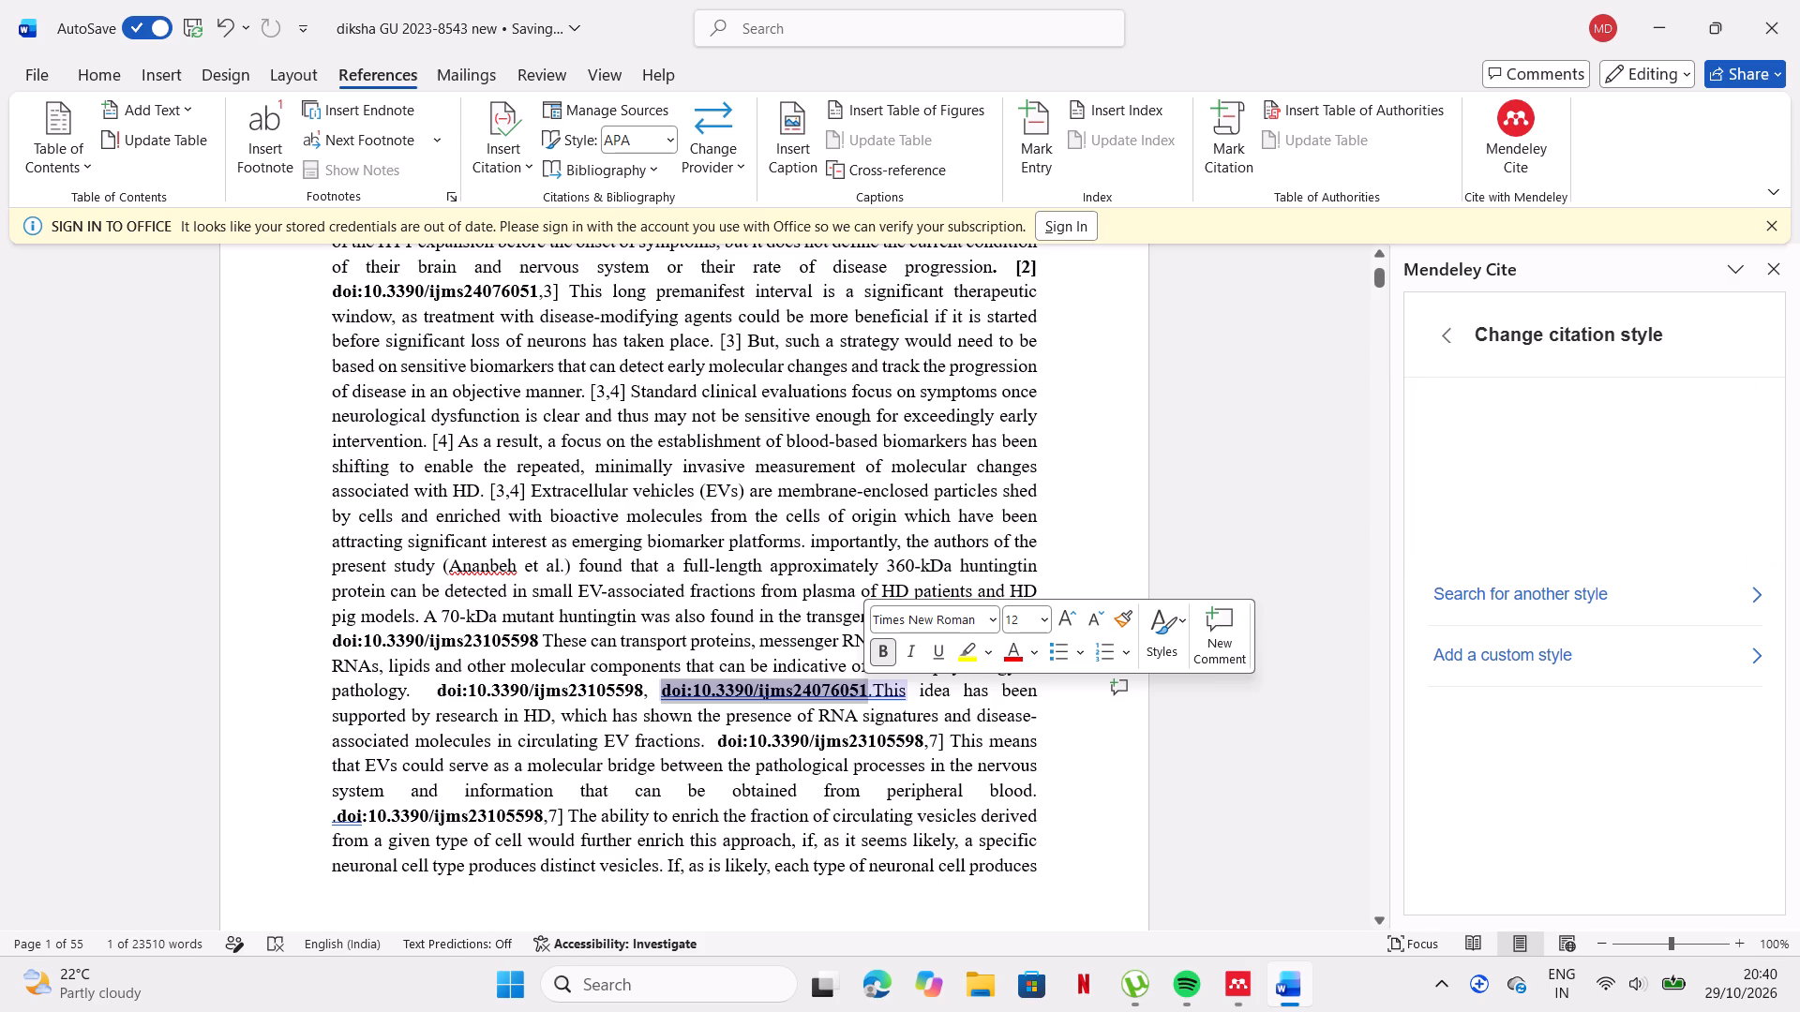
click(1168, 780)
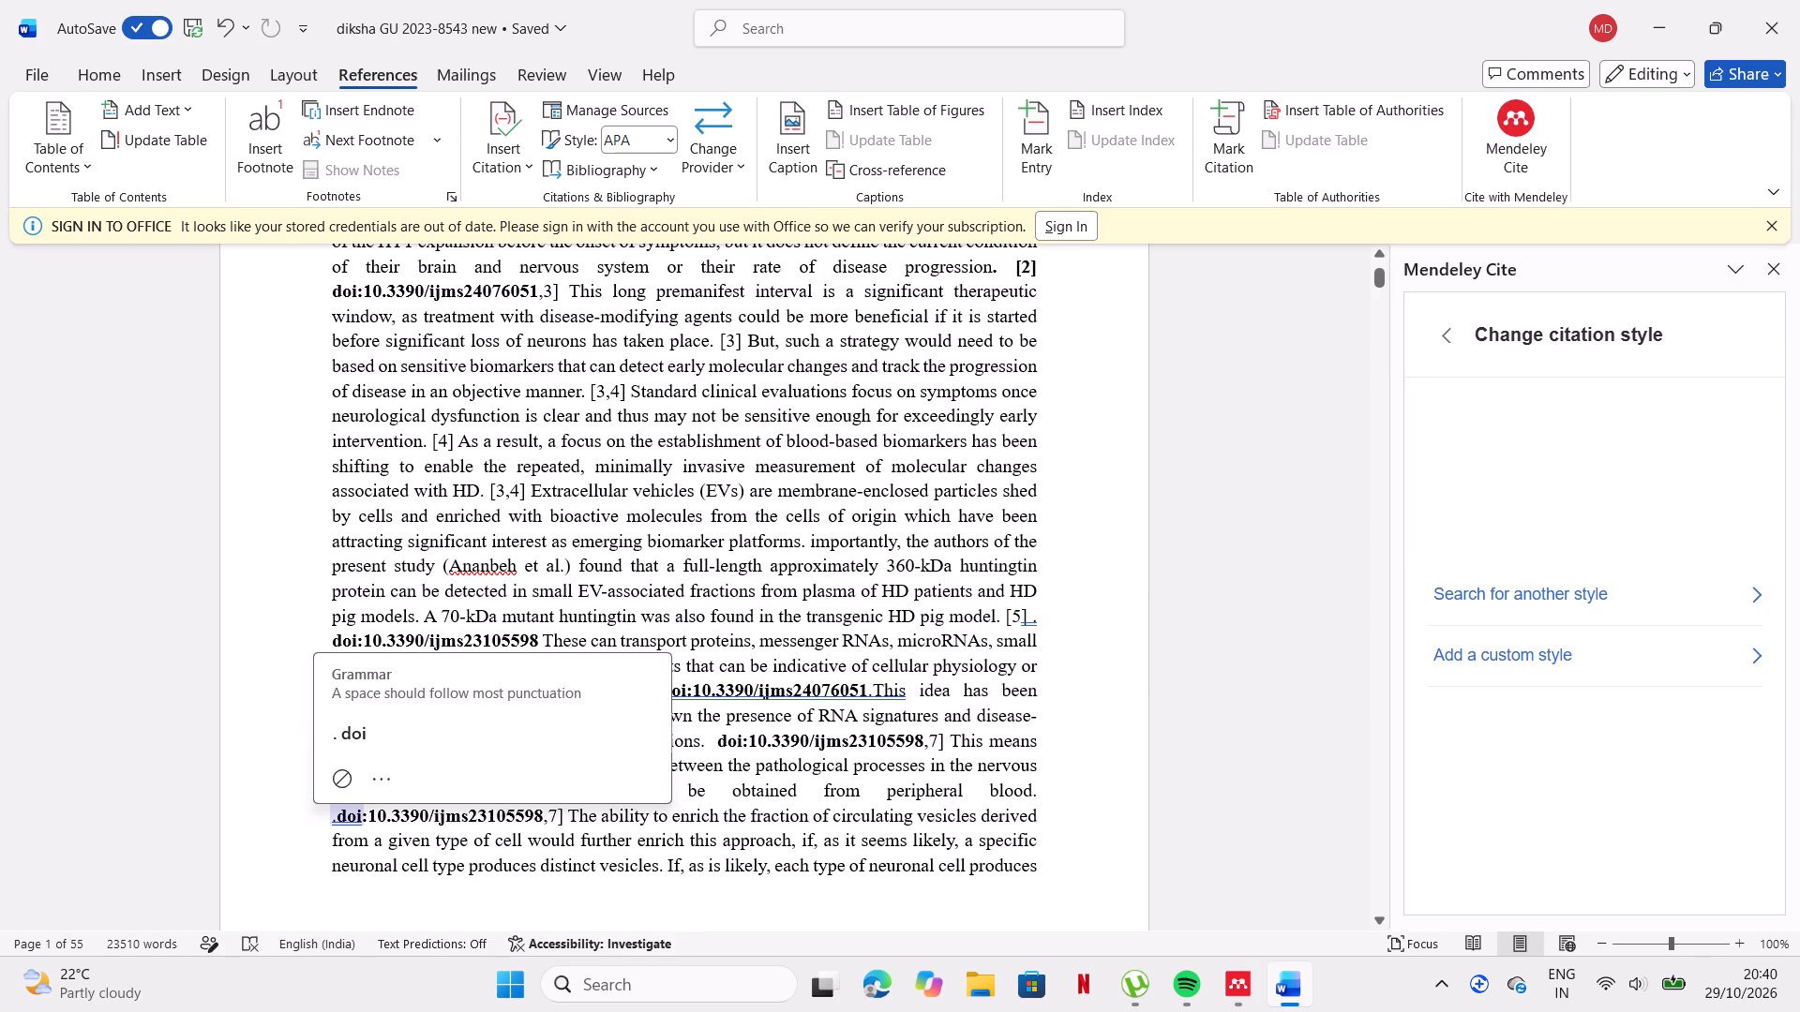
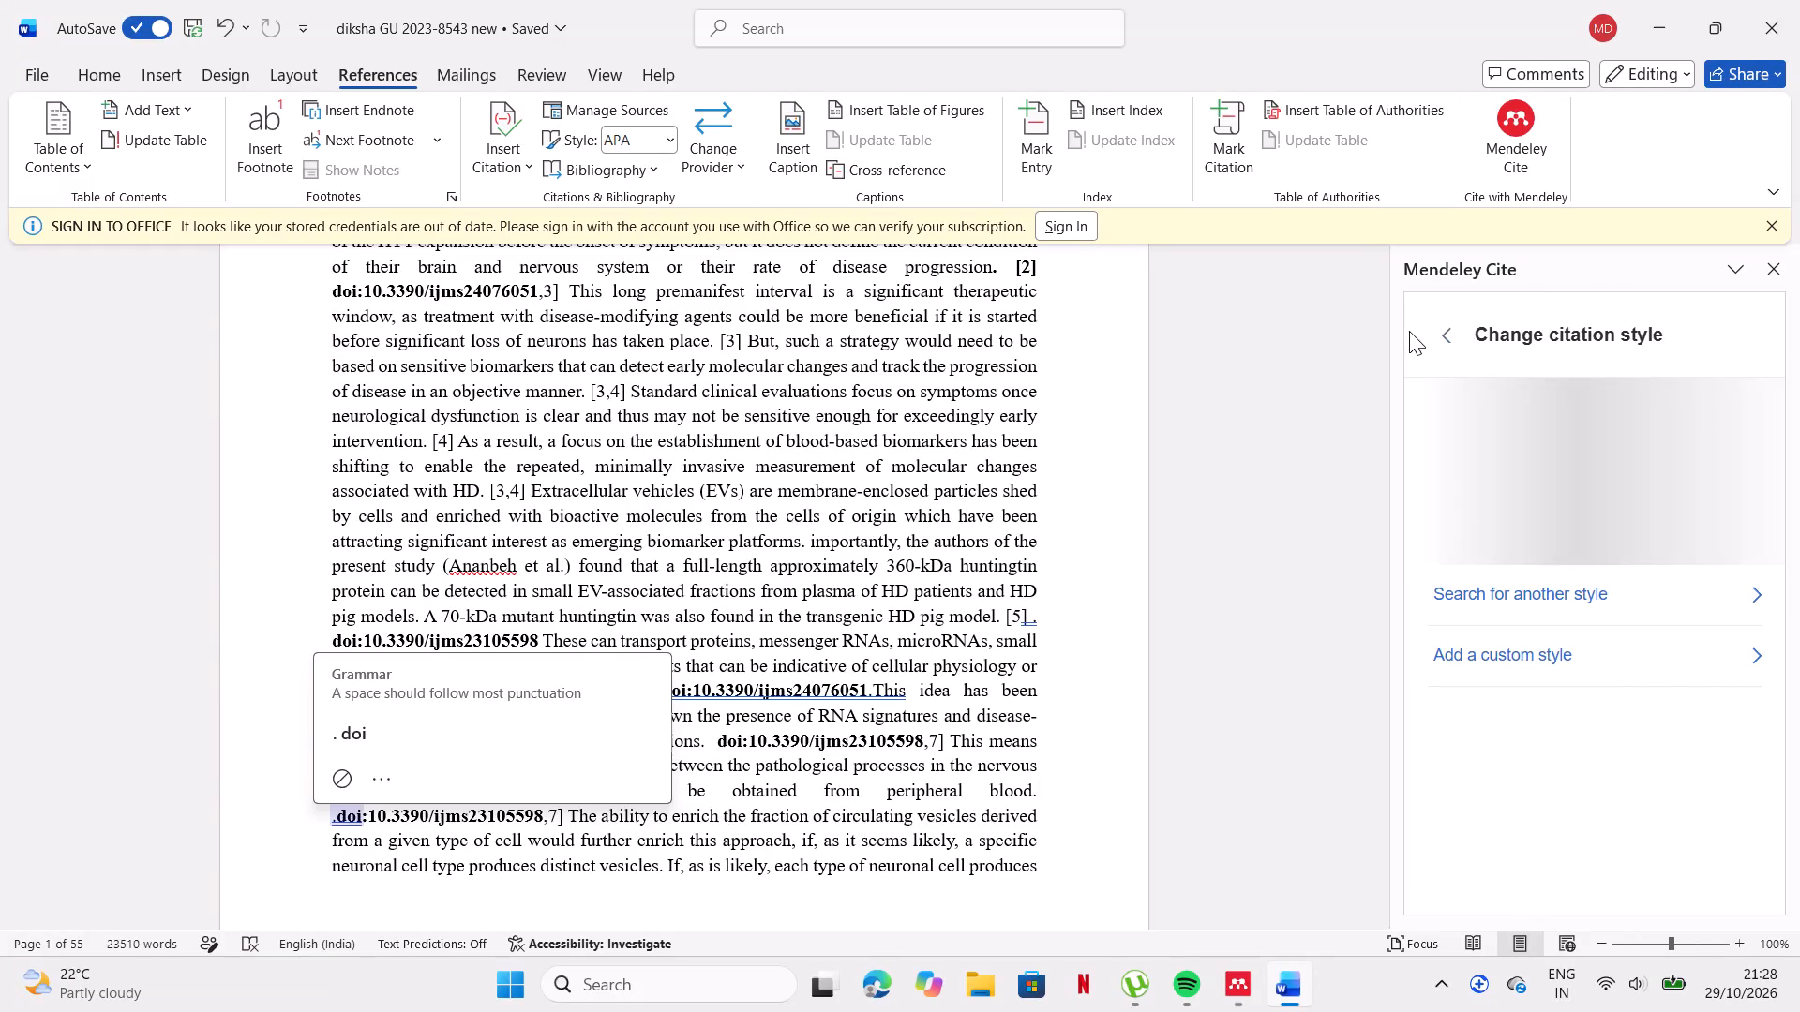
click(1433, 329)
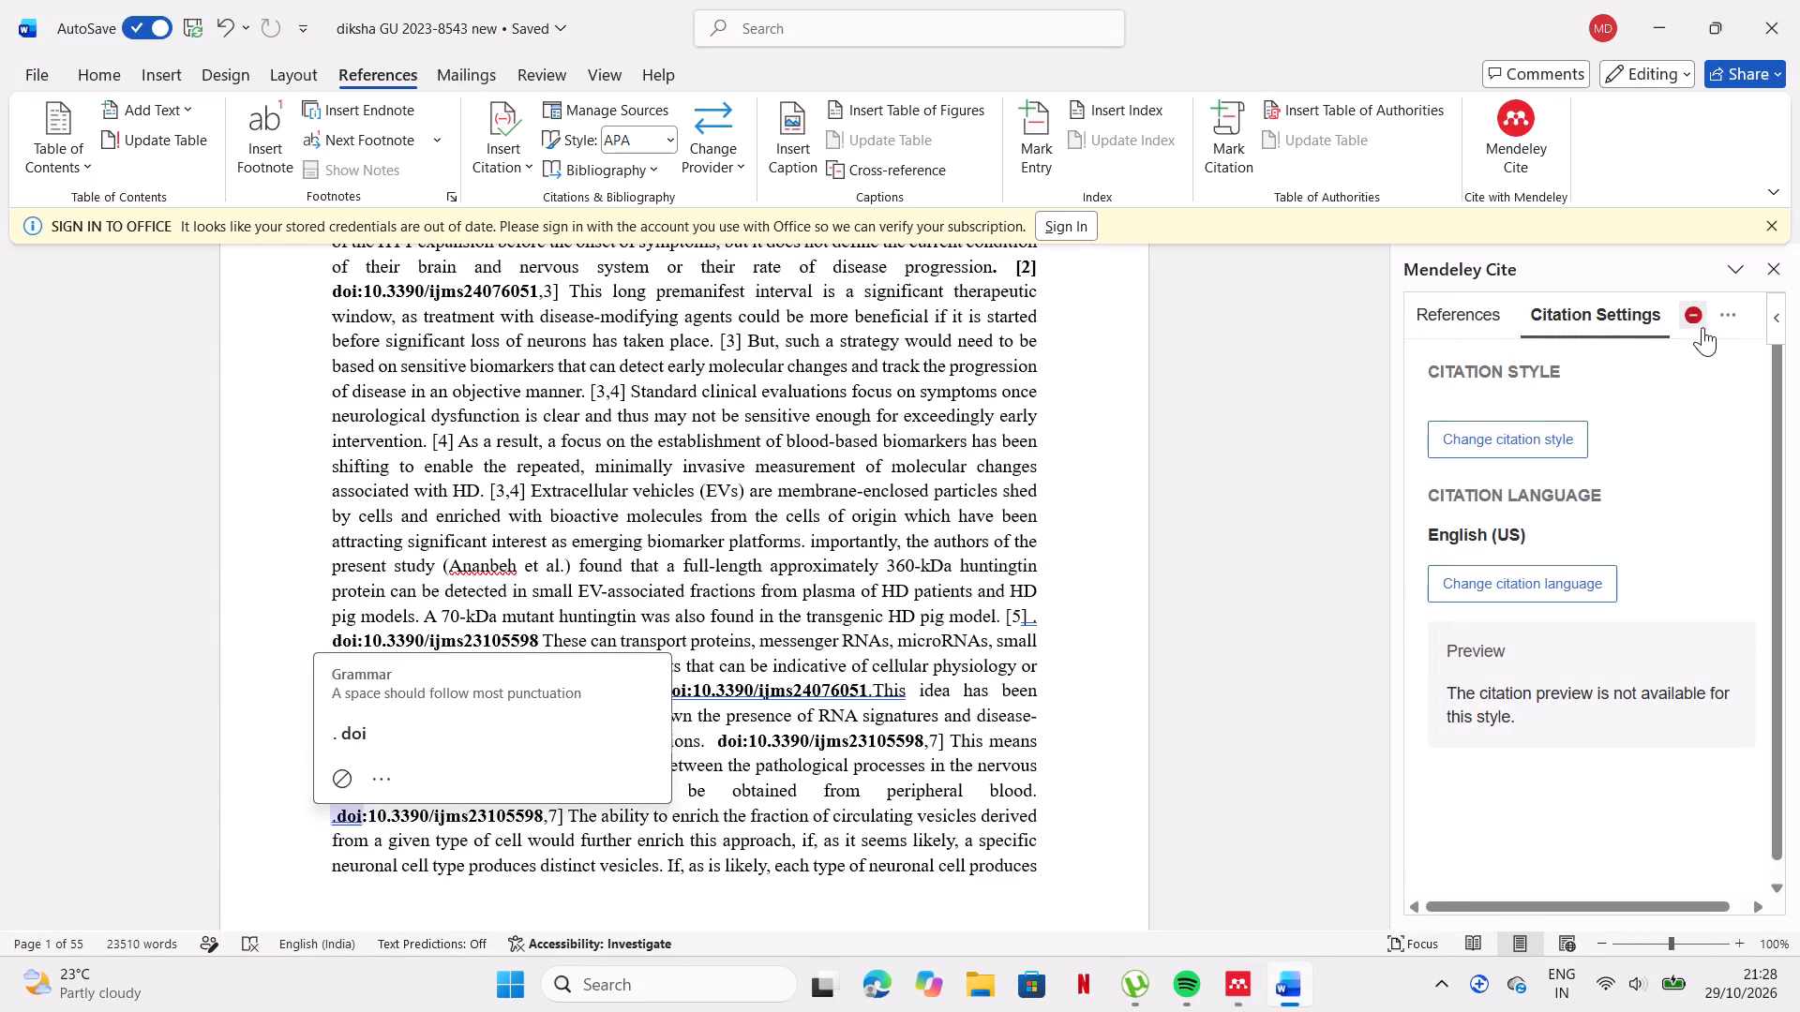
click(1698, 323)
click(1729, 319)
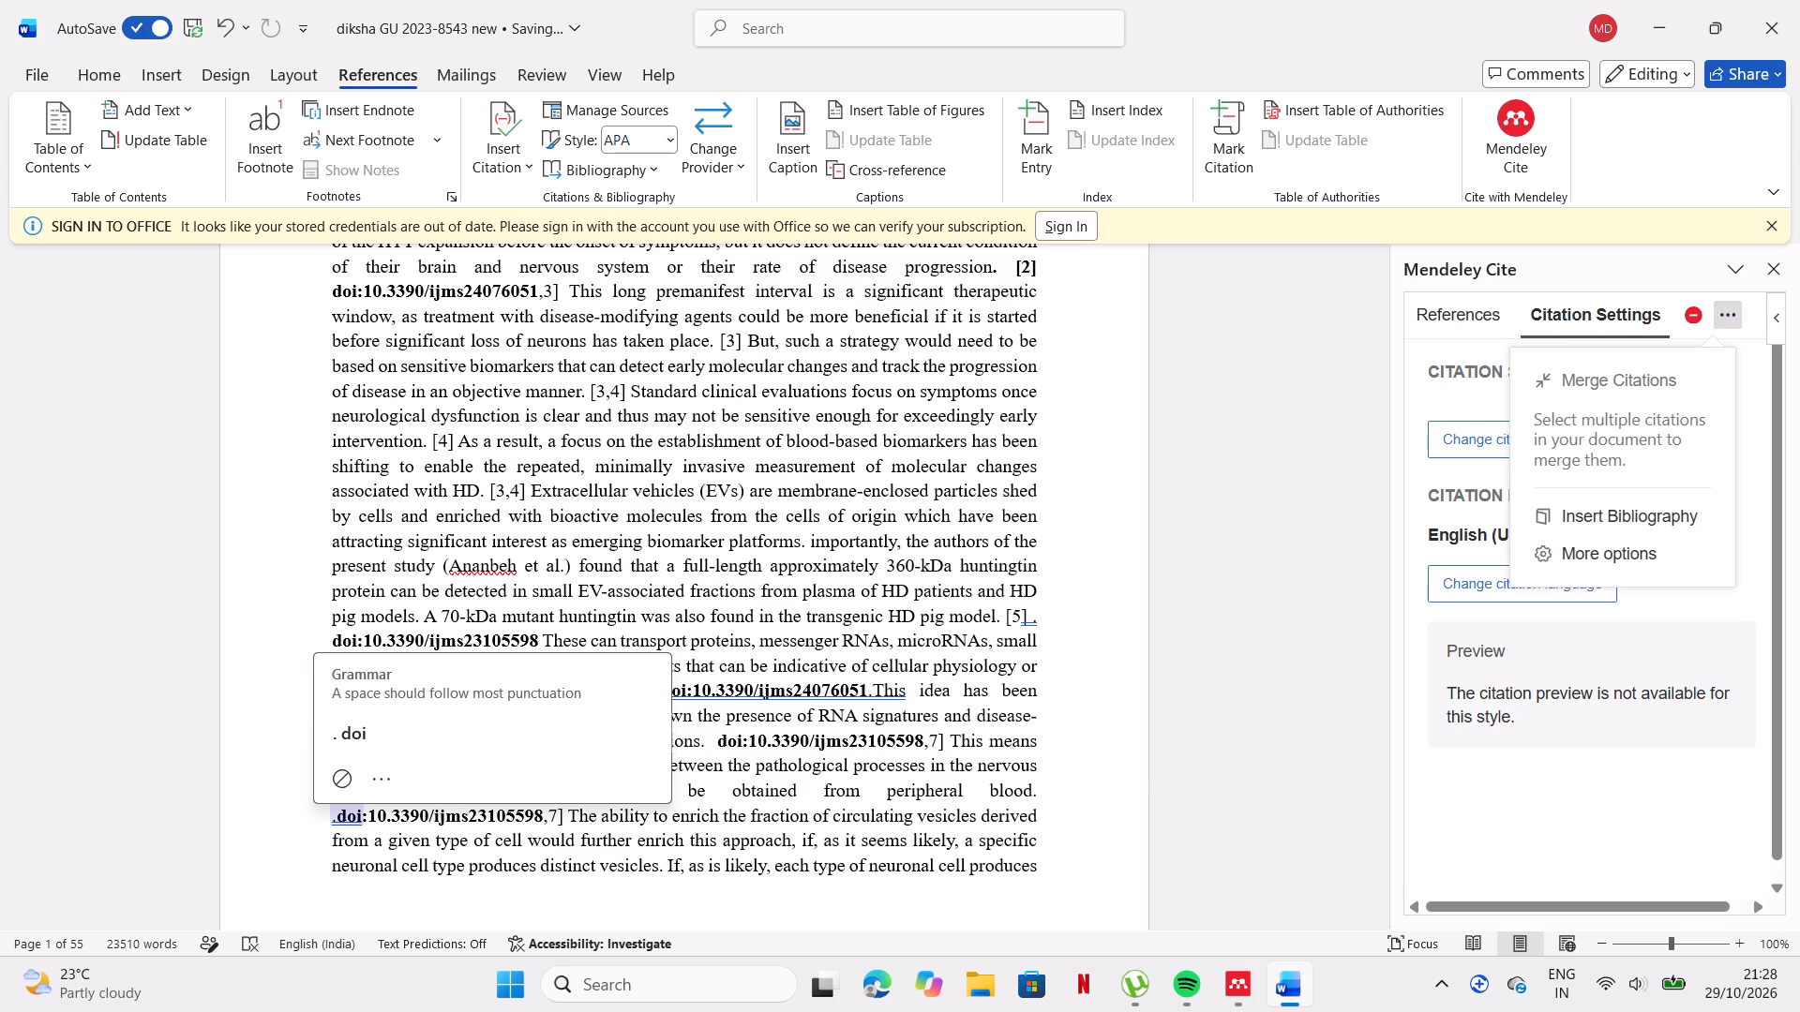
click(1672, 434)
Insert the Ananbeh et al. 2022 Mendeley citation before doi:10.3390/ijms23105598 after "mutant huntingtin (mHTT)" in the introduction's first paragraph.
triple_click(1475, 317)
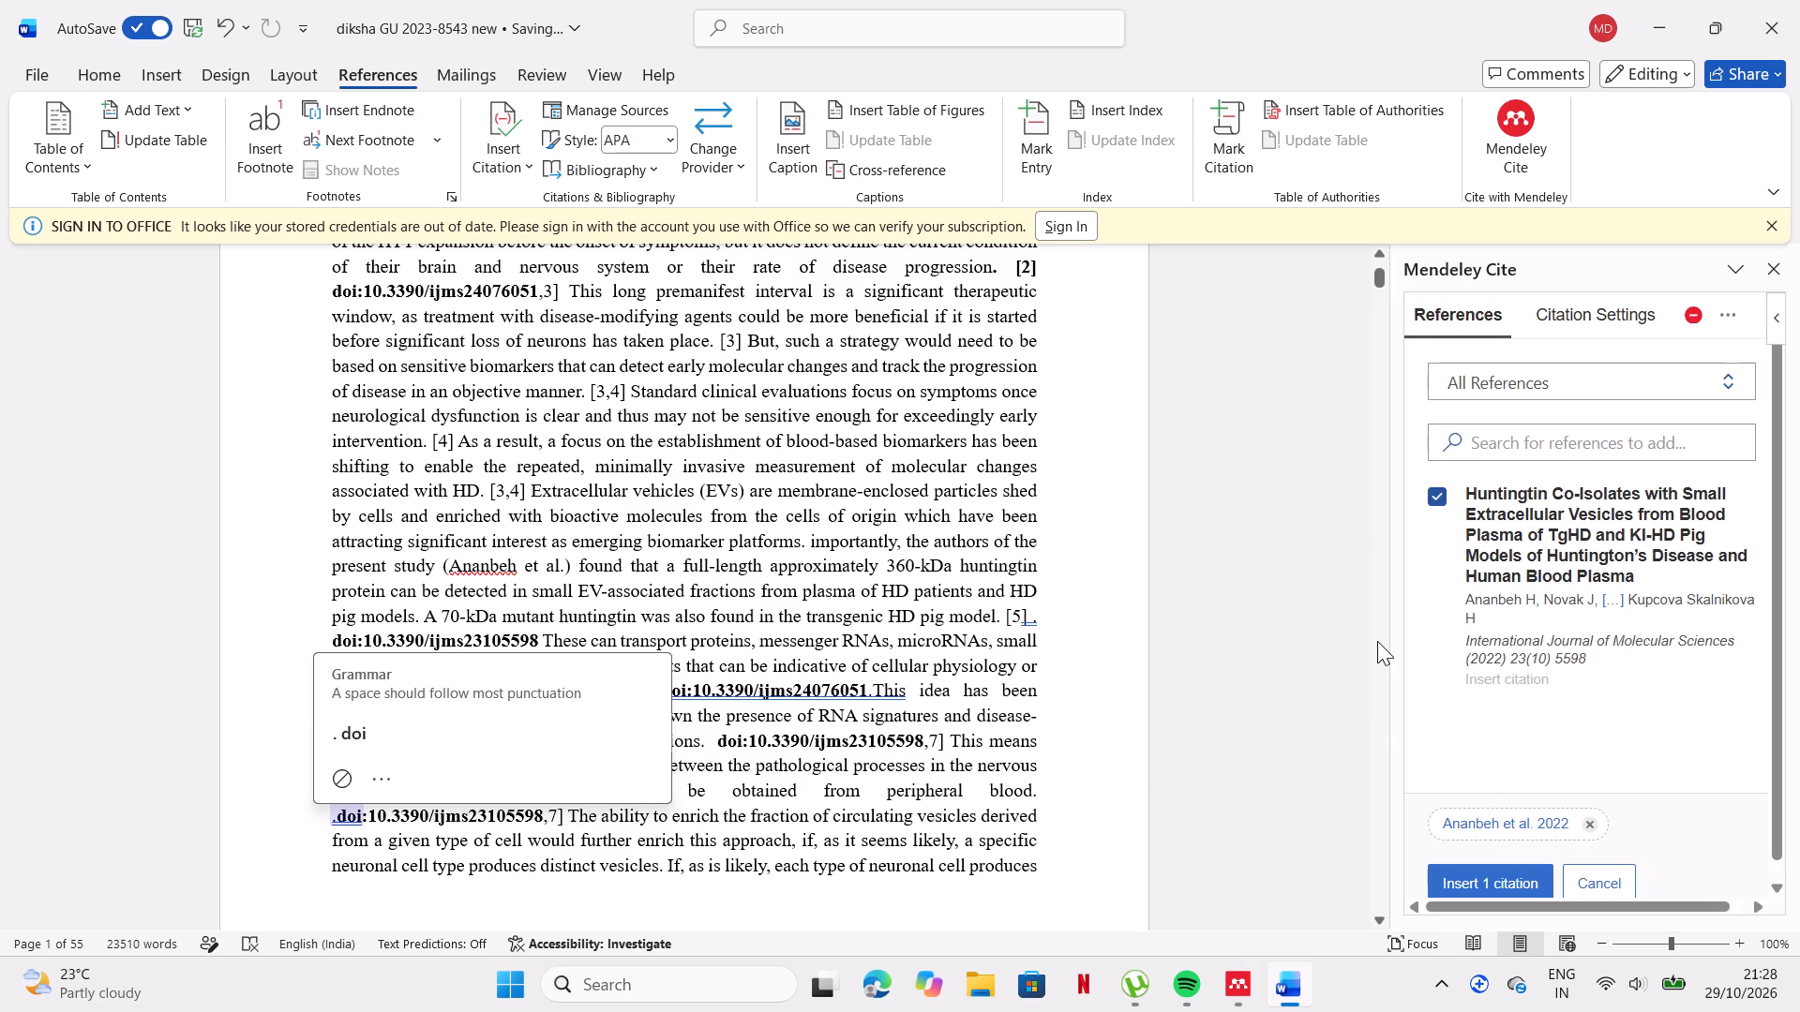
click(1097, 627)
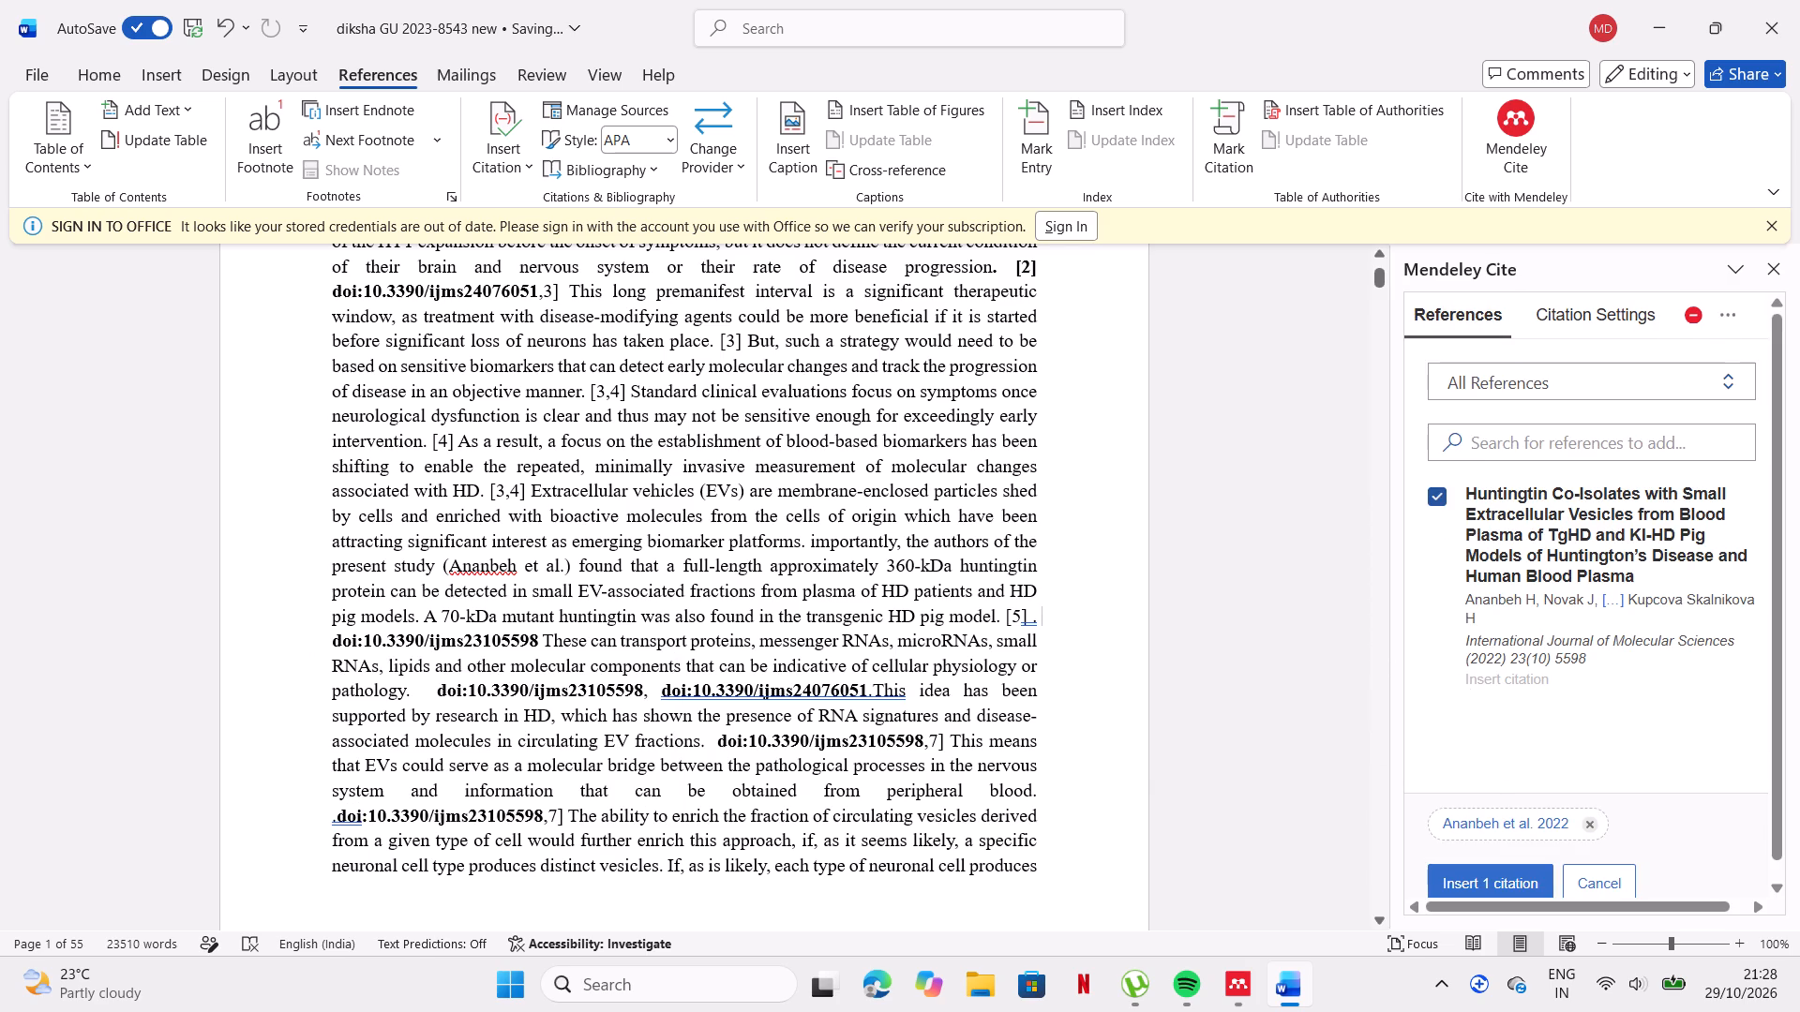
scroll(899, 492, up, 6)
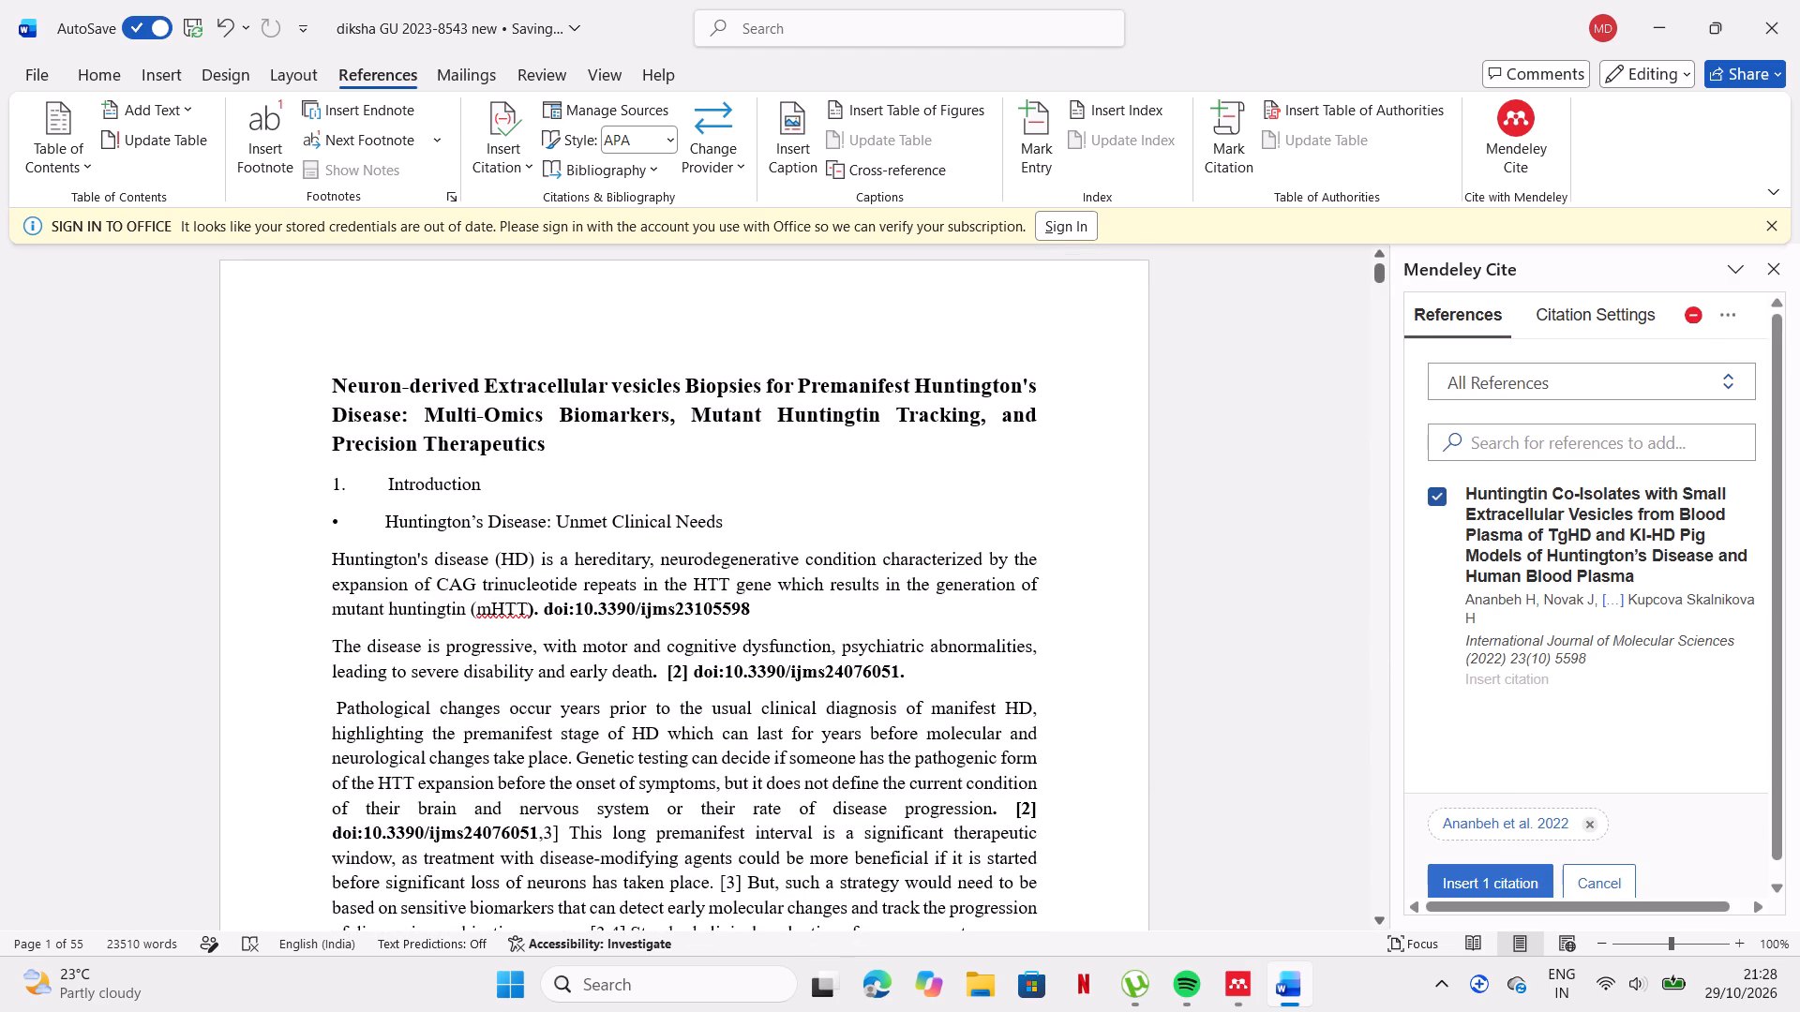
click(541, 608)
click(1497, 873)
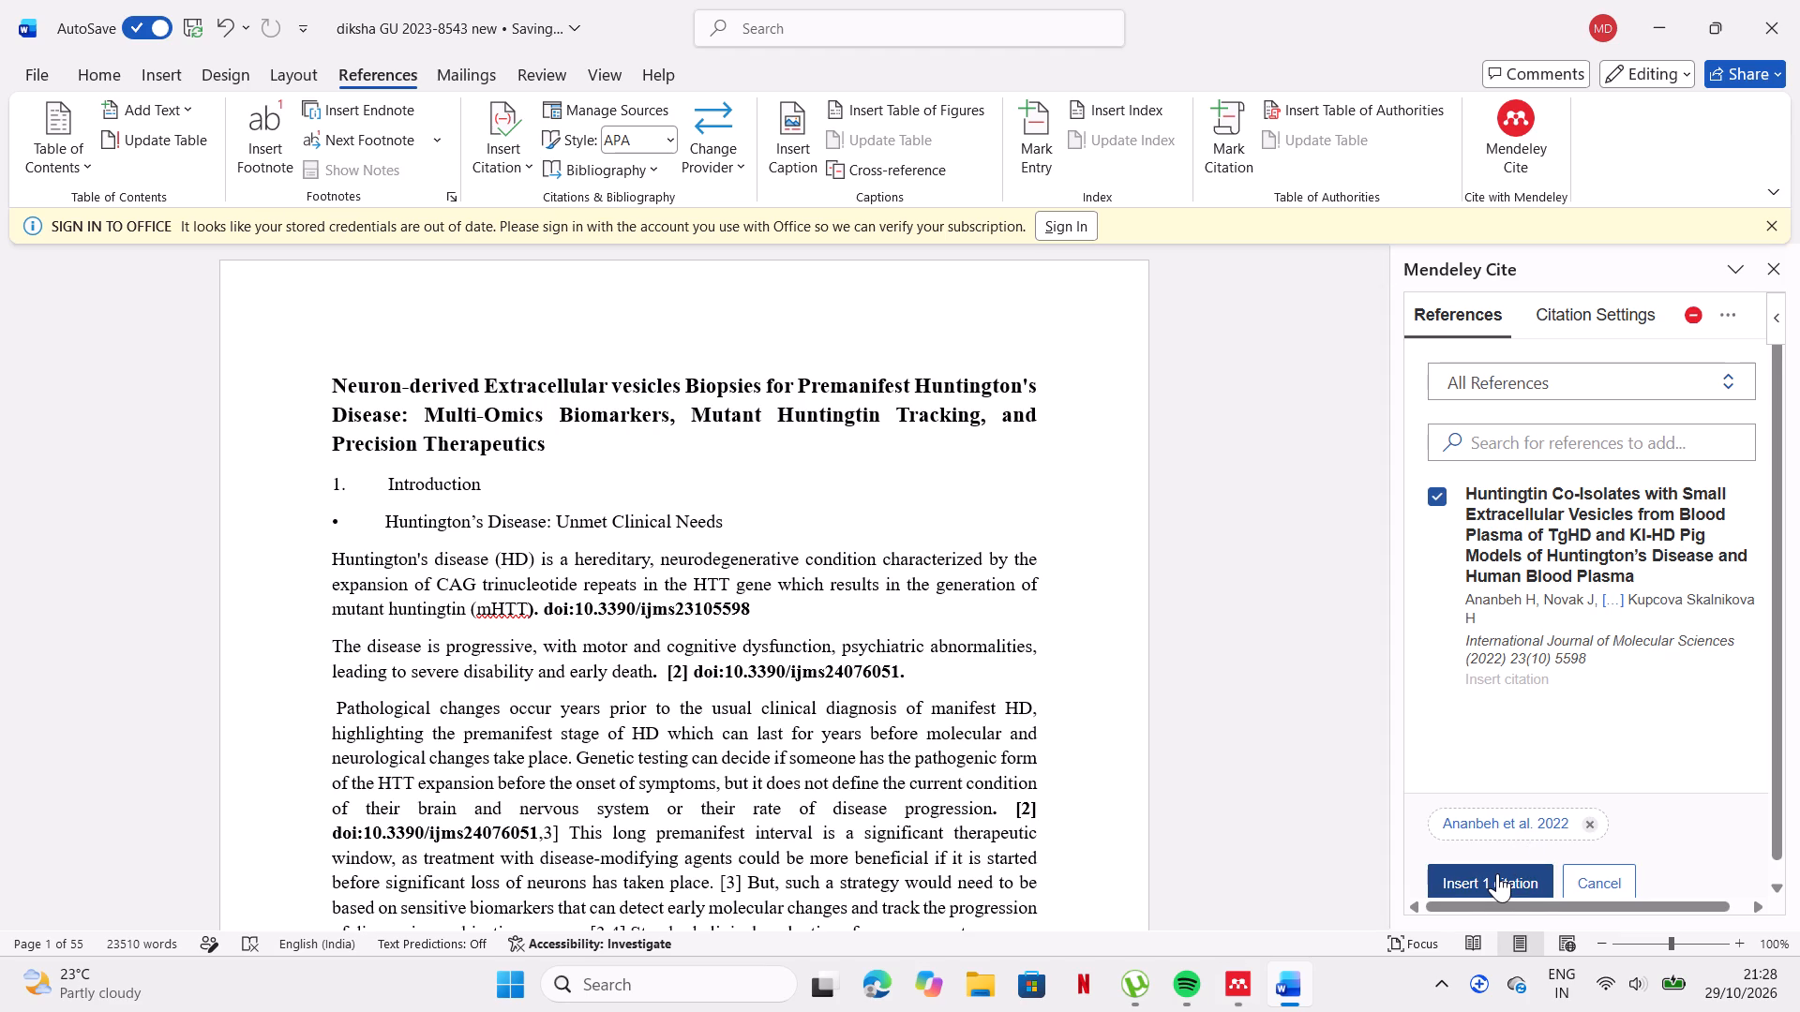
click(1497, 873)
triple_click(1497, 873)
click(1497, 873)
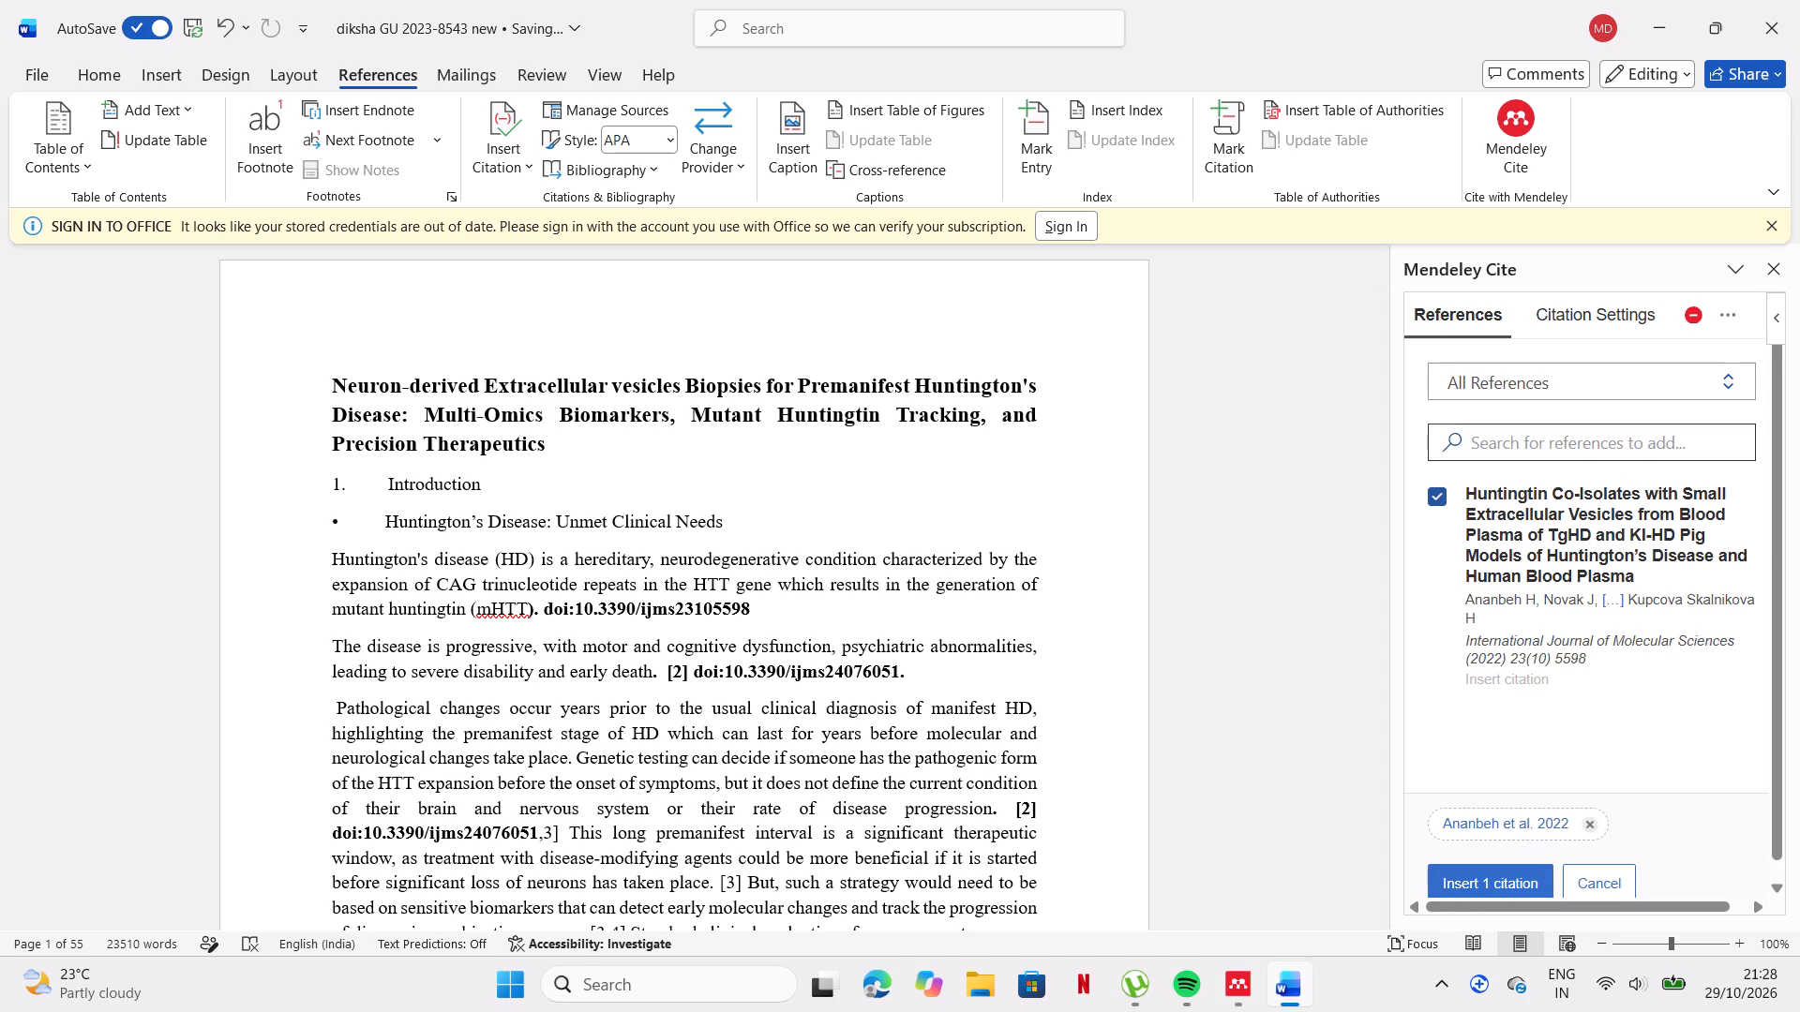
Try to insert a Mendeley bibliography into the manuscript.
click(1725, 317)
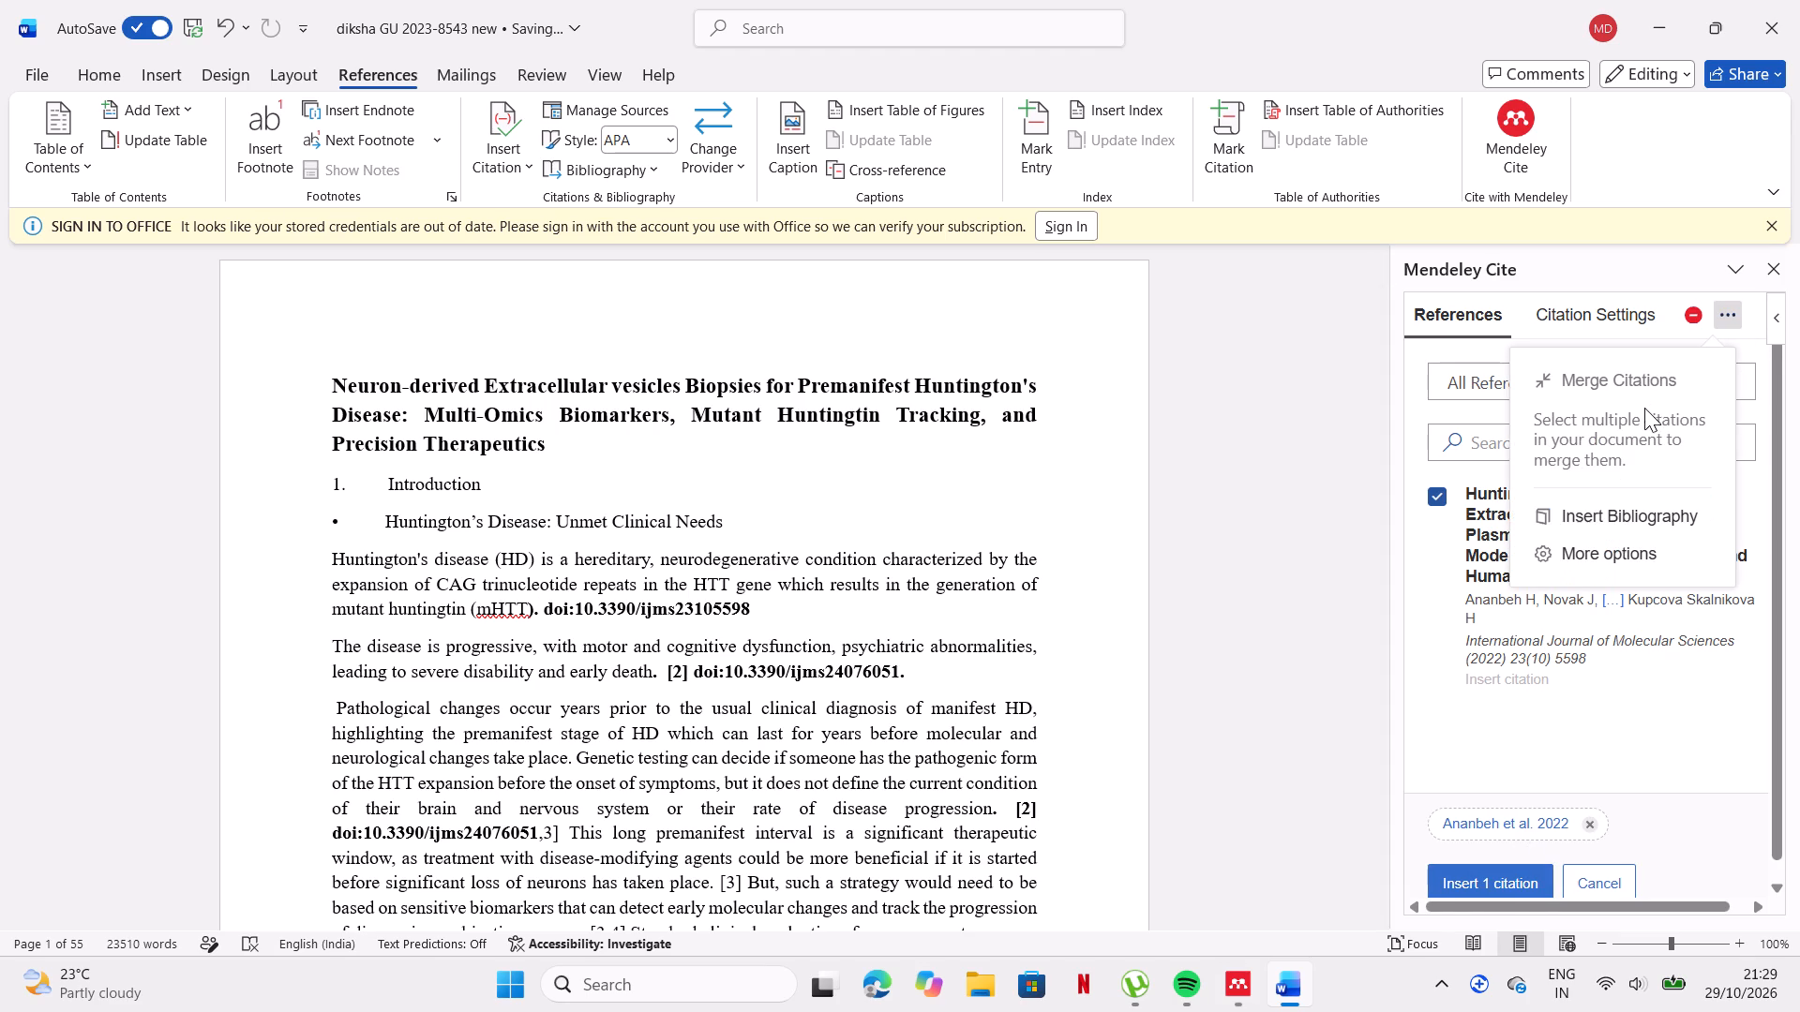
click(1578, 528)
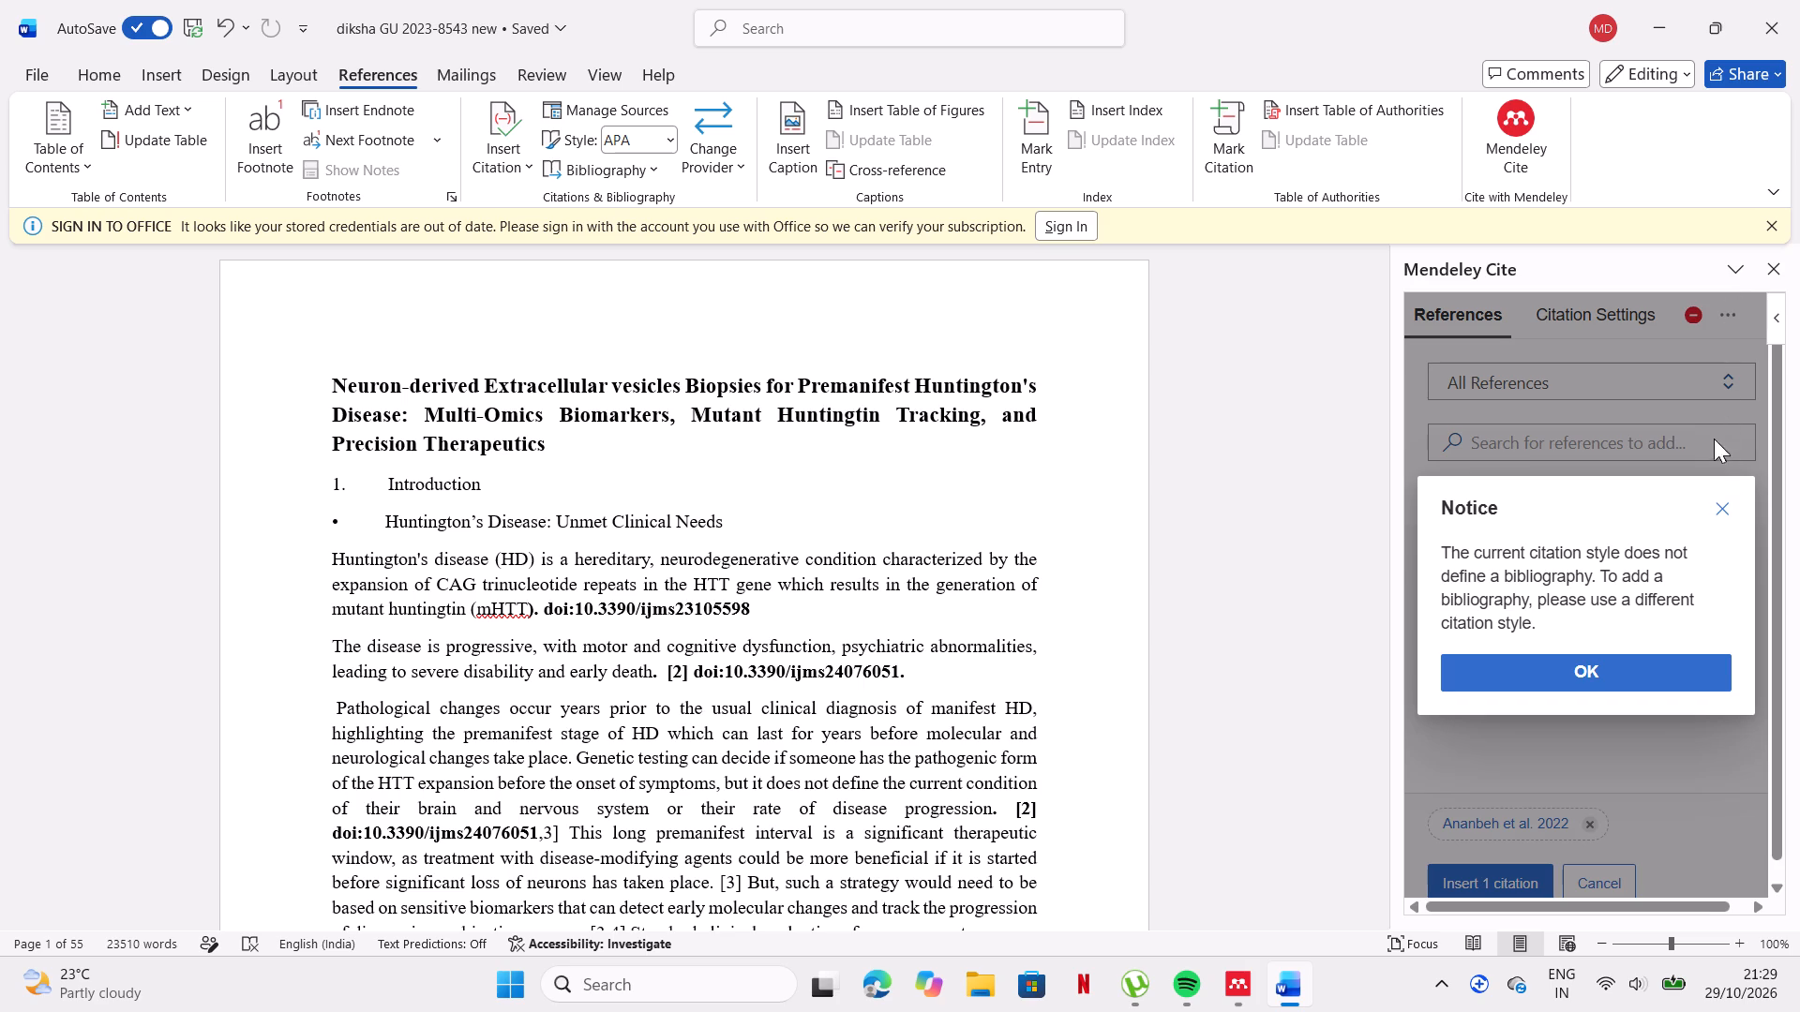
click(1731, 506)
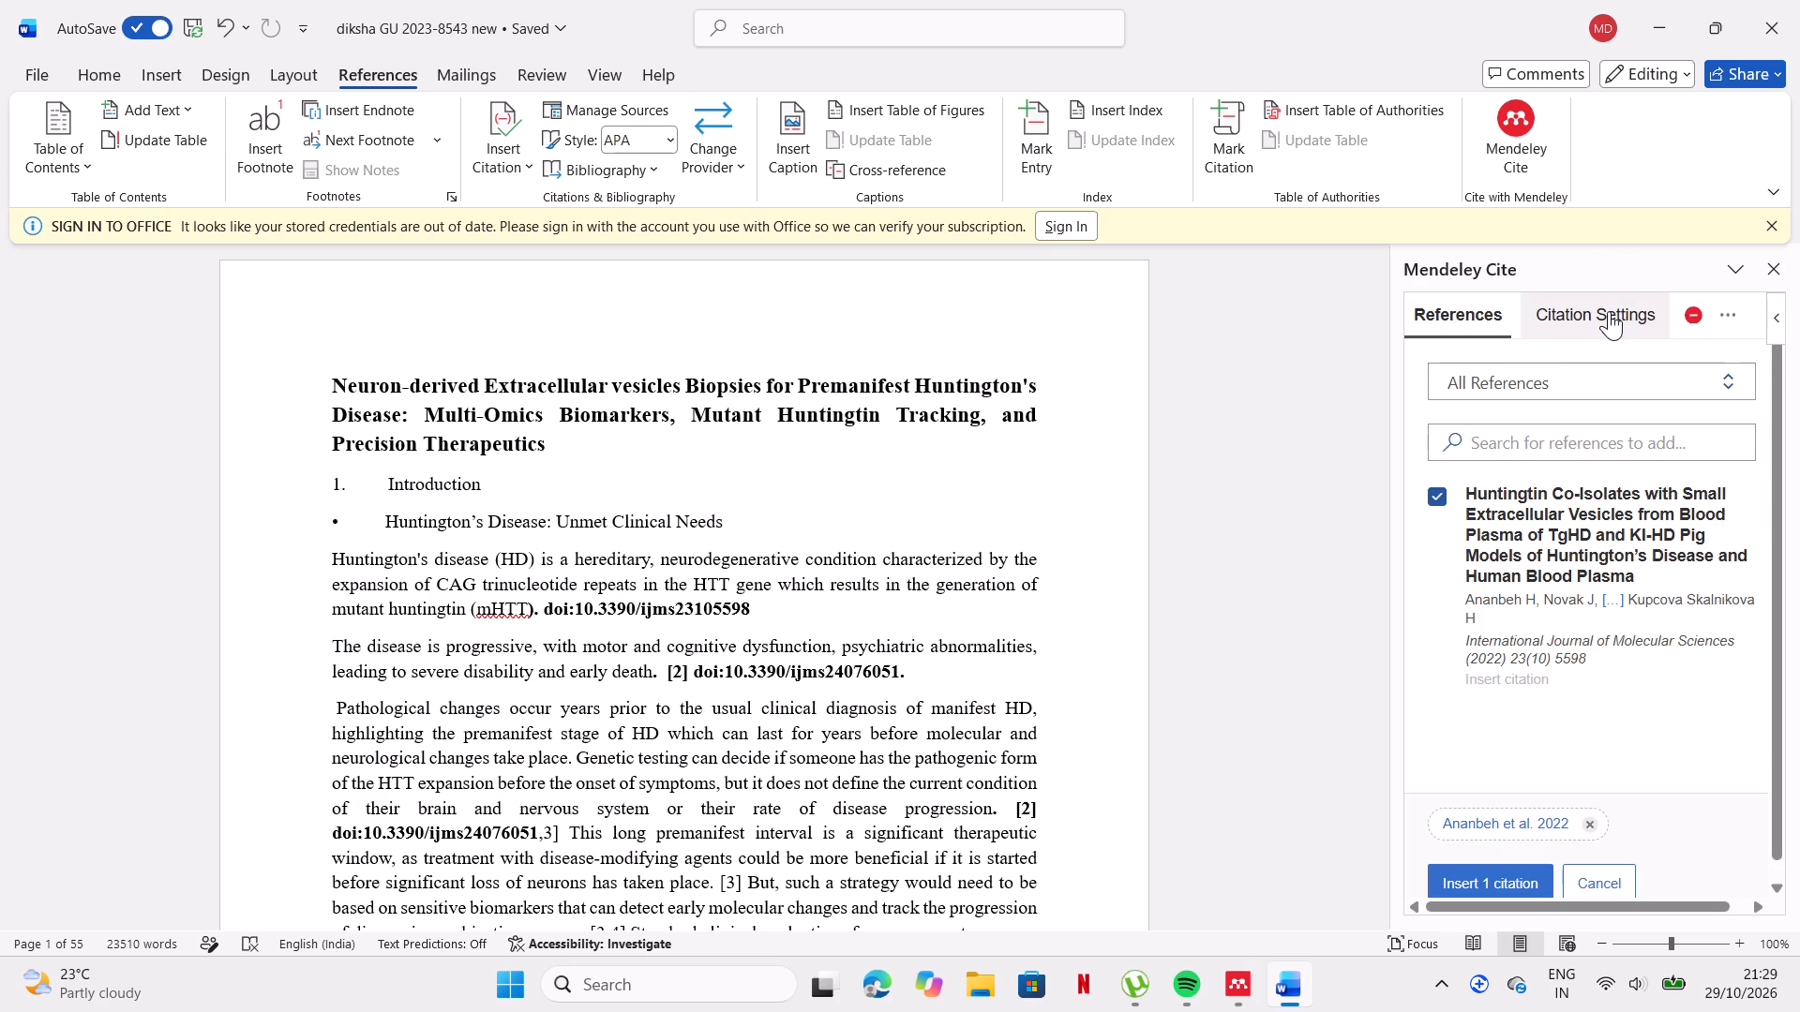
Search the online citation styles for IEEE and apply IEEE Reference Guide version 11.29.2023 to the manuscript.
click(1609, 311)
click(1484, 454)
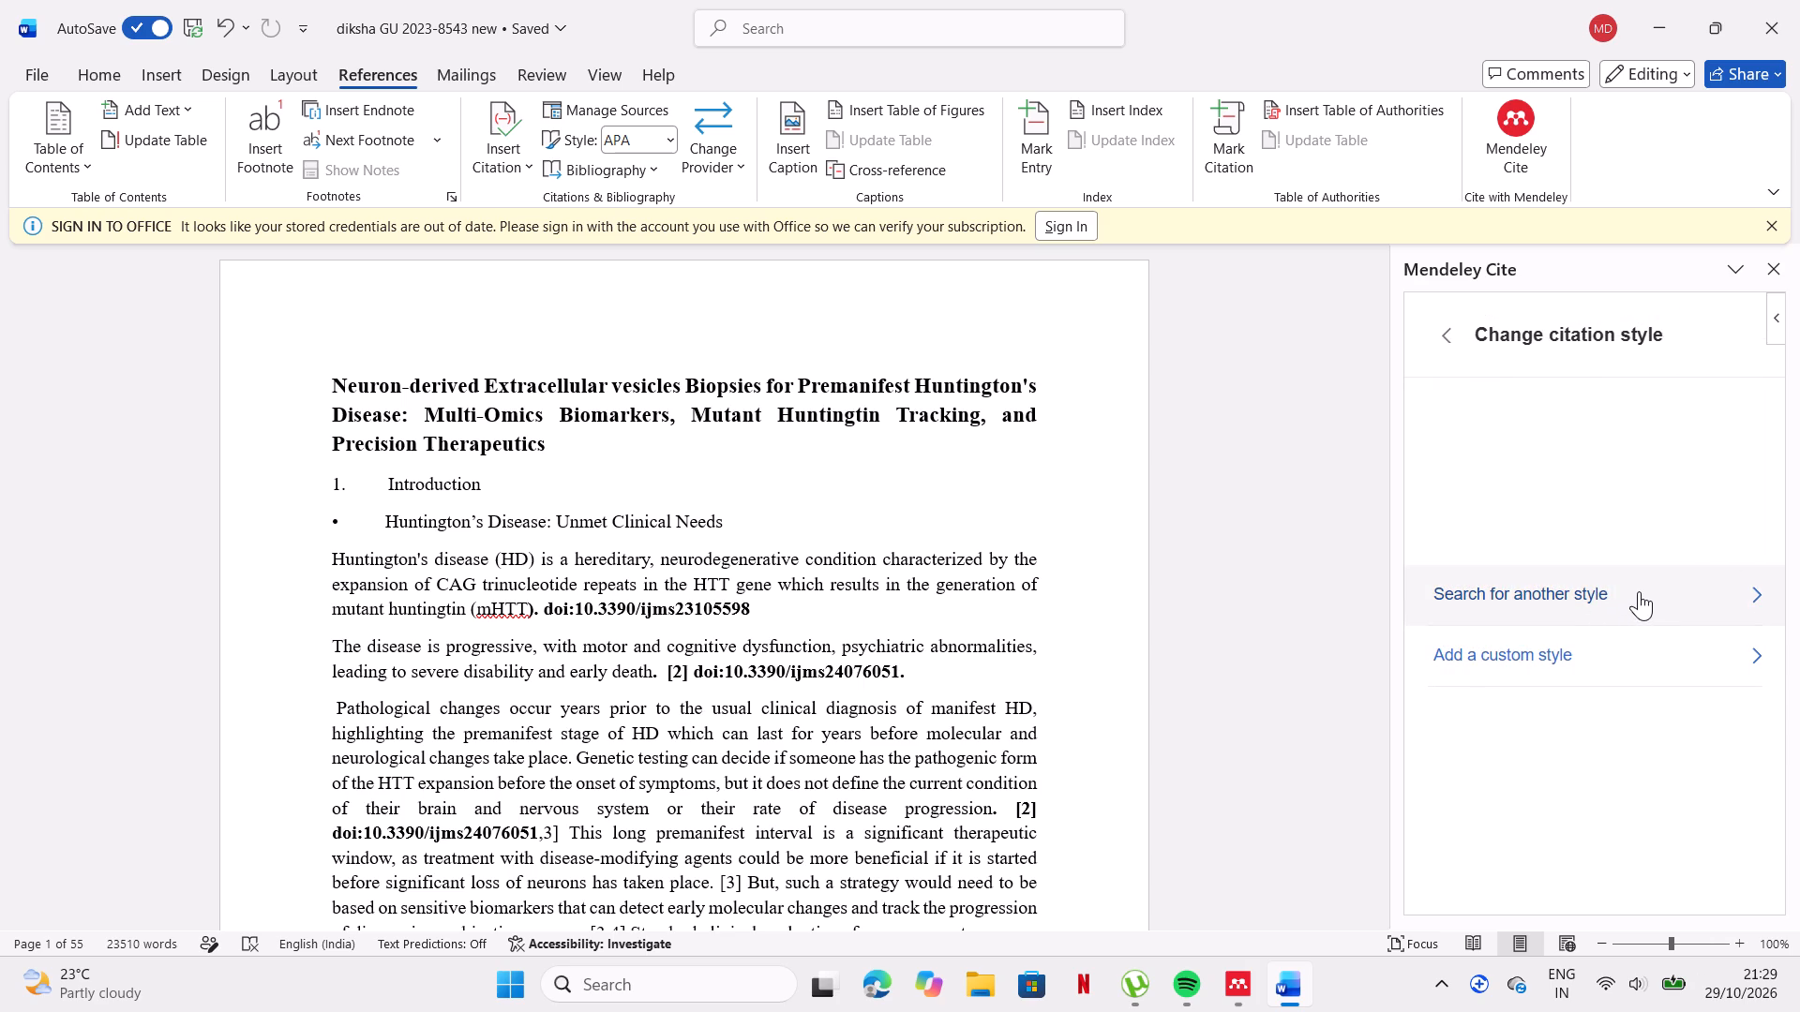
click(1638, 473)
click(1771, 319)
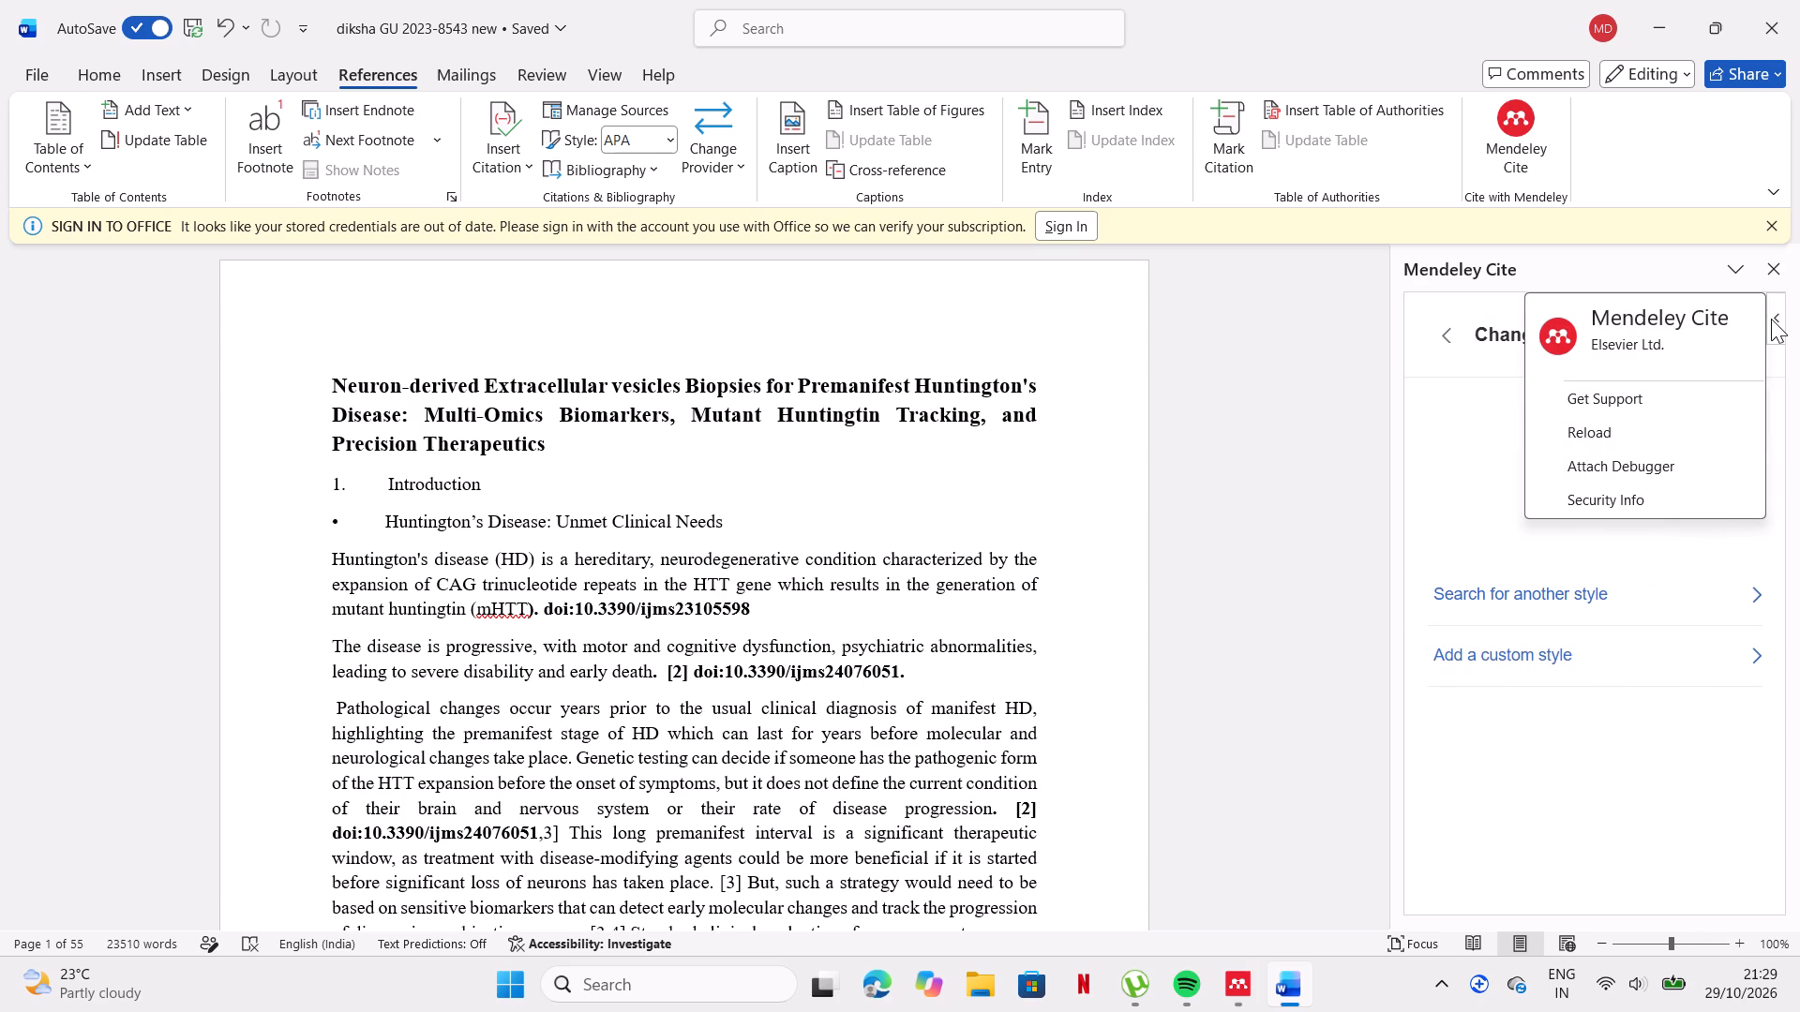
click(1500, 540)
click(1501, 612)
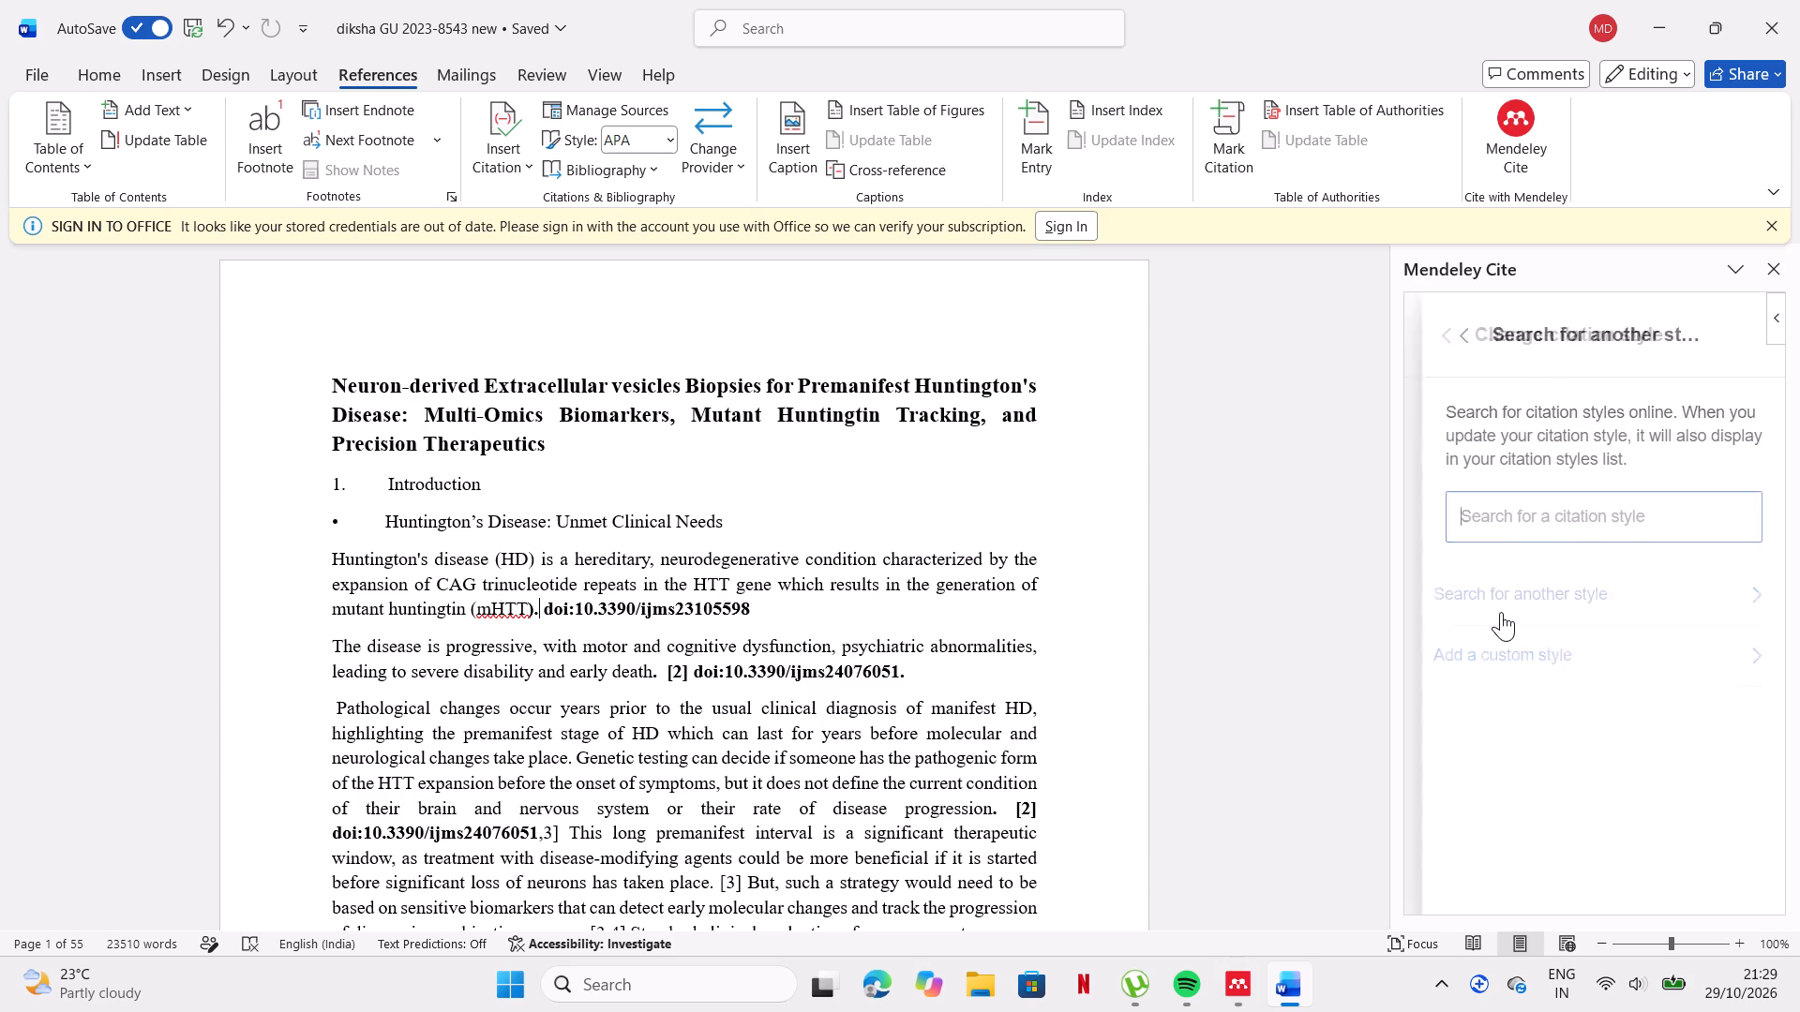
click(1549, 528)
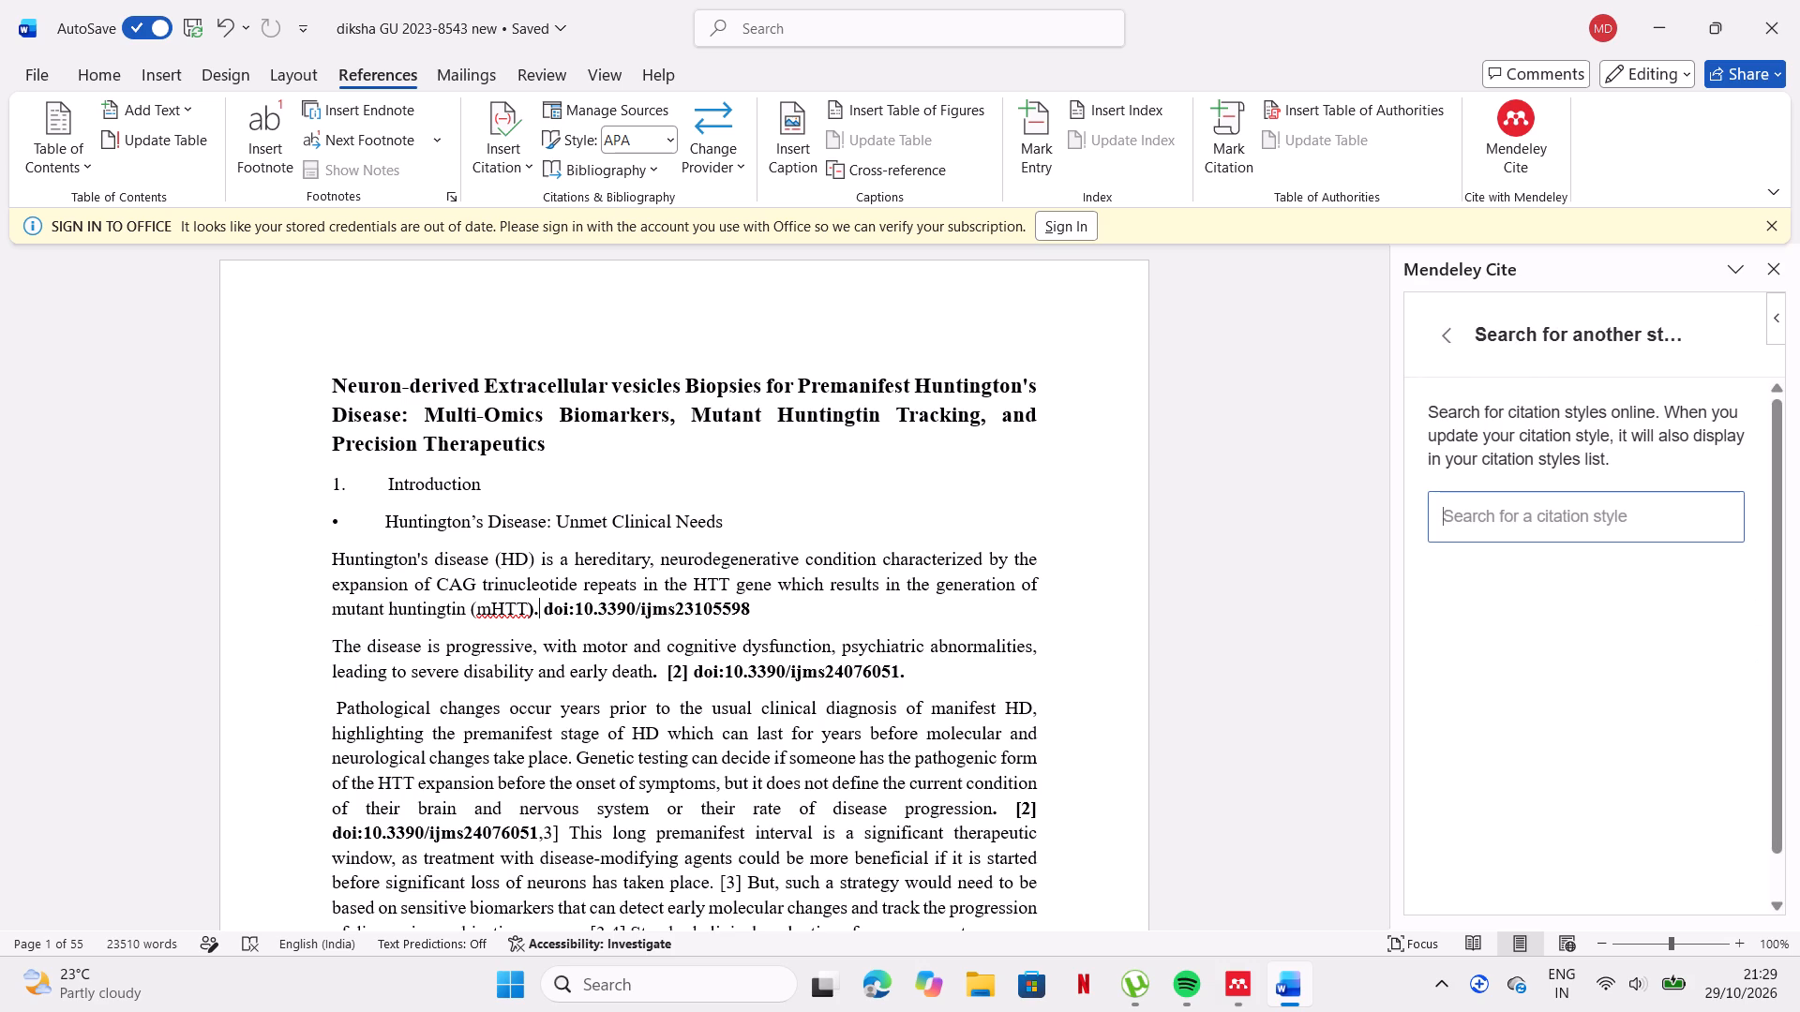
key(i)
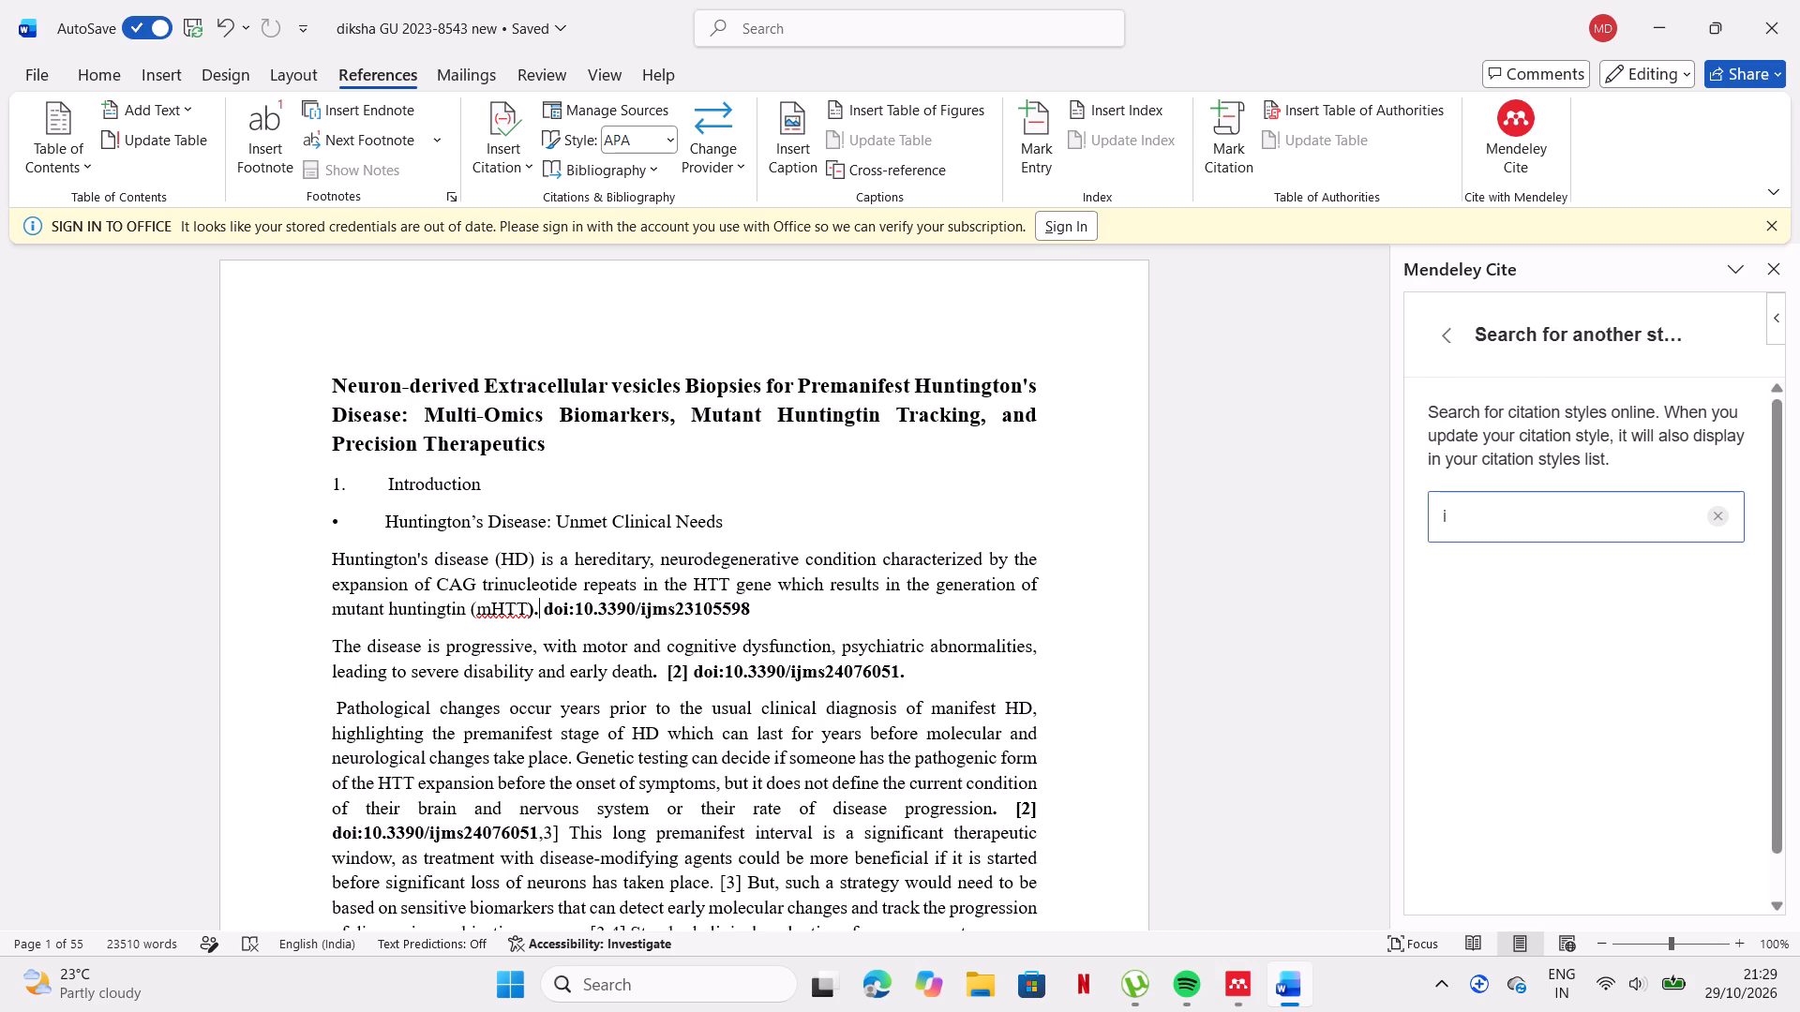
key(BackSpace)
key(i)
text(EEE)
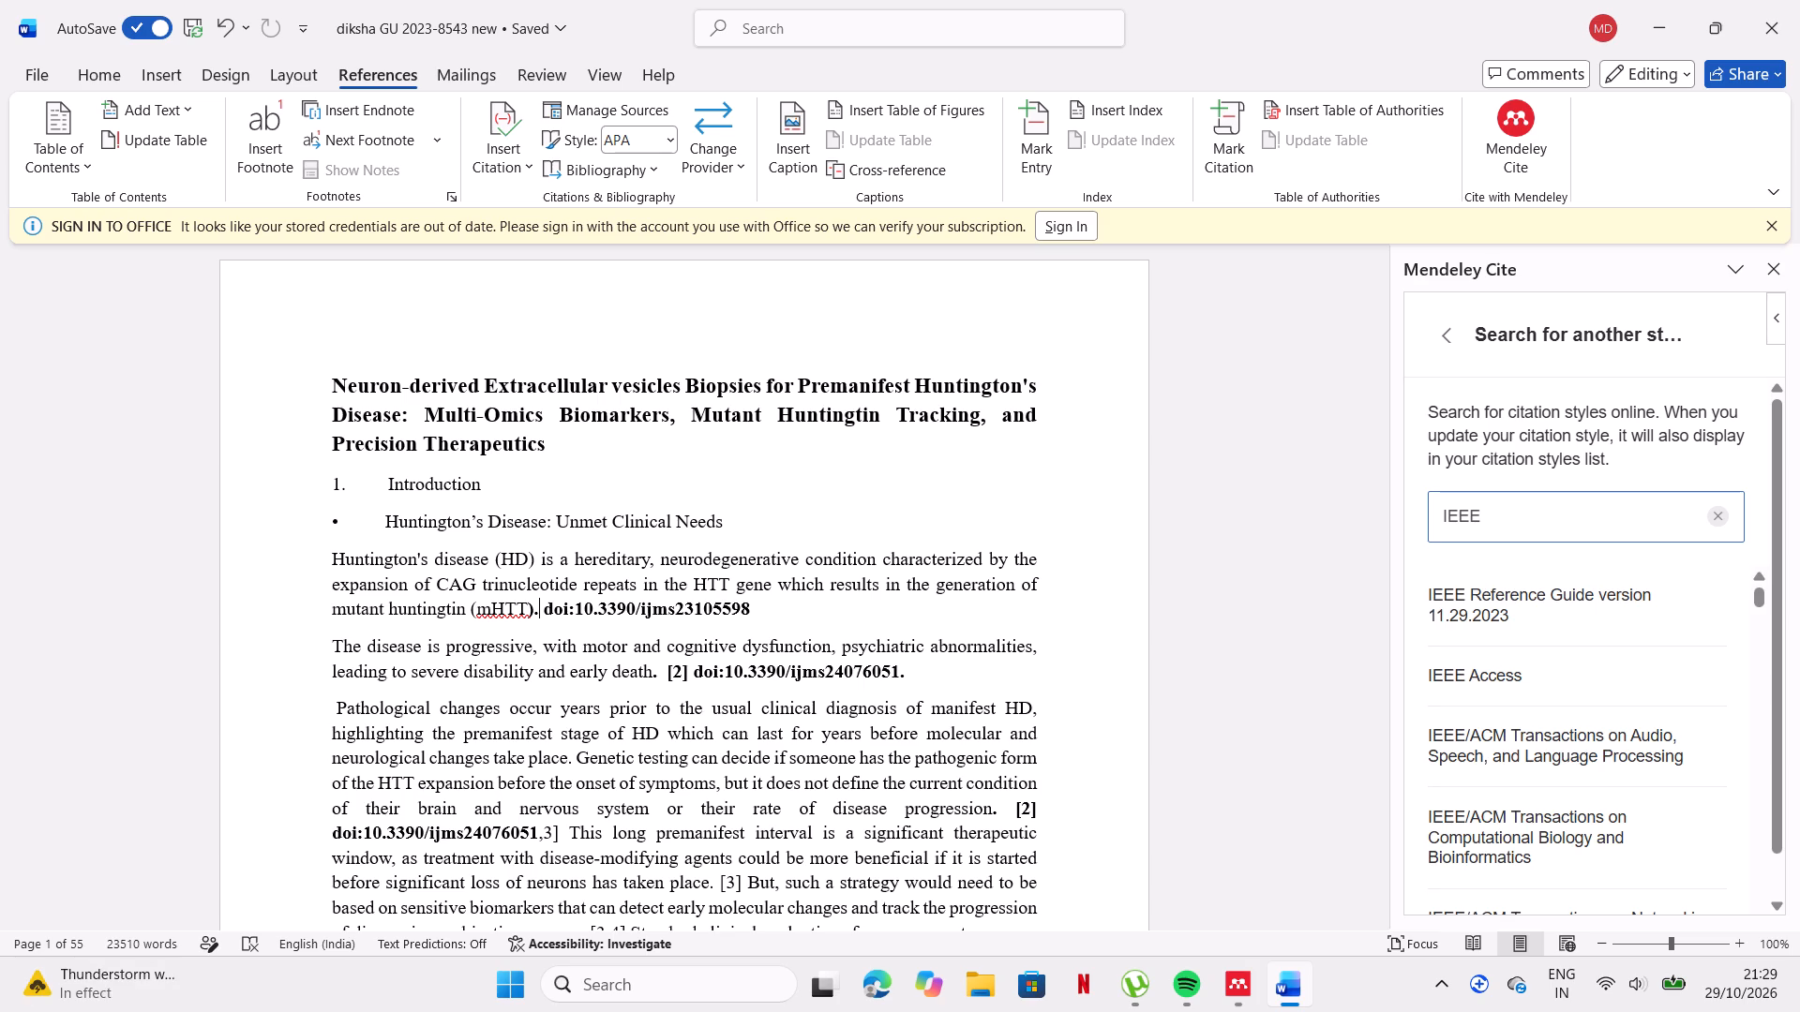
click(1529, 598)
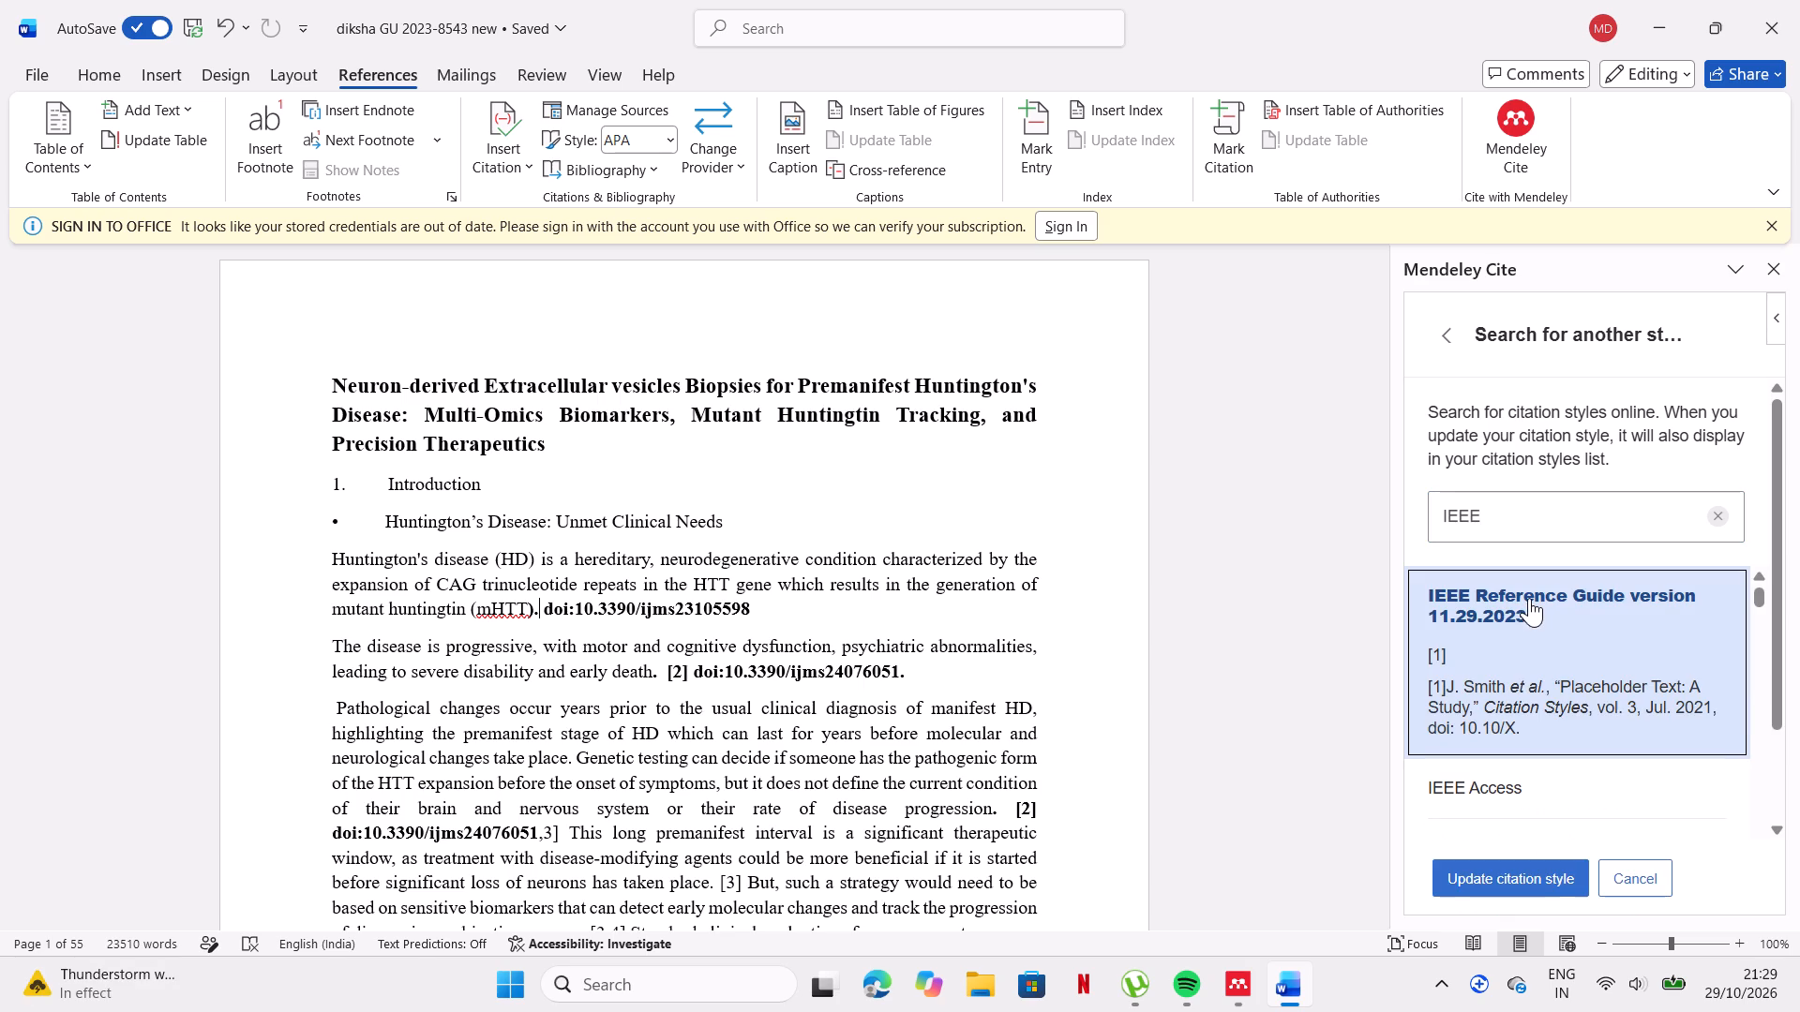
click(1519, 874)
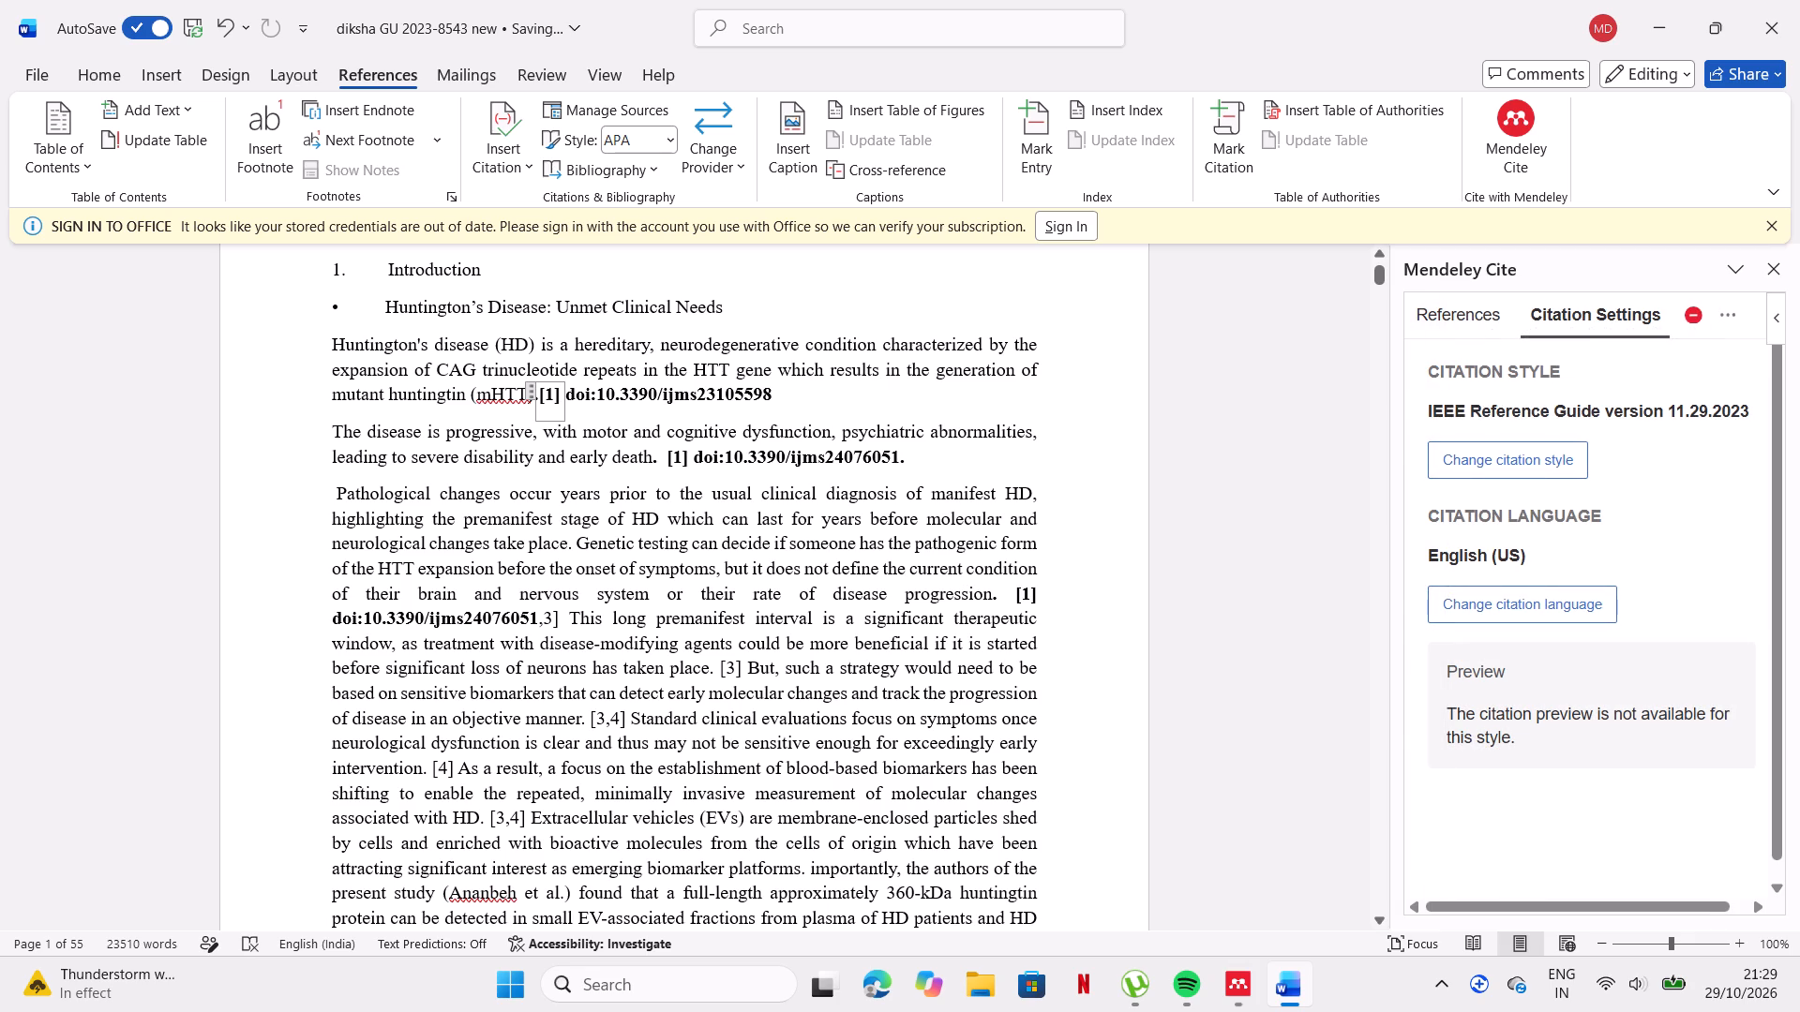
Examine the in-text citations from the introduction through the first References list and back to the title, including in a multi-page overview.
scroll(967, 526, down, 1)
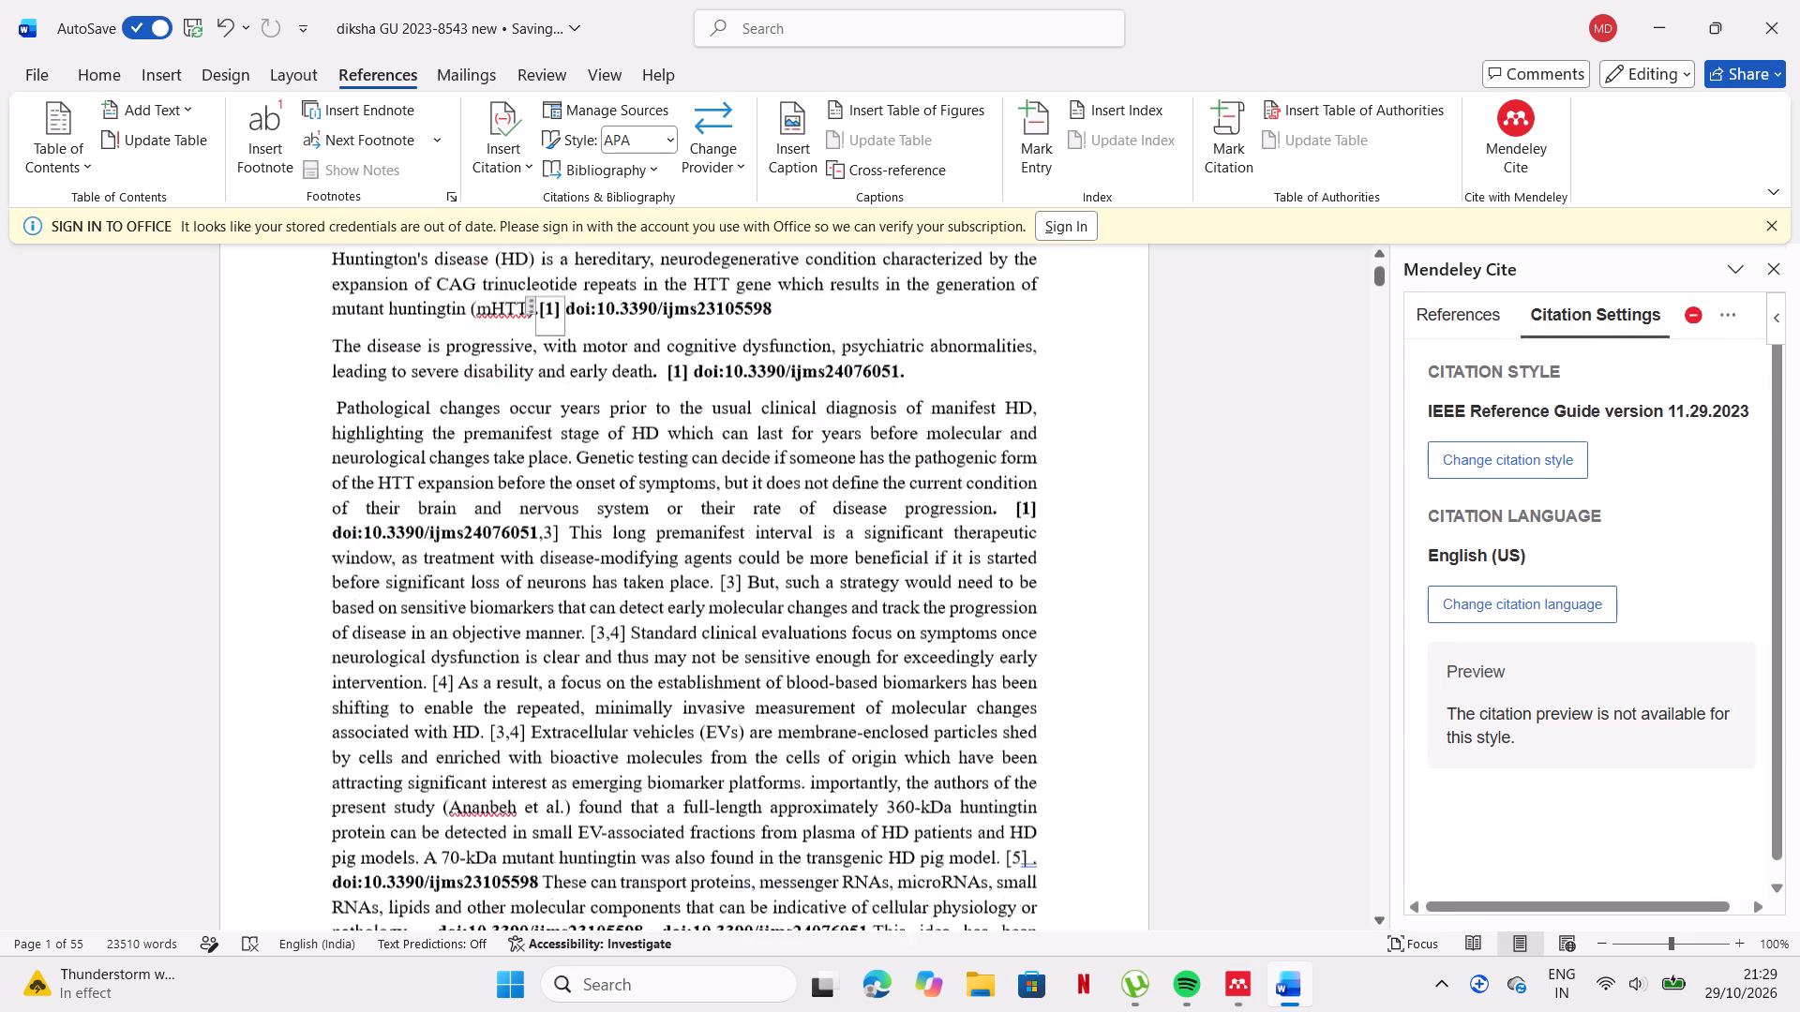
scroll(967, 526, down, 4)
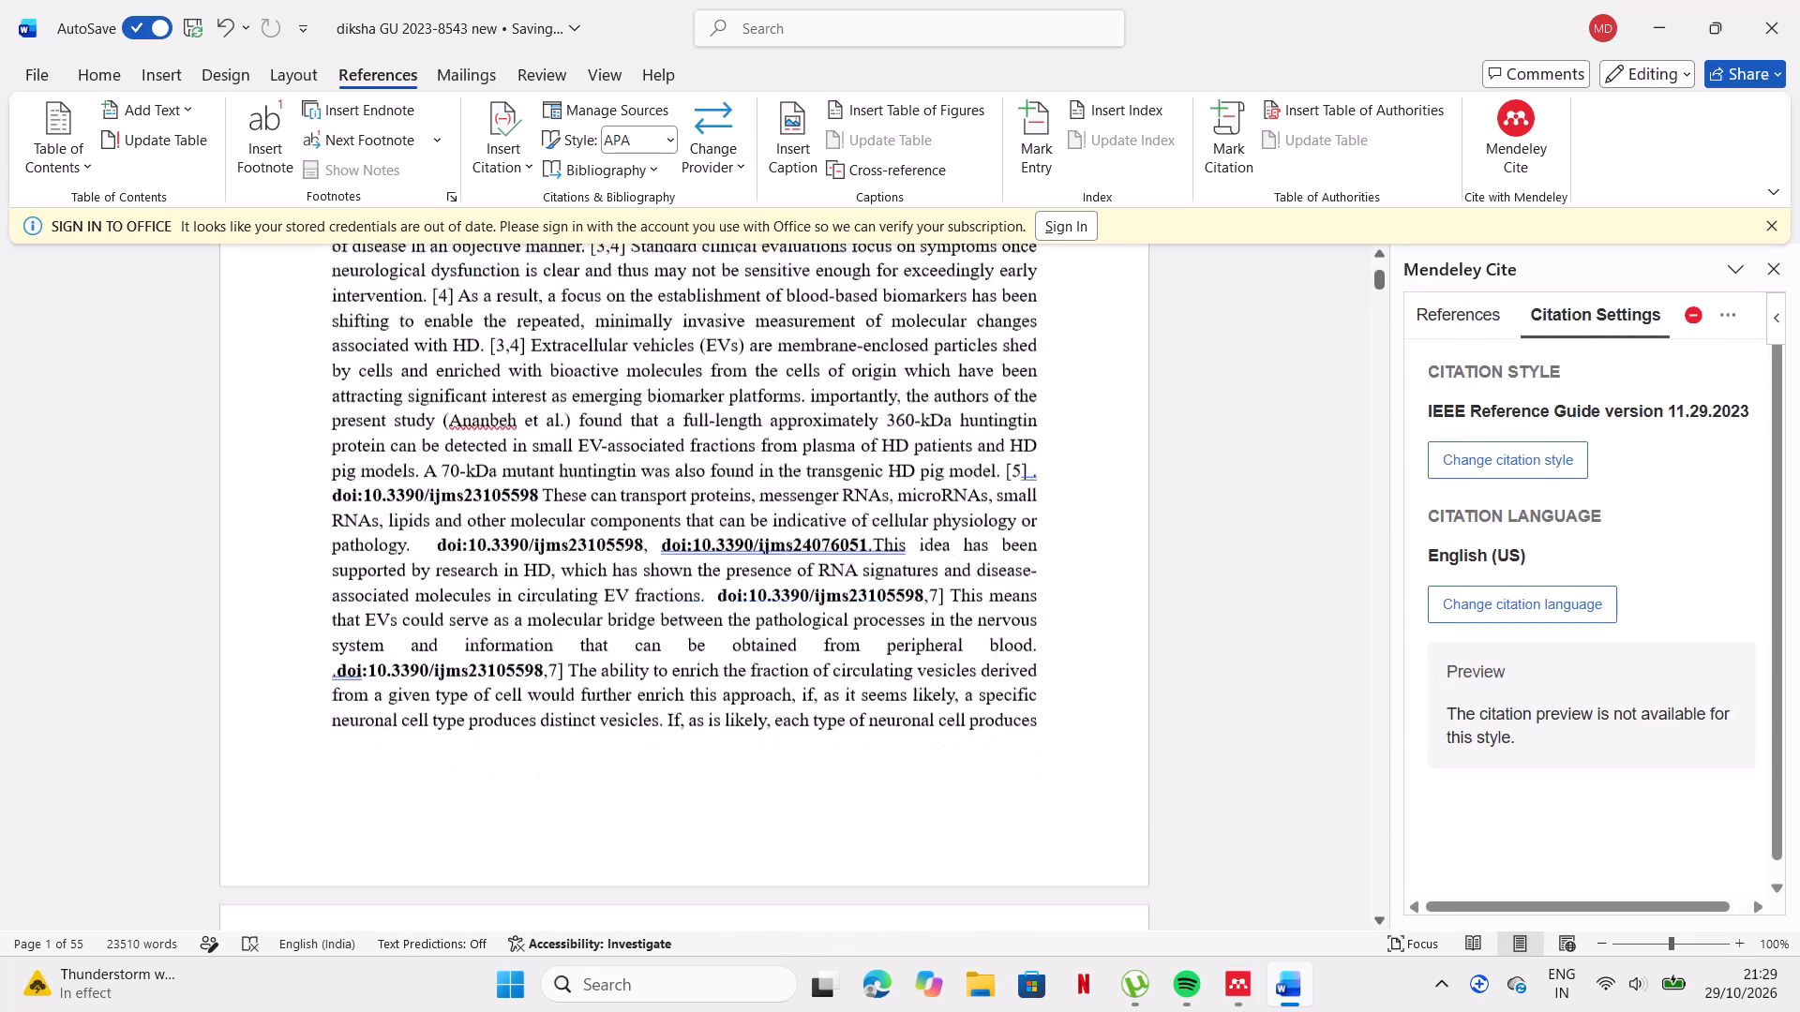
scroll(967, 526, down, 4)
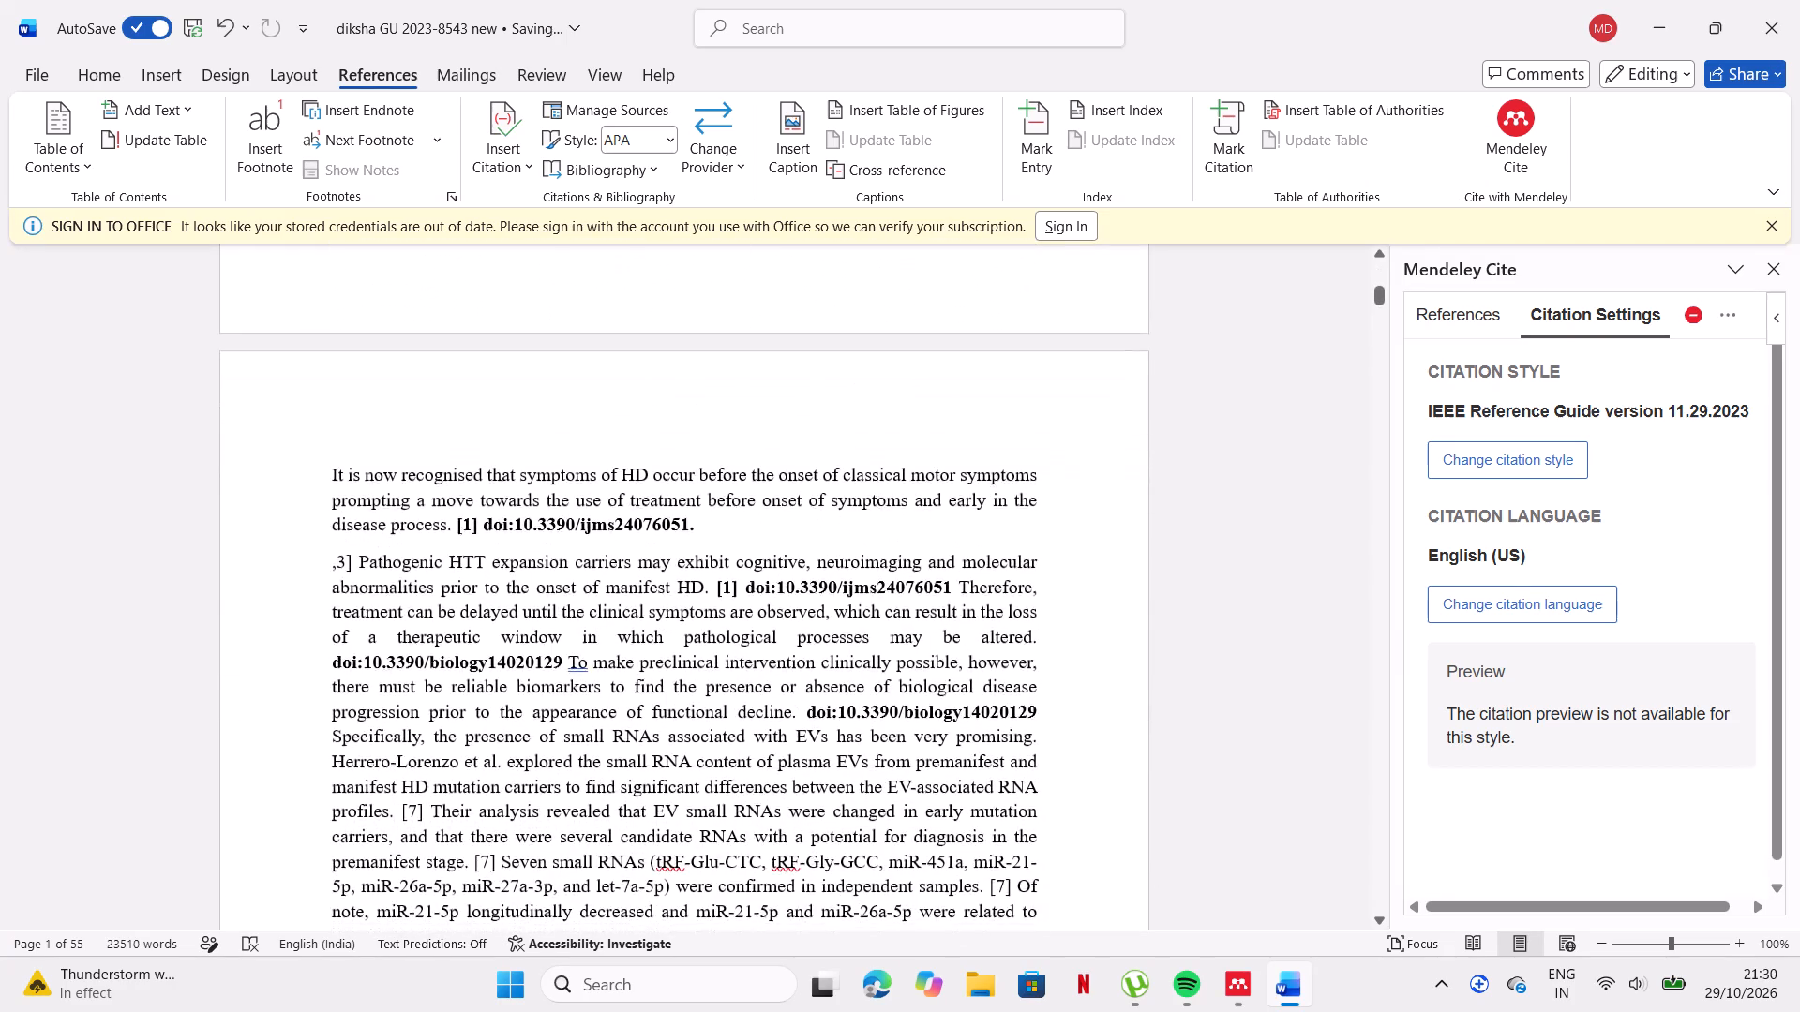
scroll(967, 526, down, 3)
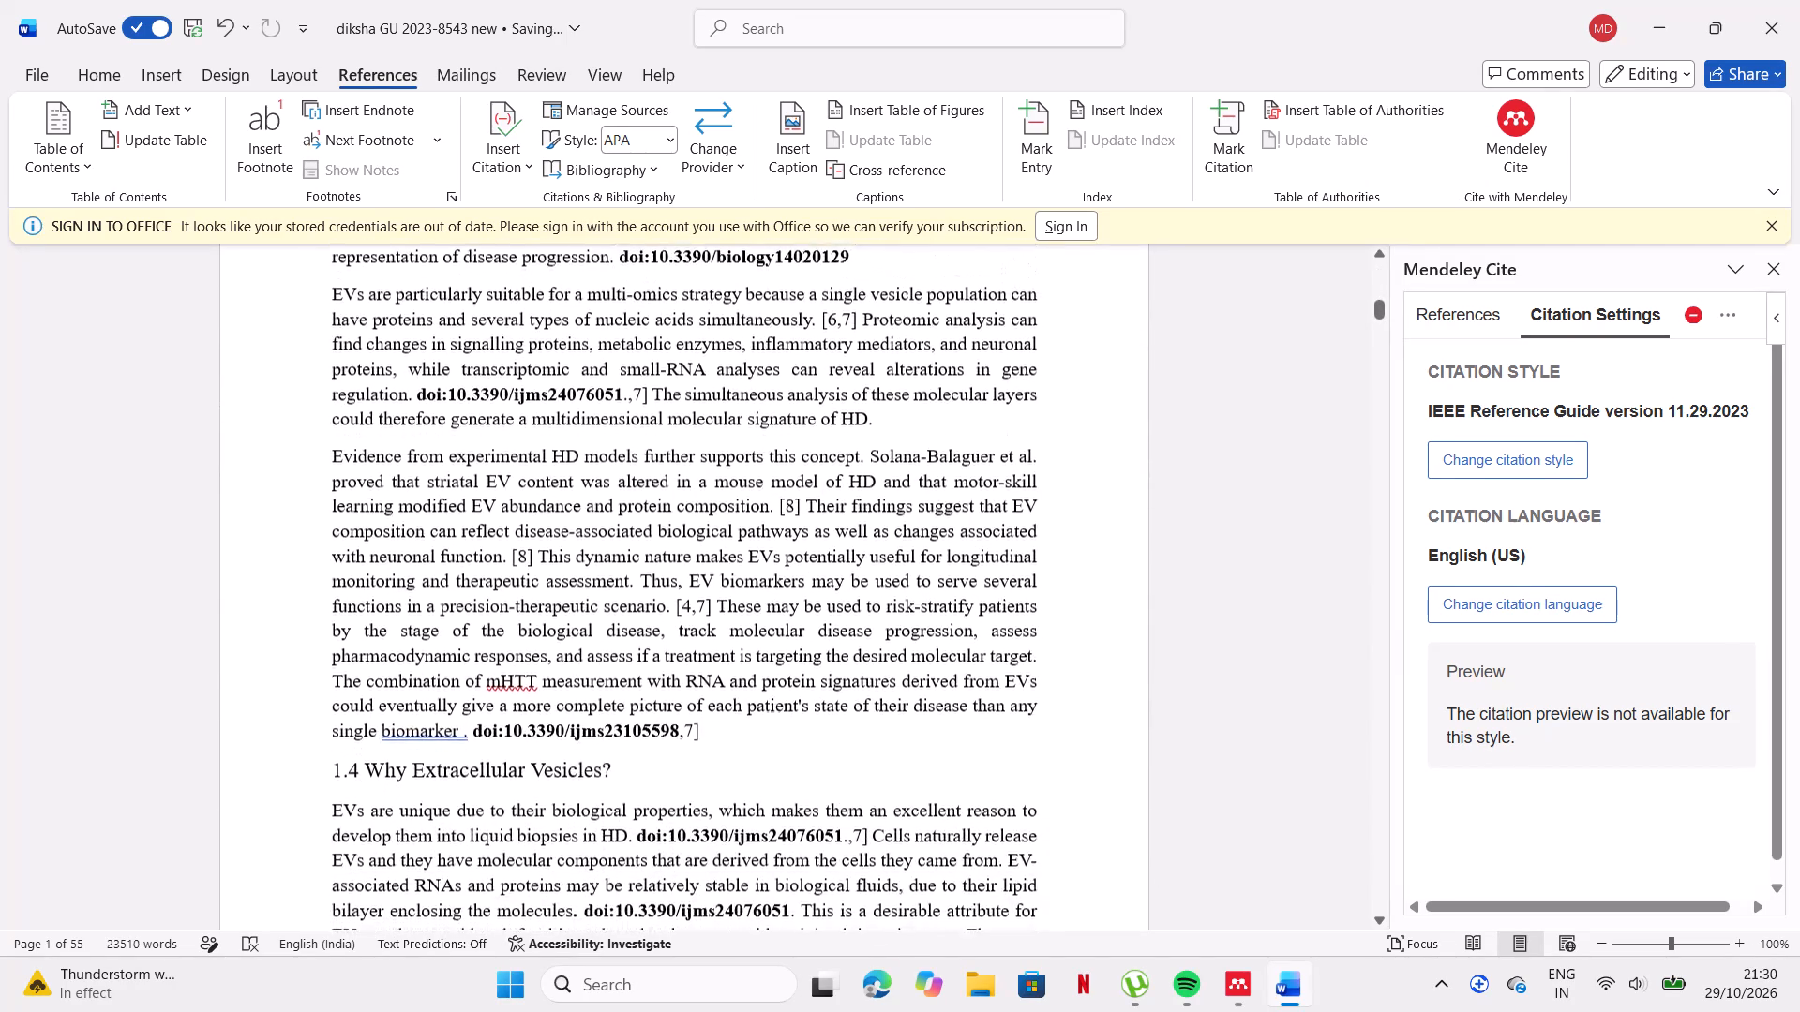
scroll(967, 526, down, 3)
scroll(967, 526, up, 2)
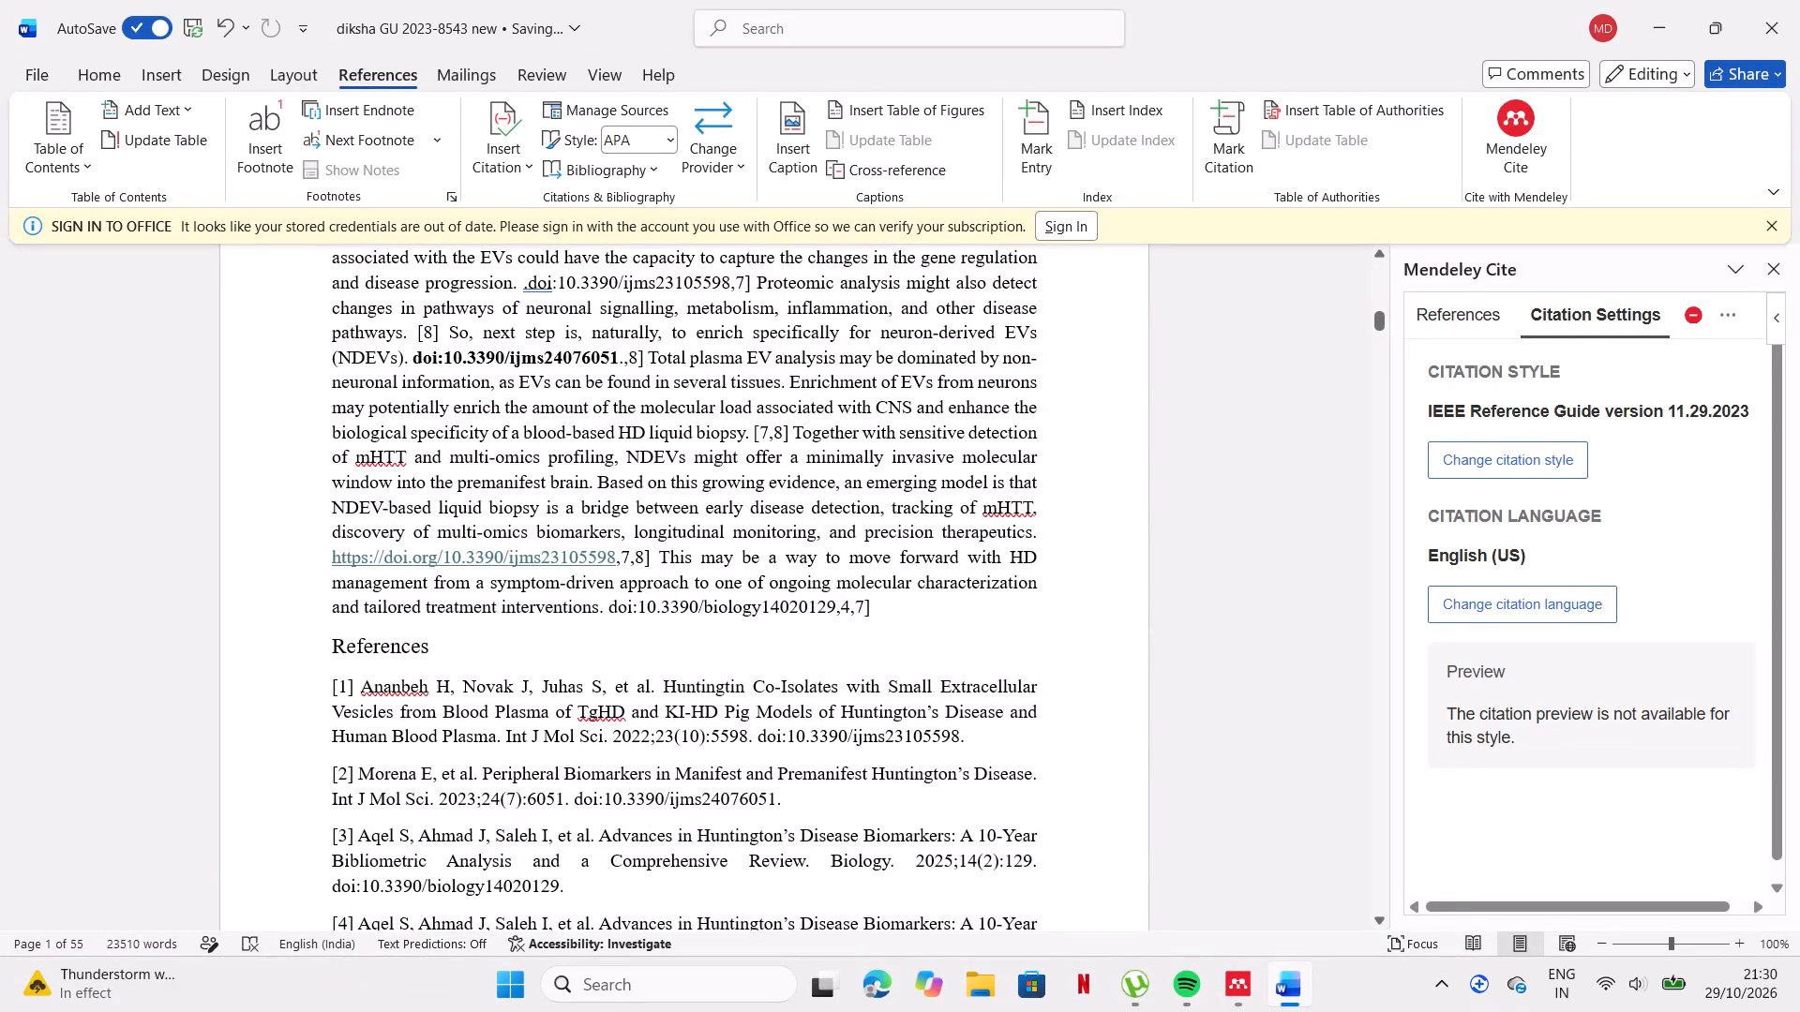
scroll(973, 767, up, 5)
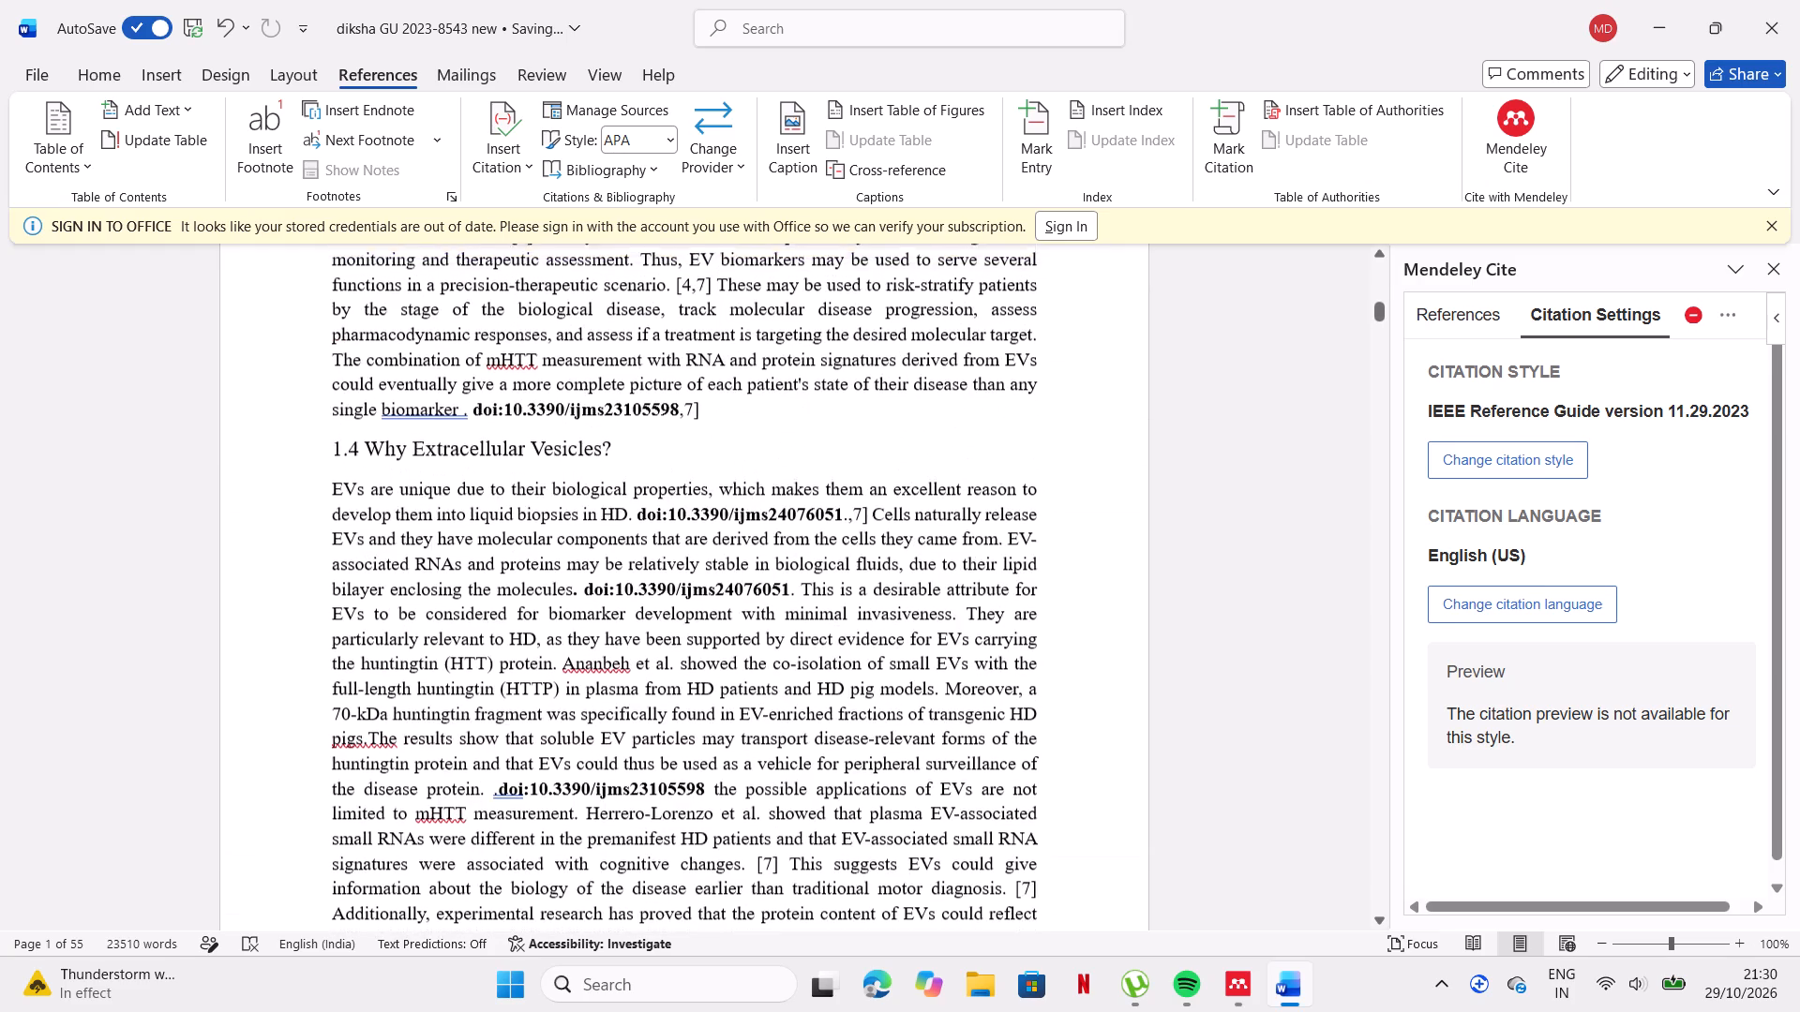
scroll(973, 767, up, 7)
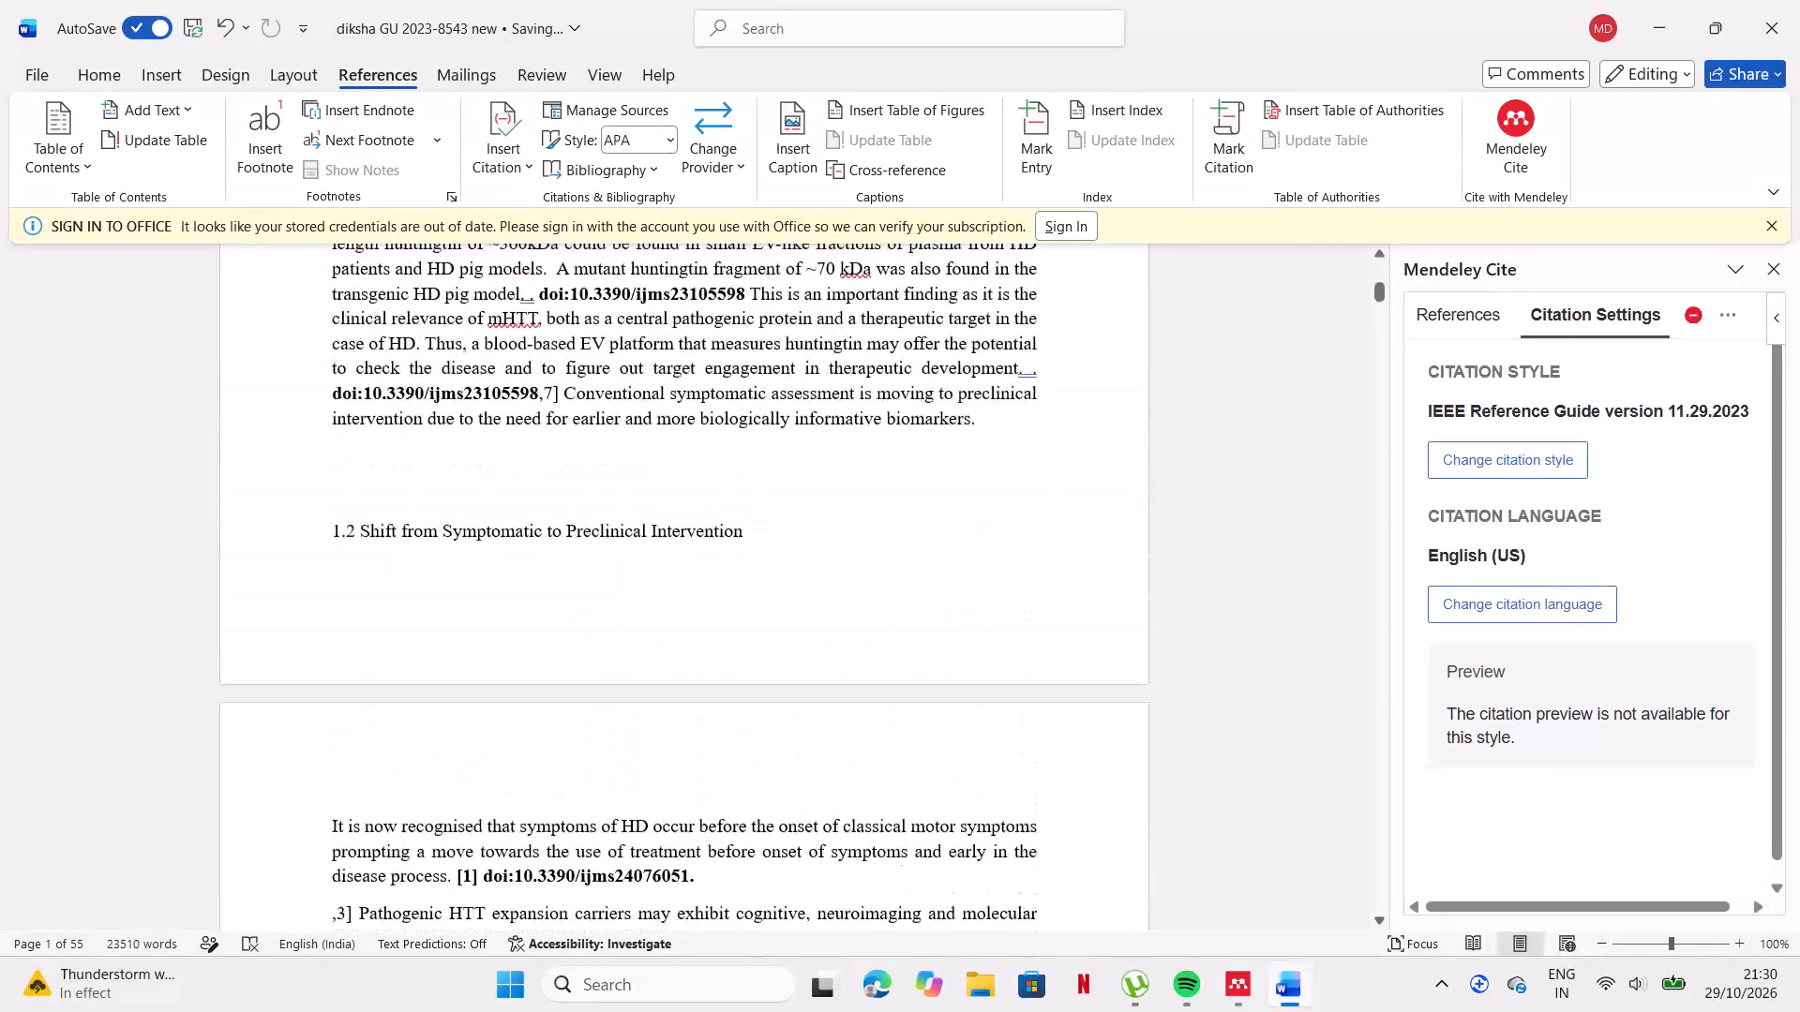
scroll(973, 767, up, 9)
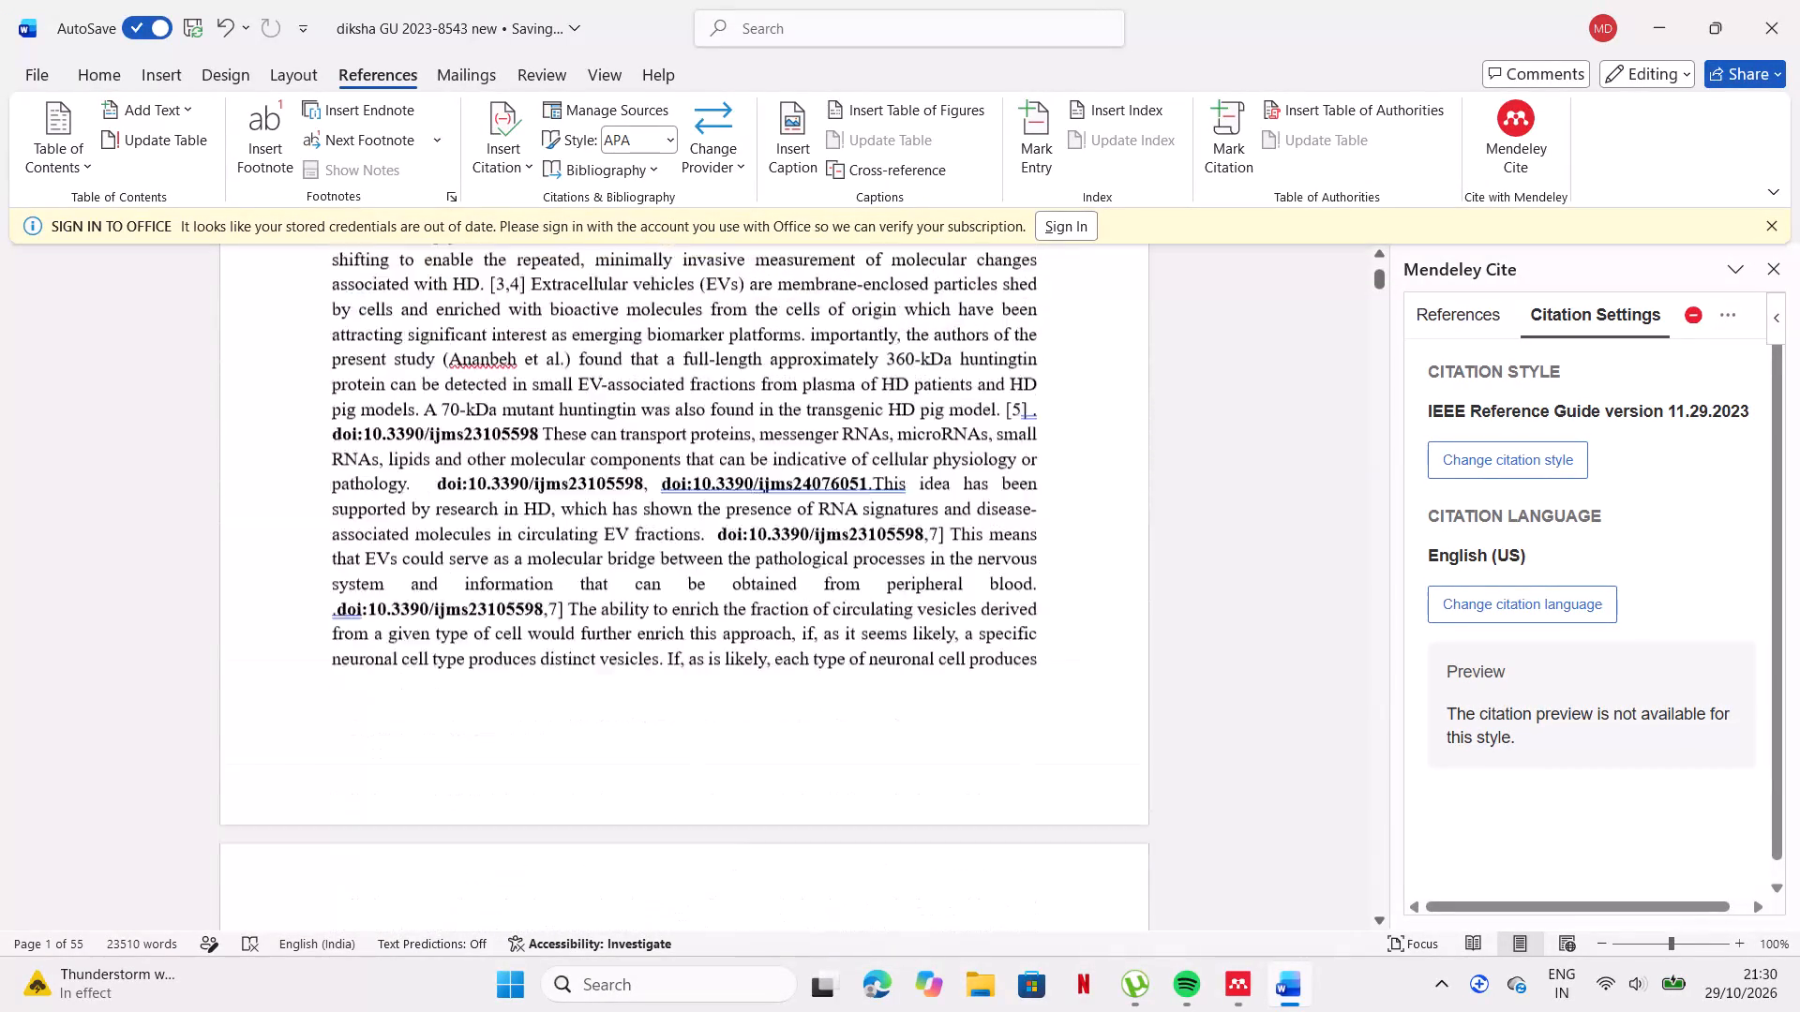
scroll(973, 767, up, 3)
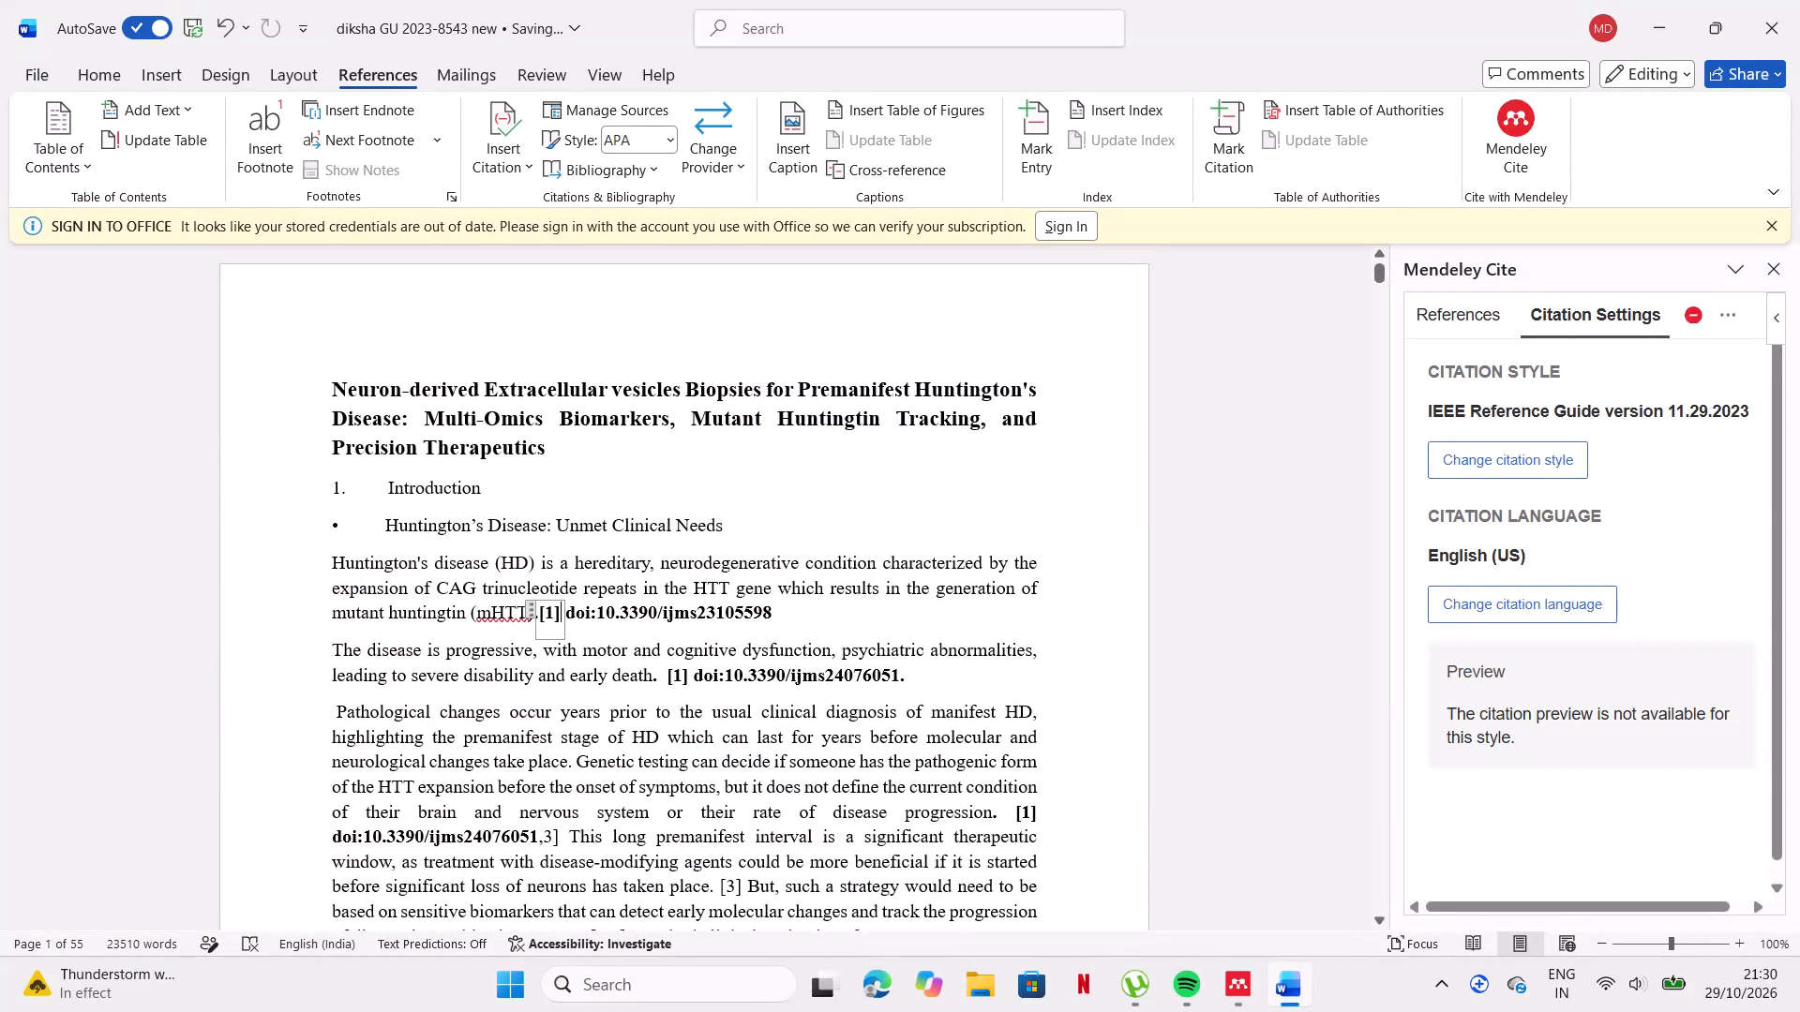
click(815, 617)
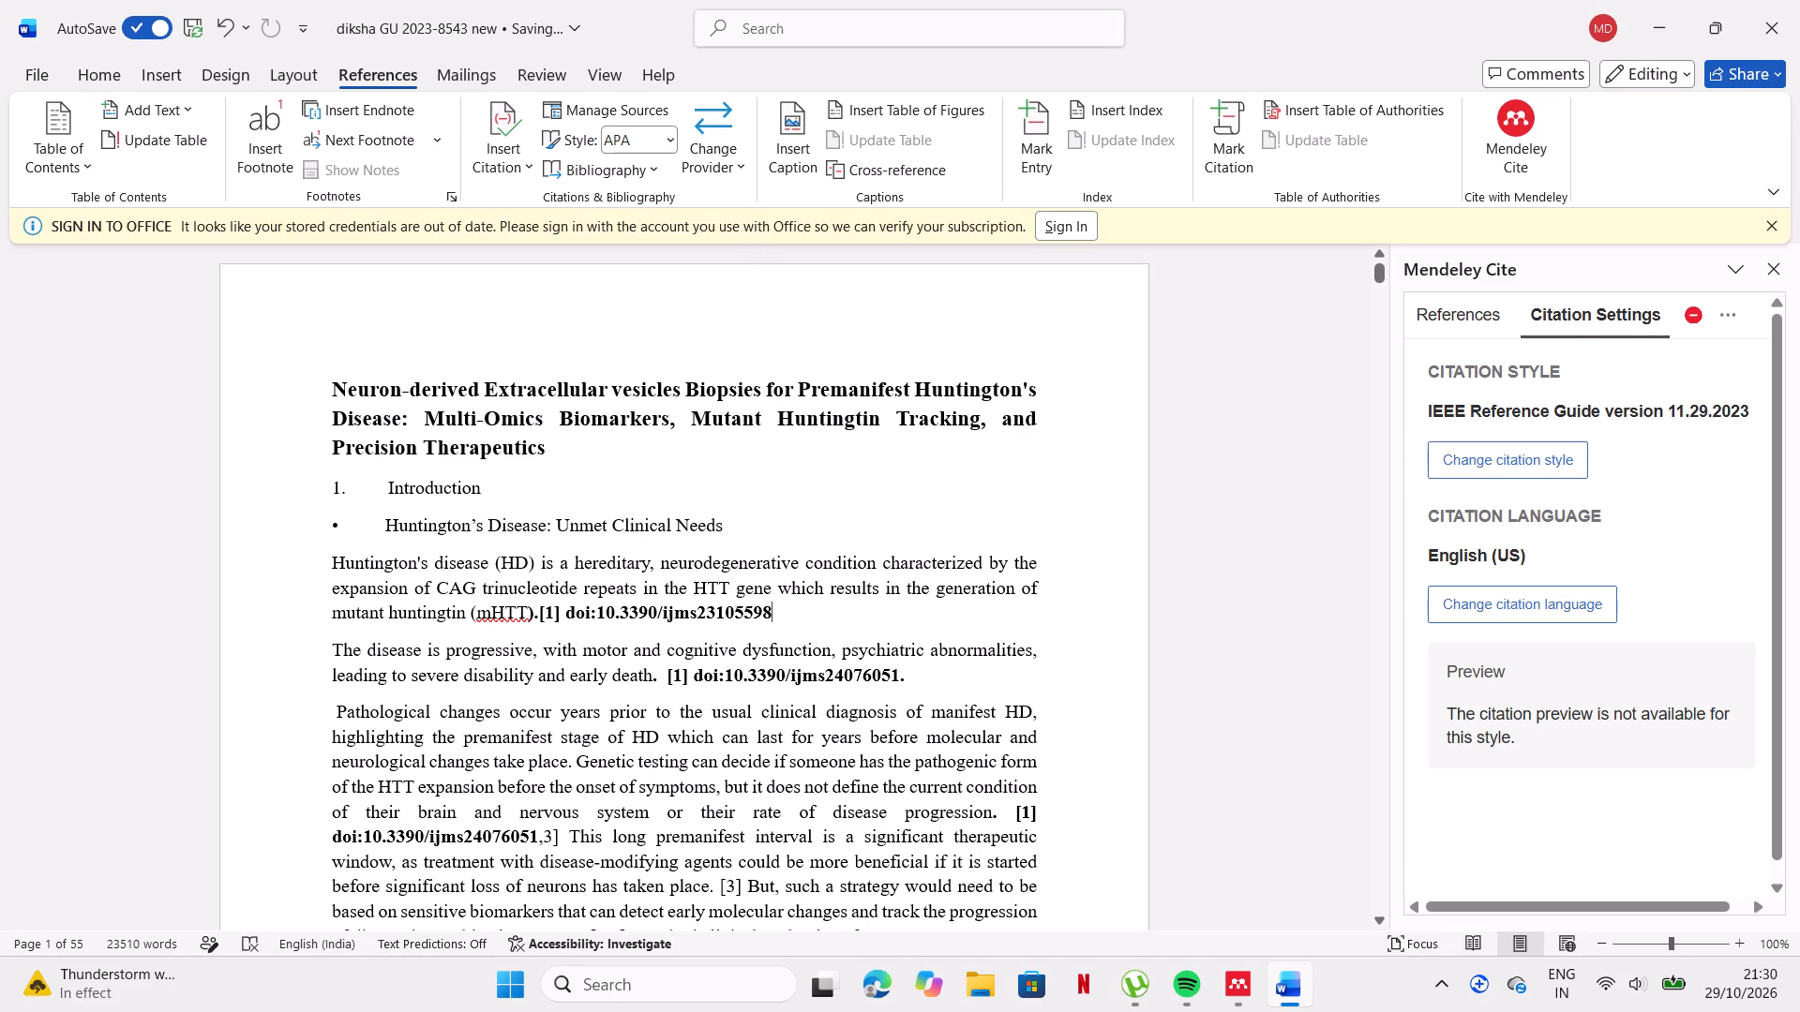
ctrl+scroll(1032, 306, down, 3)
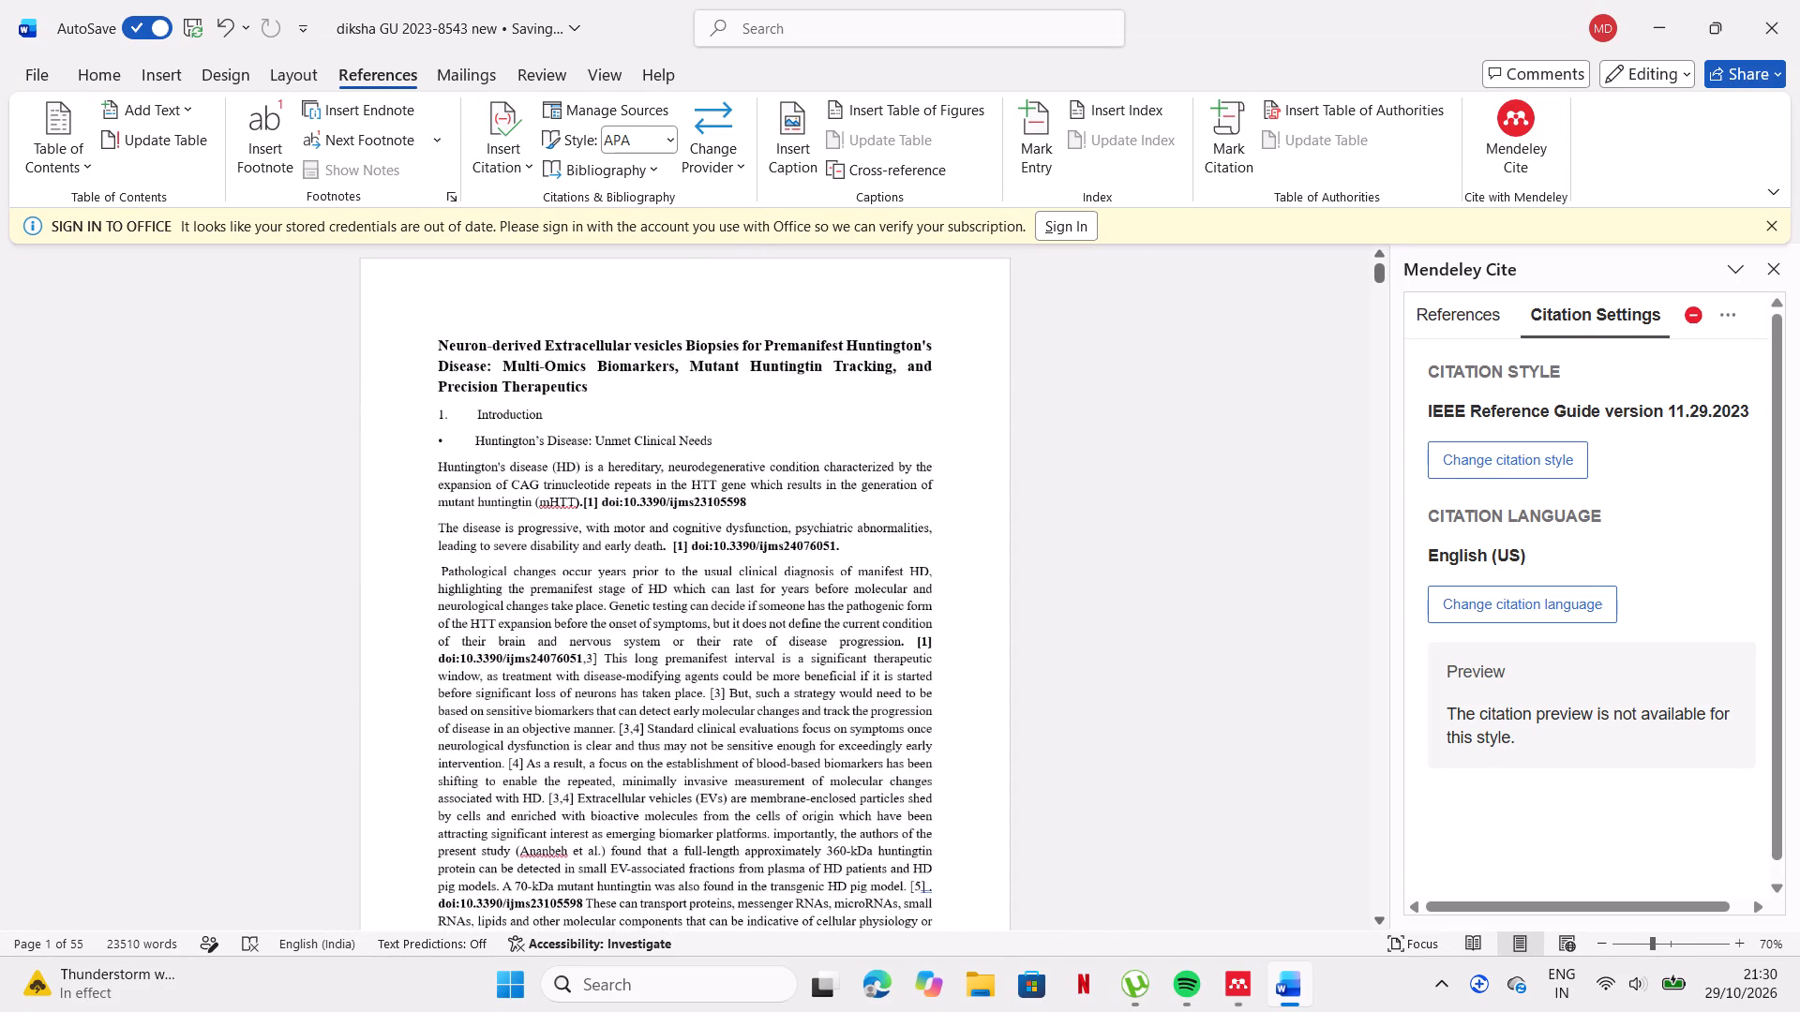
ctrl+scroll(1032, 306, down, 5)
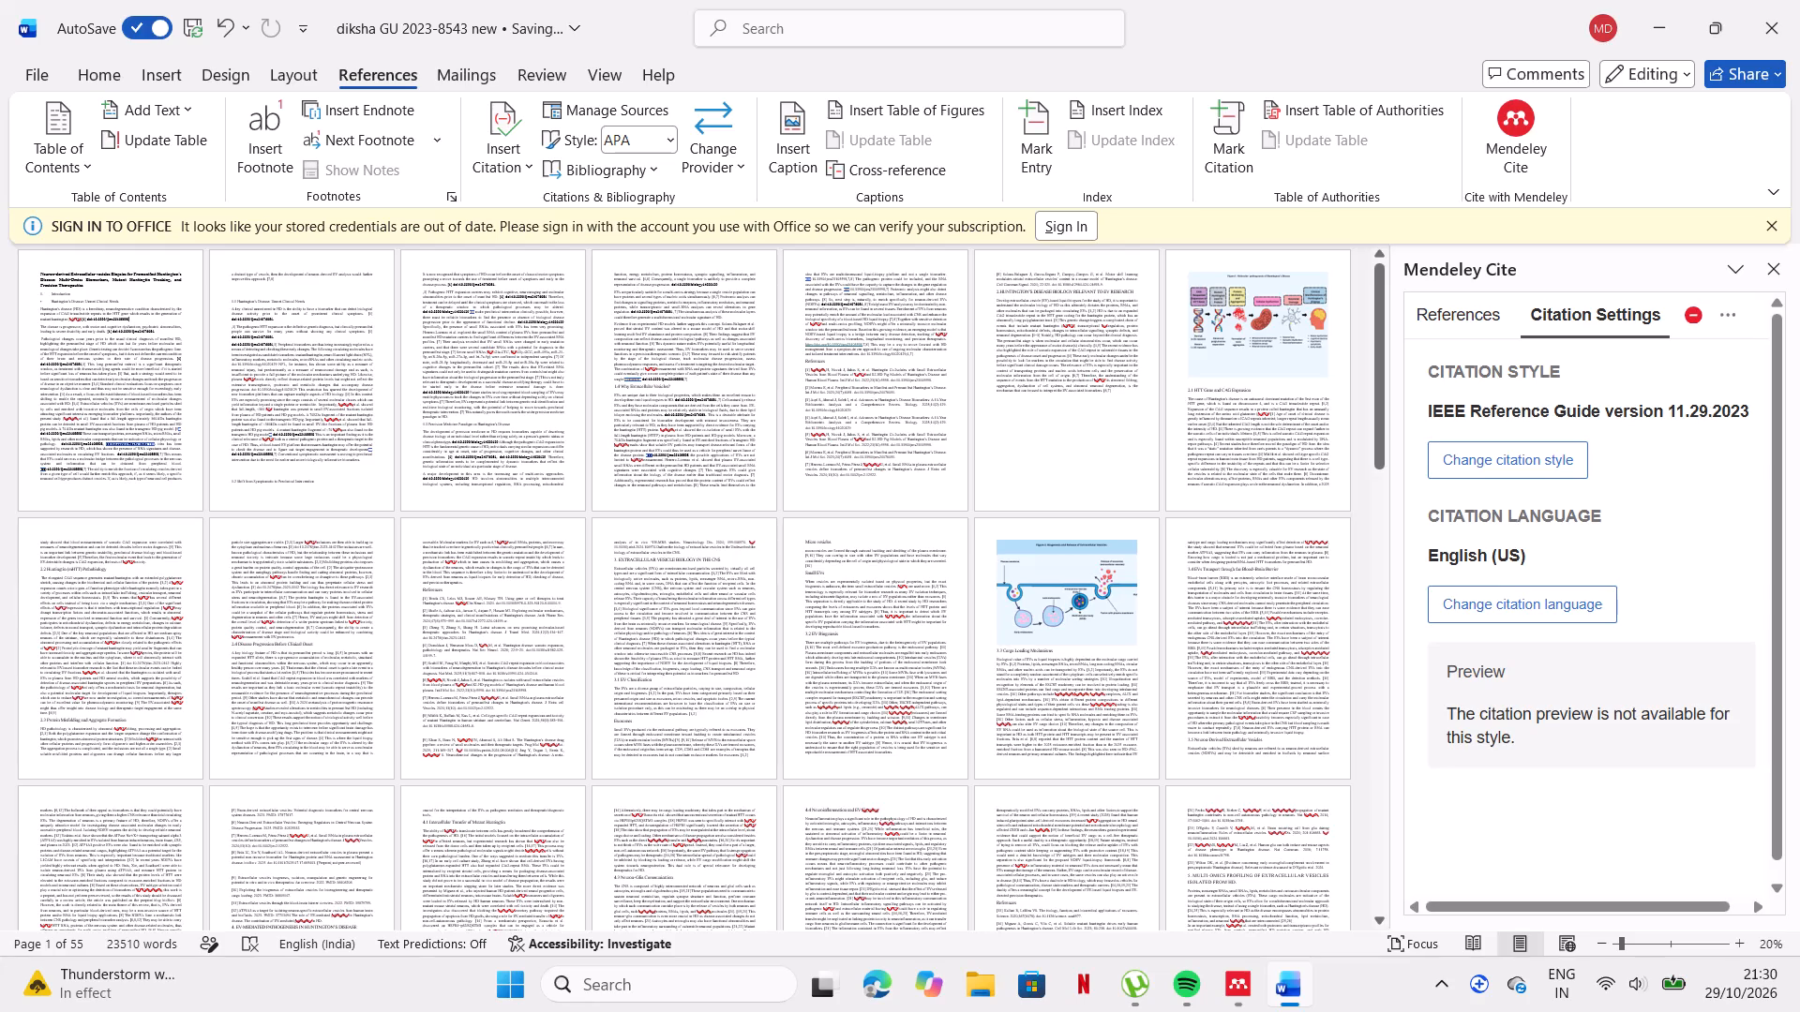
click(715, 457)
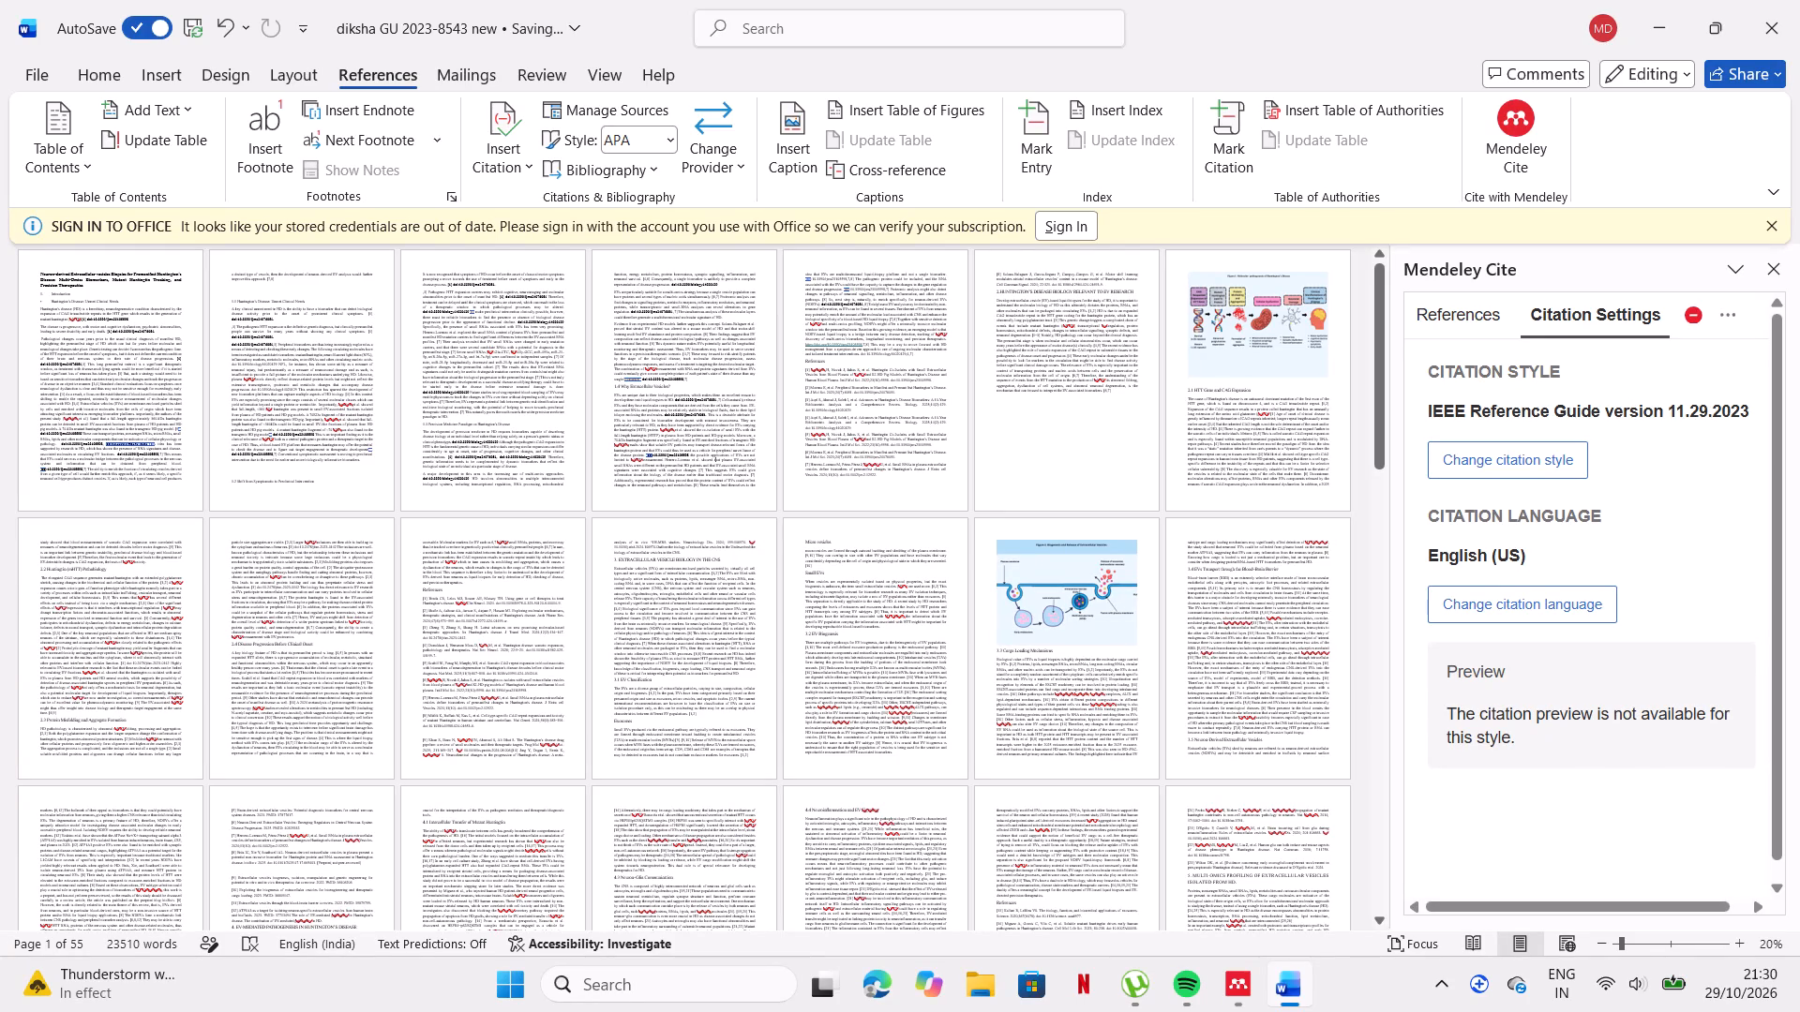
Examine the in-text citations and DOIs from the introduction through the first References list and back to the introduction's opening paragraphs.
double_click(715, 457)
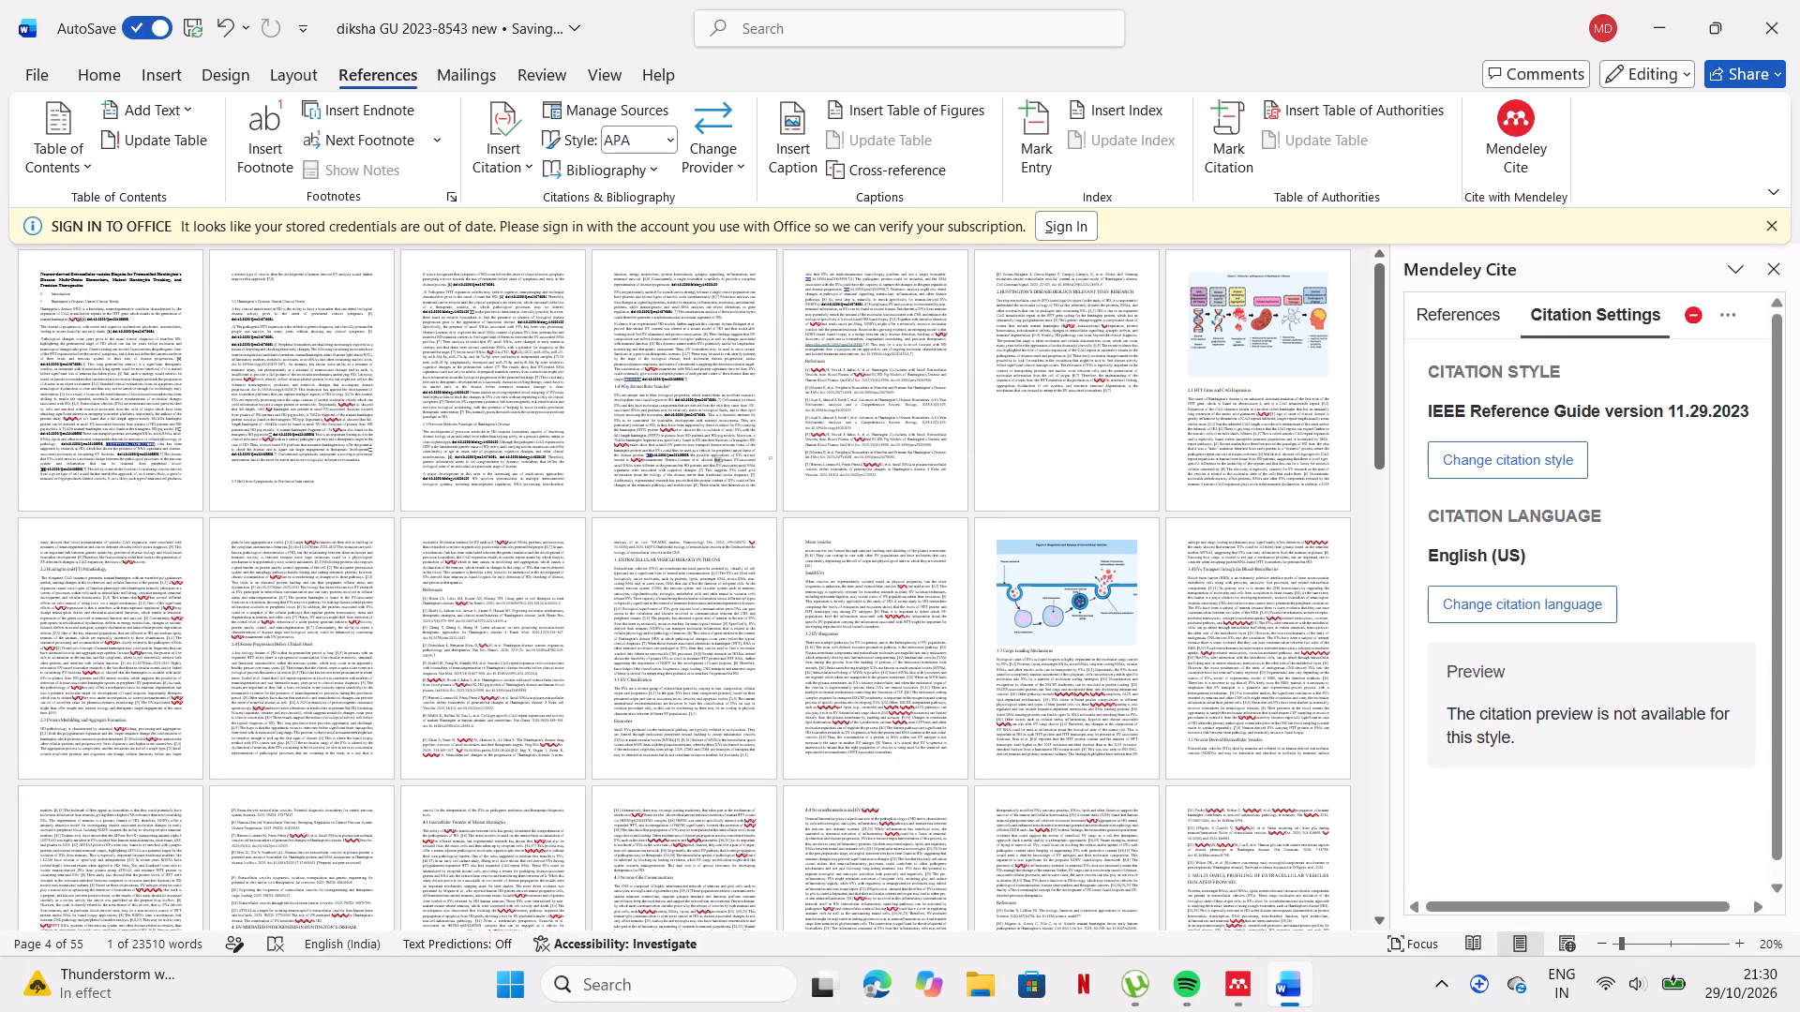
ctrl+scroll(169, 414, up, 4)
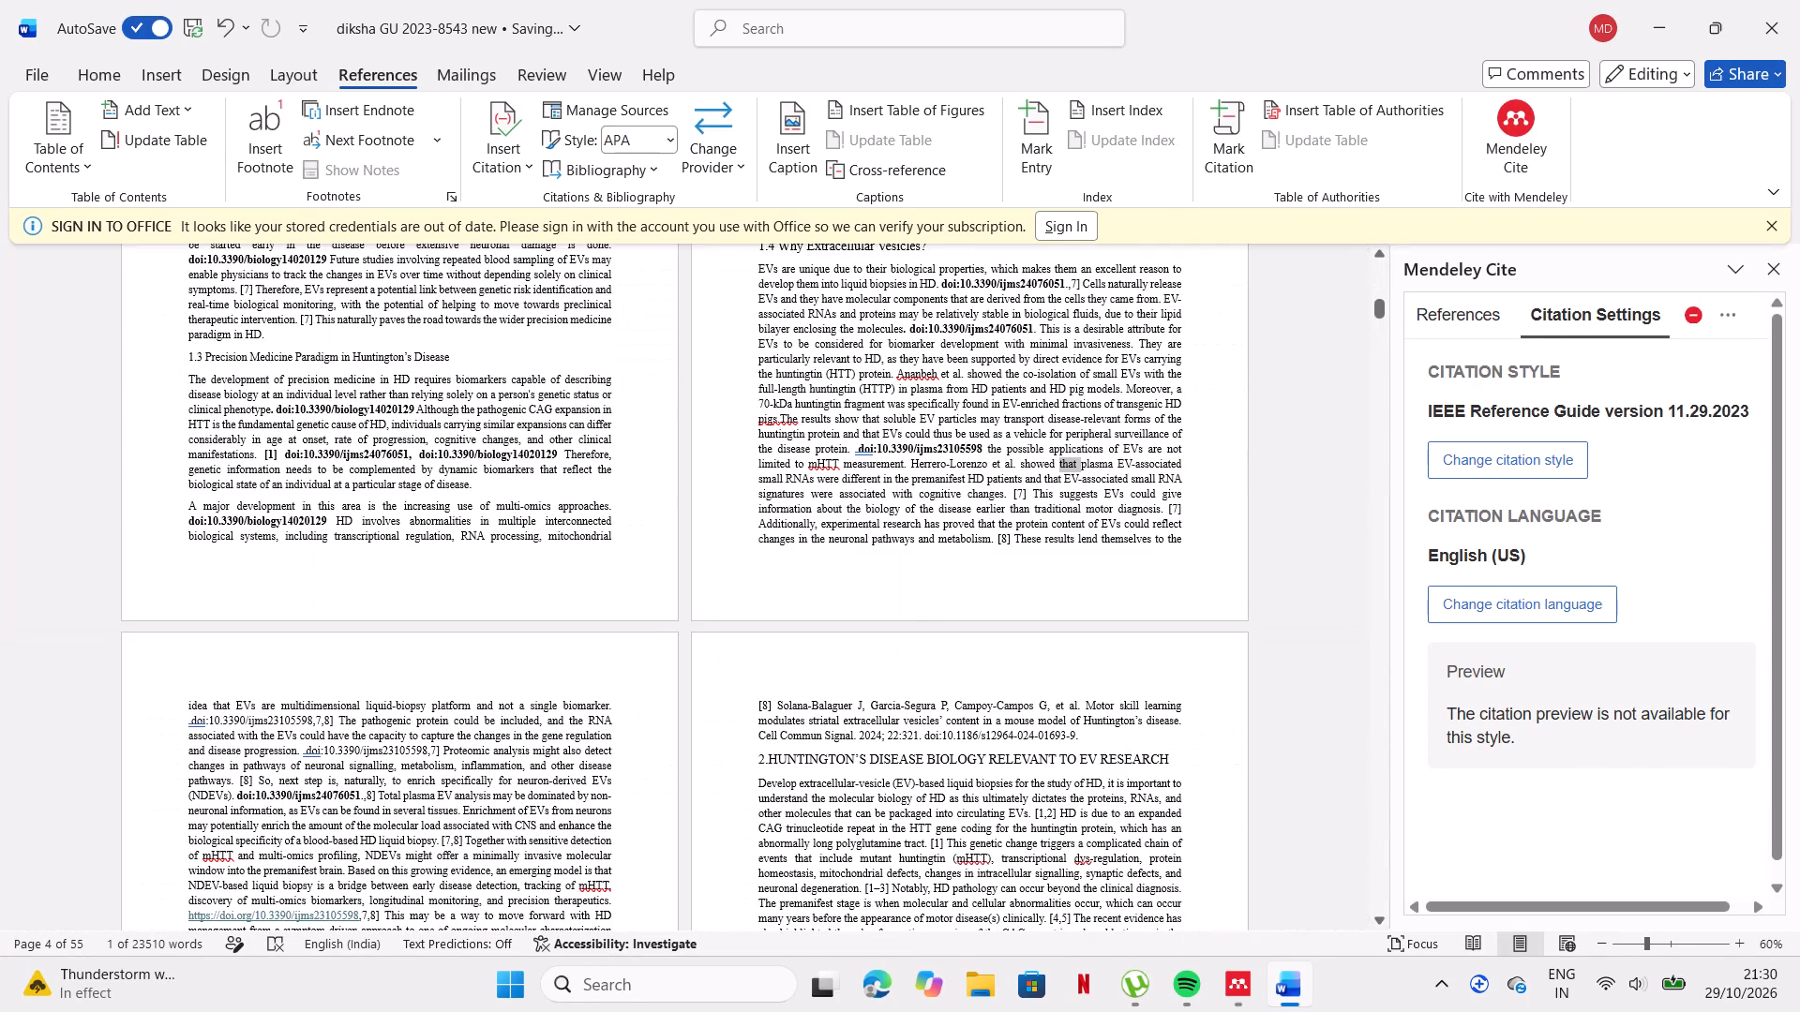
scroll(169, 414, right, 3)
scroll(169, 414, up, 1)
scroll(169, 414, down, 6)
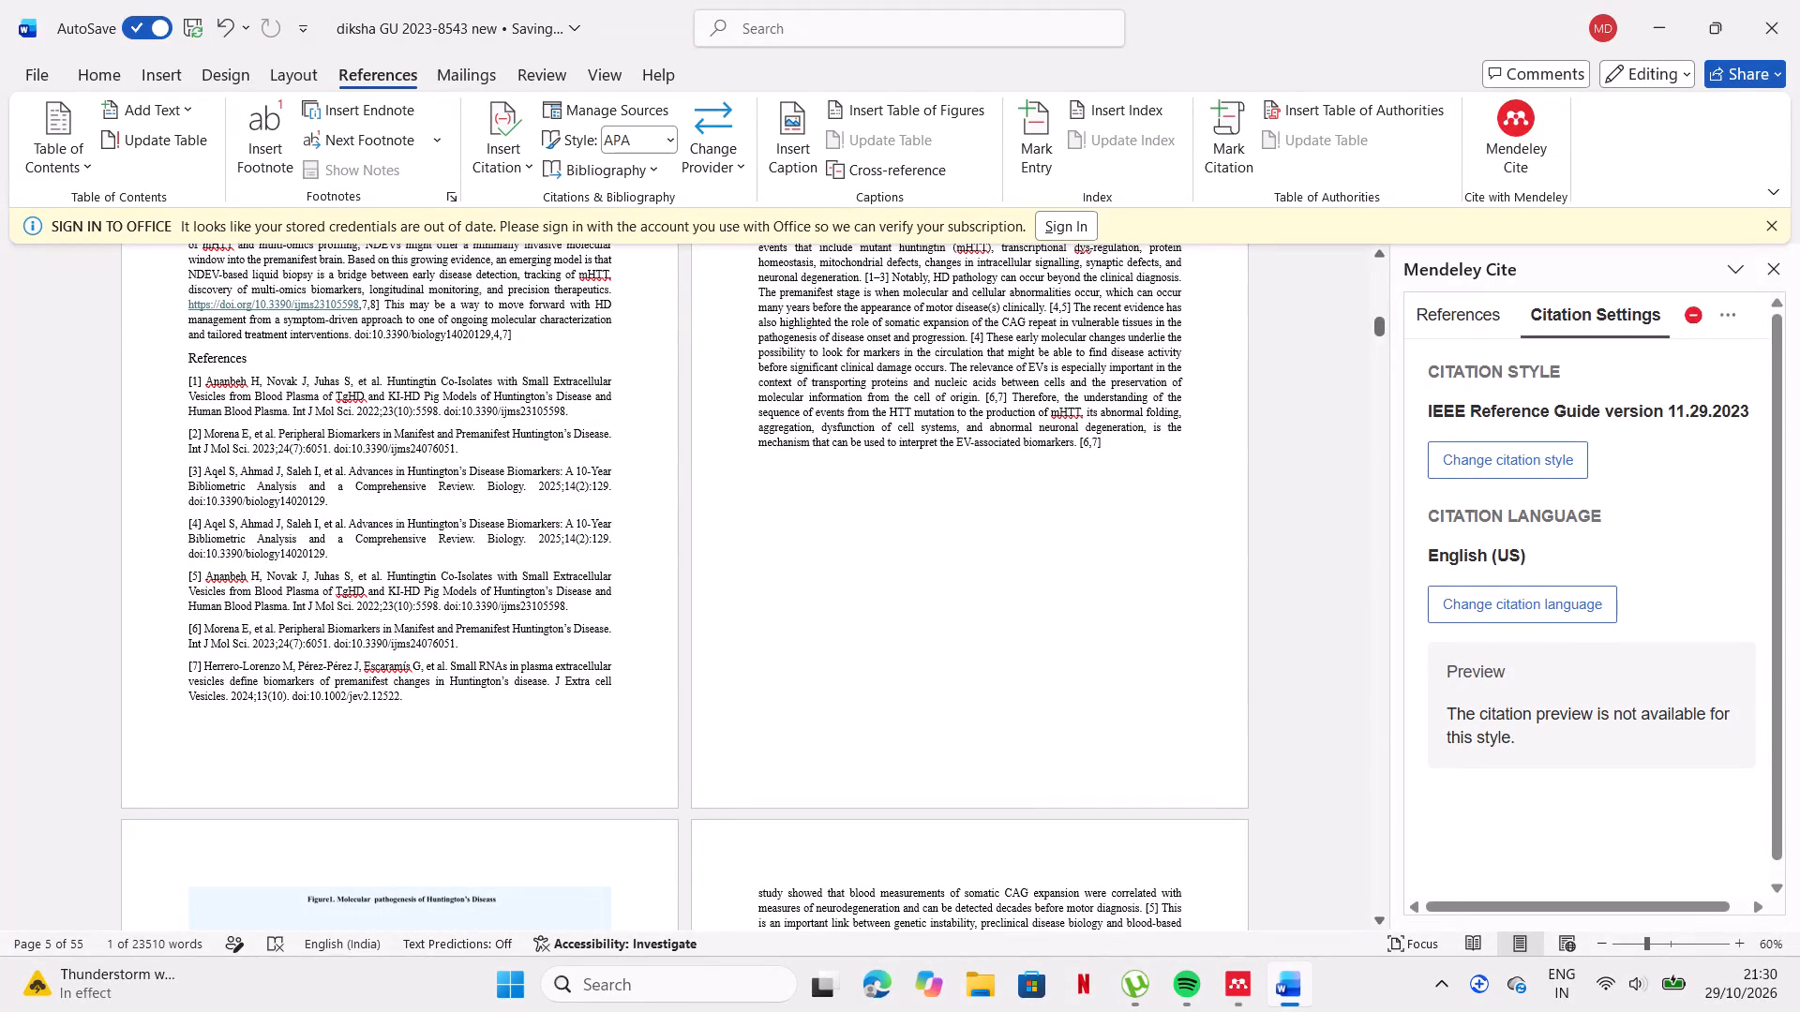
scroll(437, 418, up, 2)
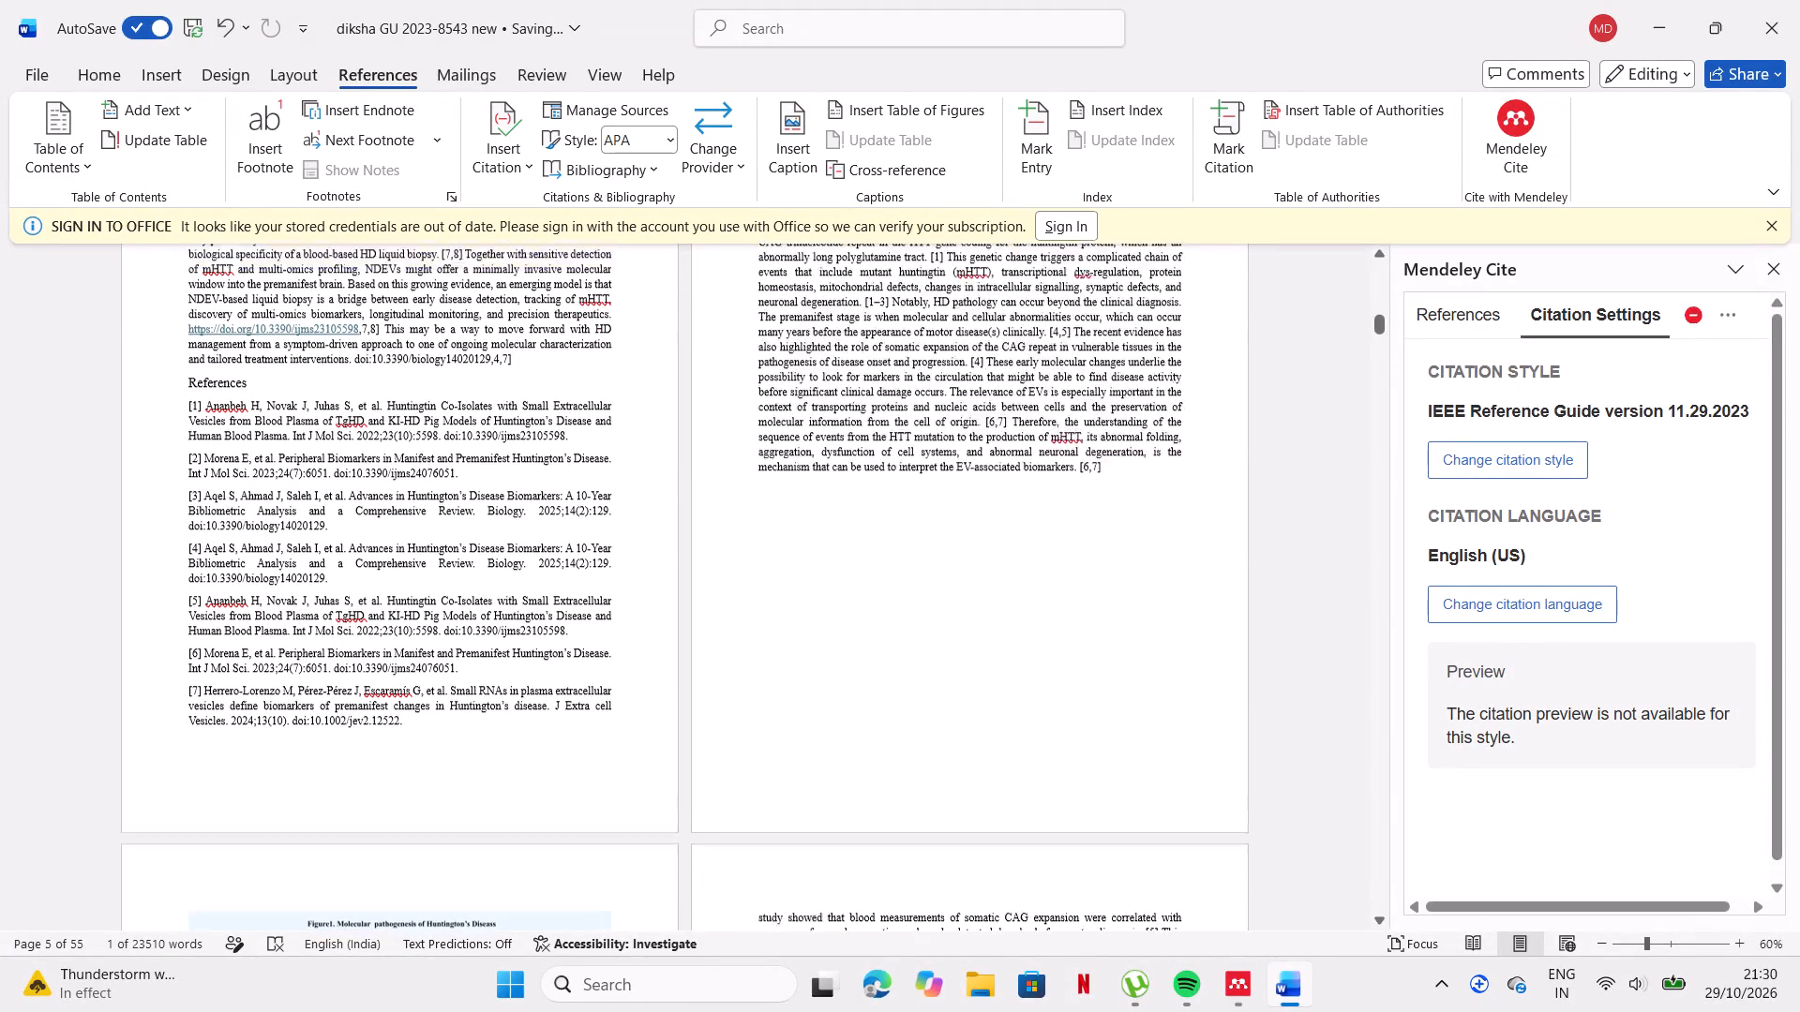
scroll(437, 418, up, 11)
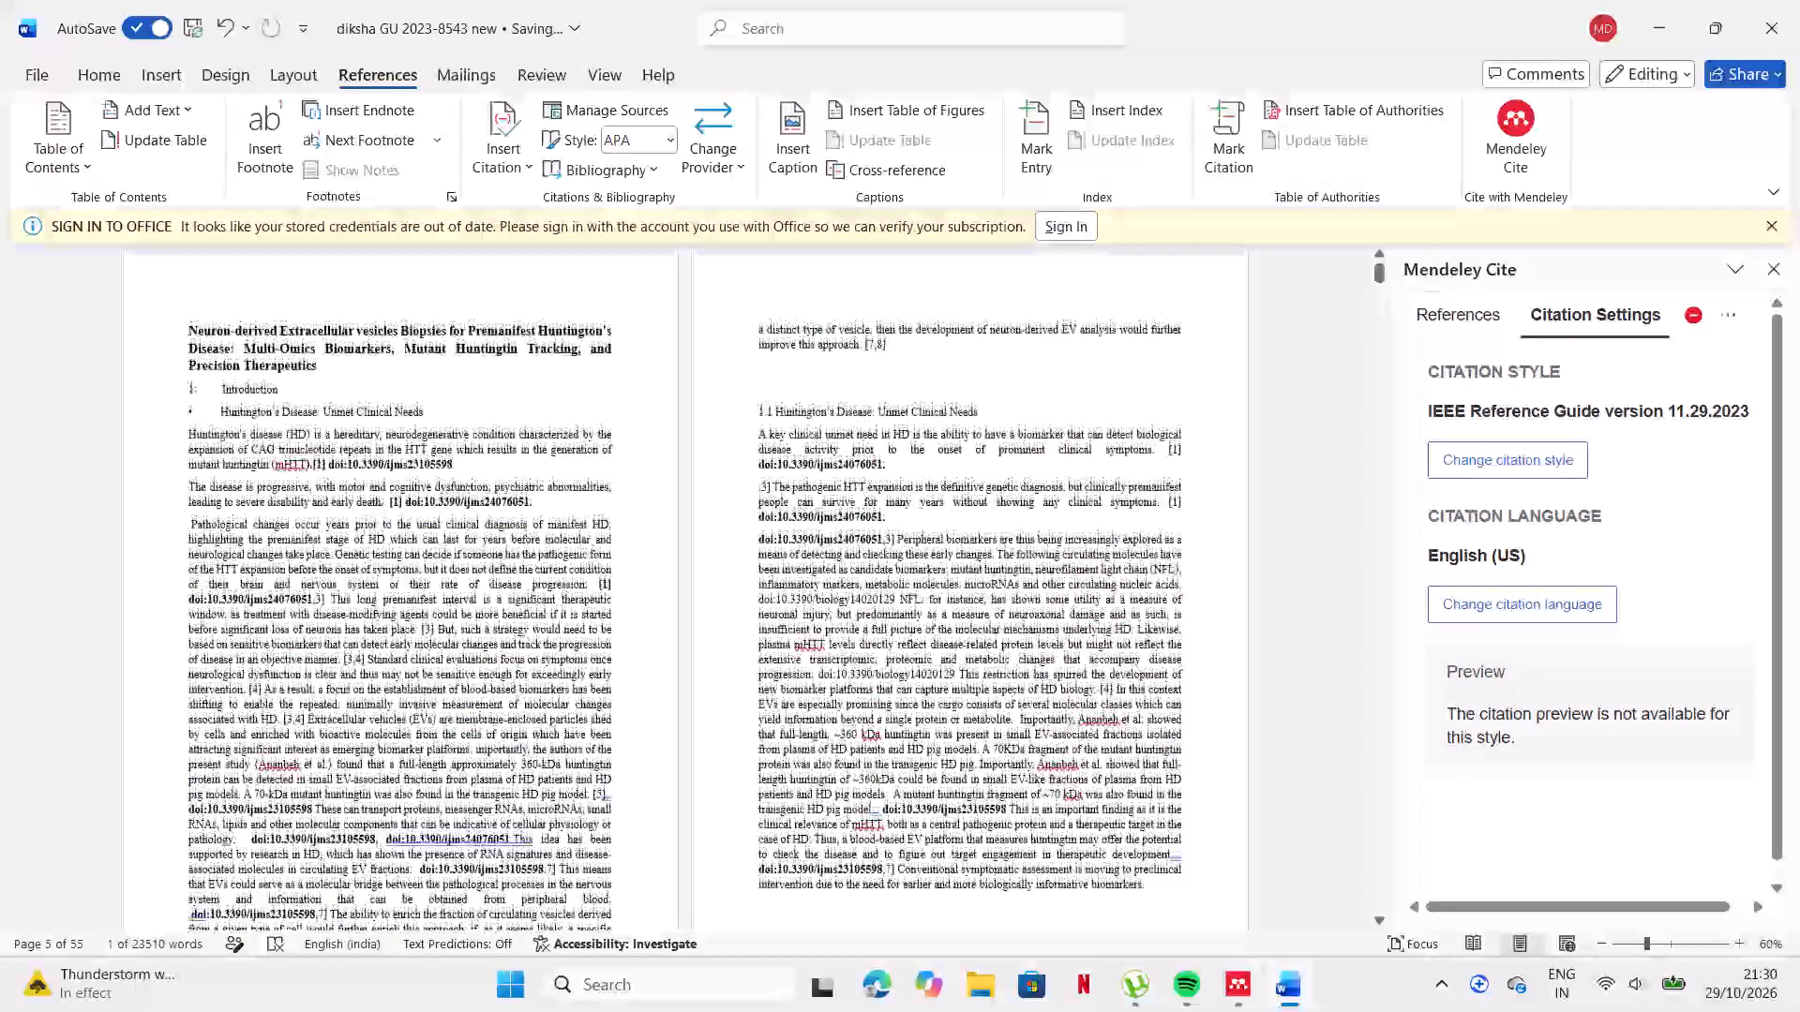
scroll(437, 418, up, 1)
scroll(435, 506, down, 4)
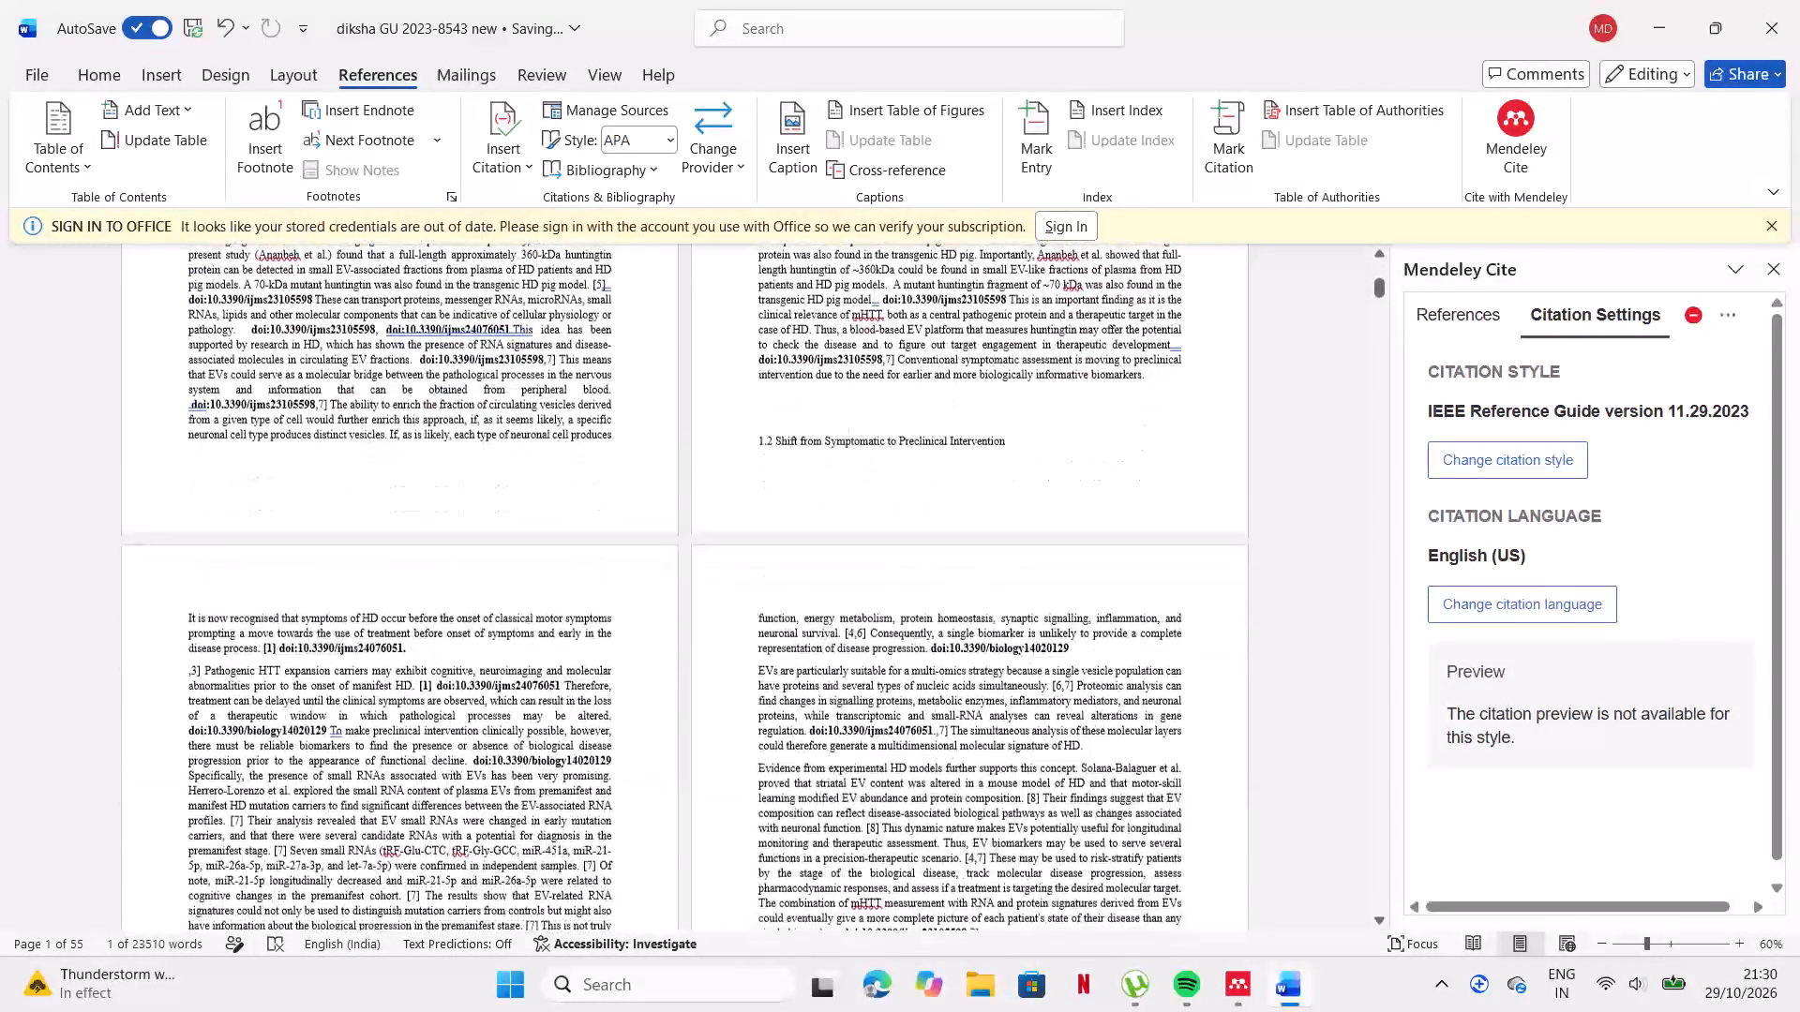
scroll(435, 506, down, 5)
scroll(435, 506, up, 3)
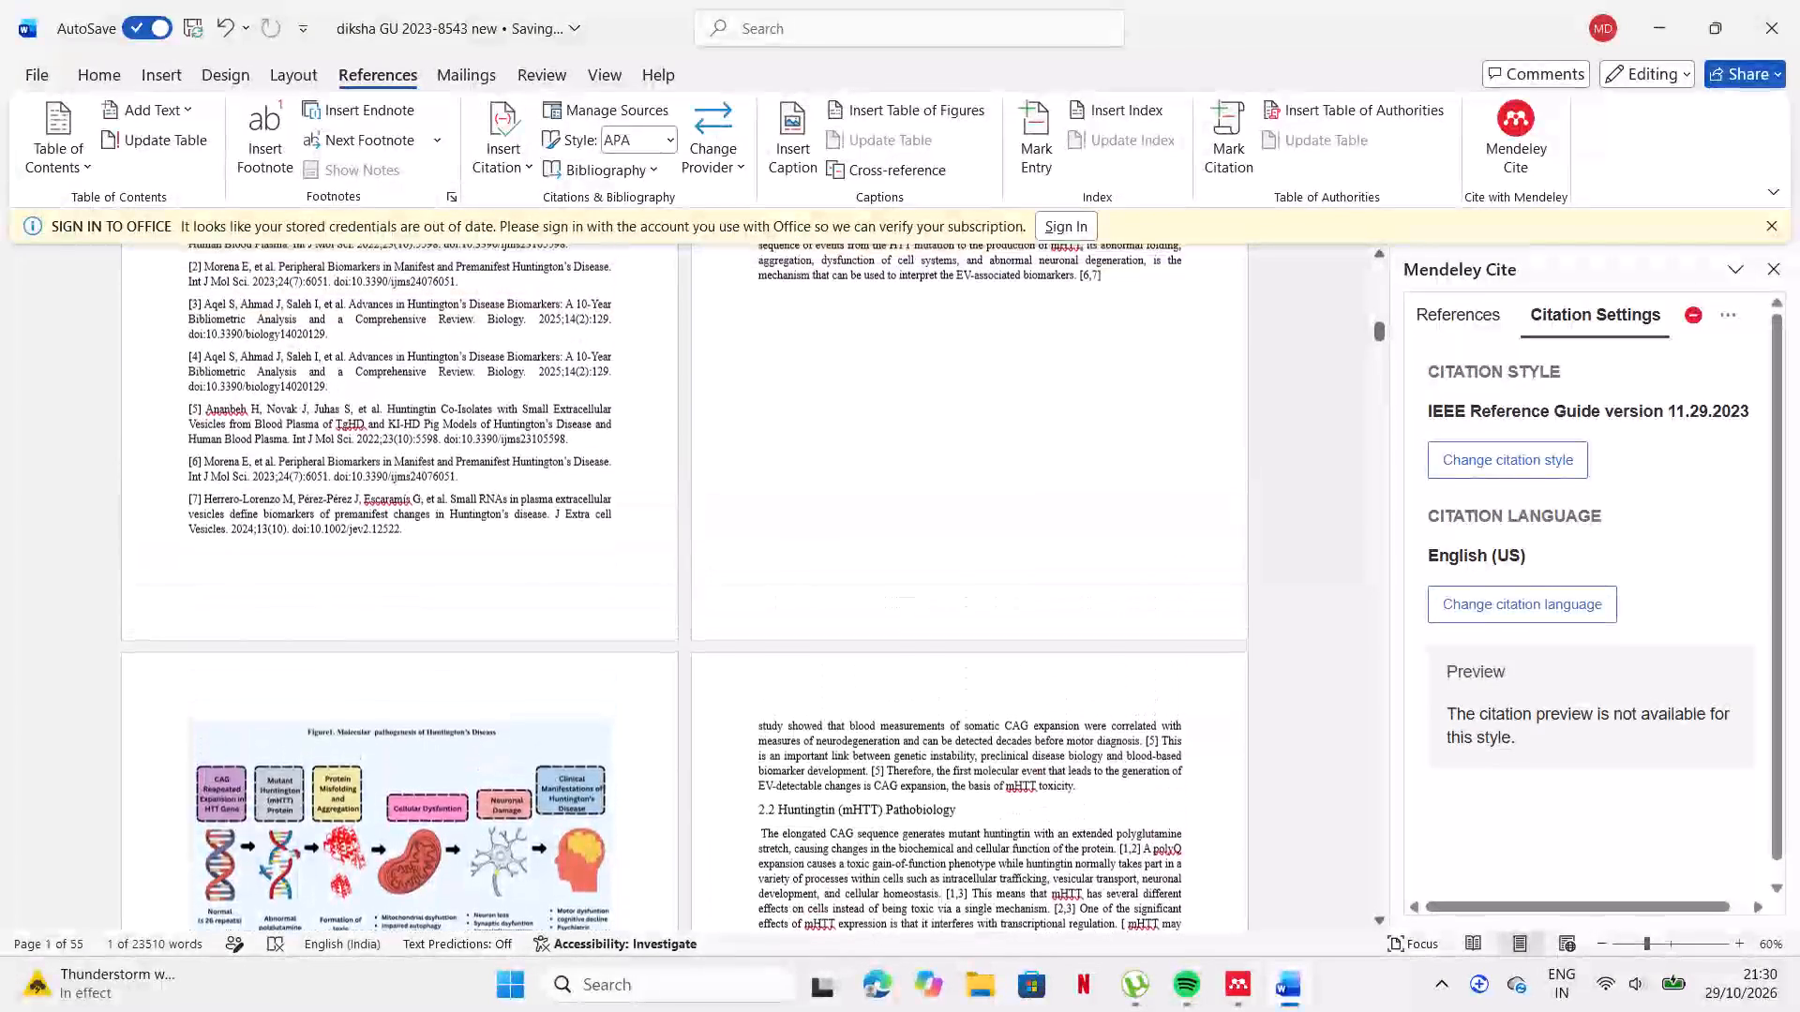
scroll(435, 506, up, 1)
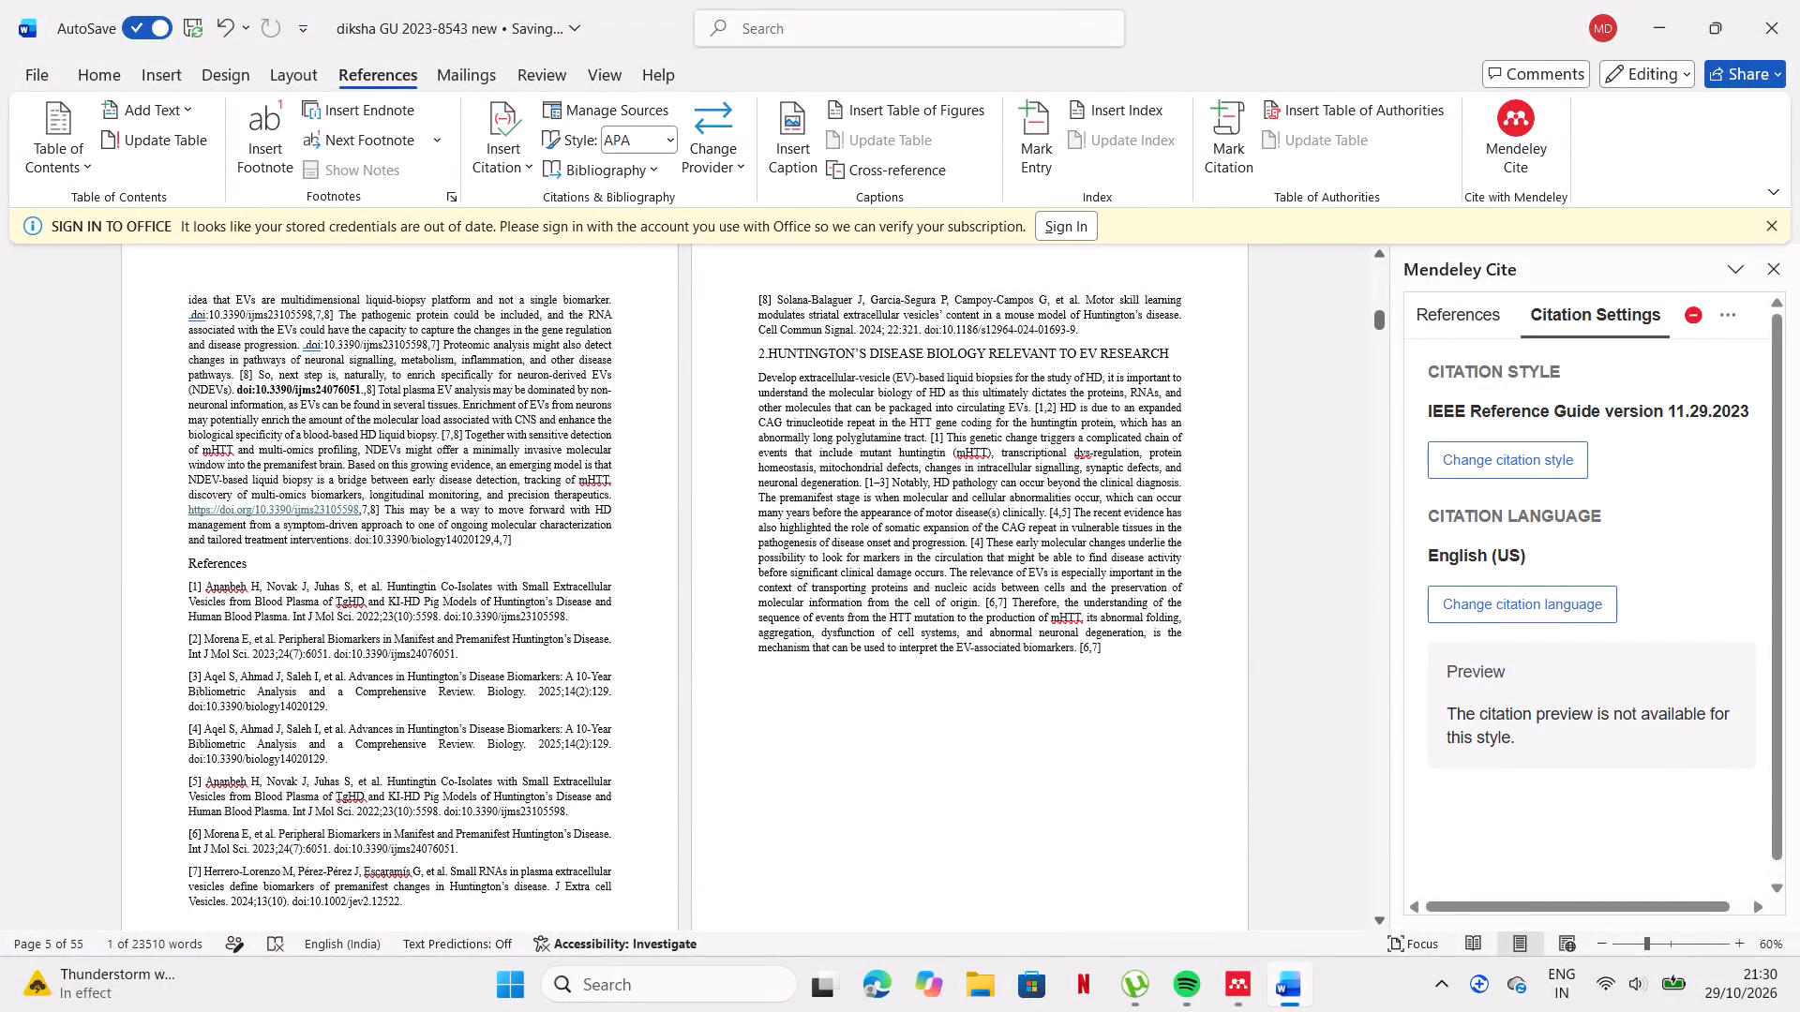
scroll(406, 488, up, 1)
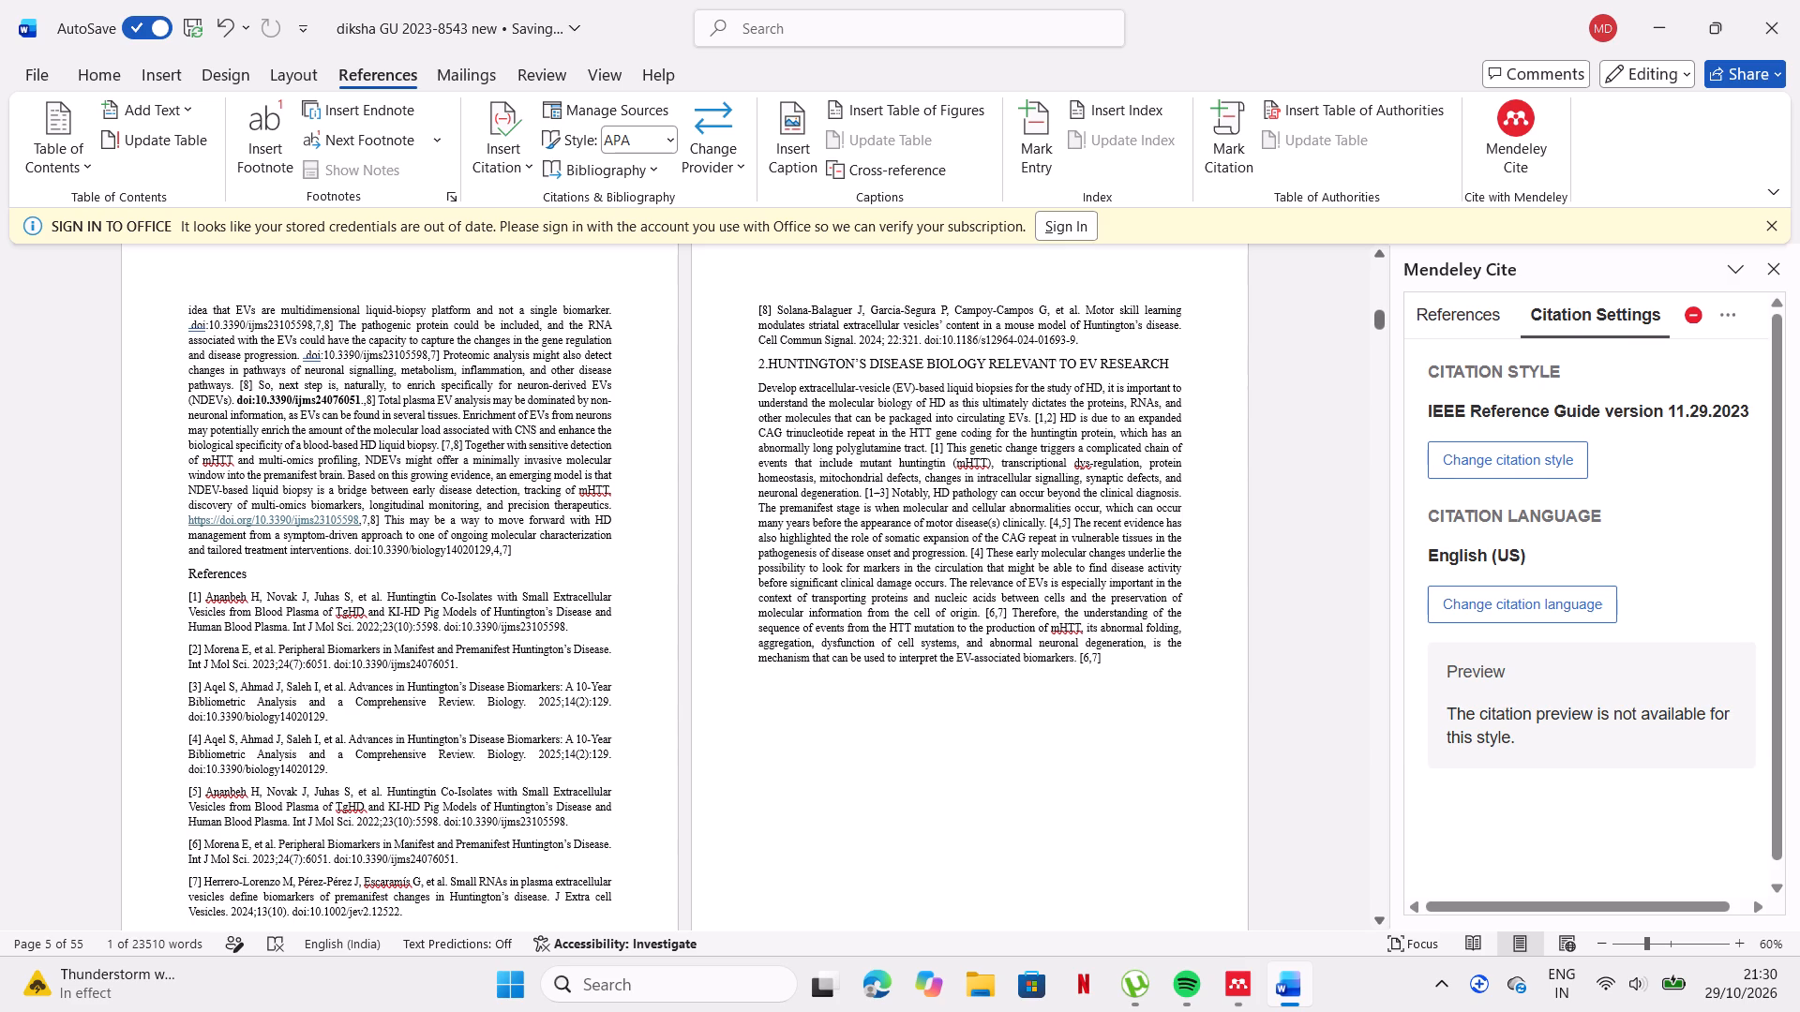
scroll(406, 488, up, 6)
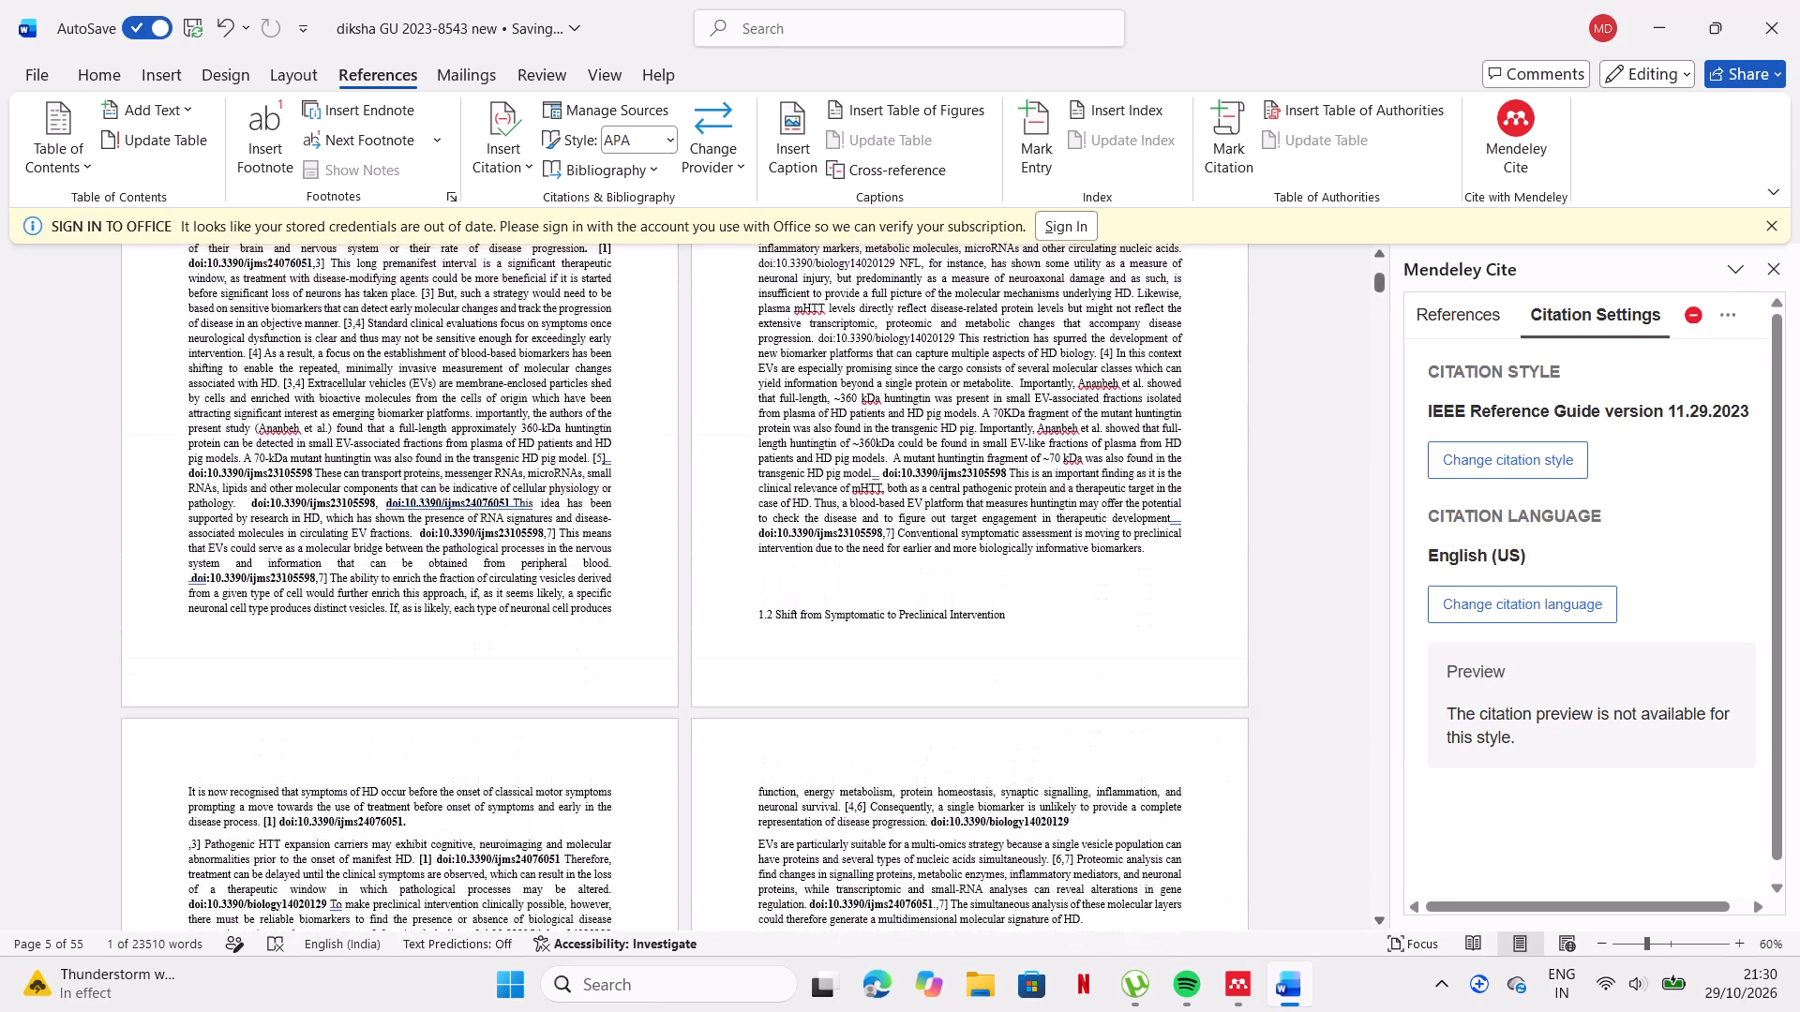
scroll(406, 488, up, 1)
ctrl+scroll(401, 492, up, 4)
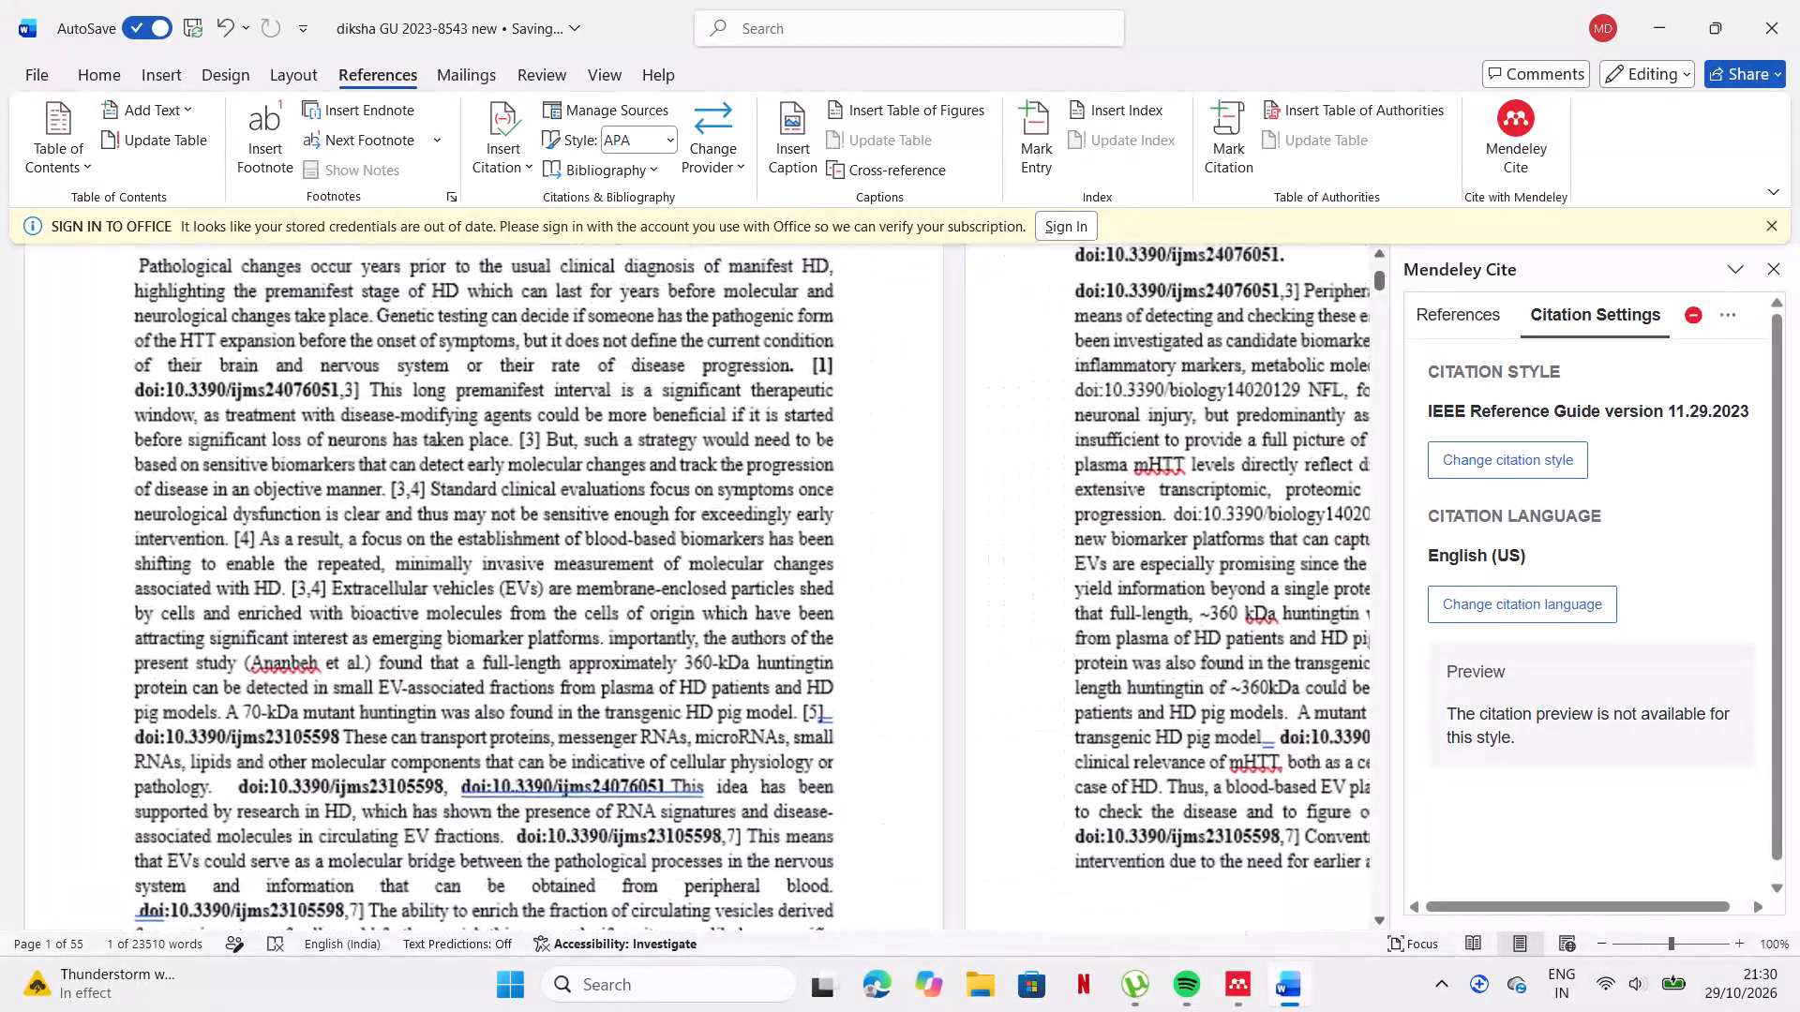
scroll(401, 492, up, 3)
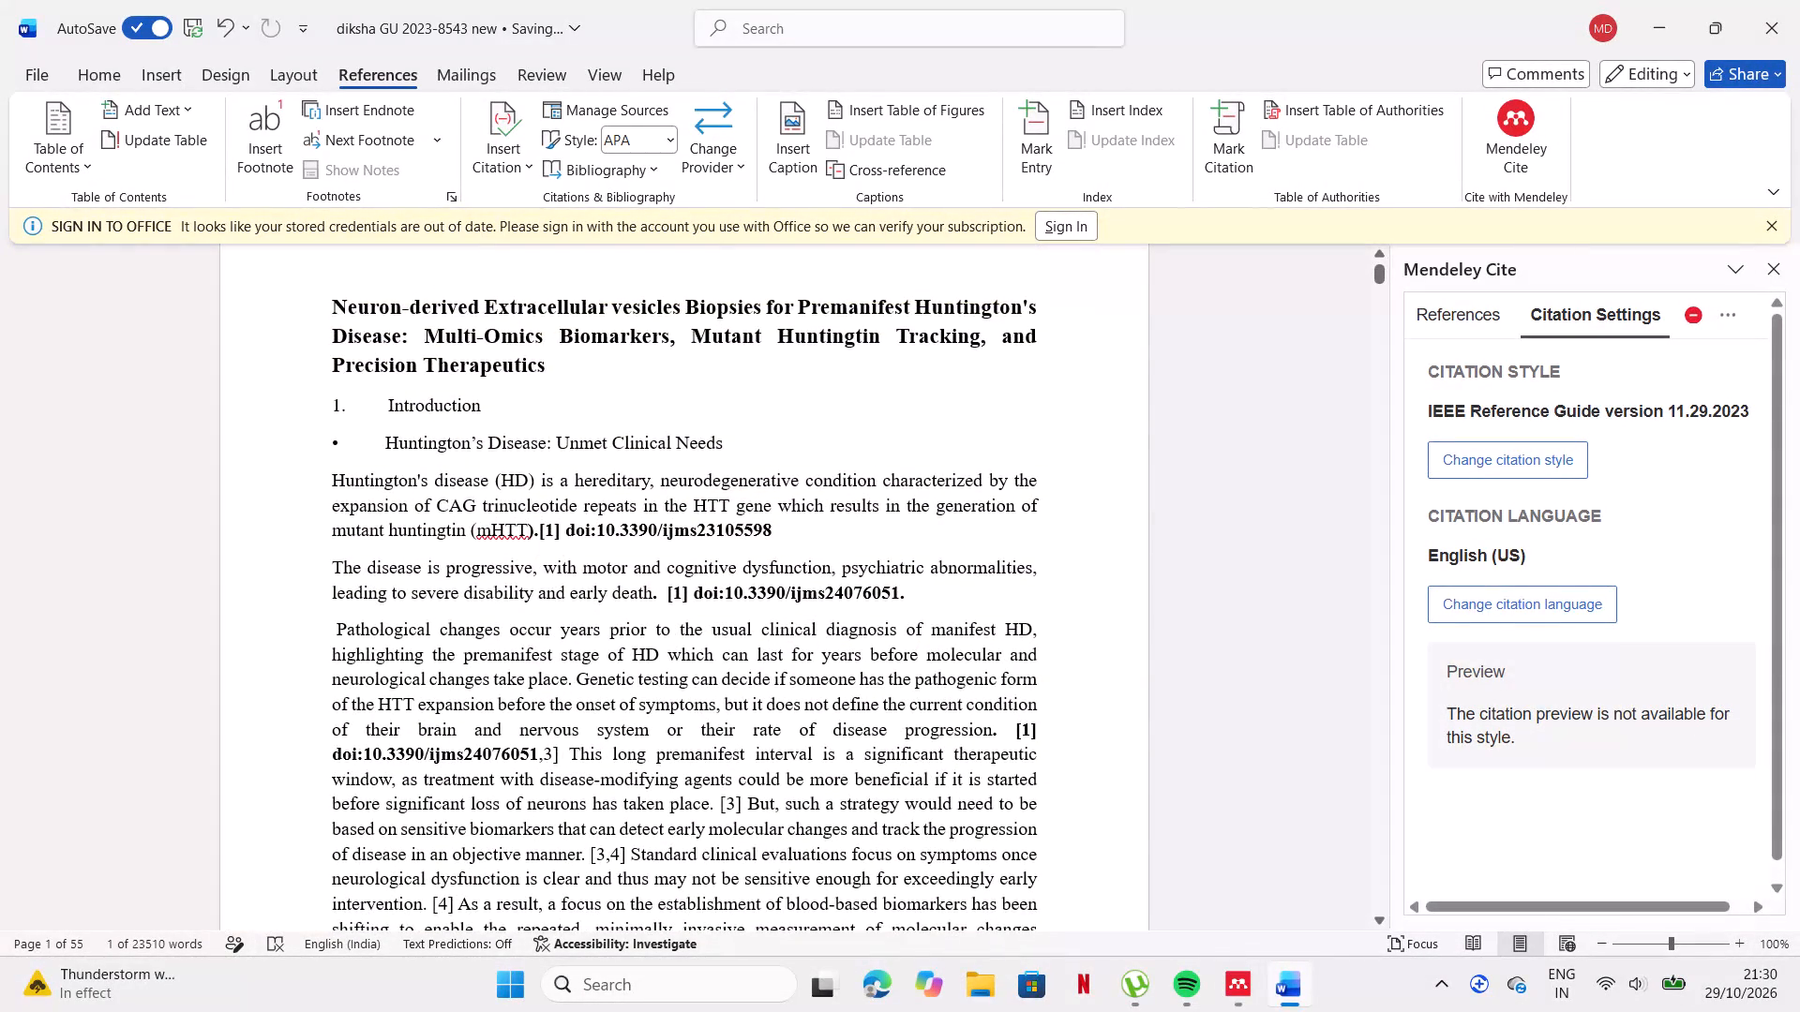
scroll(826, 697, down, 1)
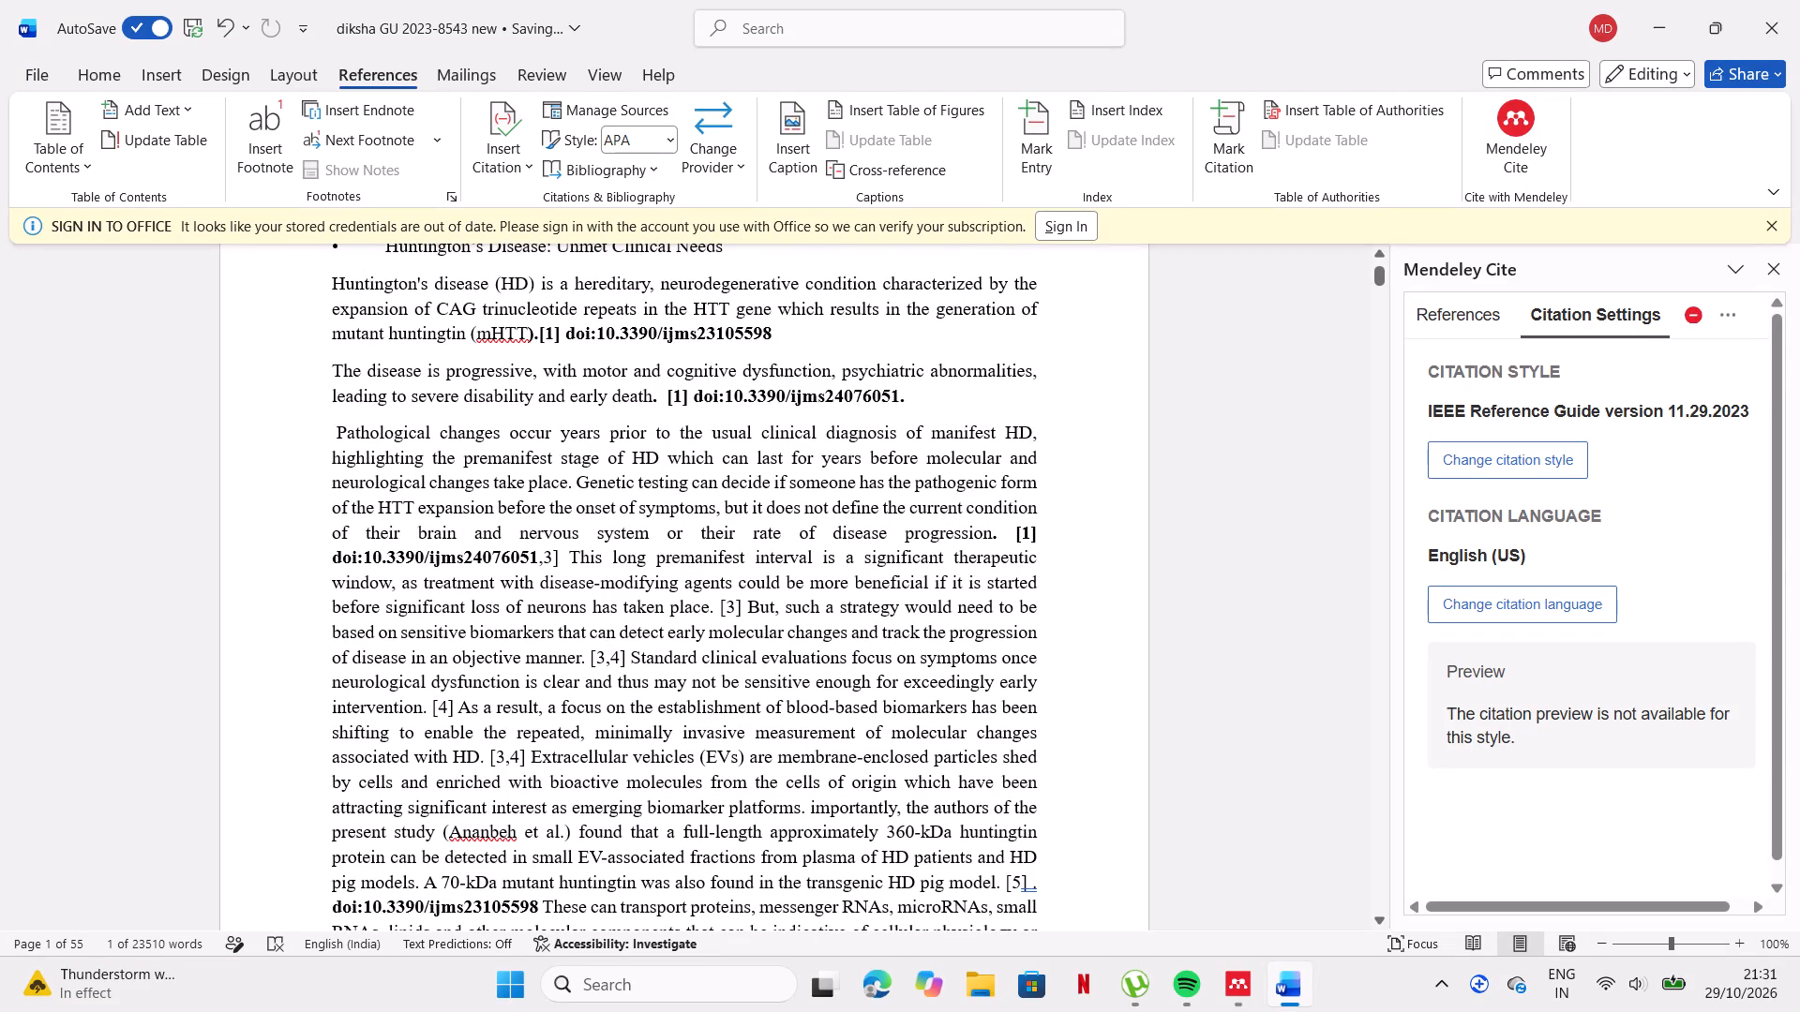
click(1012, 532)
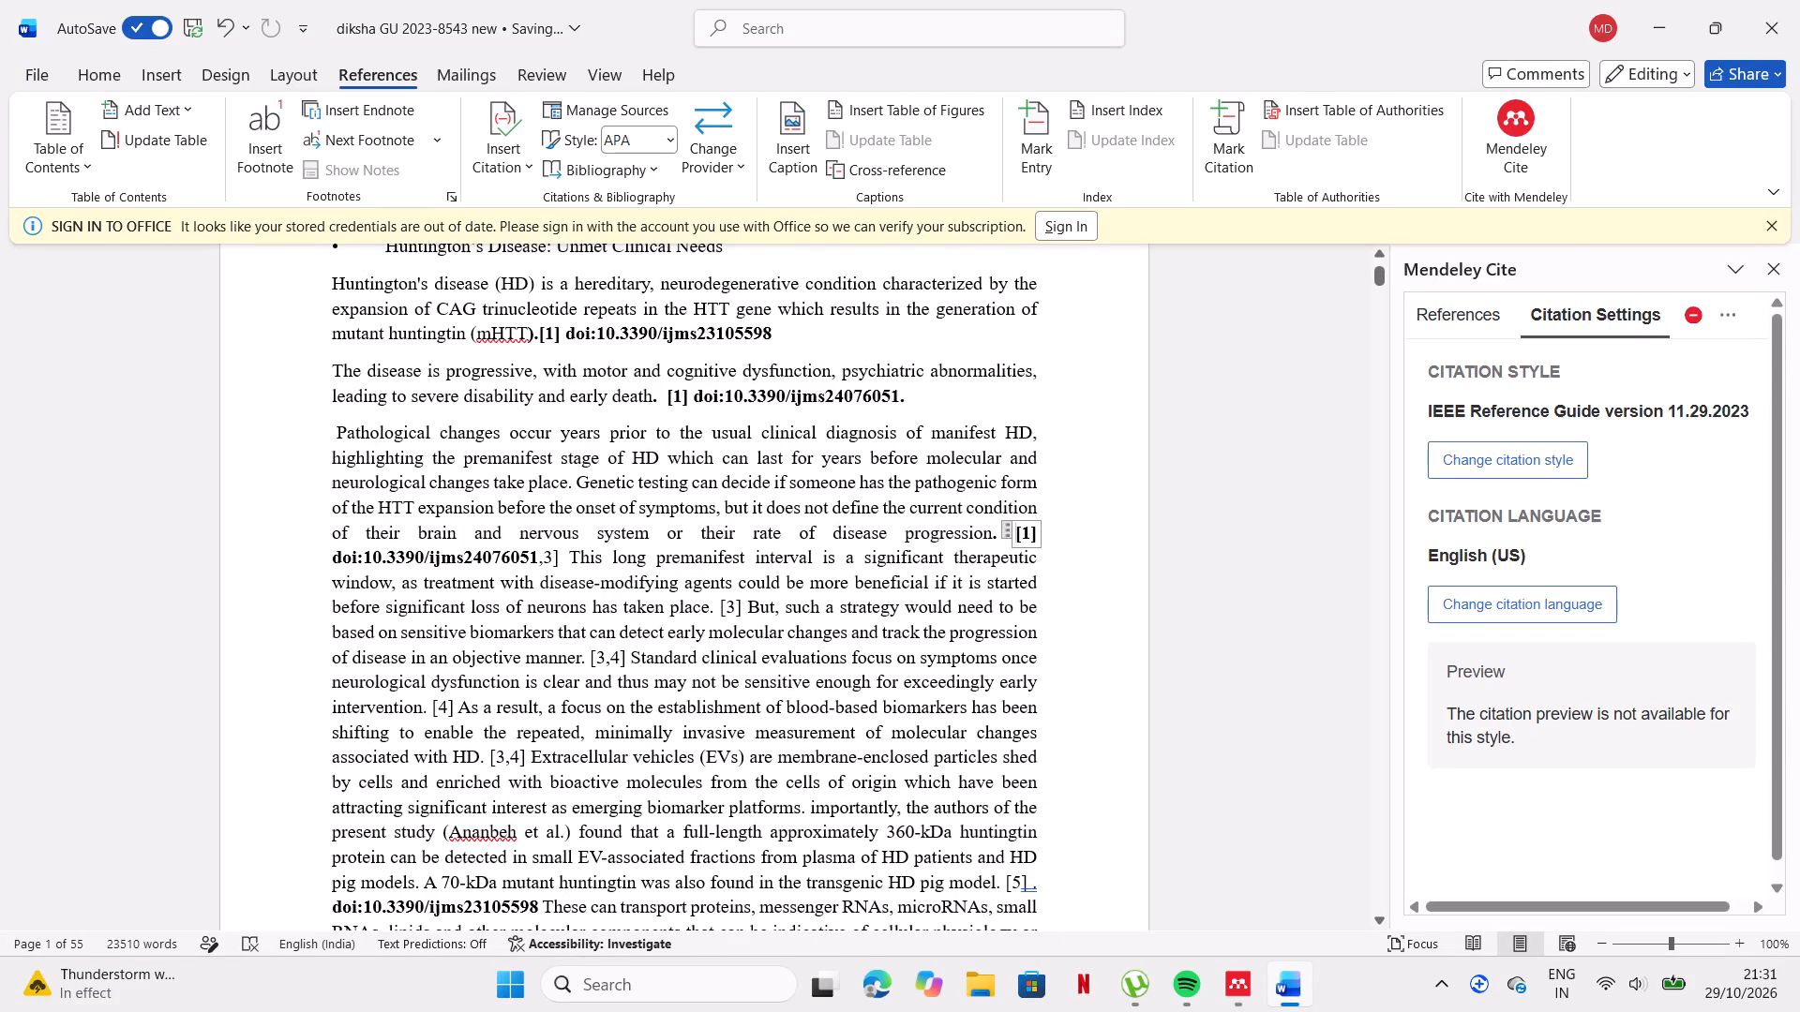
Delete the citation number [5] and its stray full stop before doi:10.3390/ijms23105598 after "transgenic HD pig model" in the introduction.
scroll(744, 772, down, 1)
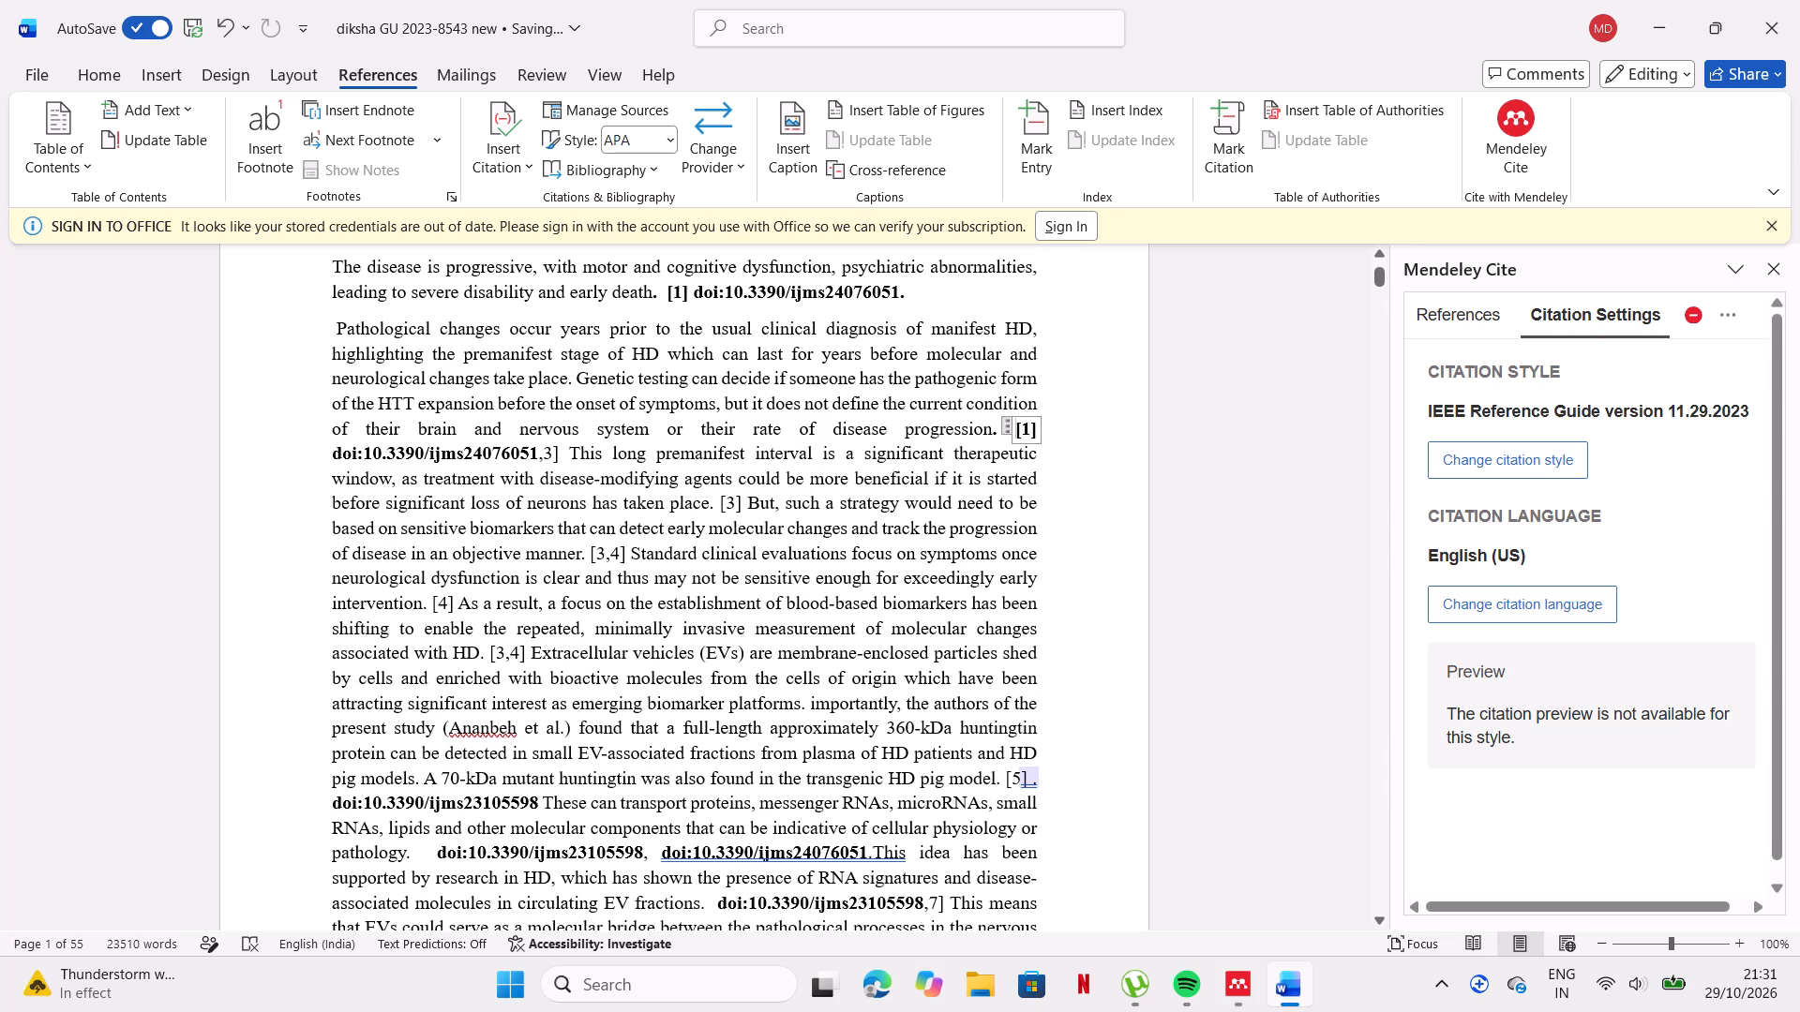
click(1021, 770)
click(1057, 771)
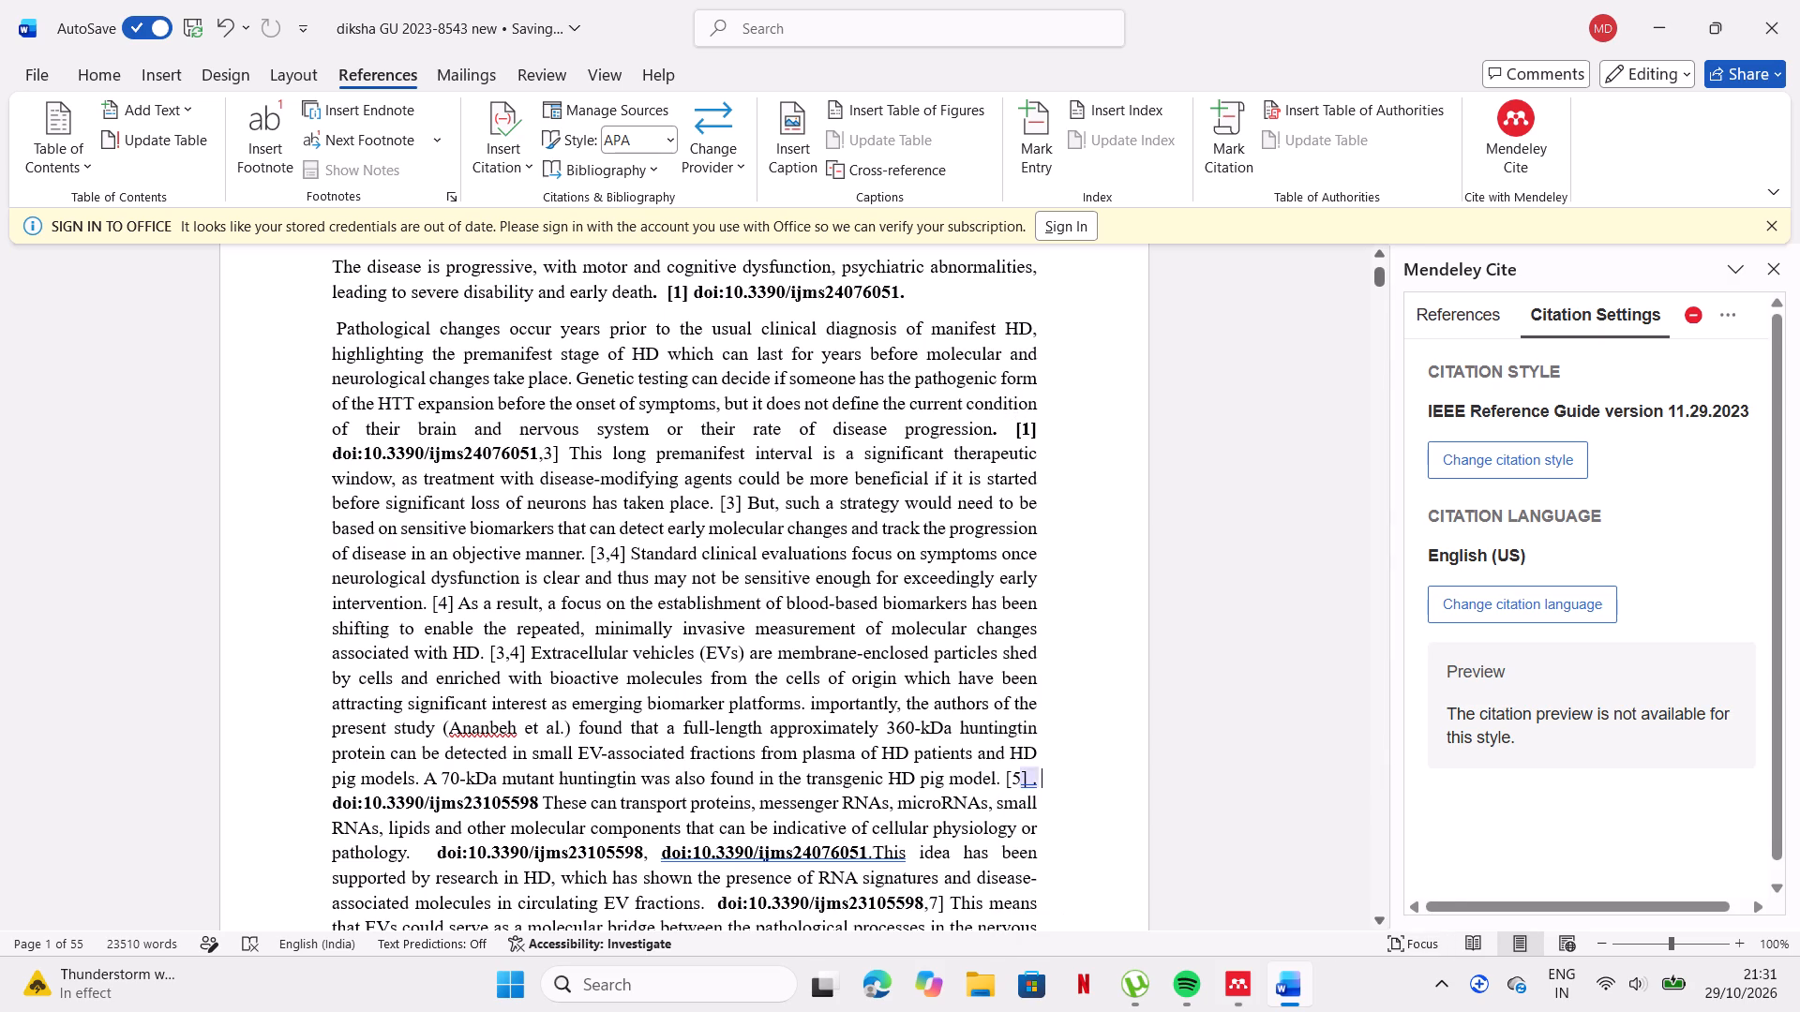
click(1032, 774)
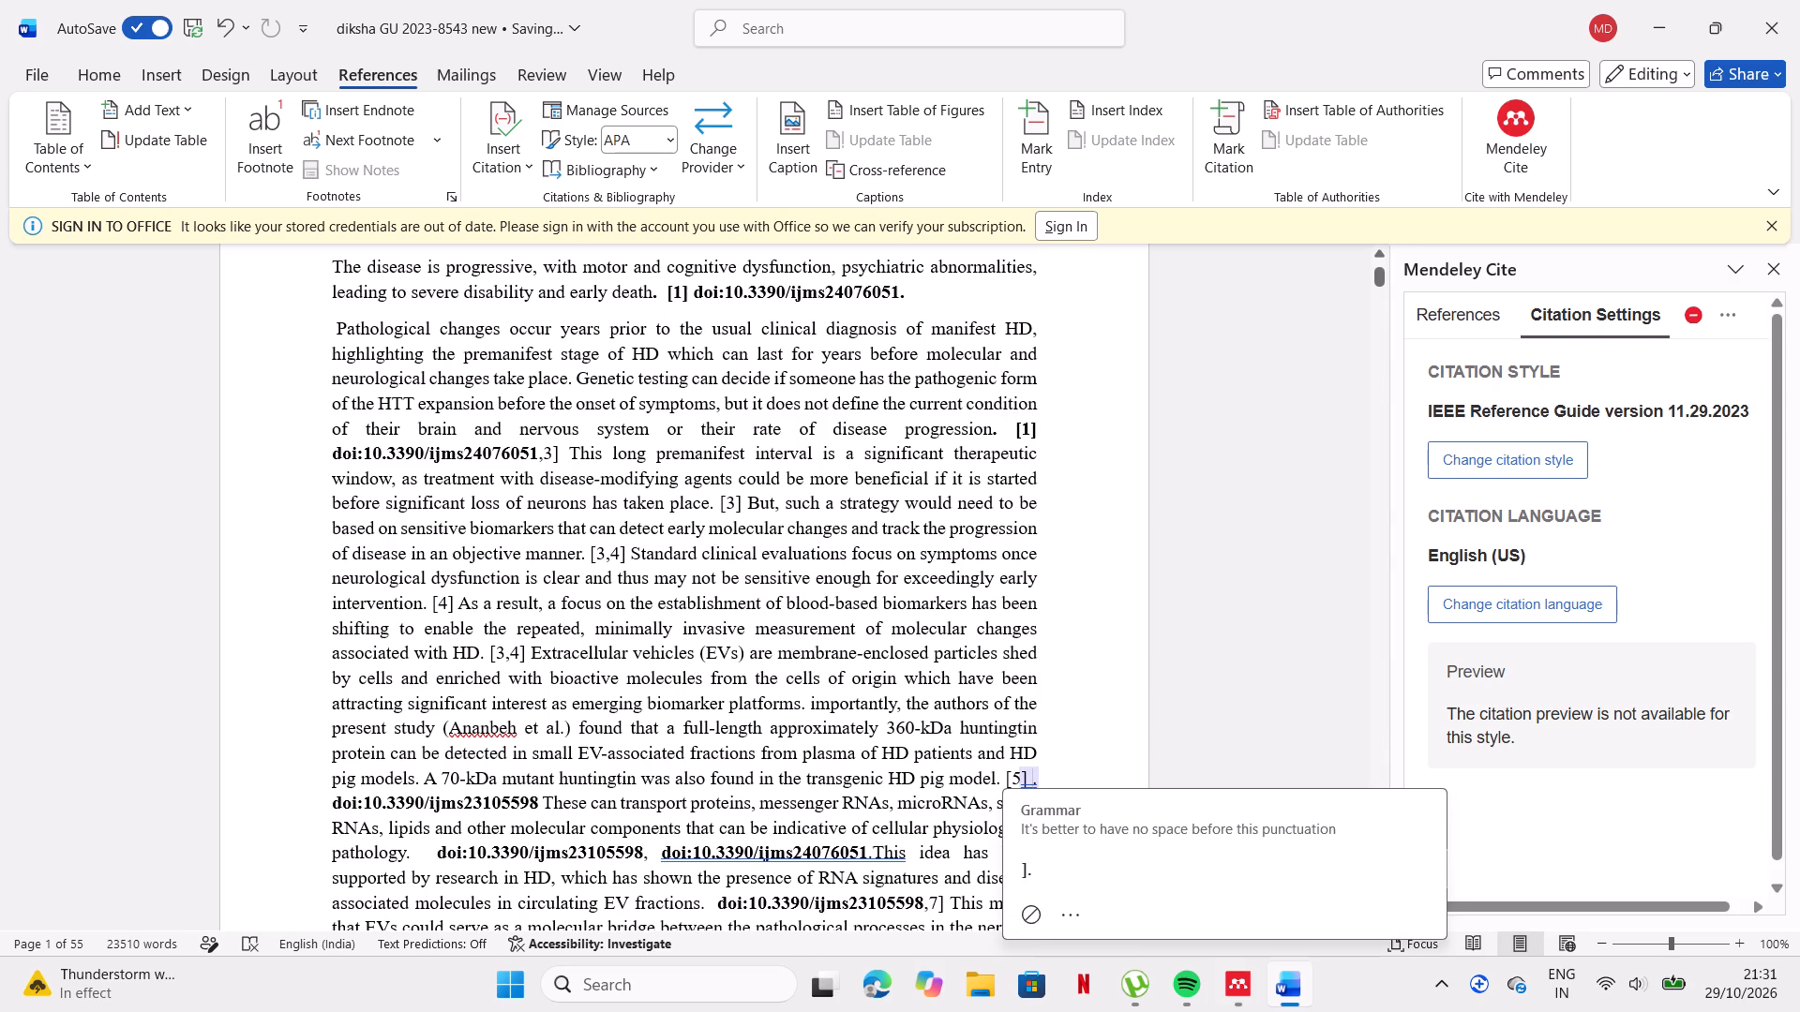
click(1046, 775)
key(BackSpace)
key(BackSpace)
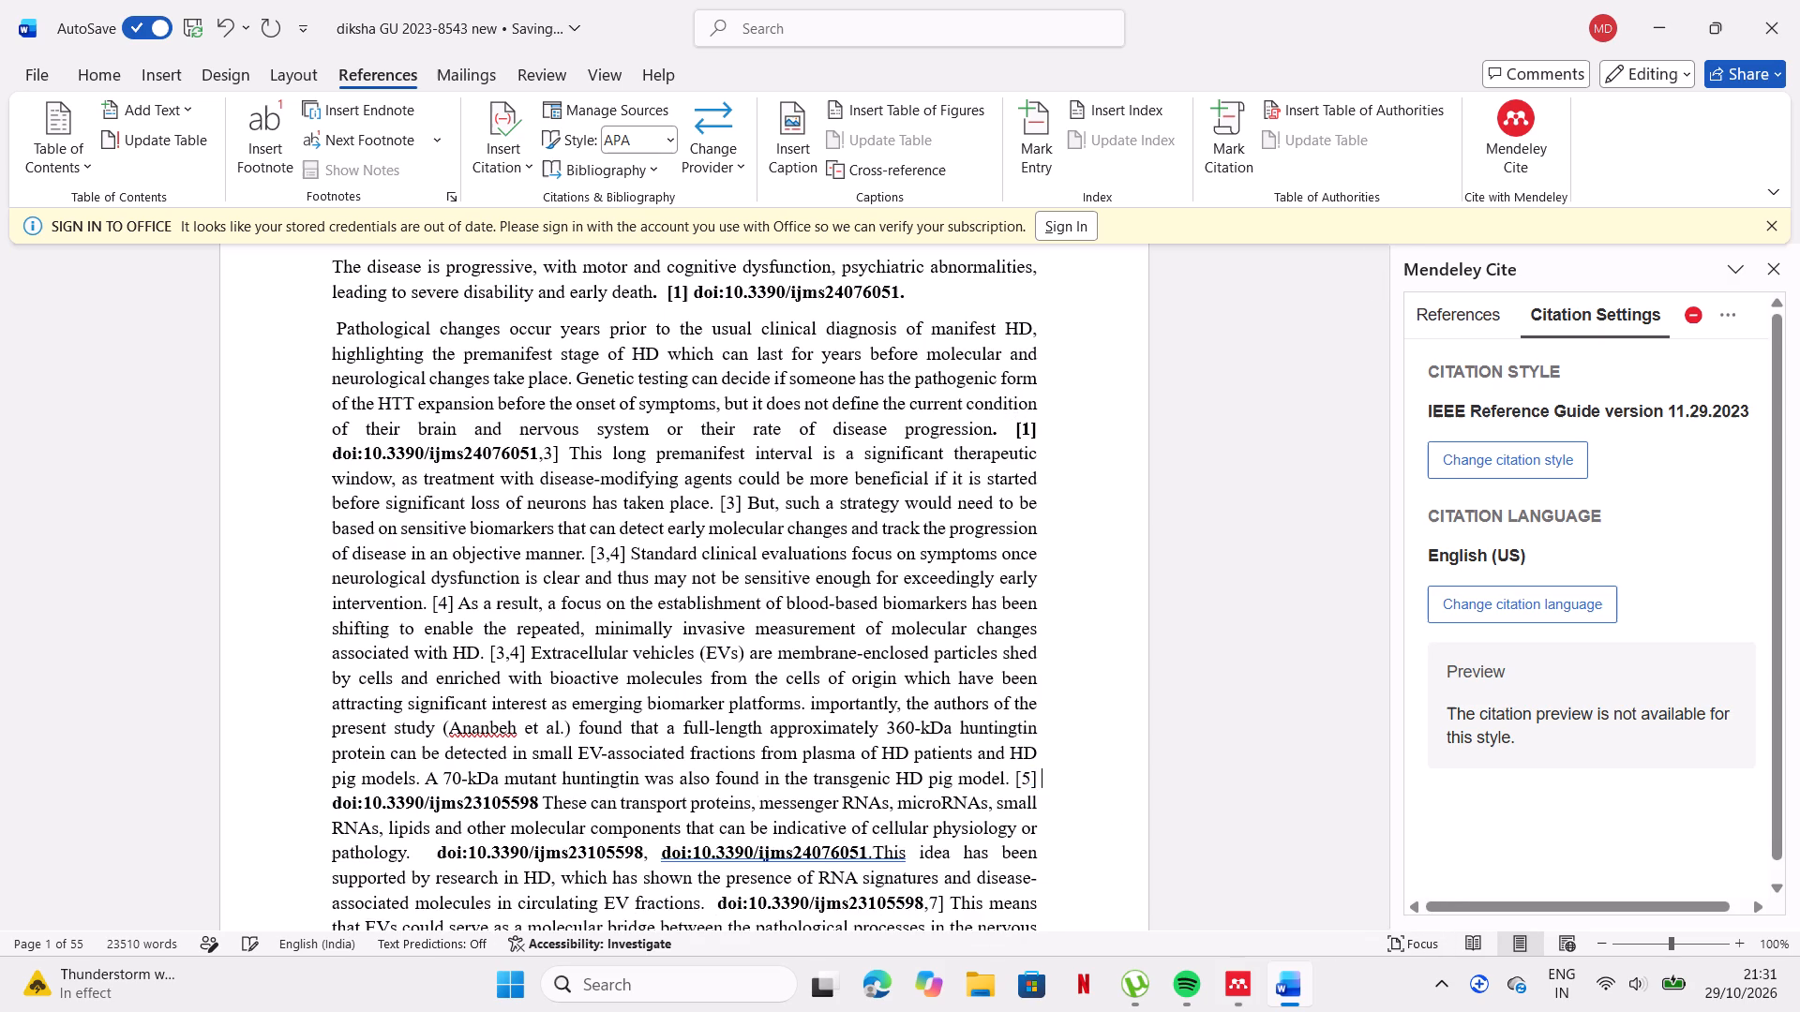
key(BackSpace)
key(BackSpace)
key(BackSpace)
key(BackSpace)
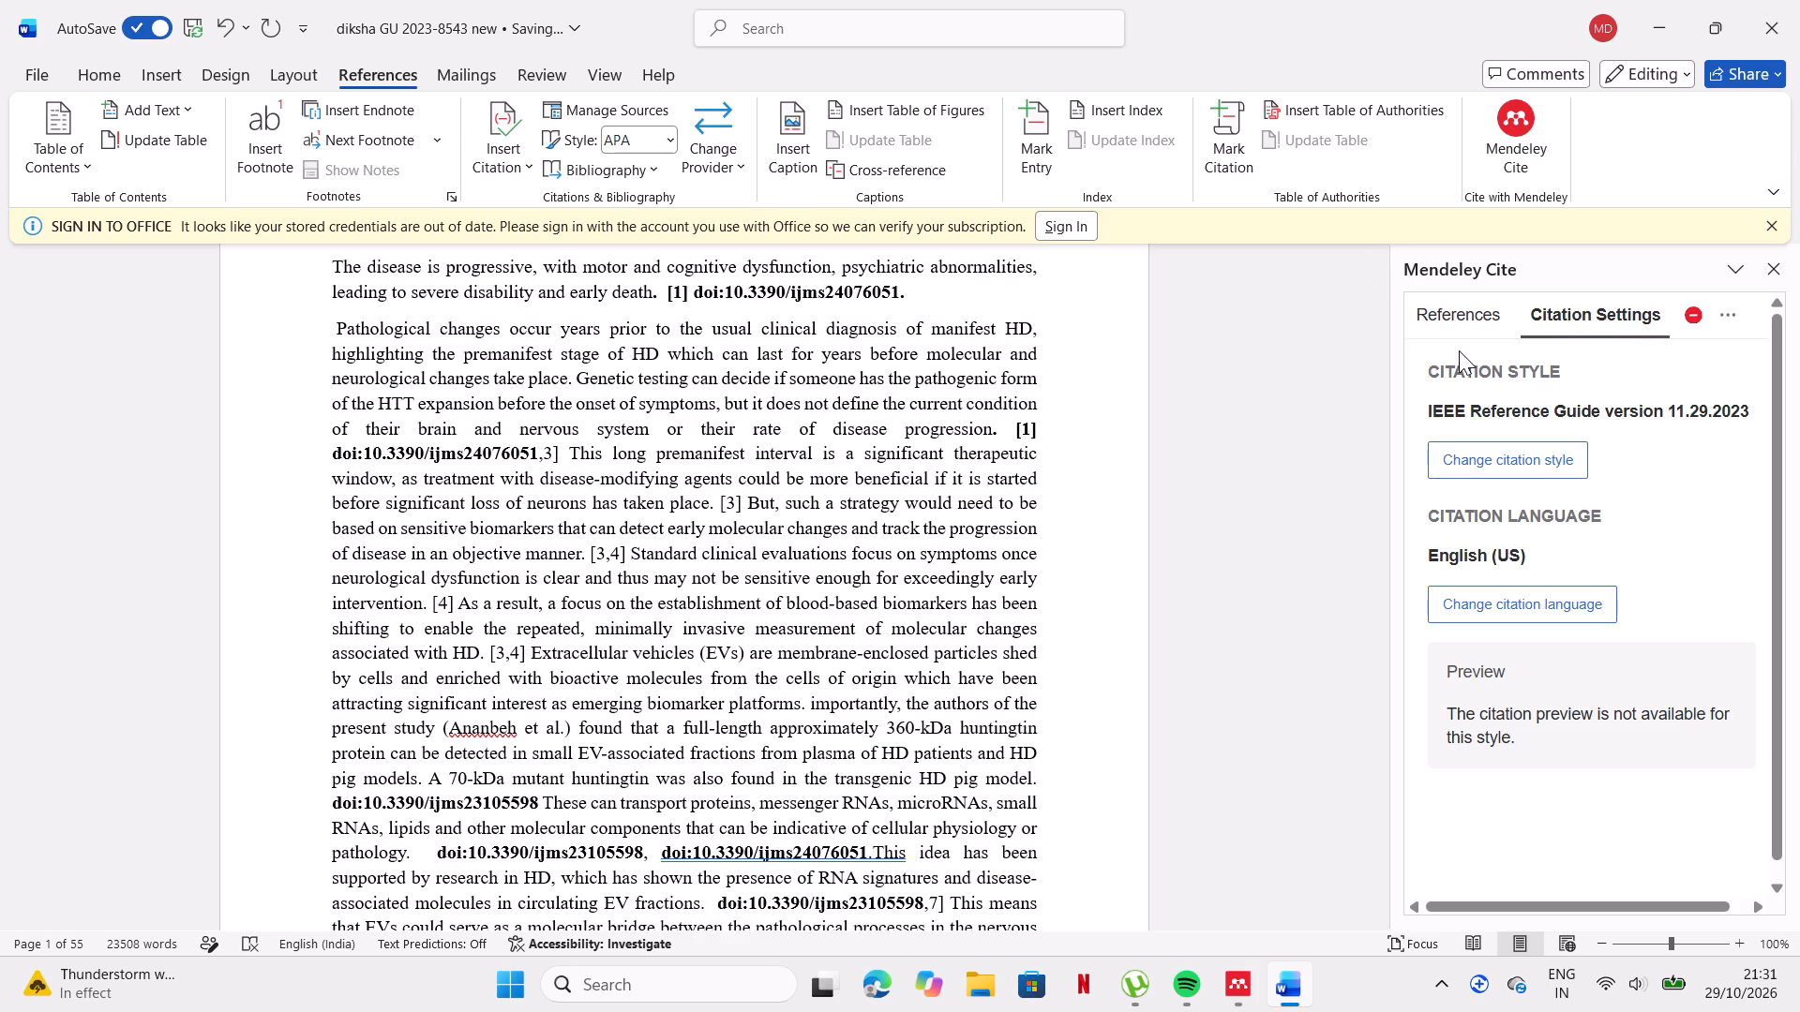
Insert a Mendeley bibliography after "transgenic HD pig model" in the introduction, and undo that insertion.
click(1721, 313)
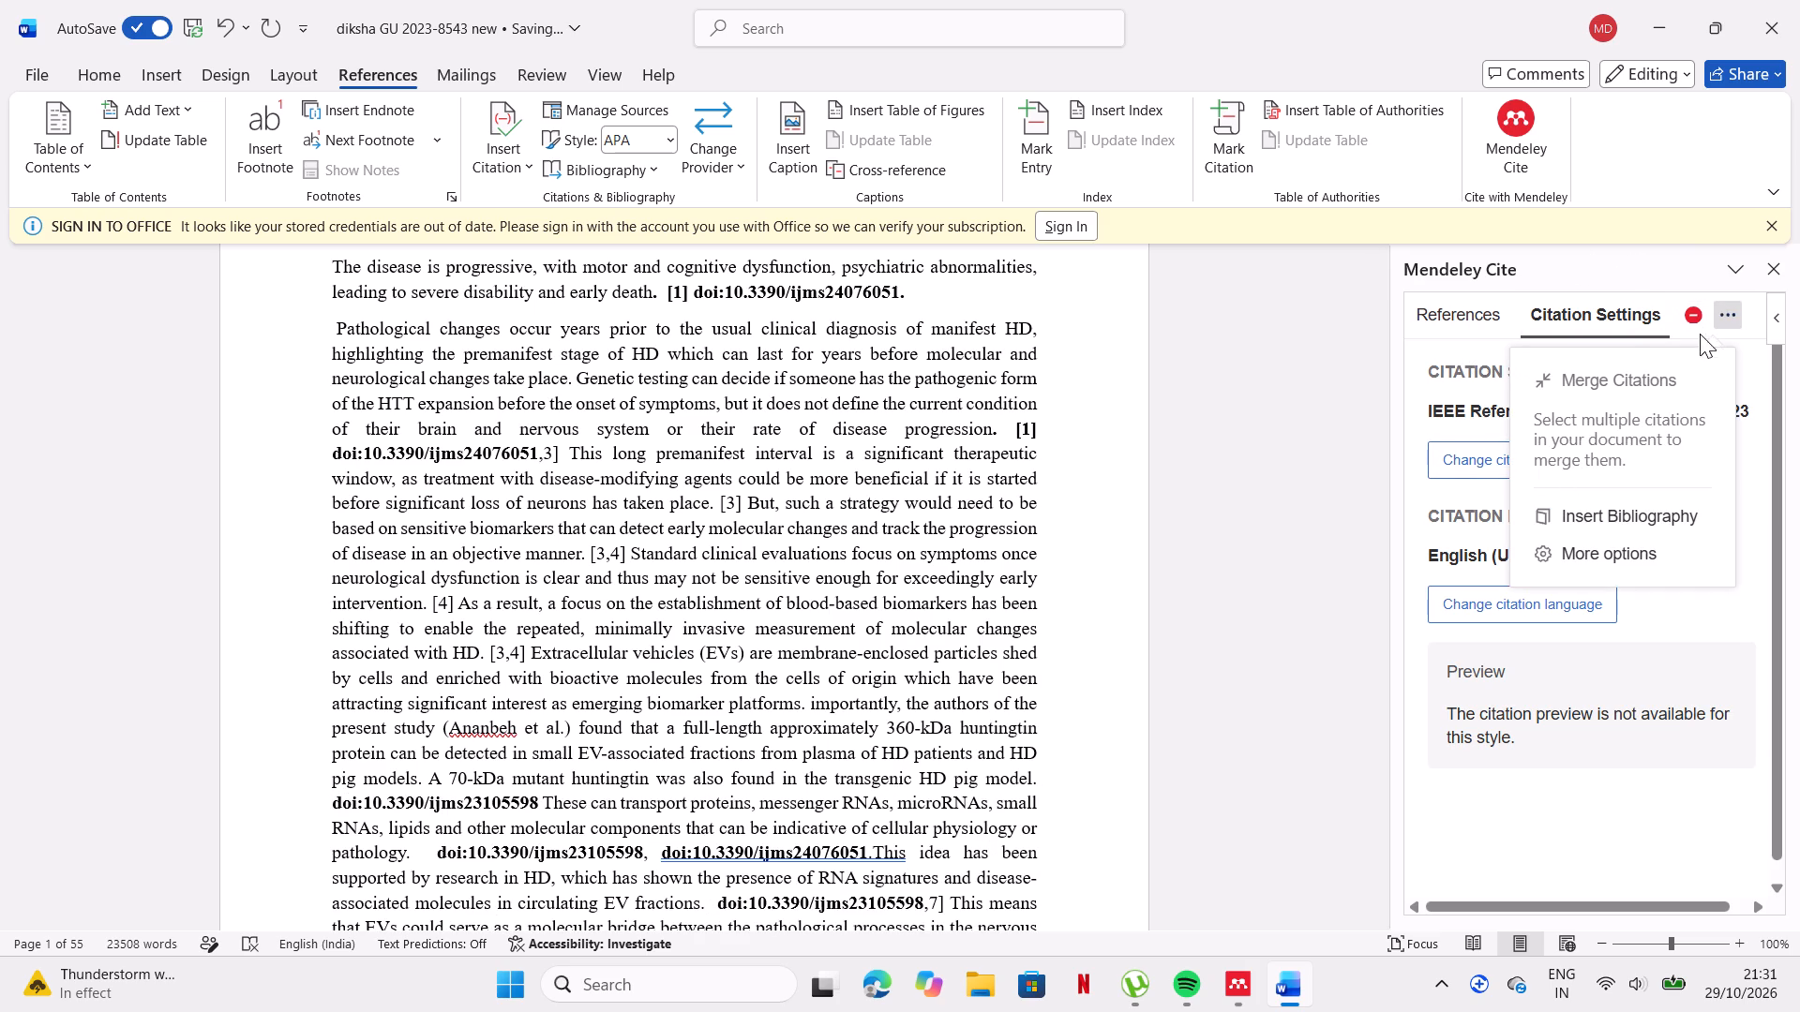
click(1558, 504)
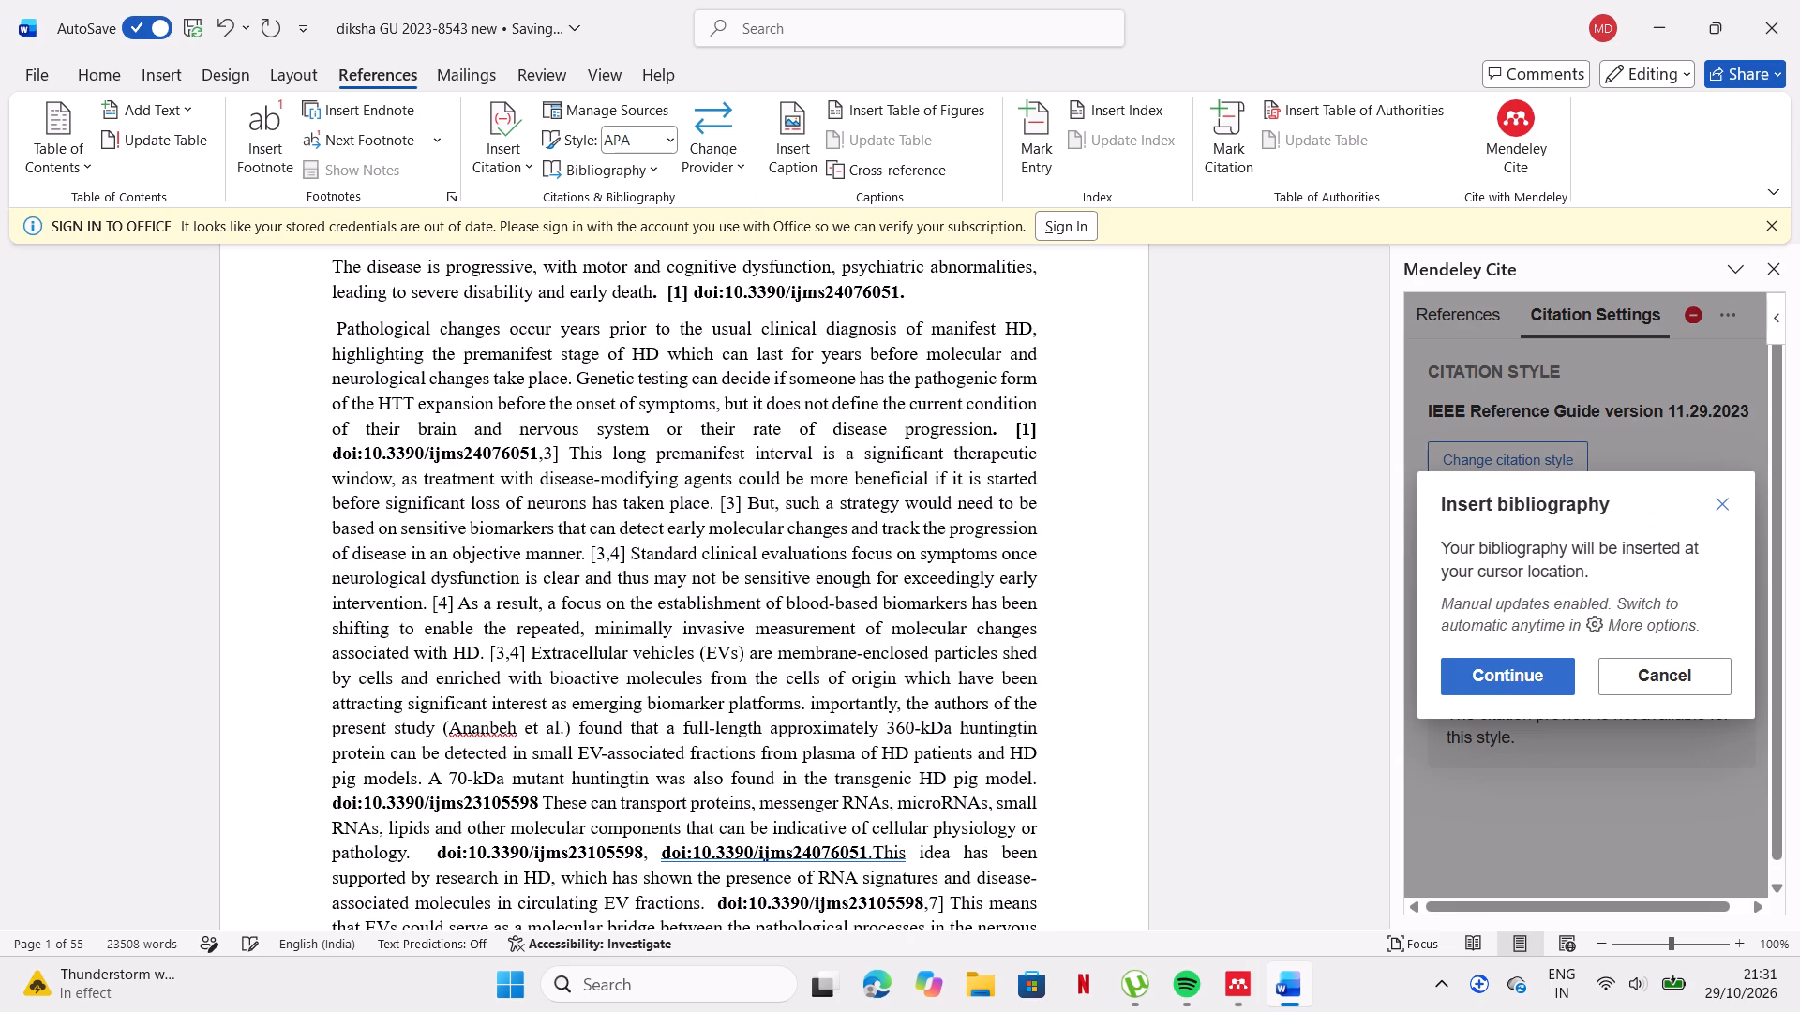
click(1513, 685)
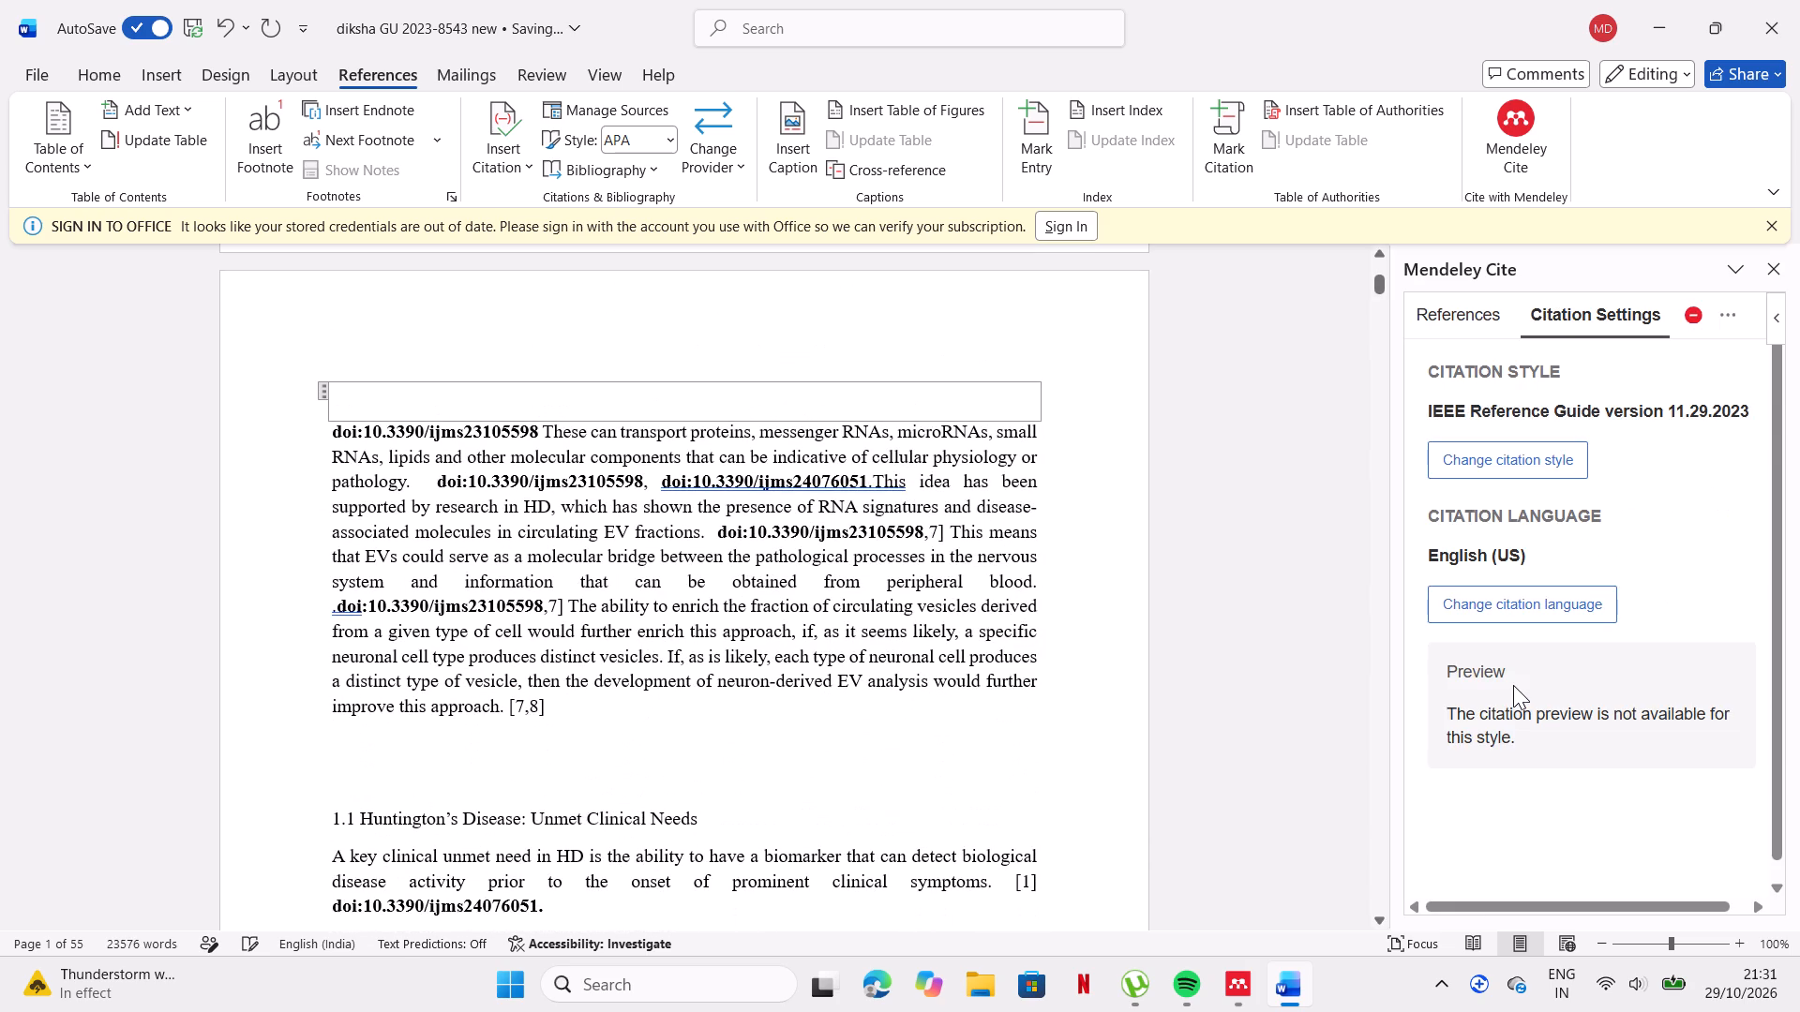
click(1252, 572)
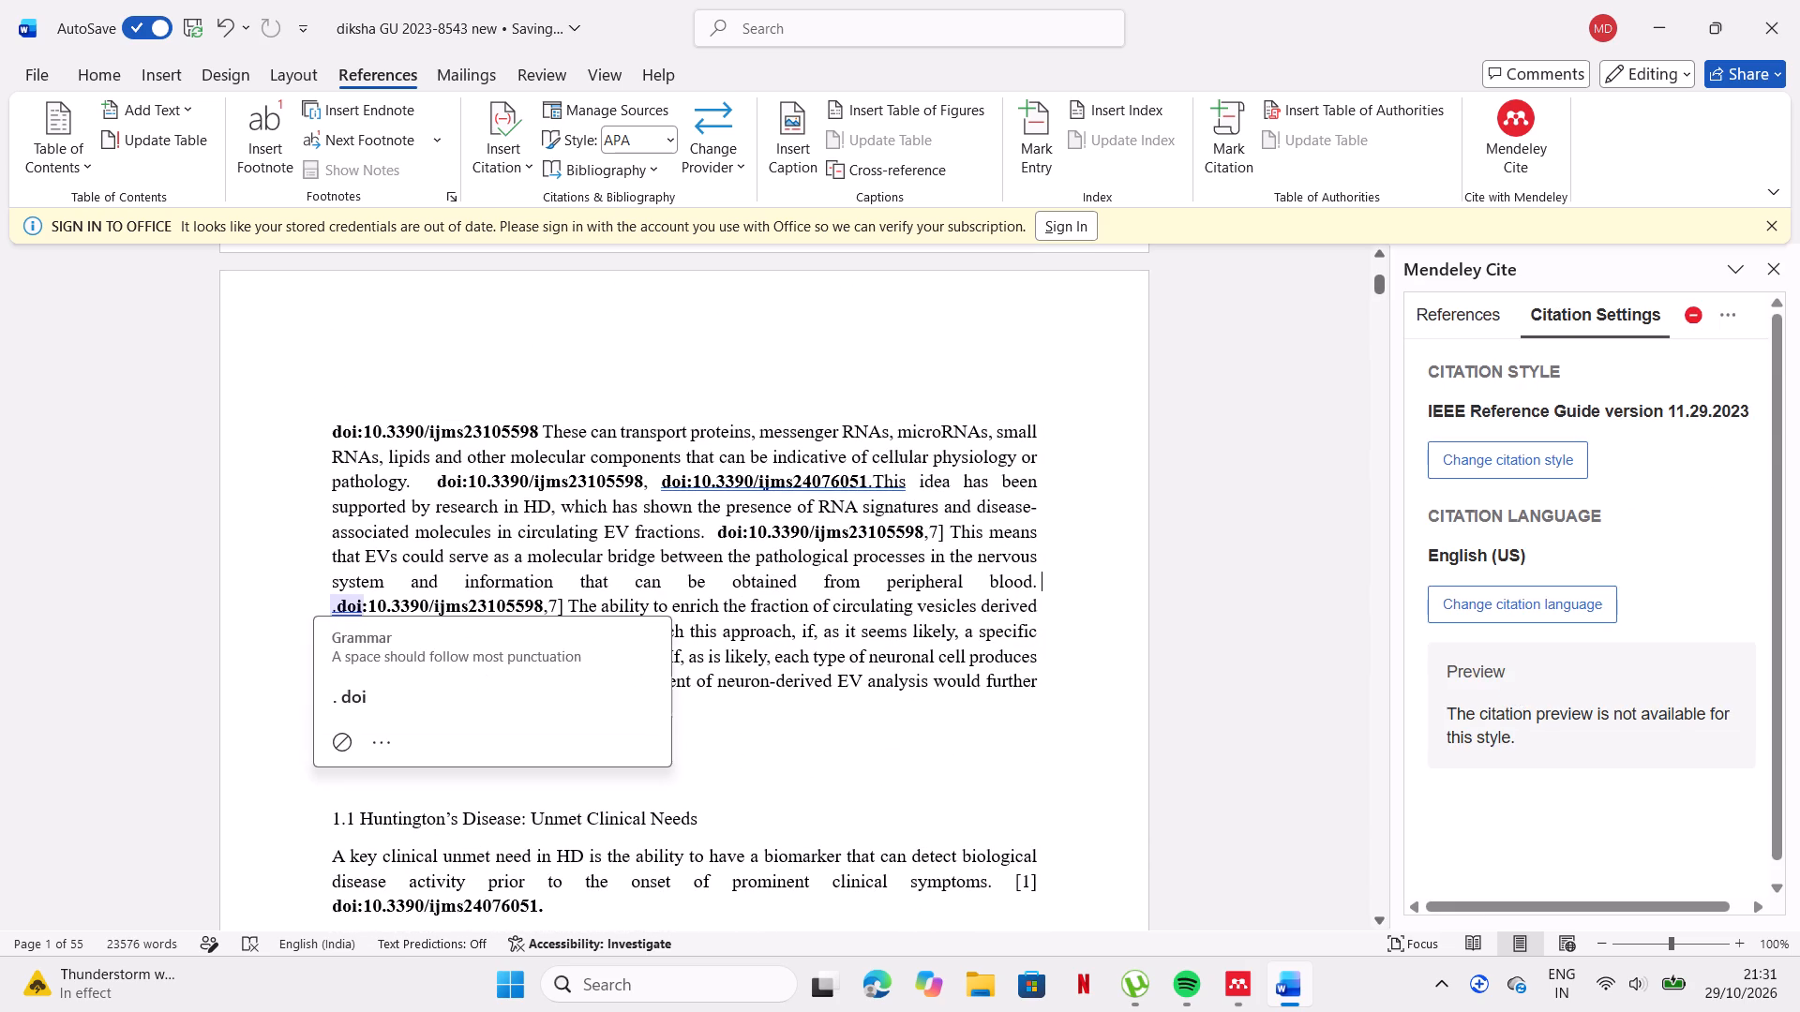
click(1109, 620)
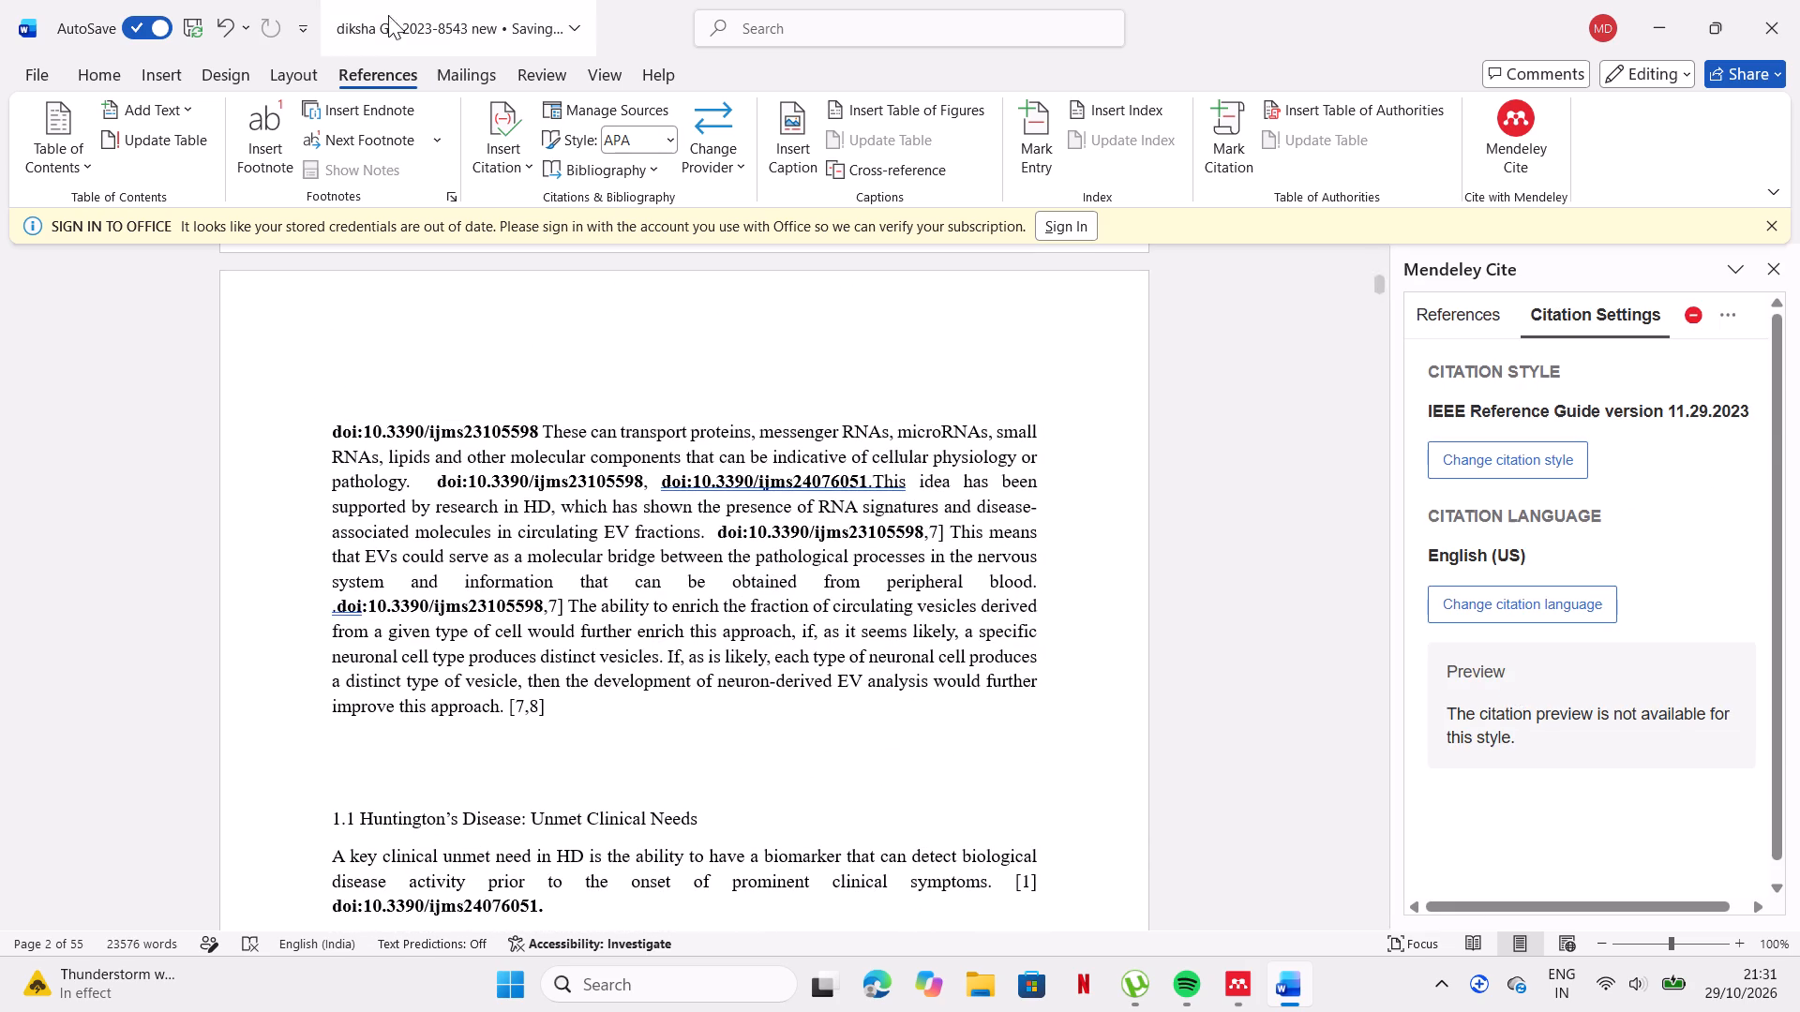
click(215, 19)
Insert the Mendeley bibliography on the empty line below the final References heading at the end of the manuscript.
scroll(573, 649, down, 20)
scroll(573, 649, down, 16)
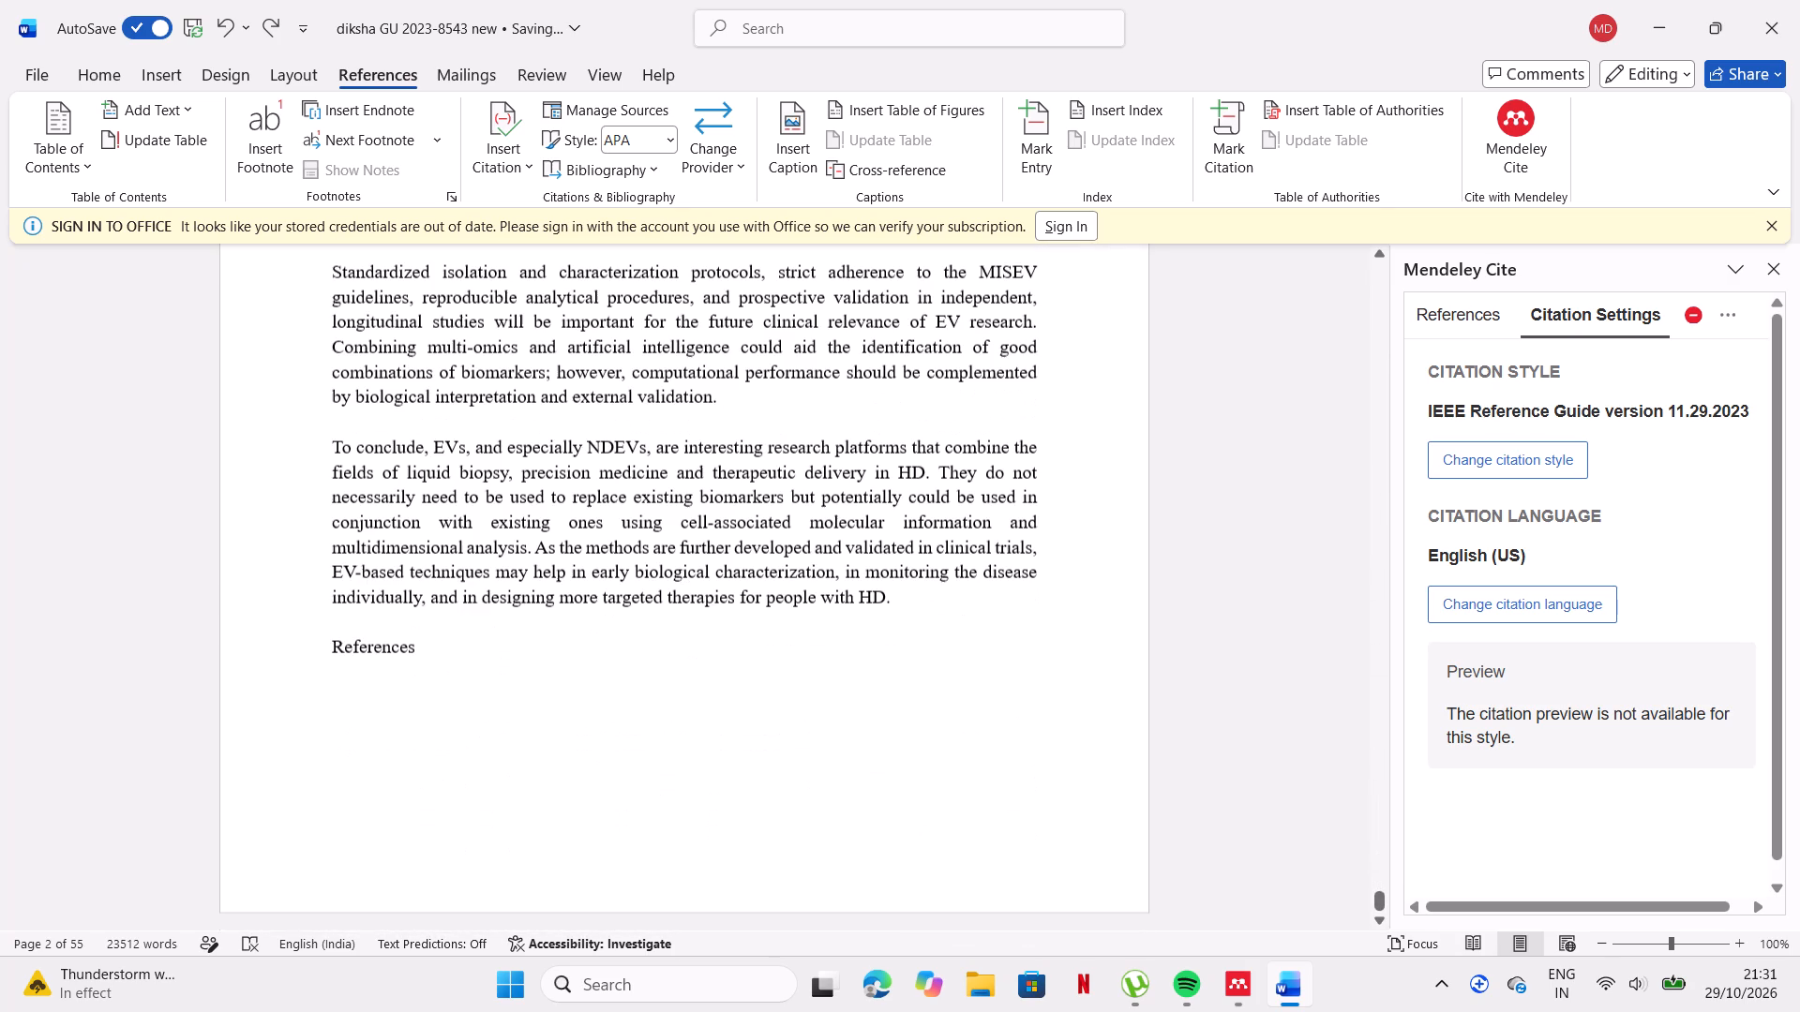
scroll(573, 649, down, 11)
click(411, 667)
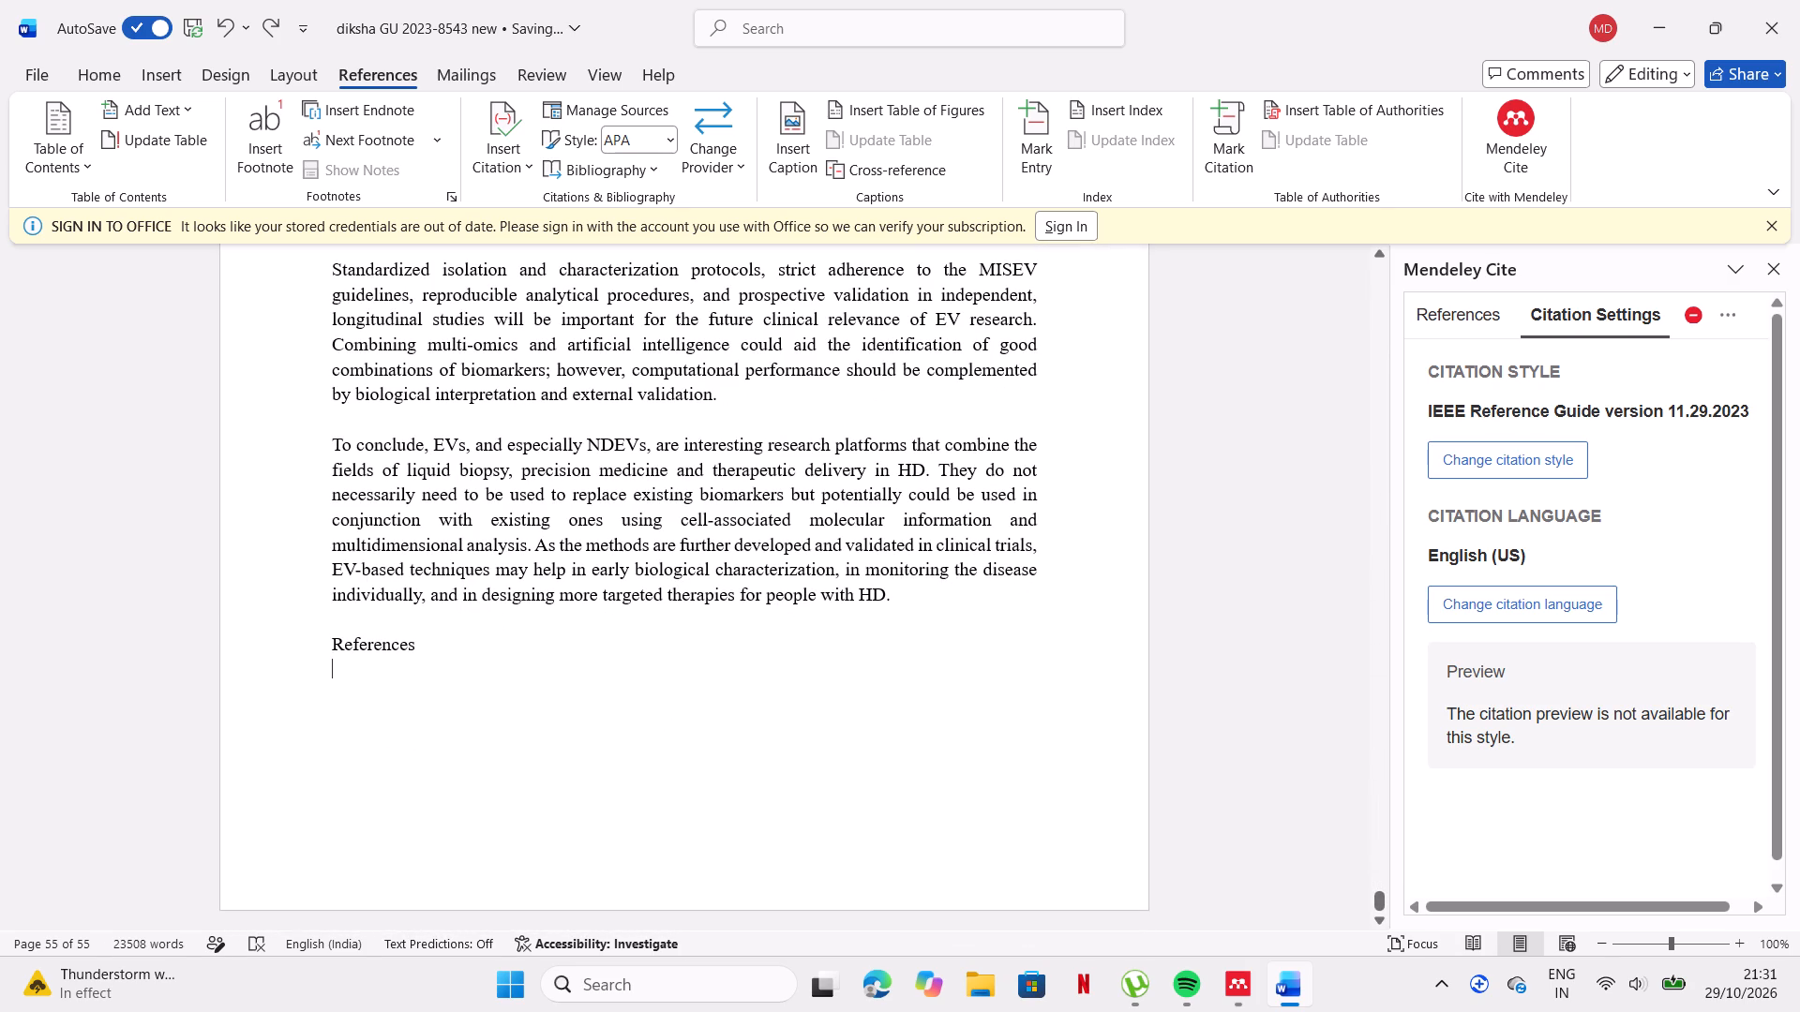
key(1)
key(BackSpace)
click(1729, 315)
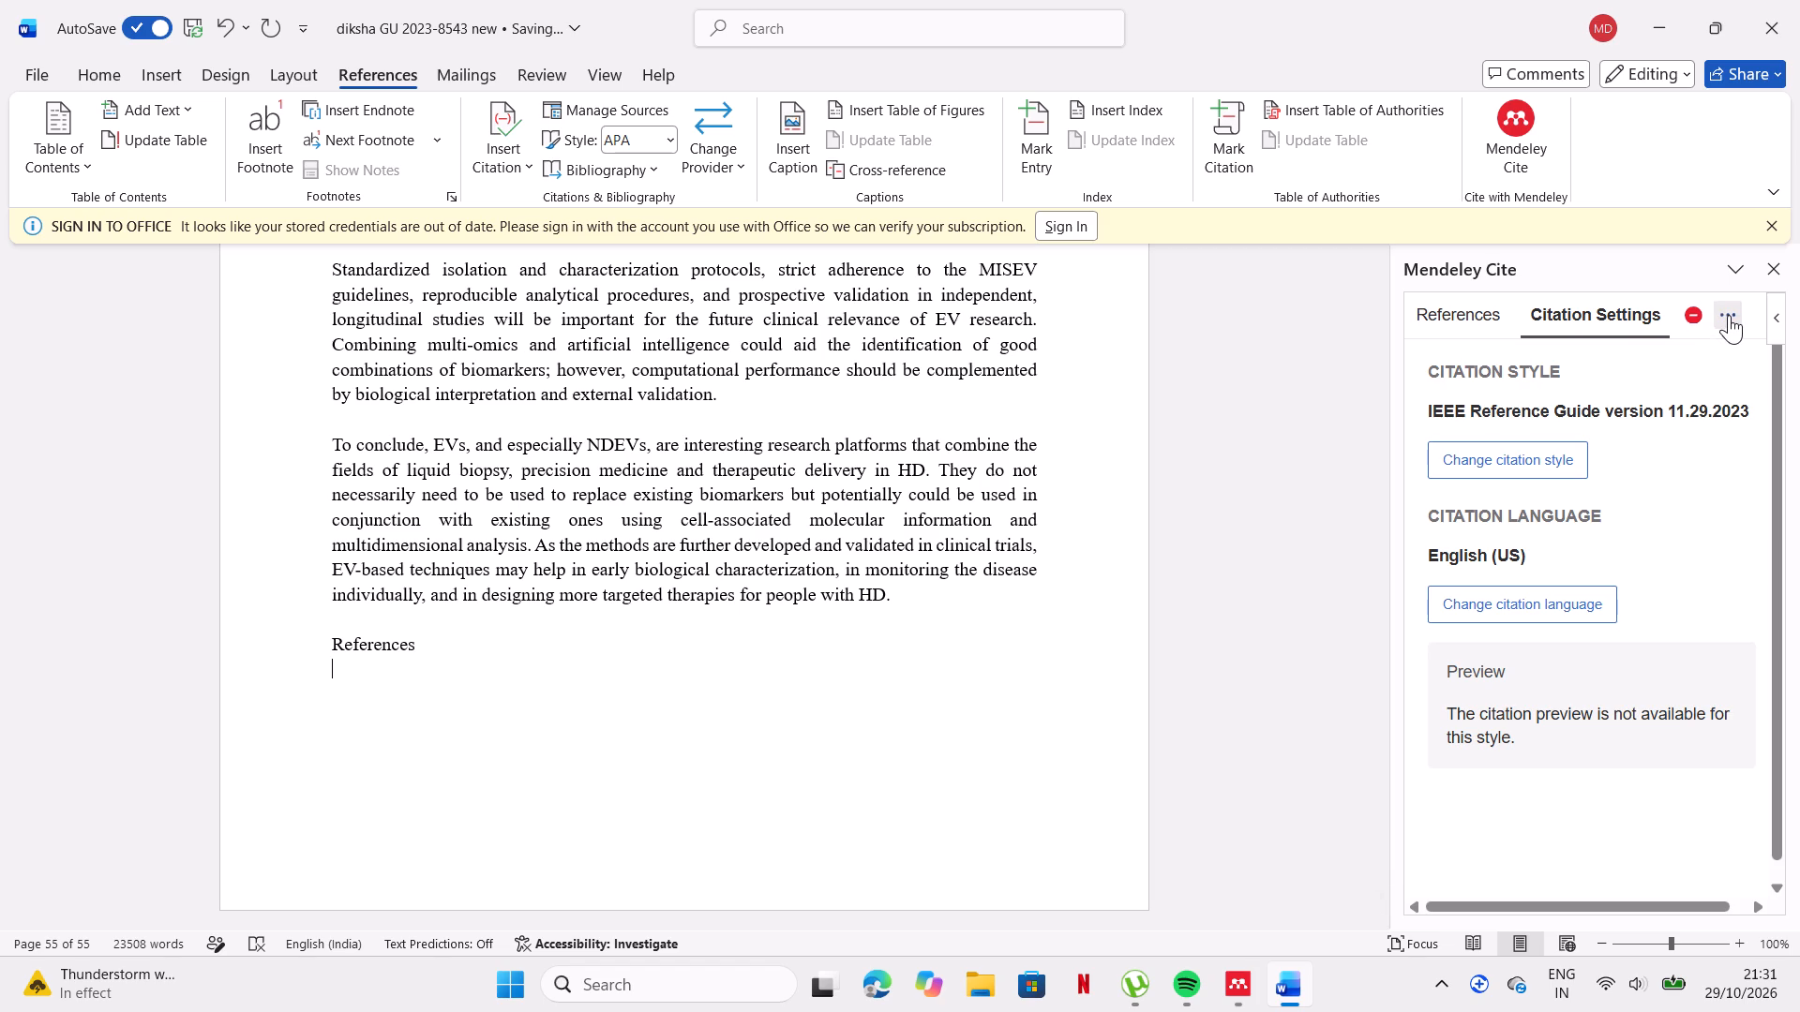
click(1633, 523)
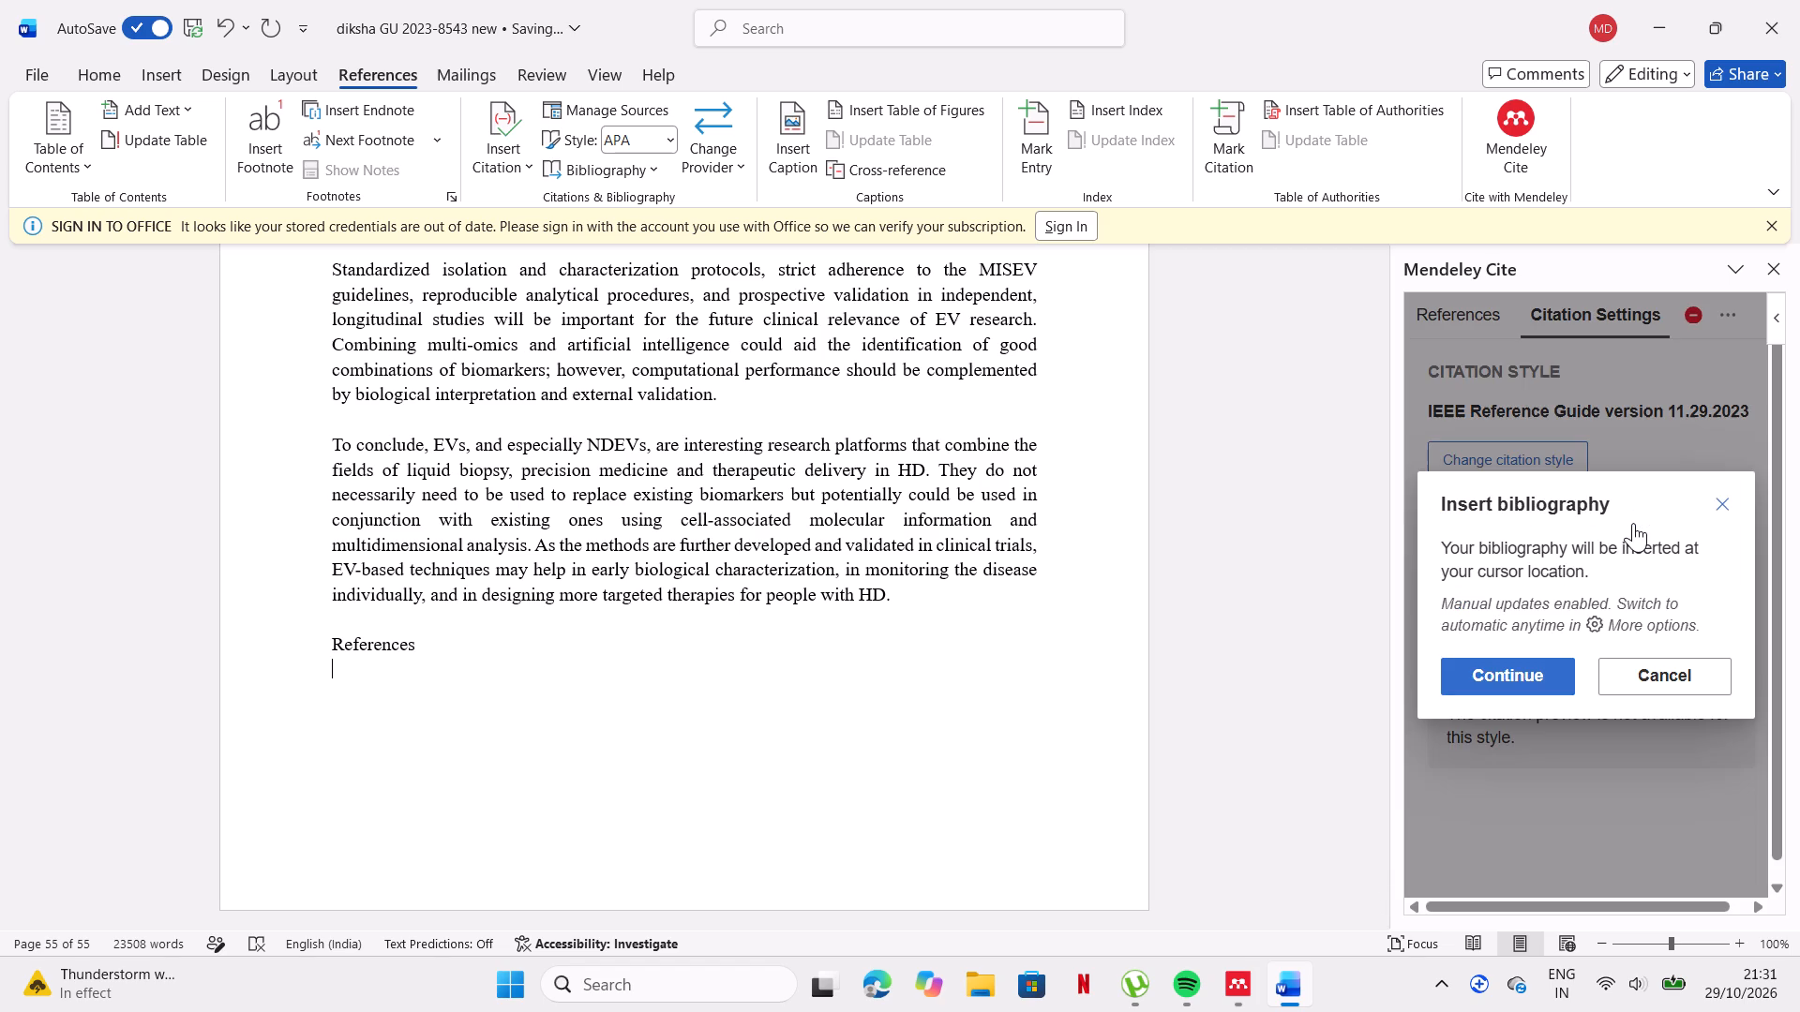
click(1524, 692)
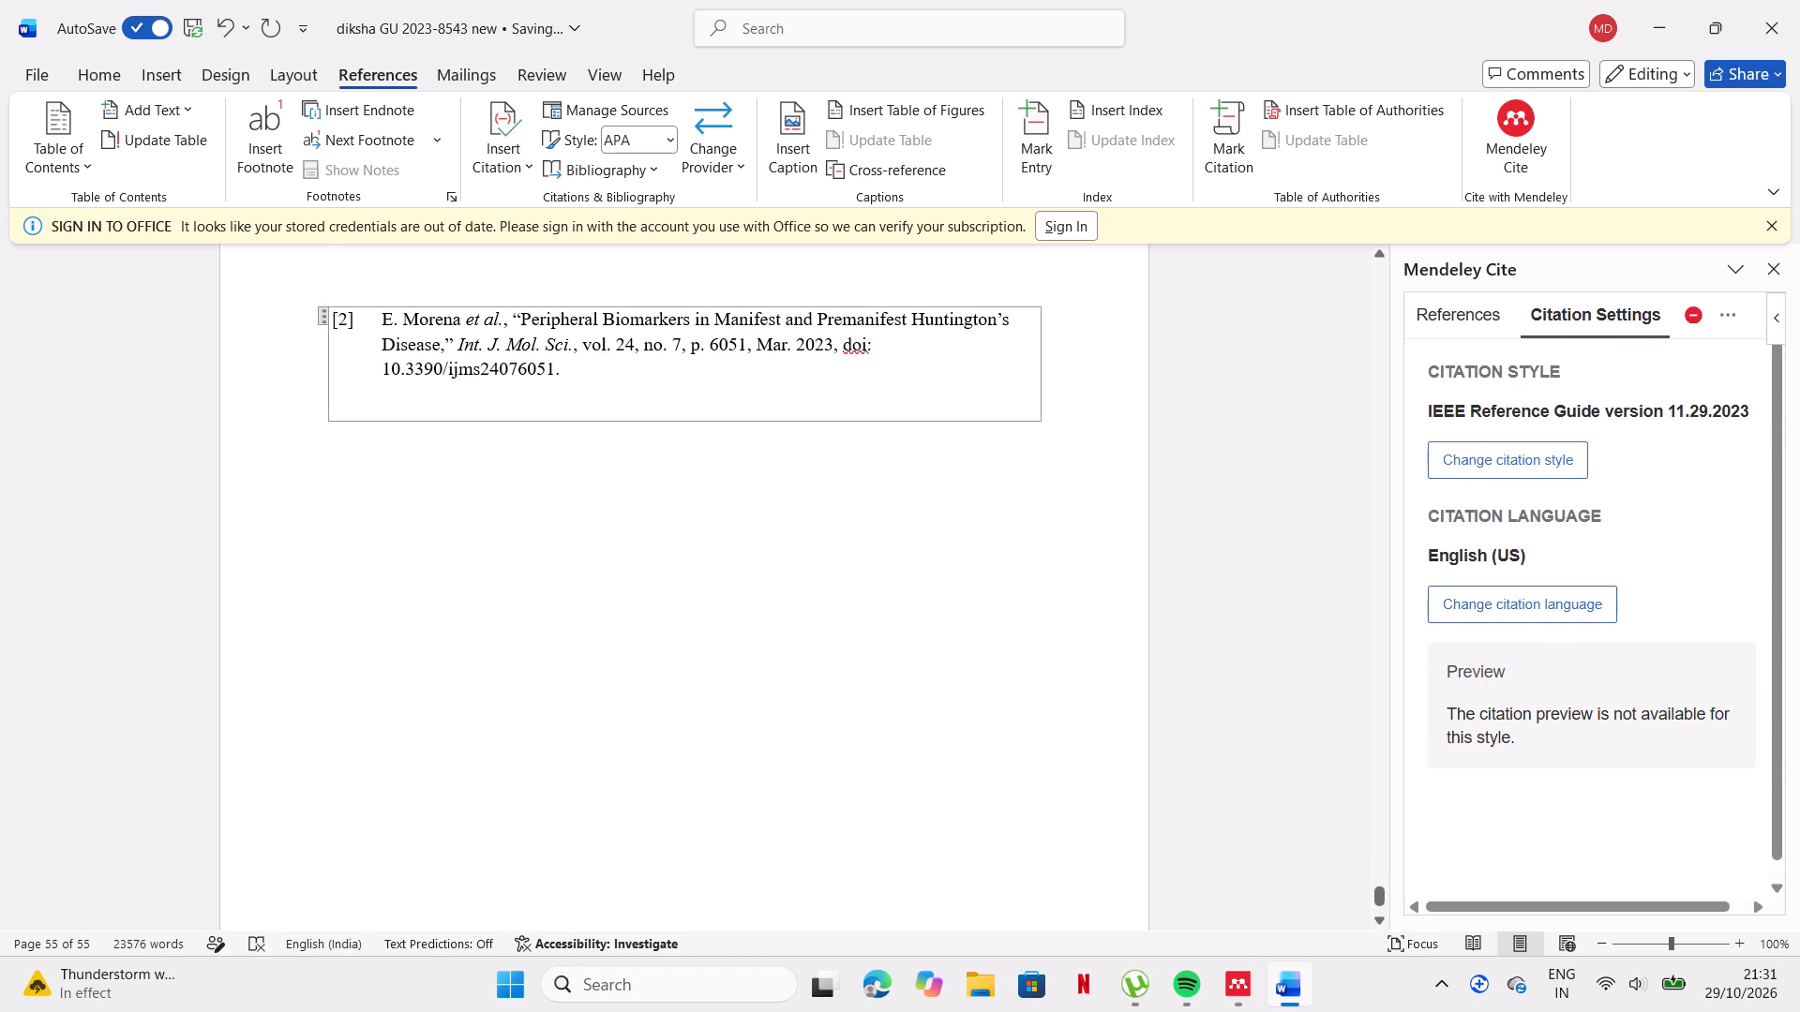
scroll(1270, 565, up, 4)
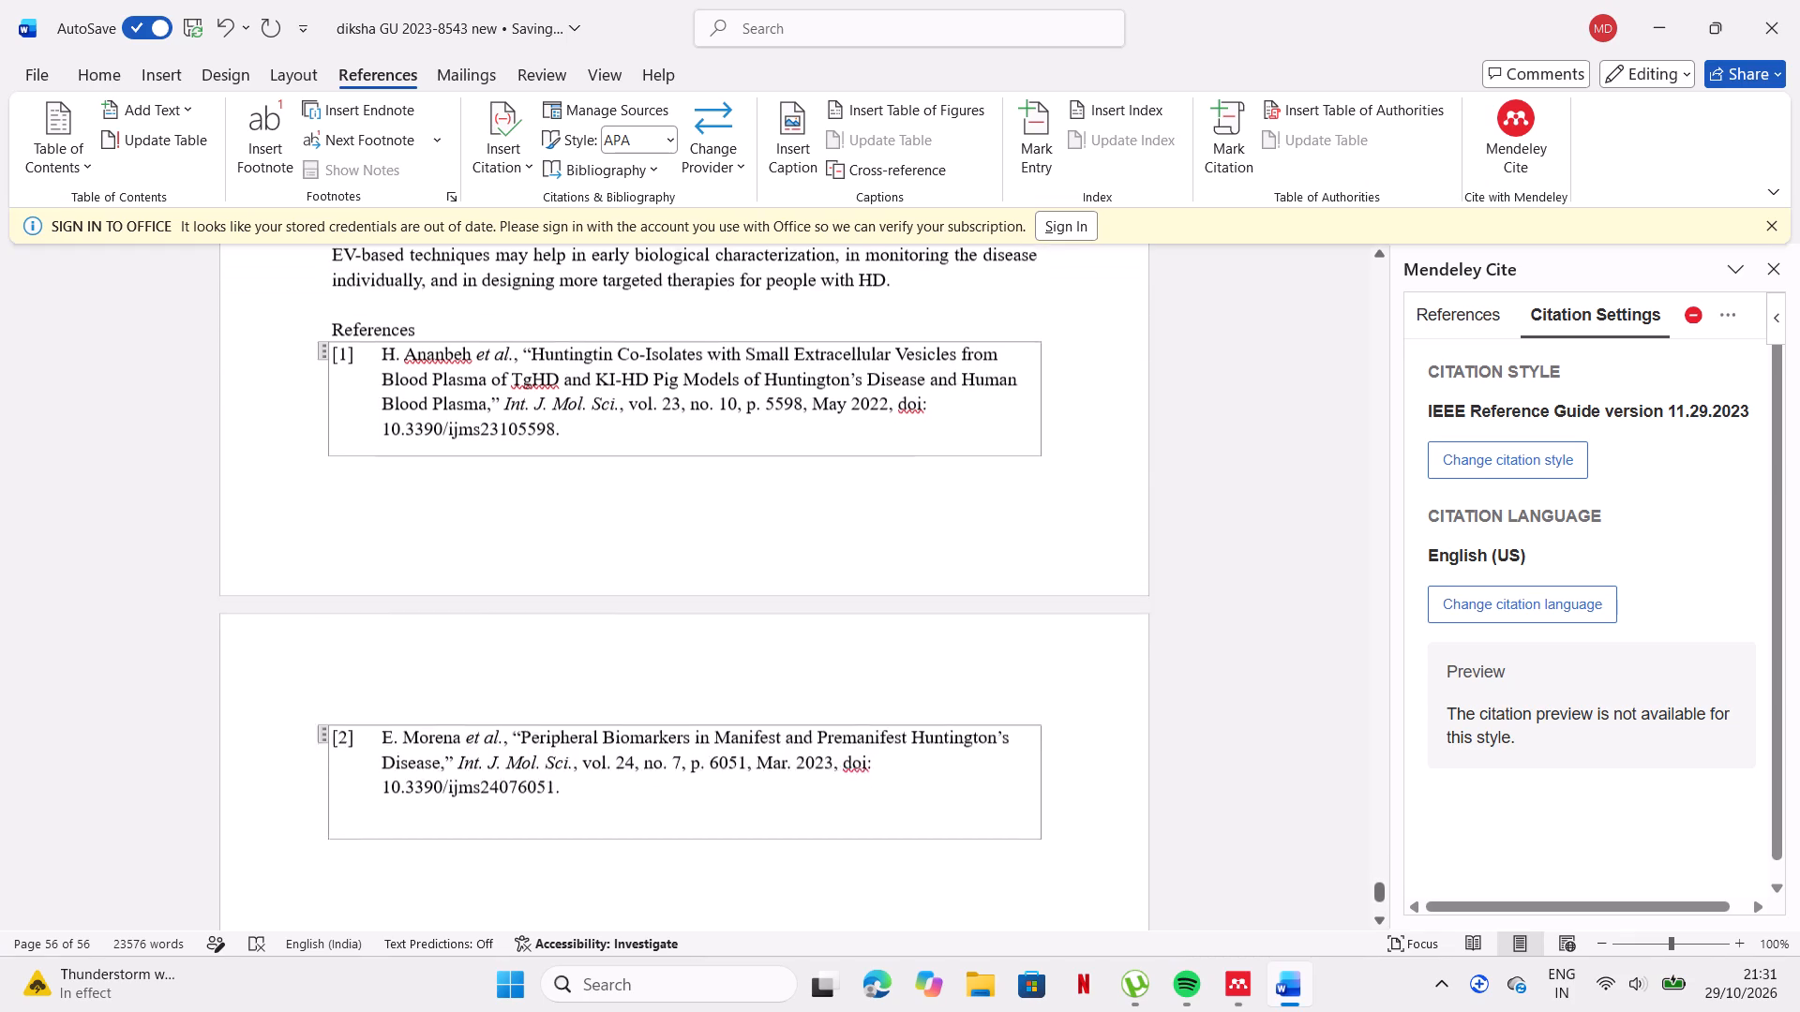
Try to update the bibliography in Mendeley Cite, and review the add-in's additional options.
click(1717, 311)
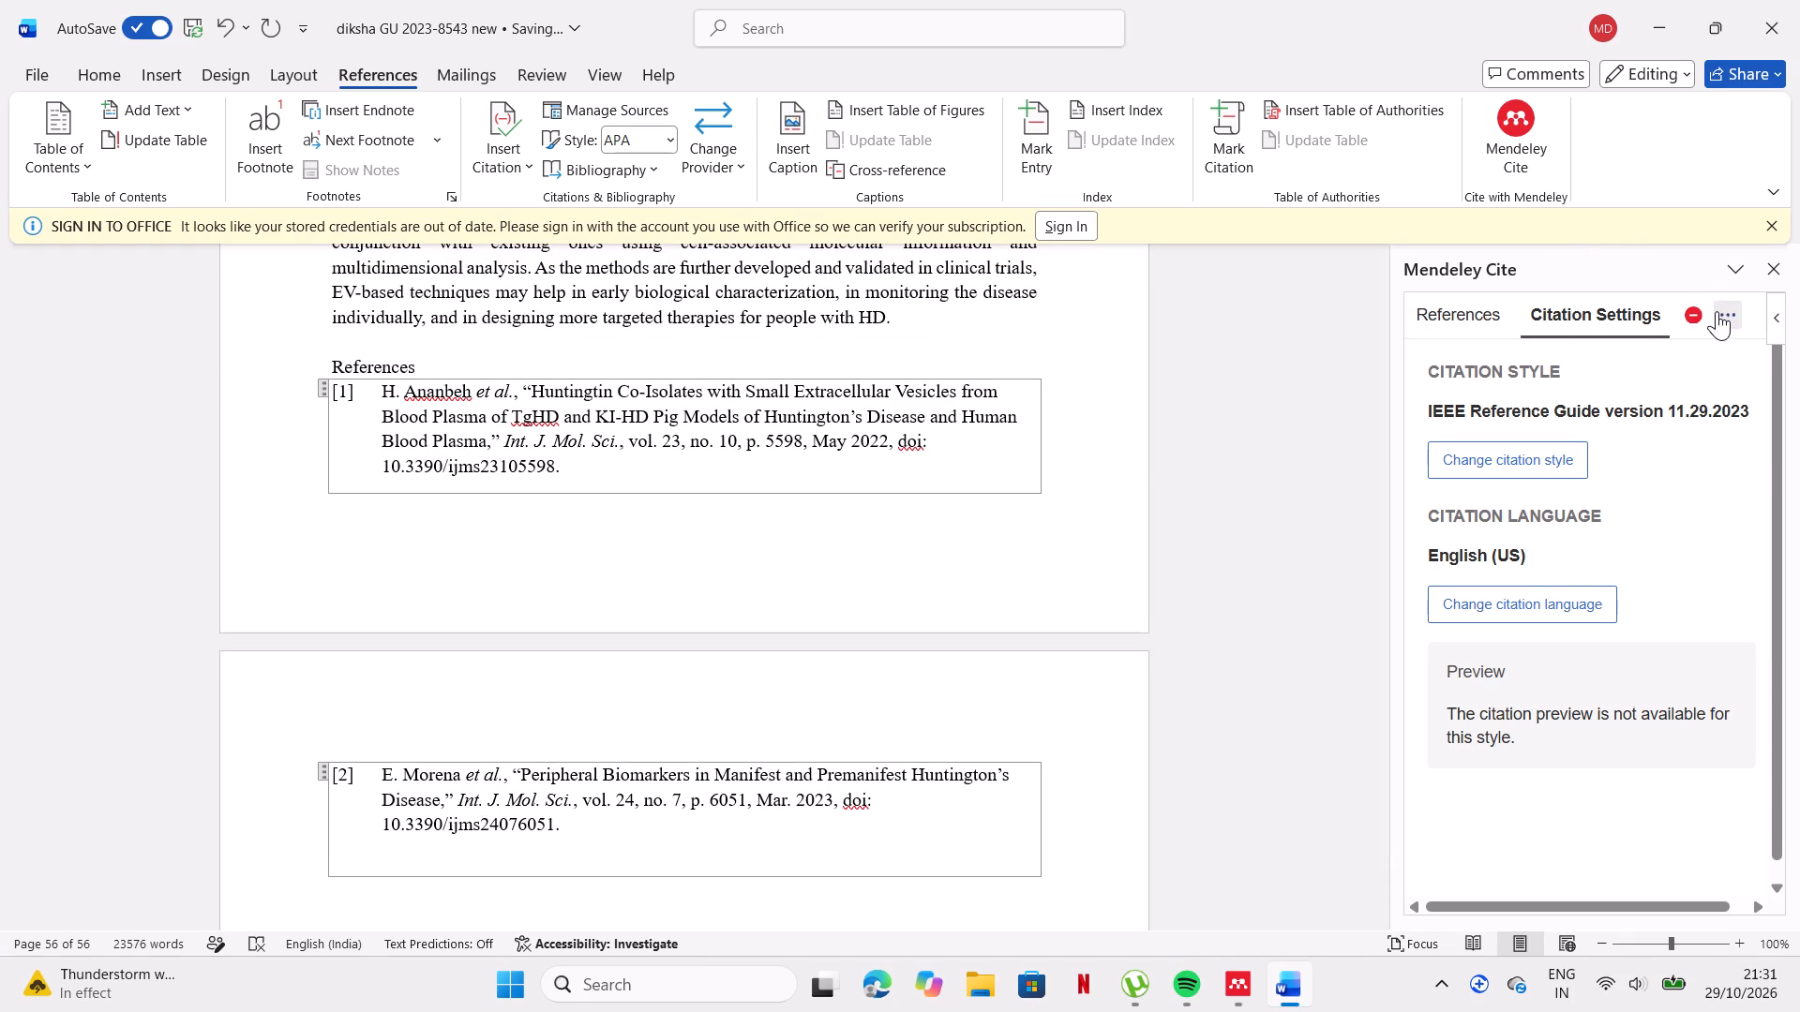
click(1632, 522)
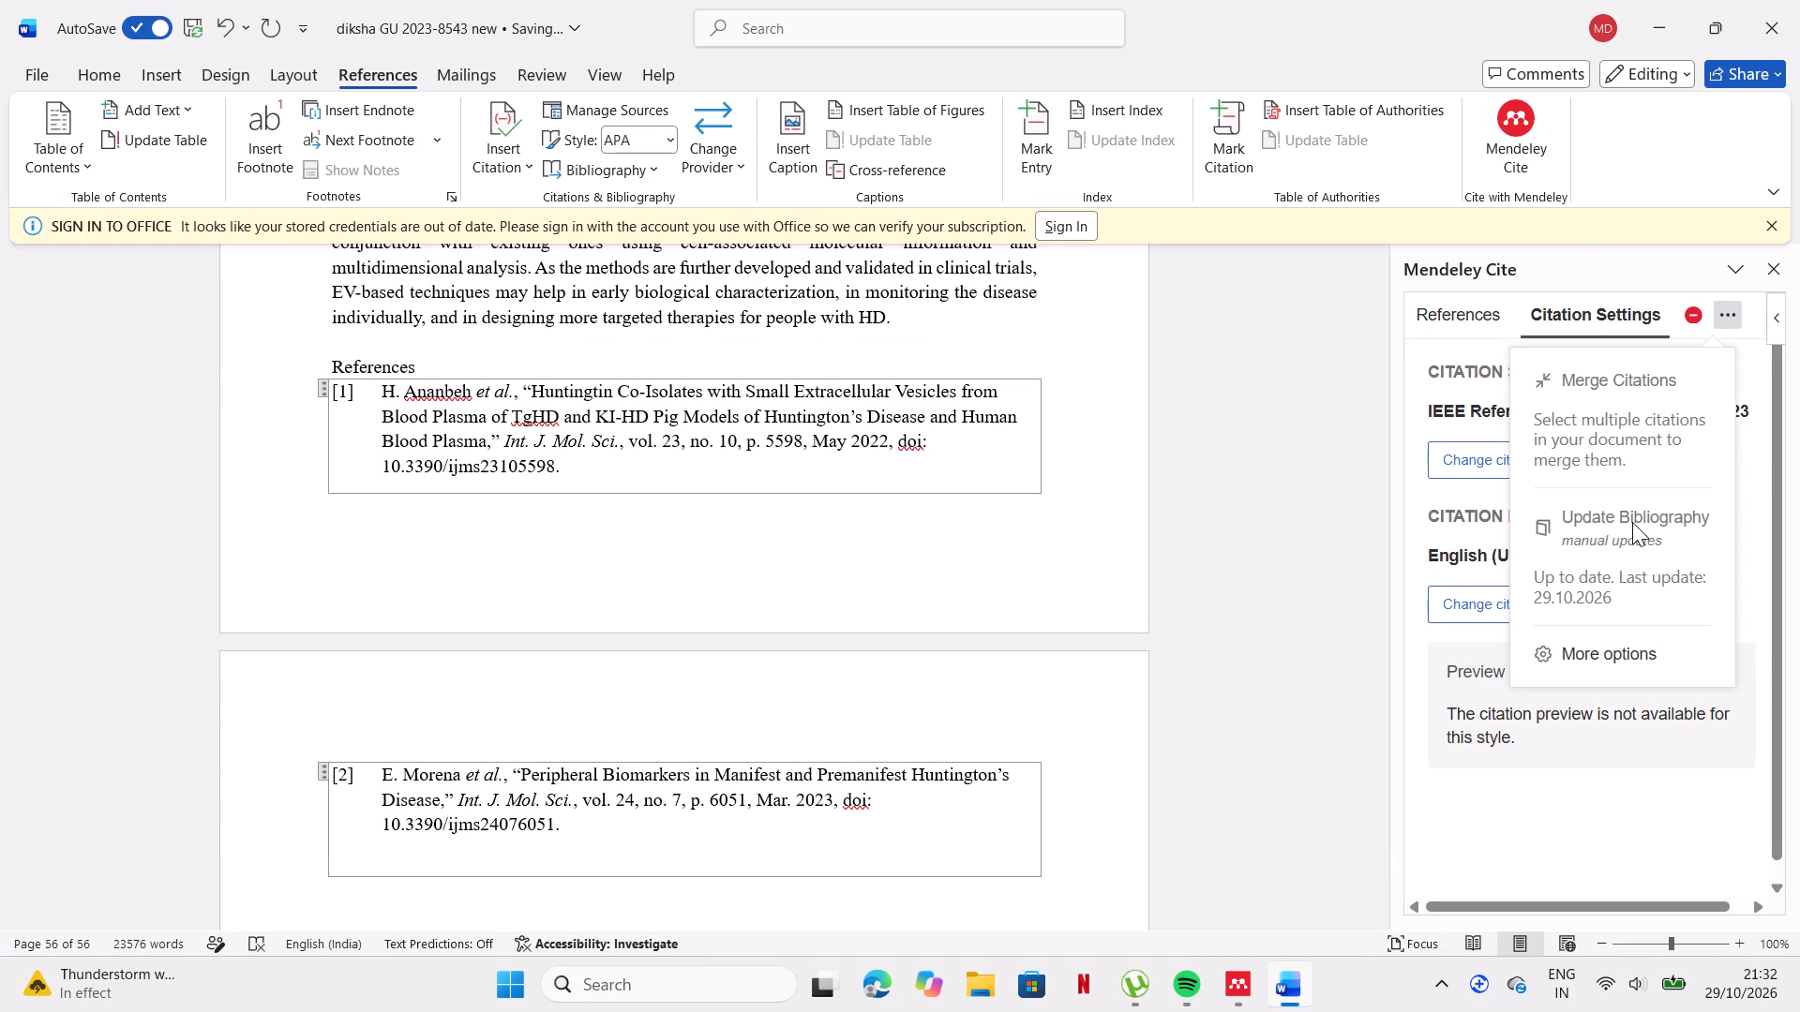
click(1587, 647)
scroll(1587, 647, down, 1)
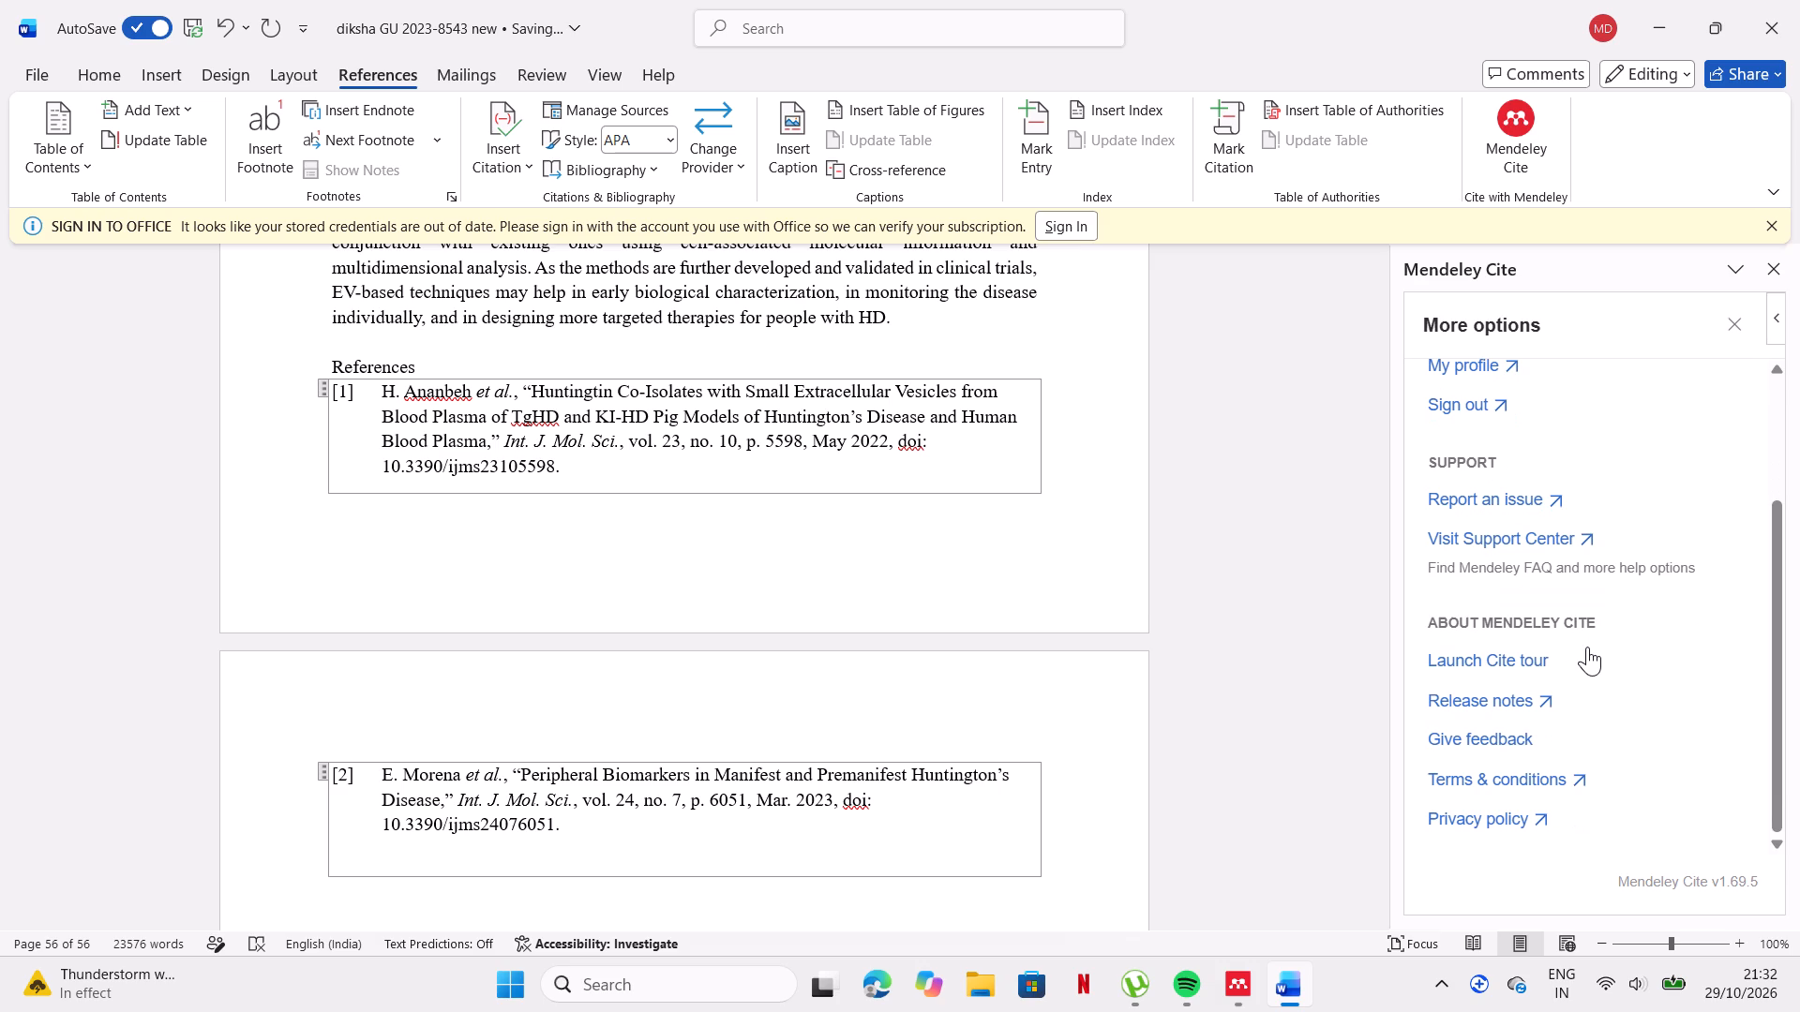
scroll(1532, 478, up, 3)
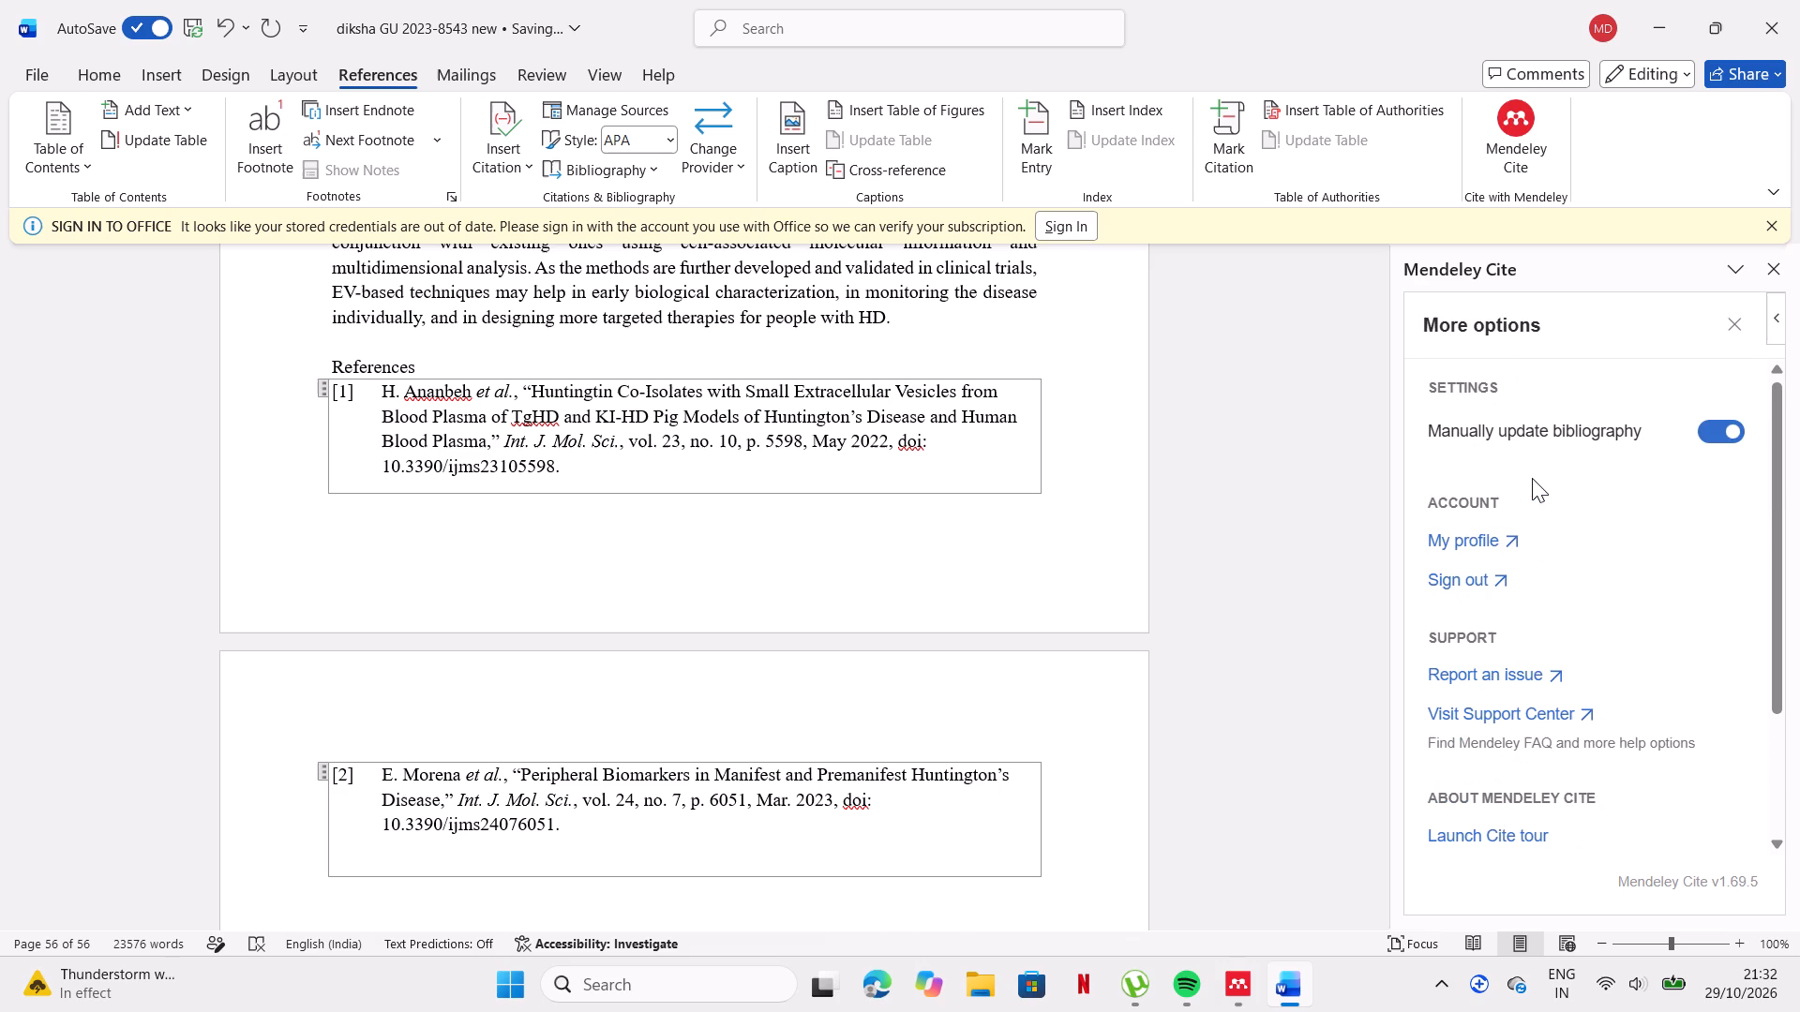
click(1261, 513)
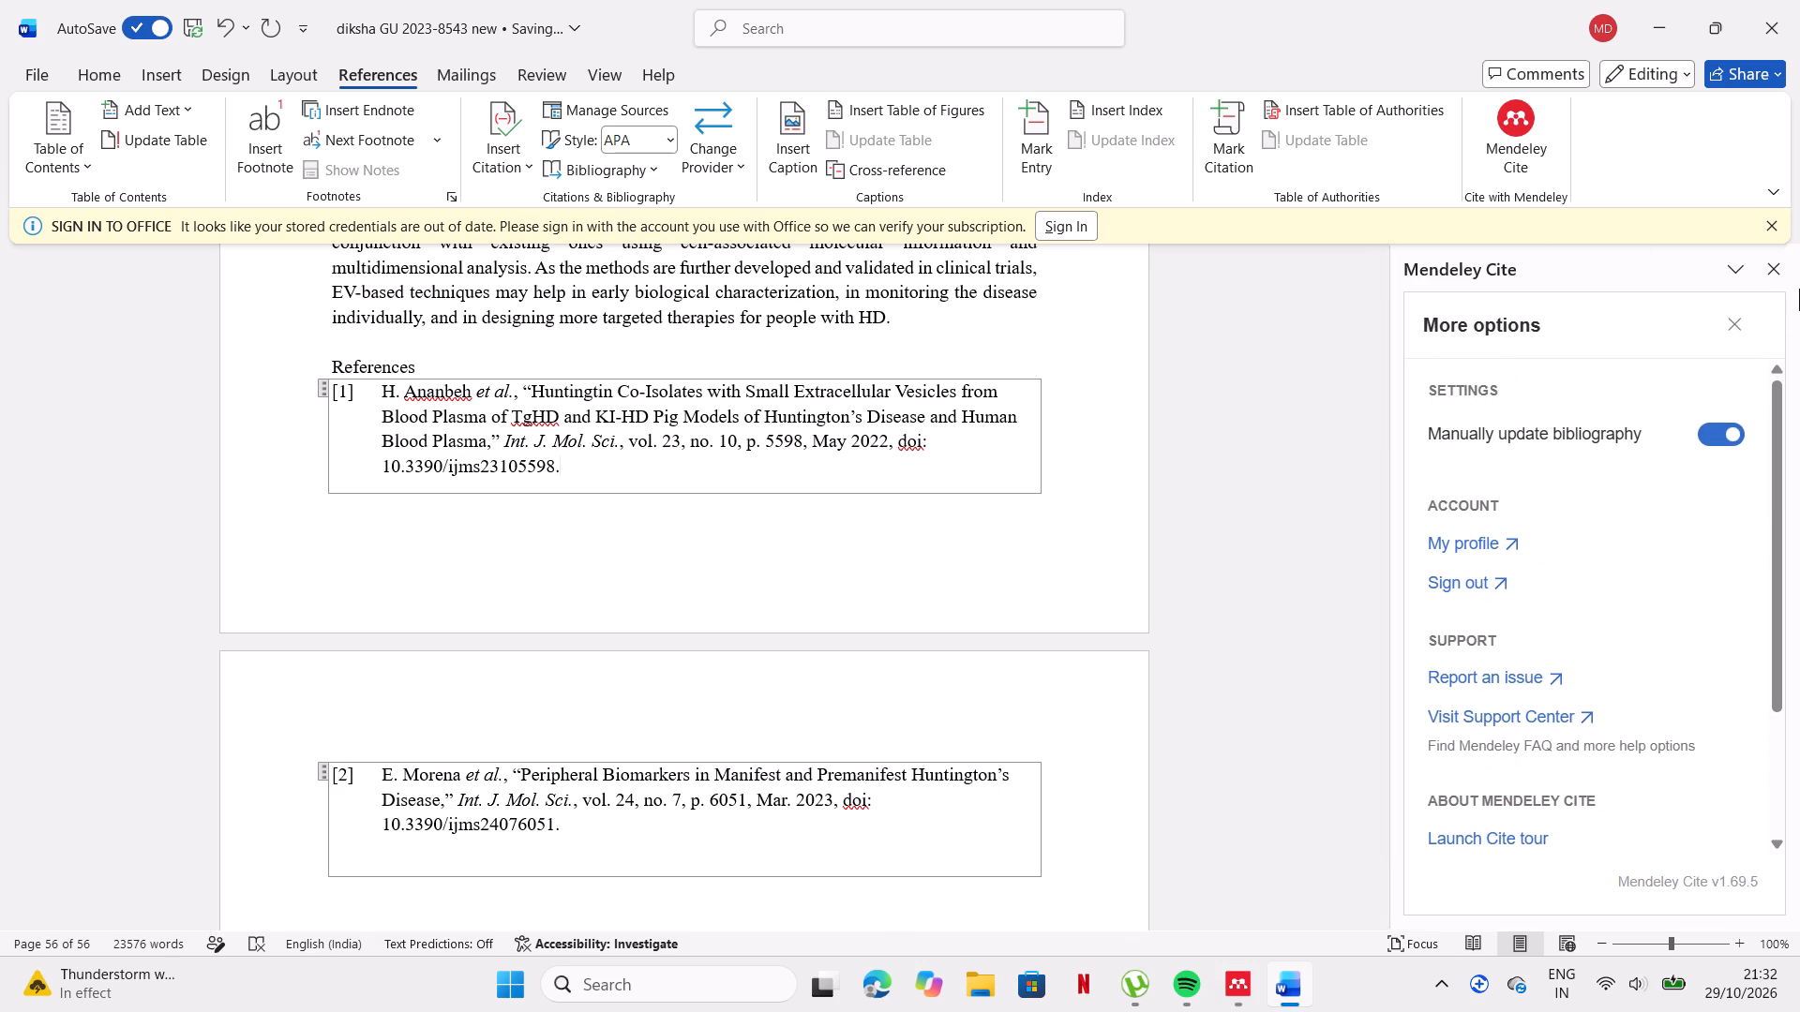
click(1732, 317)
Examine the in-text citations and DOIs from the Conclusions back to the introduction, and on through section 1.1, Unmet Clinical Needs.
scroll(1134, 487, up, 5)
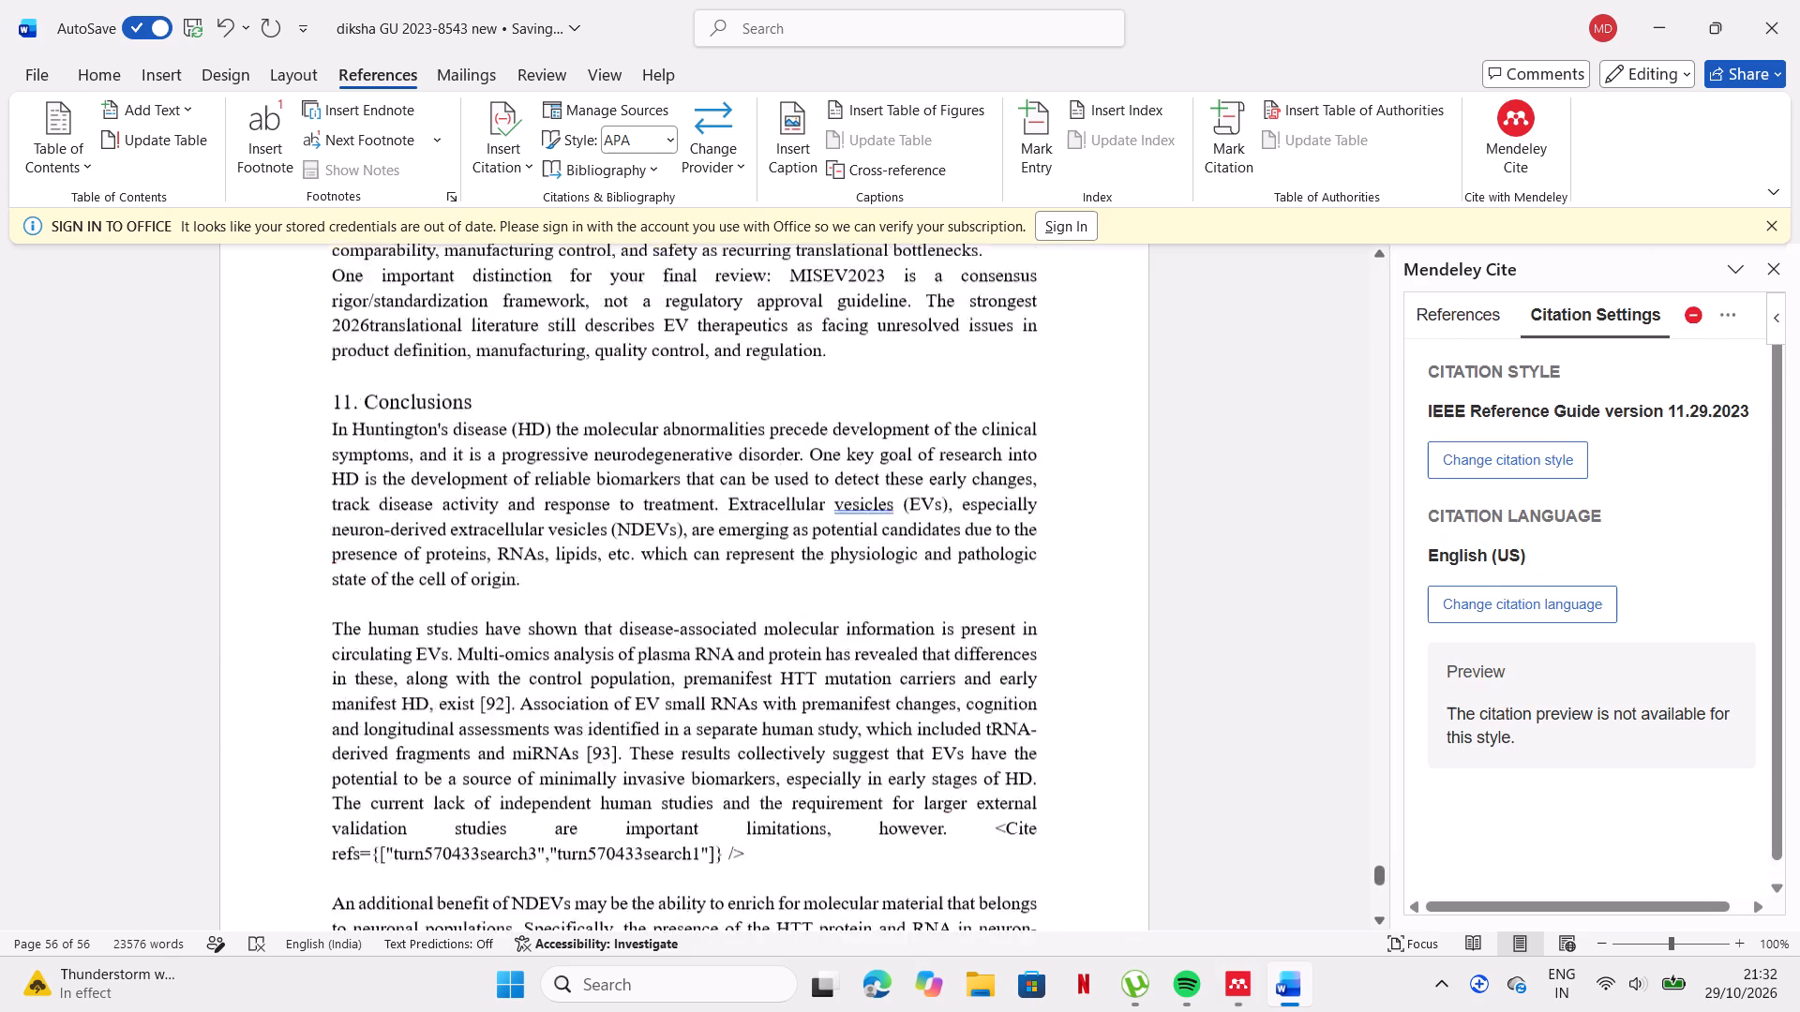
scroll(1134, 487, up, 13)
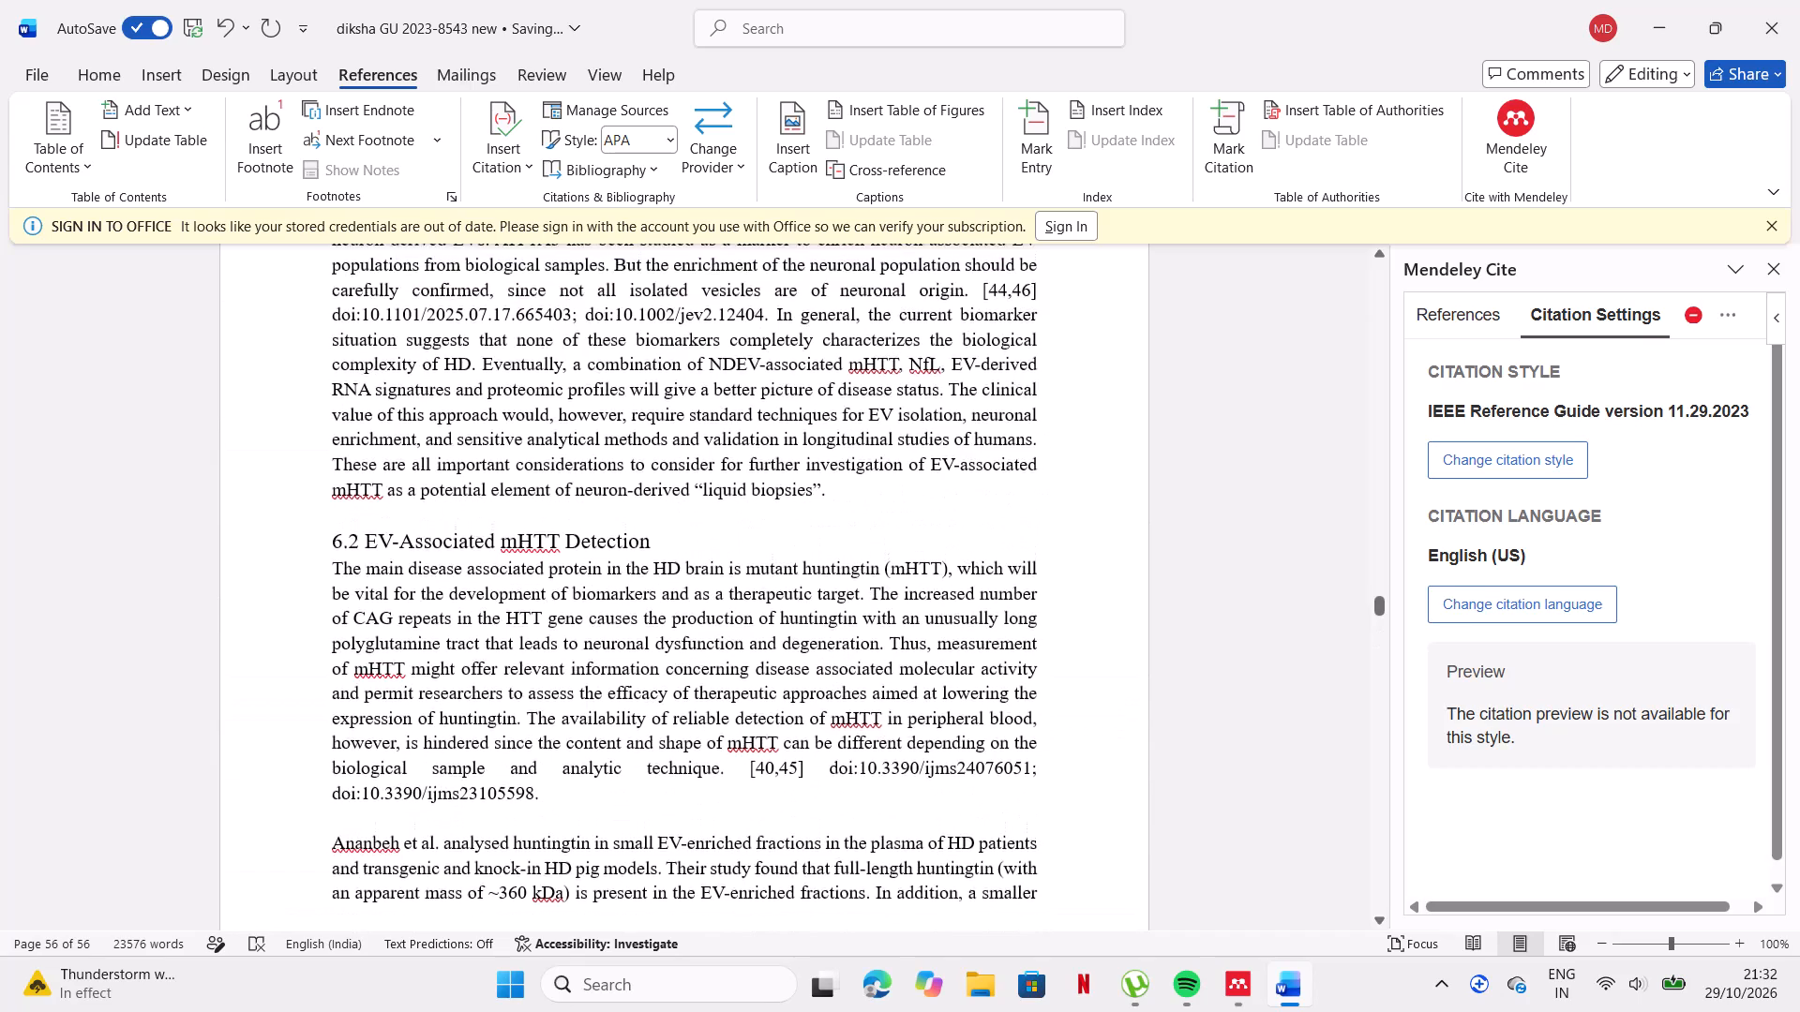
scroll(1134, 487, up, 17)
scroll(1134, 487, up, 9)
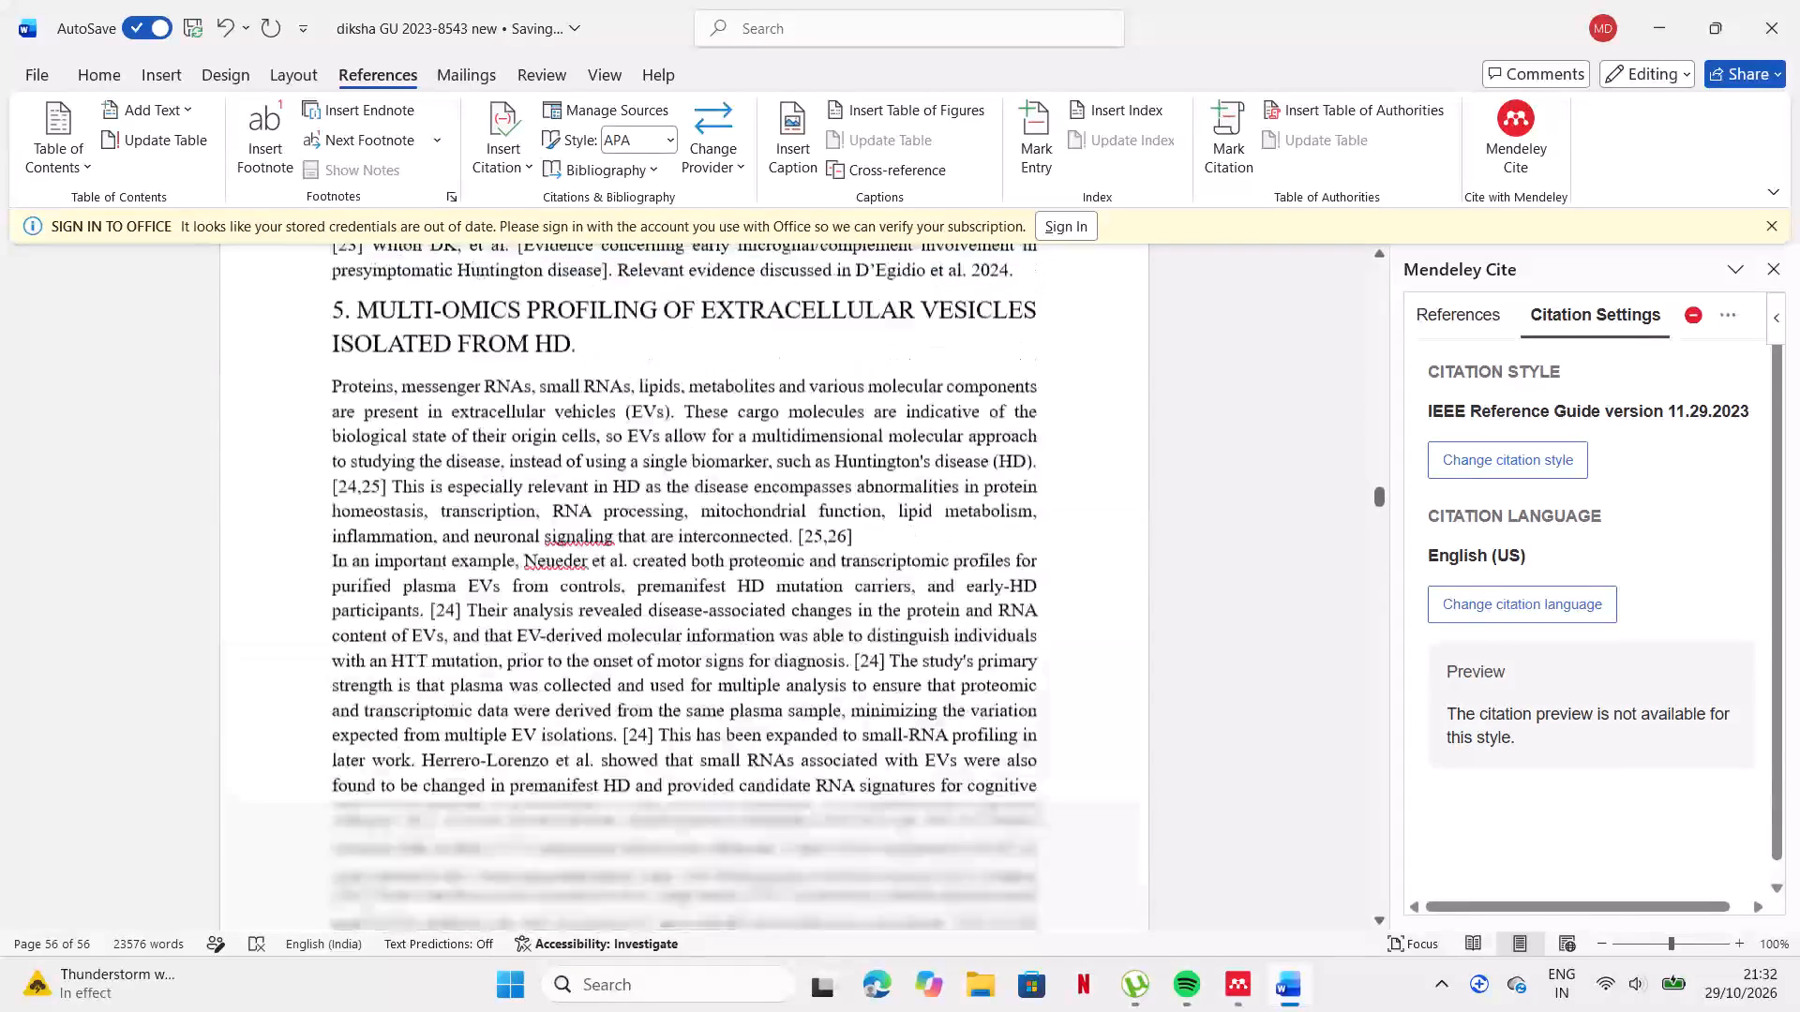
scroll(1134, 487, up, 7)
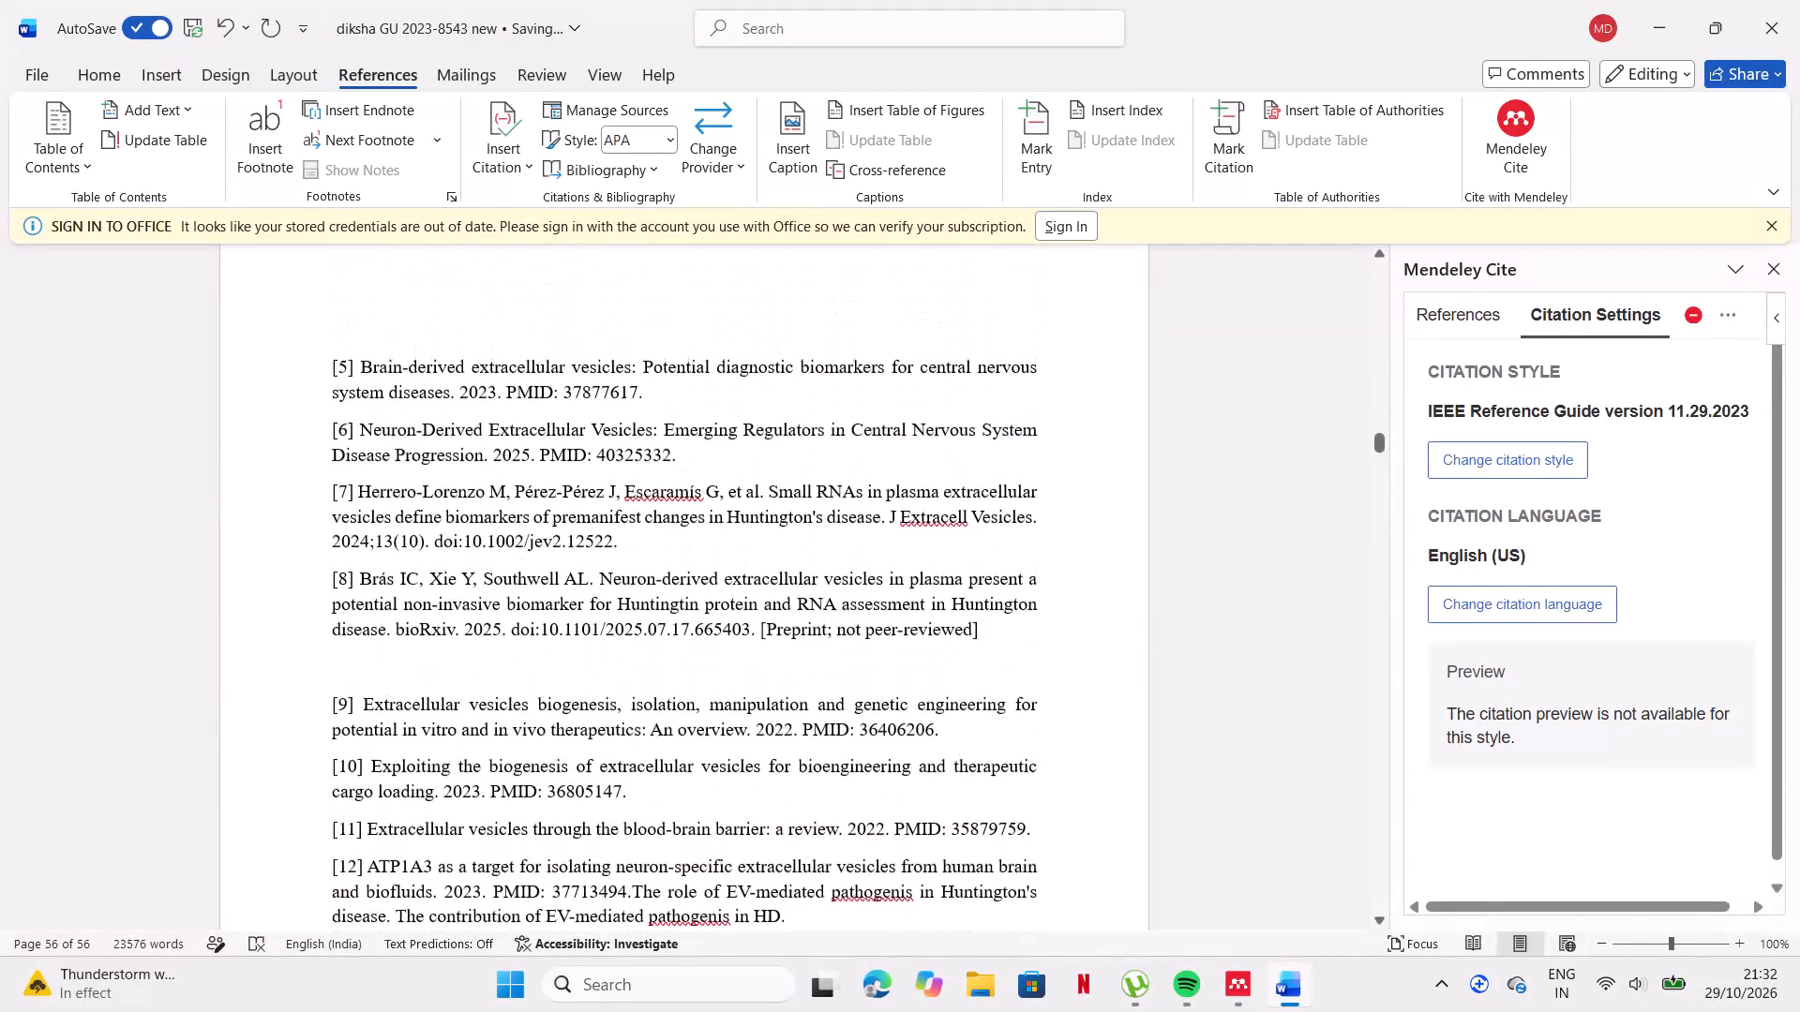
scroll(1134, 487, up, 8)
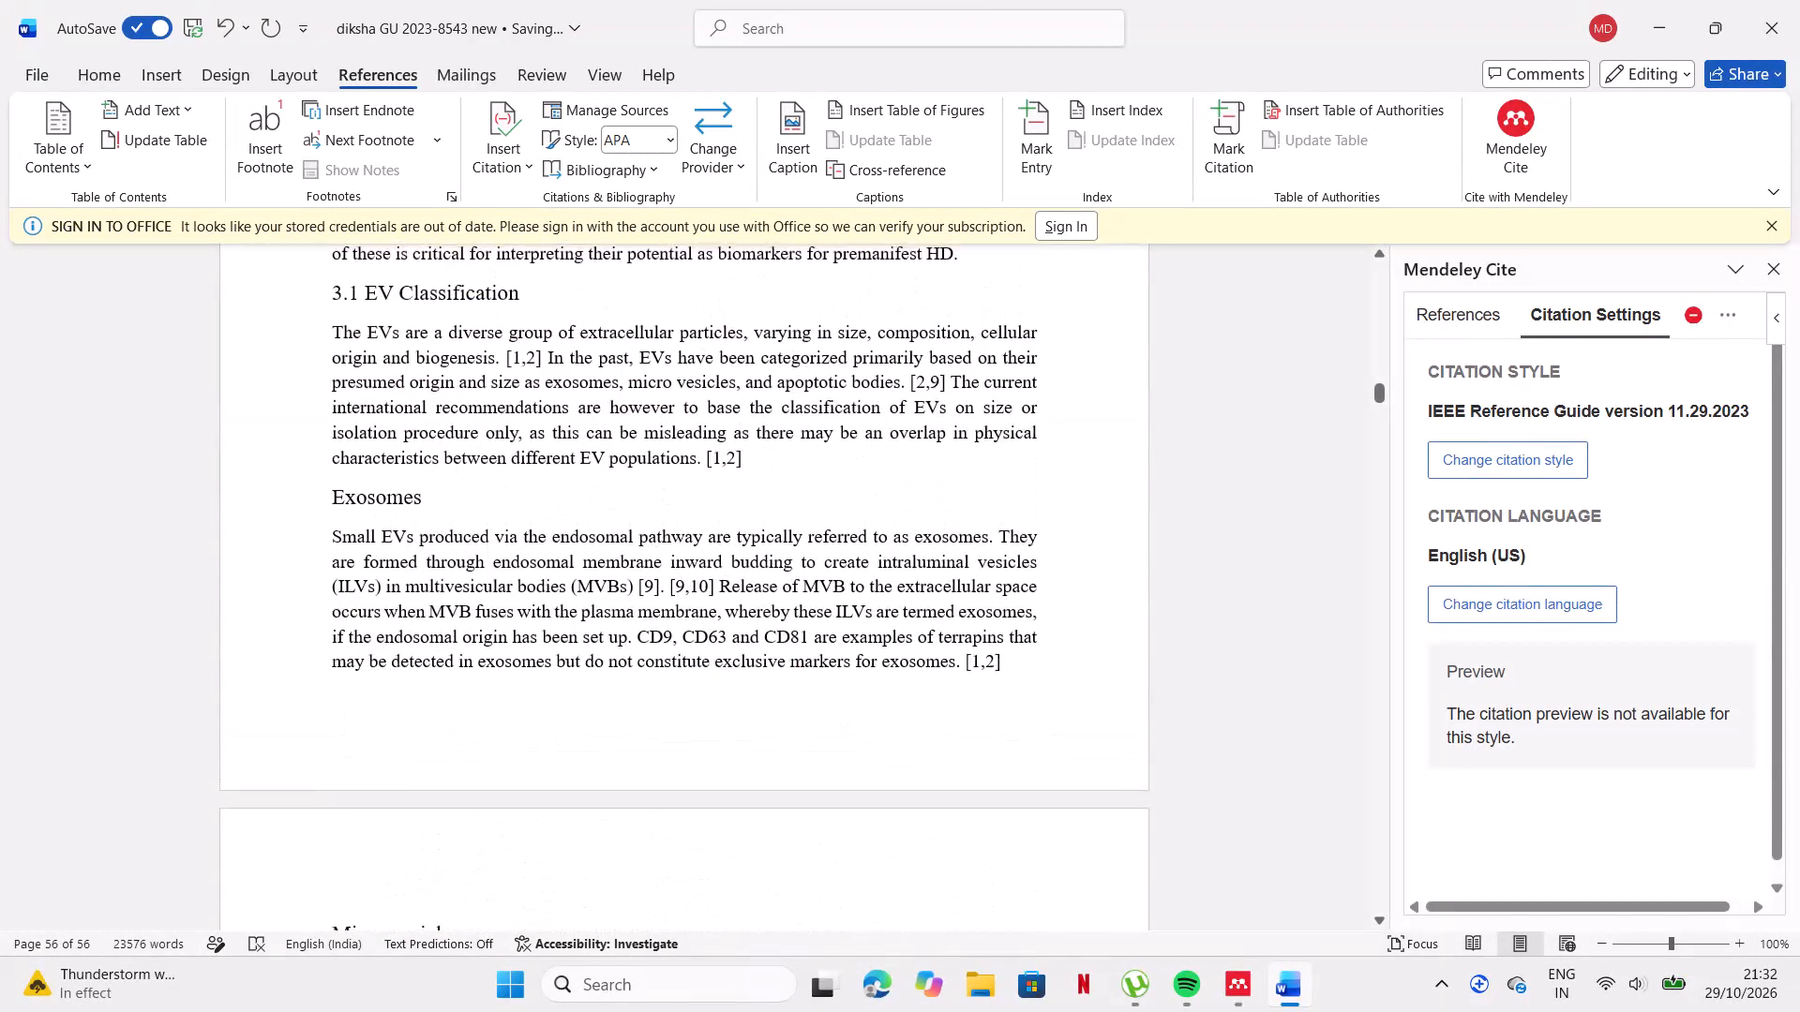
scroll(1134, 487, up, 9)
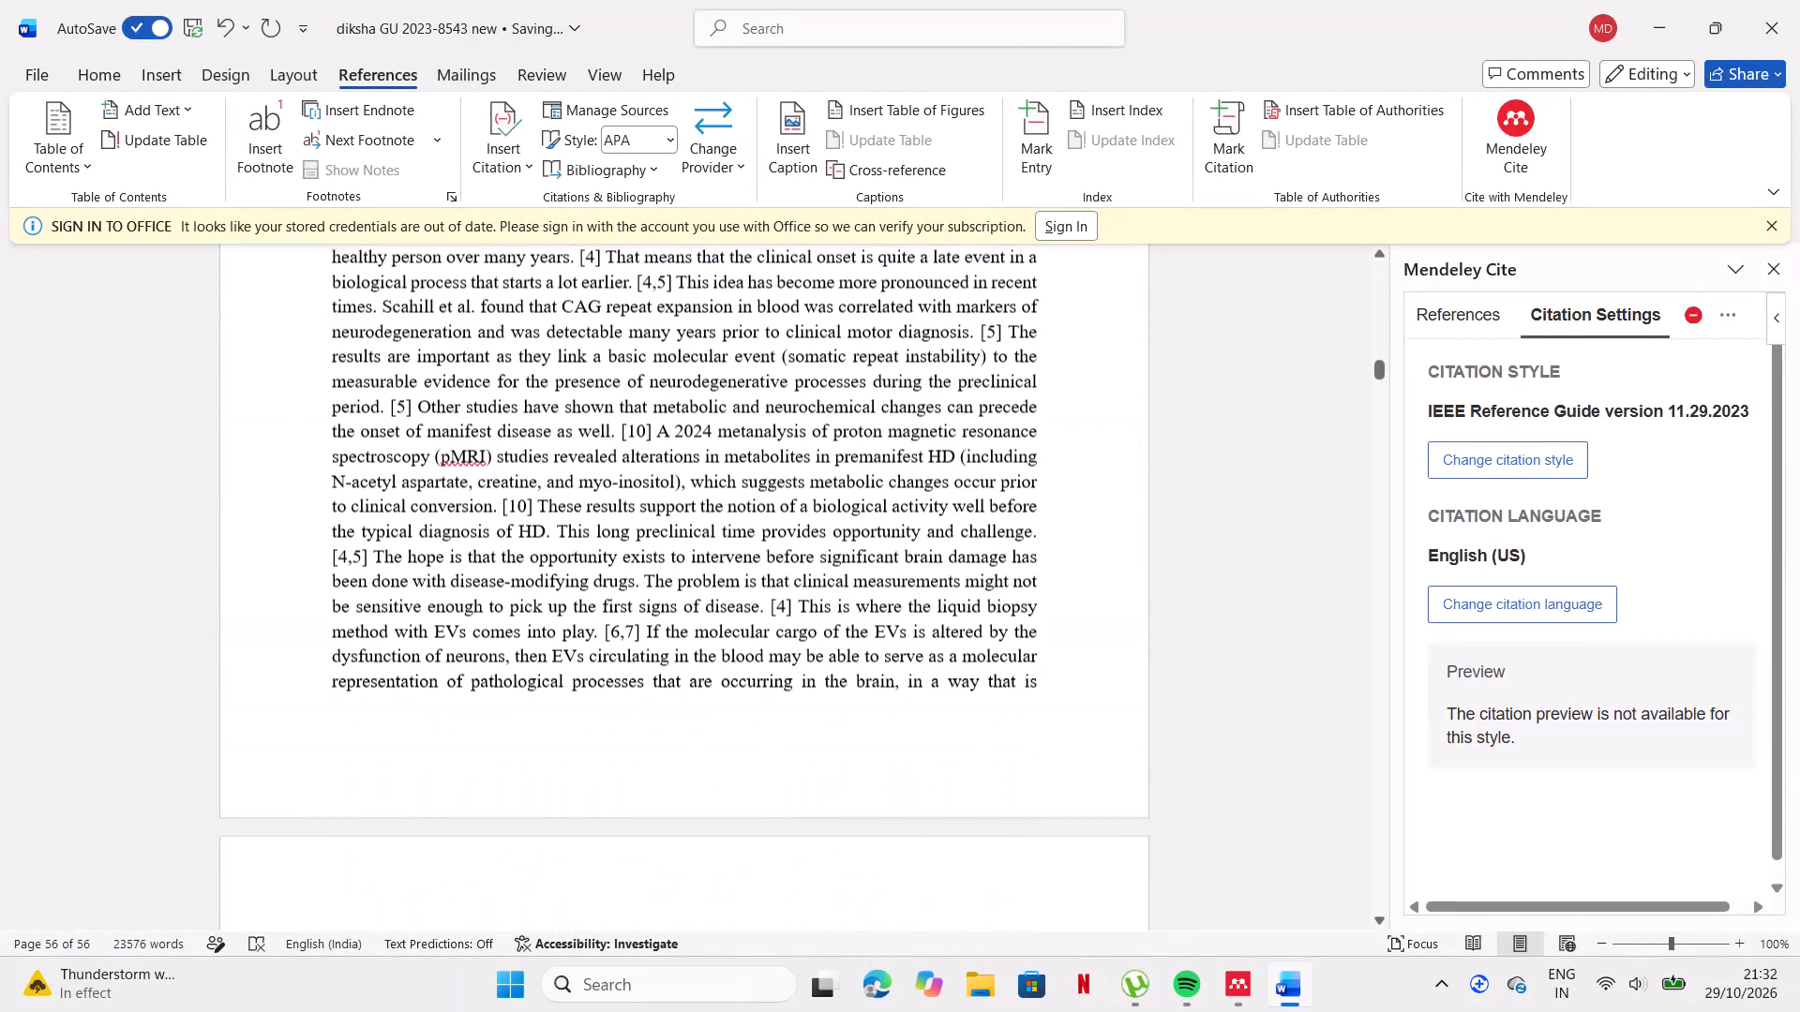
scroll(1134, 487, up, 17)
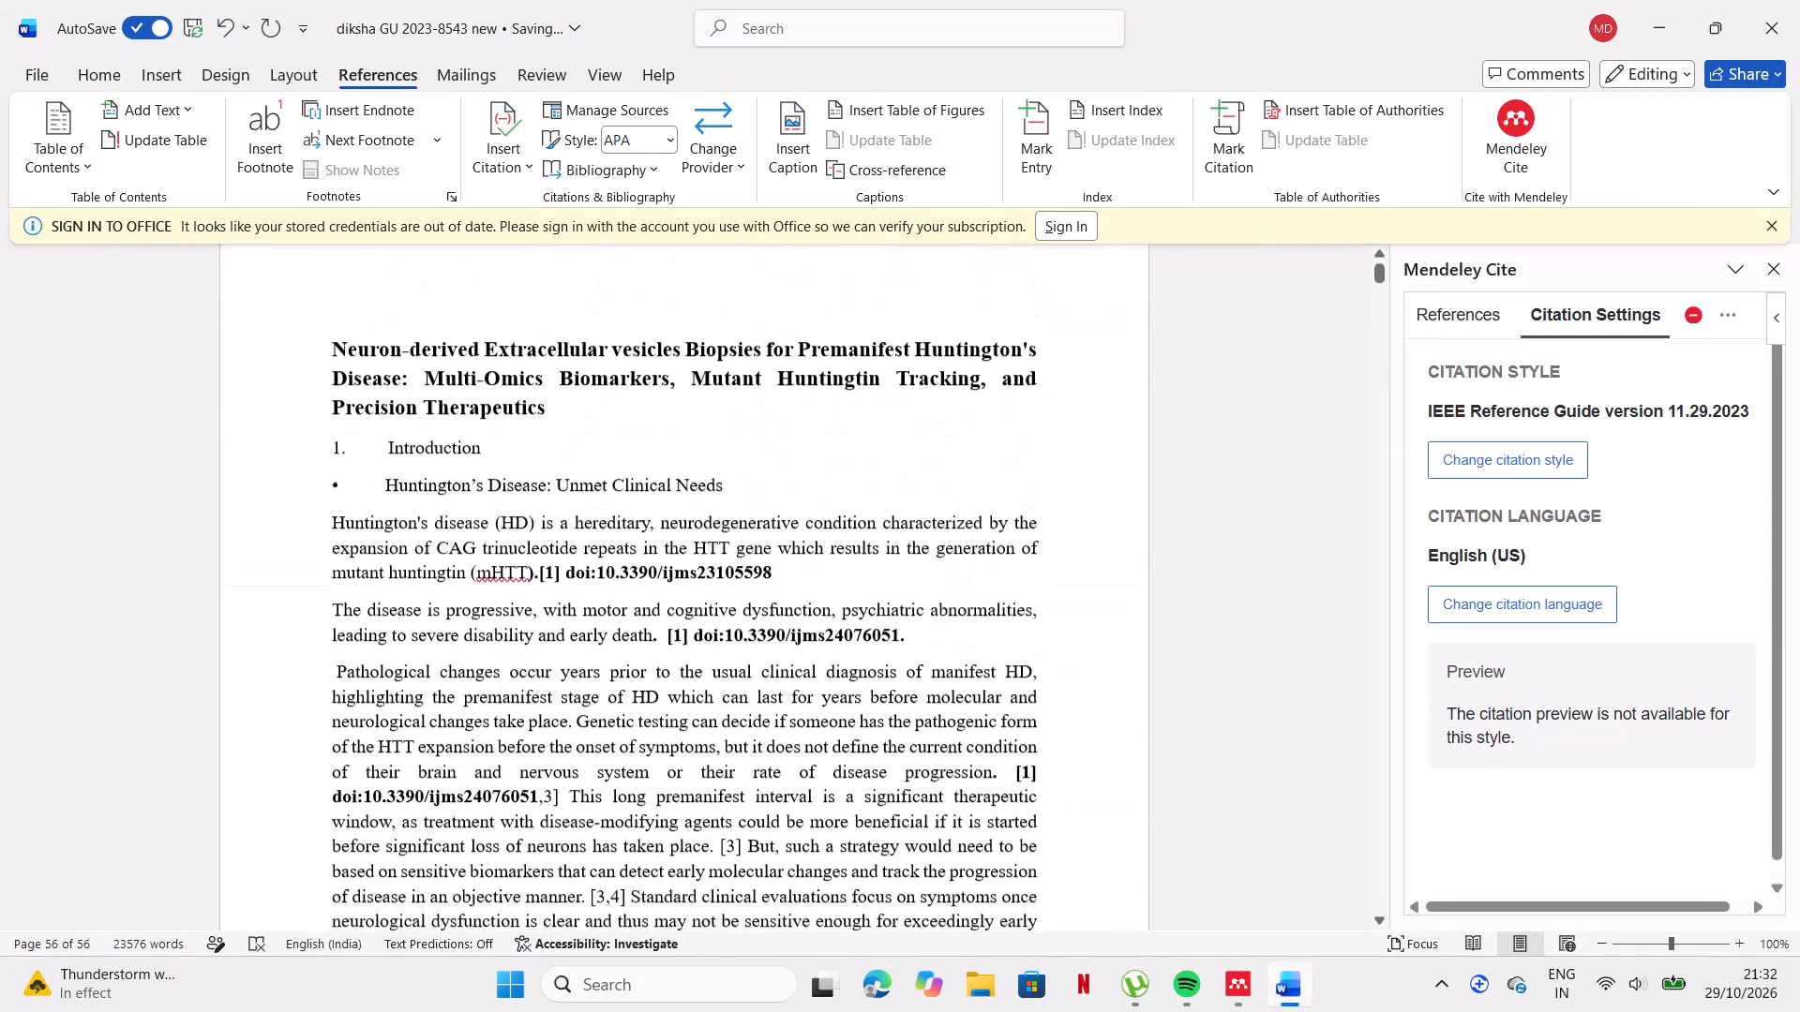
scroll(1134, 487, down, 2)
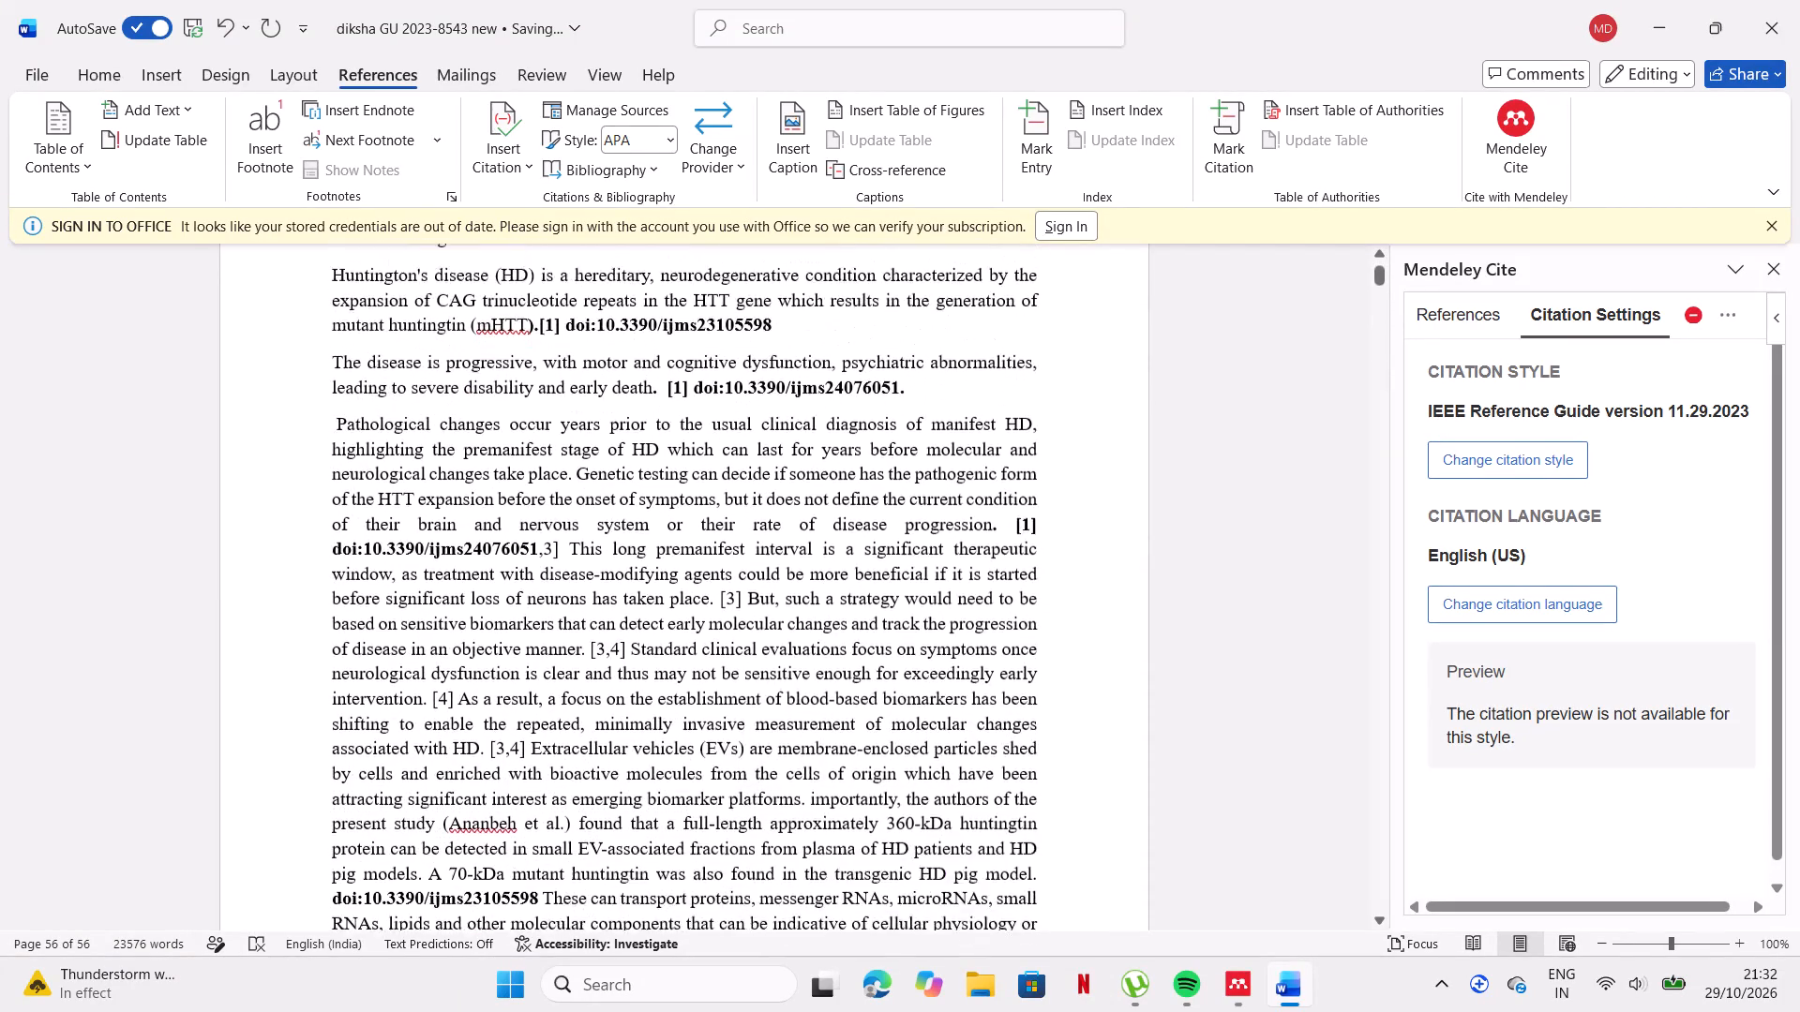
scroll(1134, 487, down, 3)
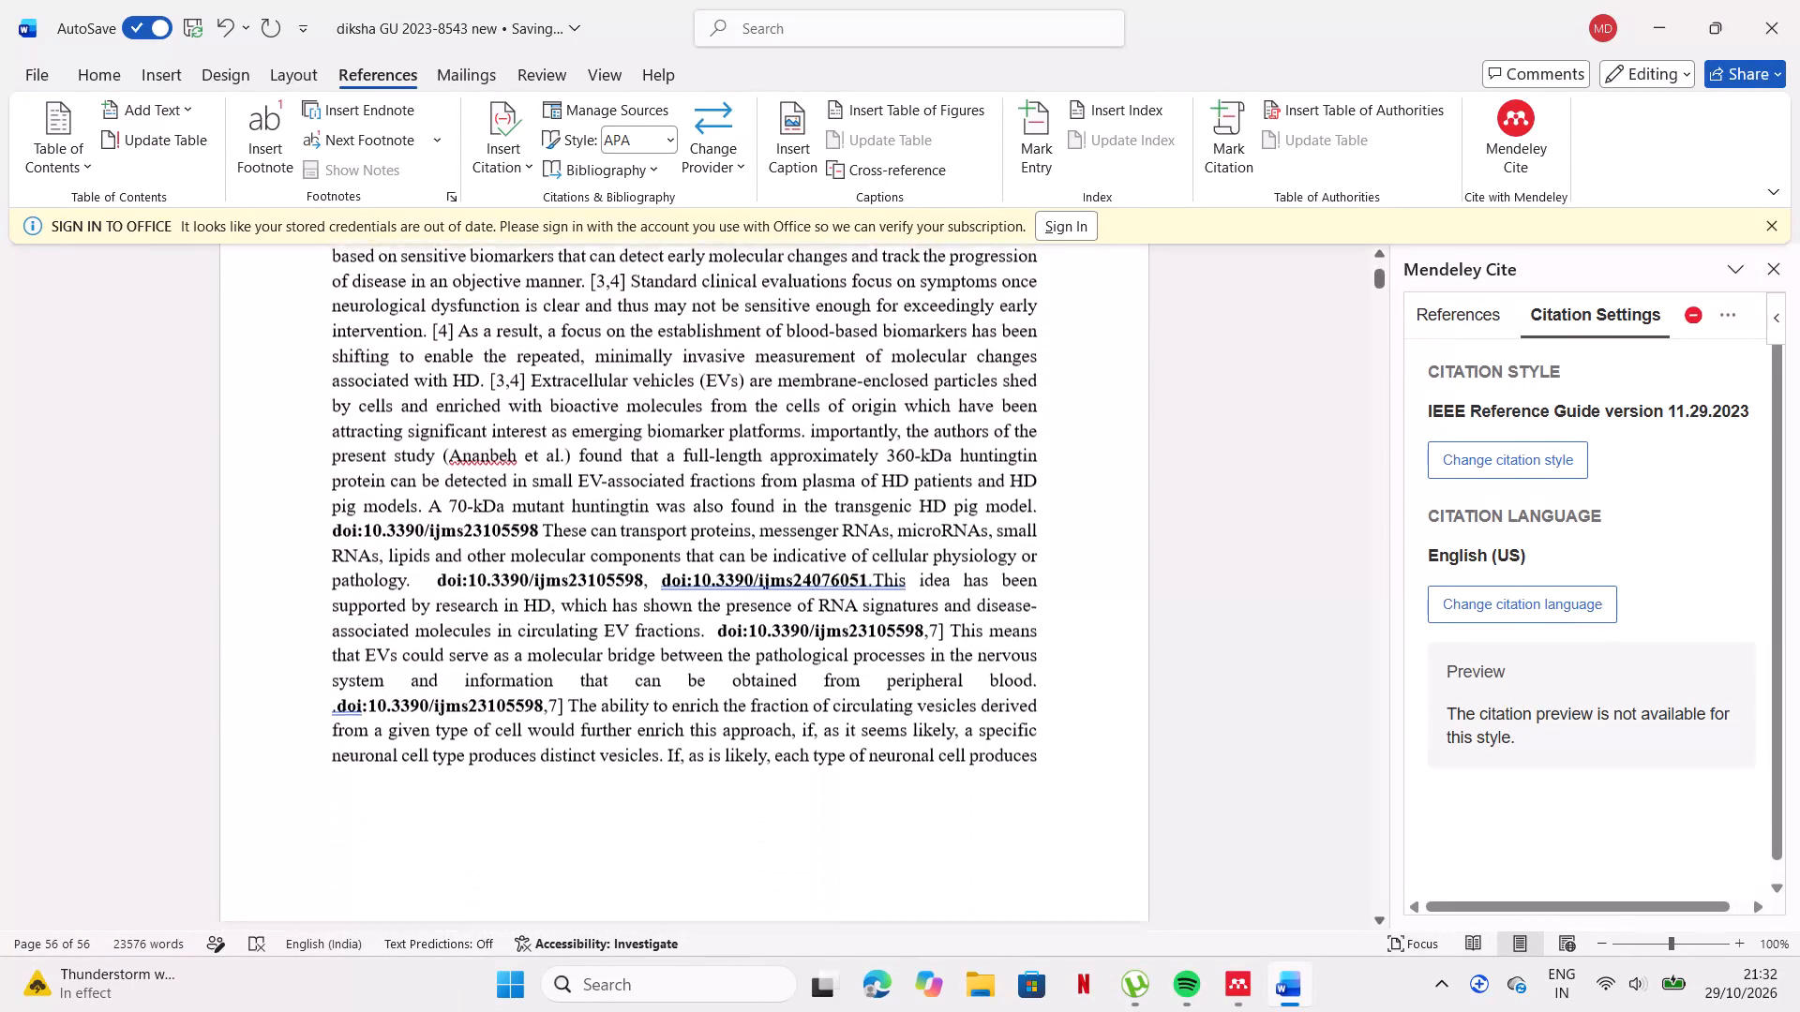
scroll(1134, 487, down, 2)
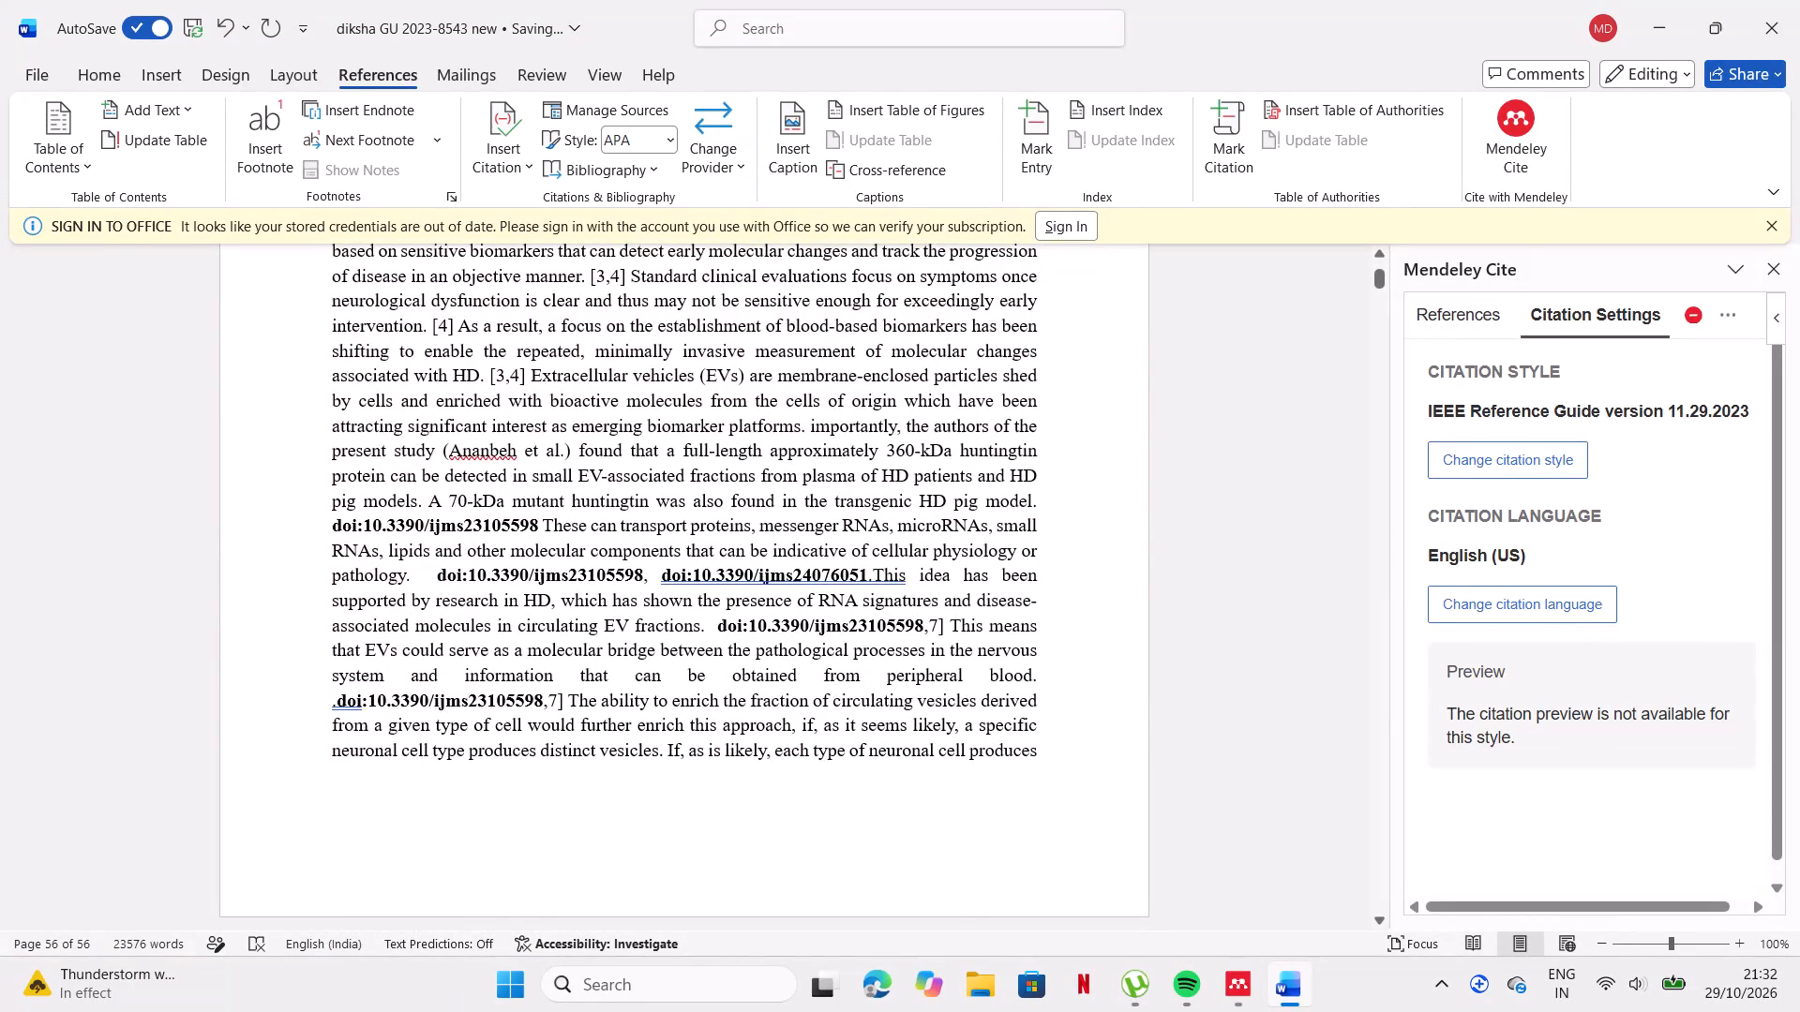
scroll(1120, 537, down, 3)
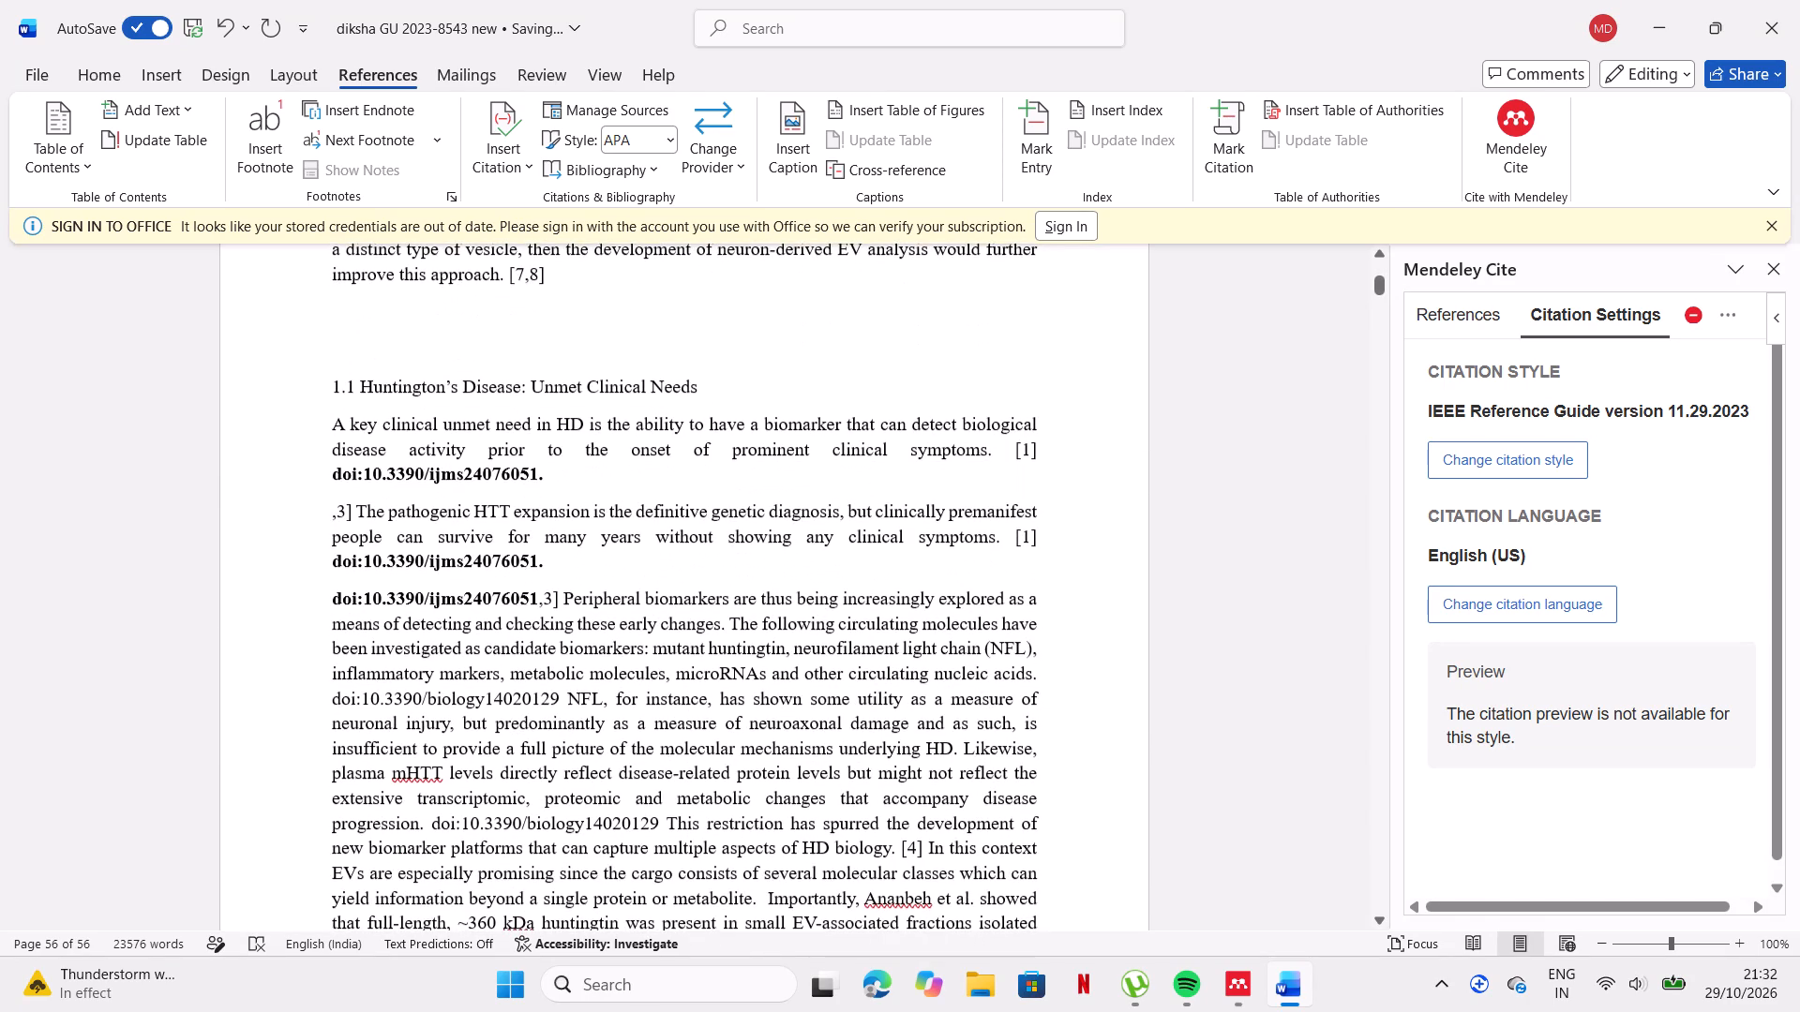
click(1025, 536)
scroll(1087, 682, down, 1)
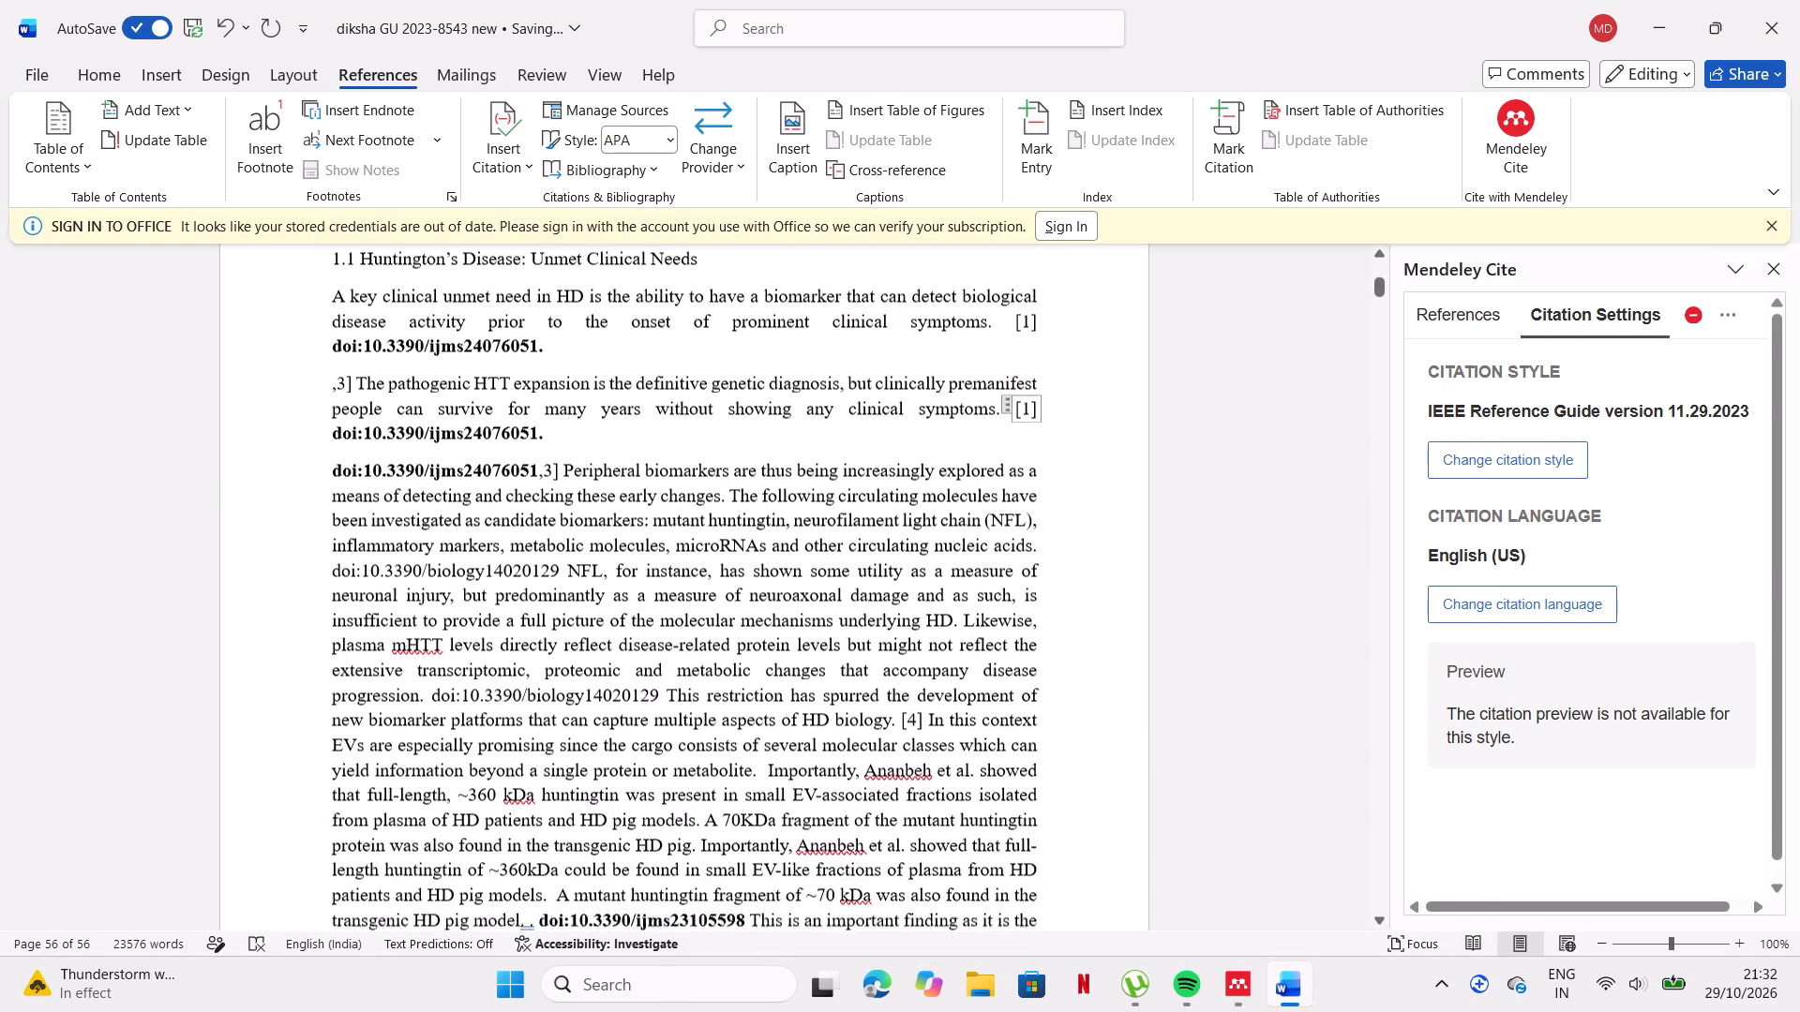
scroll(1087, 682, down, 2)
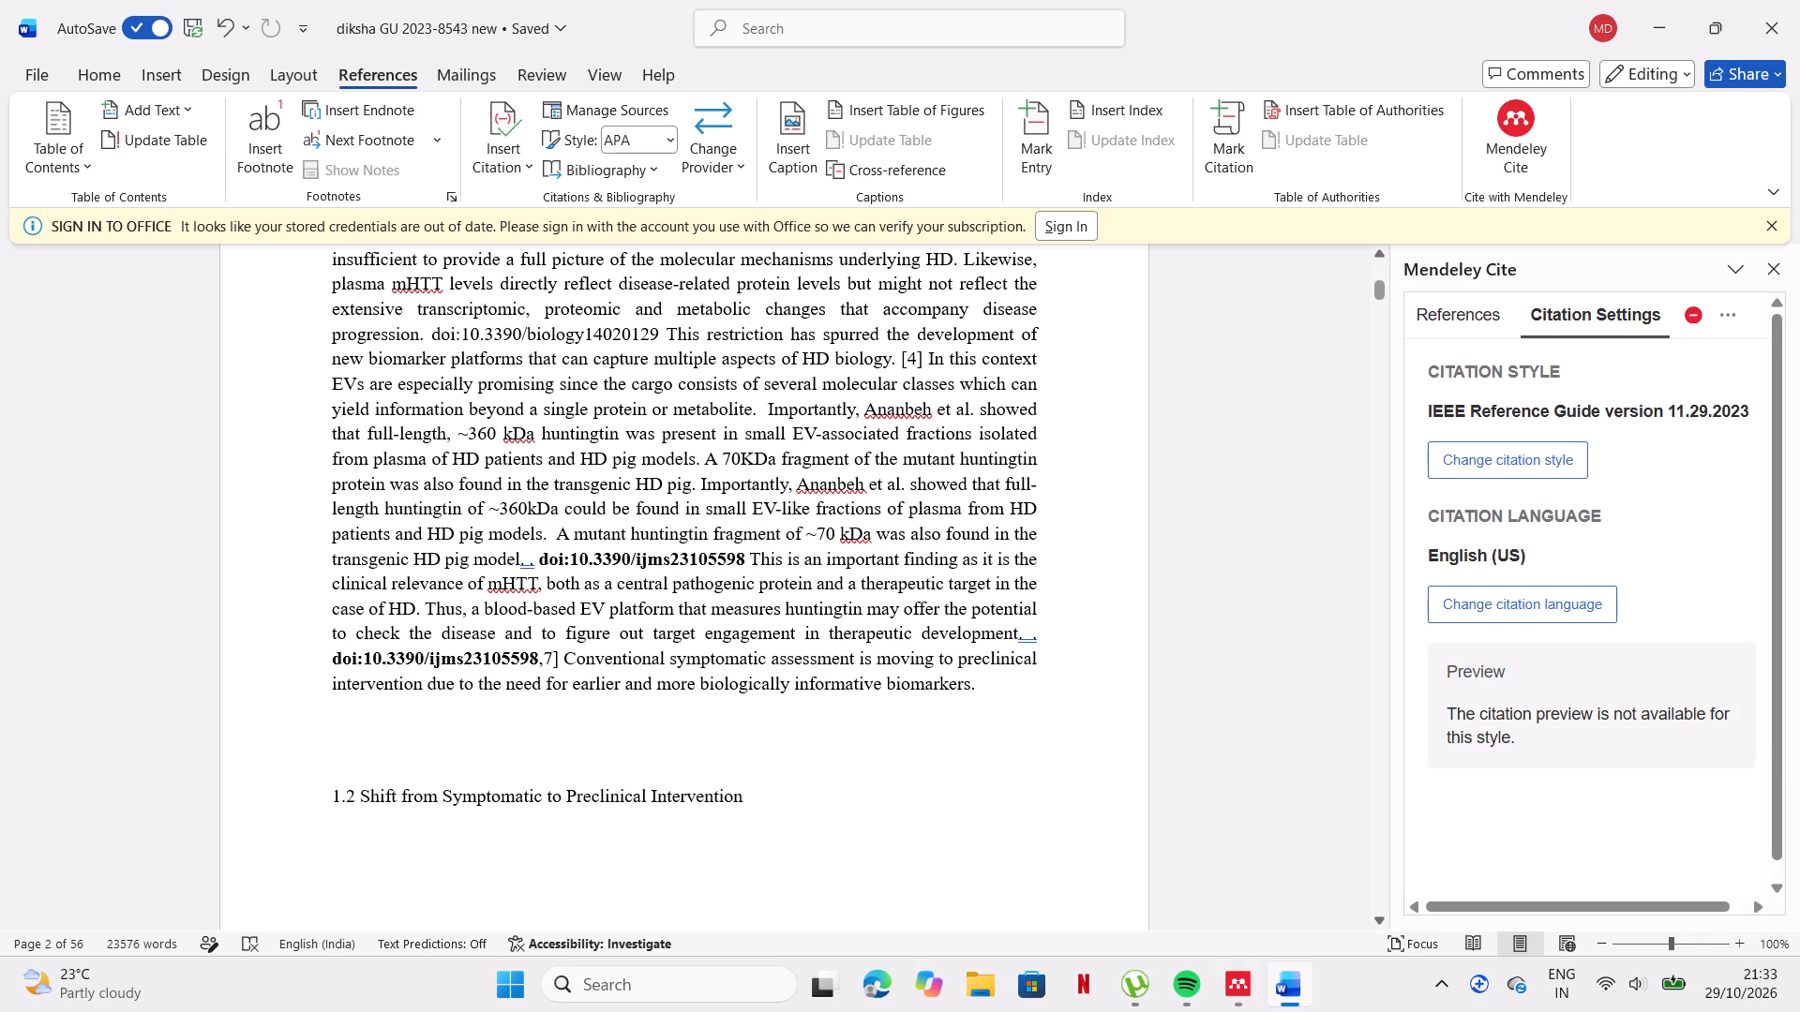
Delete the stray full stop after "therapeutic development." before doi:10.3390/ijms23105598 at the end of section 1.1.
click(1460, 303)
scroll(1447, 741, down, 2)
scroll(1447, 741, up, 1)
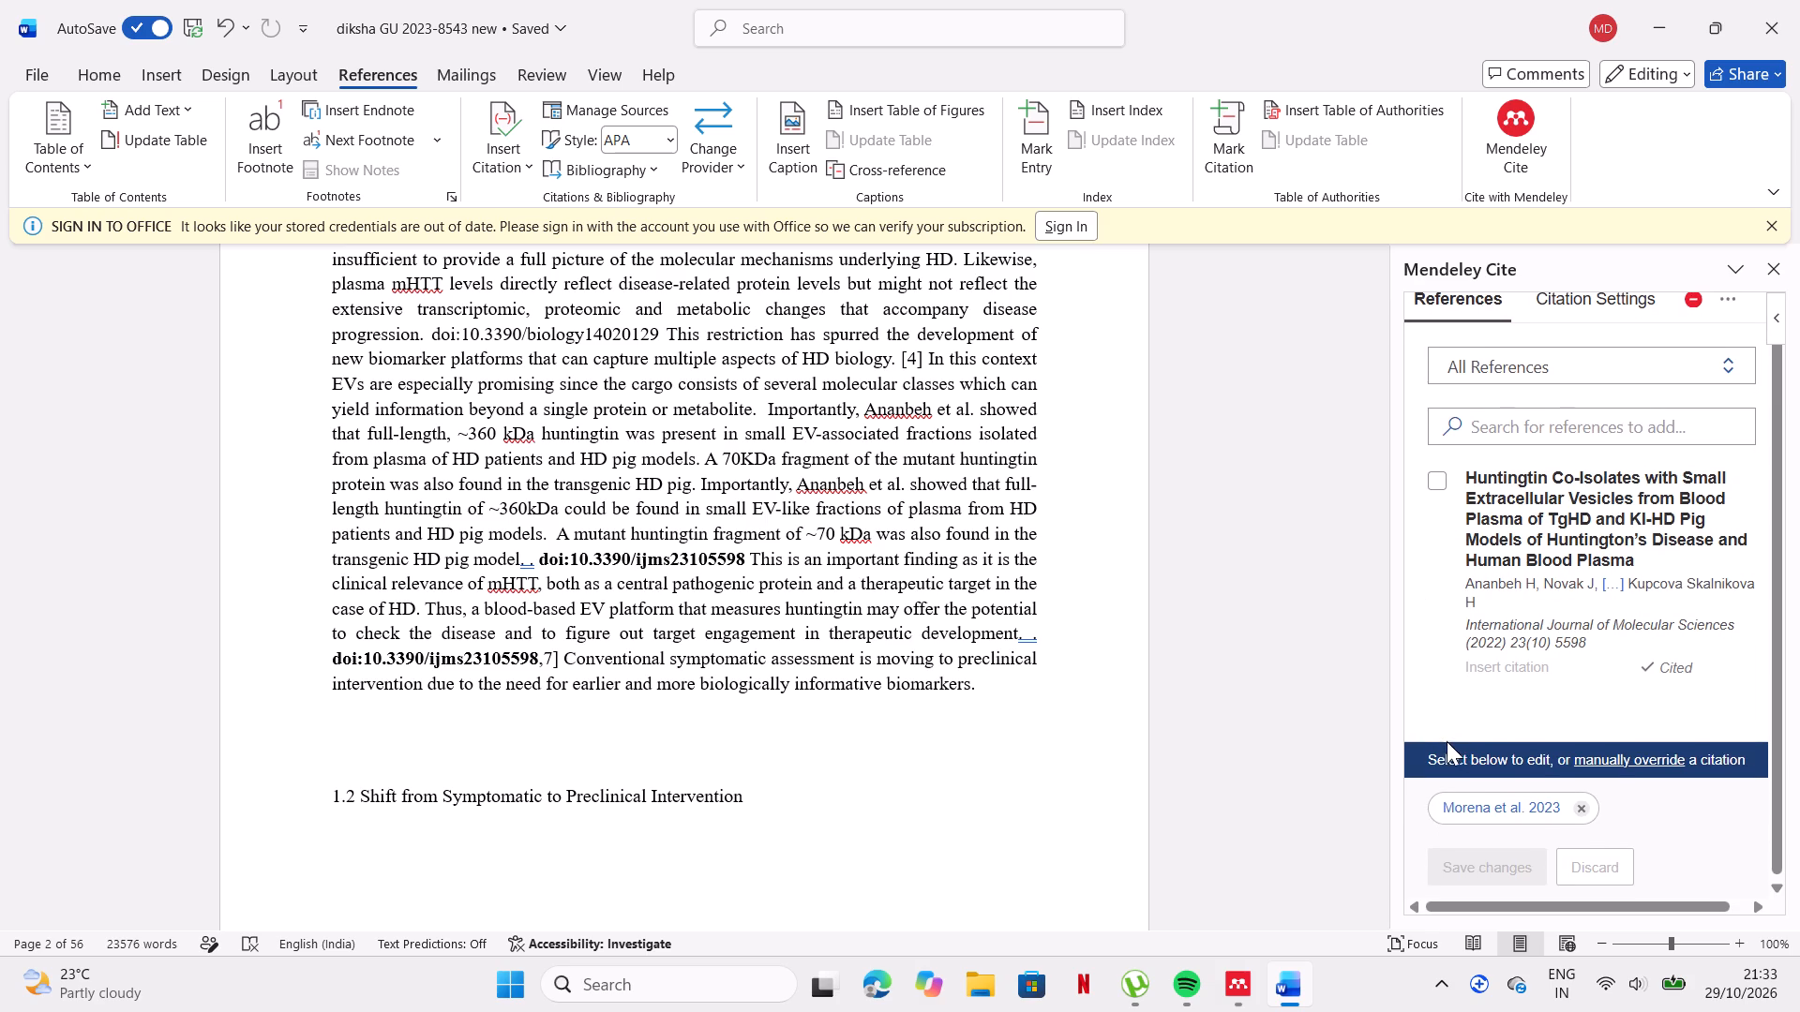
scroll(1447, 741, up, 1)
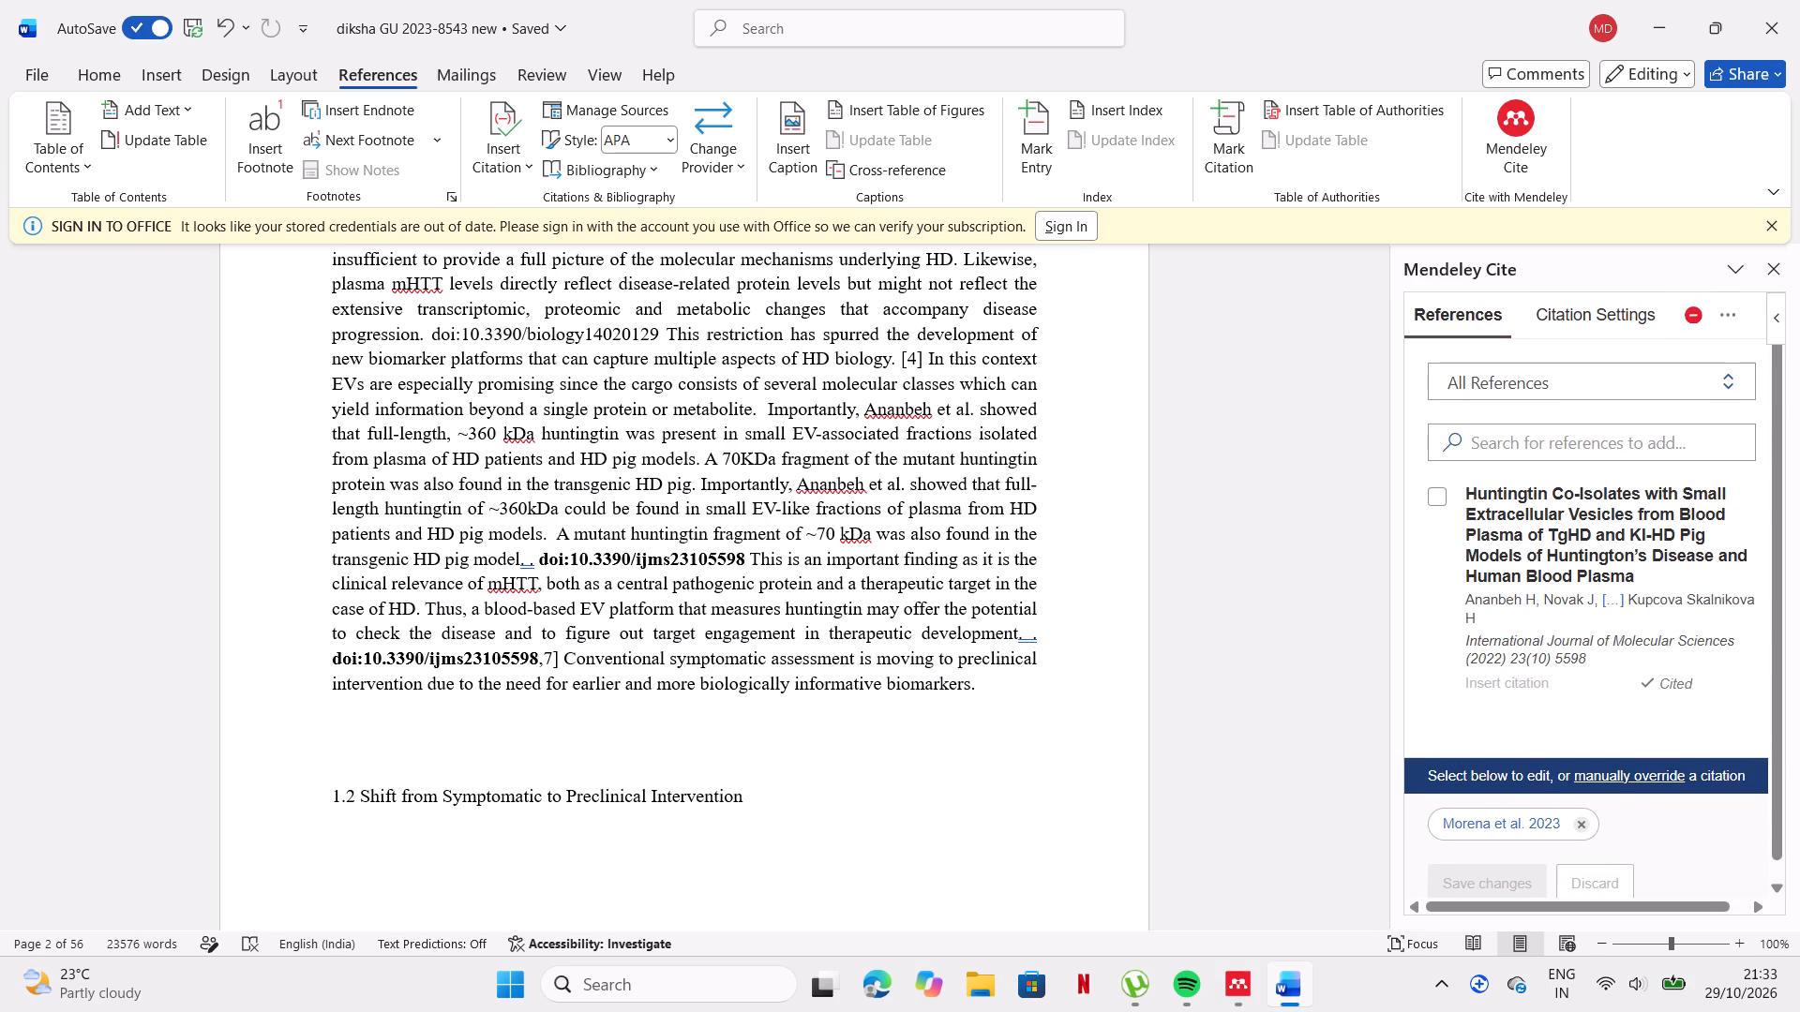
click(1030, 632)
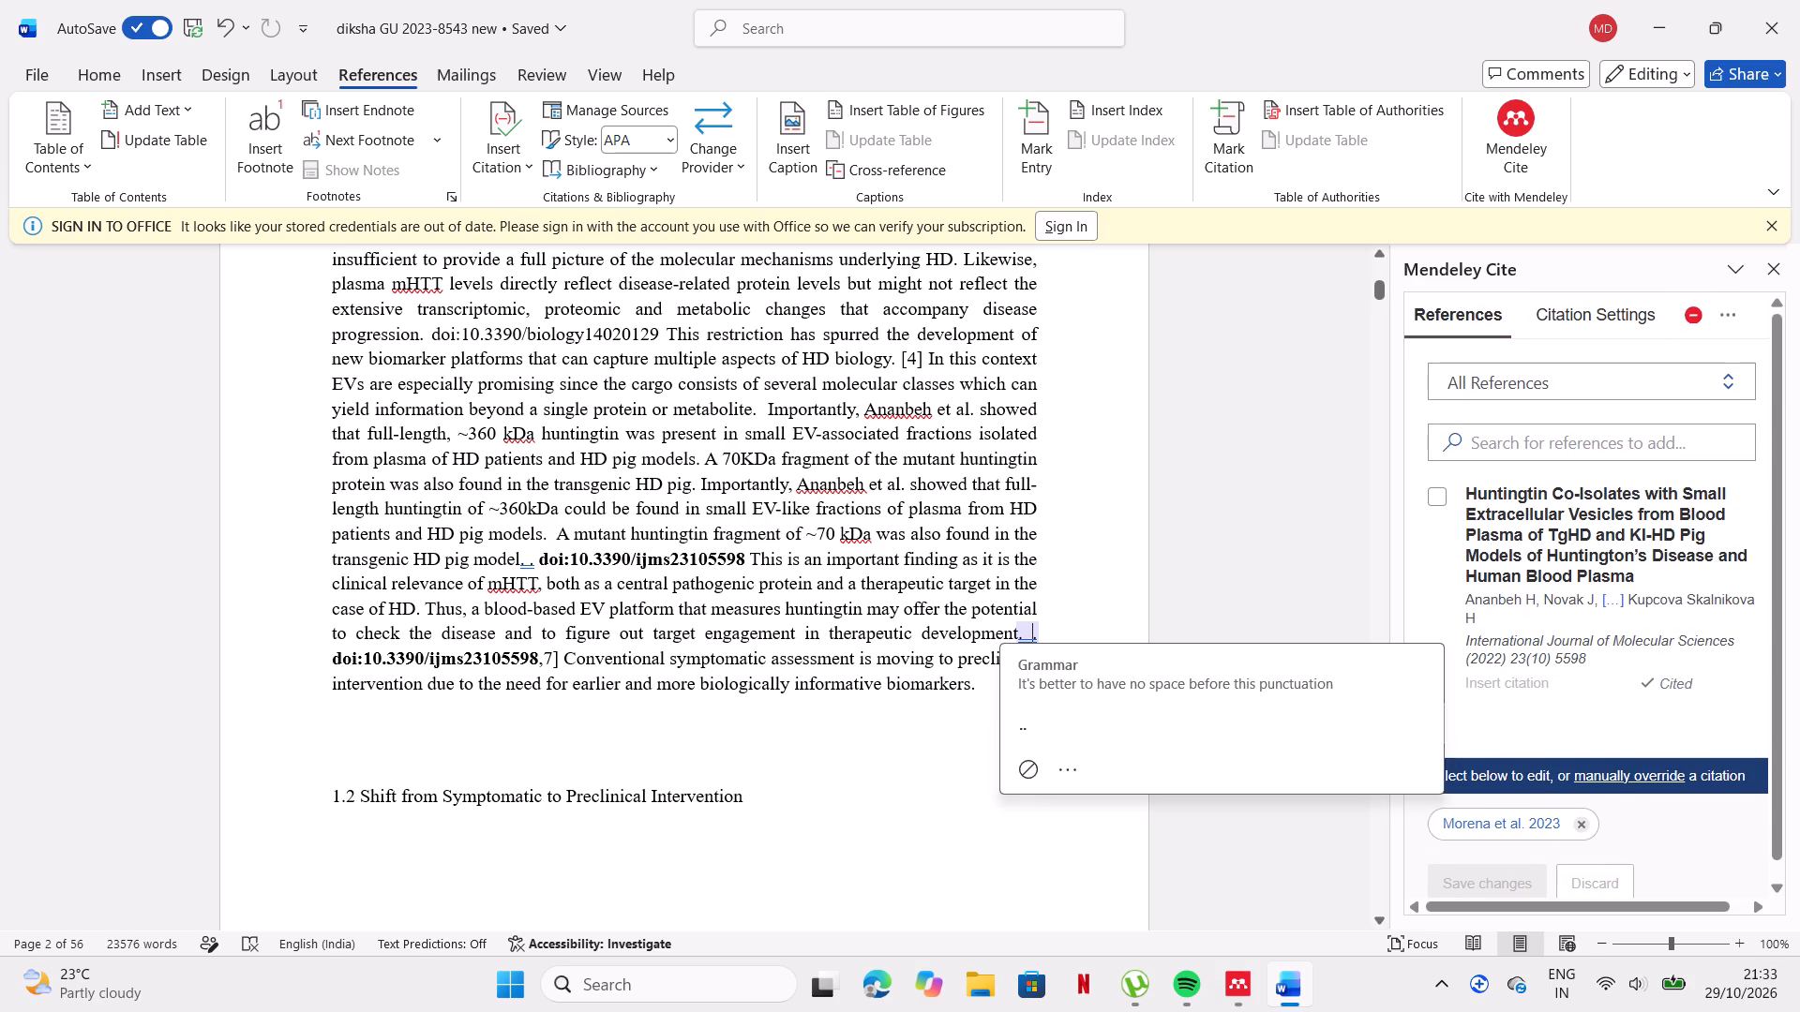
double_click(1071, 642)
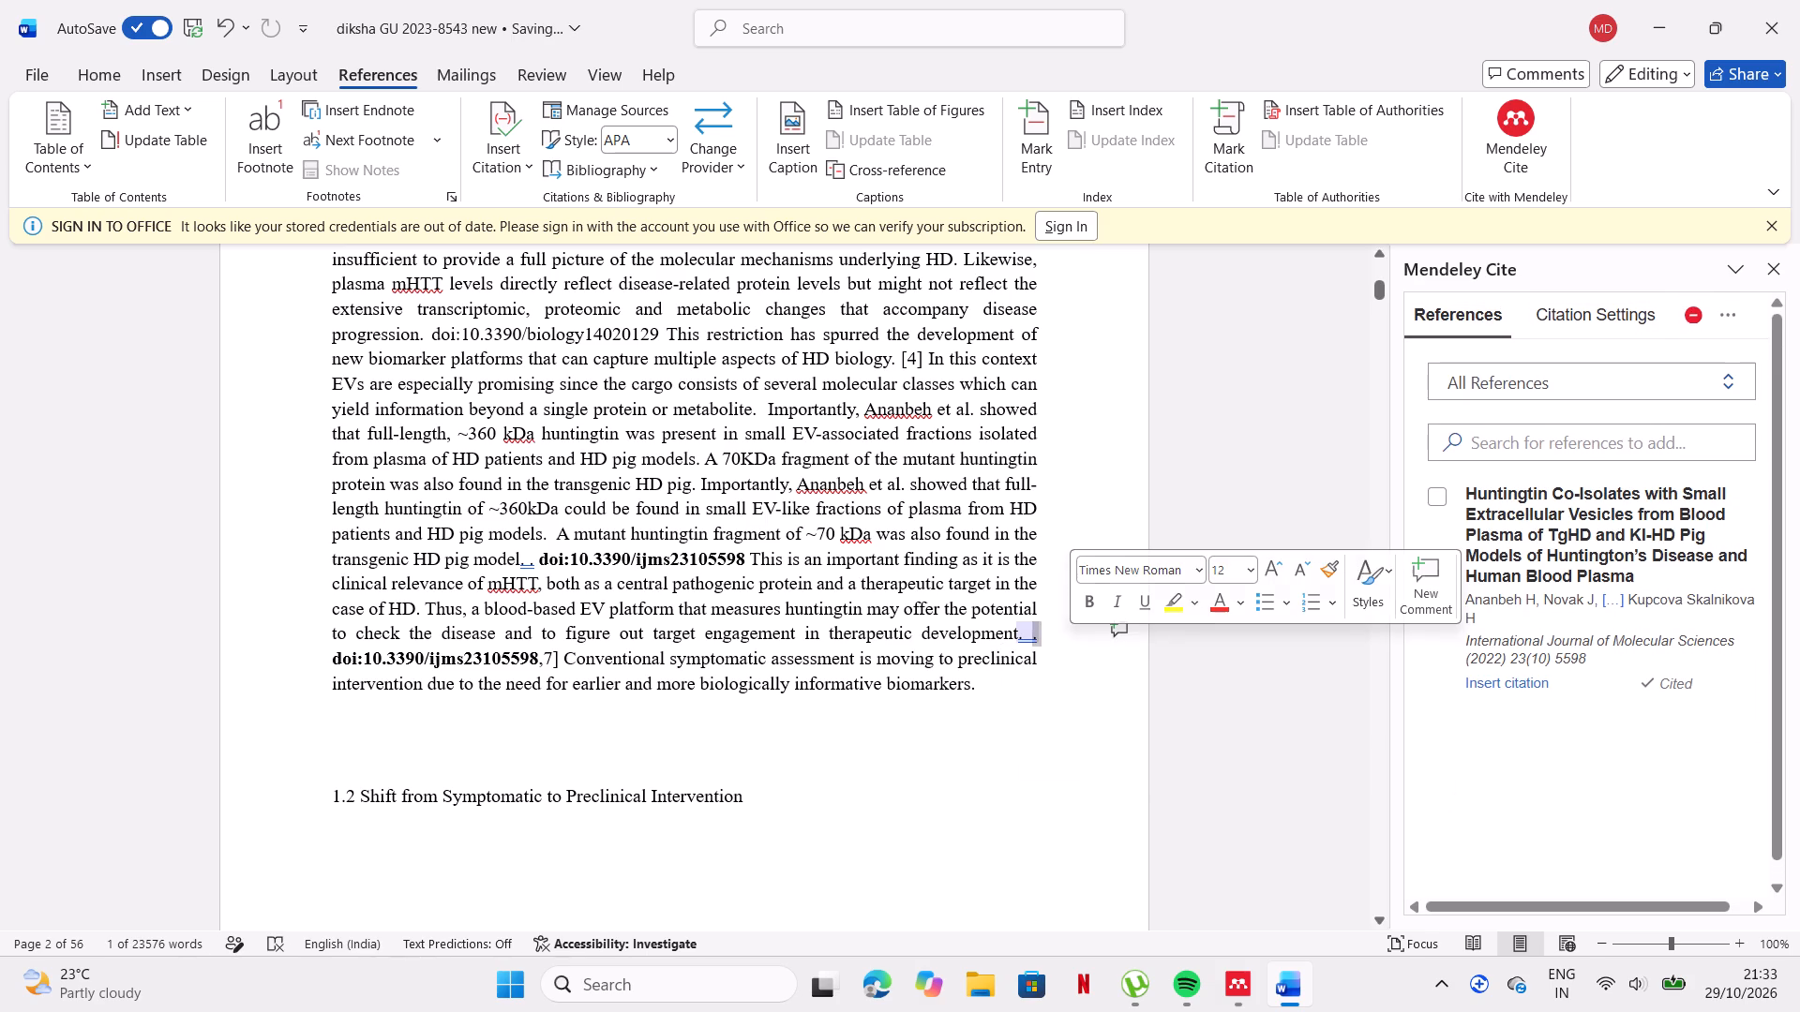
key(BackSpace)
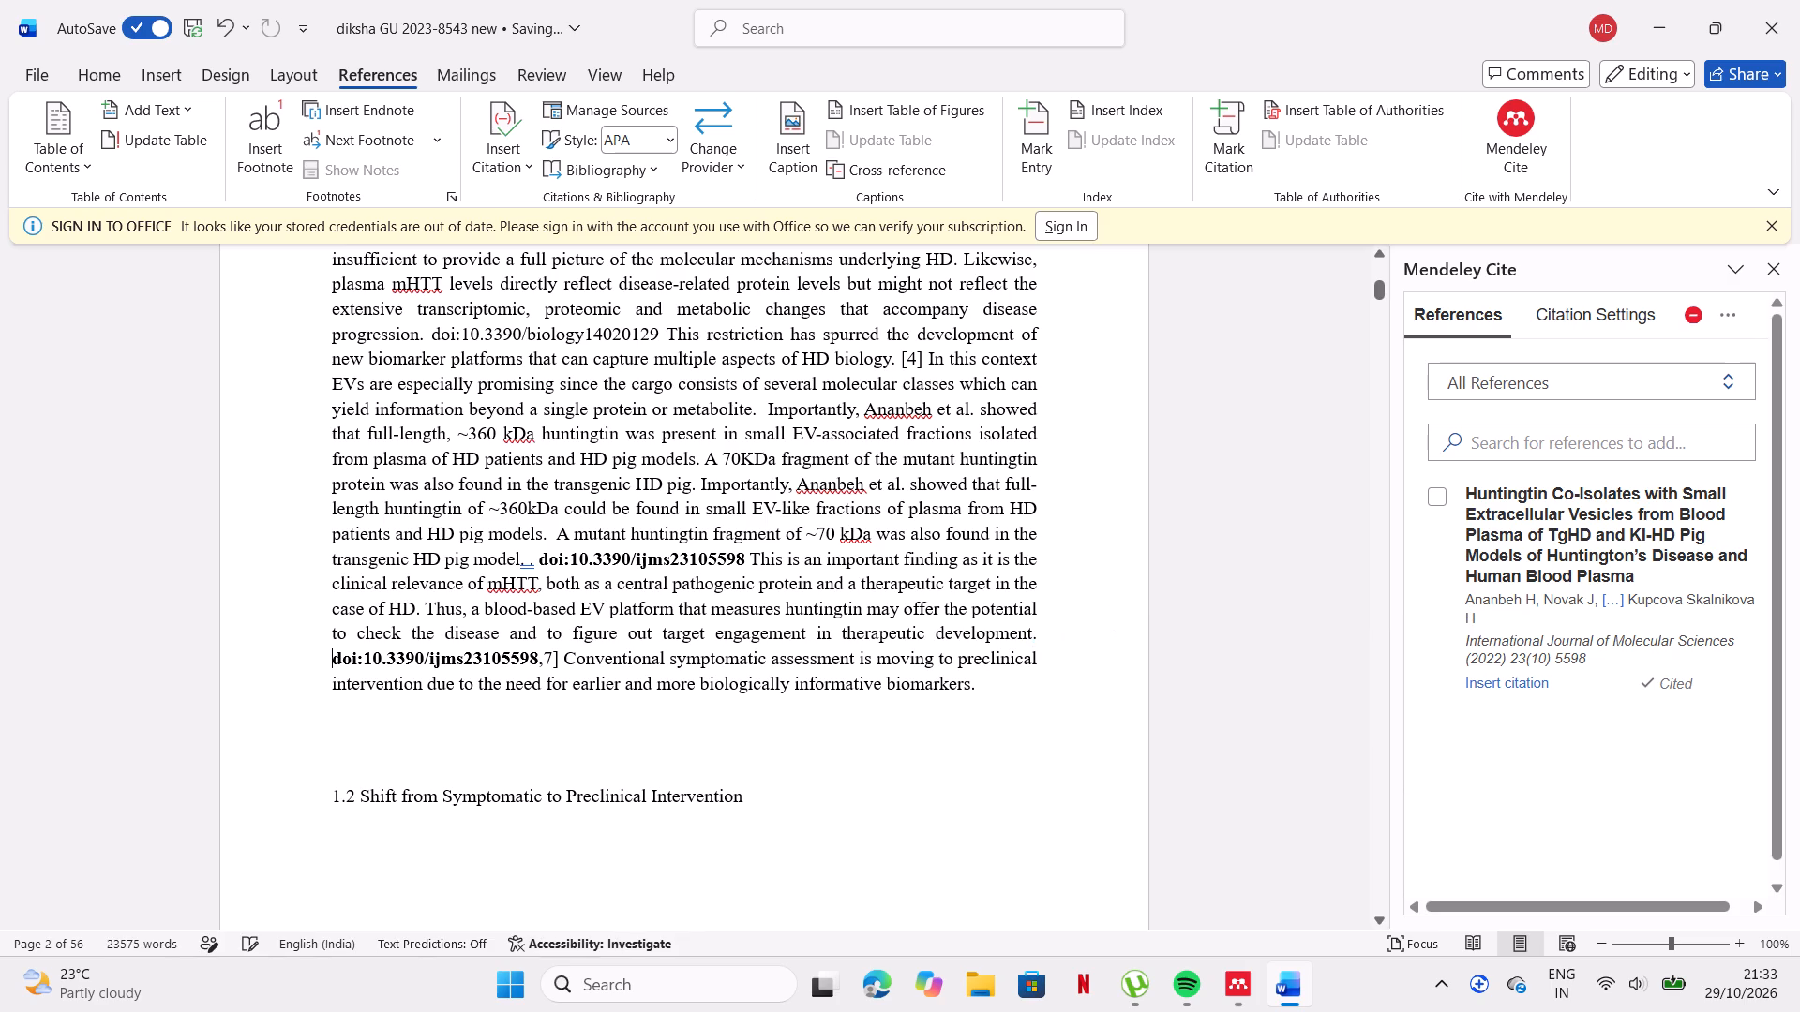
Insert the Mendeley citation for Ananbeh et al. 2022 directly before doi:10.3390/ijms23105598 after "therapeutic development" in section 1.1.
click(328, 655)
click(1442, 500)
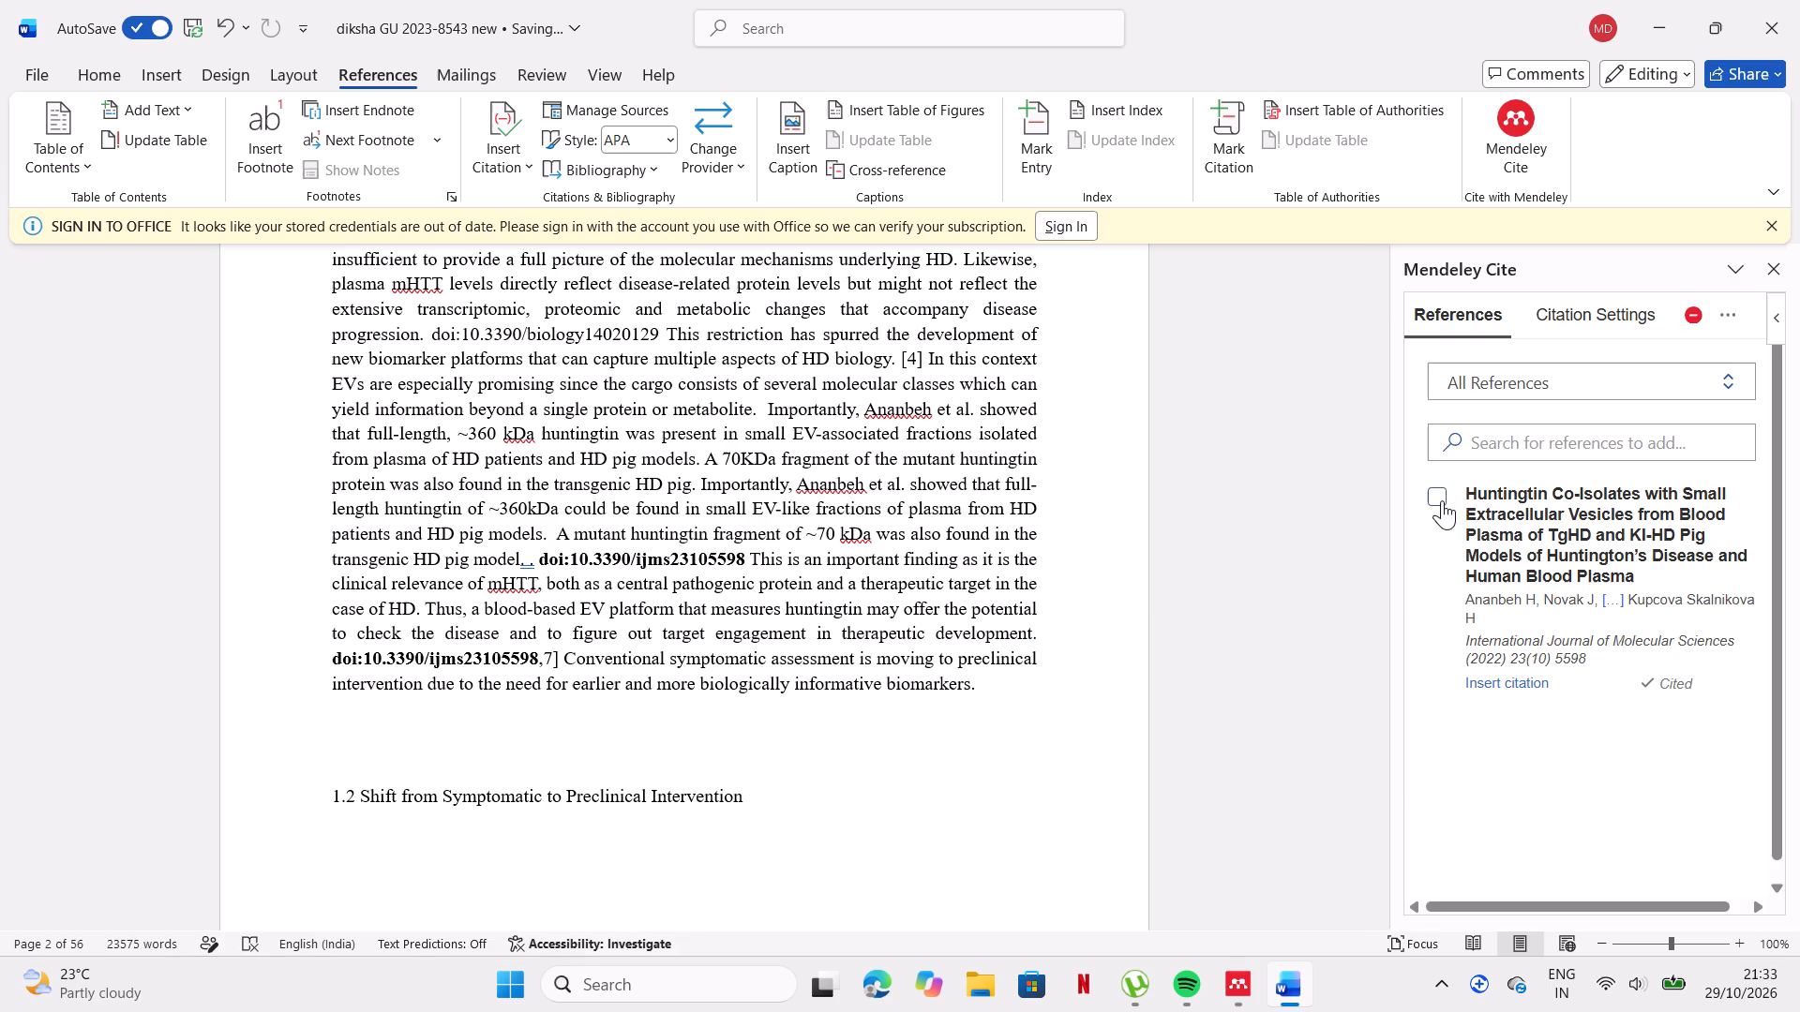
click(1497, 873)
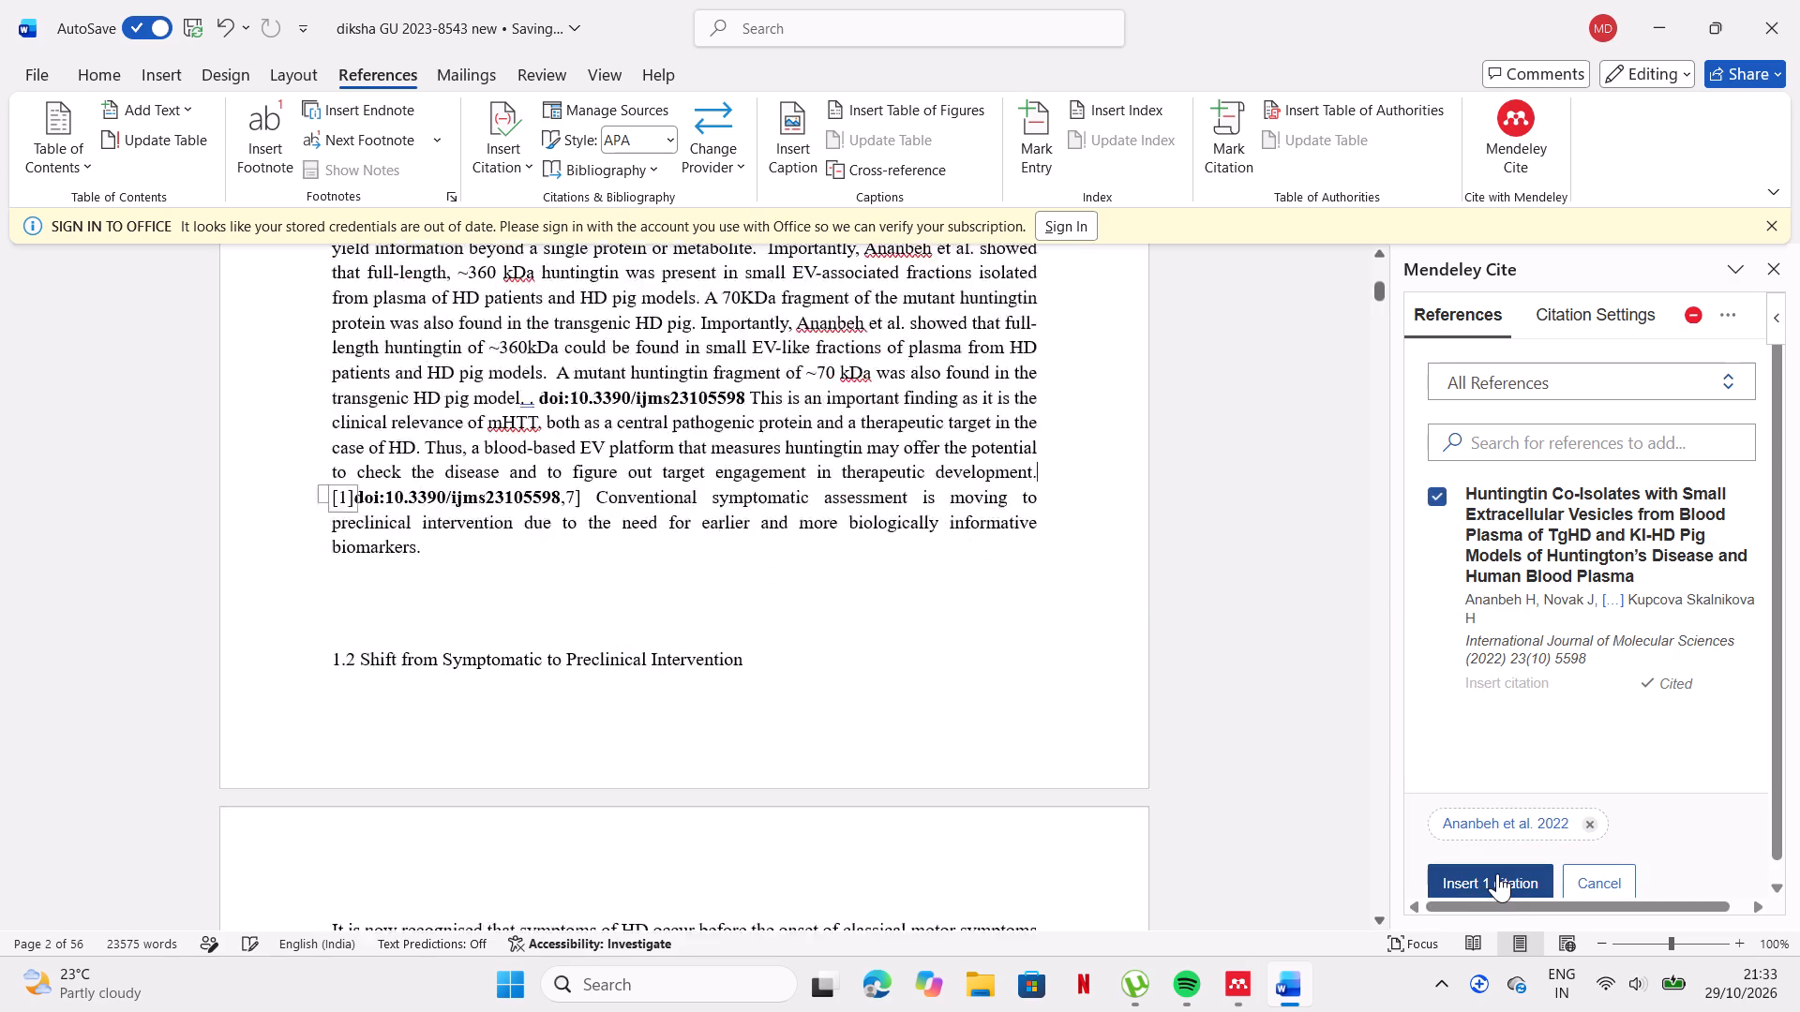
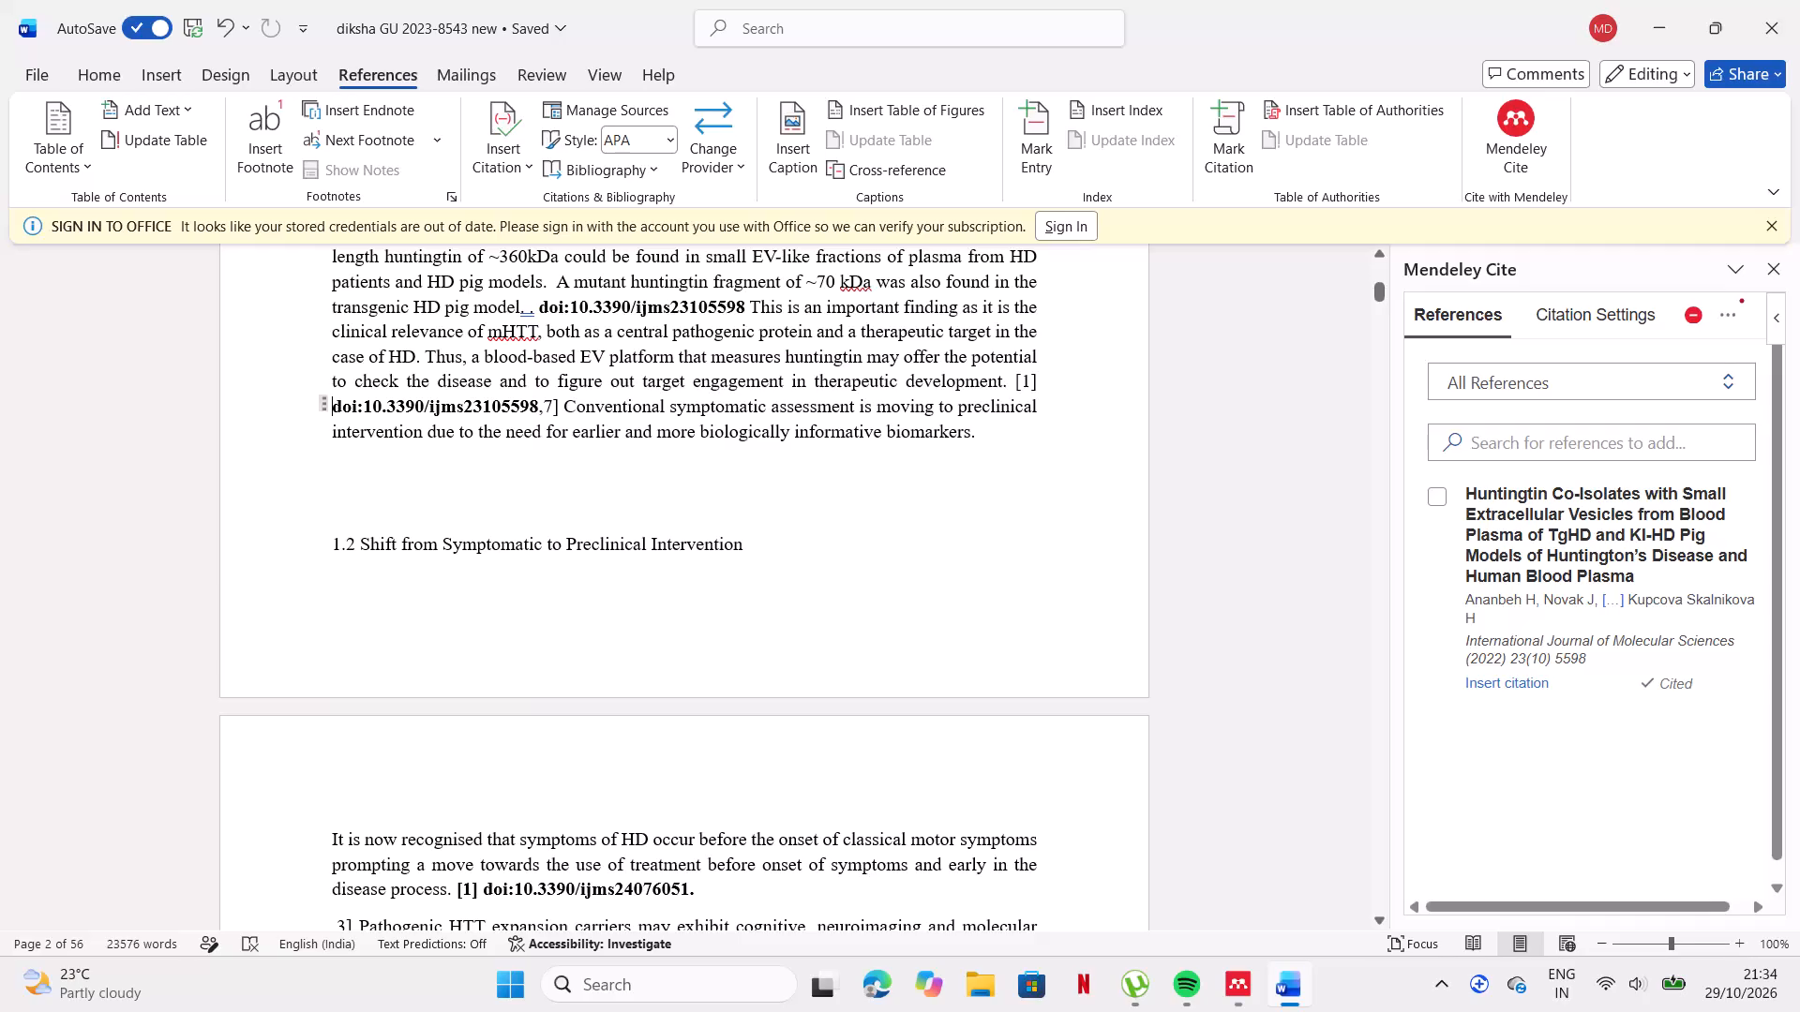
Insert the Mendeley citation for Ananbeh et al. 2022 before doi:10.3390/ijms23105598 following "circulating EV fractions." in the introduction.
scroll(1001, 431, up, 6)
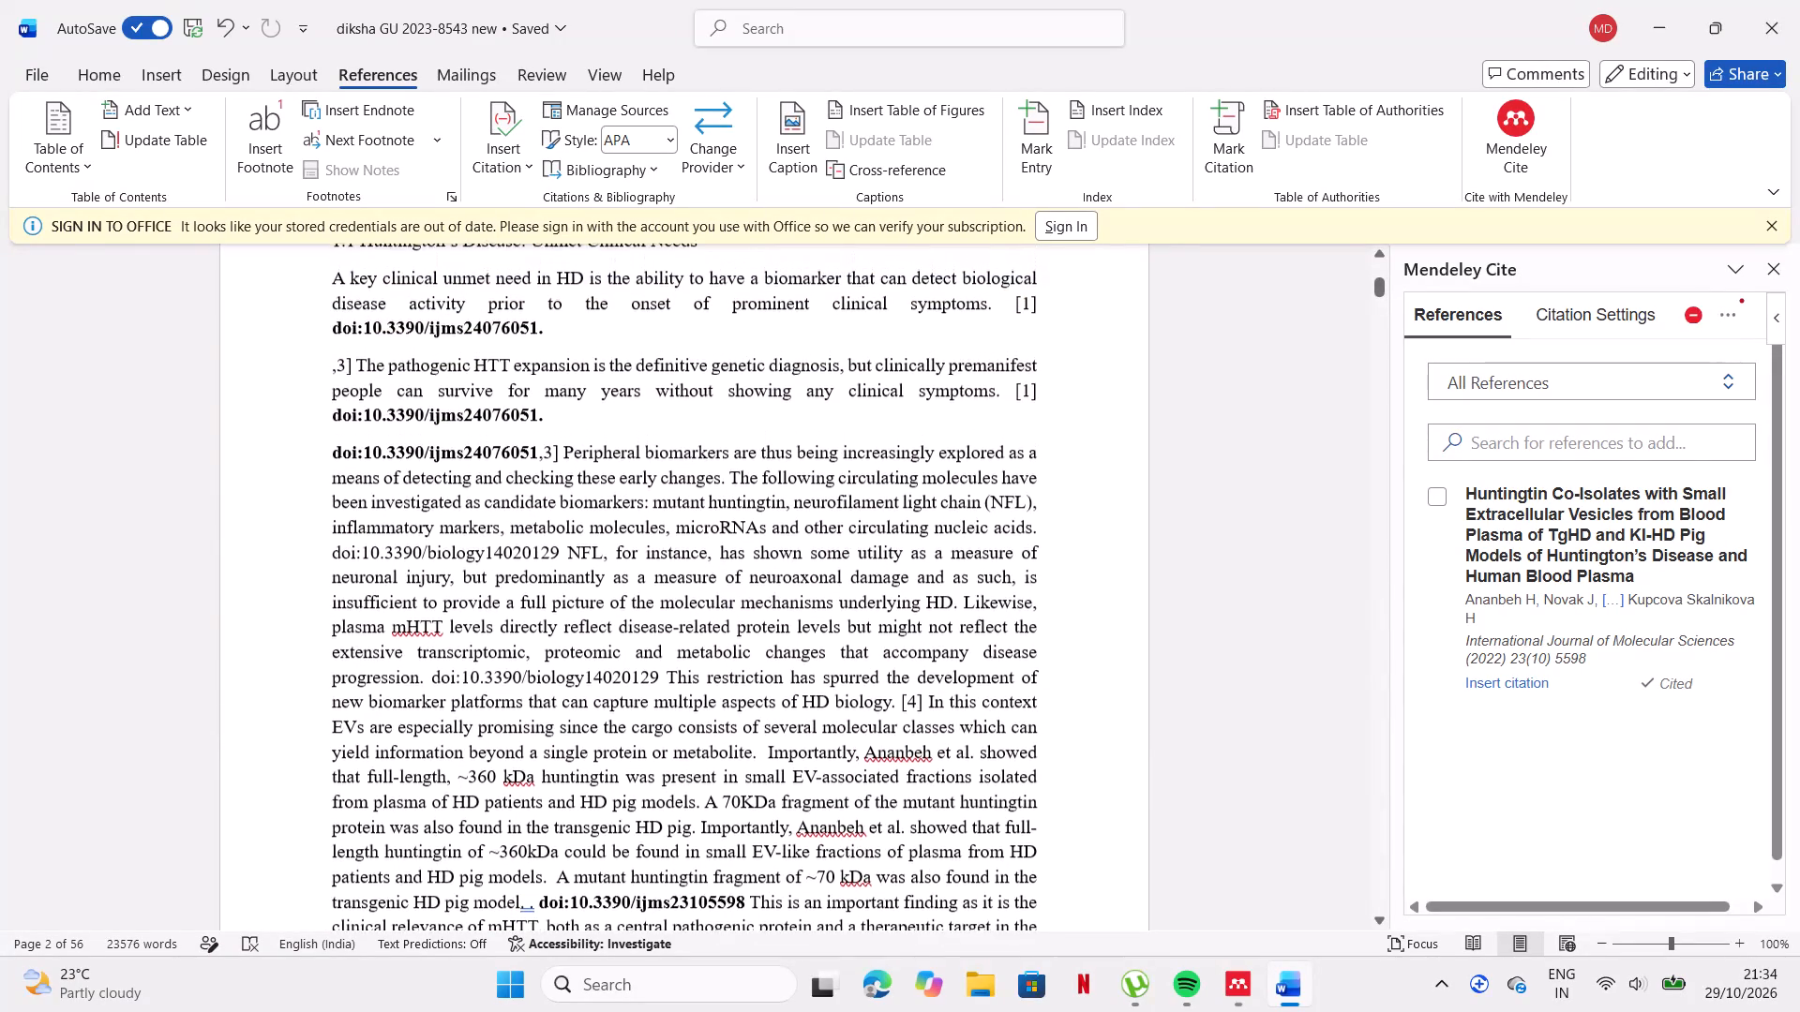
scroll(1001, 431, up, 1)
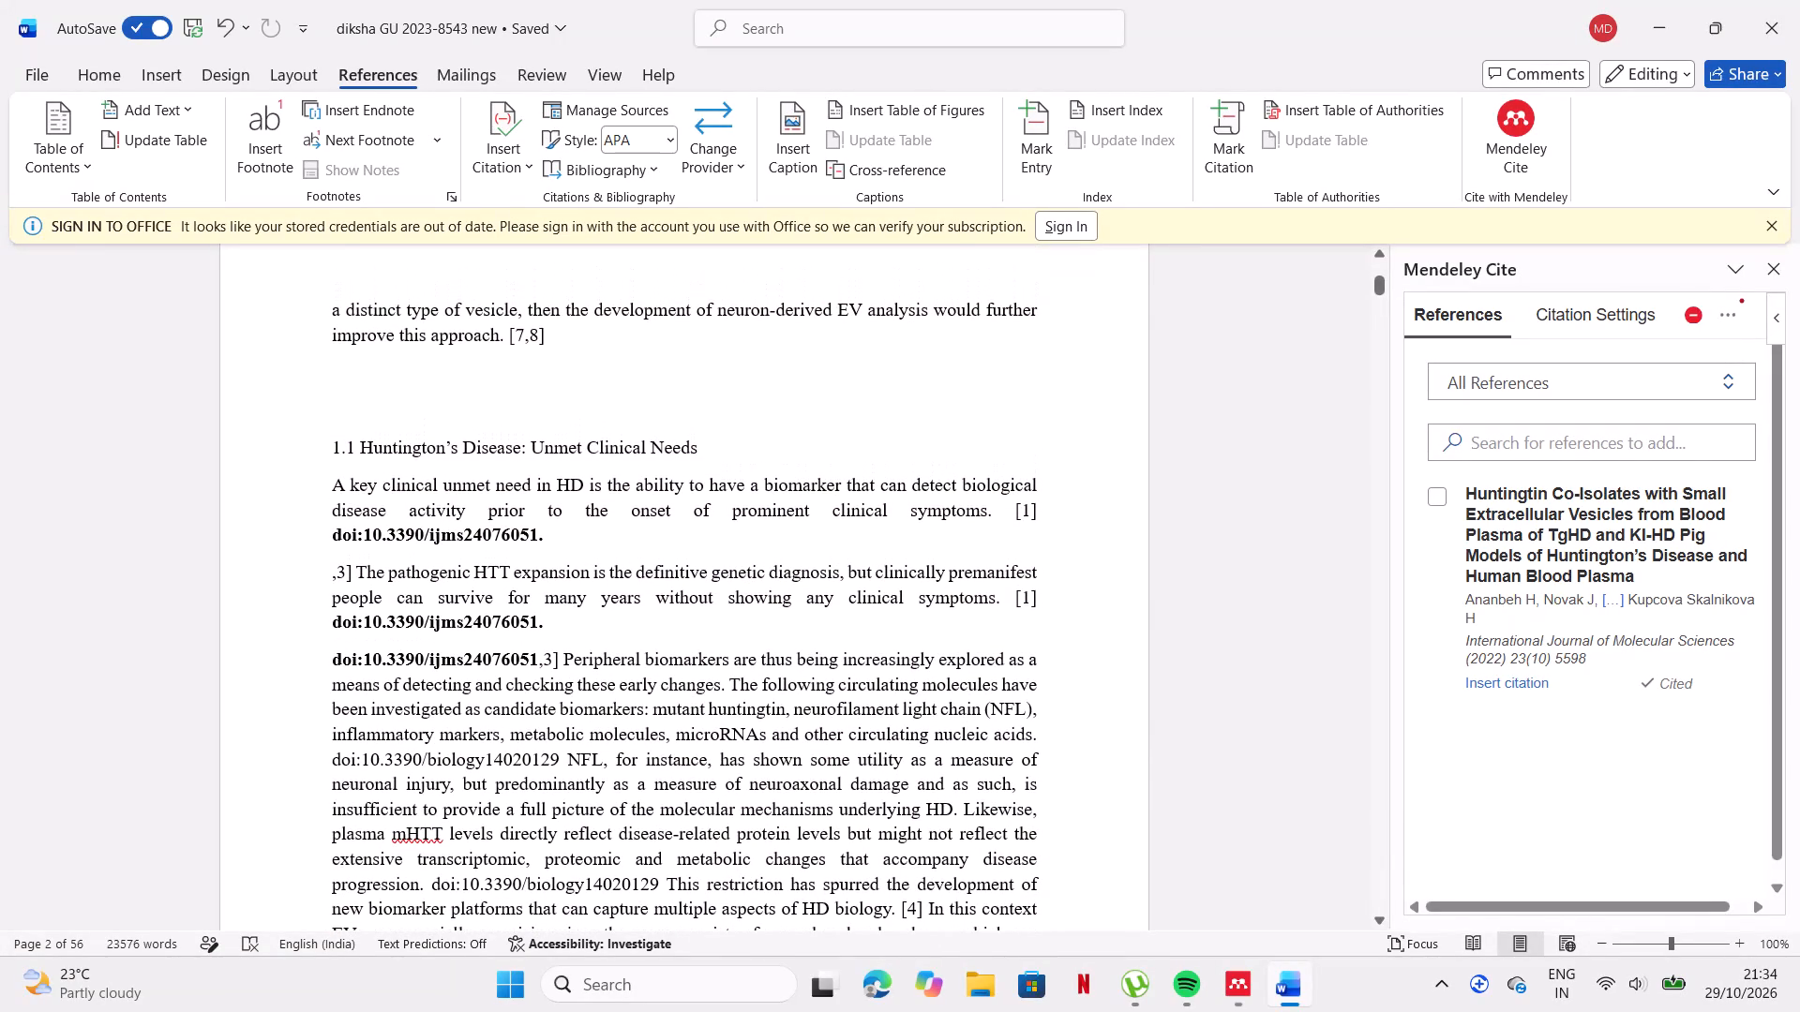
scroll(1042, 513, up, 2)
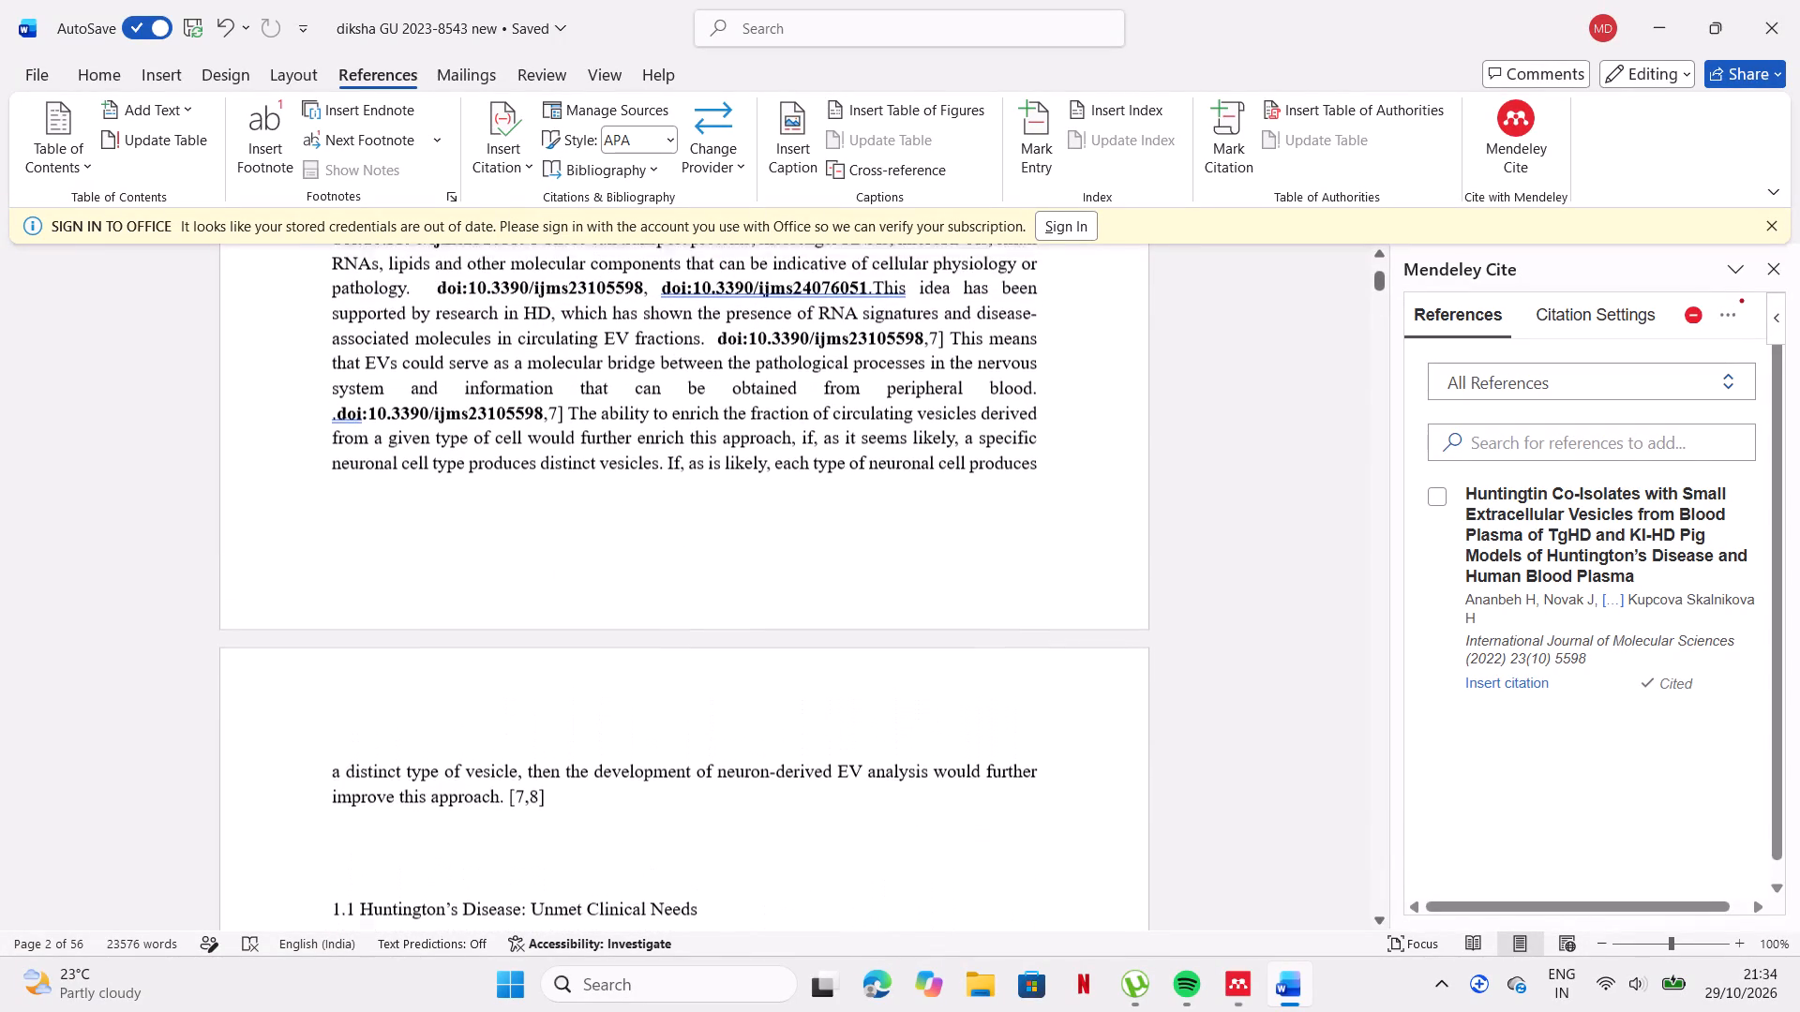
scroll(1042, 513, up, 1)
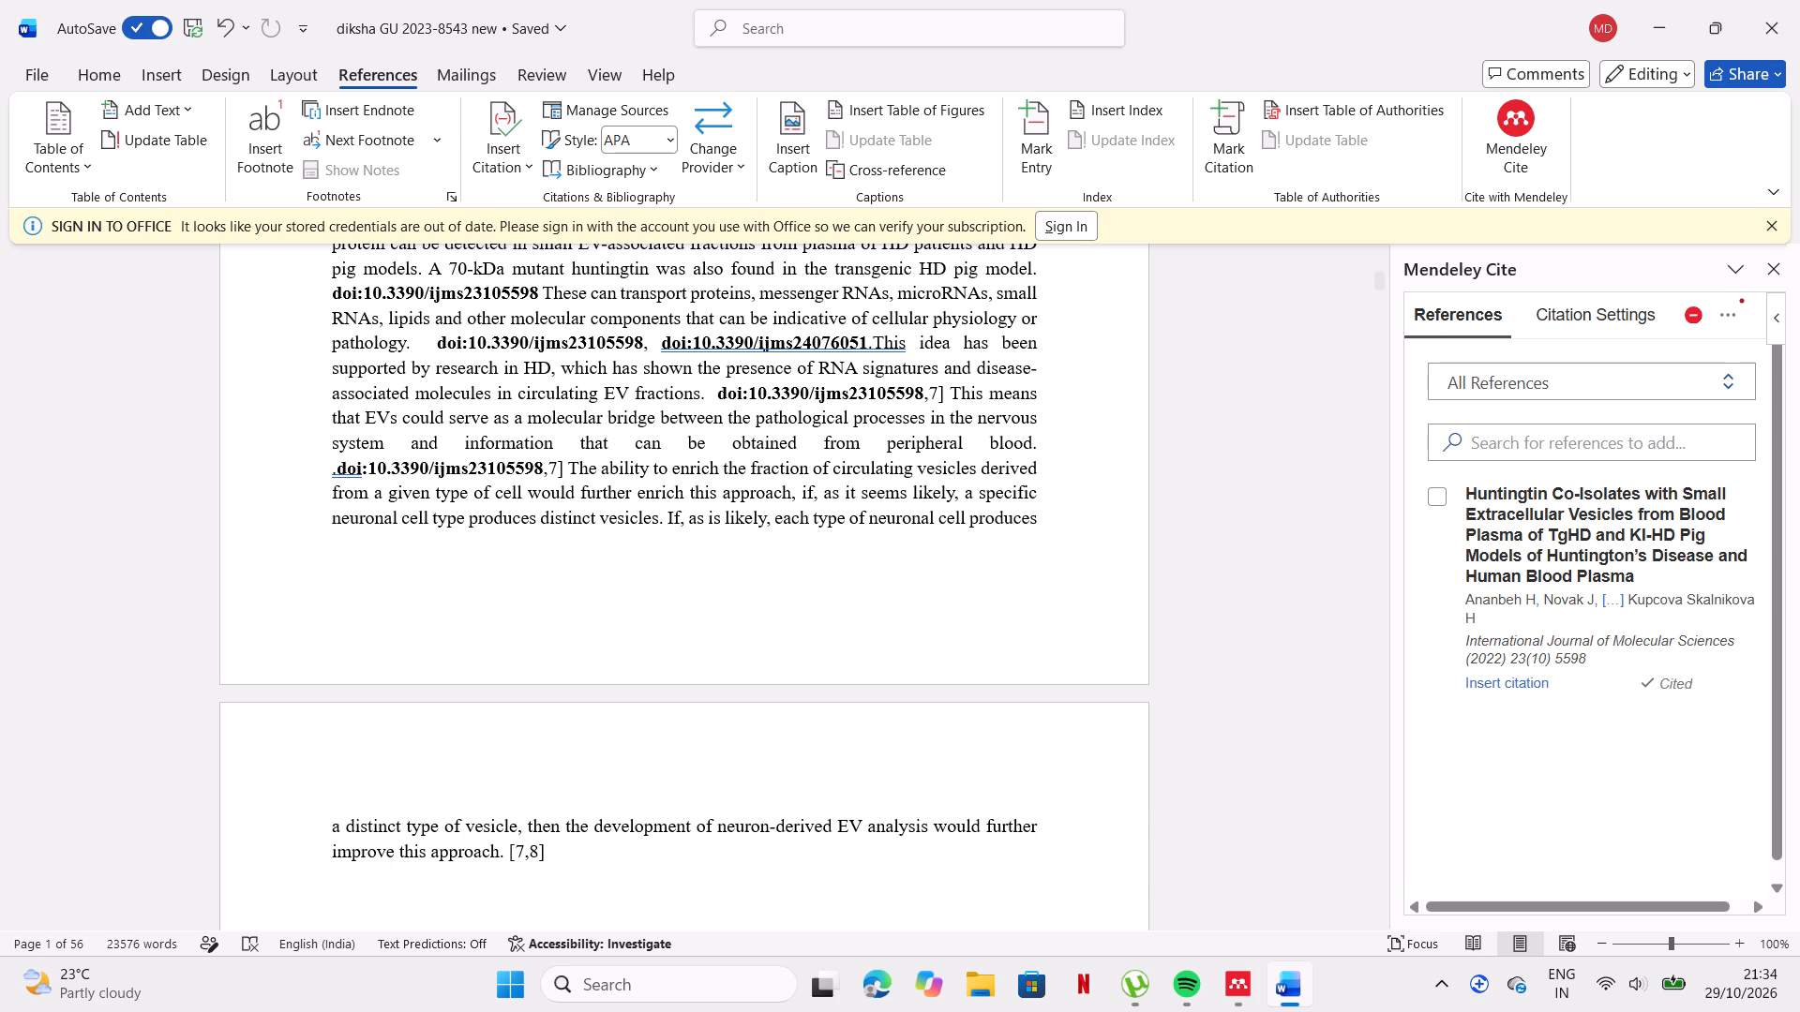
scroll(1042, 513, up, 2)
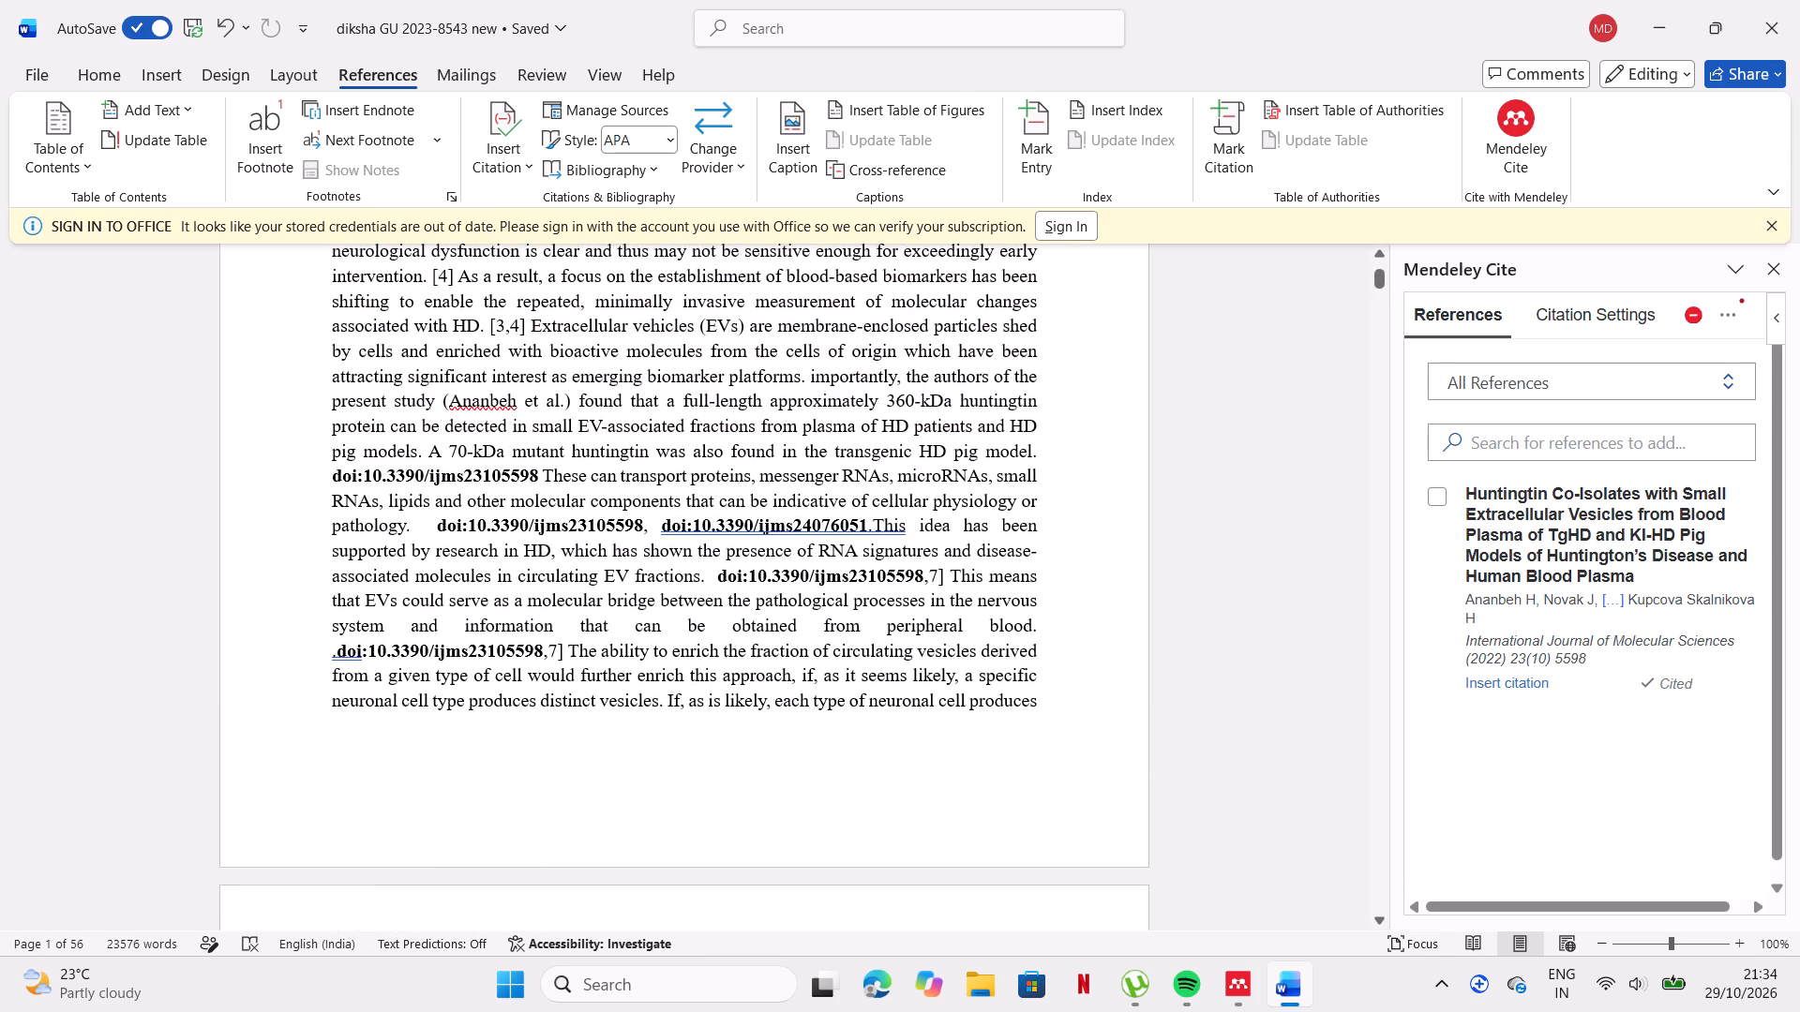
click(713, 574)
click(1441, 495)
click(1479, 873)
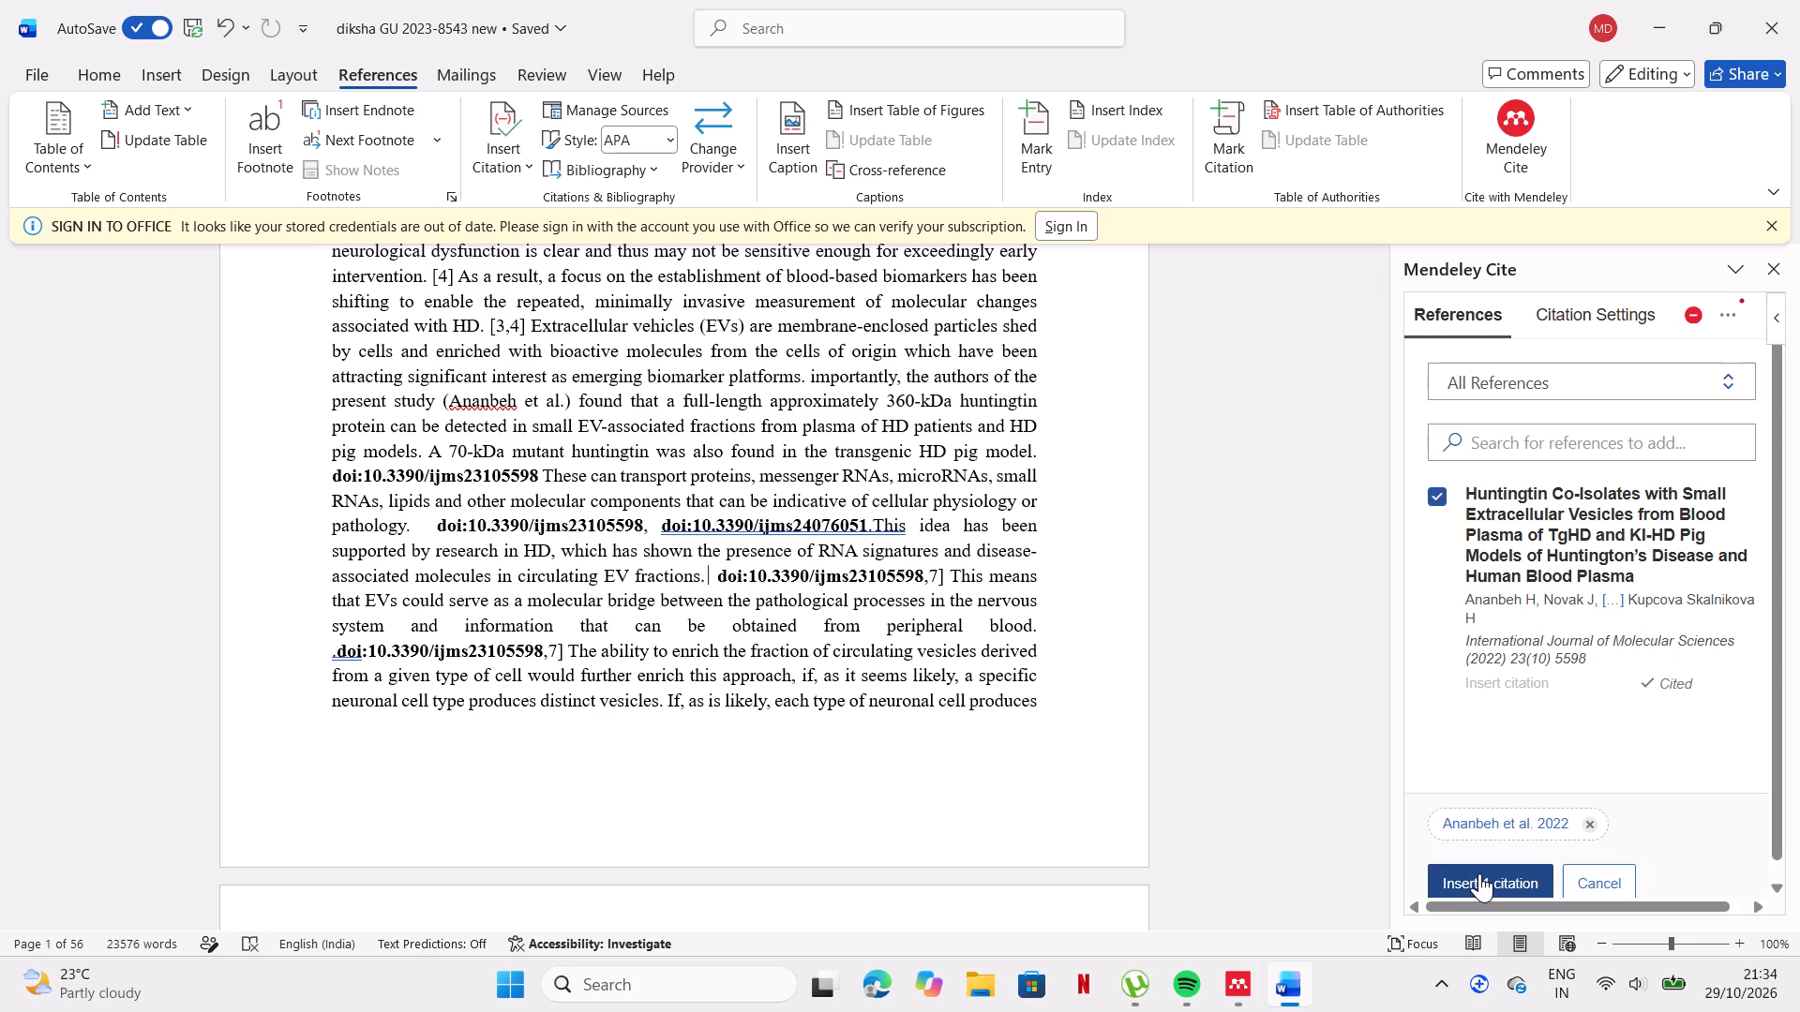
Insert the Mendeley citation for Ananbeh et al. 2022 before doi:10.3390/ijms23105598 following "cellular physiology or pathology." in the introduction.
scroll(1175, 552, up, 1)
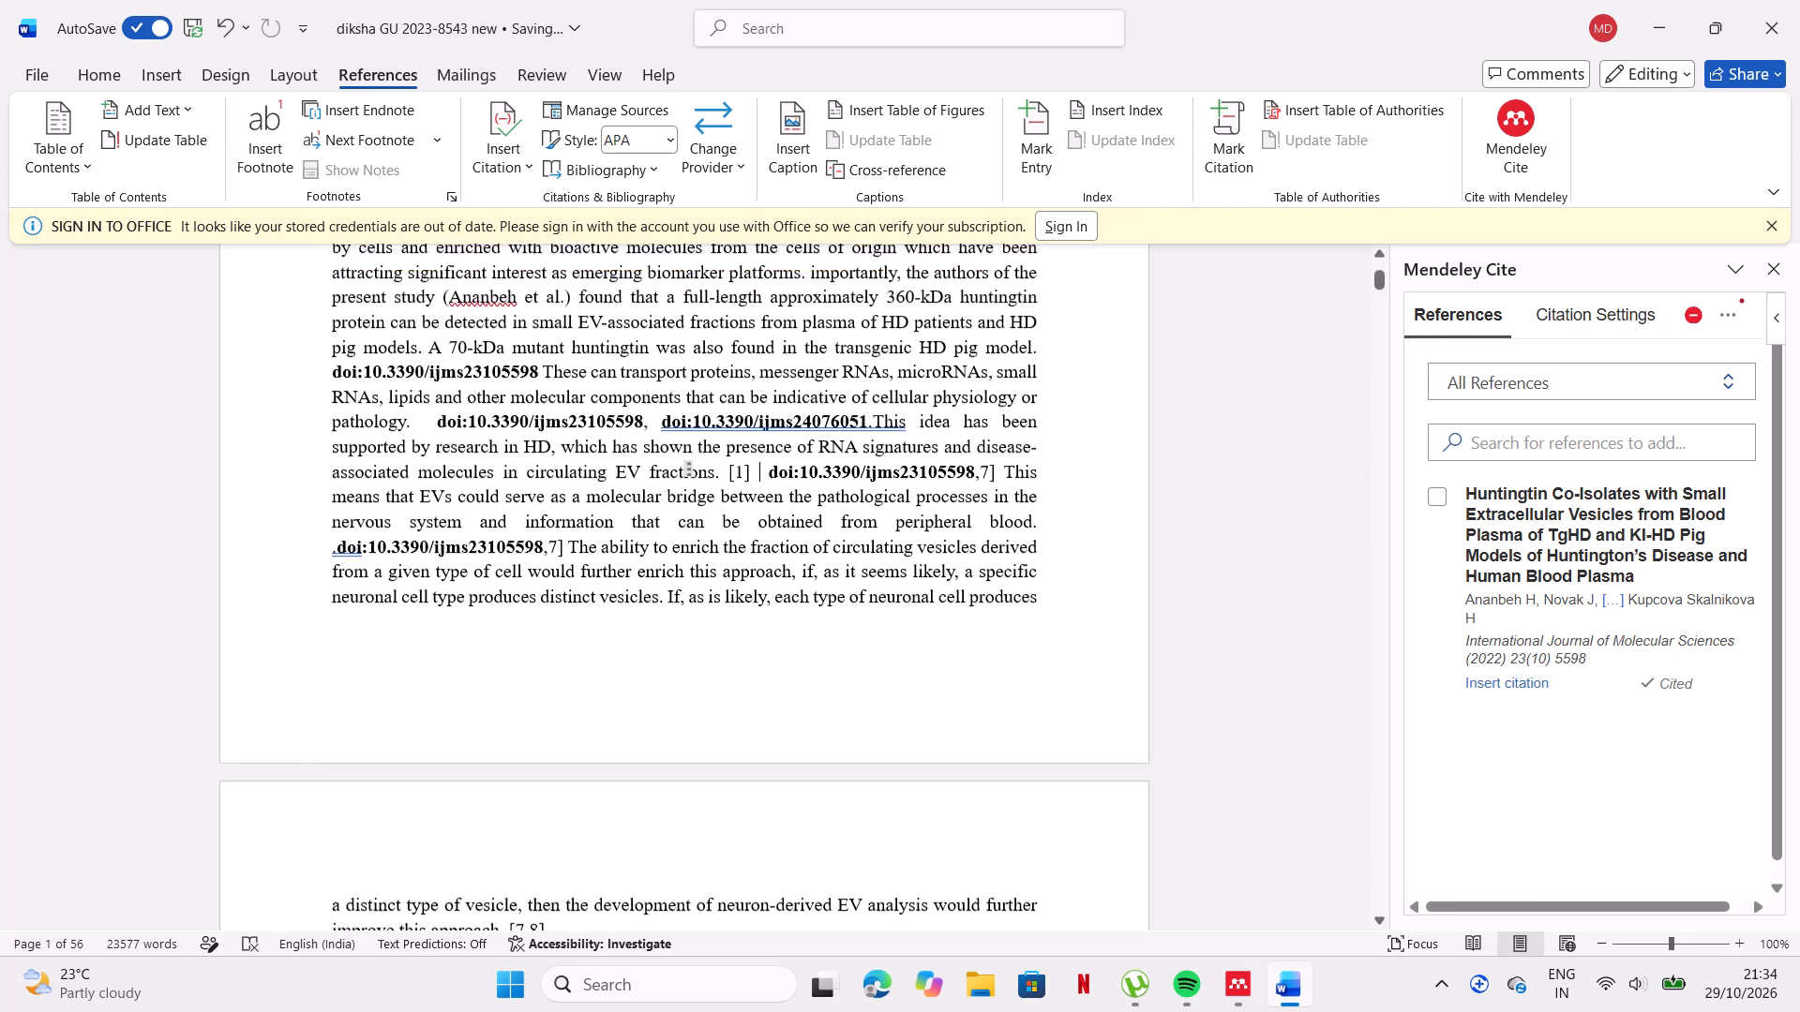
scroll(1175, 552, up, 2)
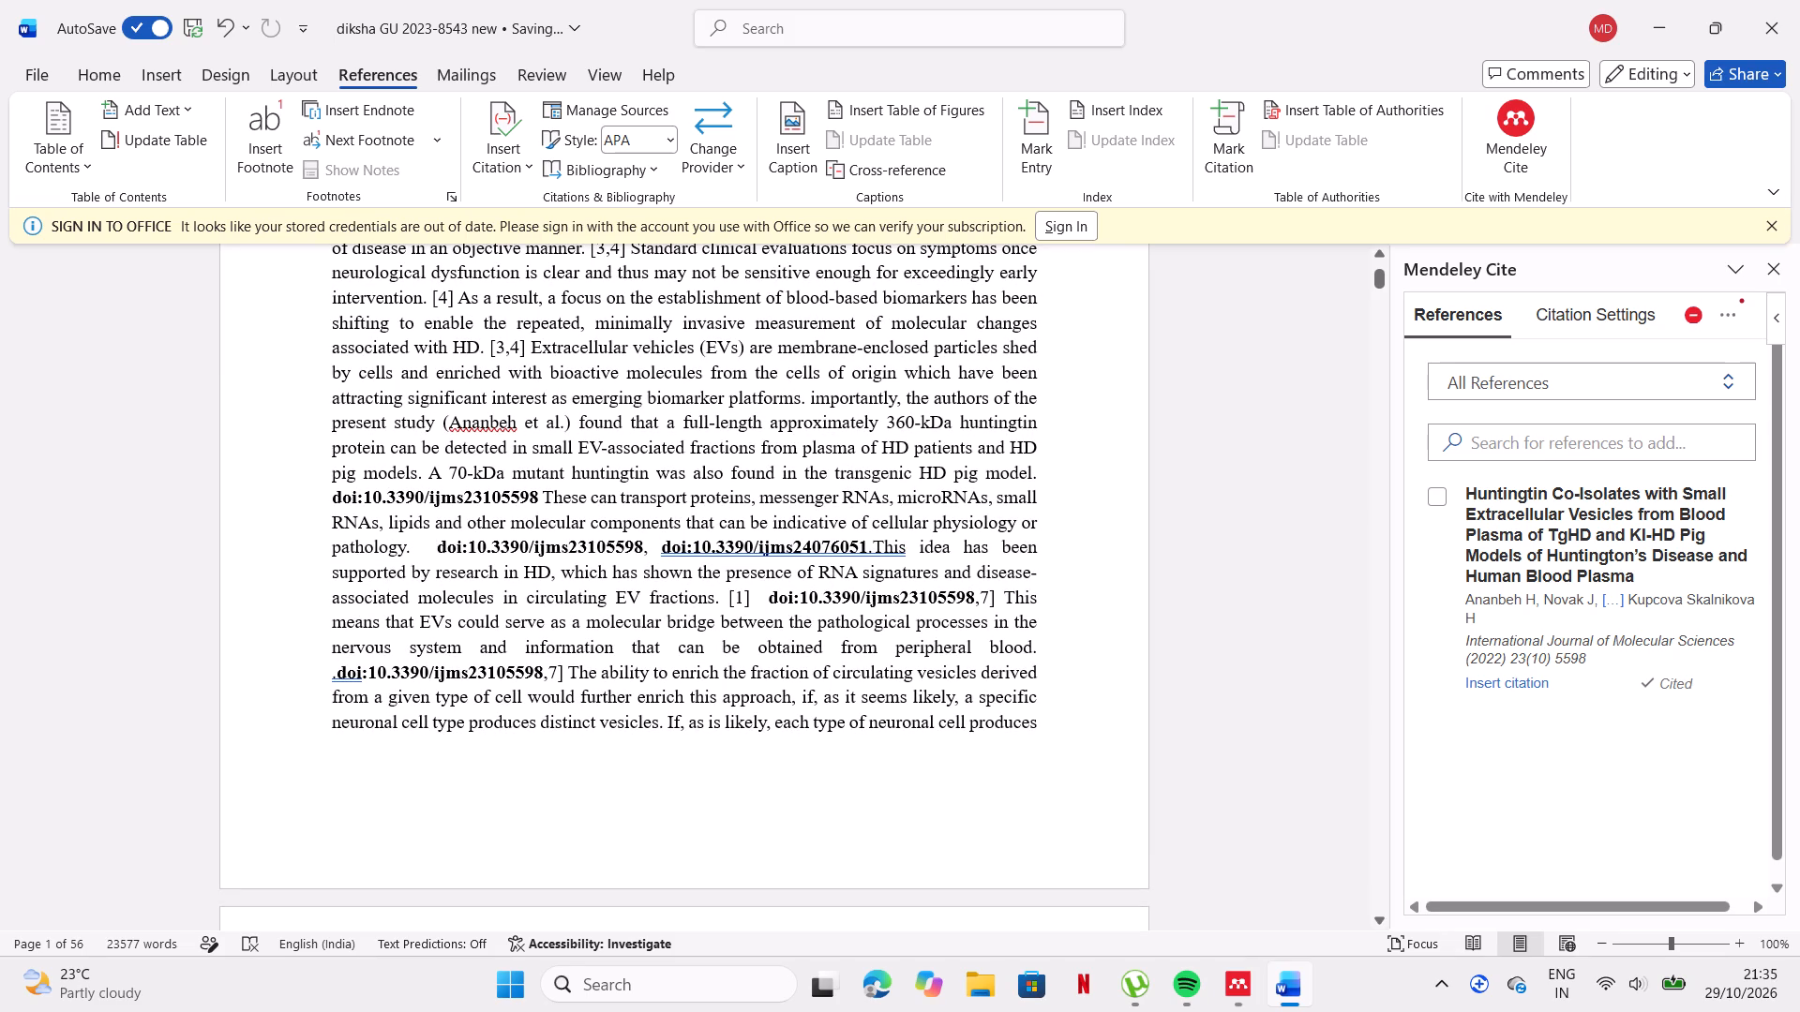
click(435, 548)
click(1438, 497)
click(1504, 874)
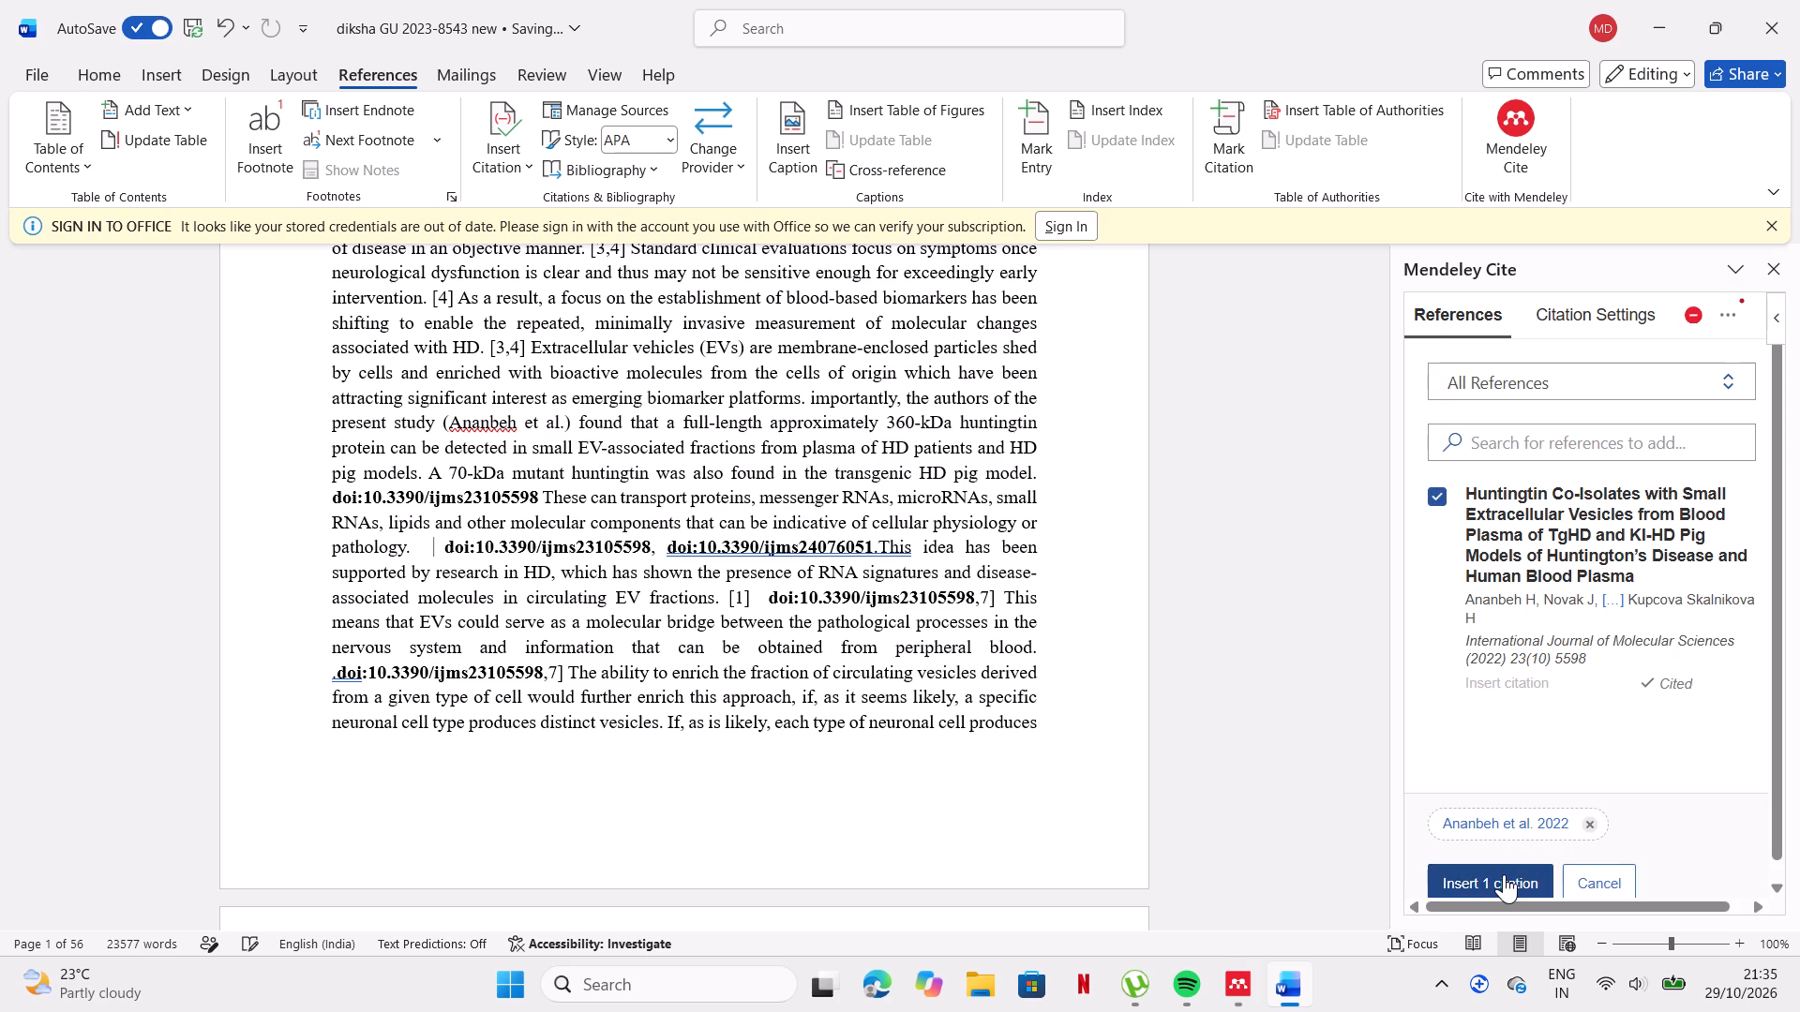
Insert the Mendeley citation for Ananbeh et al. 2022 before doi:10.3390/ijms23105598 following "transgenic HD pig model." in the introduction.
scroll(1077, 460, up, 1)
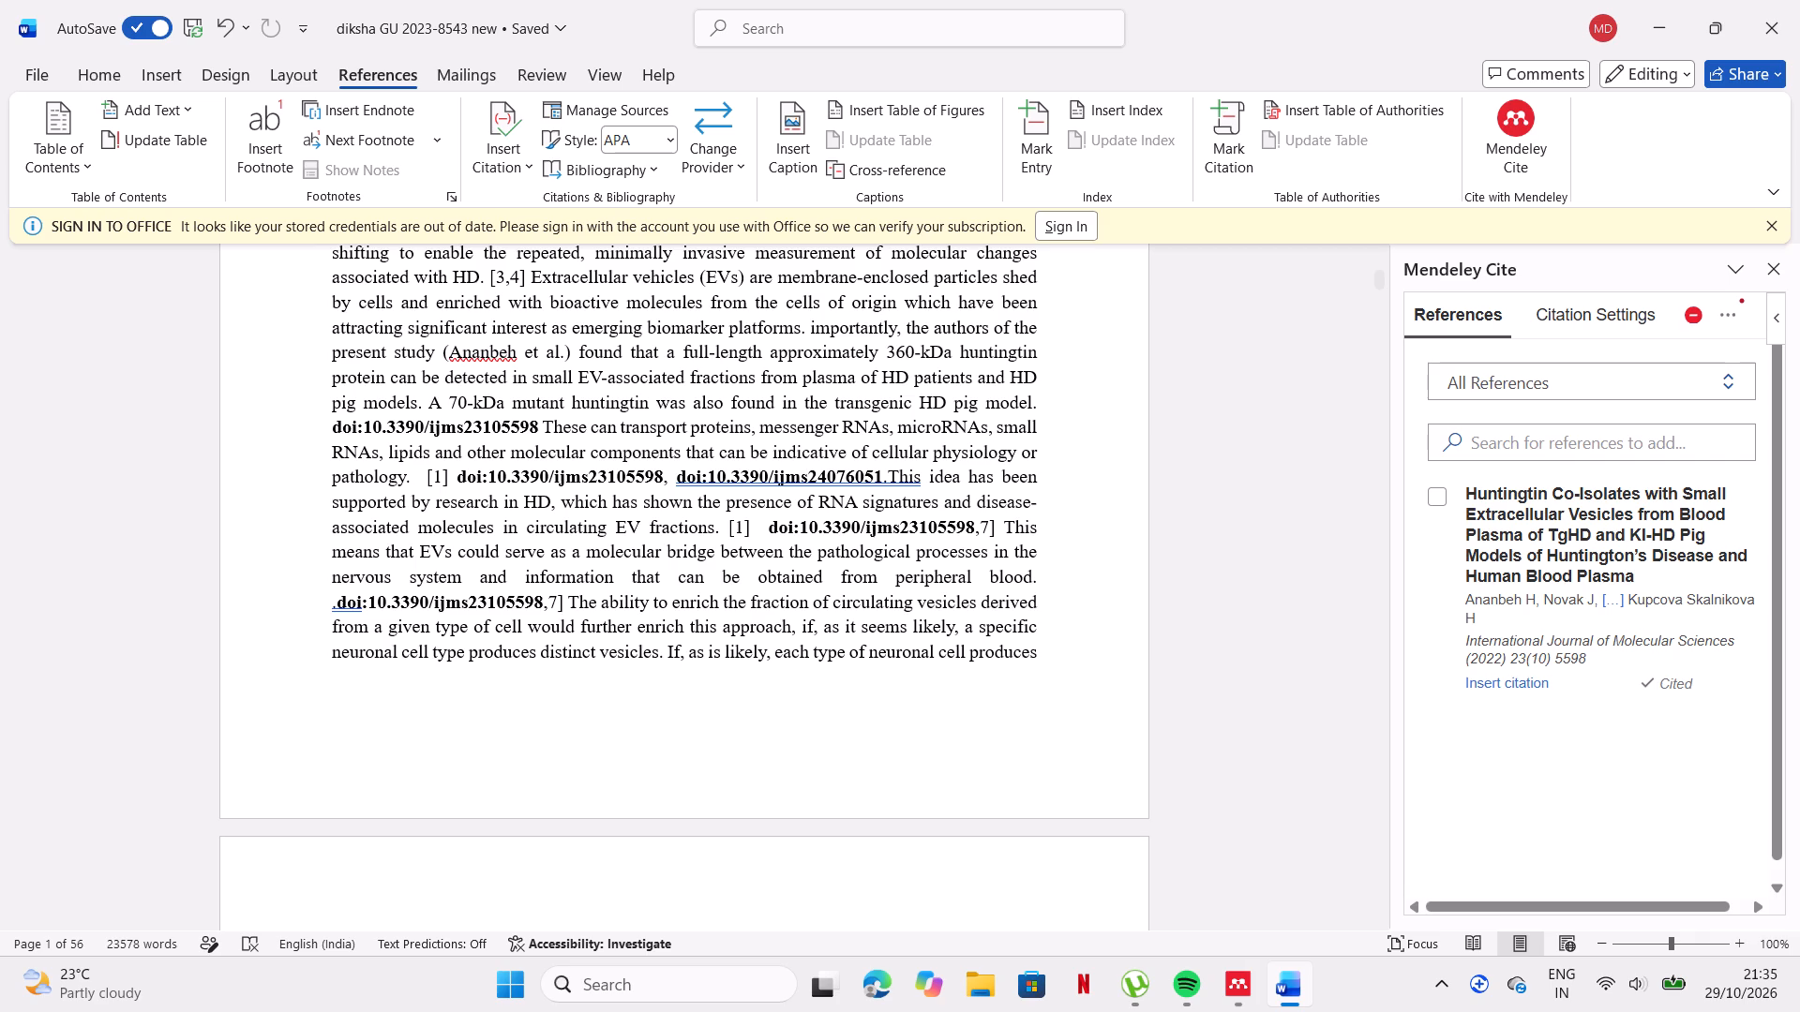
click(332, 422)
click(1440, 497)
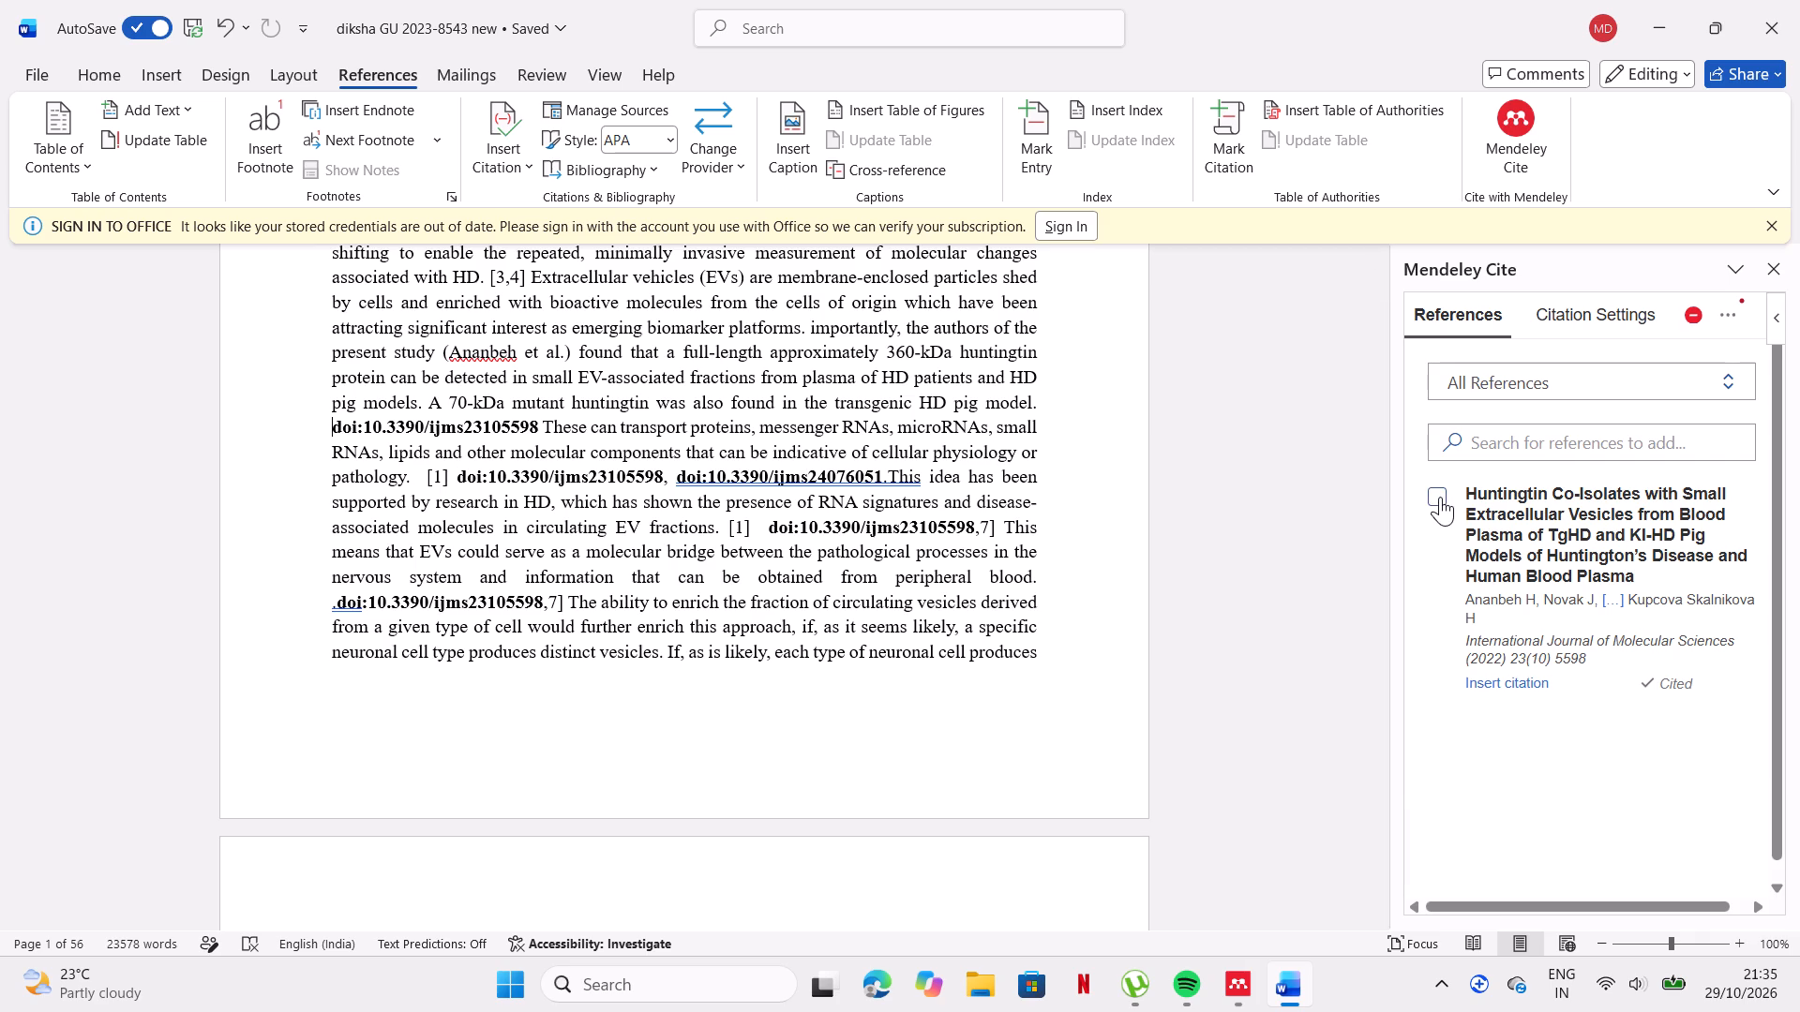
click(1501, 870)
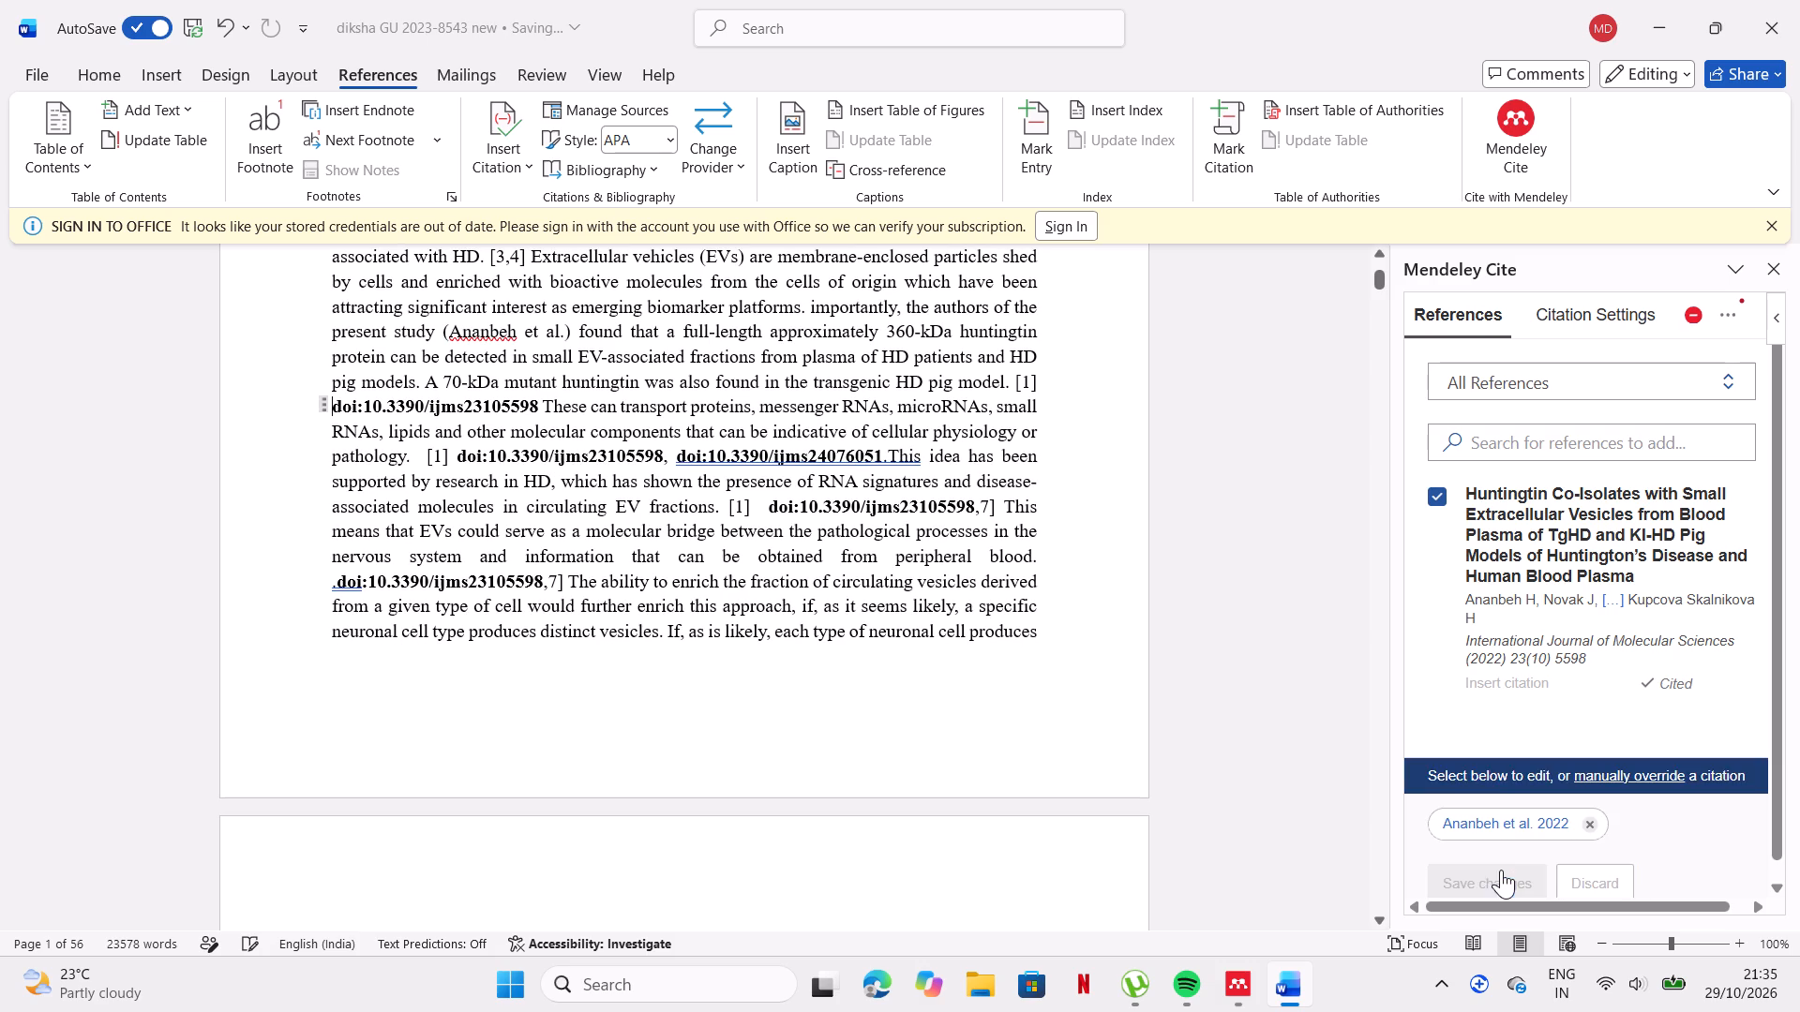
scroll(864, 483, up, 1)
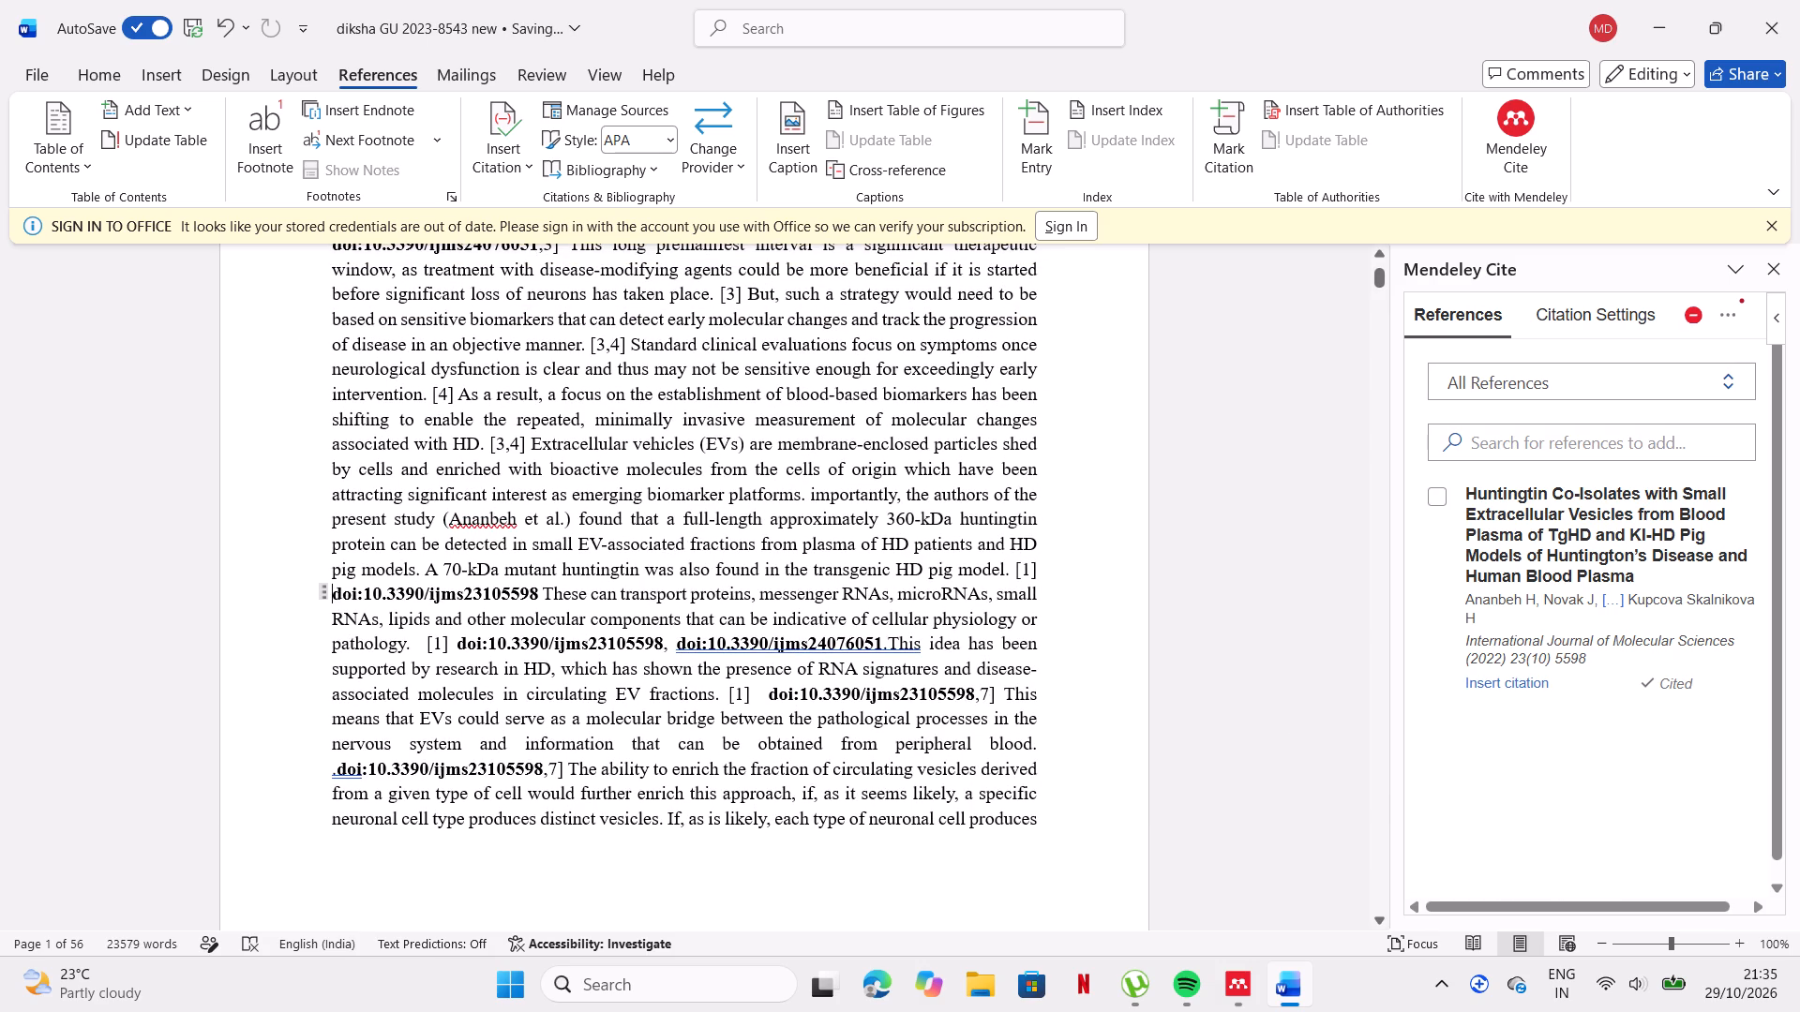
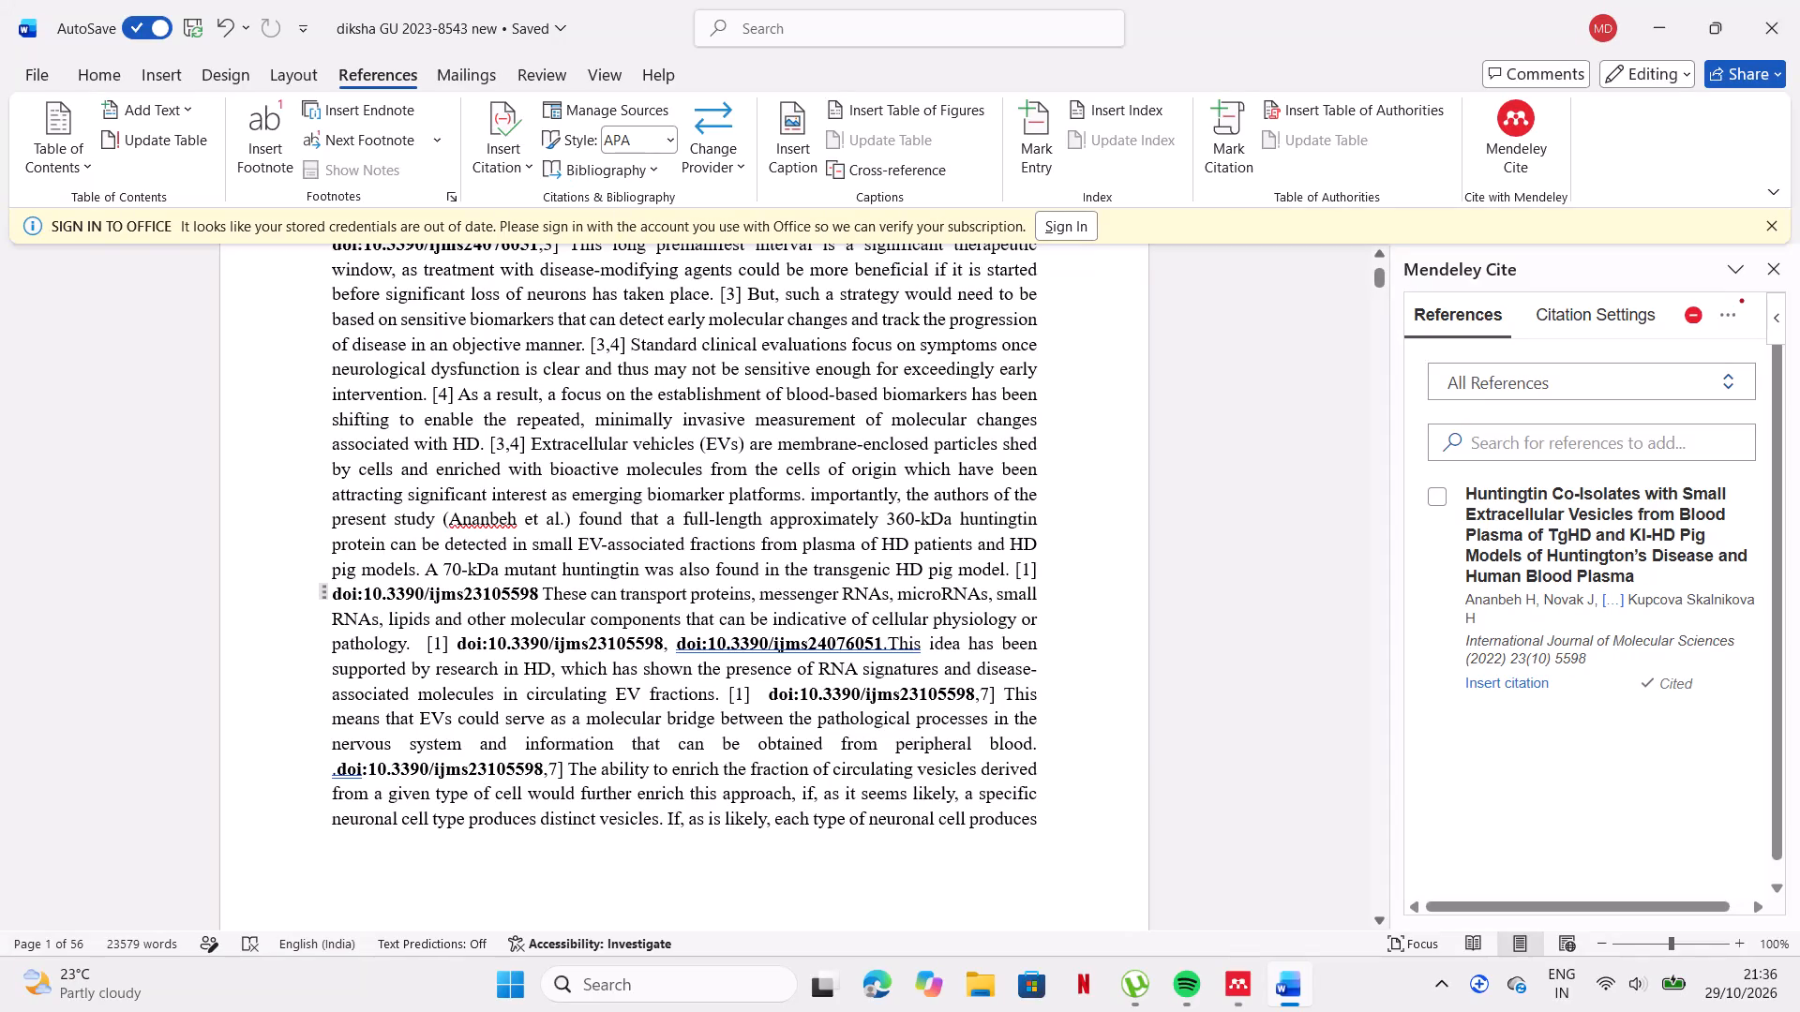
Check which reference is linked to the citation following "rate of disease progression." in the introduction.
scroll(652, 332, up, 1)
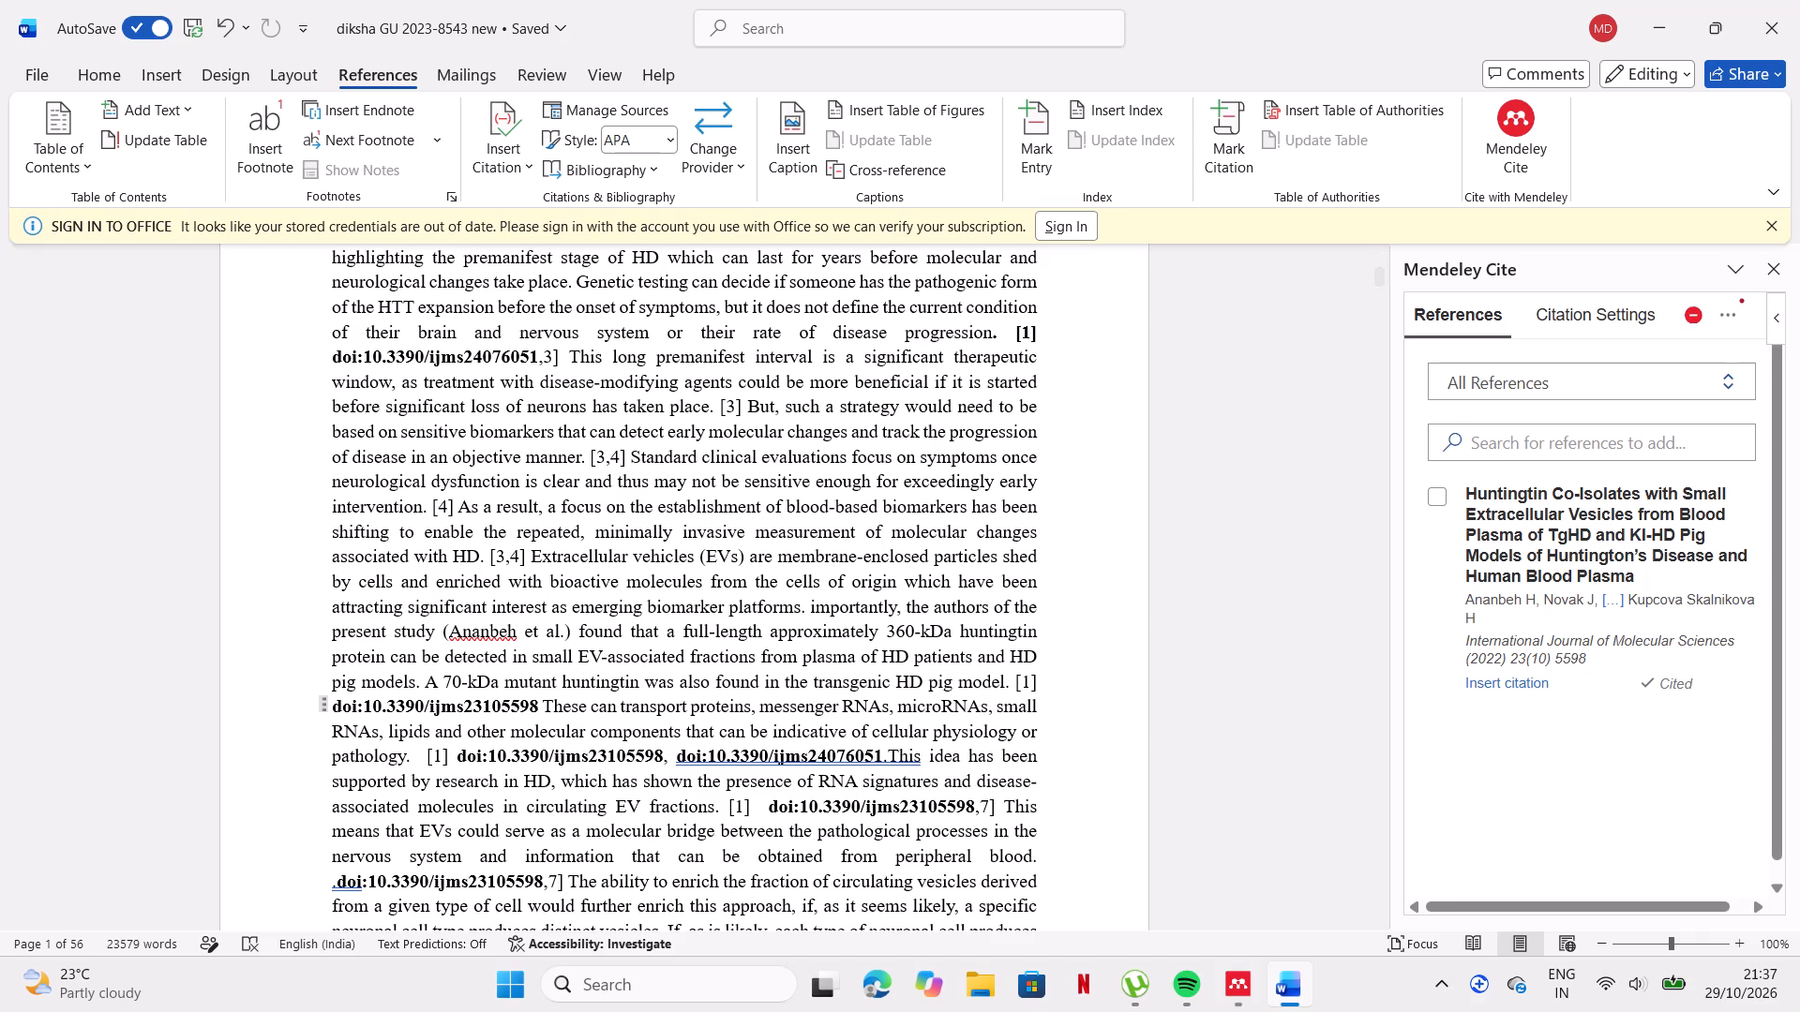
scroll(652, 332, up, 2)
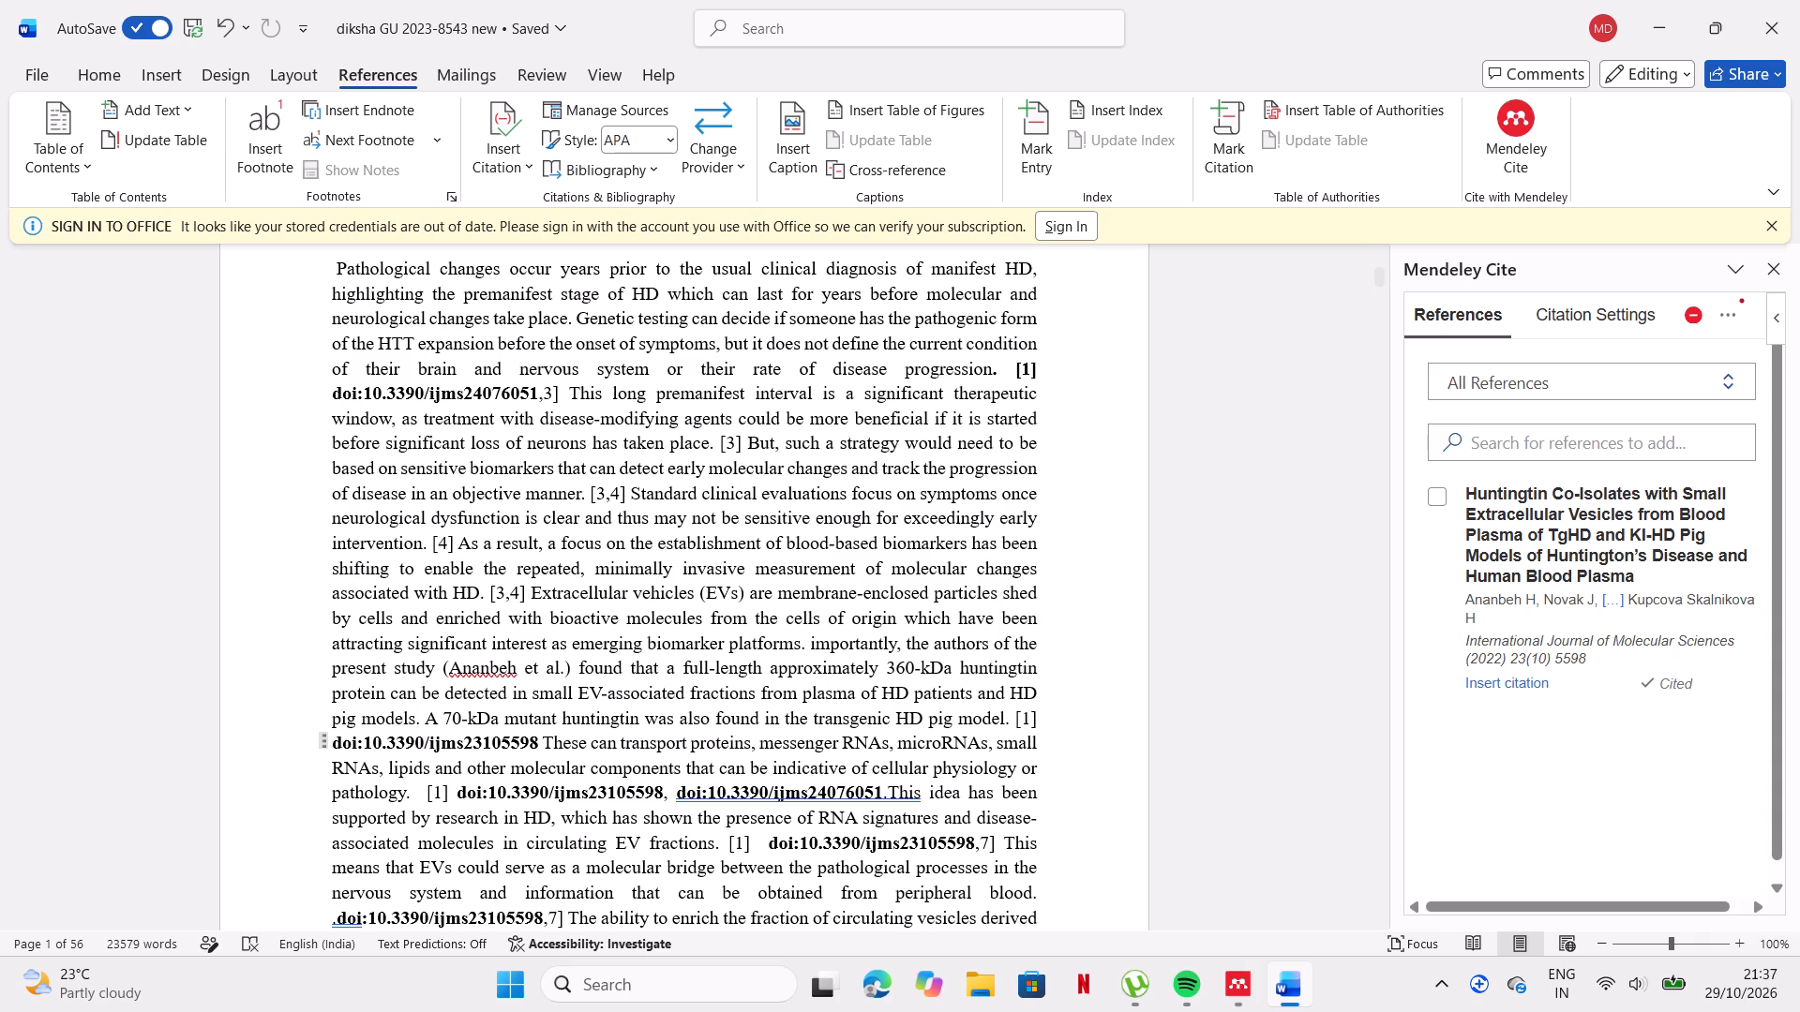
scroll(654, 368, up, 1)
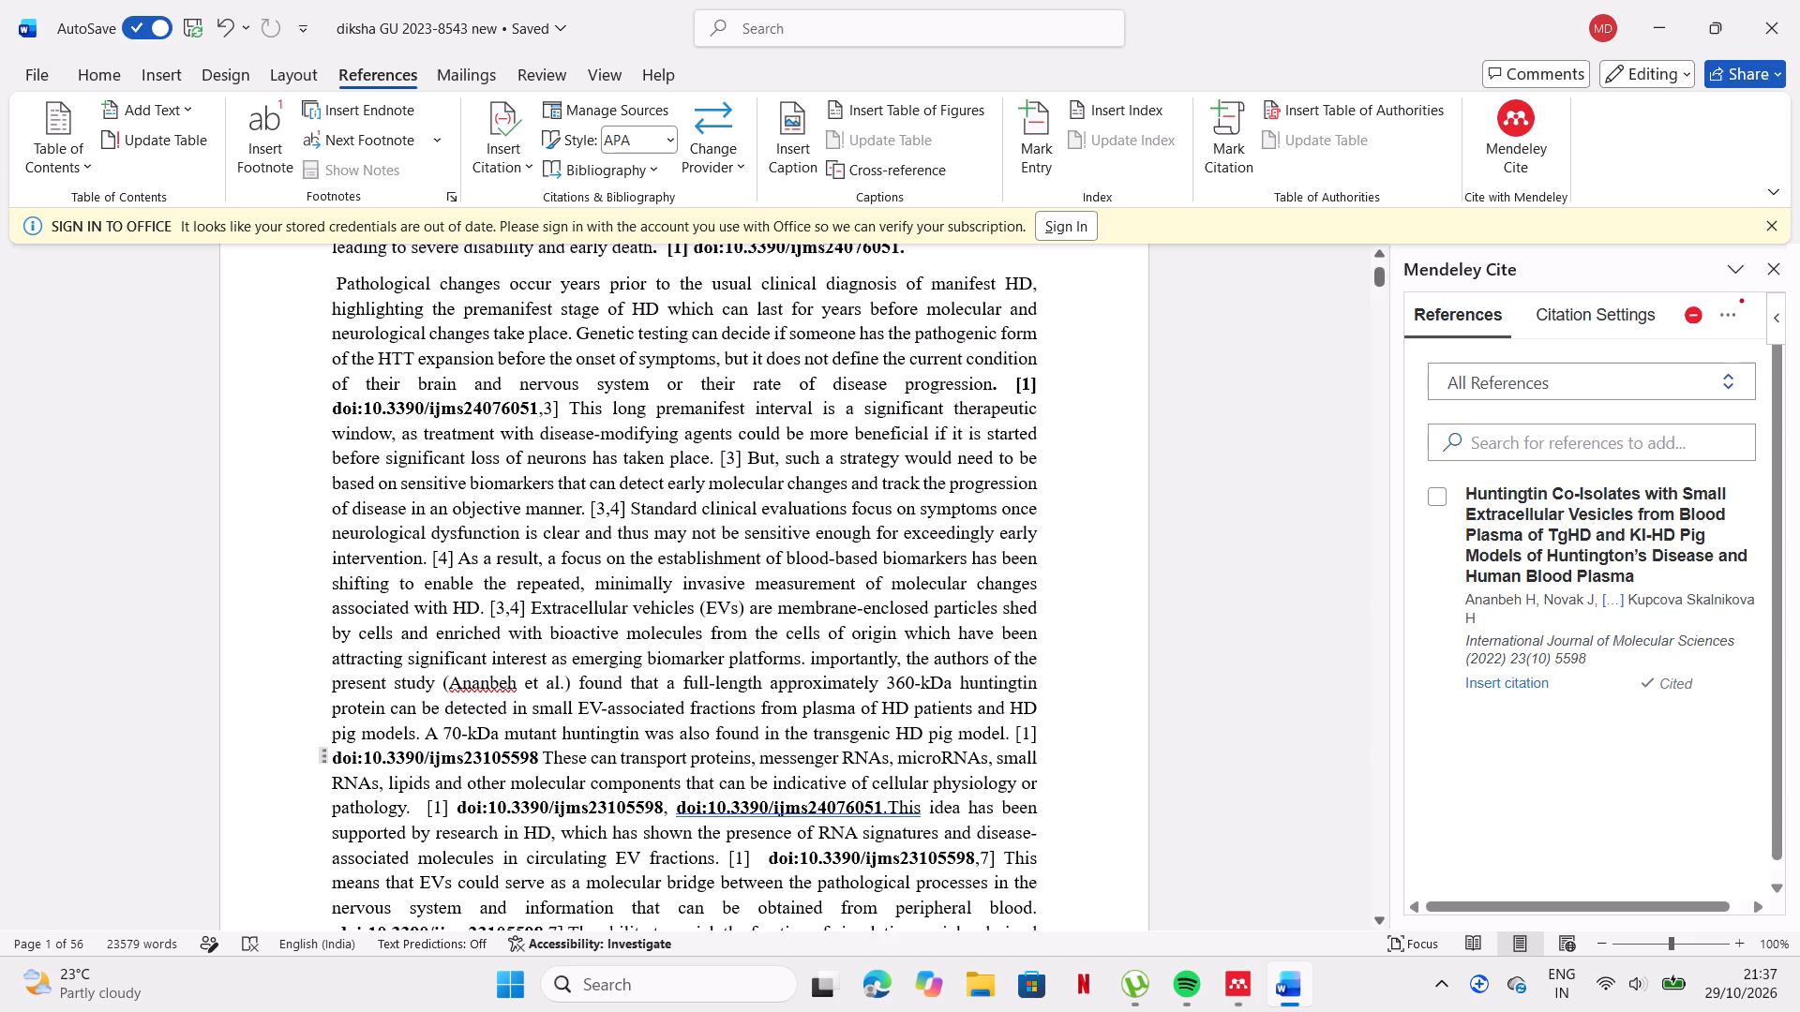
scroll(654, 368, up, 3)
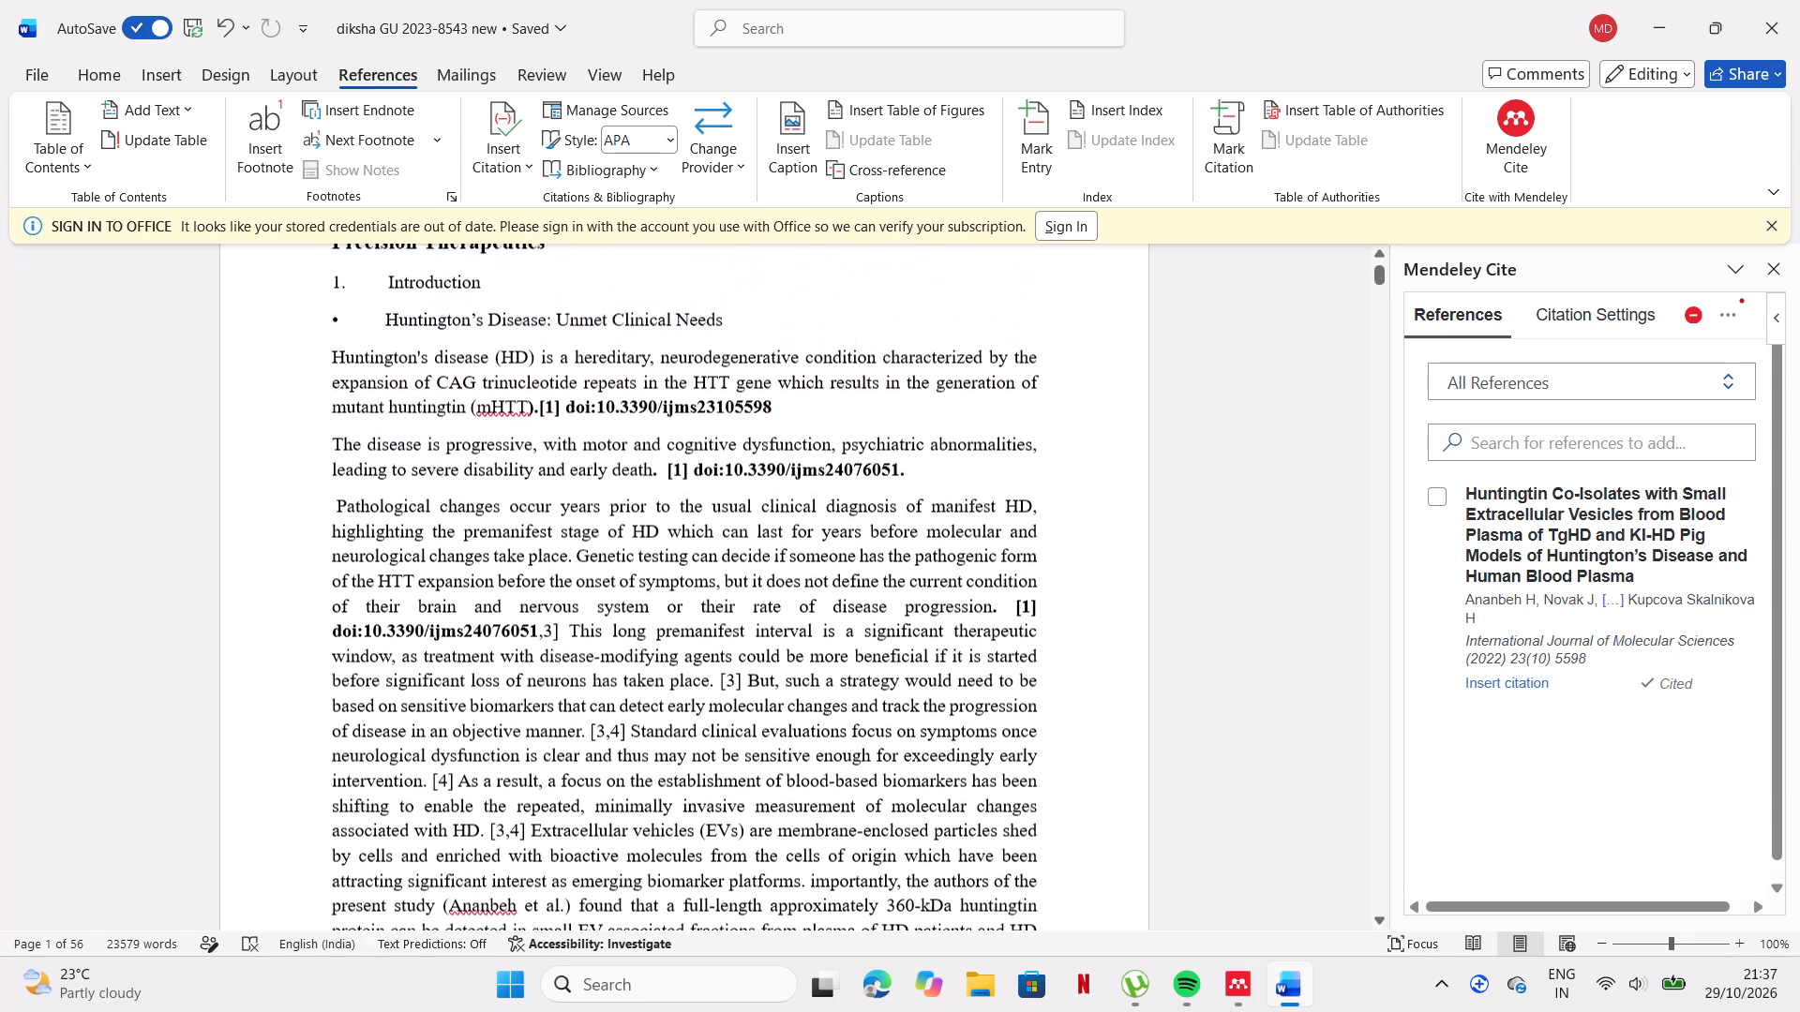
scroll(654, 368, up, 1)
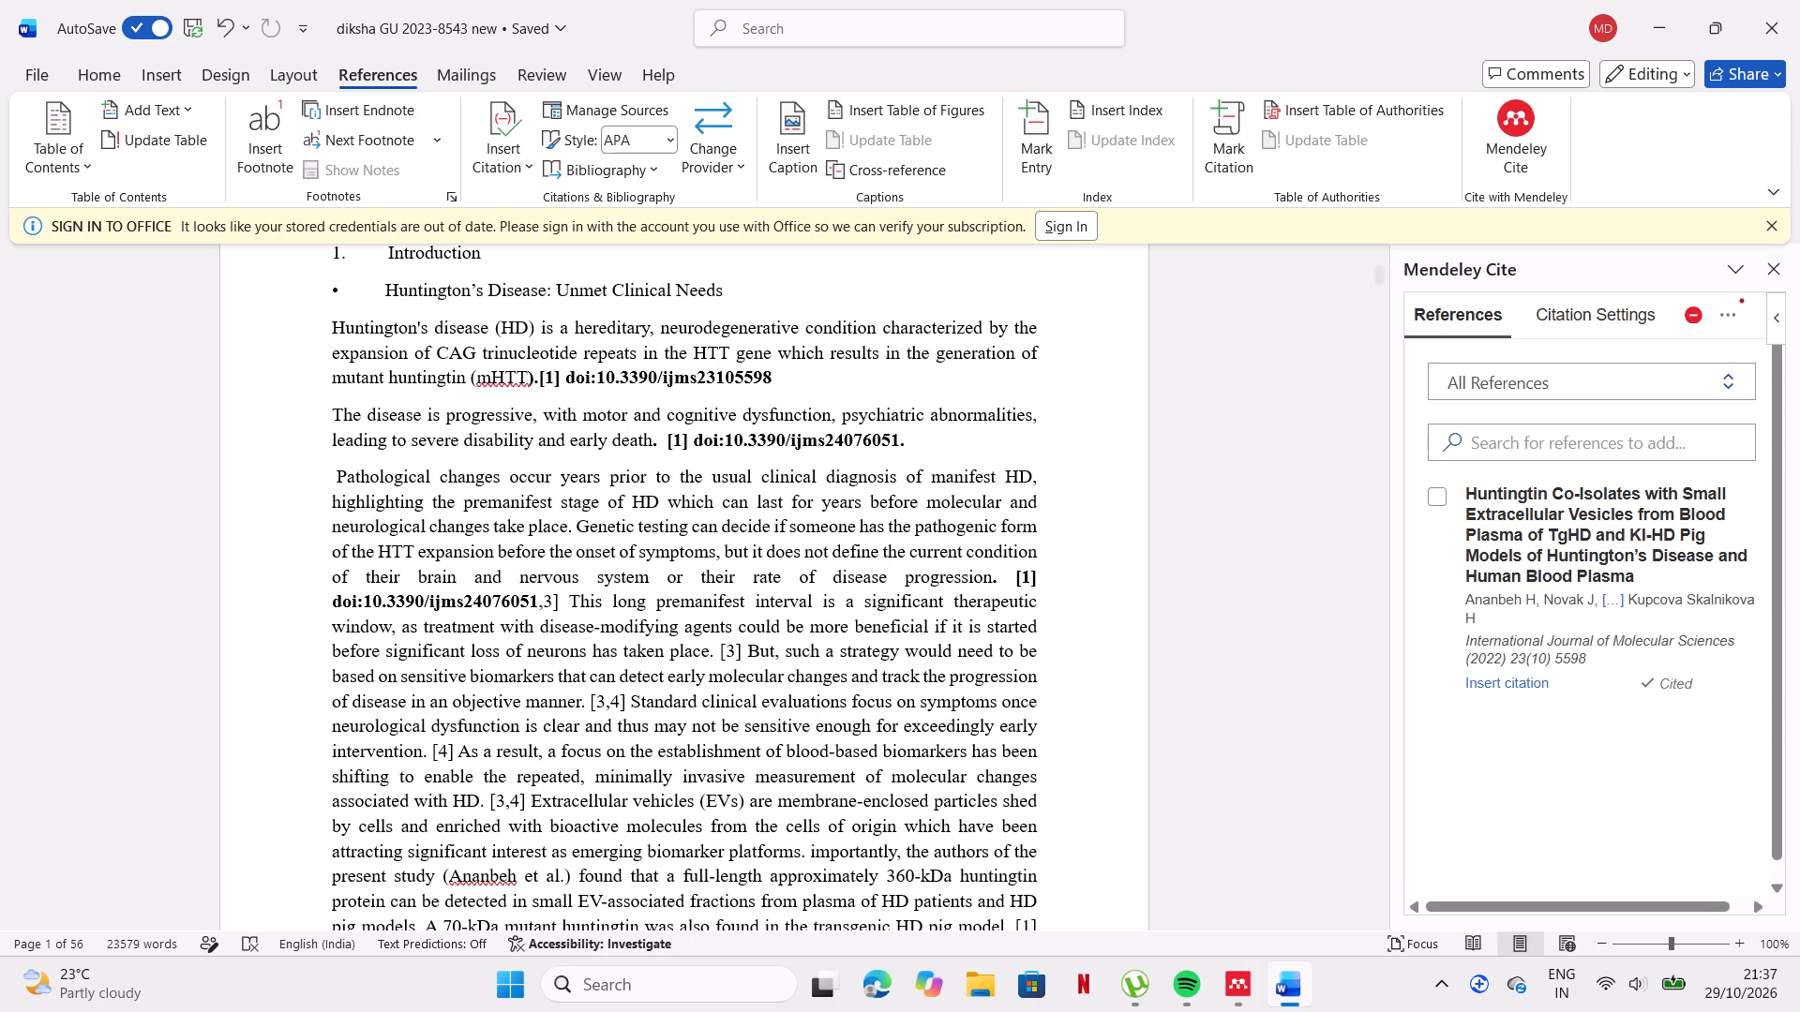
scroll(830, 531, down, 1)
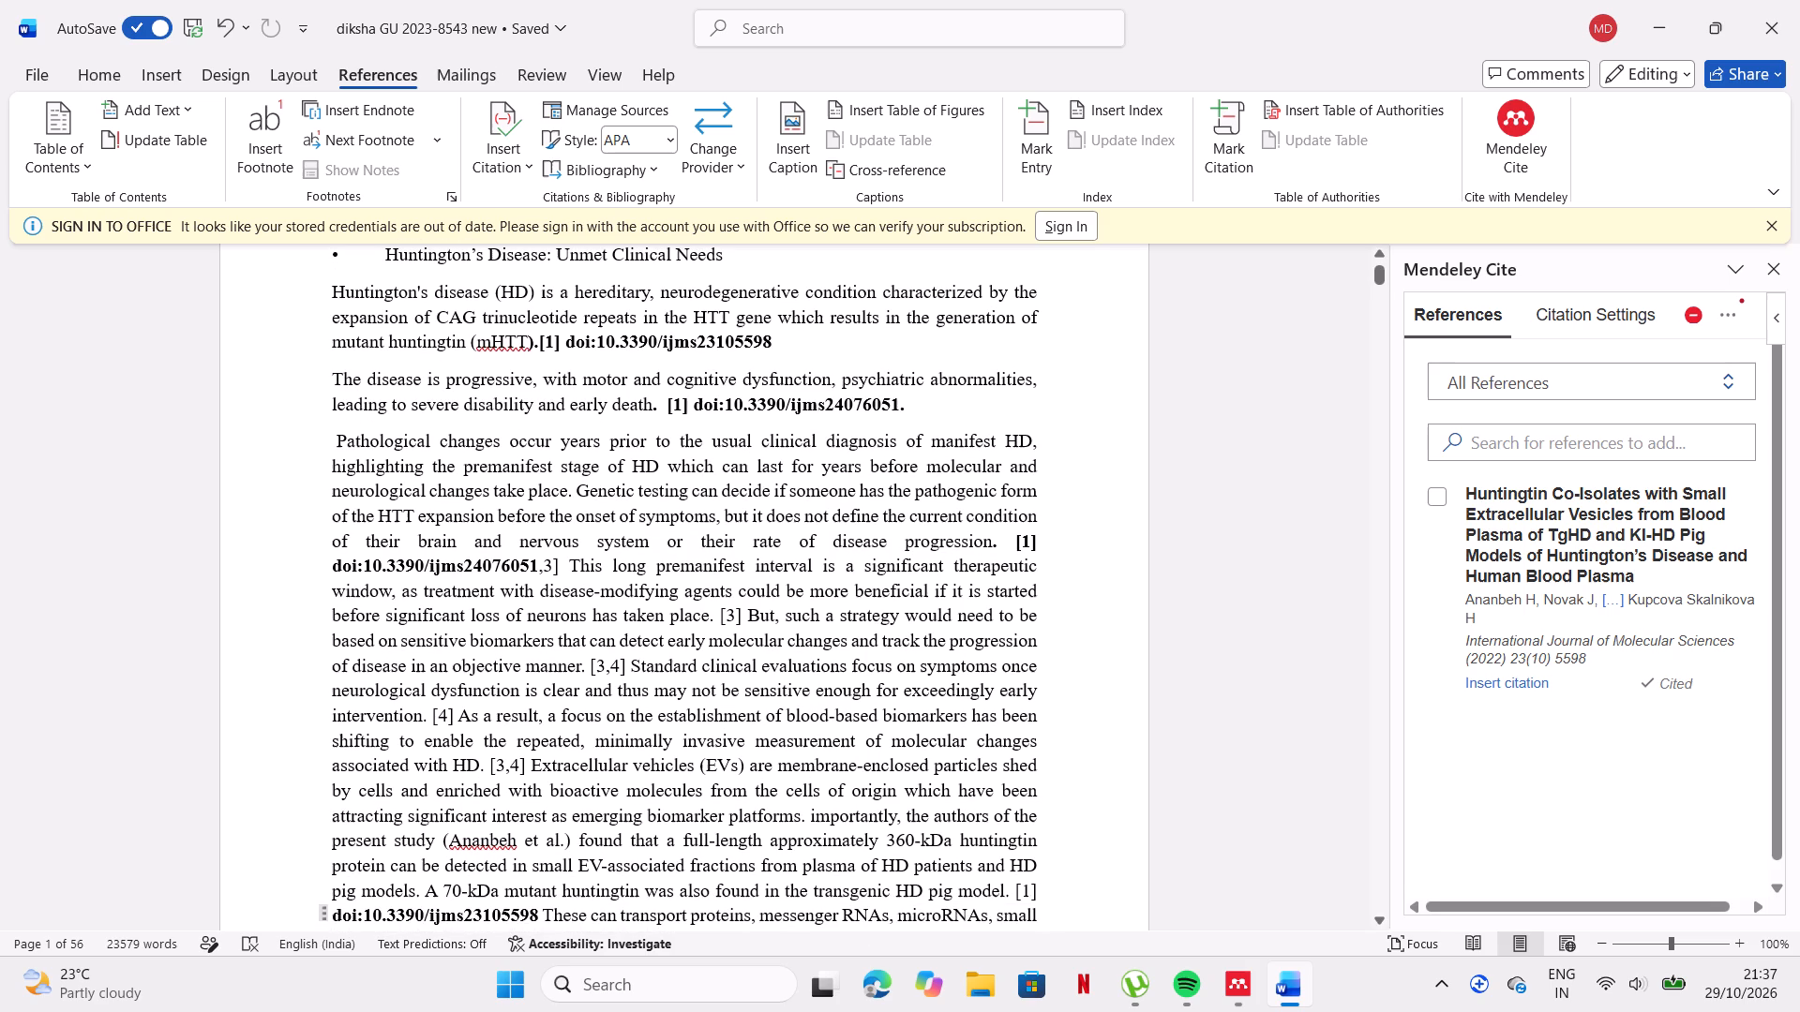
click(1037, 543)
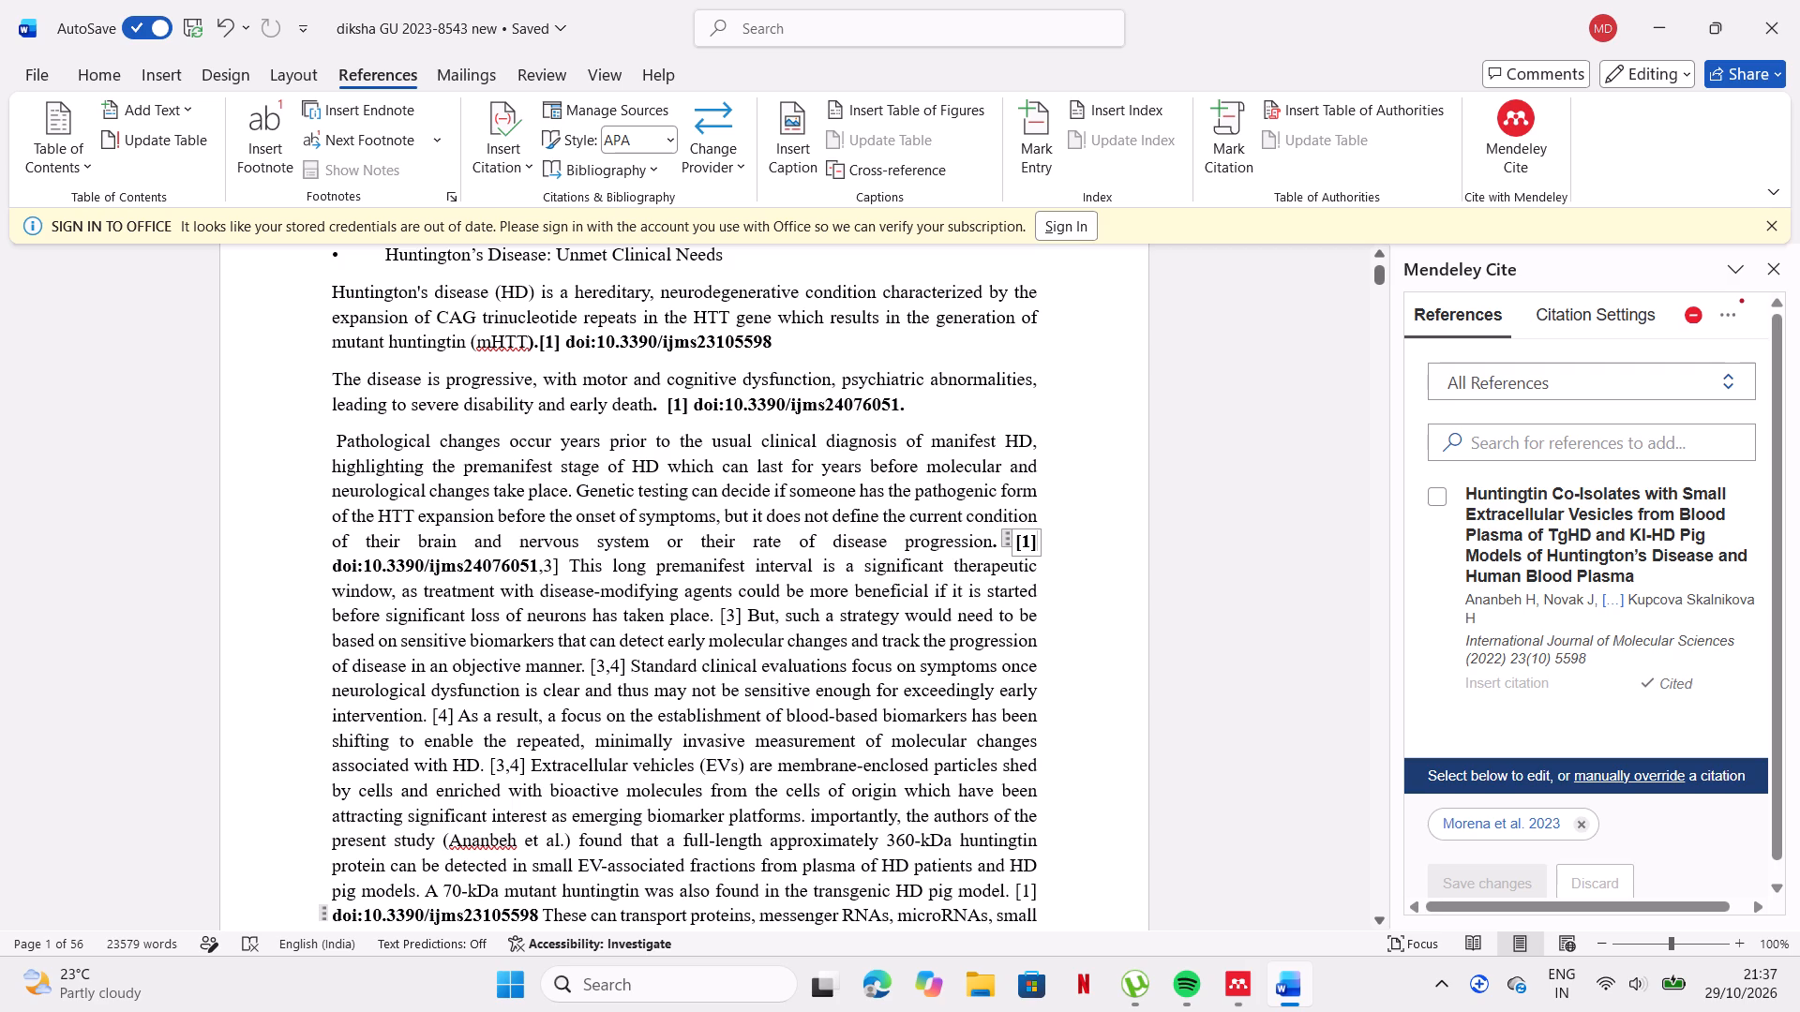
click(1037, 543)
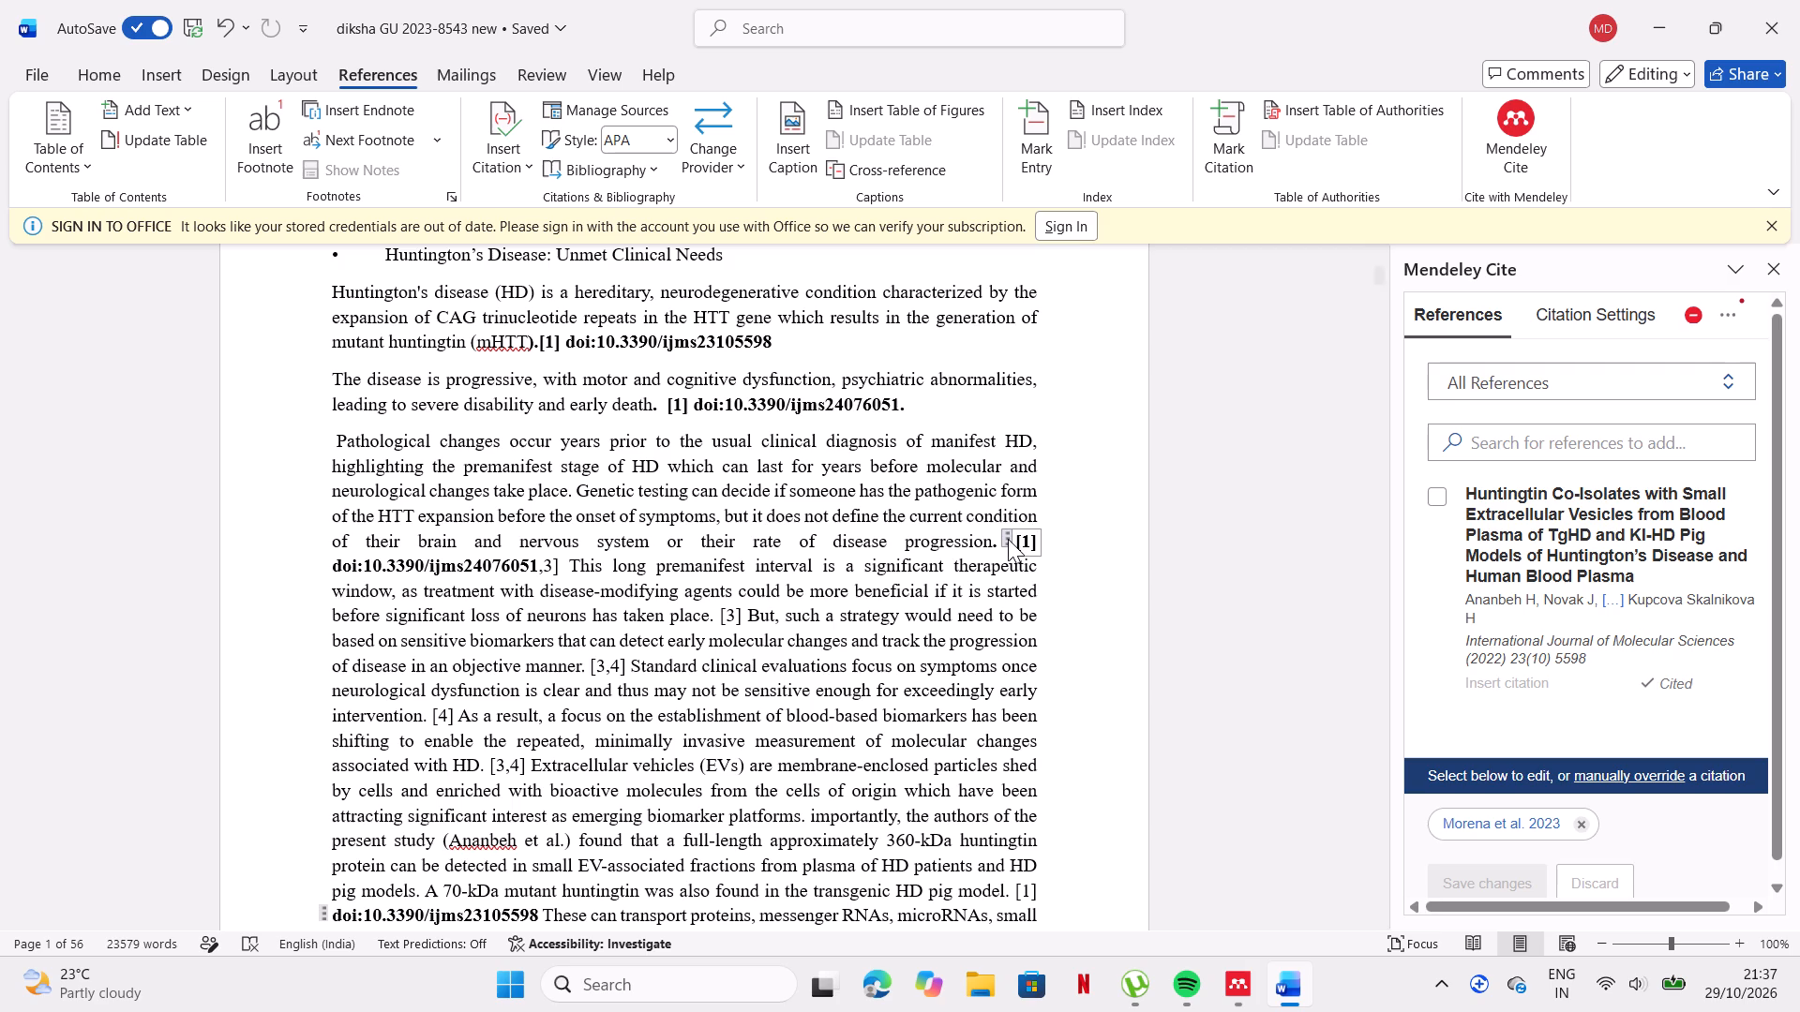
click(1008, 539)
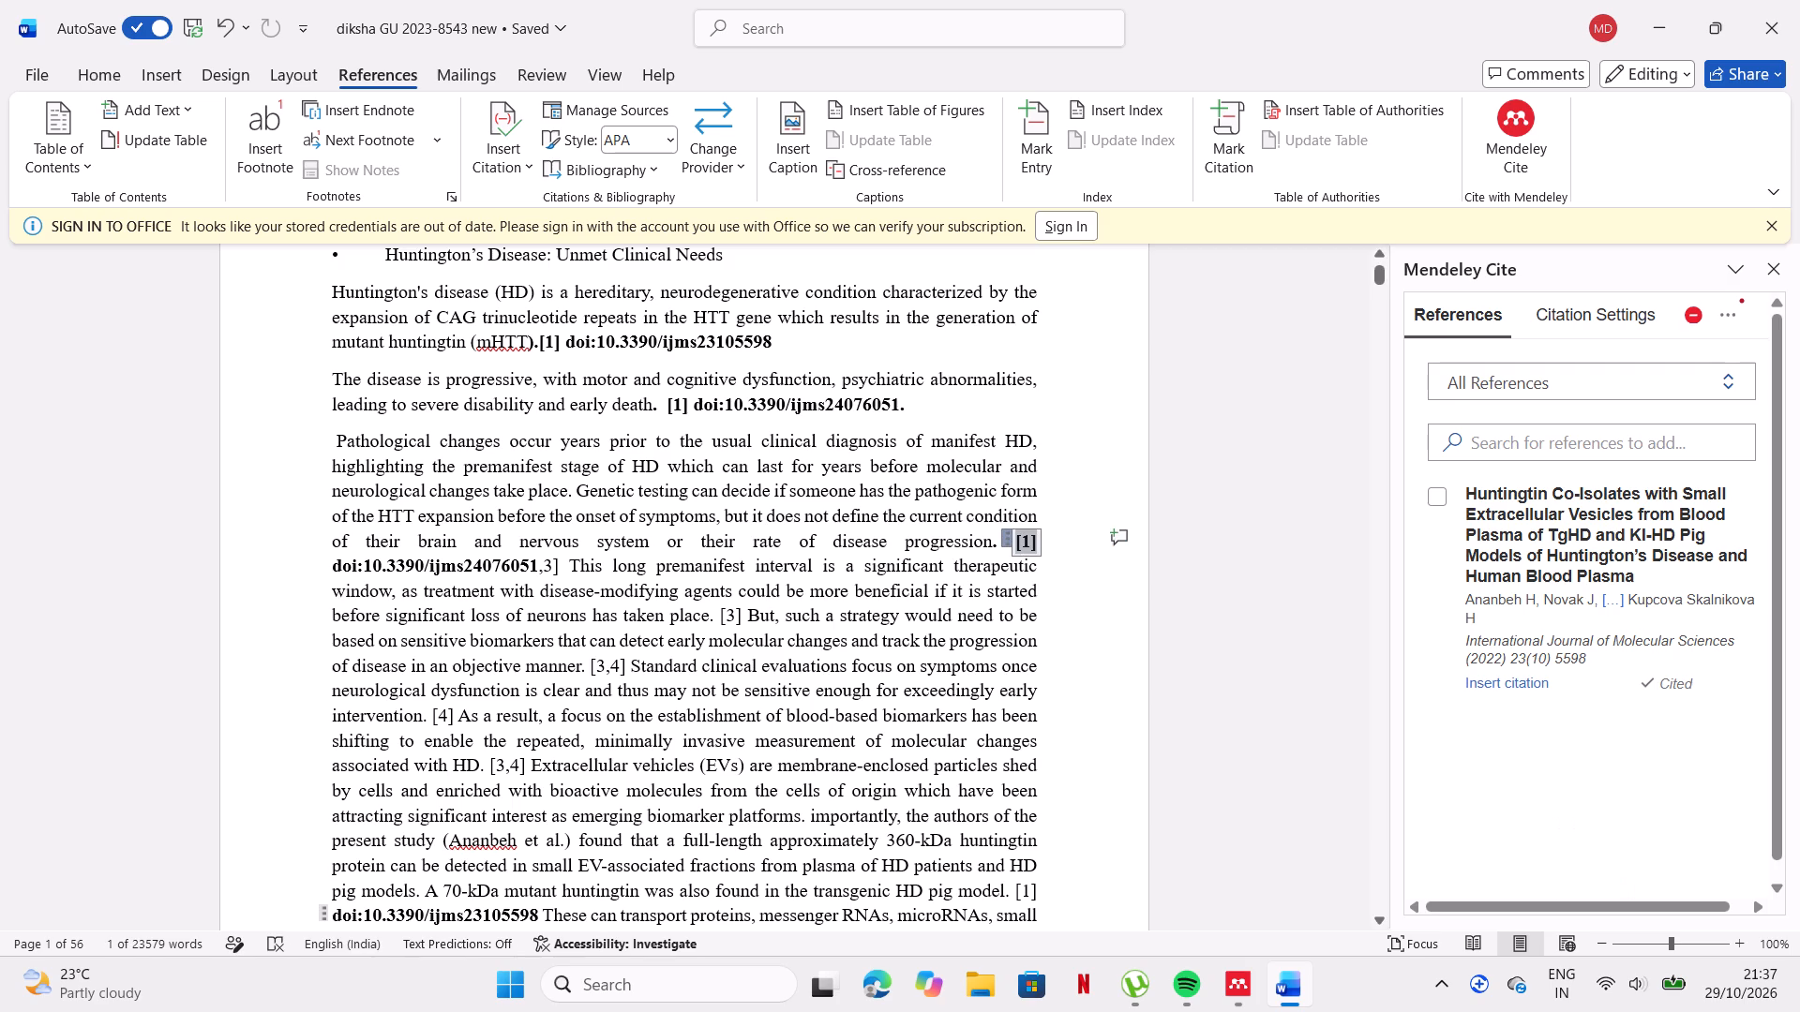
double_click(1060, 539)
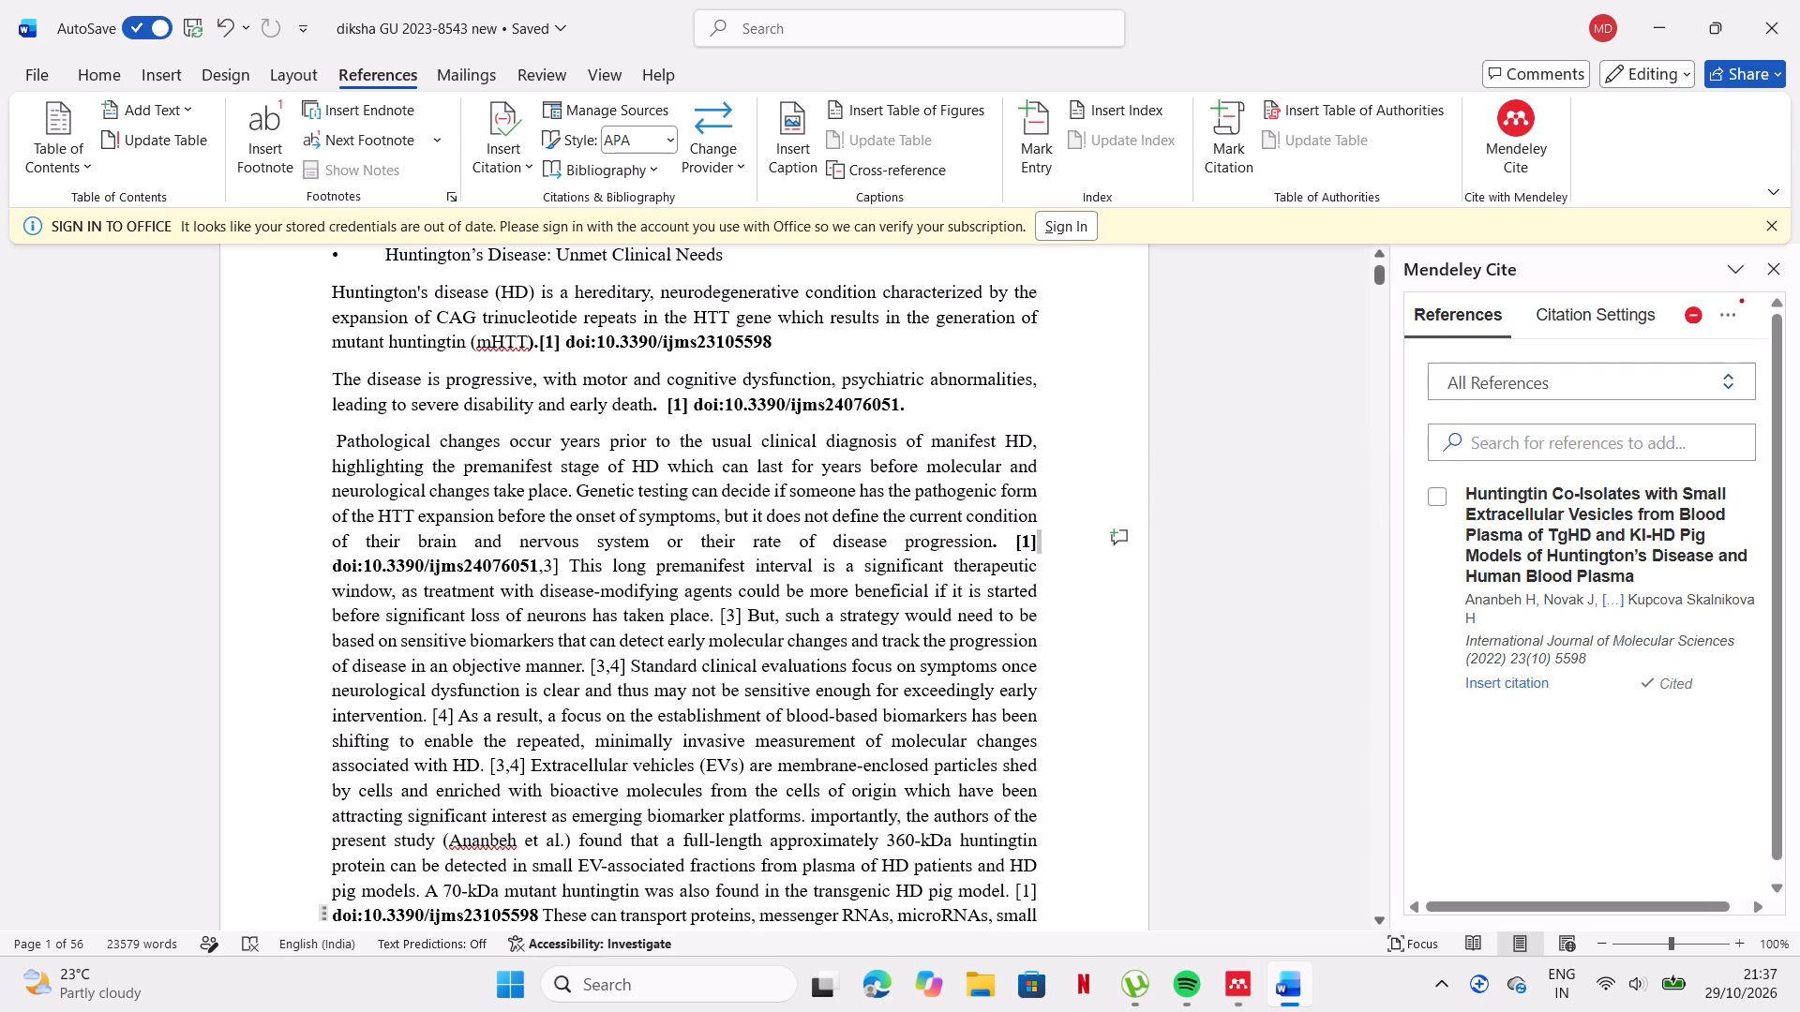
Delete the [1] citation before doi:10.3390/ijms24076051 following "severe disability and early death." in the introduction.
click(685, 403)
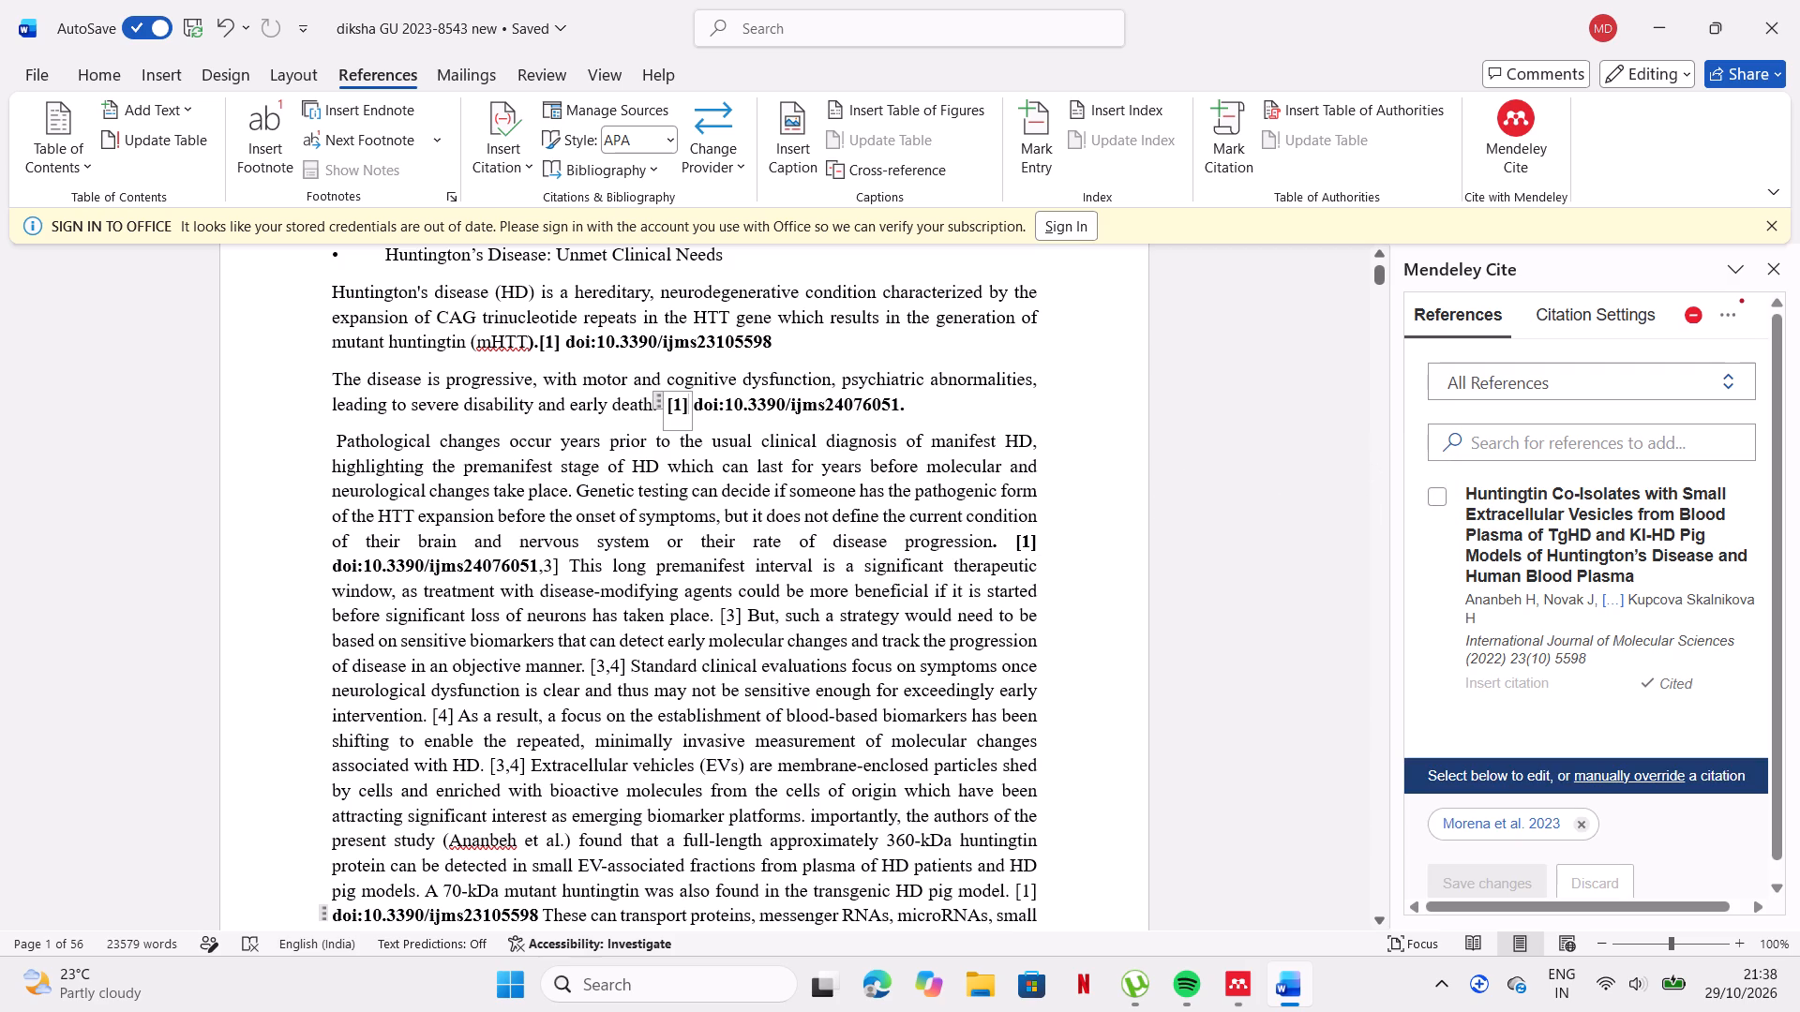
click(689, 403)
key(BackSpace)
key(BackSpace)
key(BackSpace)
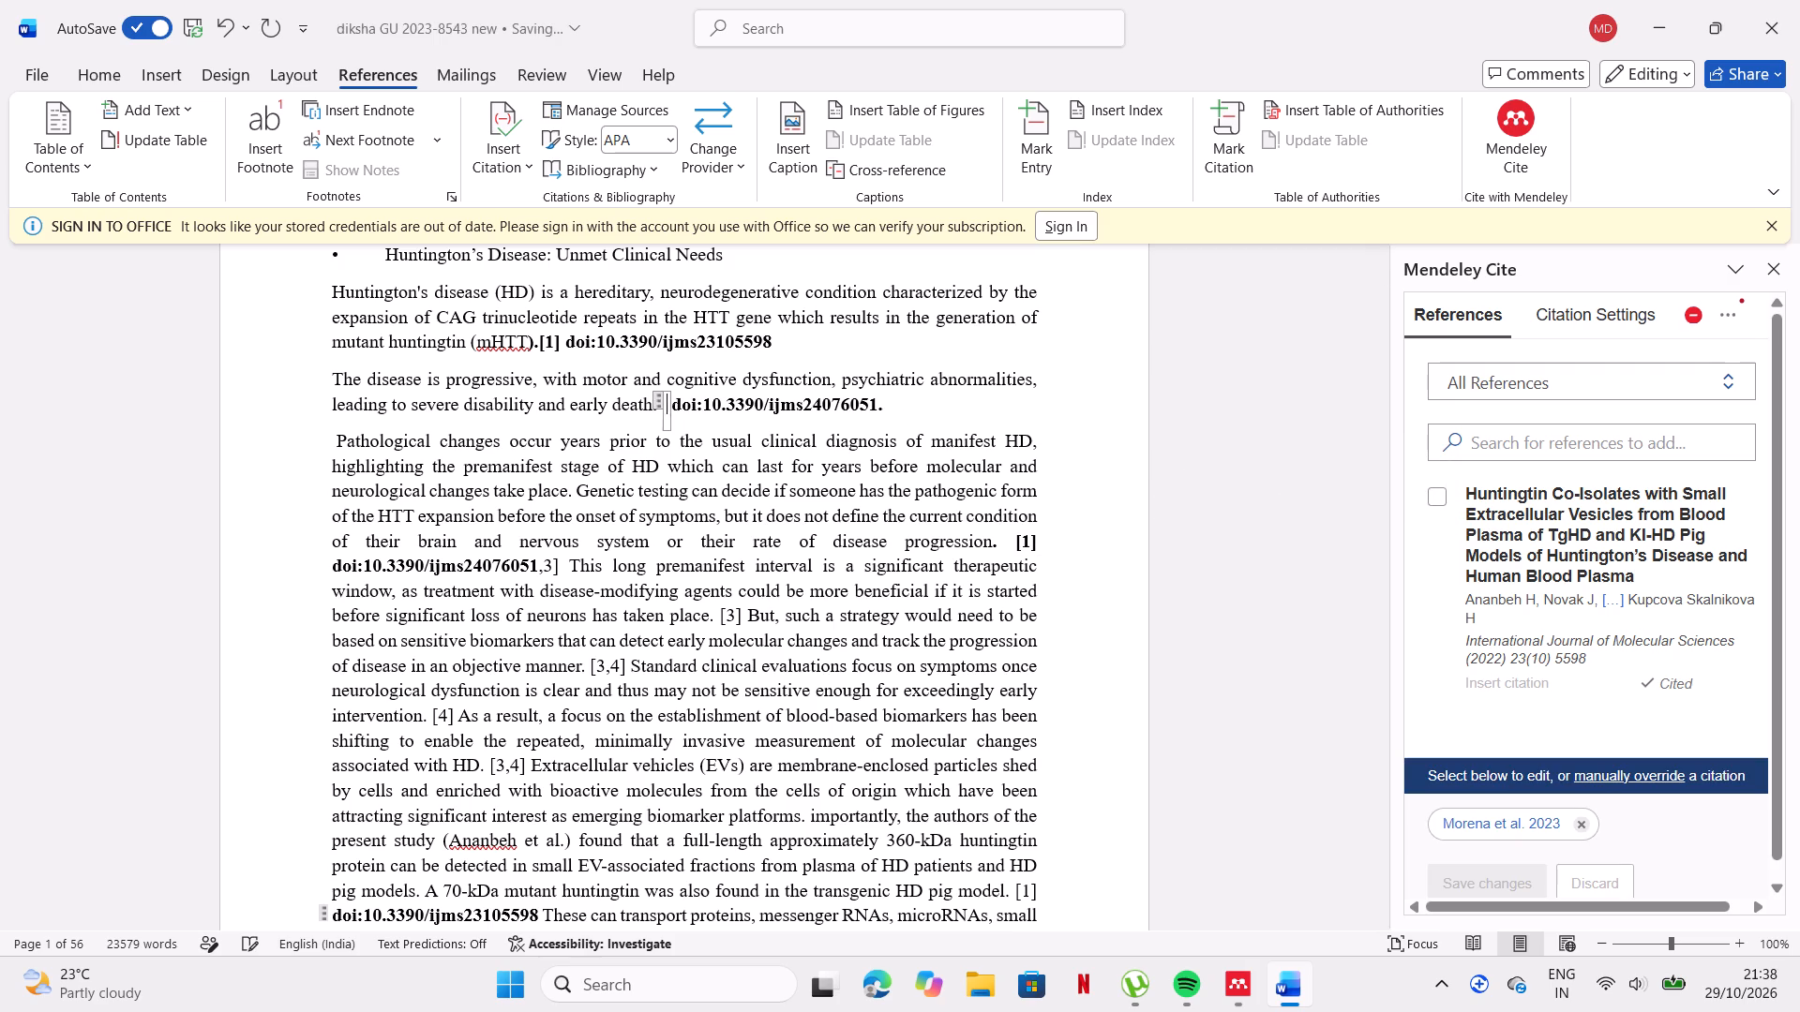
key(BackSpace)
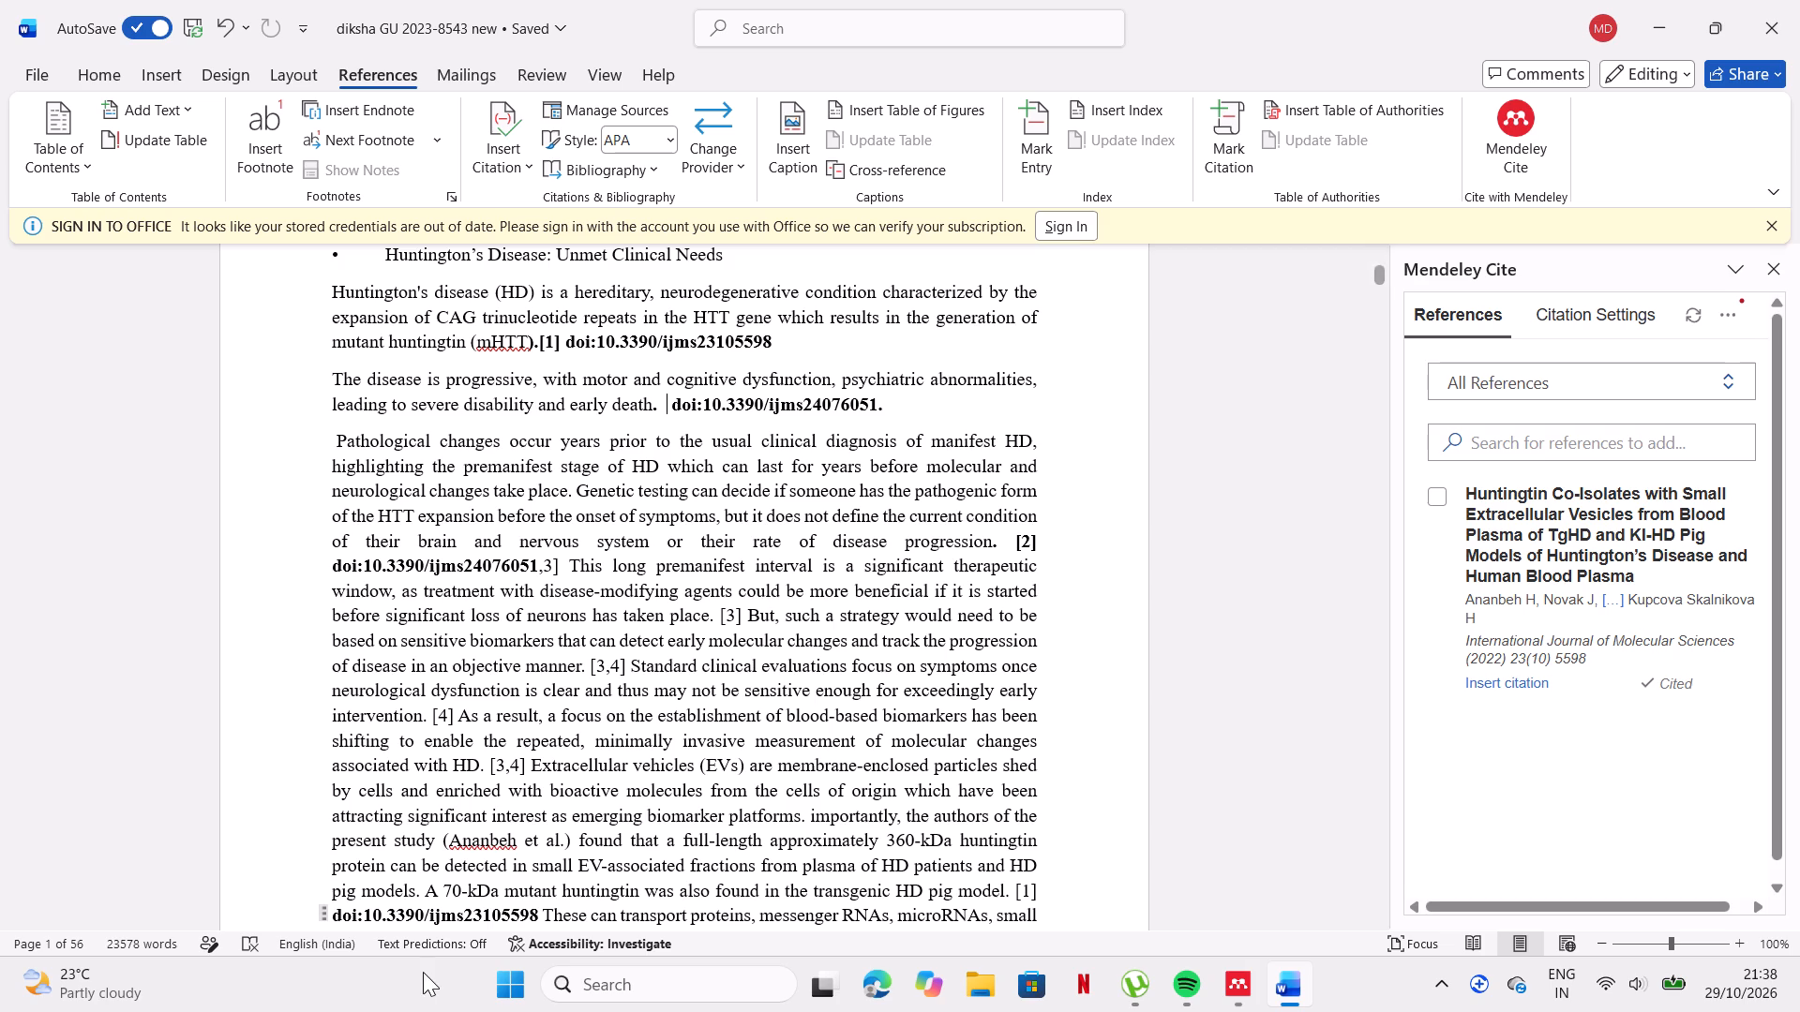
Switch to the recently added Kuro app.
click(495, 995)
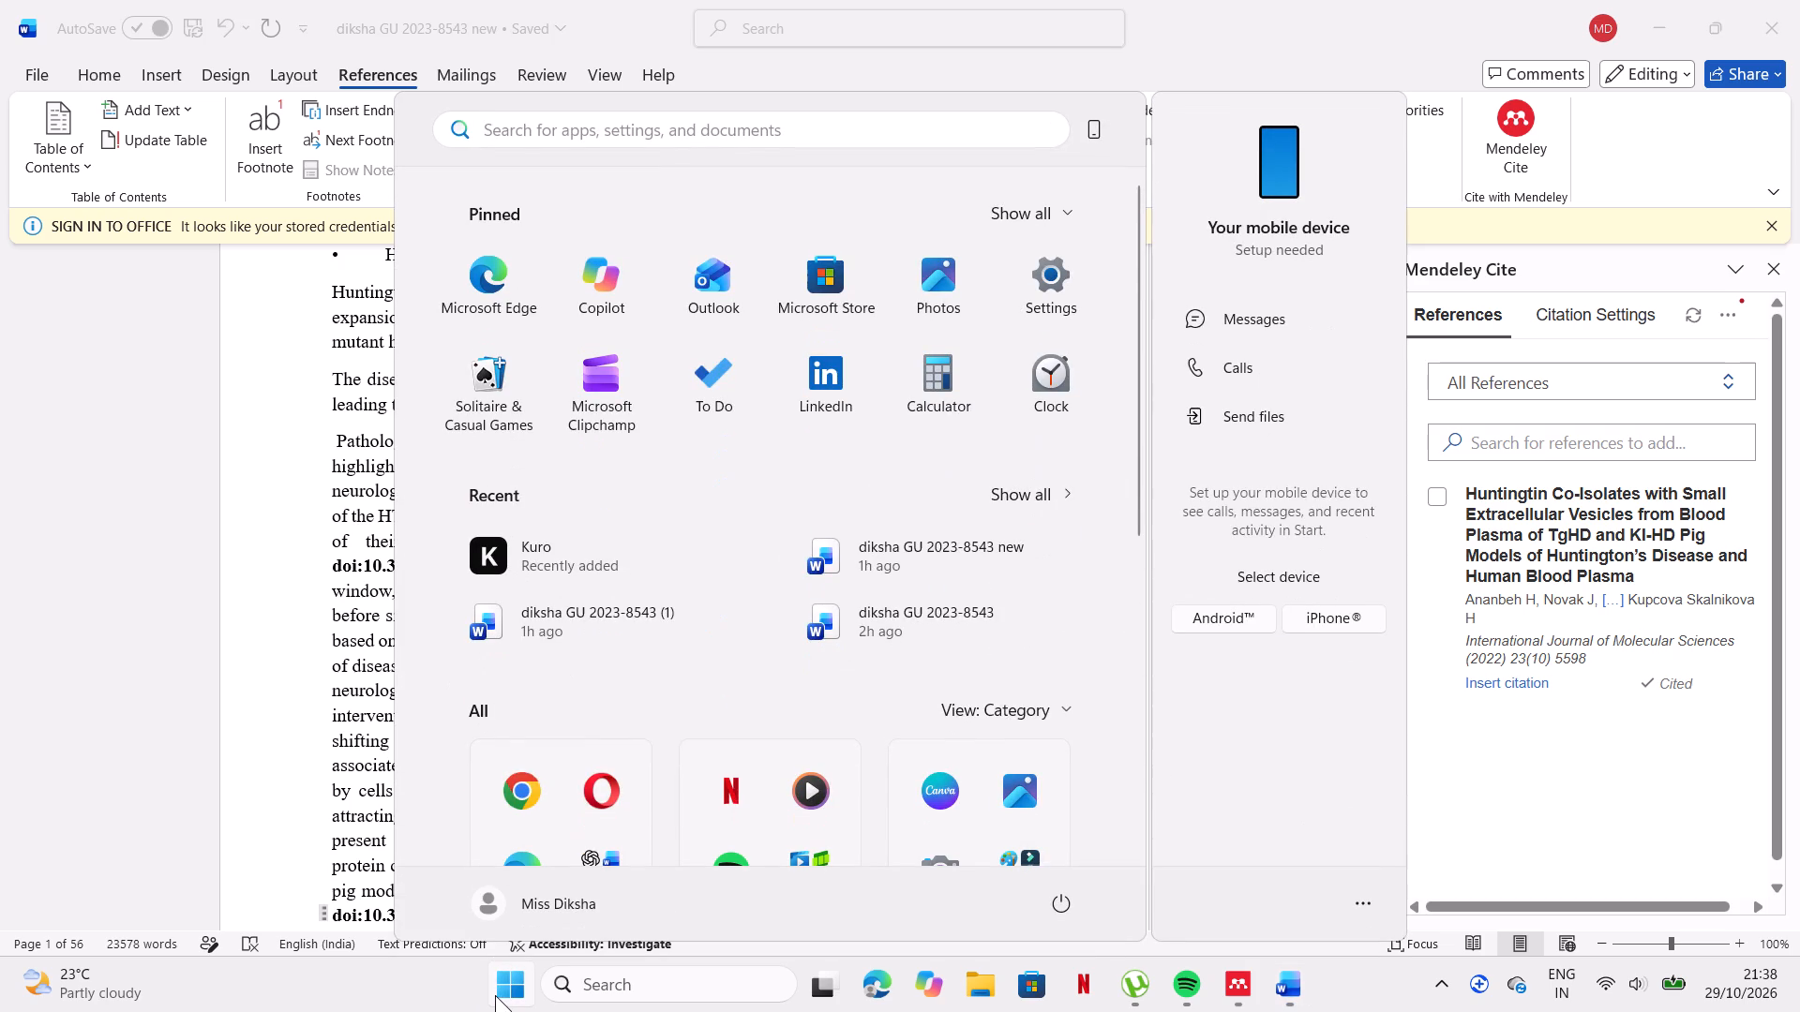
click(591, 558)
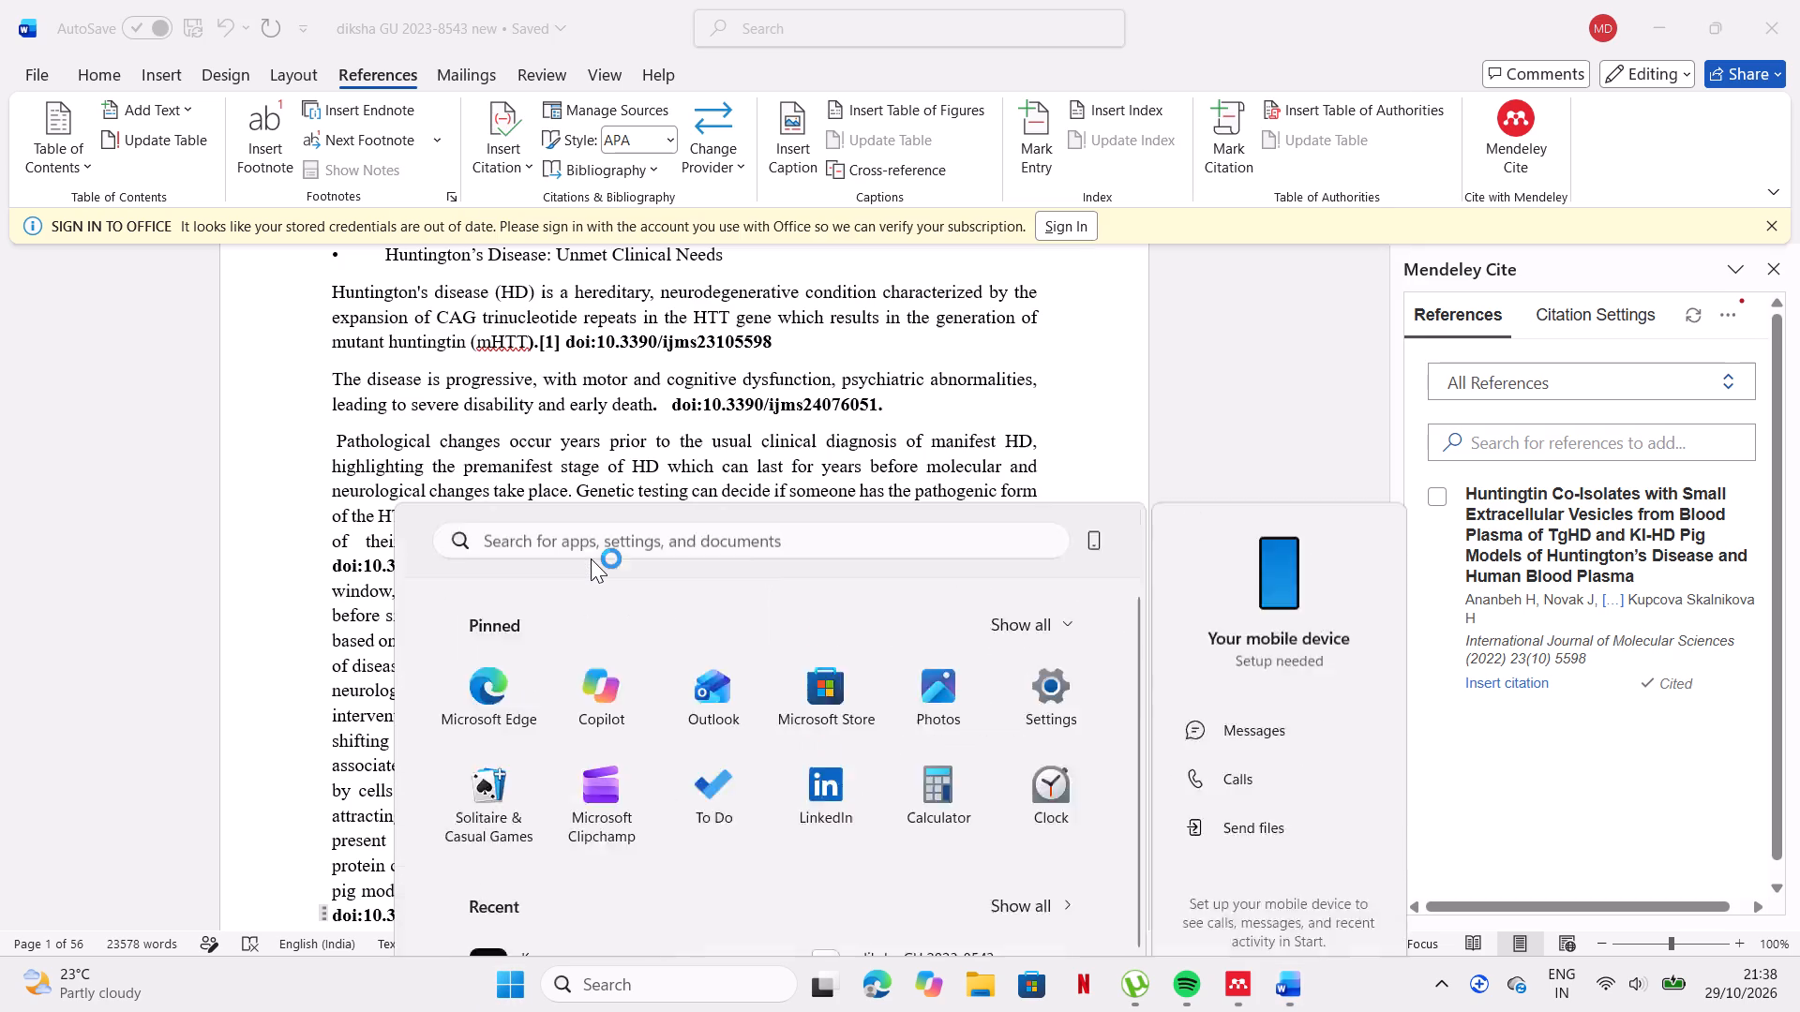
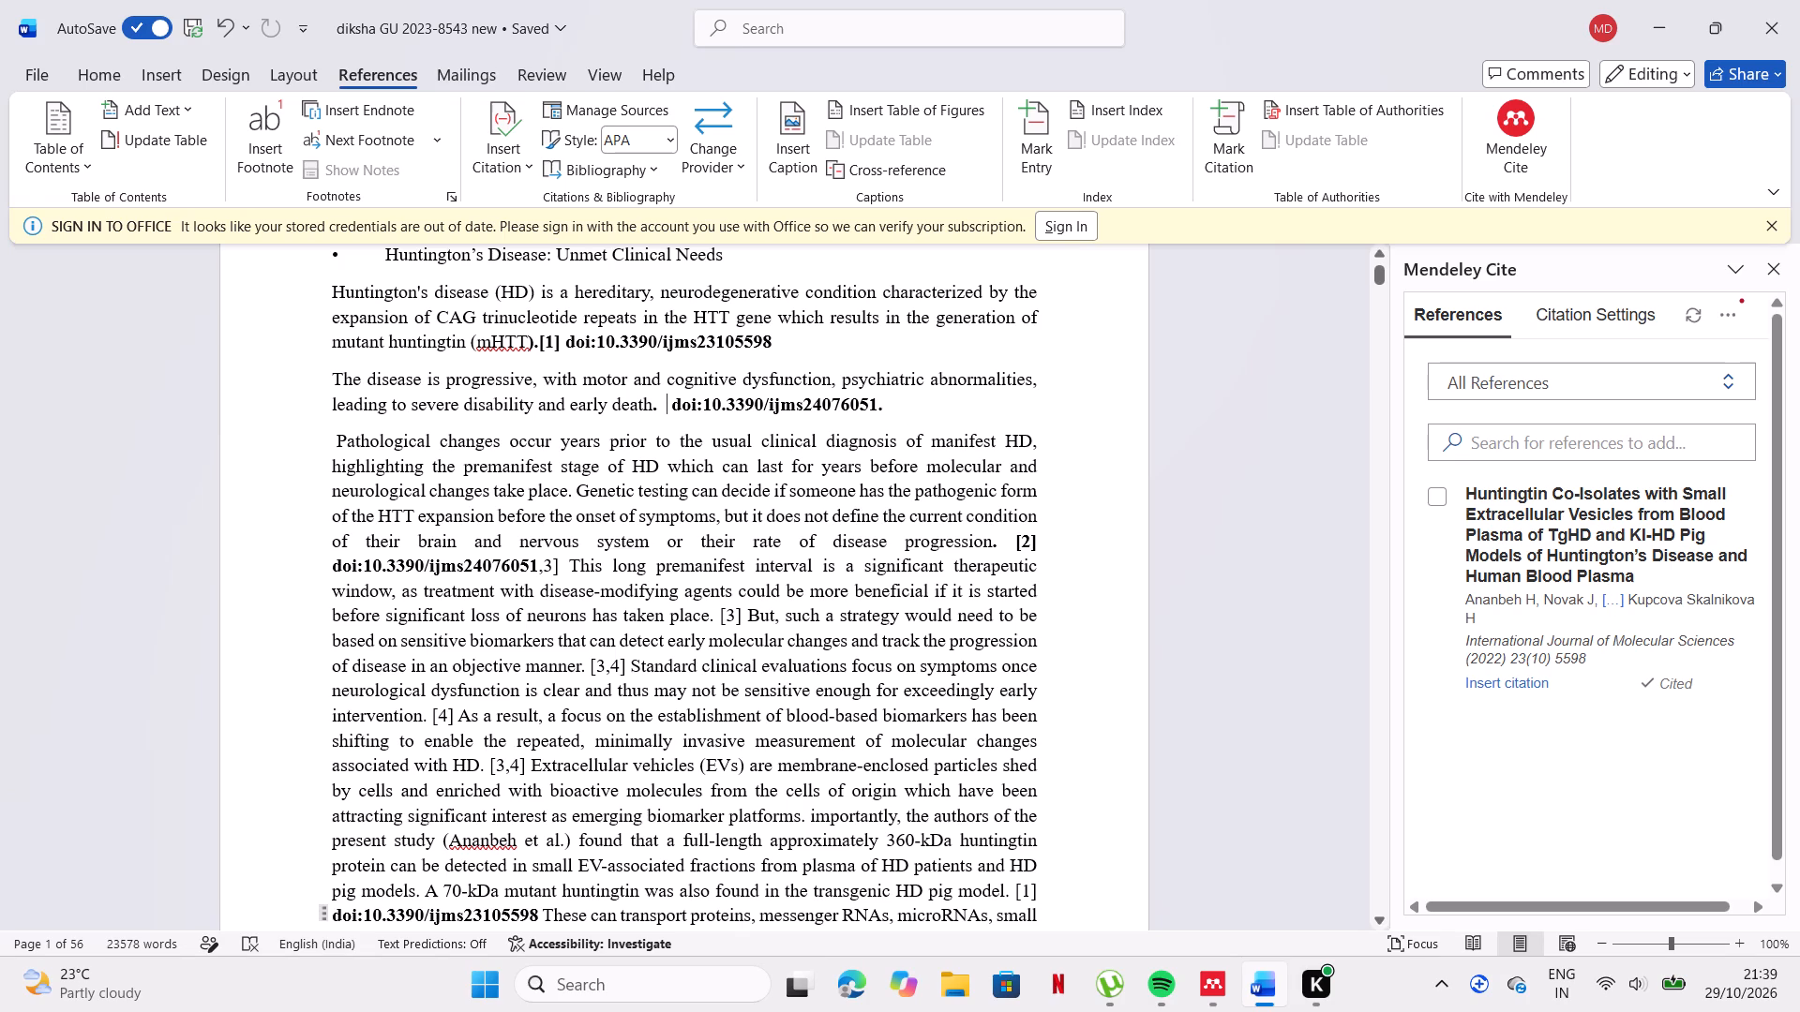
Check the linked reference and manual override text of the [2] citation following "rate of disease progression." in the introduction.
click(1057, 543)
click(1019, 539)
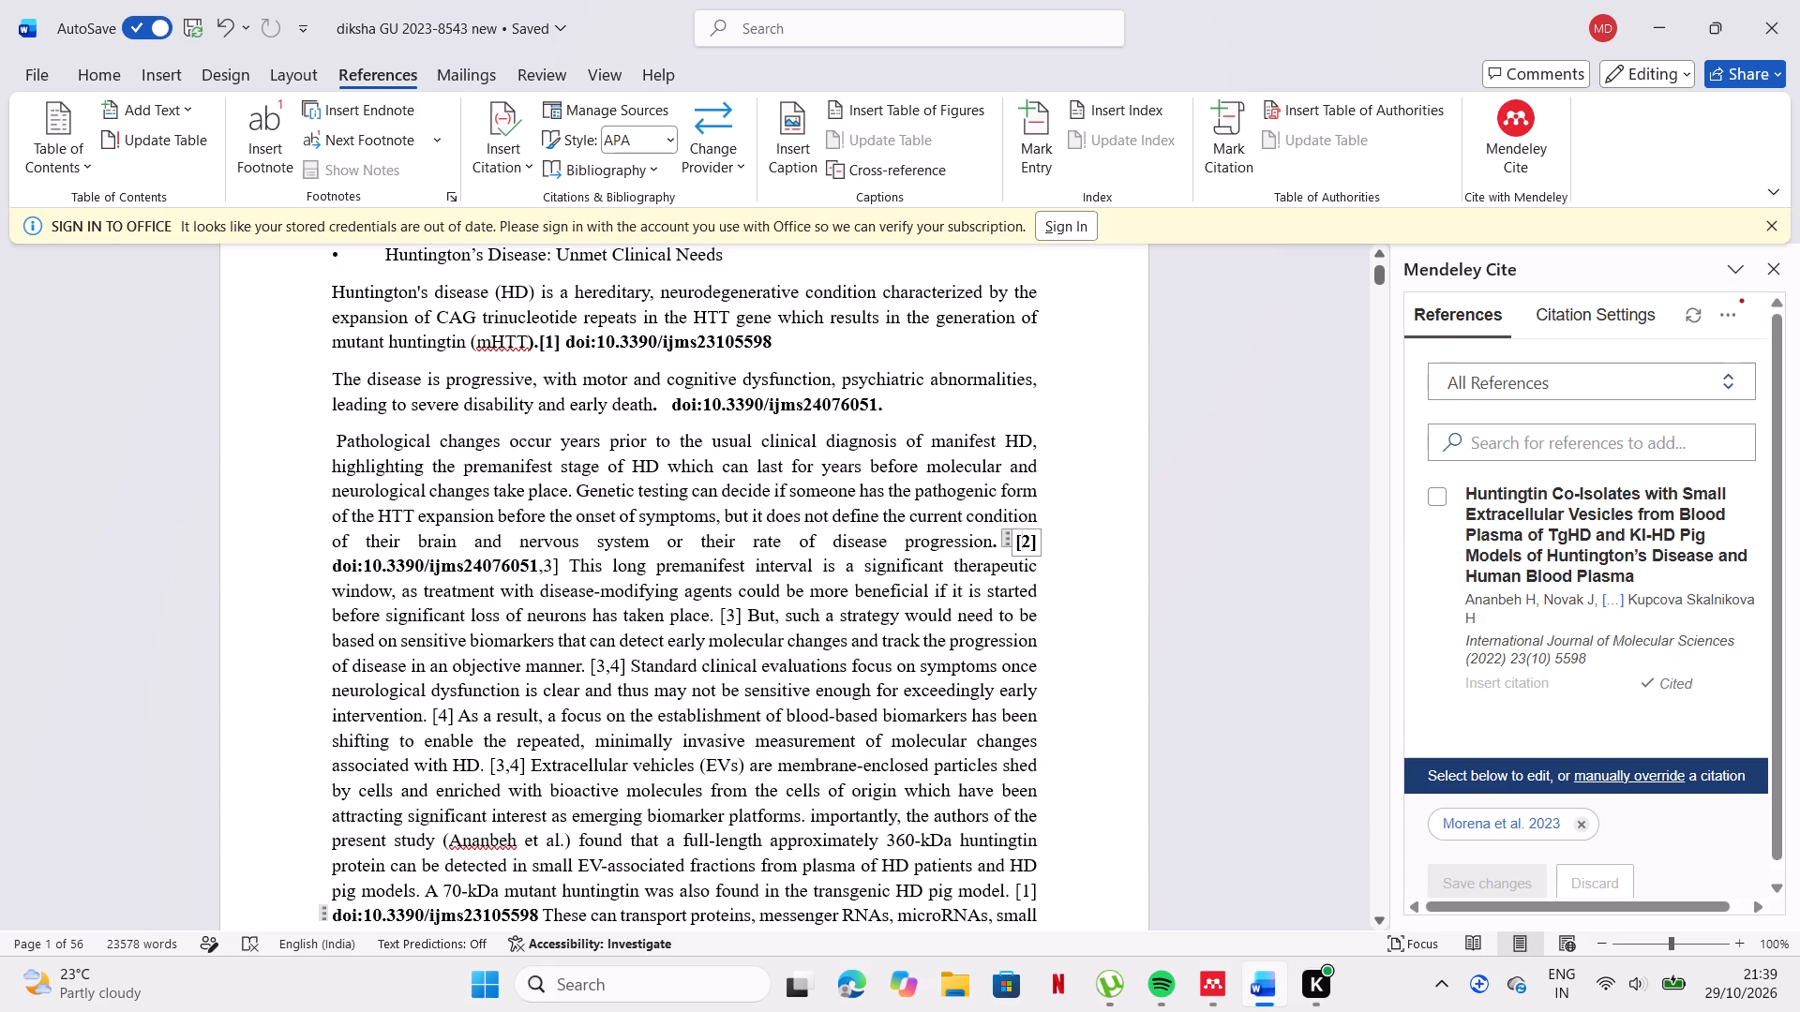
click(1636, 781)
click(1638, 777)
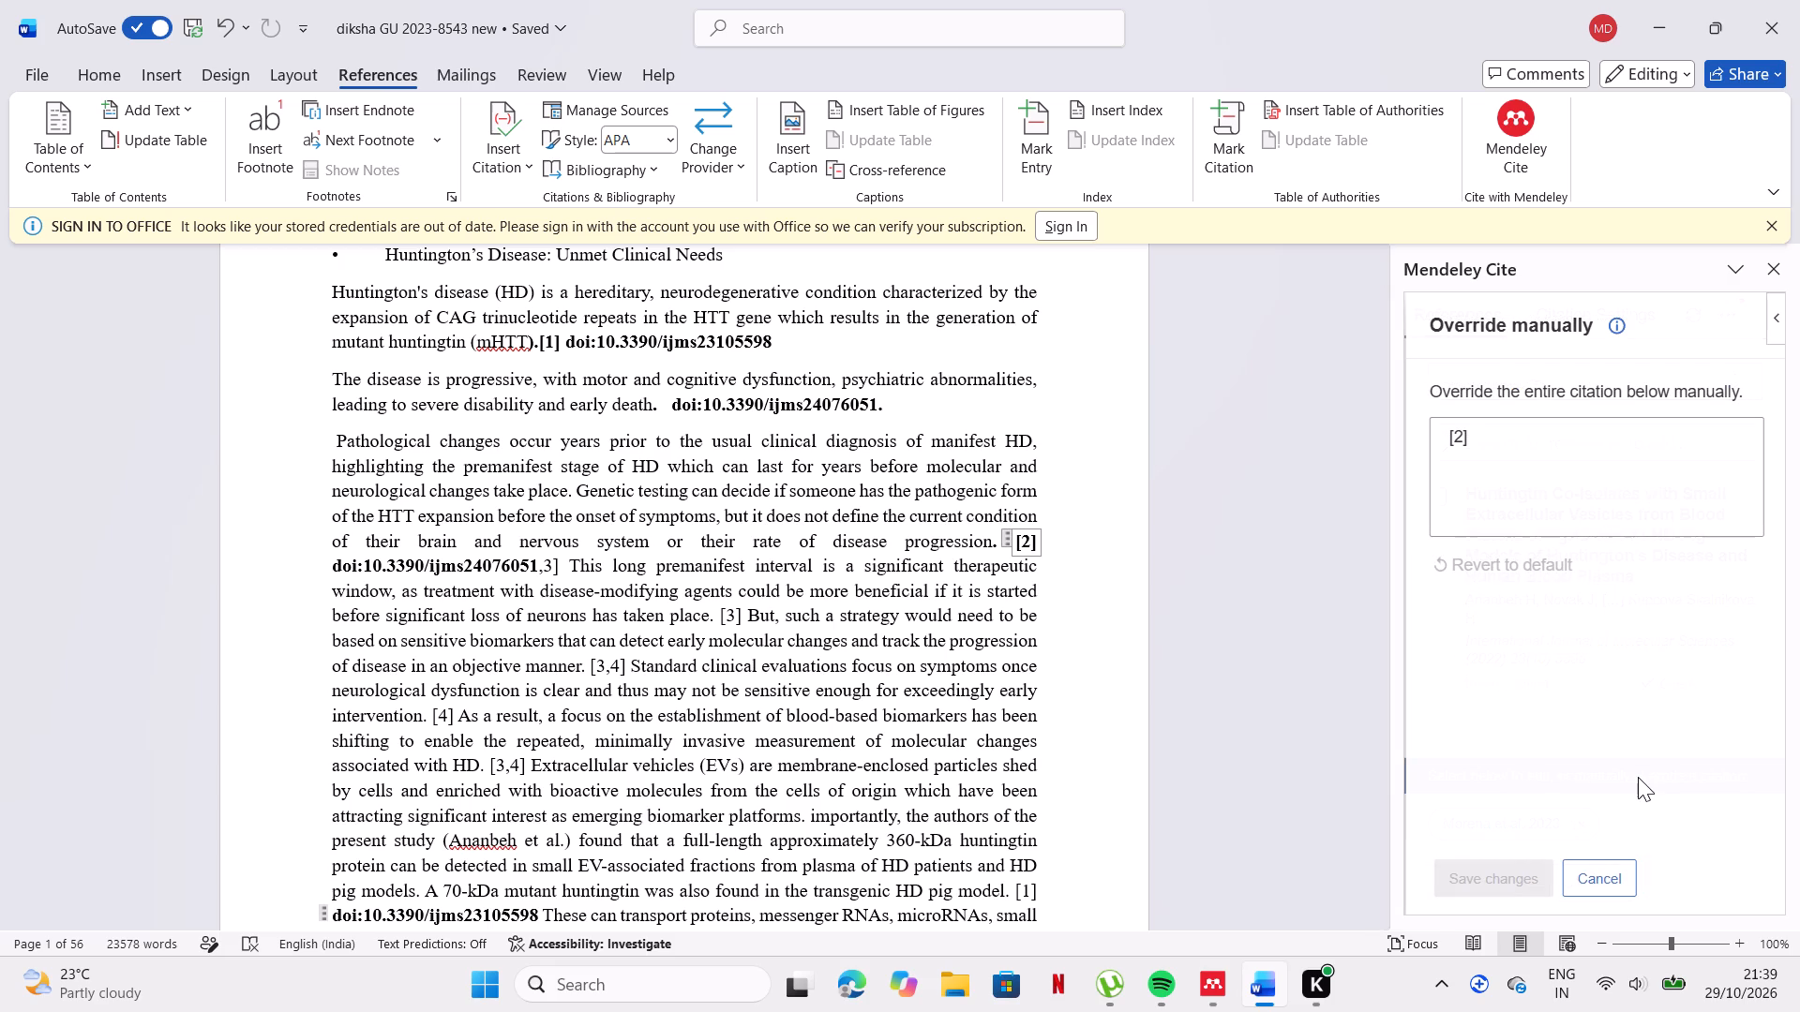
click(1330, 581)
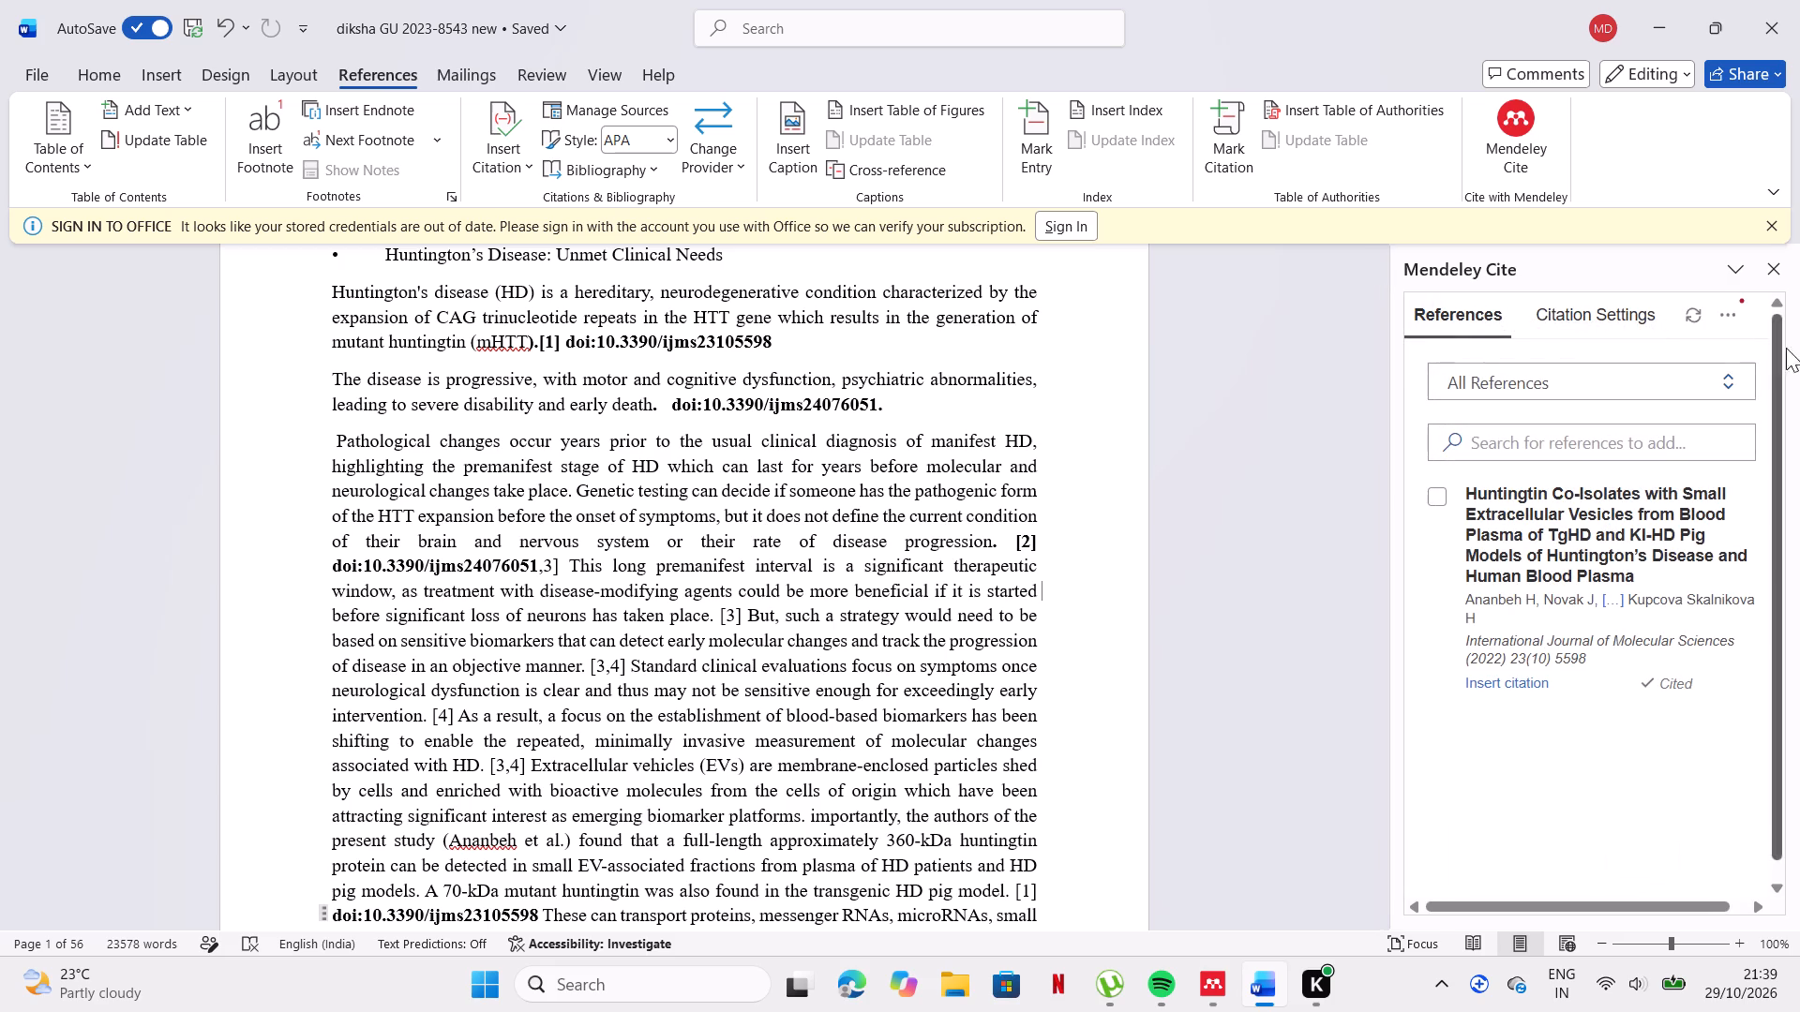
scroll(1537, 574, down, 1)
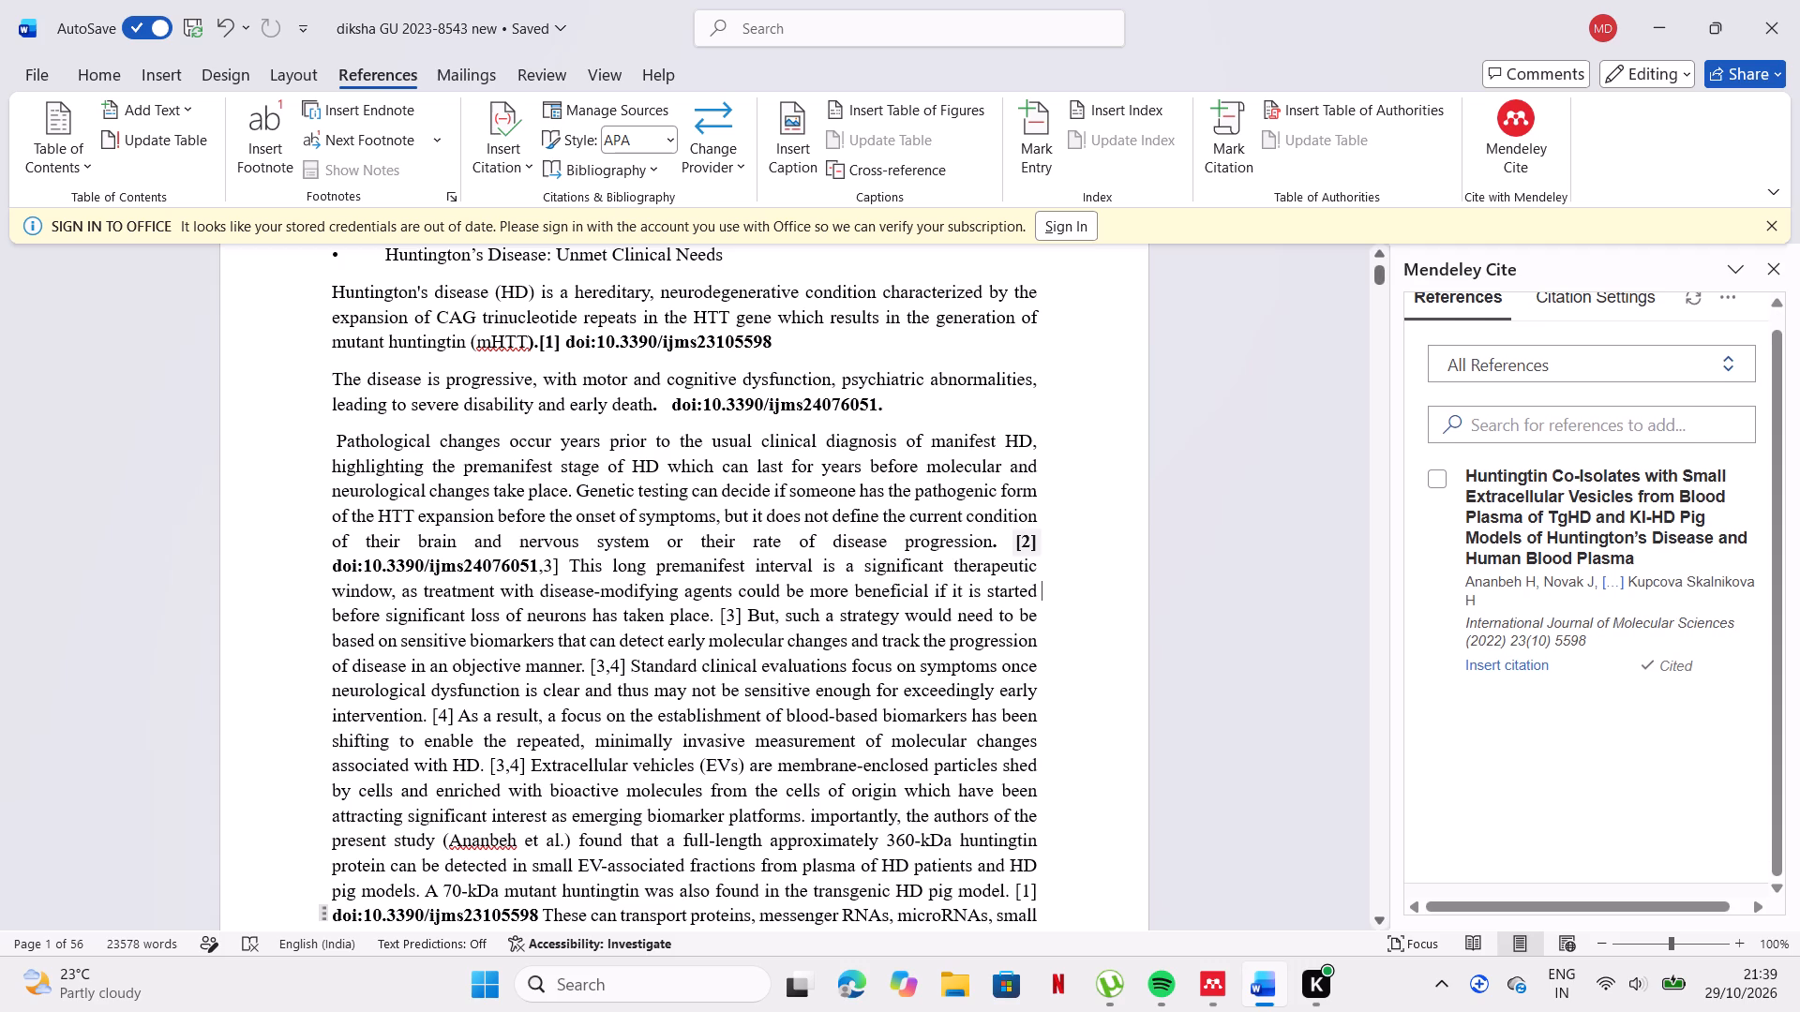
click(1040, 540)
Review the in-text citations and DOIs from the introduction through section 1.3 to the last paragraph before References.
scroll(1109, 565, down, 1)
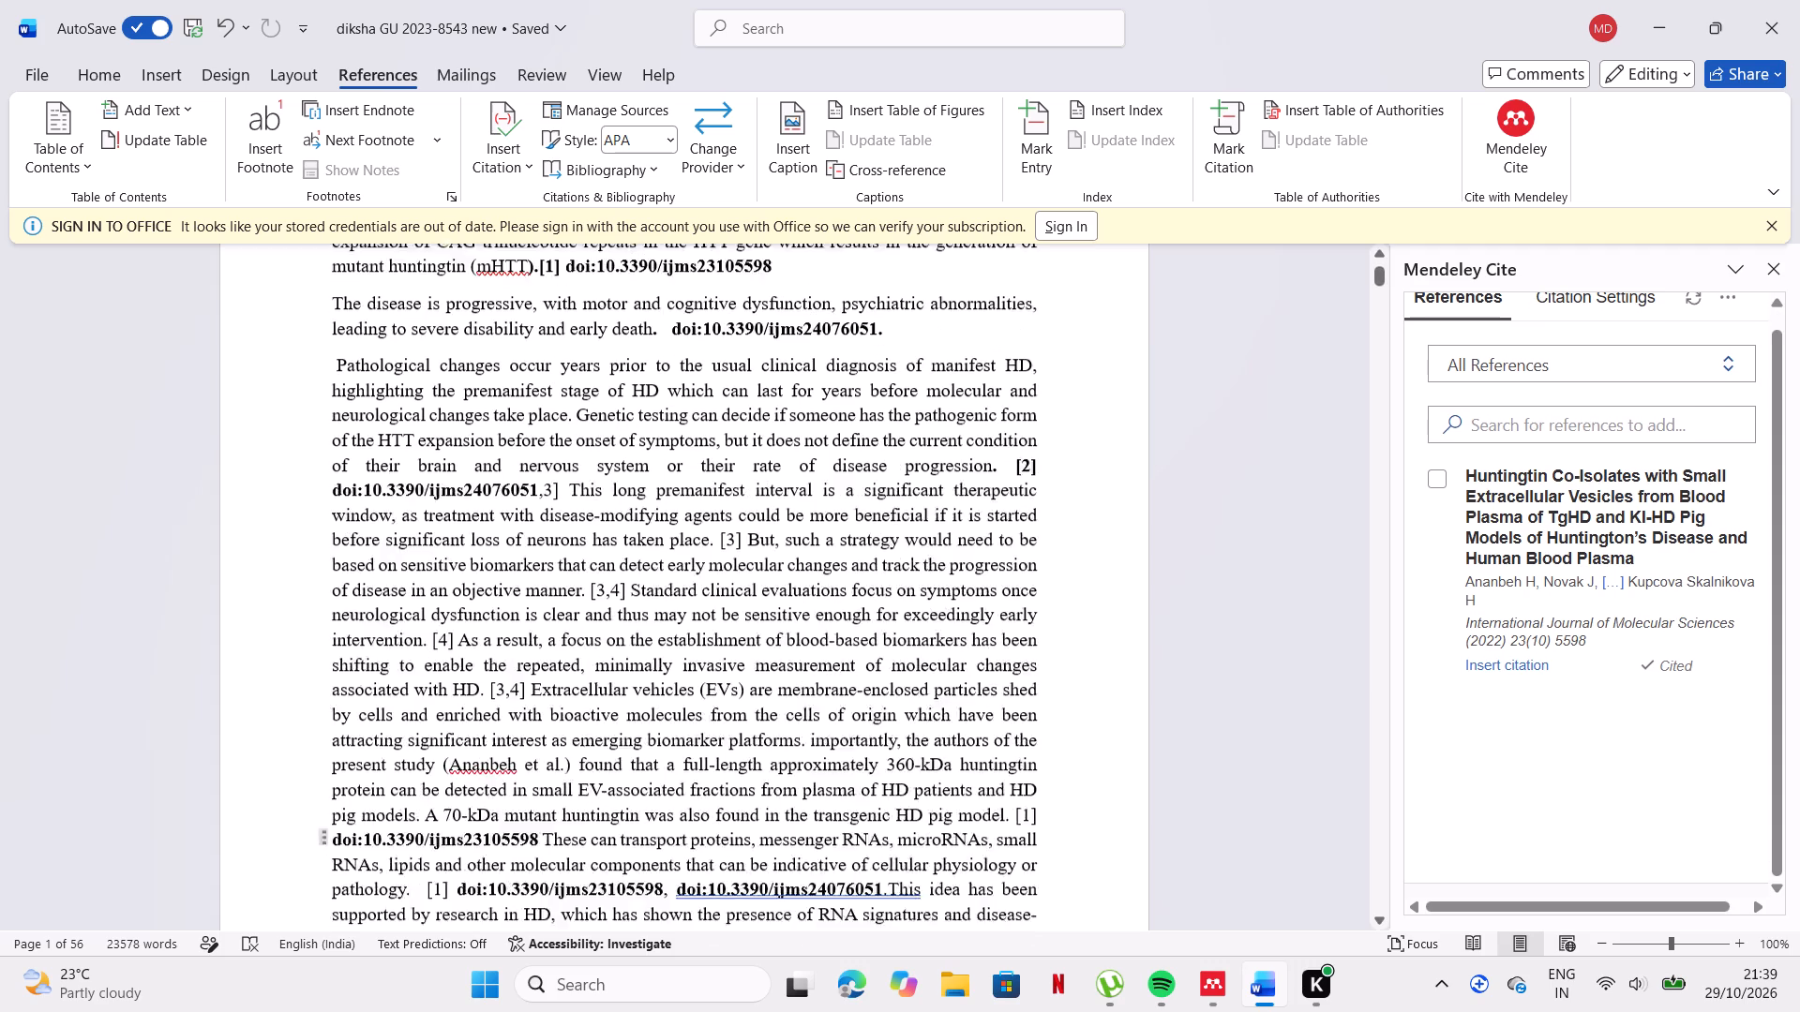
scroll(1109, 565, down, 1)
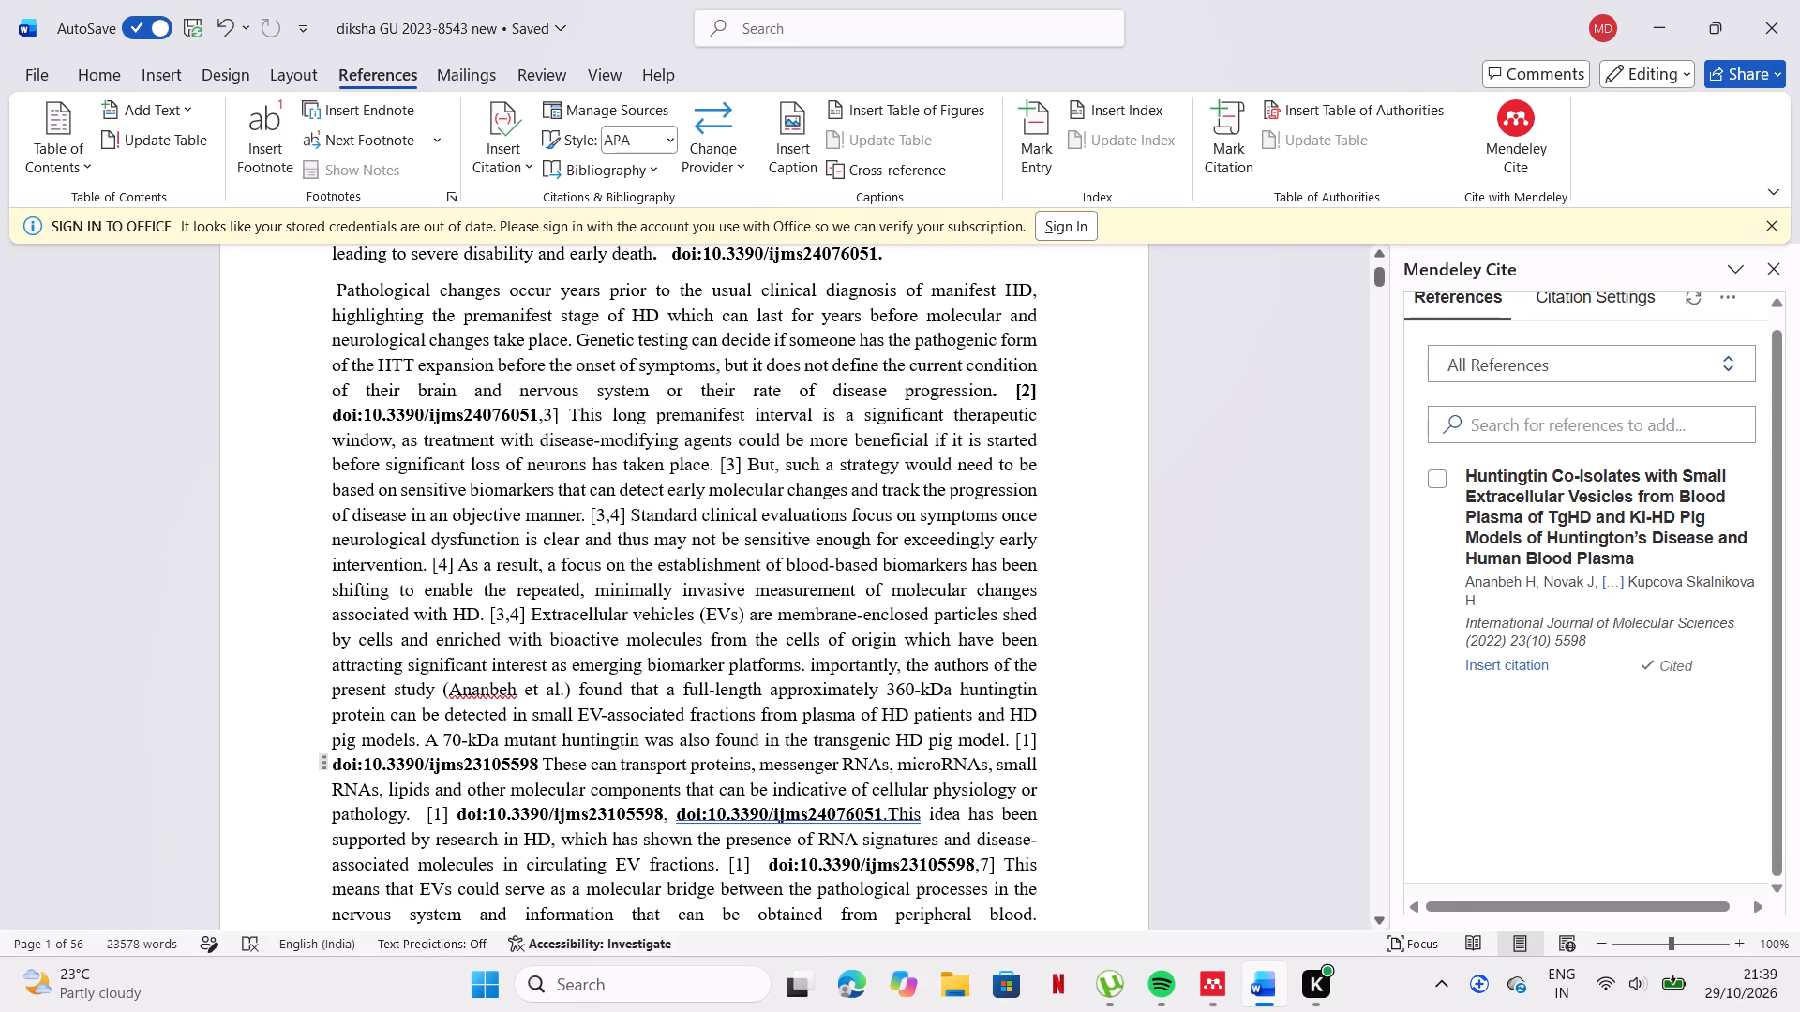
scroll(768, 639, down, 1)
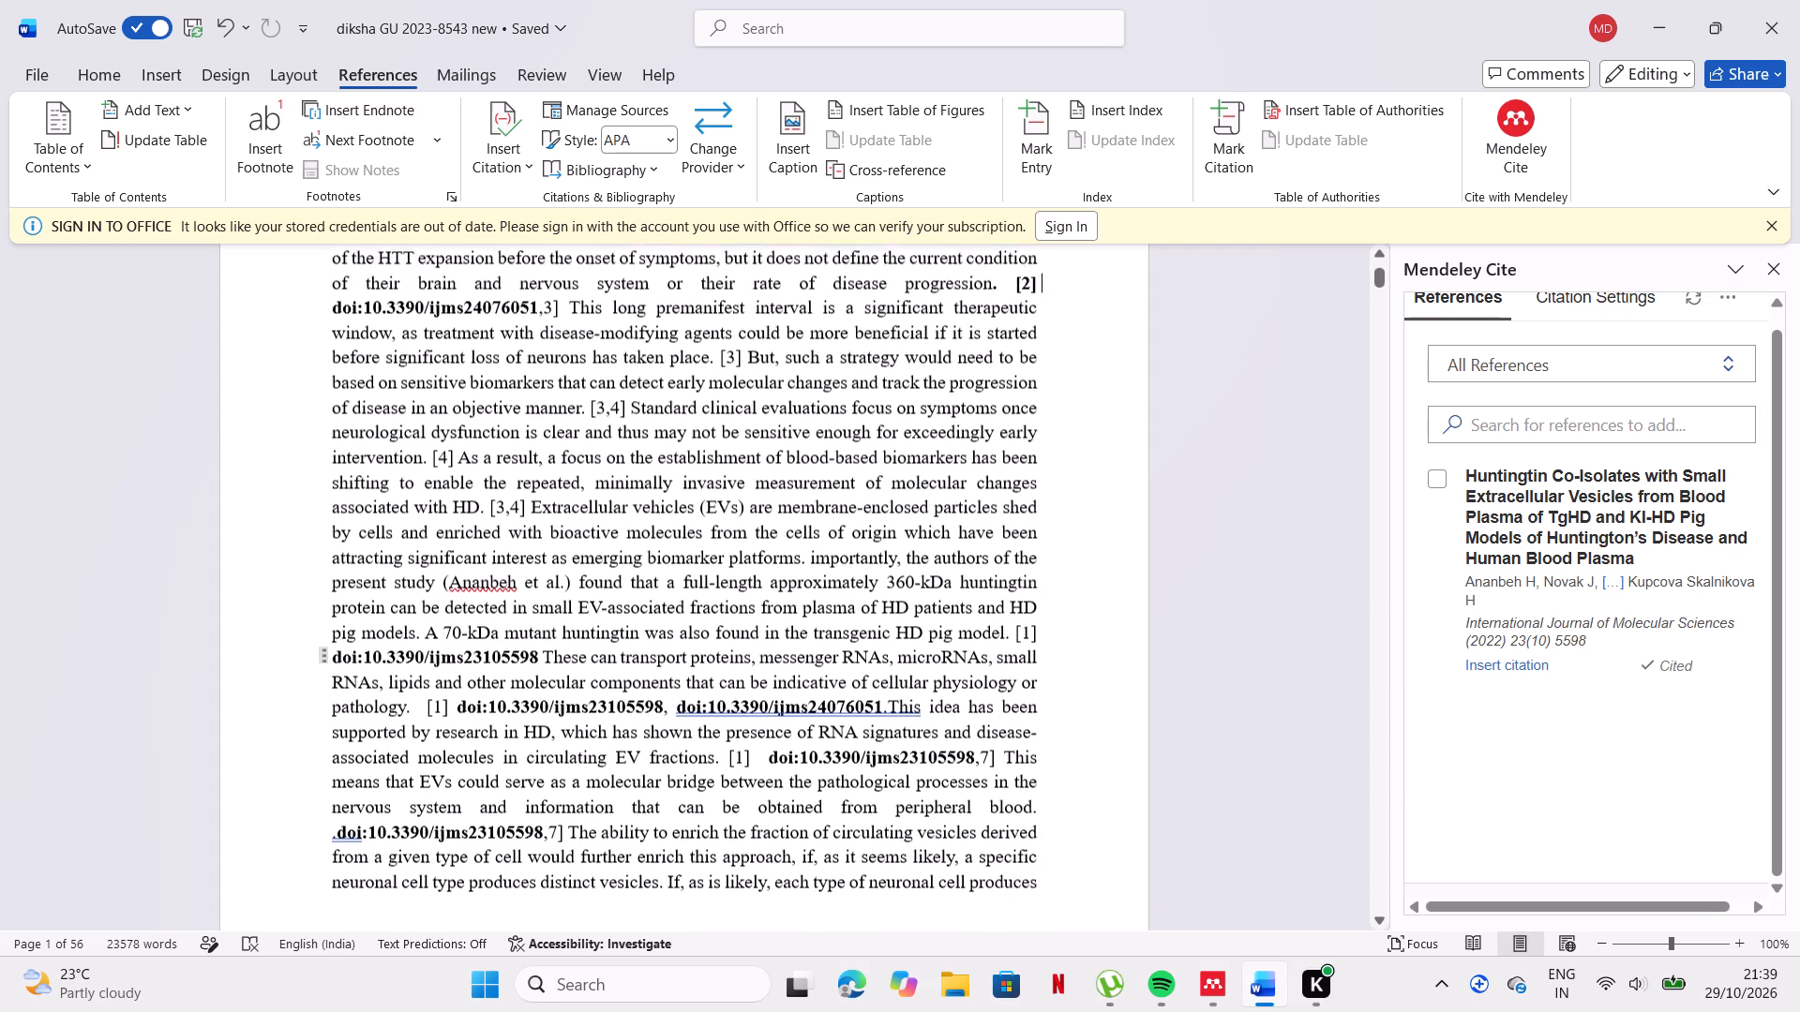
scroll(768, 639, down, 1)
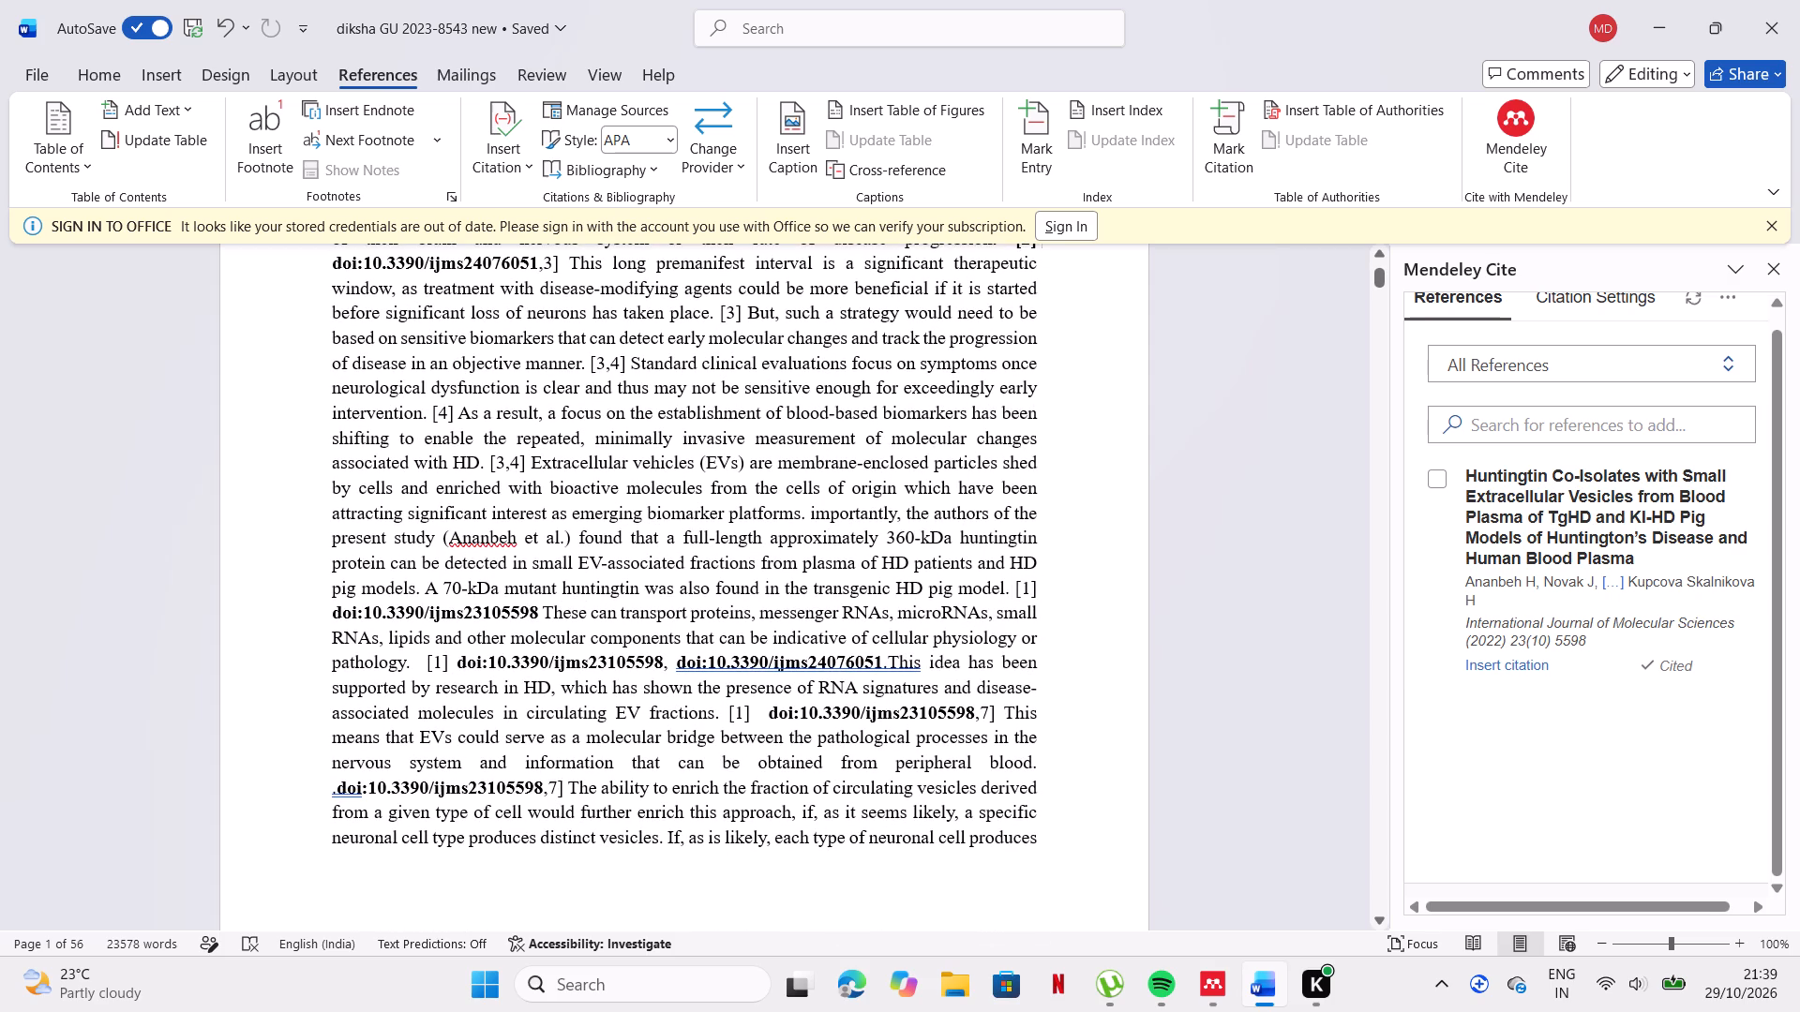
scroll(692, 513, up, 1)
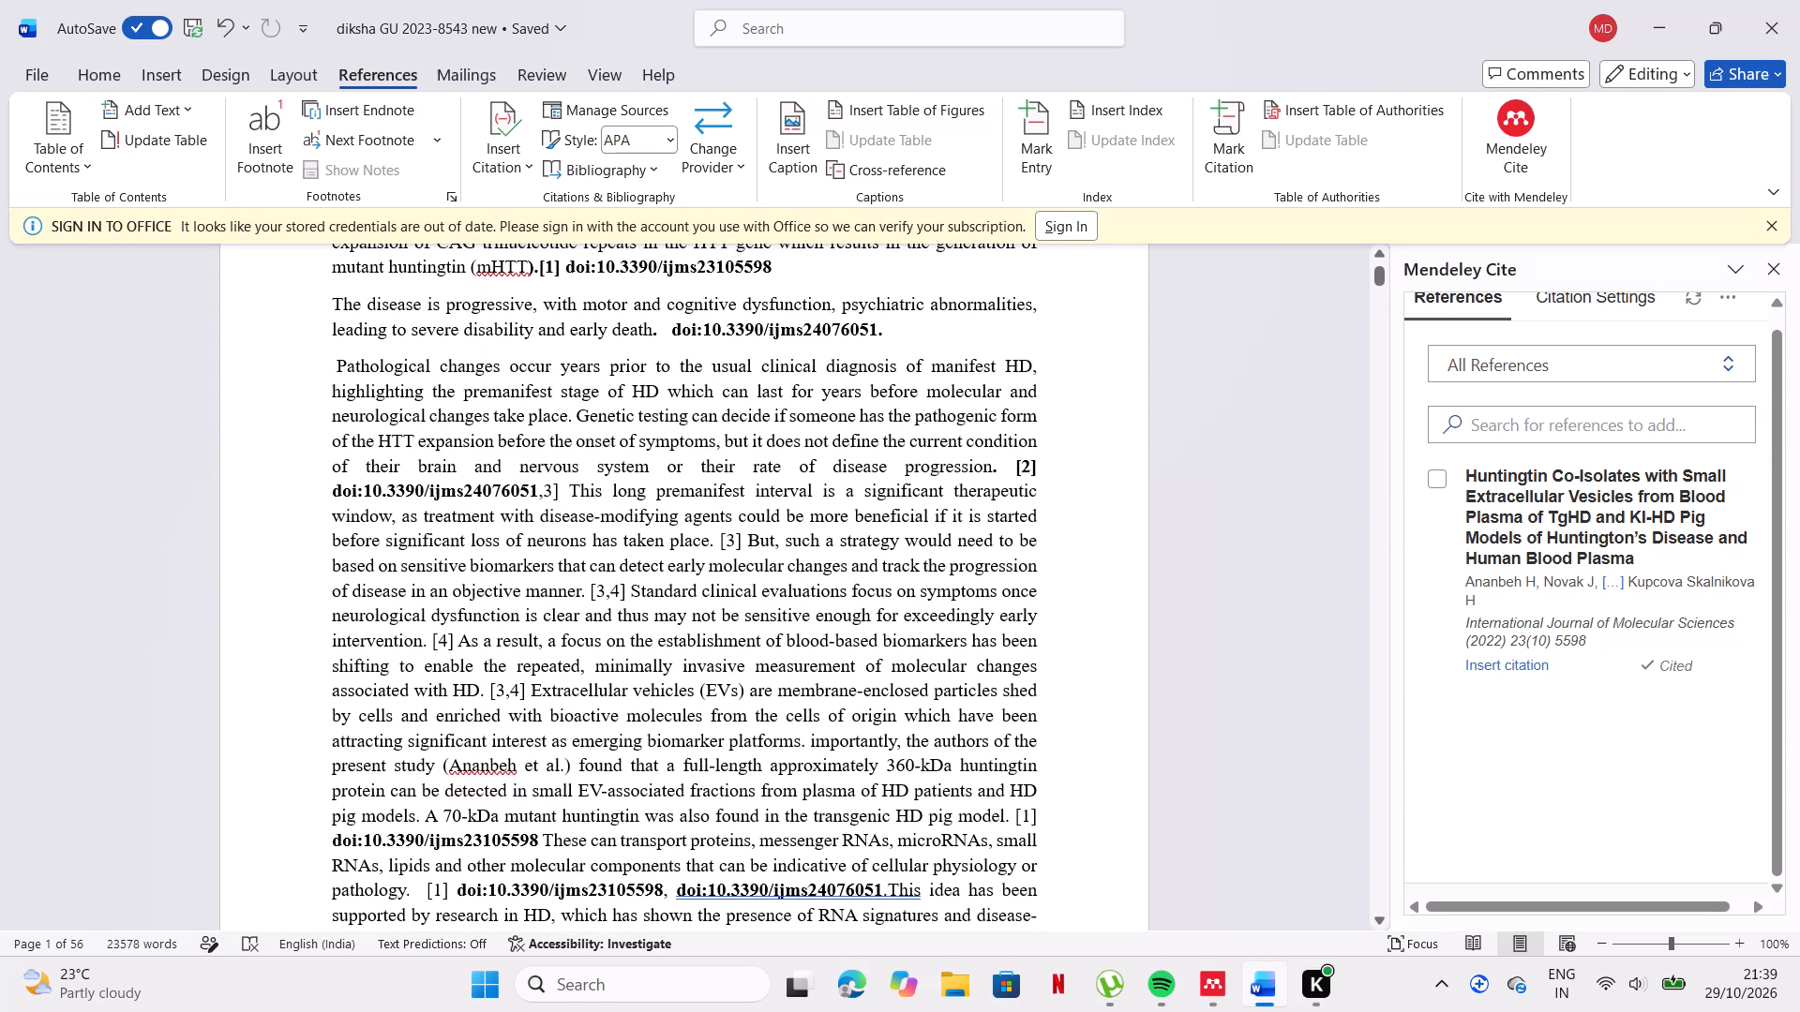
scroll(759, 736, down, 1)
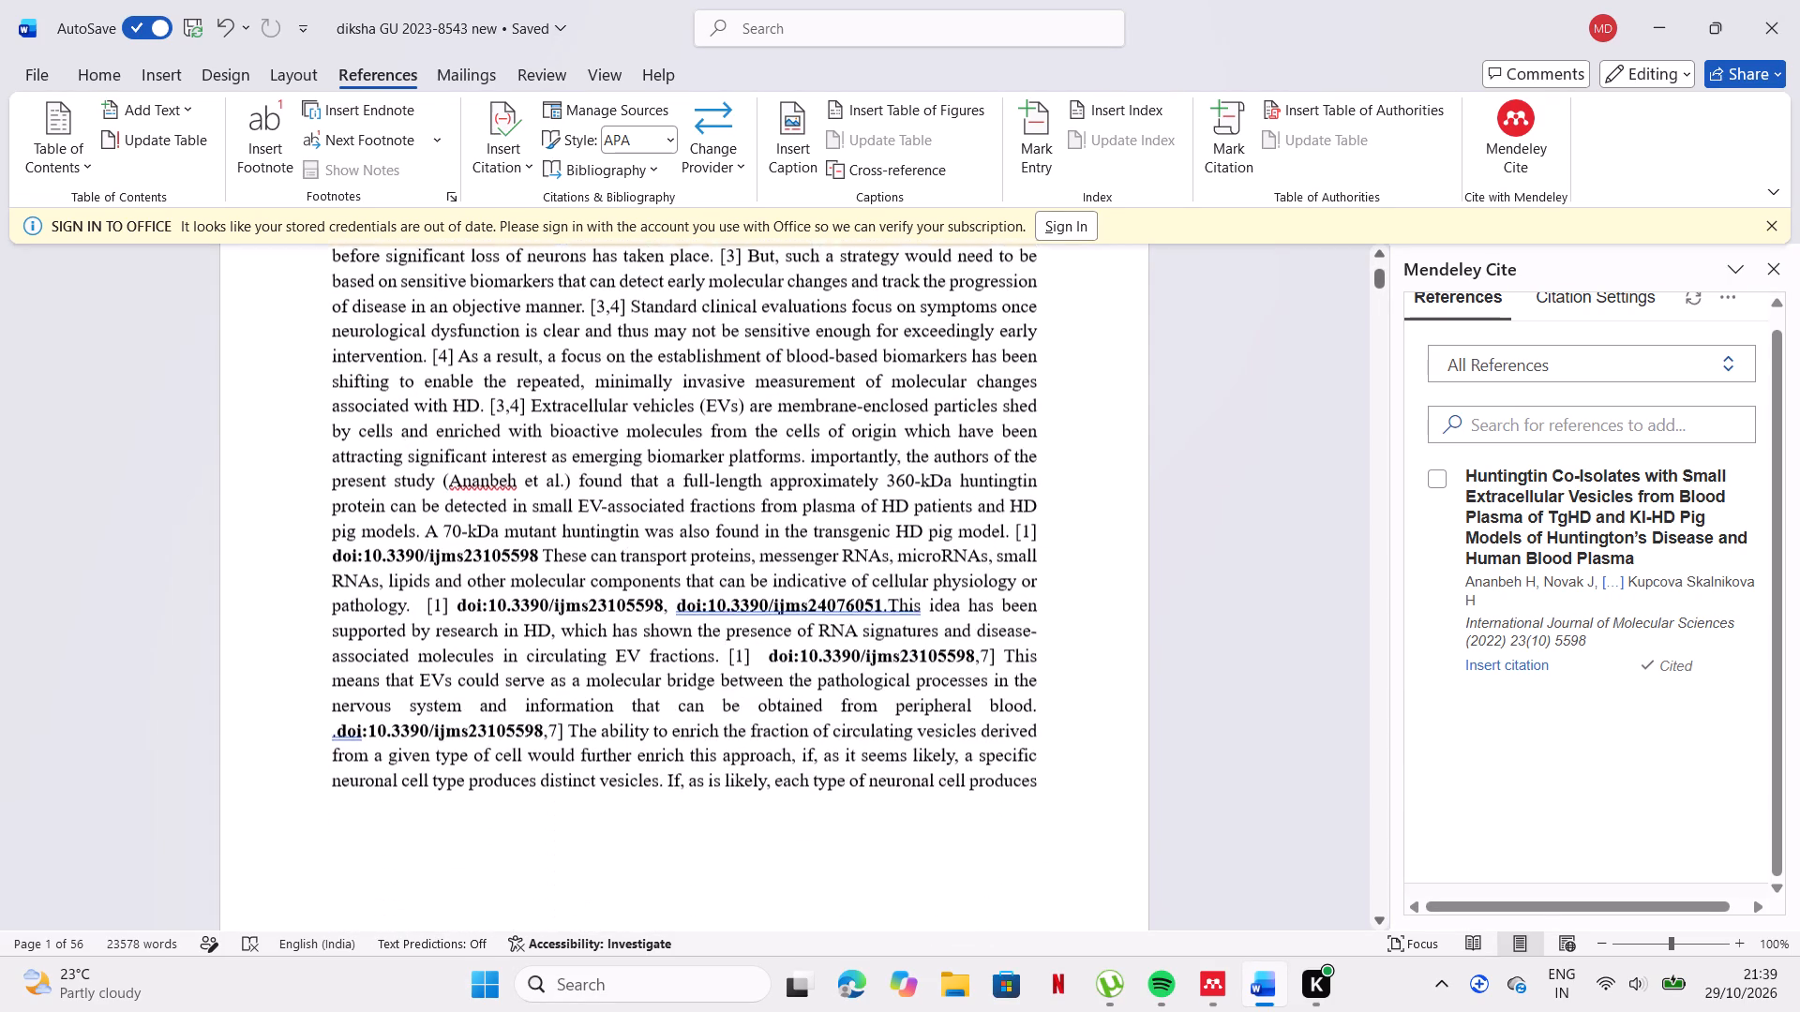
scroll(759, 736, down, 5)
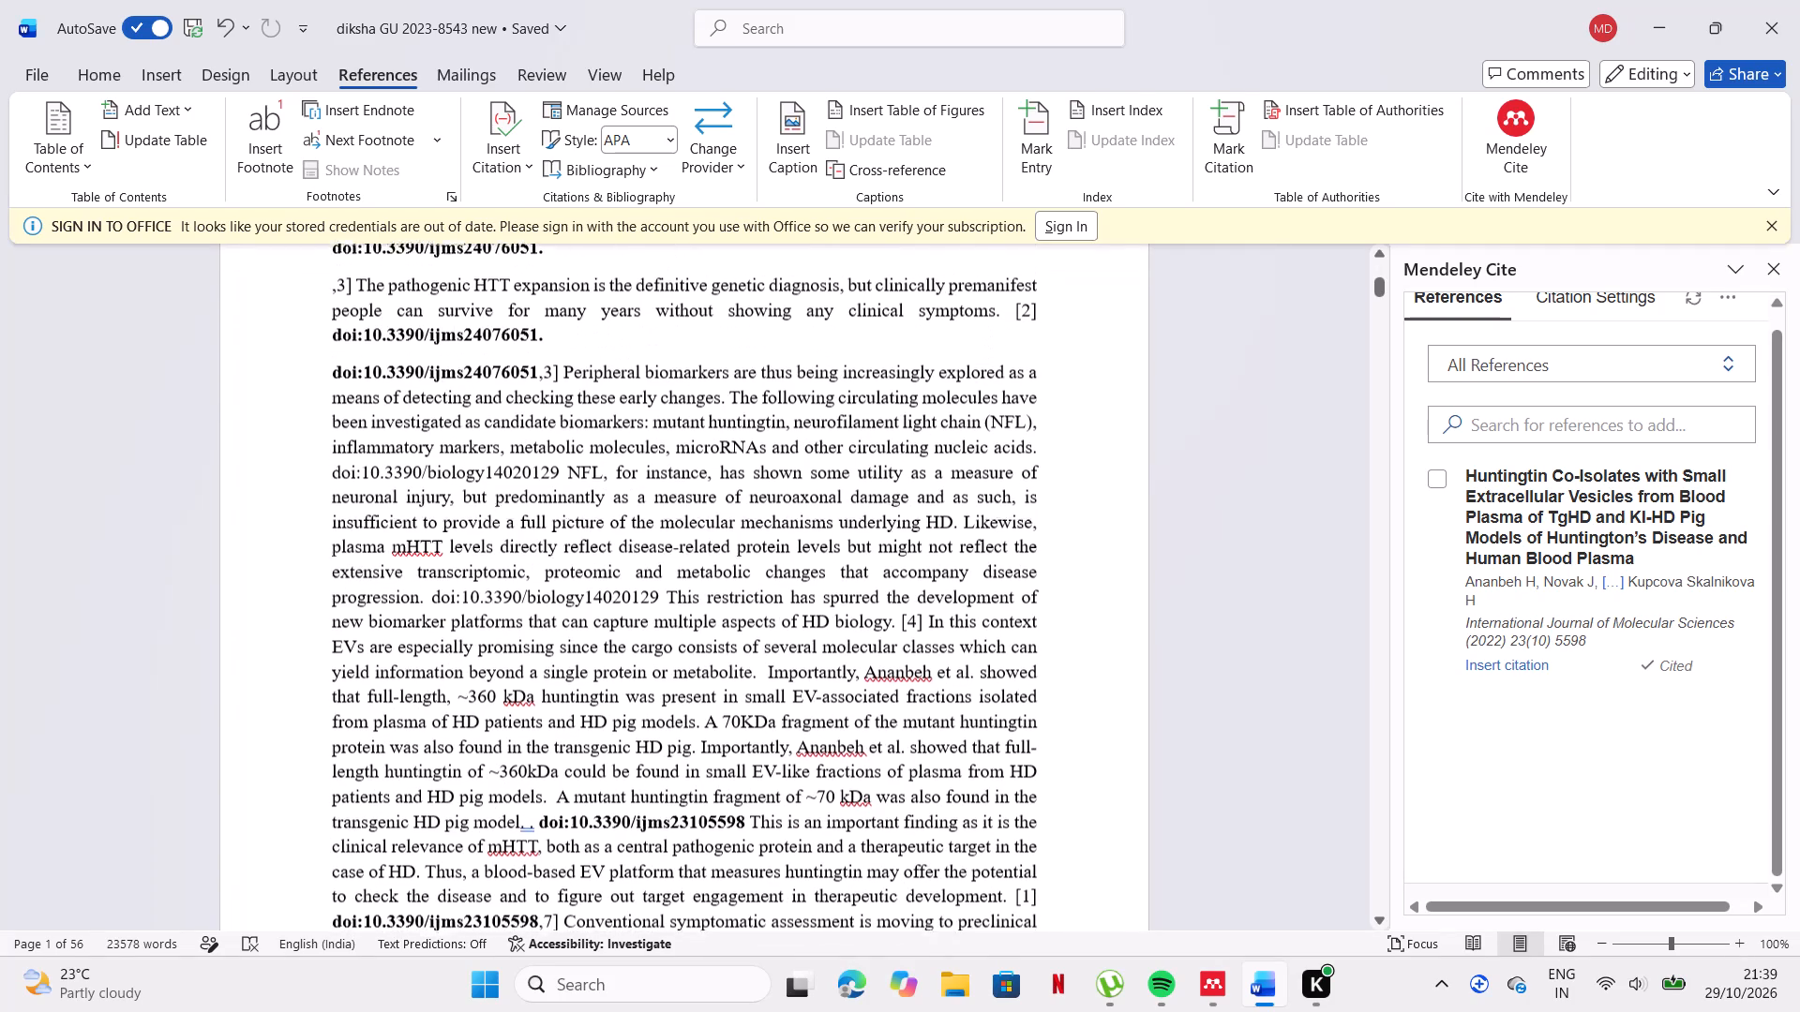
scroll(759, 736, down, 1)
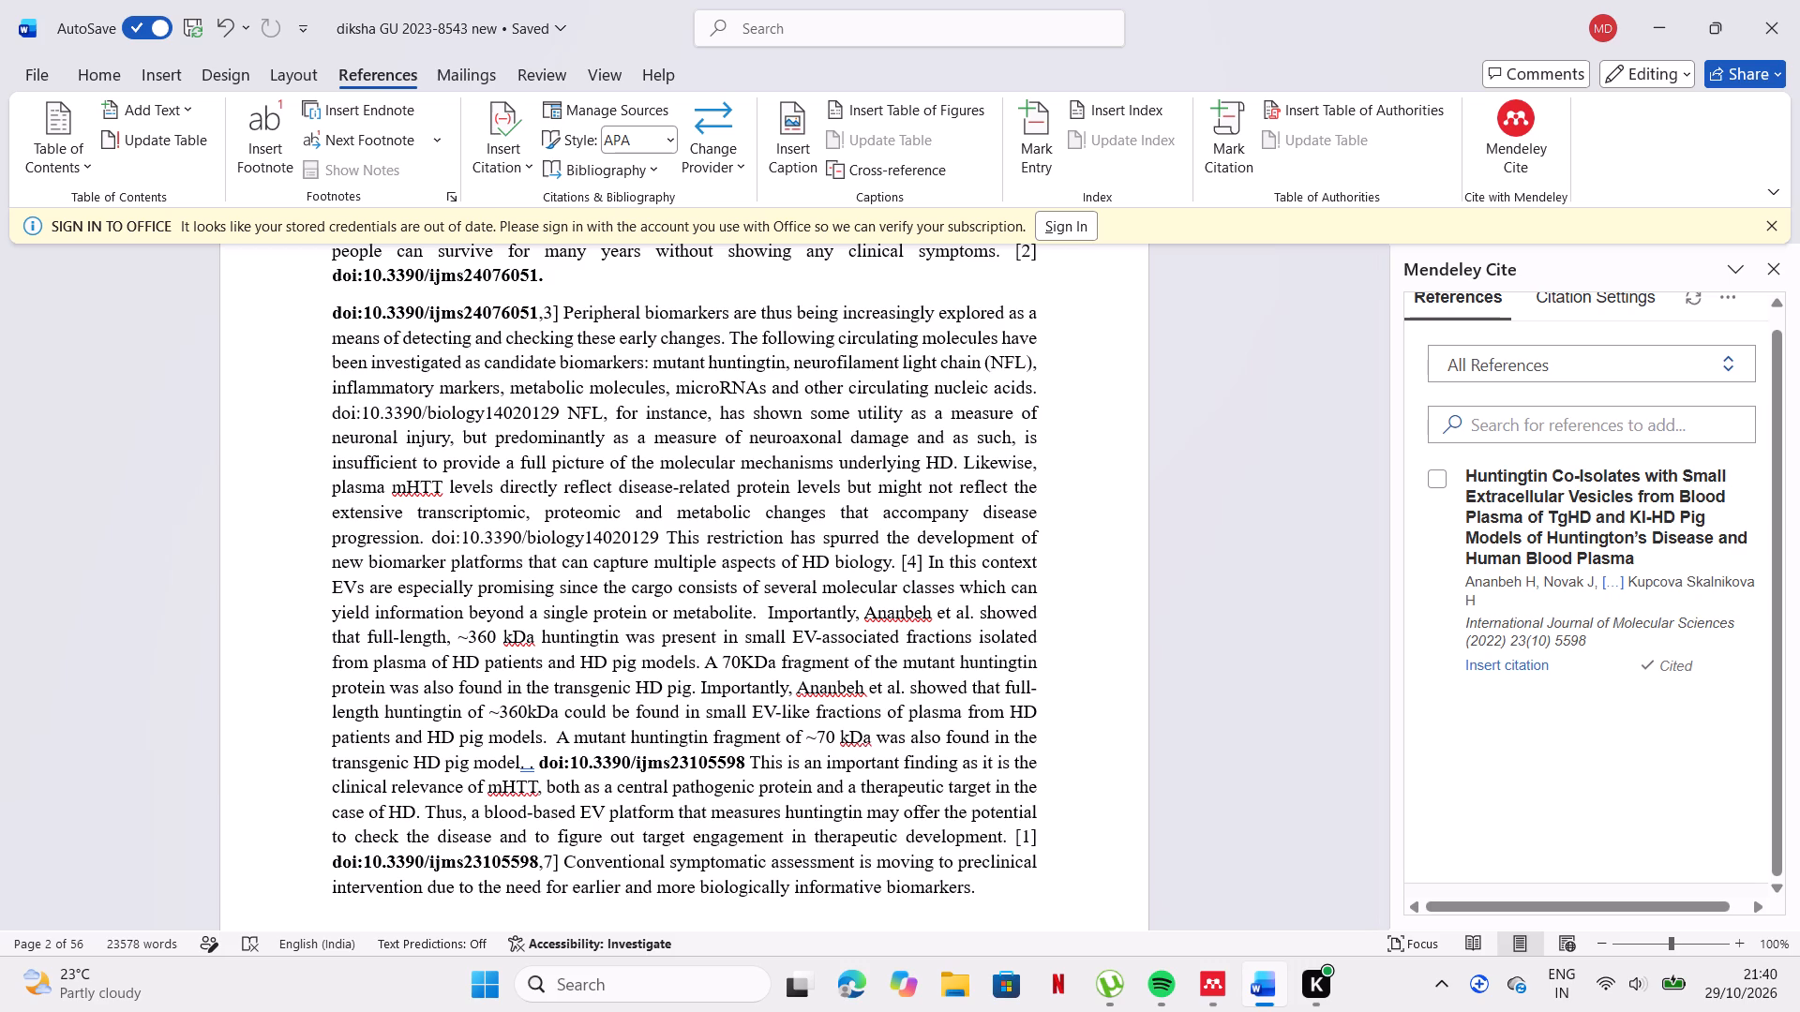
scroll(667, 677, down, 1)
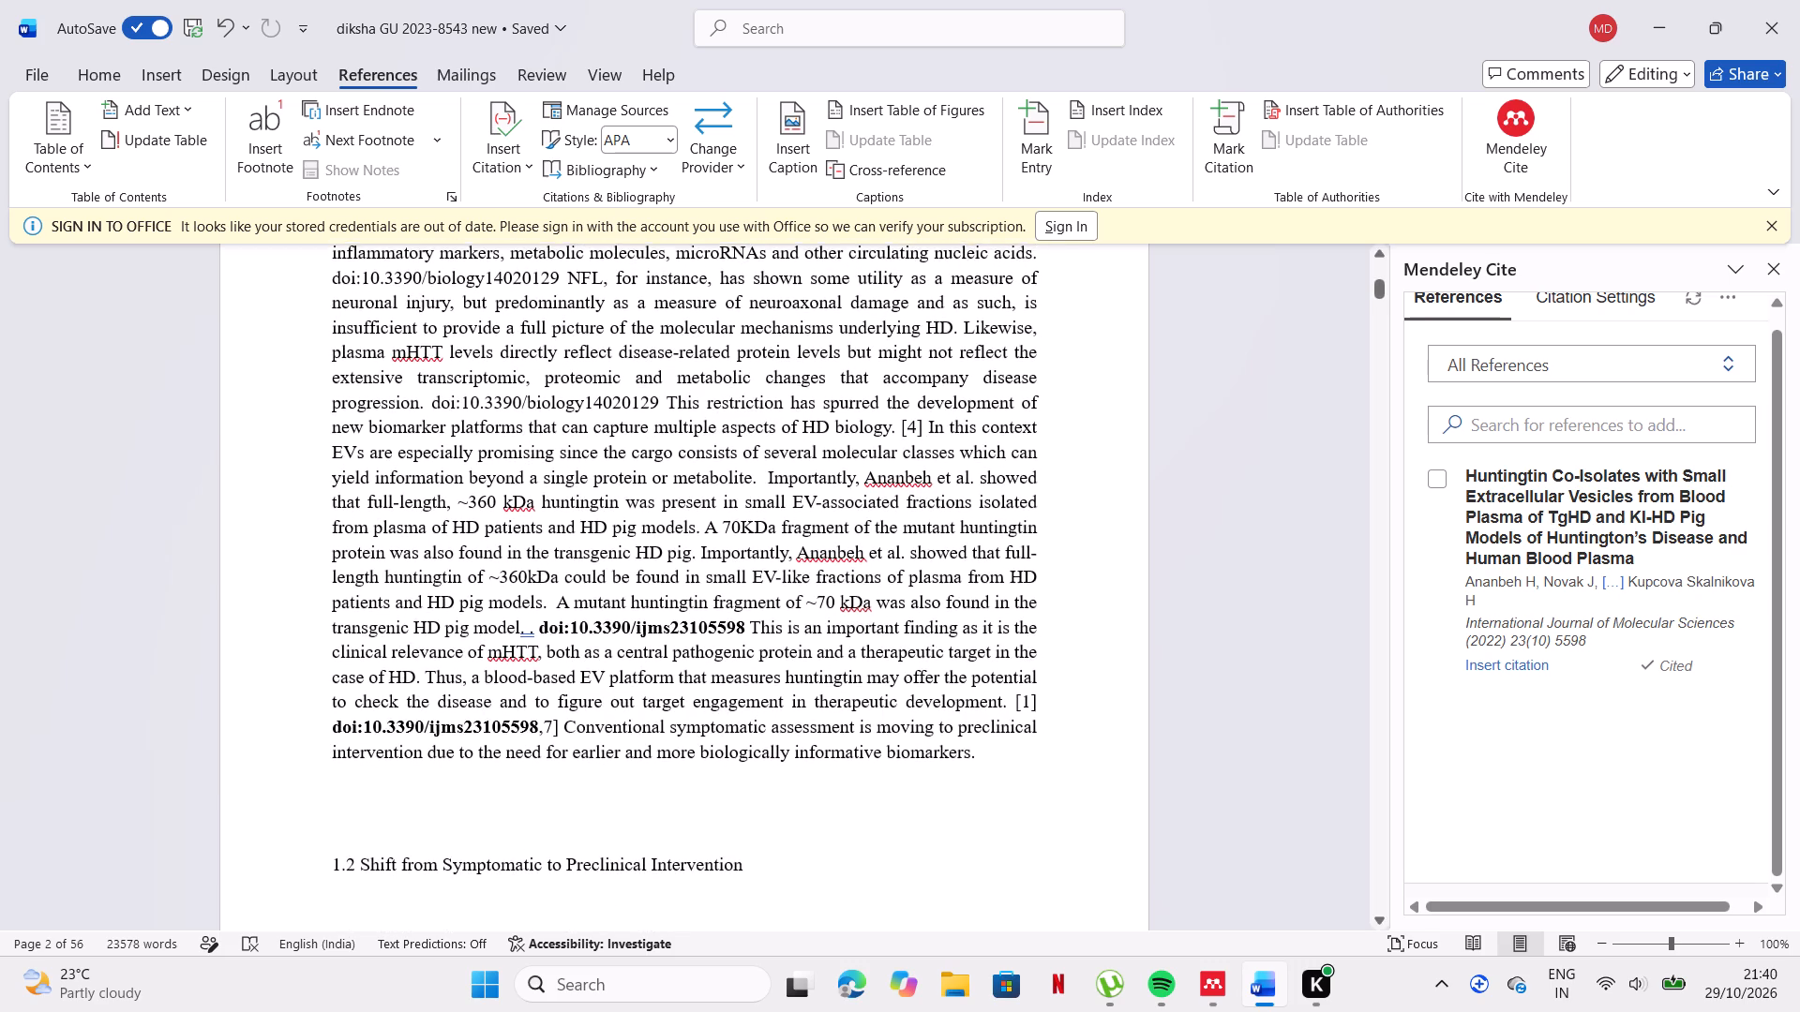
scroll(667, 677, down, 4)
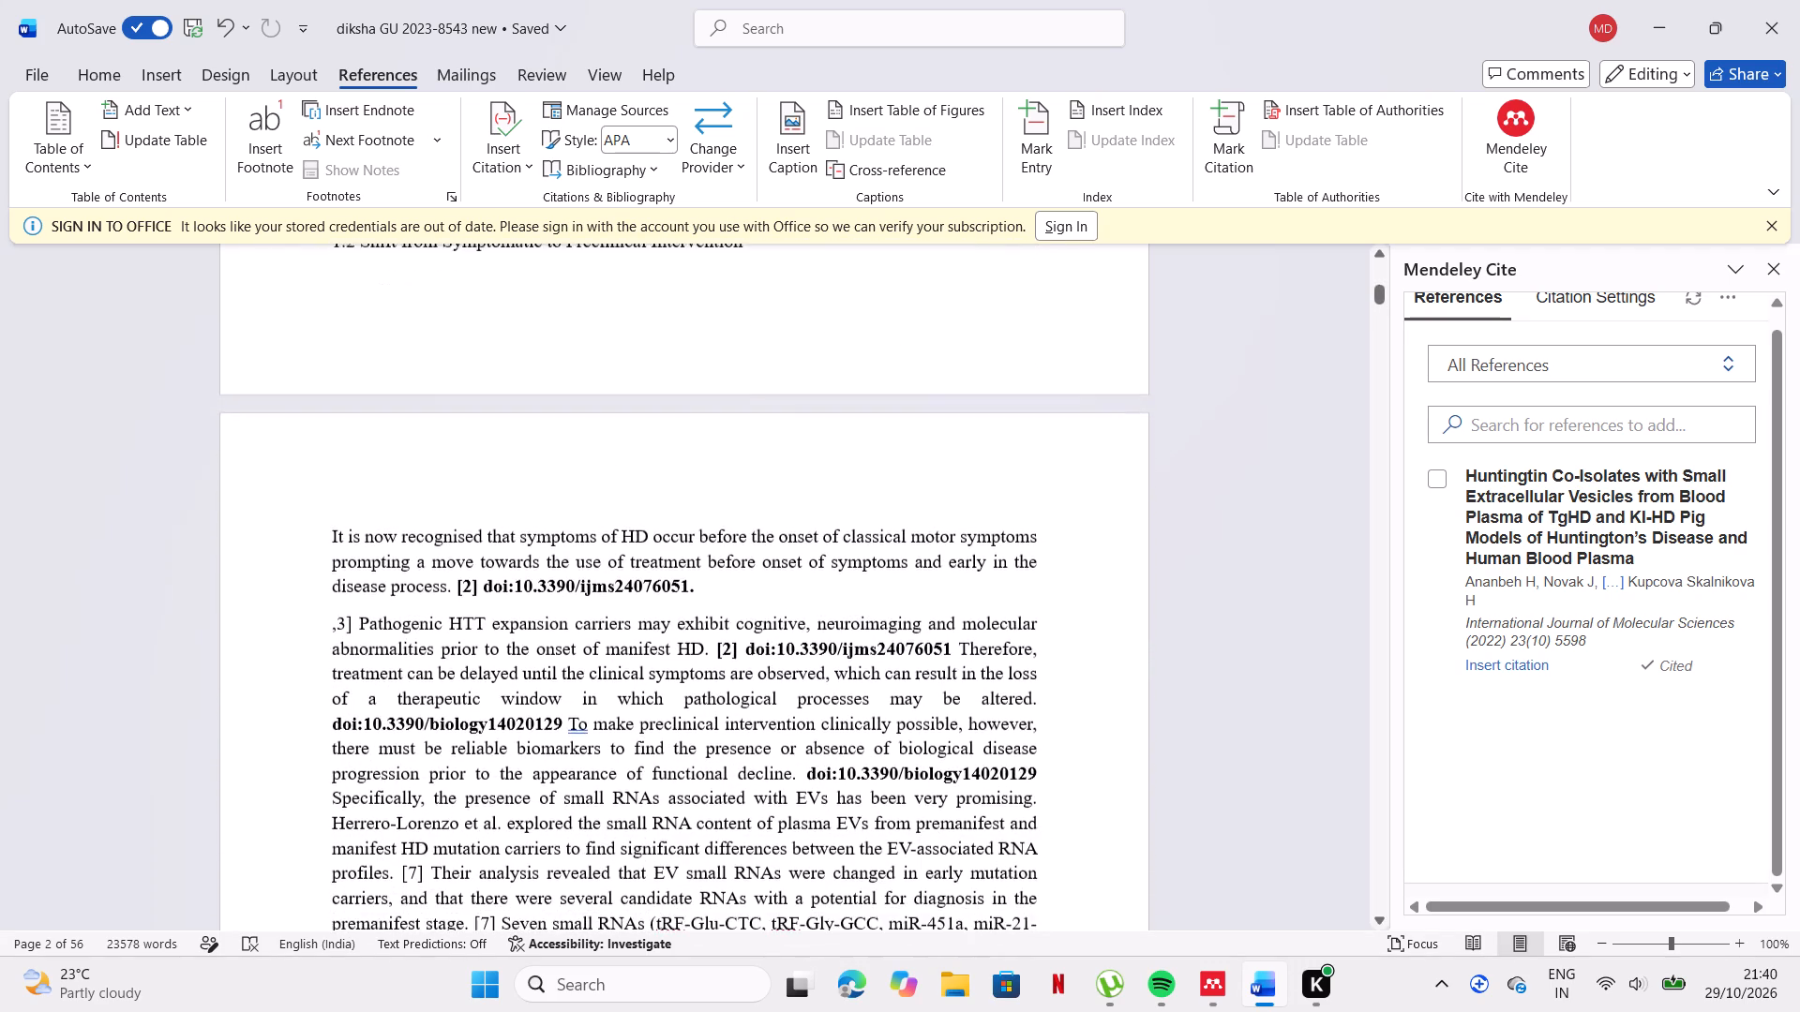
scroll(667, 677, down, 4)
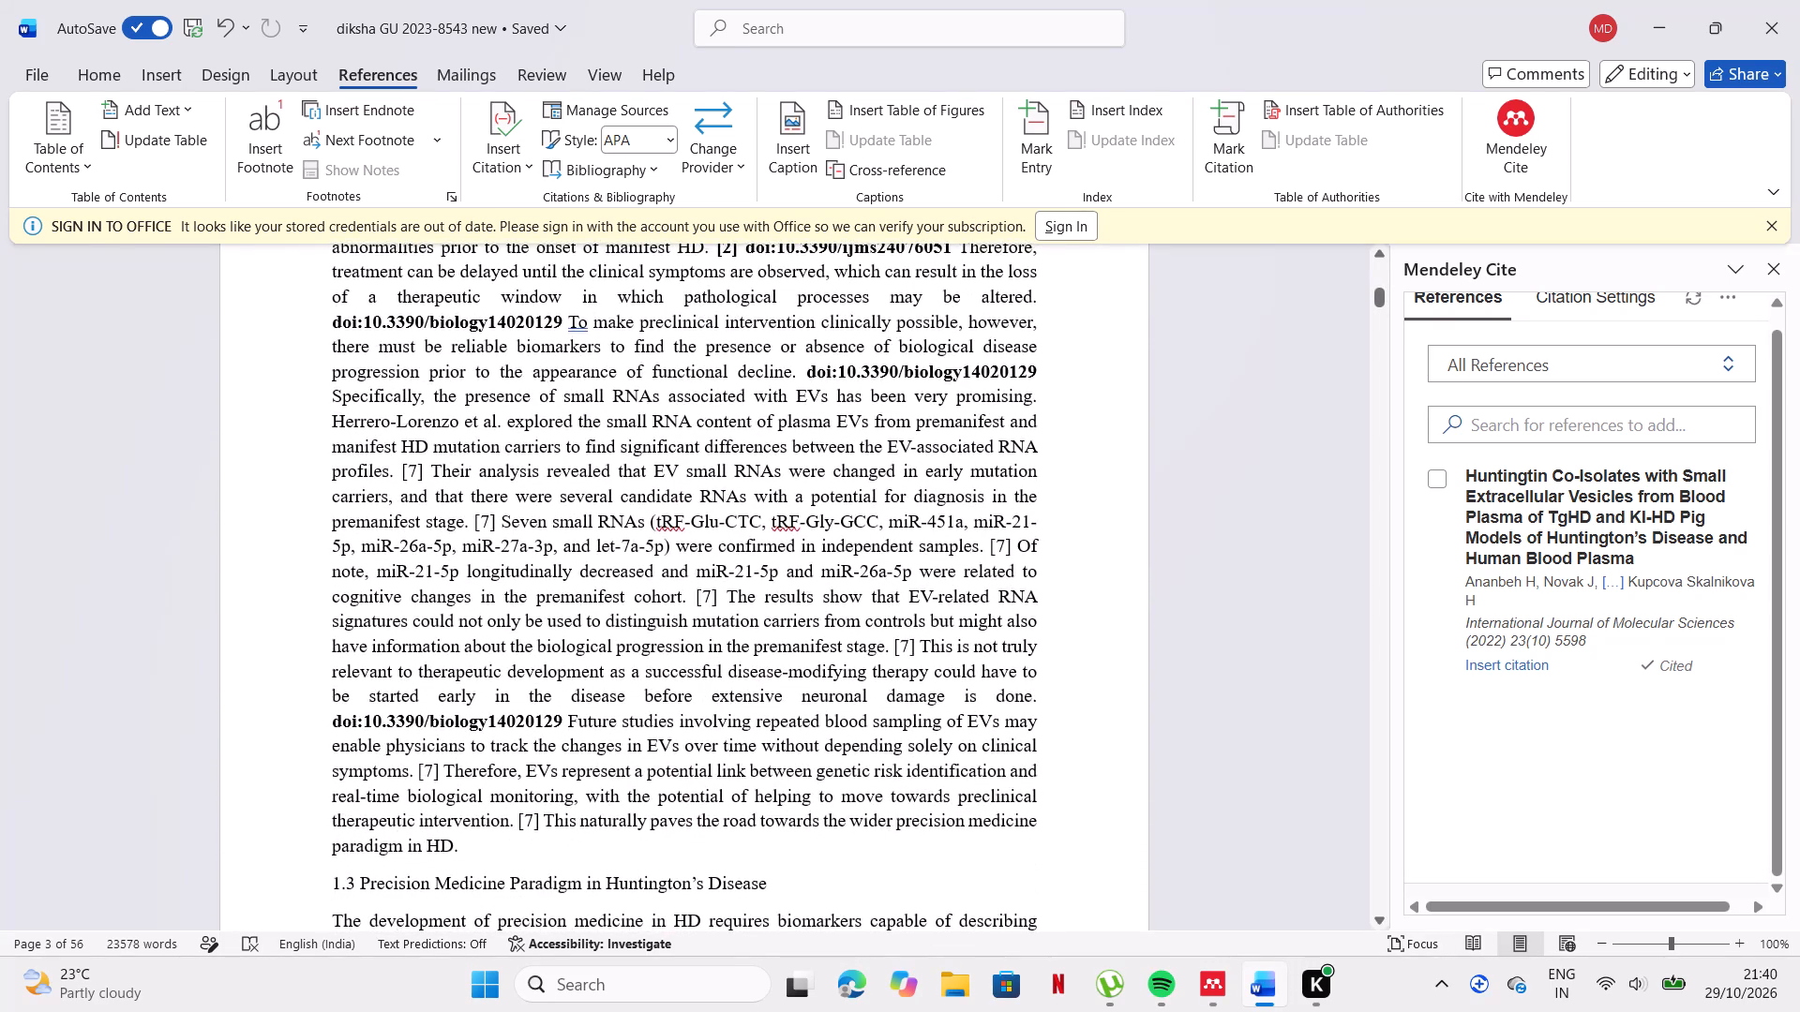
scroll(667, 677, down, 4)
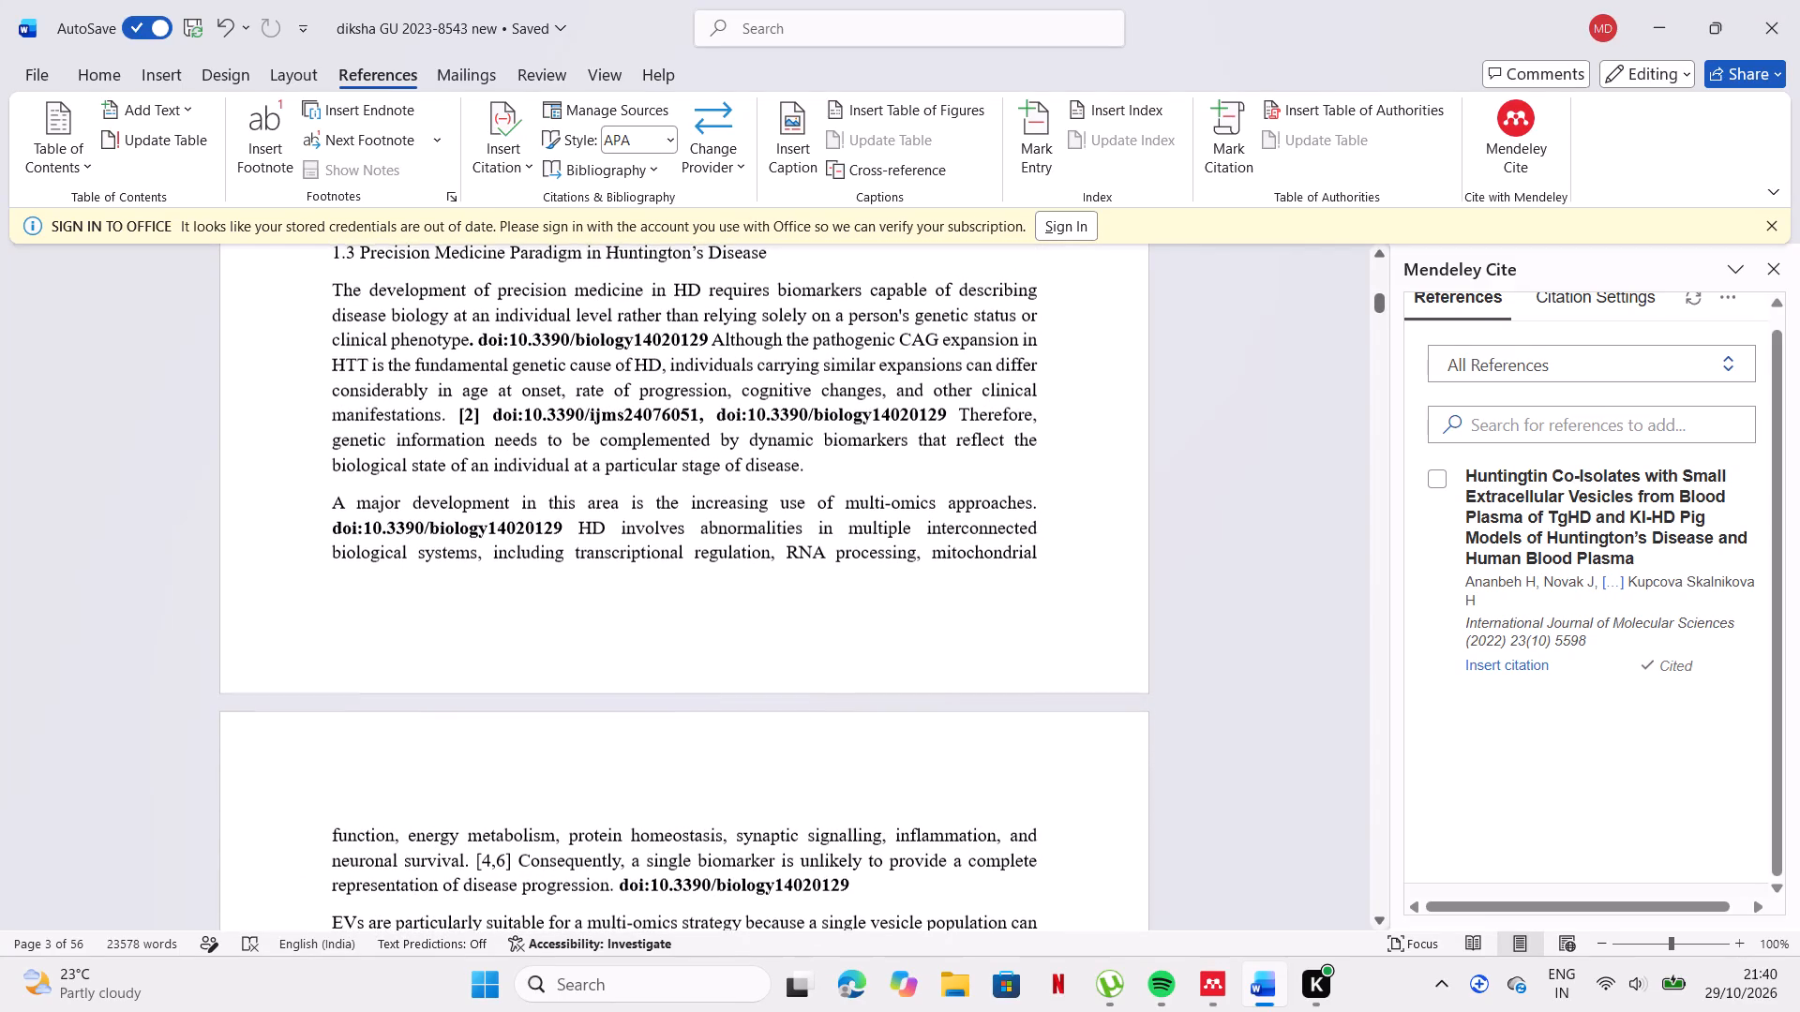
scroll(667, 677, down, 1)
ctrl+scroll(667, 677, up, 1)
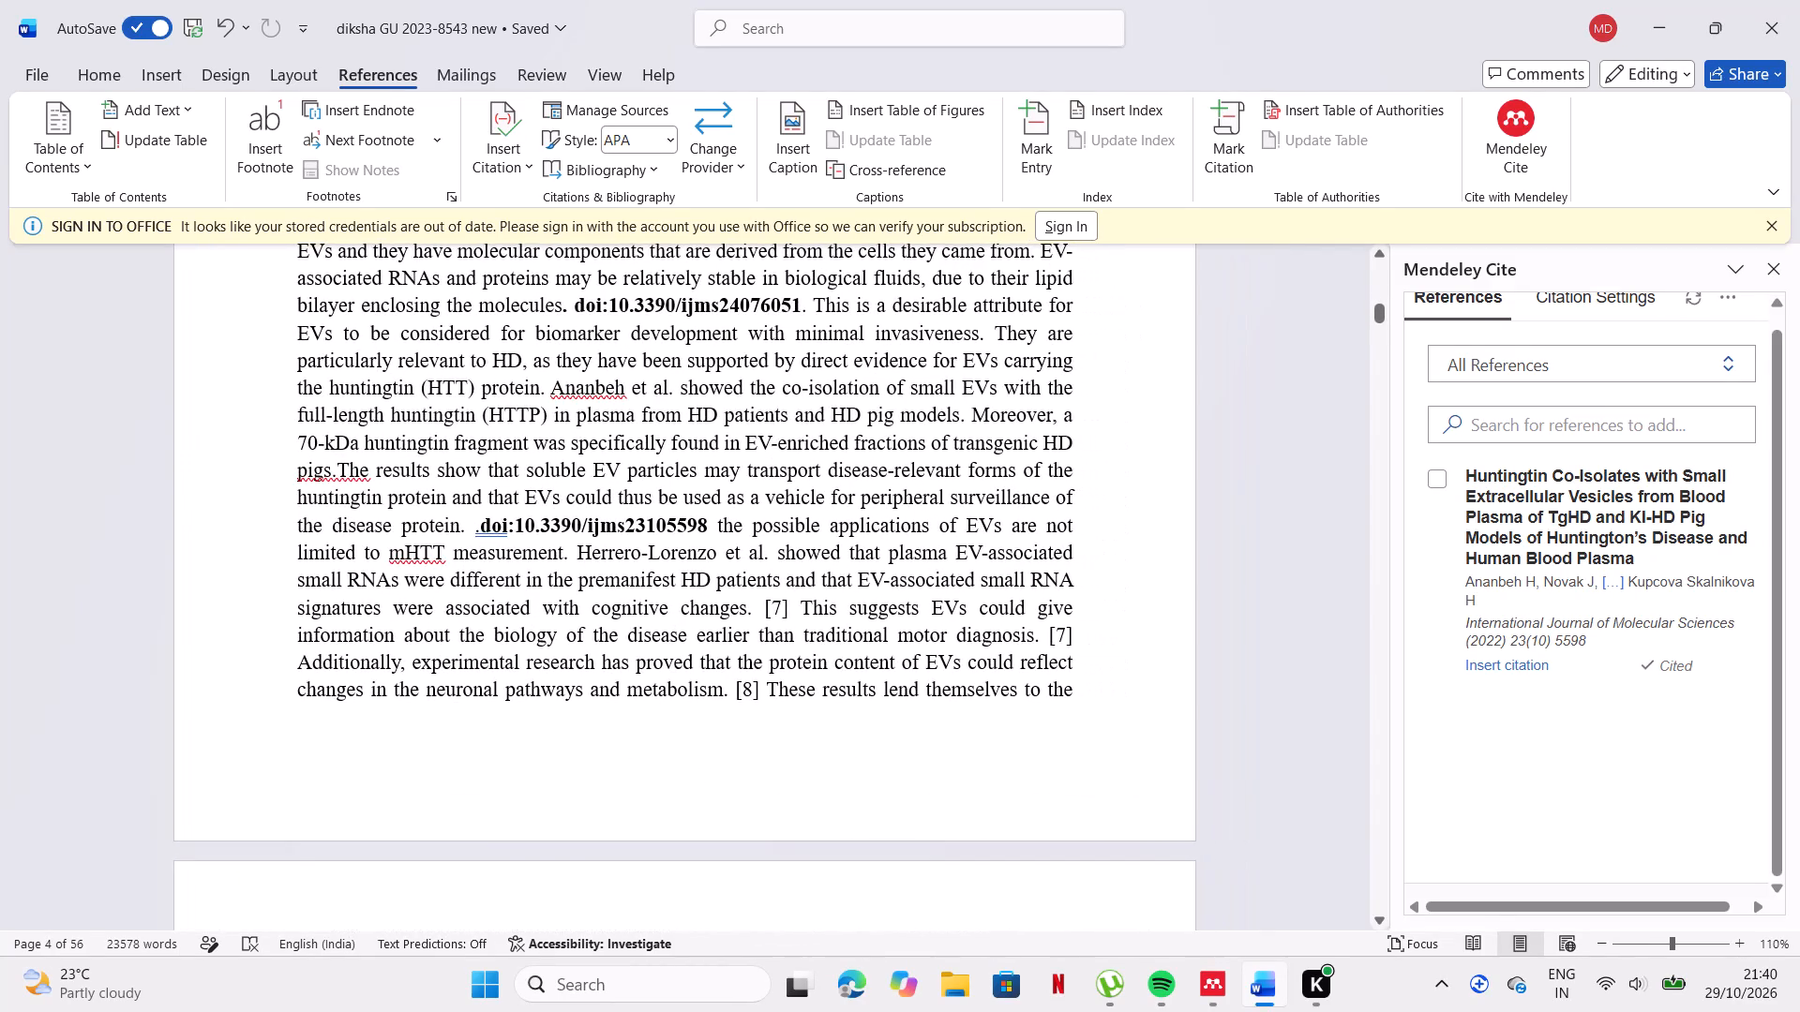
scroll(667, 677, down, 3)
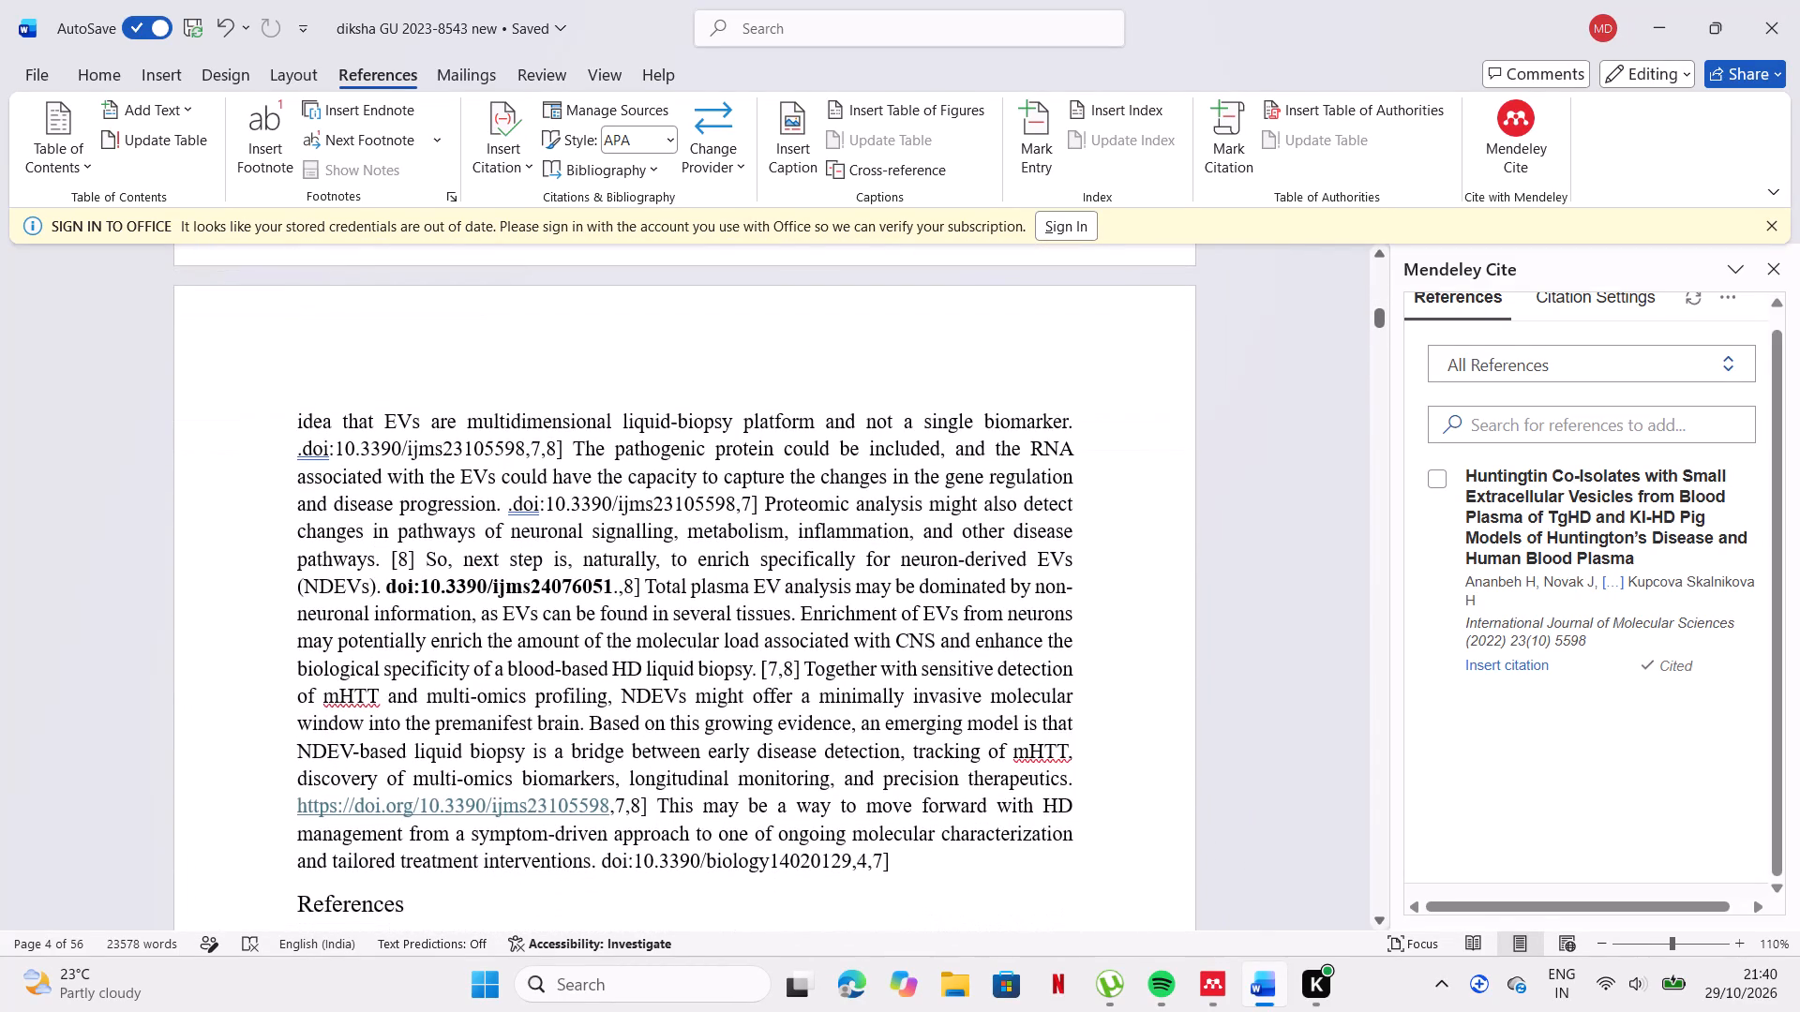
Copy the DOI text doi:10.3390/ijms24076051 from the Morena entry [2] in the References list.
scroll(667, 677, down, 2)
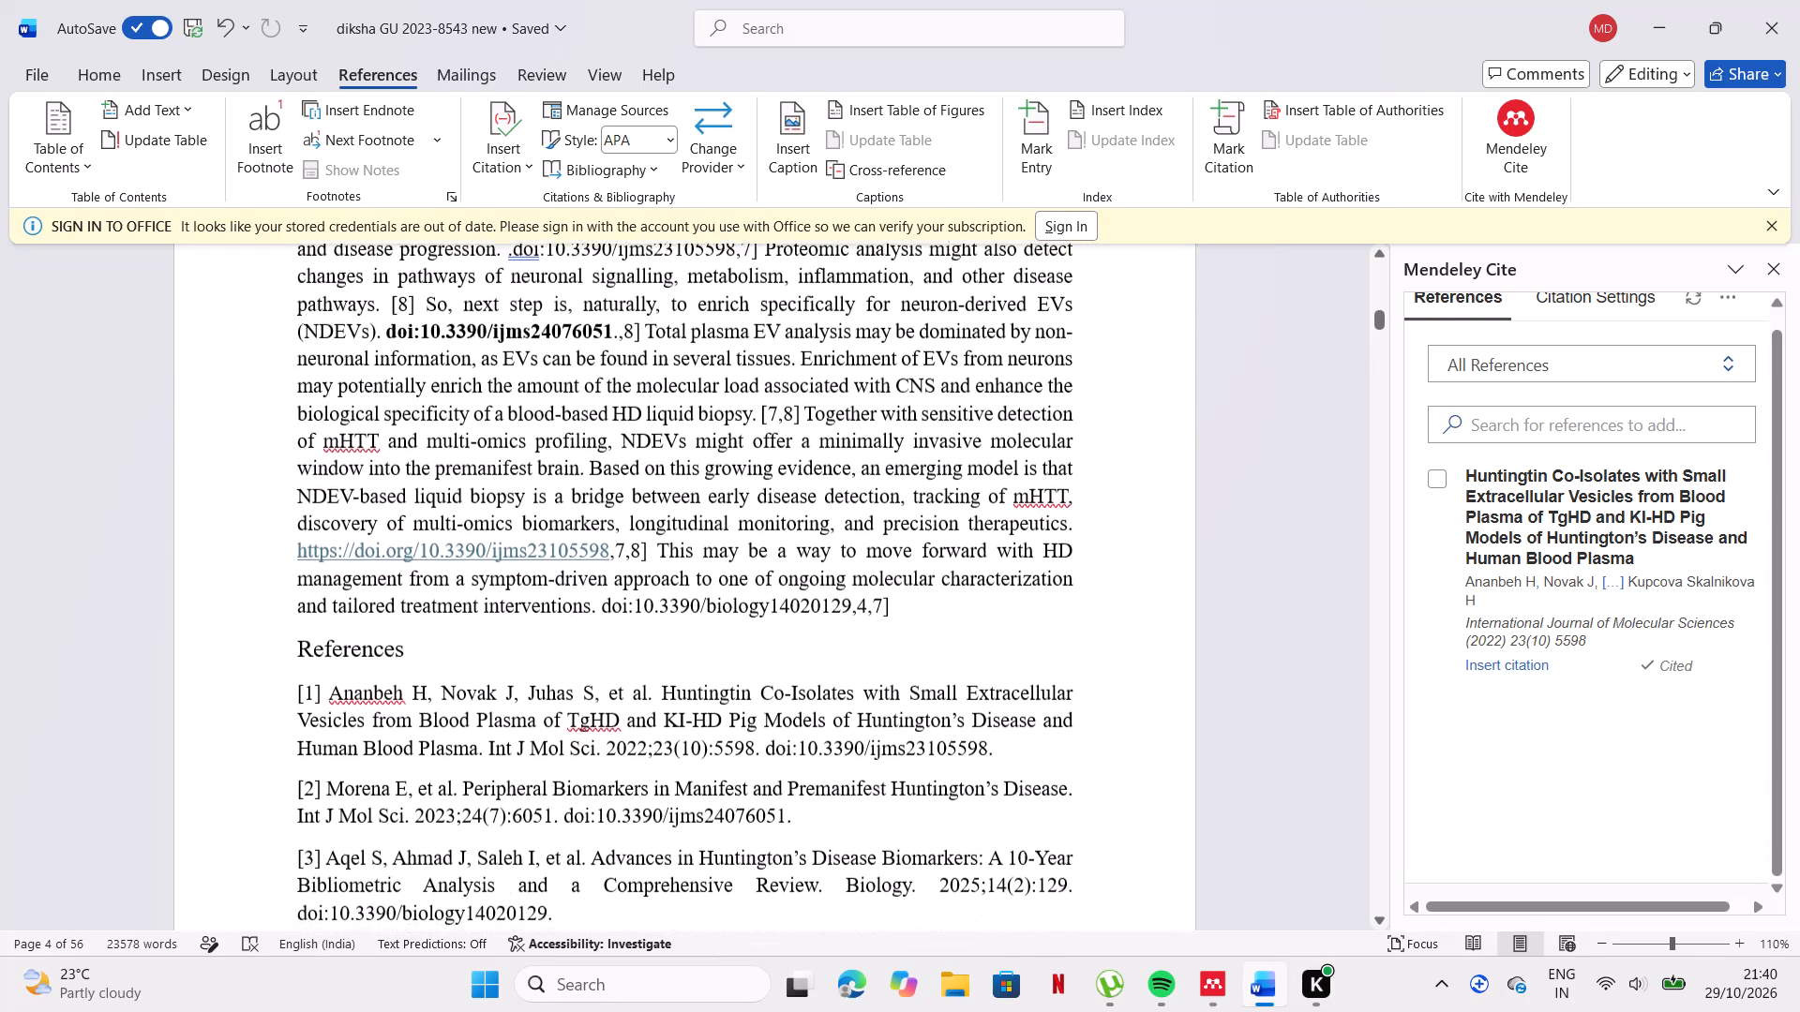
scroll(667, 677, down, 1)
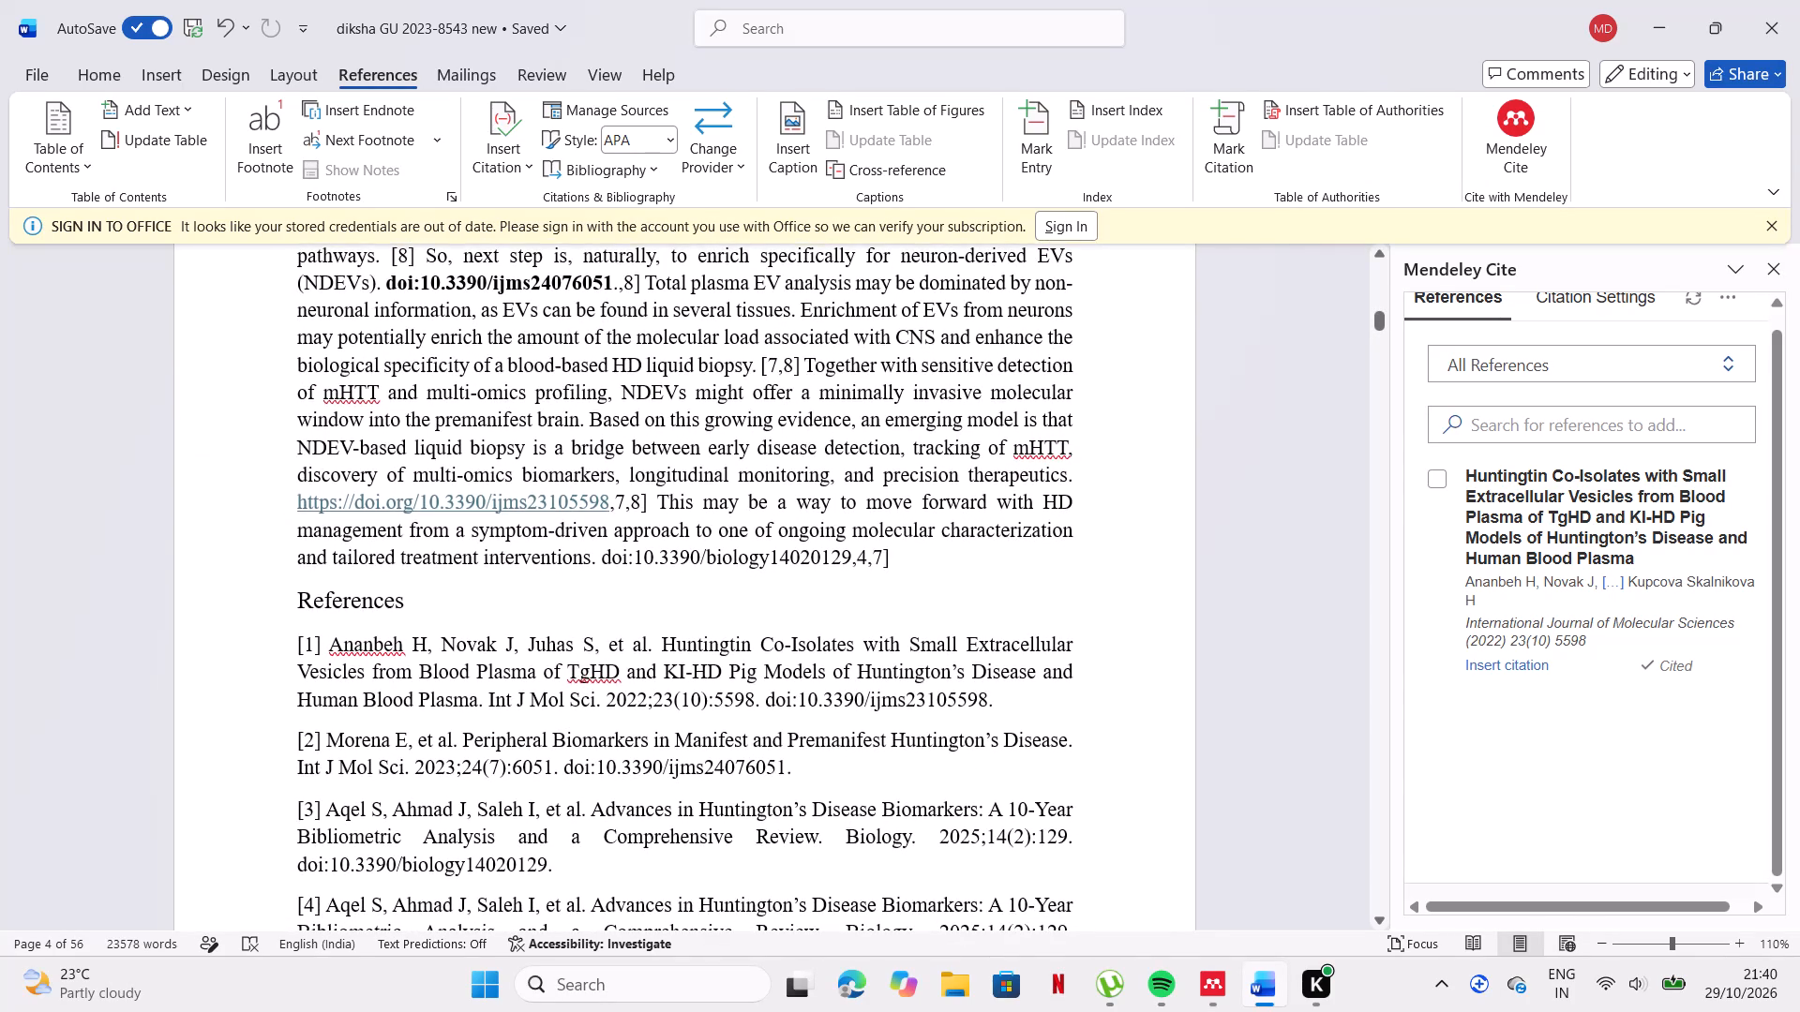
scroll(667, 677, down, 1)
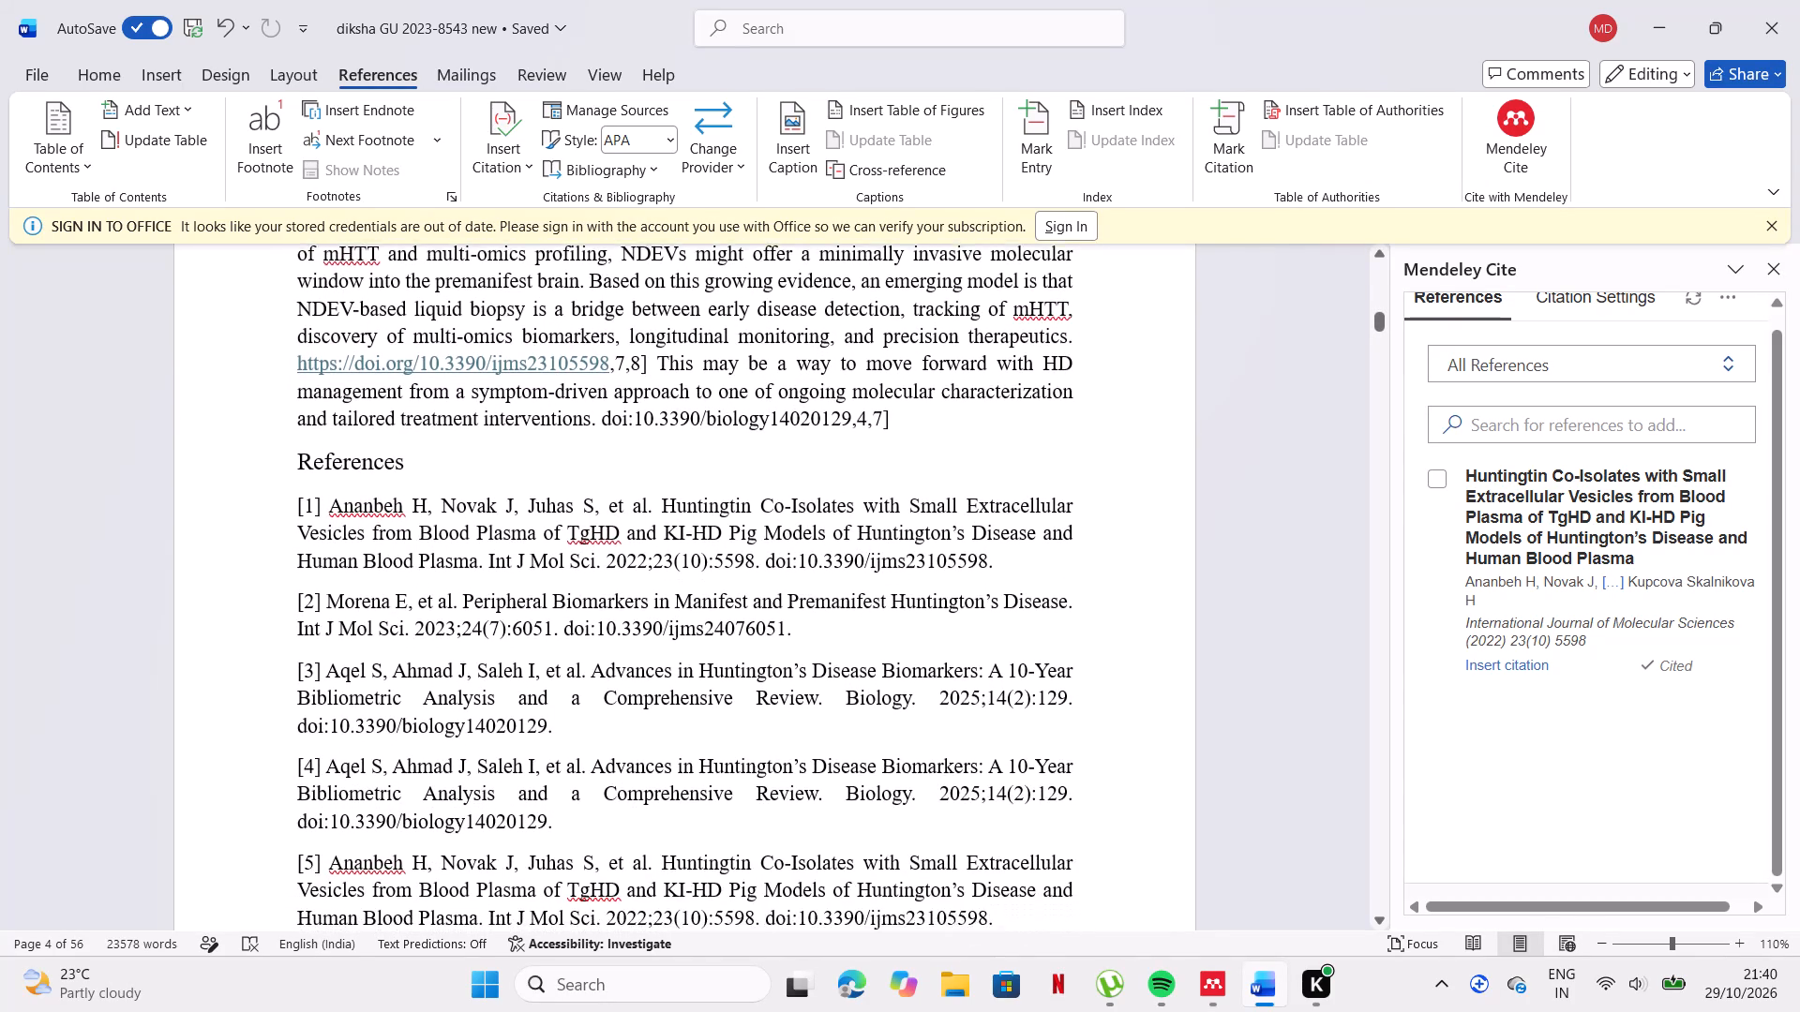
scroll(667, 677, down, 2)
scroll(667, 677, up, 1)
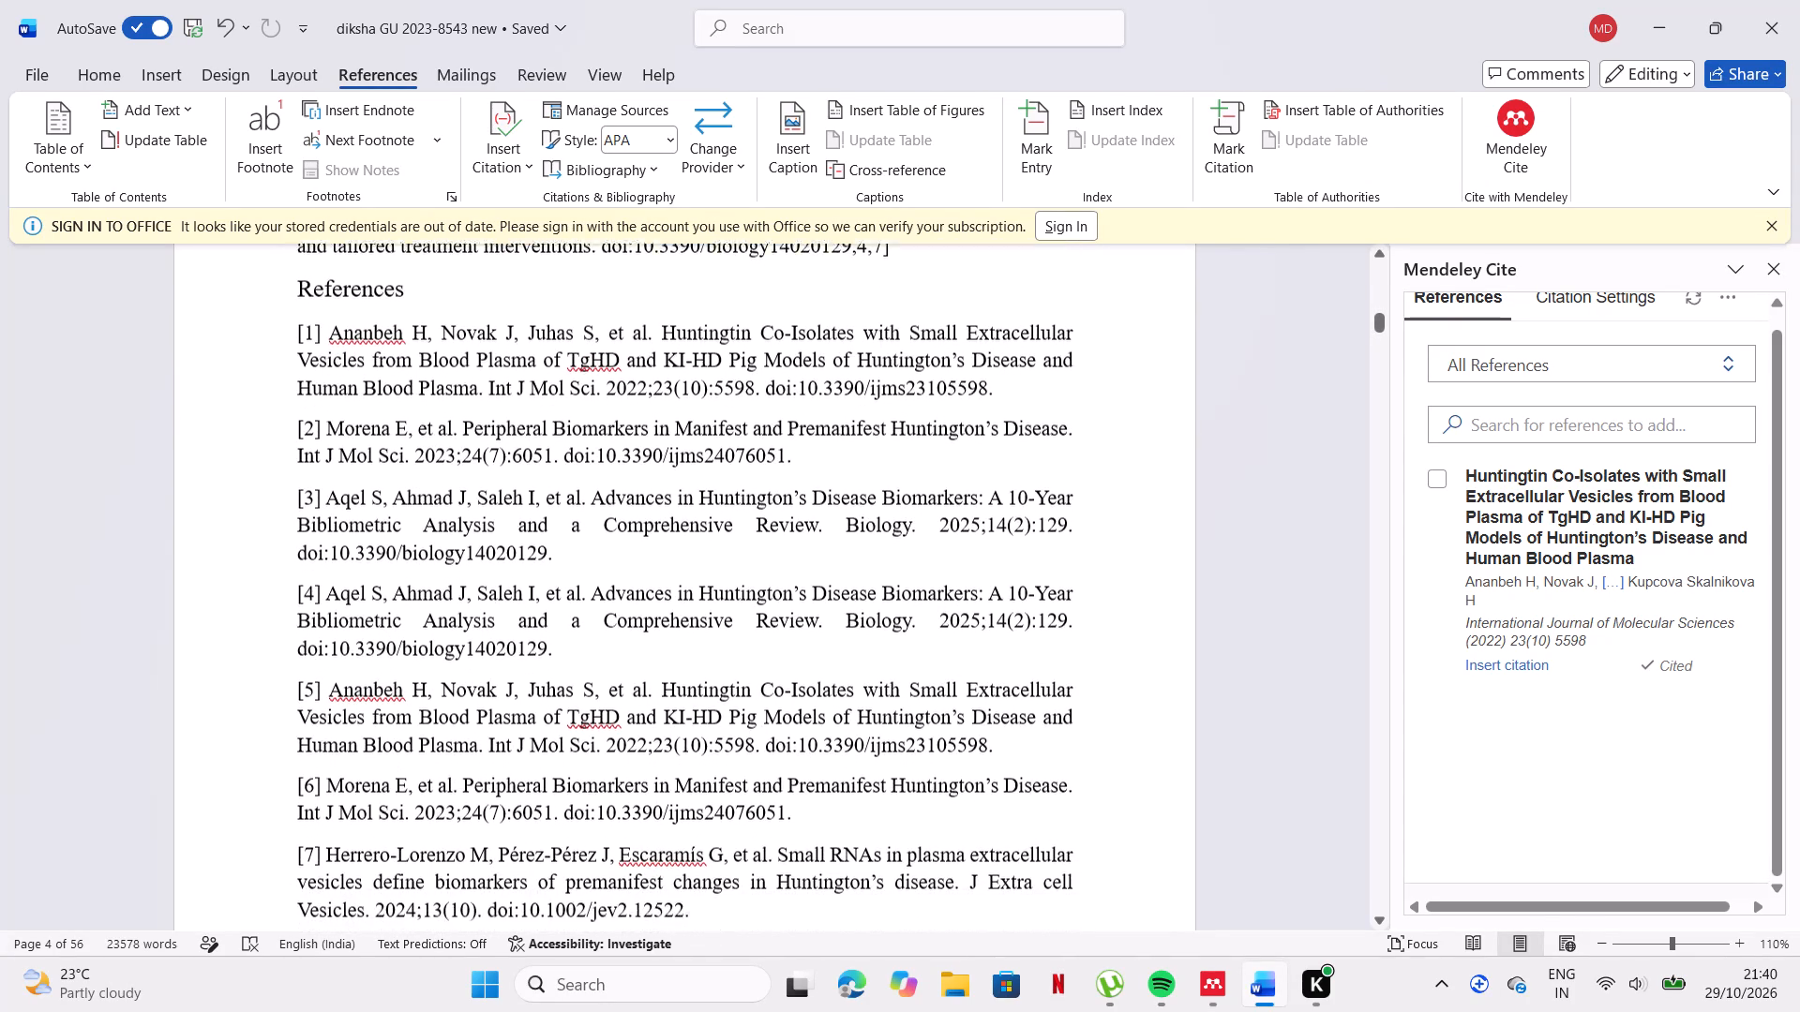
scroll(667, 677, up, 1)
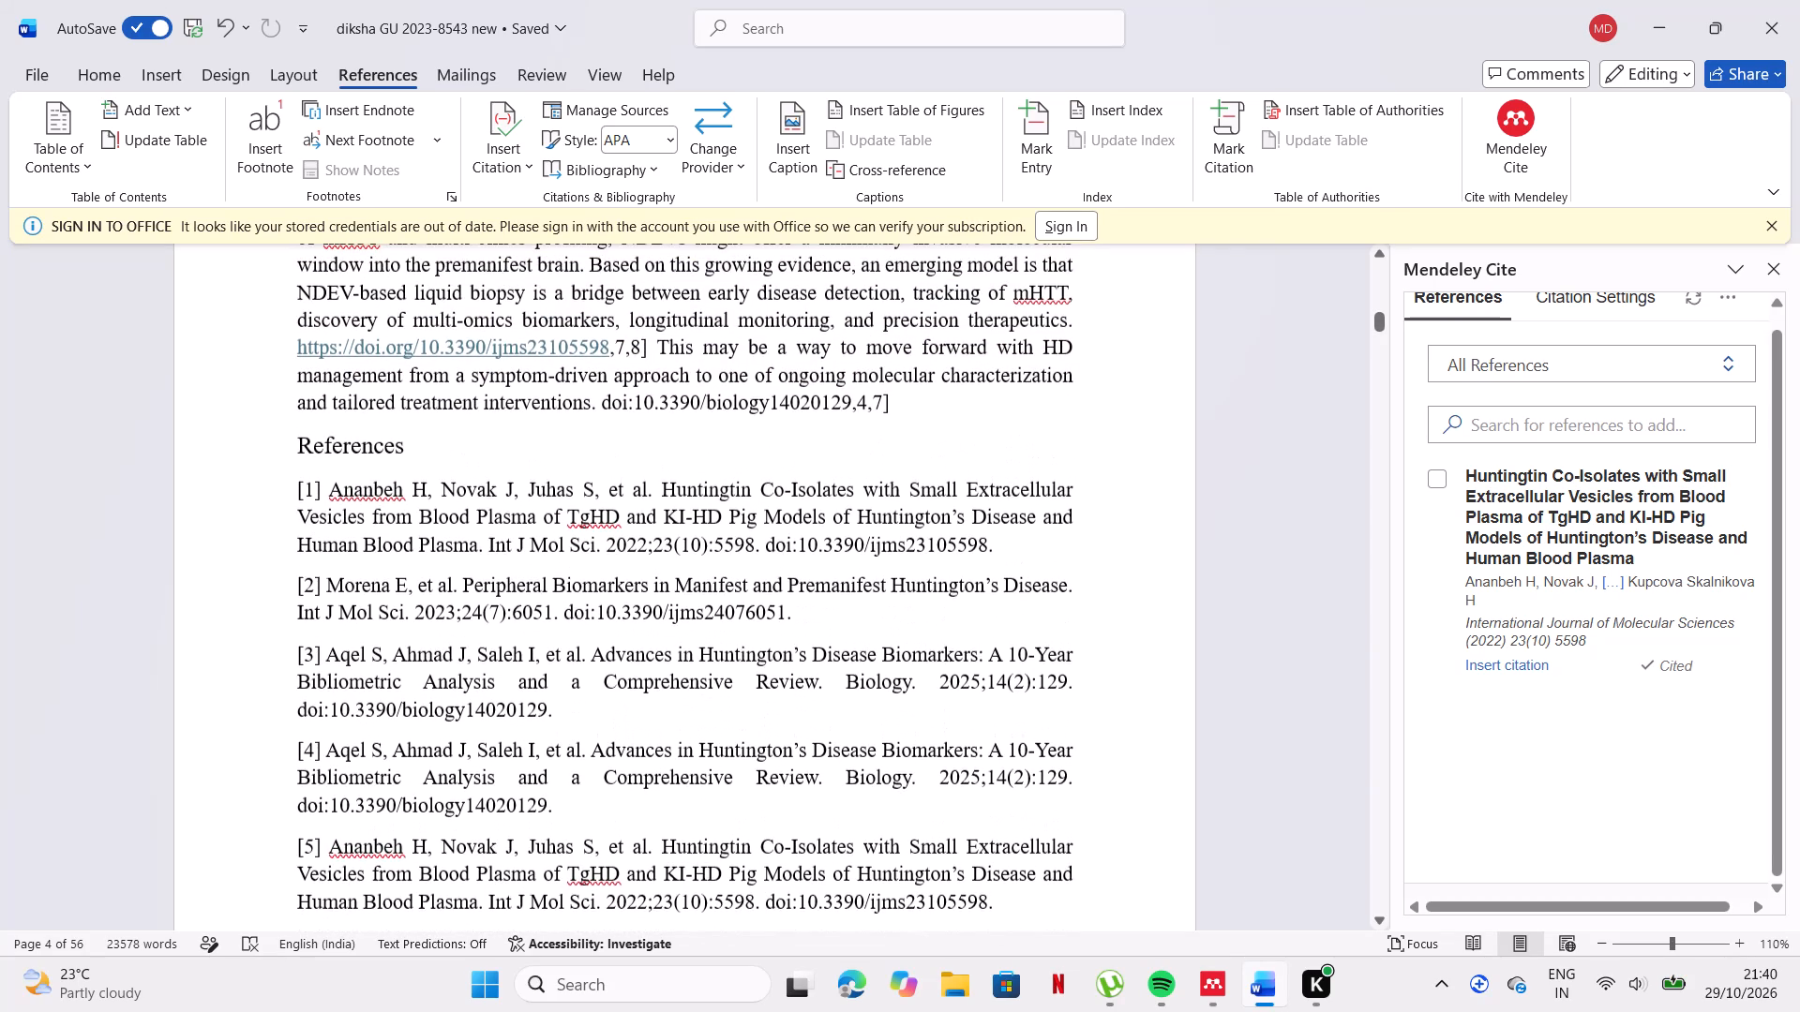
drag(559, 611, 770, 614)
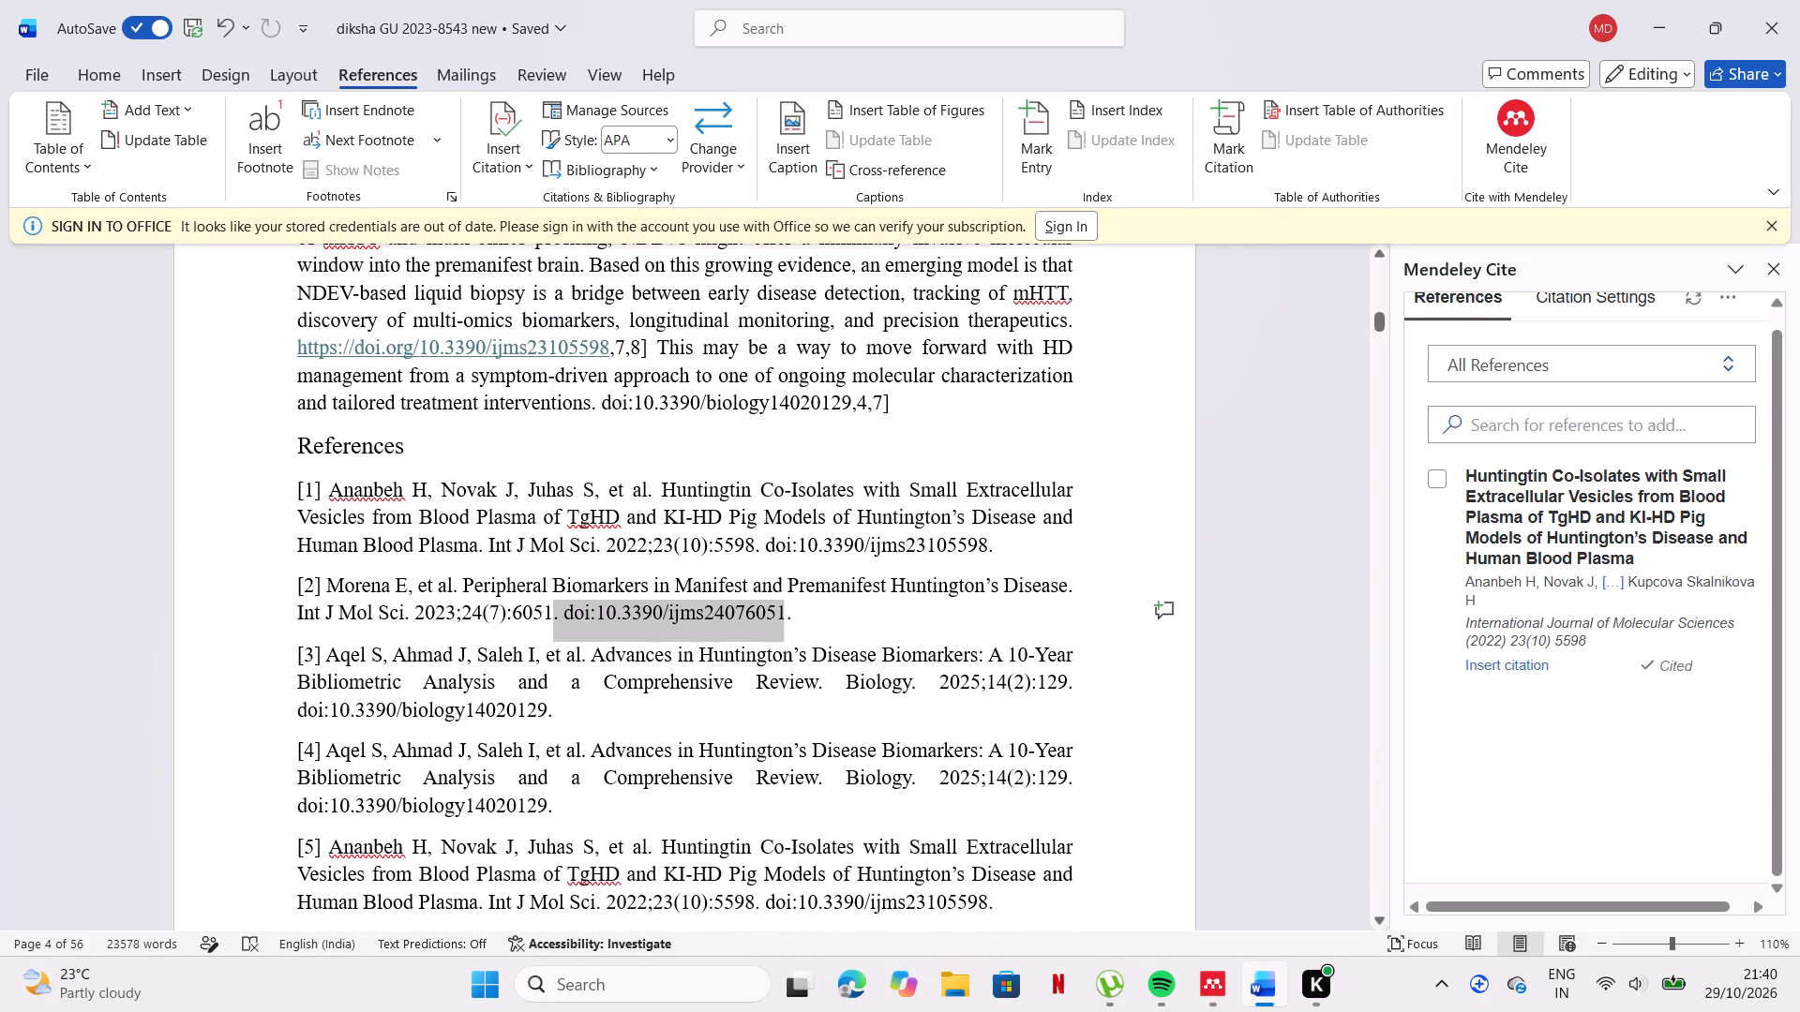
drag(770, 614, 792, 613)
key(ctrl+c)
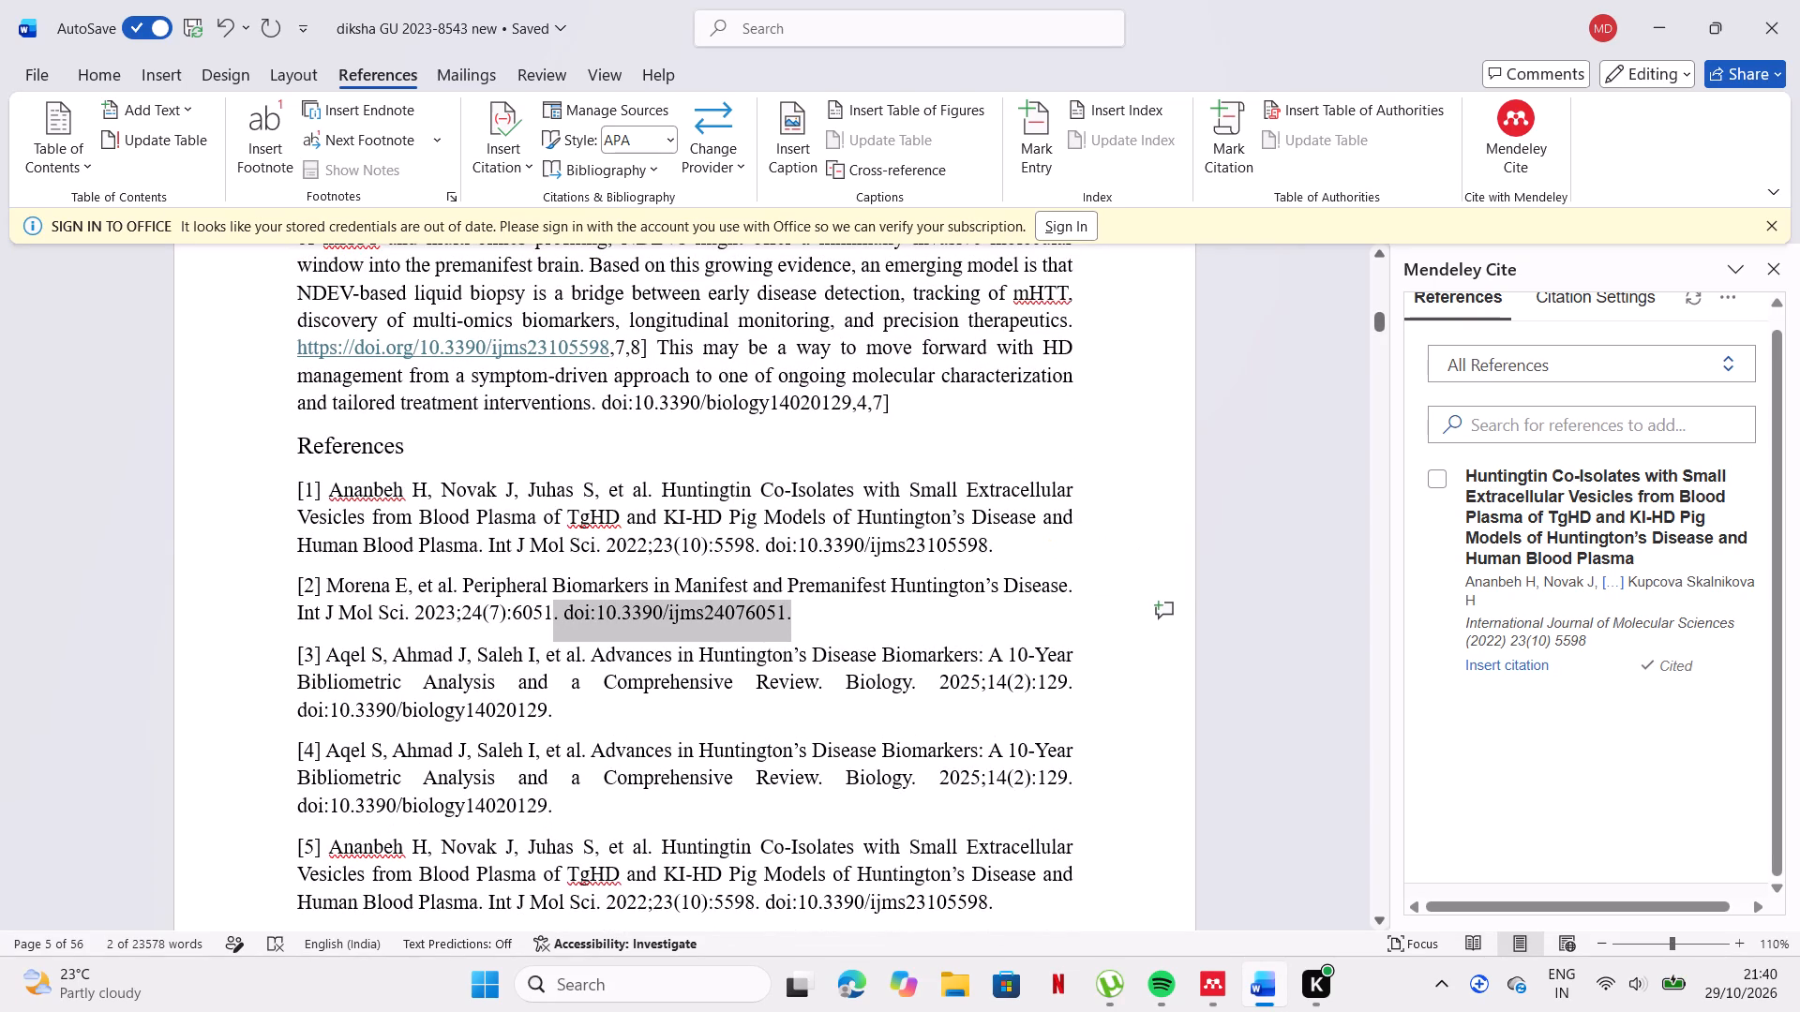
Switch to Mendeley Reference Manager and start a manually added reference with the copied doi:10.3390/ijms24076051 as its identifier.
click(1209, 989)
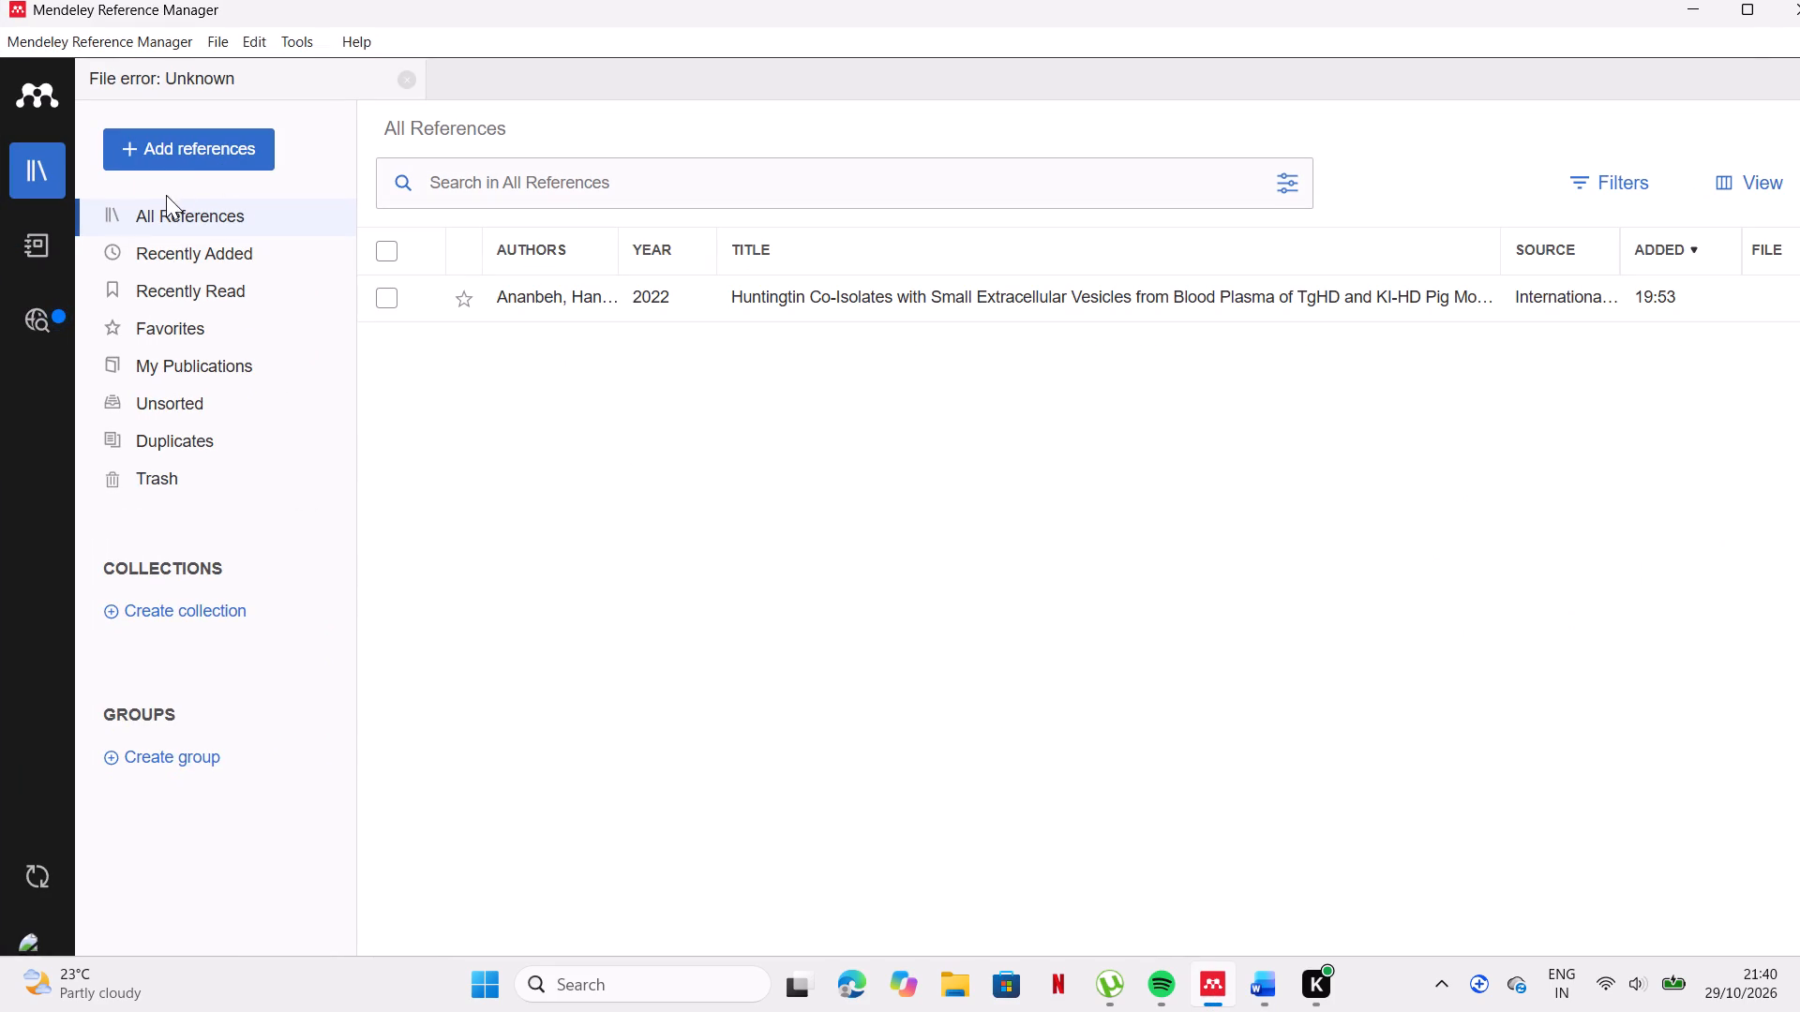
click(184, 157)
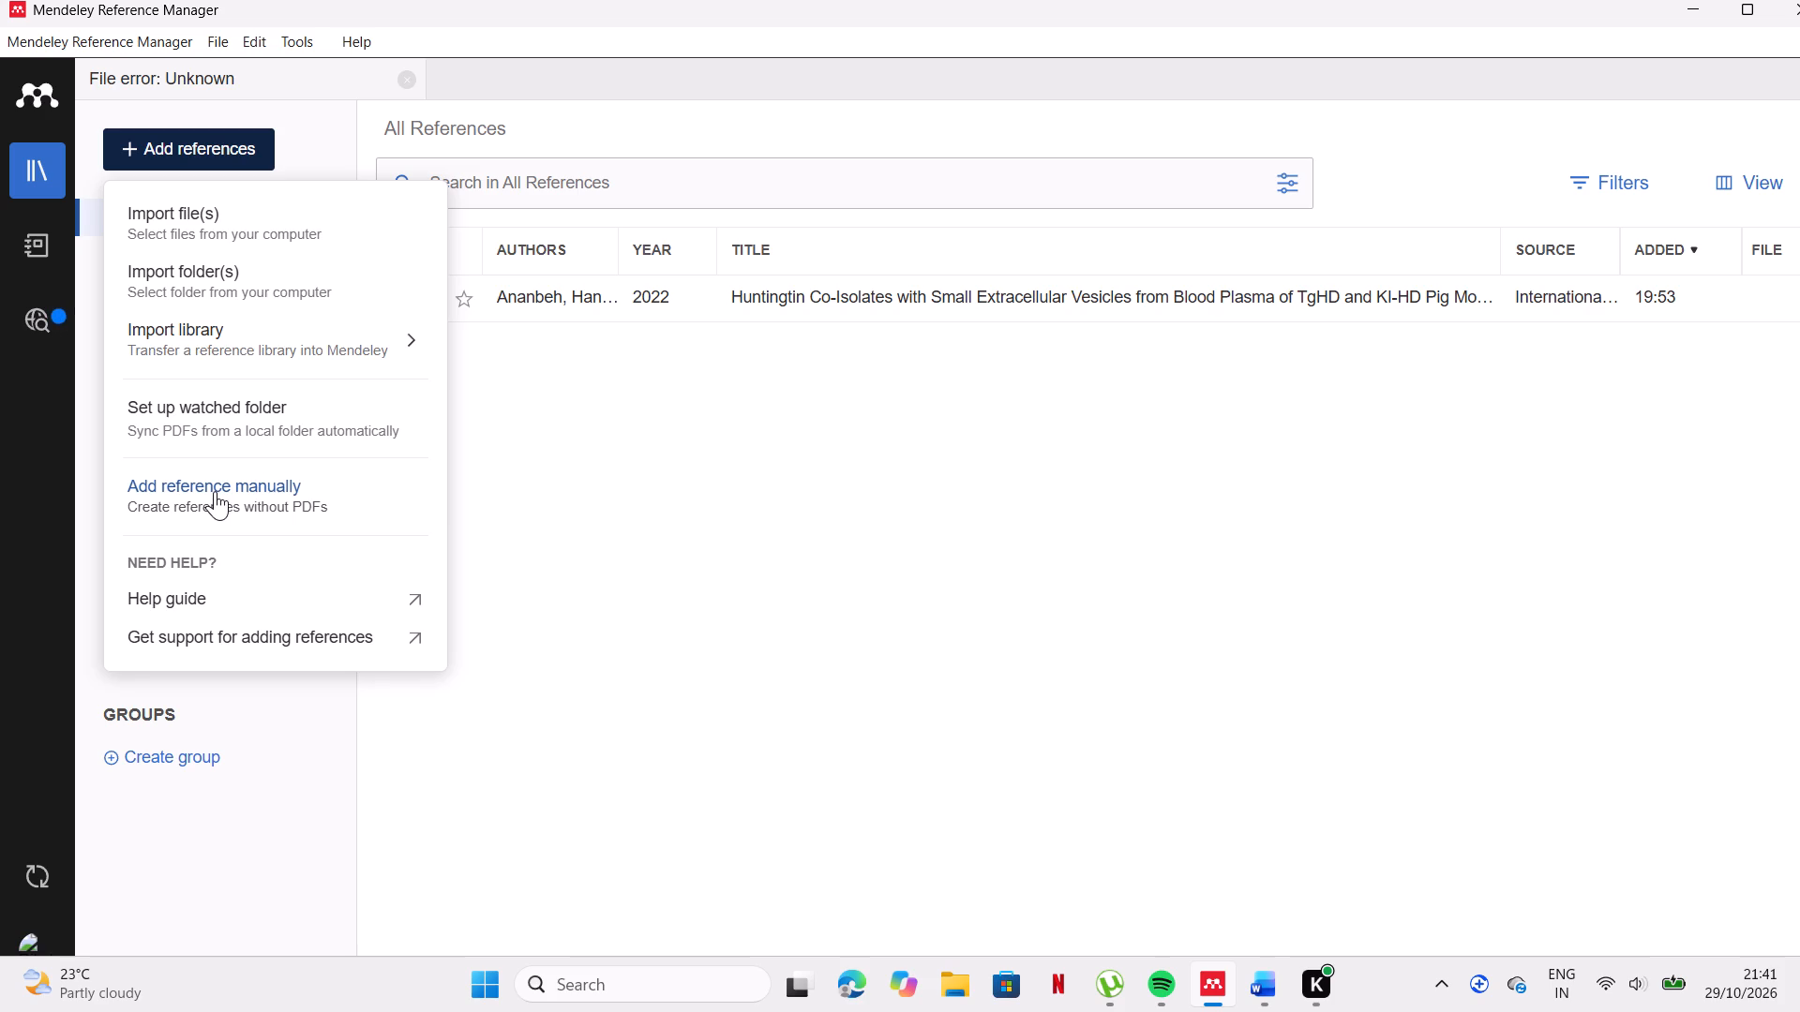
click(215, 499)
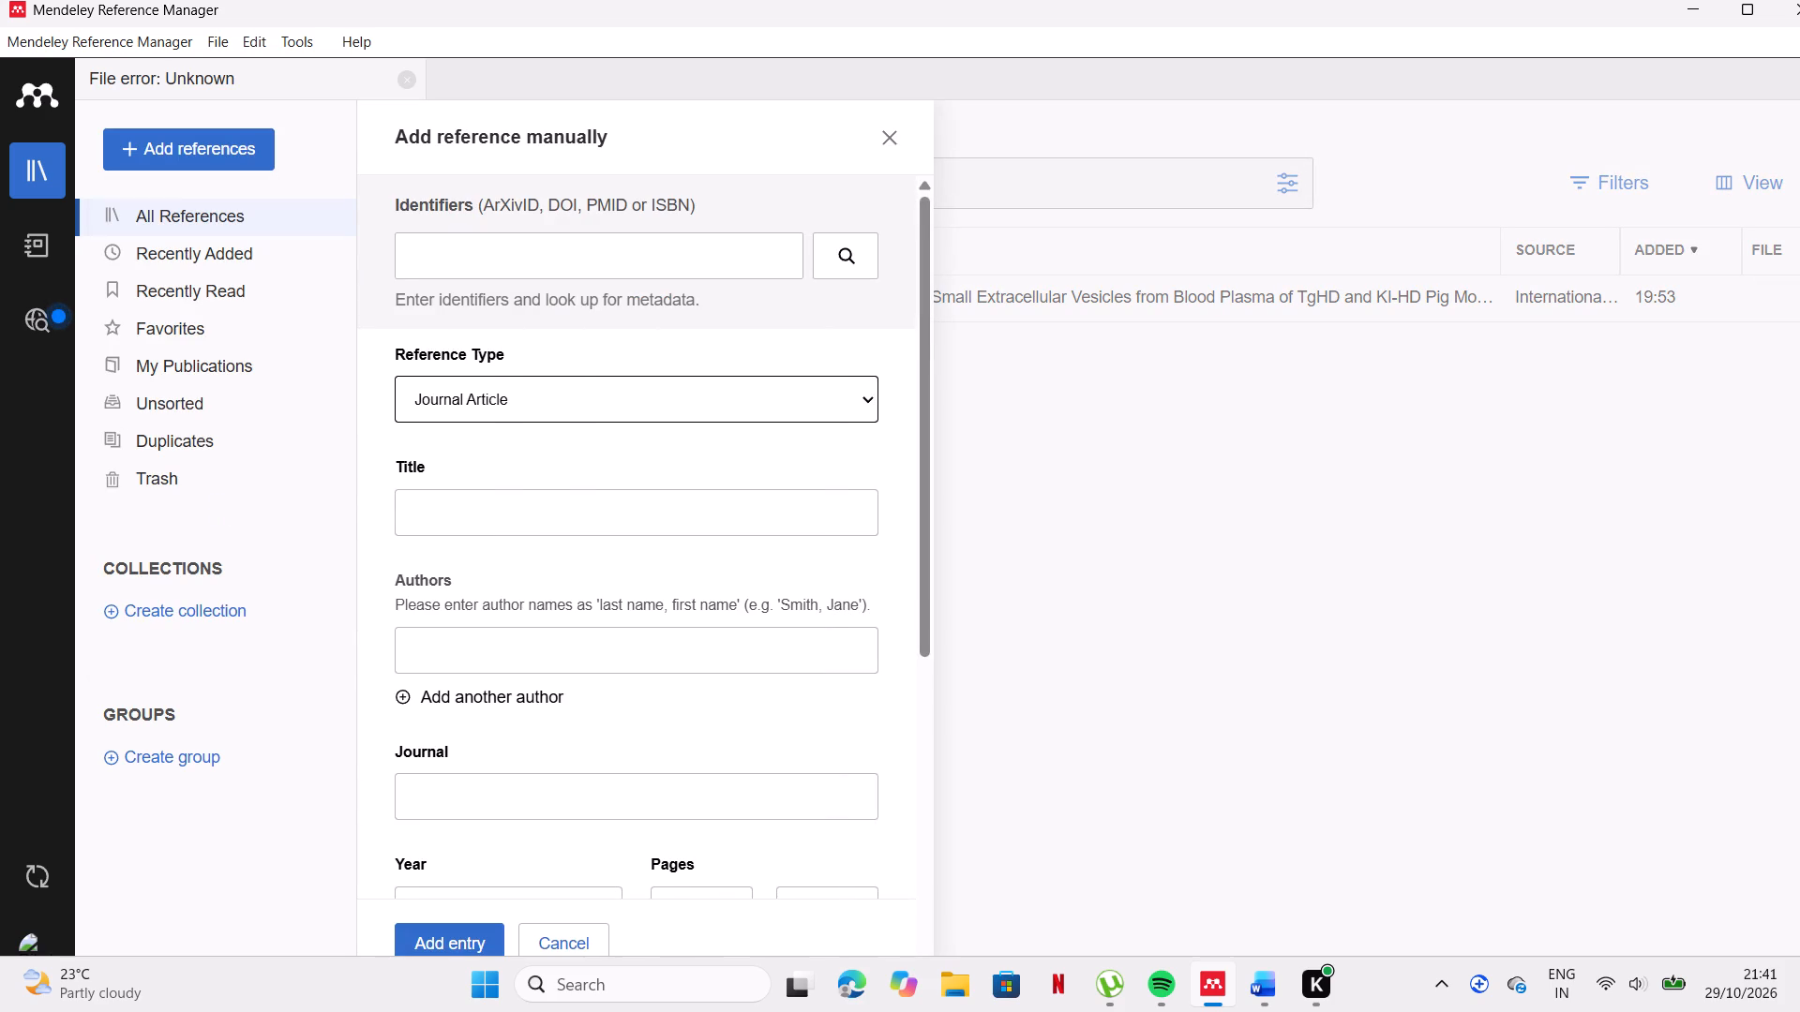
click(451, 251)
key(ctrl+v)
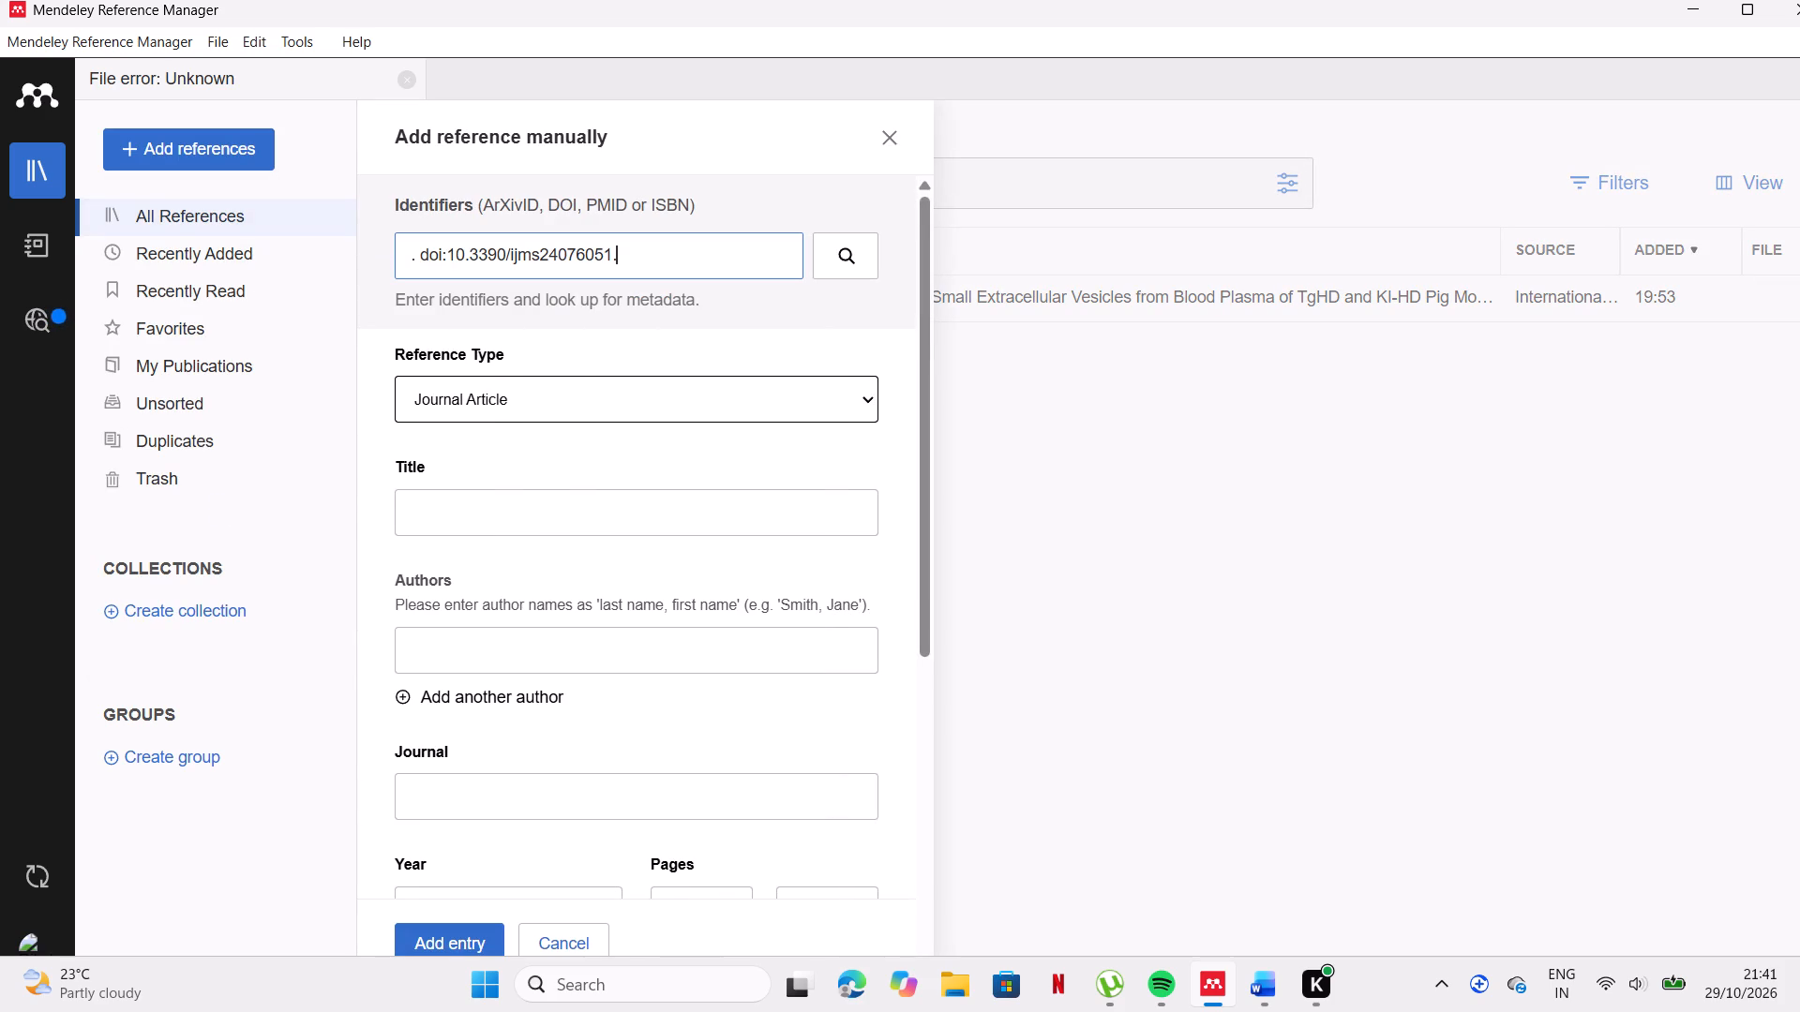
Remove the leading ". doi:" text from the identifier so that it begins with 10.3390/ijms24076051.
click(453, 264)
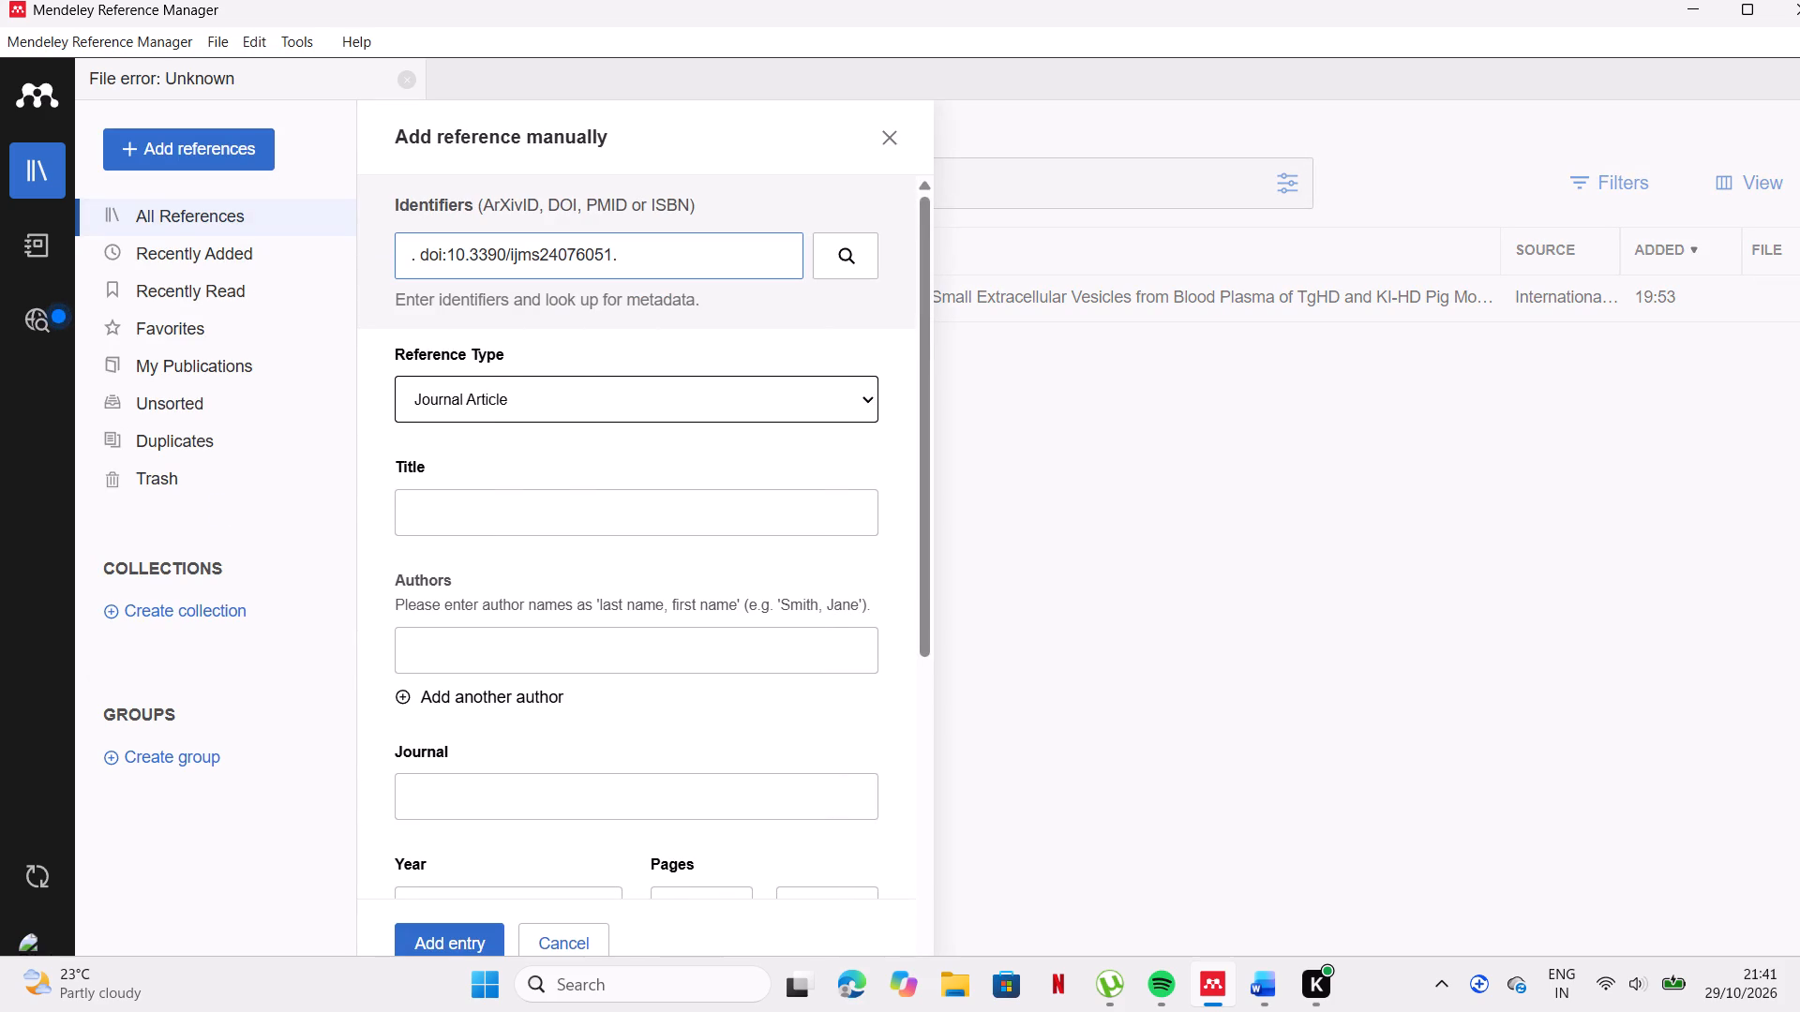
click(440, 264)
click(448, 267)
key(BackSpace)
key(BackSpace)
key(BackSpace)
key(BackSpace)
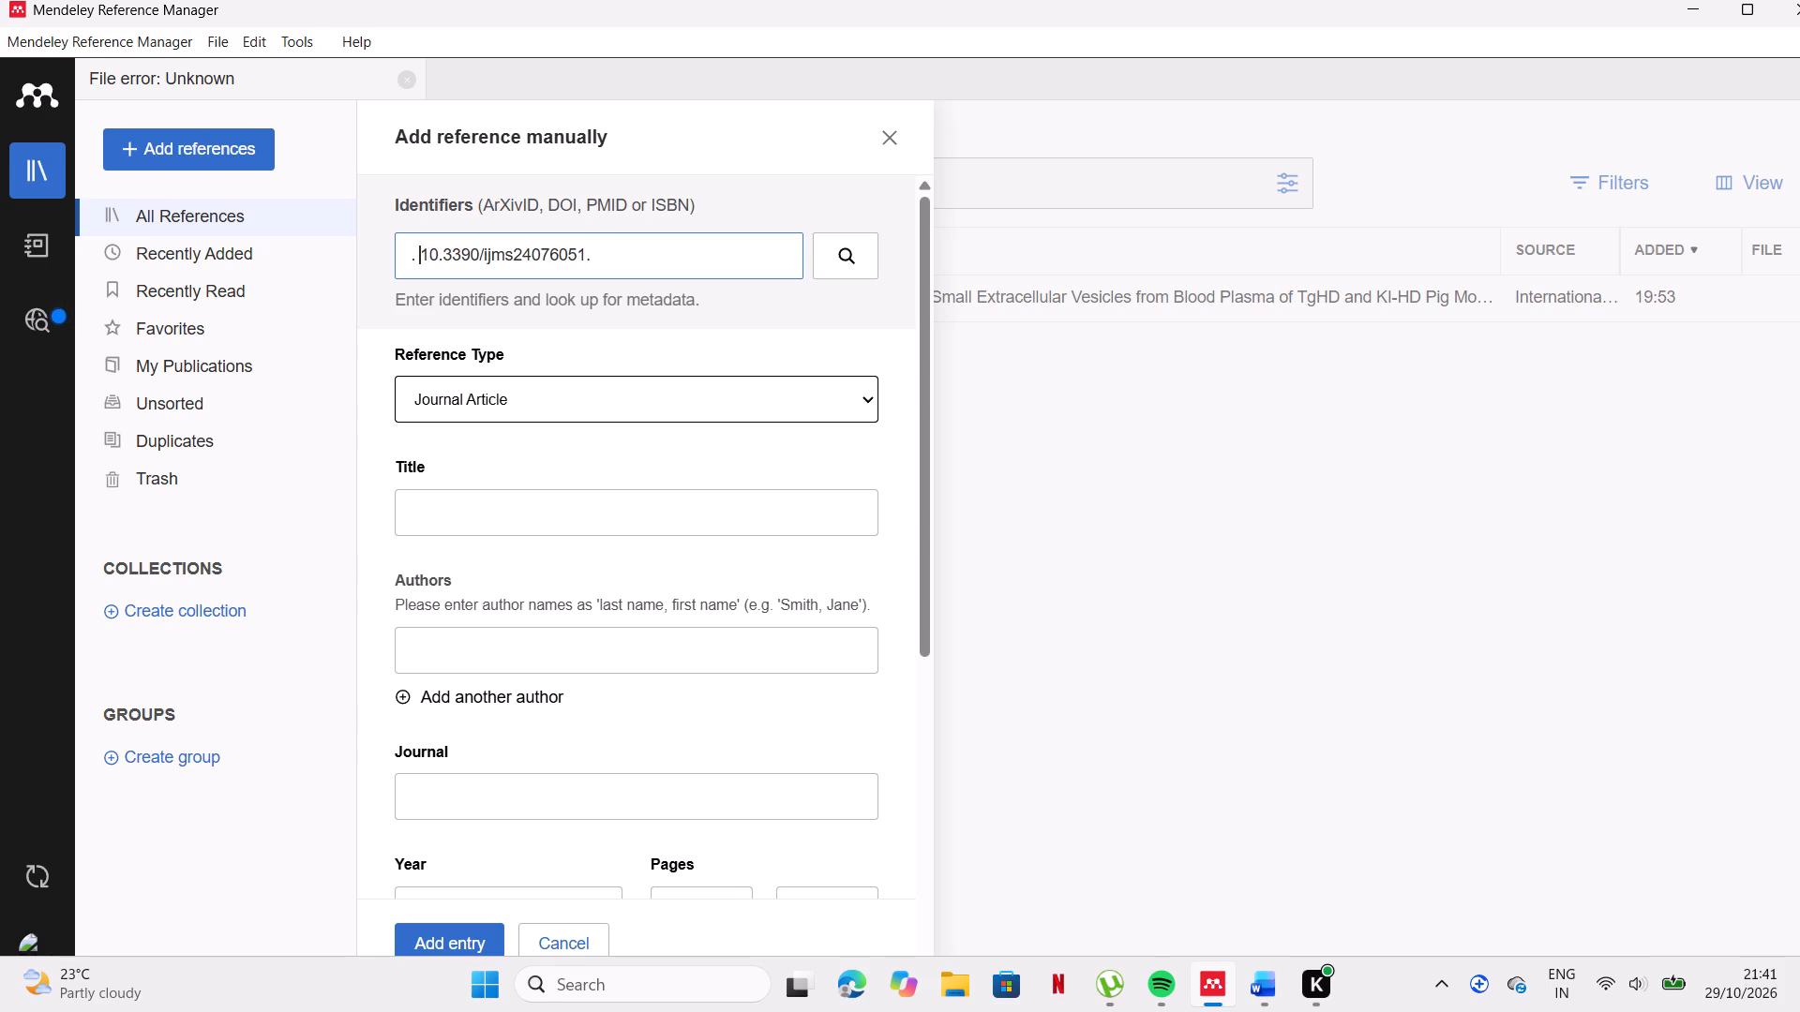
click(448, 267)
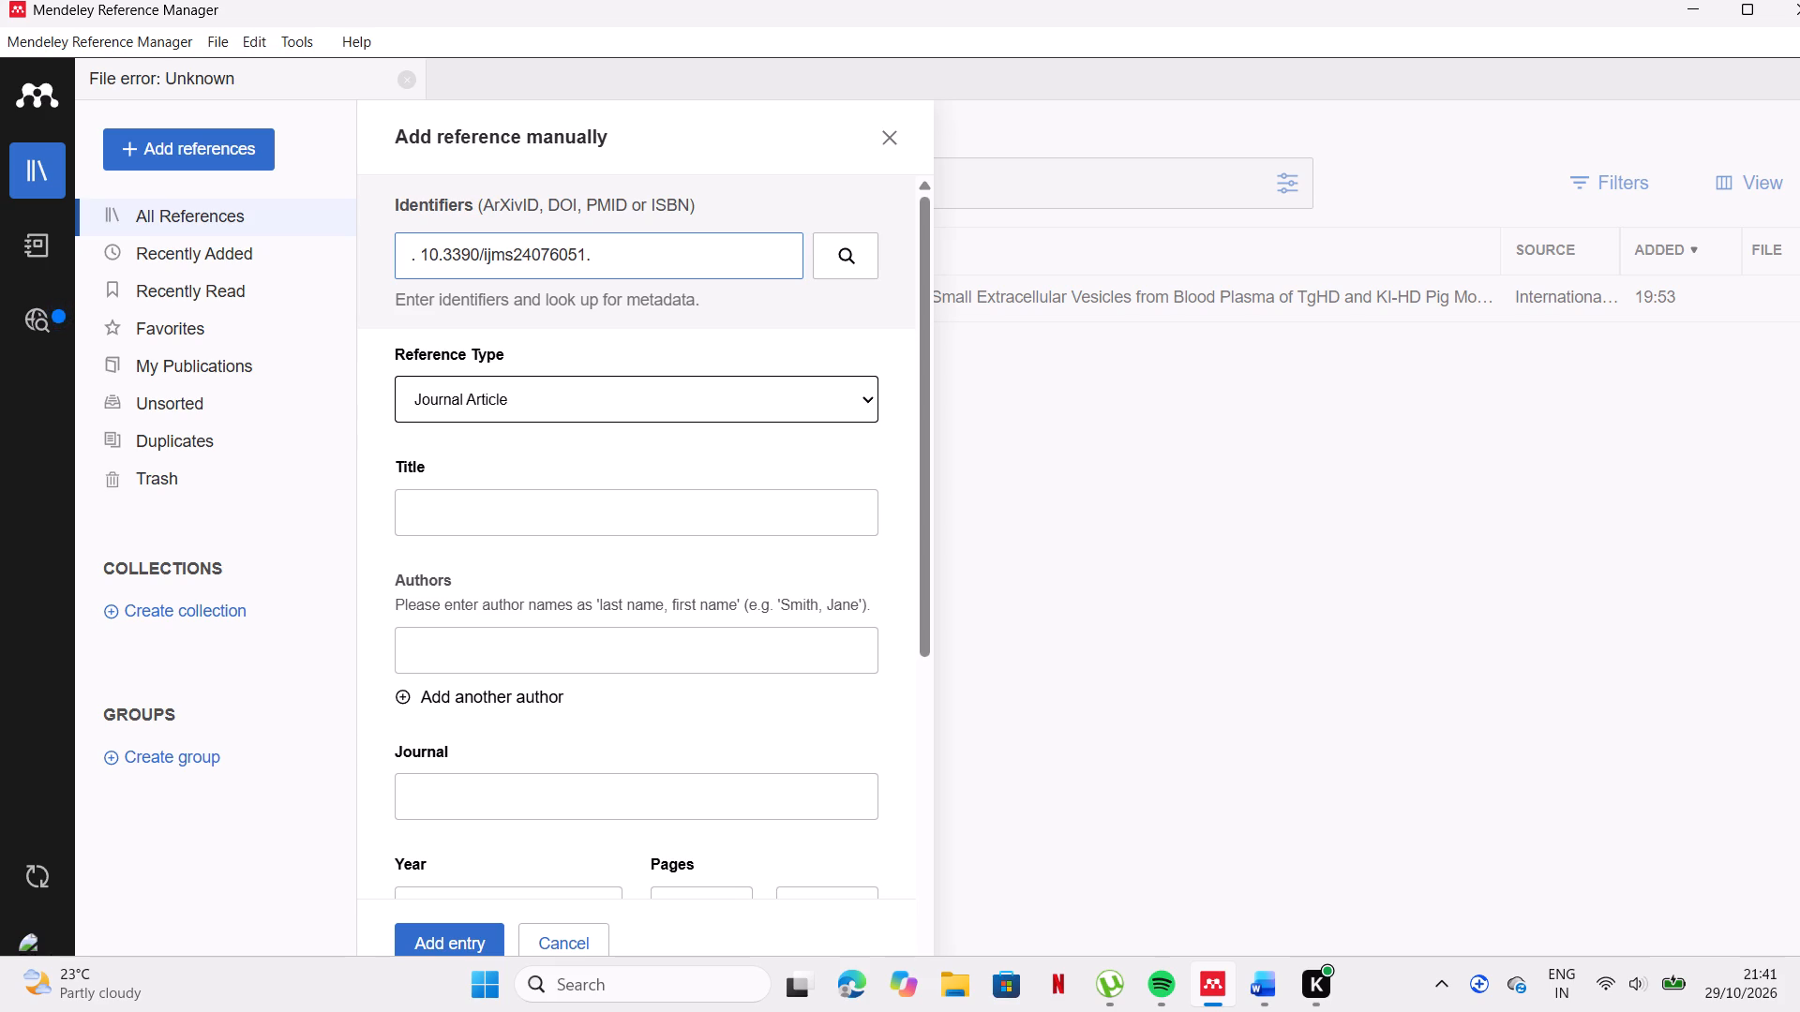
click(418, 246)
key(BackSpace)
key(BackSpace)
key(BackSpace)
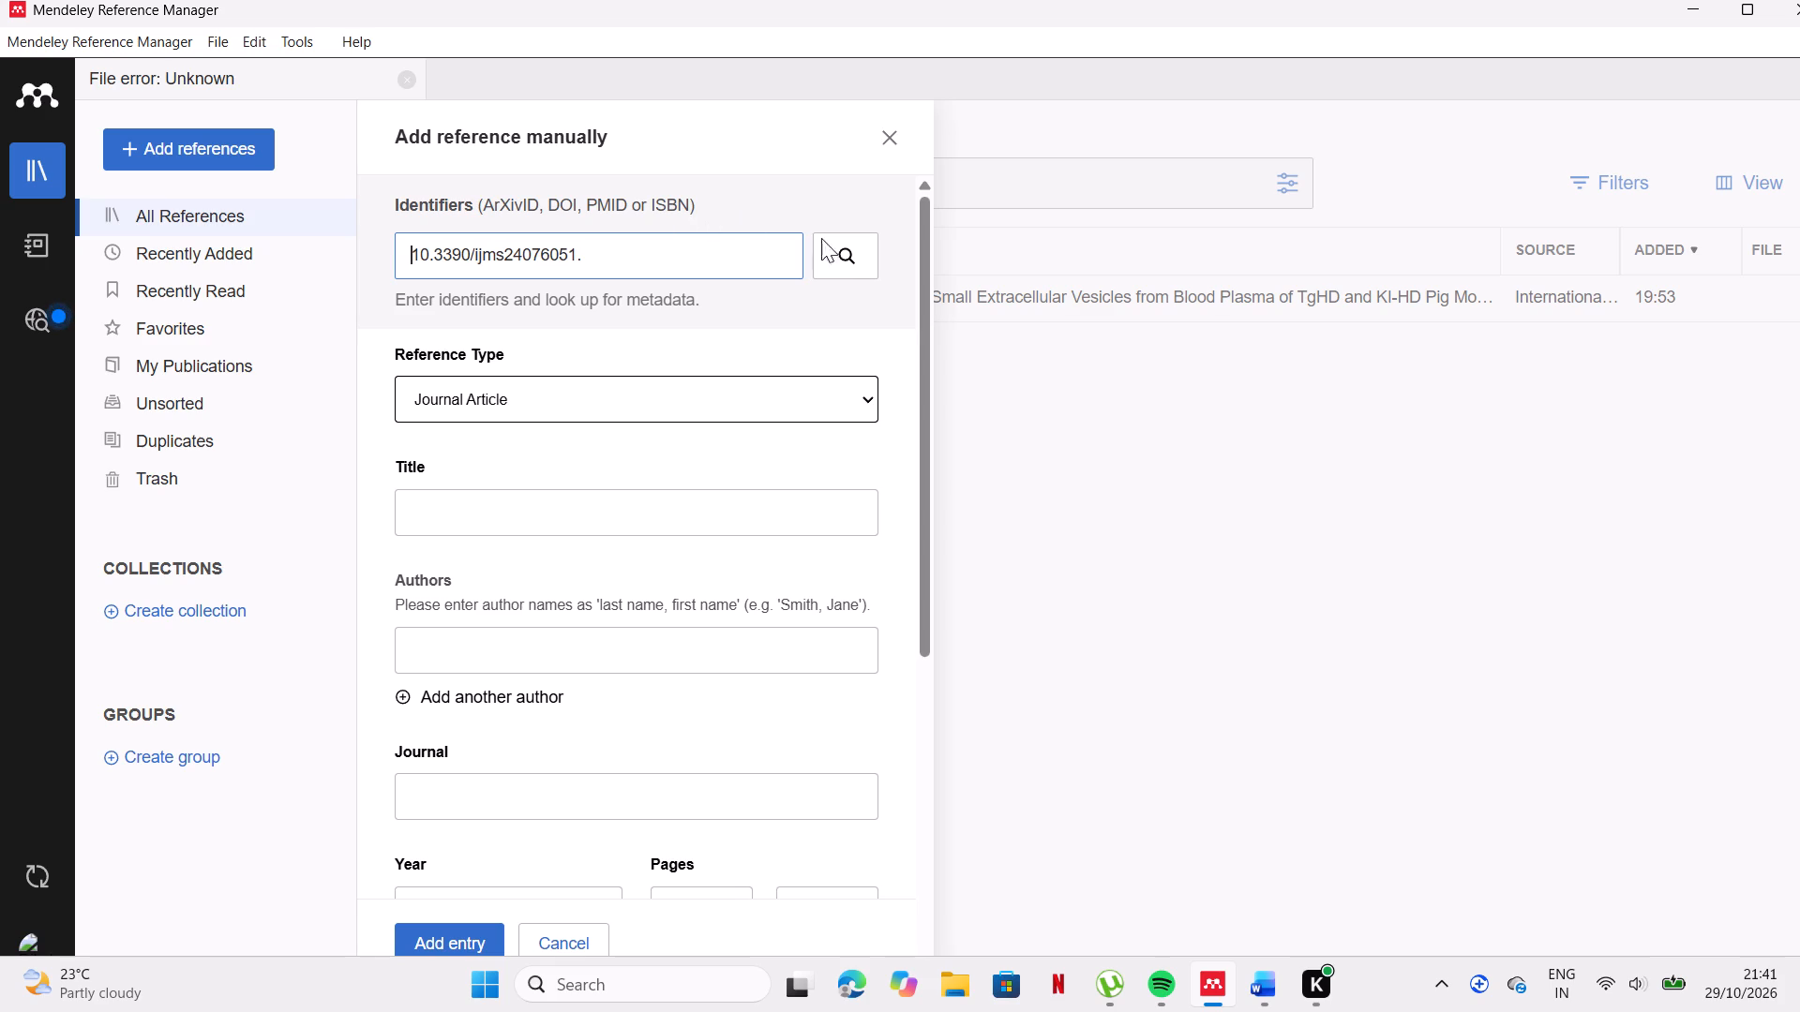
Look up the metadata for 10.3390/ijms24076051 and add the journal article entry to the reference library.
click(842, 250)
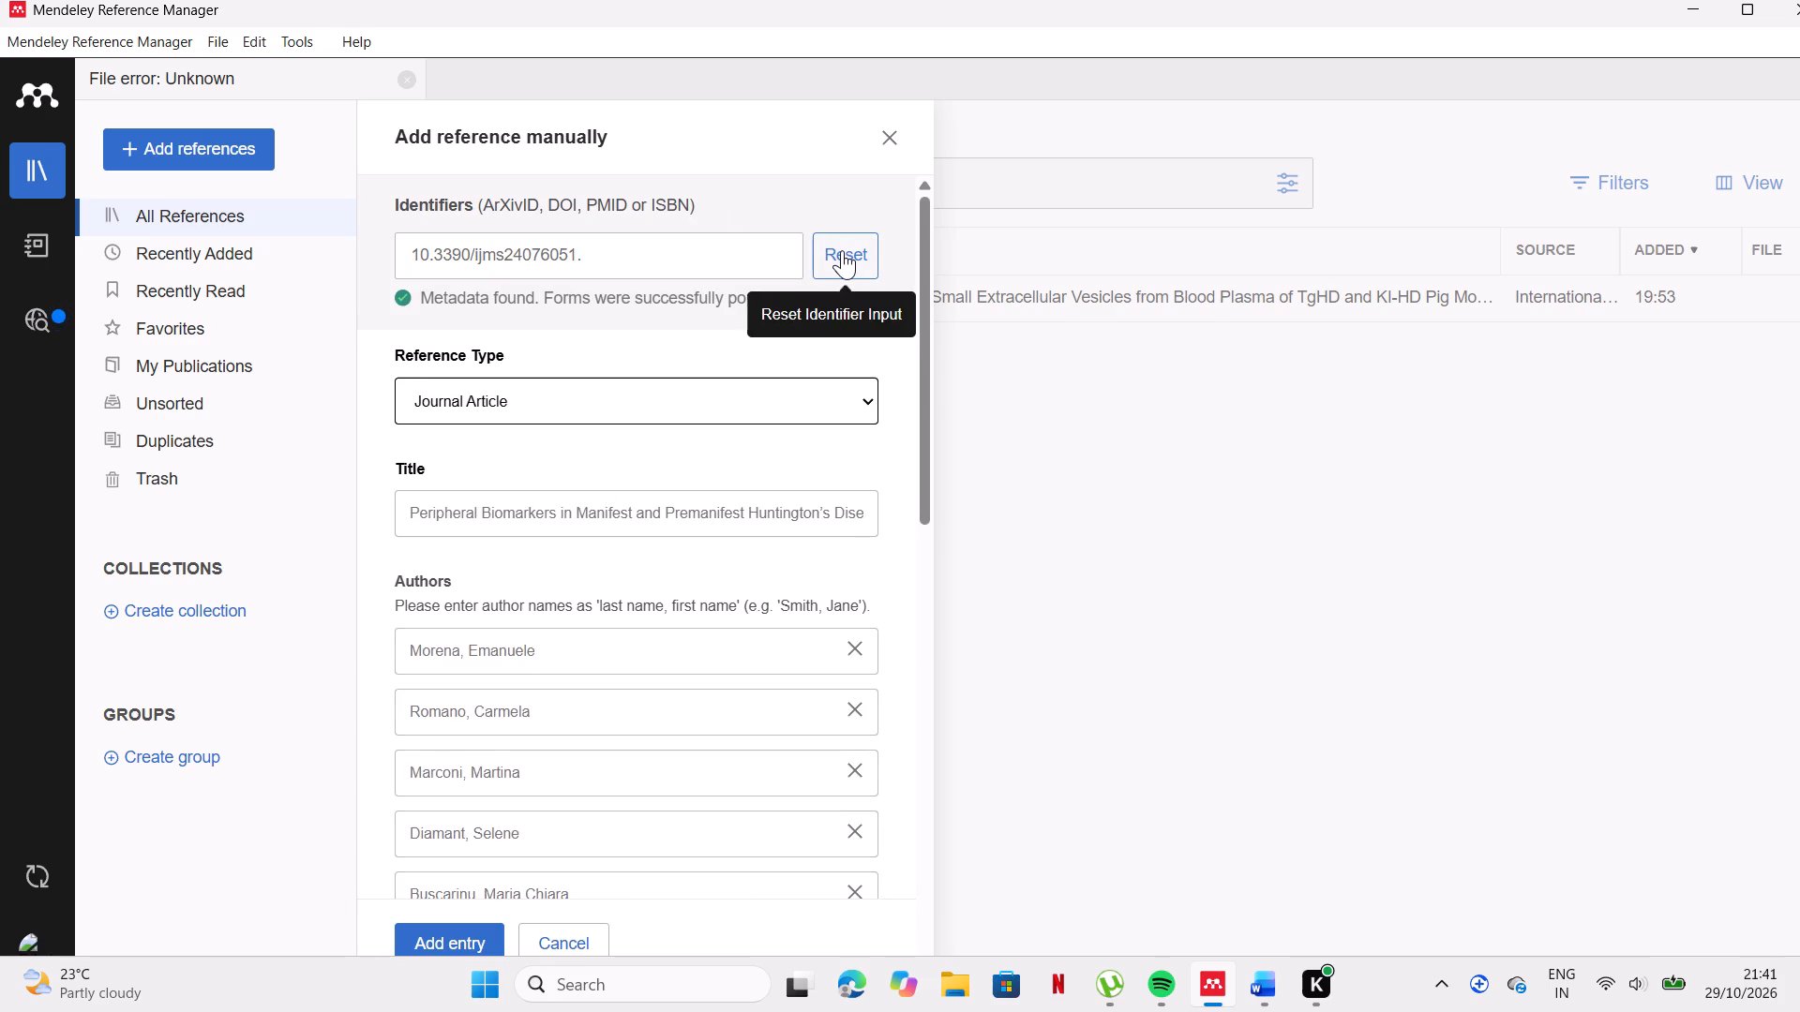
click(449, 930)
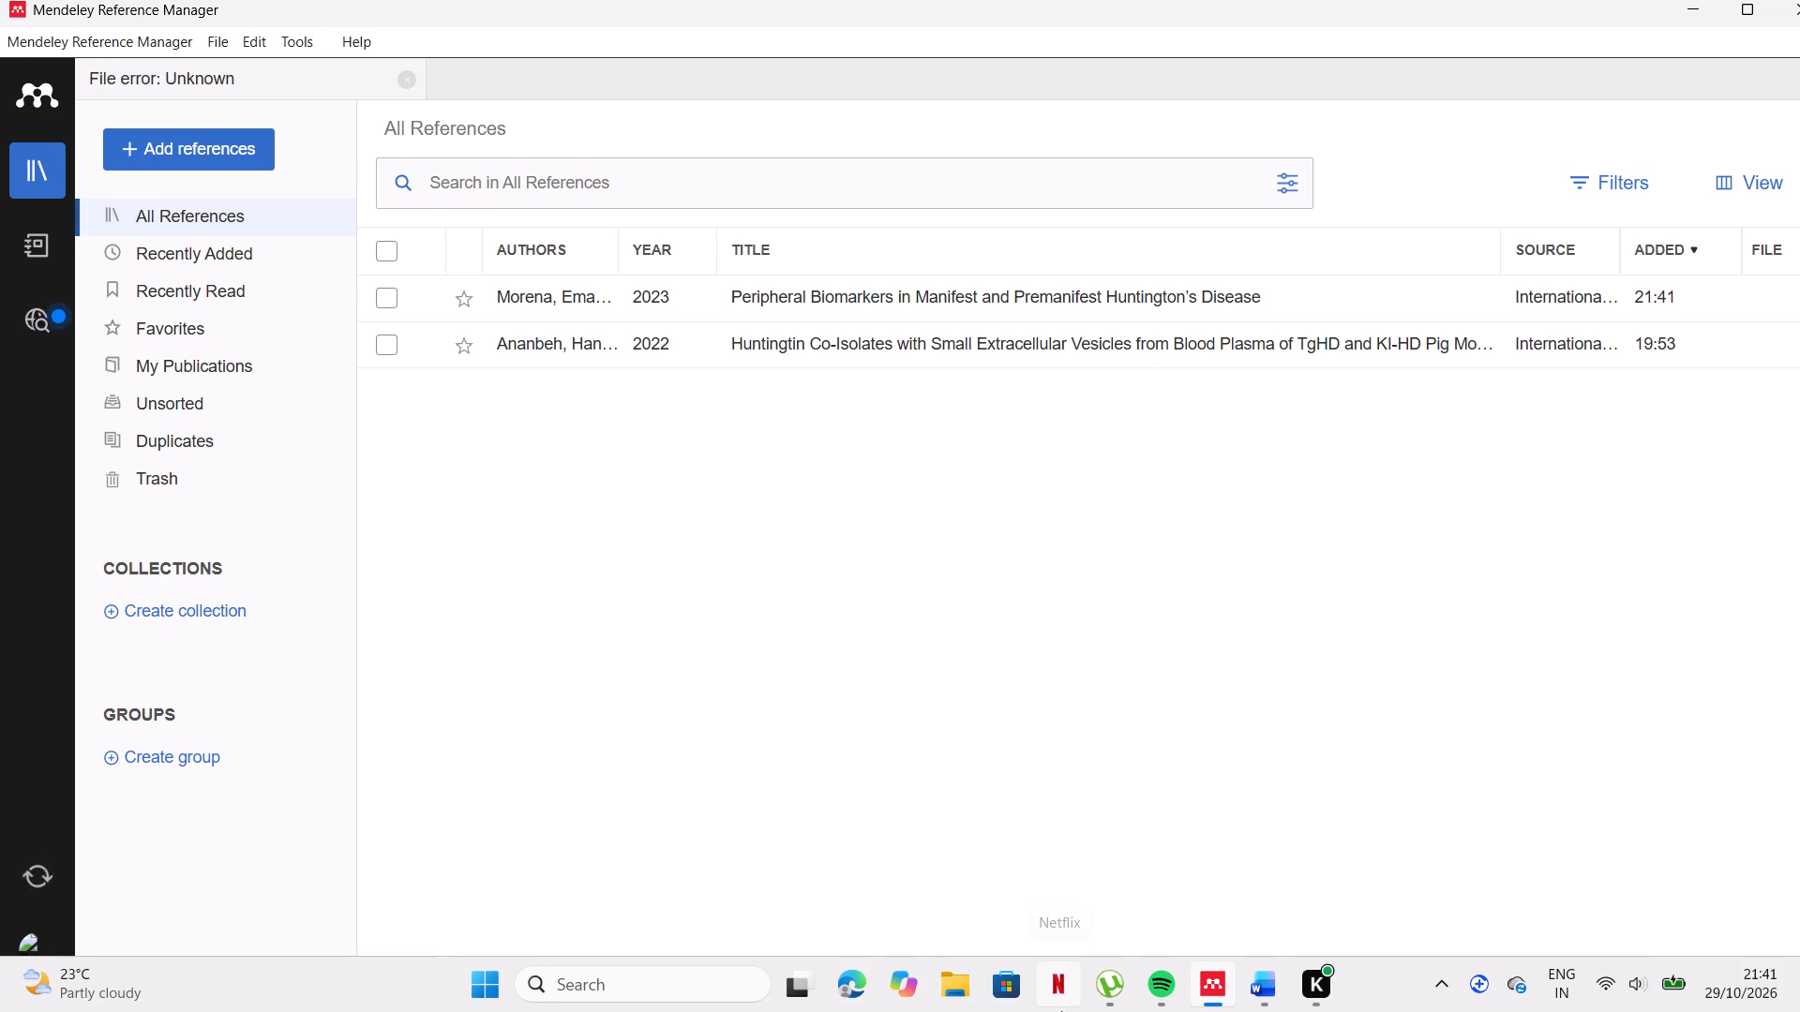
Switch to Word and go back from the References list to the in-text citations in the paragraphs before it.
click(1252, 995)
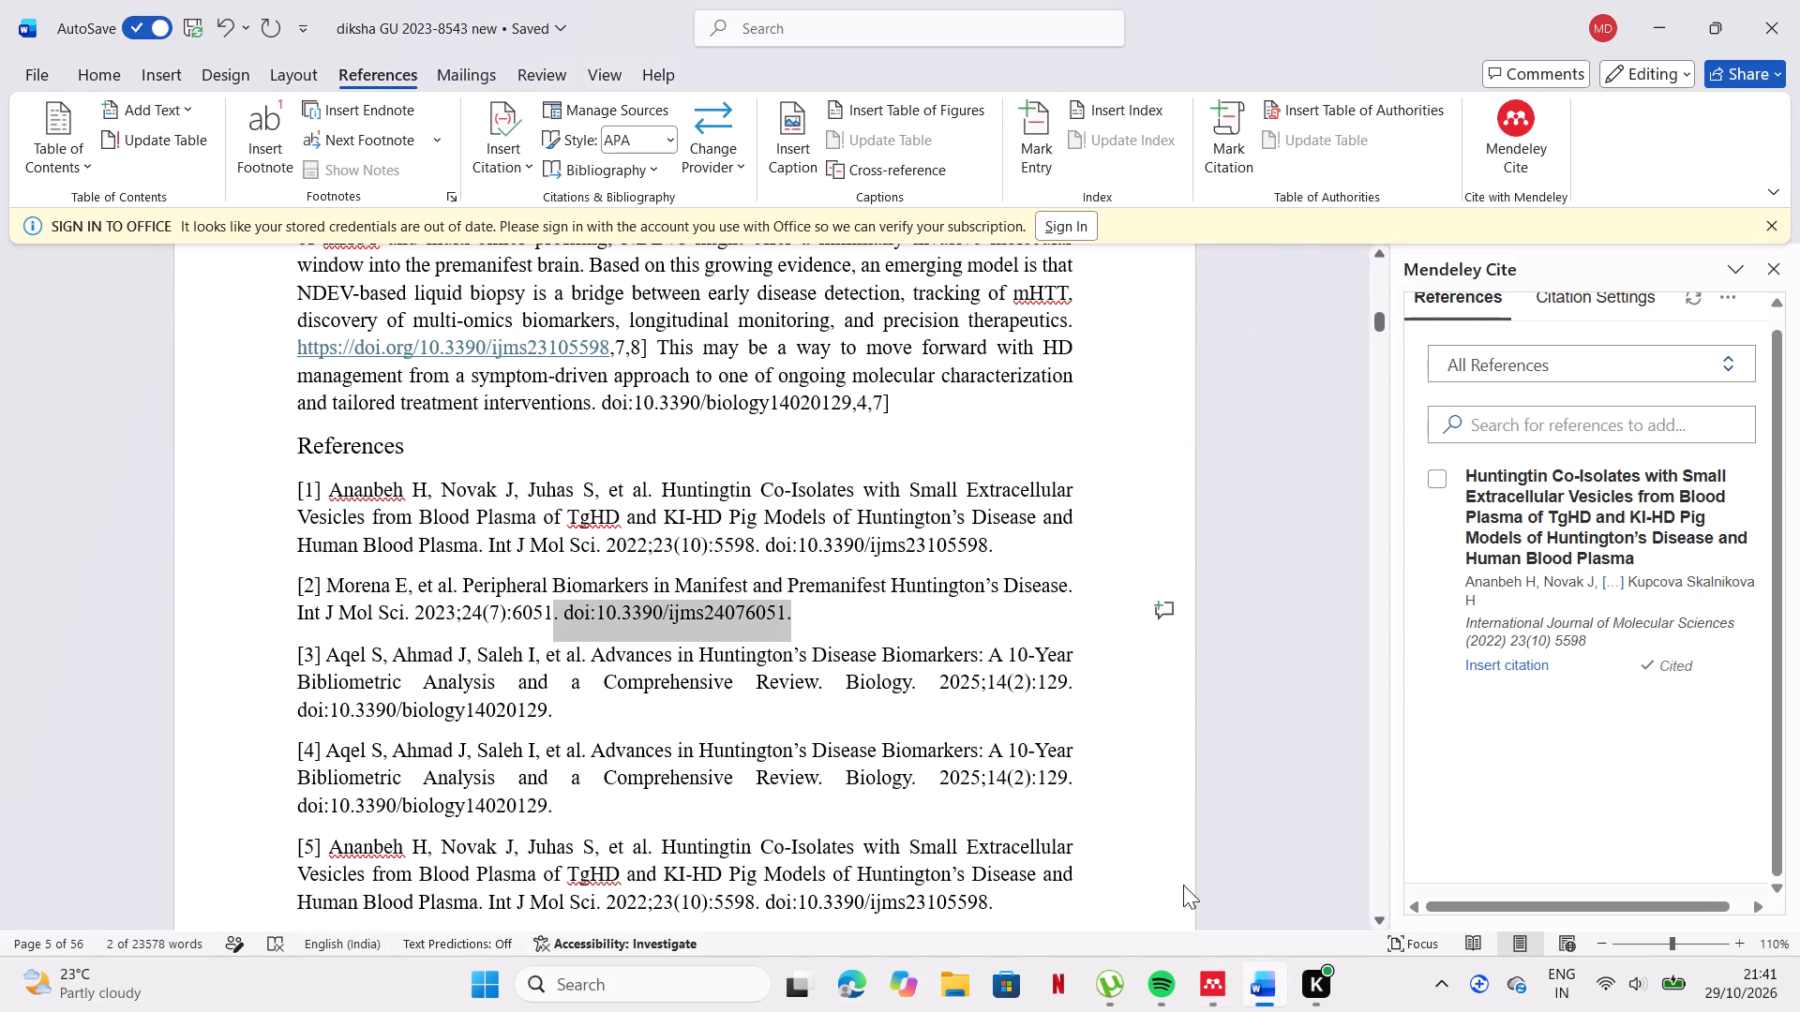
scroll(830, 574, up, 2)
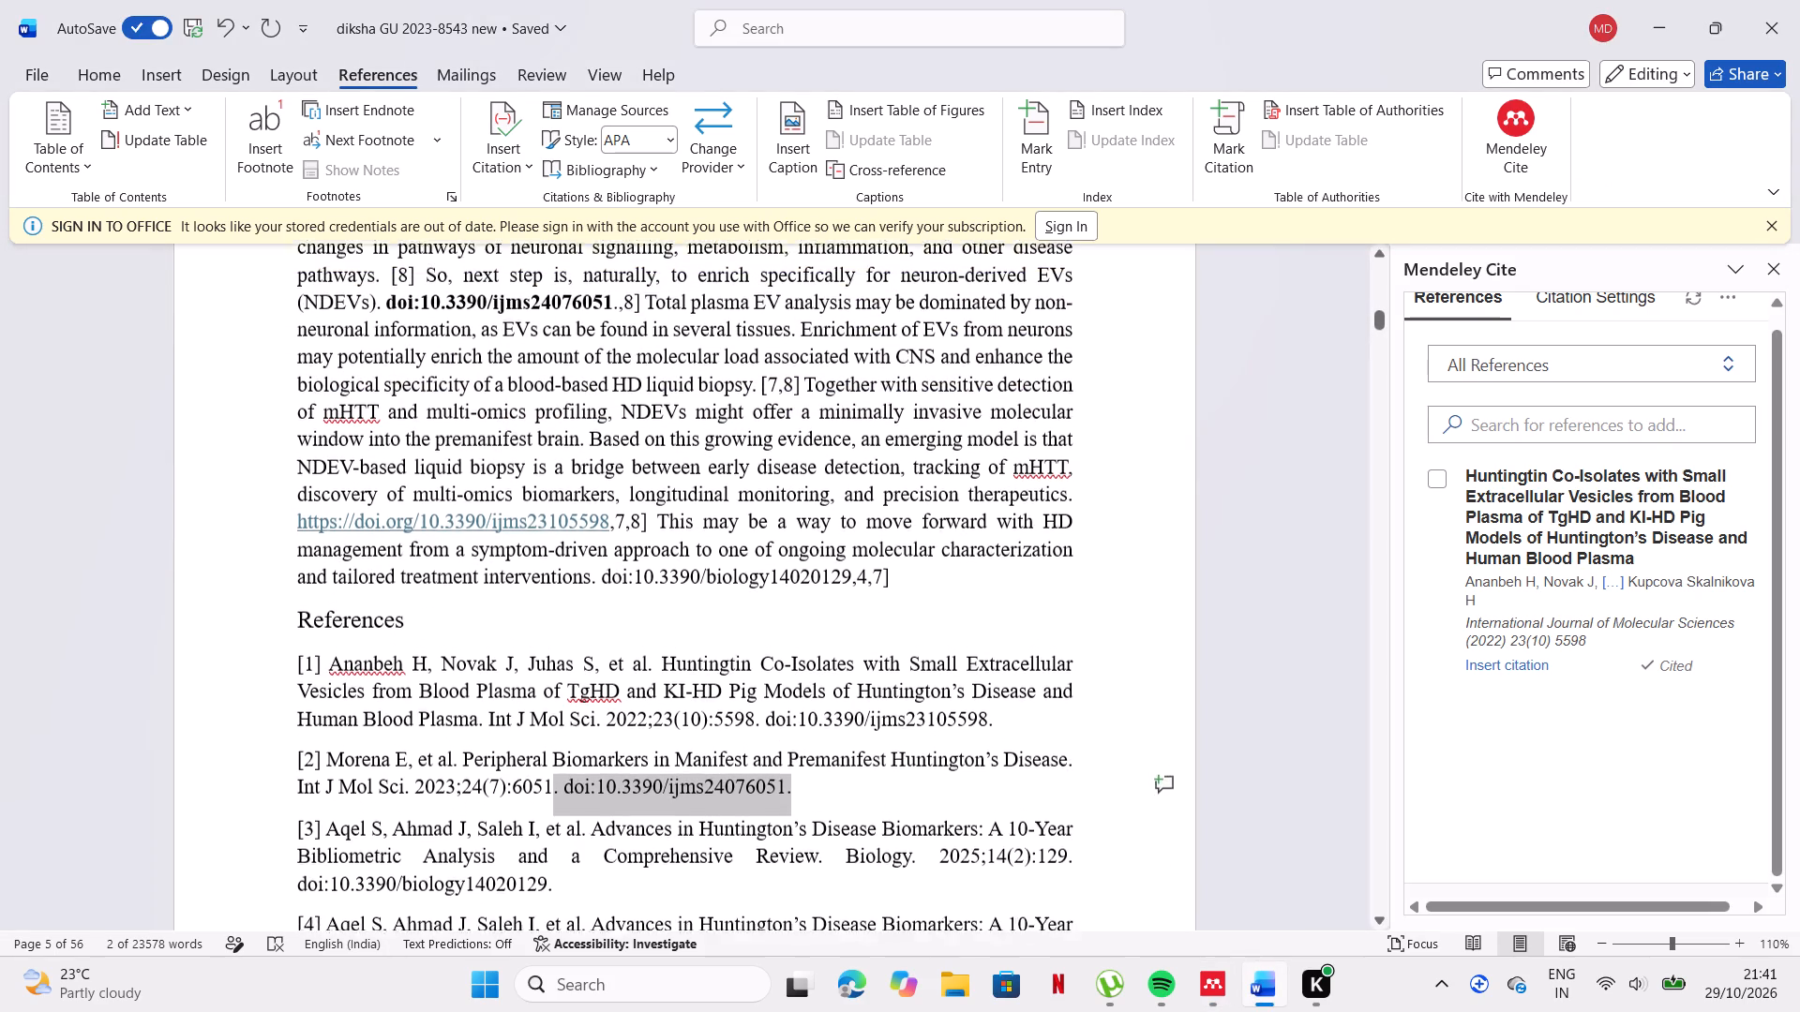
scroll(830, 574, up, 1)
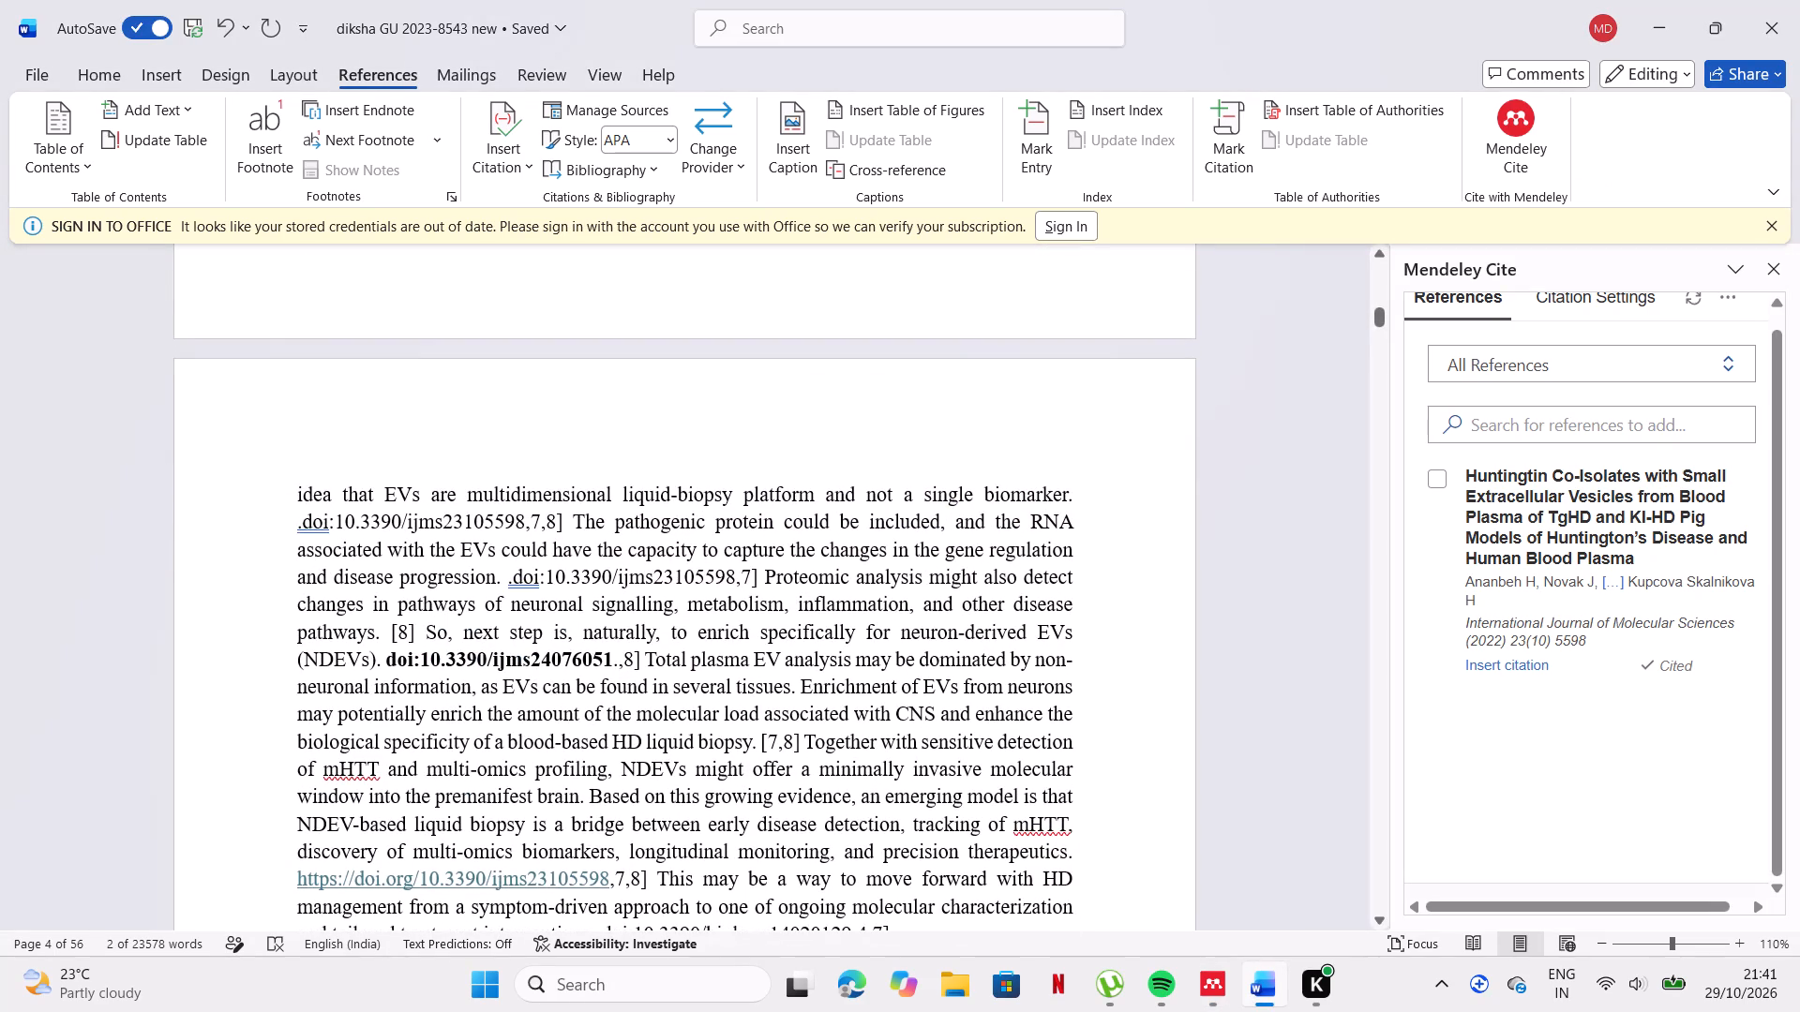
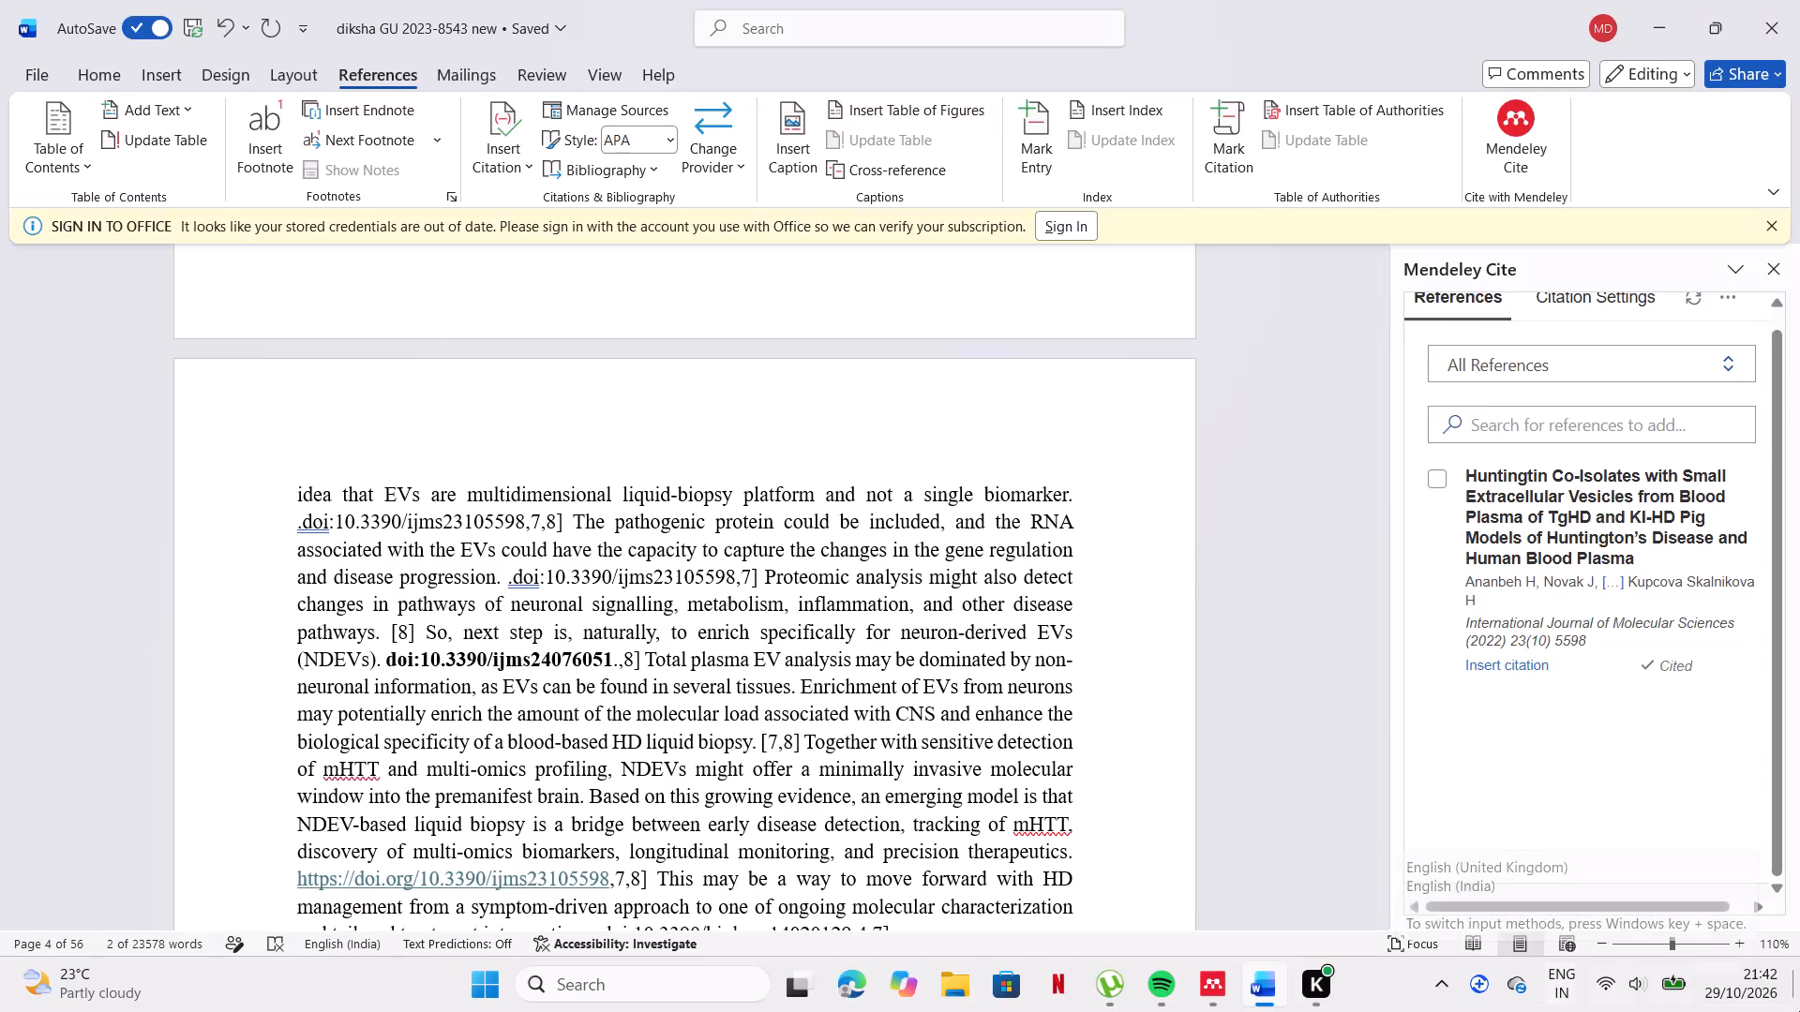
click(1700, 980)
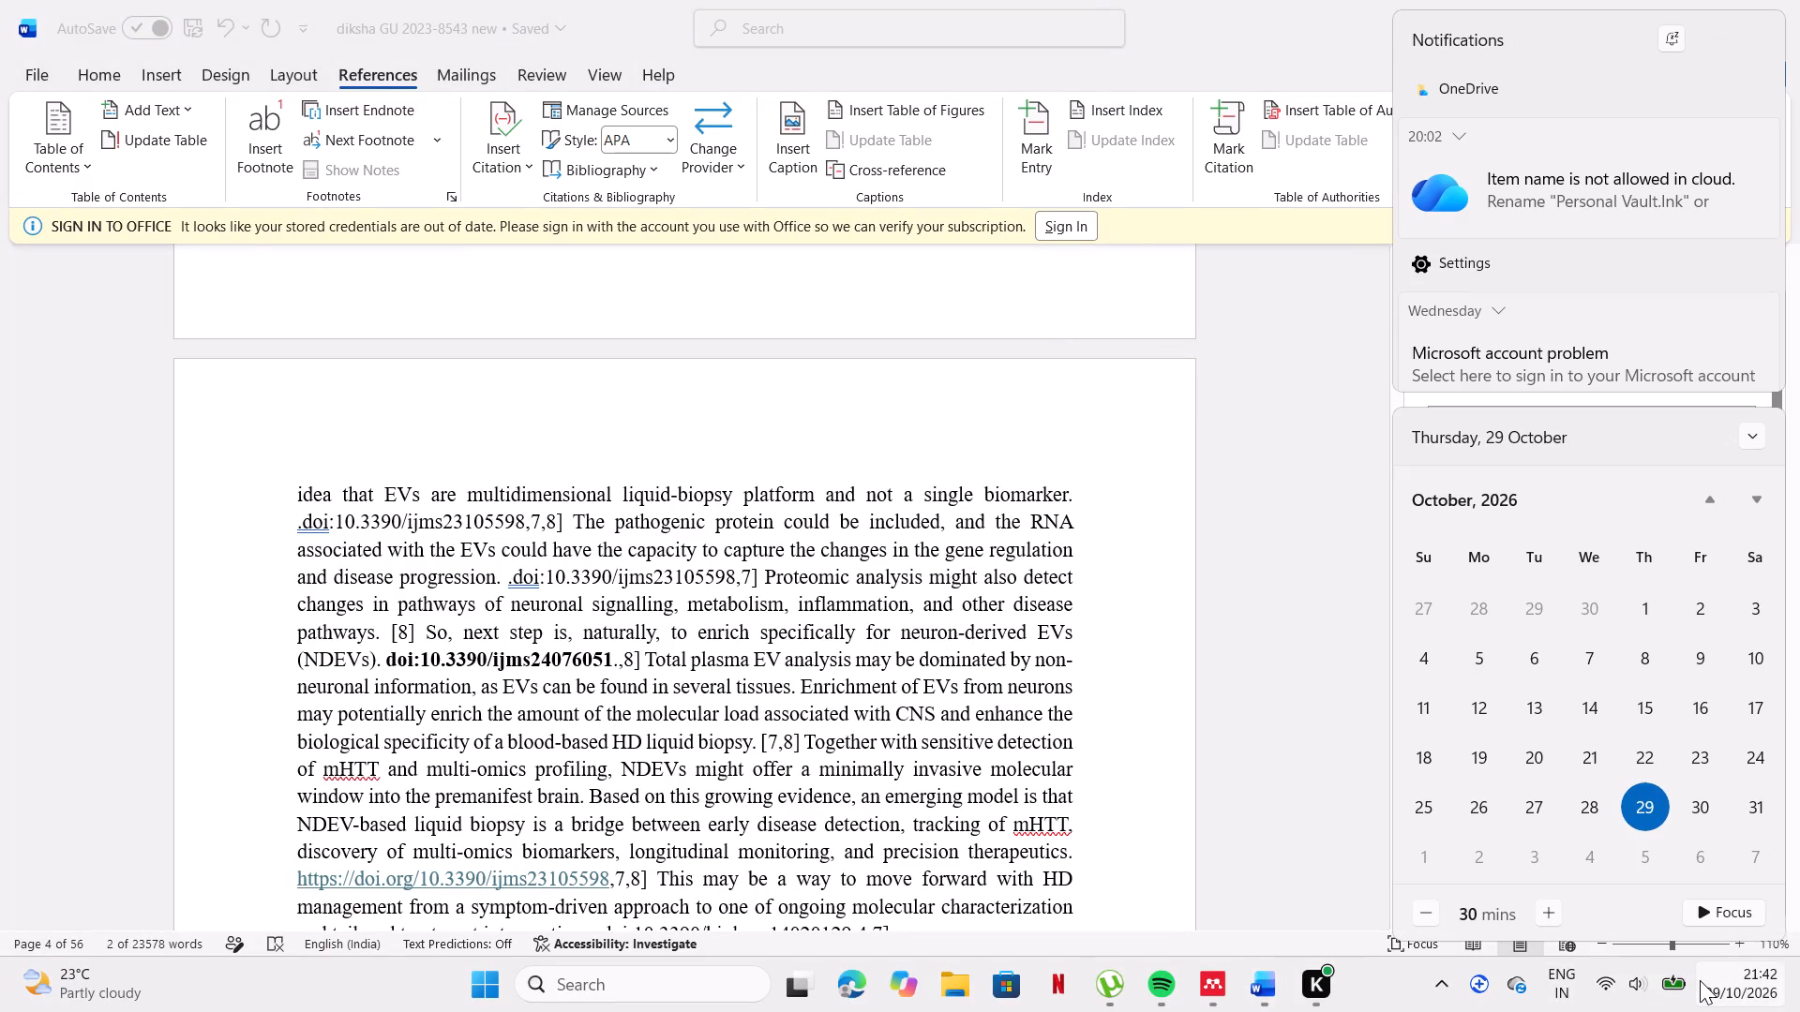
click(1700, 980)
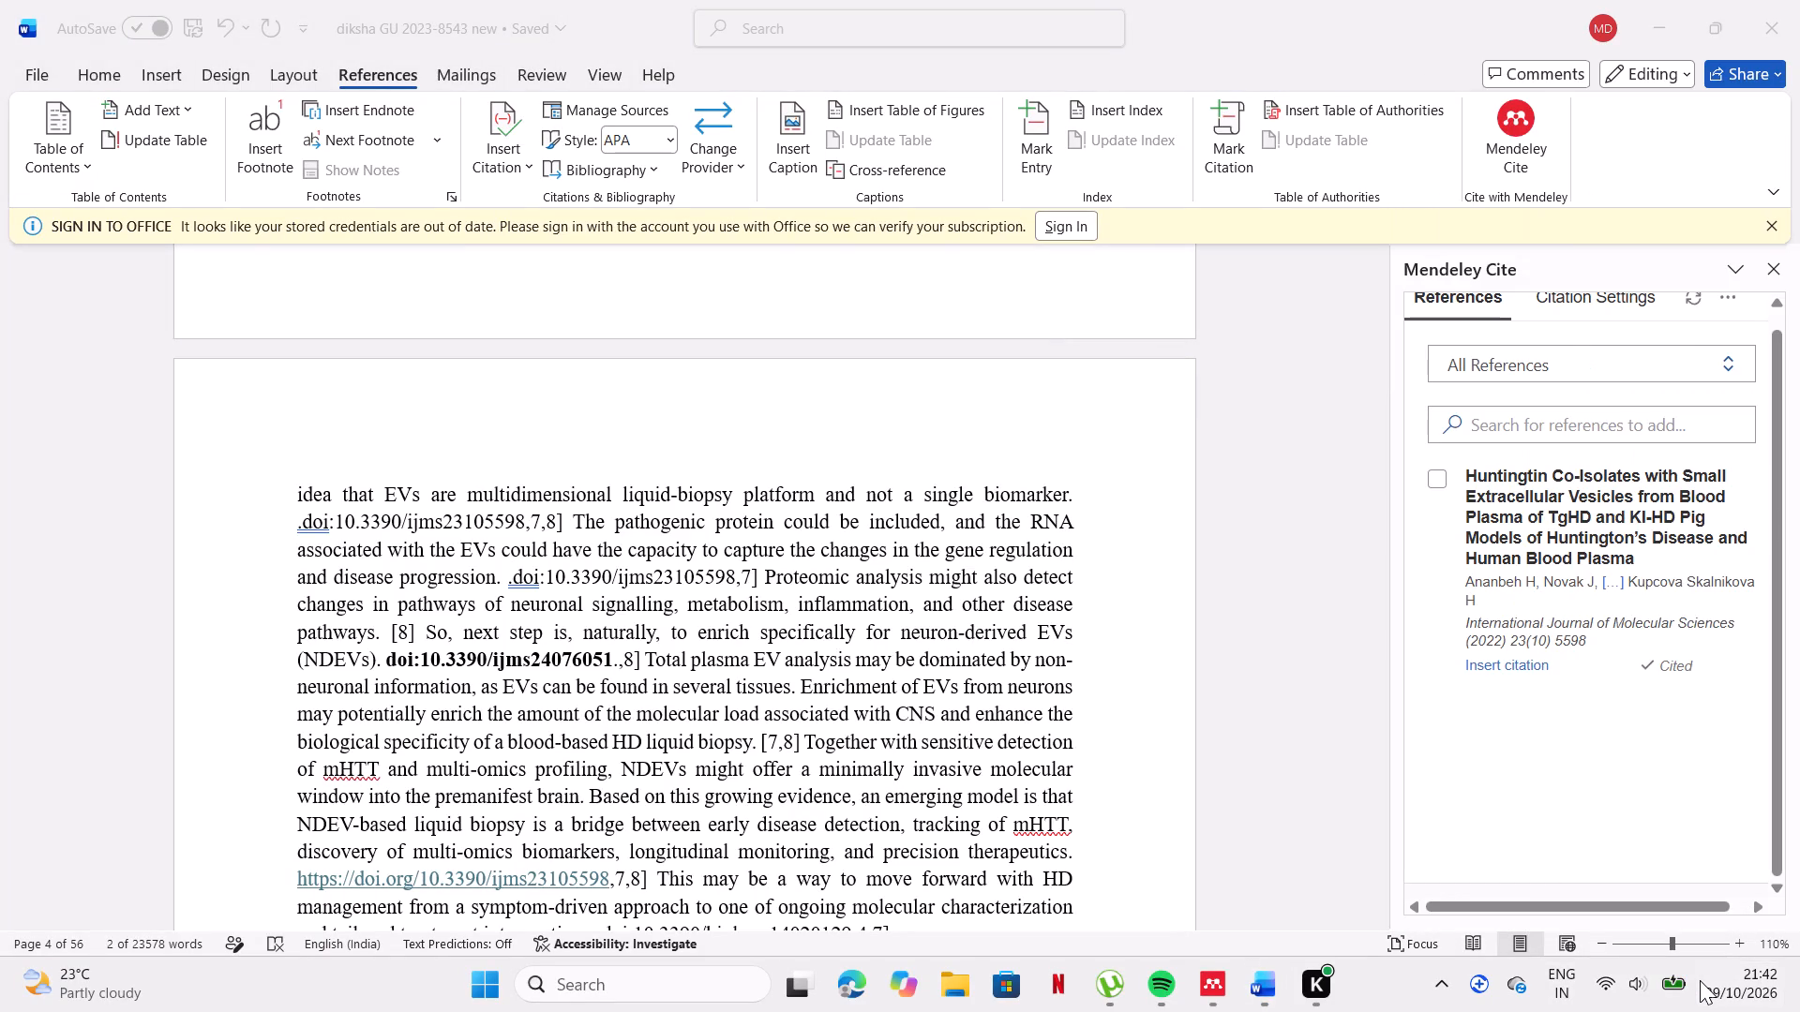
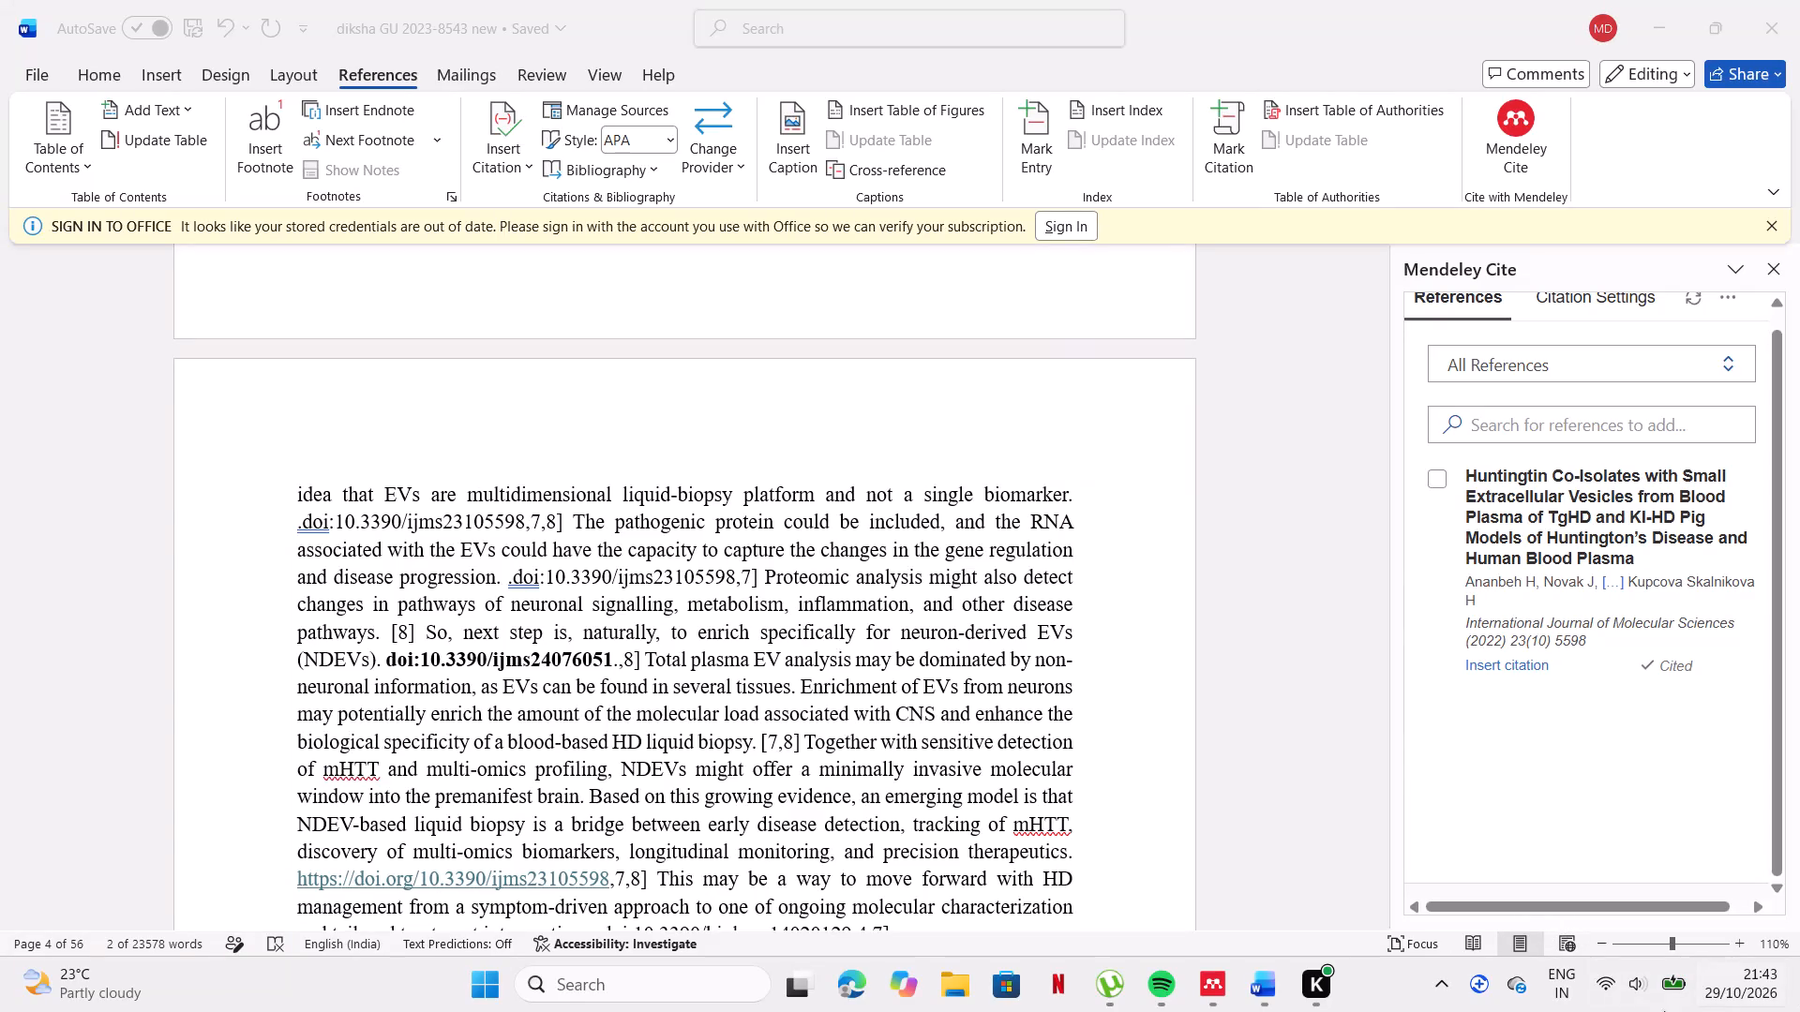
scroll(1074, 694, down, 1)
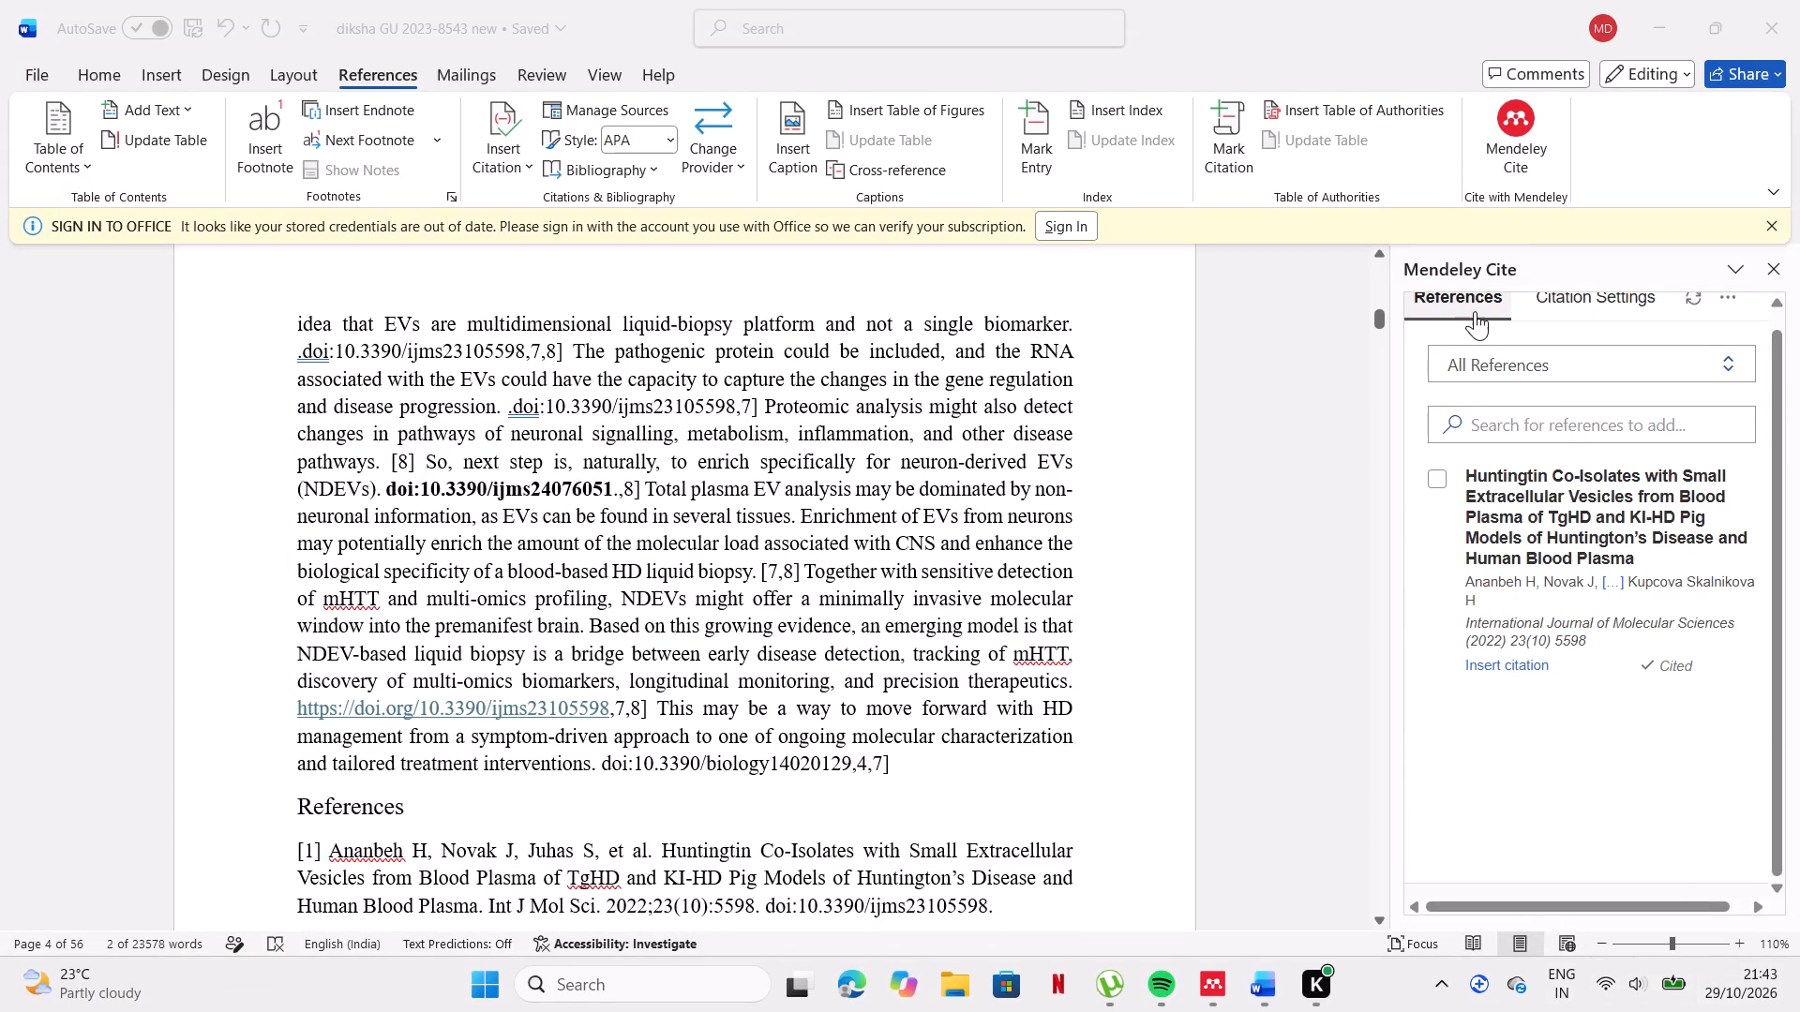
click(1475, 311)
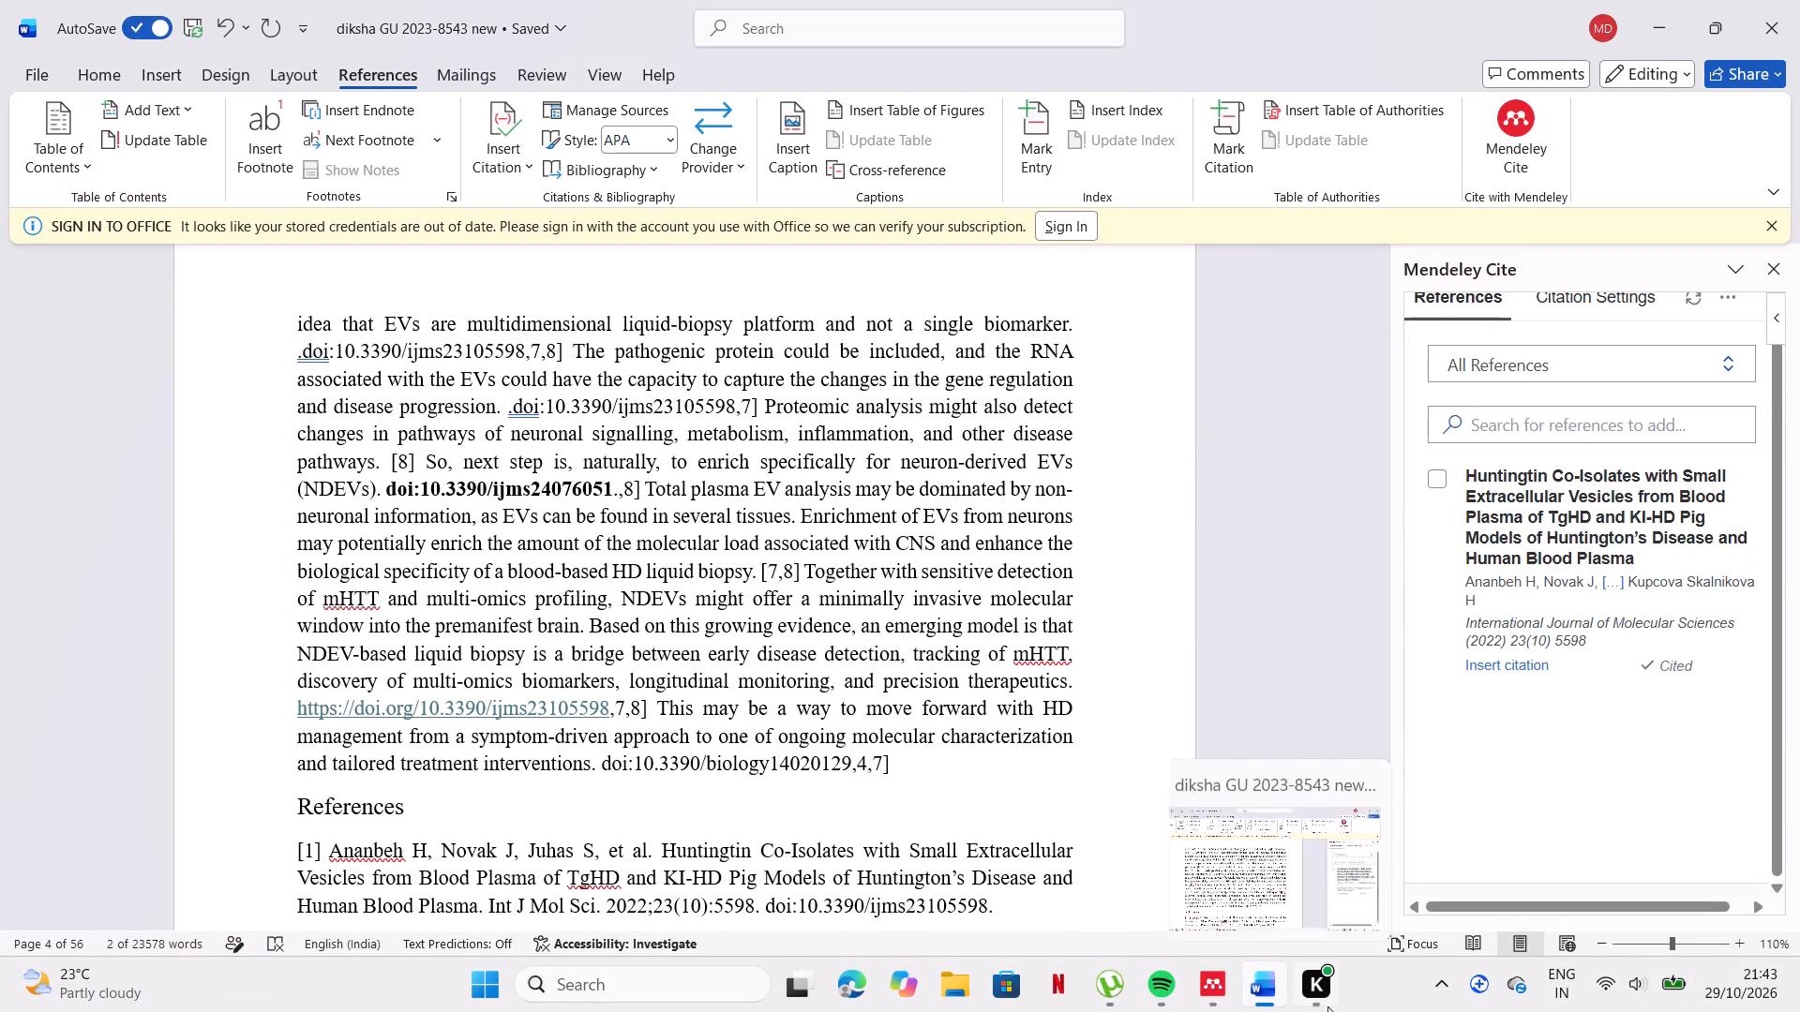
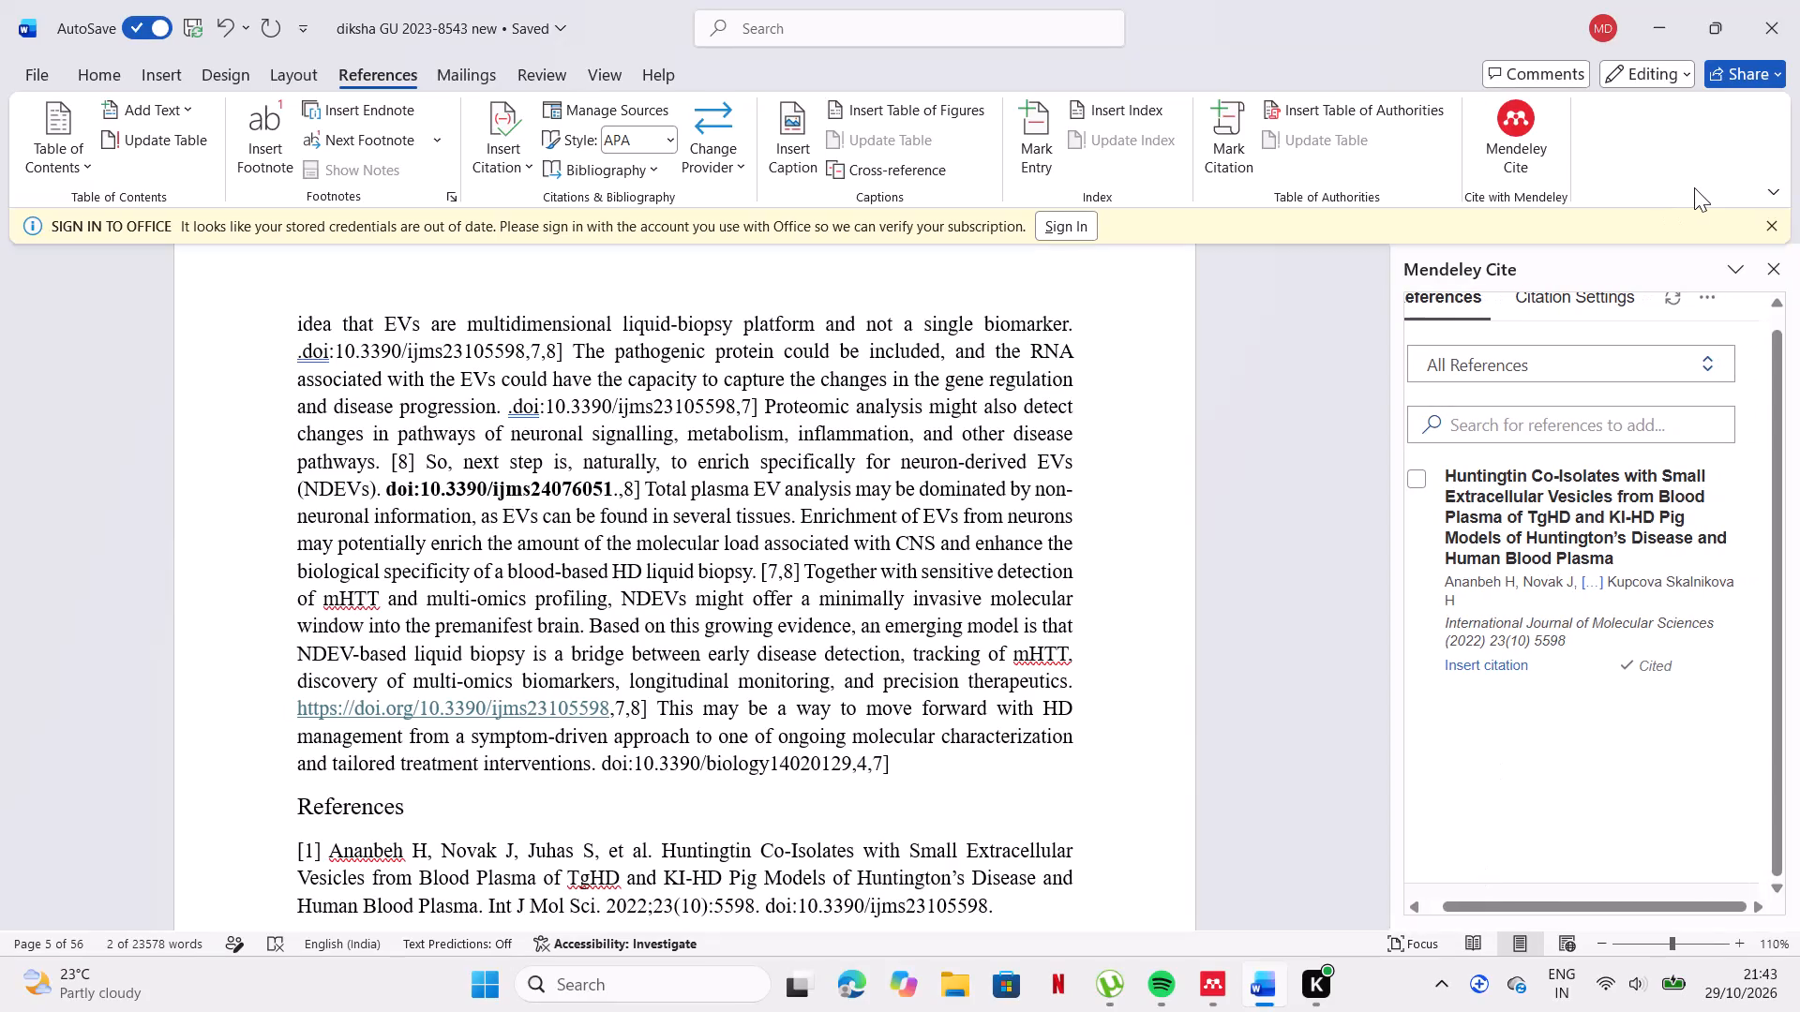
Reapply IEEE Reference Guide version 11.29.2023 as the Mendeley citation style and return to the citation settings.
click(1610, 310)
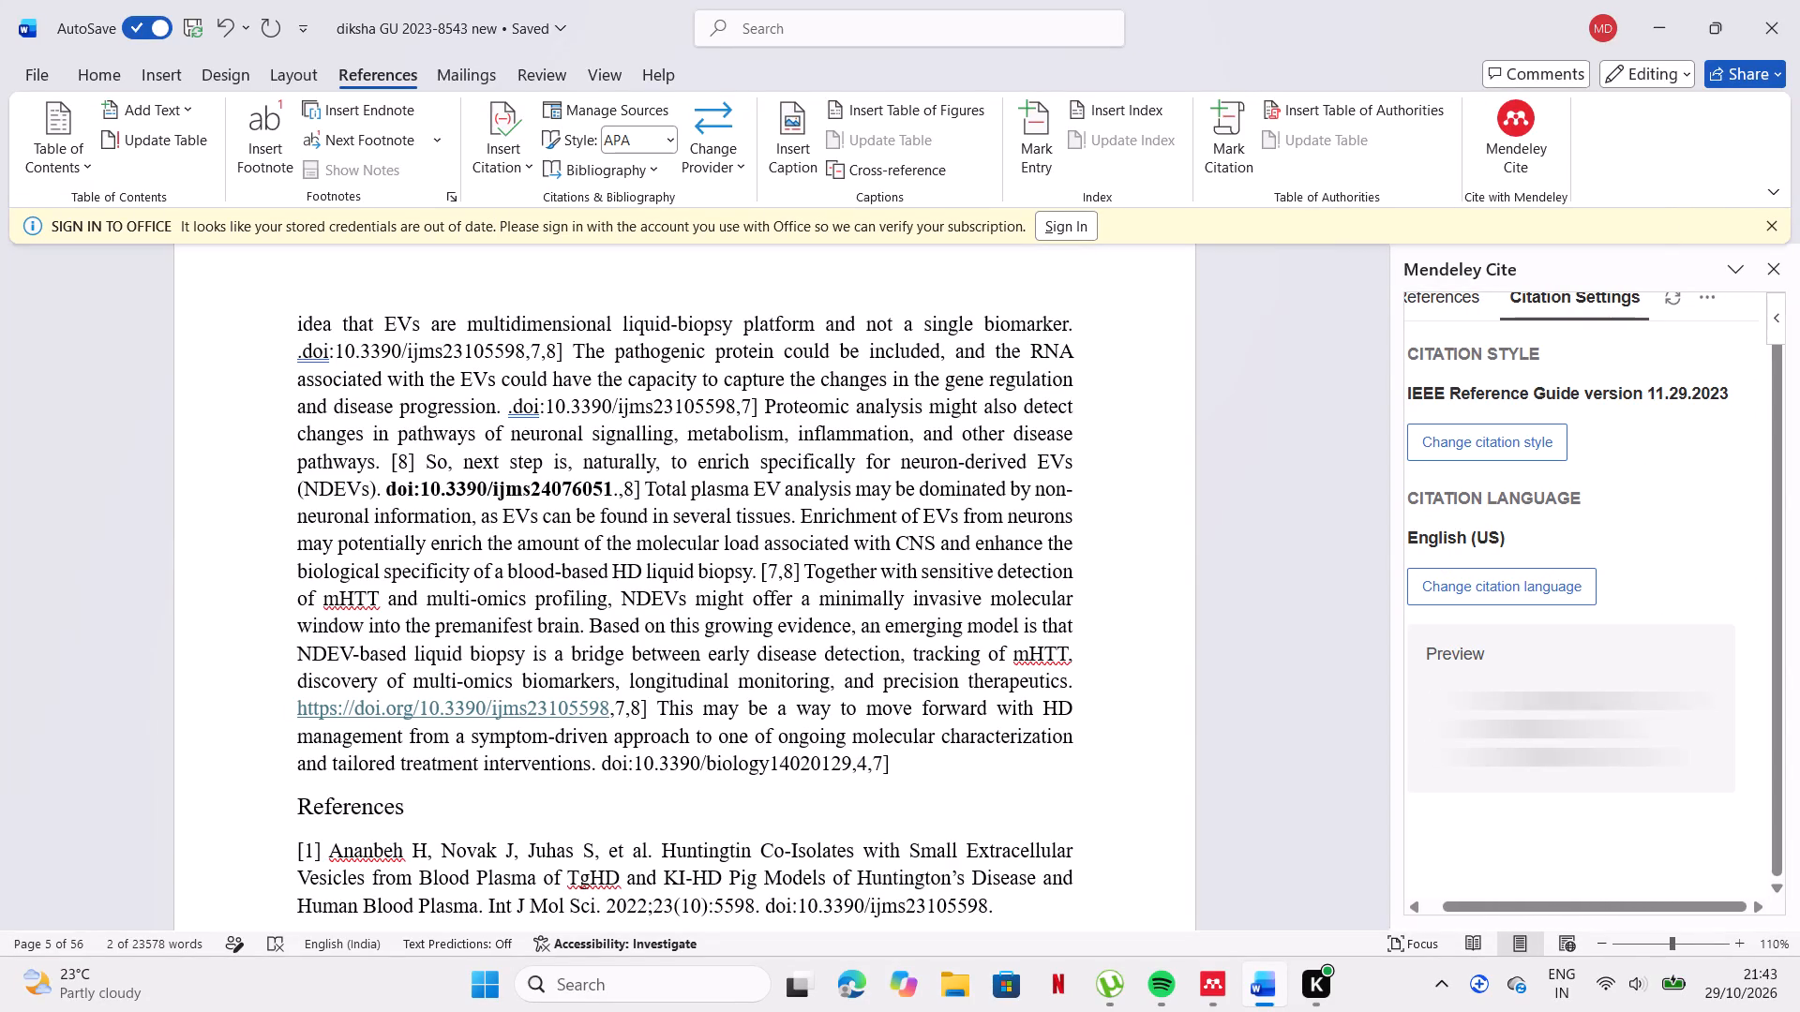
click(1494, 438)
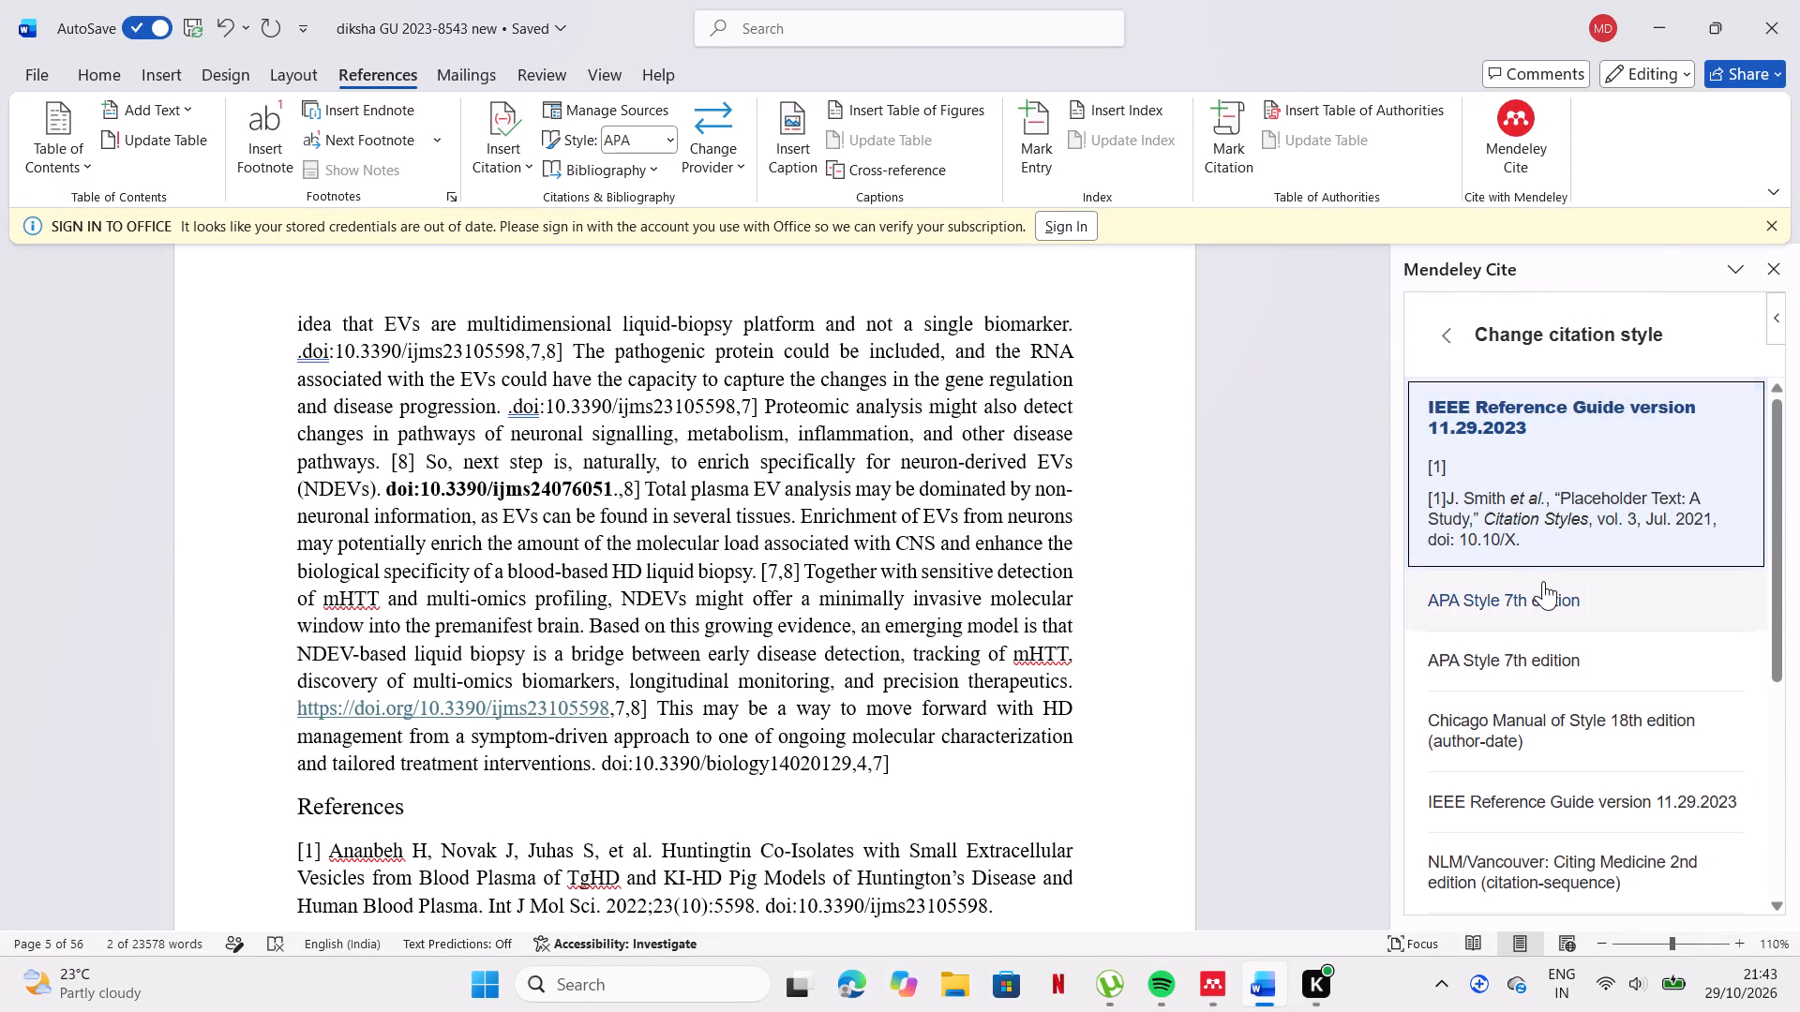
click(1564, 792)
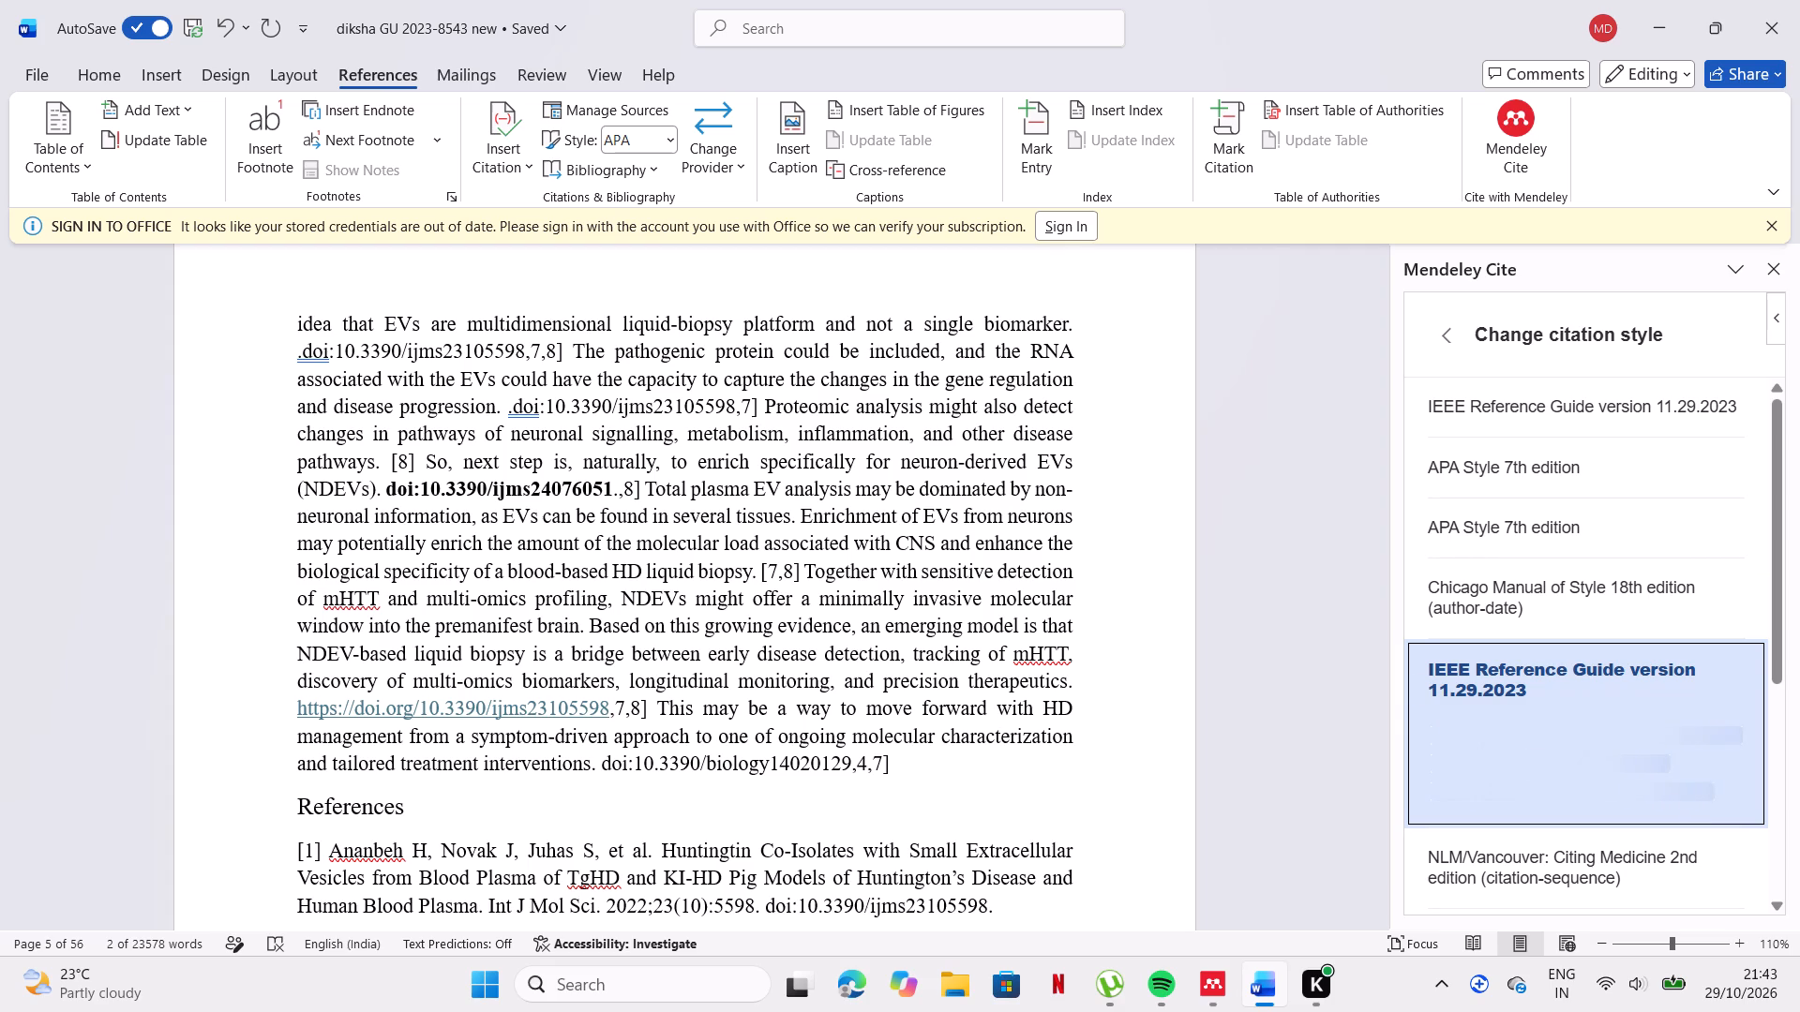
click(1507, 728)
click(1319, 534)
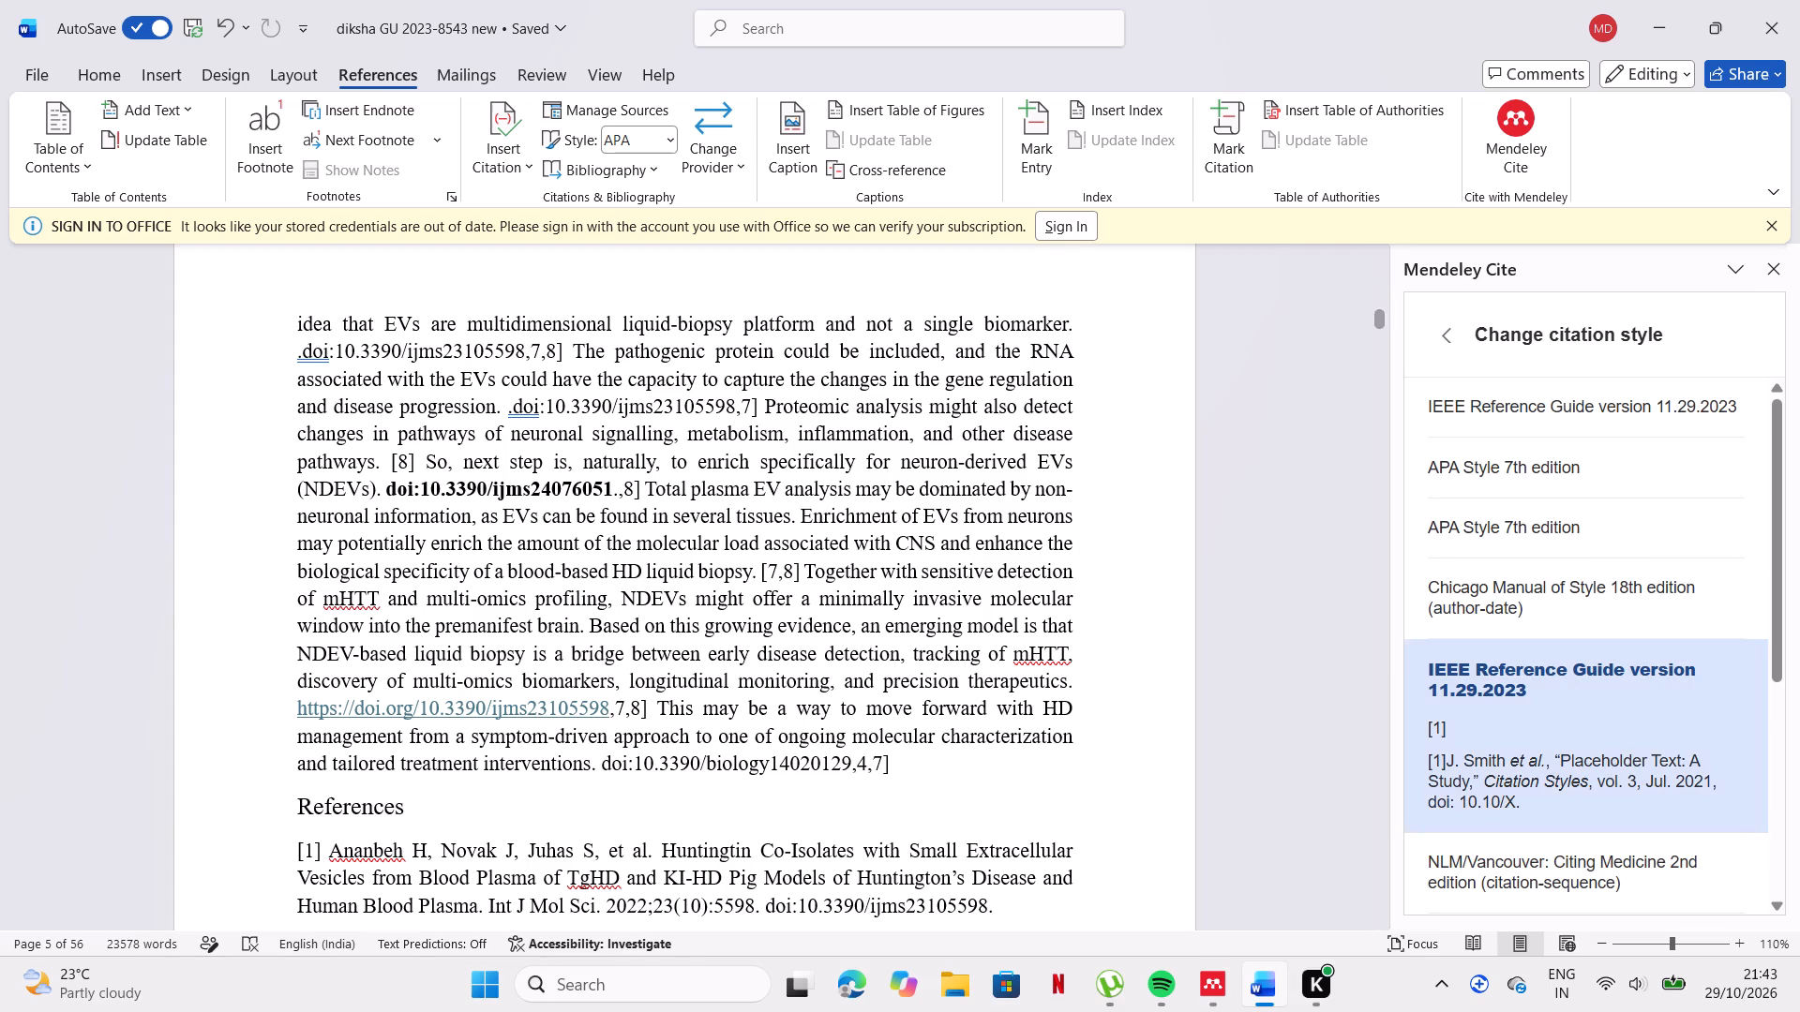
click(1501, 700)
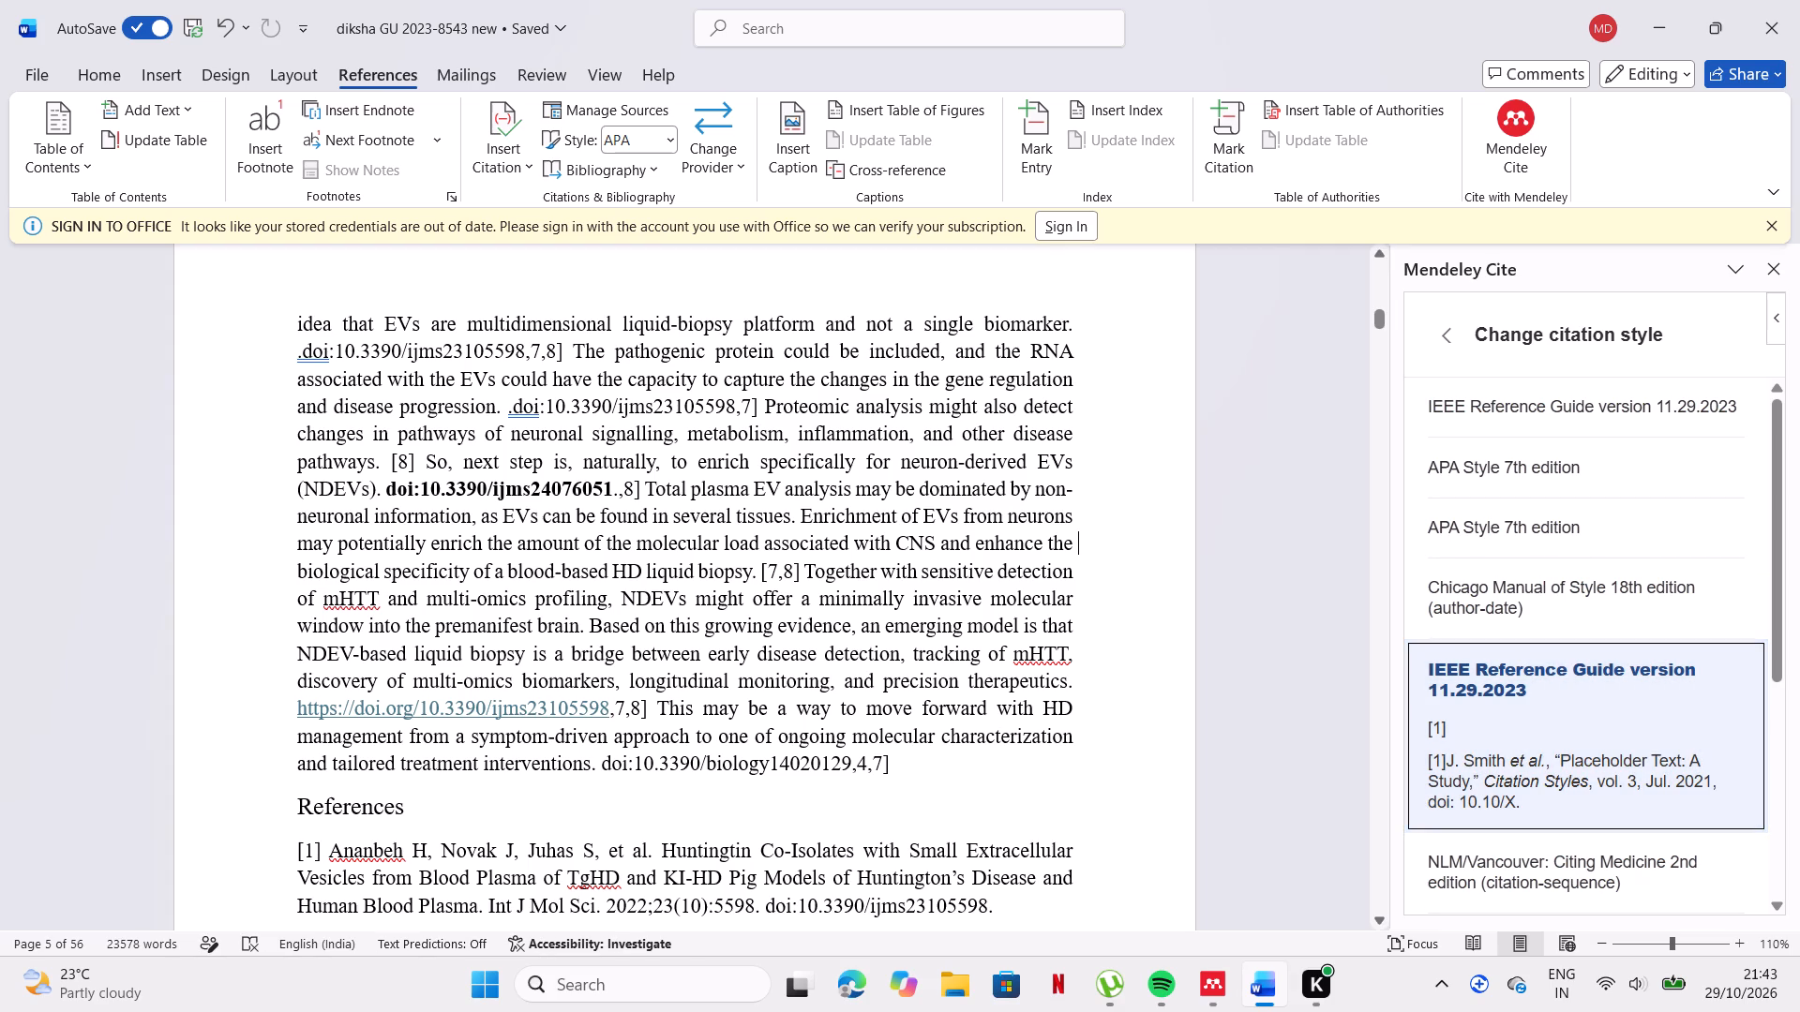
click(1295, 652)
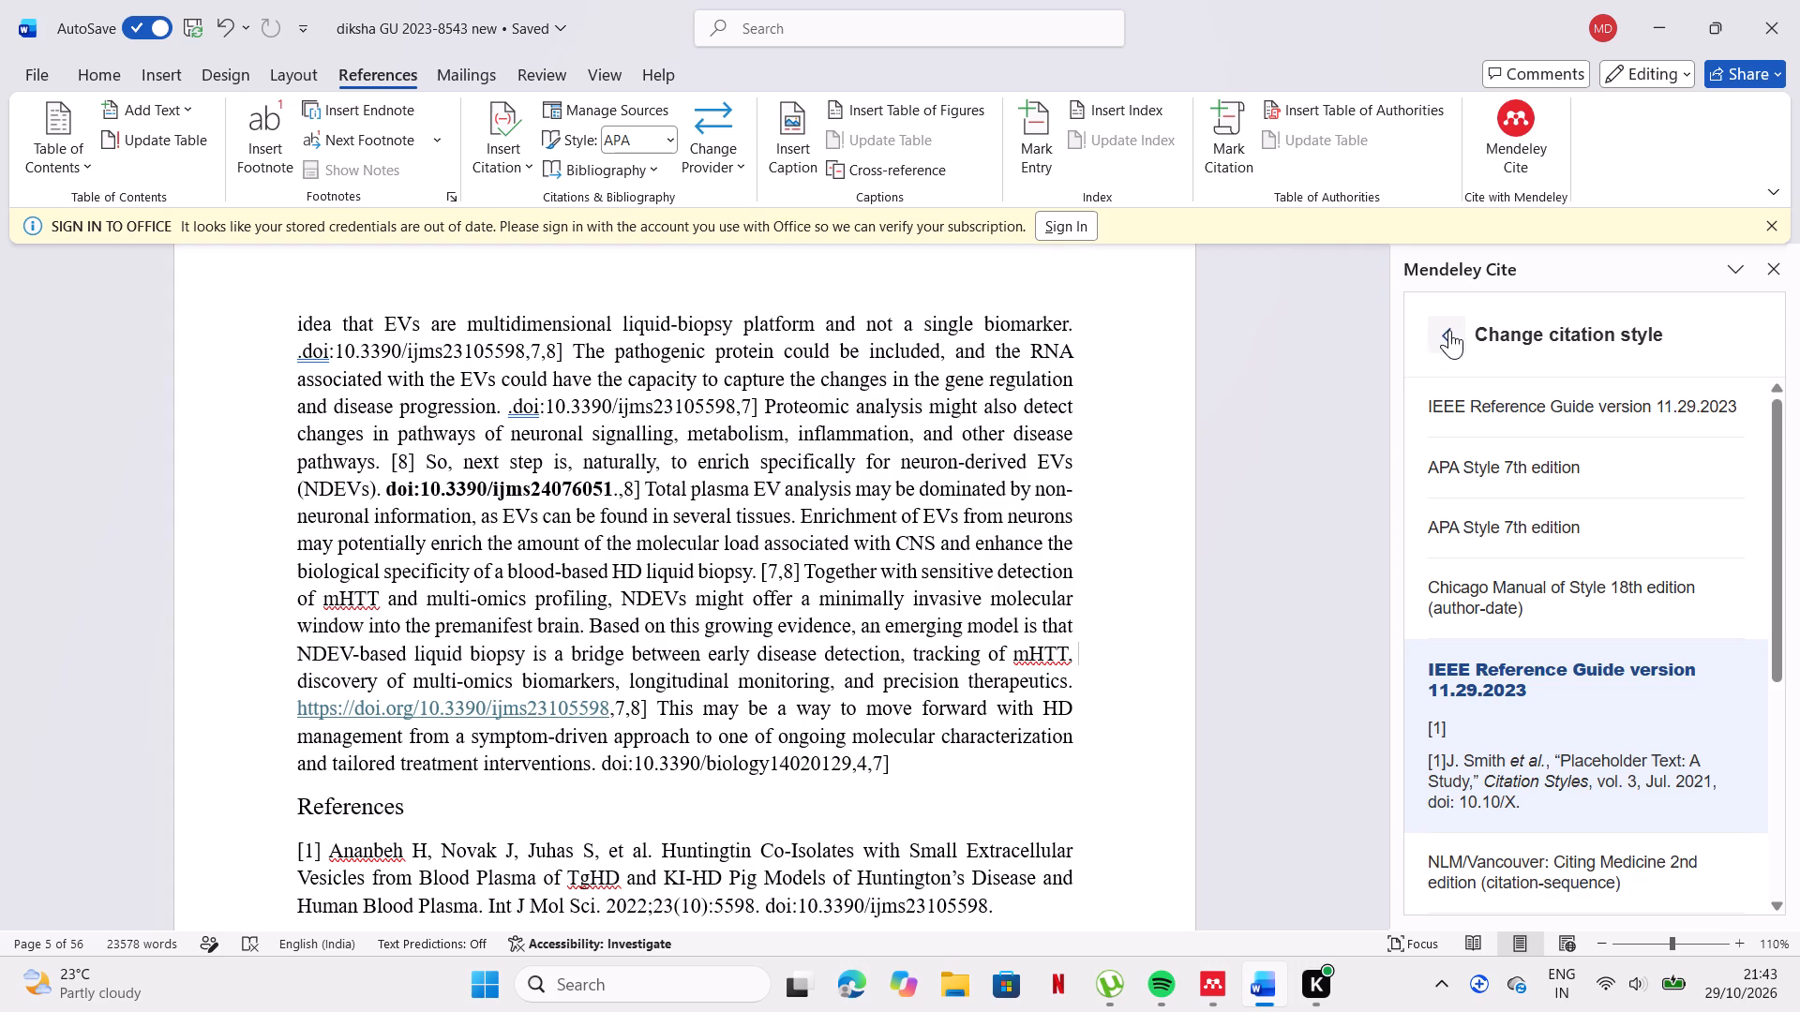
click(1450, 329)
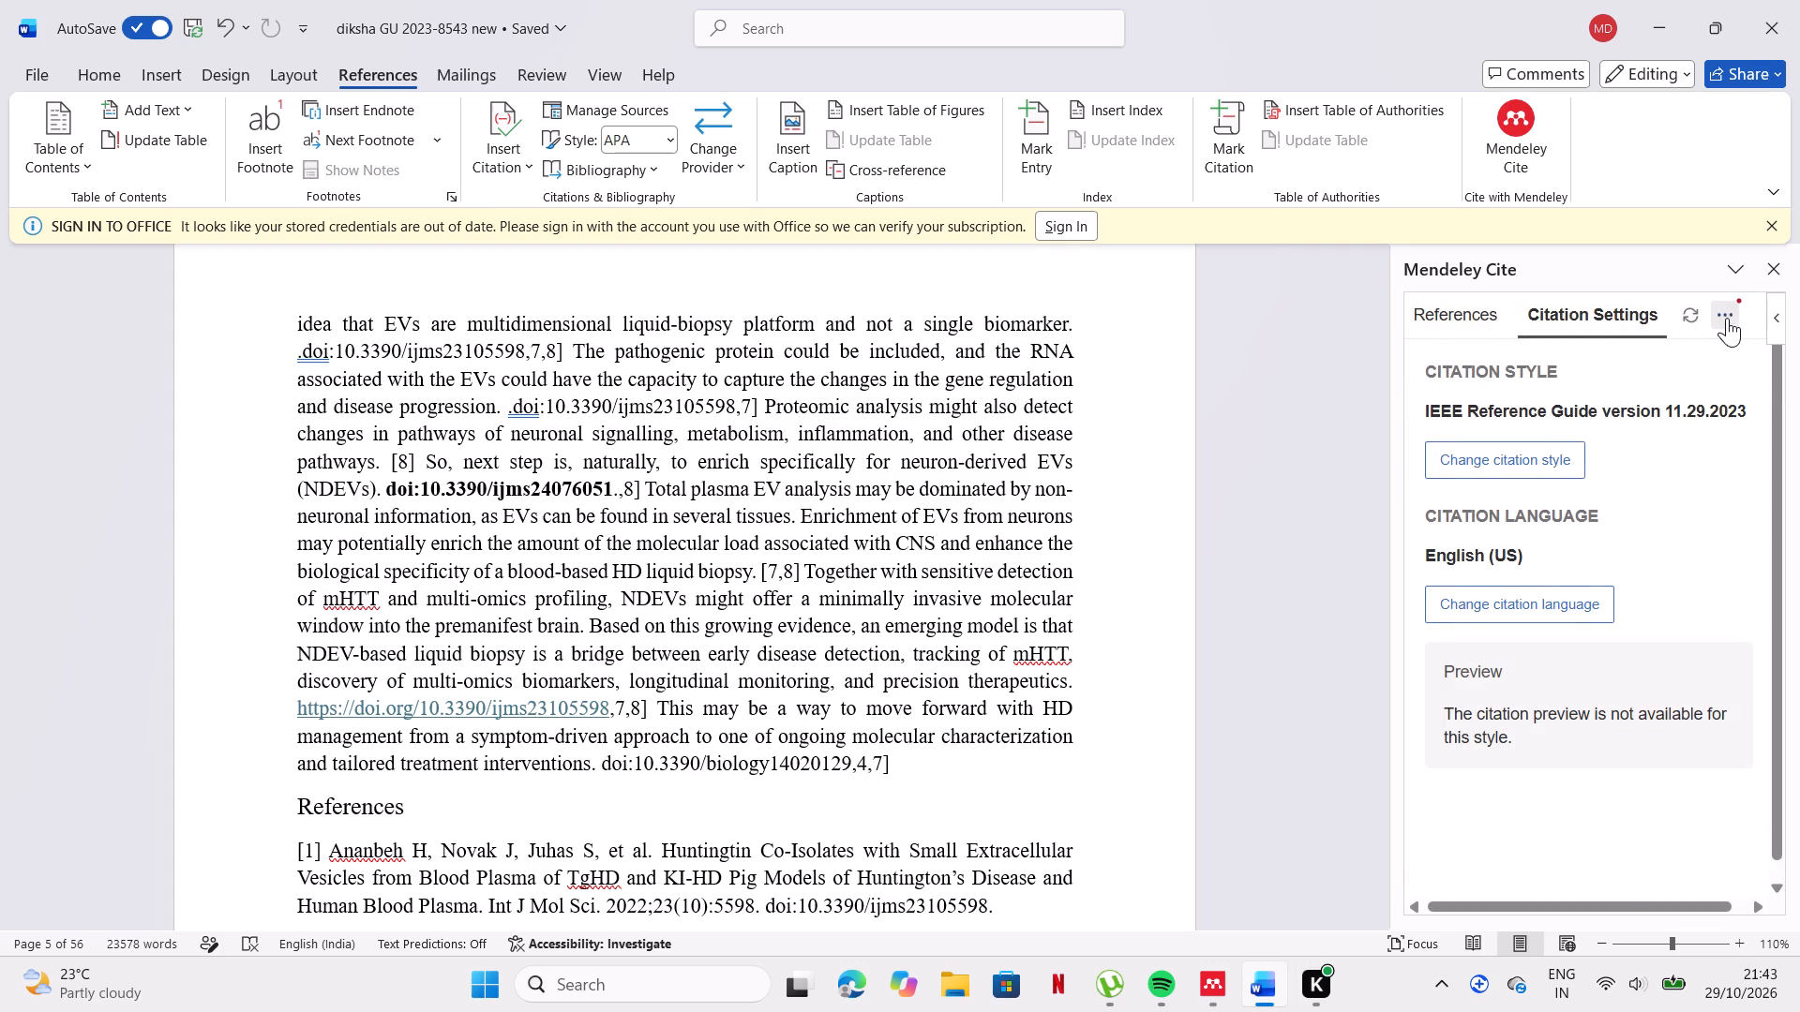
Update the manuscript's Mendeley bibliography manually.
click(1722, 320)
click(1635, 526)
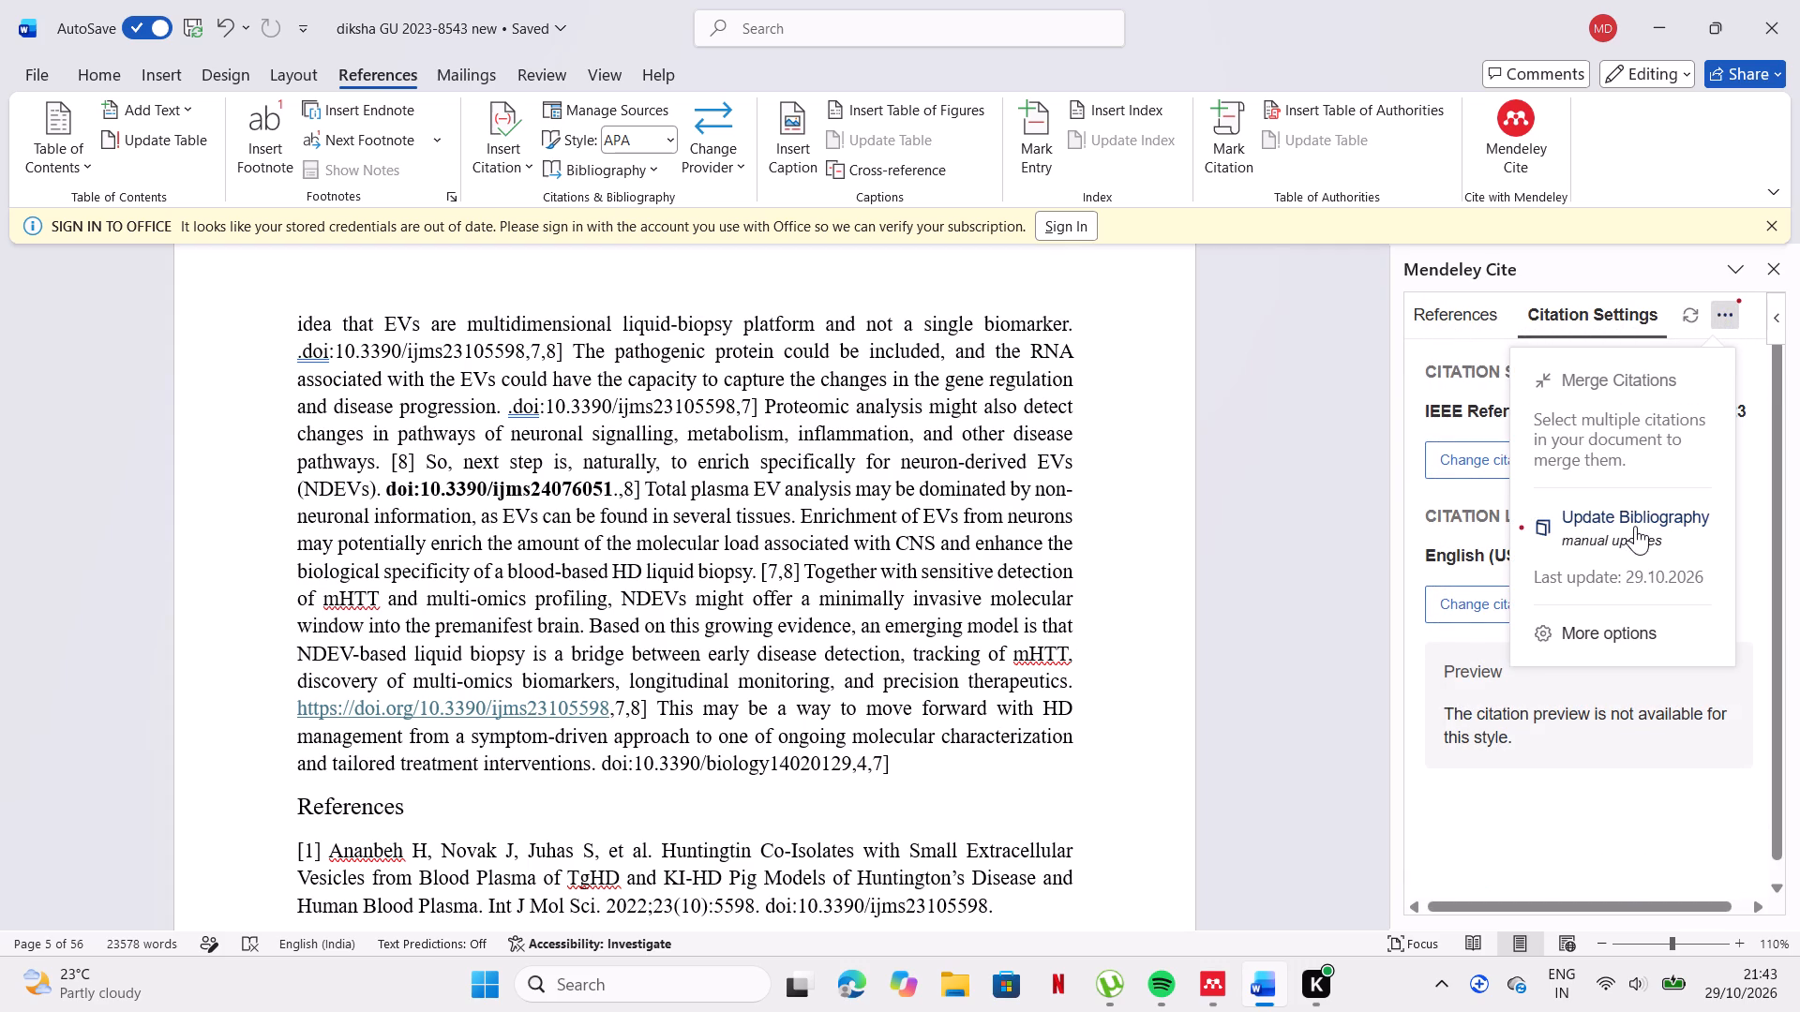
Open Mendeley Cite's additional options with the bibliography update setting.
click(1719, 315)
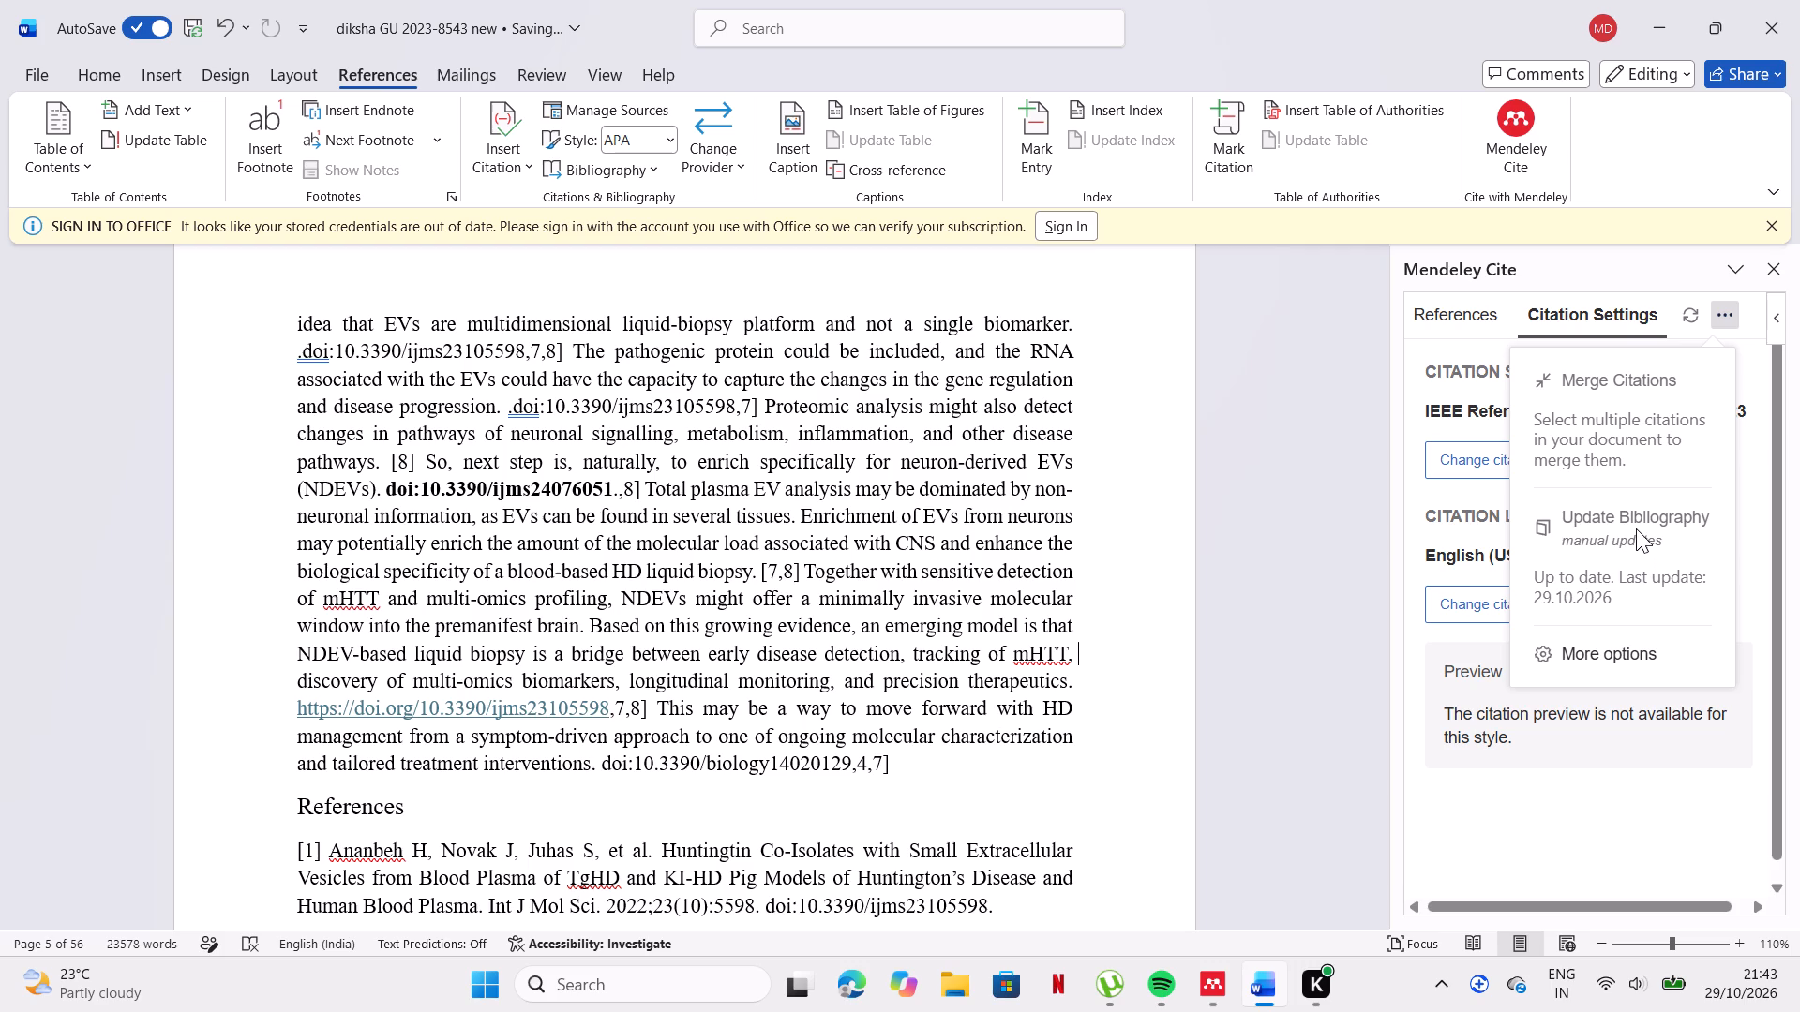
click(1618, 653)
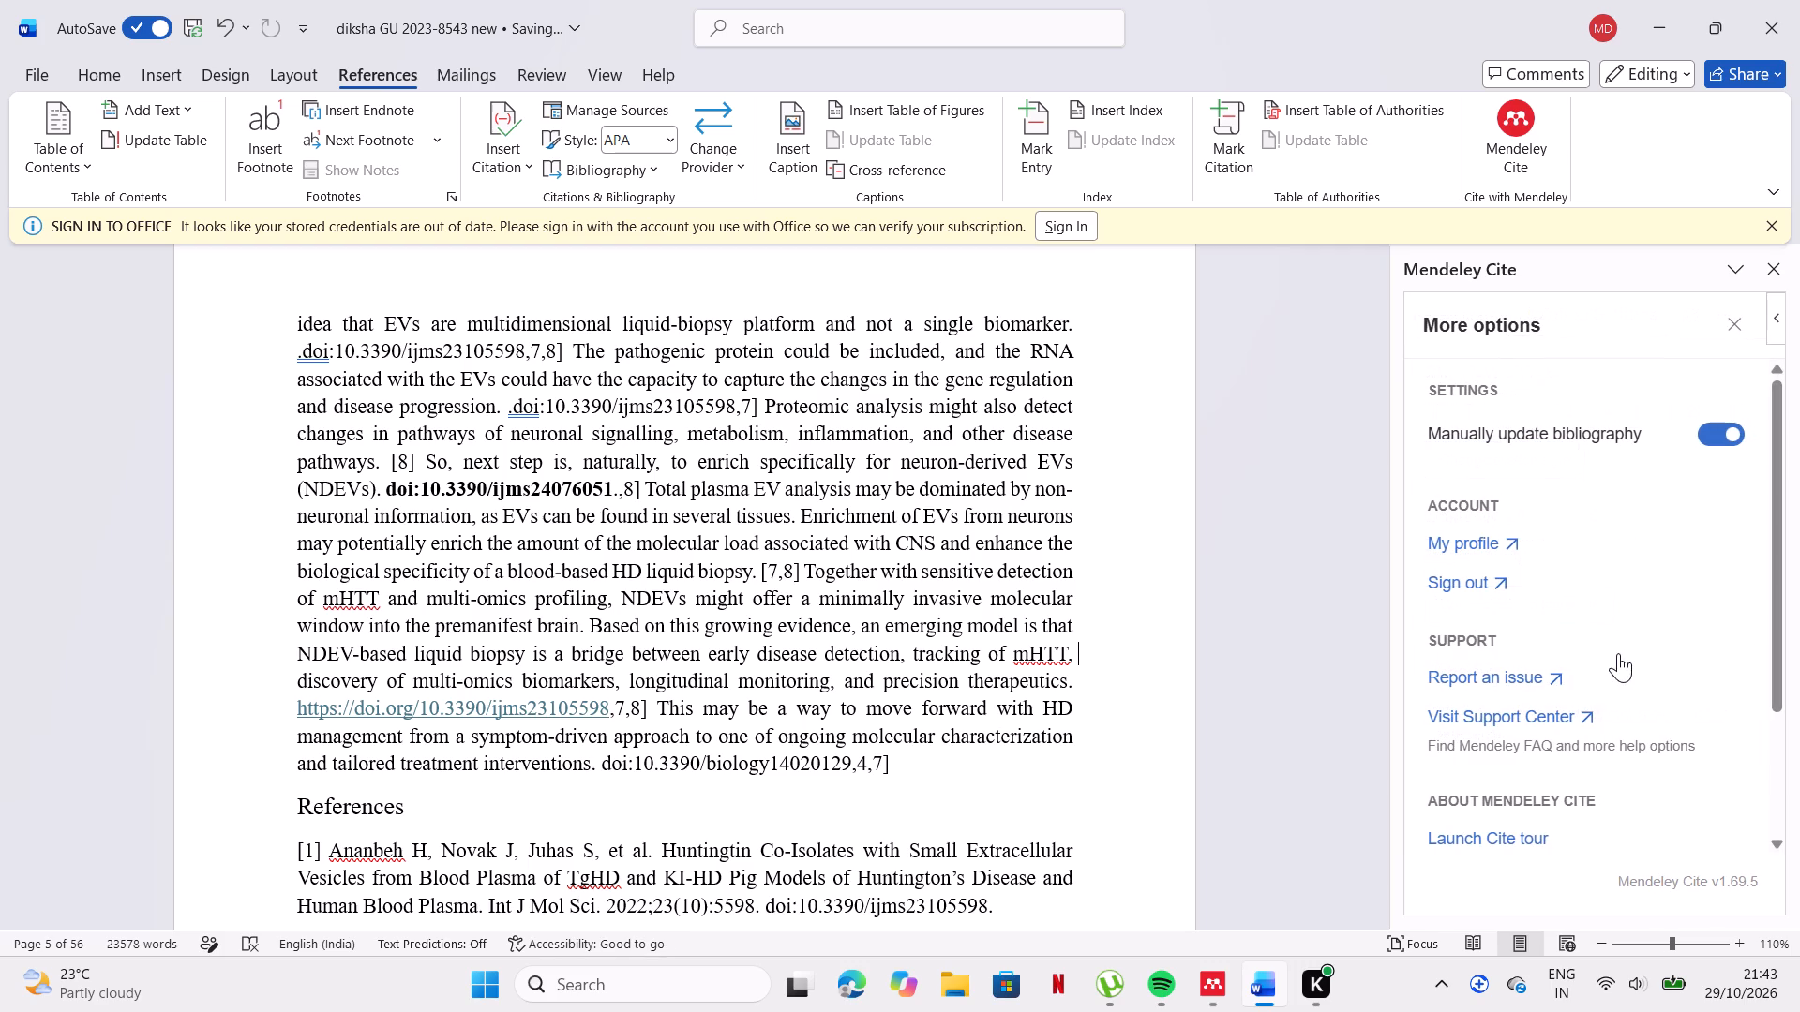
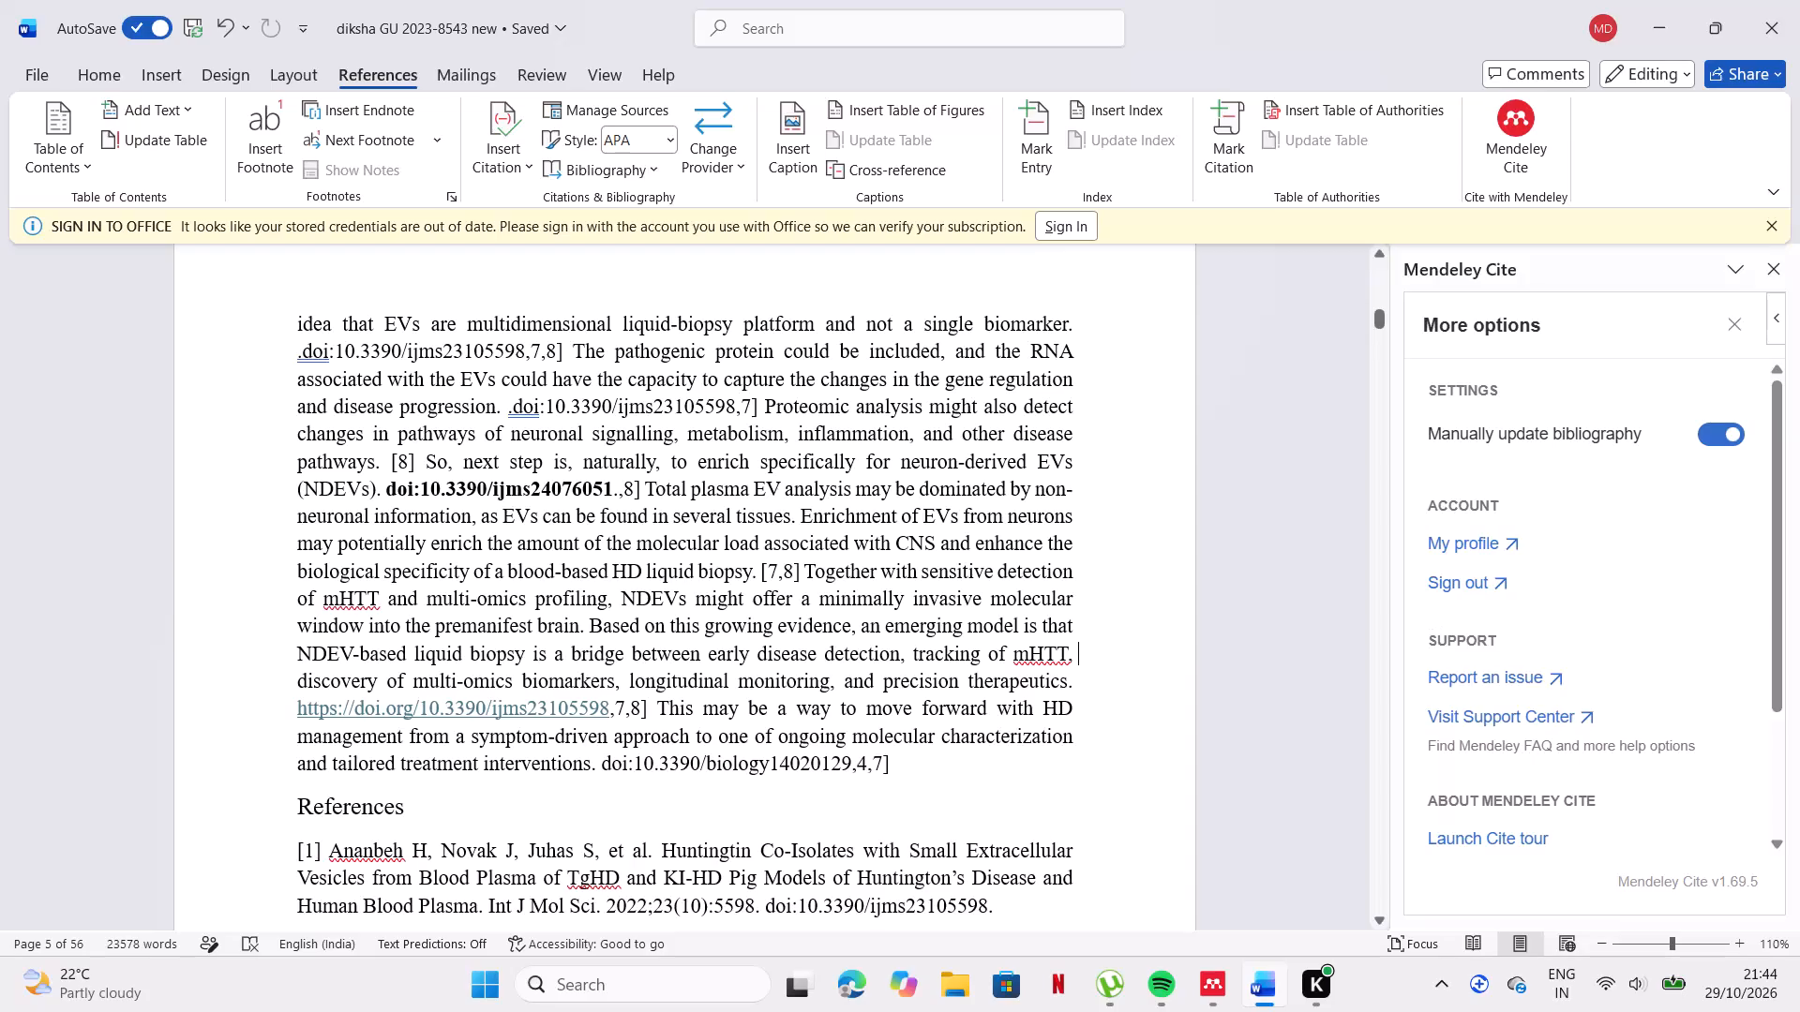
Close Mendeley Cite's additional options, refresh the library and return to the list of all references.
click(1341, 641)
click(1313, 516)
click(1746, 323)
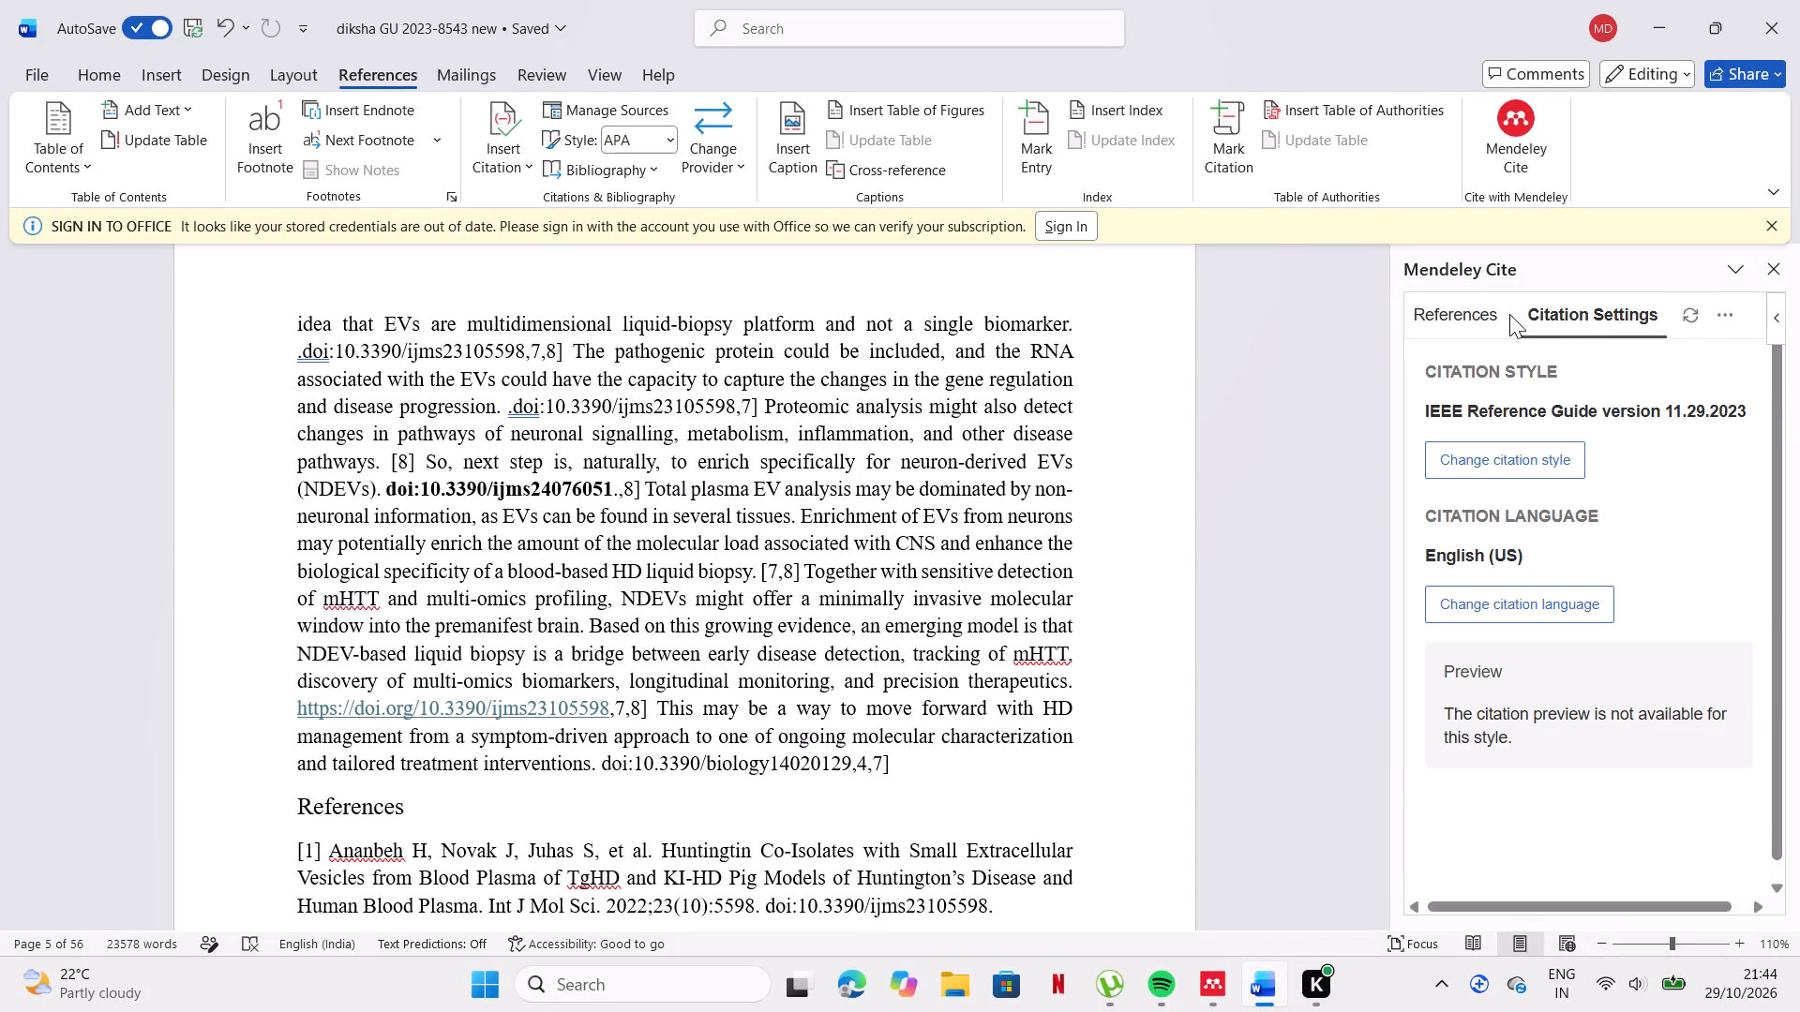
click(1696, 305)
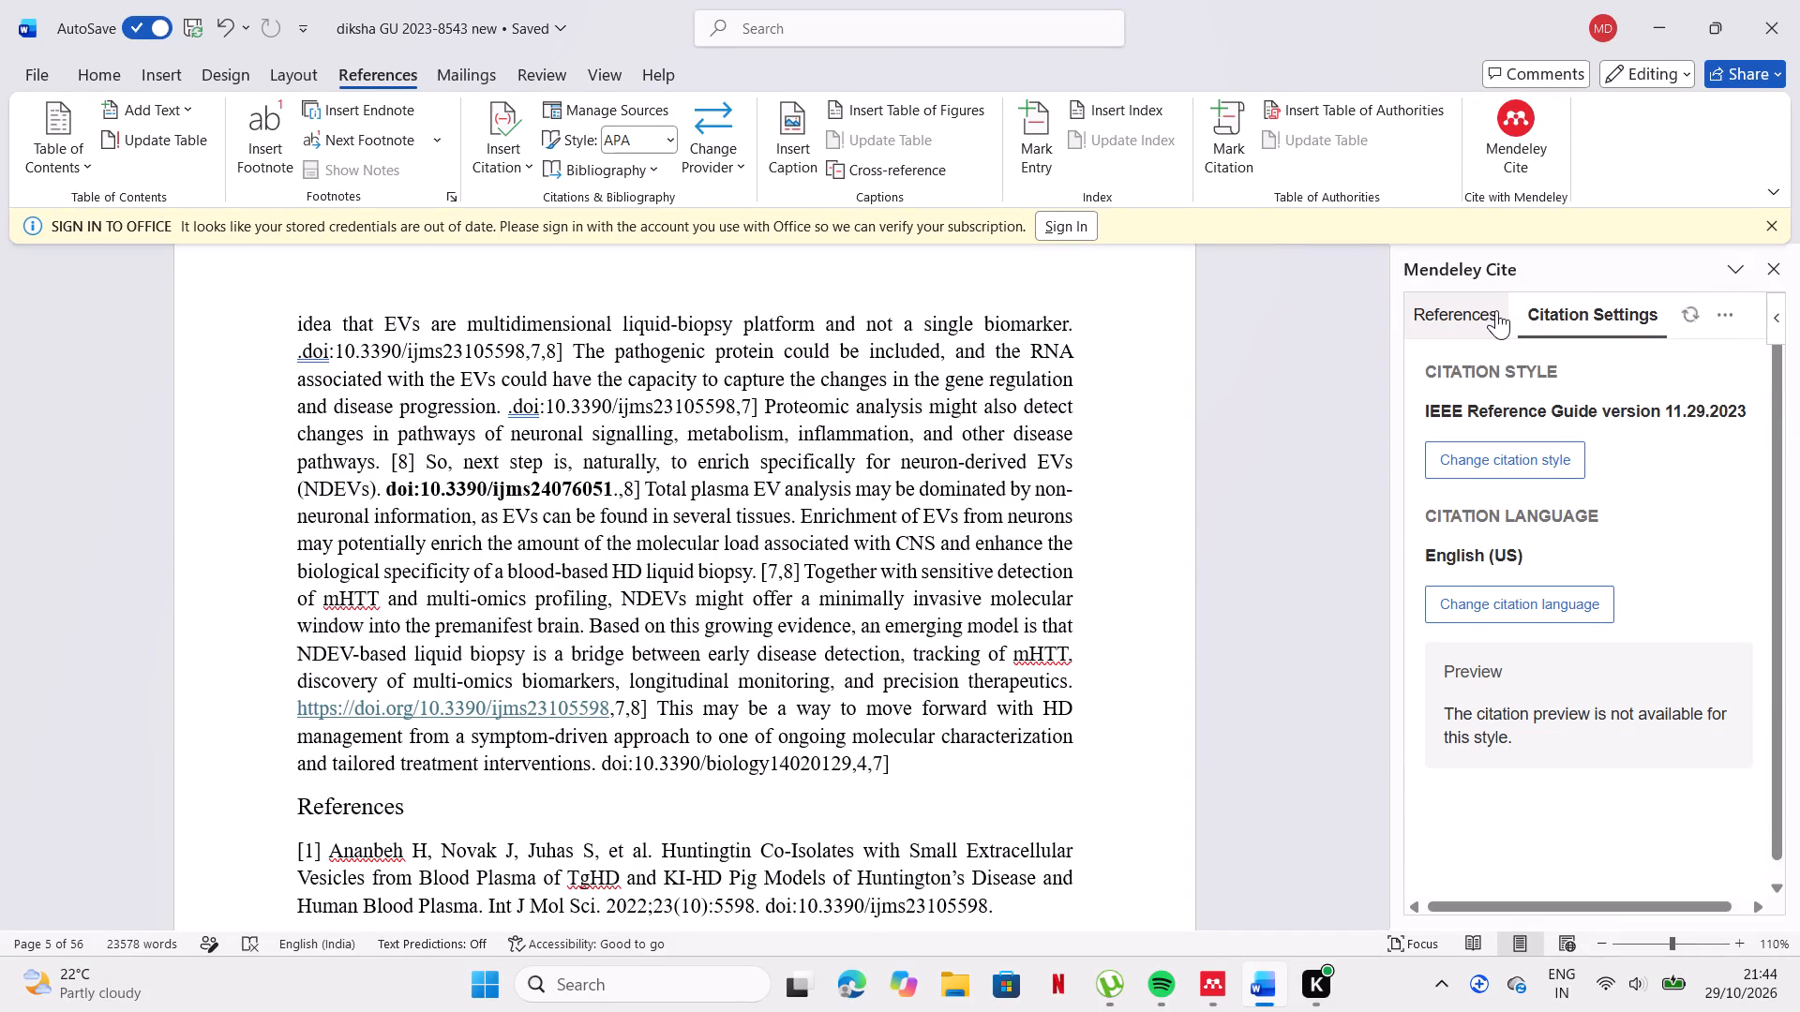
click(1495, 310)
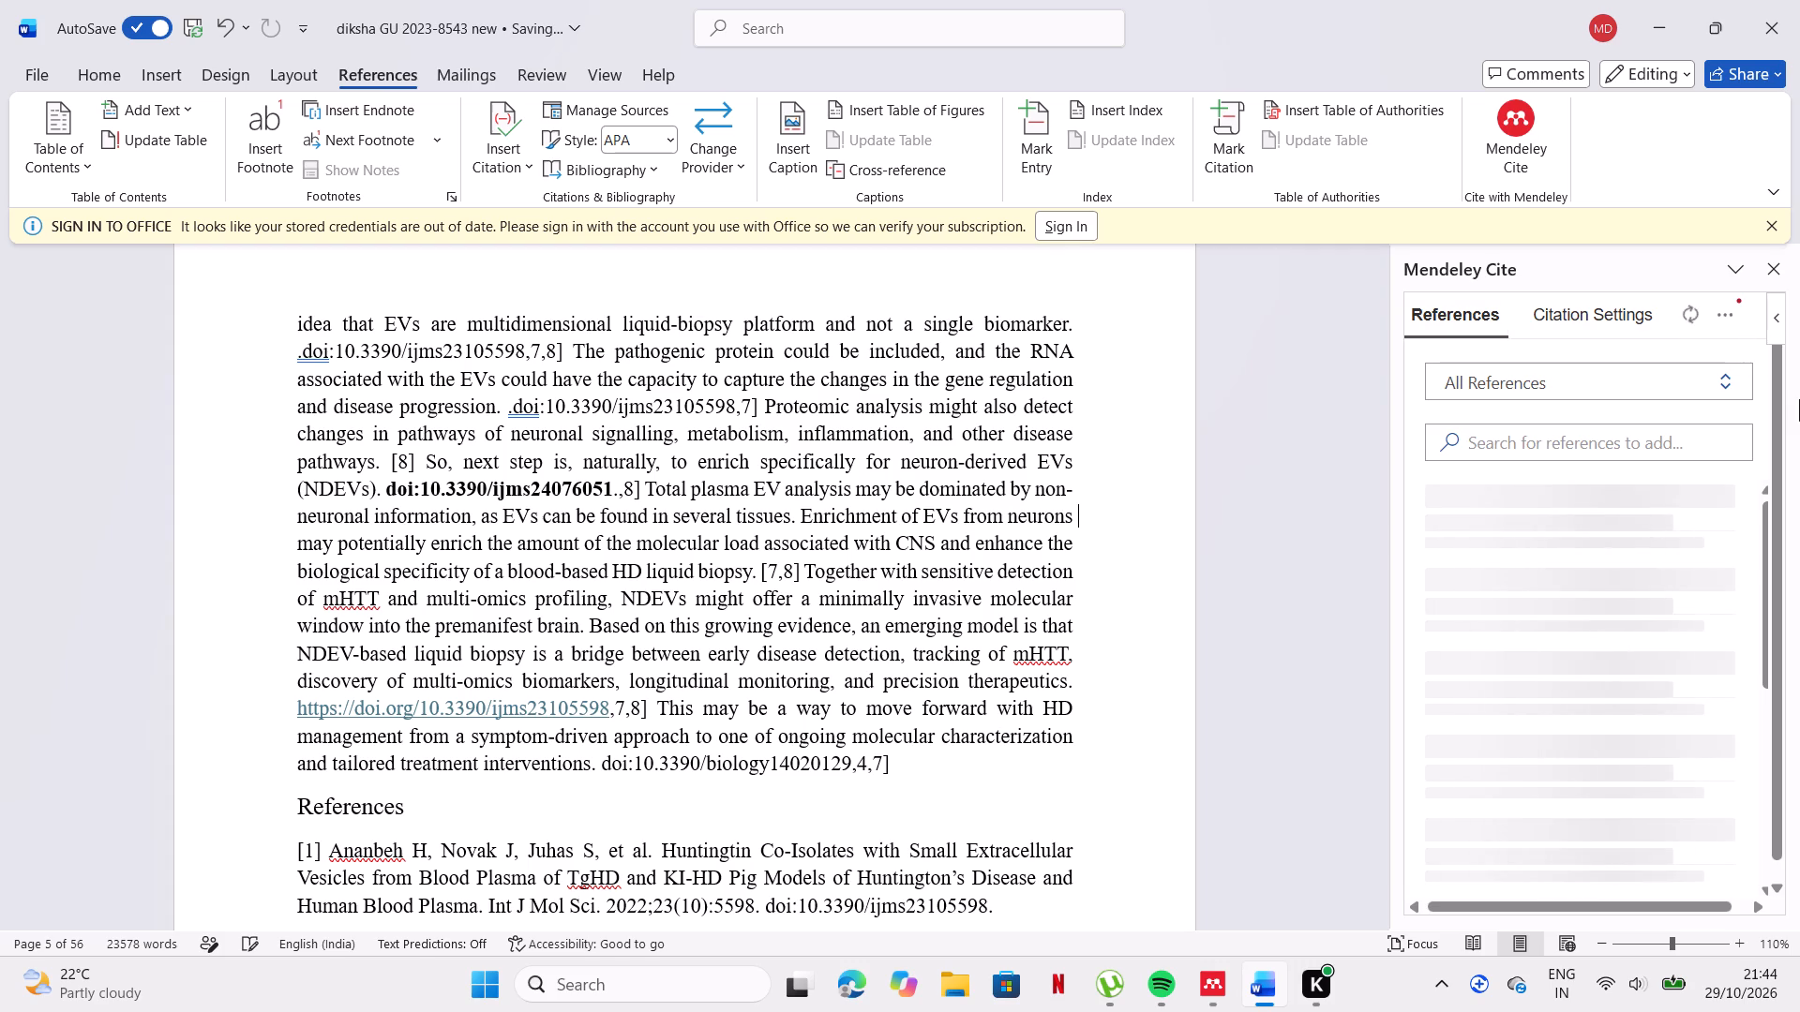
Examine the manuscript's in-text citations and the numbered entries under References.
scroll(1289, 488, up, 1)
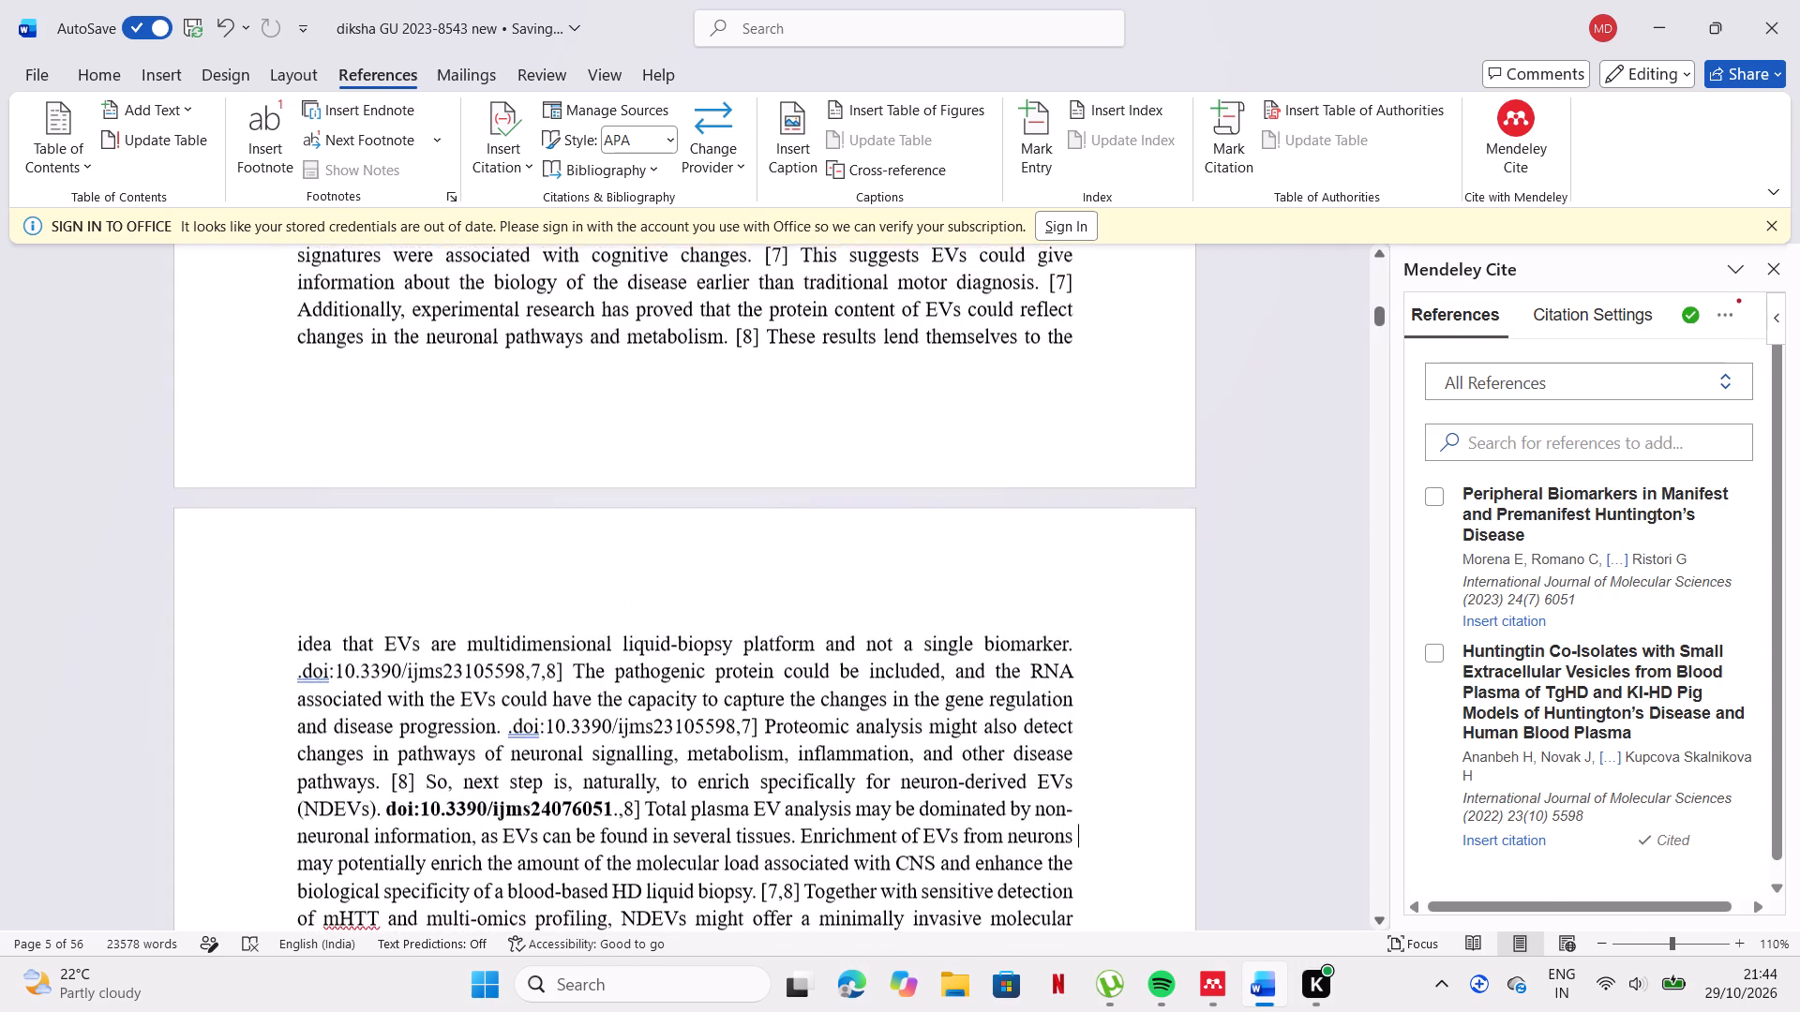
scroll(1289, 488, down, 2)
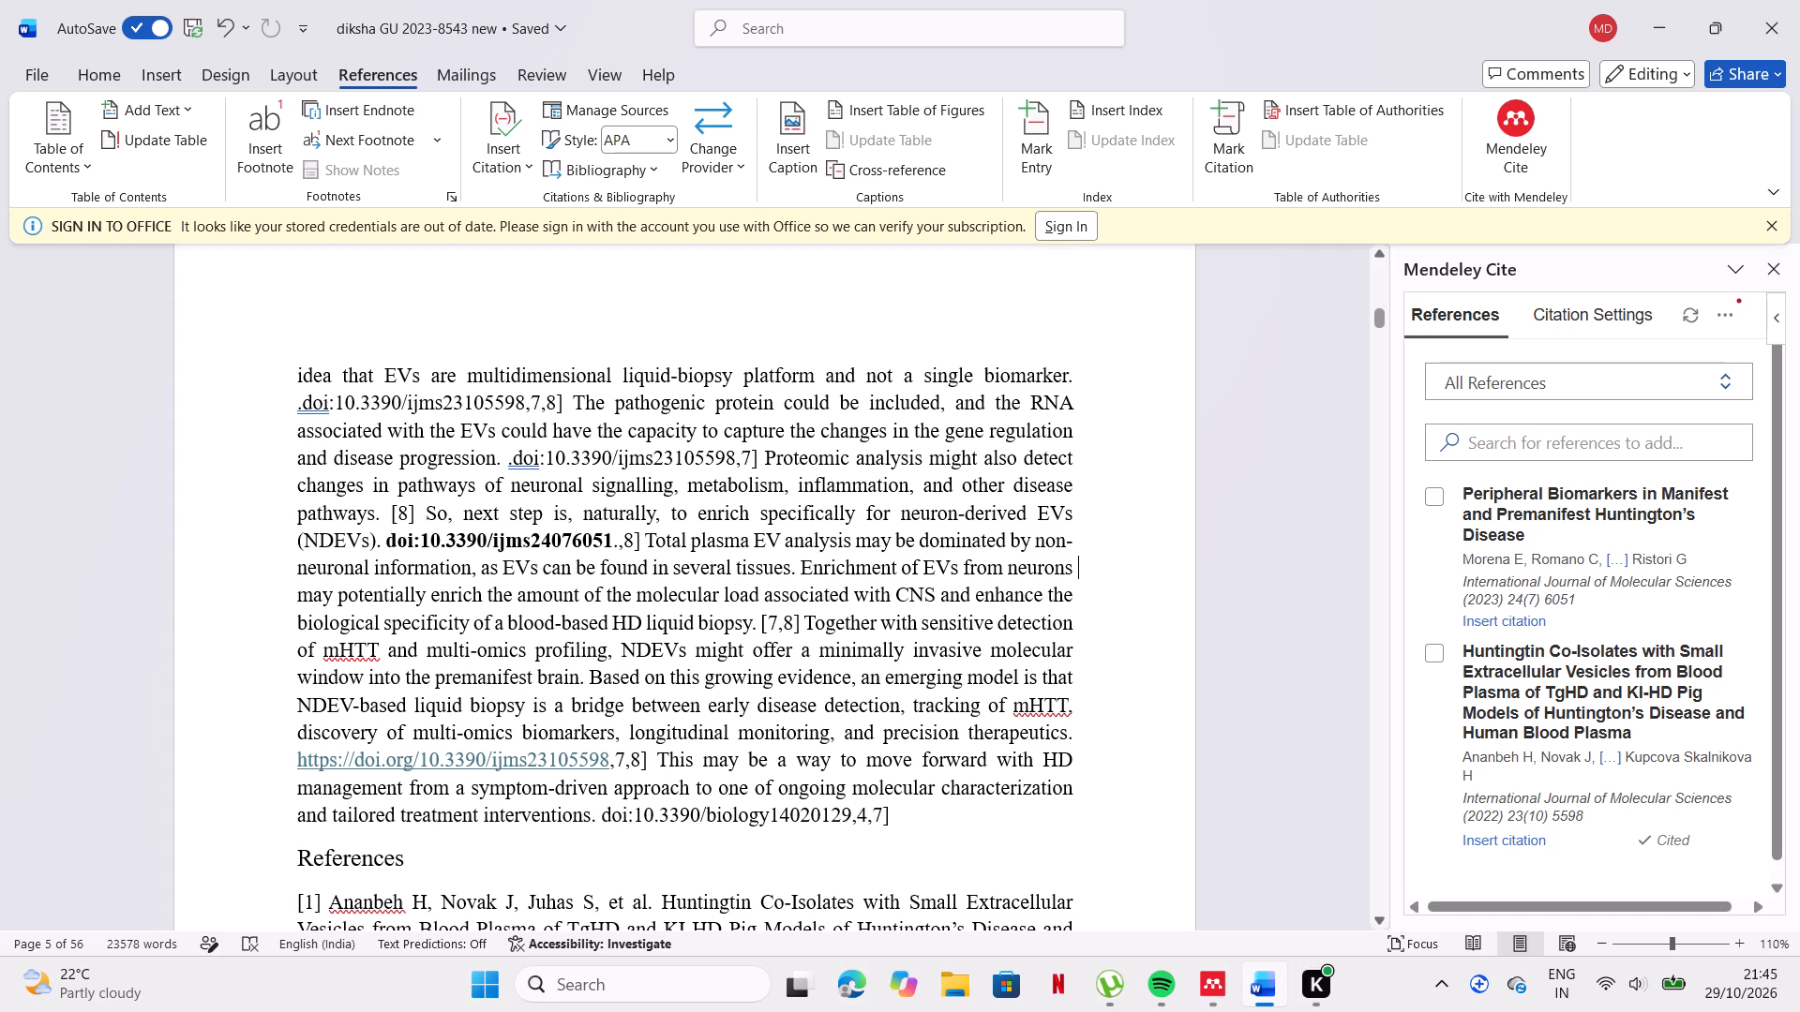
scroll(529, 560, down, 2)
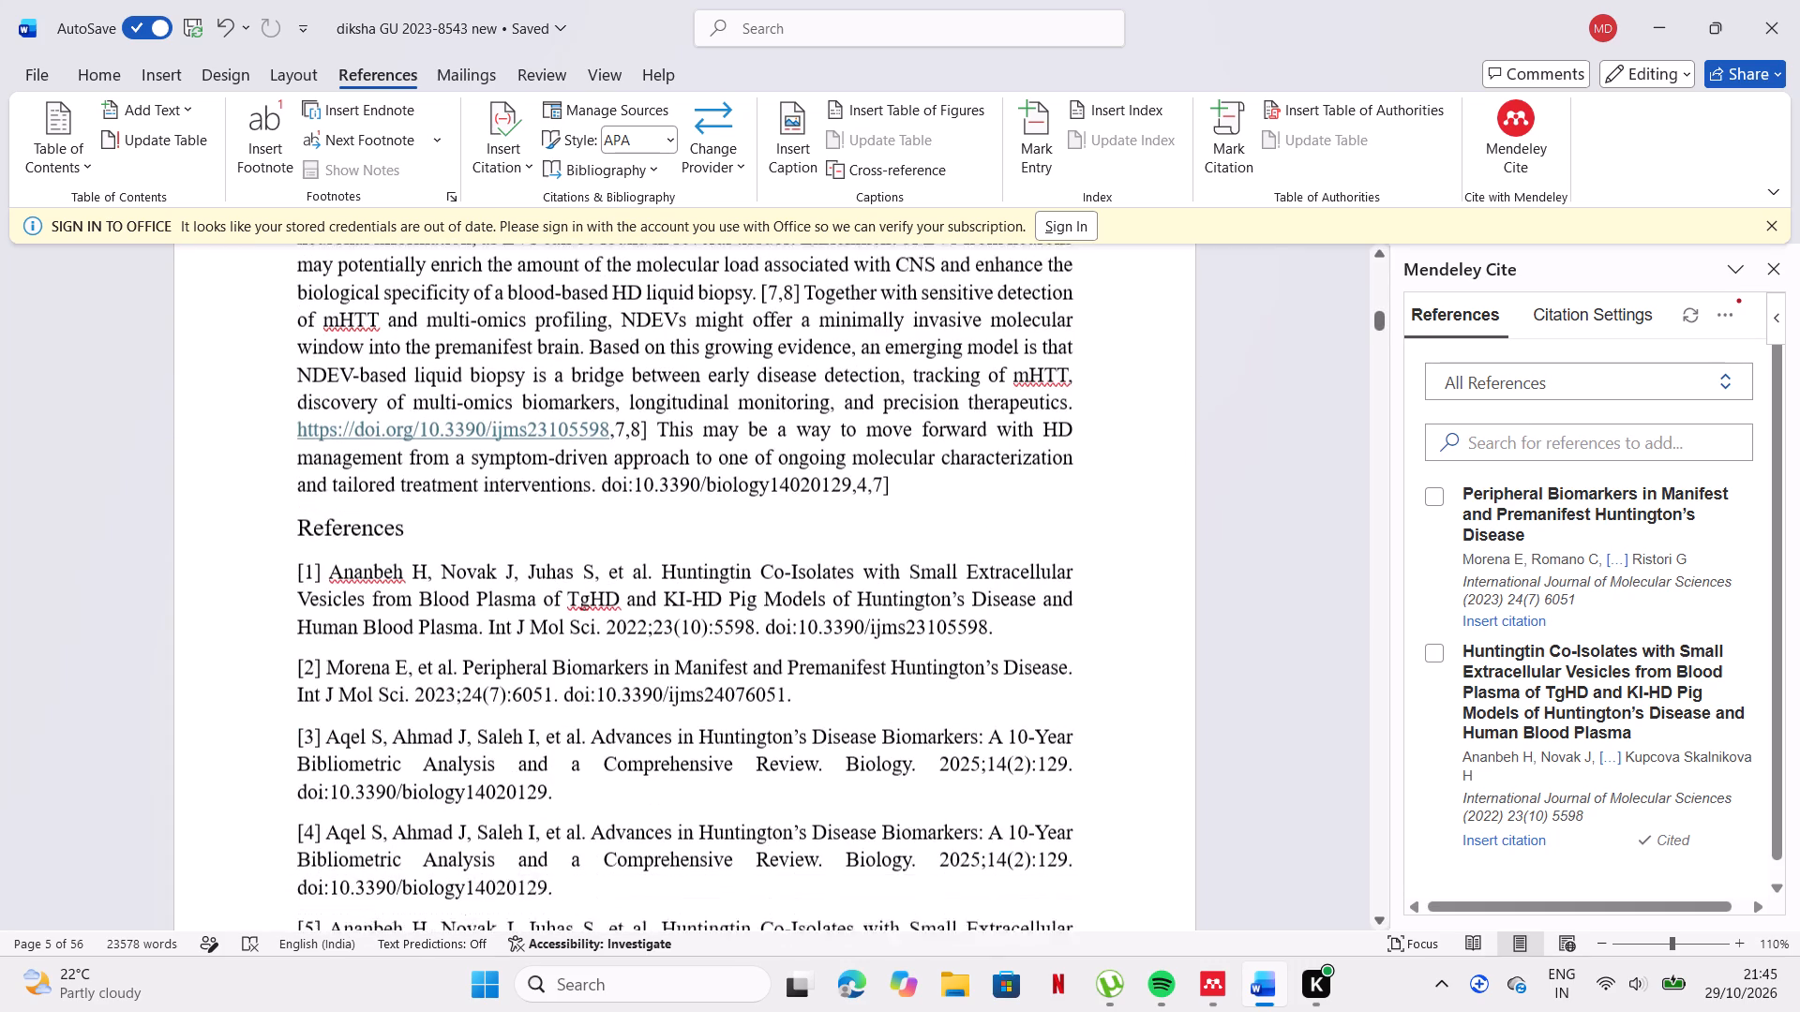
scroll(529, 560, down, 1)
scroll(500, 647, down, 1)
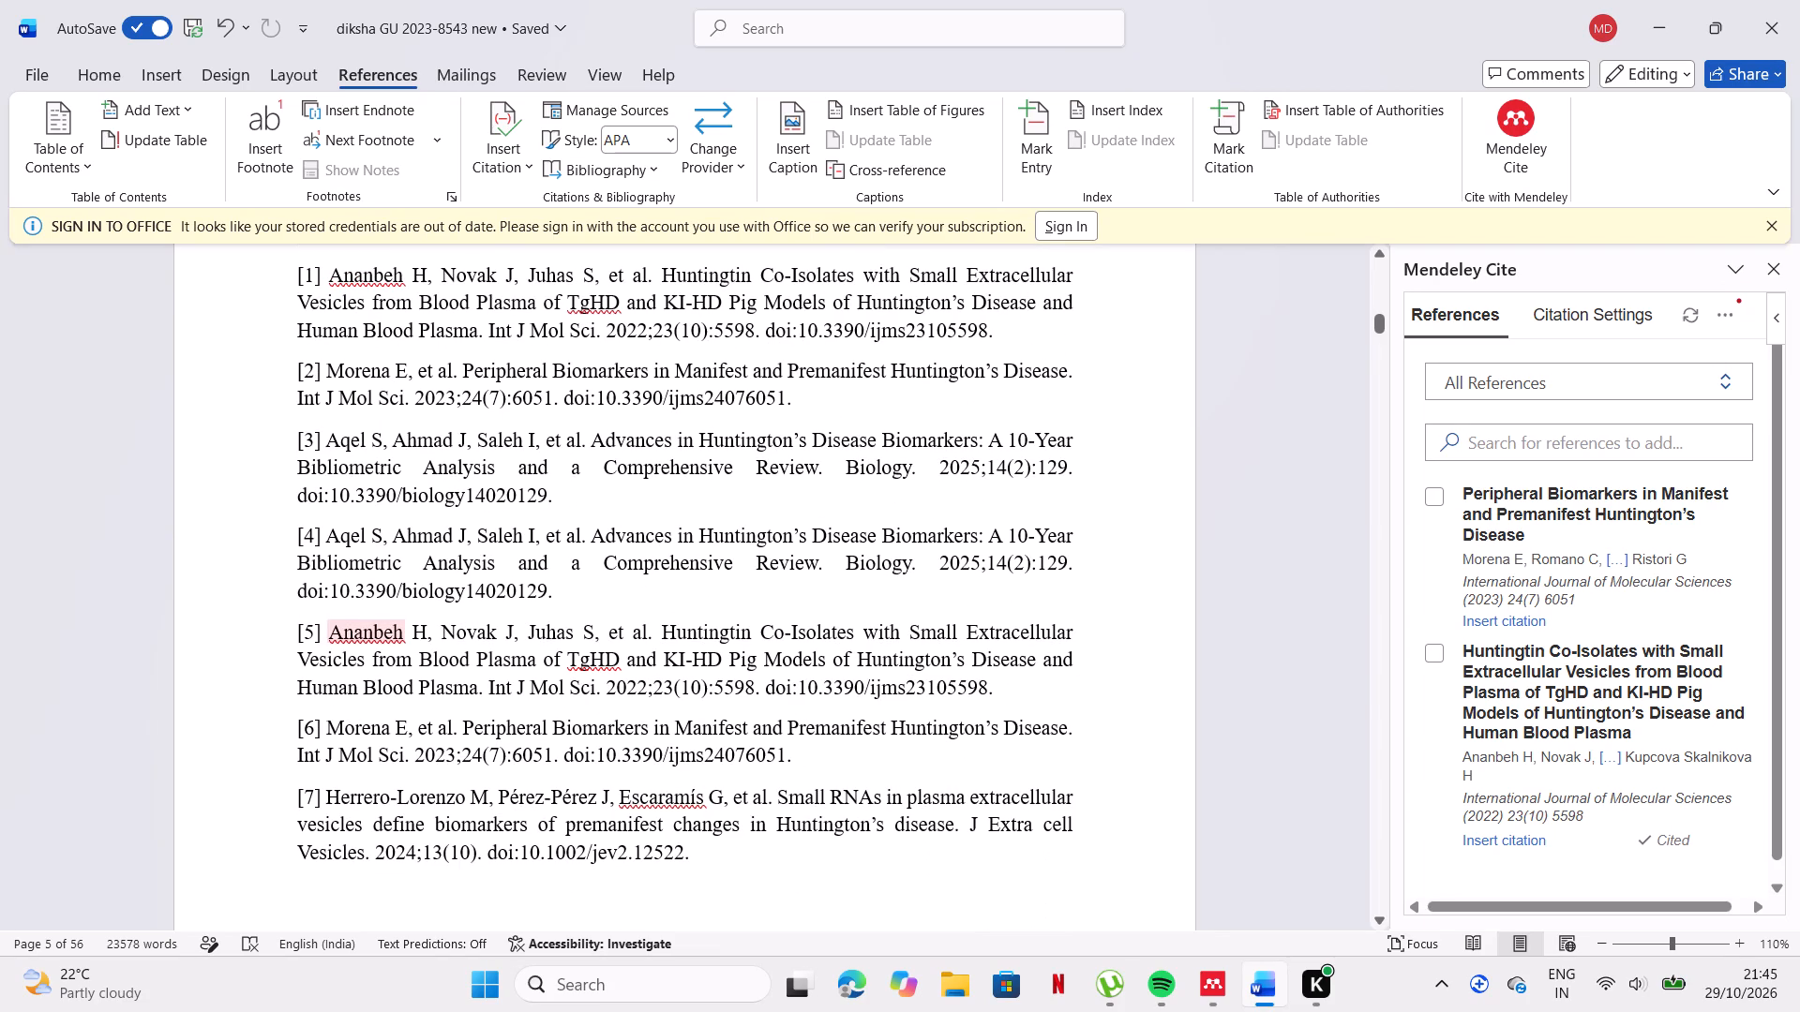
scroll(397, 387, up, 3)
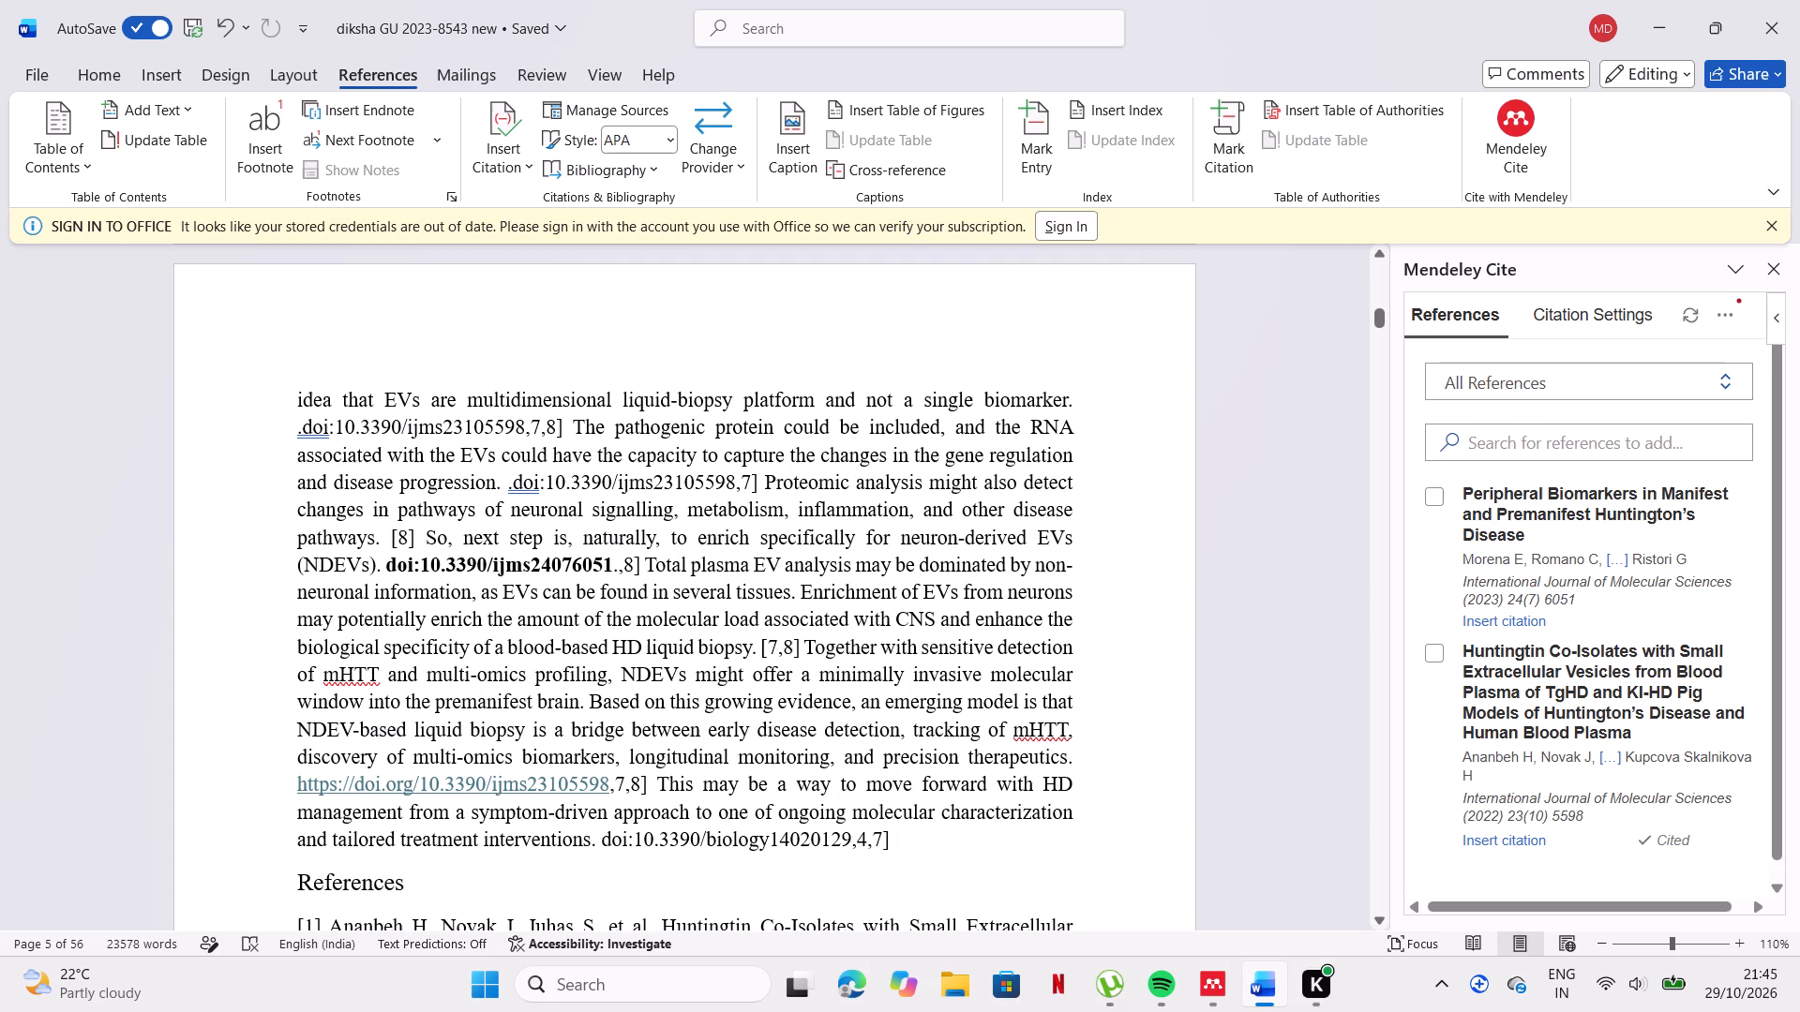
scroll(799, 468, down, 1)
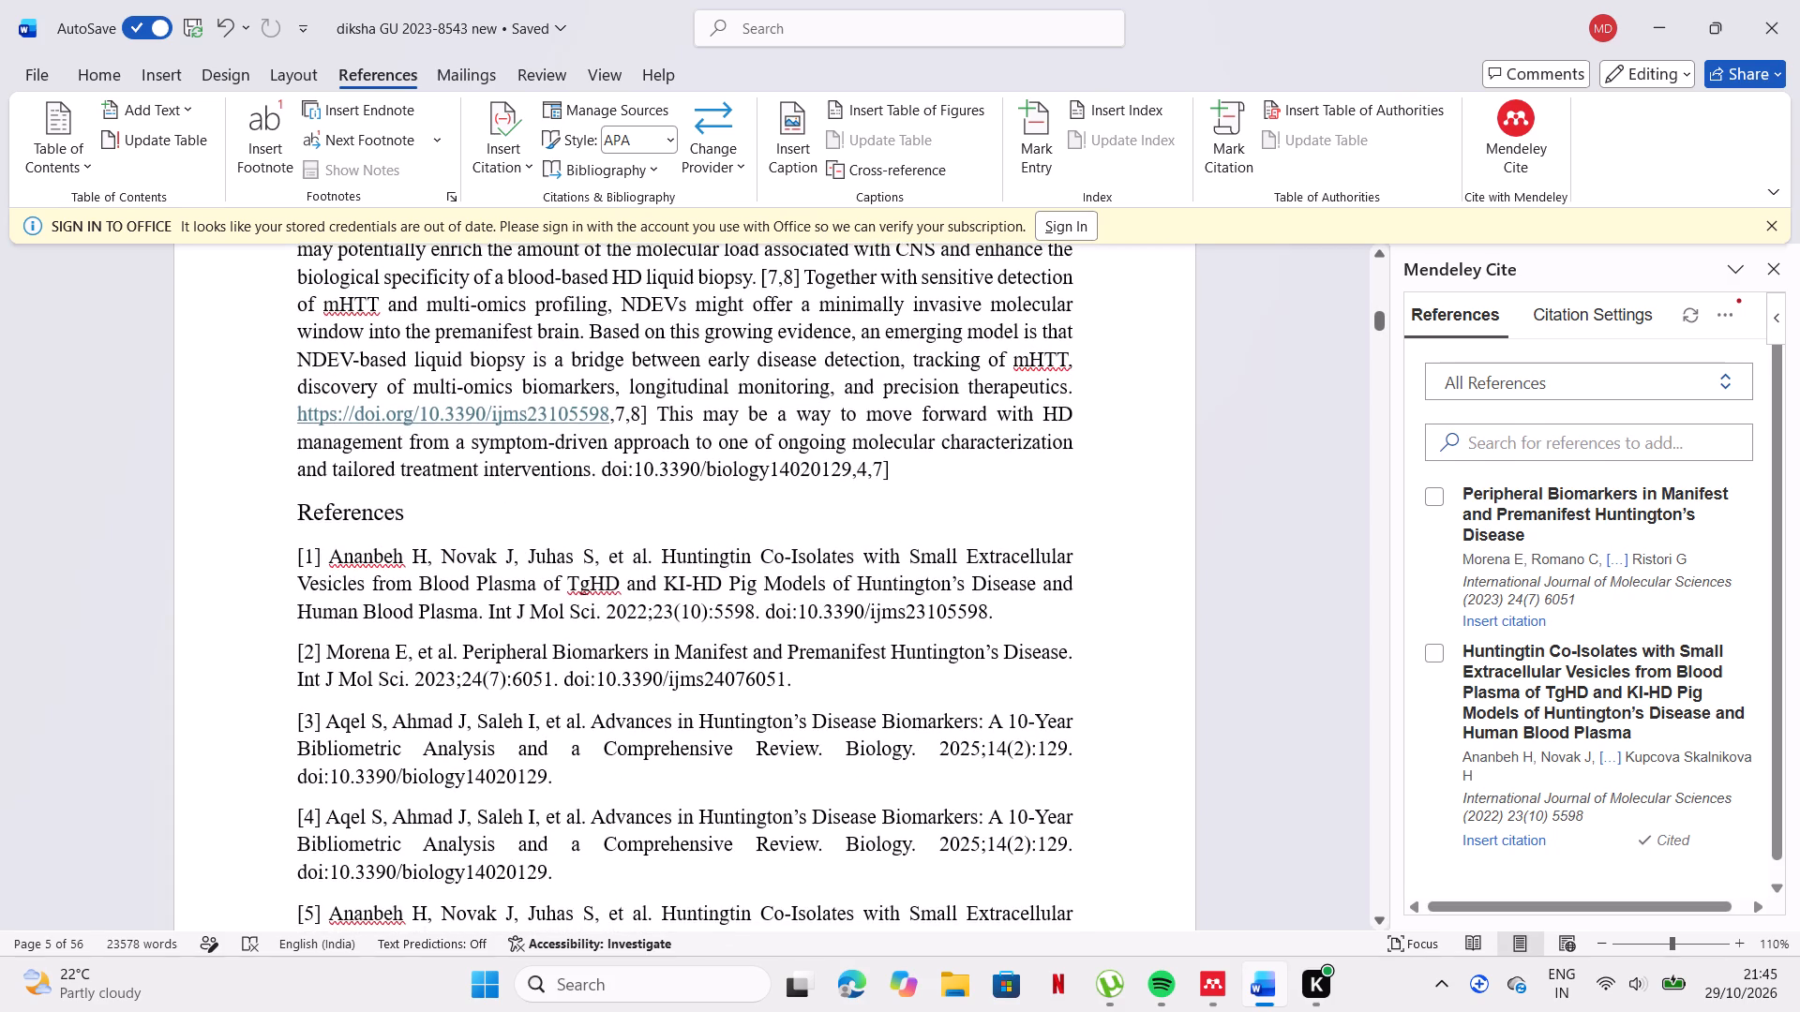
scroll(799, 468, down, 1)
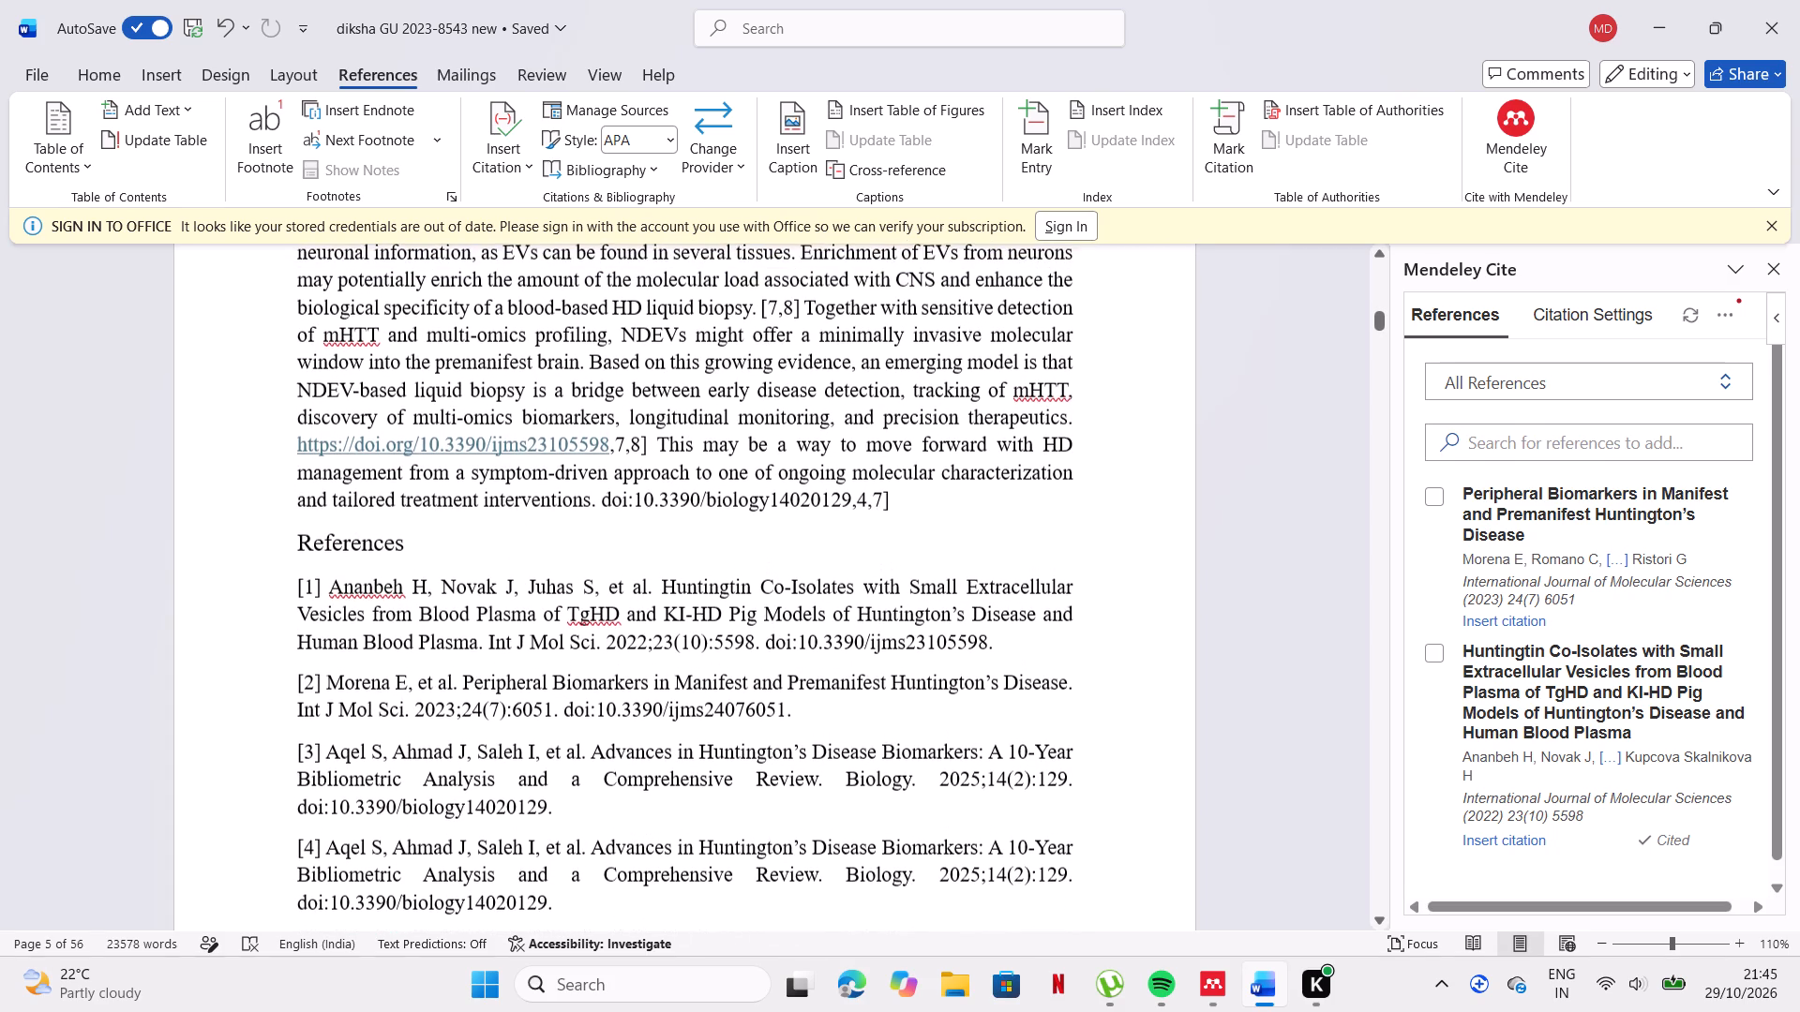
scroll(799, 468, down, 1)
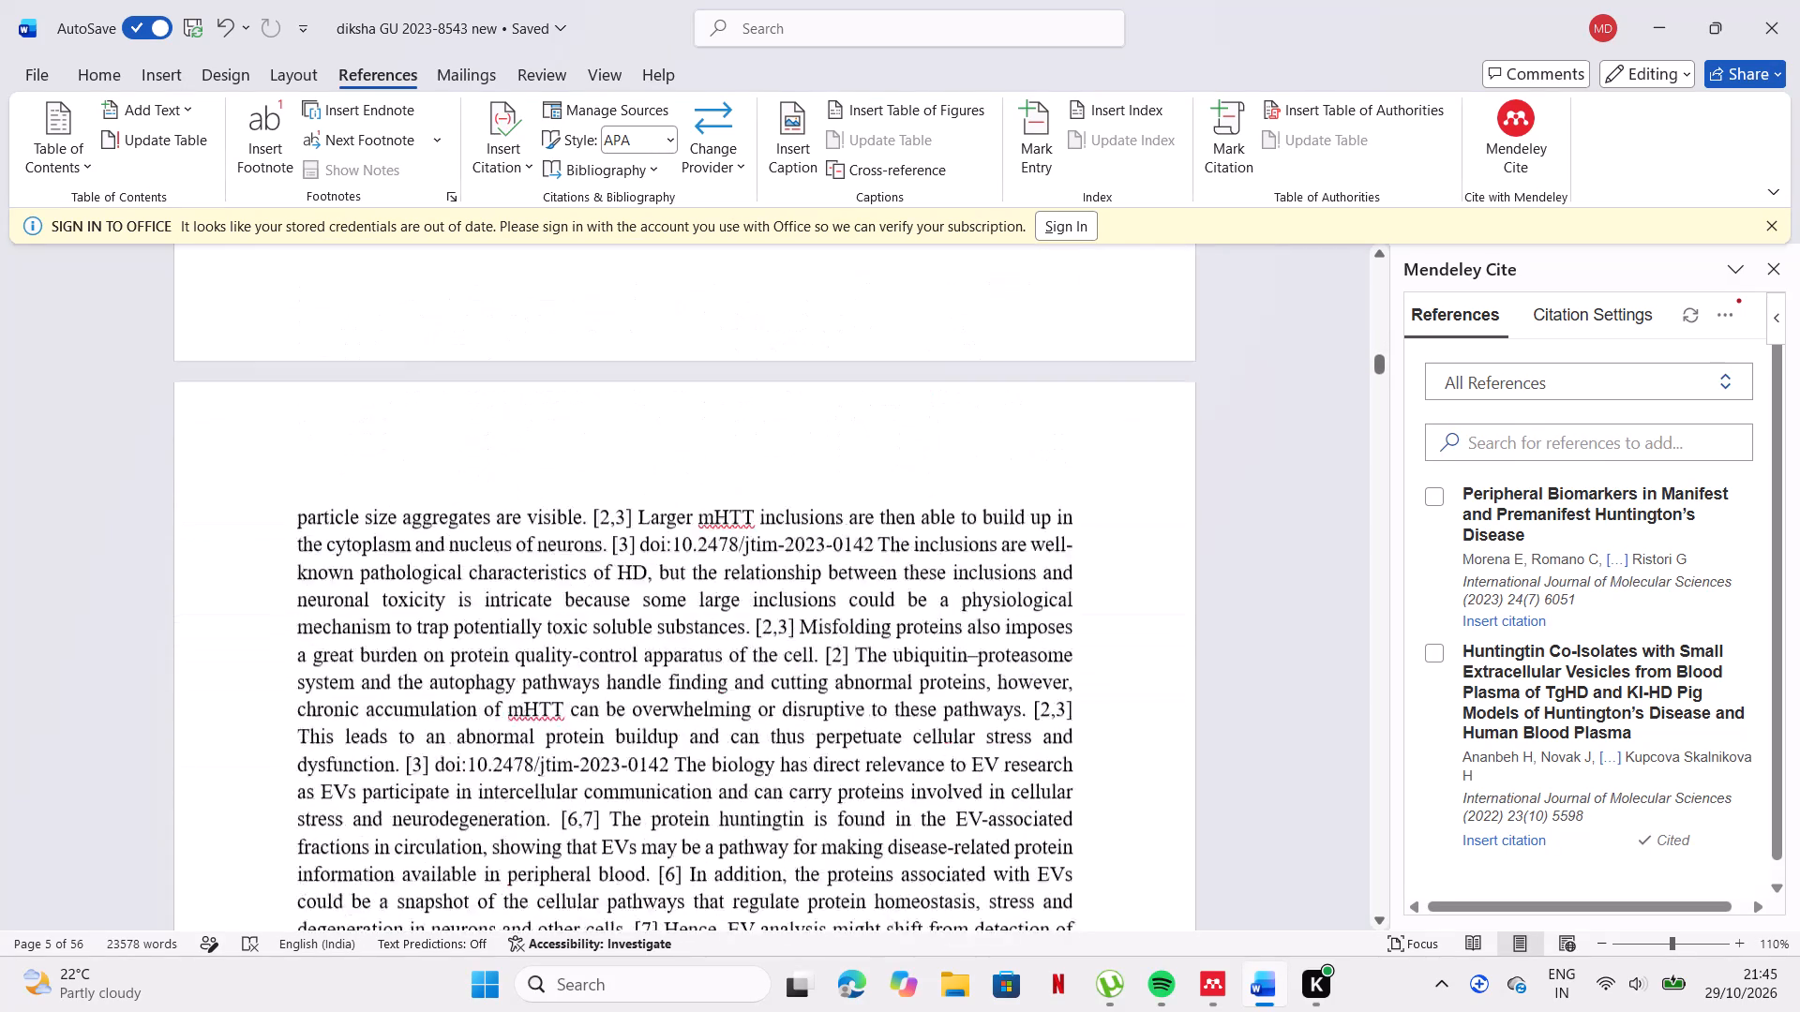
scroll(799, 468, down, 1)
scroll(799, 468, up, 18)
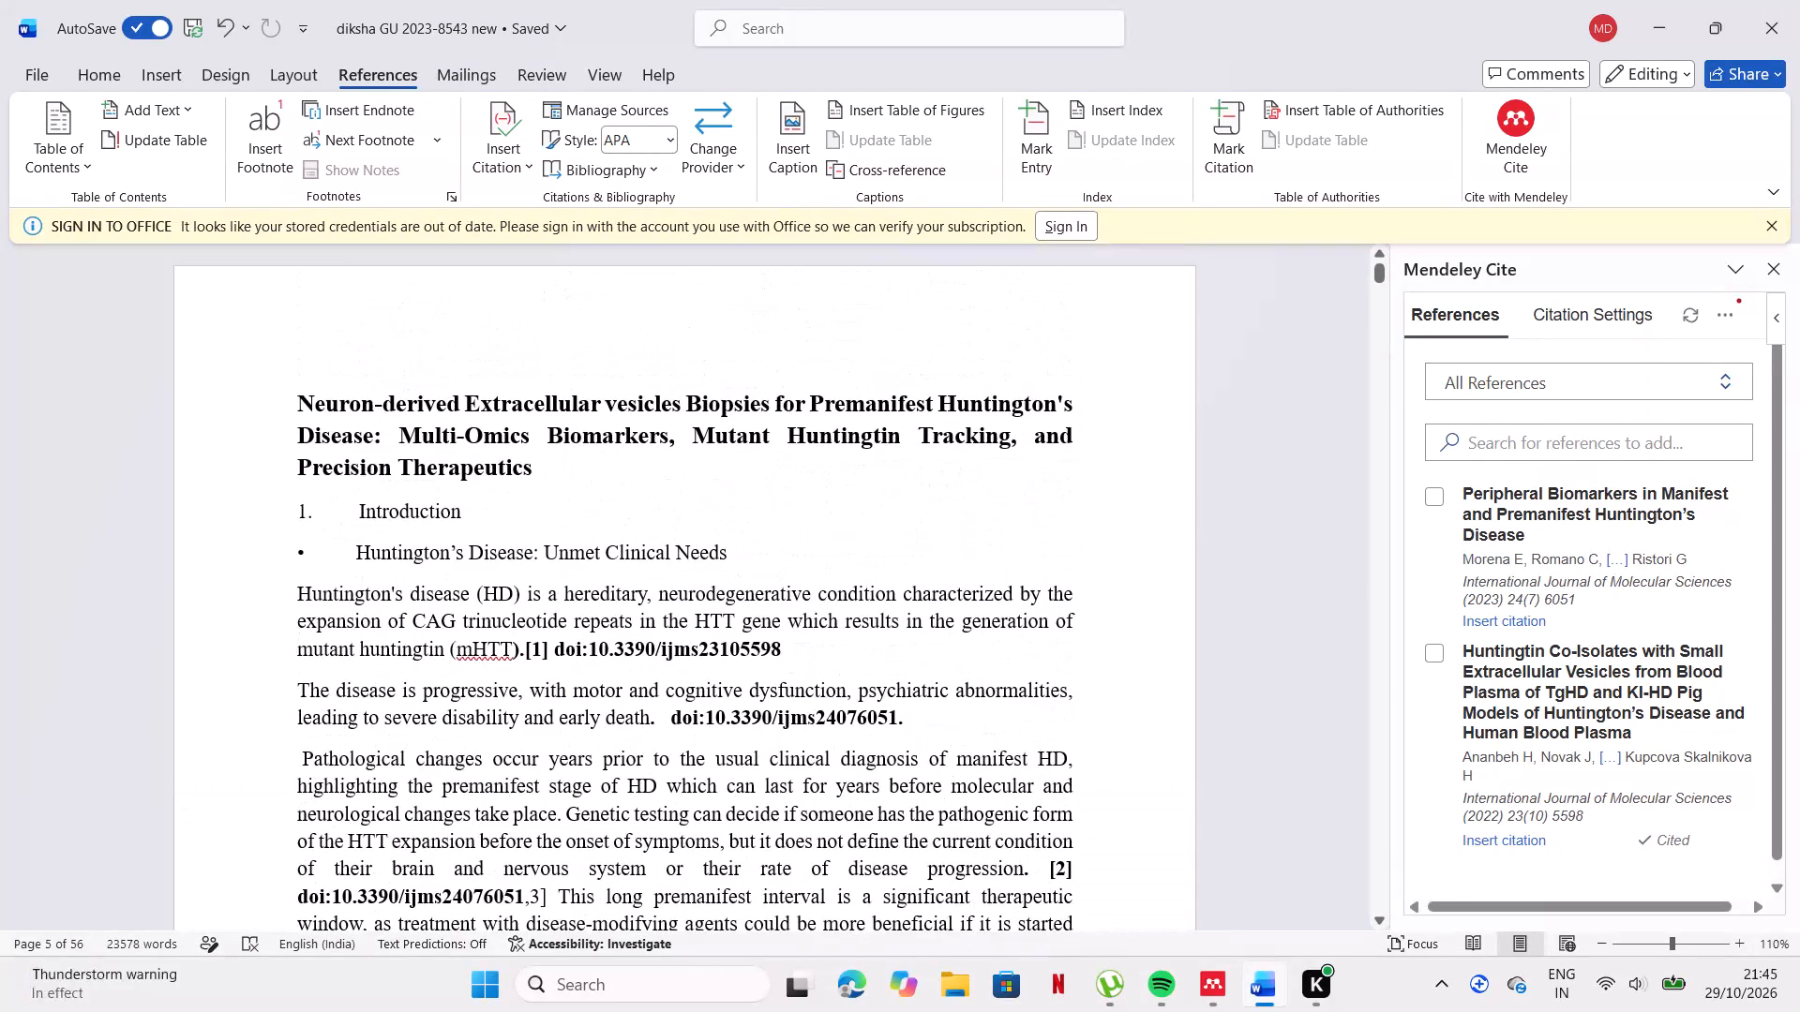
Replace the leftover number 3 citation after the DOI following "disease progression" with doi:10.3390/ijms24076051, trimming extra punctuation and spaces.
scroll(799, 468, down, 1)
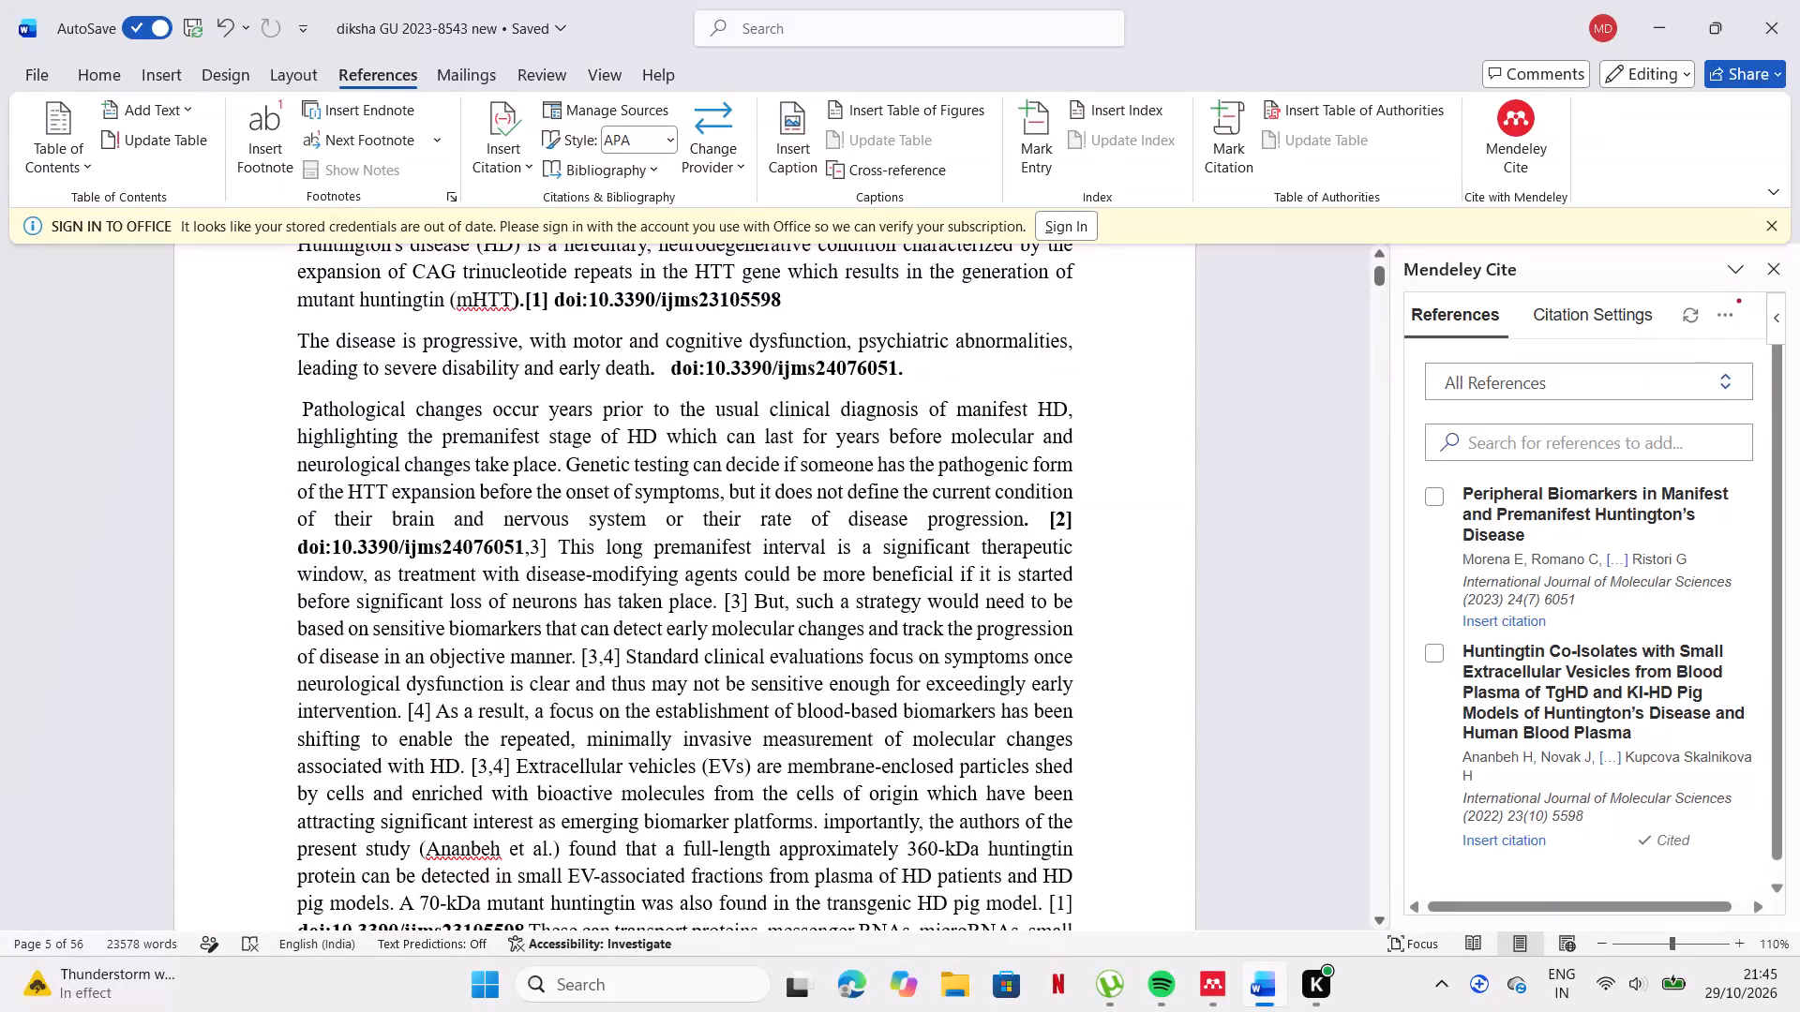
click(554, 540)
key(BackSpace)
key(BackSpace)
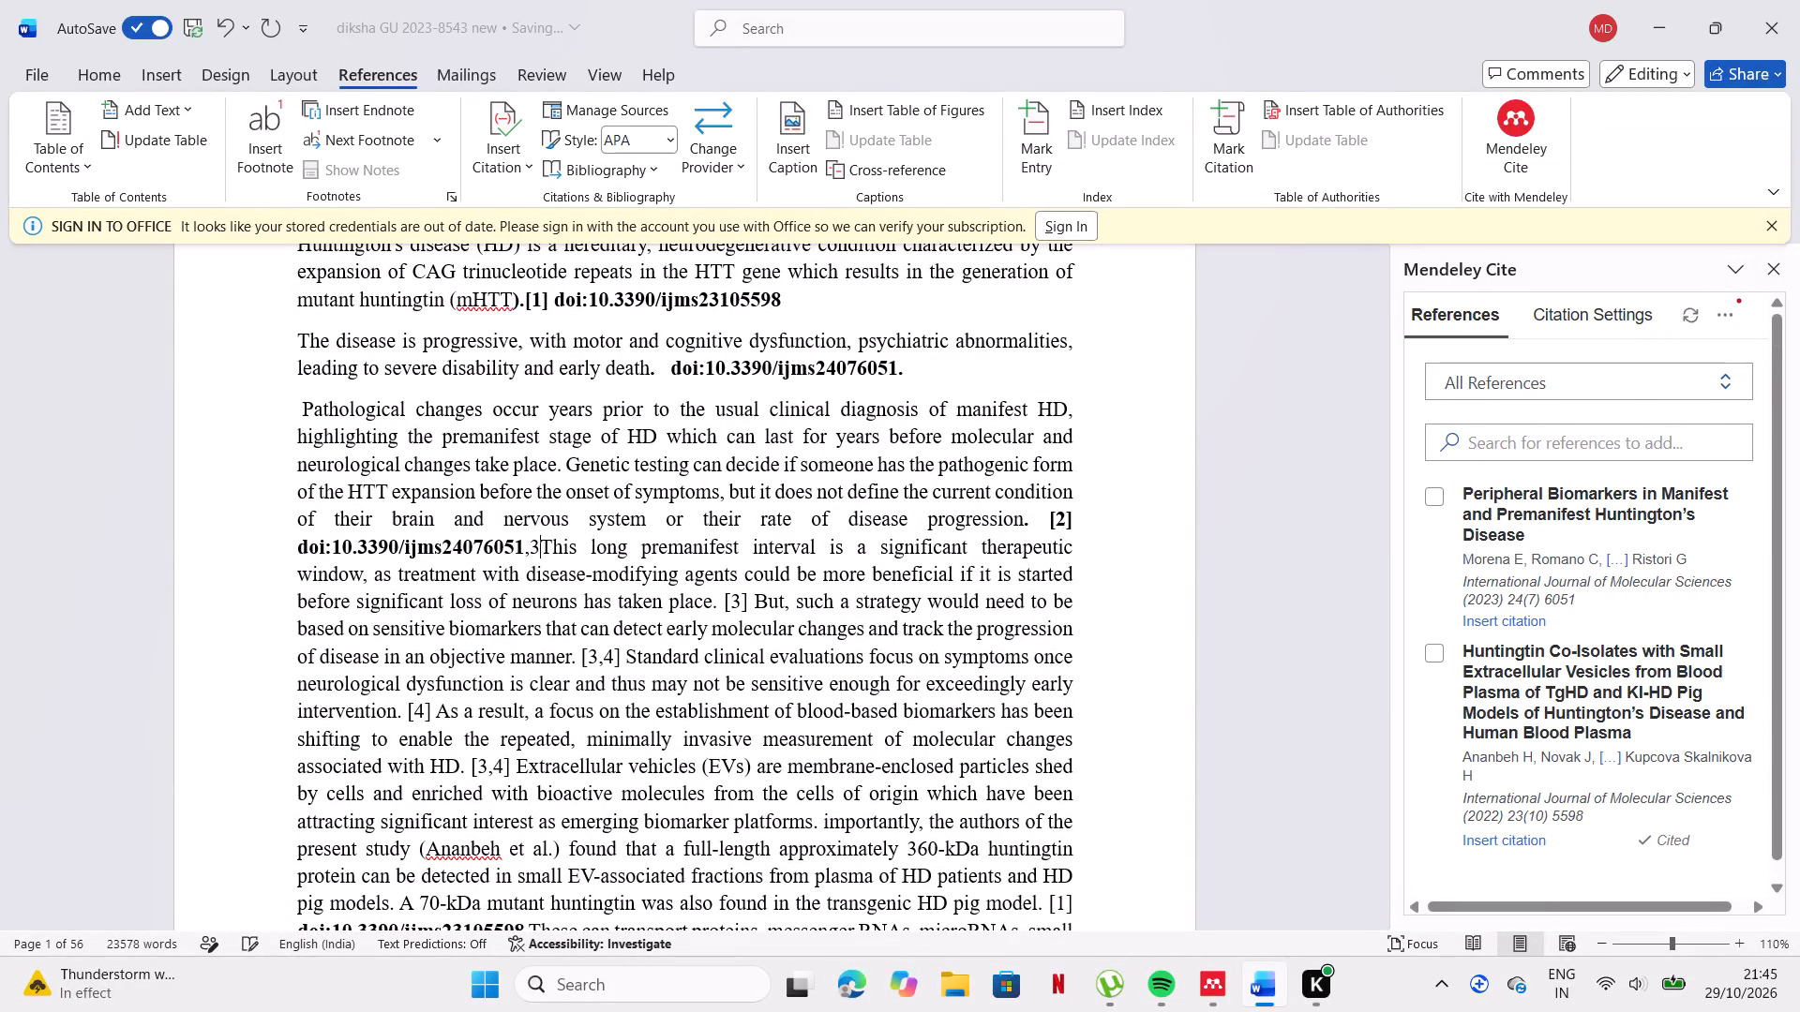
key(BackSpace)
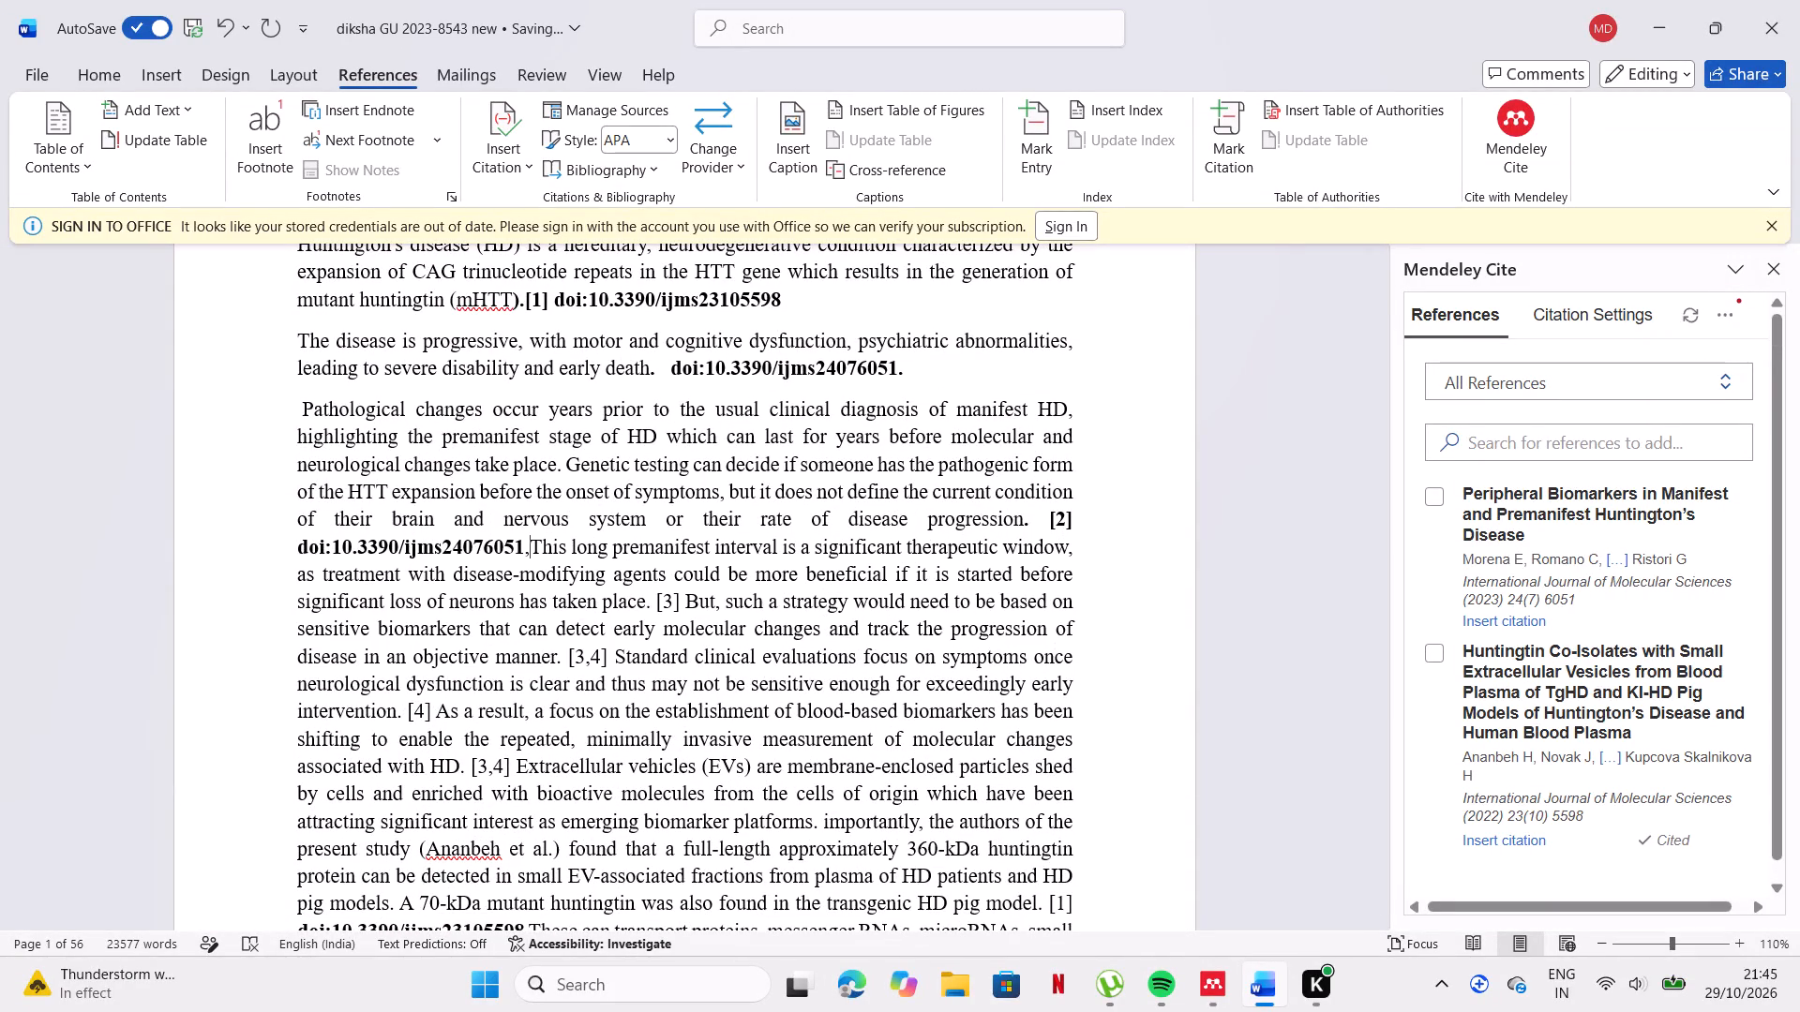
key(ctrl+v)
click(554, 540)
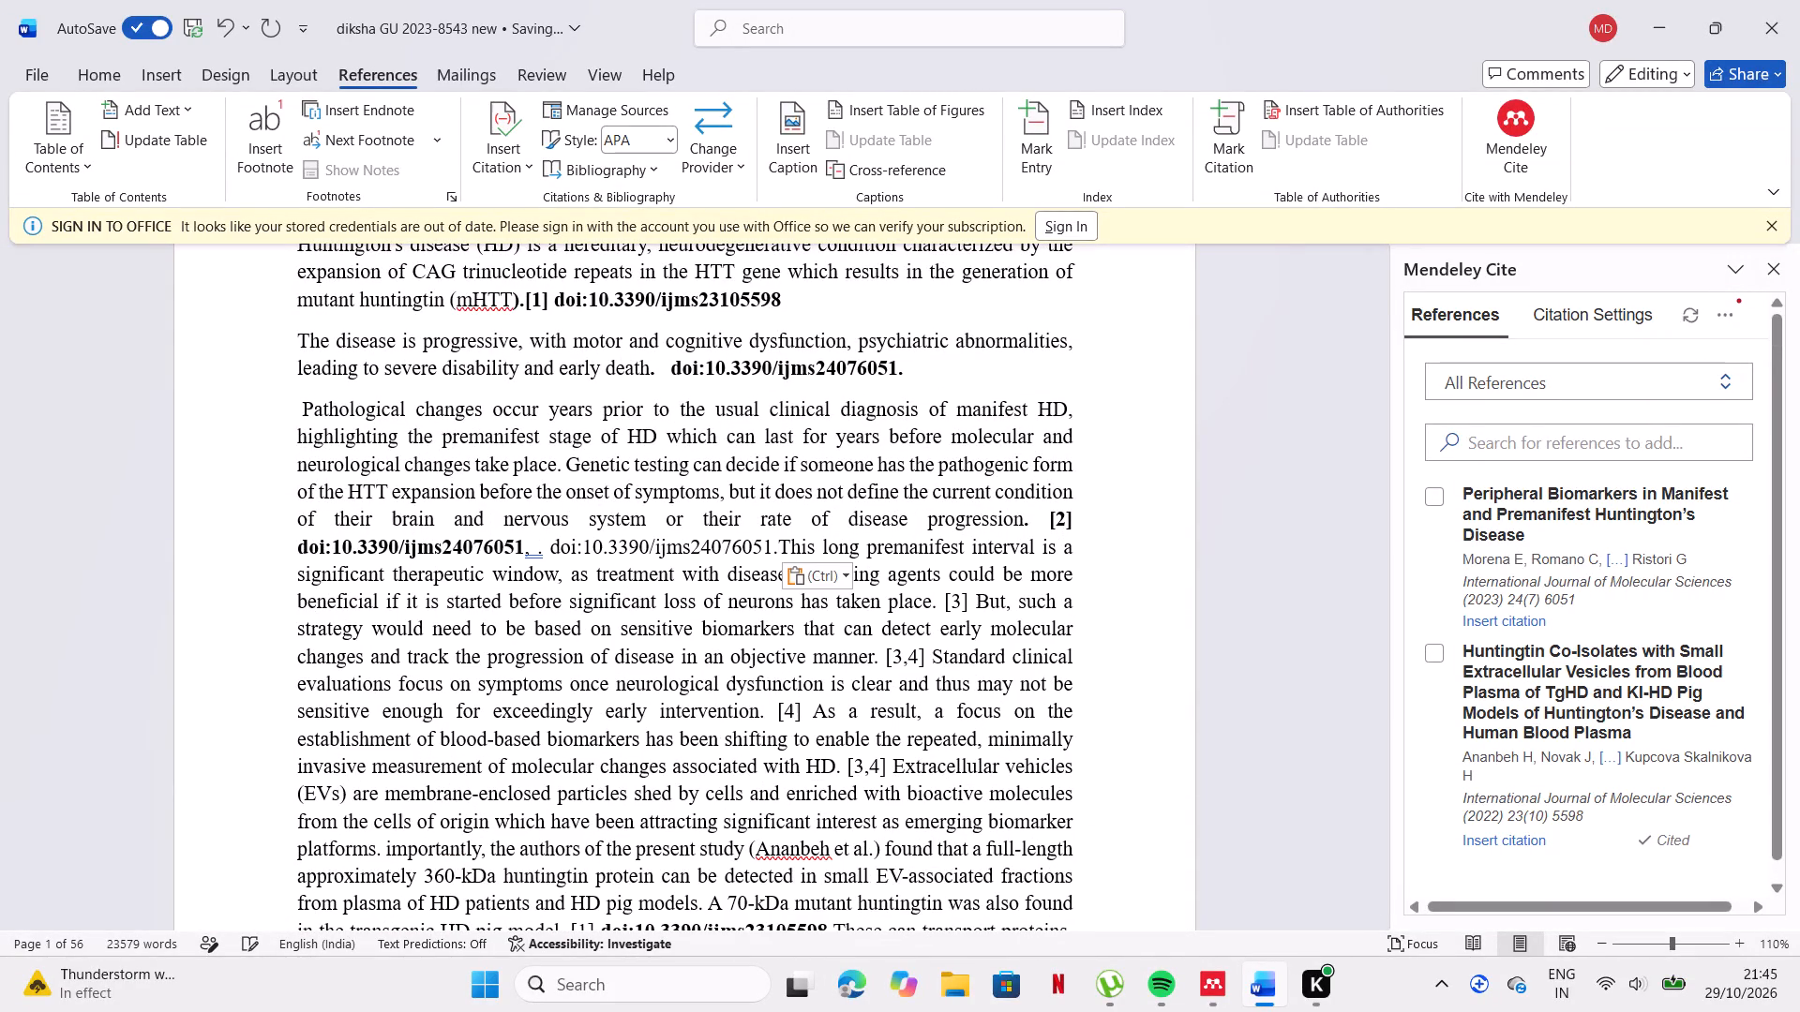
click(554, 540)
key(BackSpace)
key(BackSpace)
key(BackSpace)
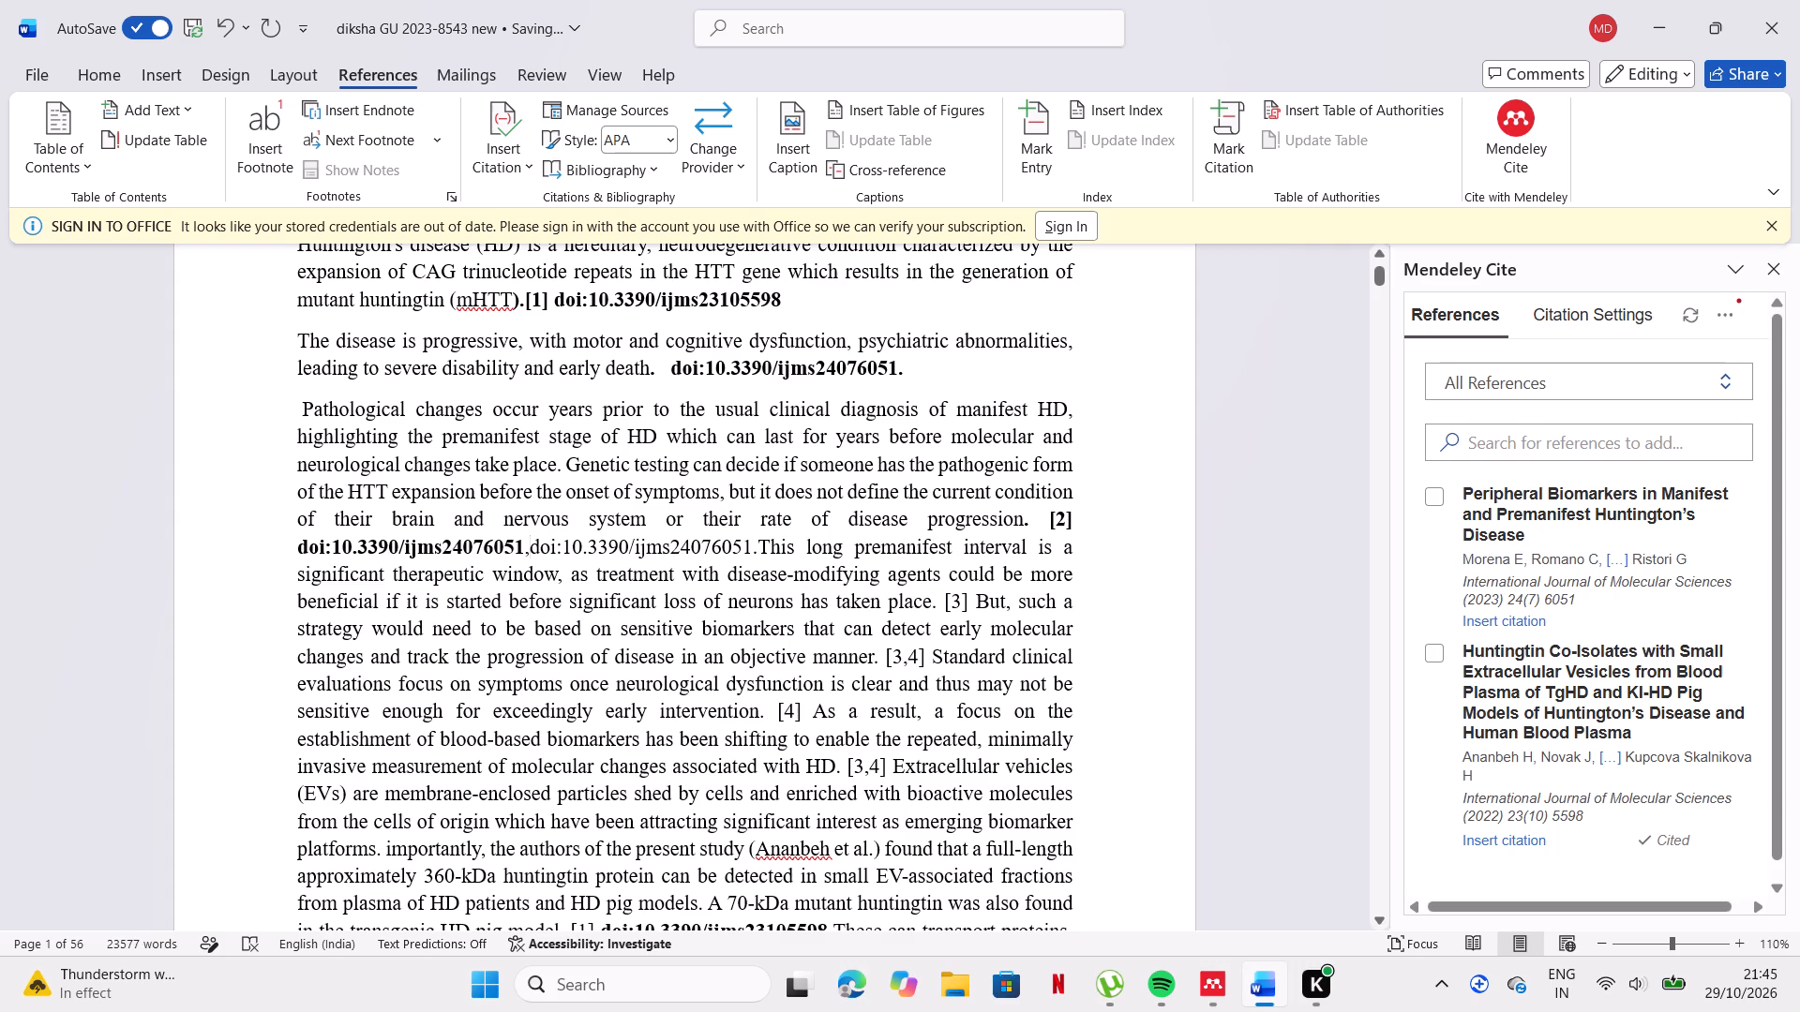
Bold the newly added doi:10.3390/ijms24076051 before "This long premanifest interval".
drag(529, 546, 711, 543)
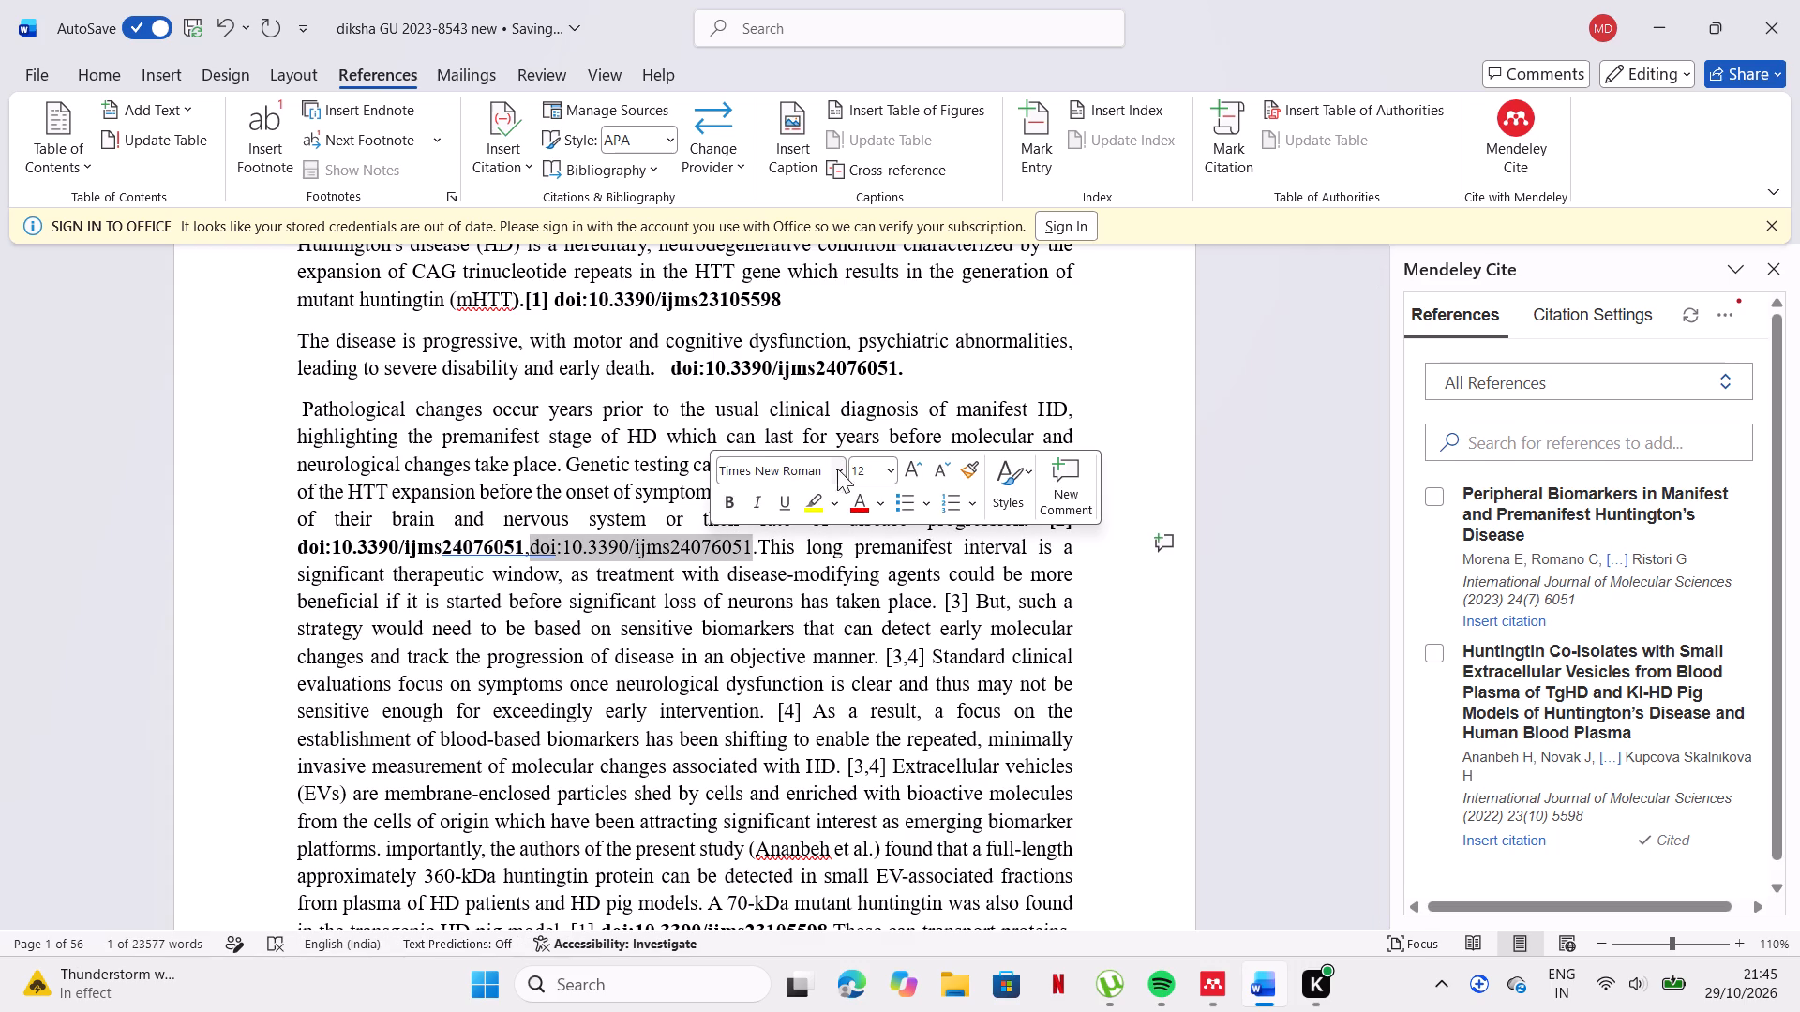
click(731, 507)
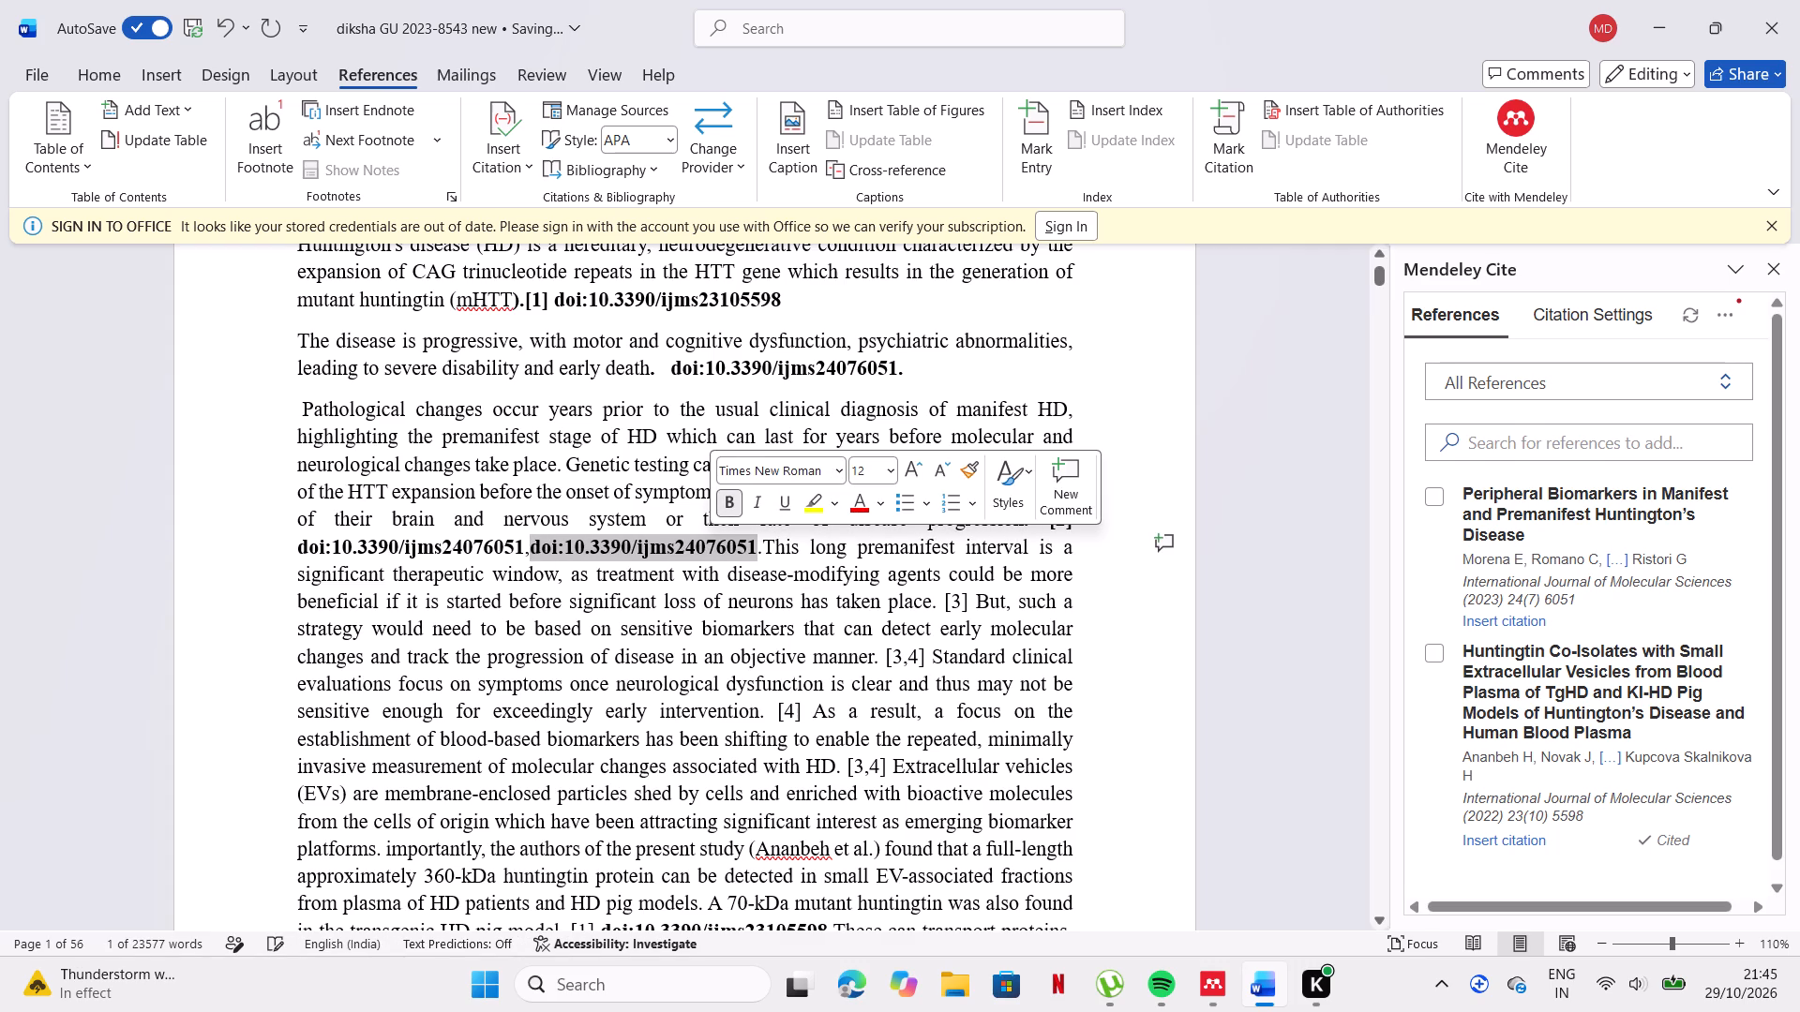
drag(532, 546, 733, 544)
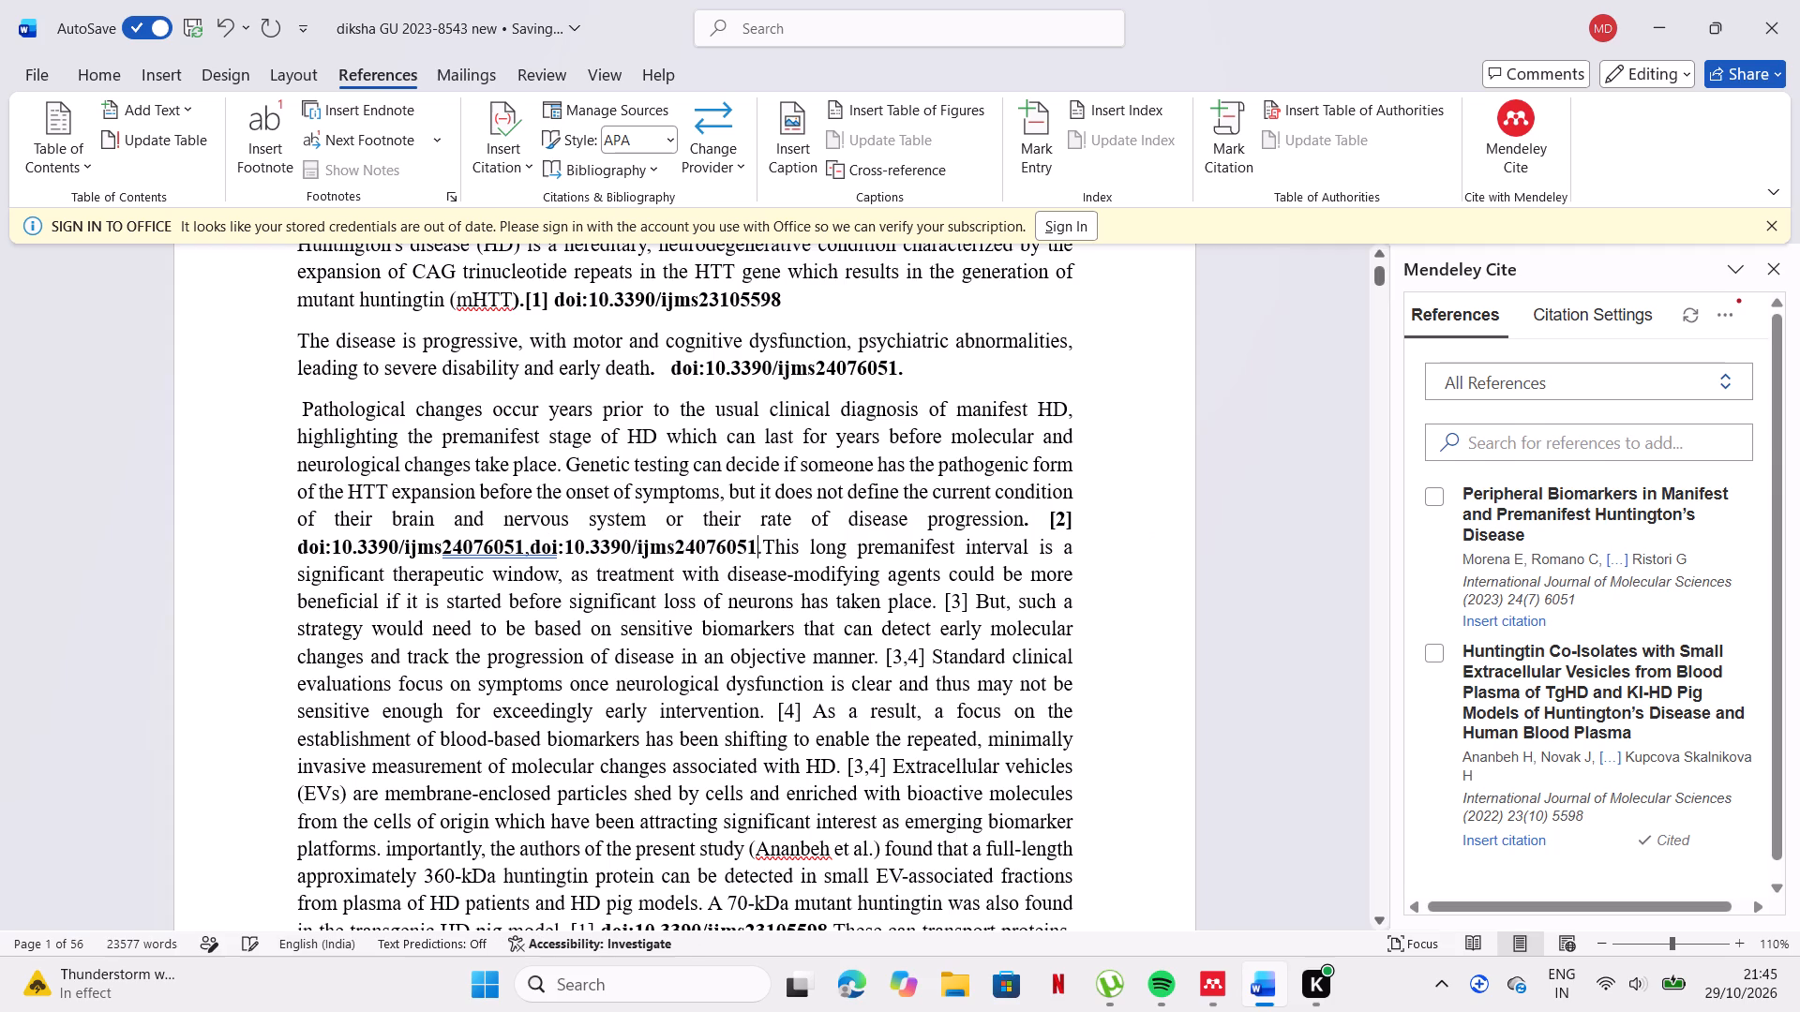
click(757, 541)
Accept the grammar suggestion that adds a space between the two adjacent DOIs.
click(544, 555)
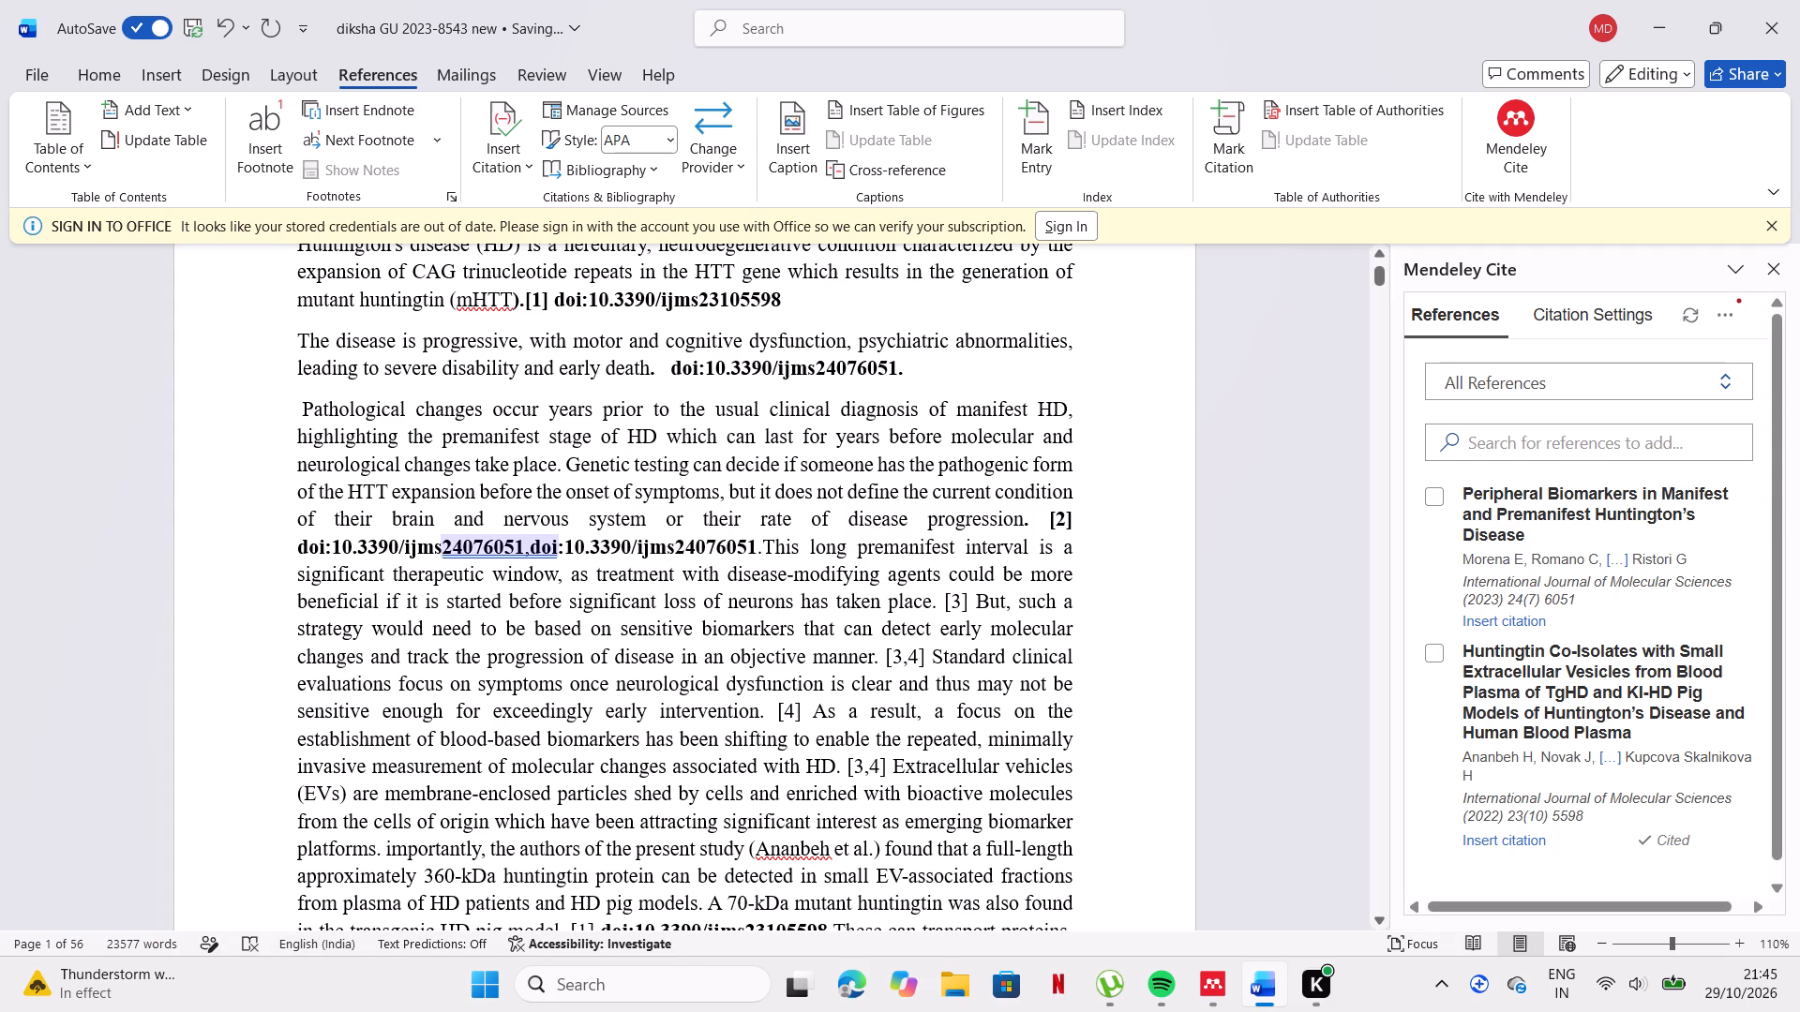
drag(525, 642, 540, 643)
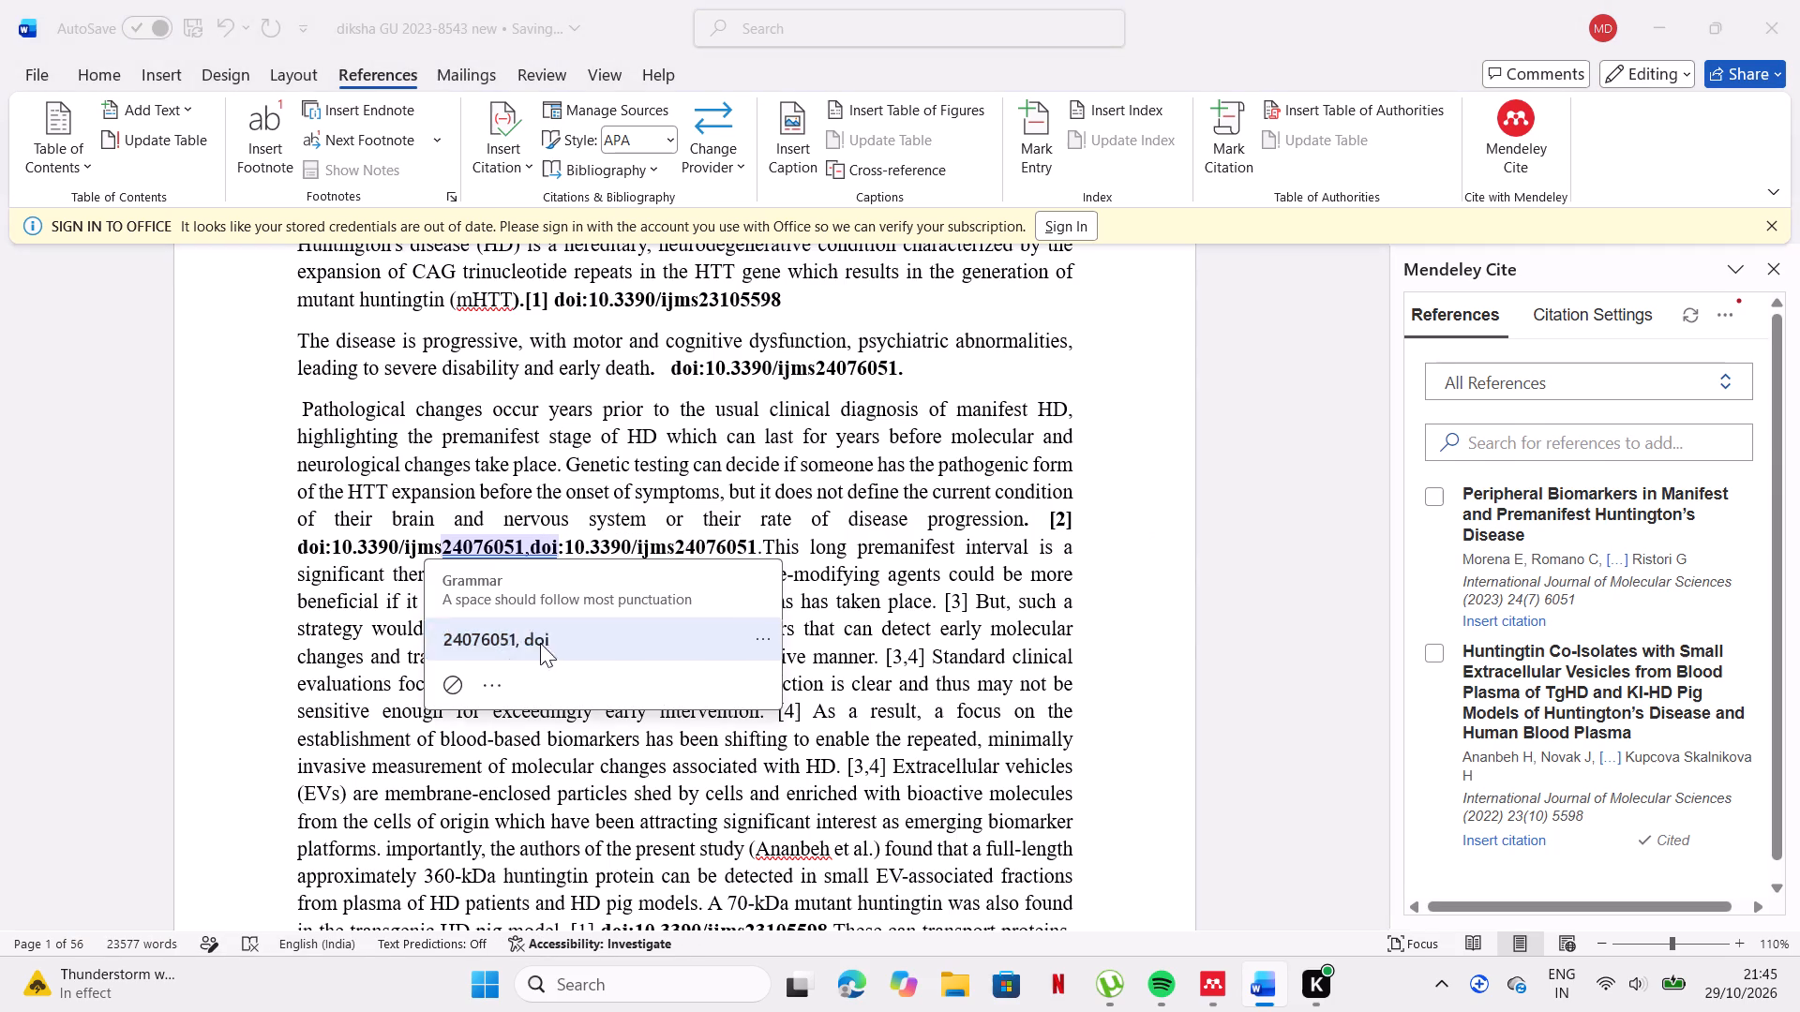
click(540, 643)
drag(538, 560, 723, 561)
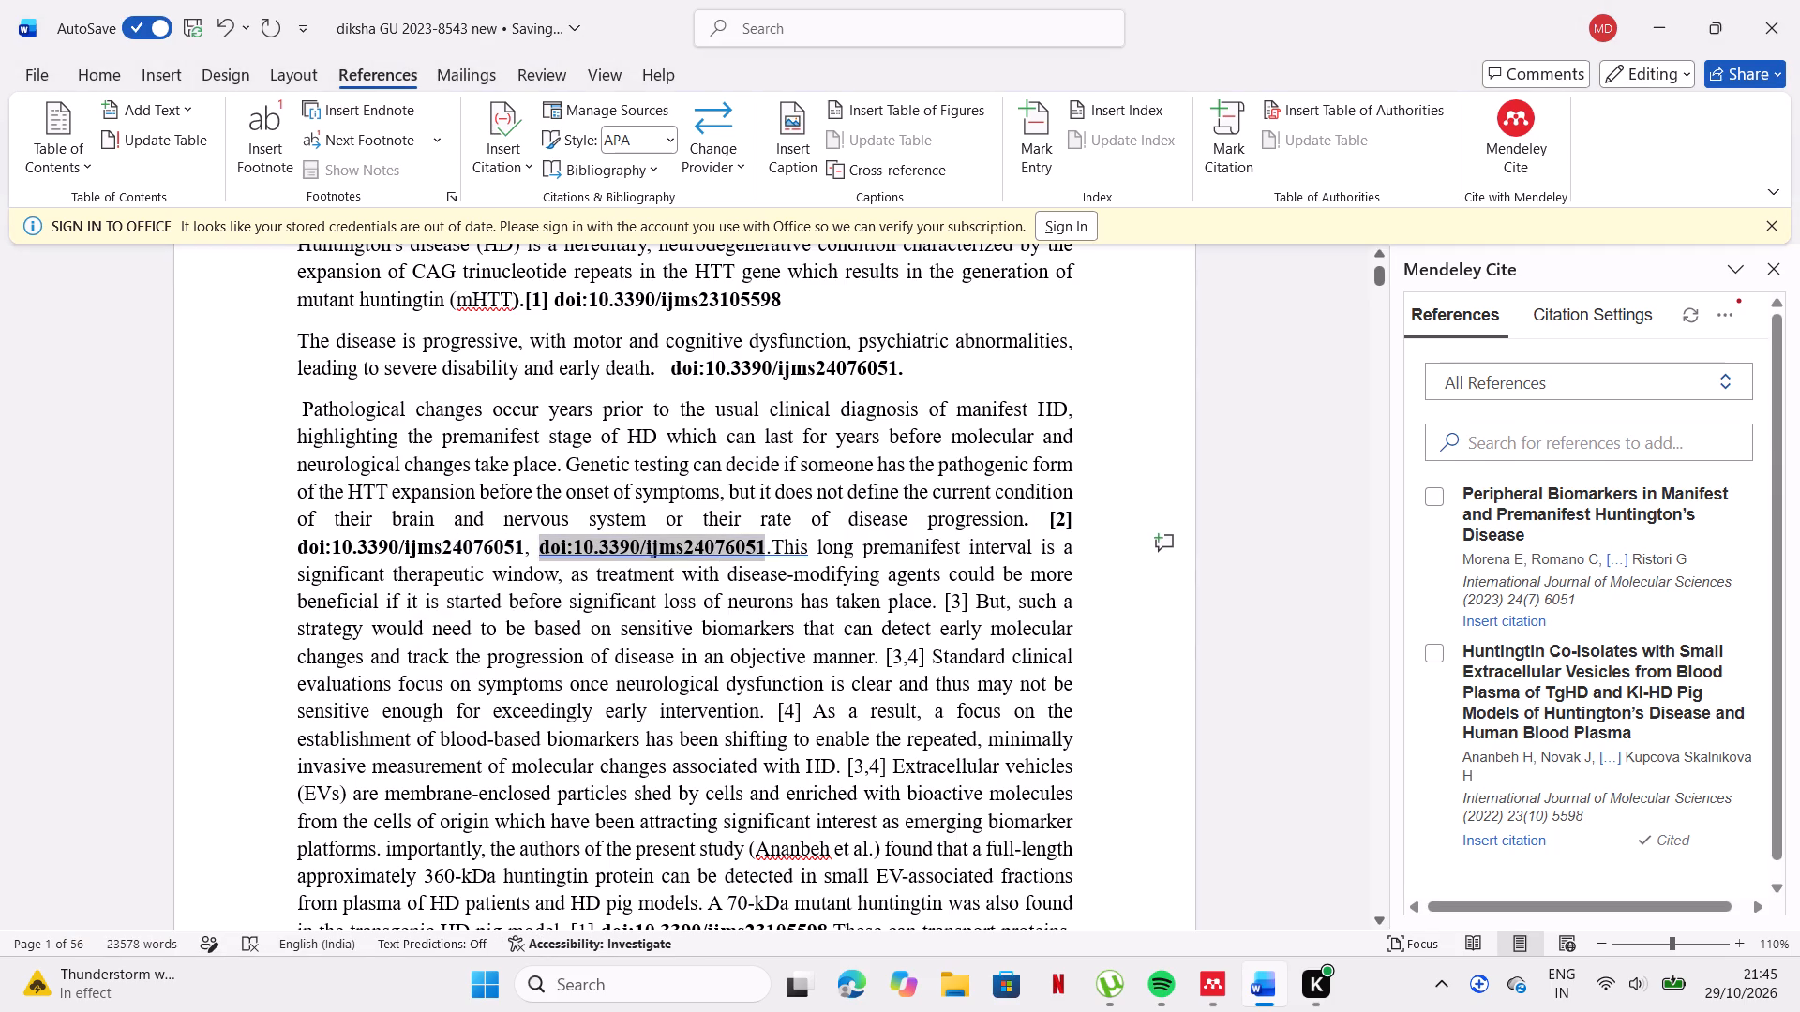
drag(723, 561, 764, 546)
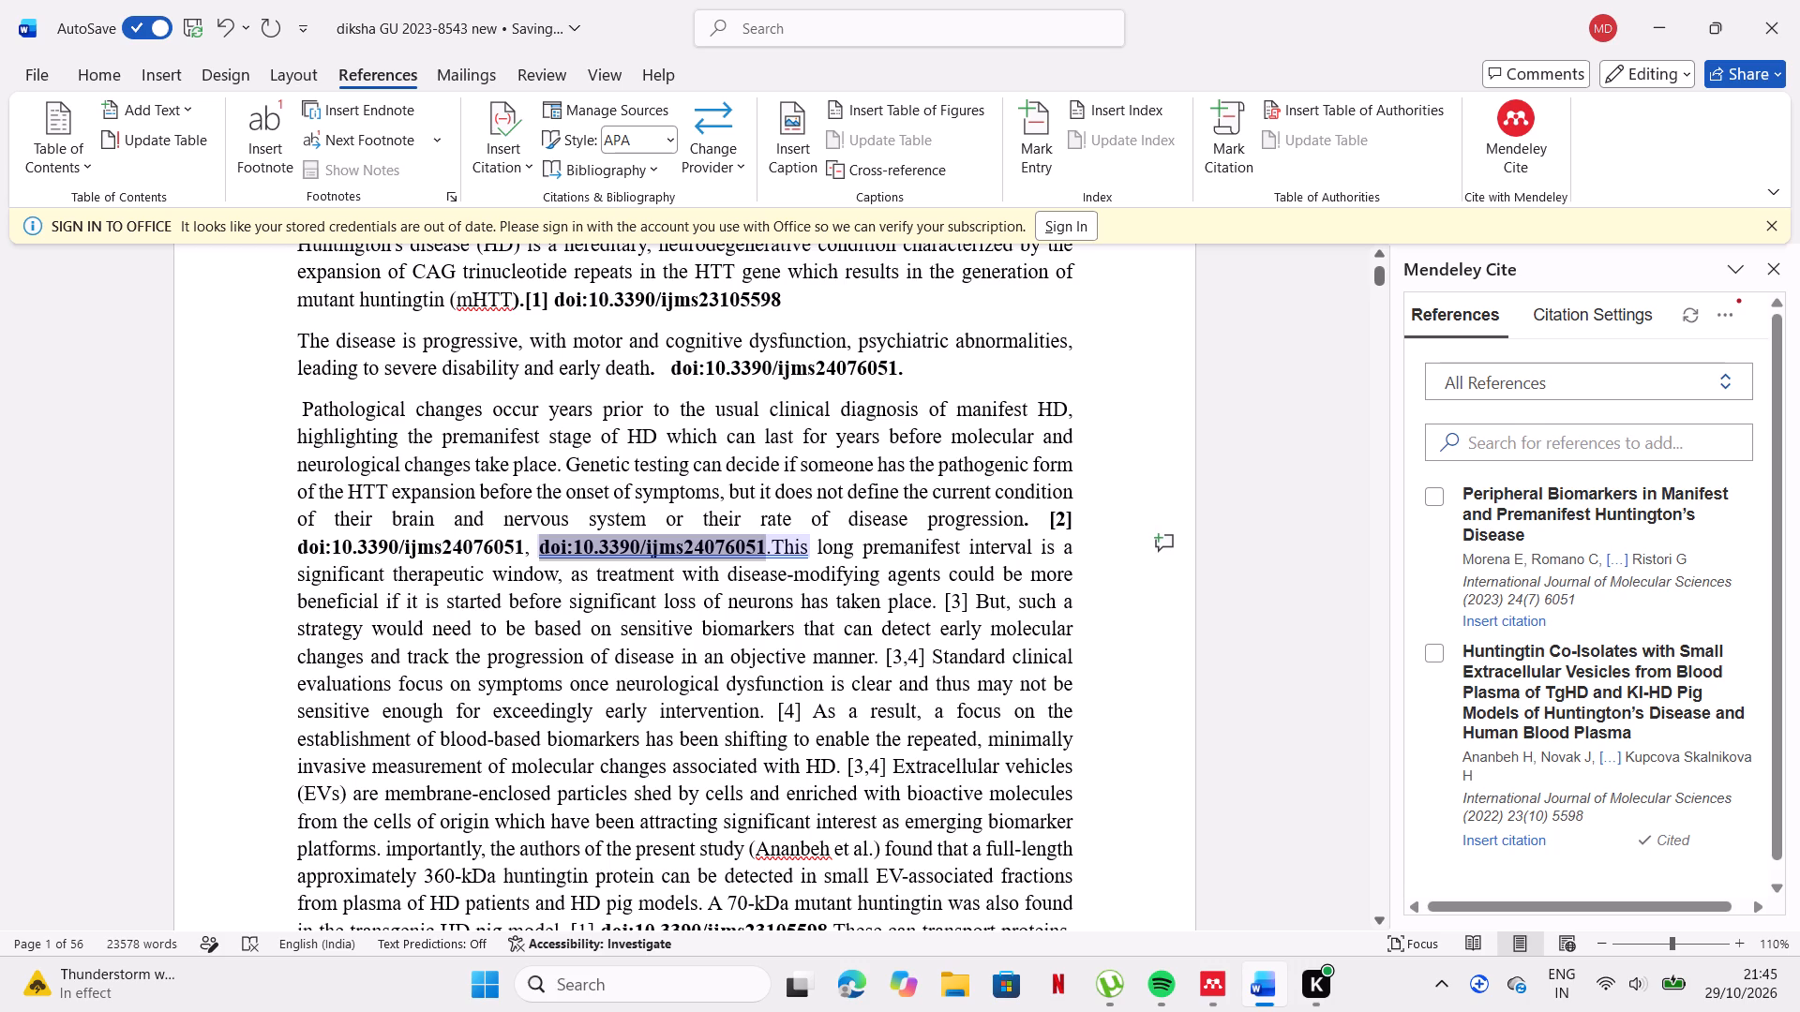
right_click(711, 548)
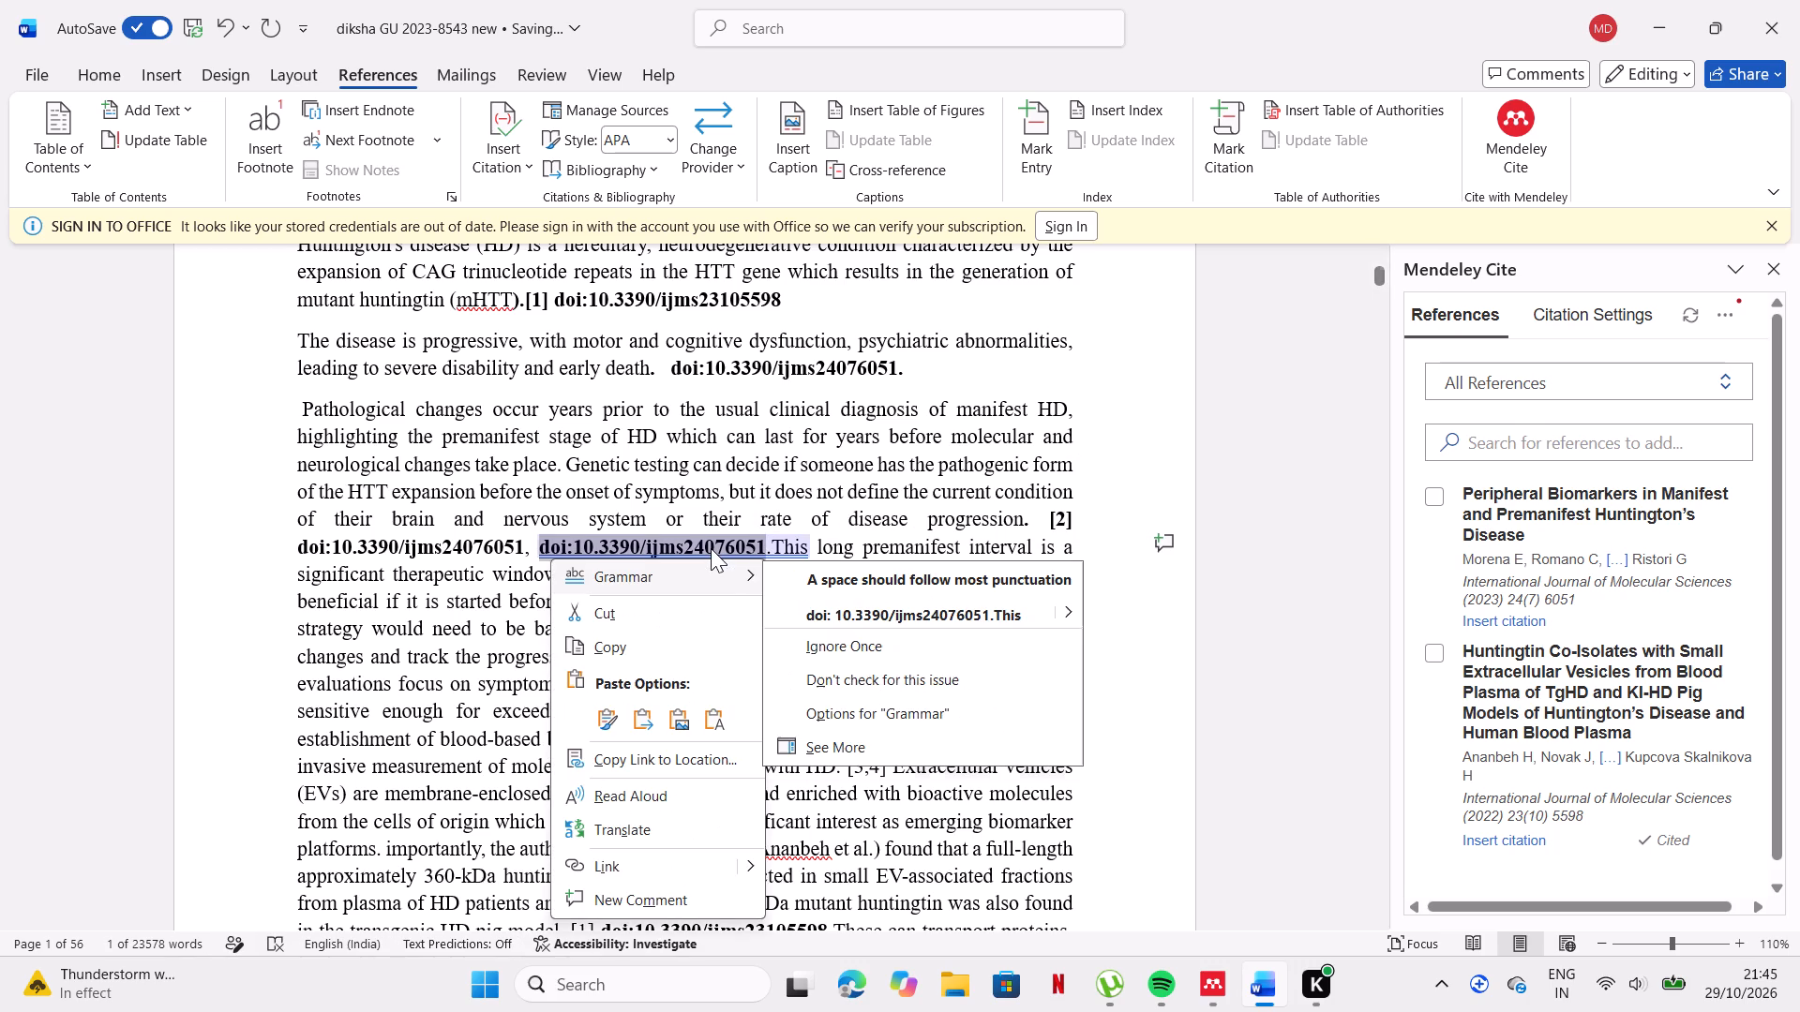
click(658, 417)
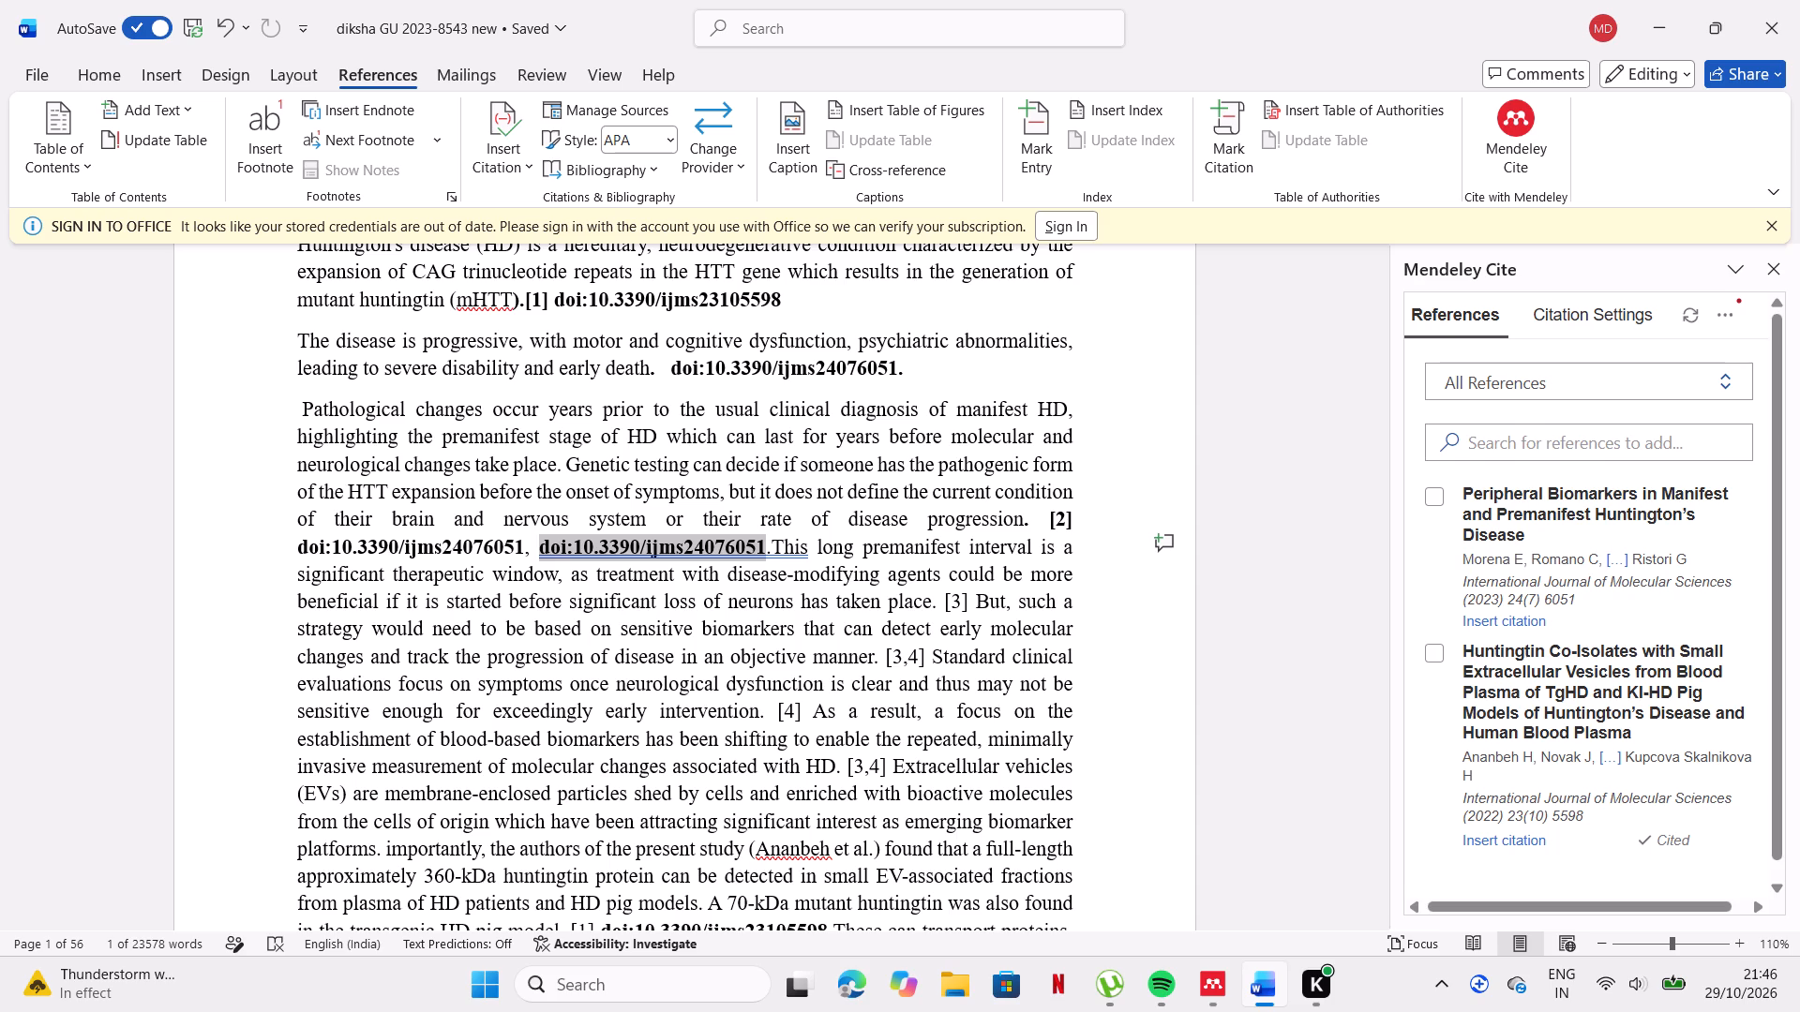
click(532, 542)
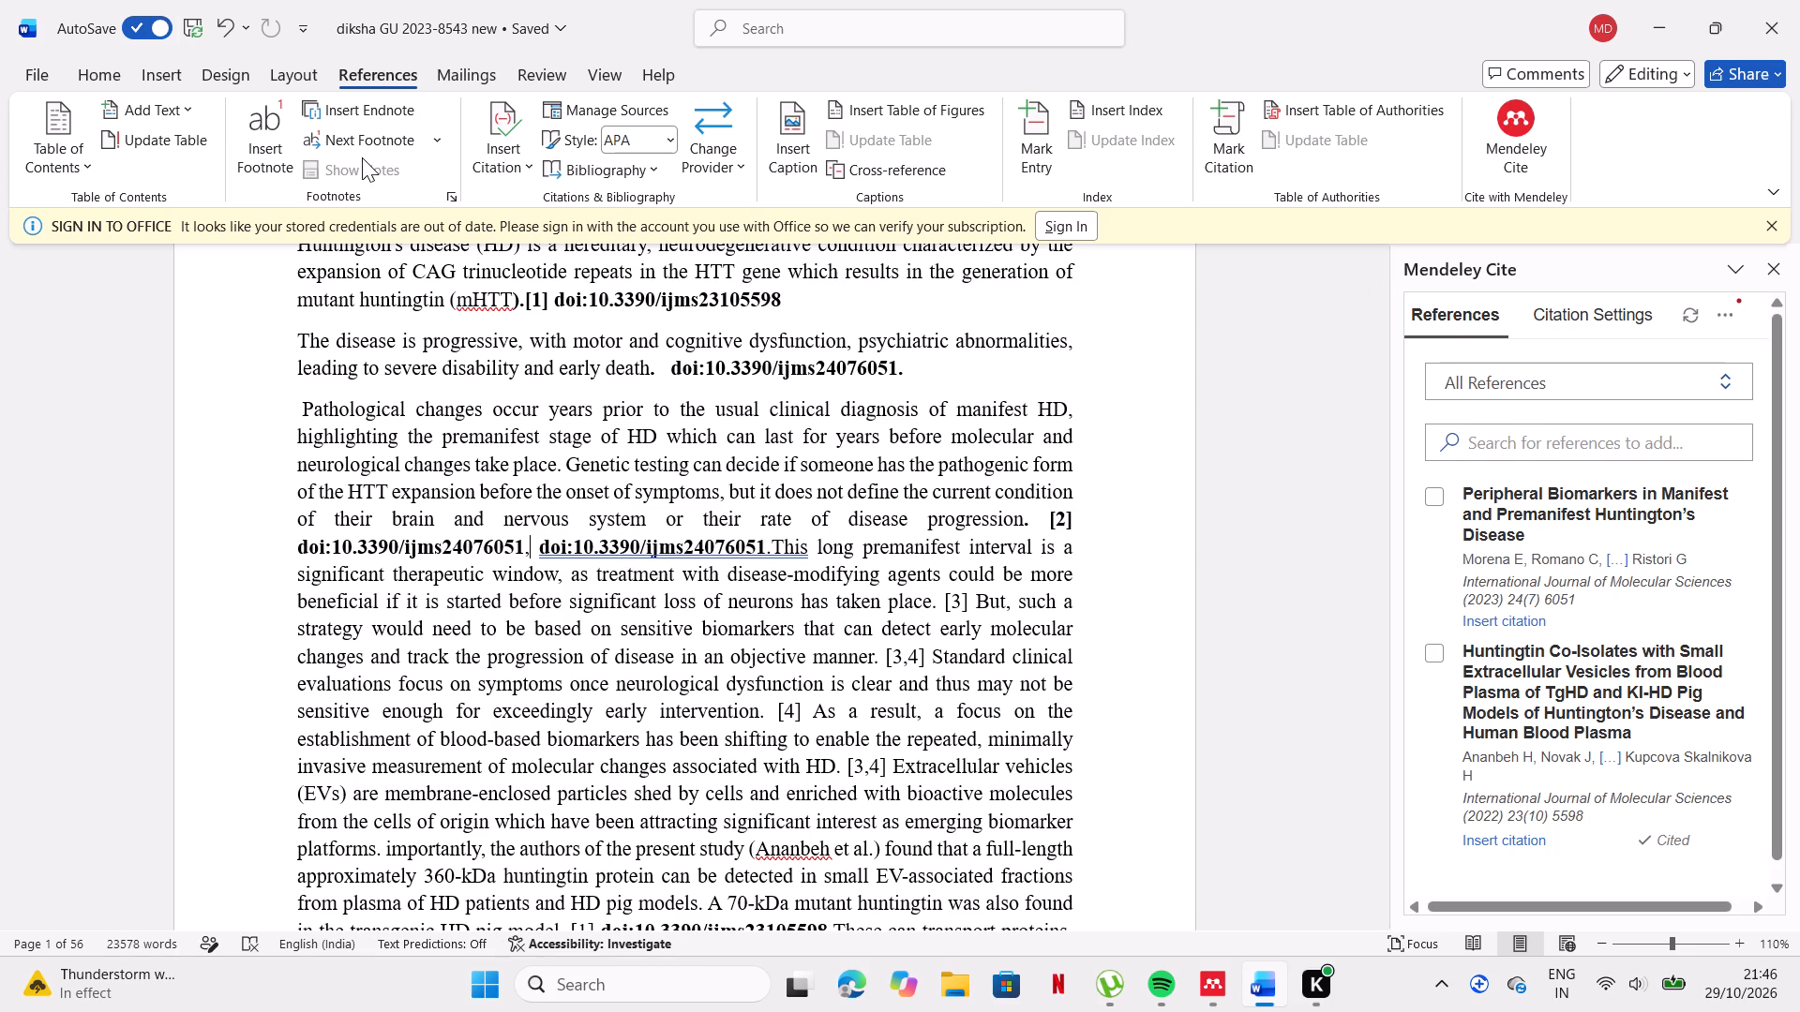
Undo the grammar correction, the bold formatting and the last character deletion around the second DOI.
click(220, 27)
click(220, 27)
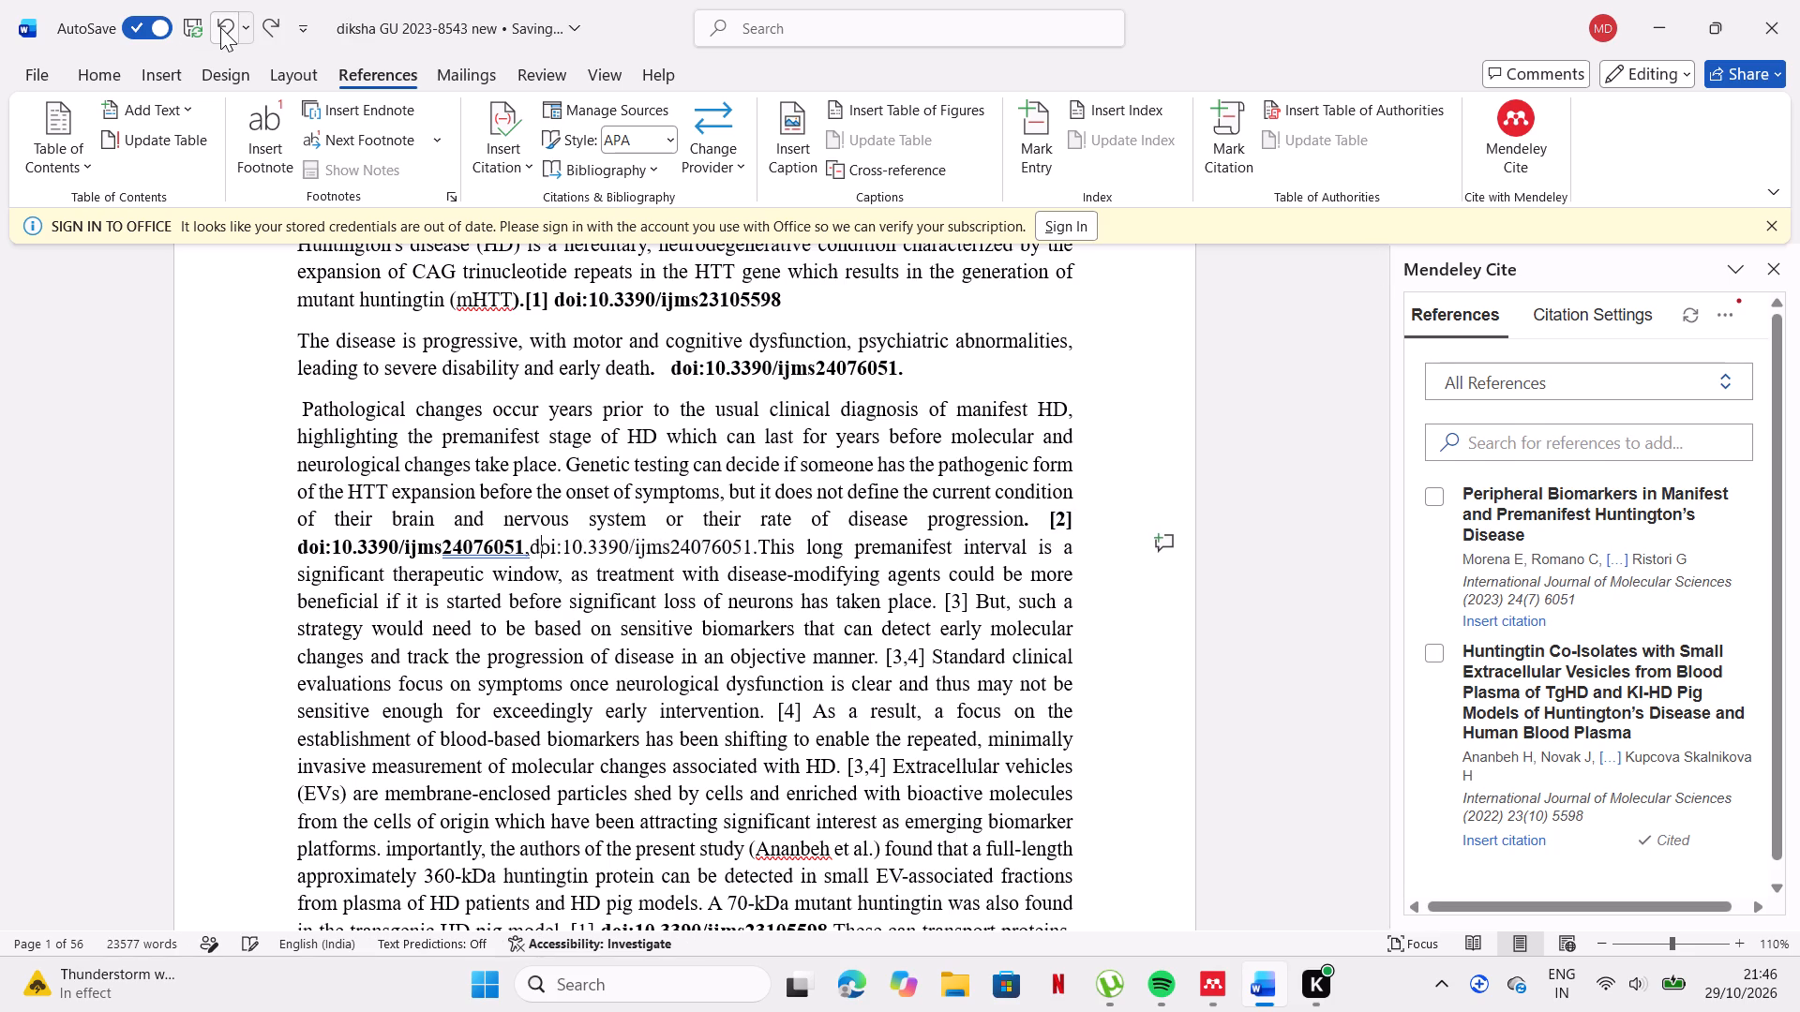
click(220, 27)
Delete the Mendeley citation [2] after "disease progression", just before the bold doi:10.3390/ijms24076051.
scroll(596, 277, right, 1)
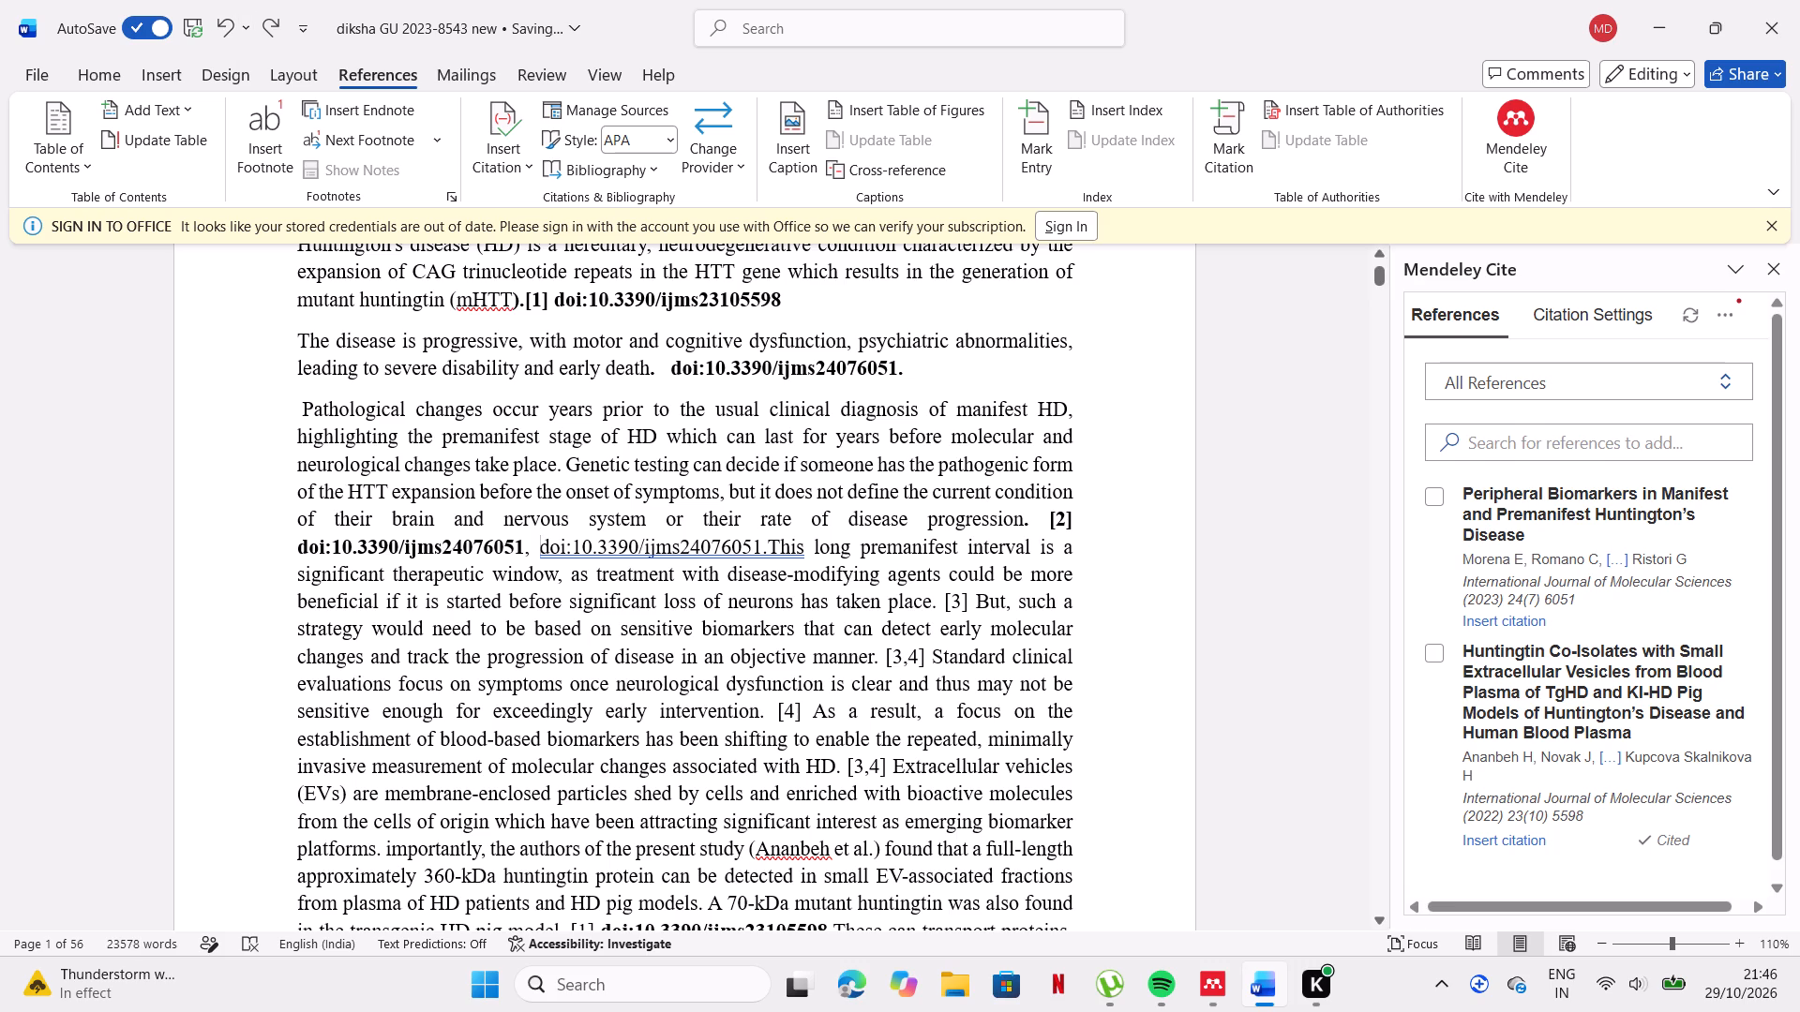
scroll(1039, 509, right, 1)
click(1057, 527)
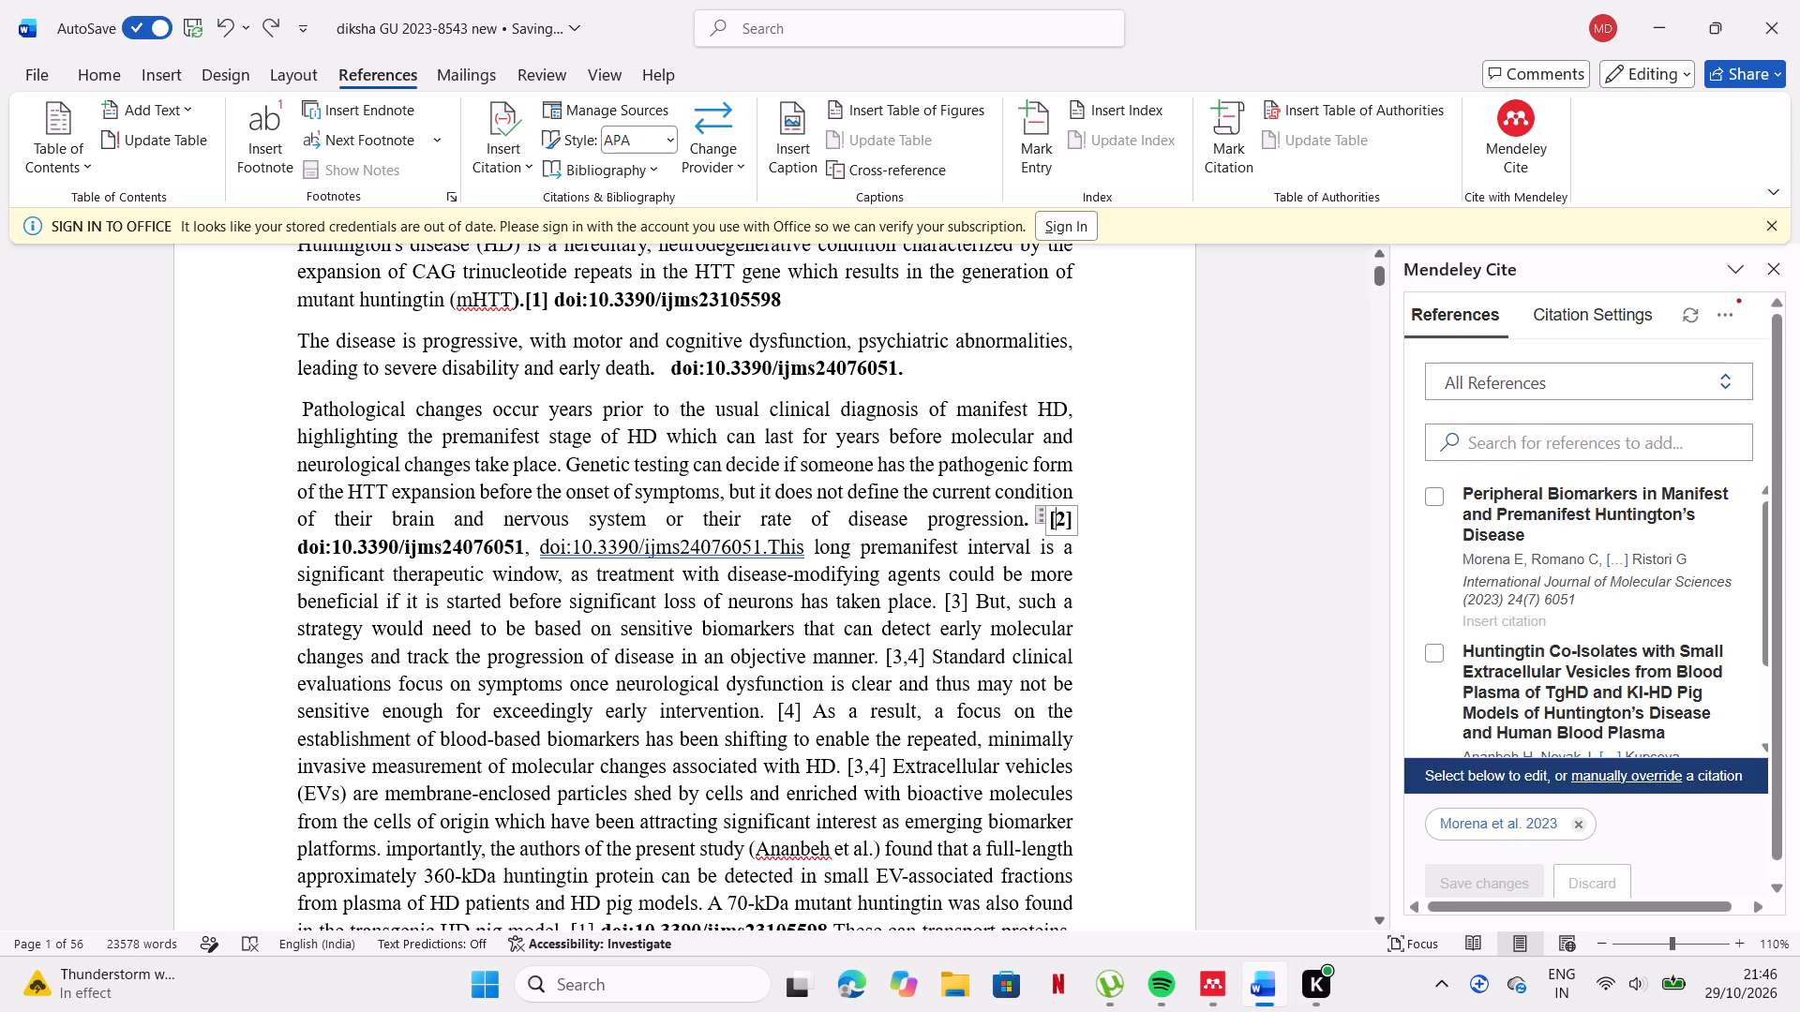
click(1096, 516)
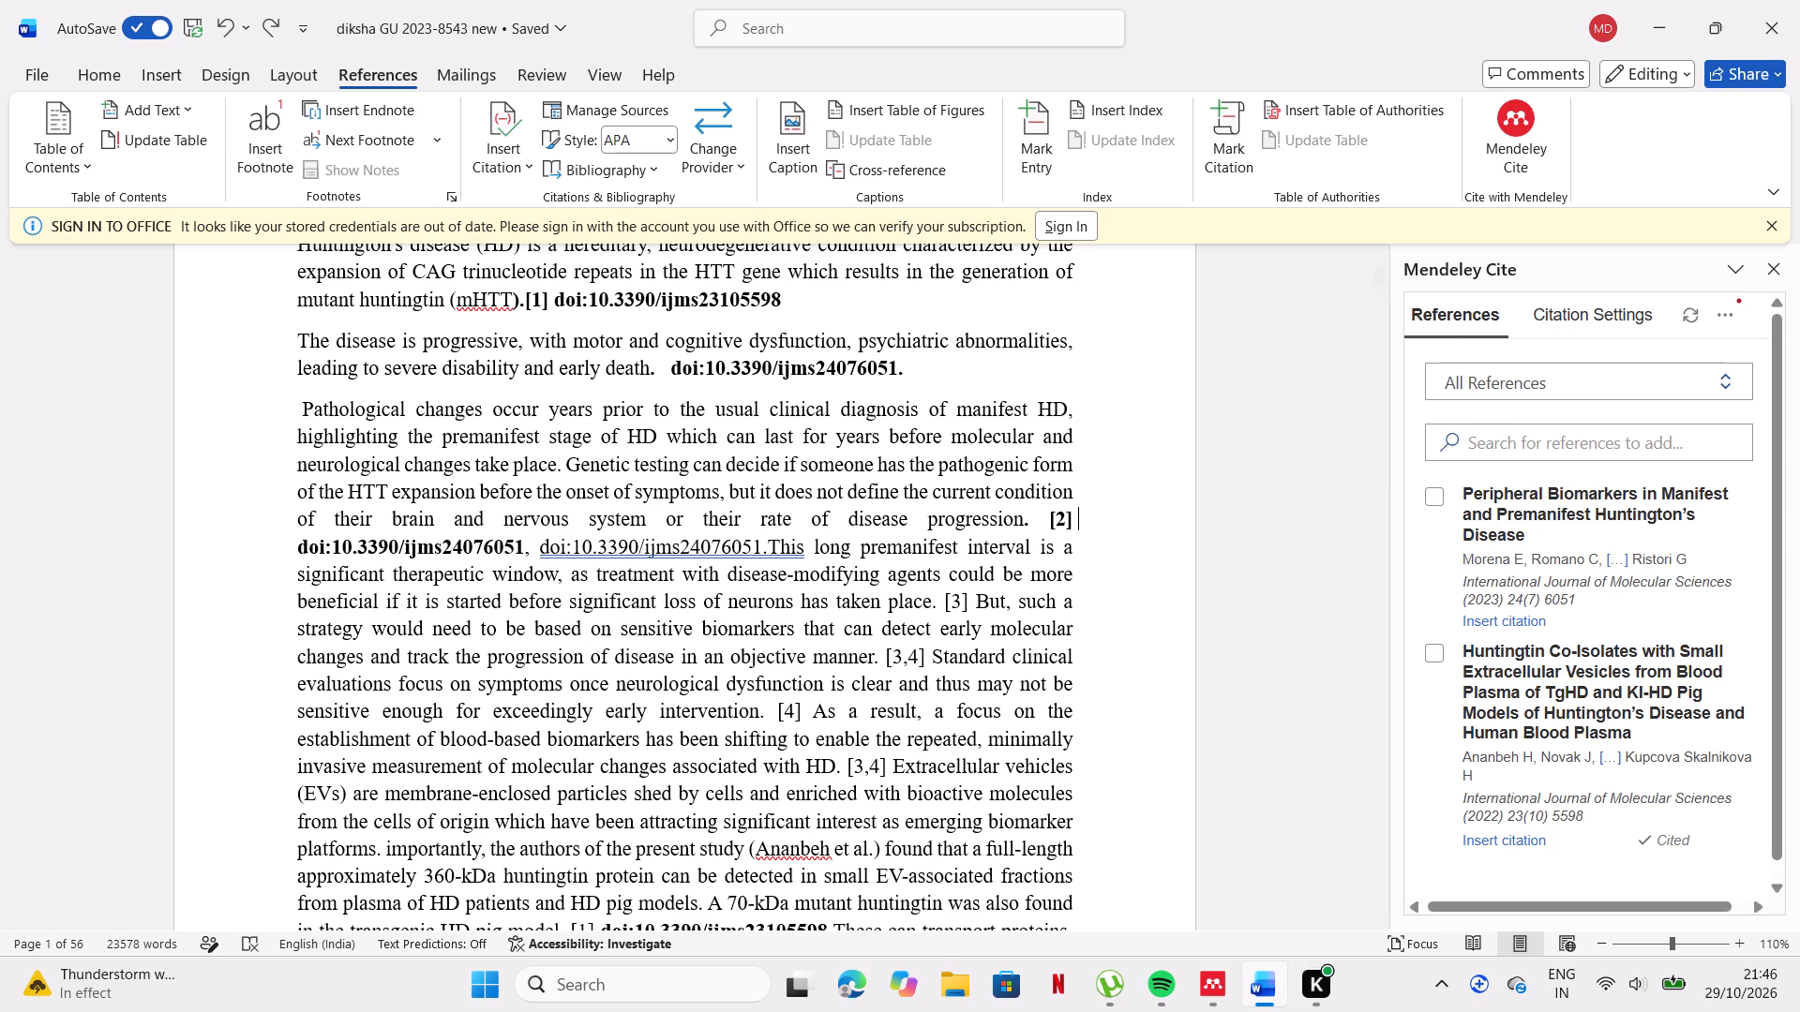
key(BackSpace)
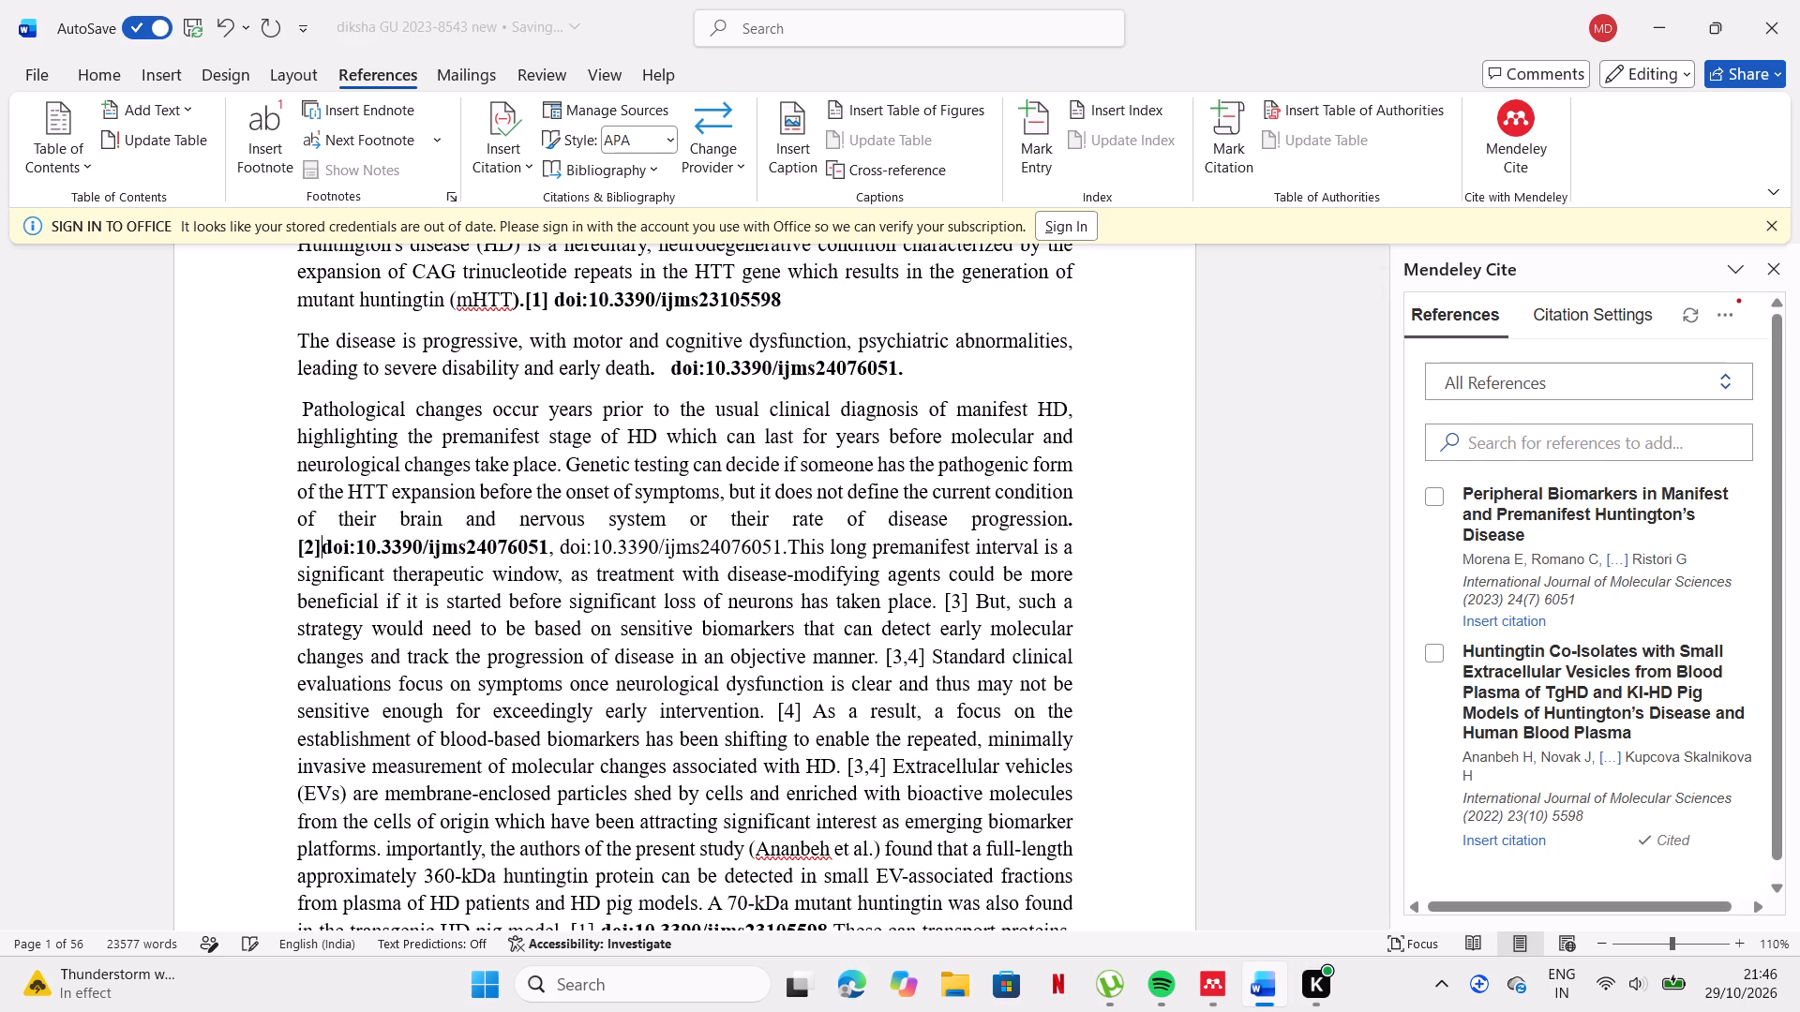
key(BackSpace)
key(BackSpace)
key(BackSpace)
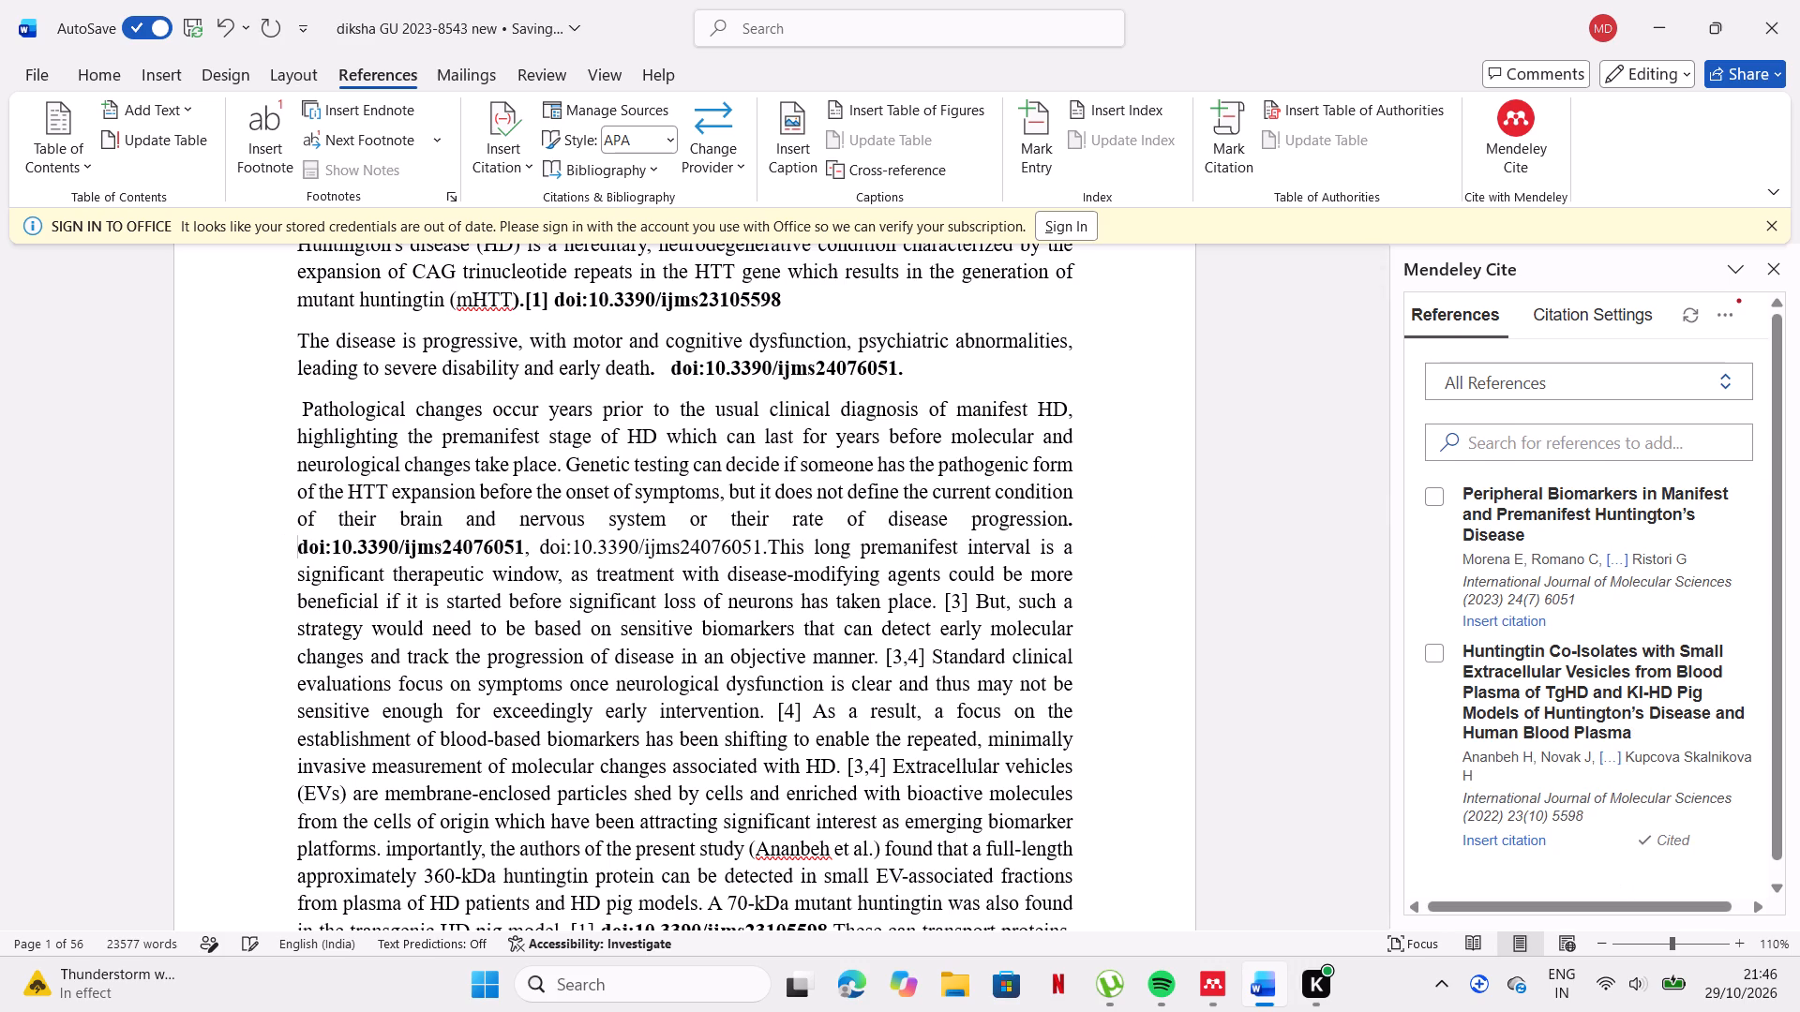
Insert the Mendeley citation for Morena et al. 2023 after "disease progression", before the bold doi:10.3390/ijms24076051.
click(1437, 500)
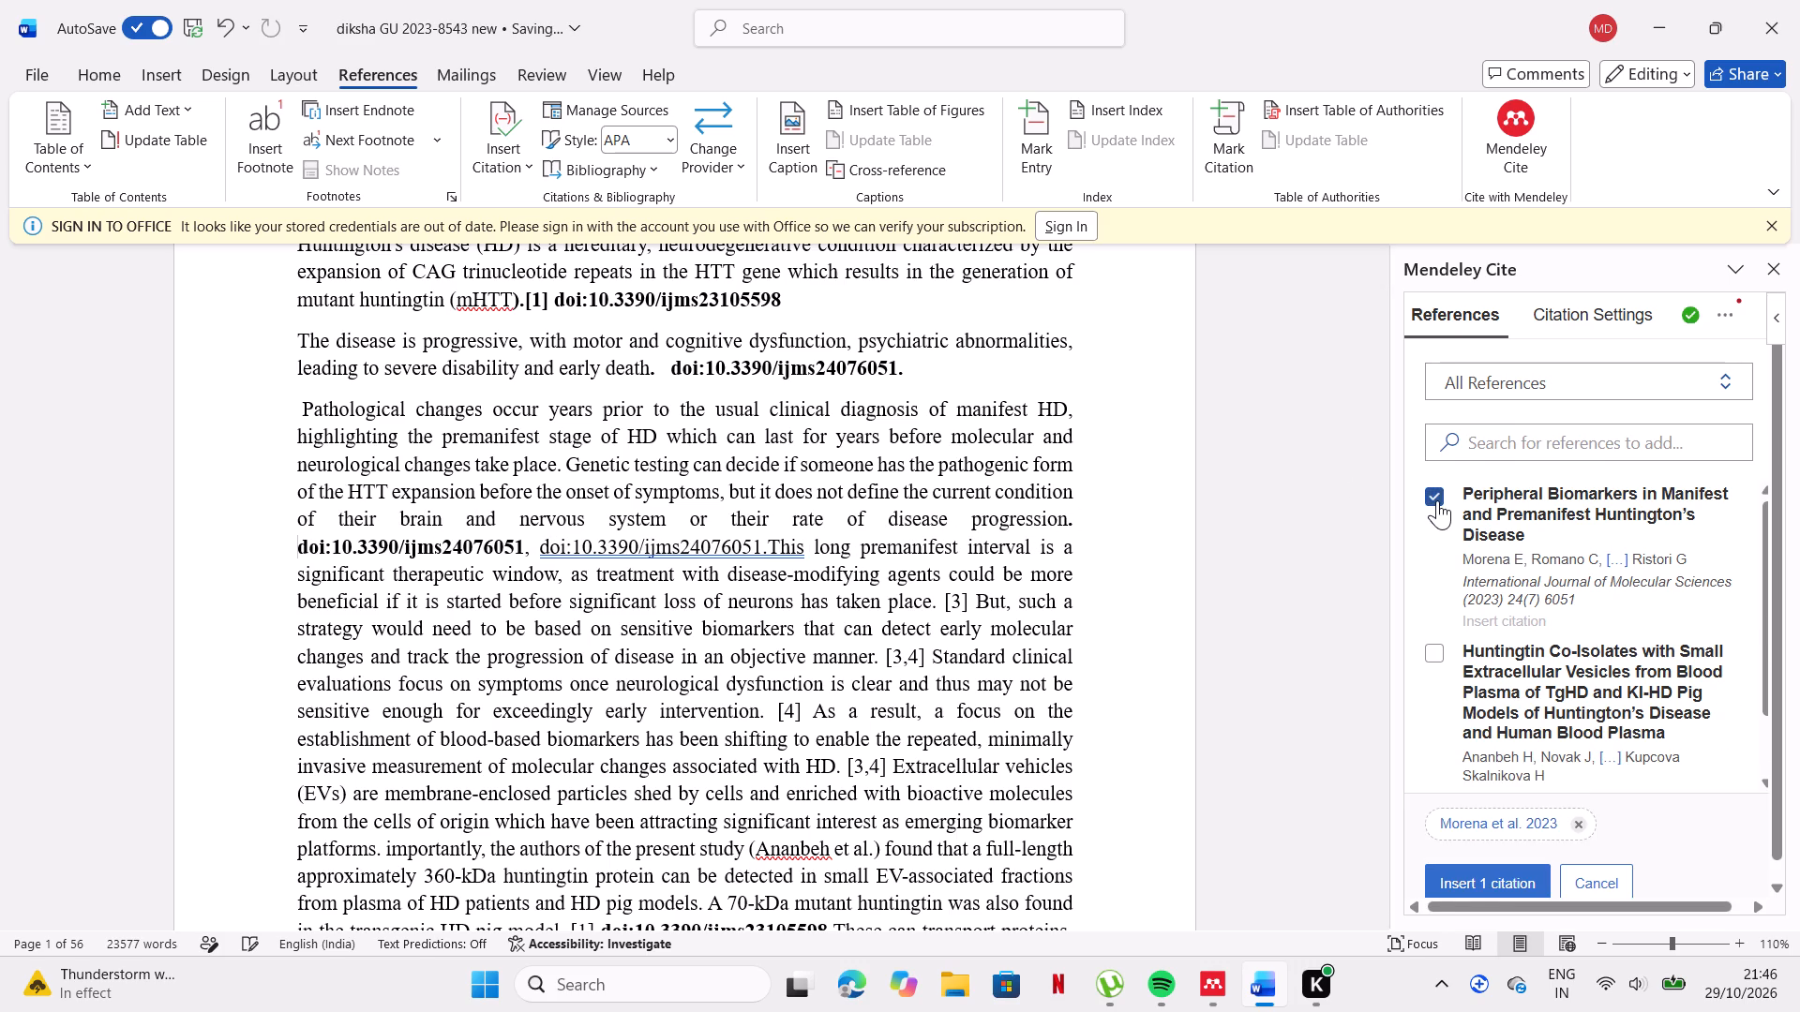
double_click(1477, 893)
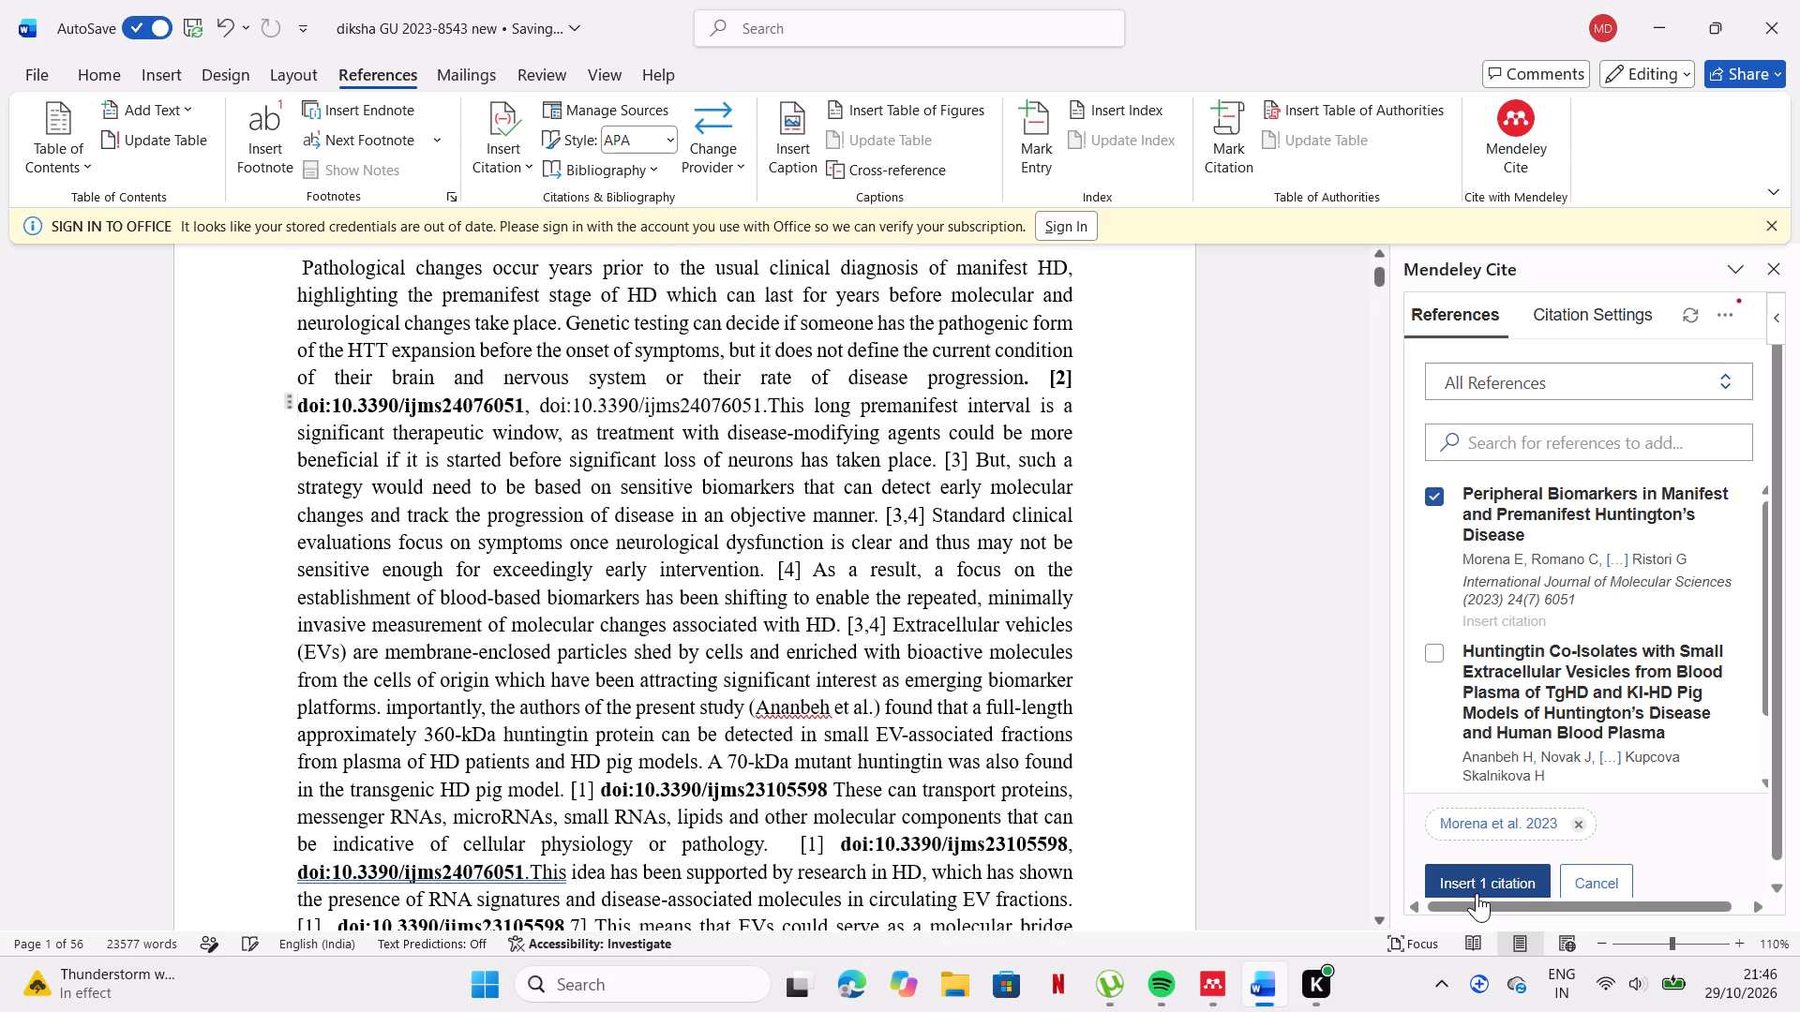
Insert the Mendeley citation for Morena et al. 2023 after "early death", before the bold doi:10.3390/ijms24076051.
scroll(1117, 529, up, 2)
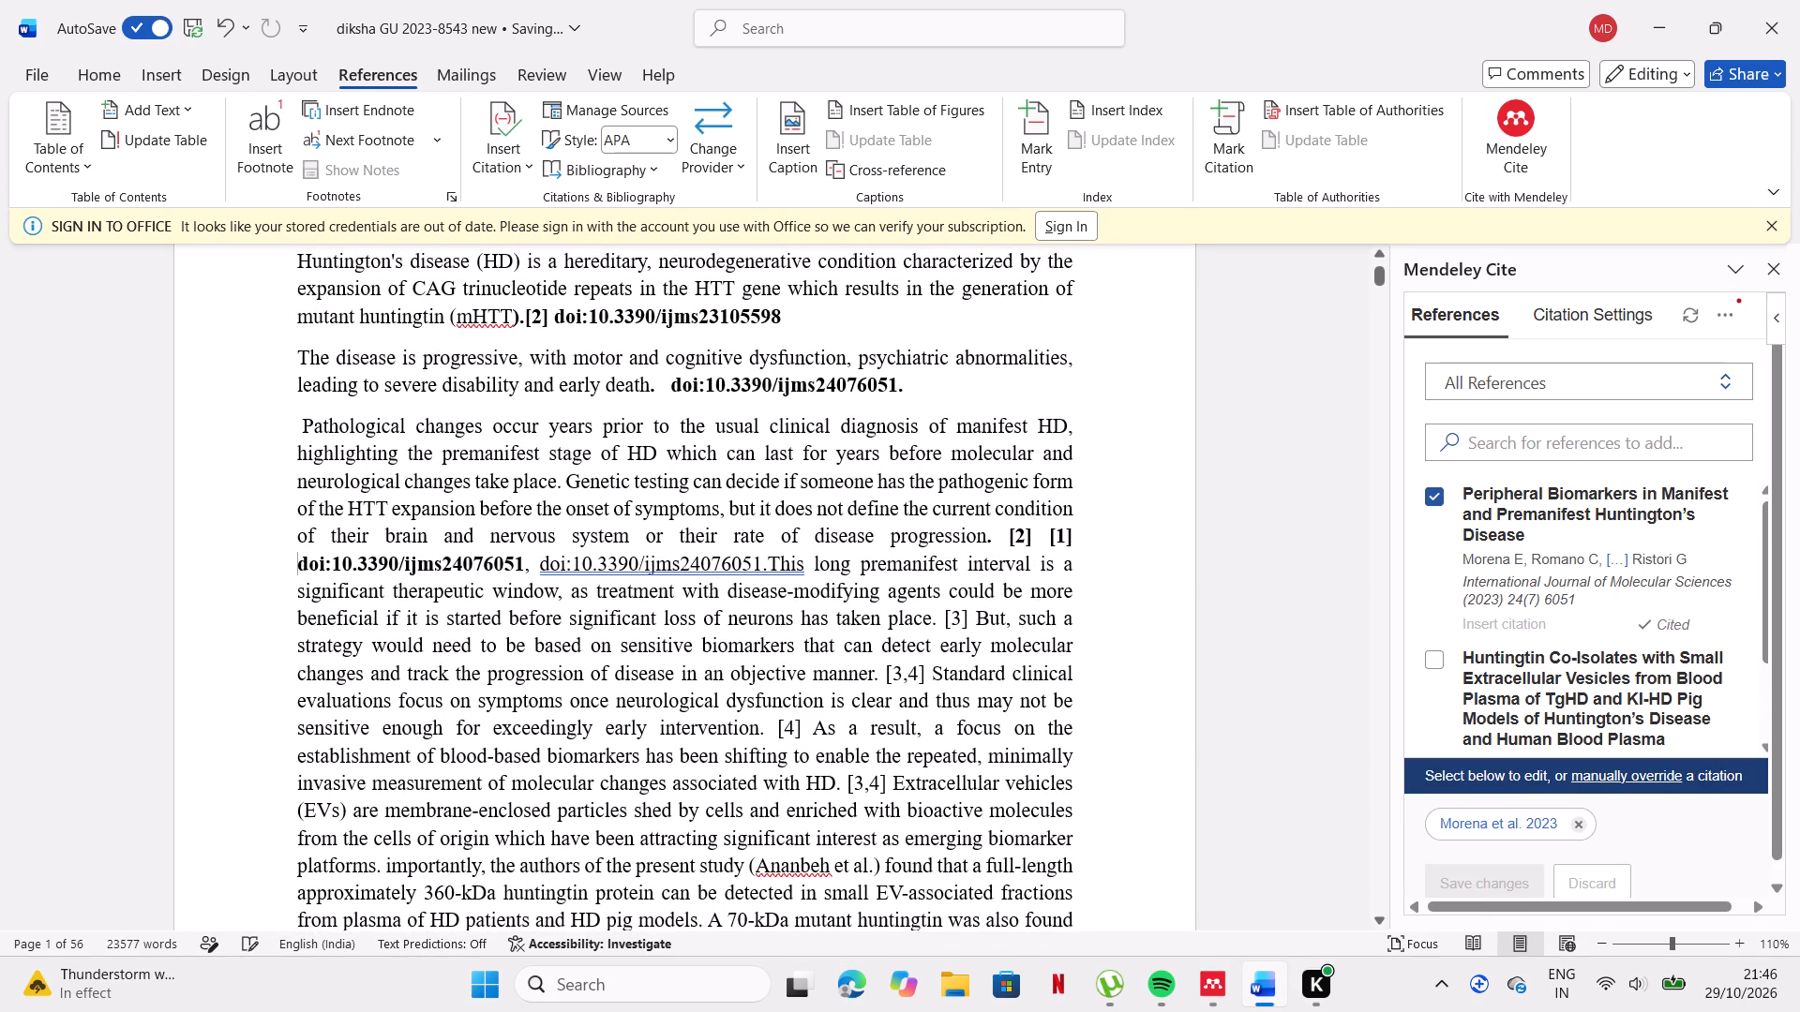
click(670, 380)
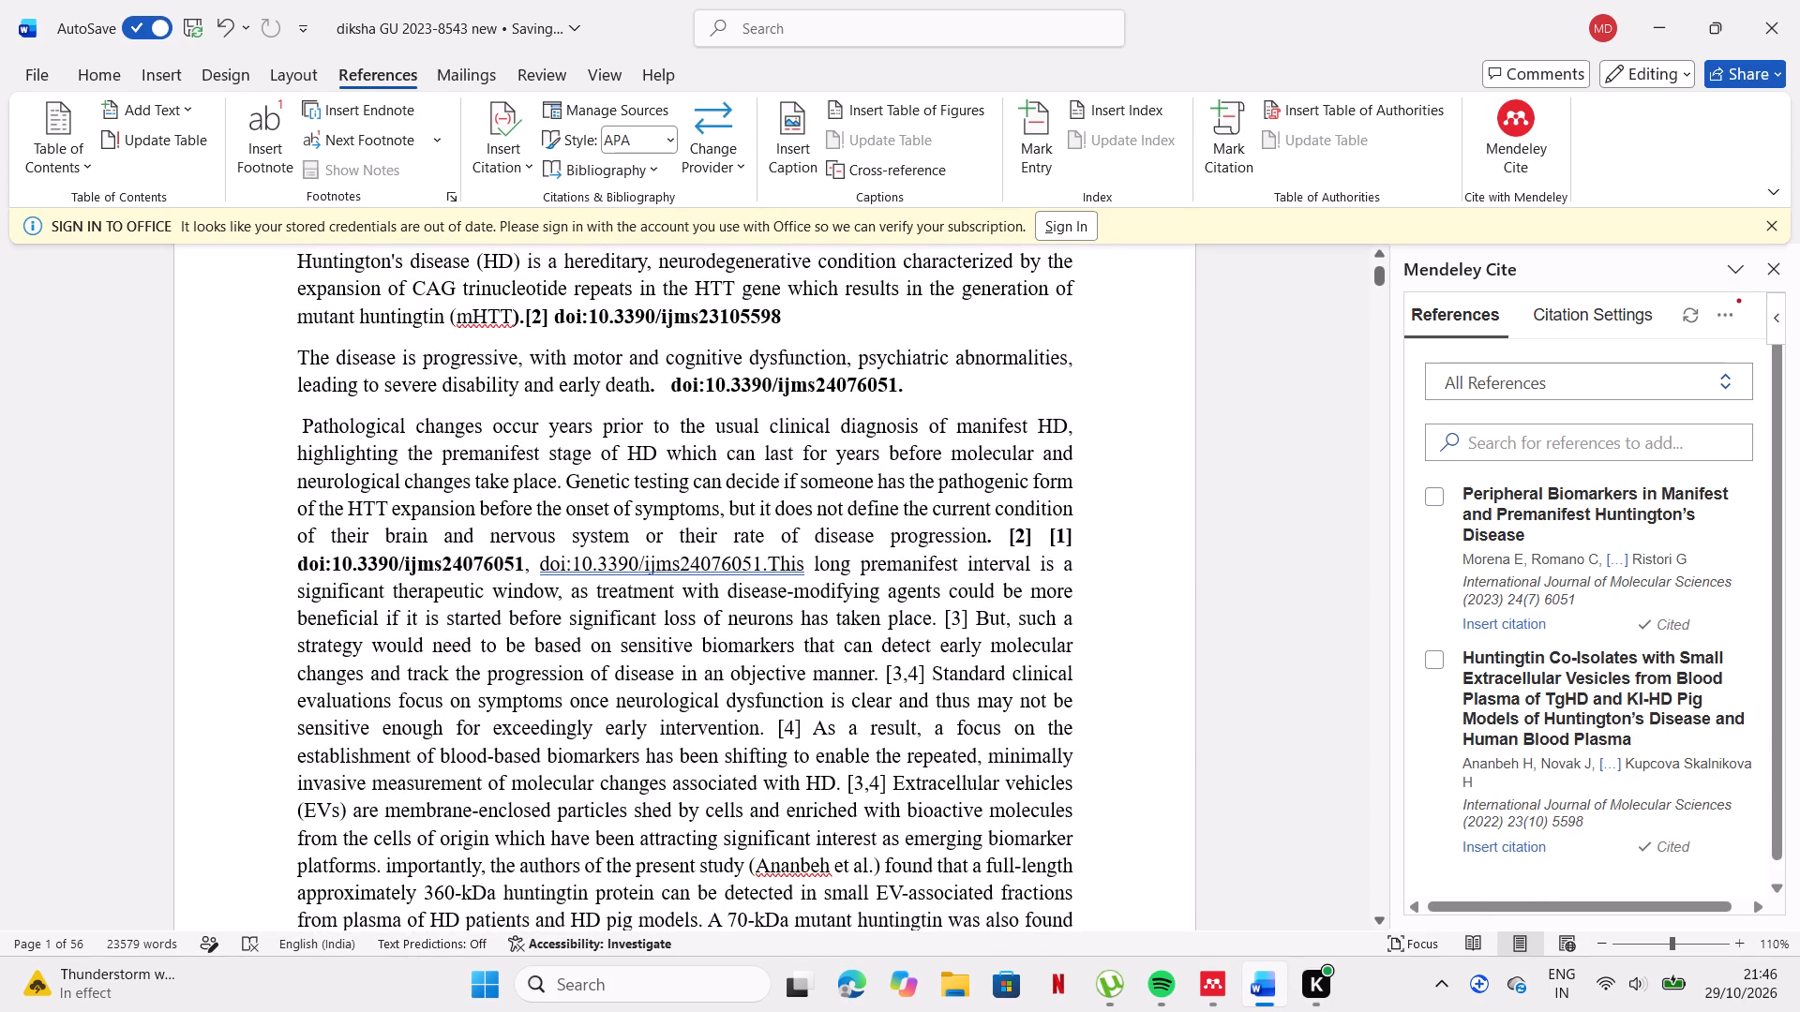
click(1430, 509)
click(1433, 501)
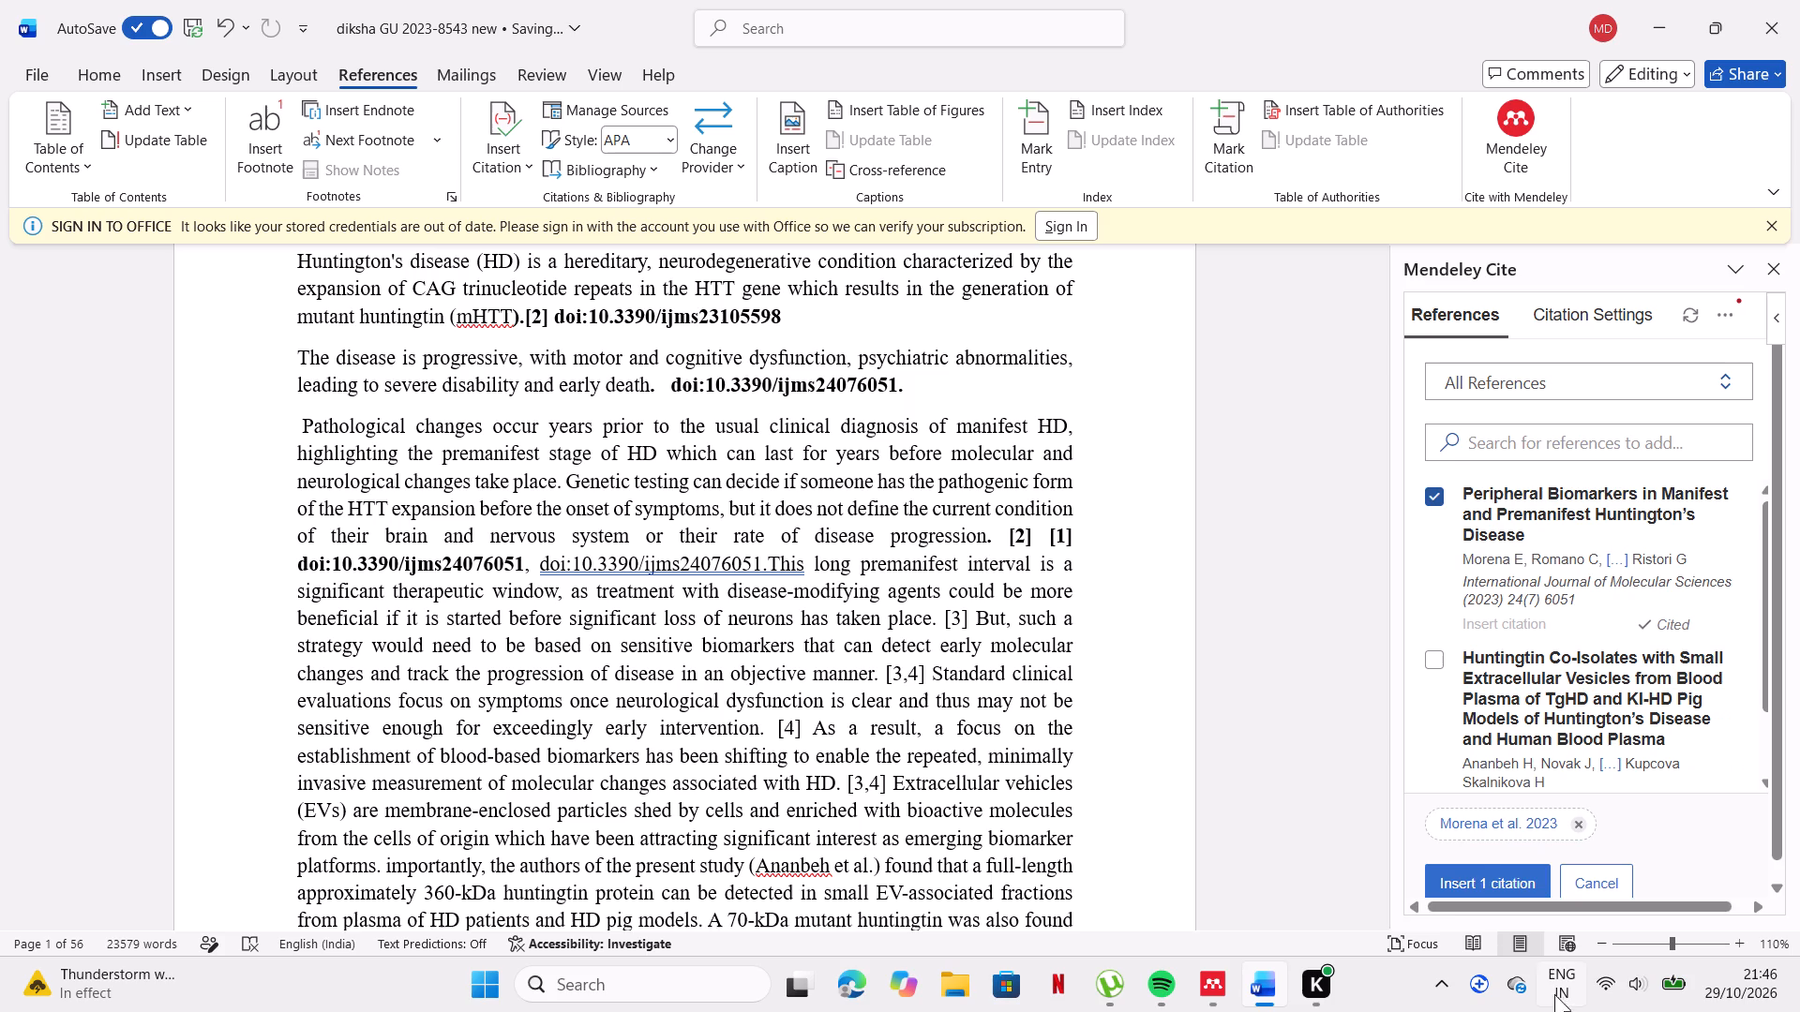
click(1454, 879)
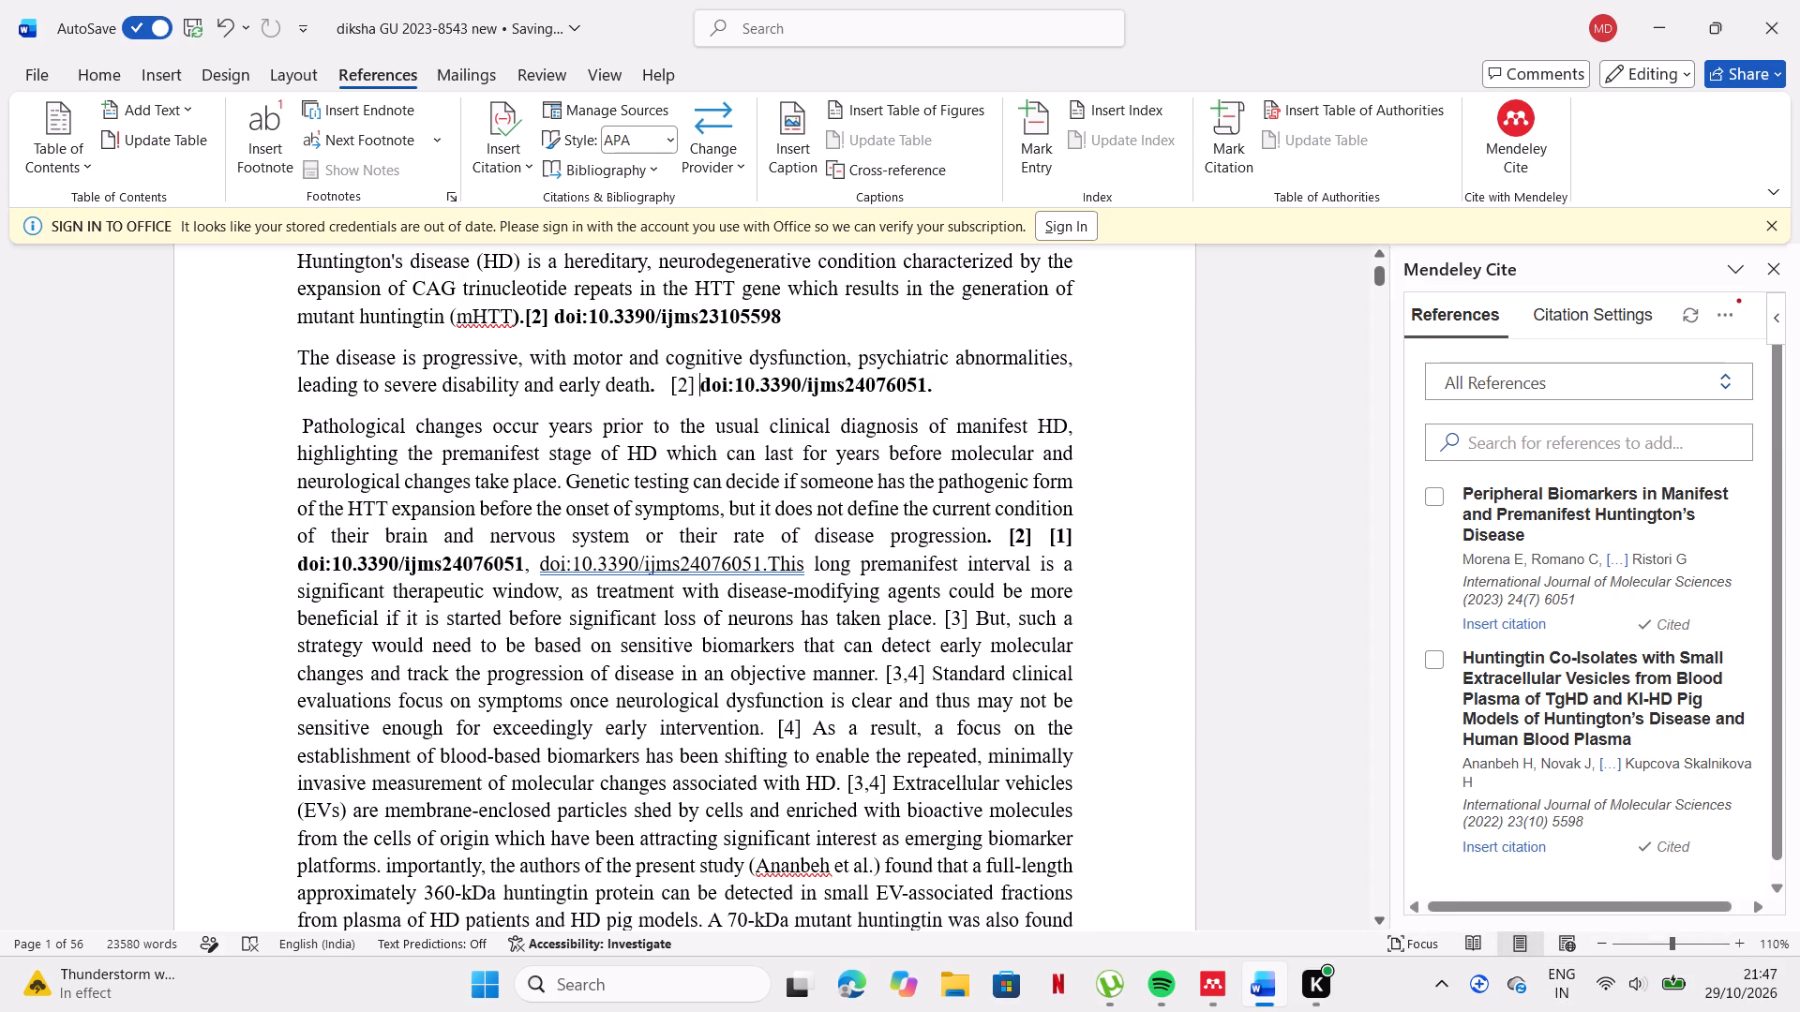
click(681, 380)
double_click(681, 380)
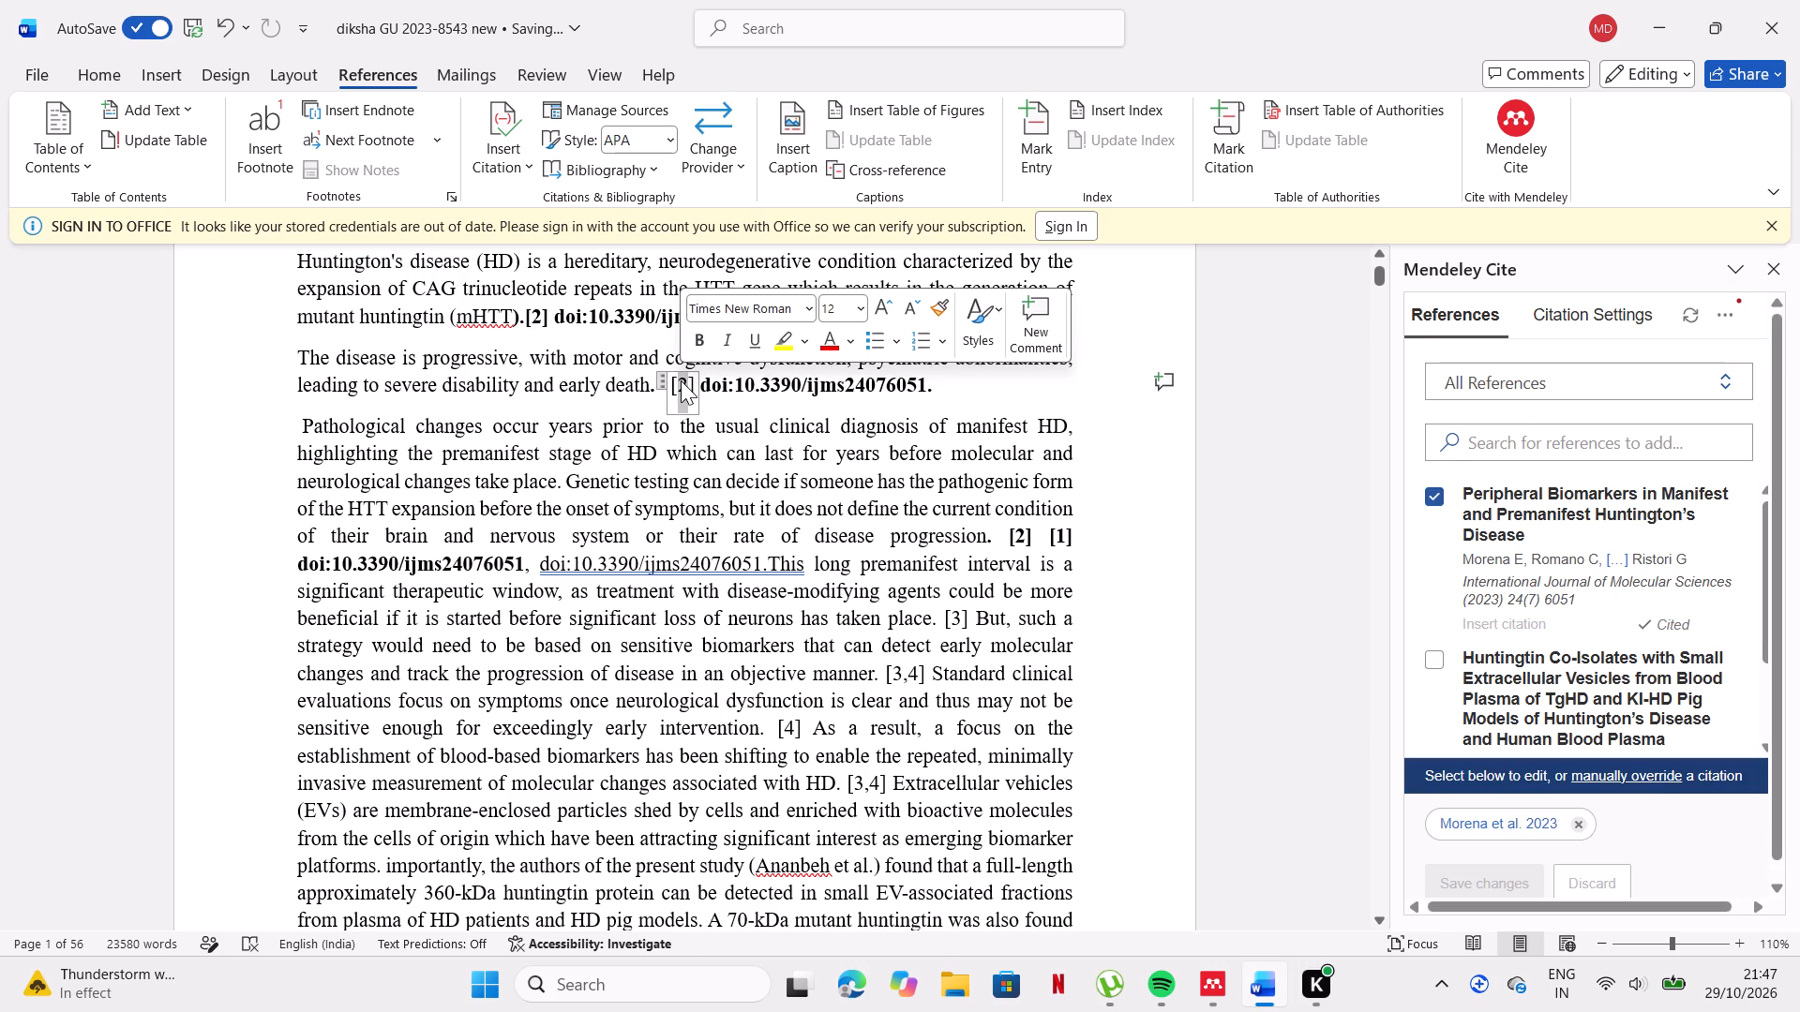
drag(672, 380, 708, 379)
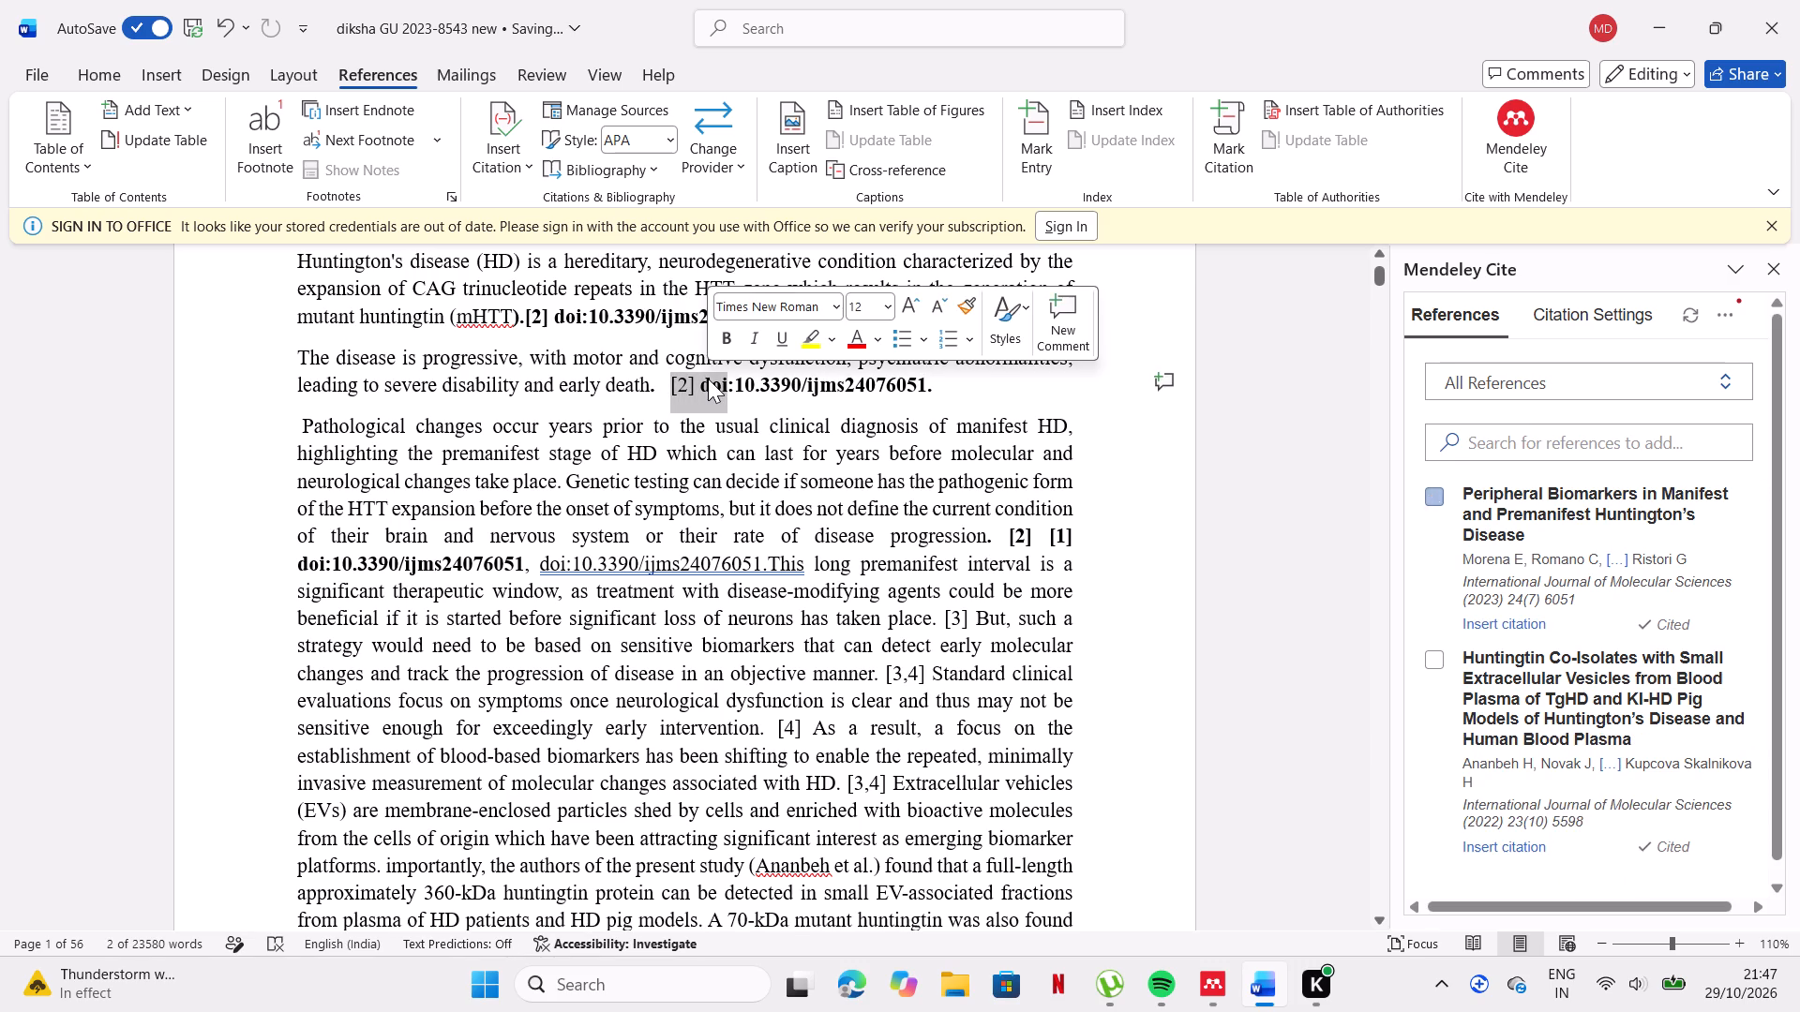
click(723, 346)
In section 1.3, replace the 6 and closing bracket of [4,6] after "neuronal survival" with the copied doi:10.3390/ijms24076051.
scroll(817, 587, down, 3)
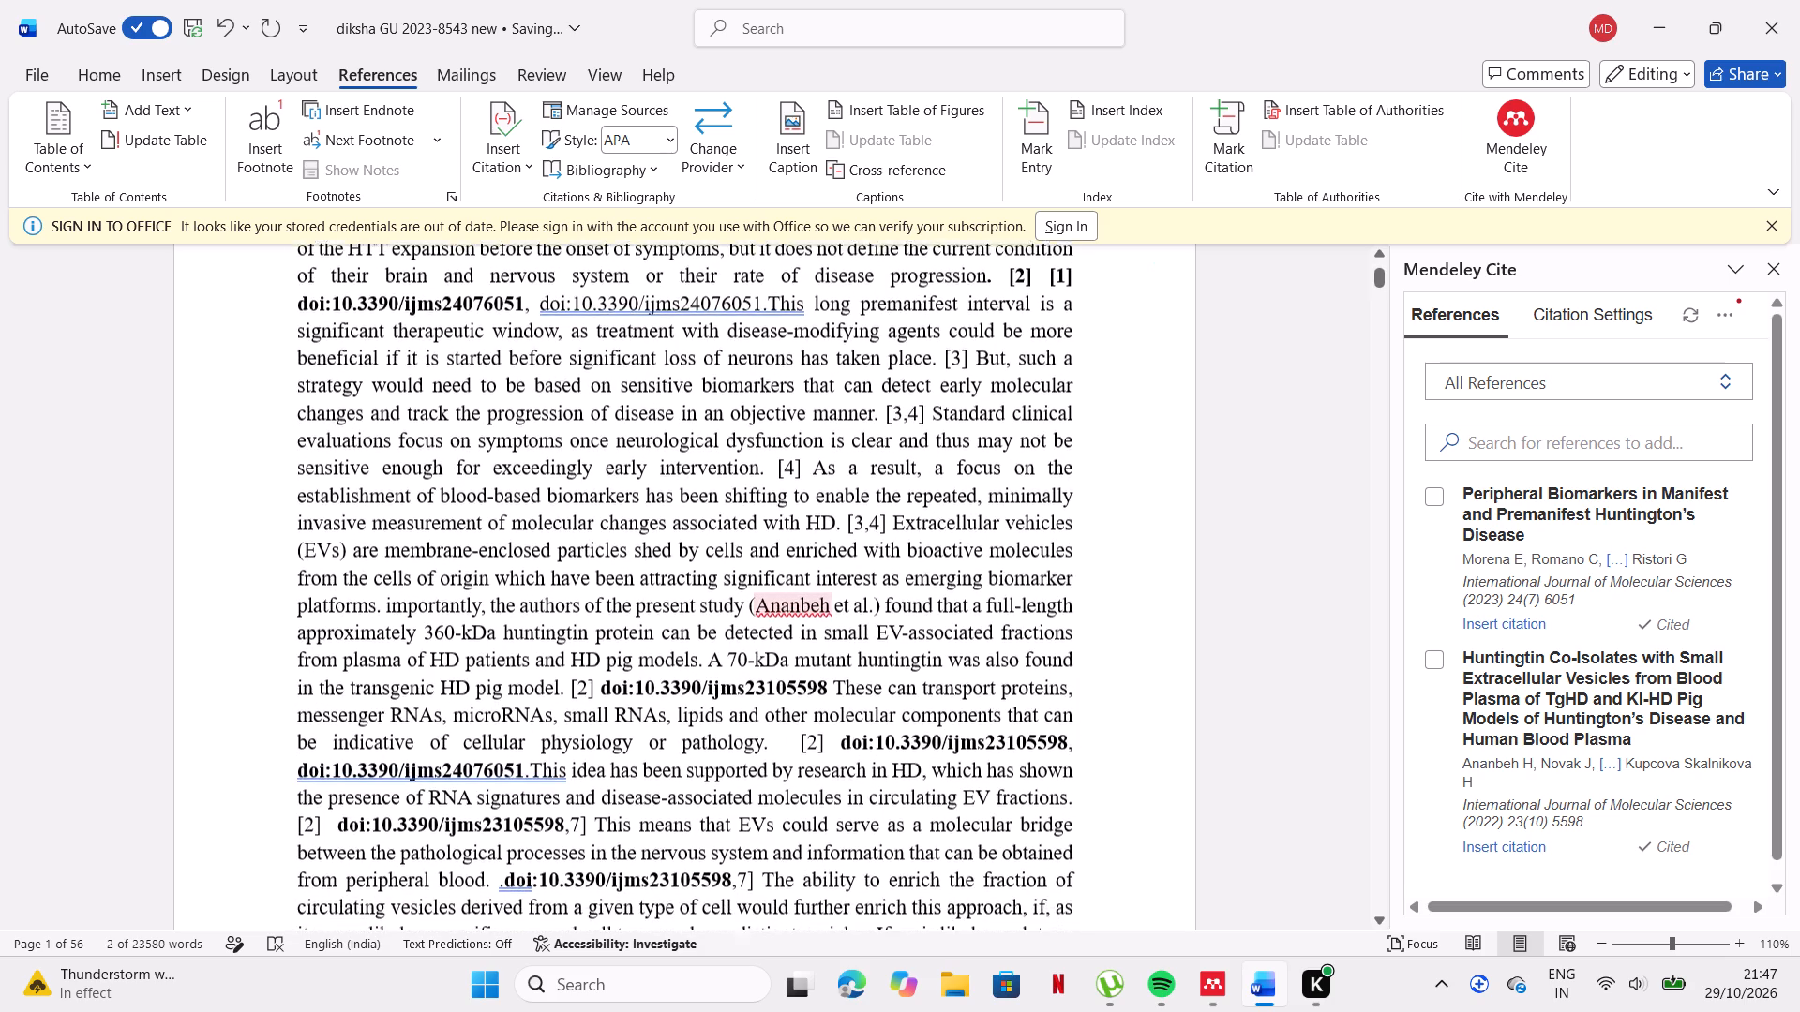
scroll(817, 587, down, 4)
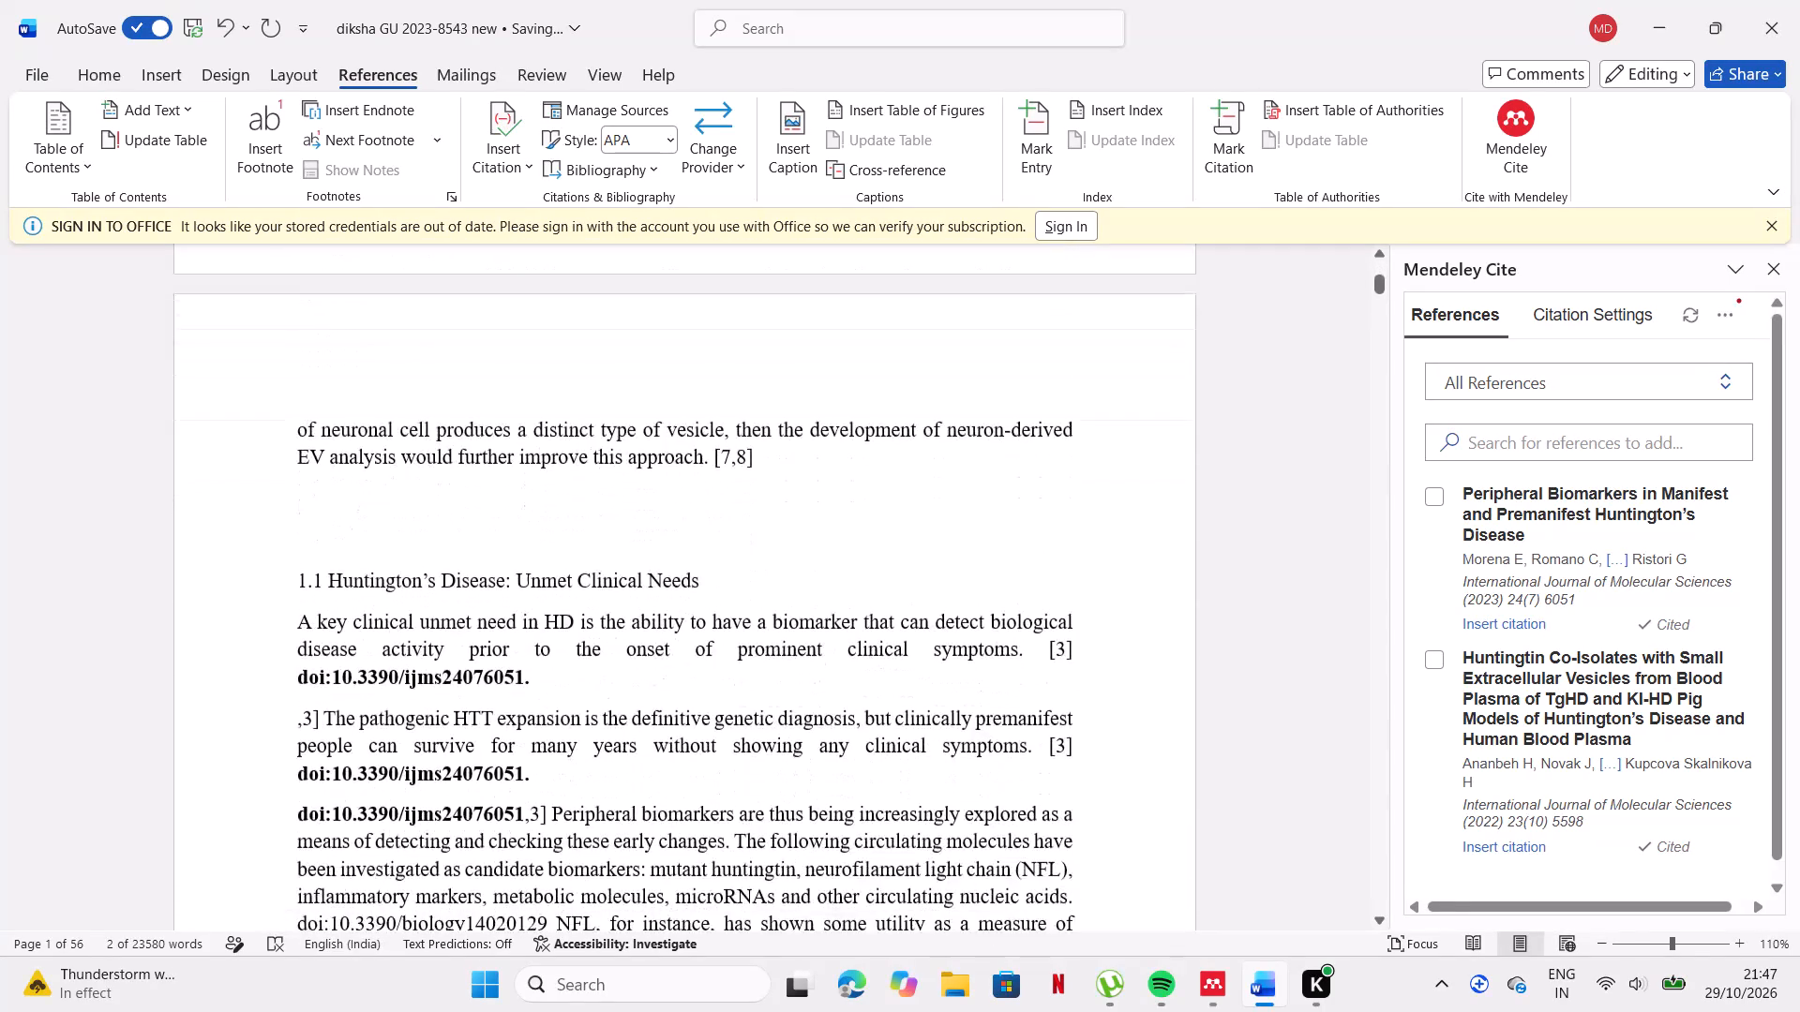
scroll(817, 587, down, 2)
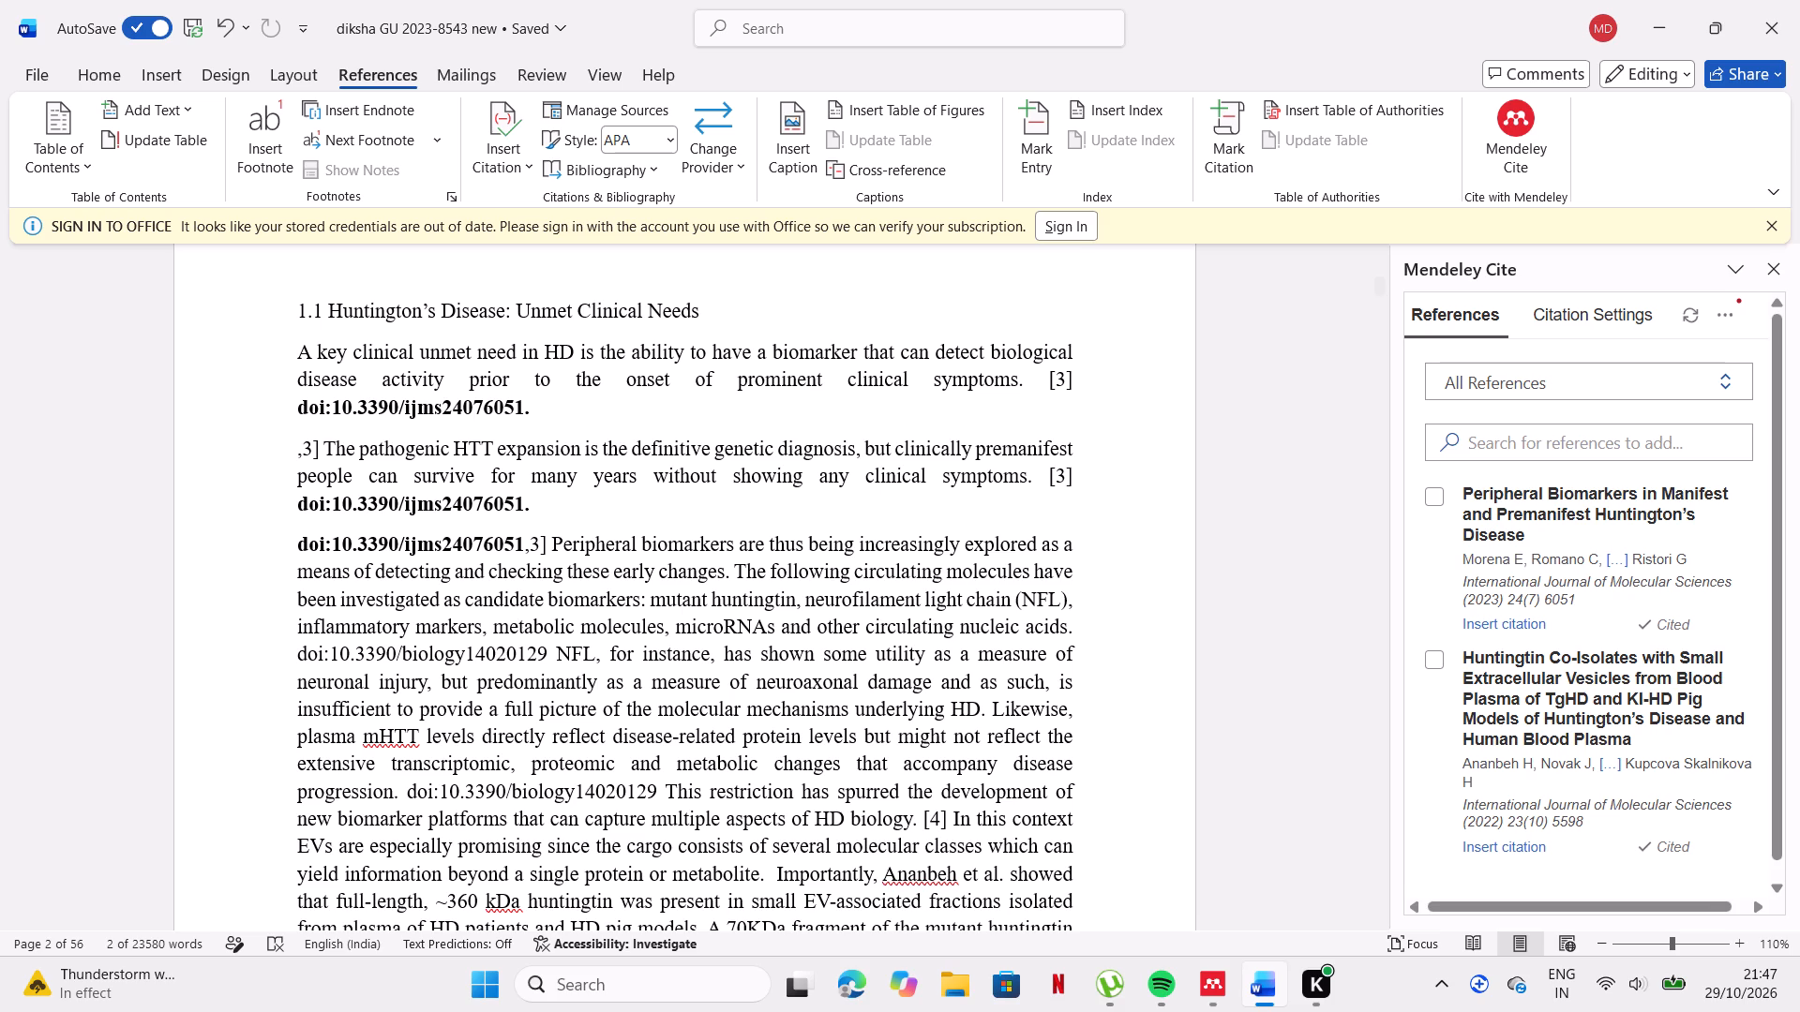
scroll(797, 473, down, 1)
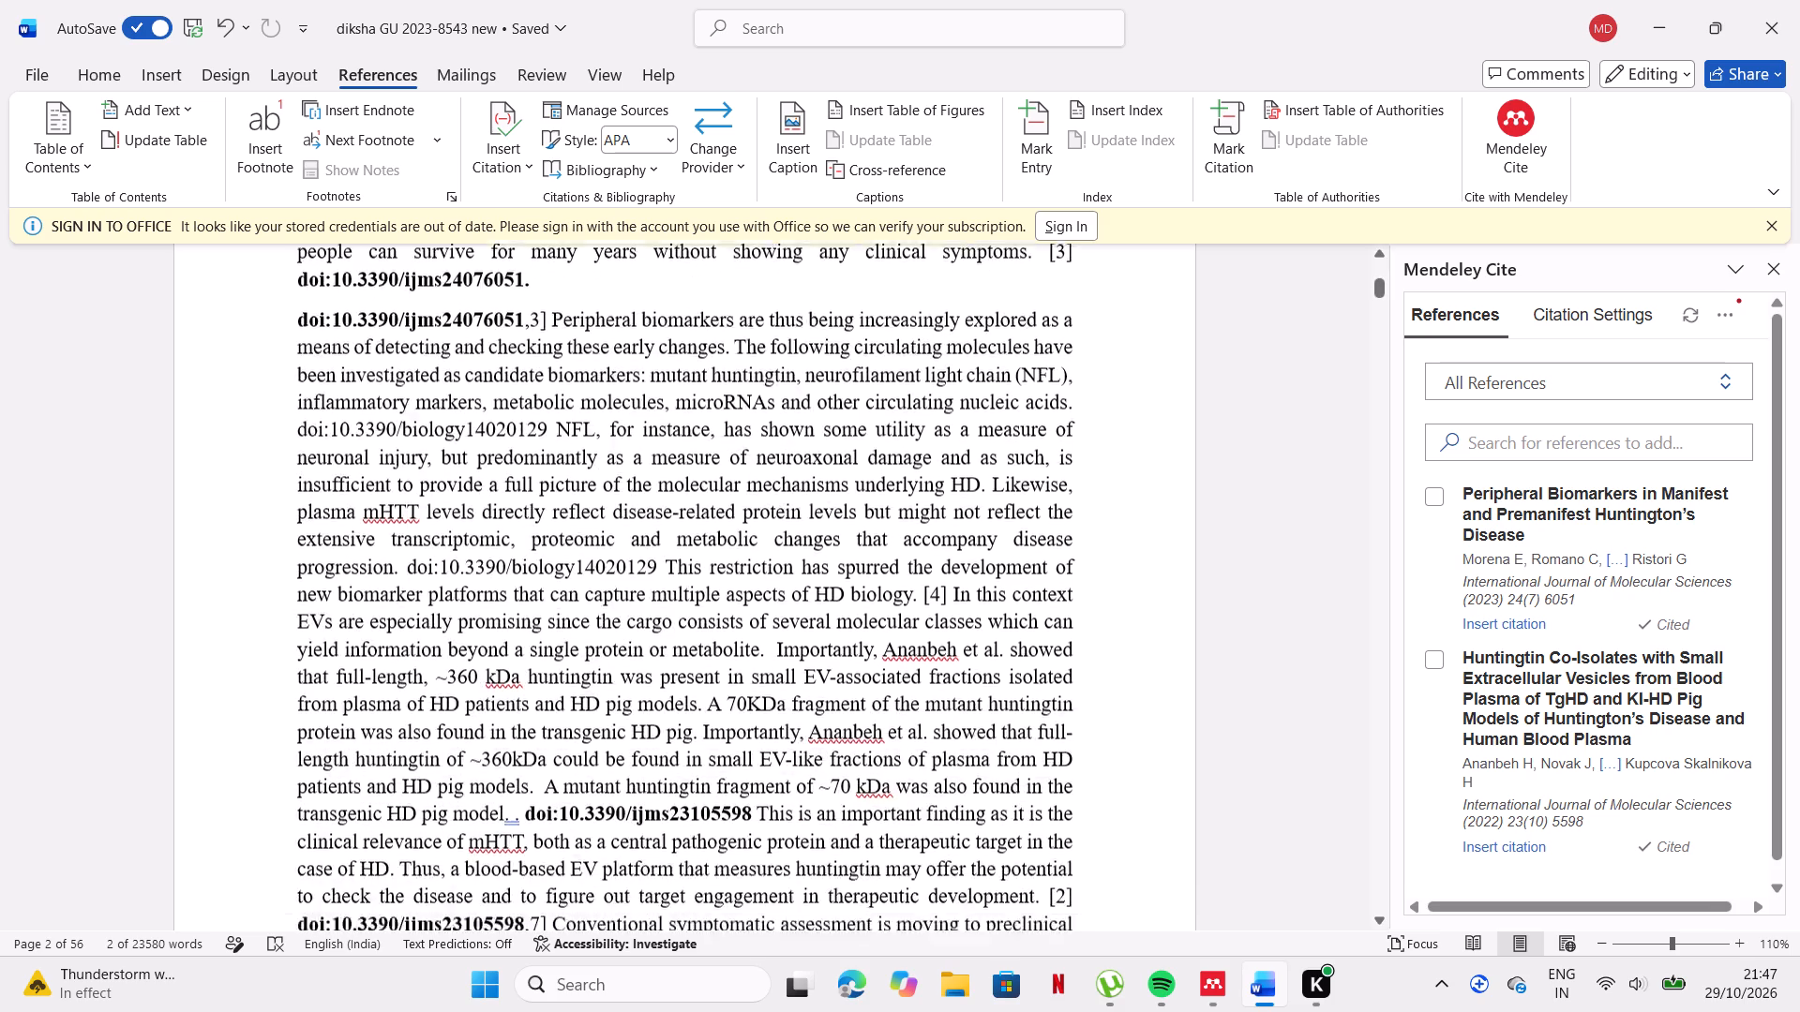
scroll(797, 473, down, 2)
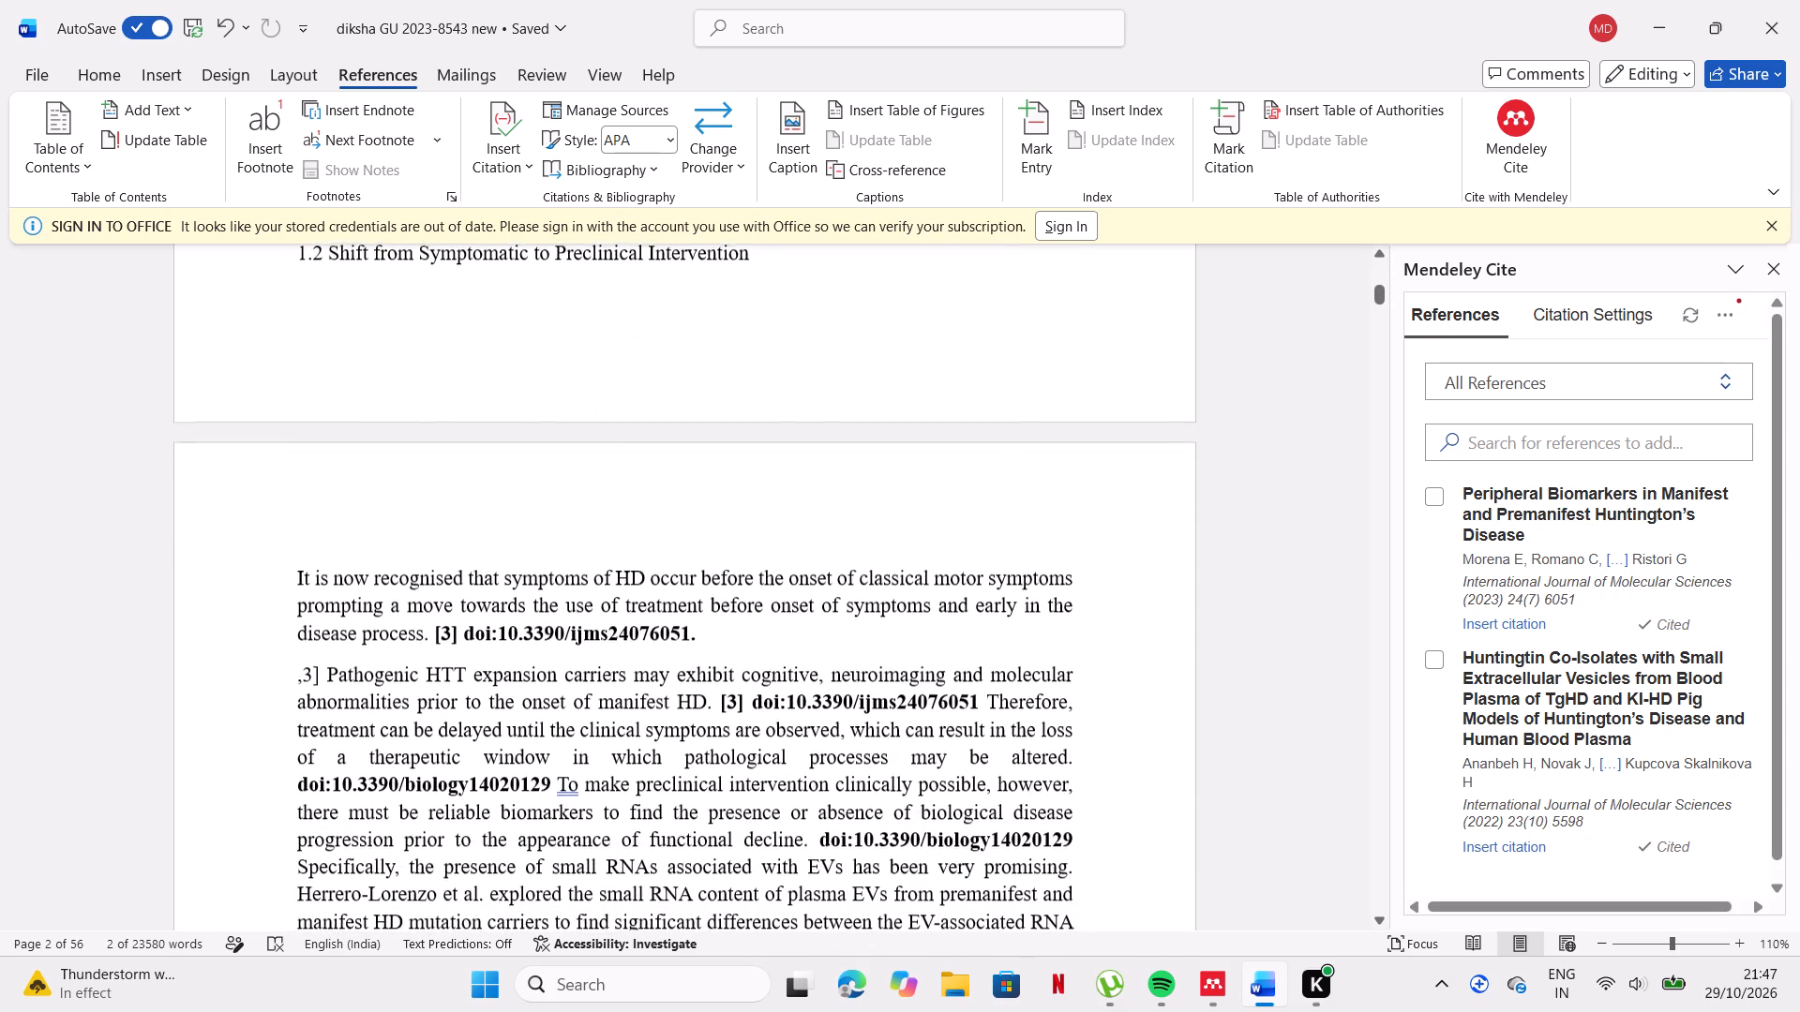
scroll(797, 473, down, 3)
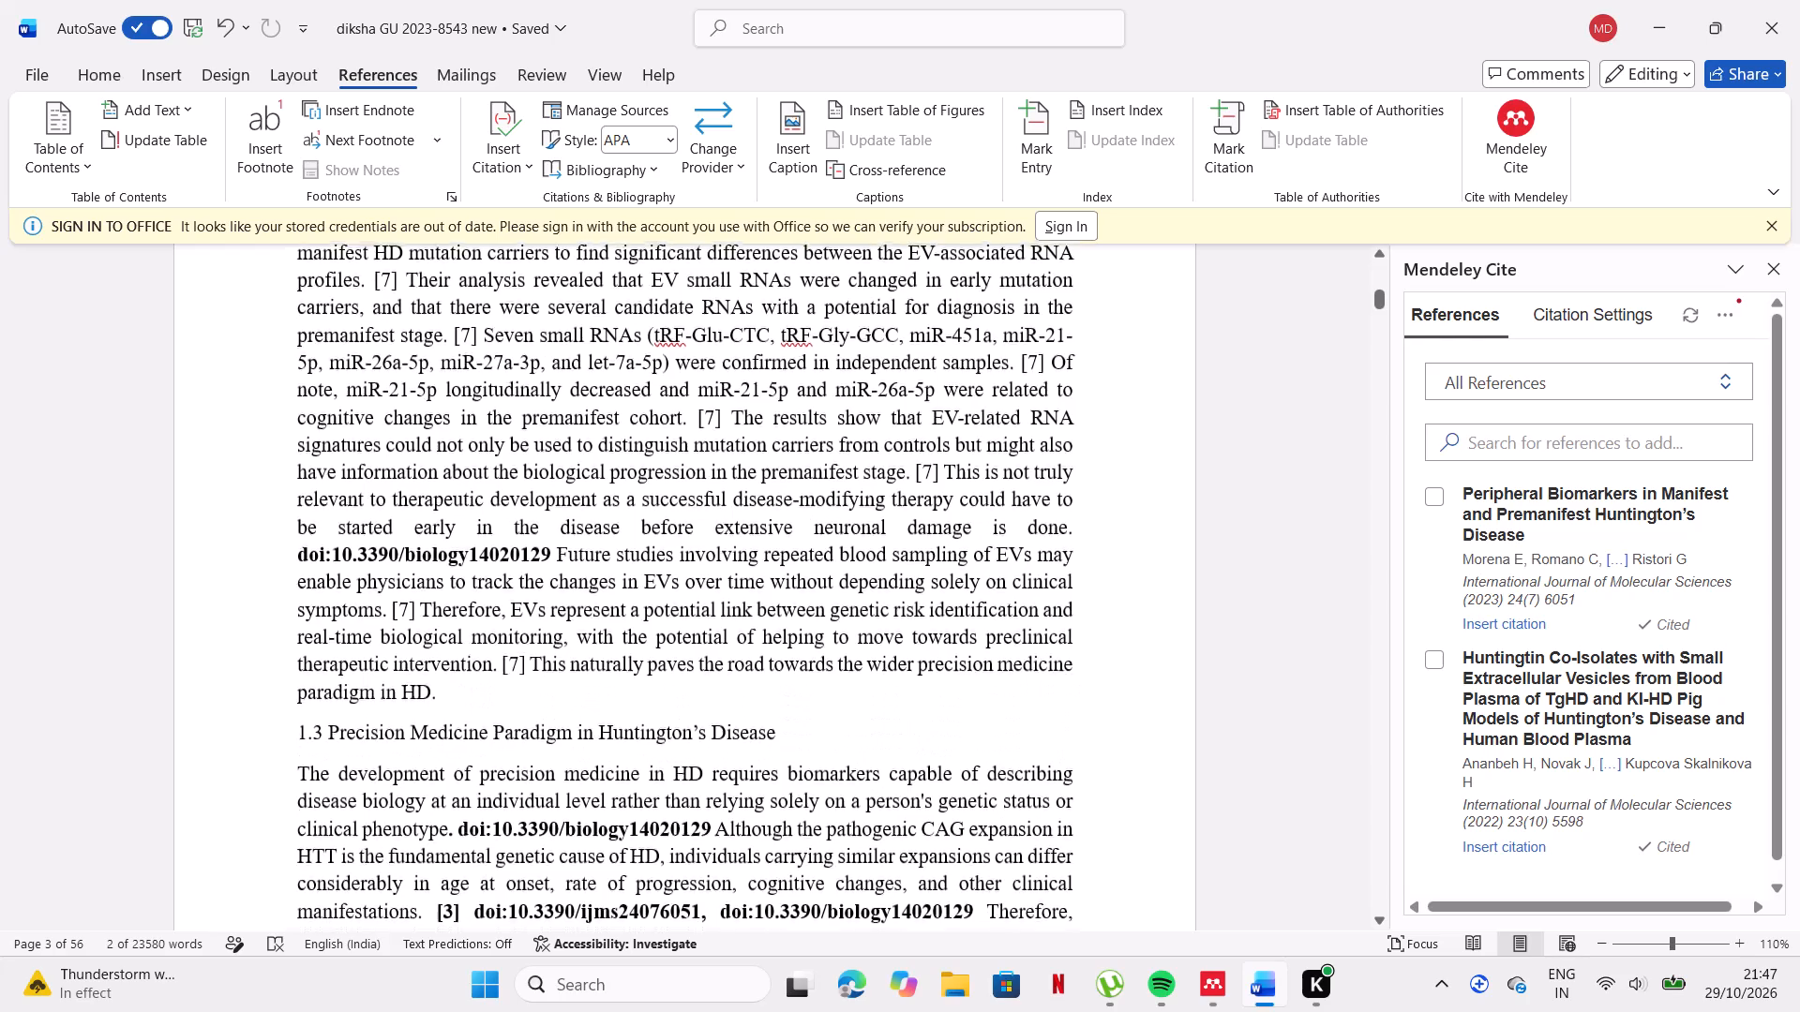
scroll(797, 473, down, 3)
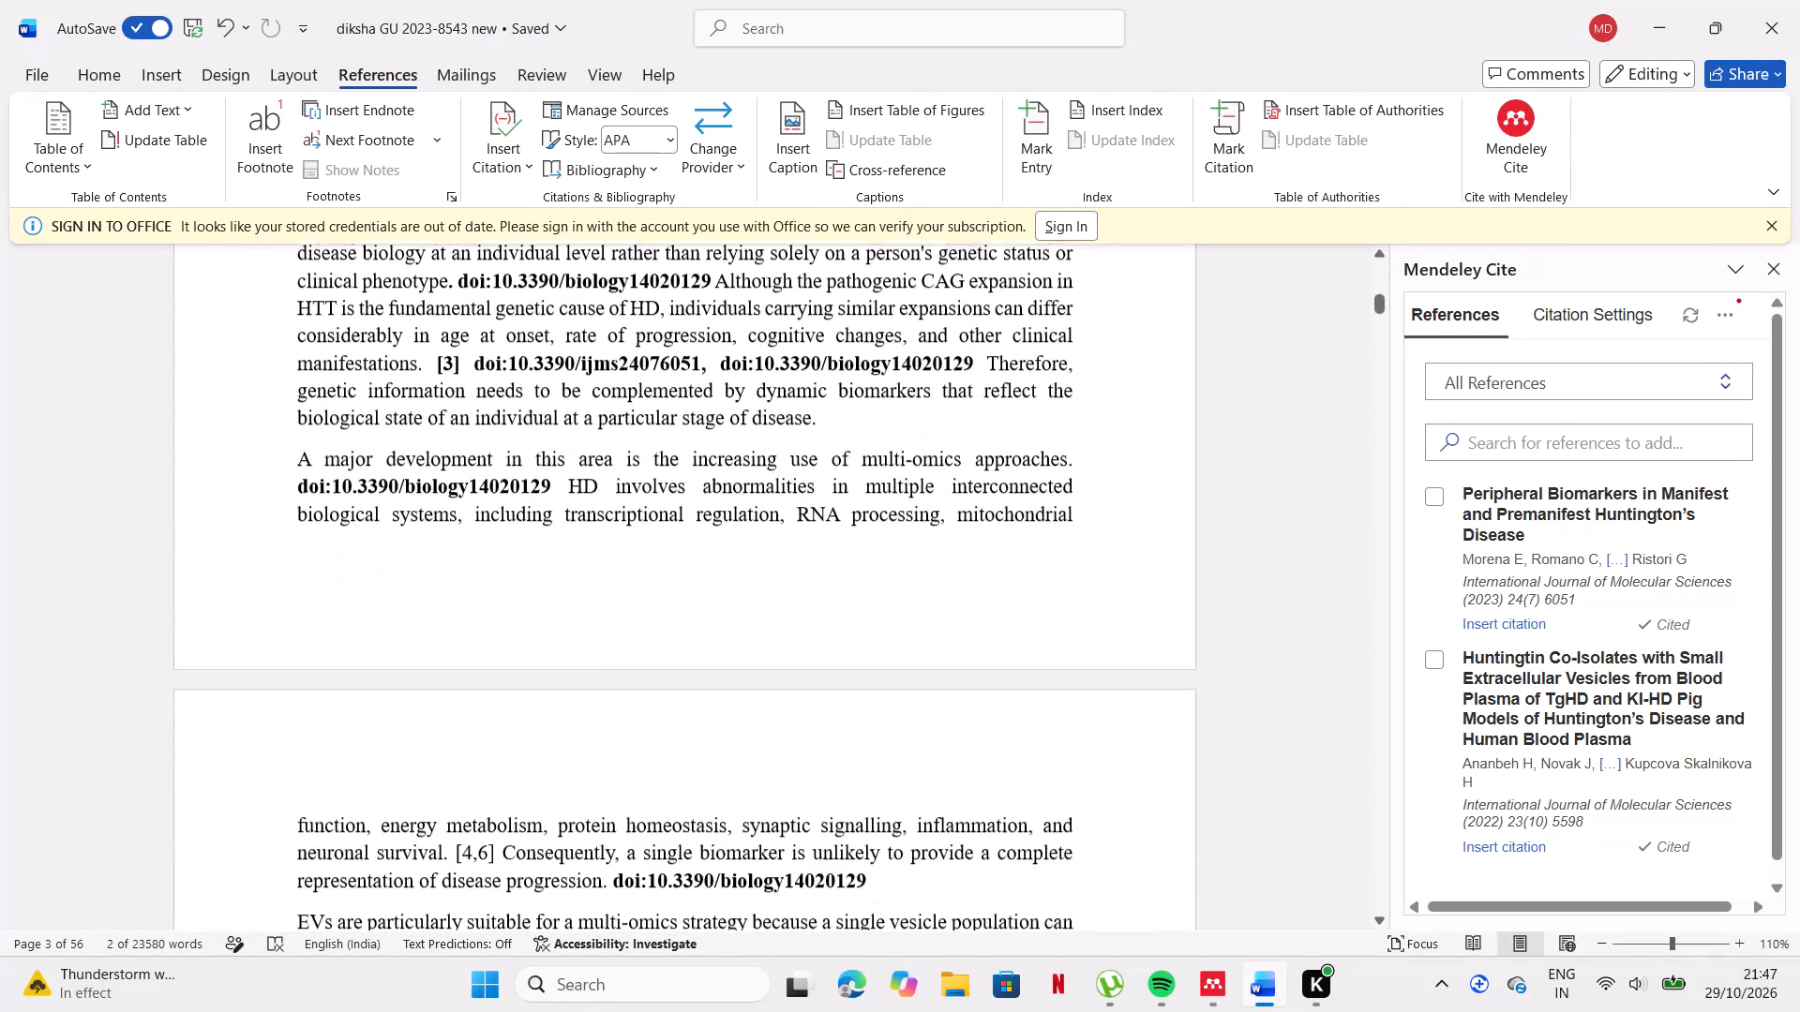
scroll(797, 473, down, 2)
click(499, 550)
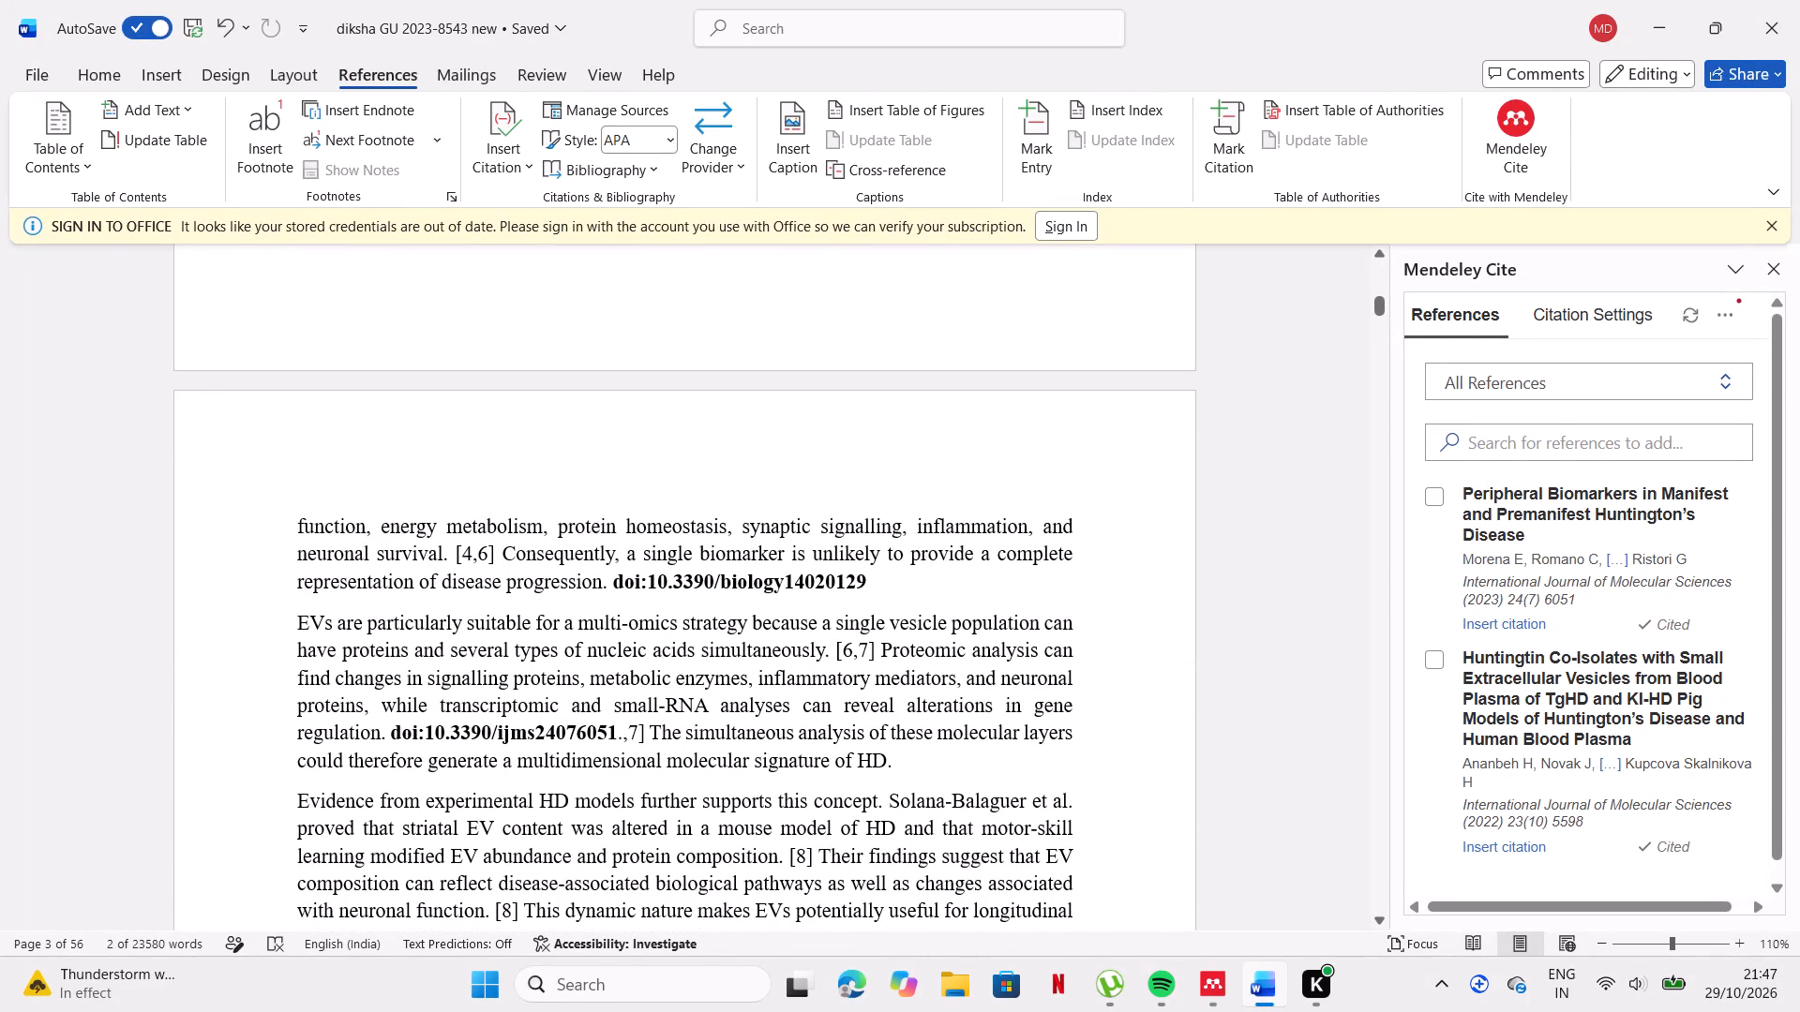
key(BackSpace)
key(BackSpace)
key(BackSpace)
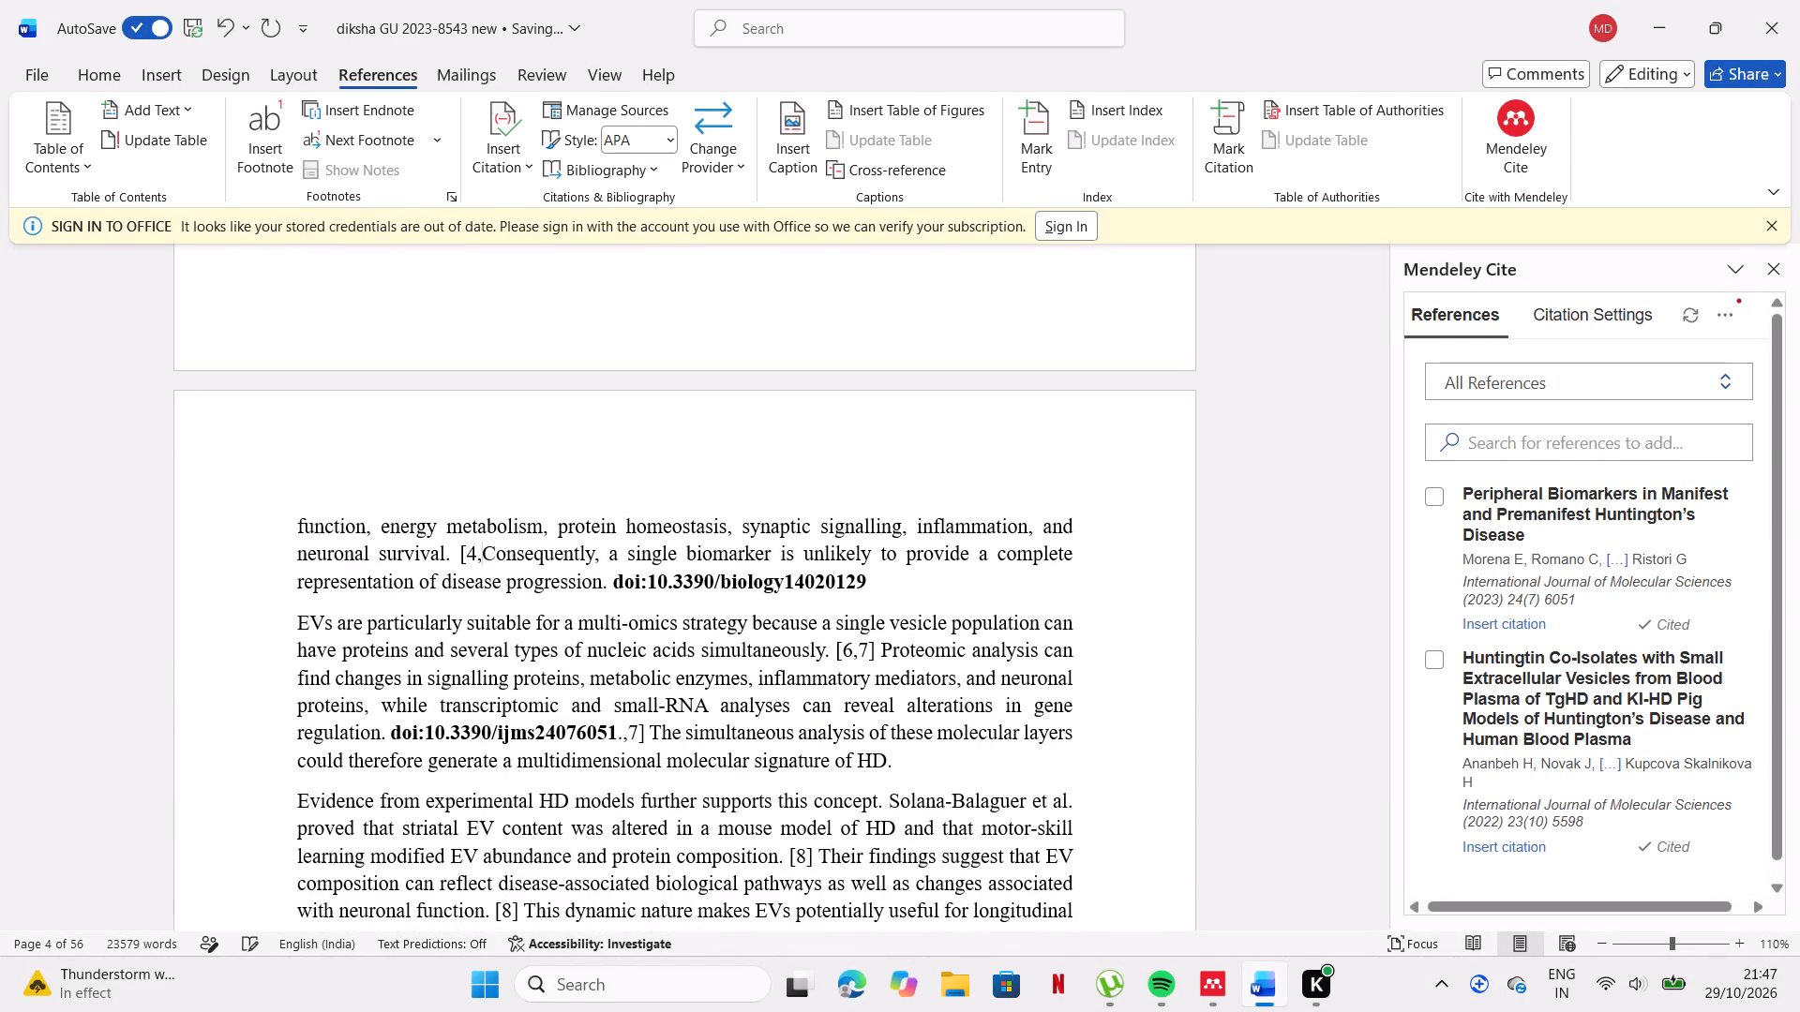
key(ctrl+v)
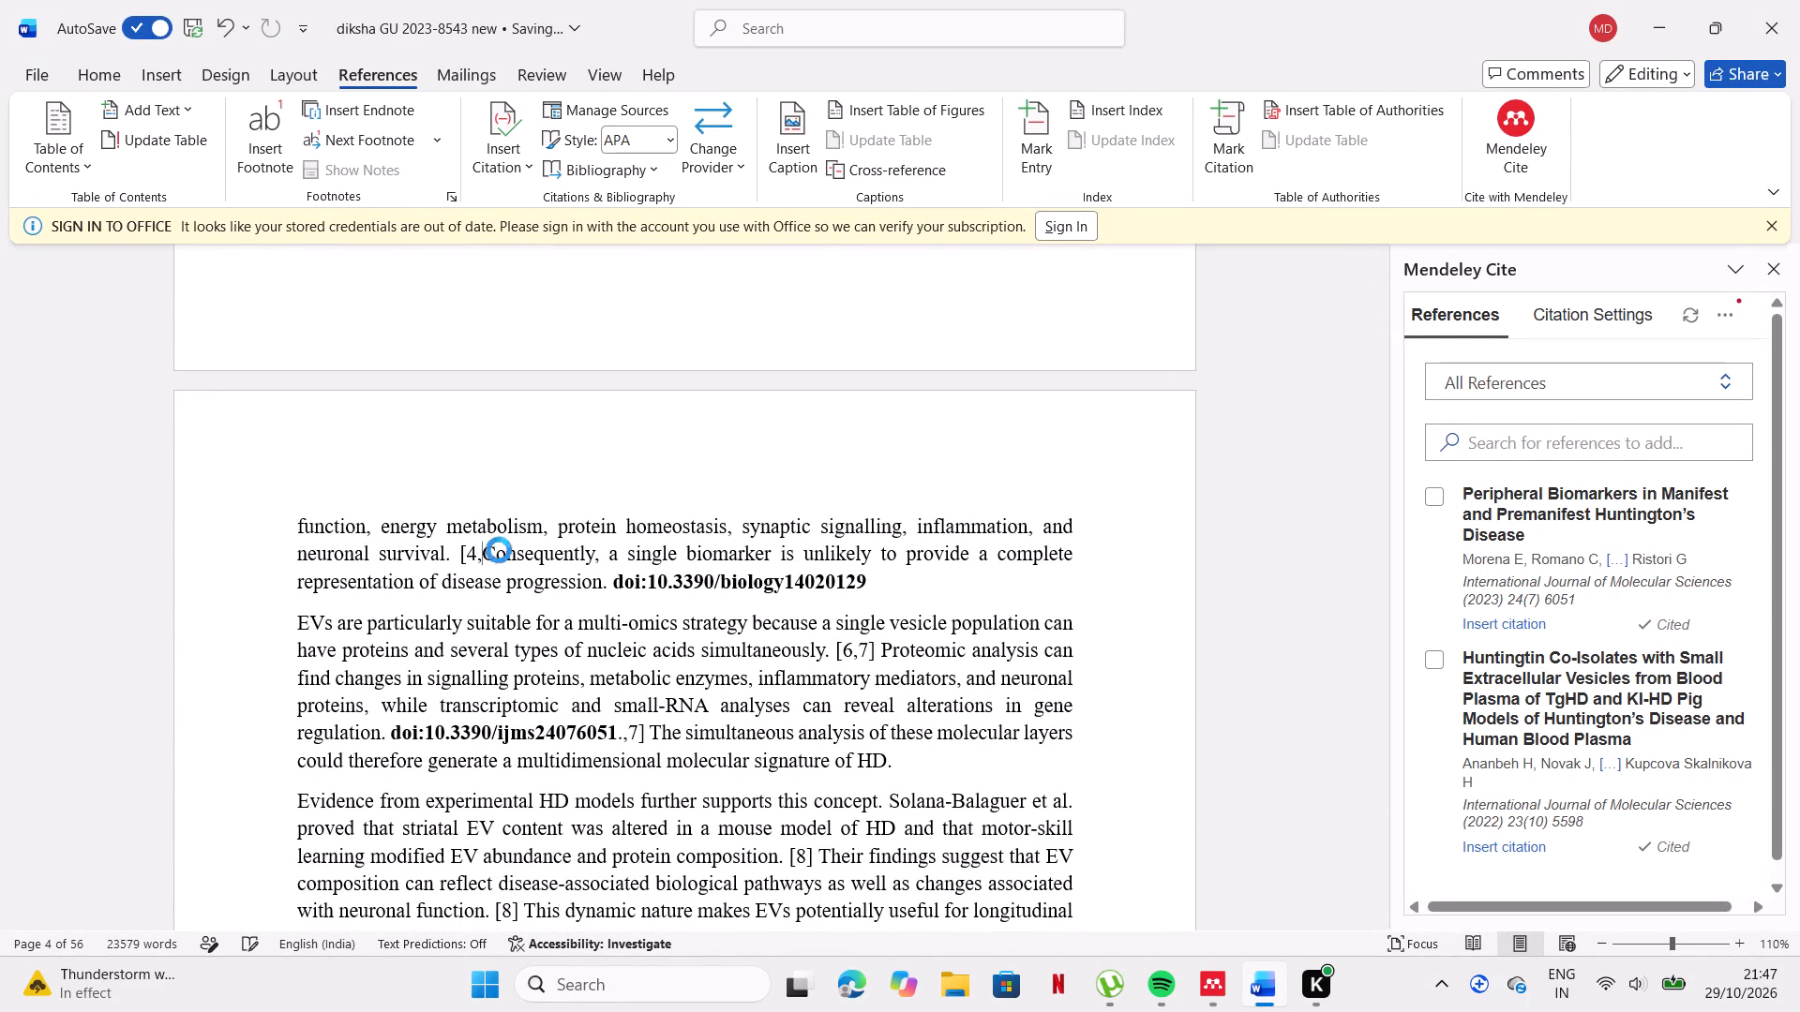
Accept the grammar suggestion that adds a space after "doi:" in the pasted DOI before "Consequently".
triple_click(518, 544)
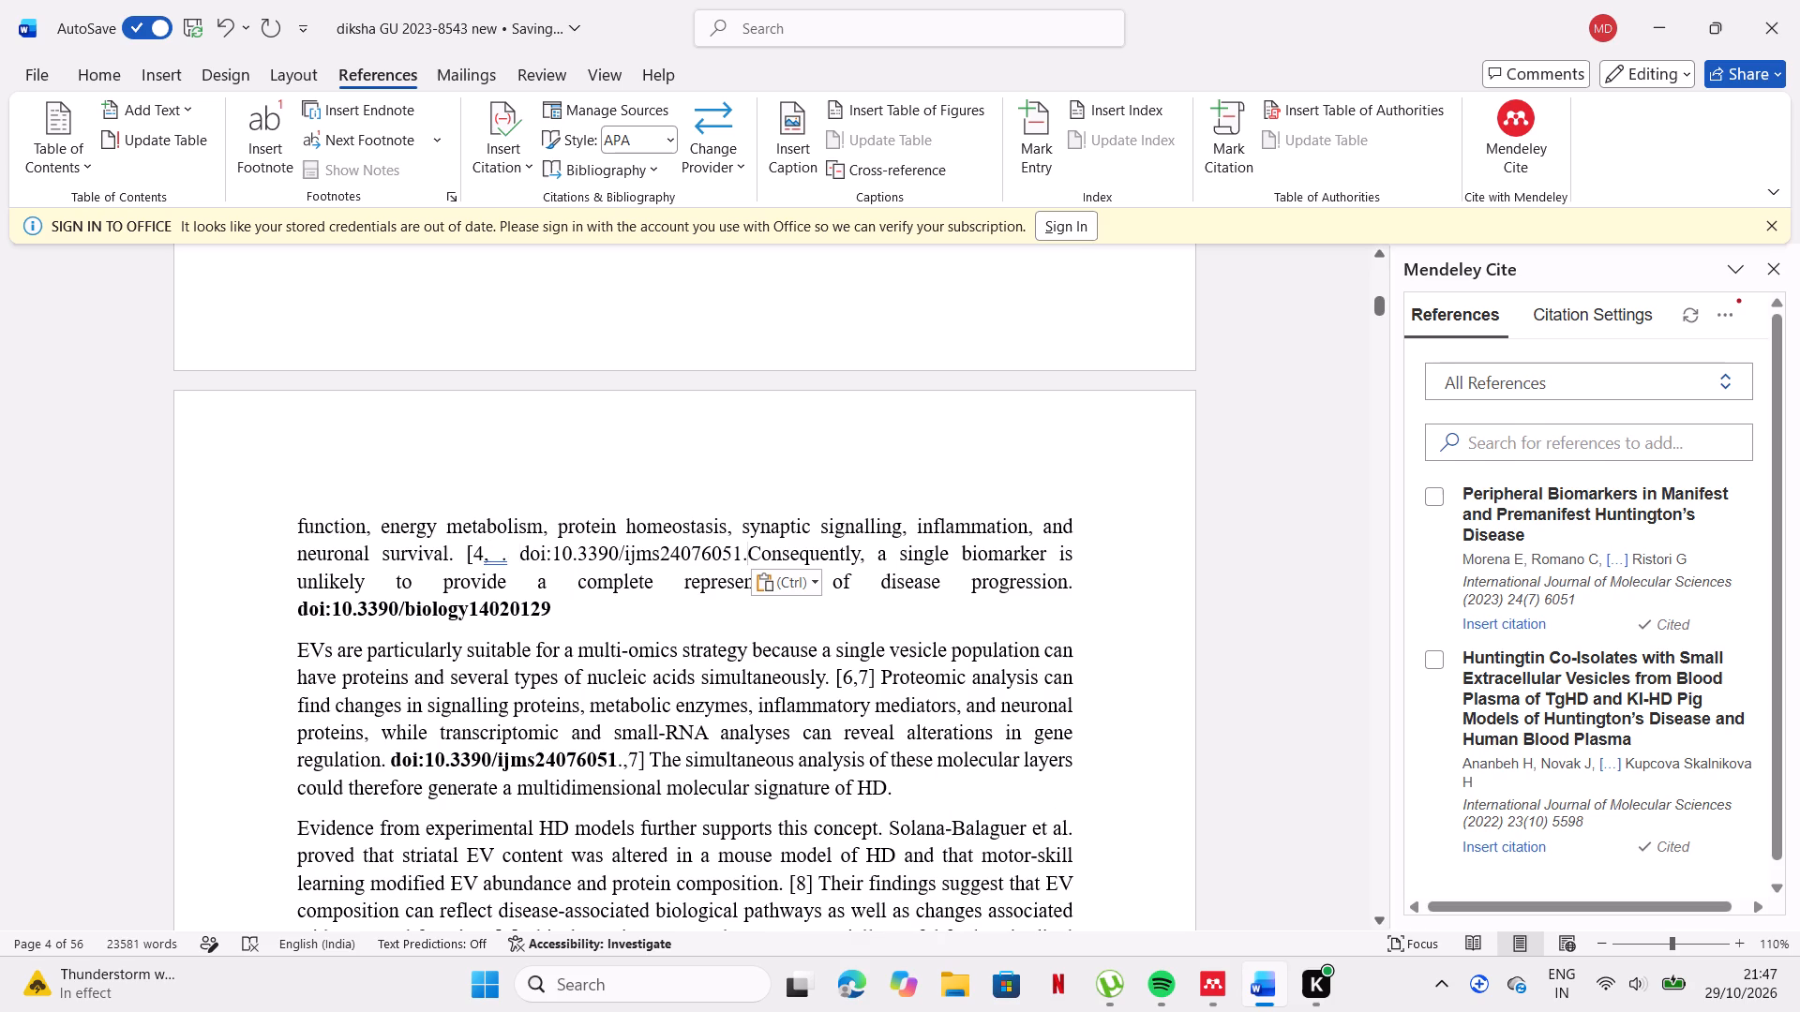
click(518, 551)
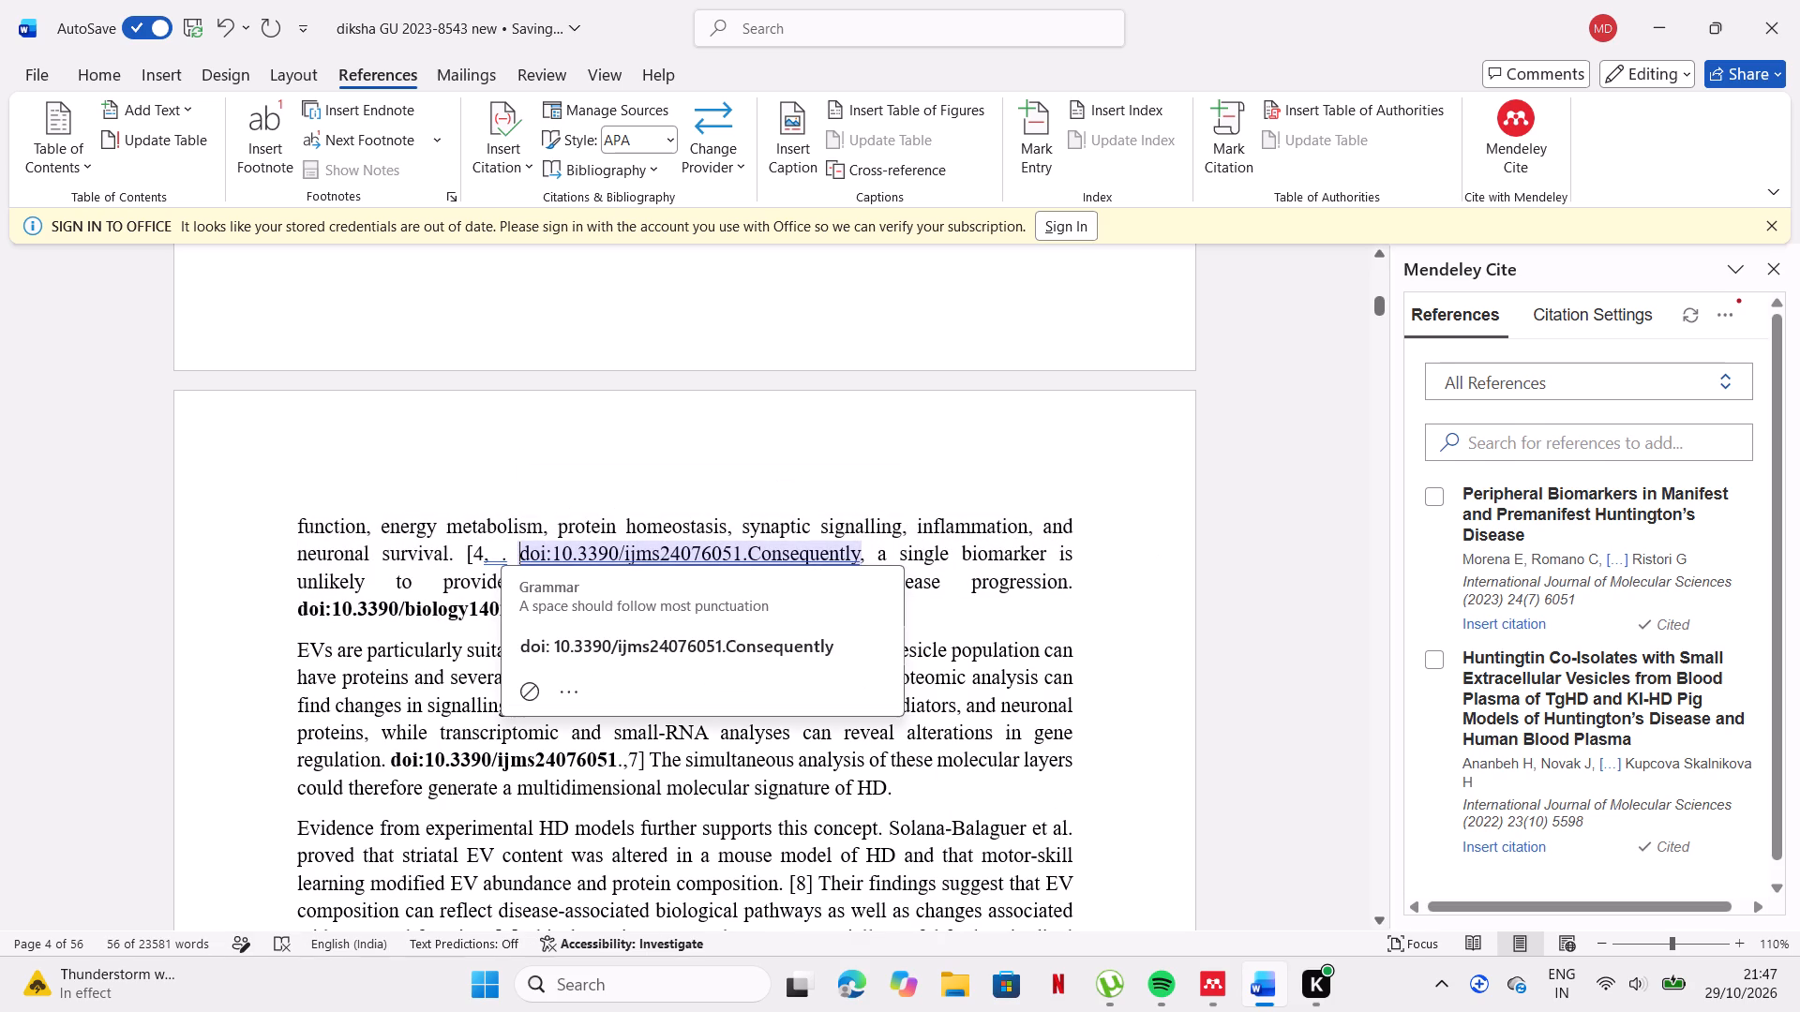
click(578, 654)
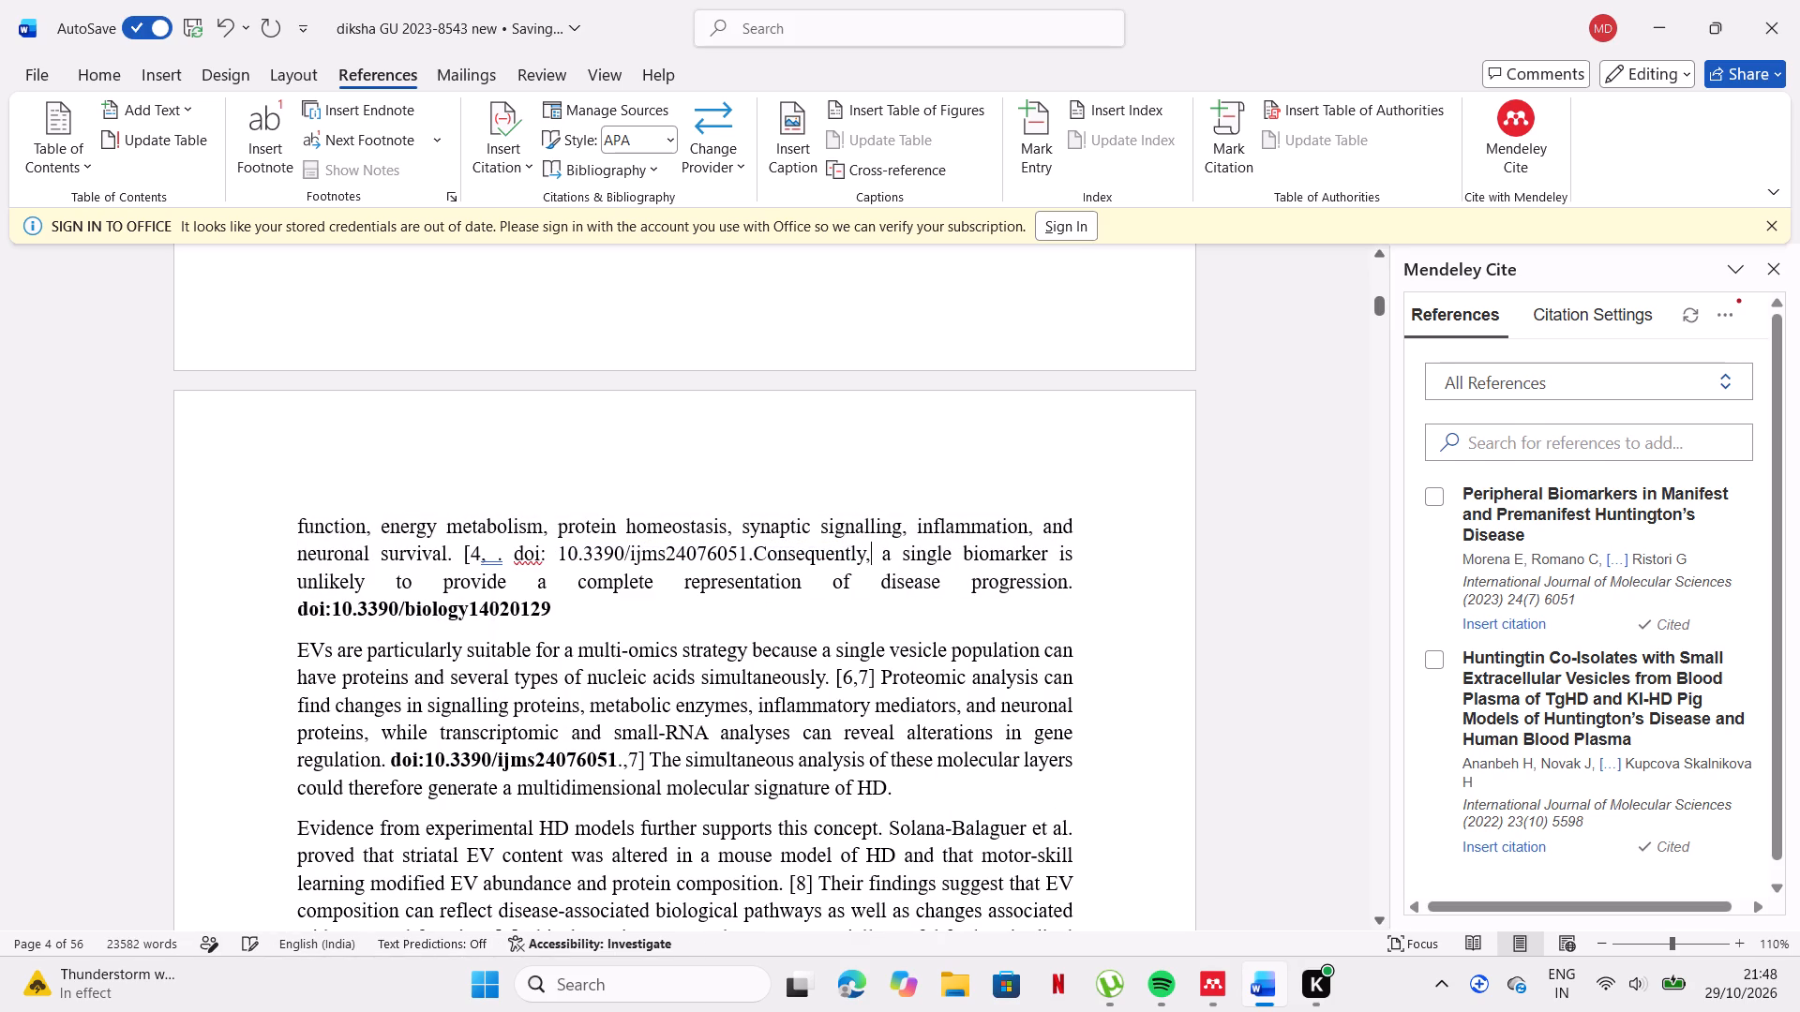
Delete the duplicate comma between "[4," and the pasted DOI.
click(503, 561)
key(BackSpace)
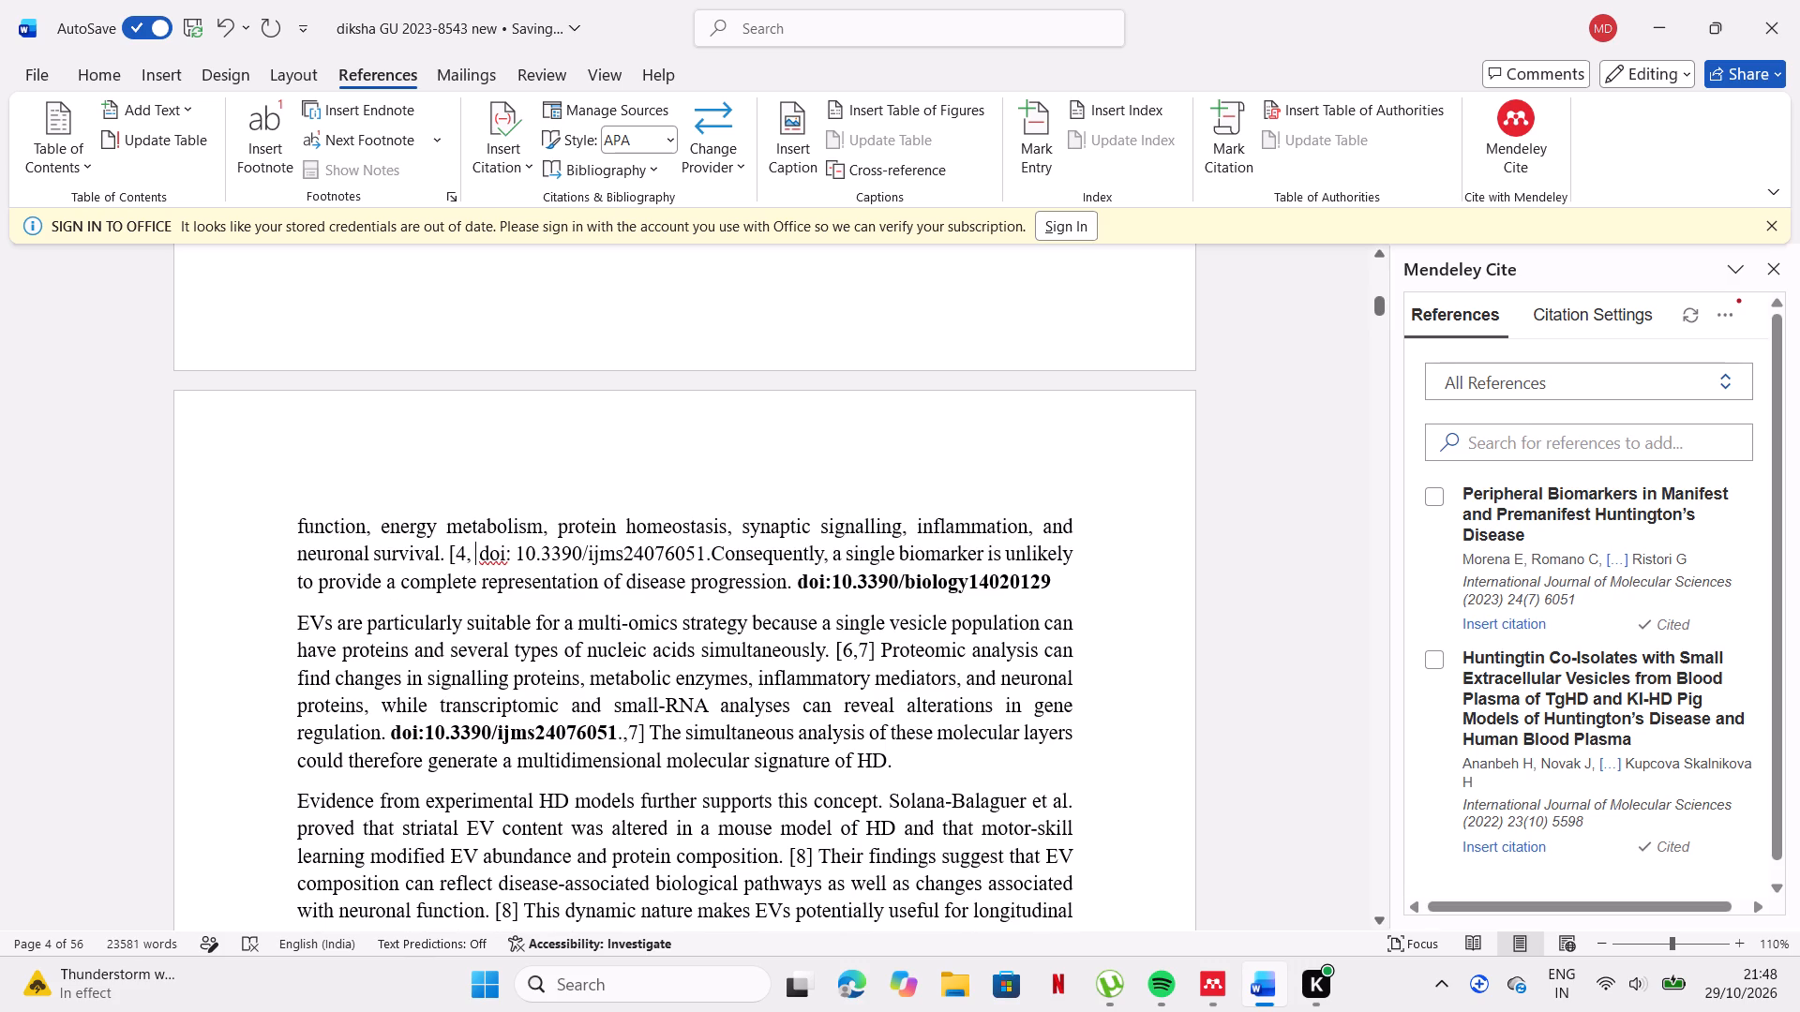
Insert the Mendeley citation for Morena et al. 2023 after "[4," before the pasted DOI, with a space in front of it.
click(472, 552)
click(1434, 502)
click(1477, 876)
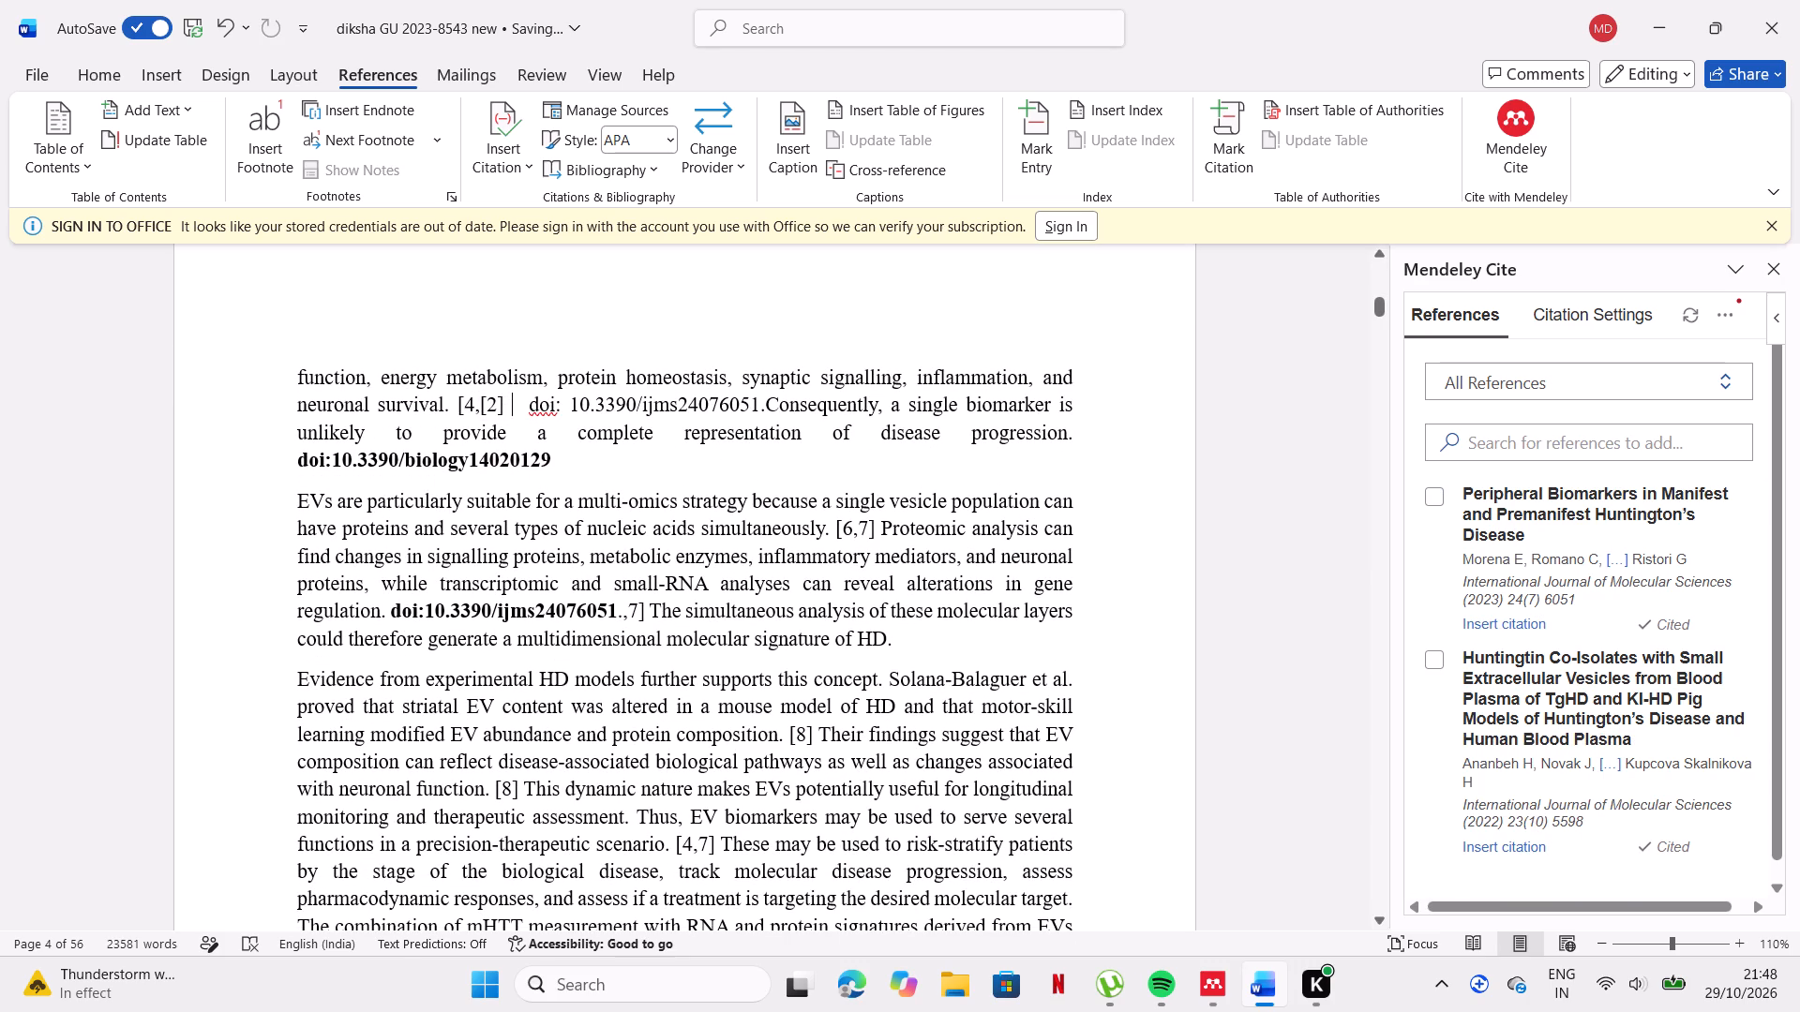
click(514, 401)
click(482, 405)
key(space)
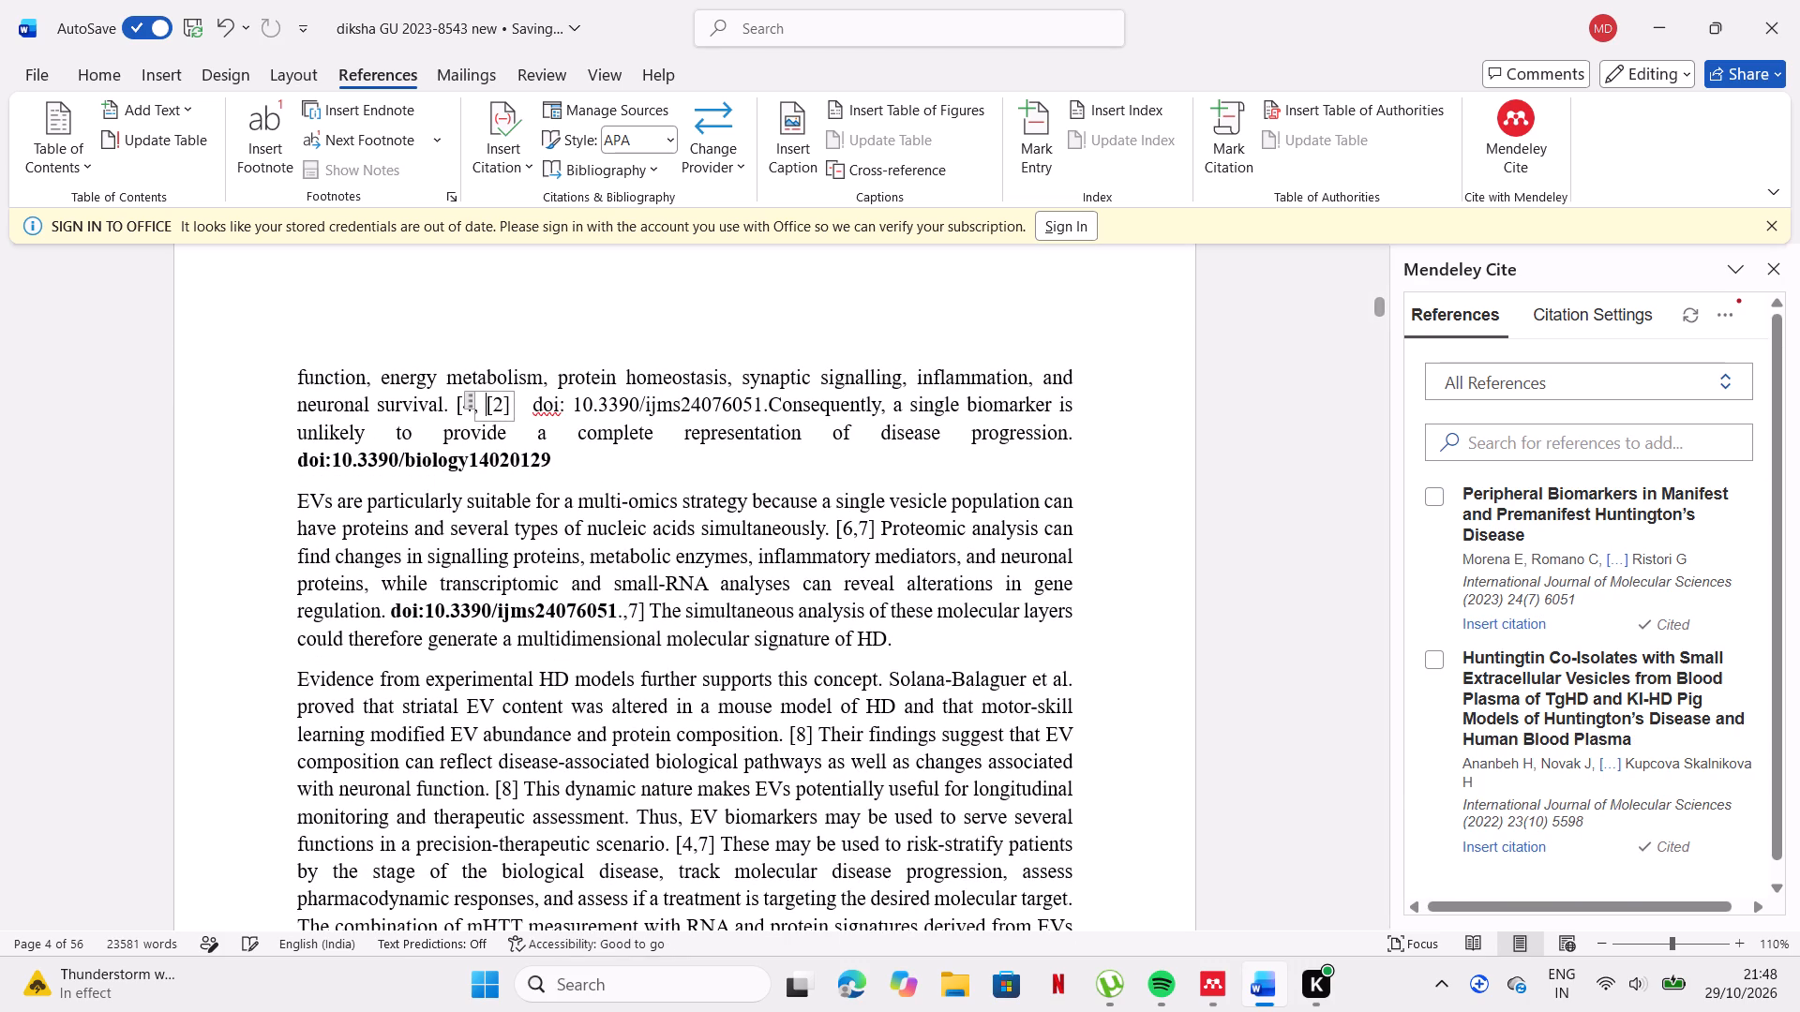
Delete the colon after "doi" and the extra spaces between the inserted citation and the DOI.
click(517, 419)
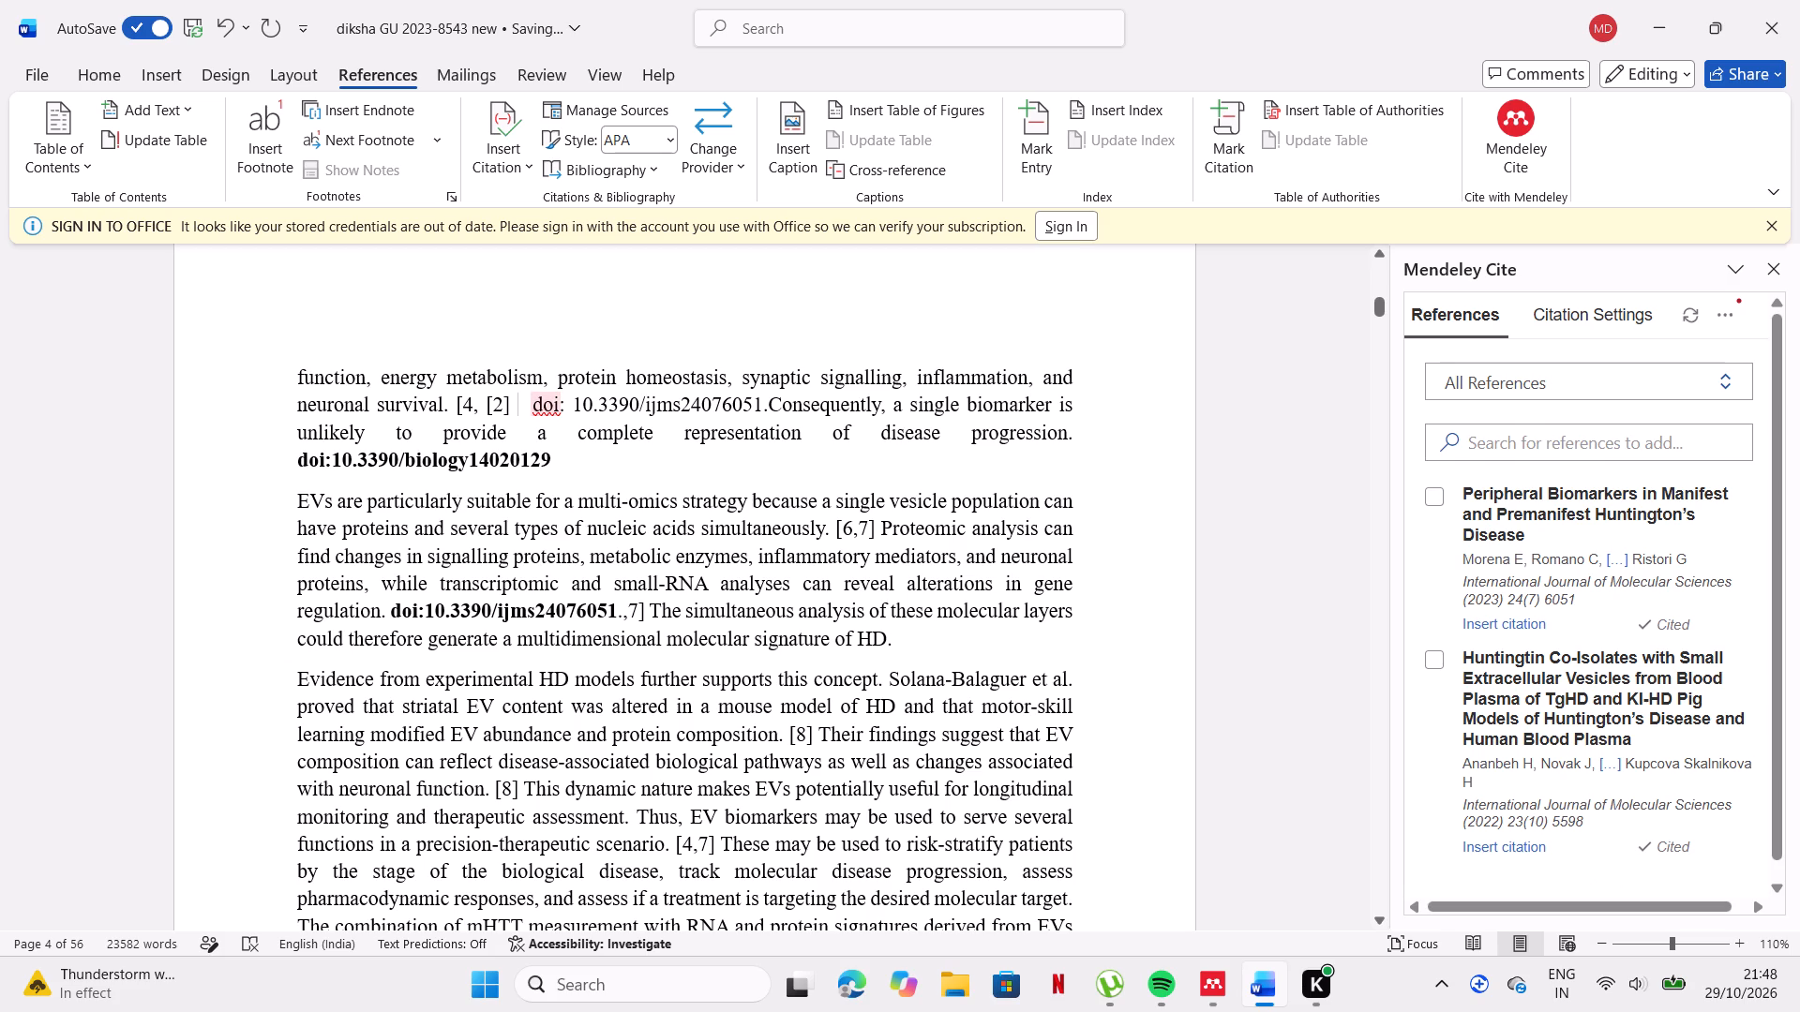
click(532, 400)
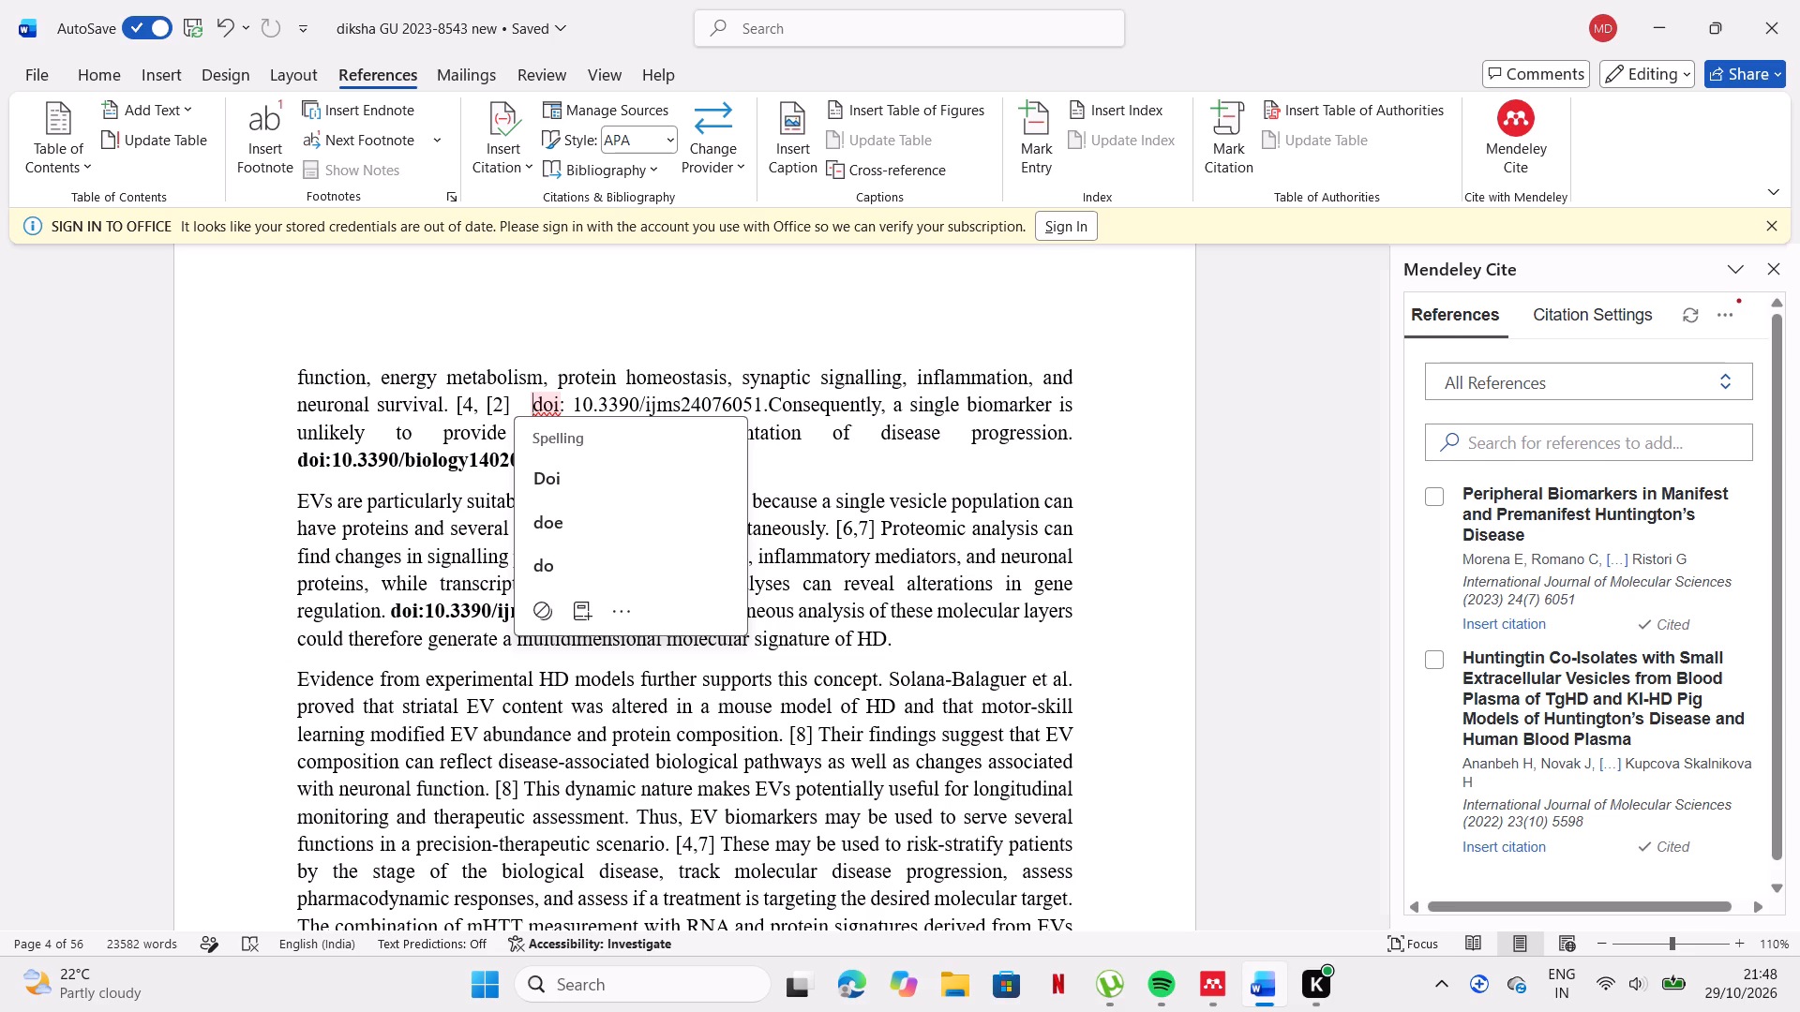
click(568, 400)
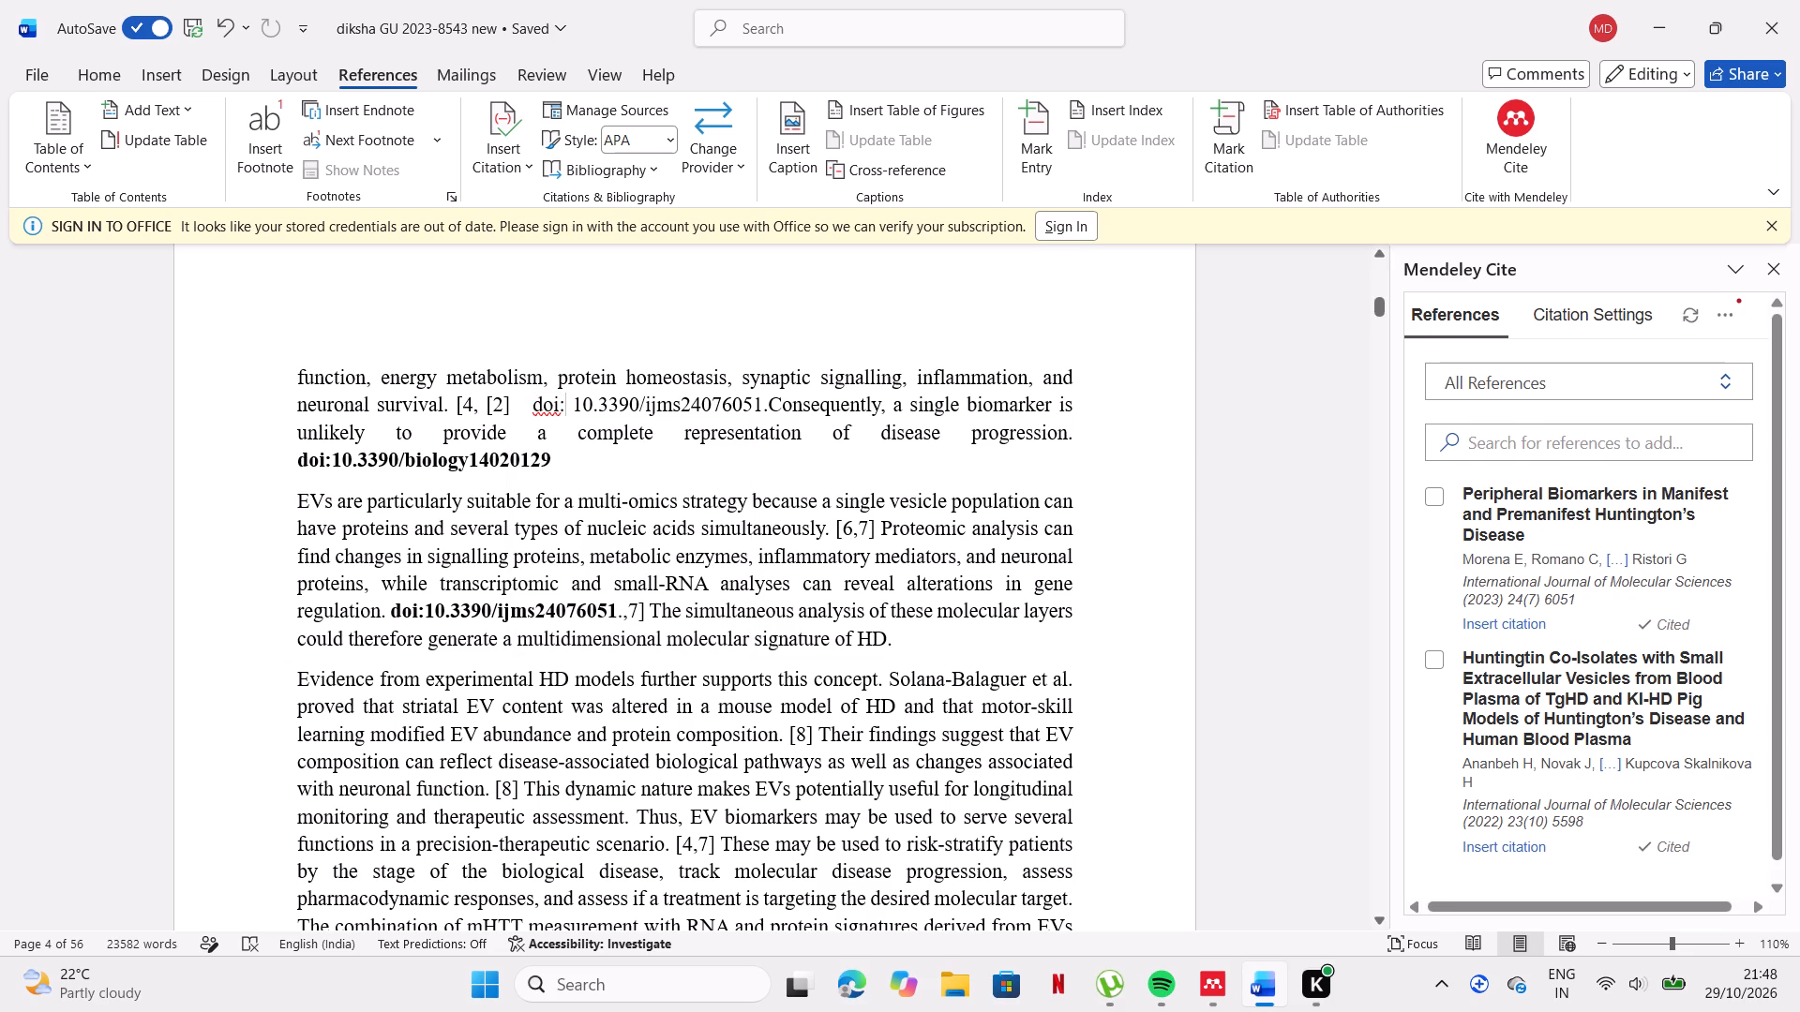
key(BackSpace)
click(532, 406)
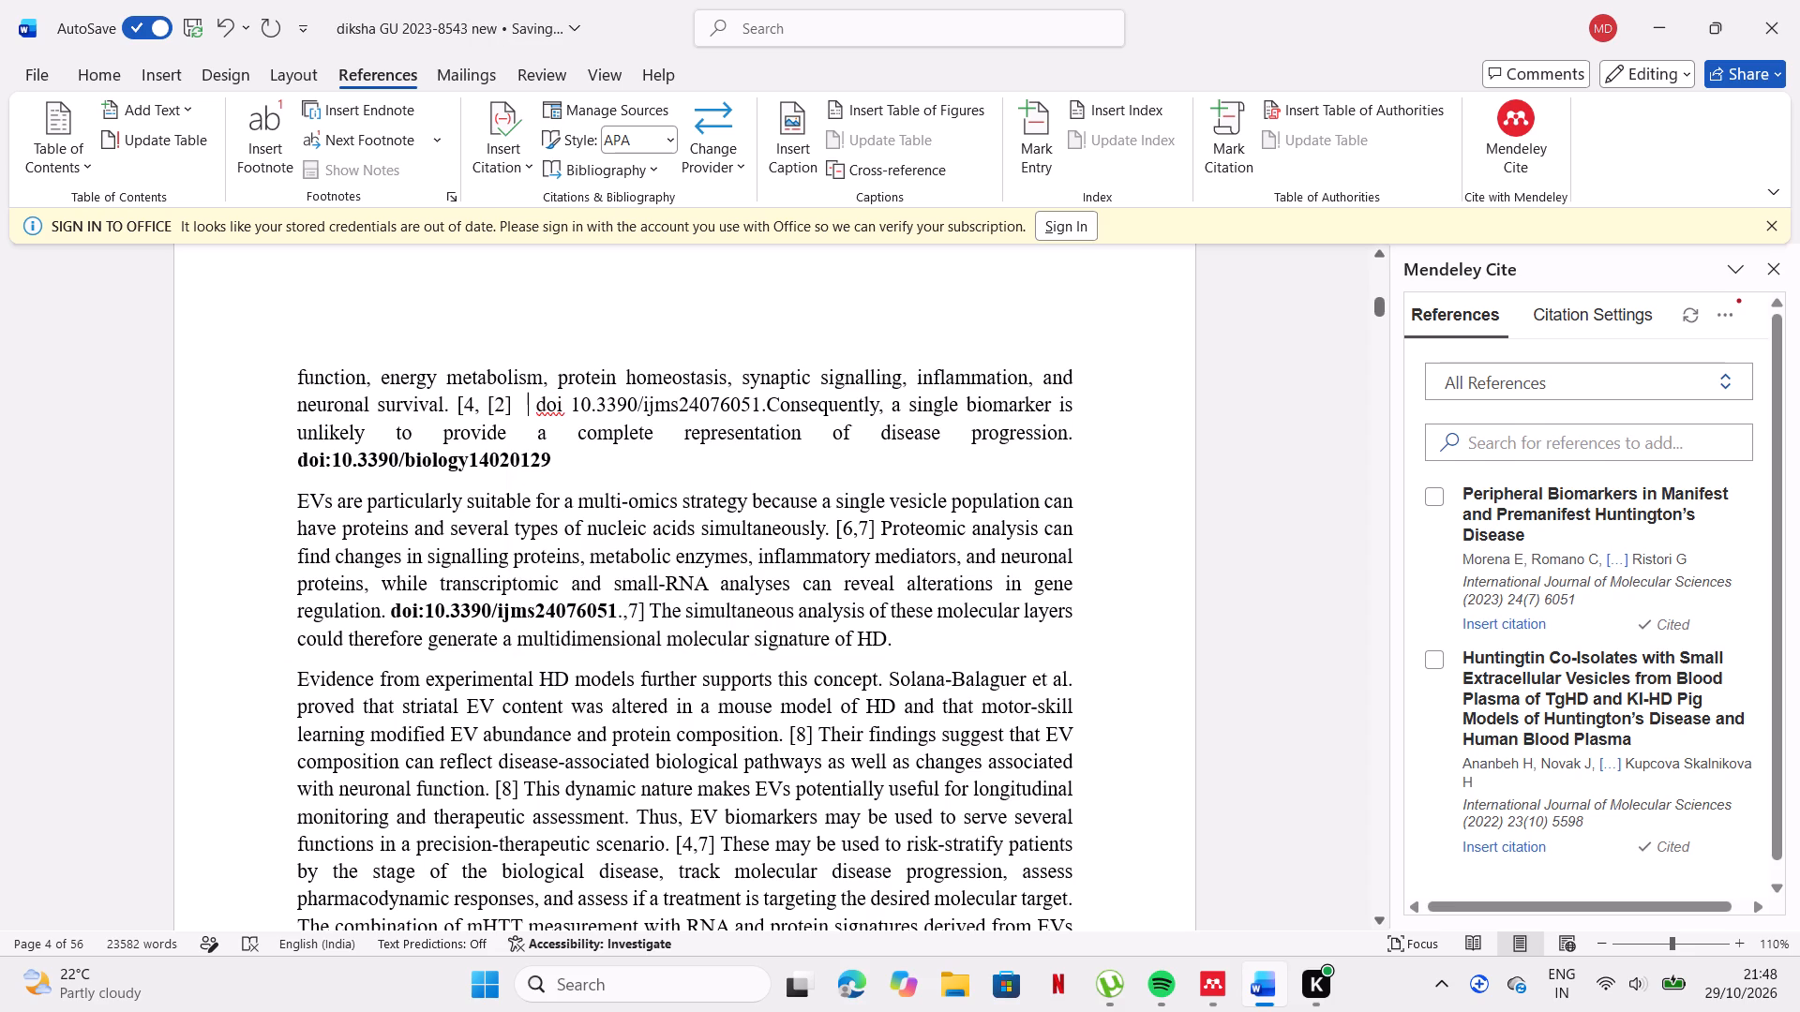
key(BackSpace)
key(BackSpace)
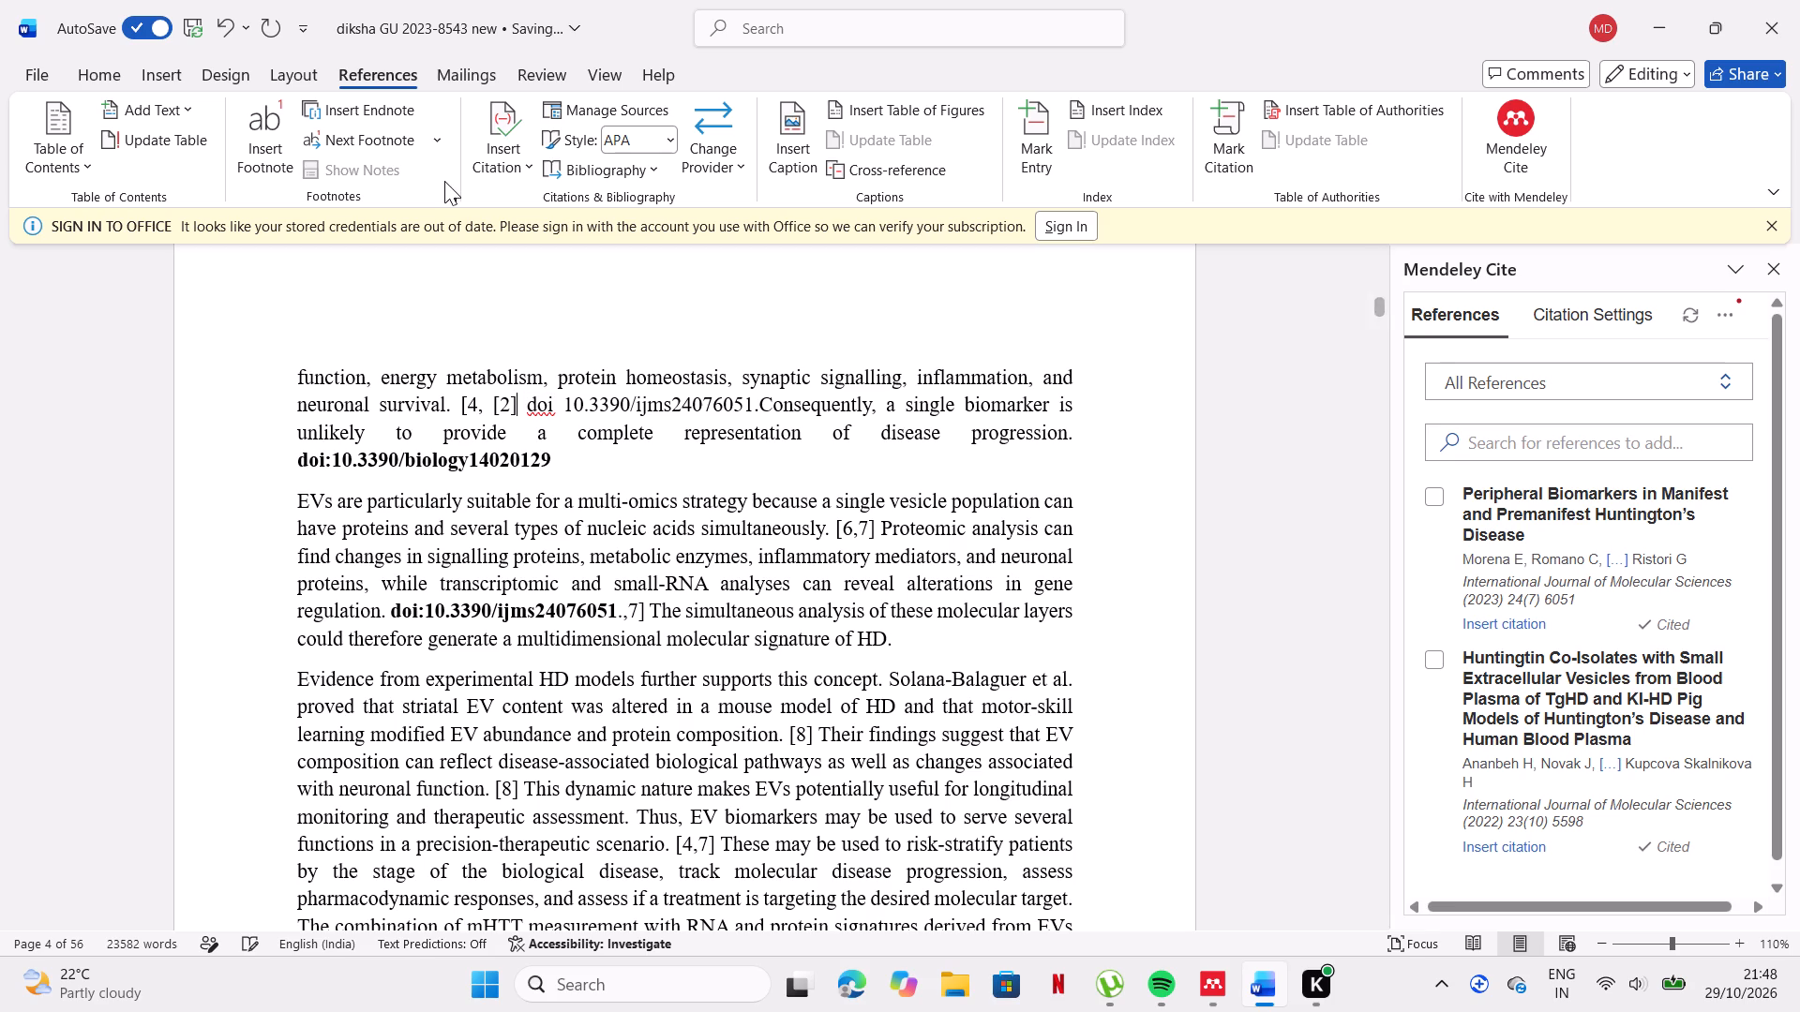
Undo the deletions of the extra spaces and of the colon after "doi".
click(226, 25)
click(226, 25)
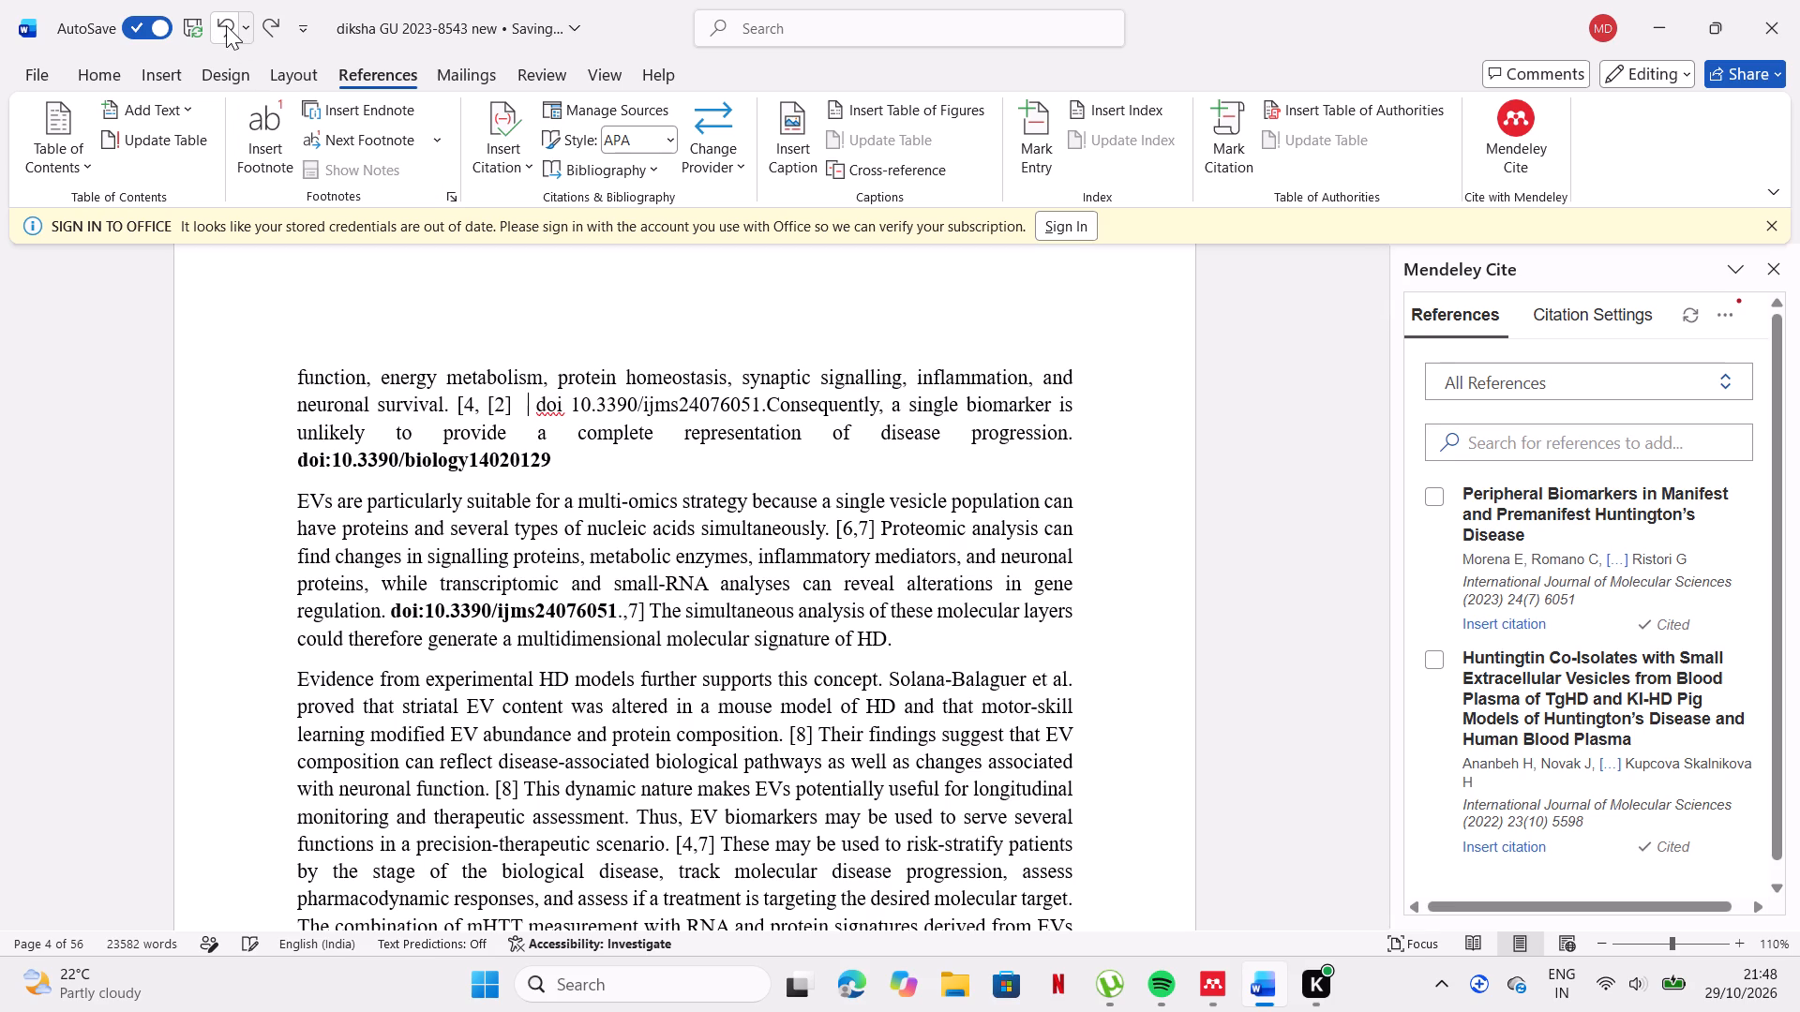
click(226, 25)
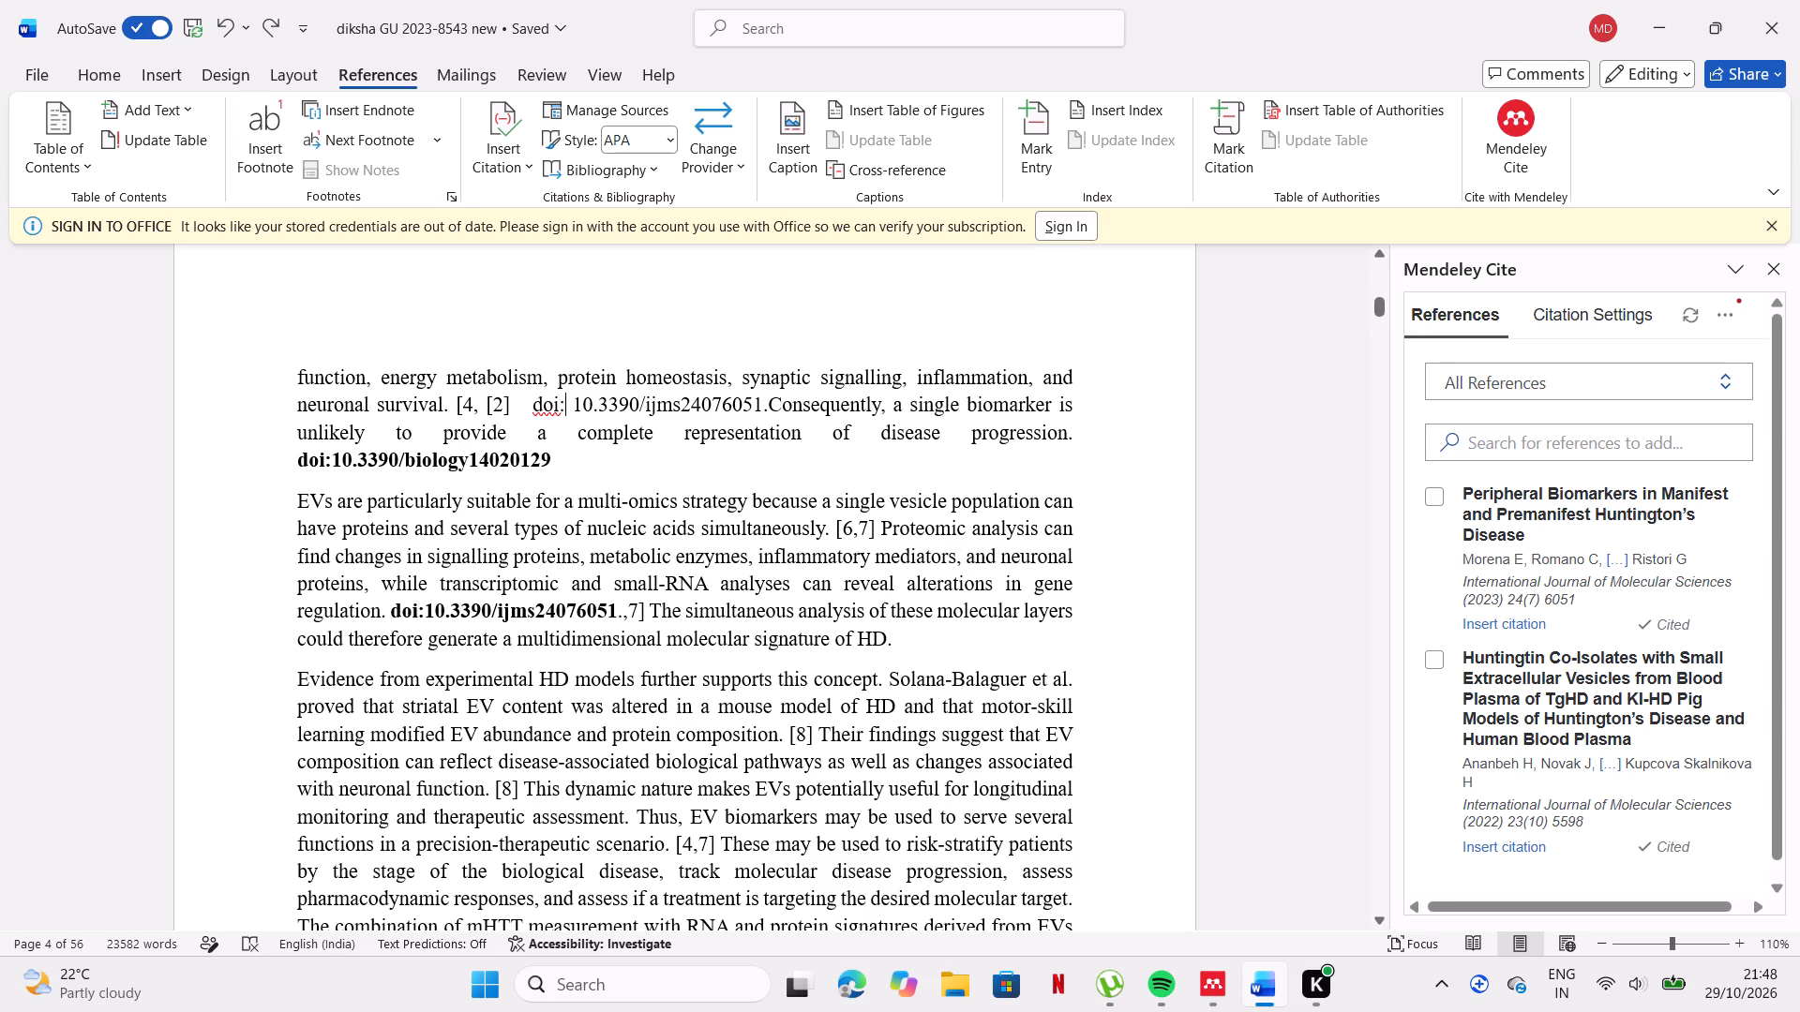
Delete the extra spaces between the inserted citation and doi: 10.3390/ijms24076051 after "neuronal survival".
click(528, 406)
key(BackSpace)
key(BackSpace)
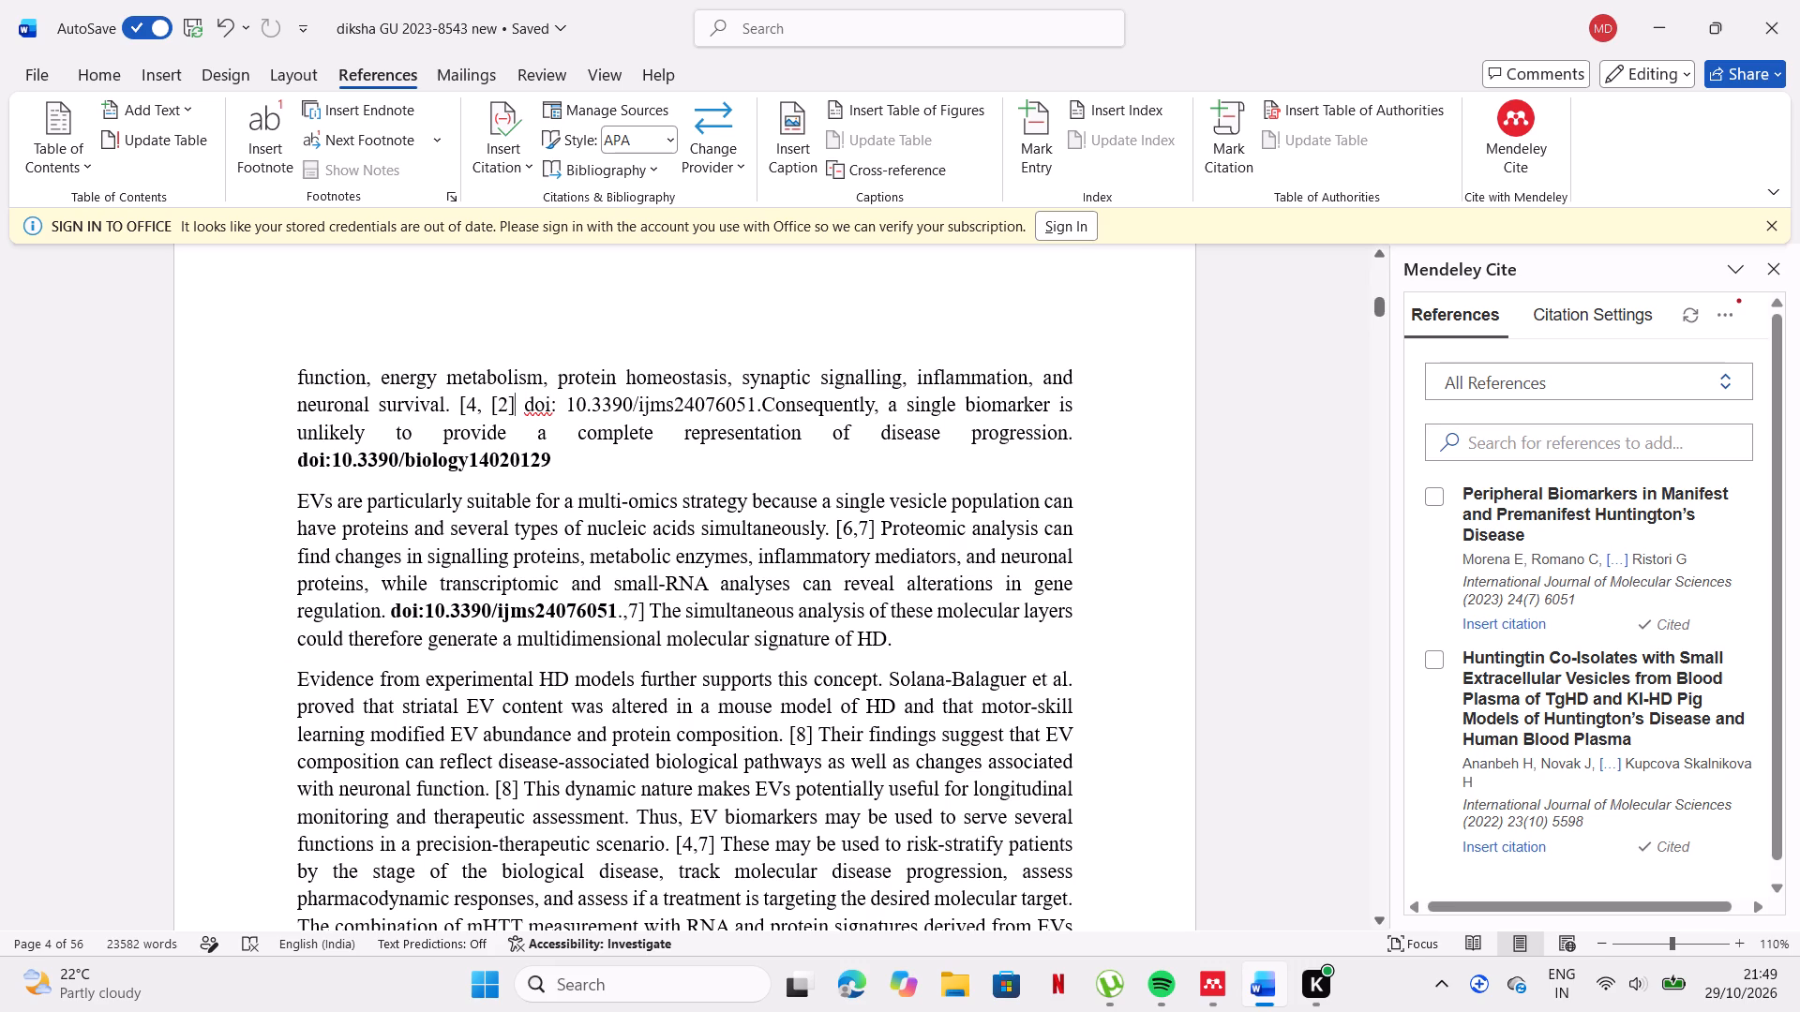
Copy doi:10.3390/biology14020129 from entry [3], Aqel et al., in the manuscript's References list.
scroll(873, 565, down, 3)
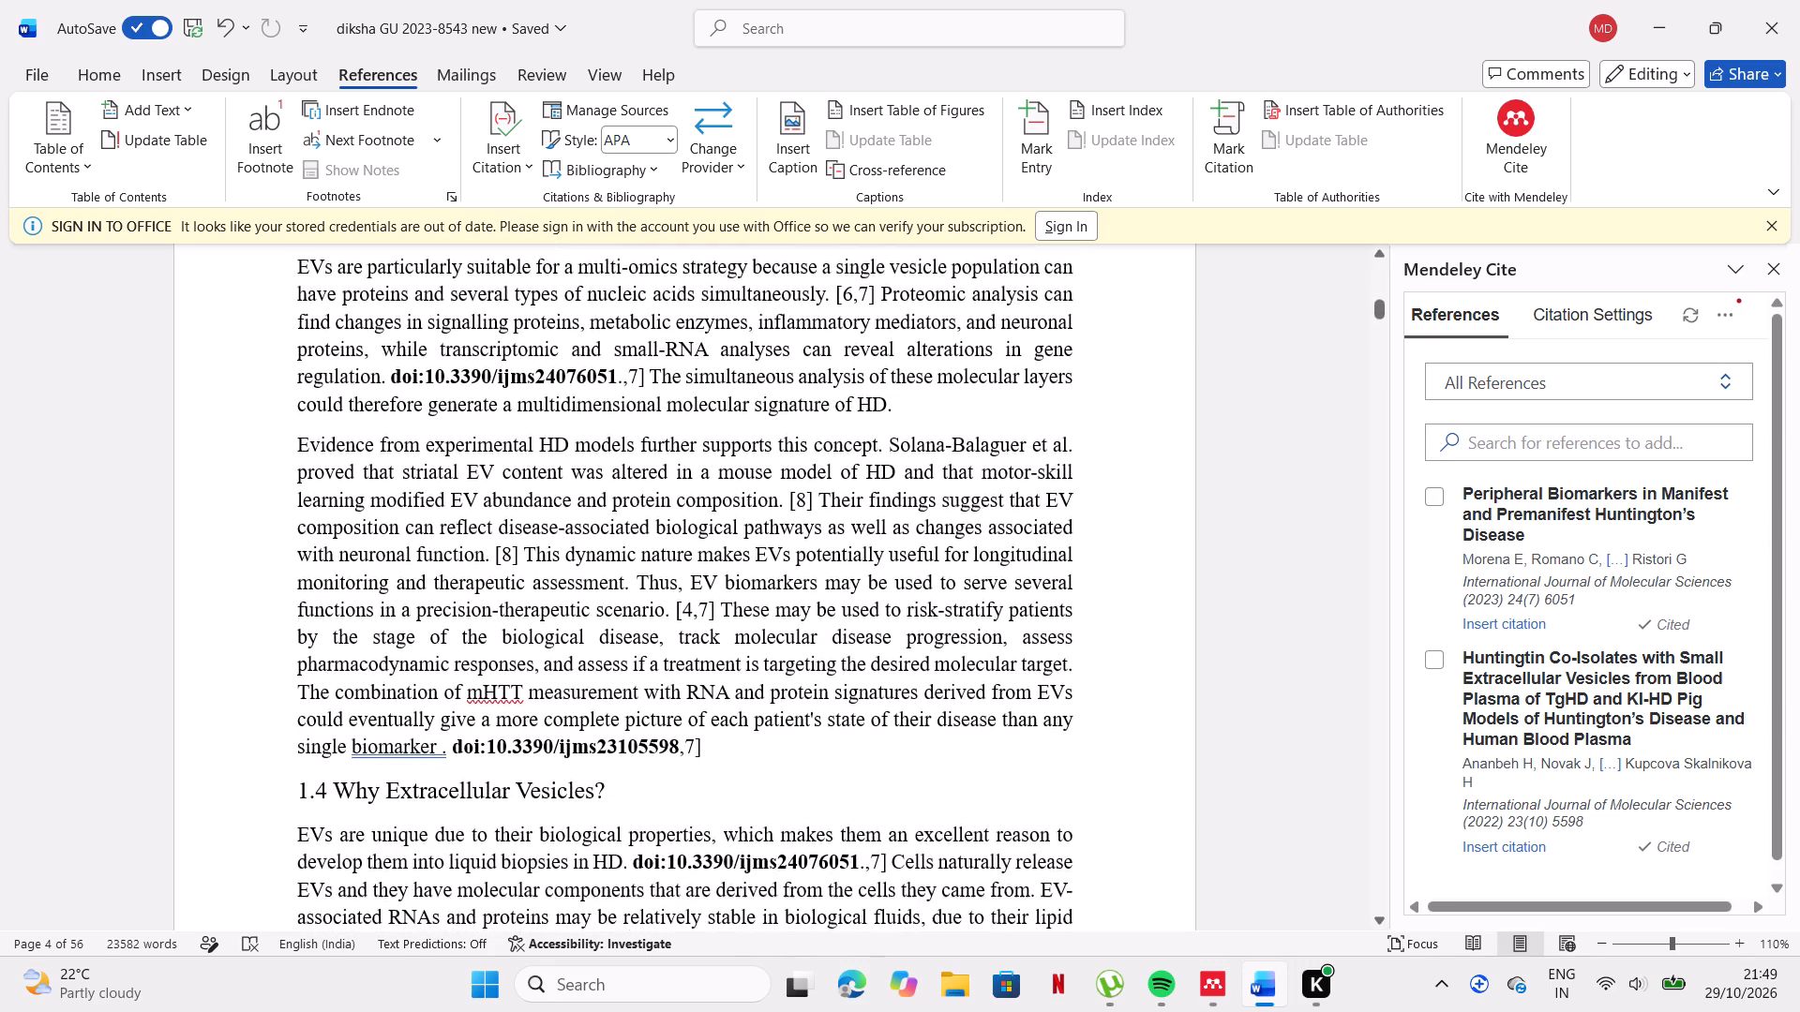
scroll(873, 565, down, 3)
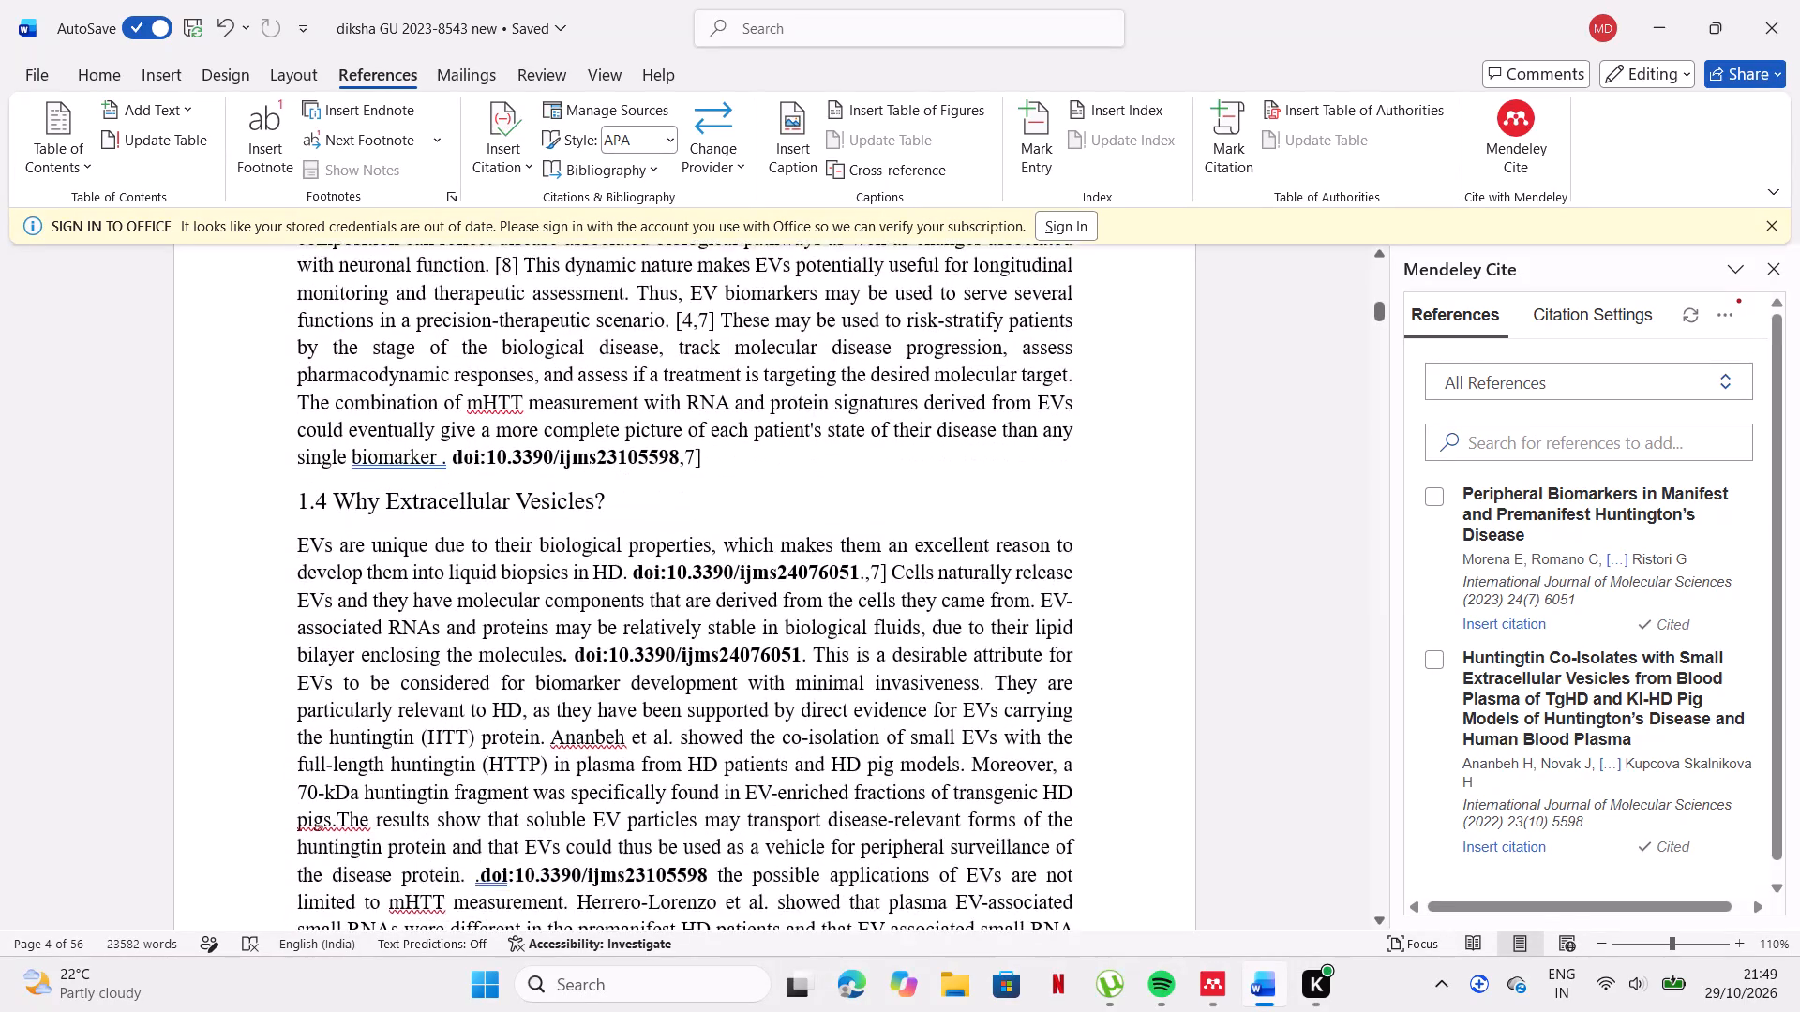
scroll(873, 565, down, 3)
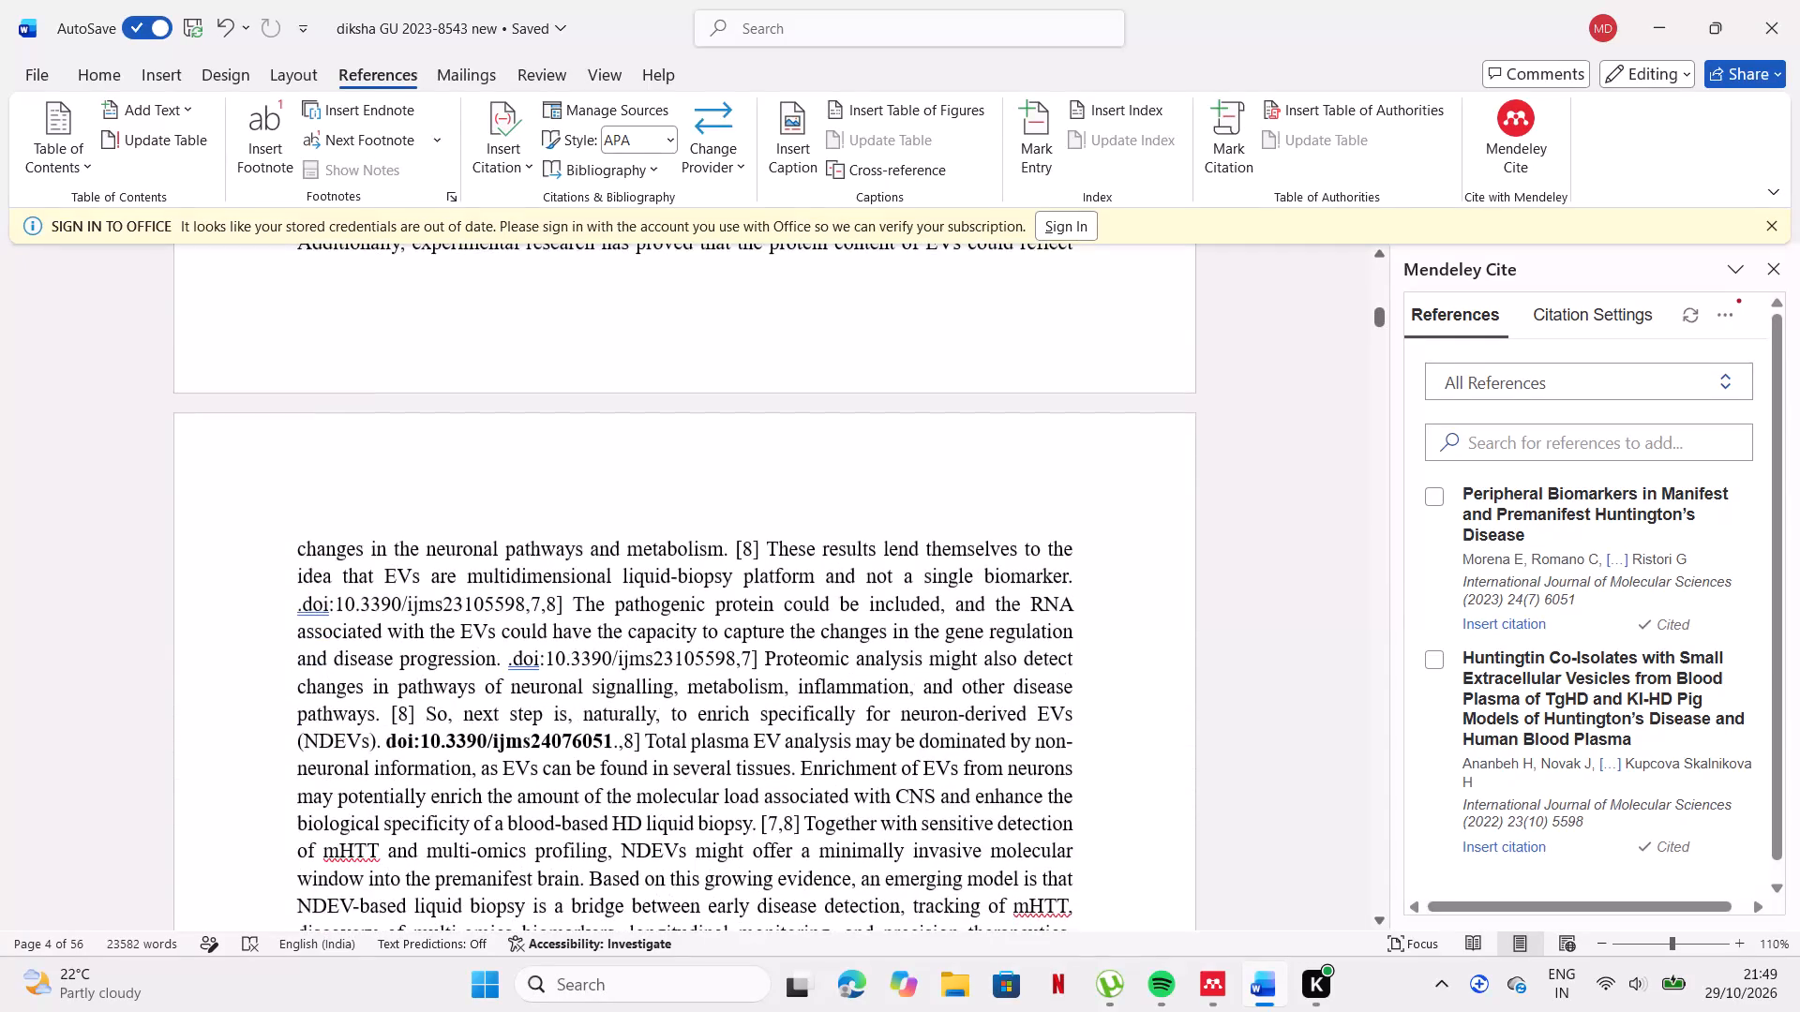
scroll(873, 565, down, 2)
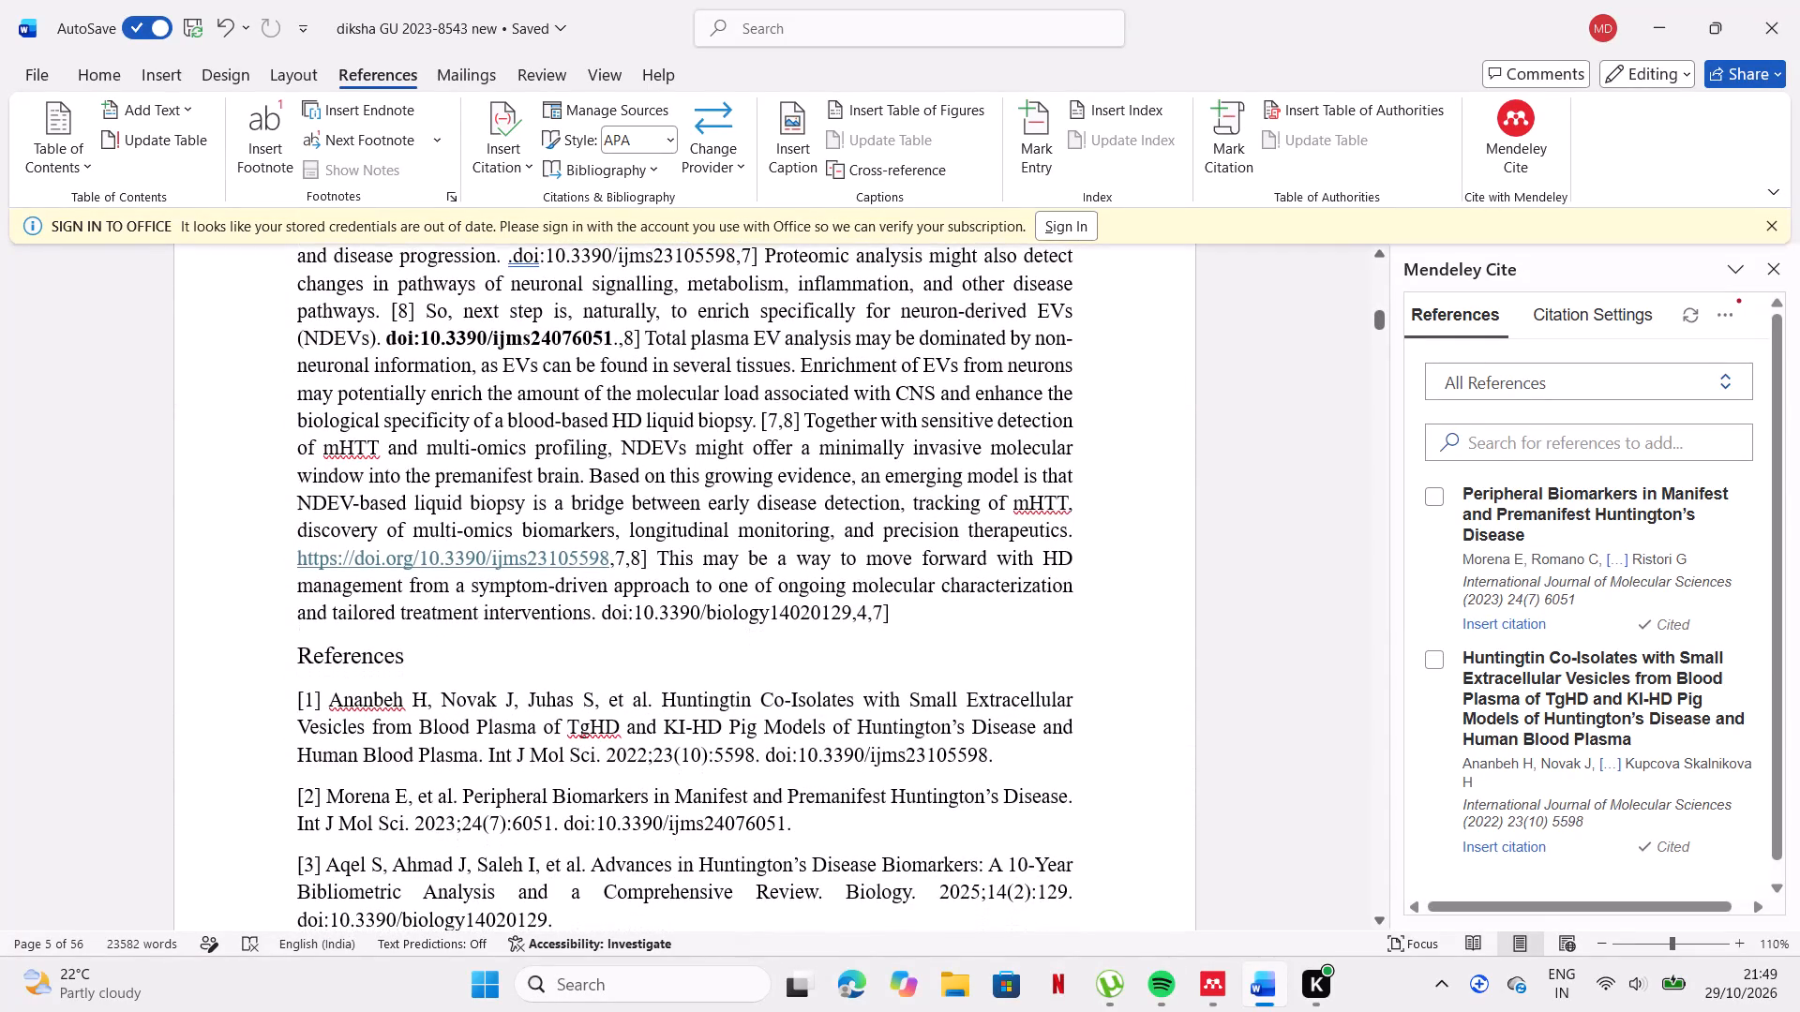
scroll(873, 565, down, 1)
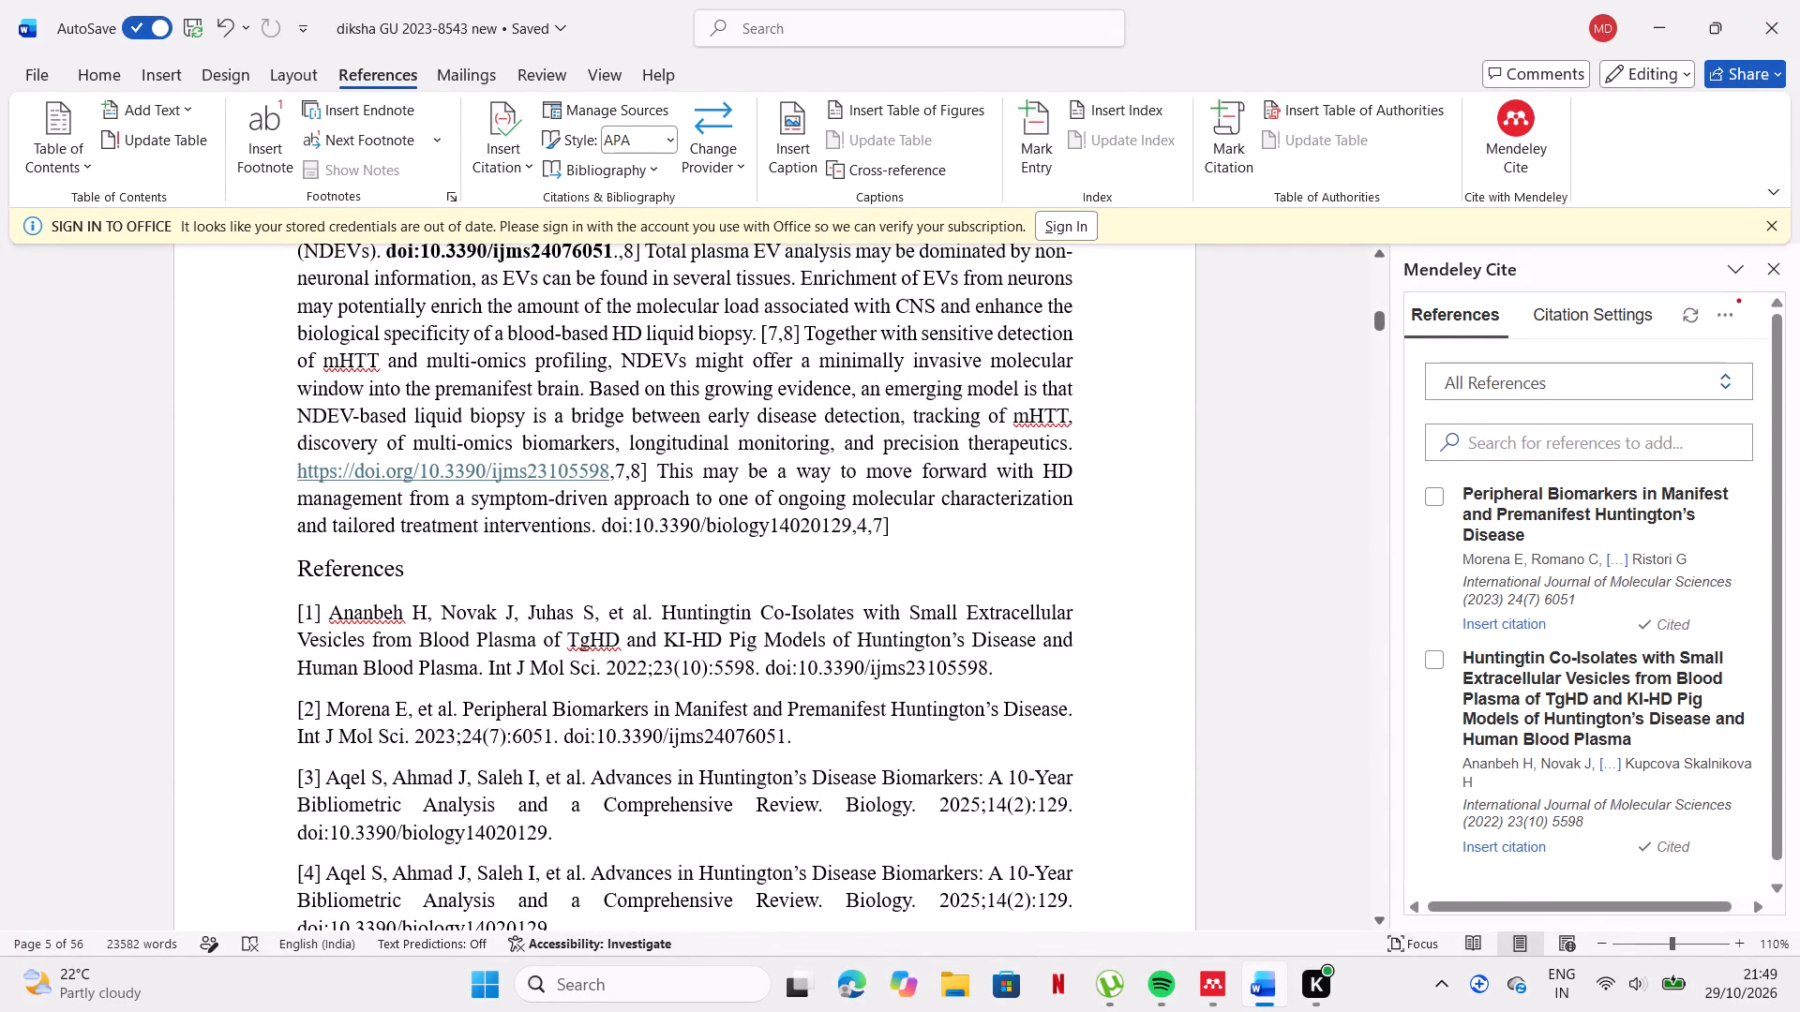
drag(300, 831, 543, 832)
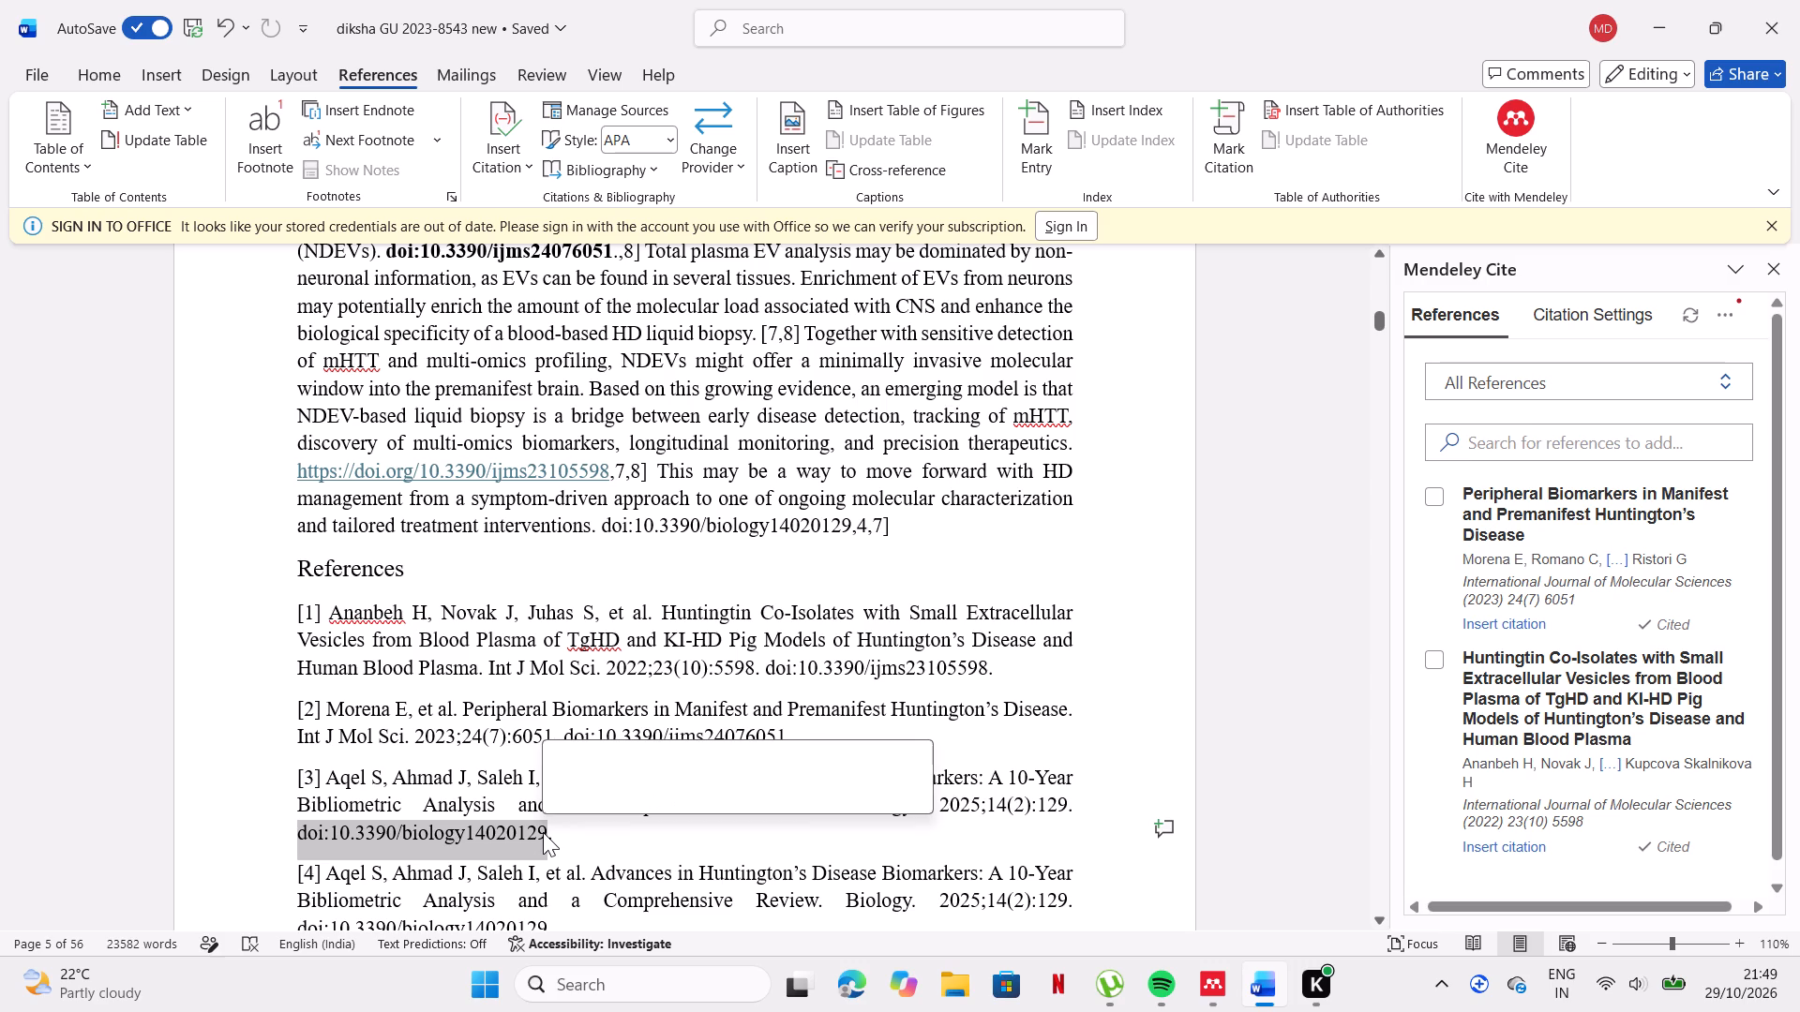
key(ctrl+c)
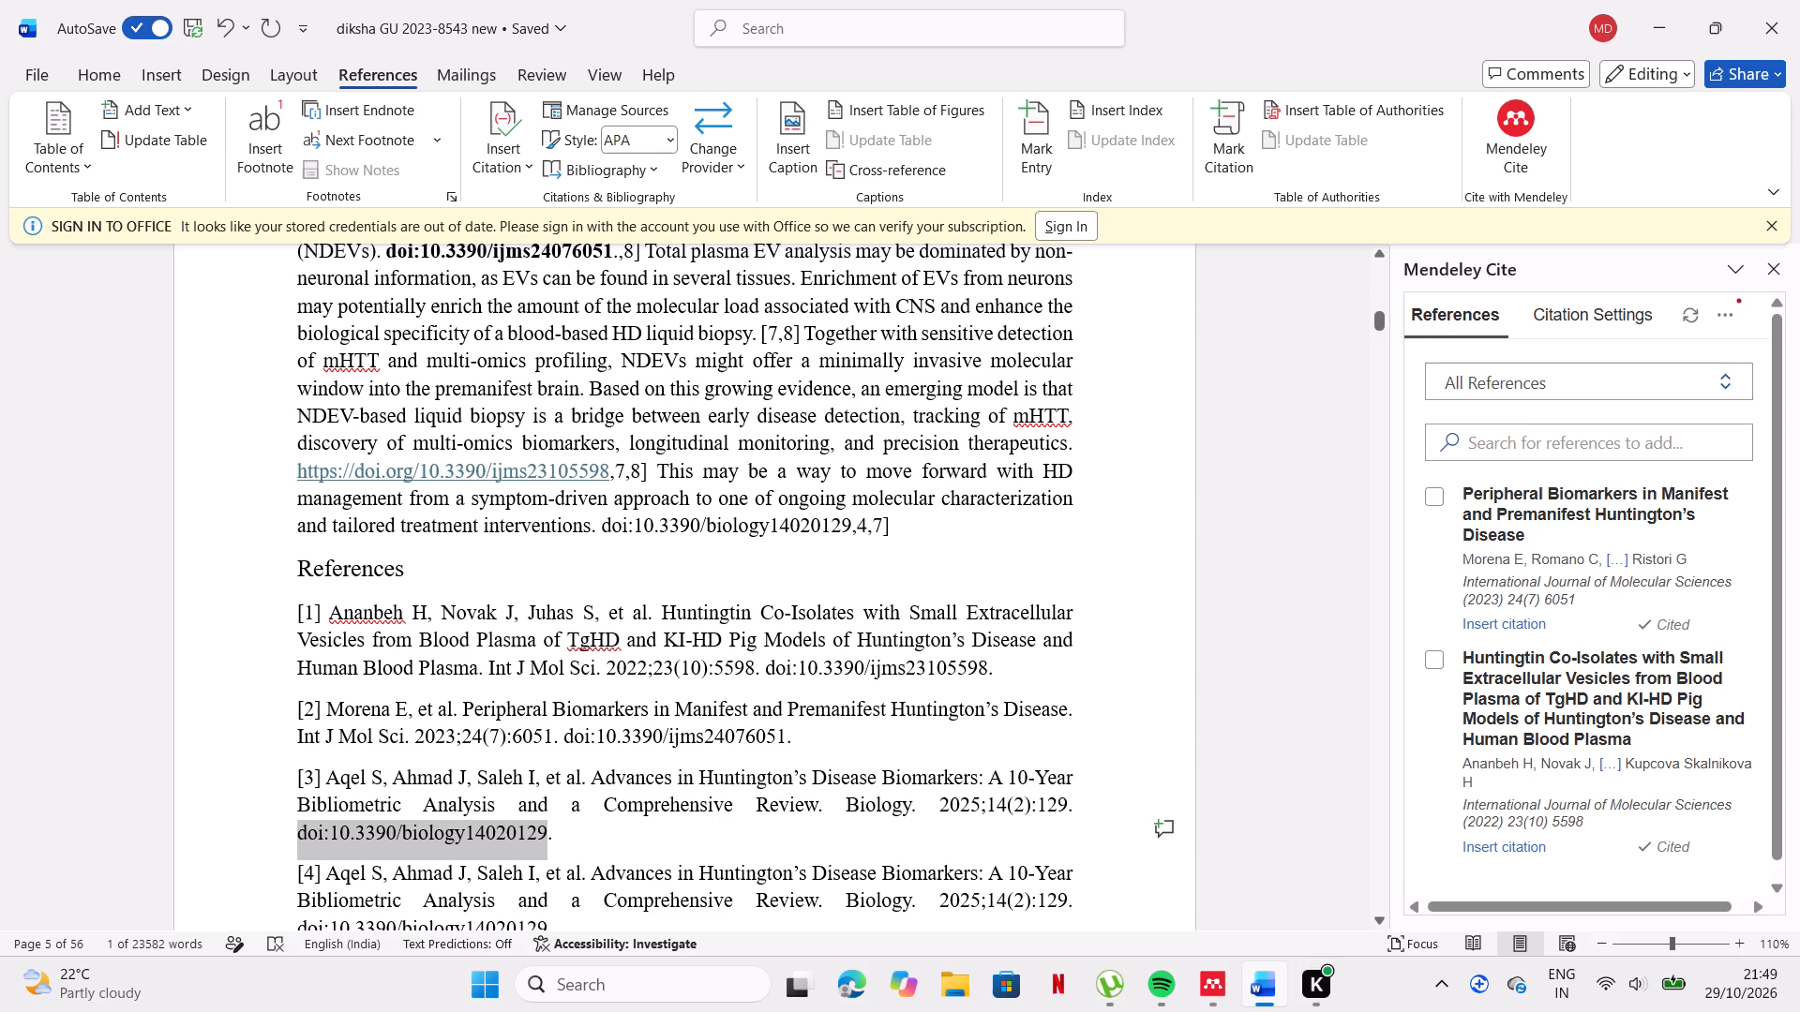
Switch to Mendeley Reference Manager and start a manual reference with doi:10.3390/biology14020129 pasted as its identifier.
click(1231, 994)
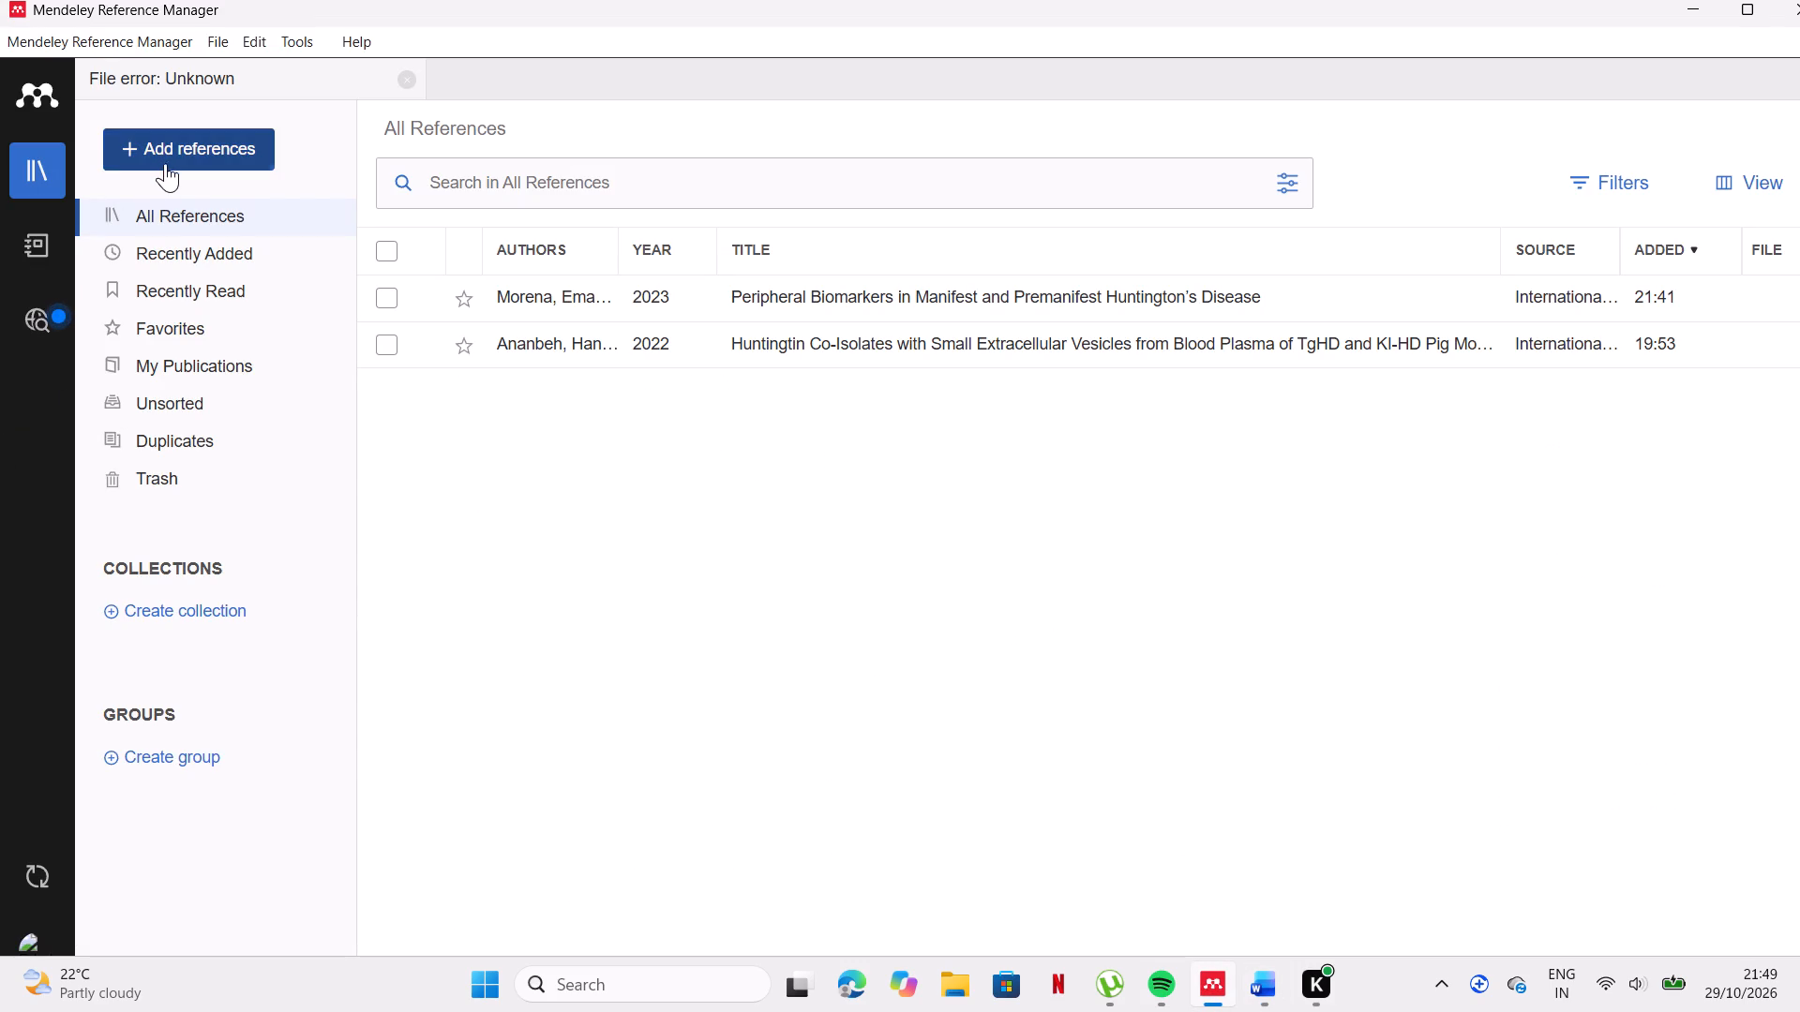
click(165, 159)
click(127, 479)
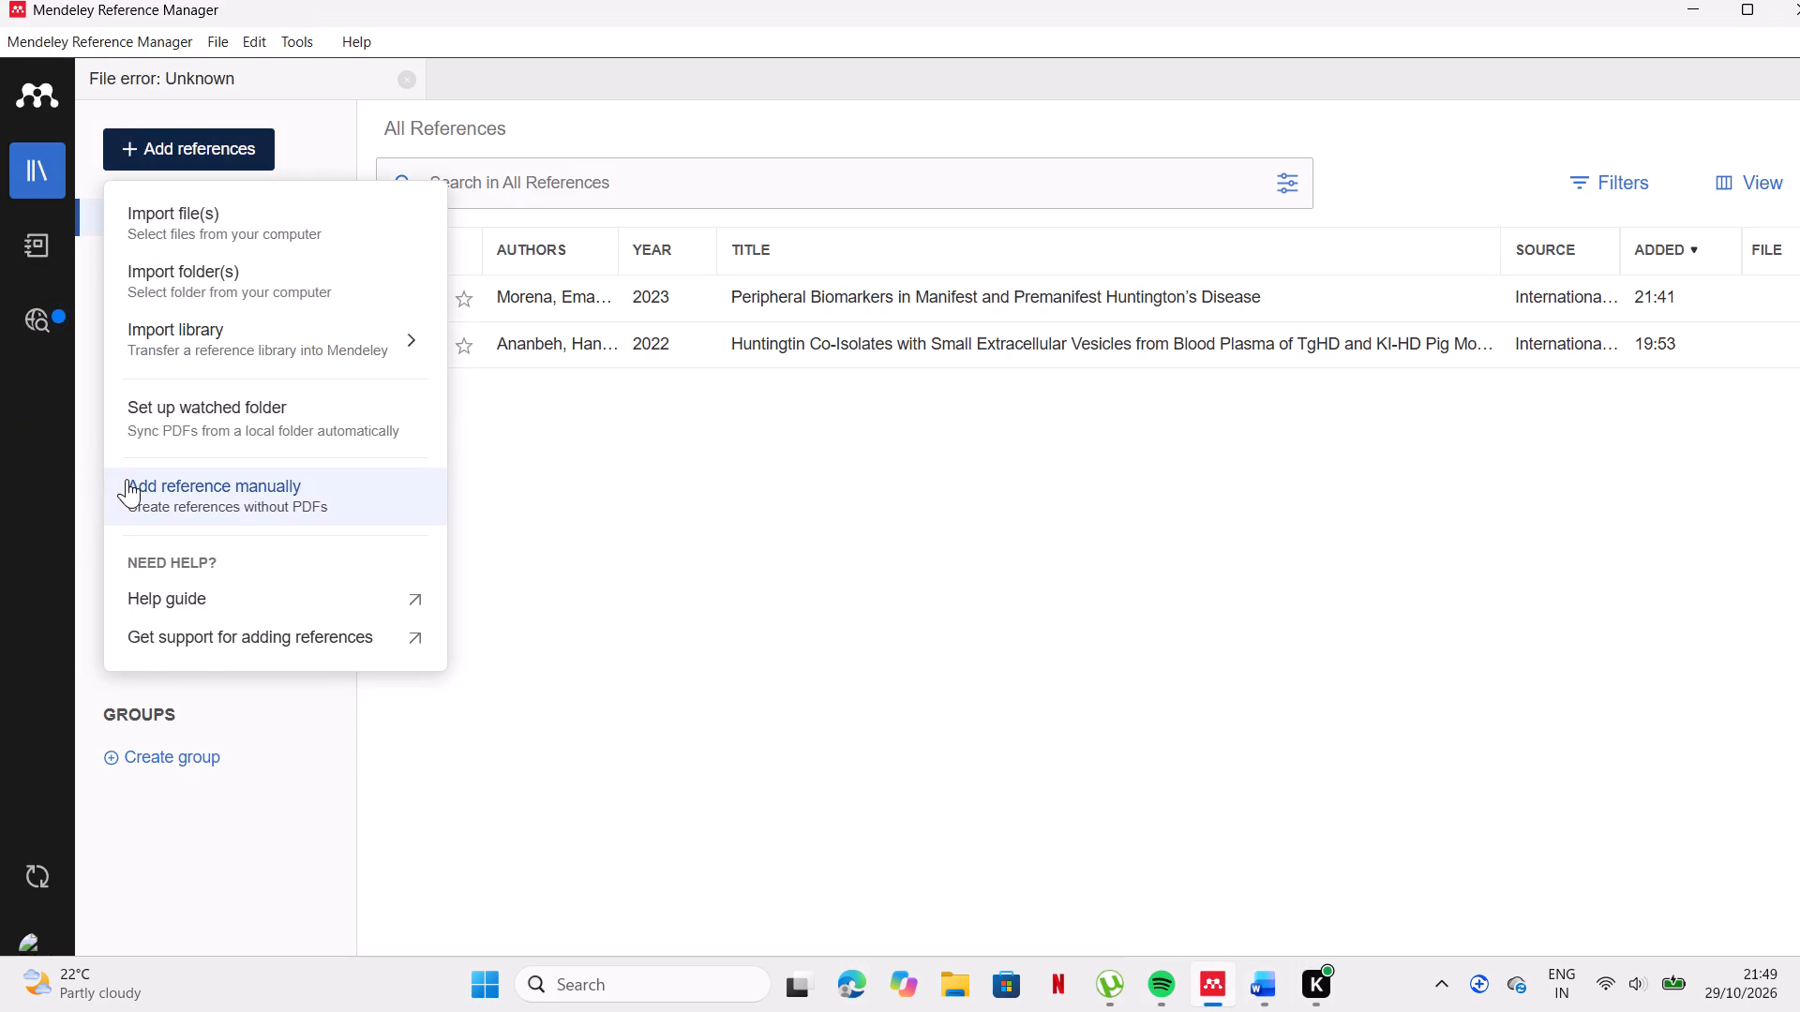
click(515, 260)
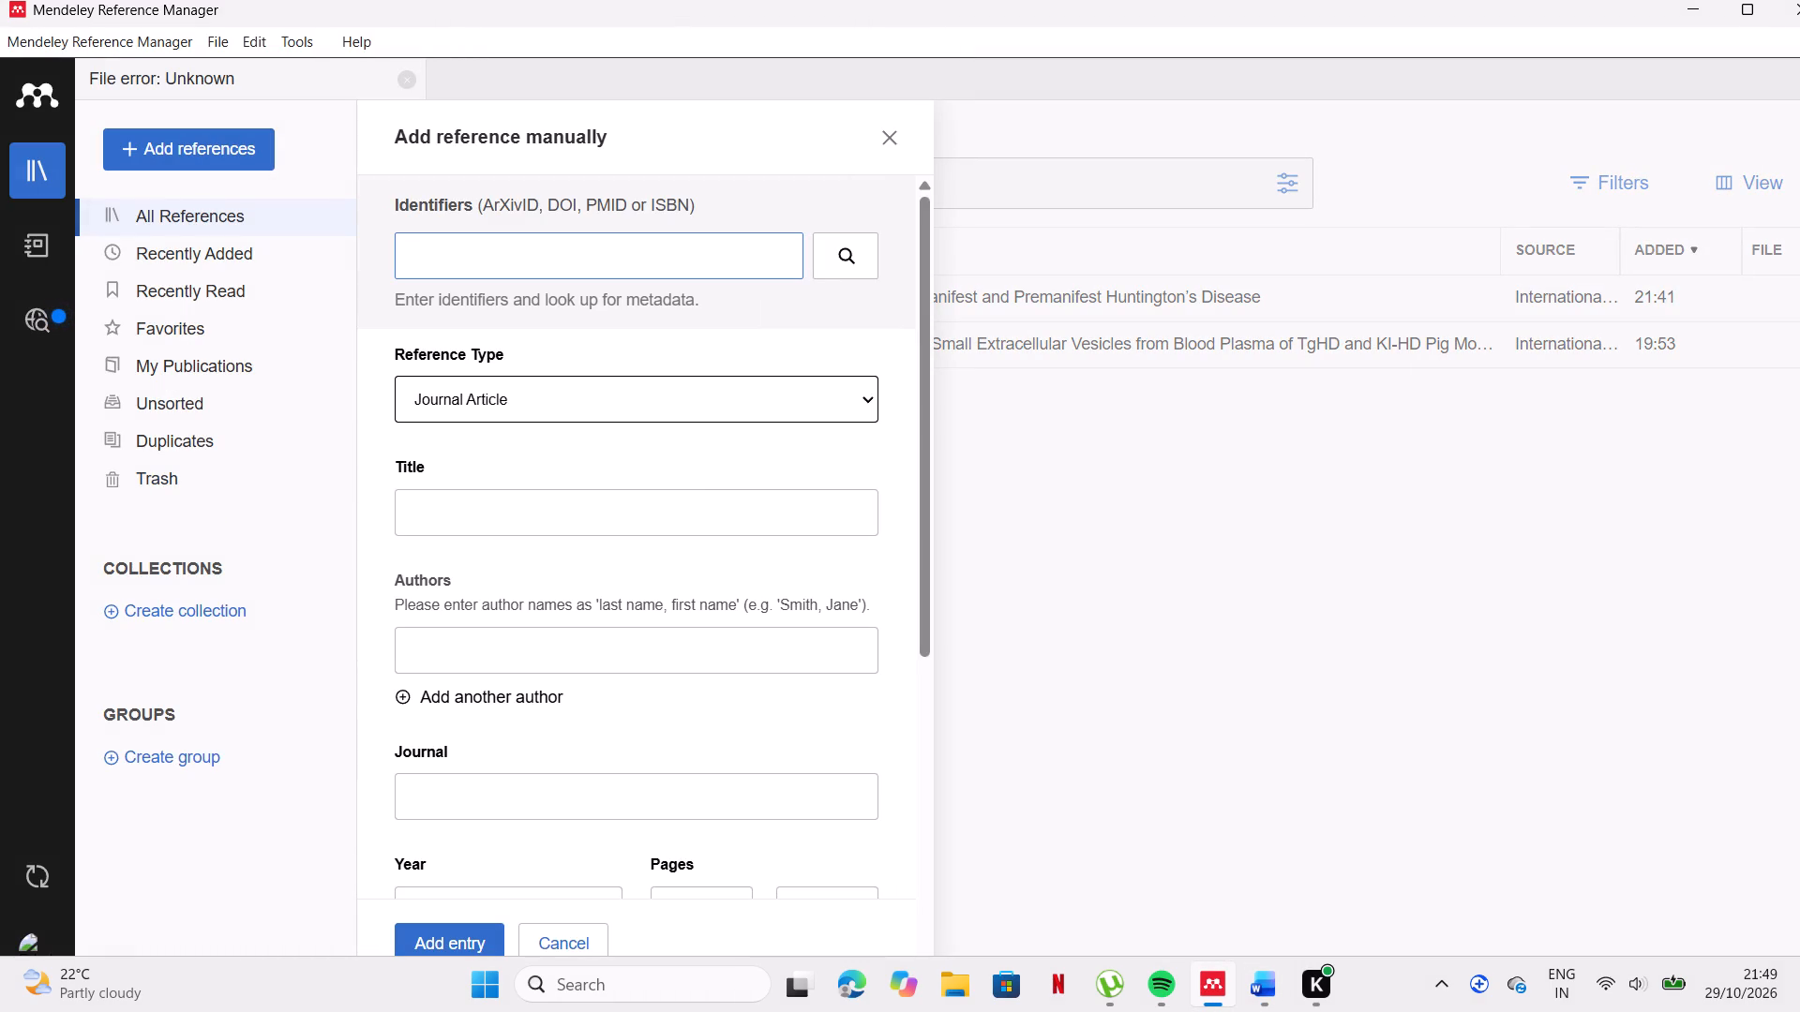
key(ctrl+v)
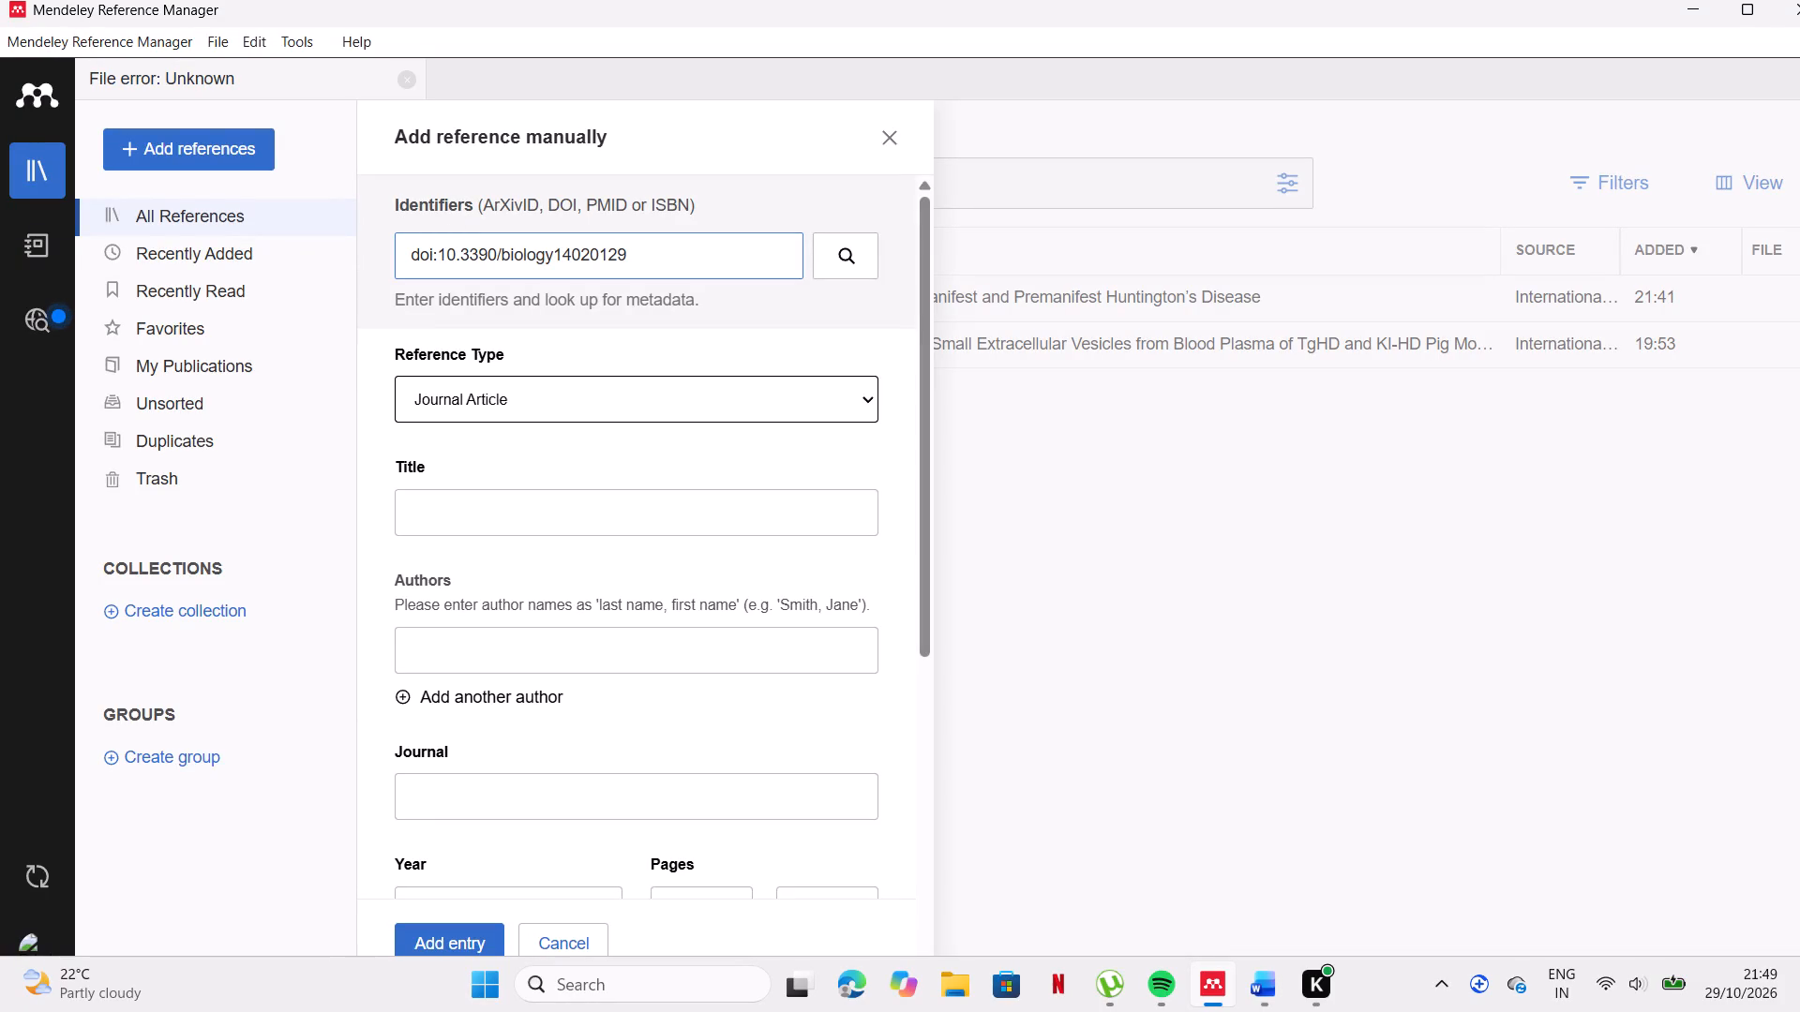
Remove the "doi:" prefix, look up 10.3390/biology14020129, and add the article as a library entry.
click(438, 249)
key(BackSpace)
key(BackSpace)
key(BackSpace)
key(BackSpace)
key(BackSpace)
key(BackSpace)
key(BackSpace)
key(BackSpace)
key(BackSpace)
key(BackSpace)
key(BackSpace)
key(BackSpace)
key(BackSpace)
key(BackSpace)
key(BackSpace)
key(BackSpace)
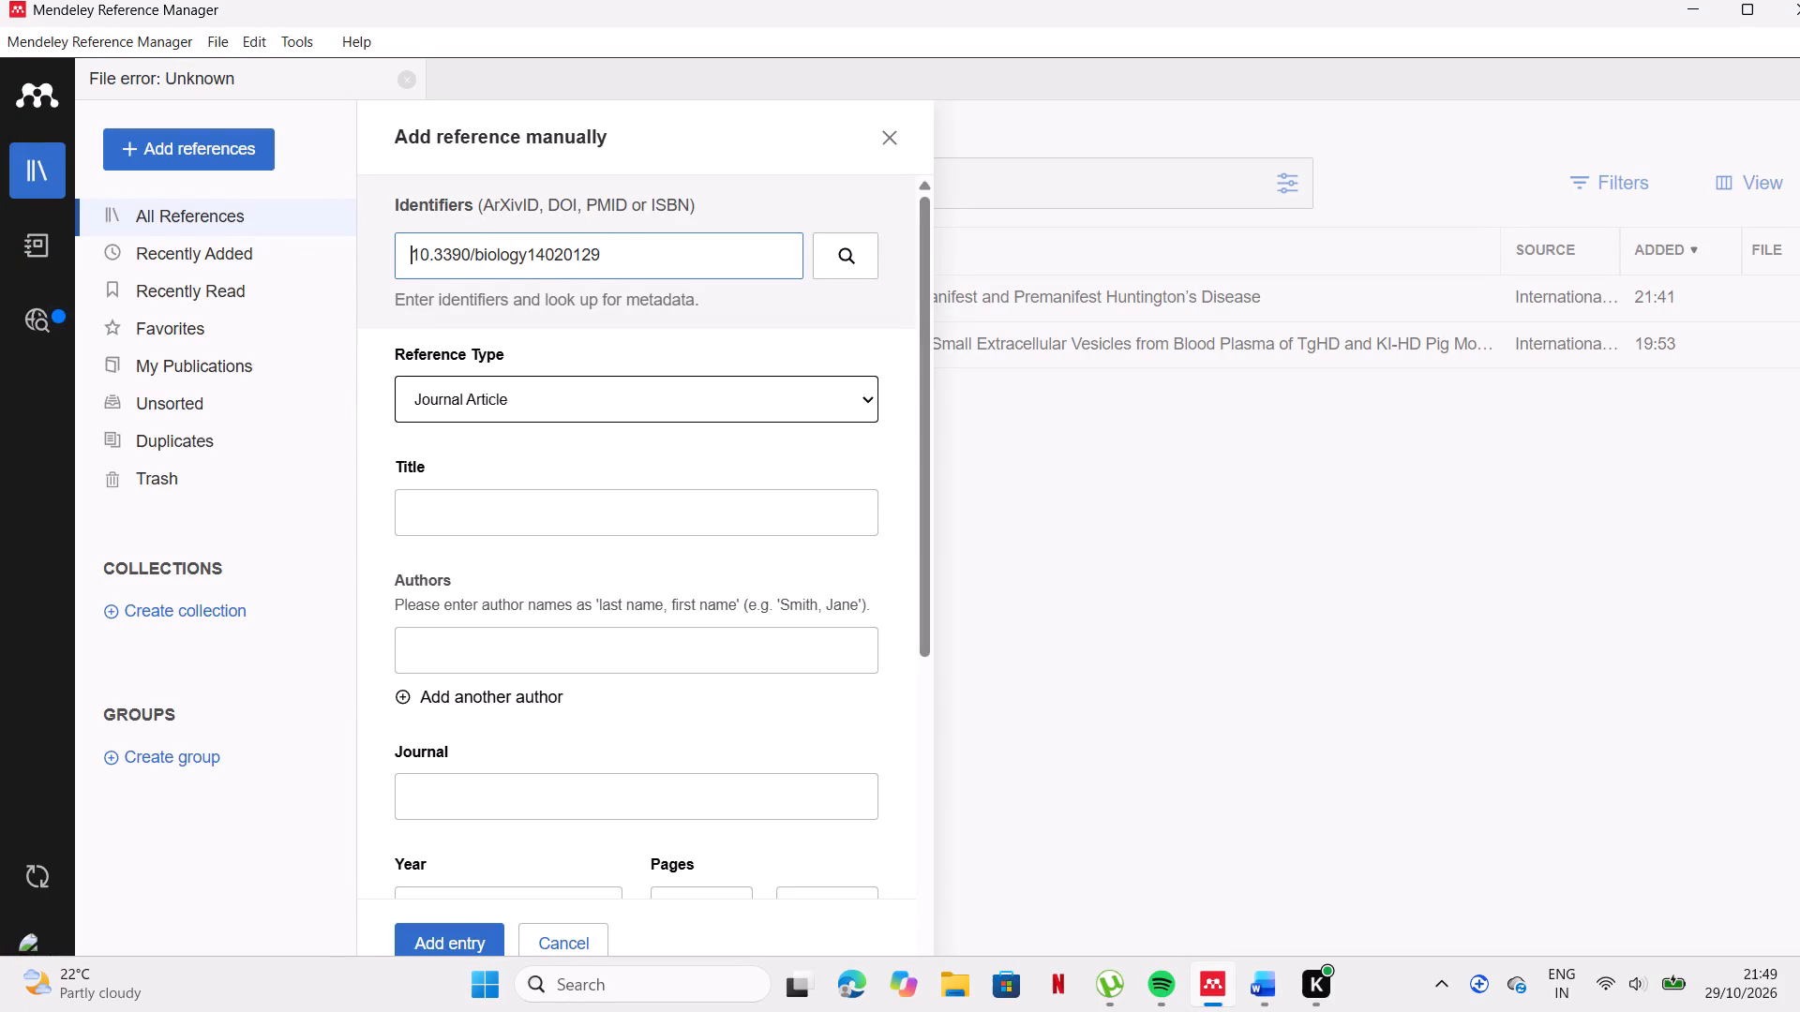
click(866, 250)
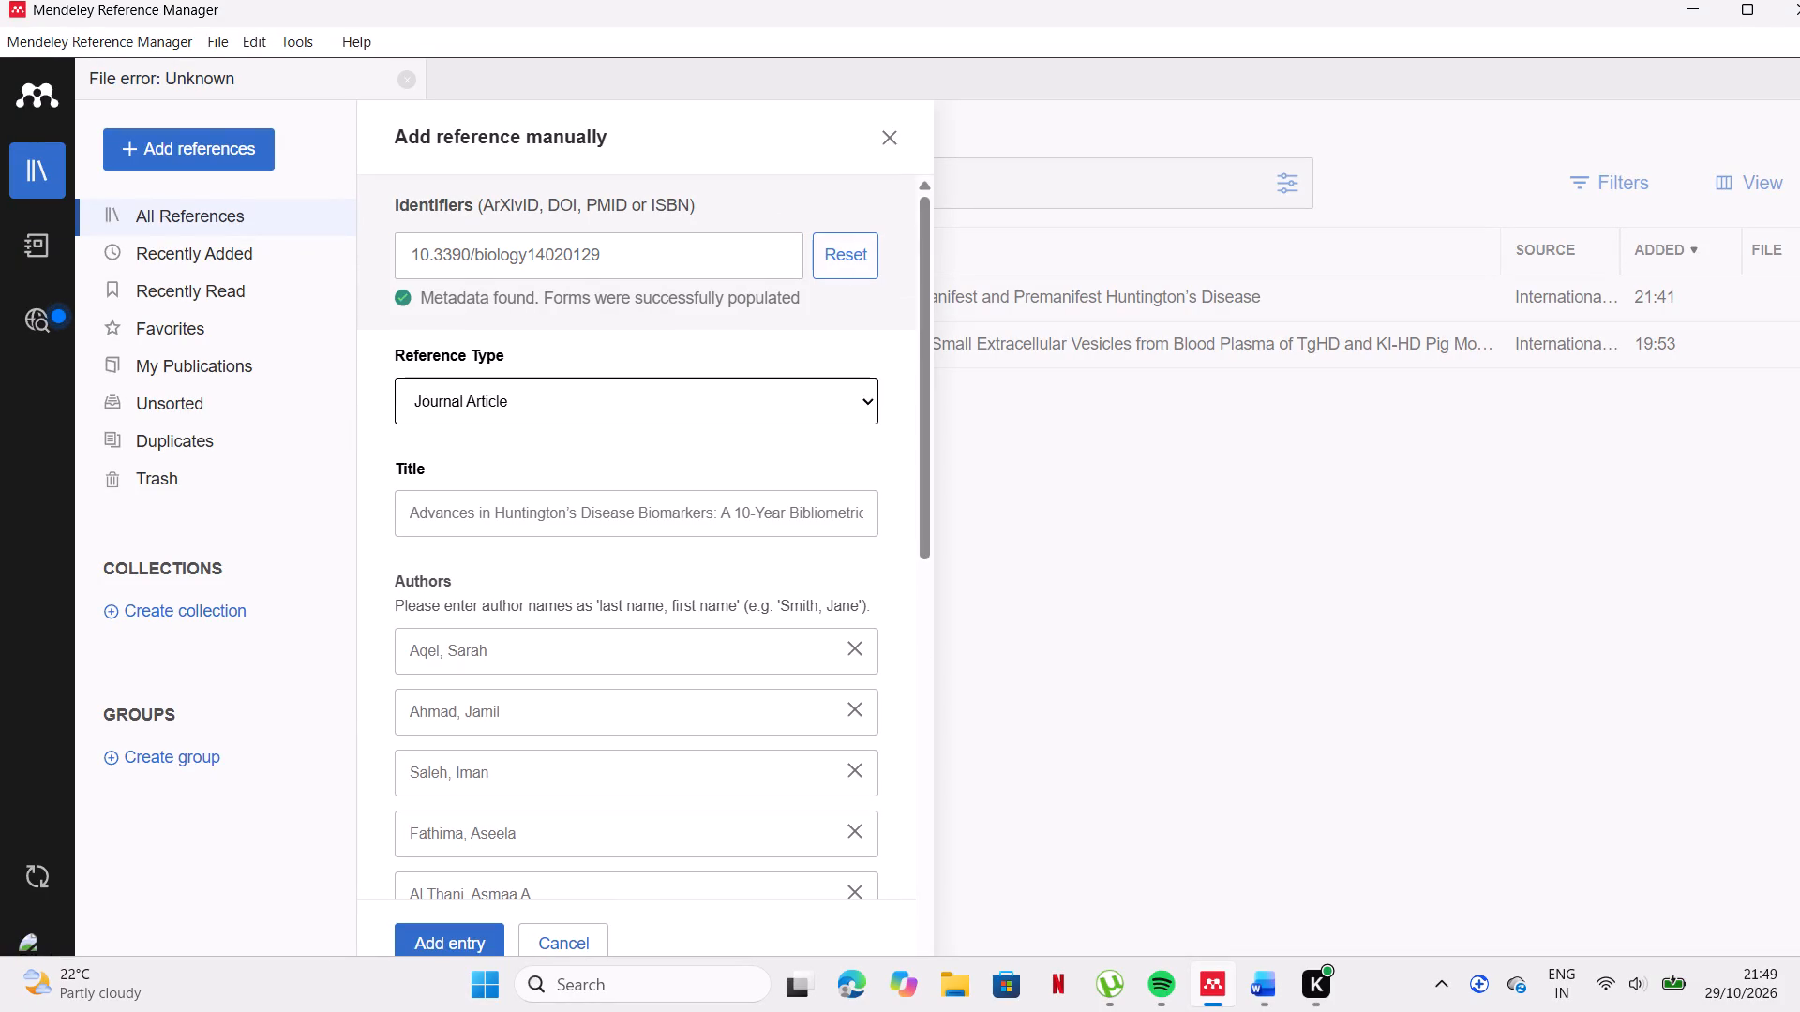
click(471, 929)
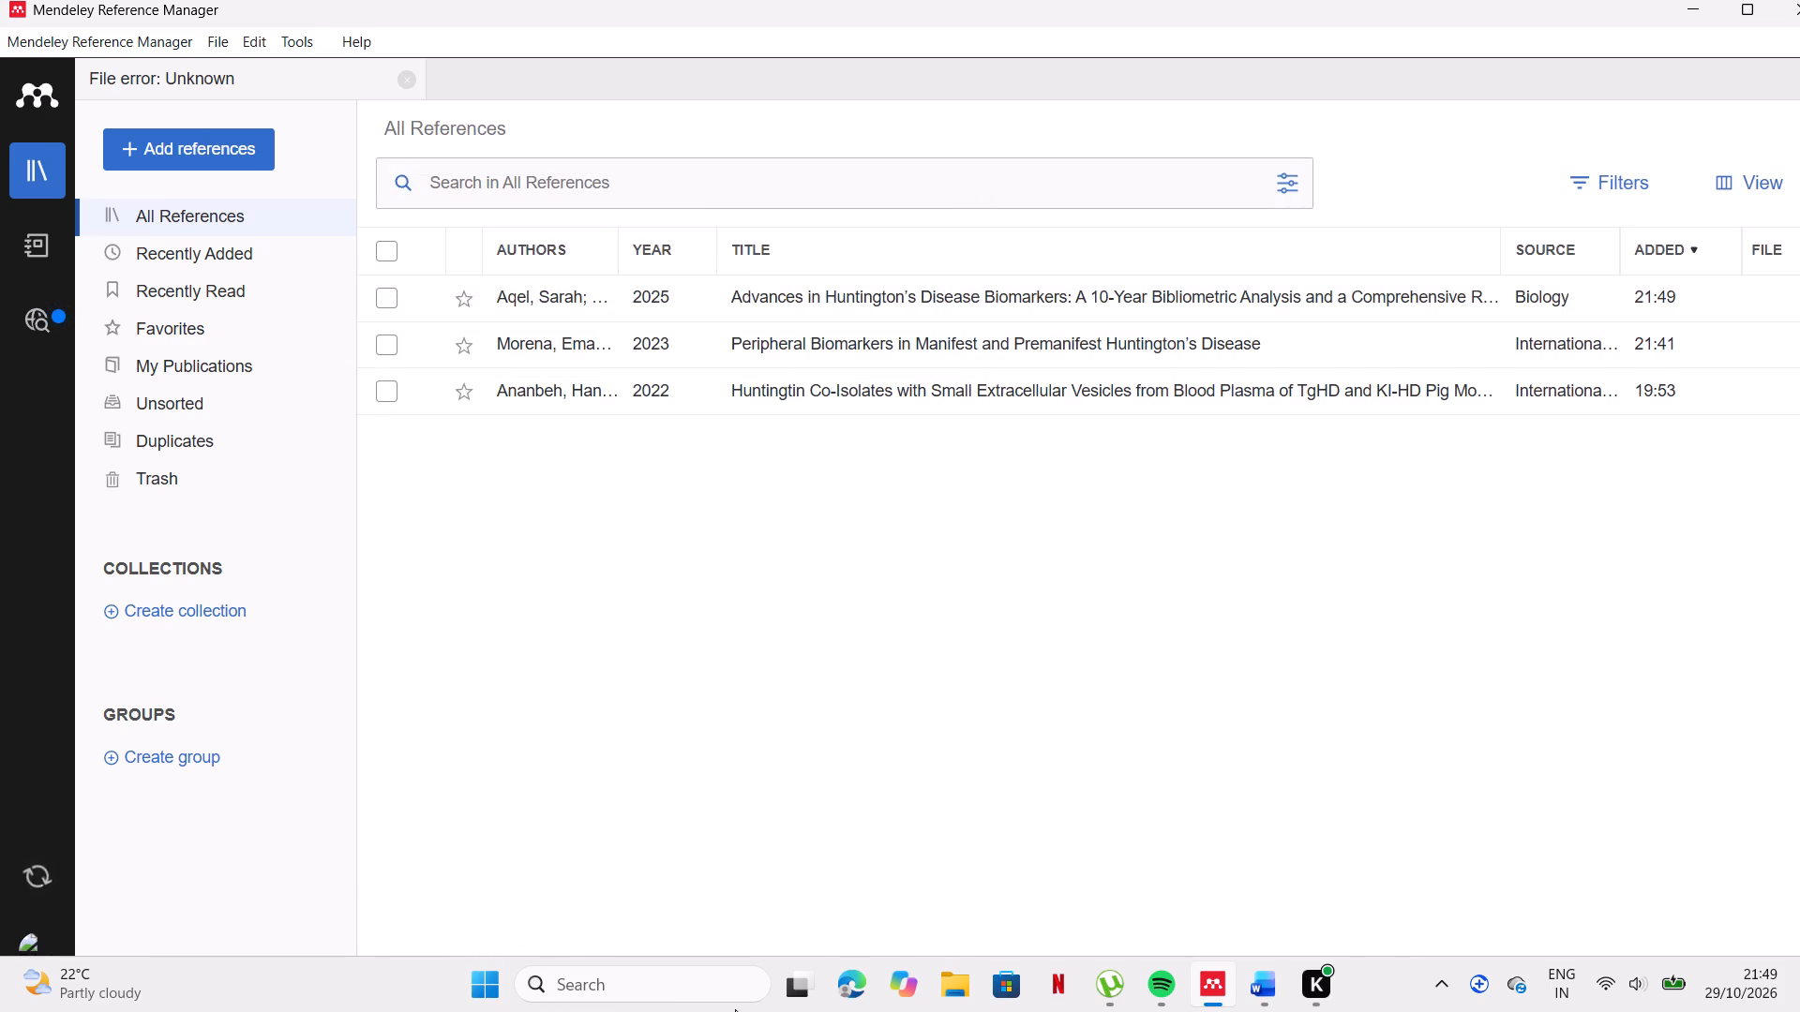
Switch back to Word and look through the References list beyond entry [3] for further sources.
click(1257, 986)
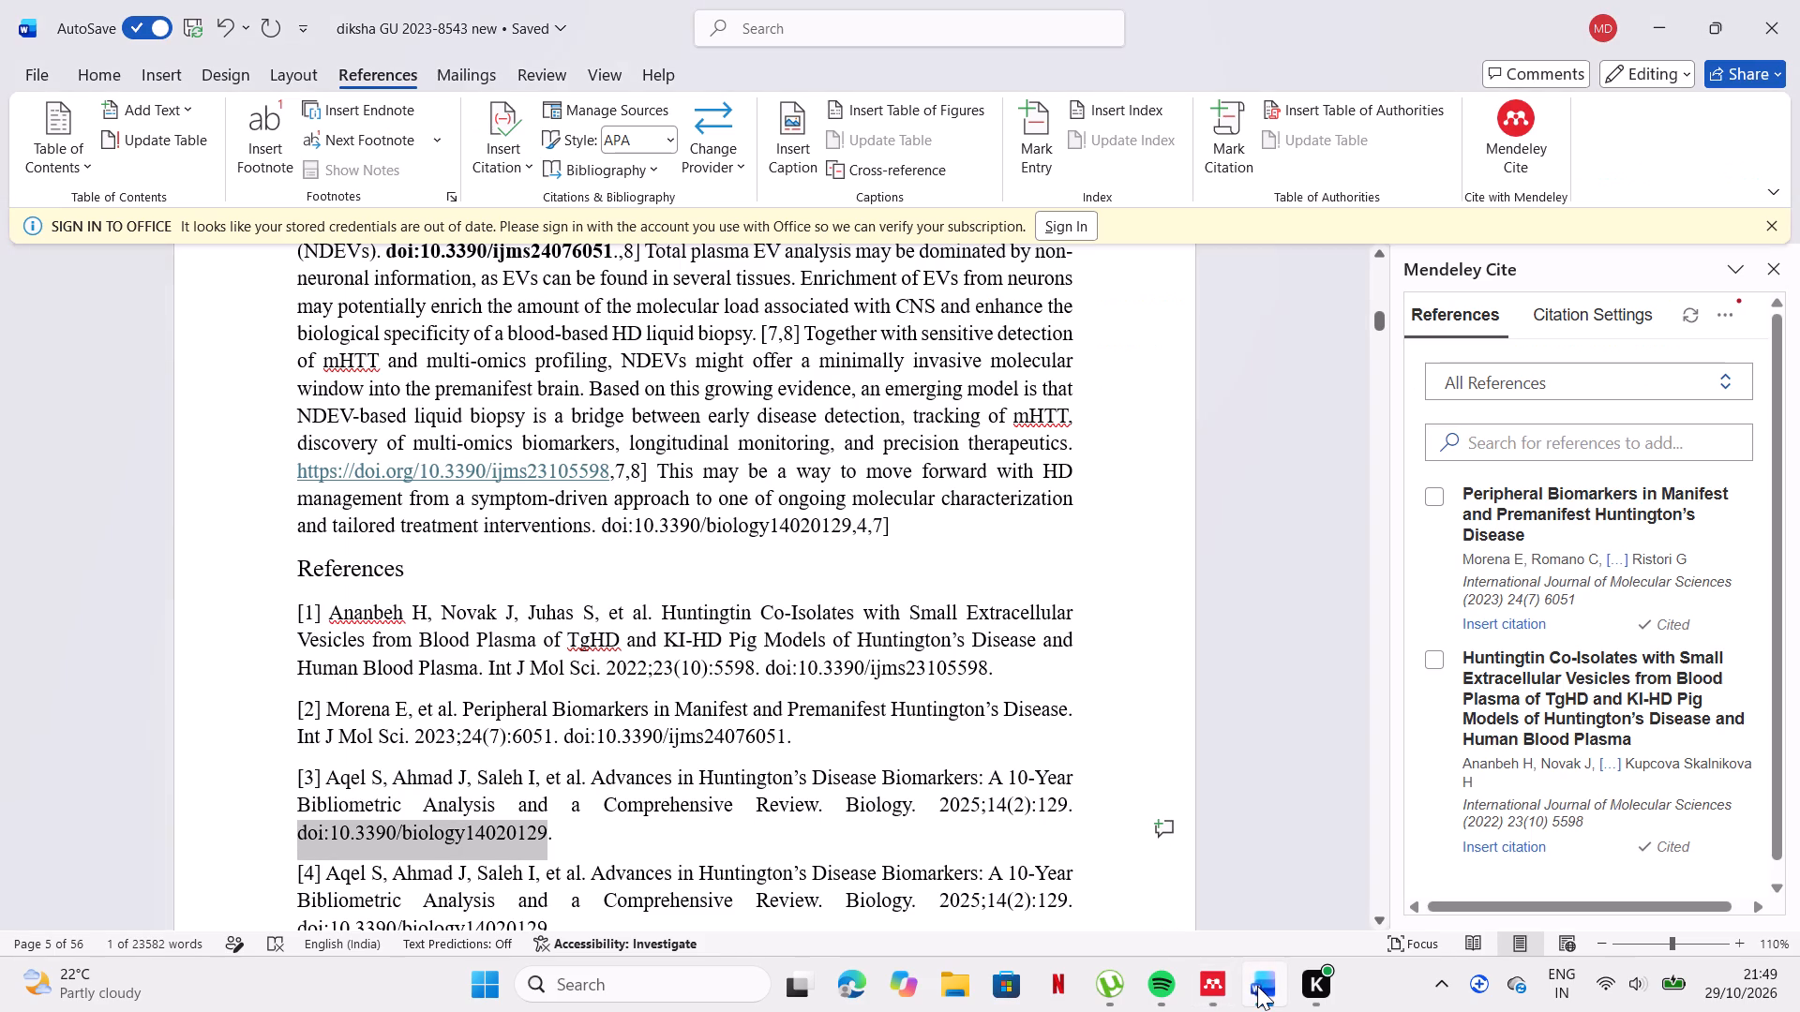
scroll(745, 720, down, 1)
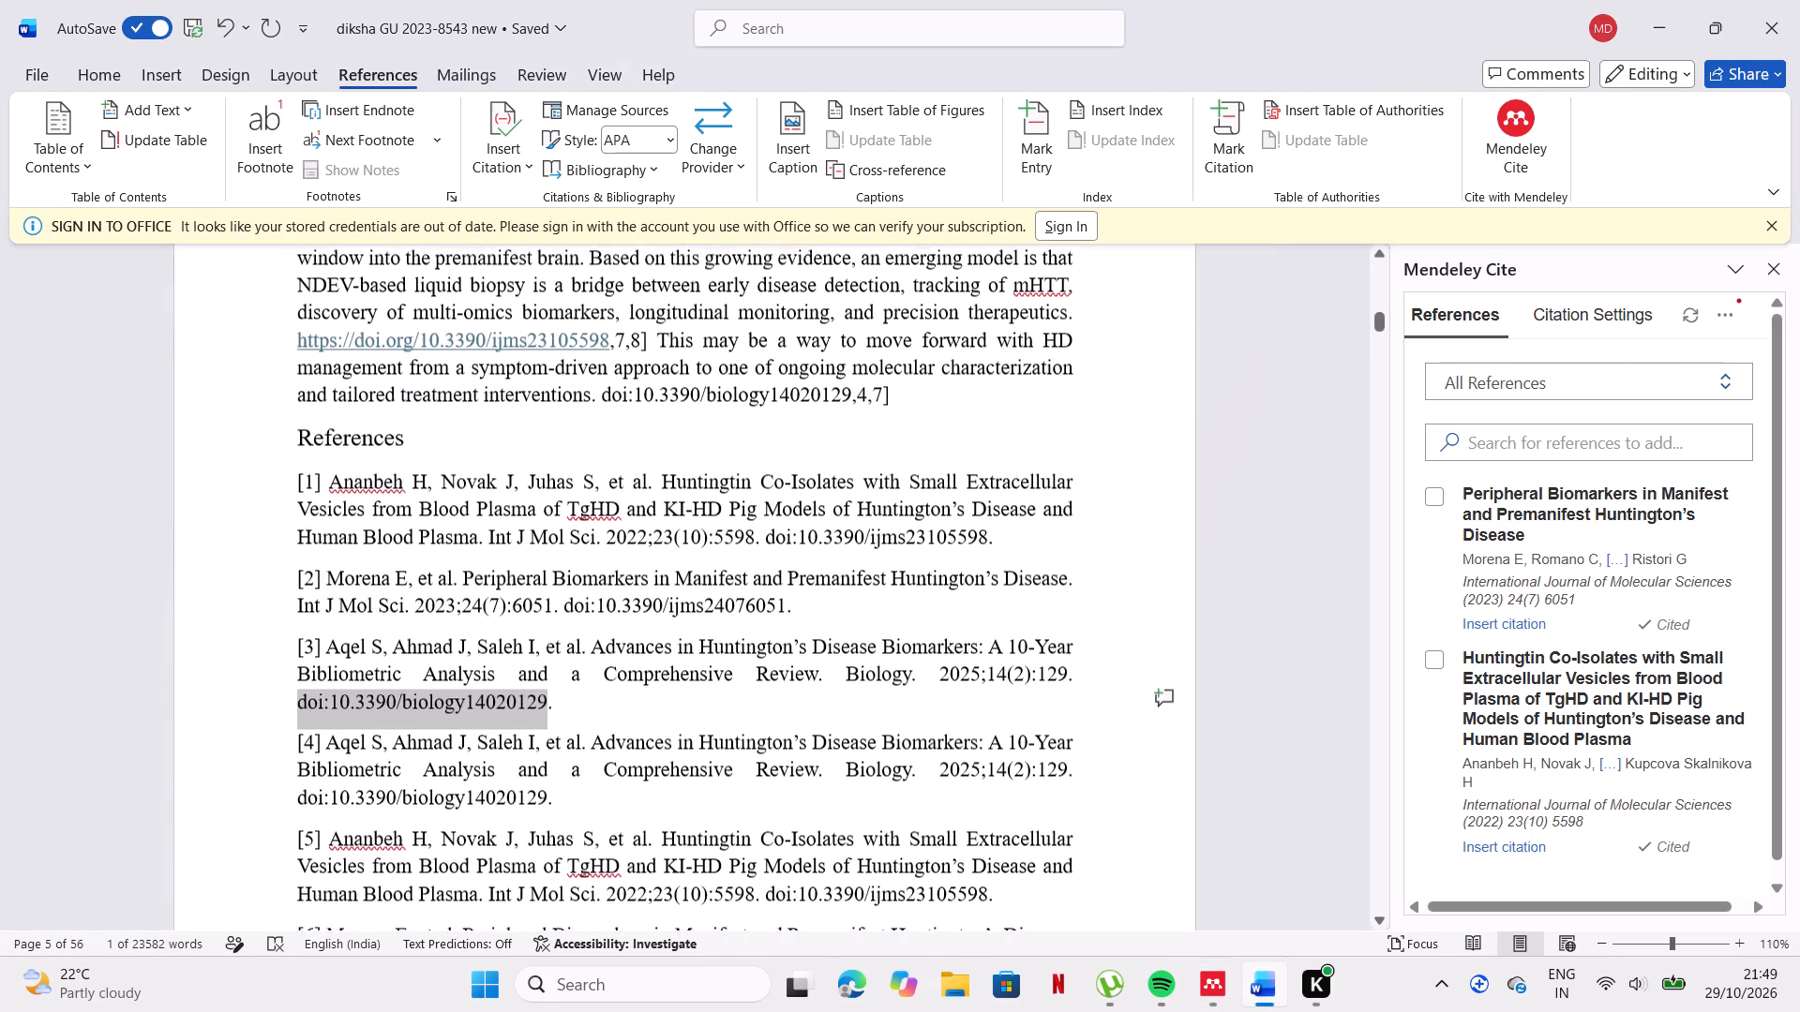
scroll(745, 720, down, 2)
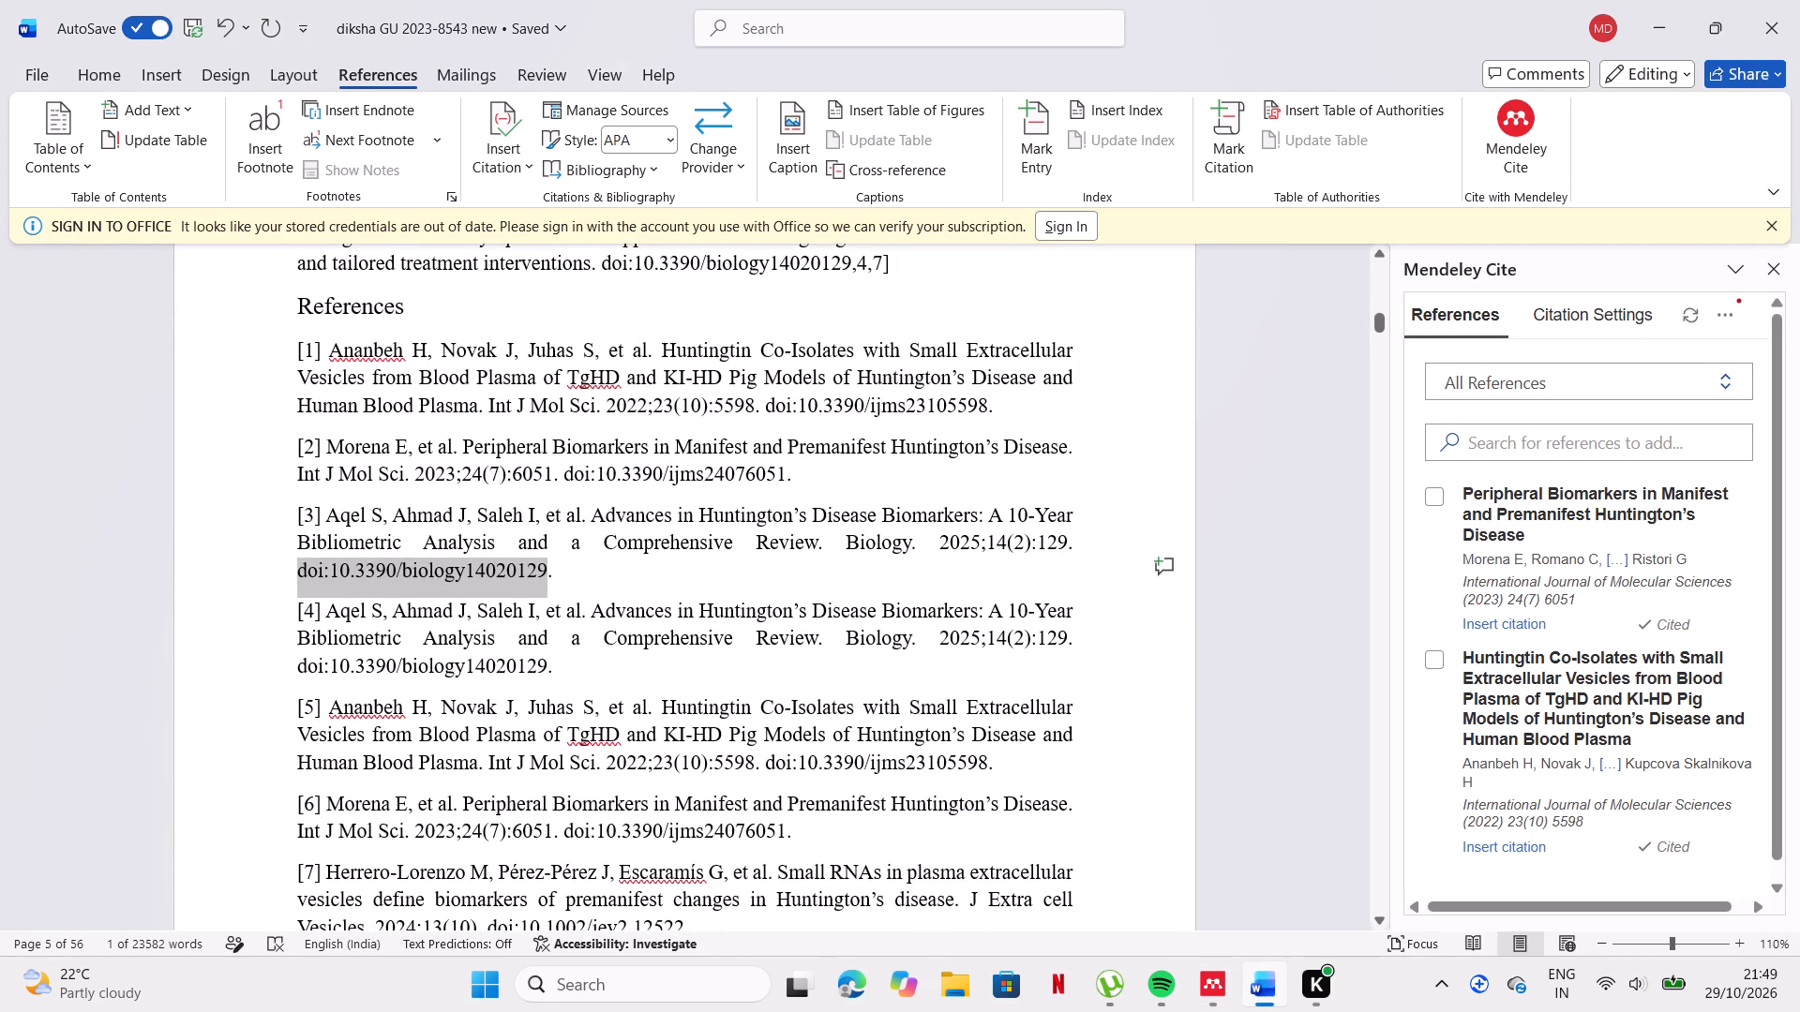
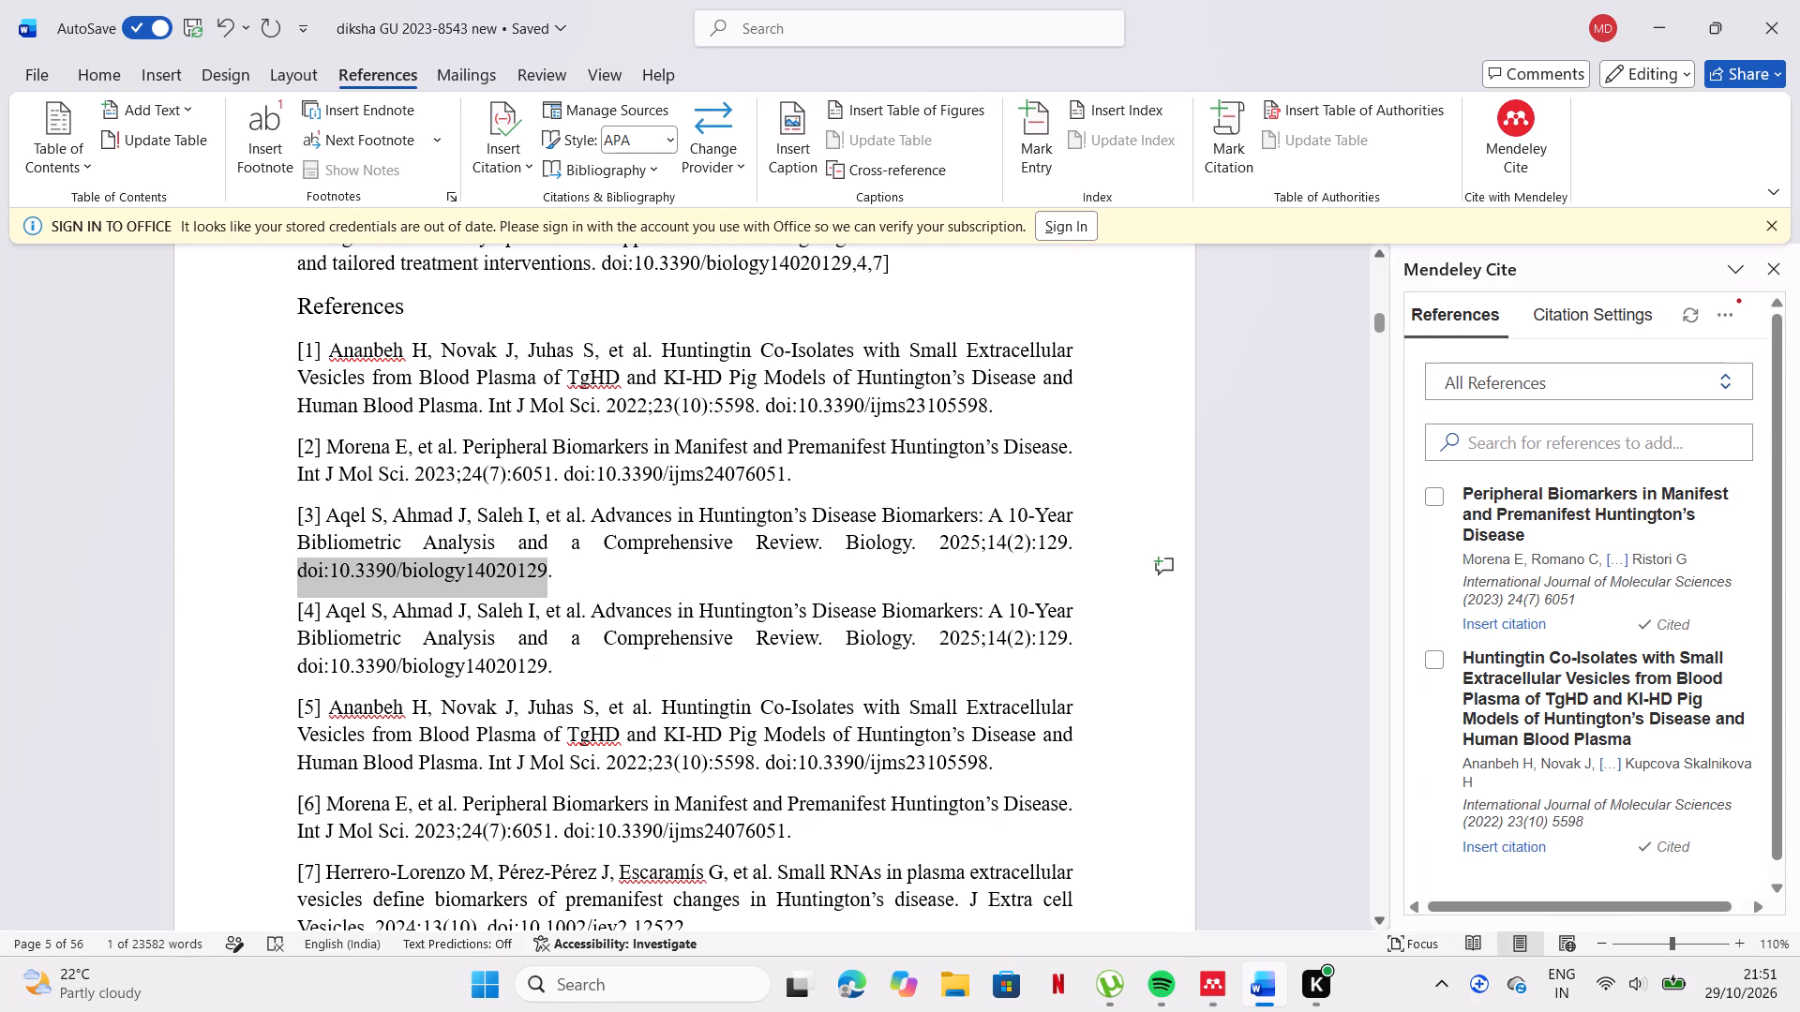
Sync the Mendeley Cite library with the references newly added in Mendeley Reference Manager.
scroll(567, 463, up, 1)
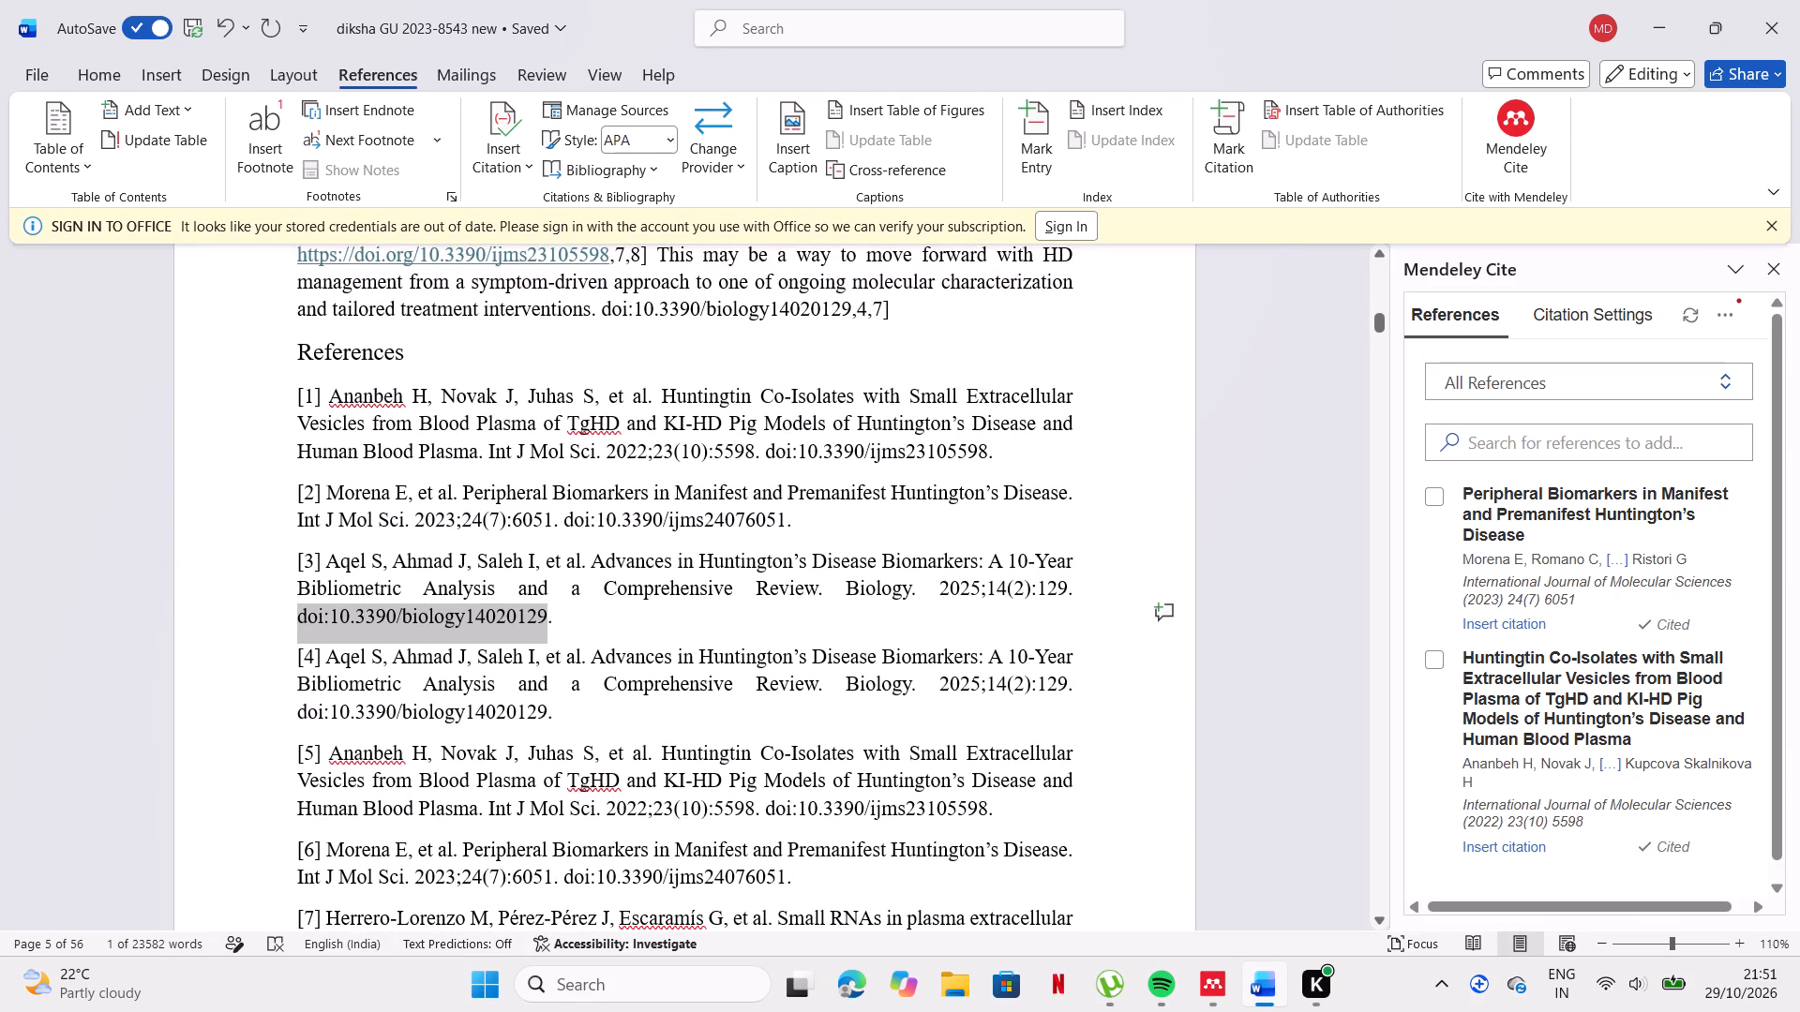
click(1695, 316)
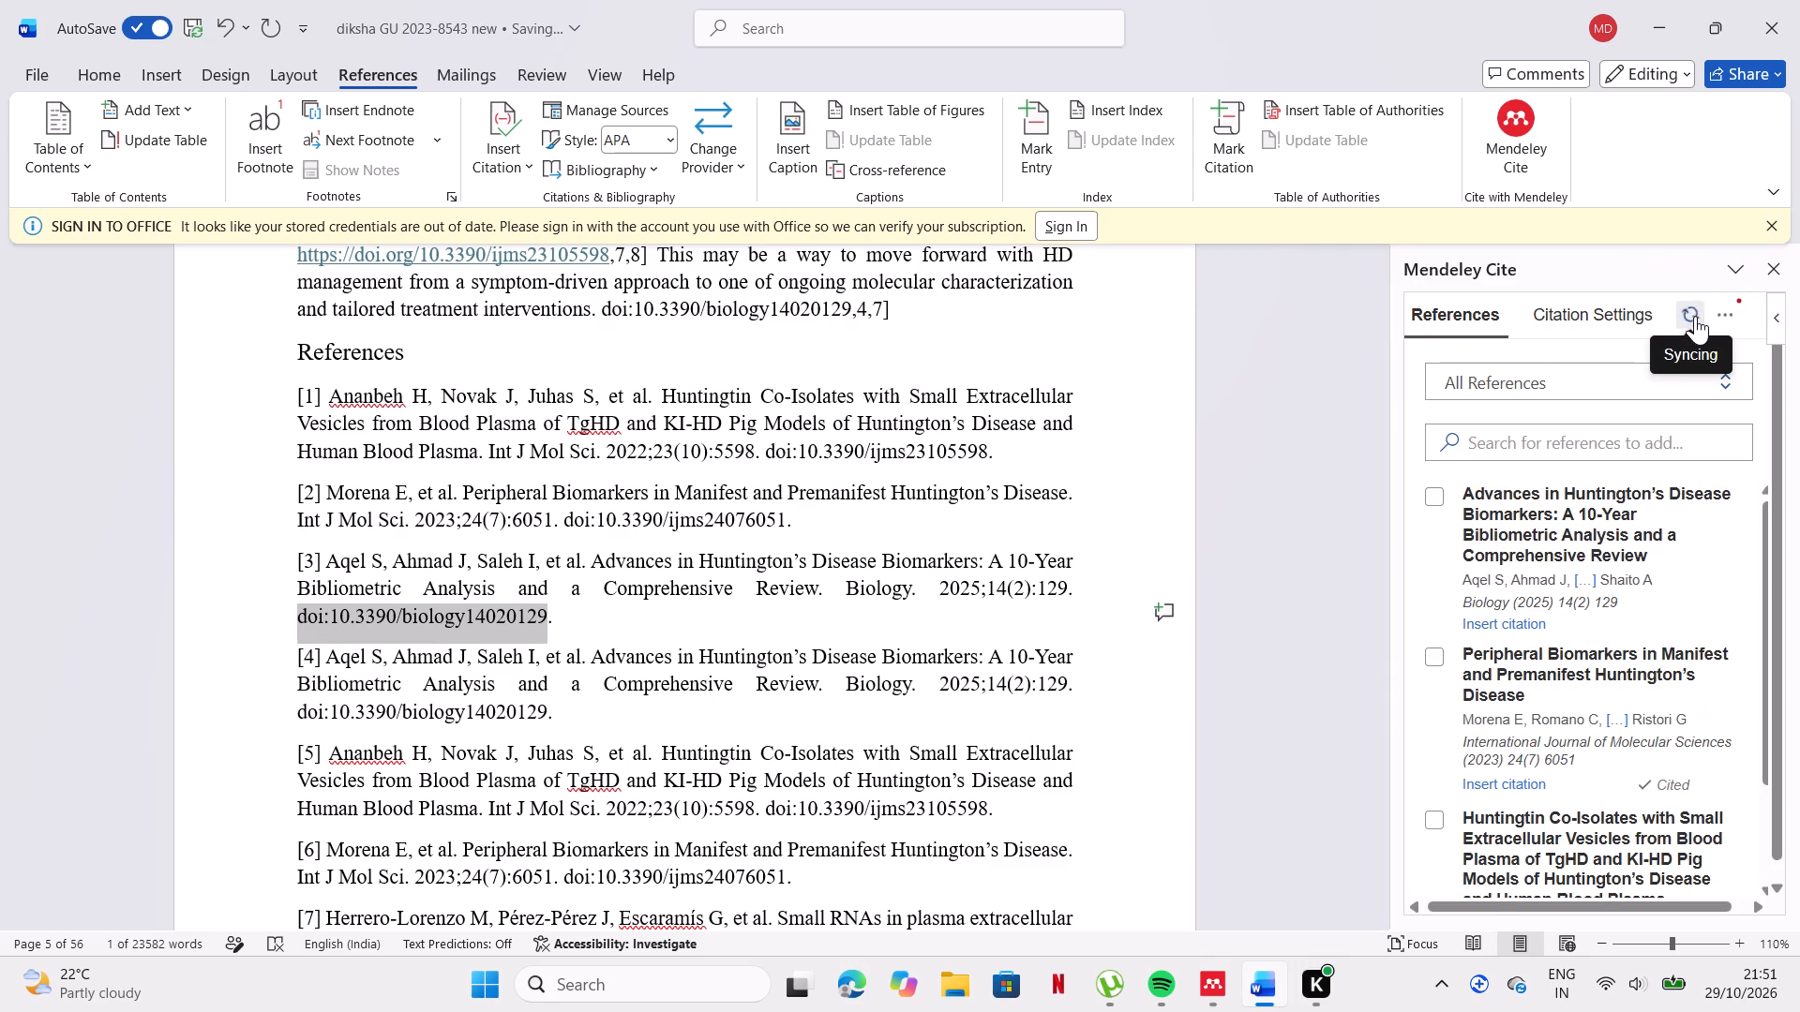
Look over the manuscript from the bibliography at its end back to the opening paragraphs on Huntington's disease and their citations.
scroll(1004, 611, down, 18)
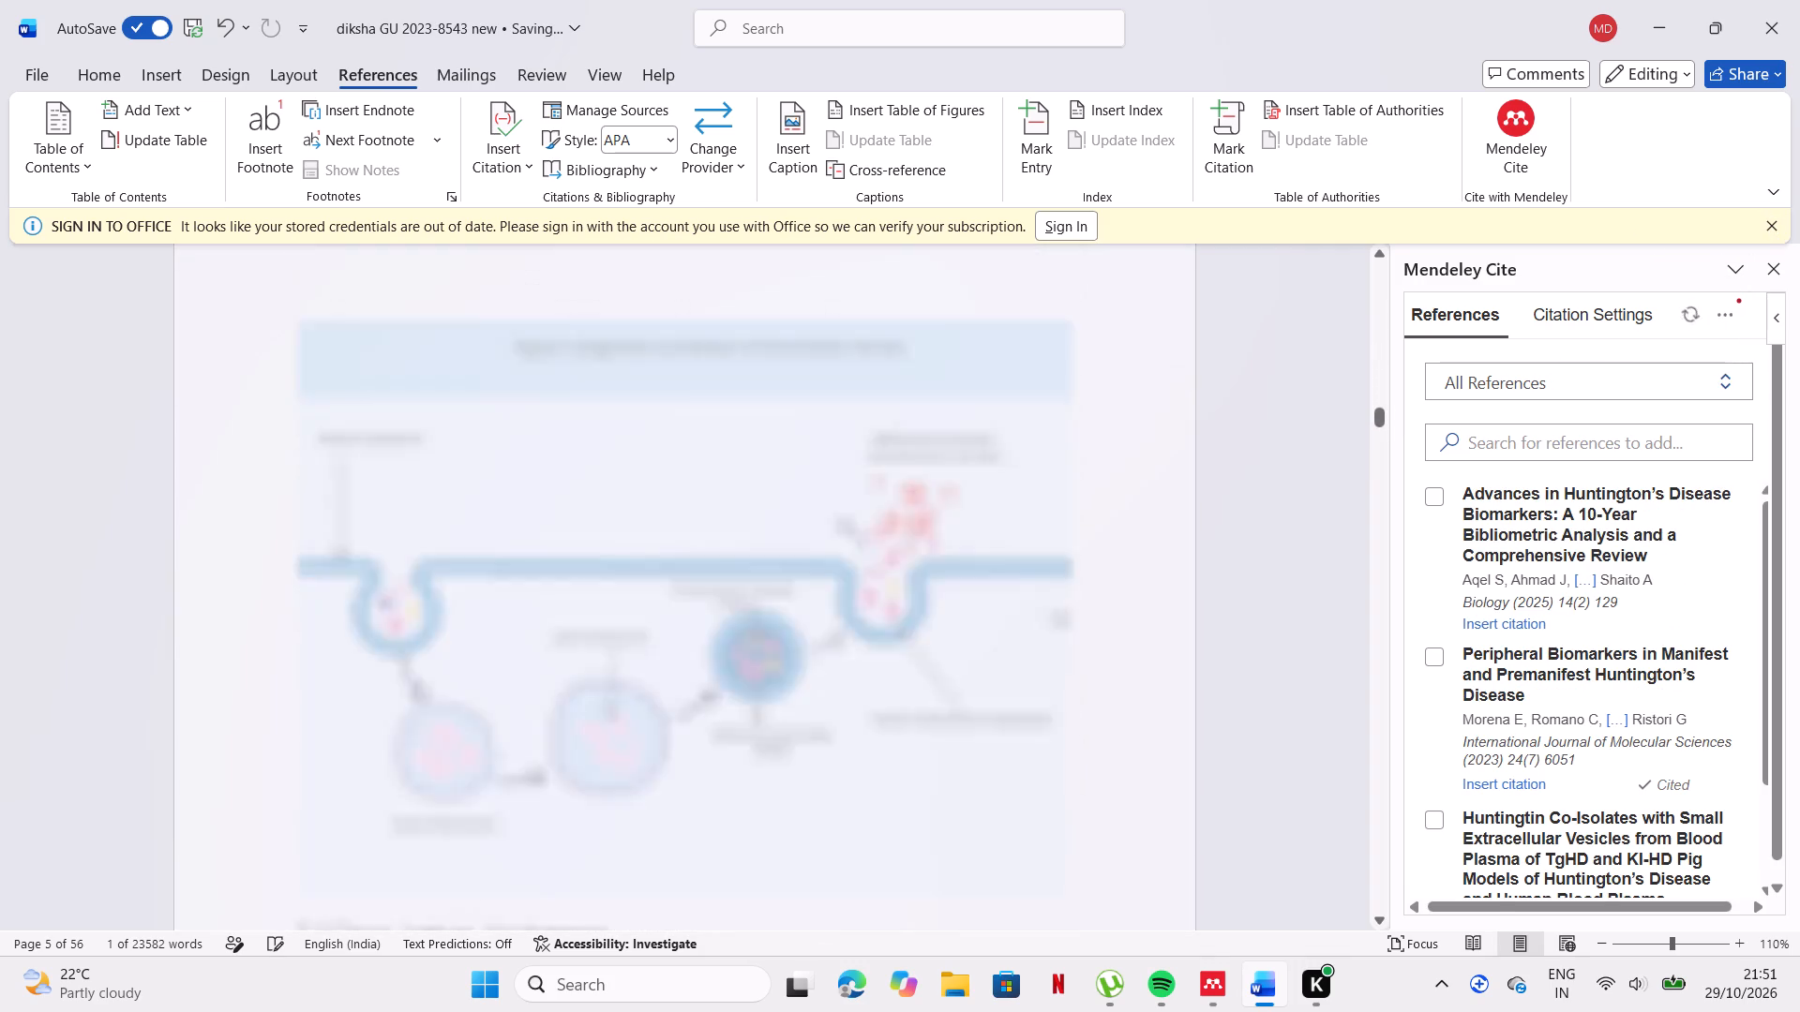
scroll(1004, 611, down, 20)
scroll(1004, 611, down, 8)
scroll(1004, 611, up, 4)
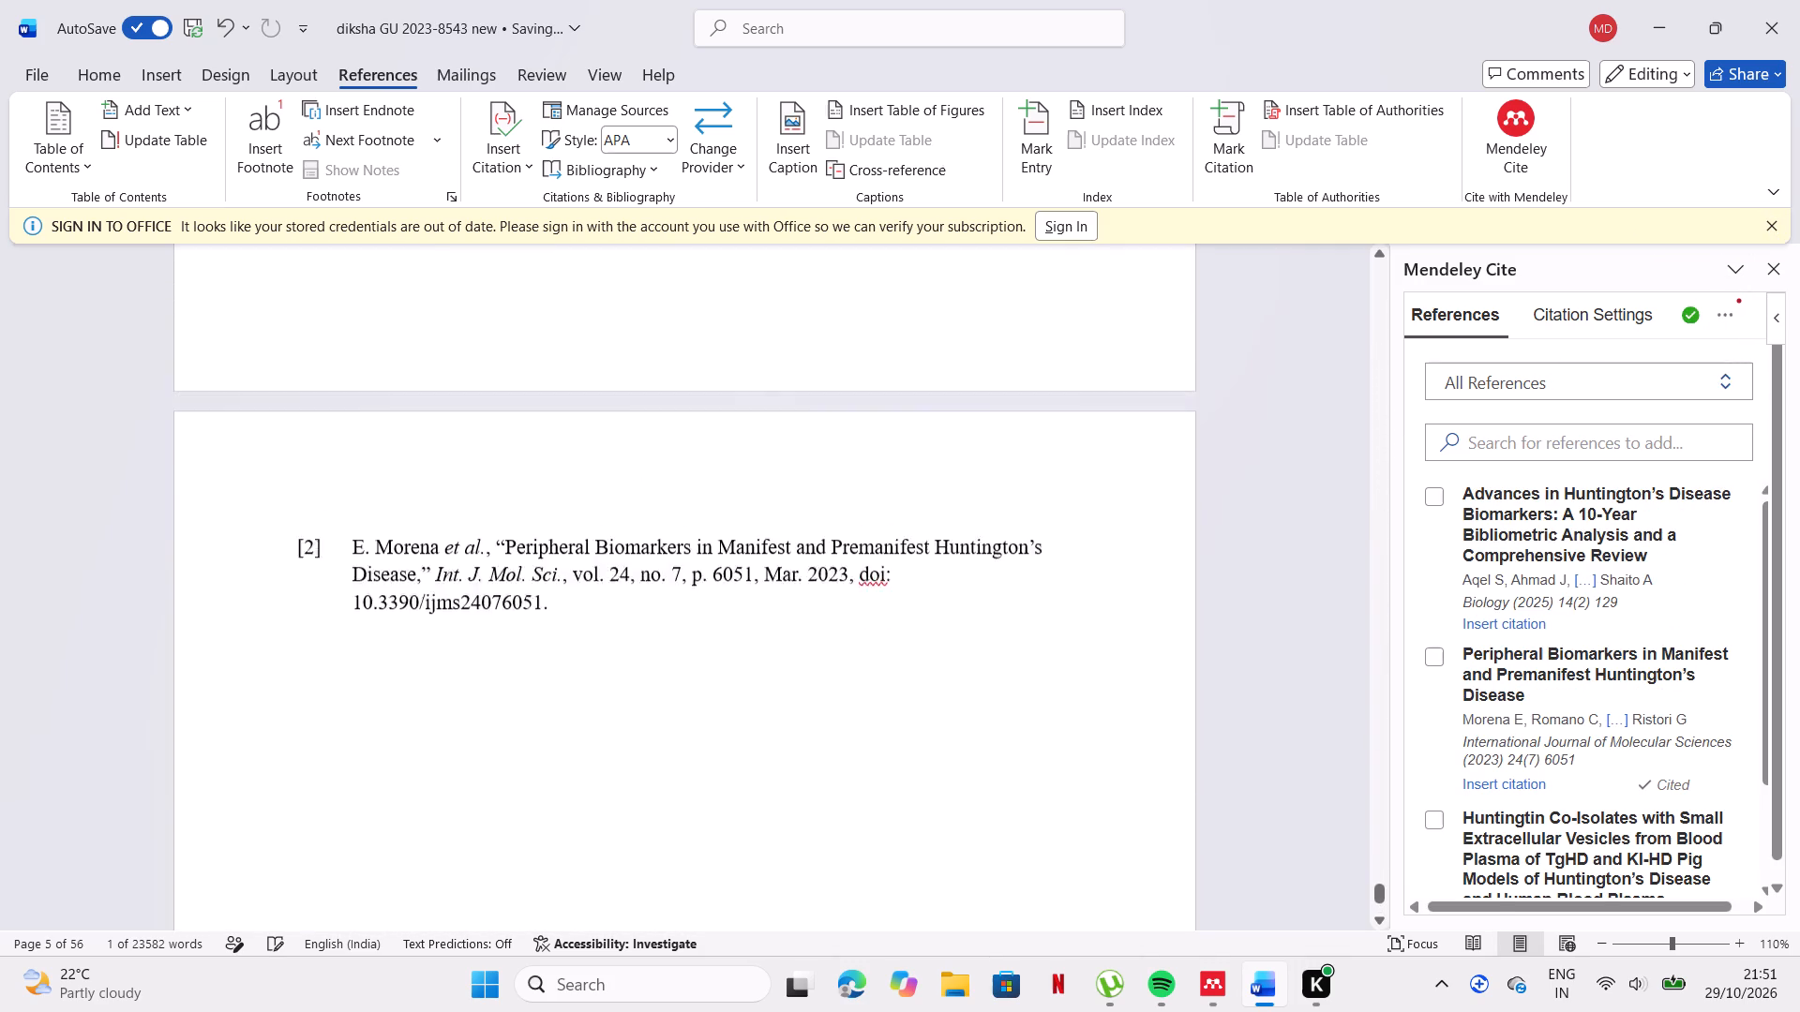
scroll(1004, 611, up, 1)
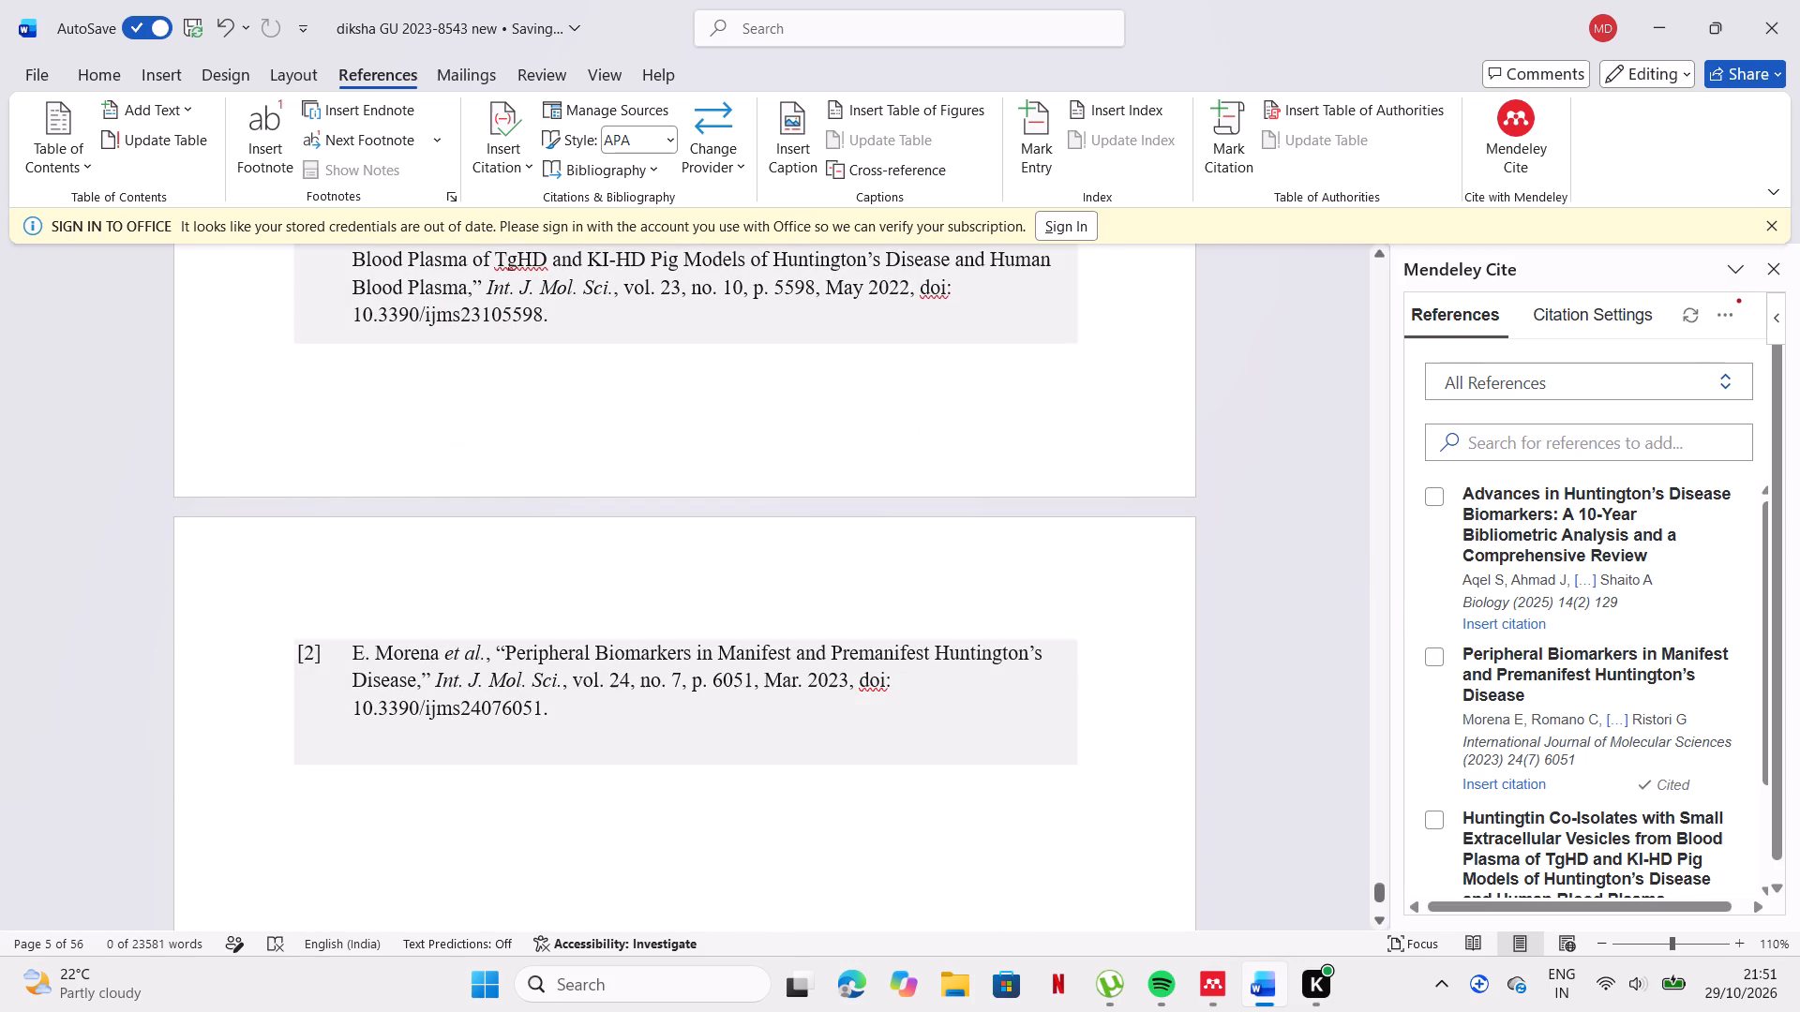
scroll(1157, 374, up, 13)
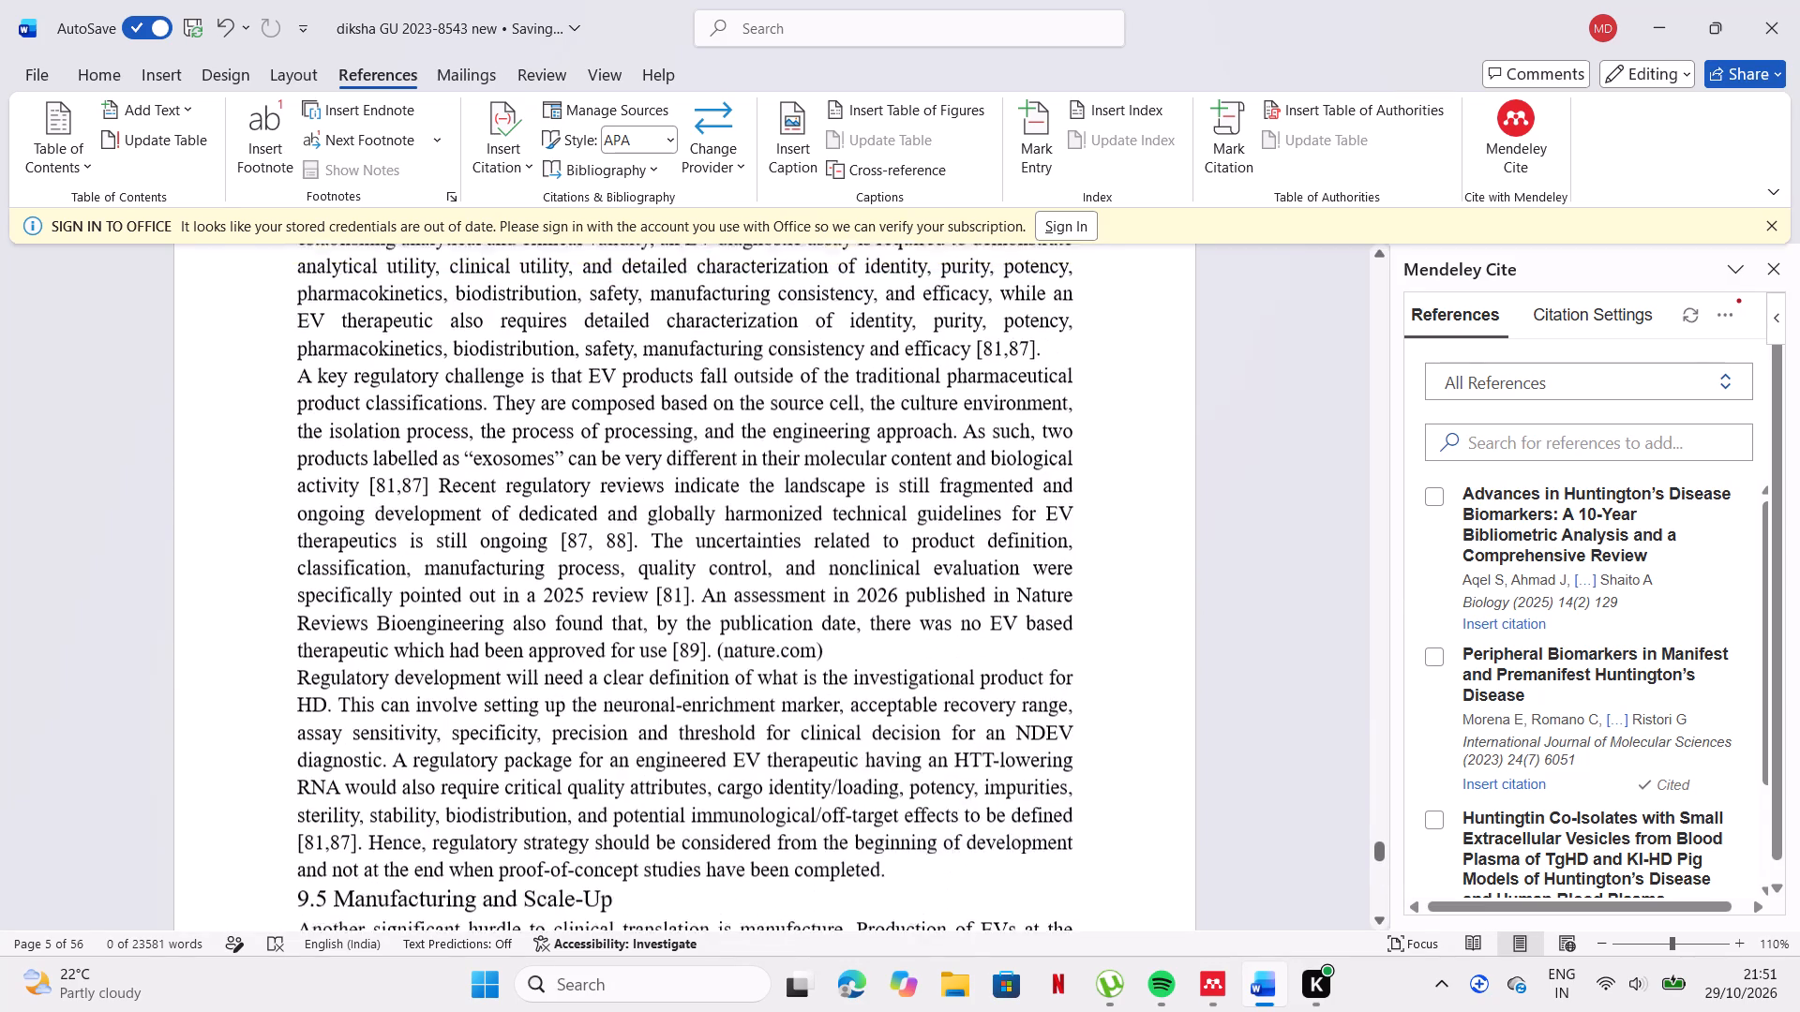
scroll(1157, 374, up, 12)
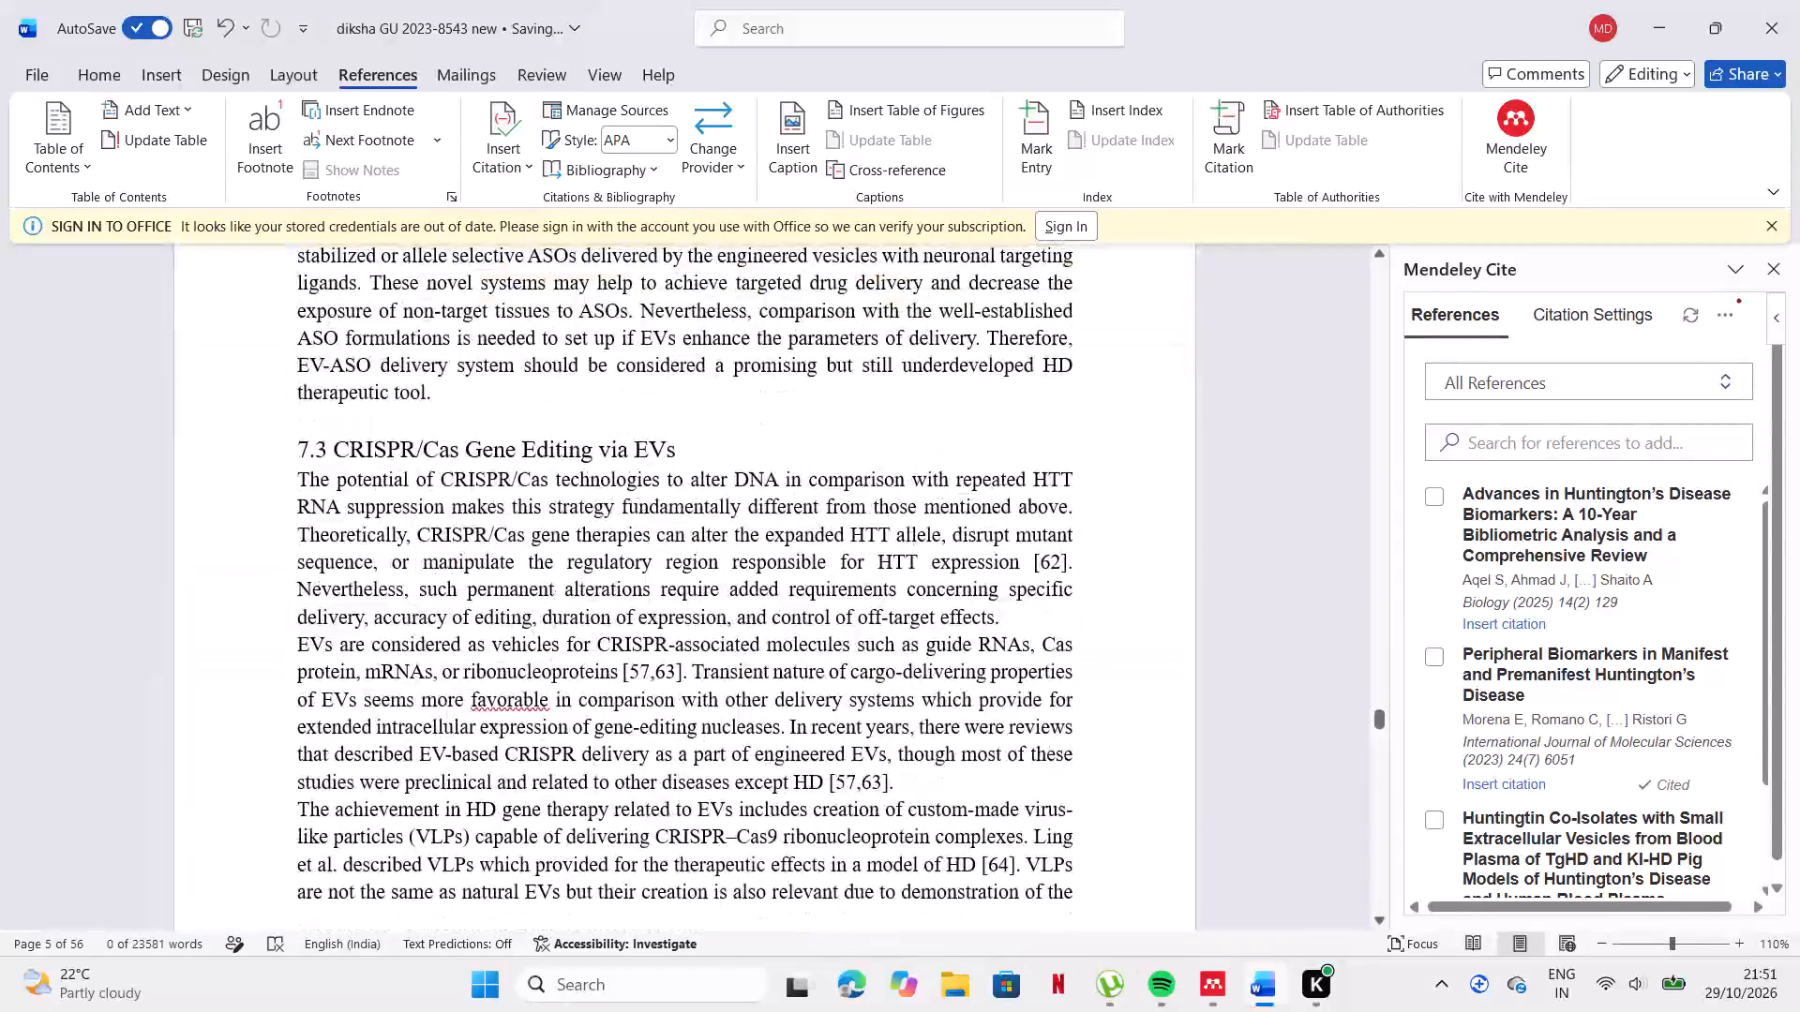
scroll(1157, 374, up, 19)
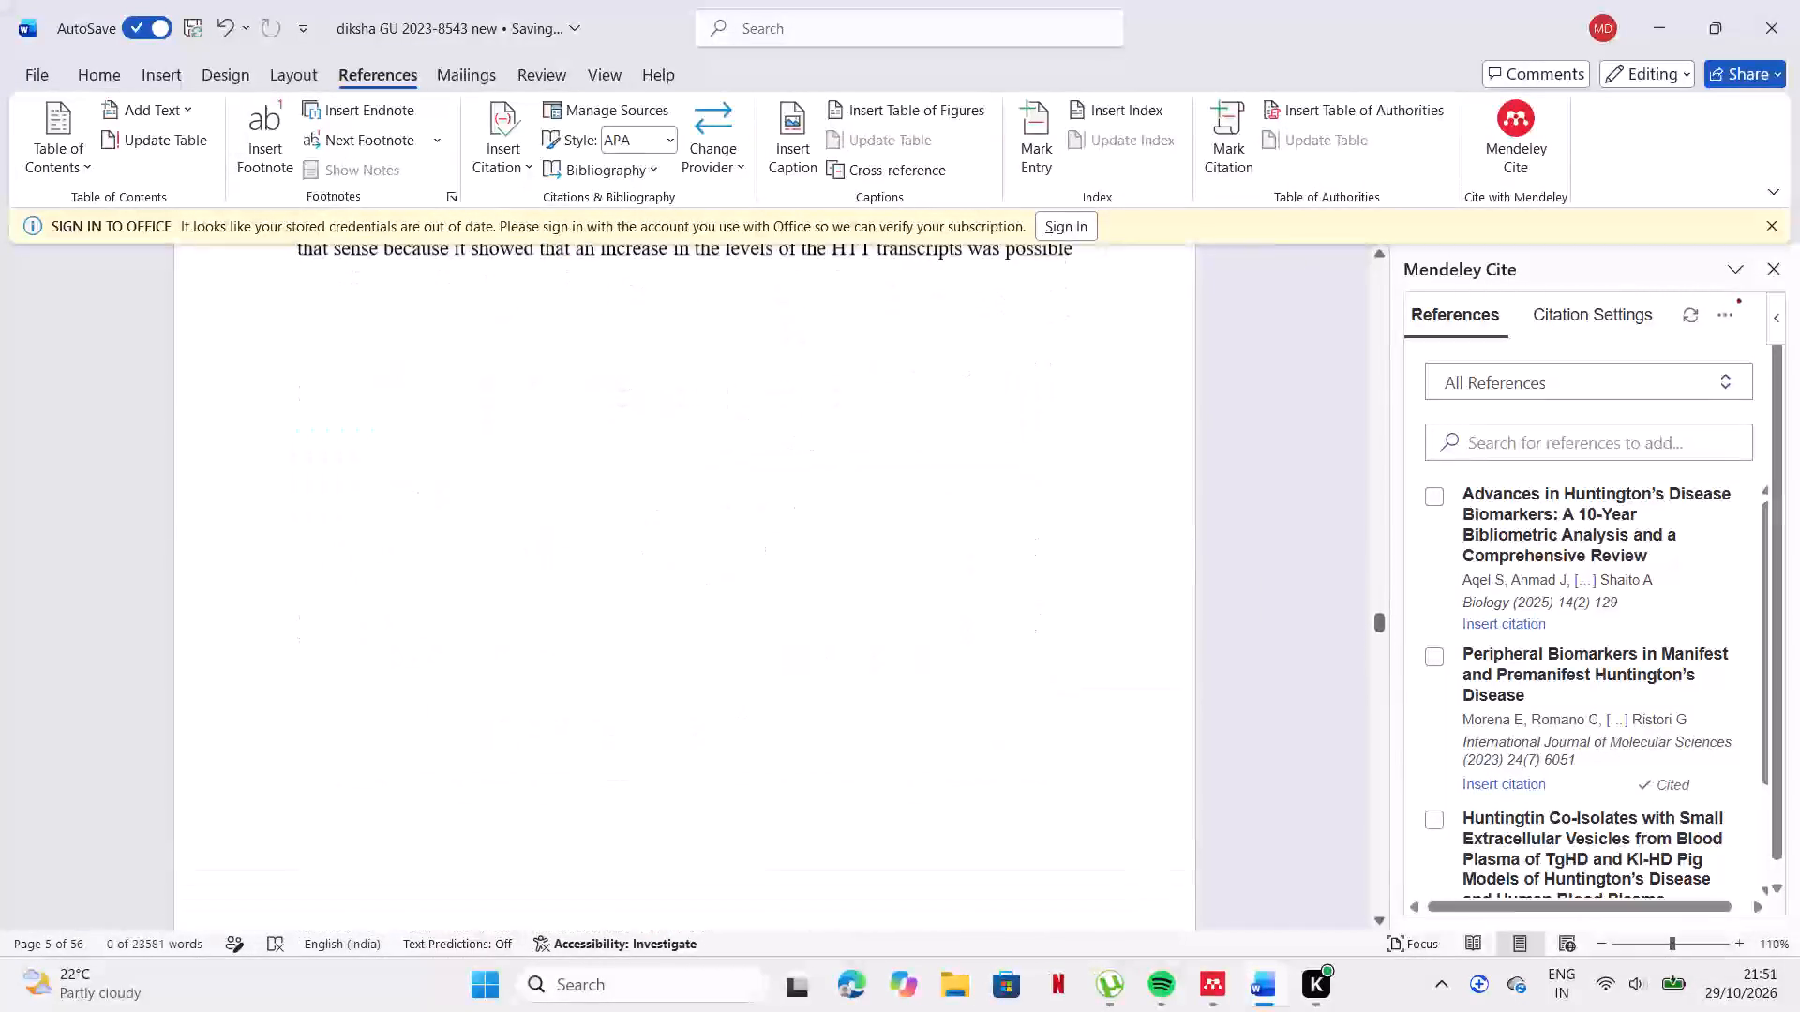
scroll(1157, 374, up, 2)
scroll(1045, 366, up, 3)
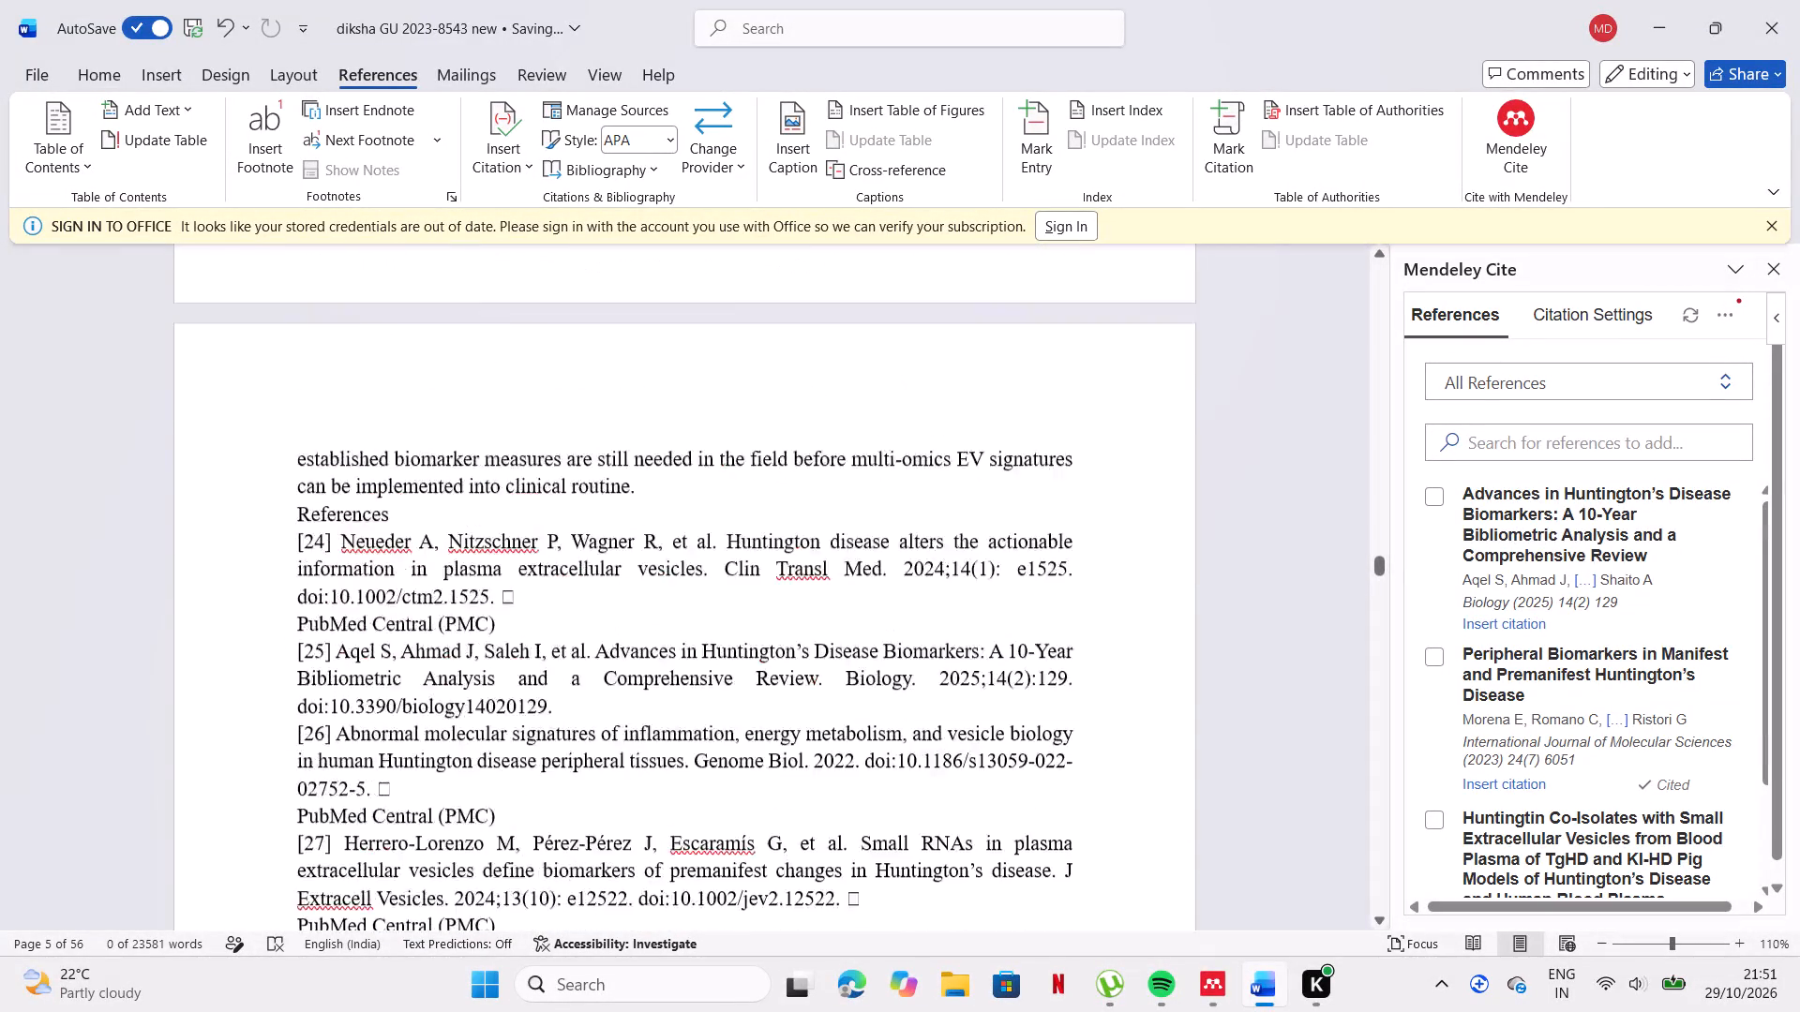
scroll(1045, 366, up, 13)
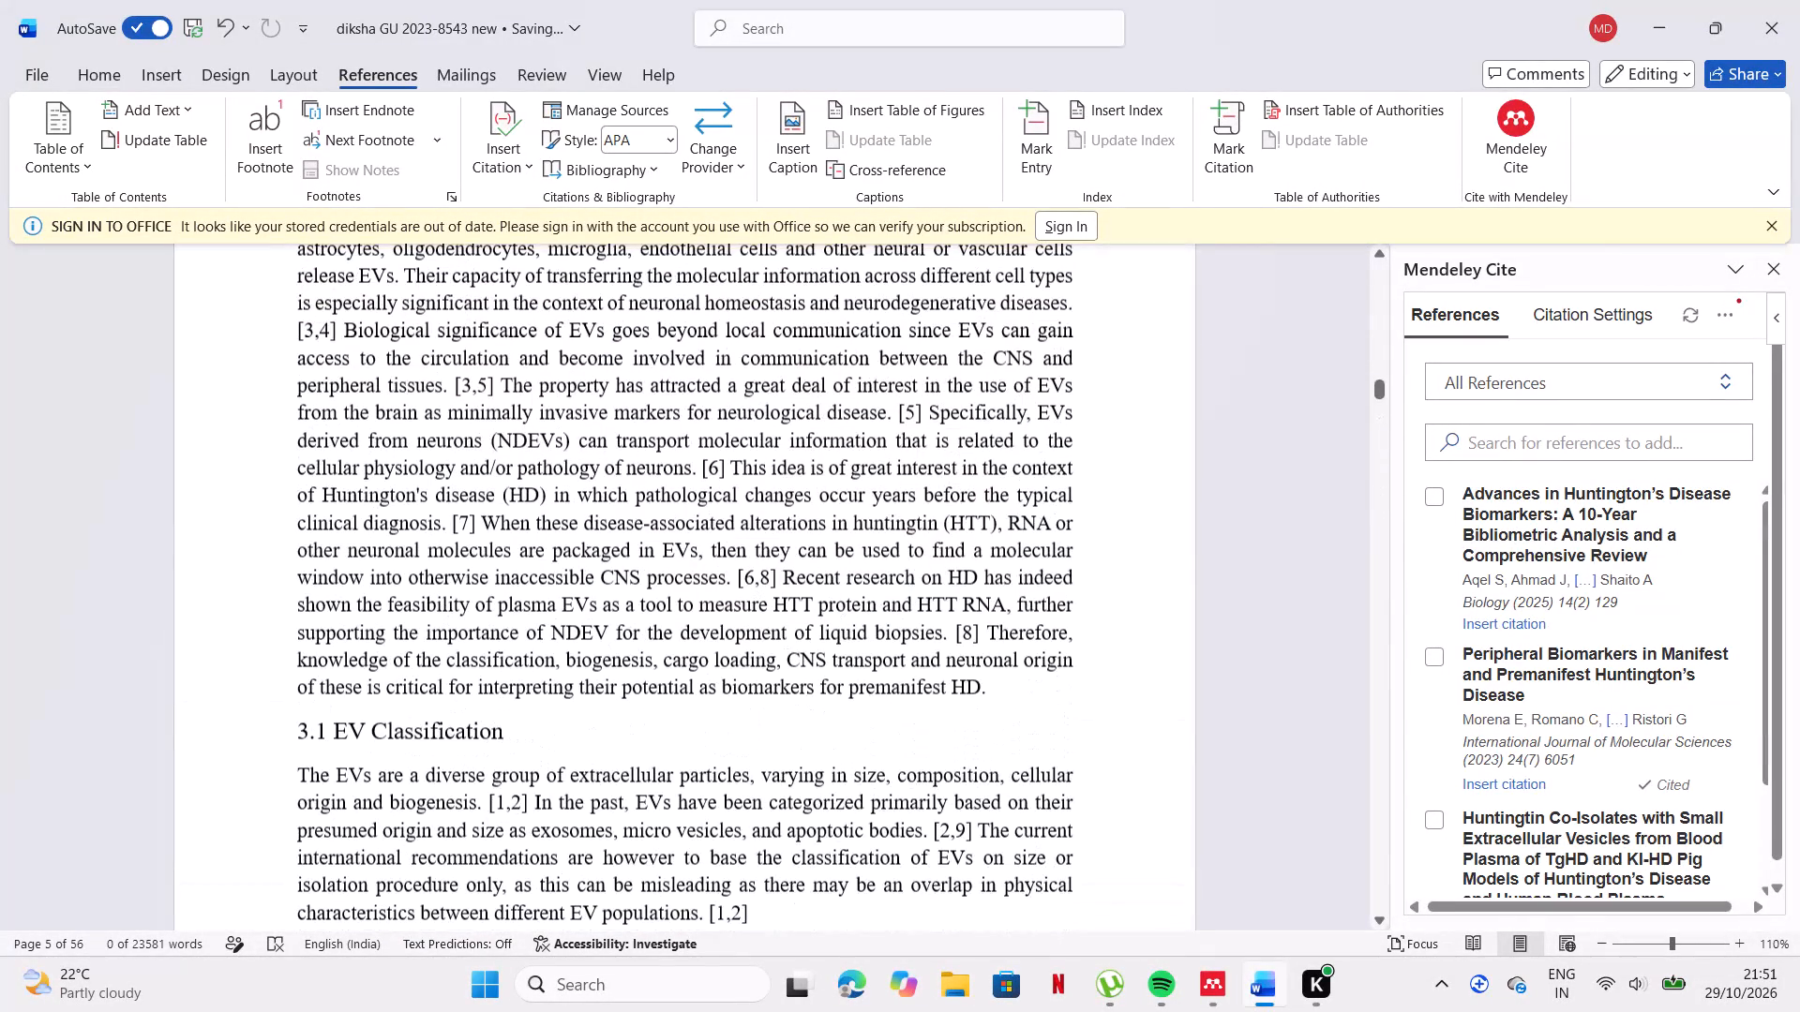
scroll(983, 347, up, 16)
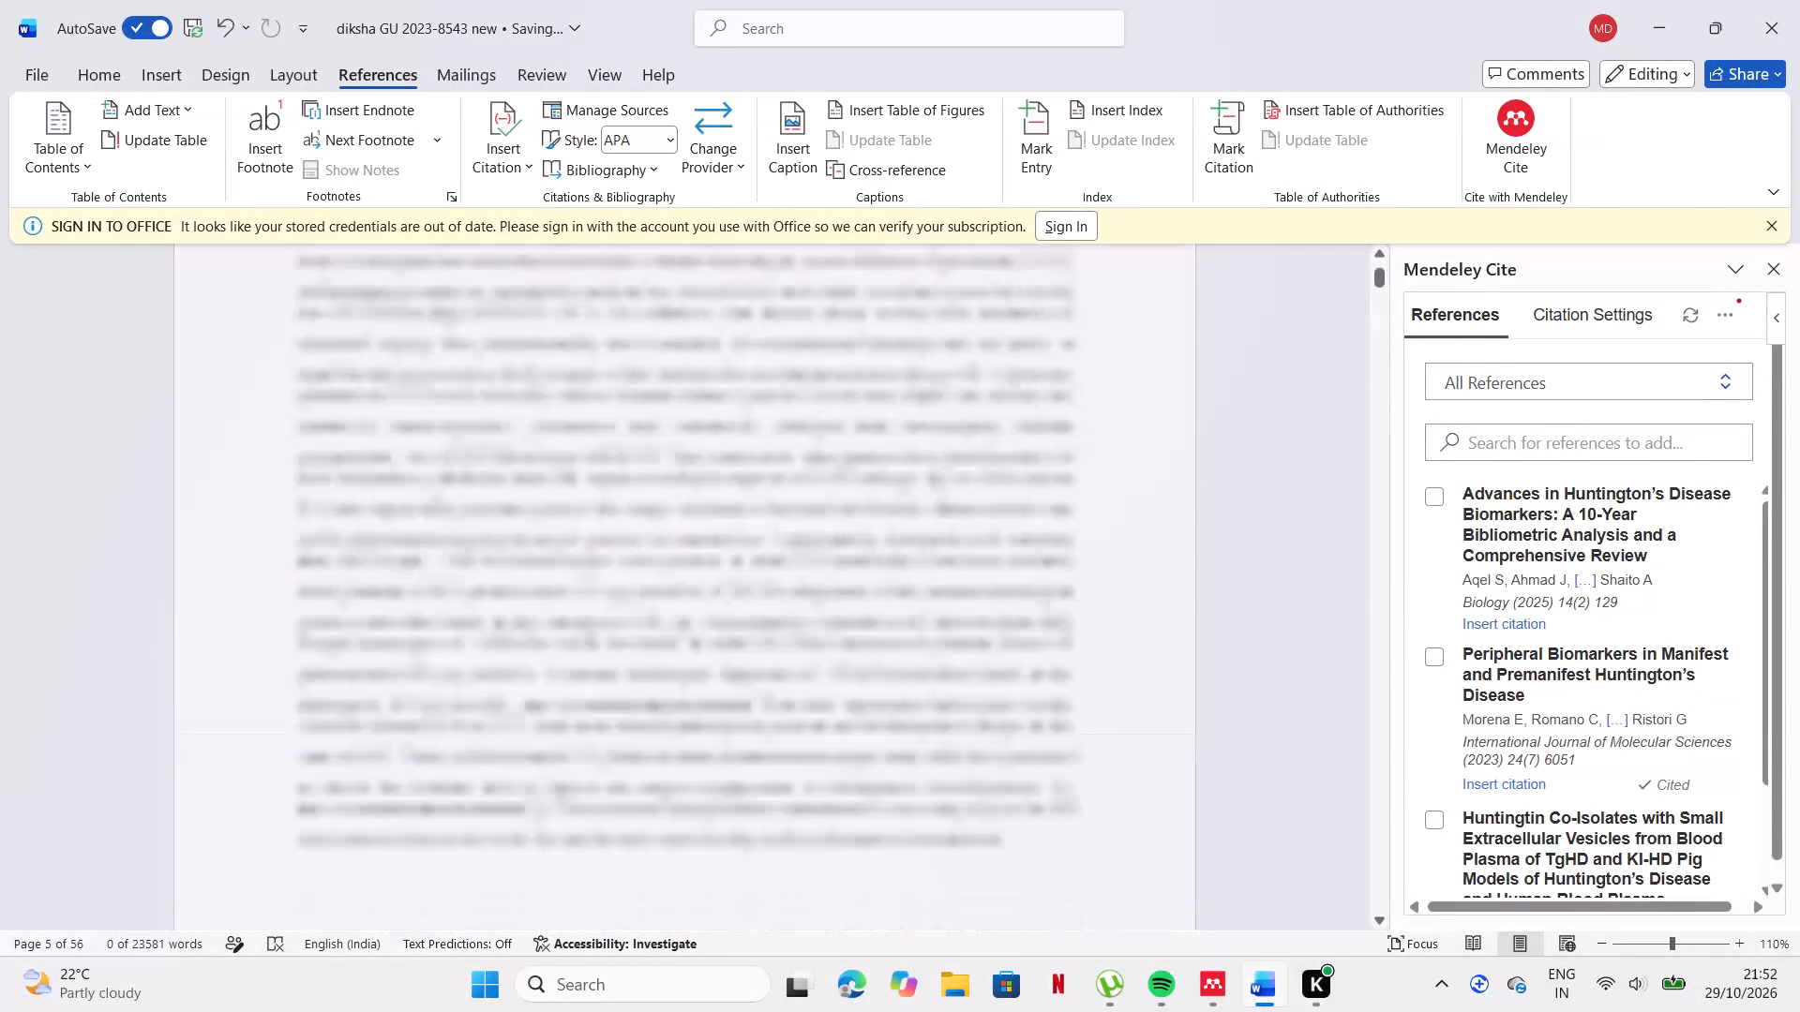
scroll(983, 347, down, 2)
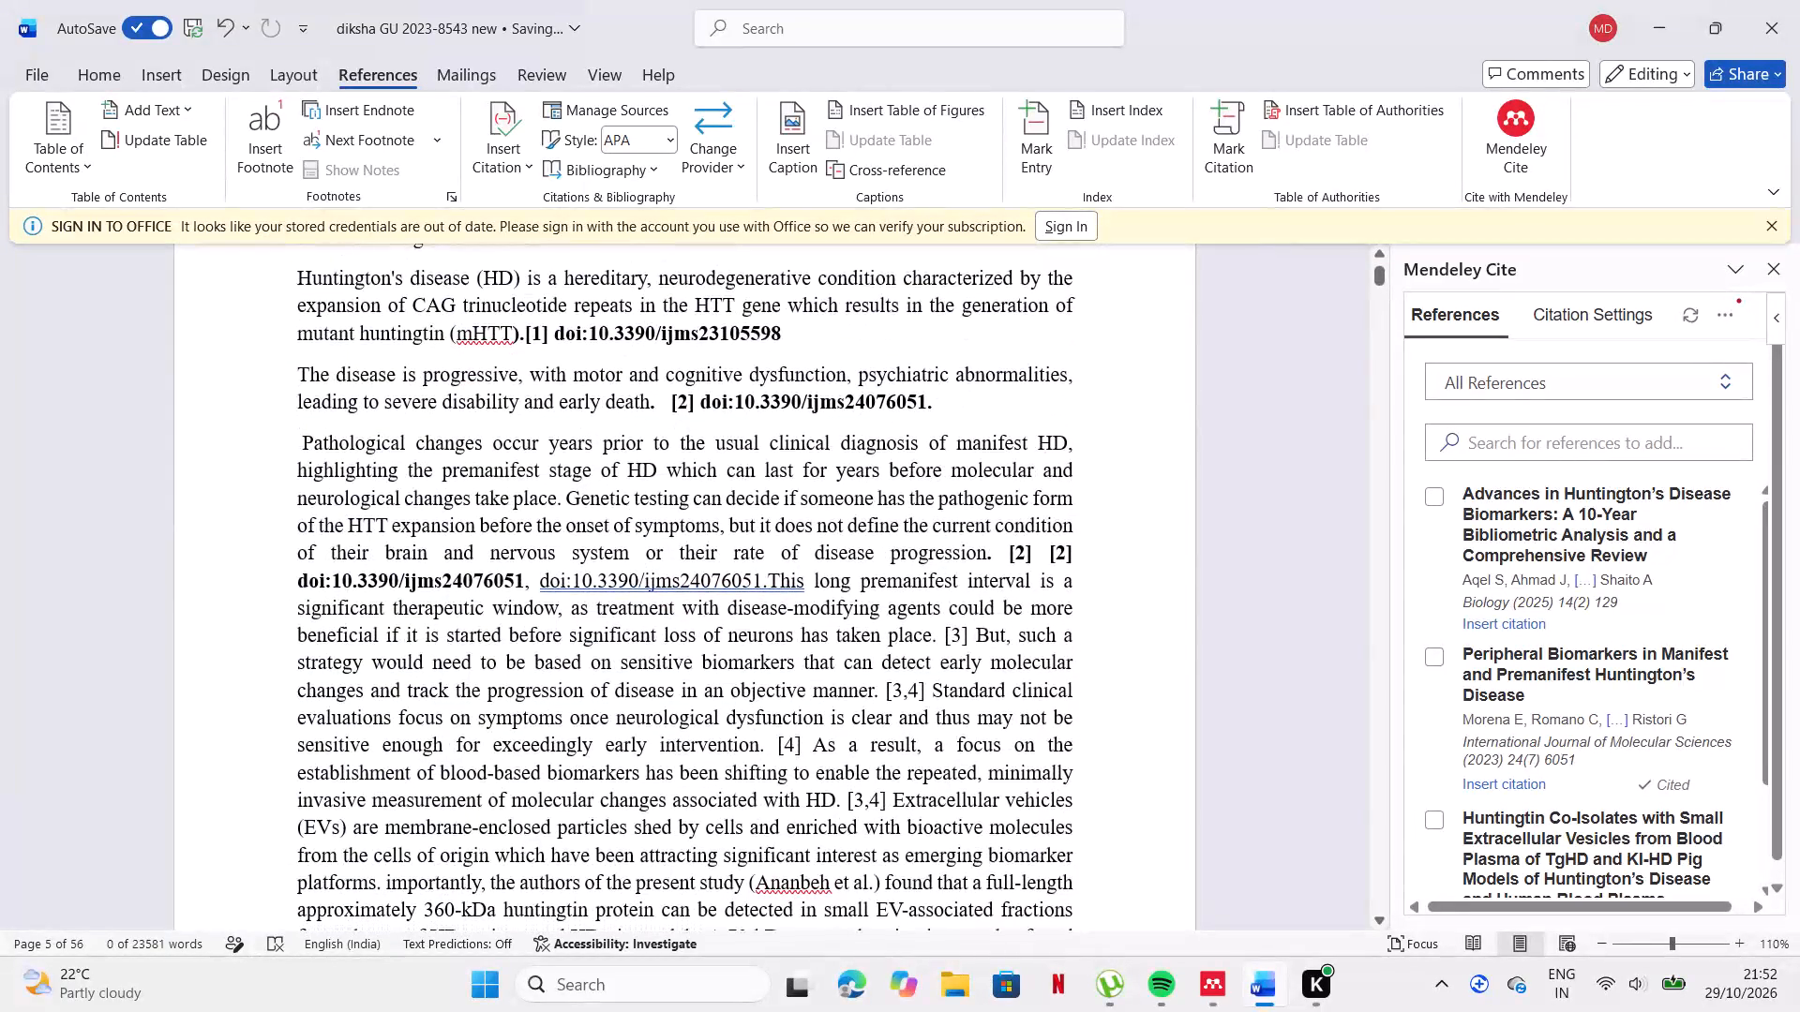
Delete the duplicate [2] Mendeley citation after "their rate of disease progression", keeping a single [2].
click(1034, 550)
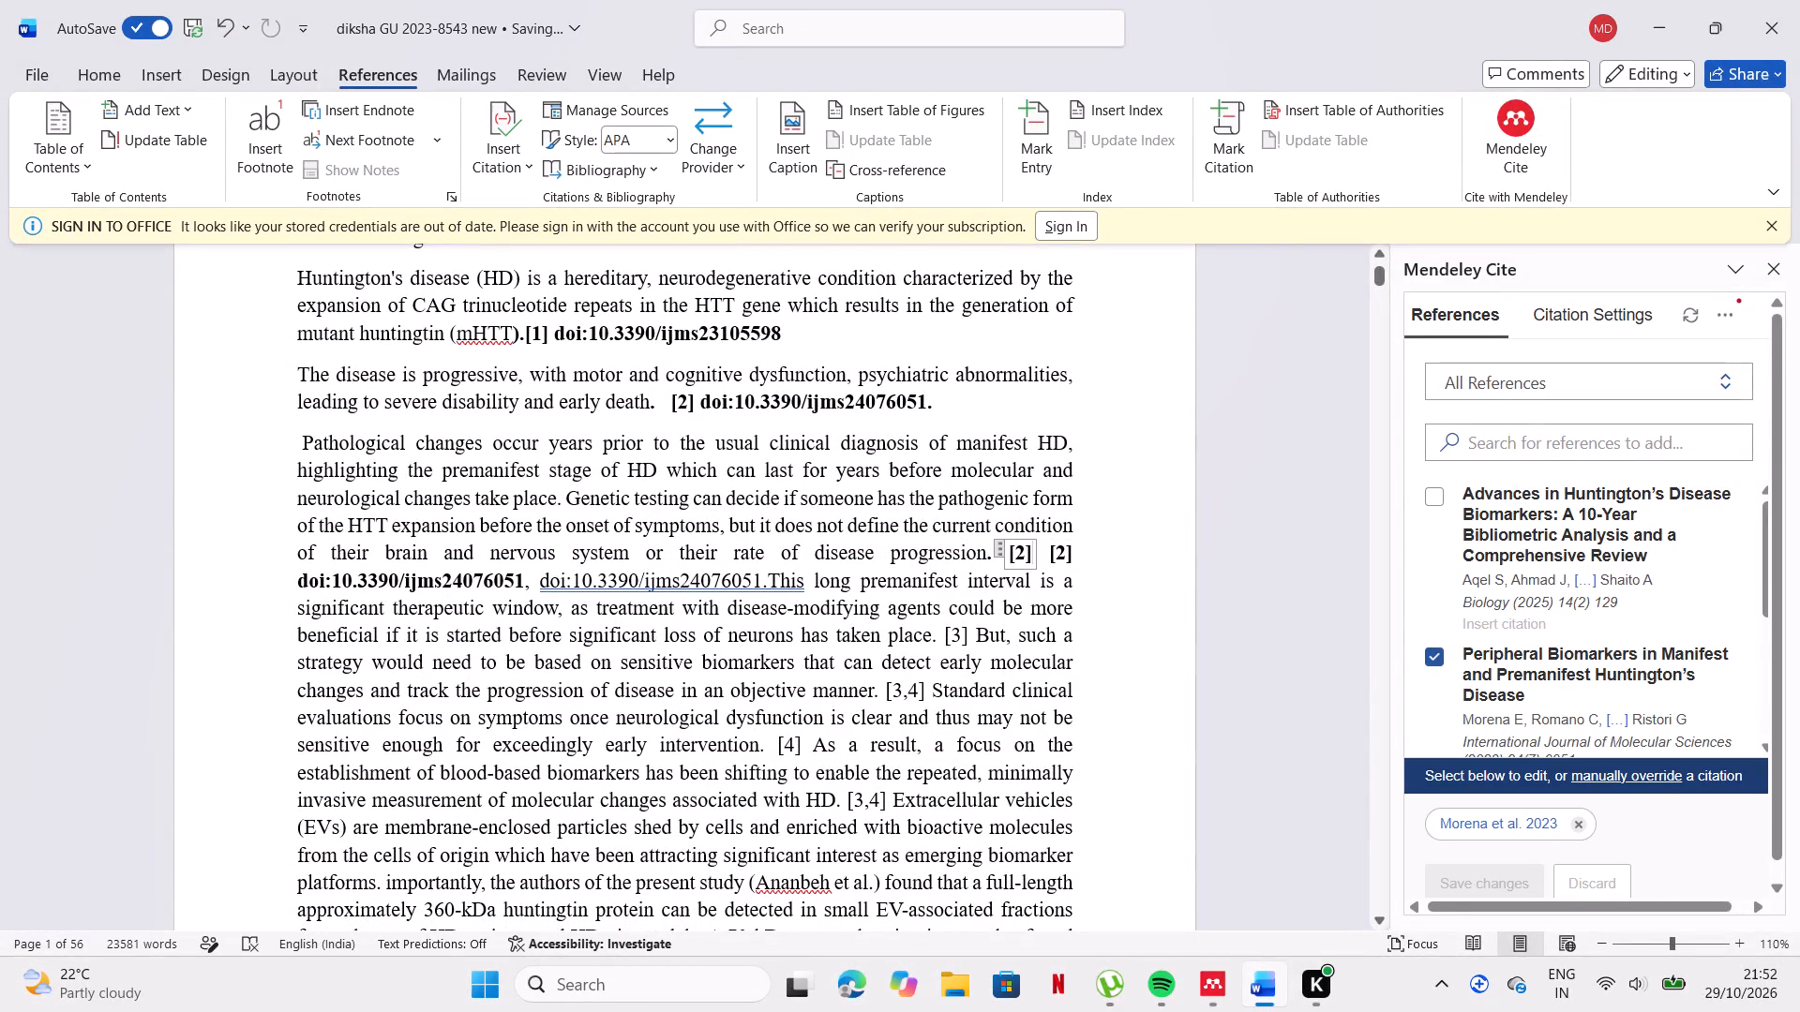
click(1042, 550)
click(1076, 555)
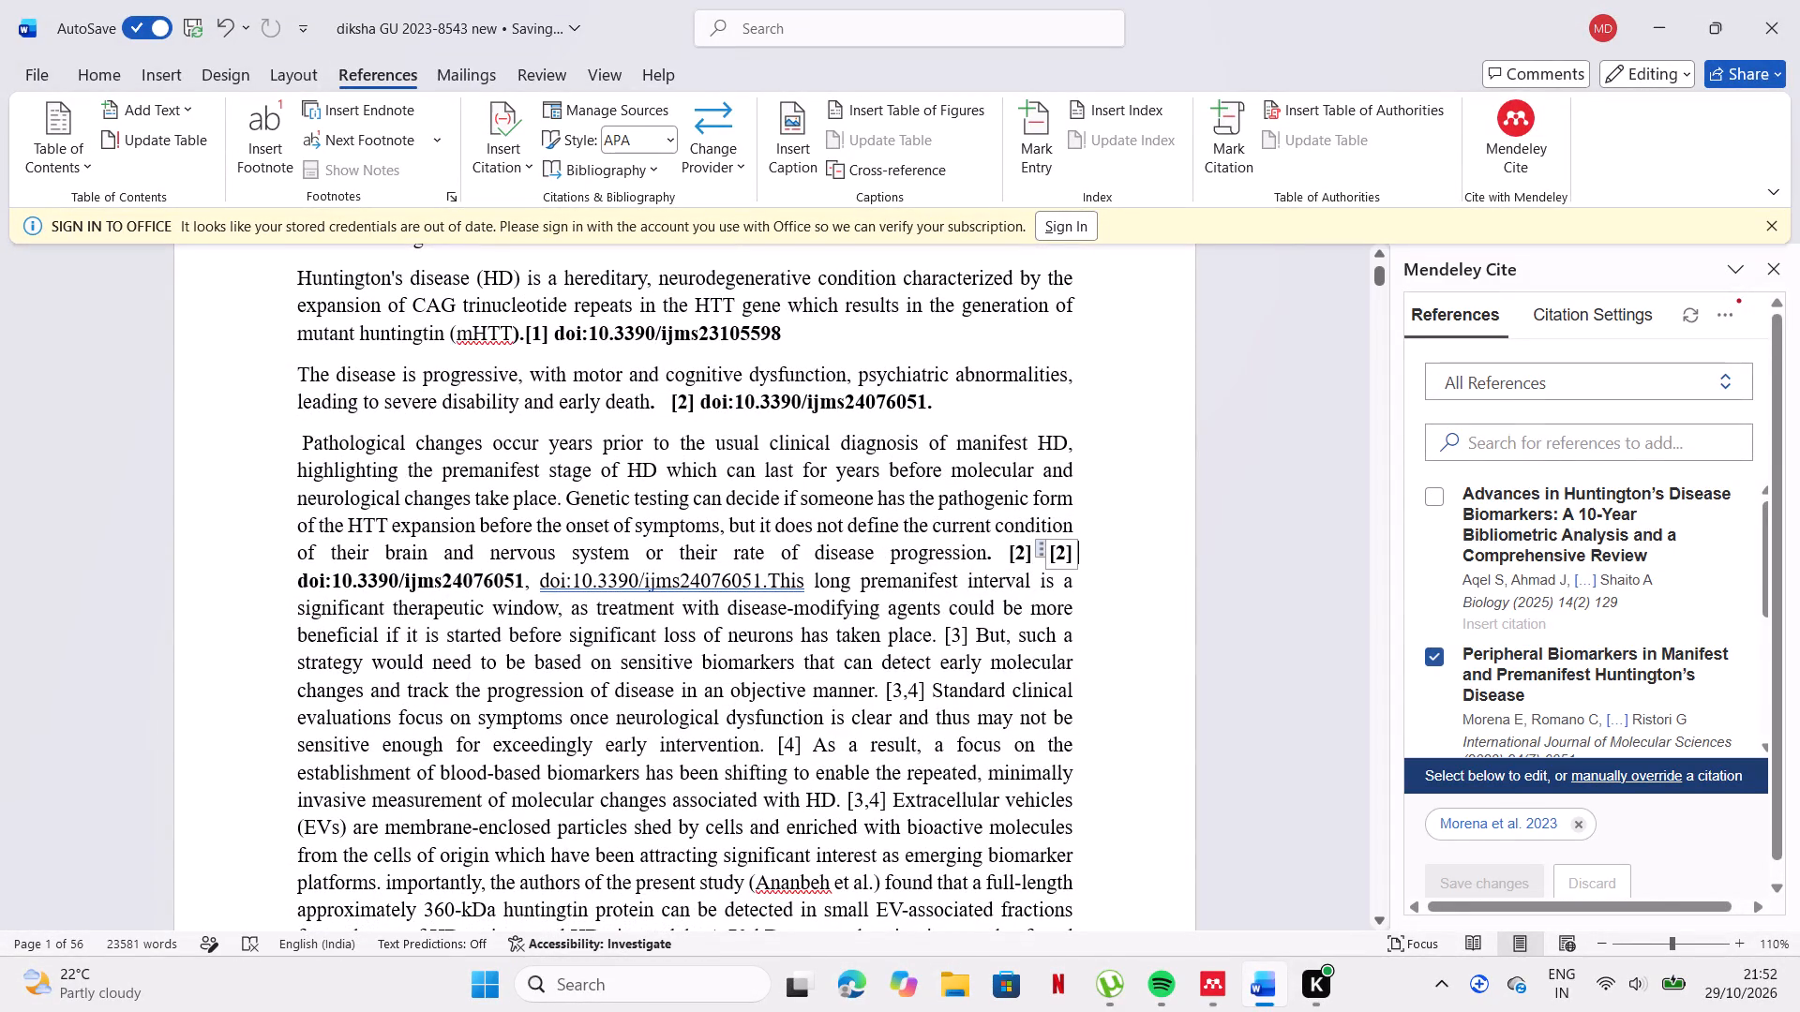
click(1065, 555)
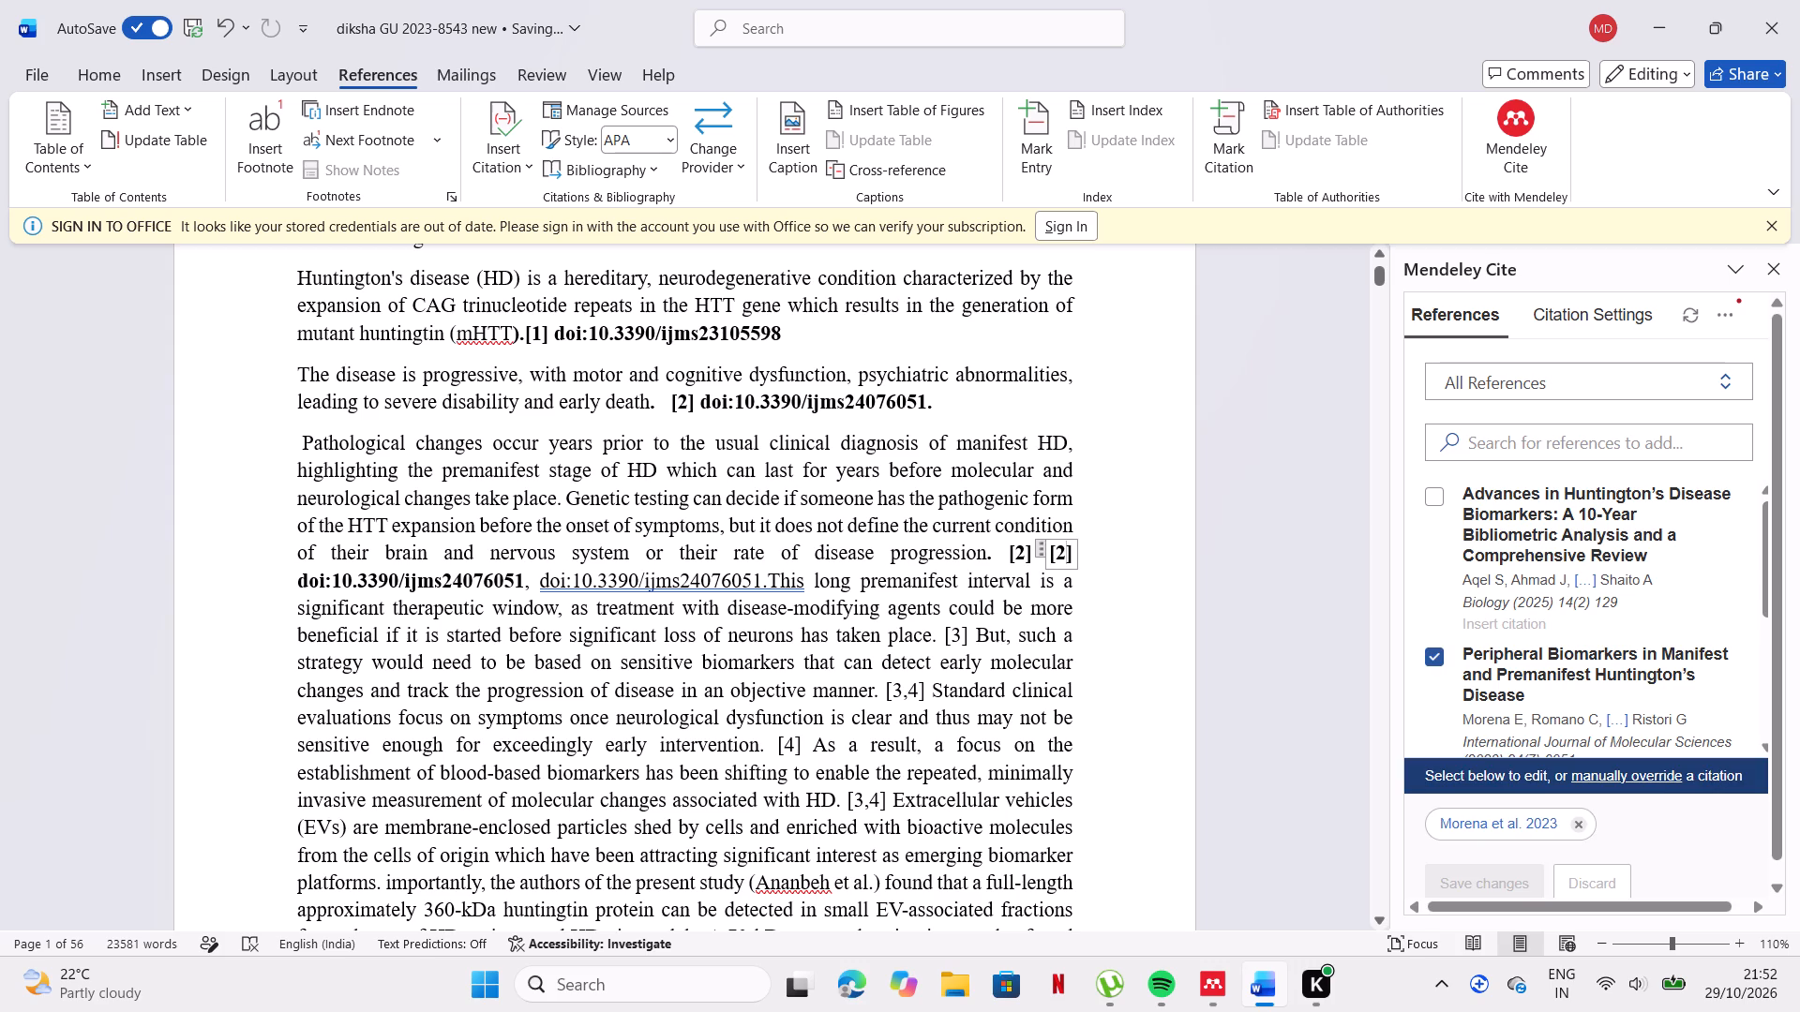
click(1086, 559)
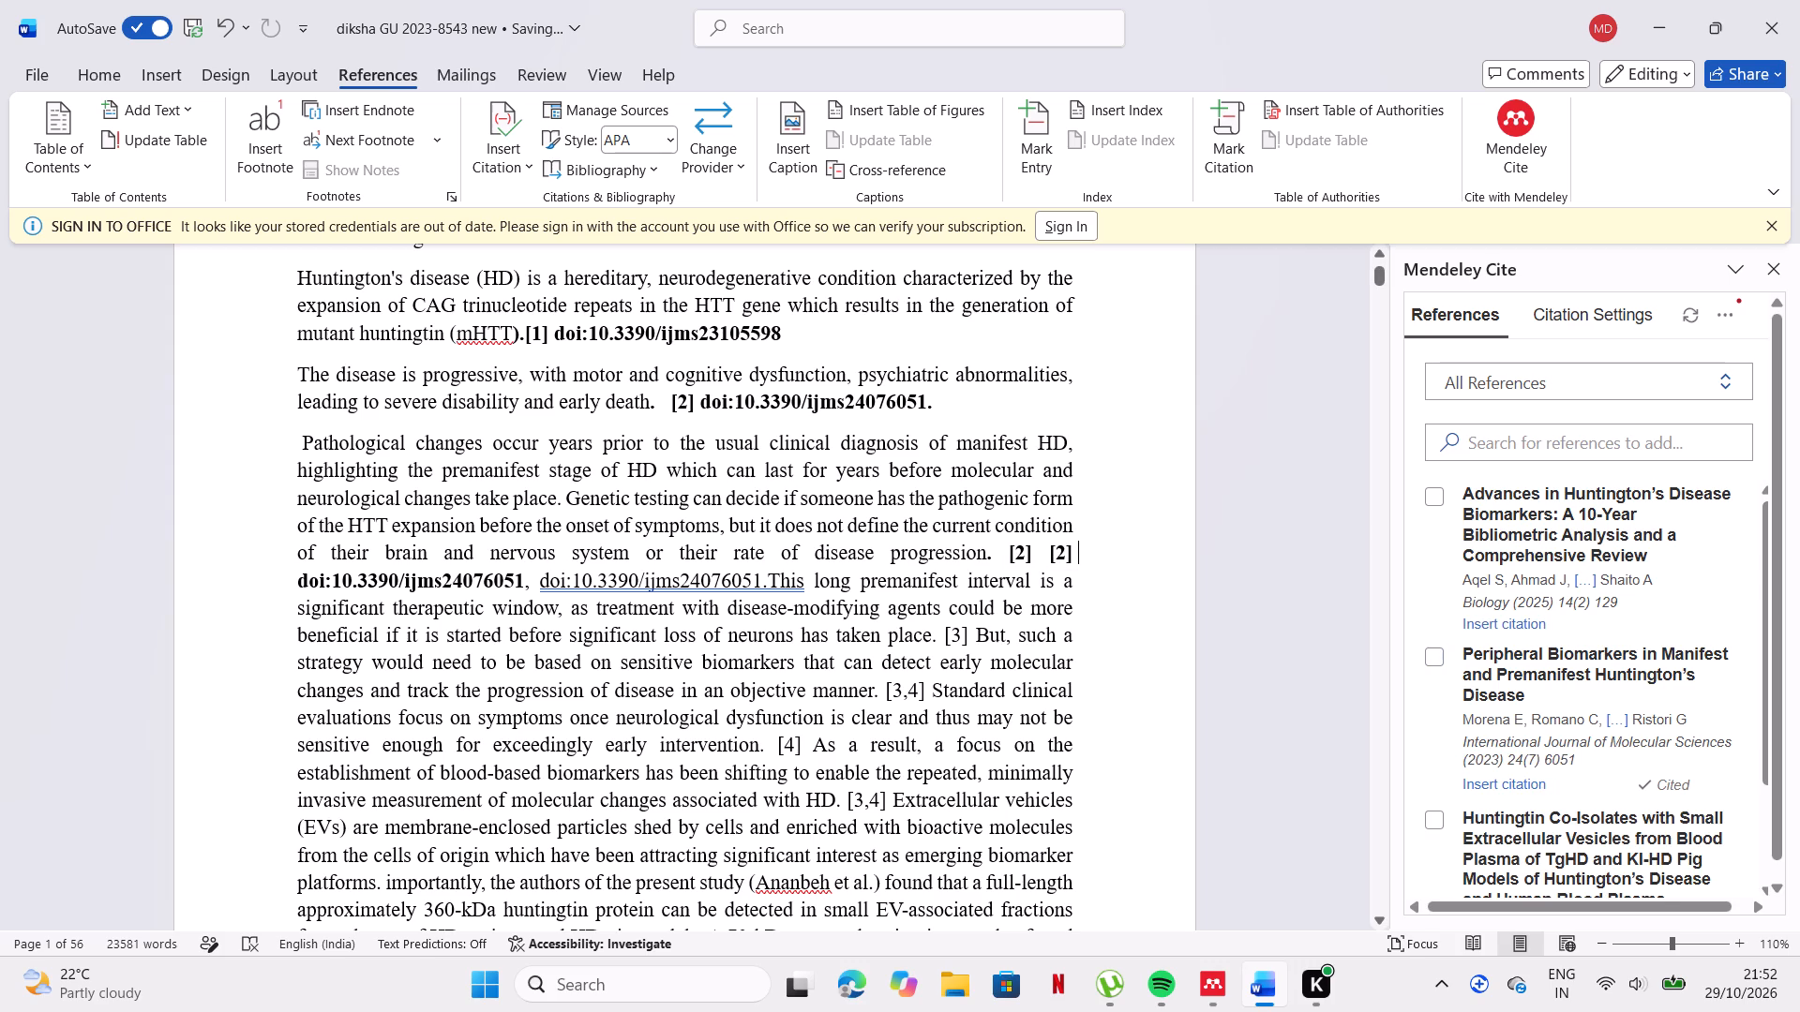
key(BackSpace)
key(BackSpace)
key(BackSpace)
key(BackSpace)
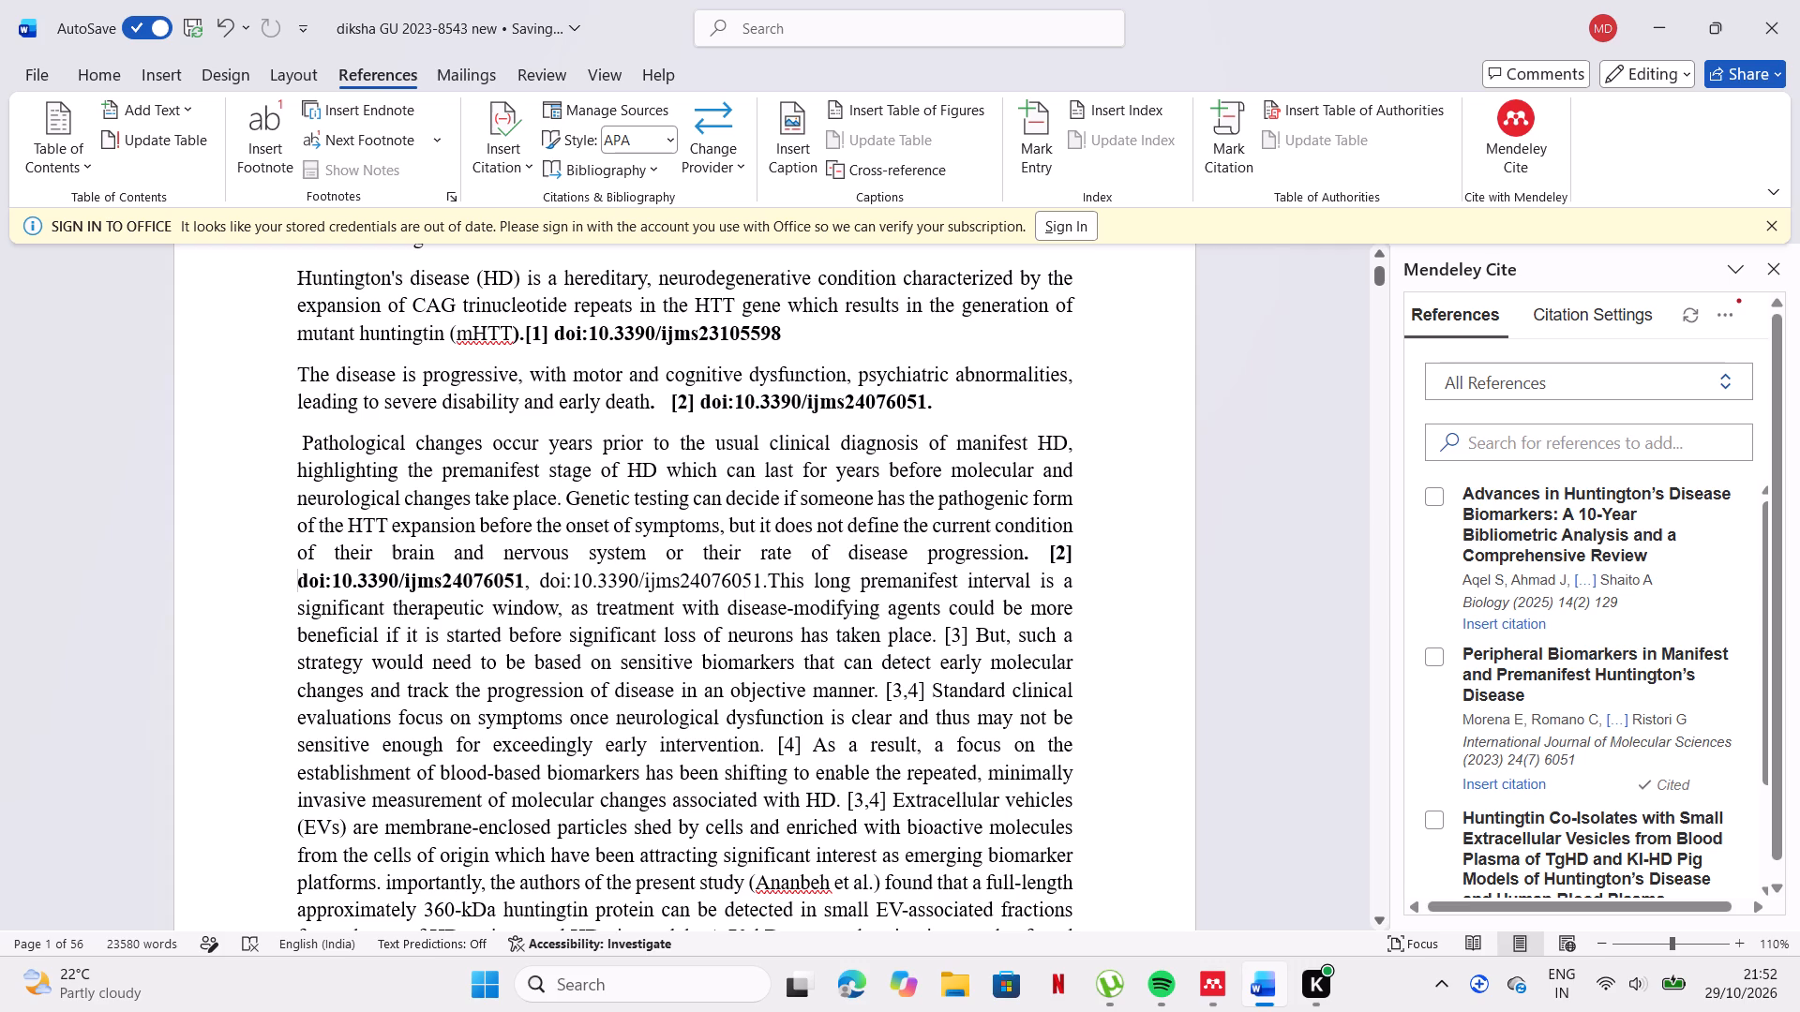
Delete the repeated non-bold doi:10.3390/ijms24076051 and its comma before "This long premanifest interval", and end the bold DOI with a period.
click(970, 630)
click(766, 581)
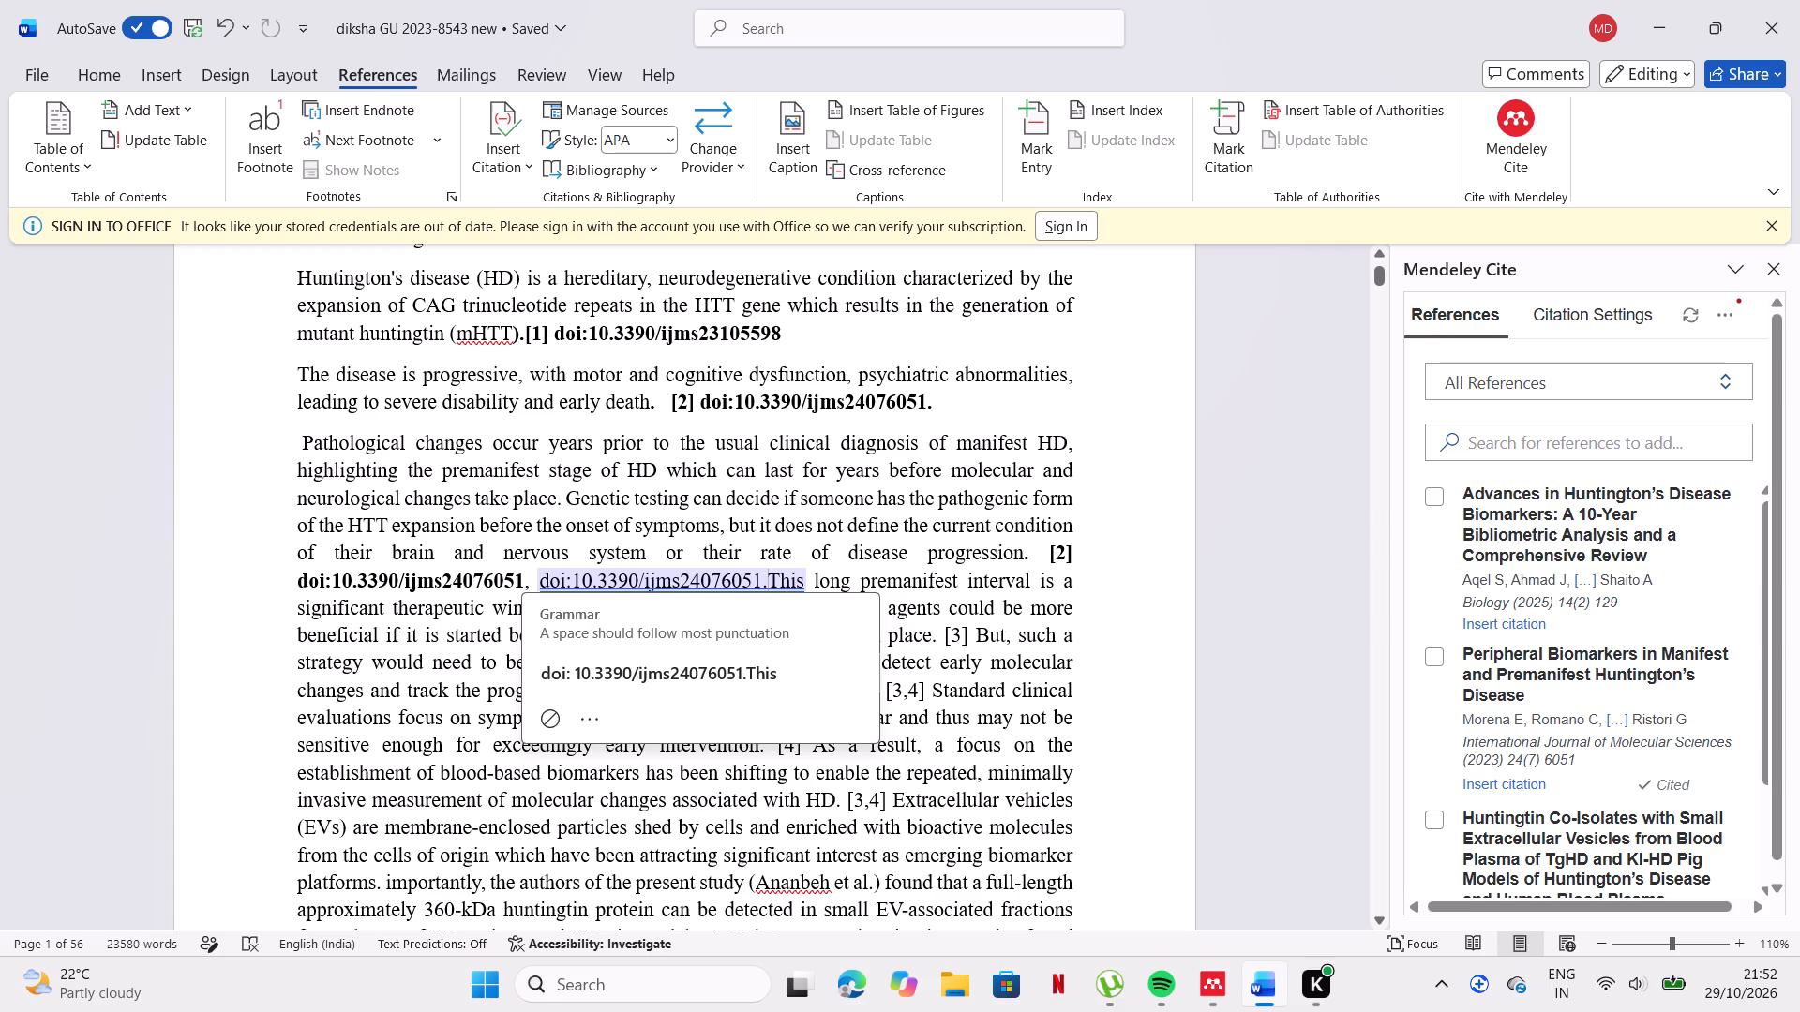
key(BackSpace)
key(BackSpace)
key(BackSpace)
key(BackSpace)
key(BackSpace)
key(BackSpace)
key(BackSpace)
key(BackSpace)
key(BackSpace)
key(BackSpace)
key(BackSpace)
key(BackSpace)
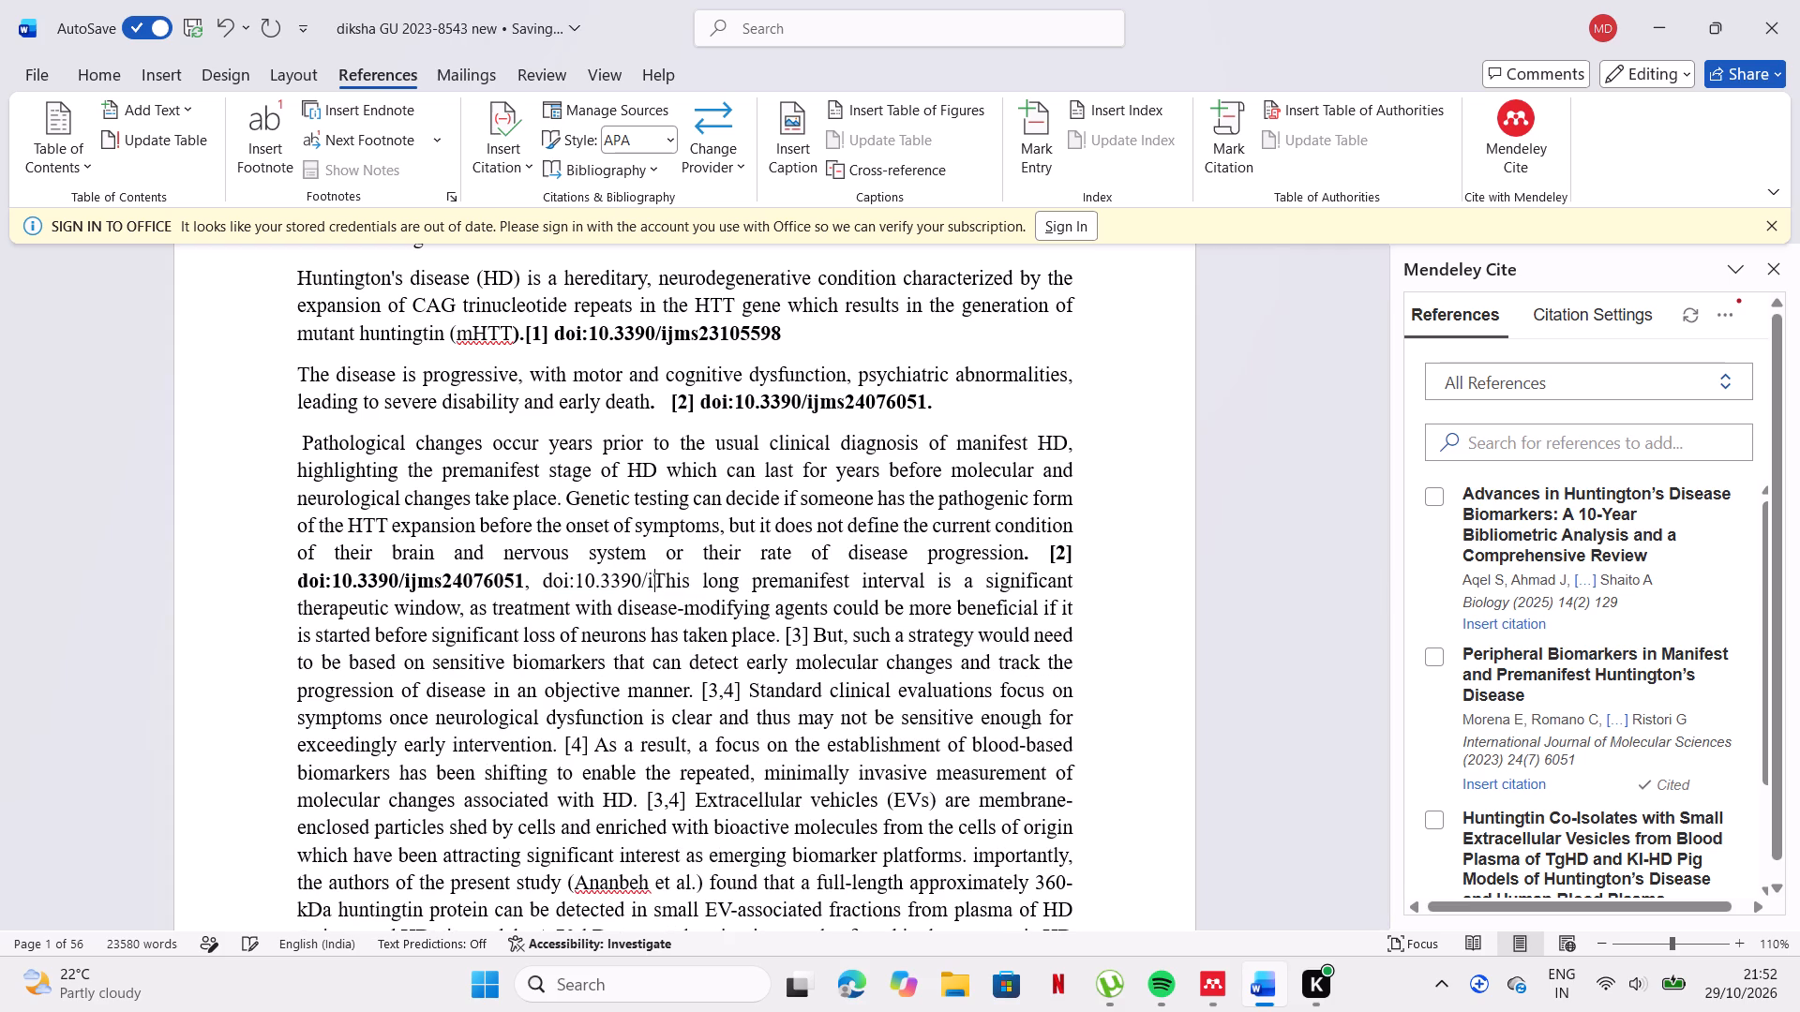
key(BackSpace)
key(BackSpace)
key(BackSpace)
key(BackSpace)
key(BackSpace)
key(BackSpace)
key(BackSpace)
key(BackSpace)
key(BackSpace)
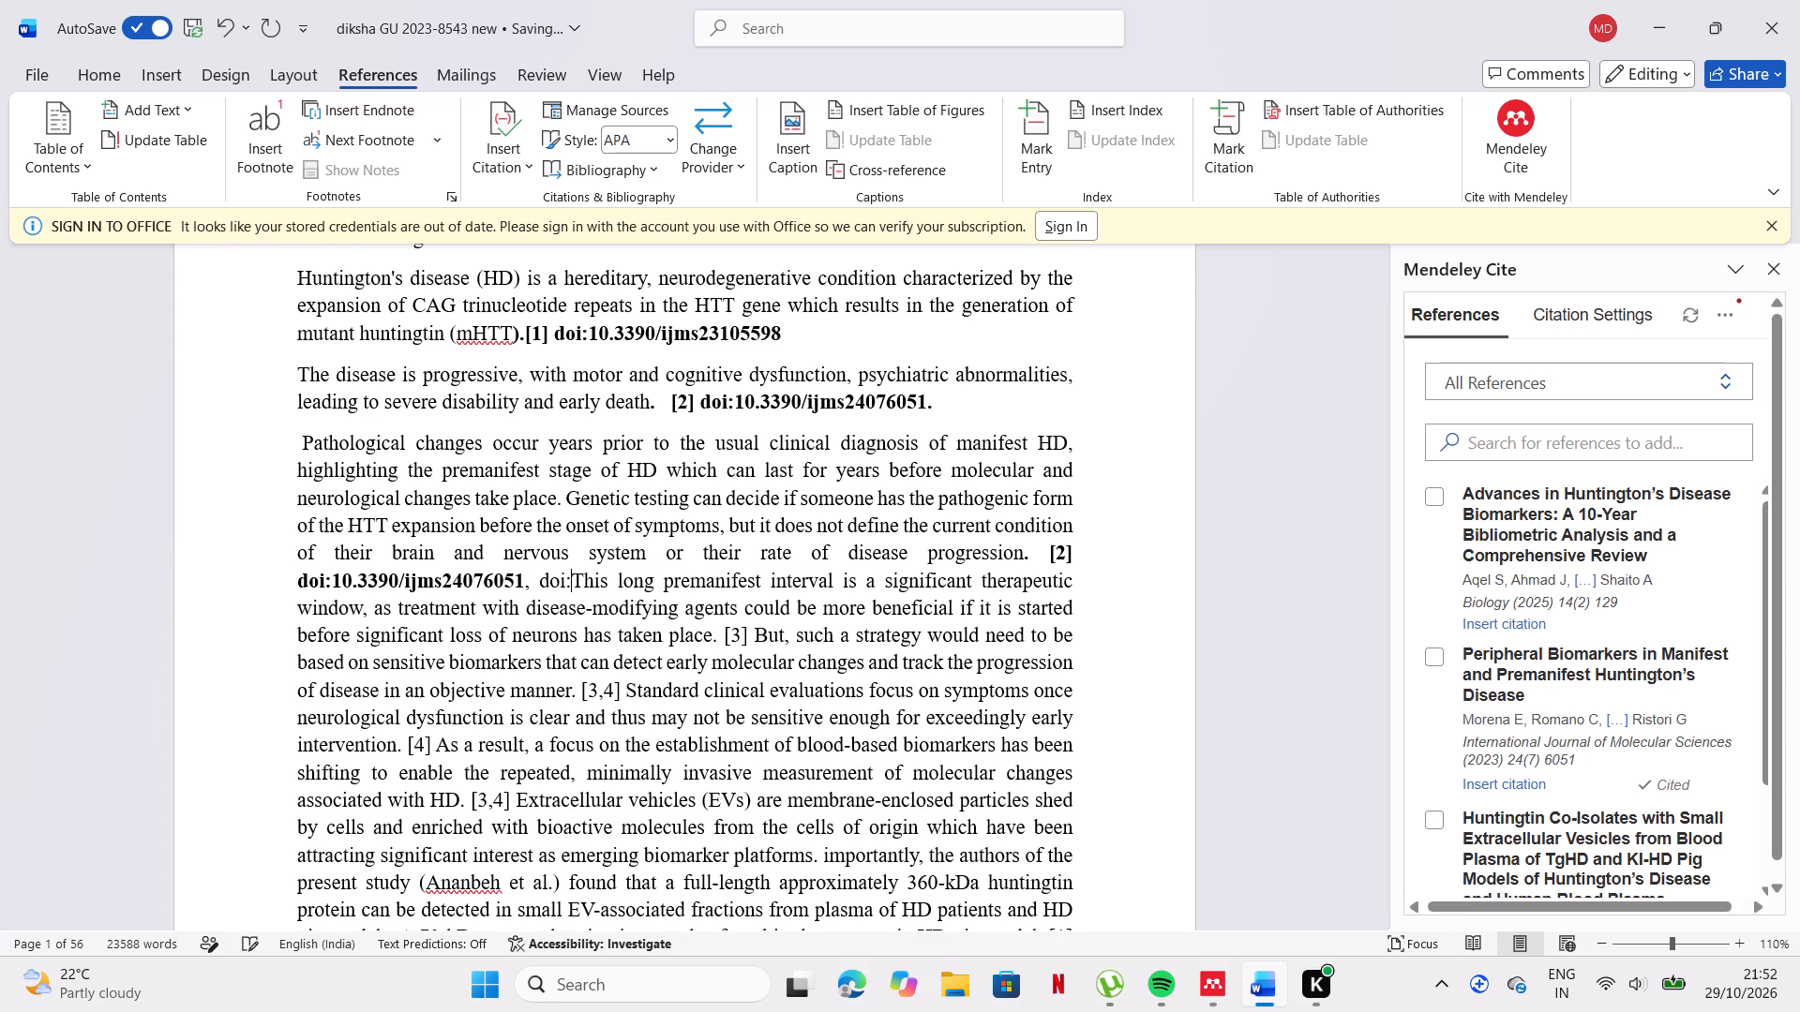
key(BackSpace)
key(BackSpace)
key(BackSpace)
key(BackSpace)
key(BackSpace)
key(BackSpace)
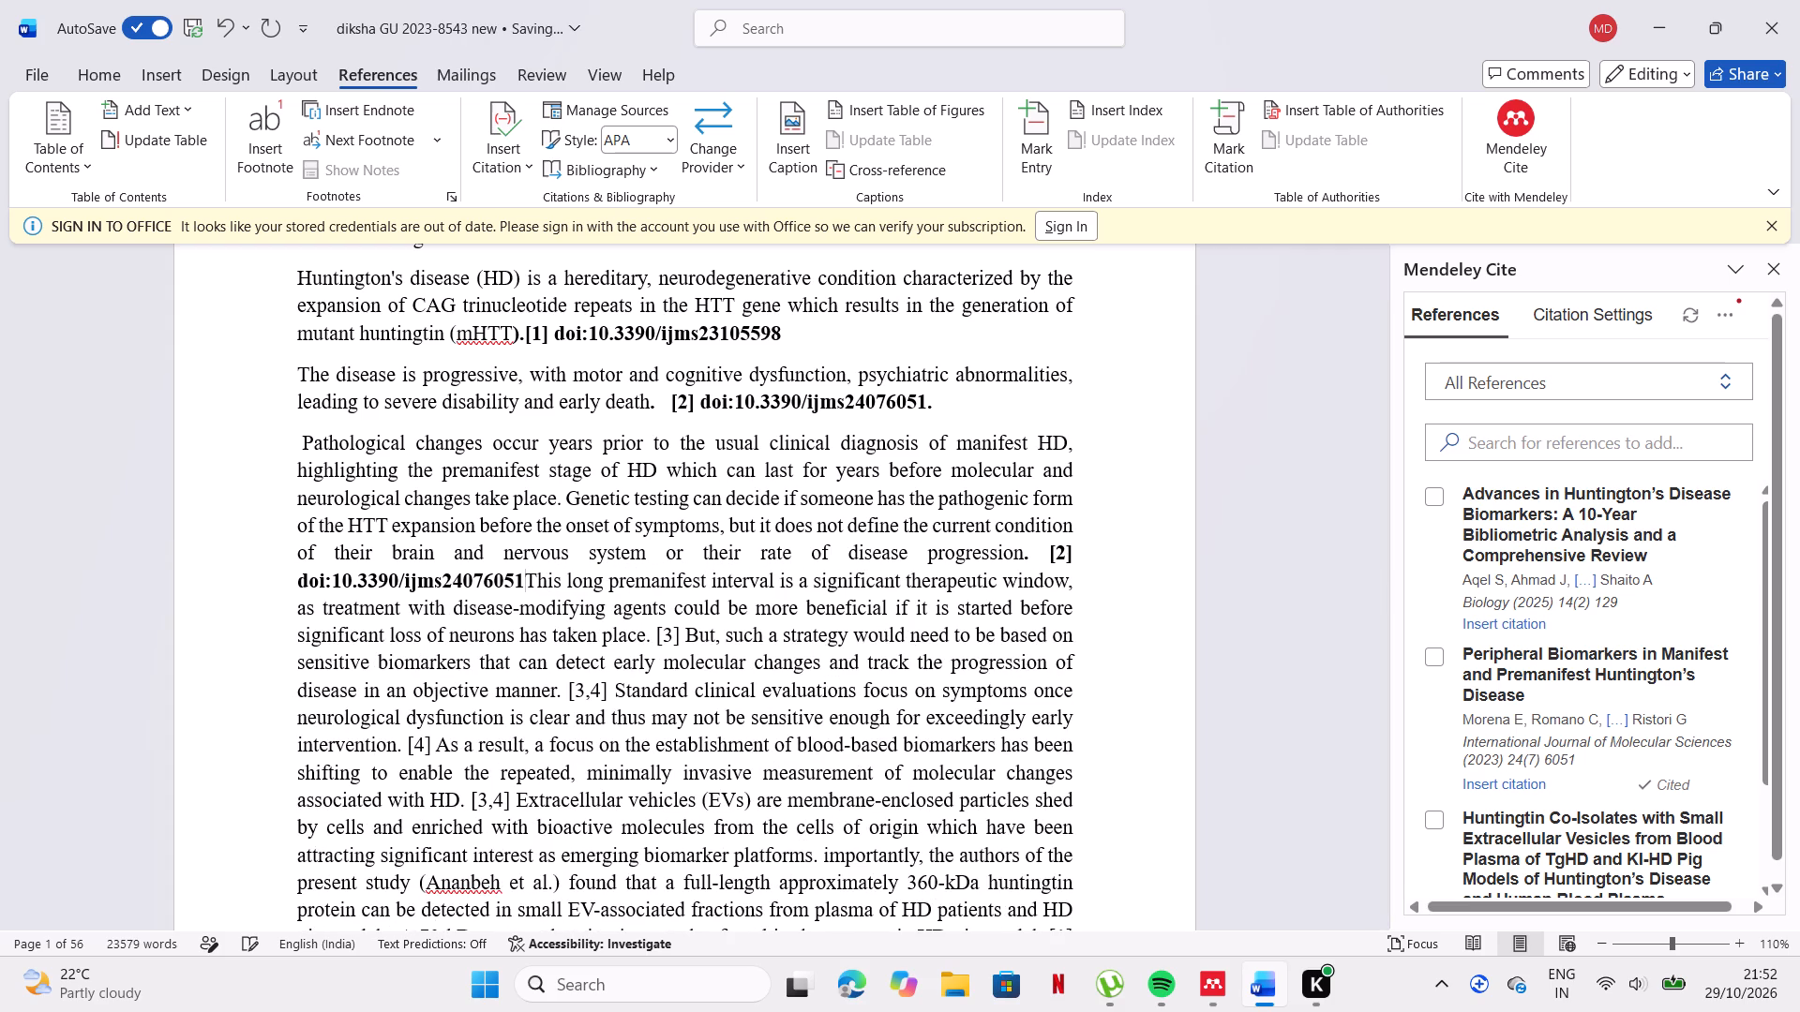
key(period)
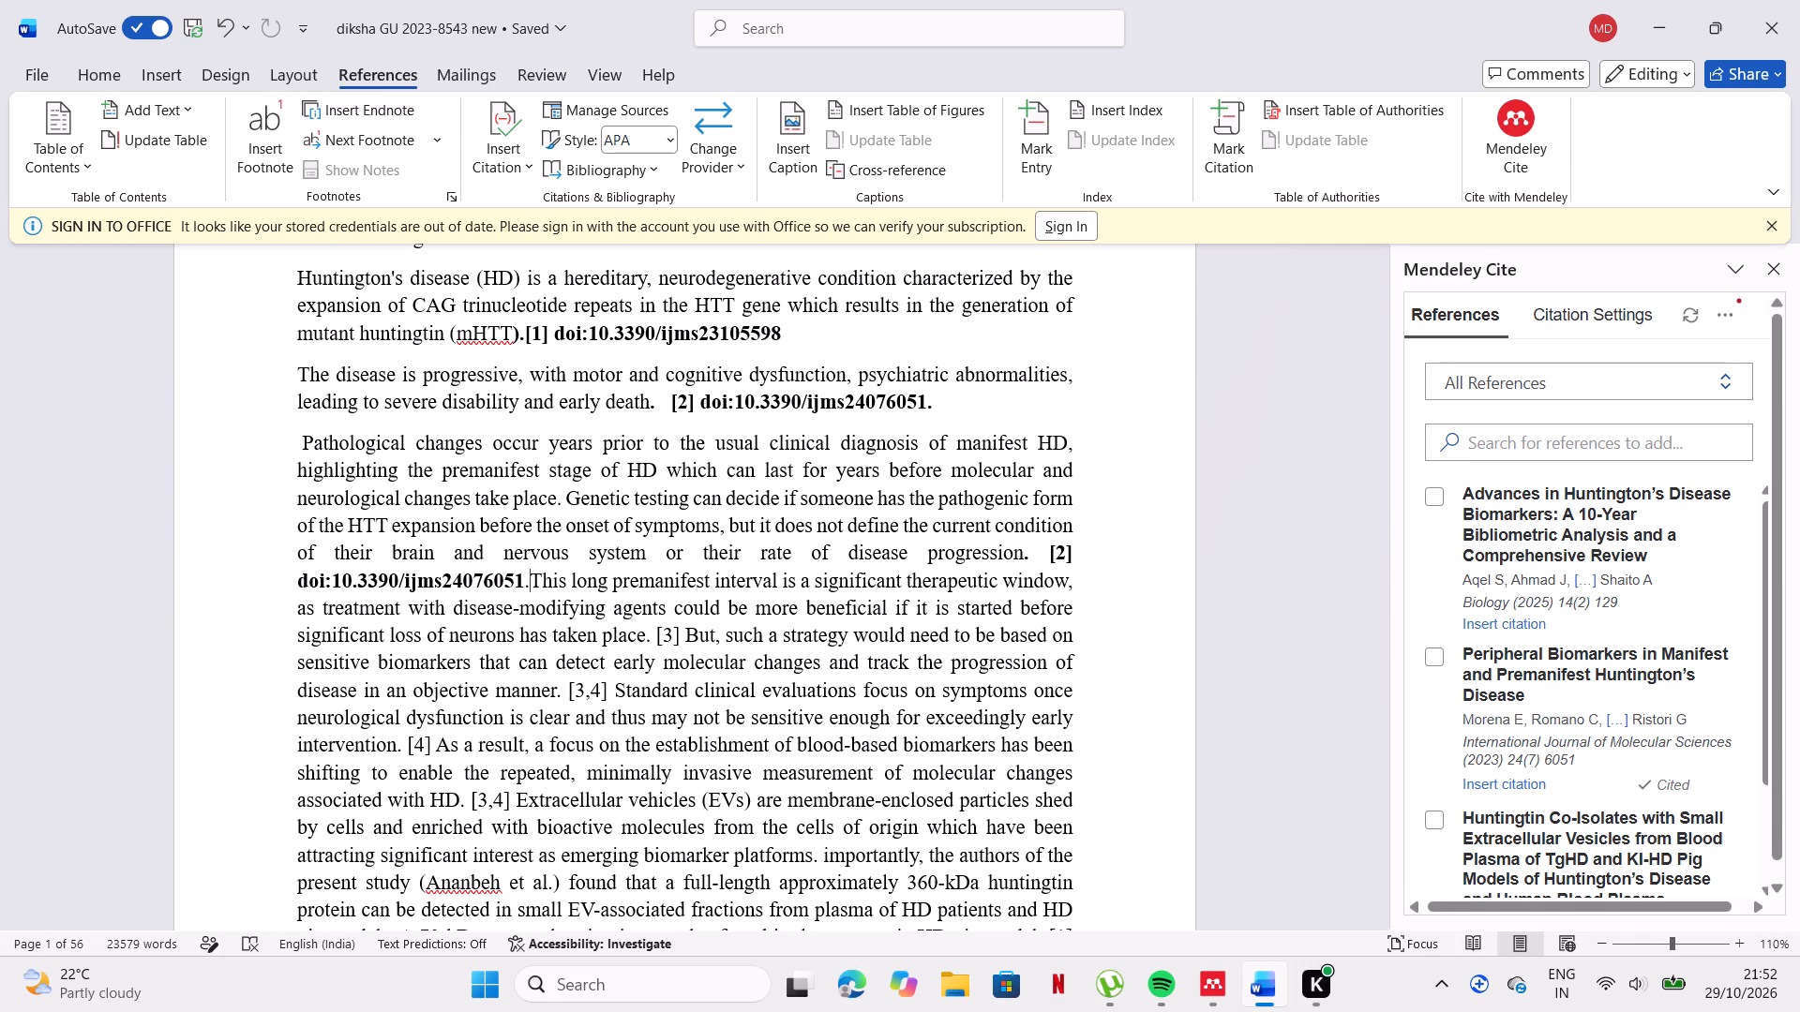
Delete the numbered citation [3] after "significant loss of neurons has taken place.".
click(678, 646)
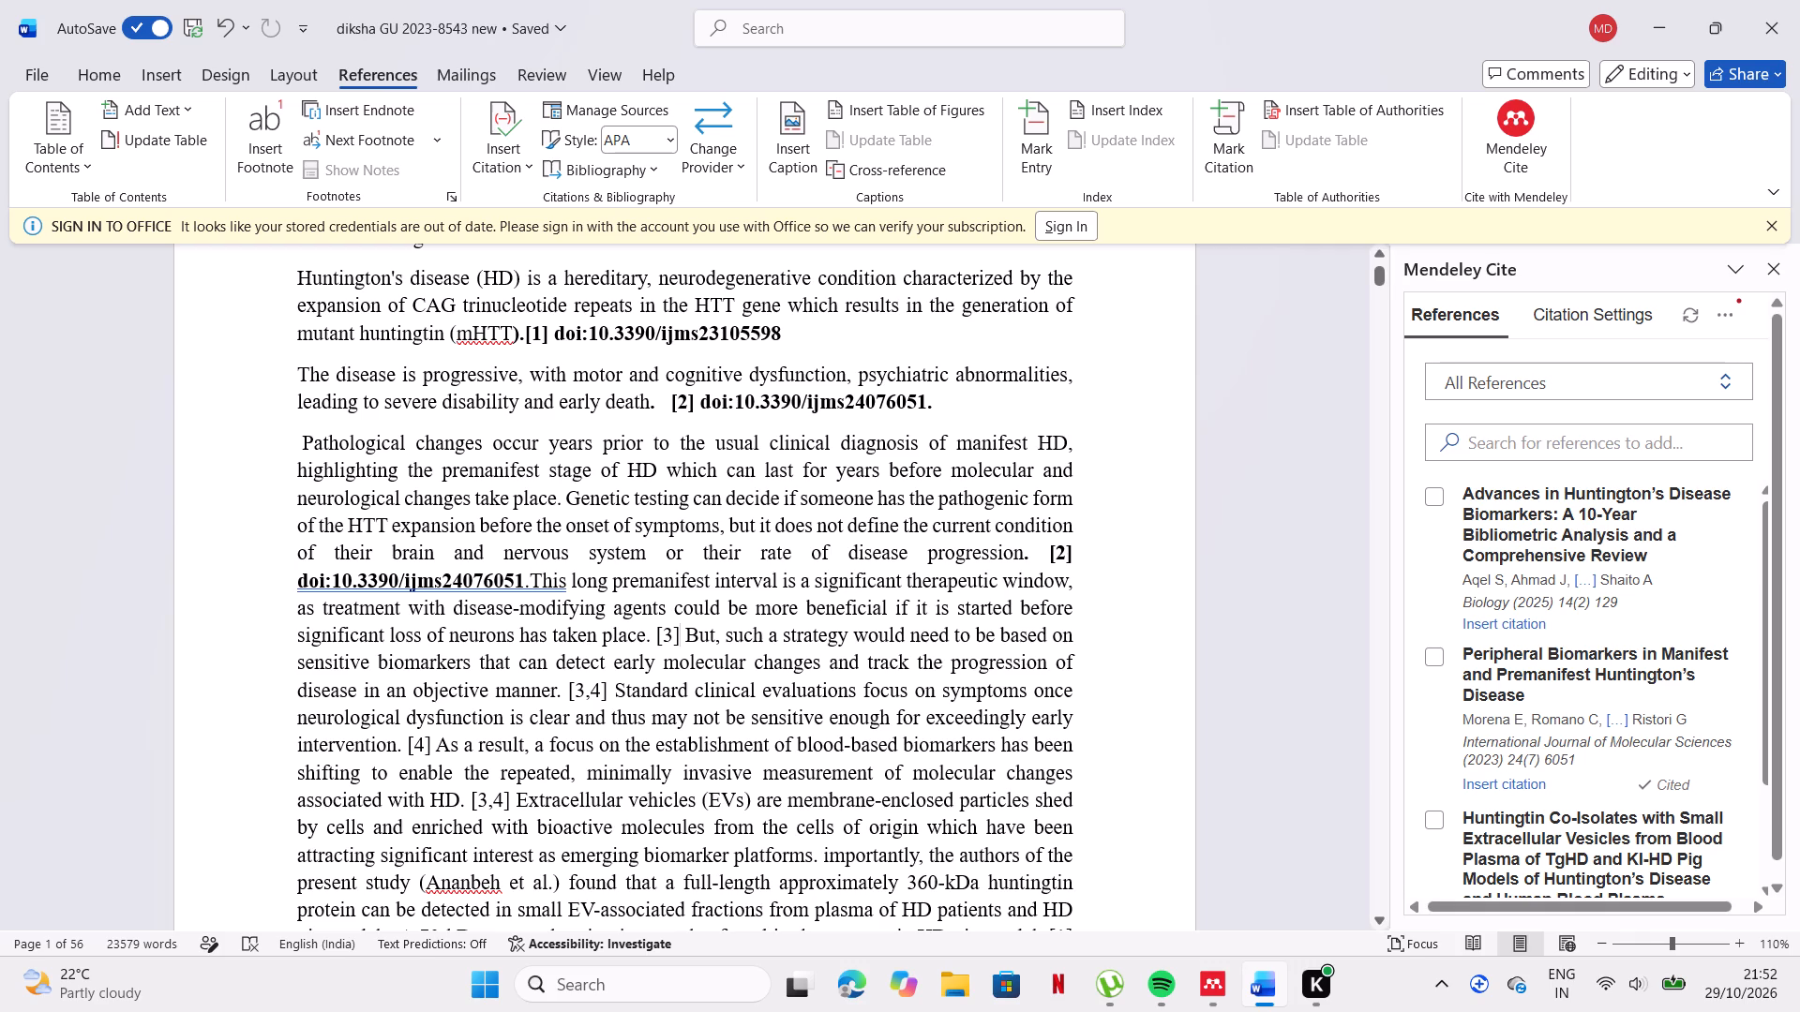
key(BackSpace)
key(BackSpace)
key(BackSpace)
key(BackSpace)
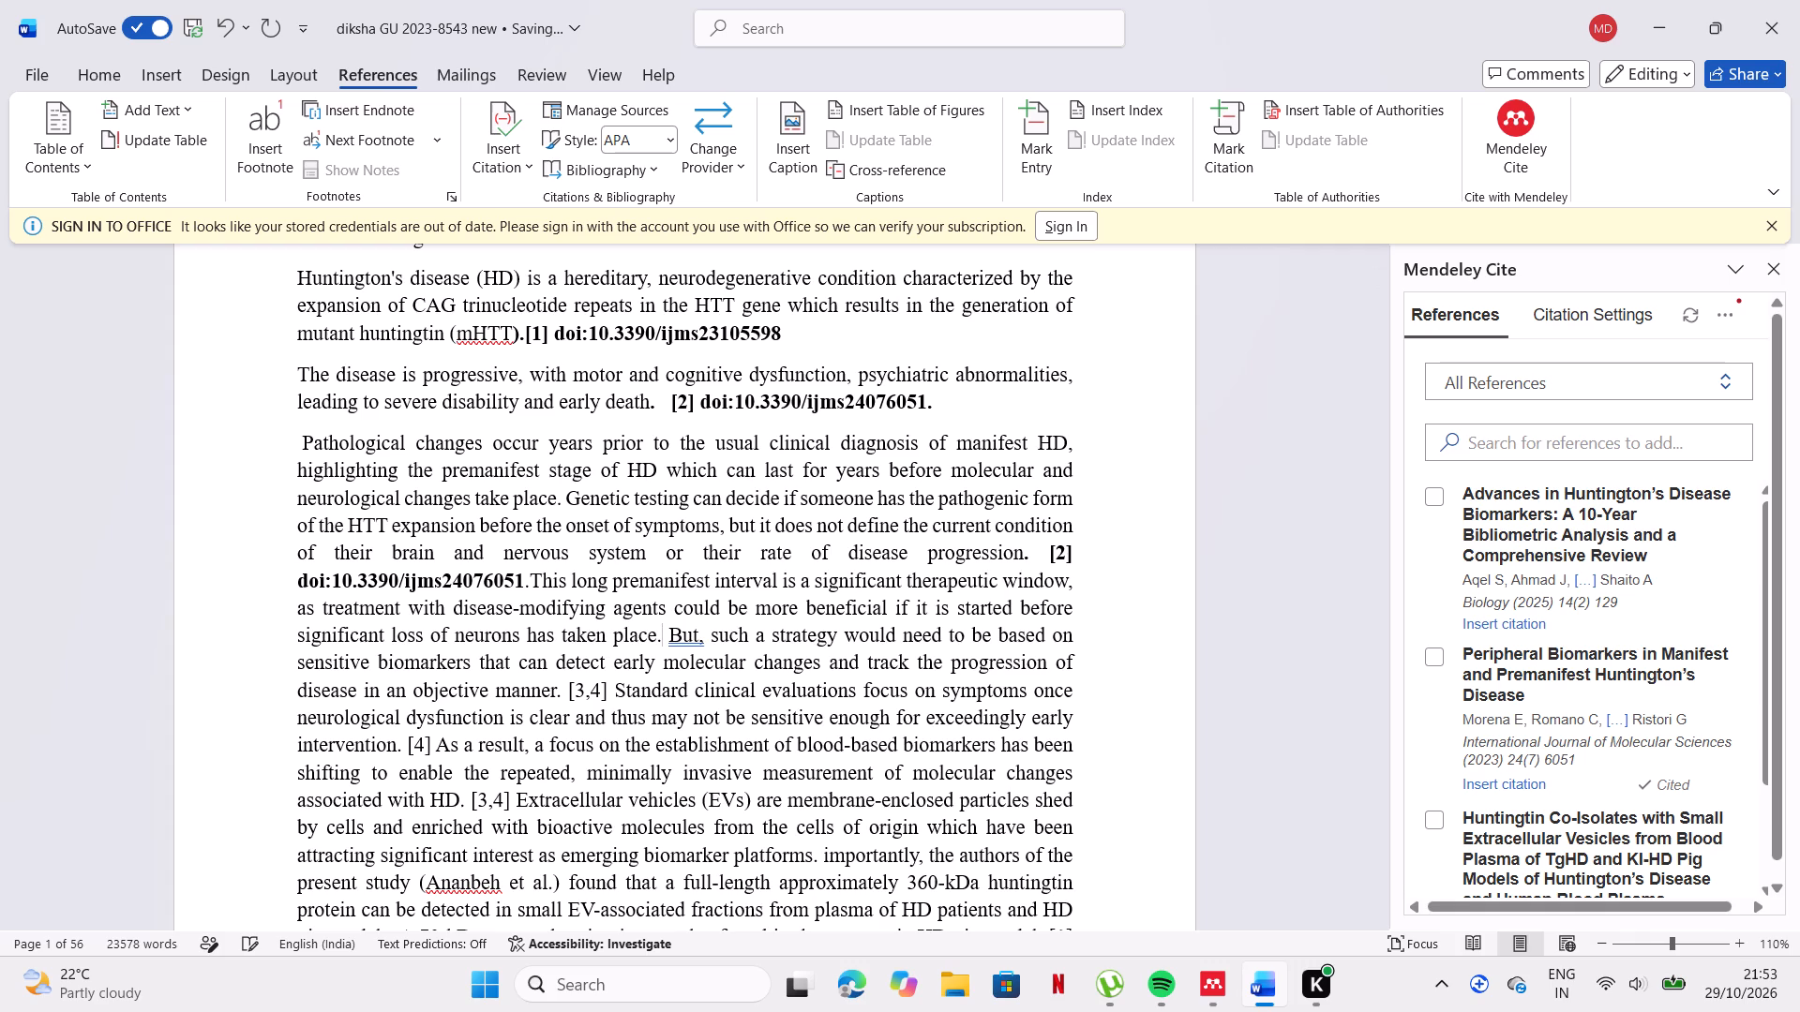
Delete the numbered citation [3,4] after "track the progression of disease in an objective manner.".
click(607, 692)
key(BackSpace)
key(BackSpace)
key(BackSpace)
key(BackSpace)
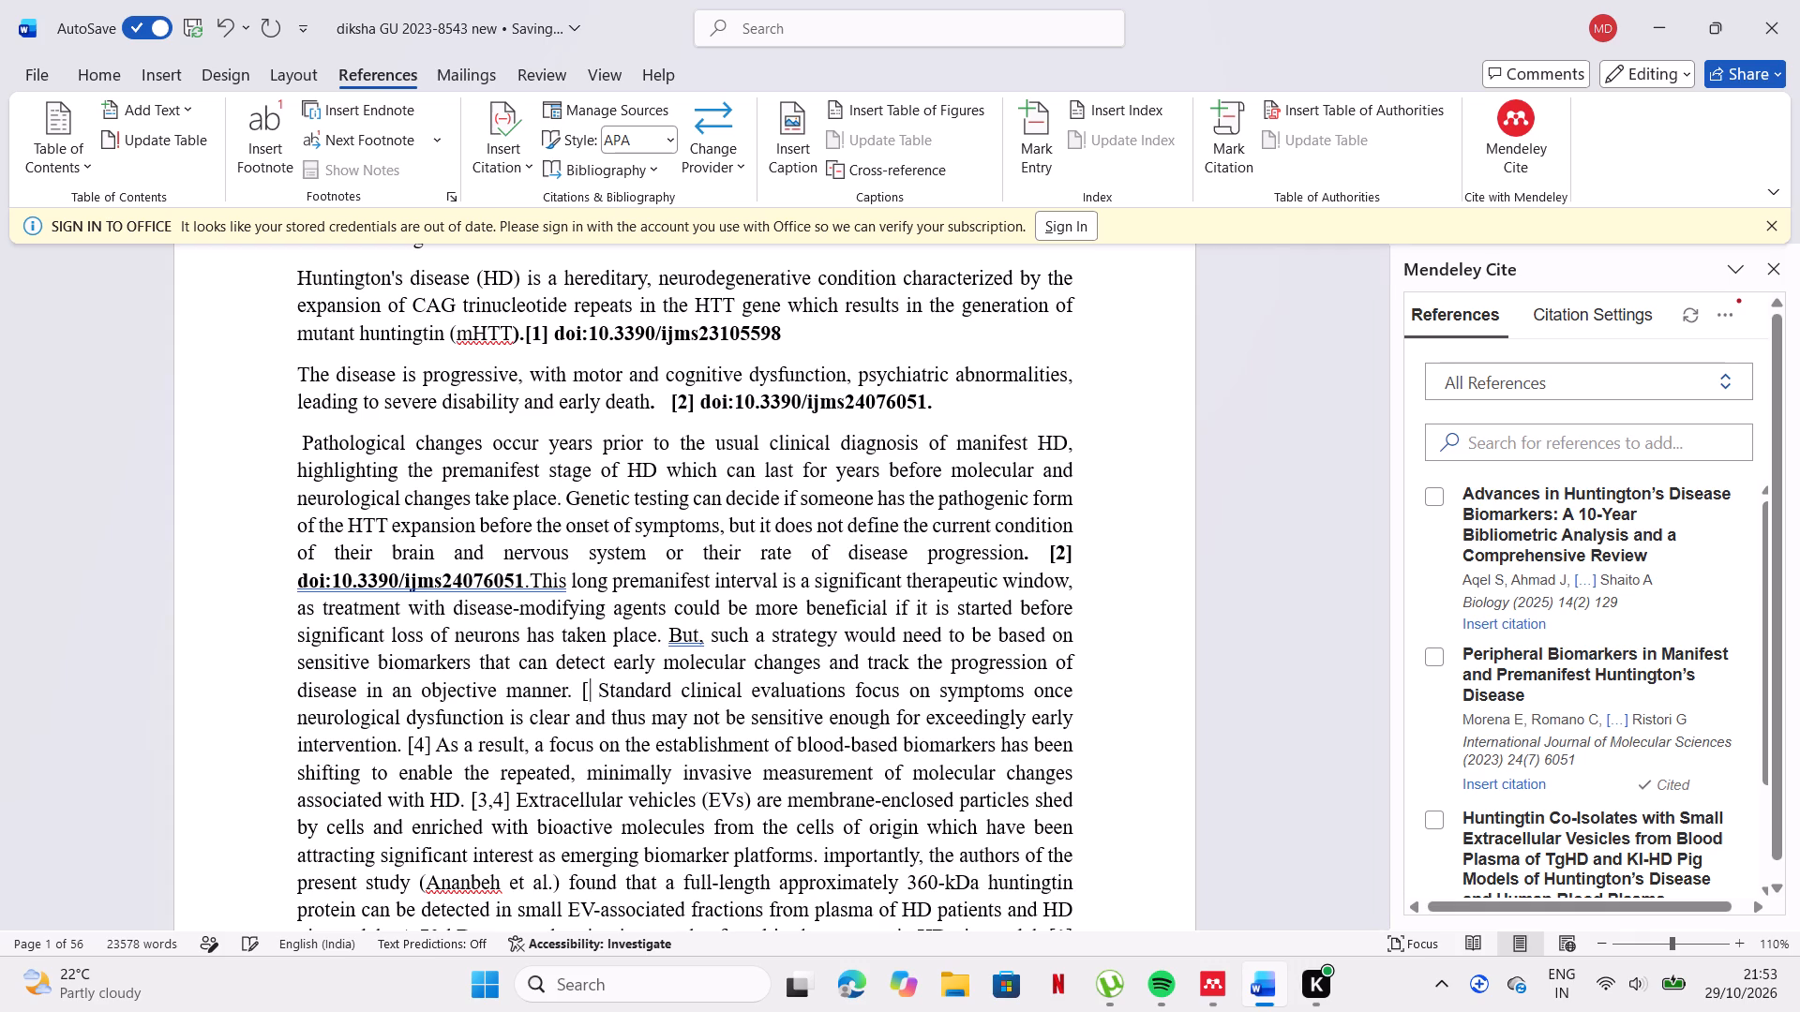
key(BackSpace)
key(BackSpace)
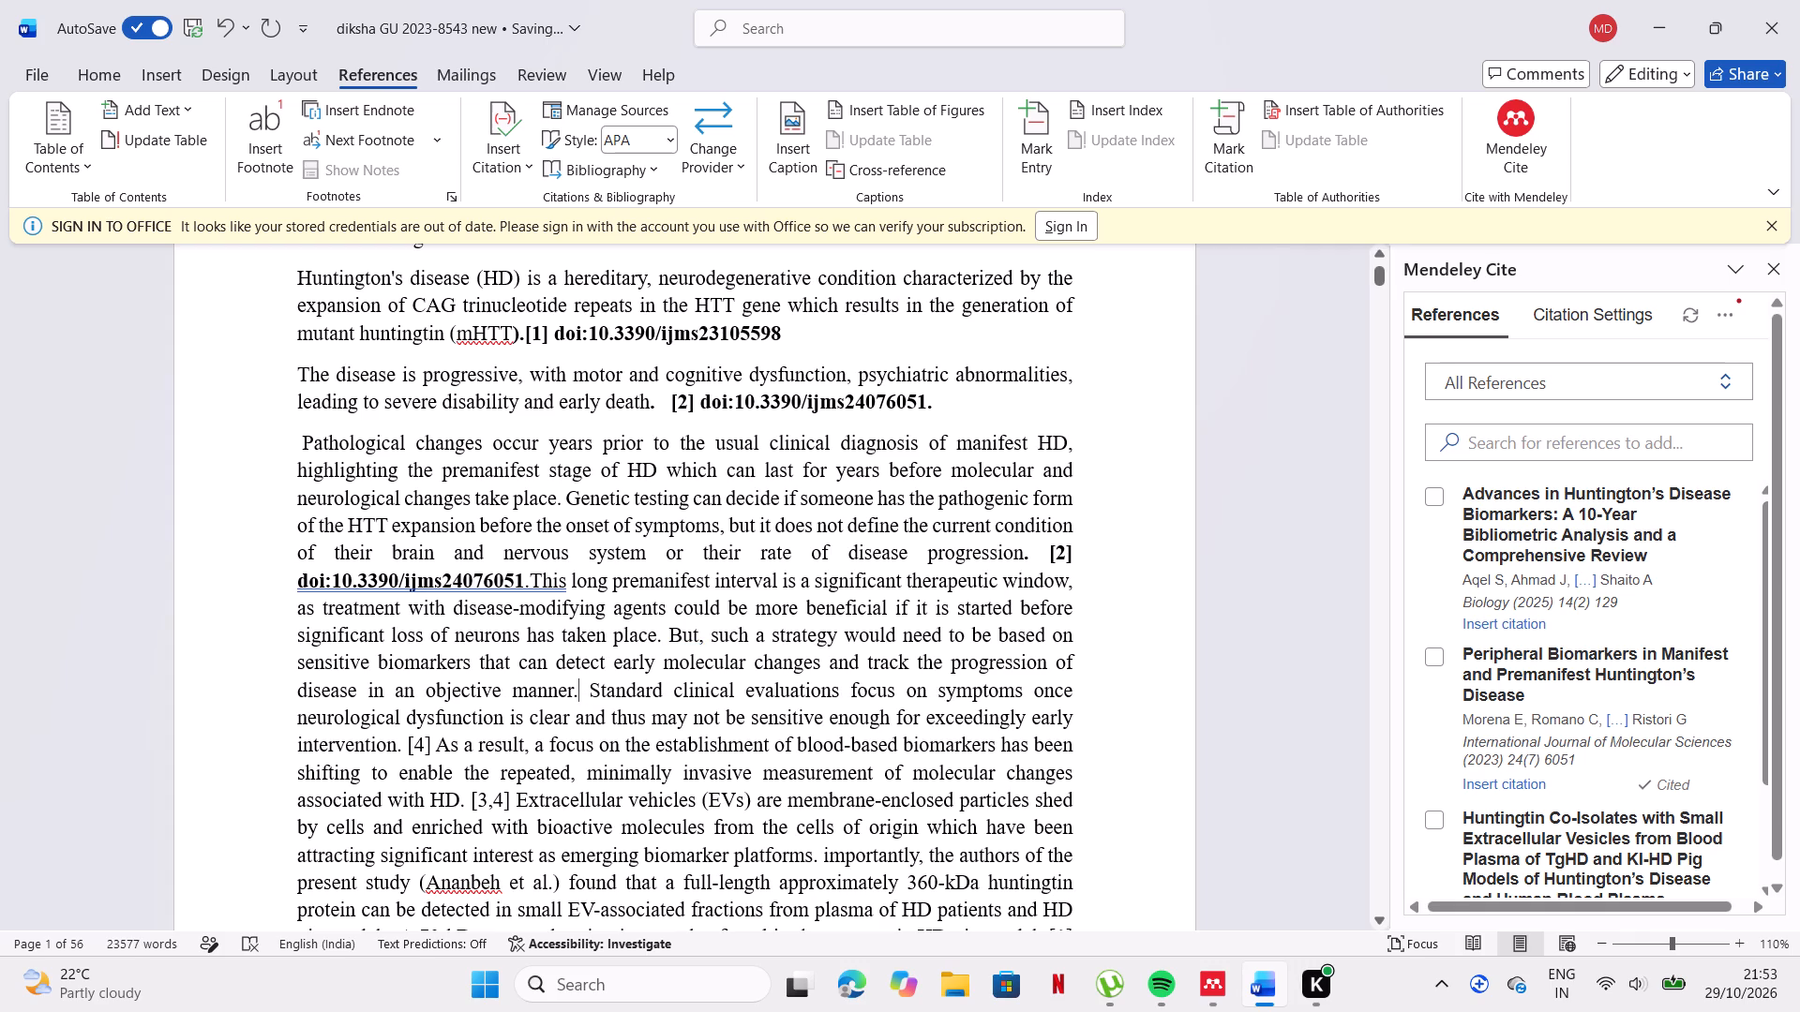
Delete the numbered citation [4] after "sensitive enough for exceedingly early intervention.".
click(429, 747)
key(BackSpace)
key(BackSpace)
key(BackSpace)
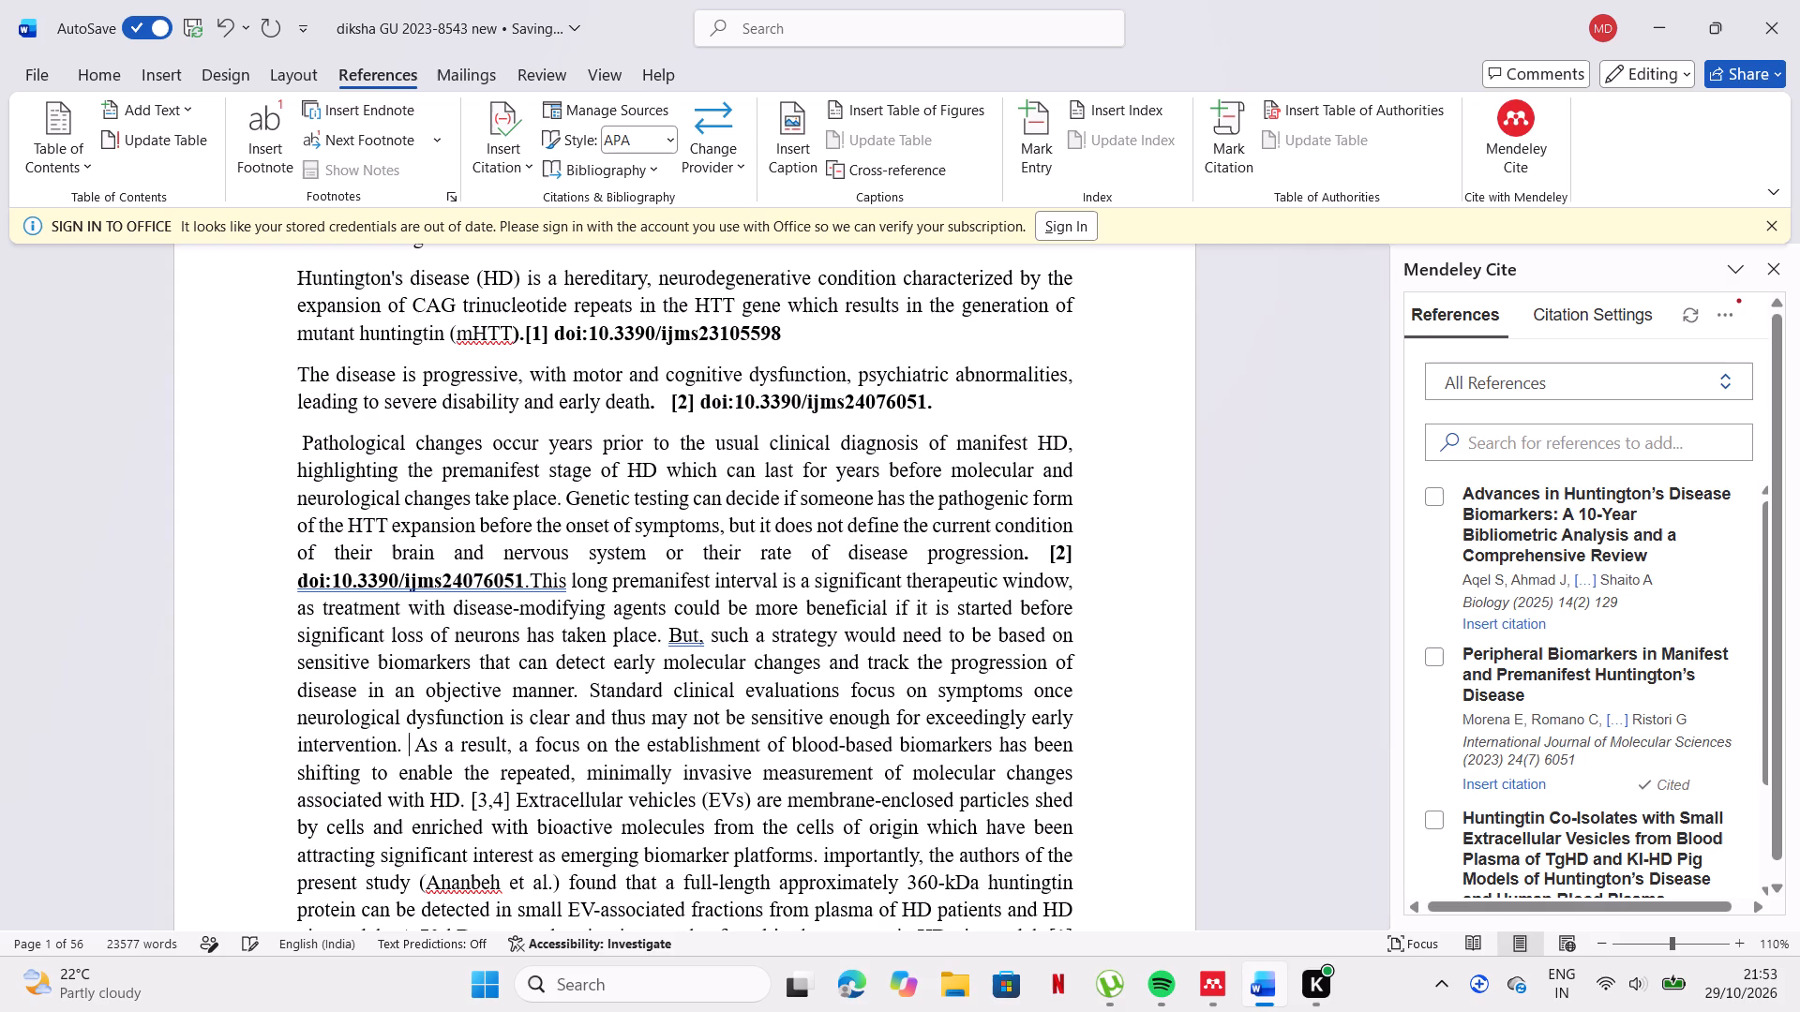
key(BackSpace)
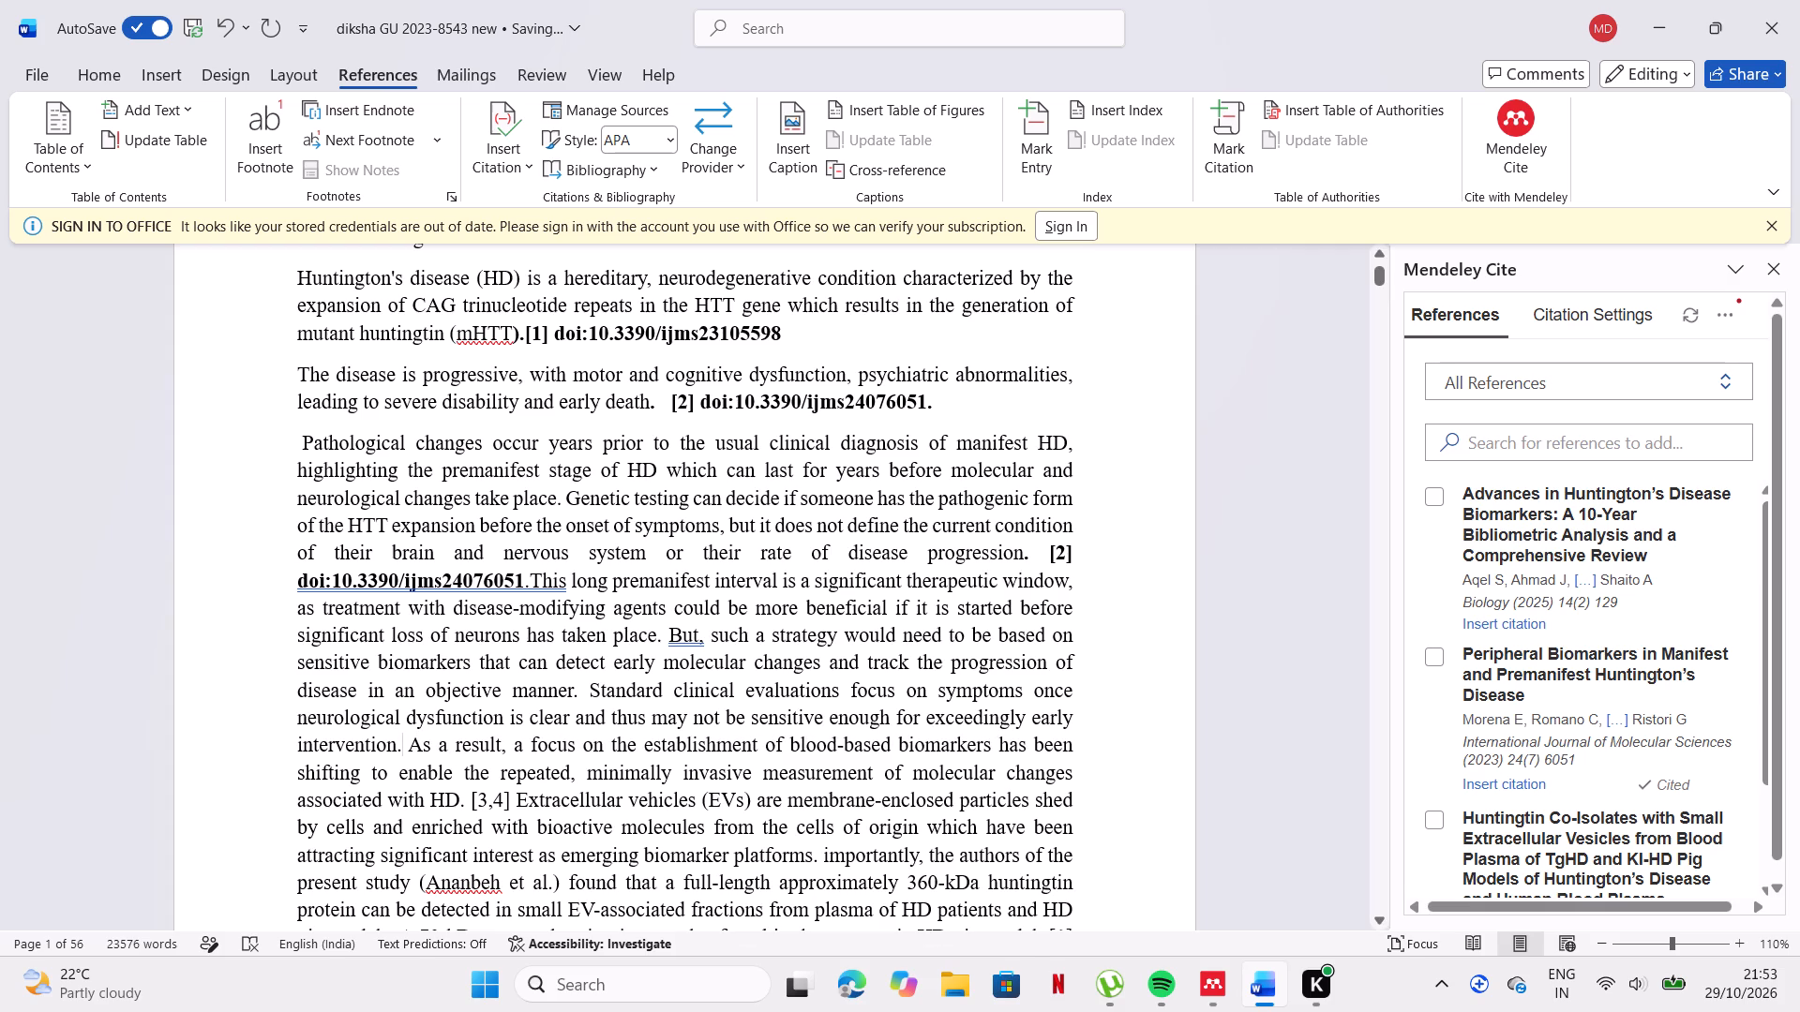
Replace the [3,4] citation after "molecular changes associated with HD." with the copied doi:10.3390/biology14020129.
scroll(509, 796, down, 1)
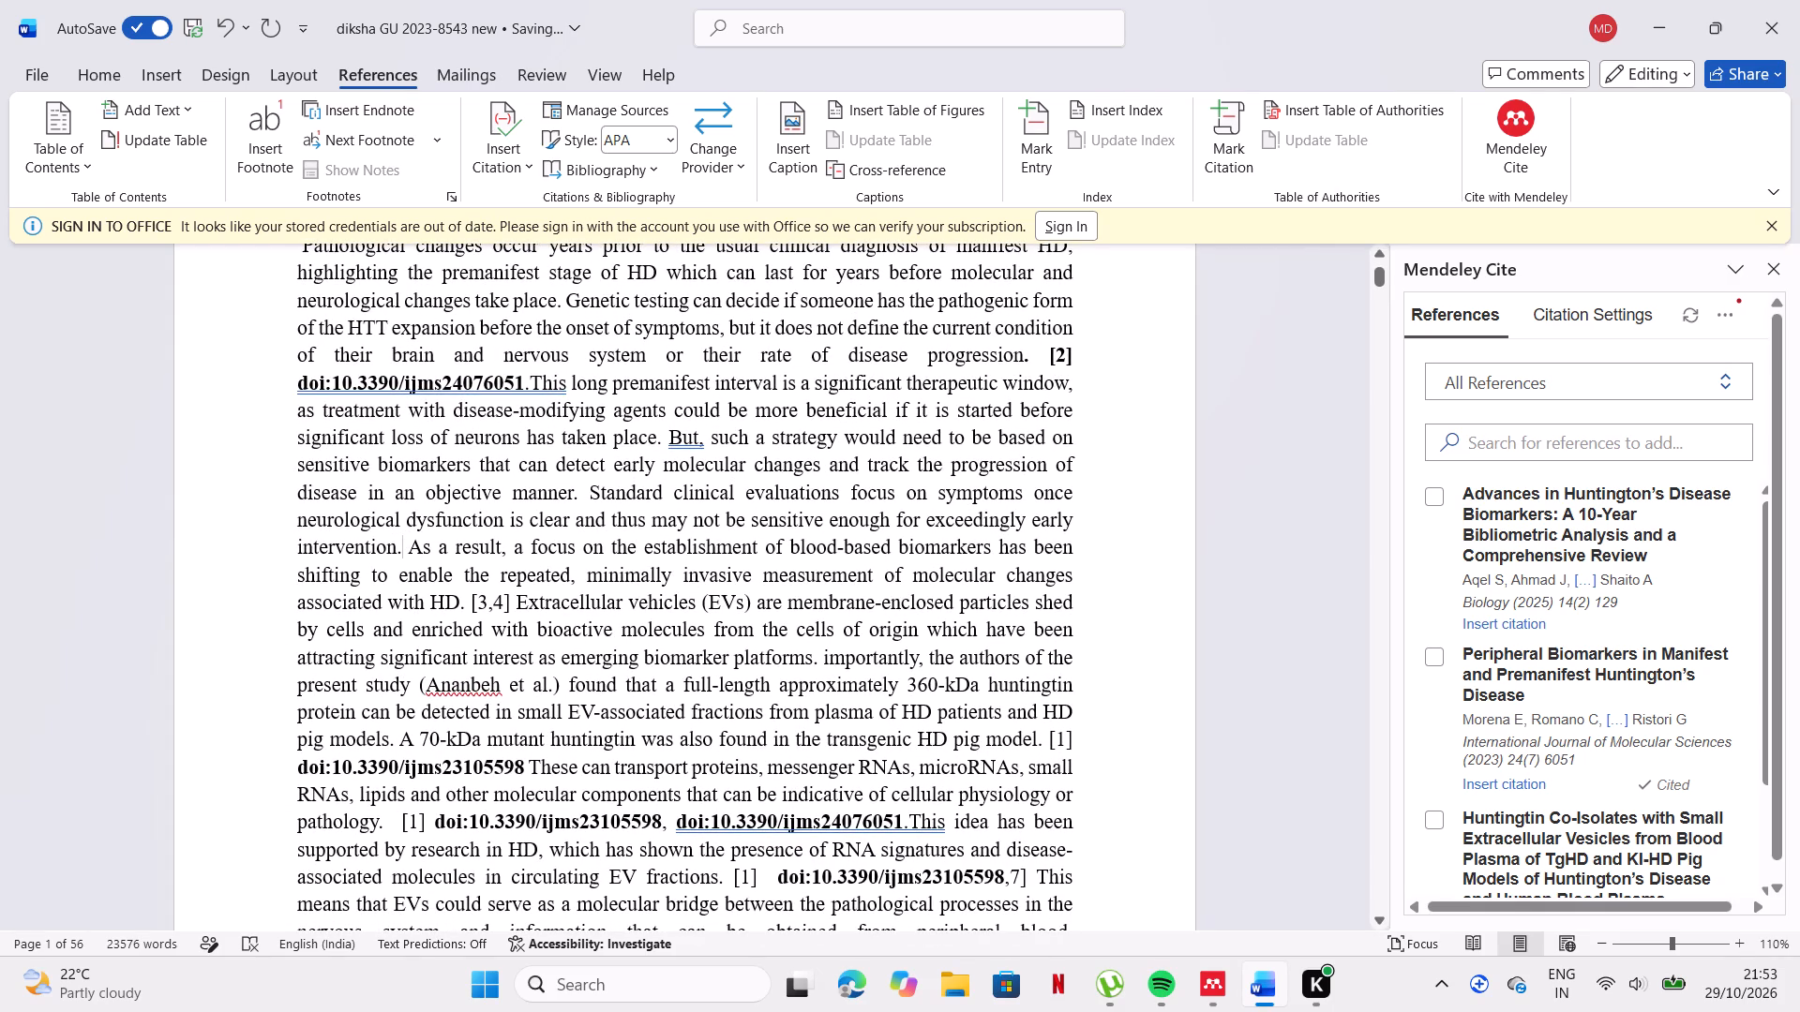
click(515, 609)
key(BackSpace)
key(BackSpace)
key(BackSpace)
key(BackSpace)
key(BackSpace)
key(BackSpace)
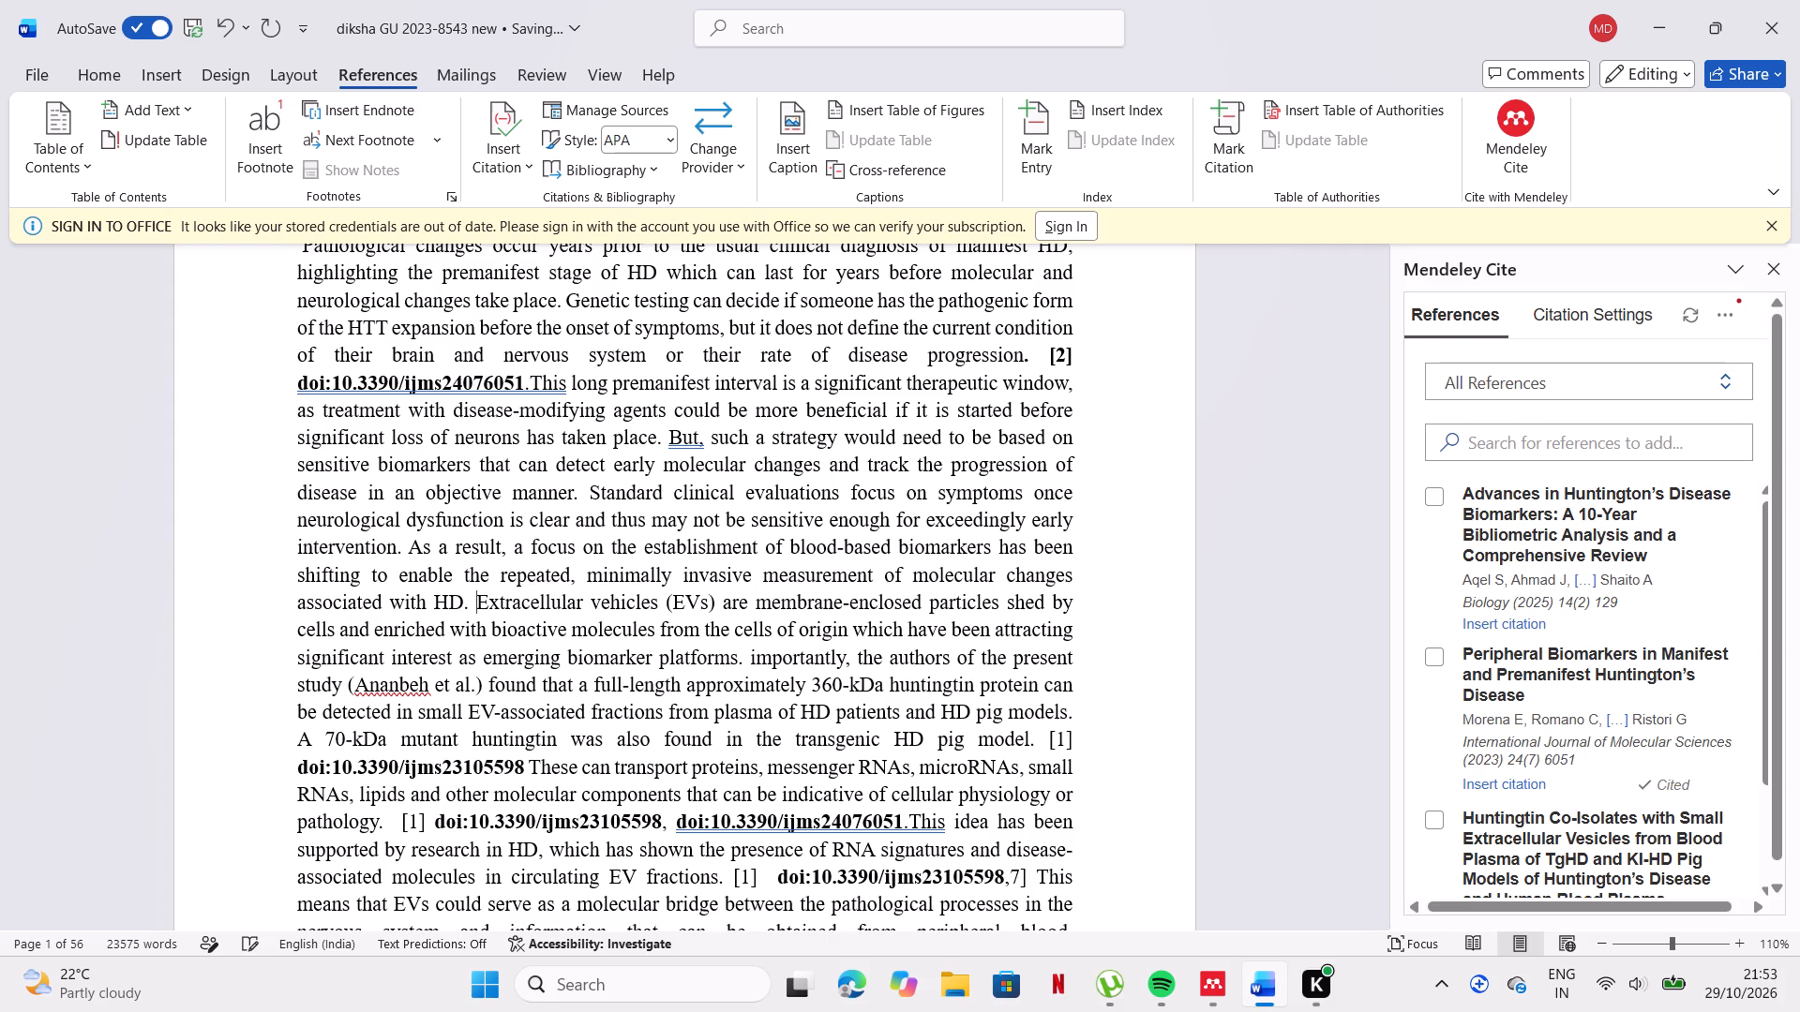
key(ctrl+v)
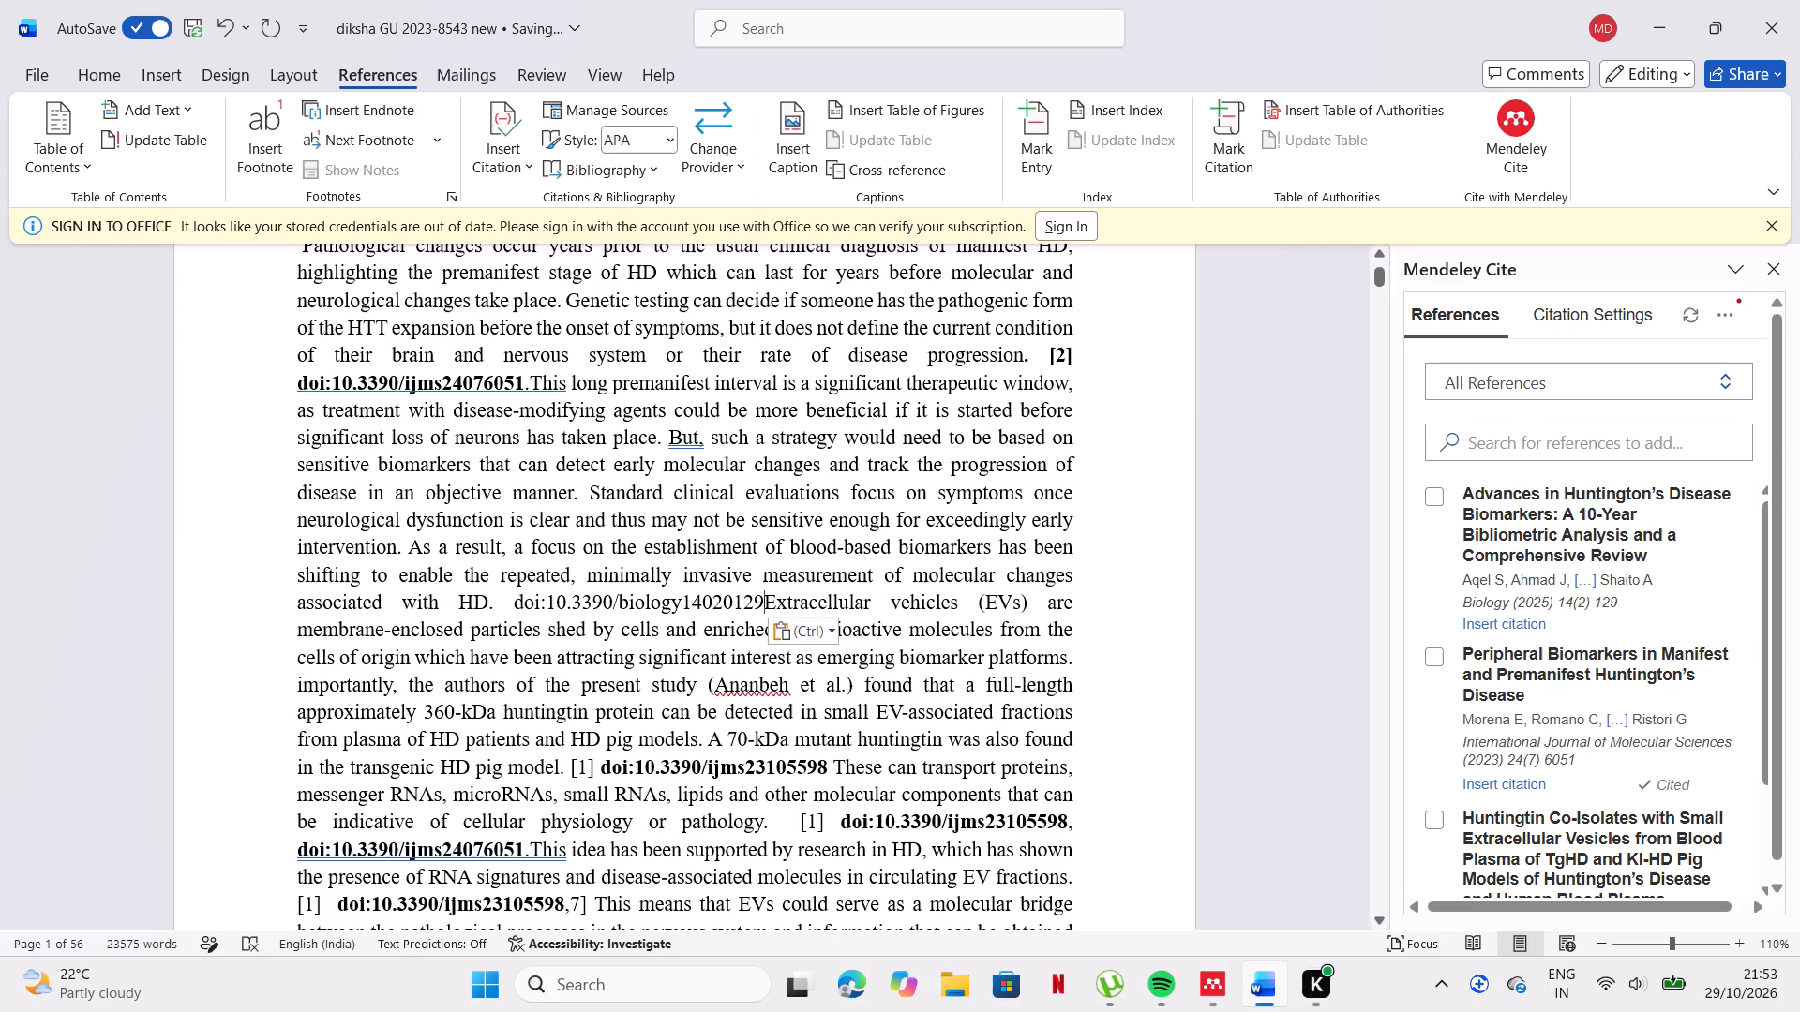
Insert the Aqel et al. 2025 Mendeley citation before doi:10.3390/biology14020129 after "associated with HD.", and add a space after the DOI.
click(514, 603)
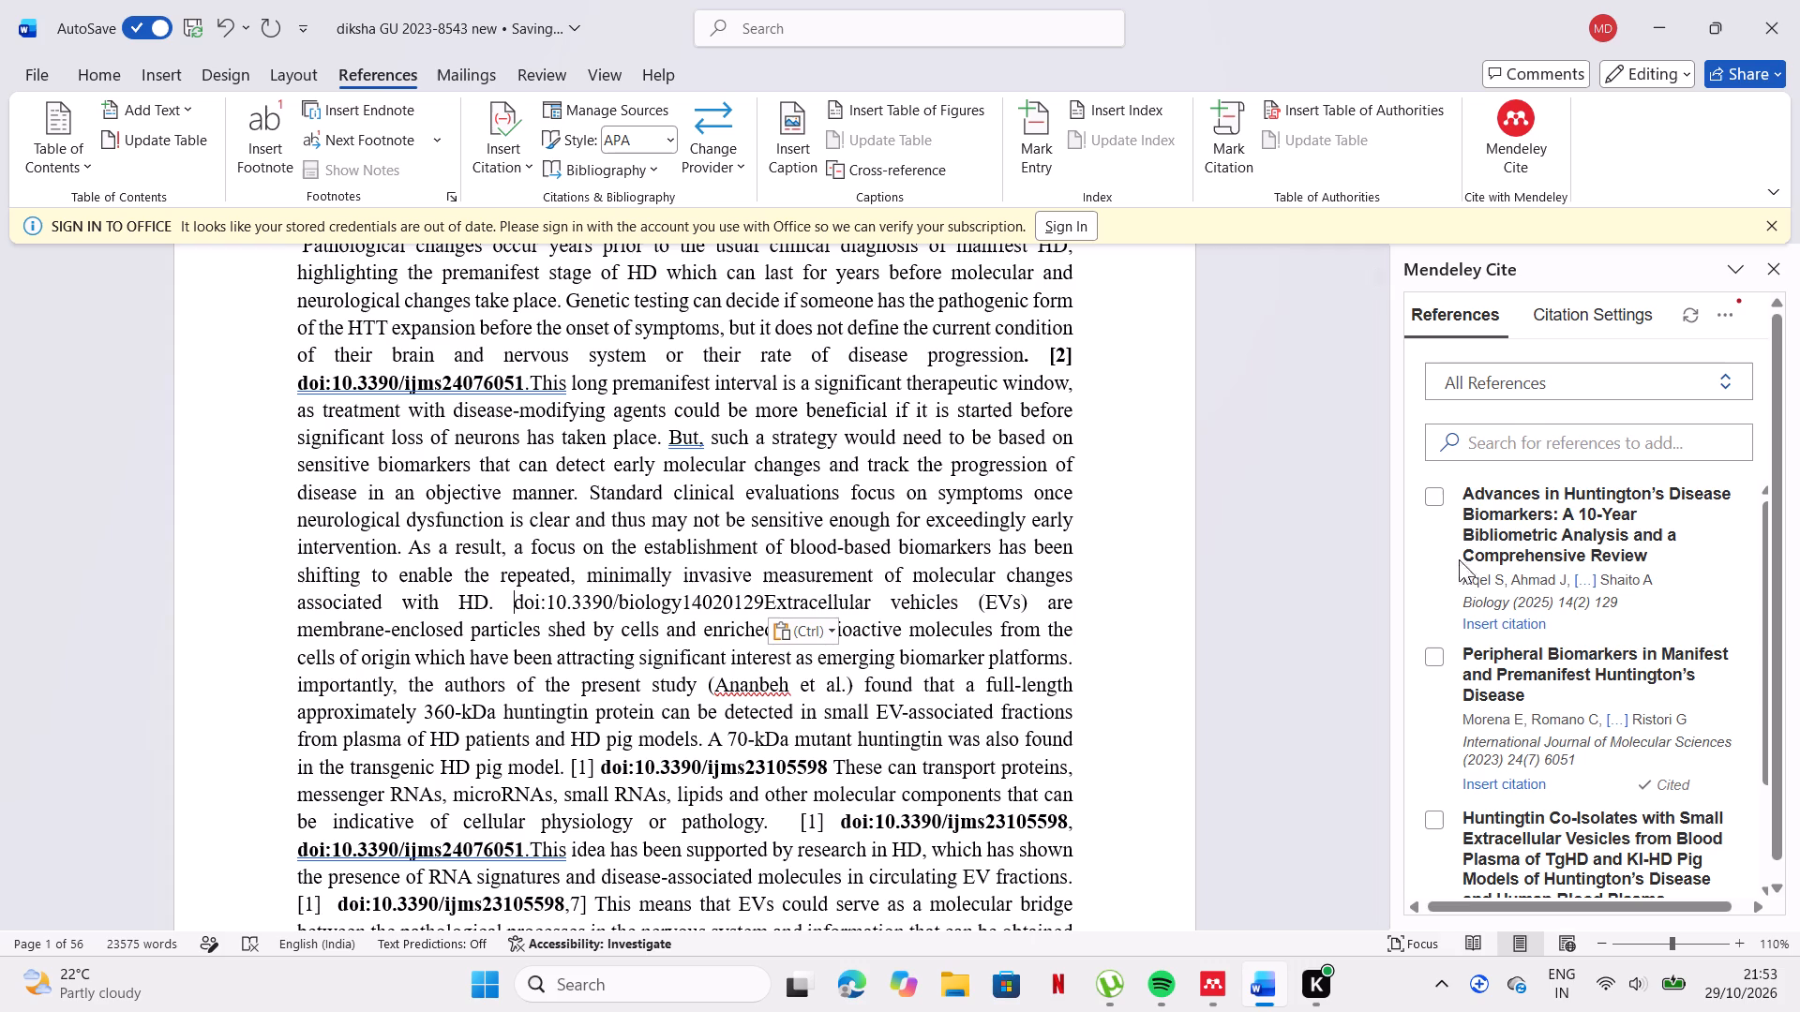
click(1443, 501)
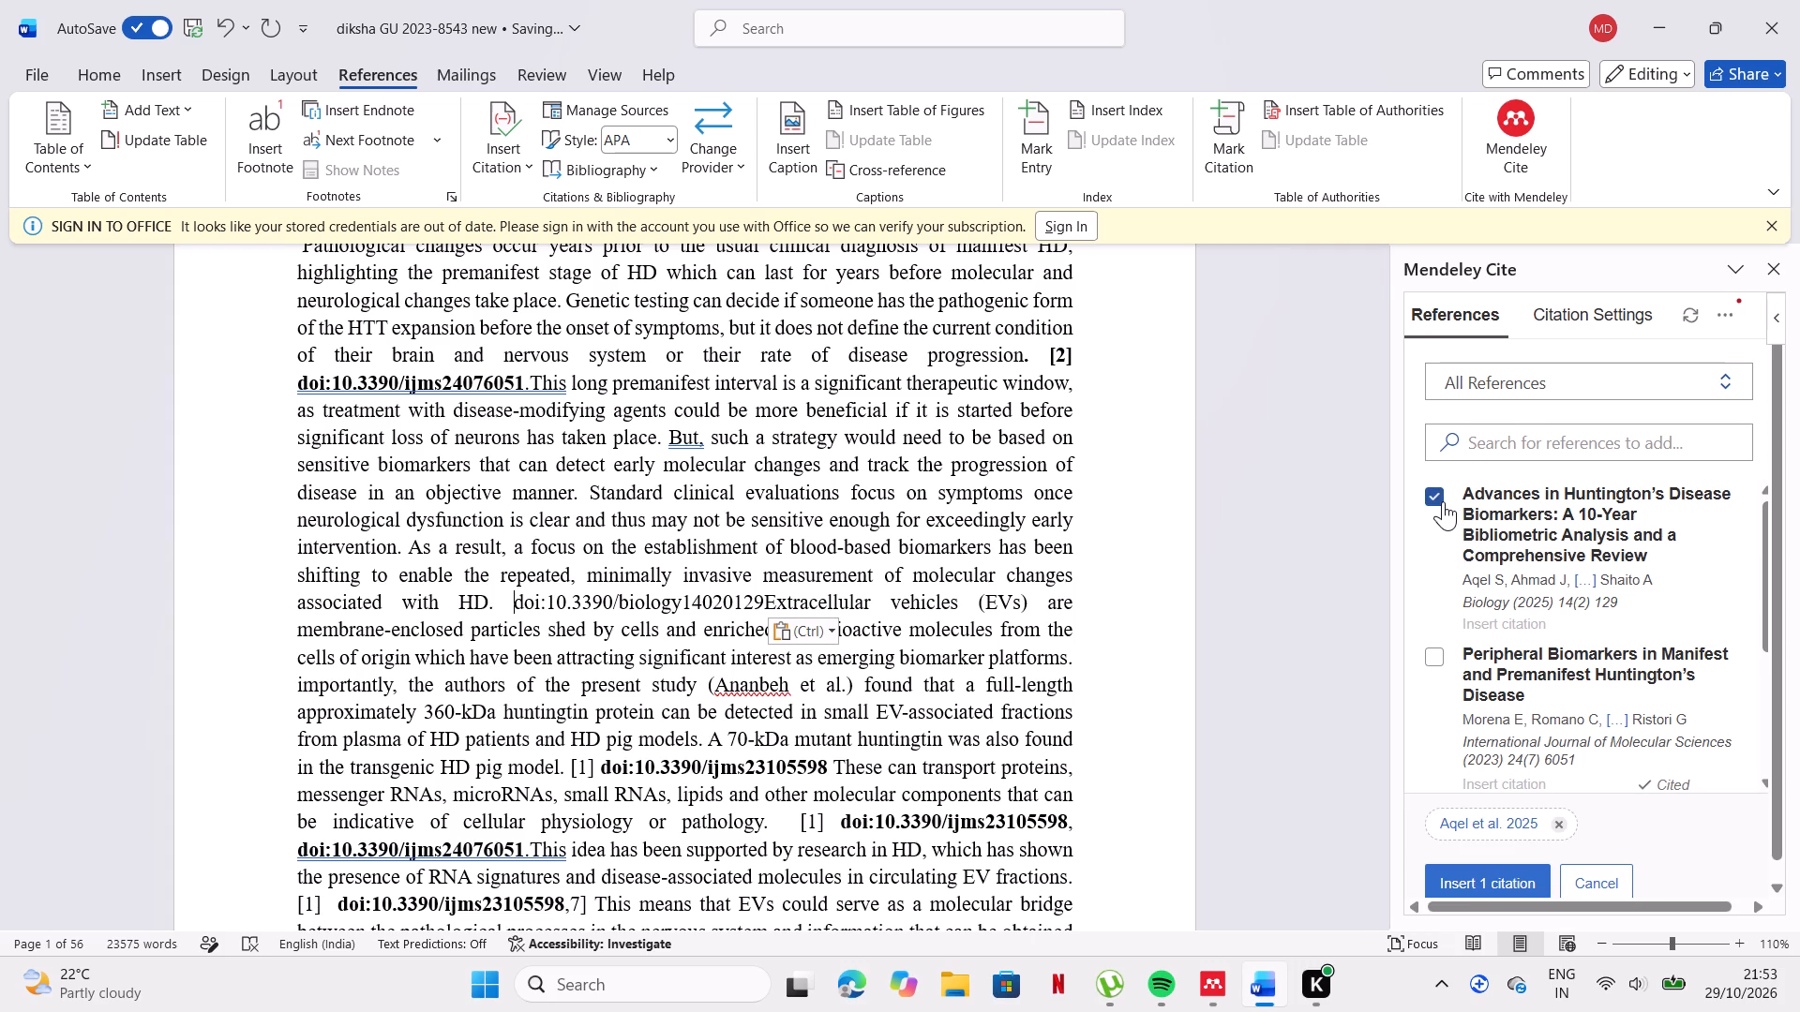
click(1499, 880)
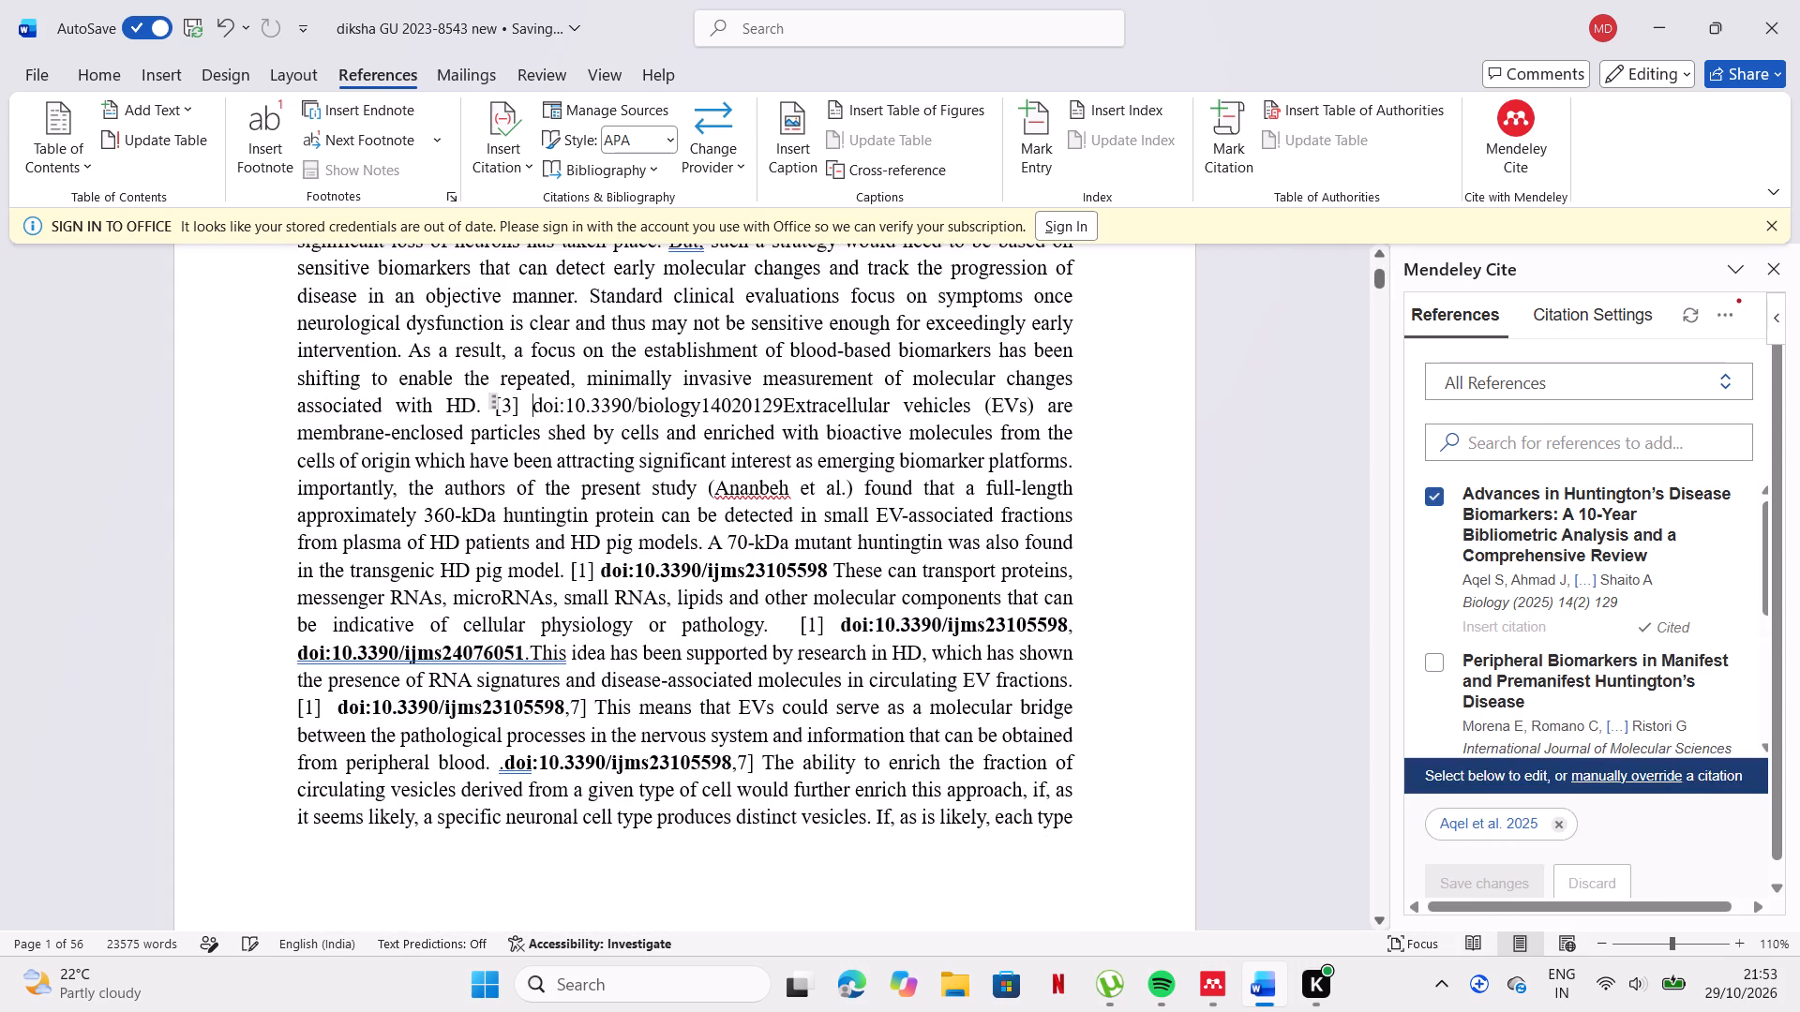
click(778, 410)
key(space)
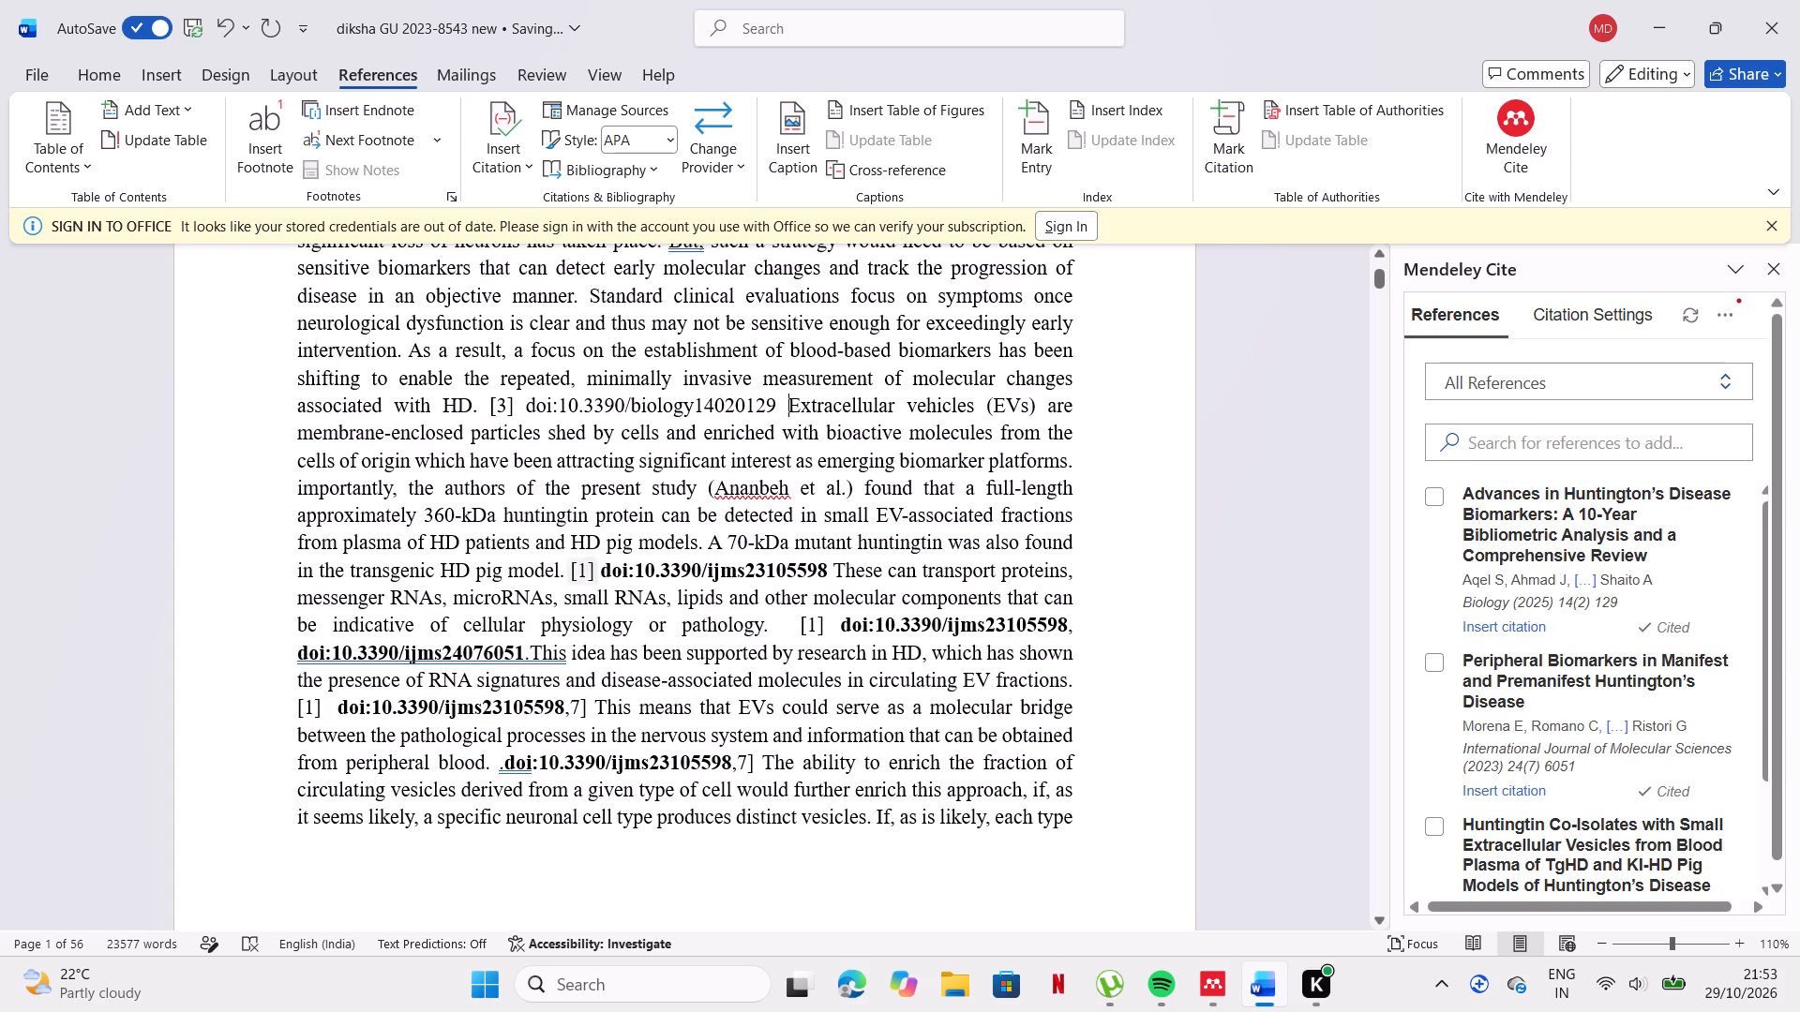
Bold the [1] citation after "in the transgenic HD pig model.".
drag(571, 563, 660, 569)
click(679, 532)
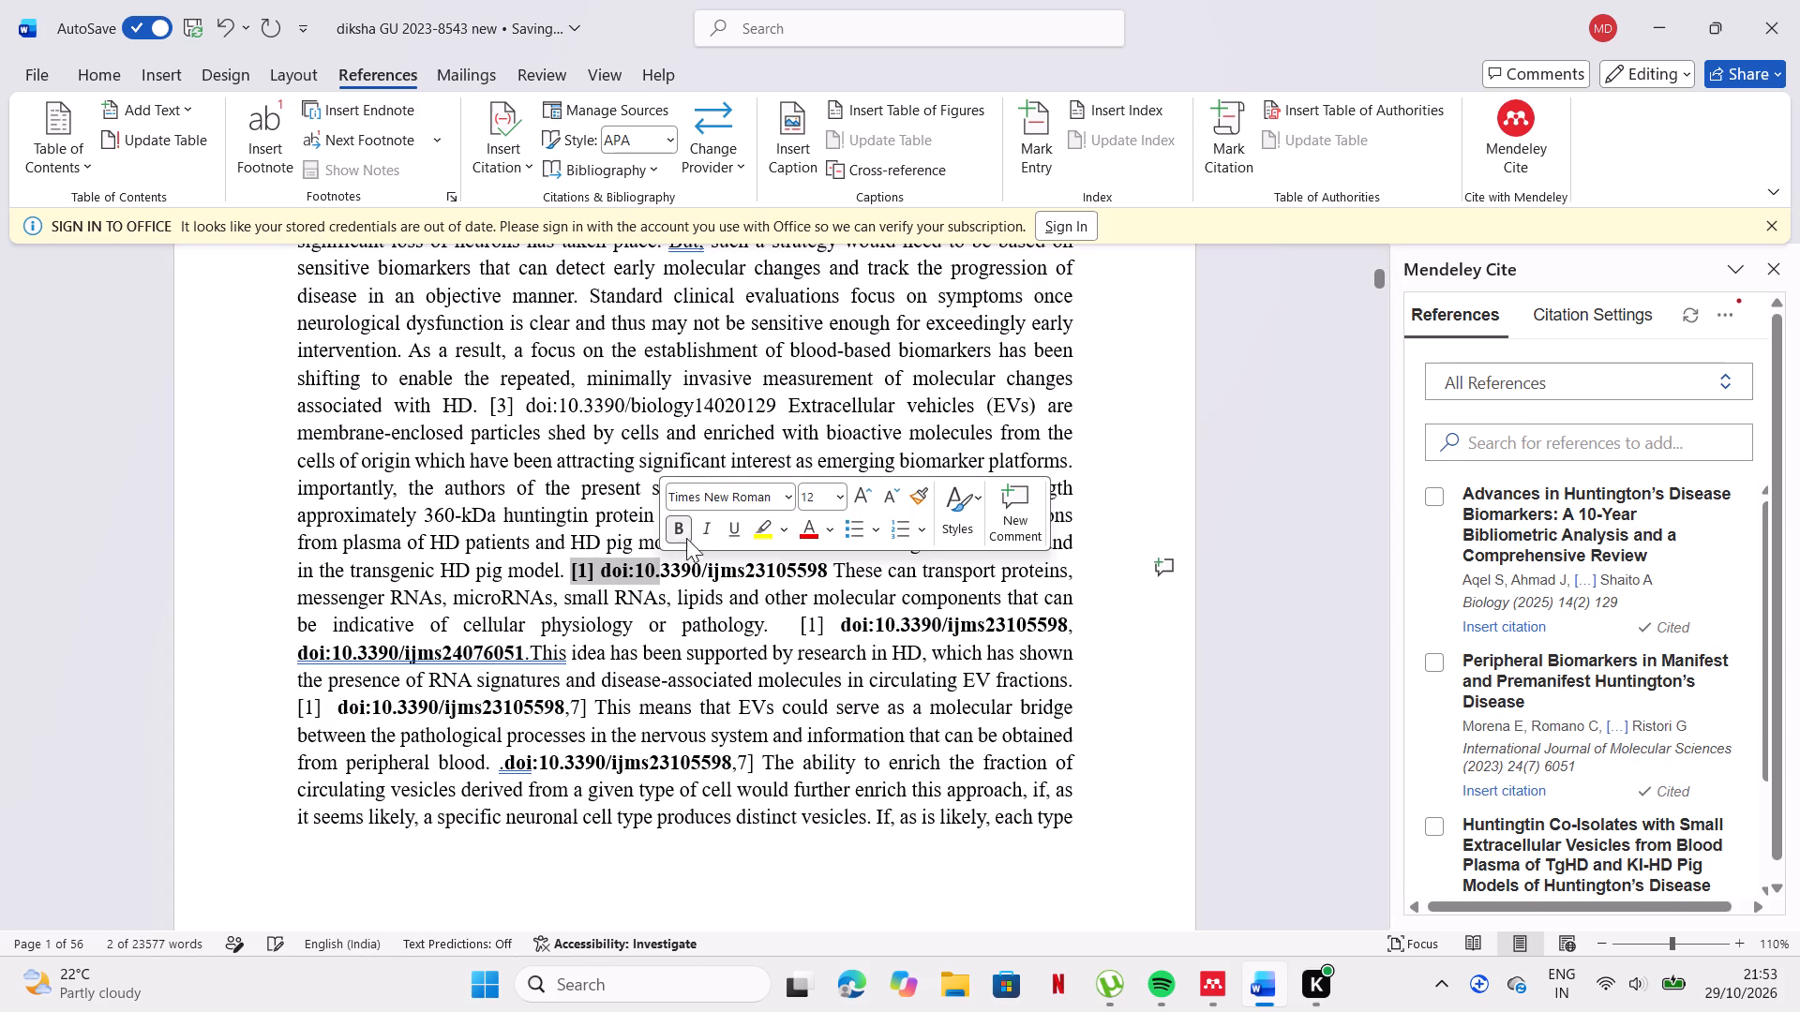
Bold the [3] citation and doi:10.3390/biology14020129 after "molecular changes associated with HD.".
drag(487, 396, 728, 403)
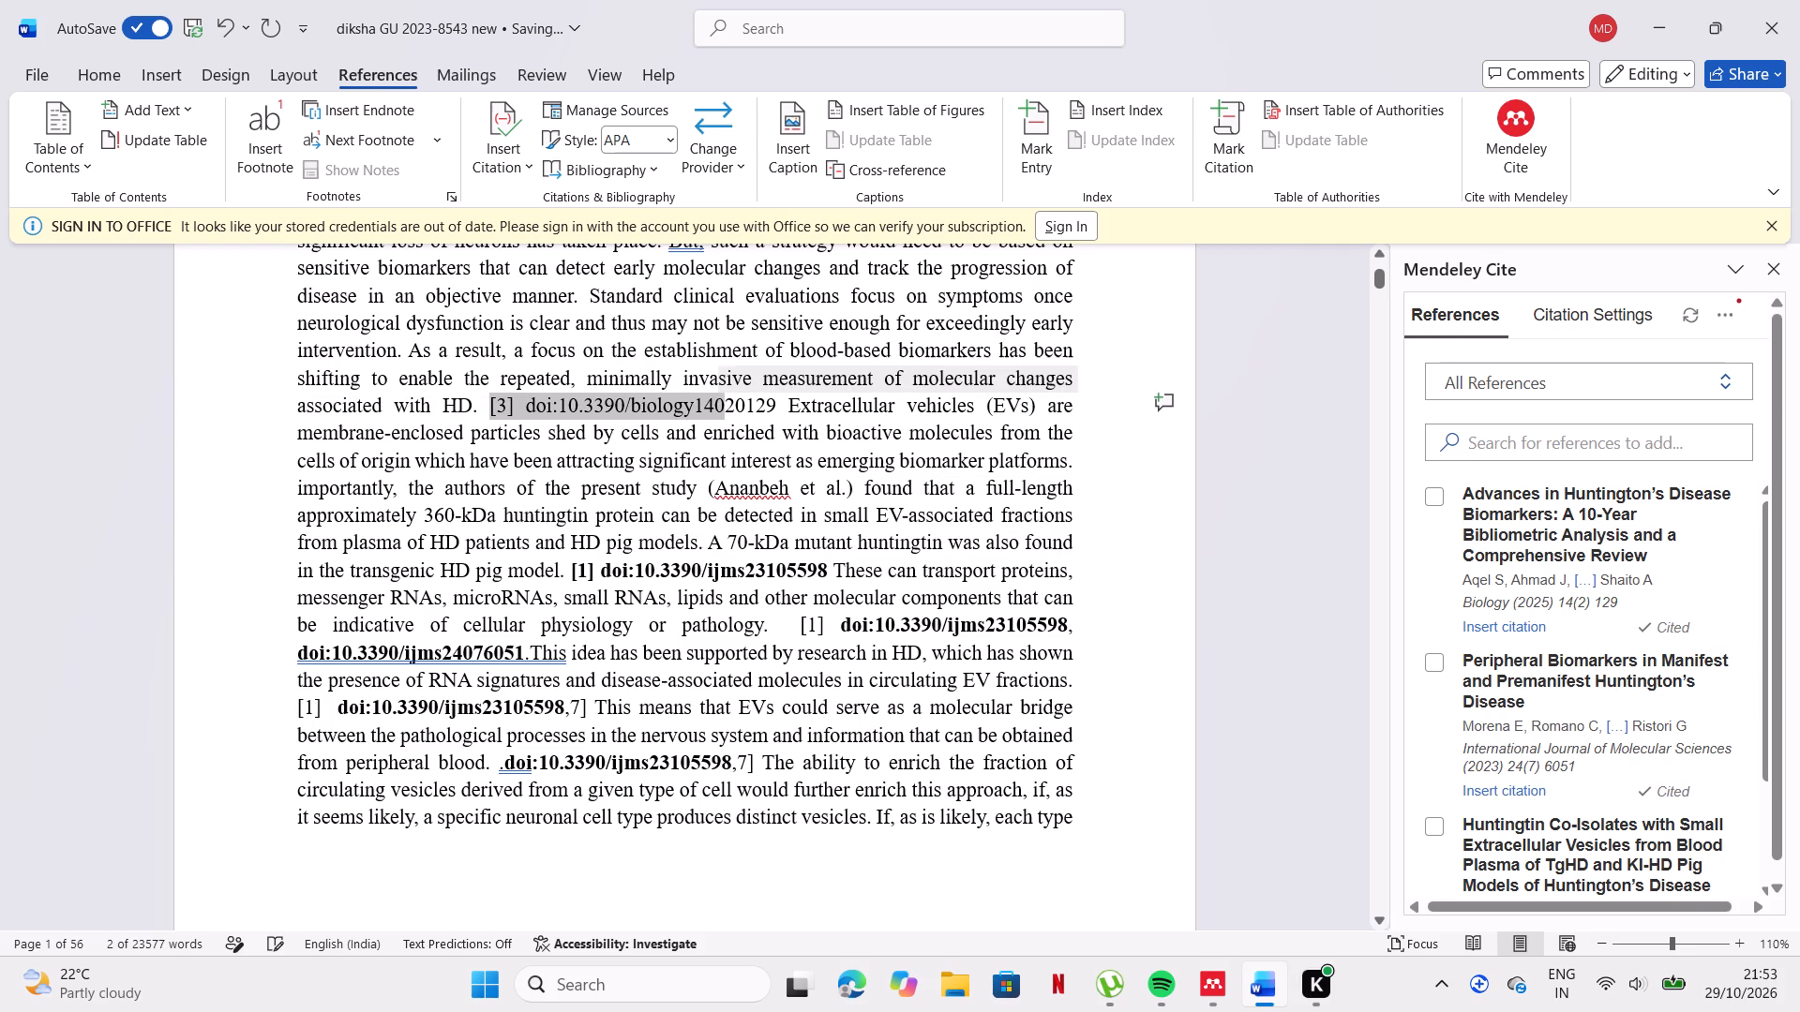
drag(728, 403, 770, 402)
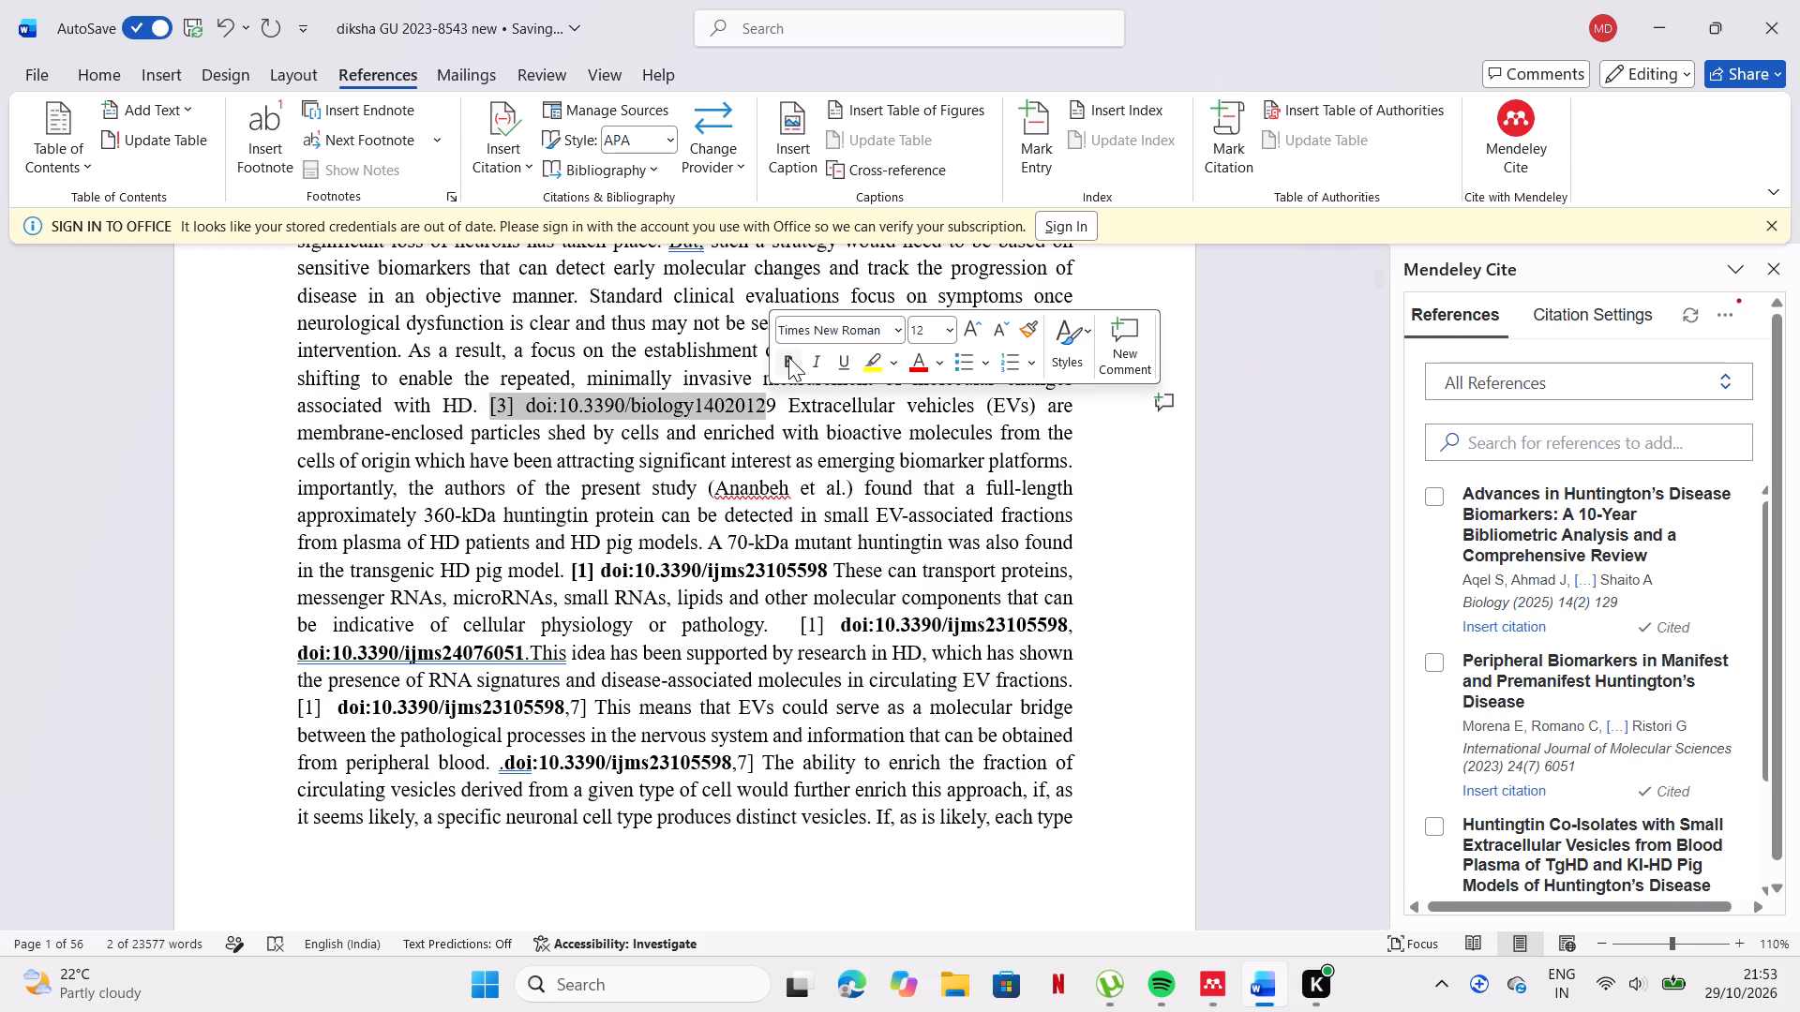
click(788, 357)
drag(773, 404, 763, 404)
click(780, 370)
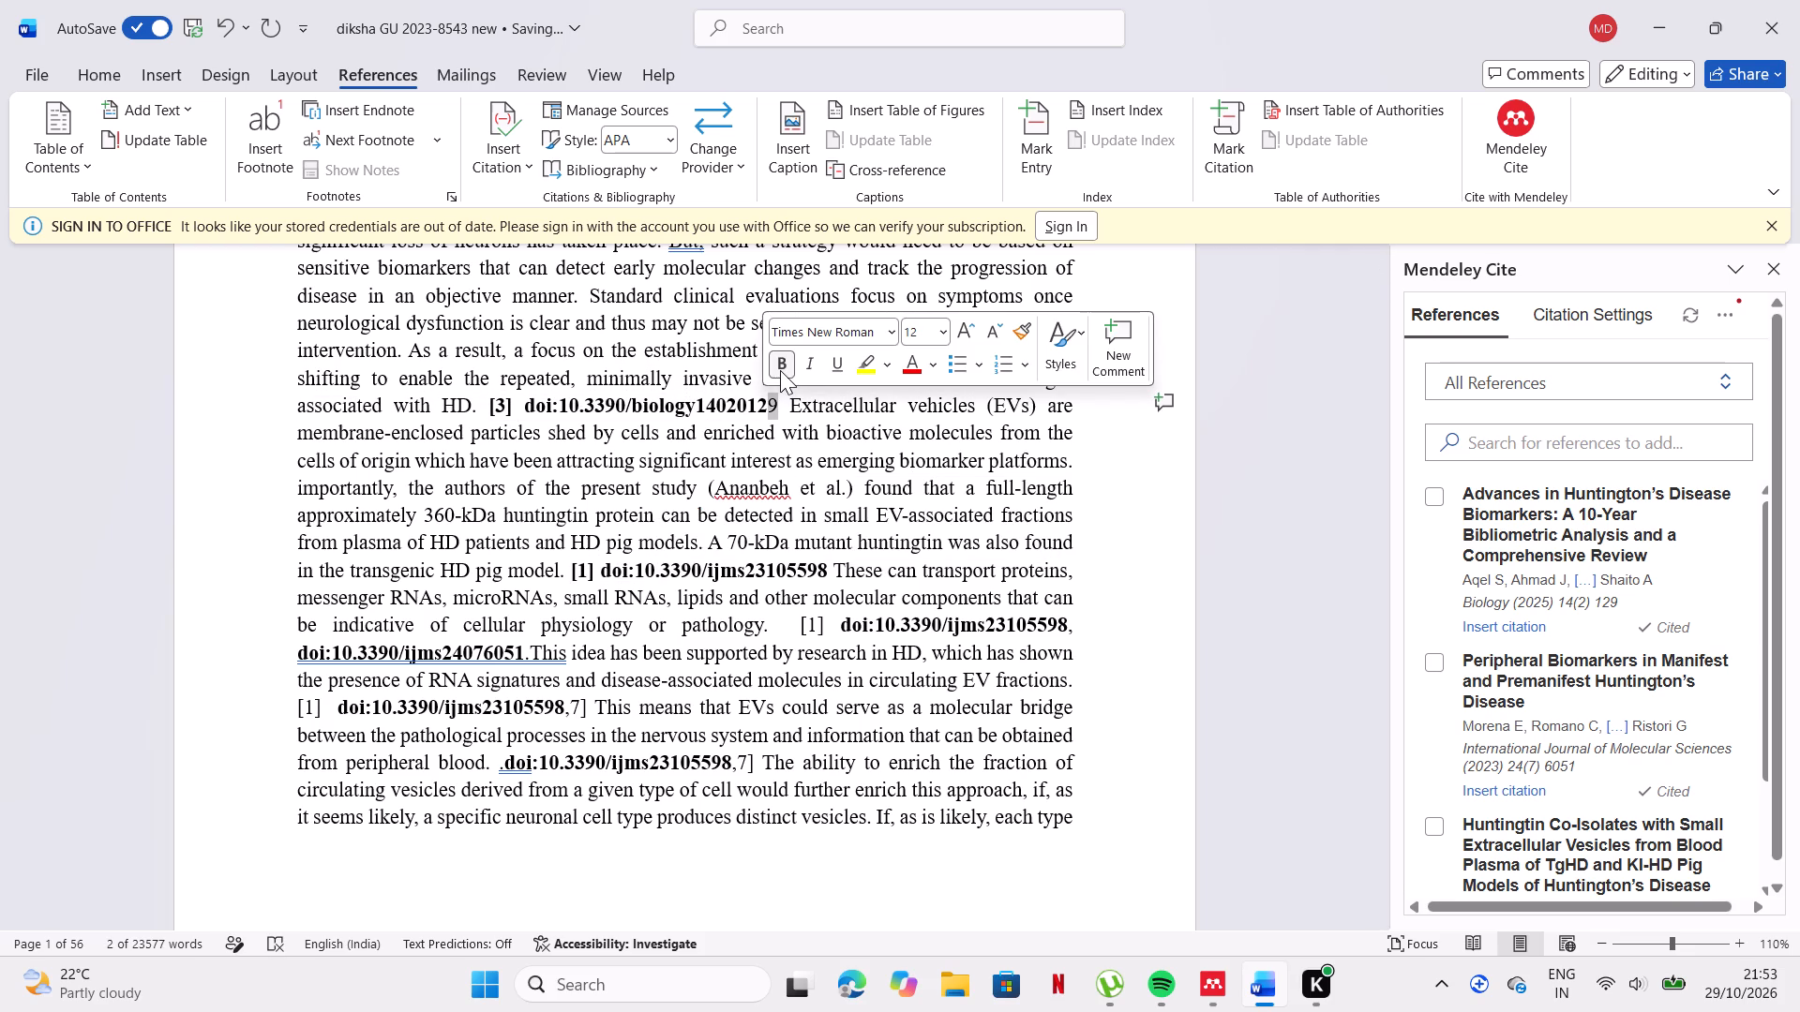
In section 1.1, insert the Morena et al. 2023 Mendeley citation before doi:10.3390/ijms24076051 after "onset of prominent clinical symptoms.".
scroll(880, 571, down, 1)
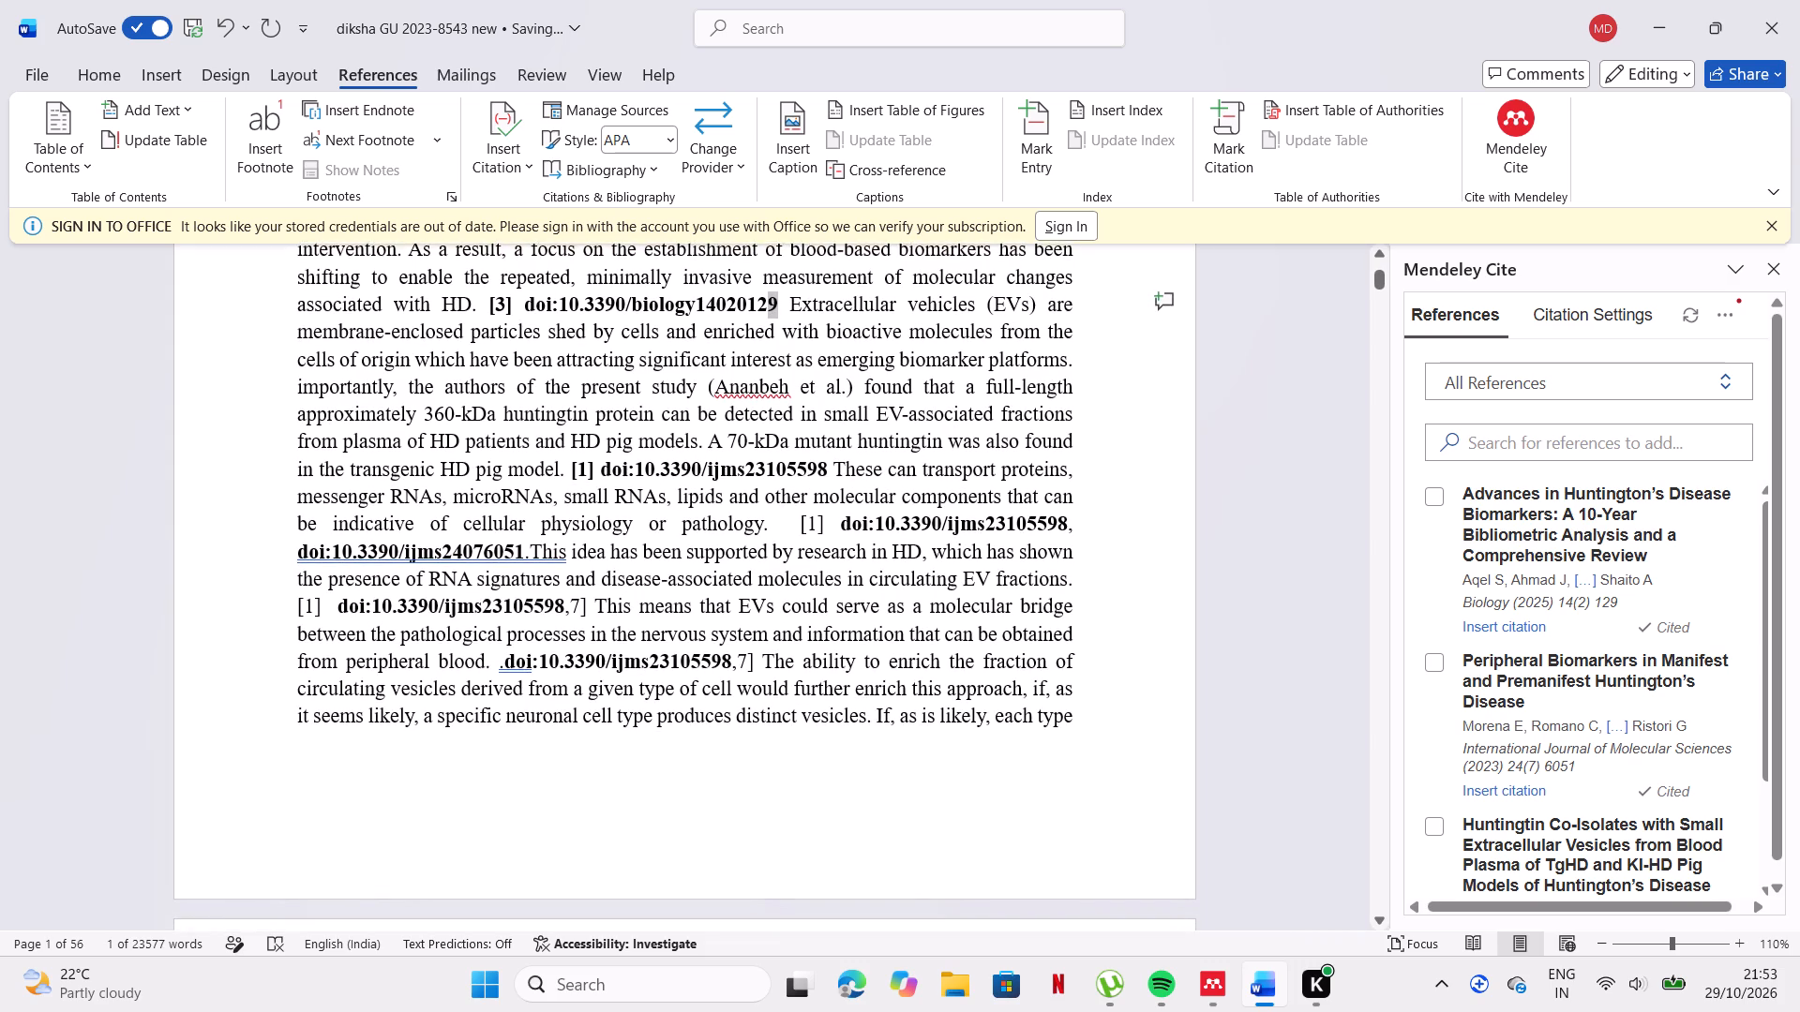
scroll(880, 571, down, 2)
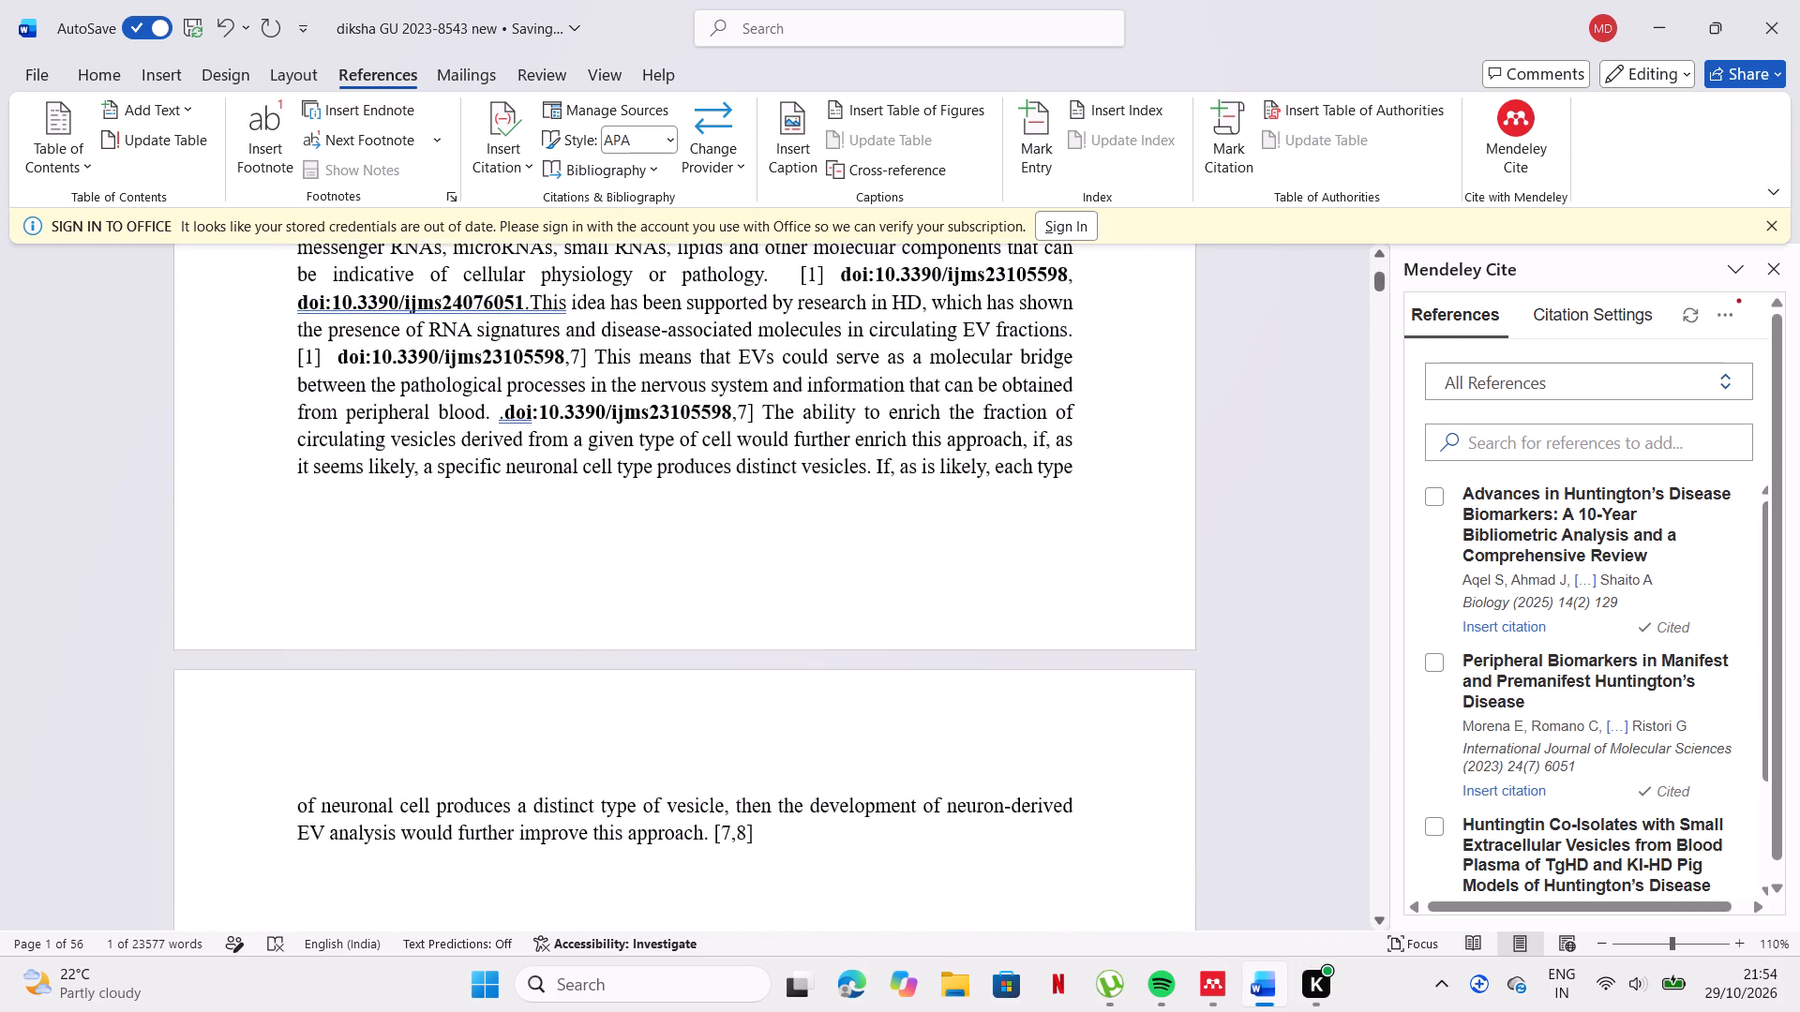
scroll(880, 571, down, 3)
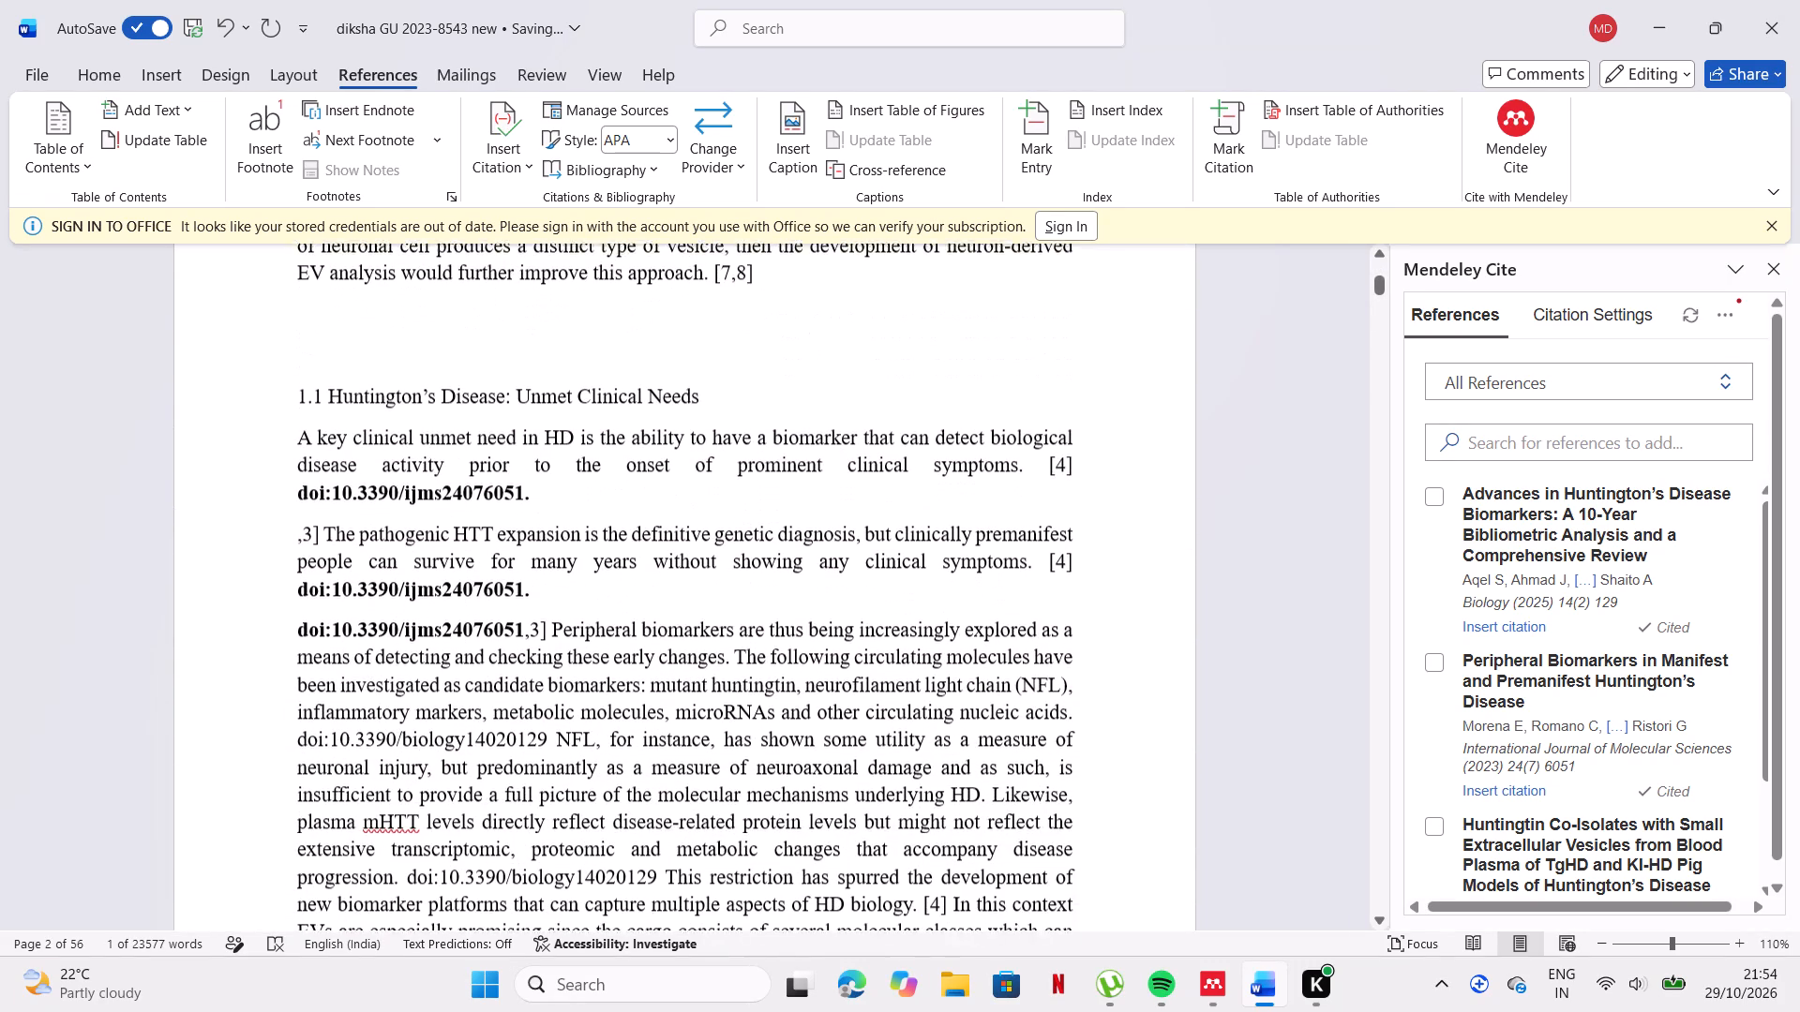
scroll(880, 571, down, 2)
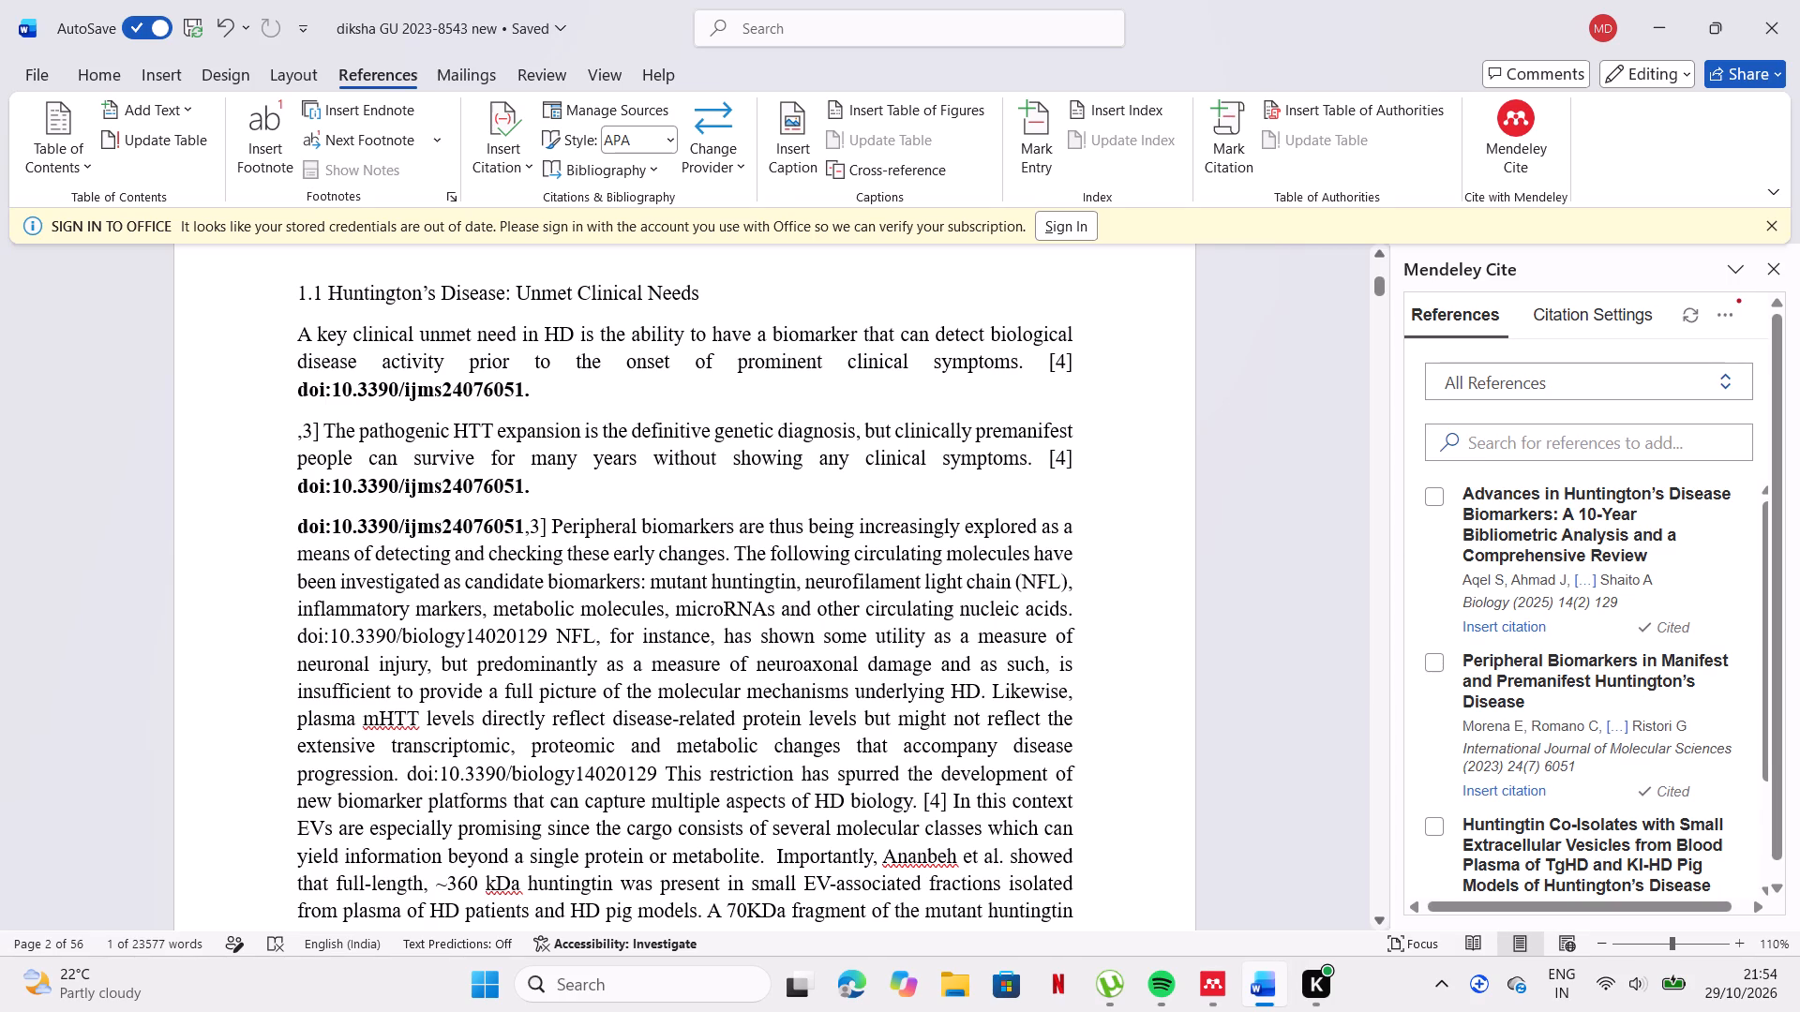
click(296, 384)
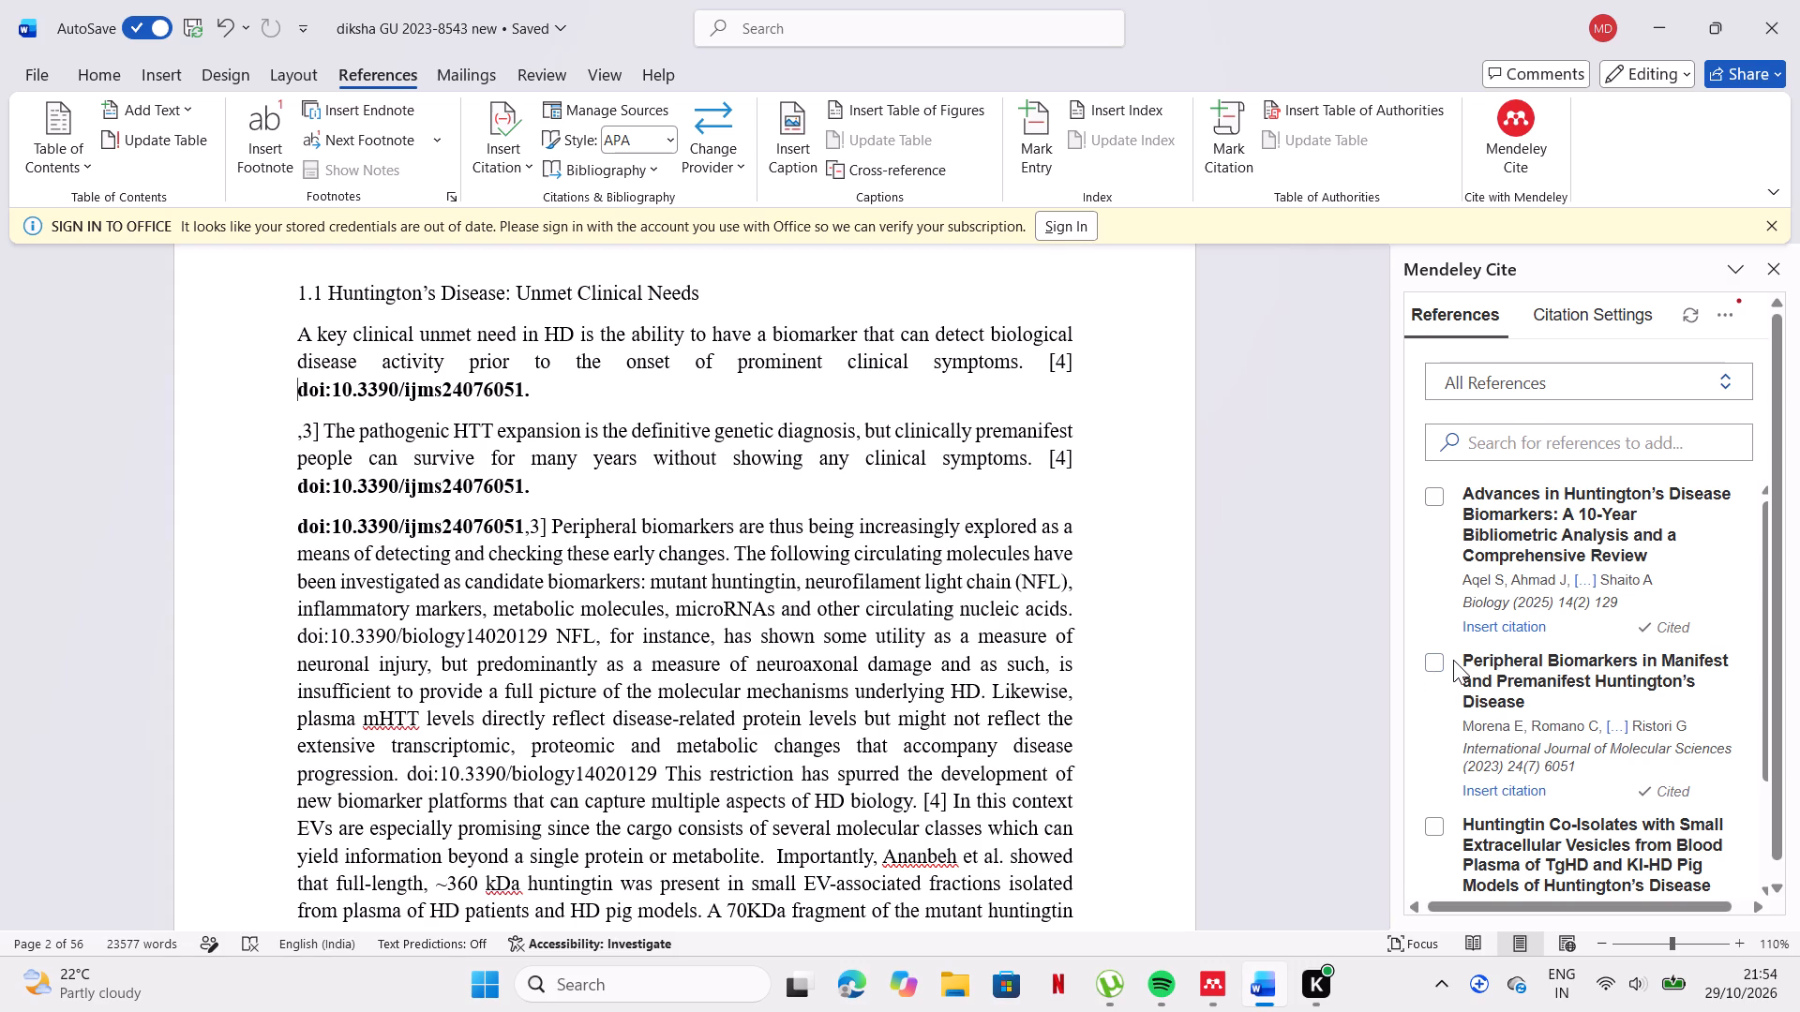
click(1453, 660)
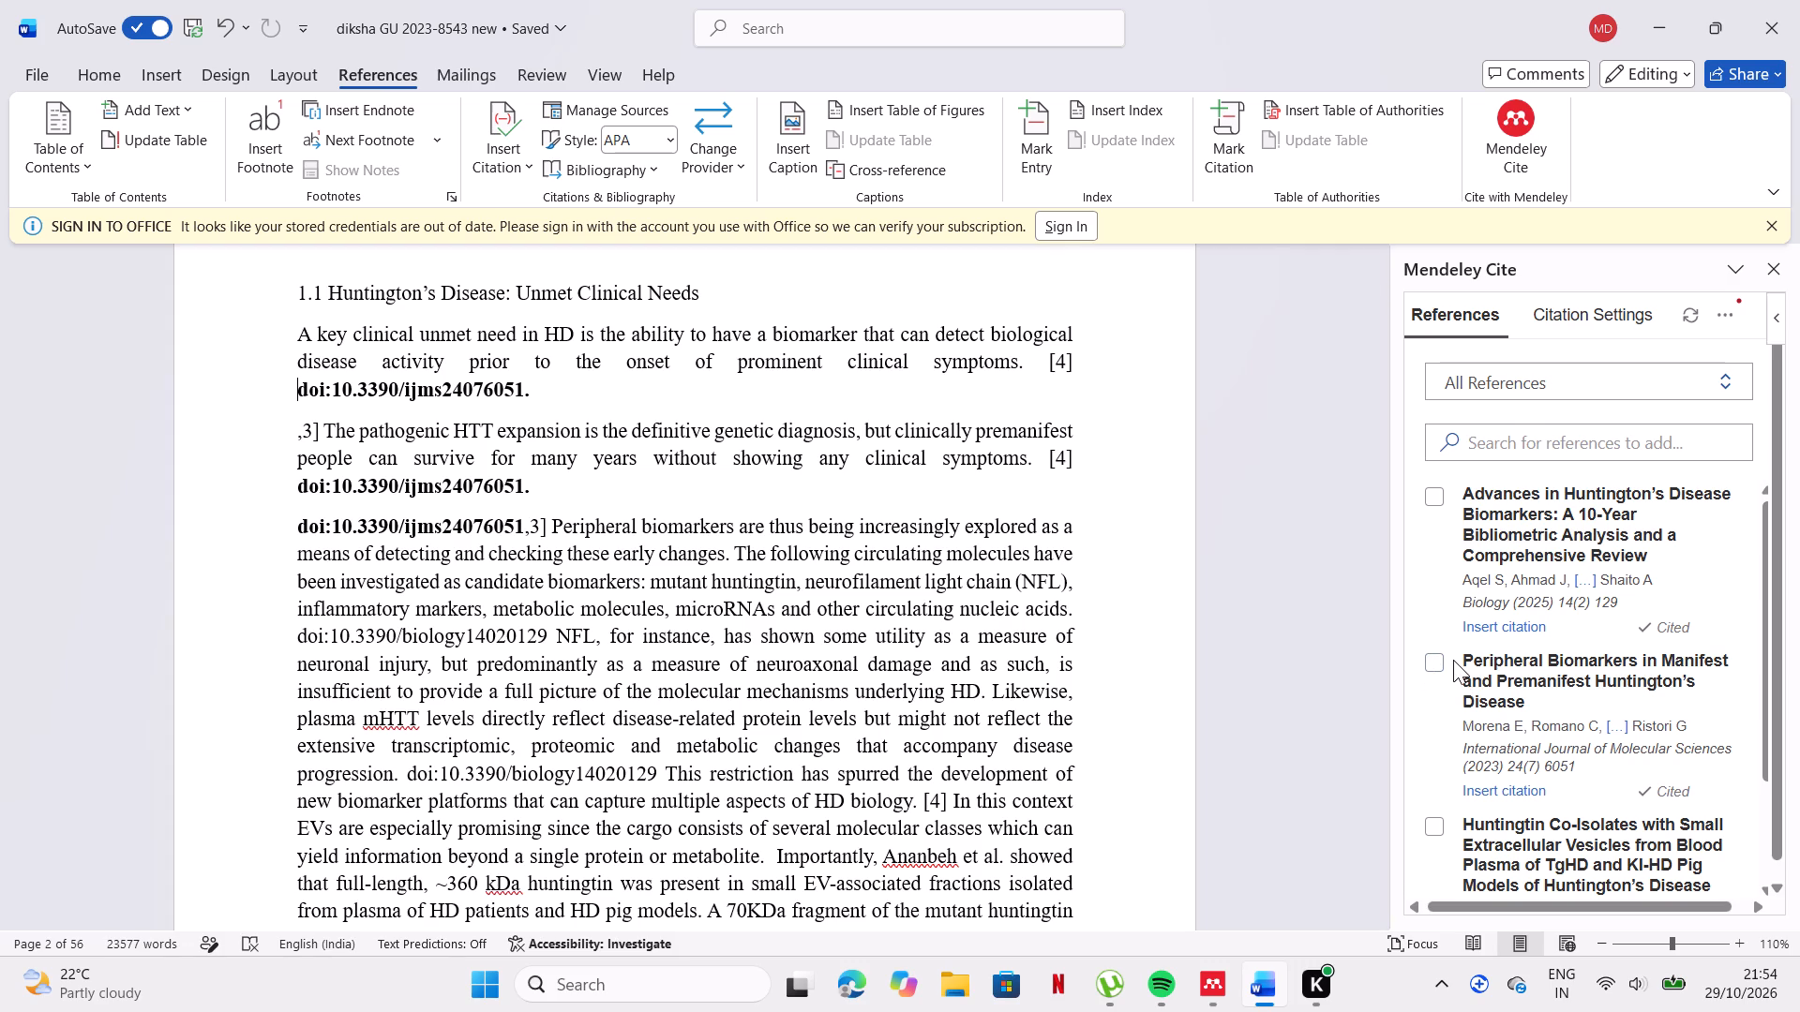
click(1431, 657)
click(1516, 874)
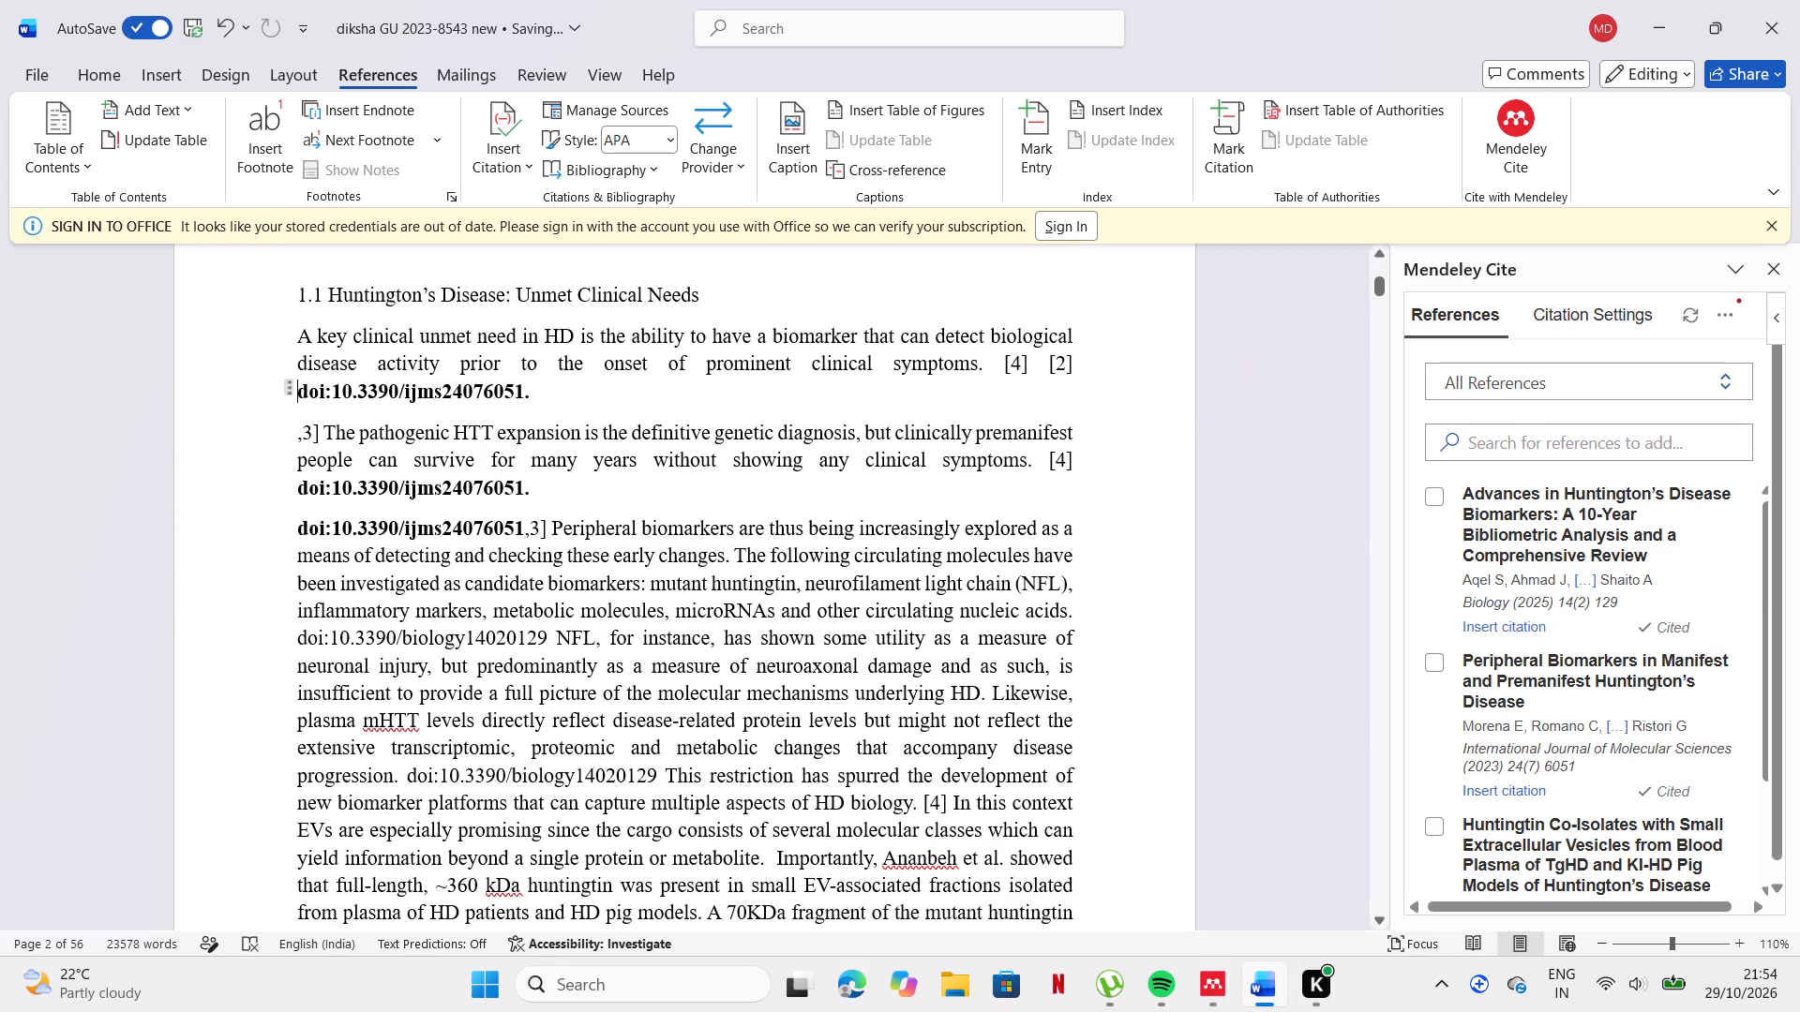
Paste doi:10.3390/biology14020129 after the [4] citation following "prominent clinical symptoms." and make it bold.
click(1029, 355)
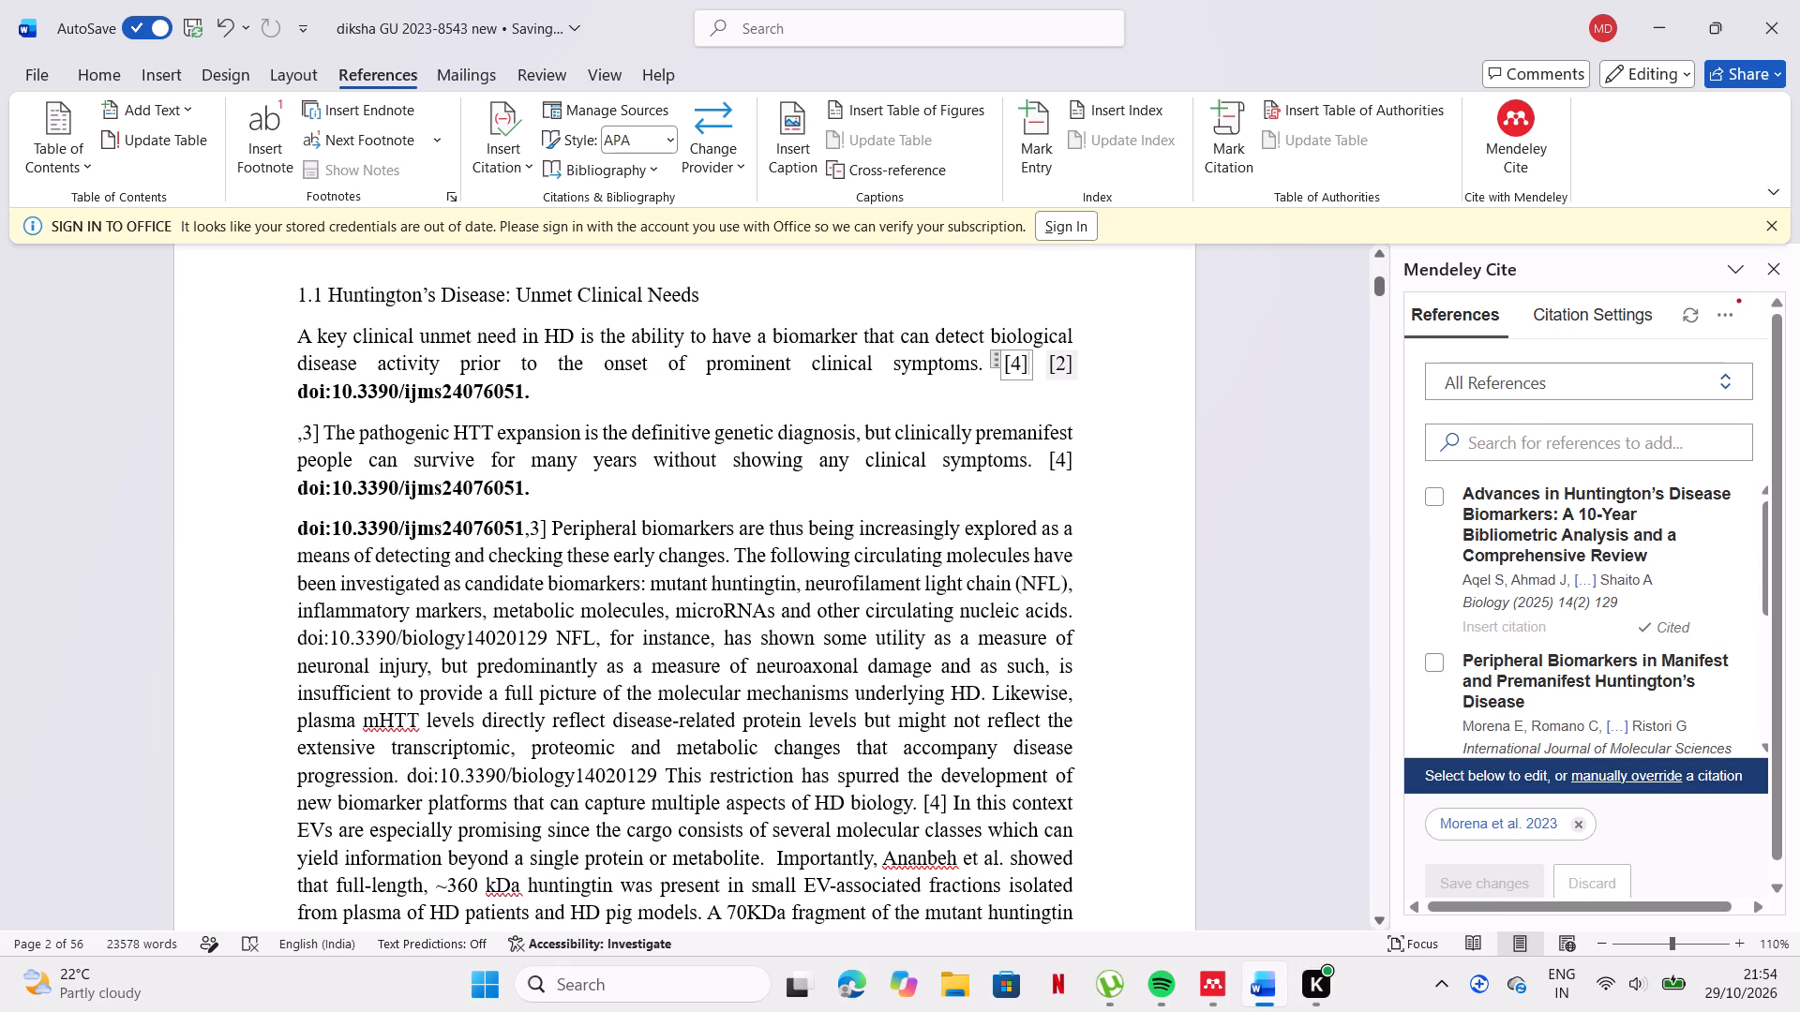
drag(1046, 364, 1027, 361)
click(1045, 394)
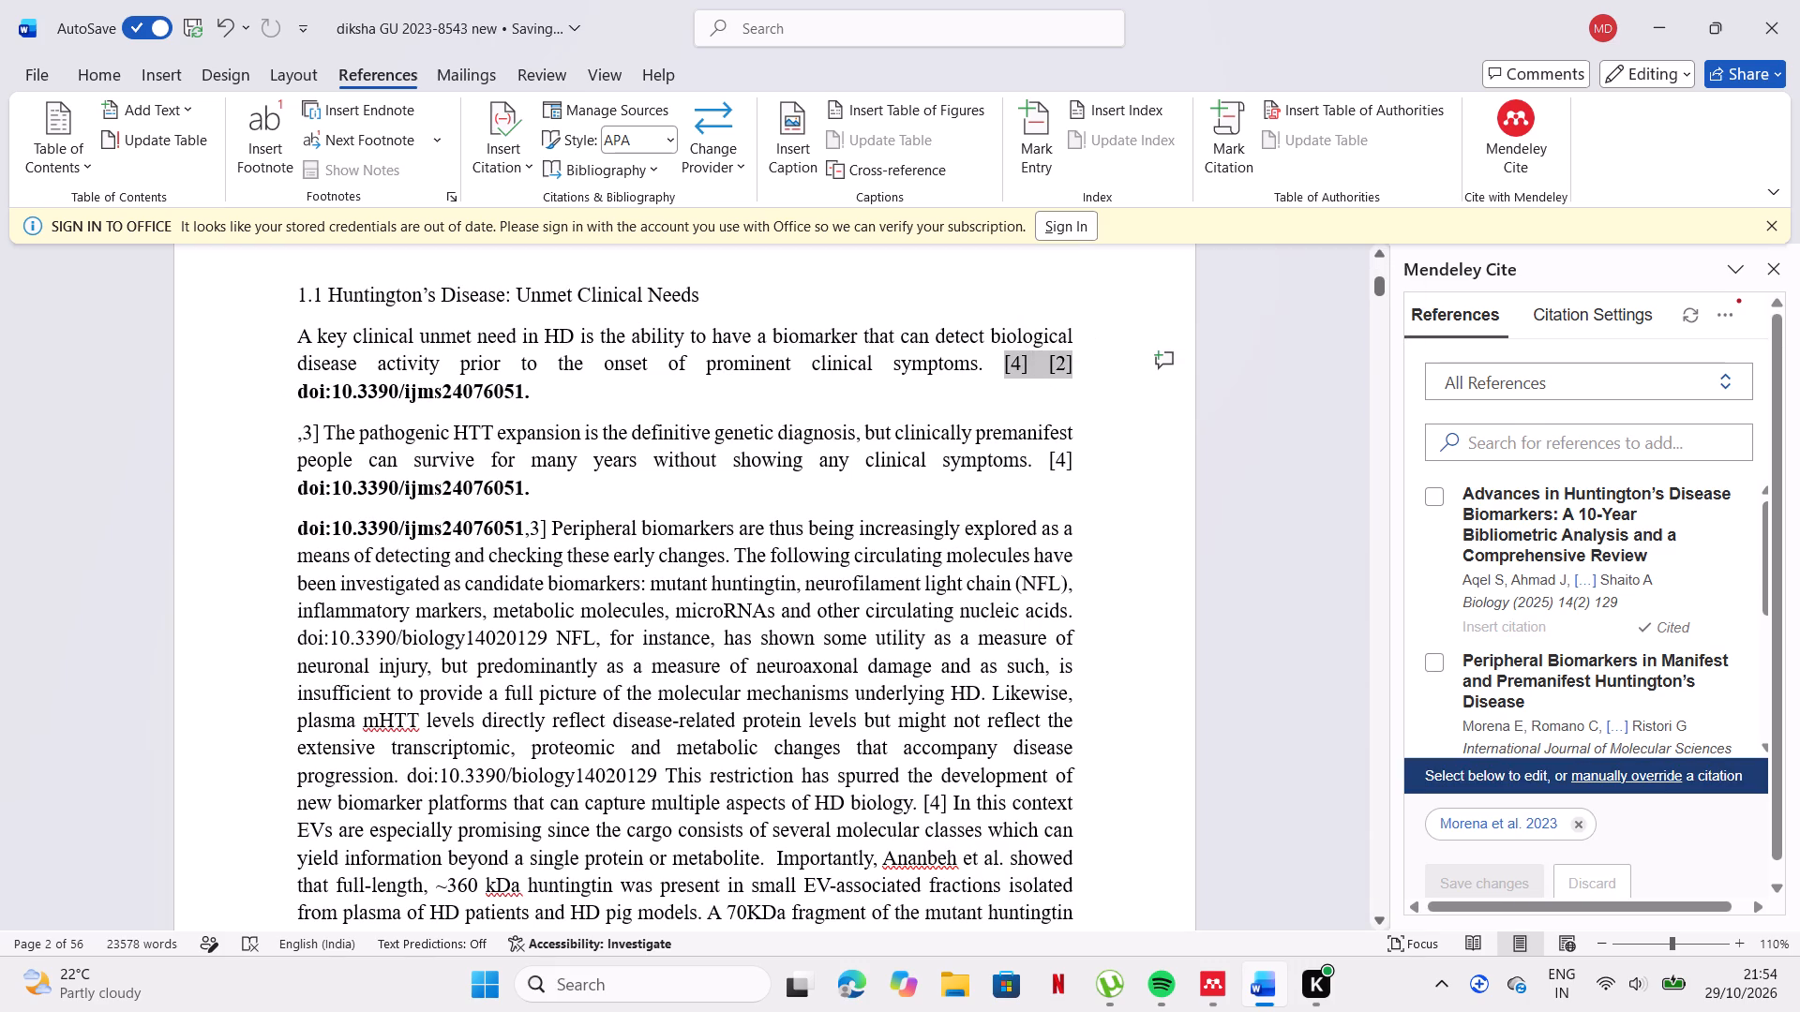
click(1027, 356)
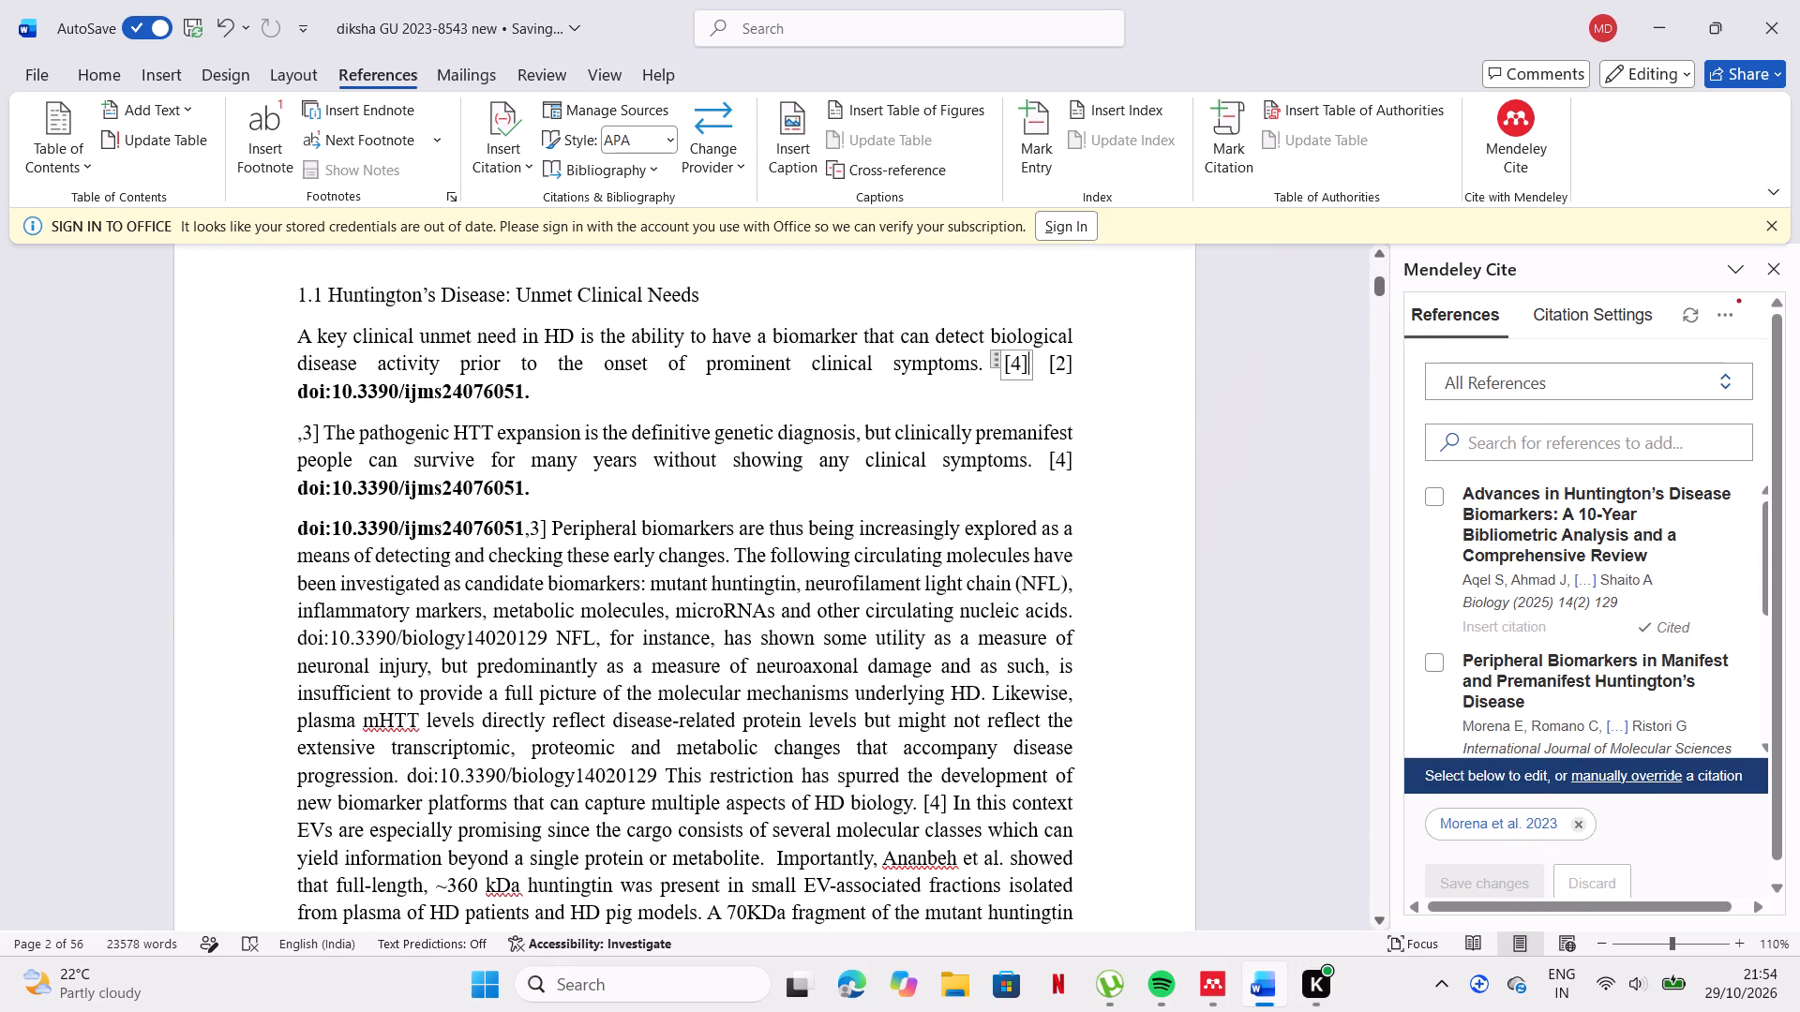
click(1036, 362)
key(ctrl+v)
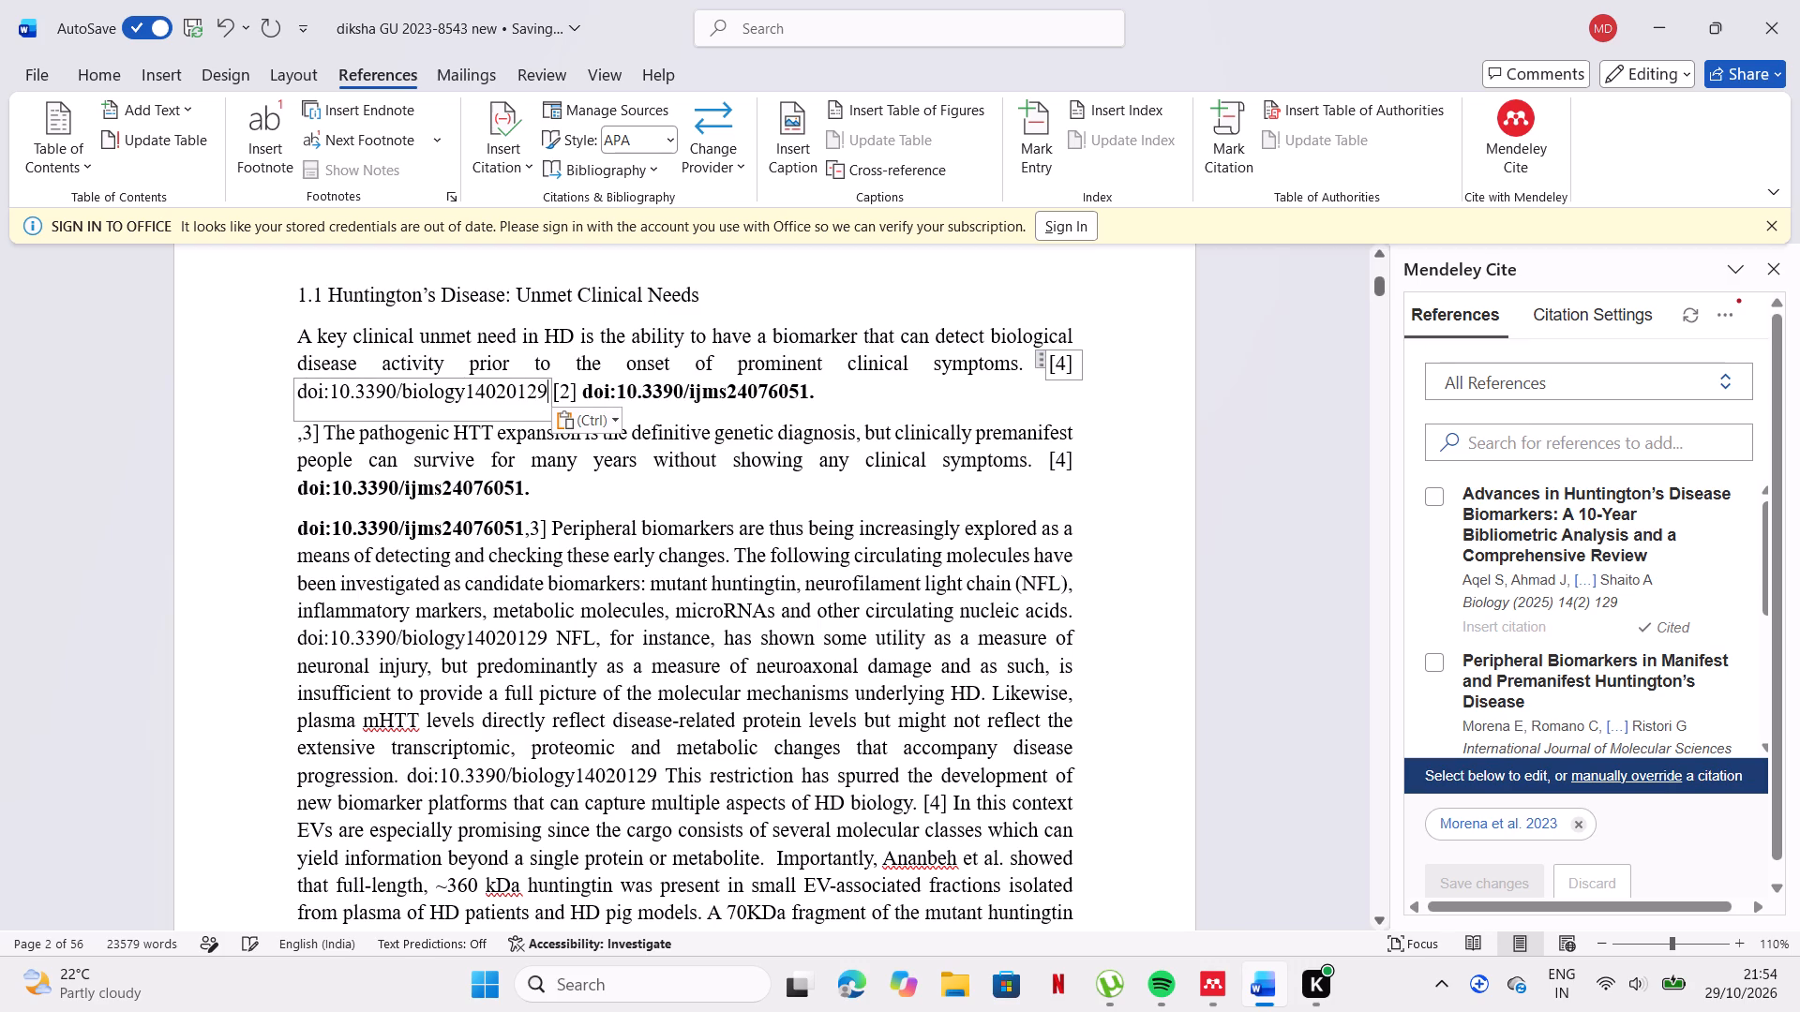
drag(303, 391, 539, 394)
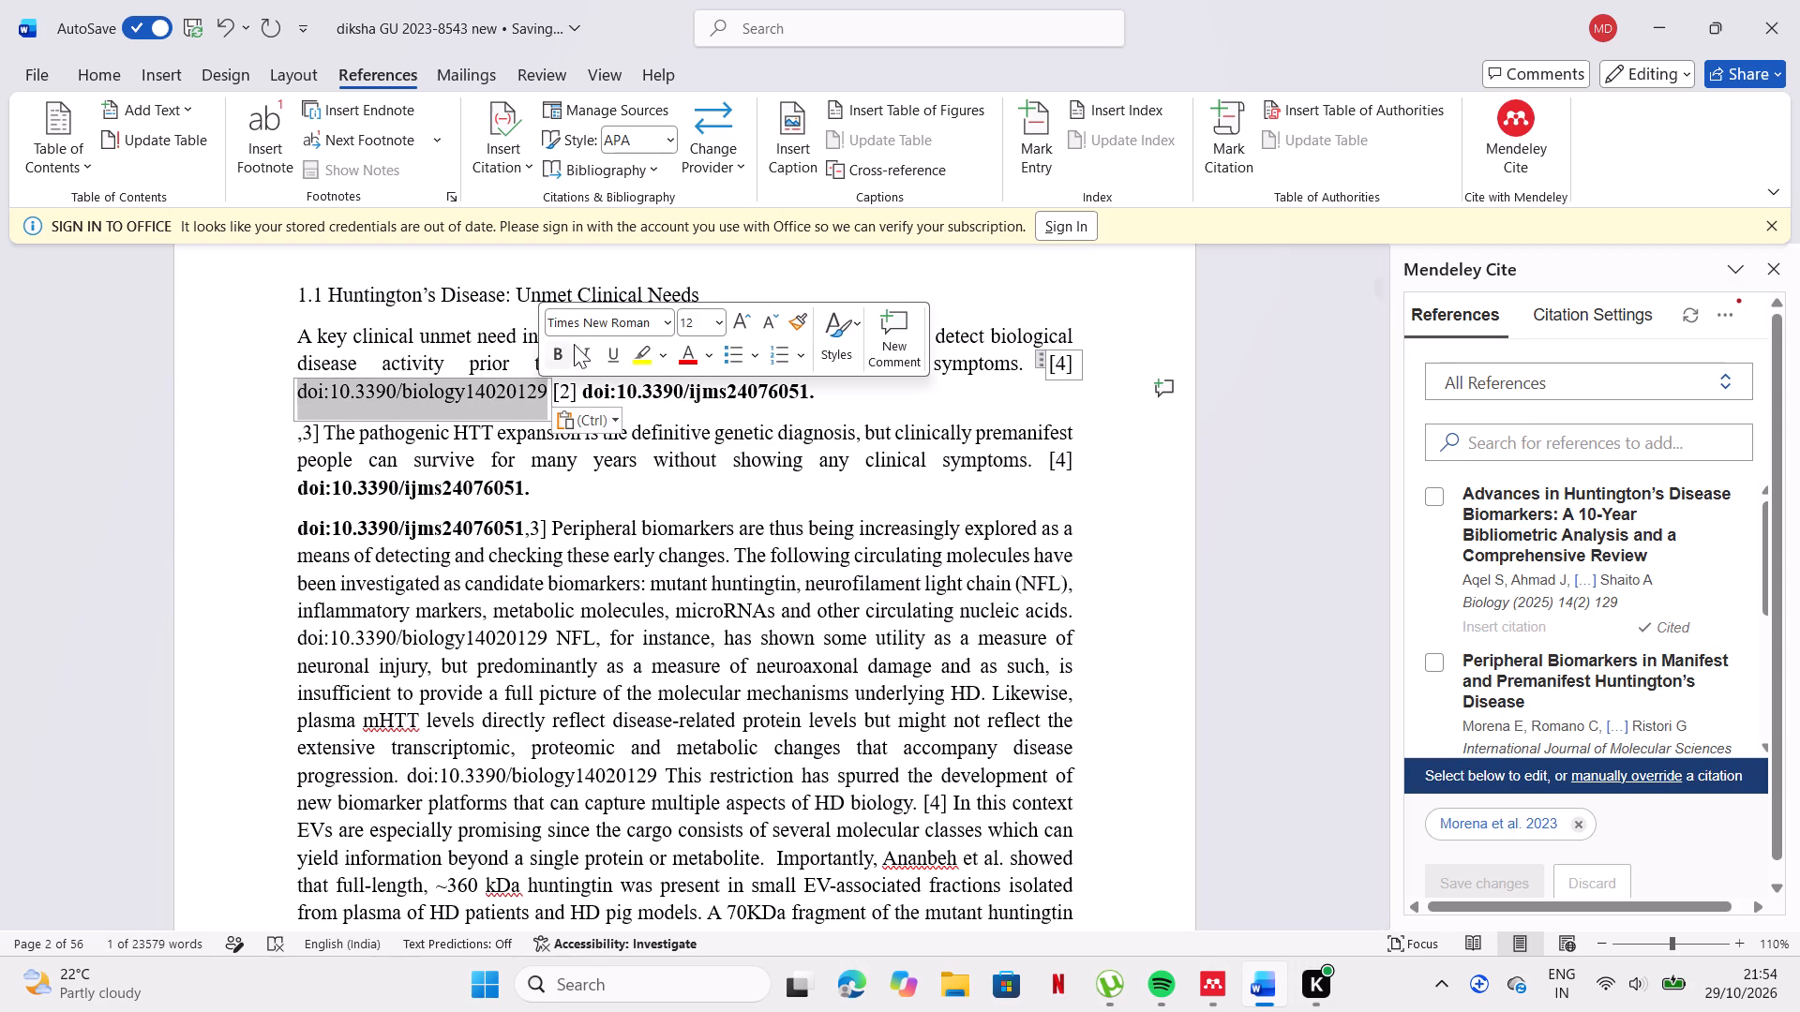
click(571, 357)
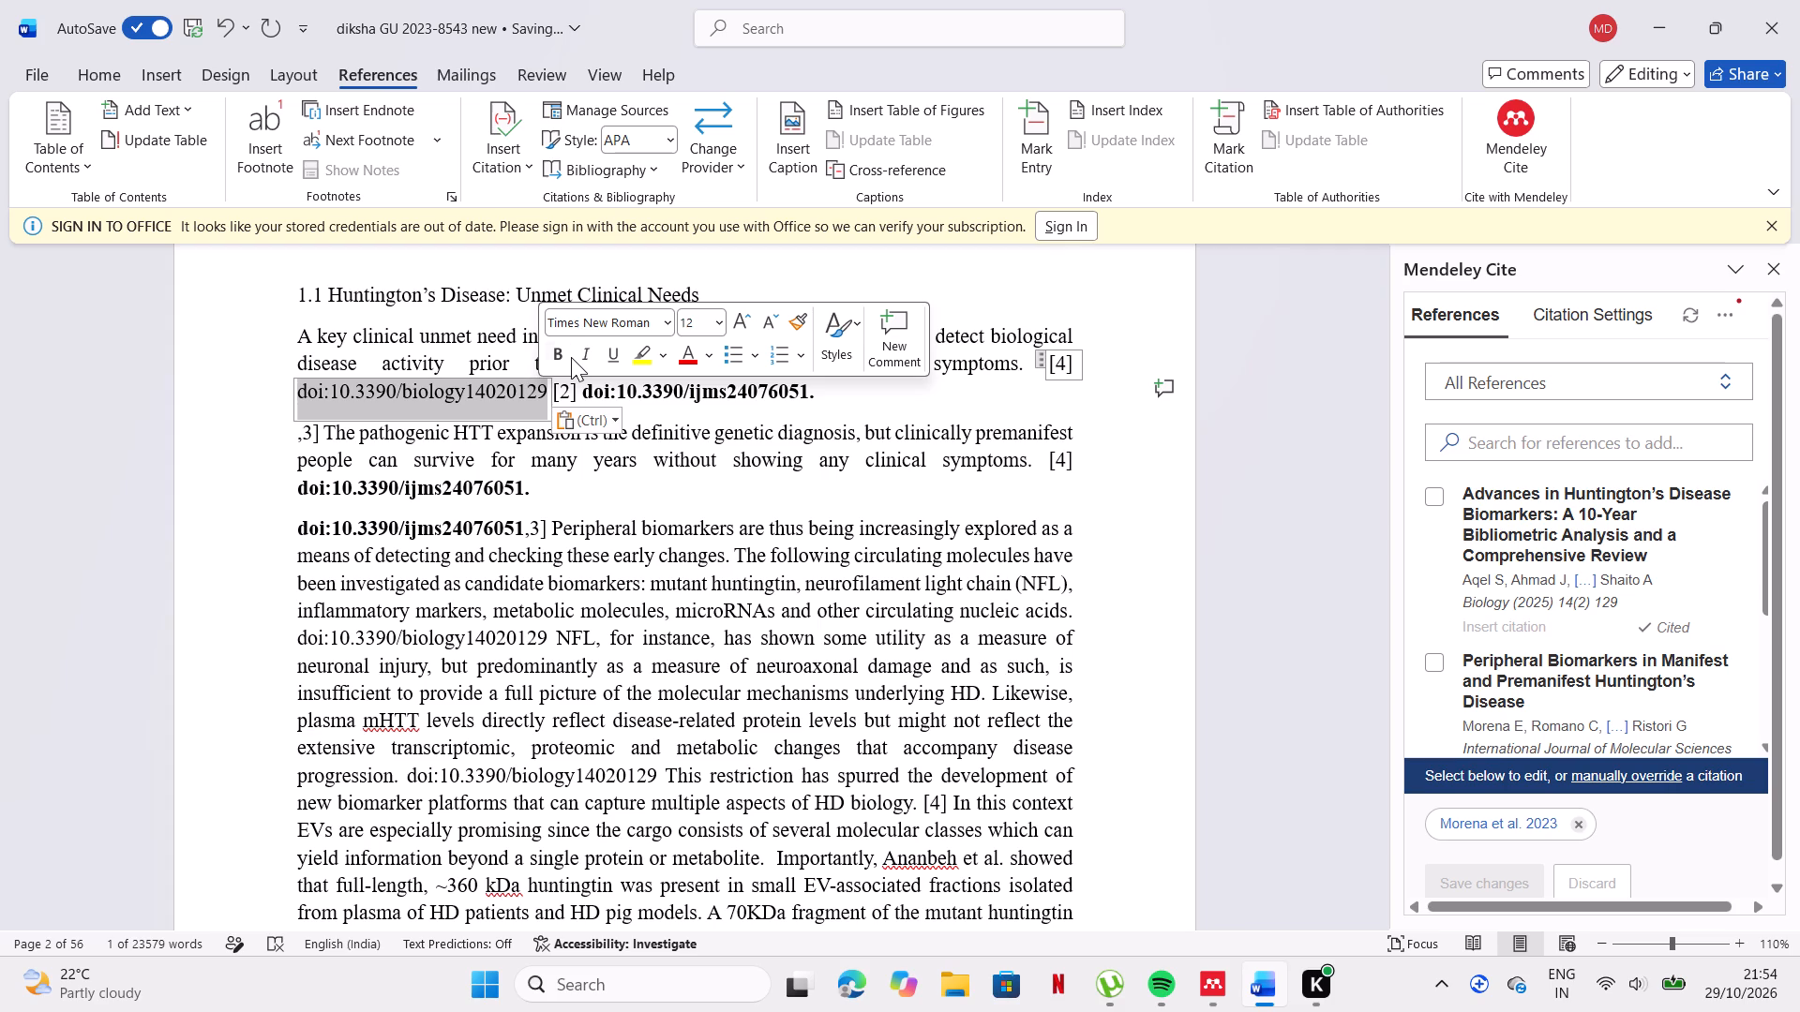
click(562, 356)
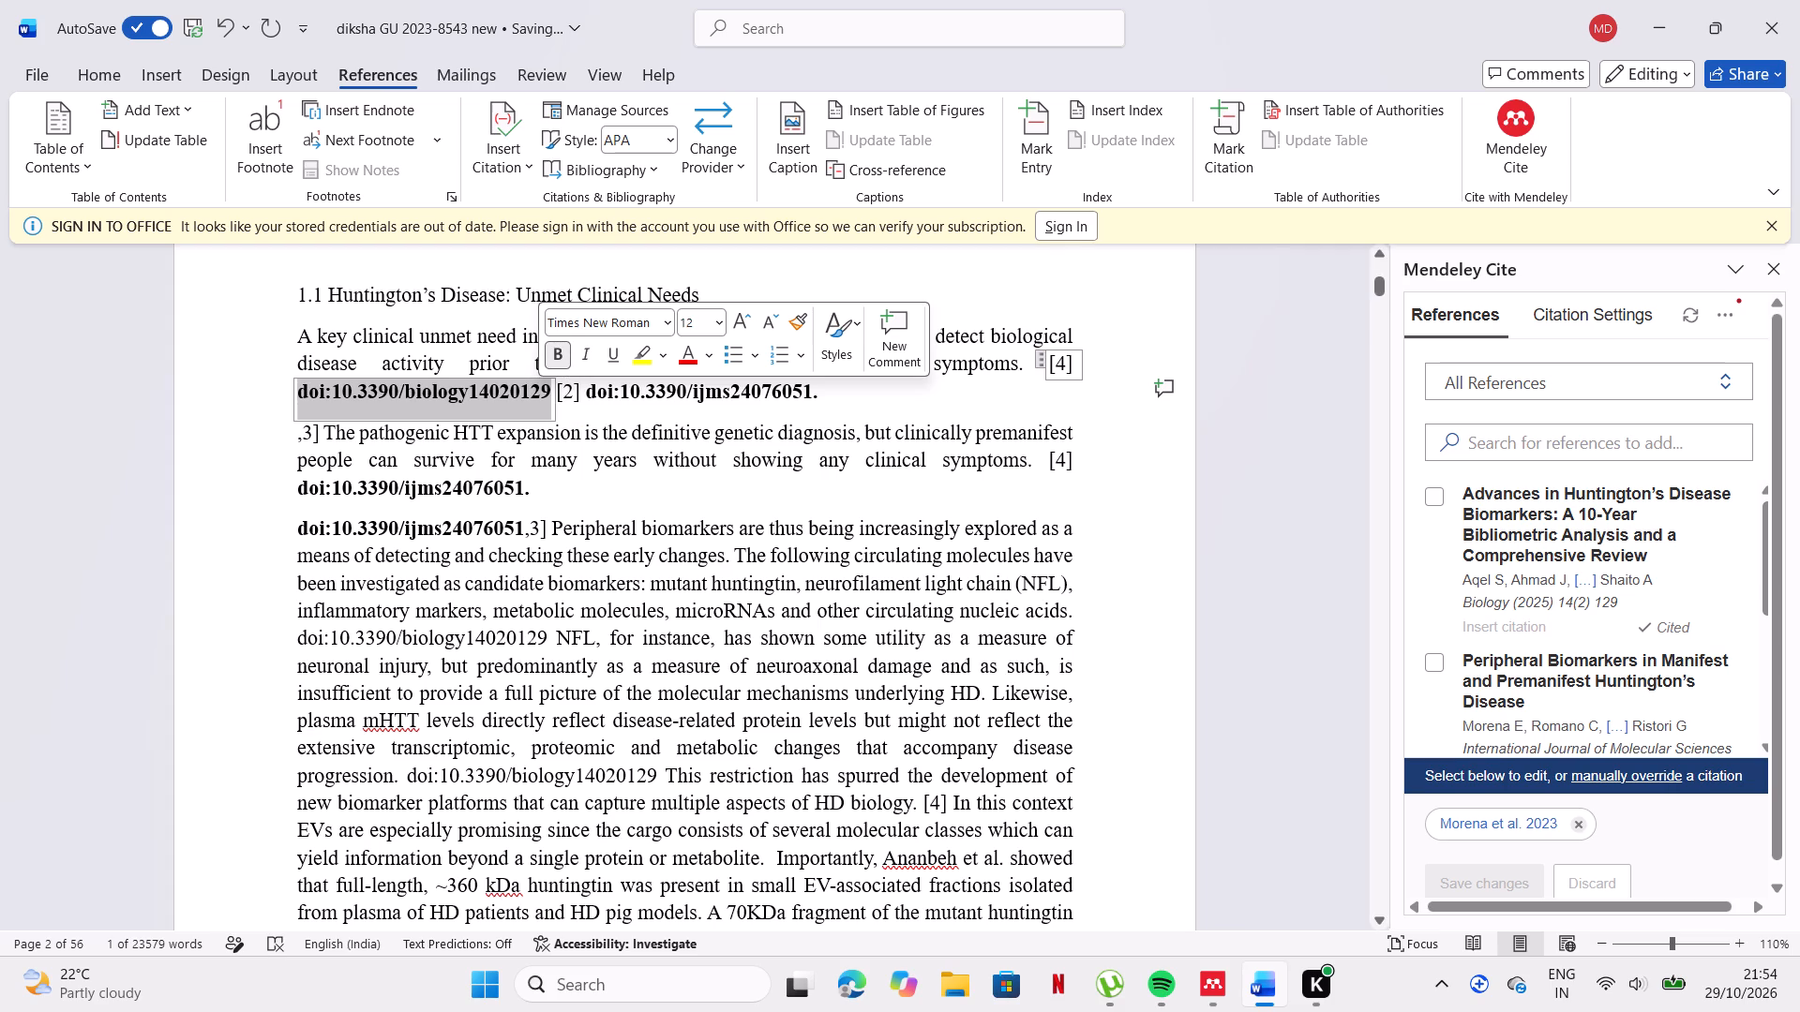
Bold the [4] citation after "onset of prominent clinical symptoms." in section 1.1.
drag(1031, 362, 1115, 373)
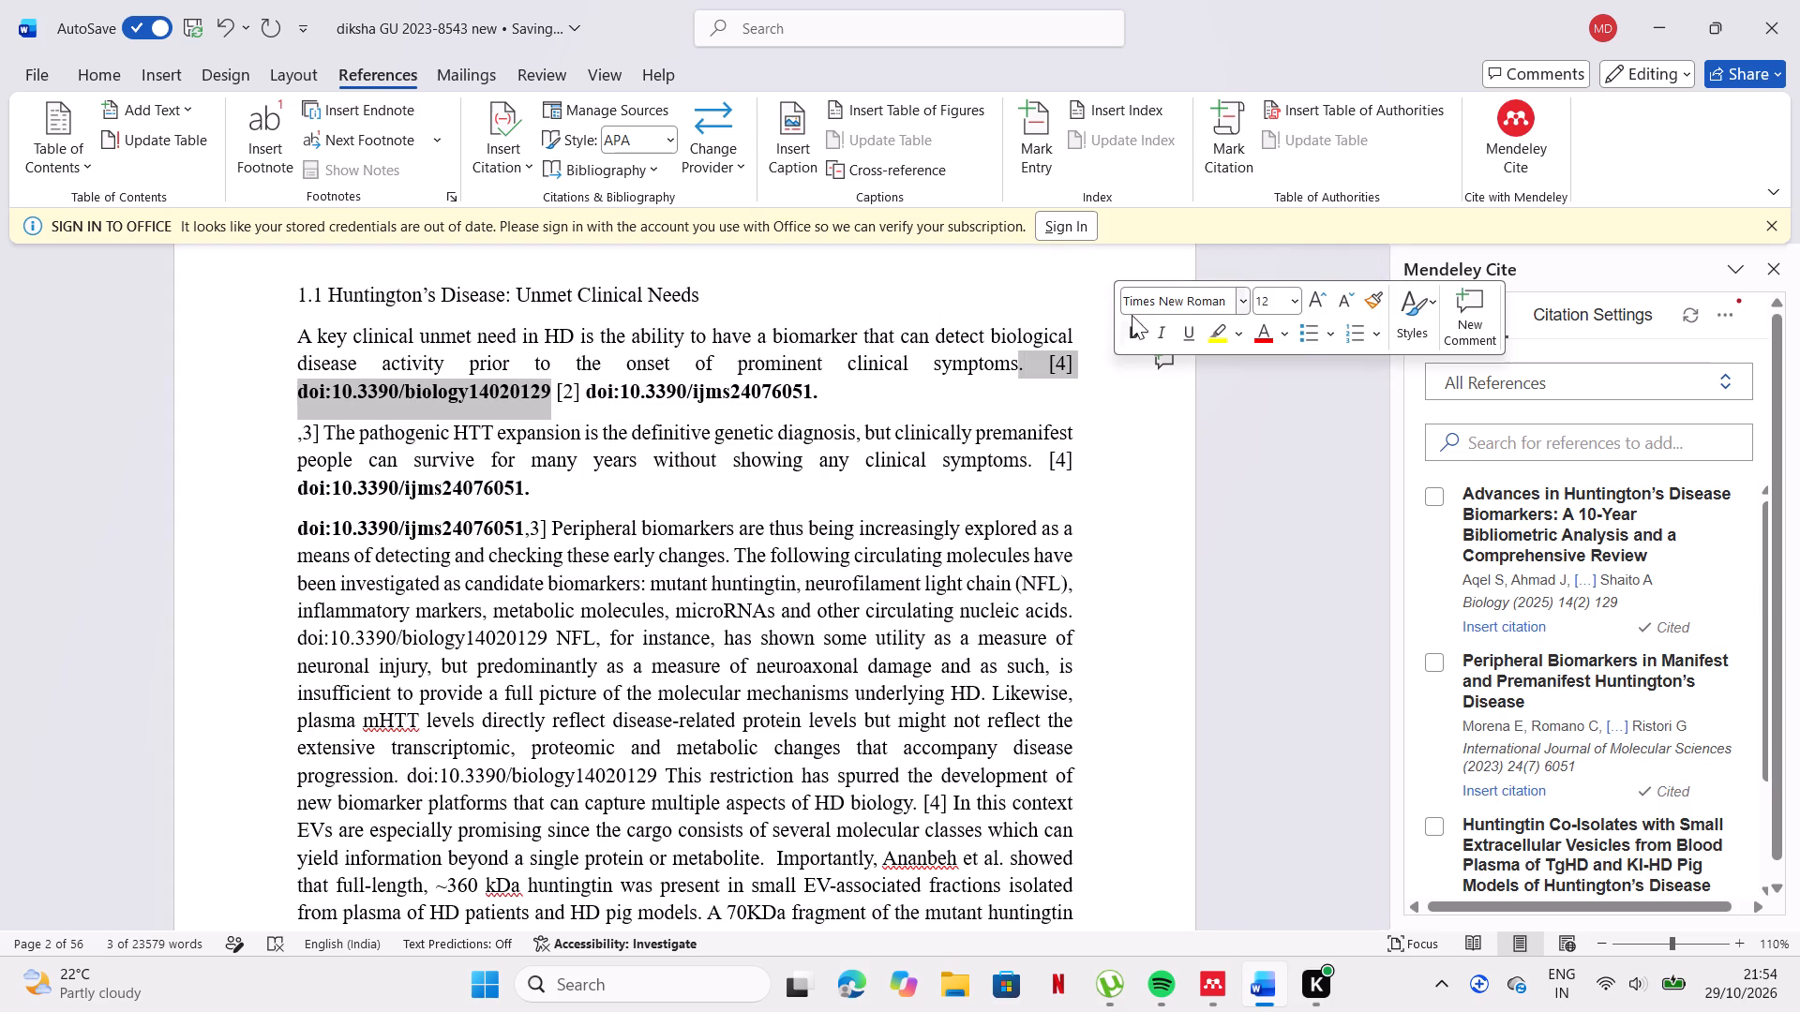
click(1132, 337)
click(1080, 372)
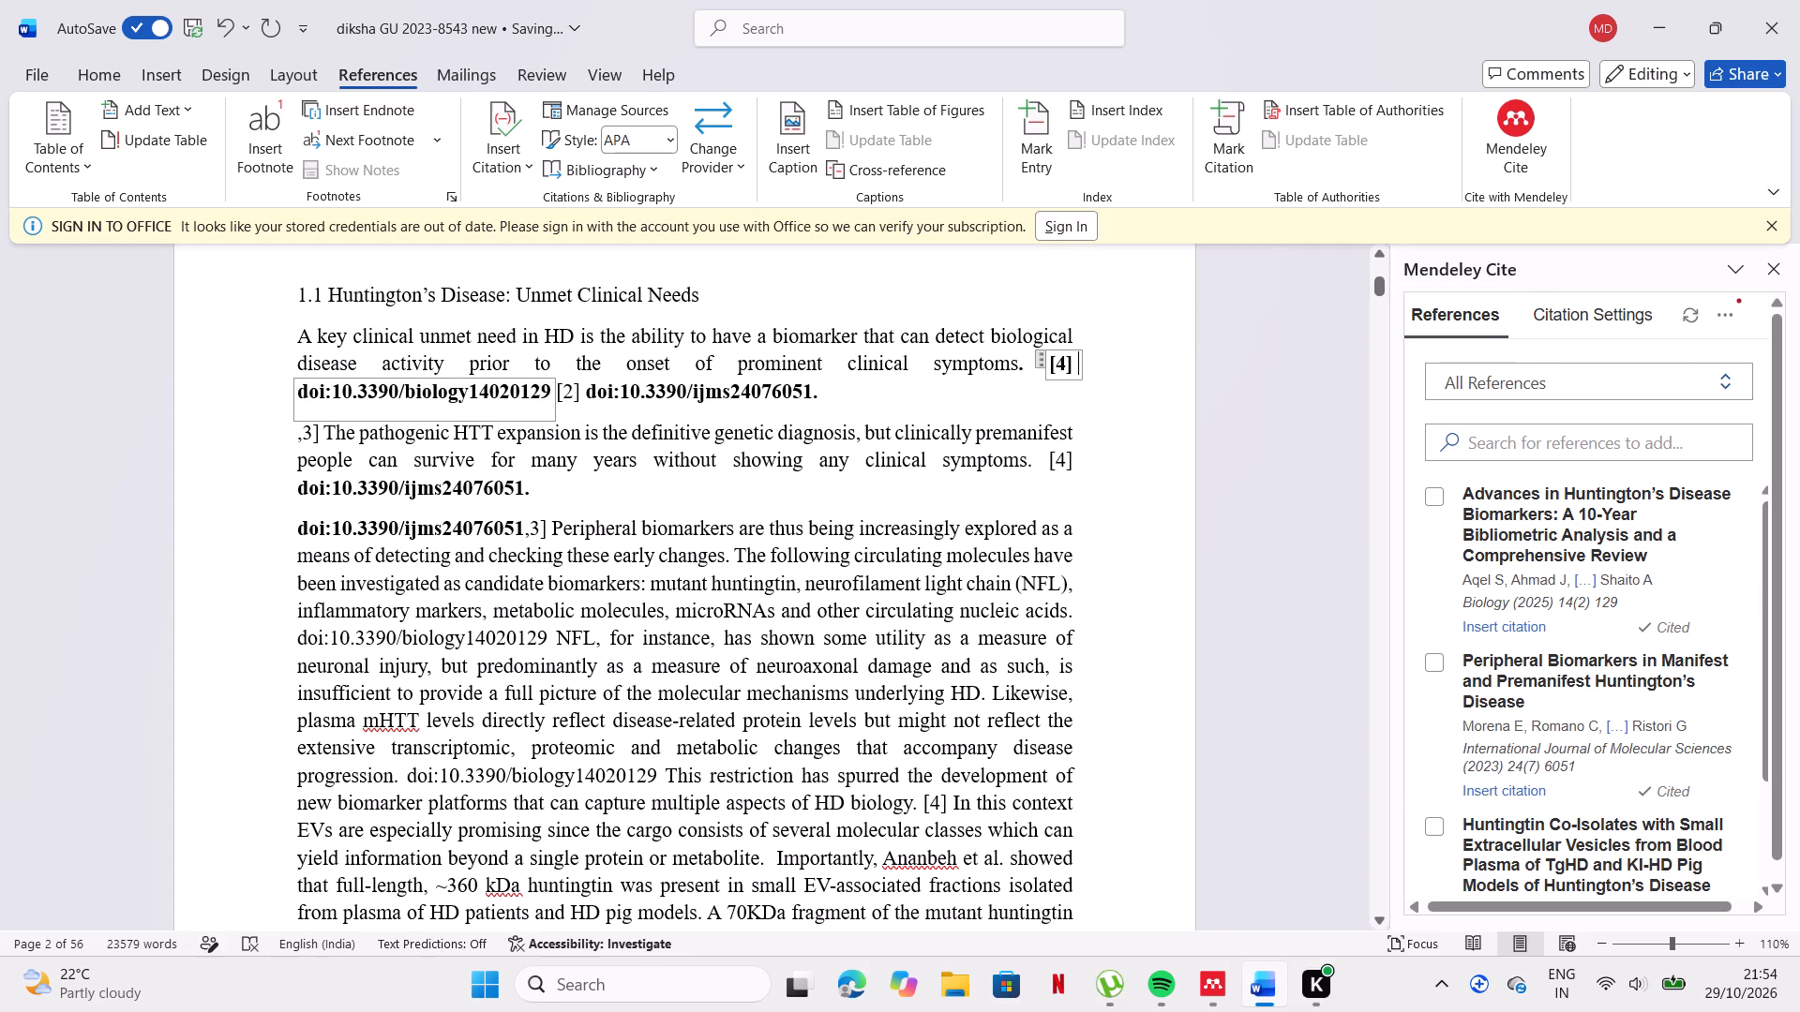
Add Aqel et al. 2025 to the existing [4] Mendeley citation after "prominent clinical symptoms." and save the citation change.
click(1087, 367)
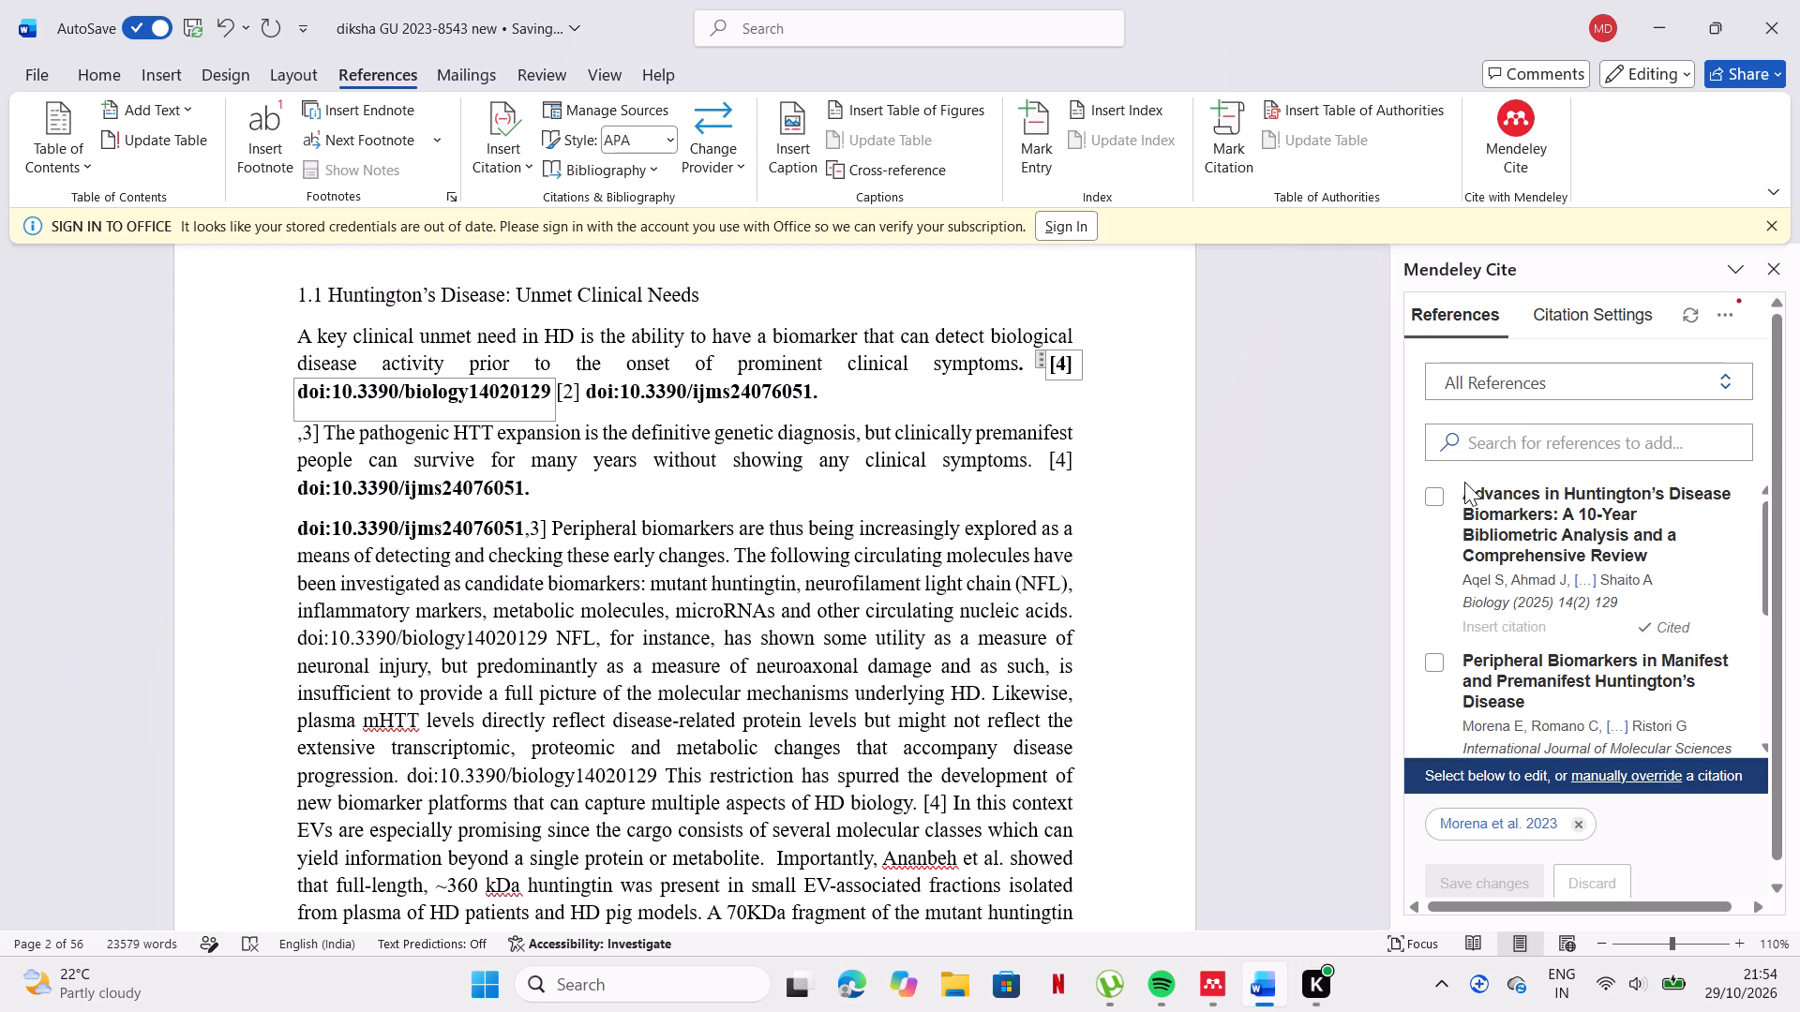
click(1440, 497)
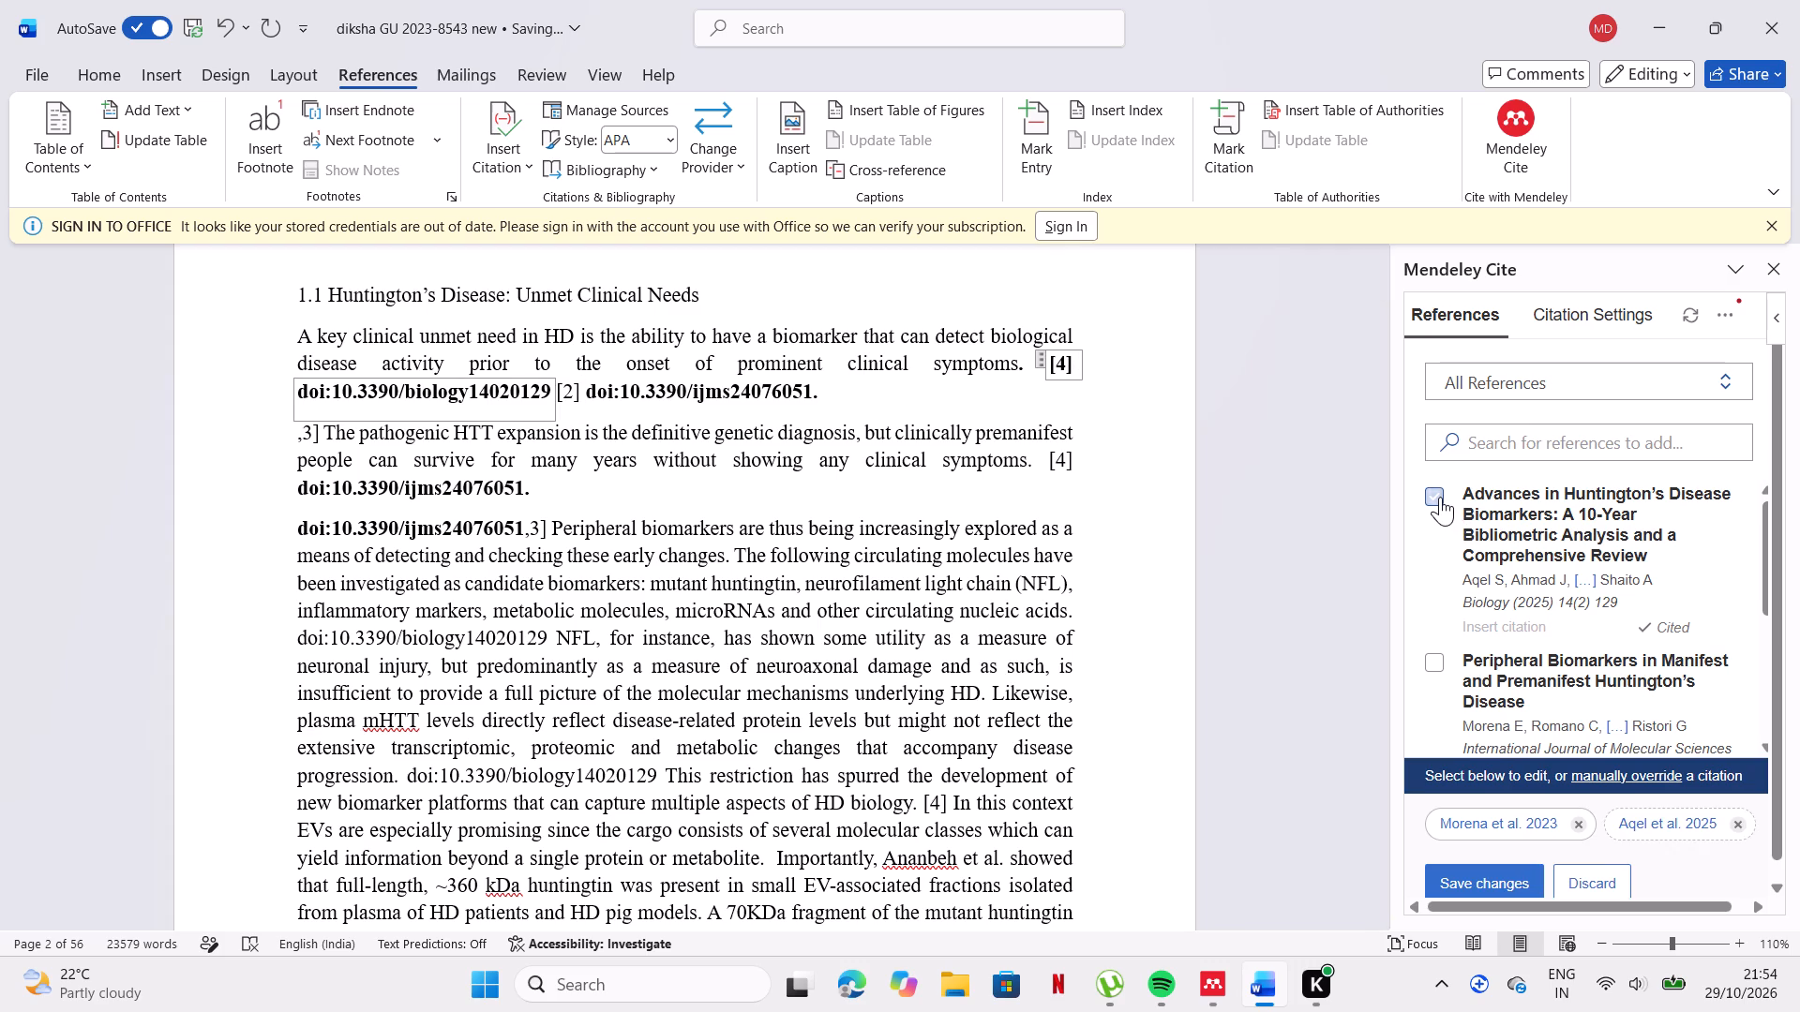
click(1494, 871)
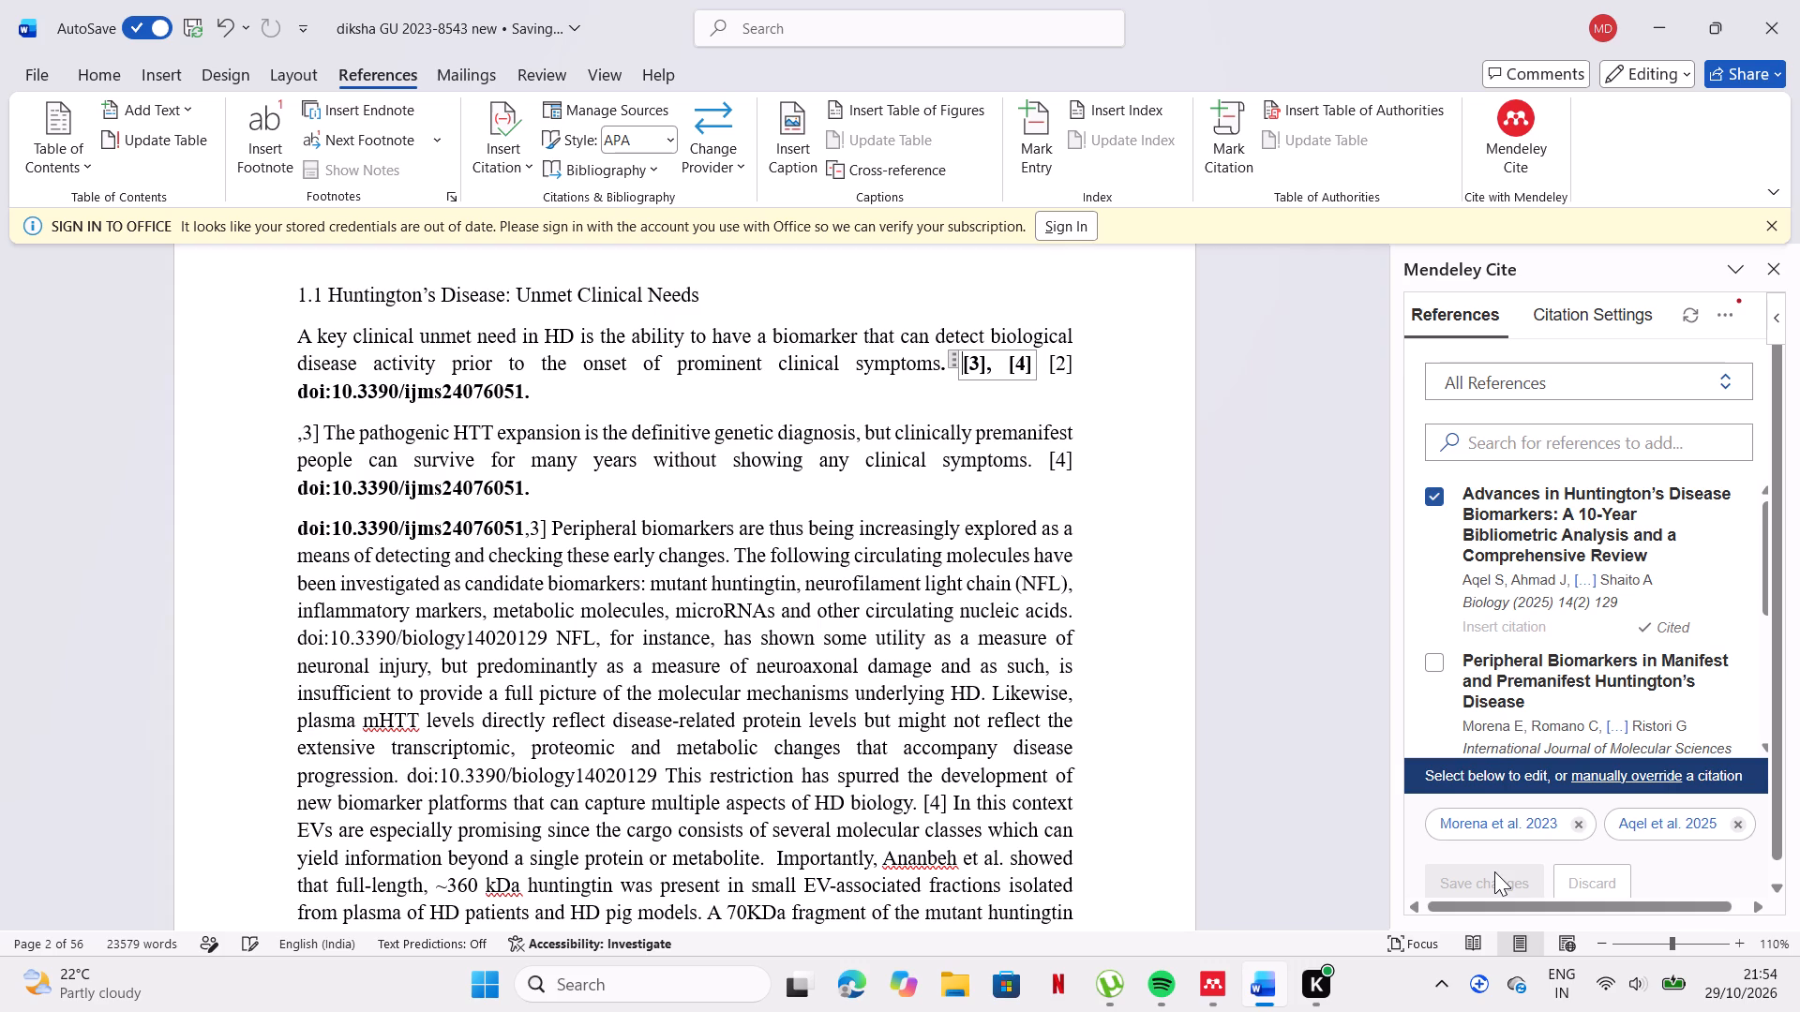
click(1044, 381)
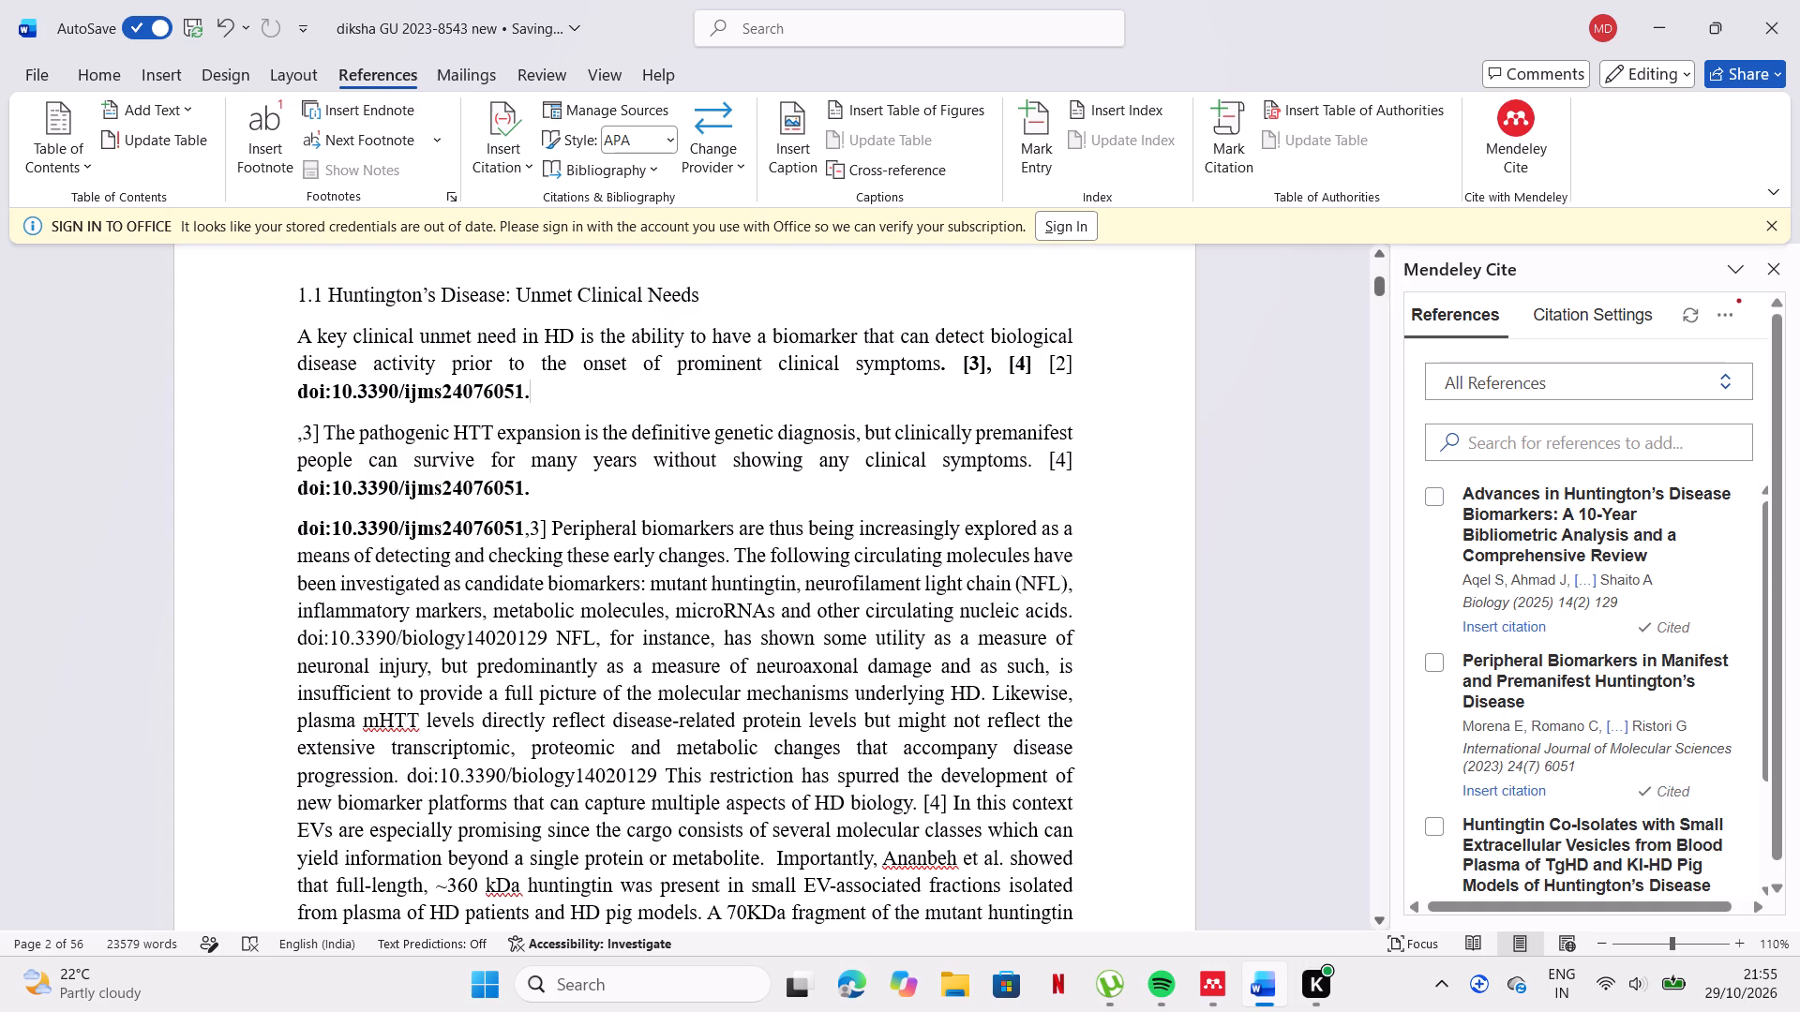
click(1150, 443)
Inspect the [3], [4] and [2] citations after "prominent clinical symptoms." and the references they point to.
scroll(1150, 443, down, 1)
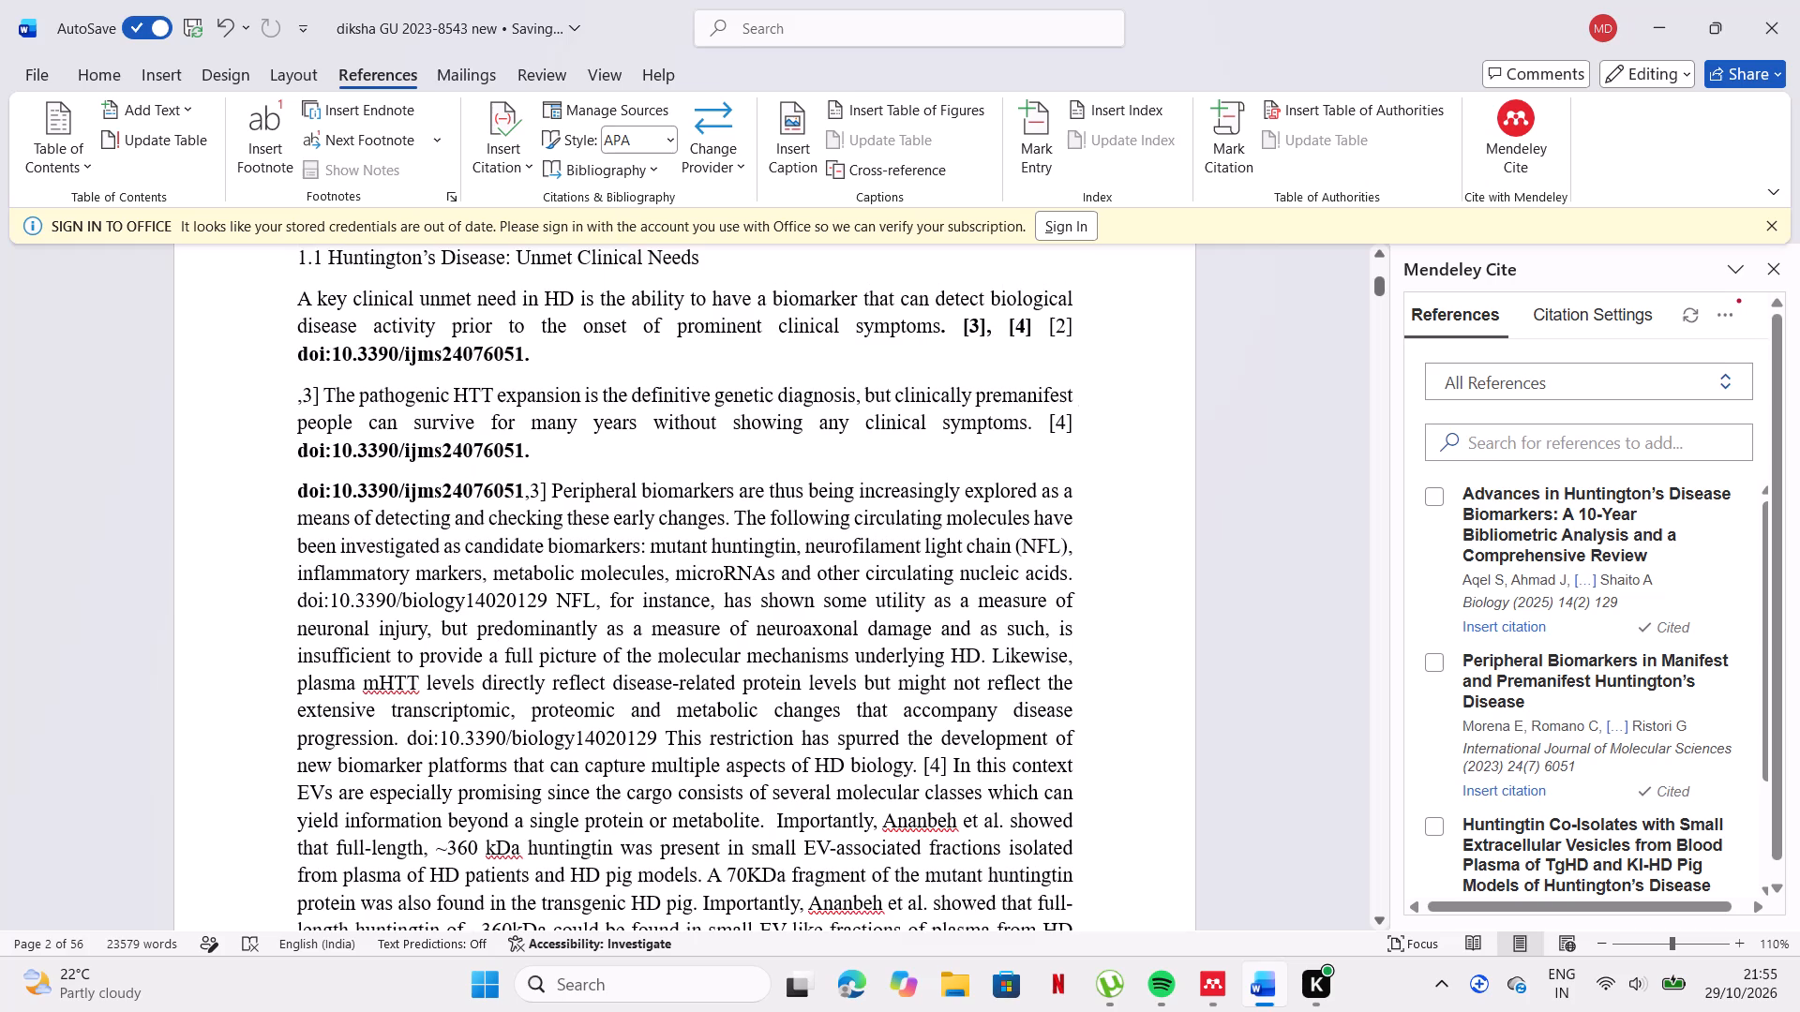
scroll(1150, 443, up, 1)
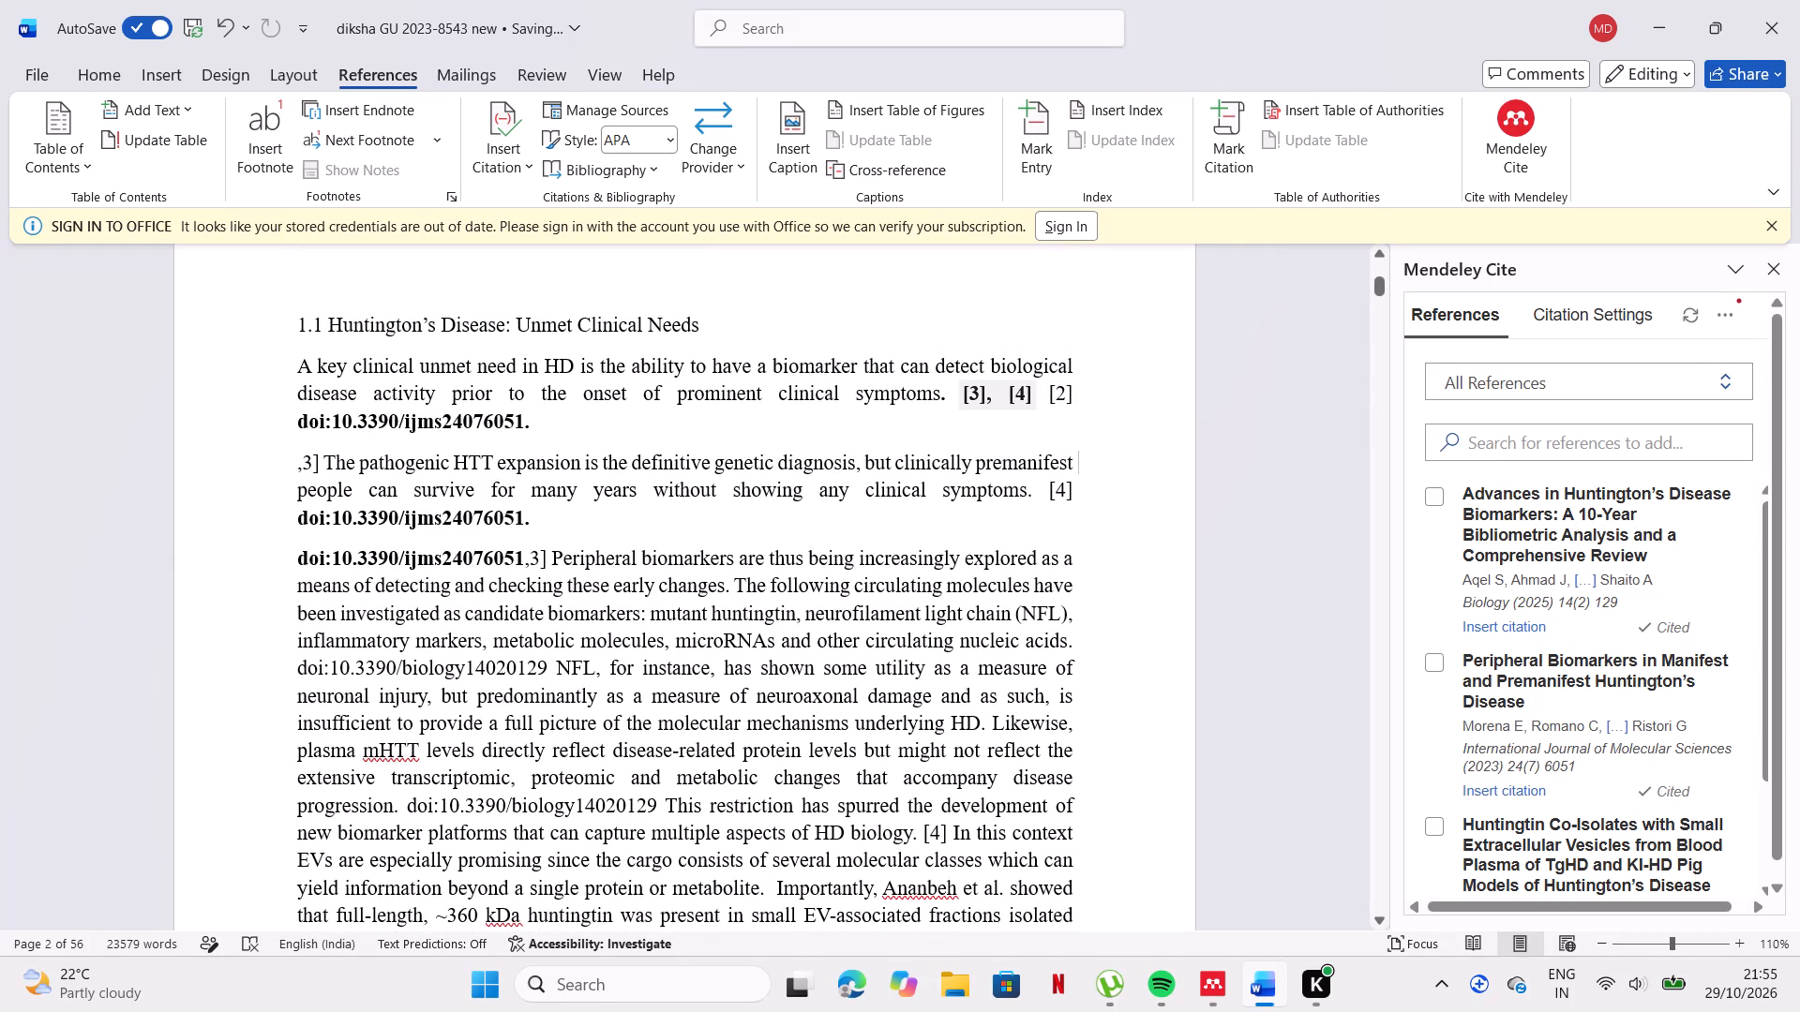
click(997, 393)
click(972, 389)
click(1100, 439)
scroll(1048, 373, up, 1)
click(1041, 466)
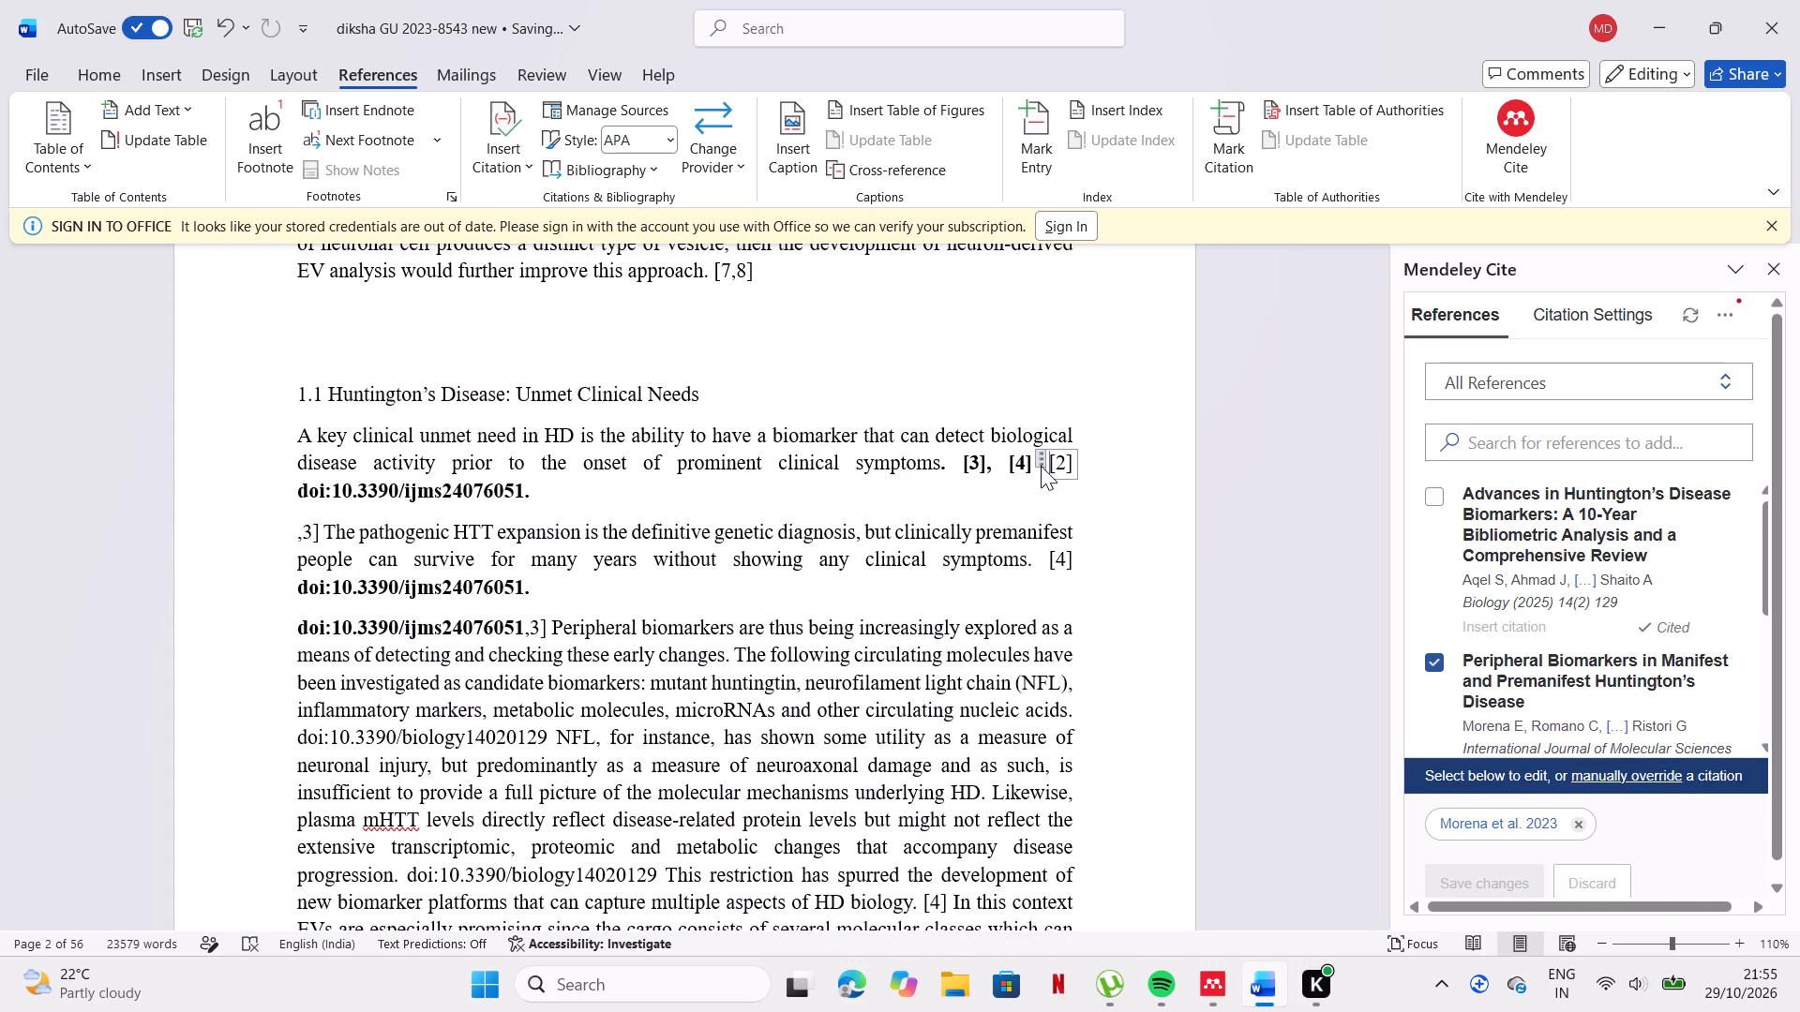
drag(1023, 478, 1032, 478)
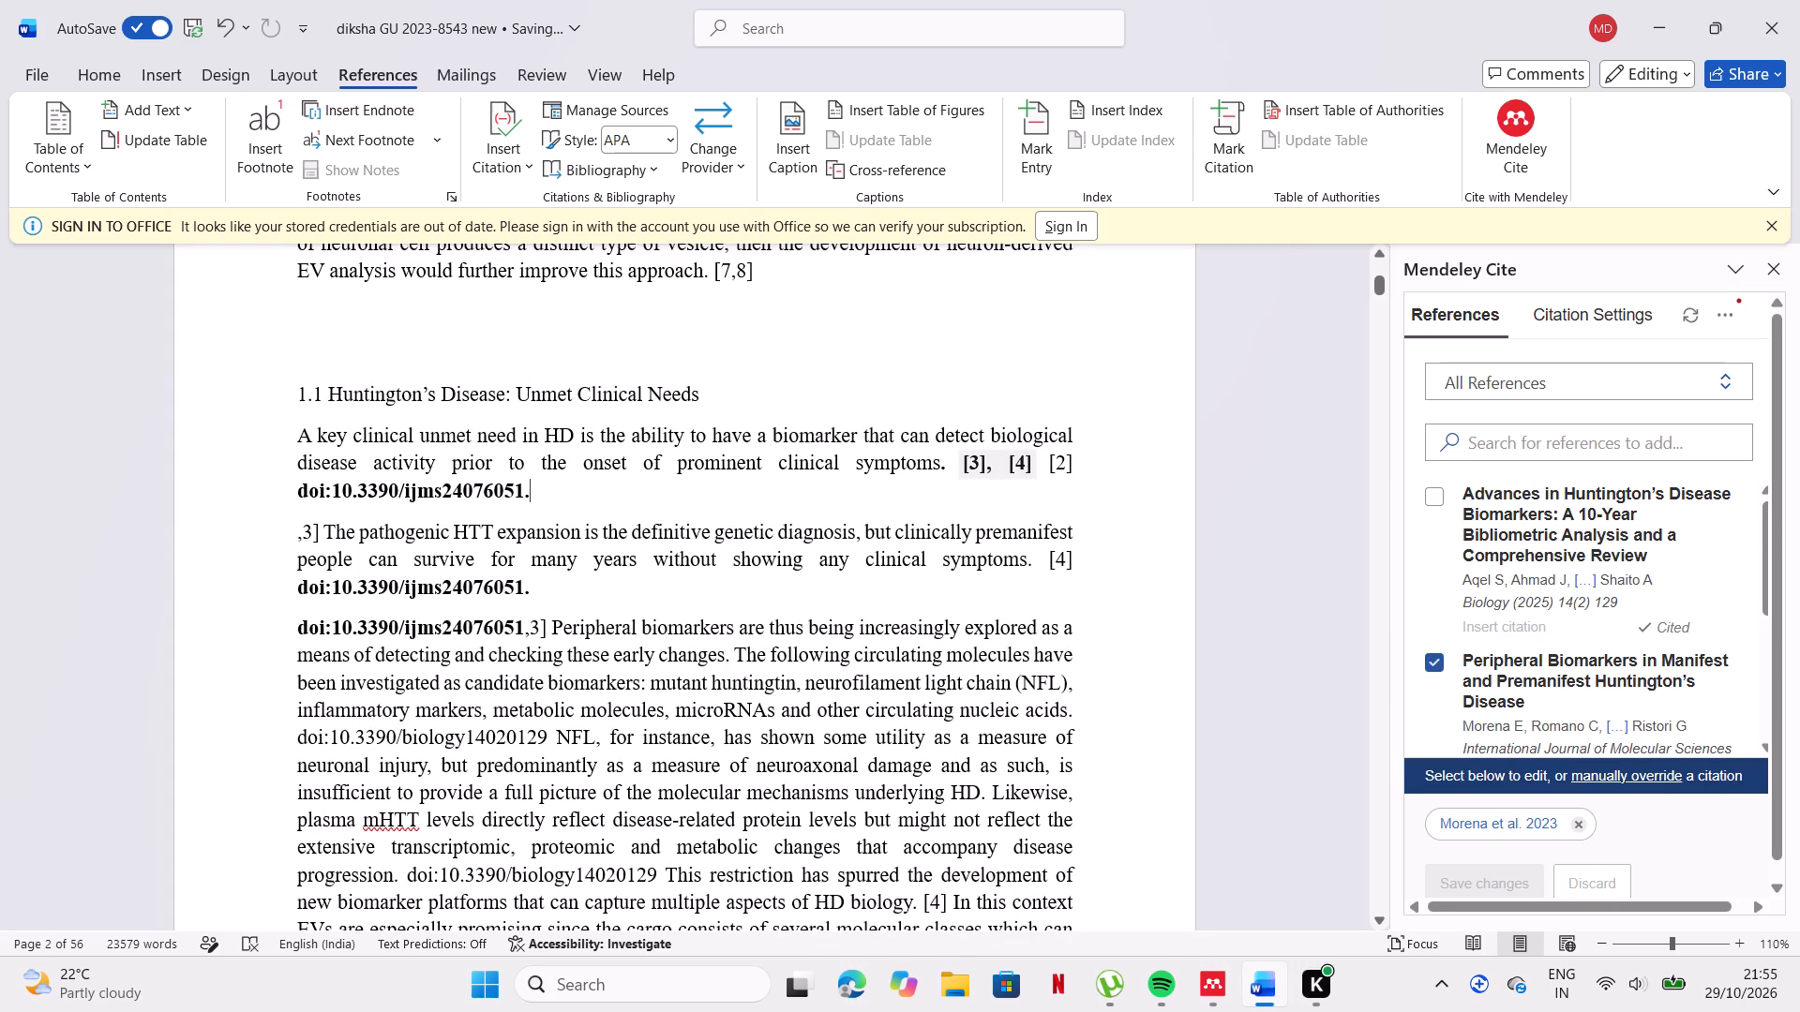
Paste doi:10.3390/biology14020129 after the bold doi:10.3390/ijms24076051 in the first paragraph of section 1.1 and make it bold.
click(1032, 478)
click(1032, 478)
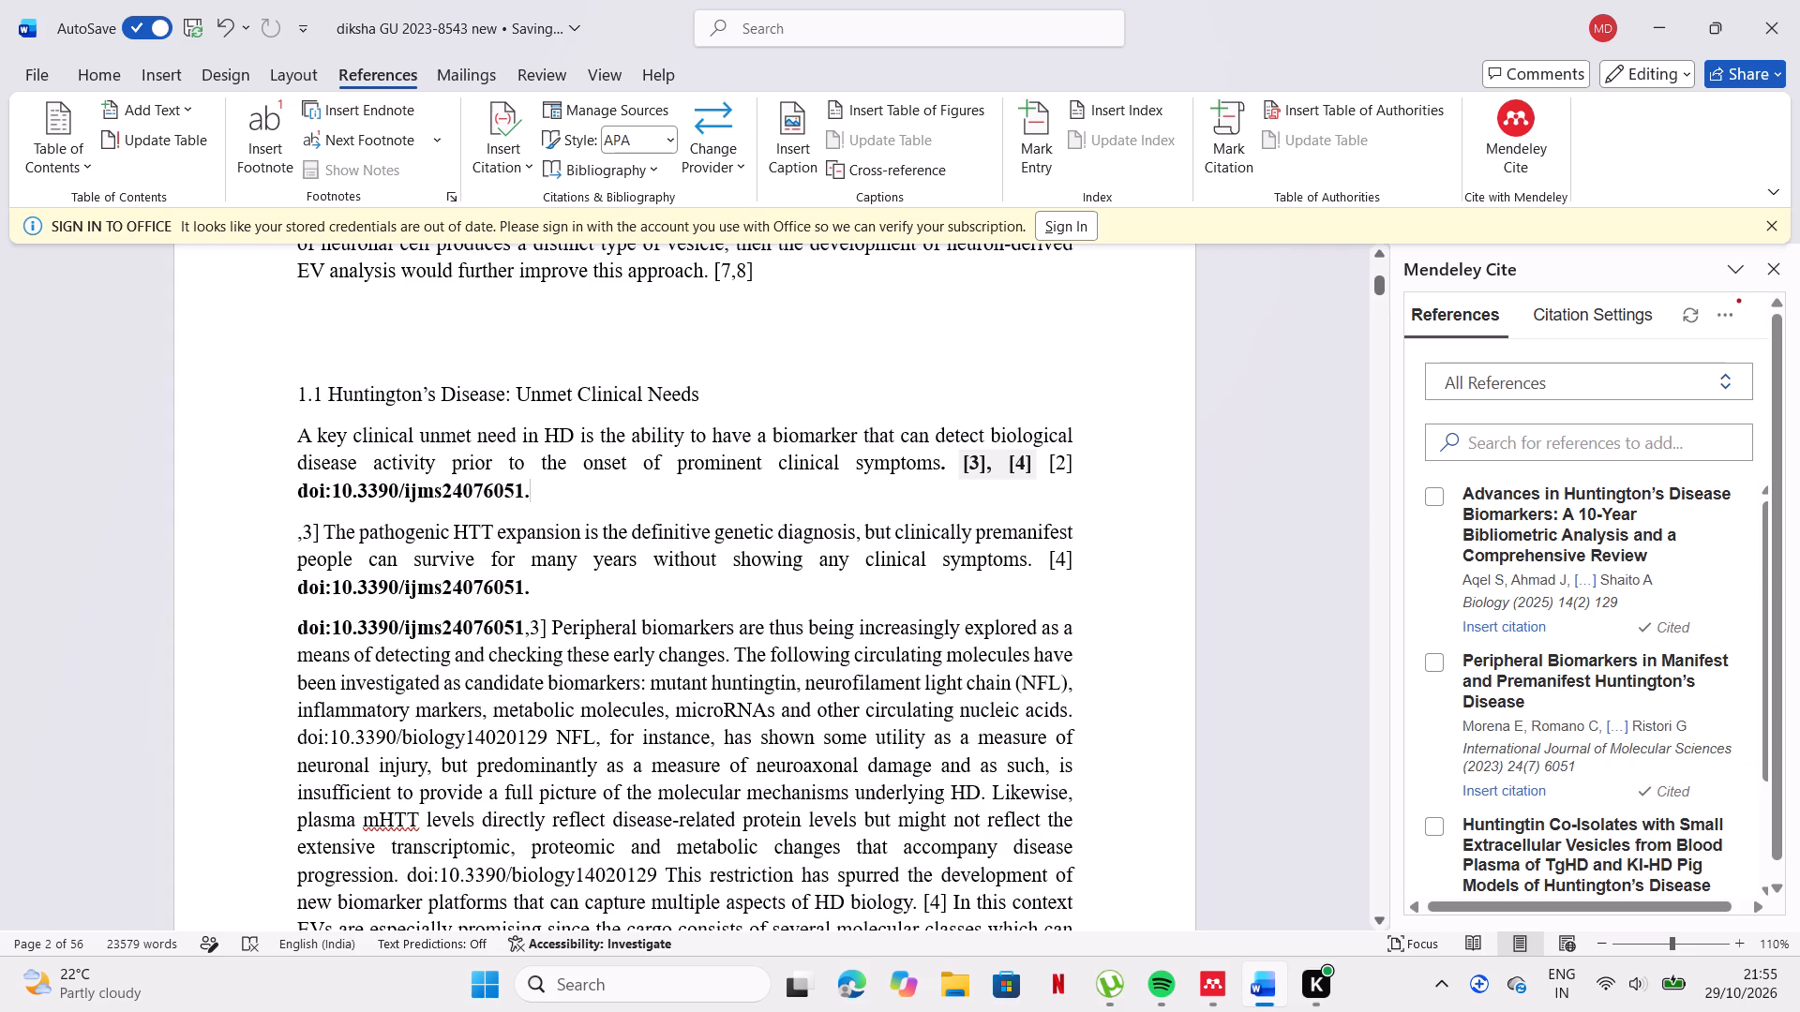
key(ctrl+v)
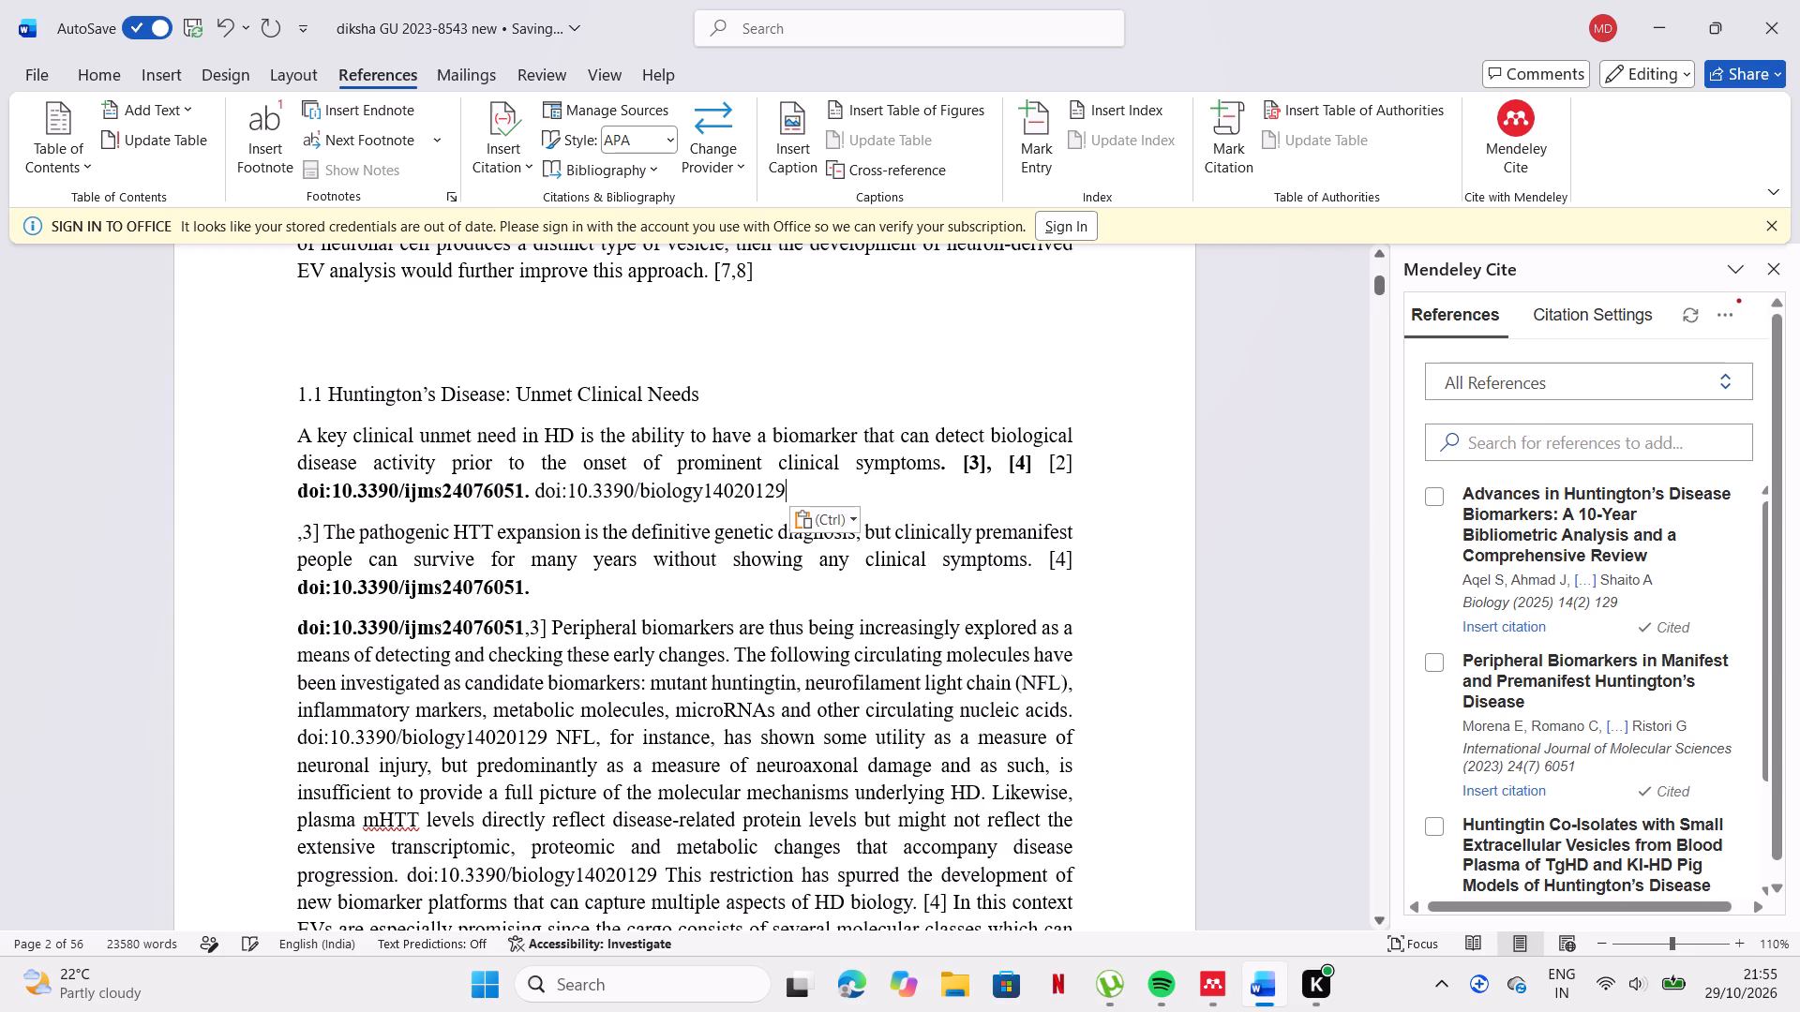
drag(537, 492, 834, 504)
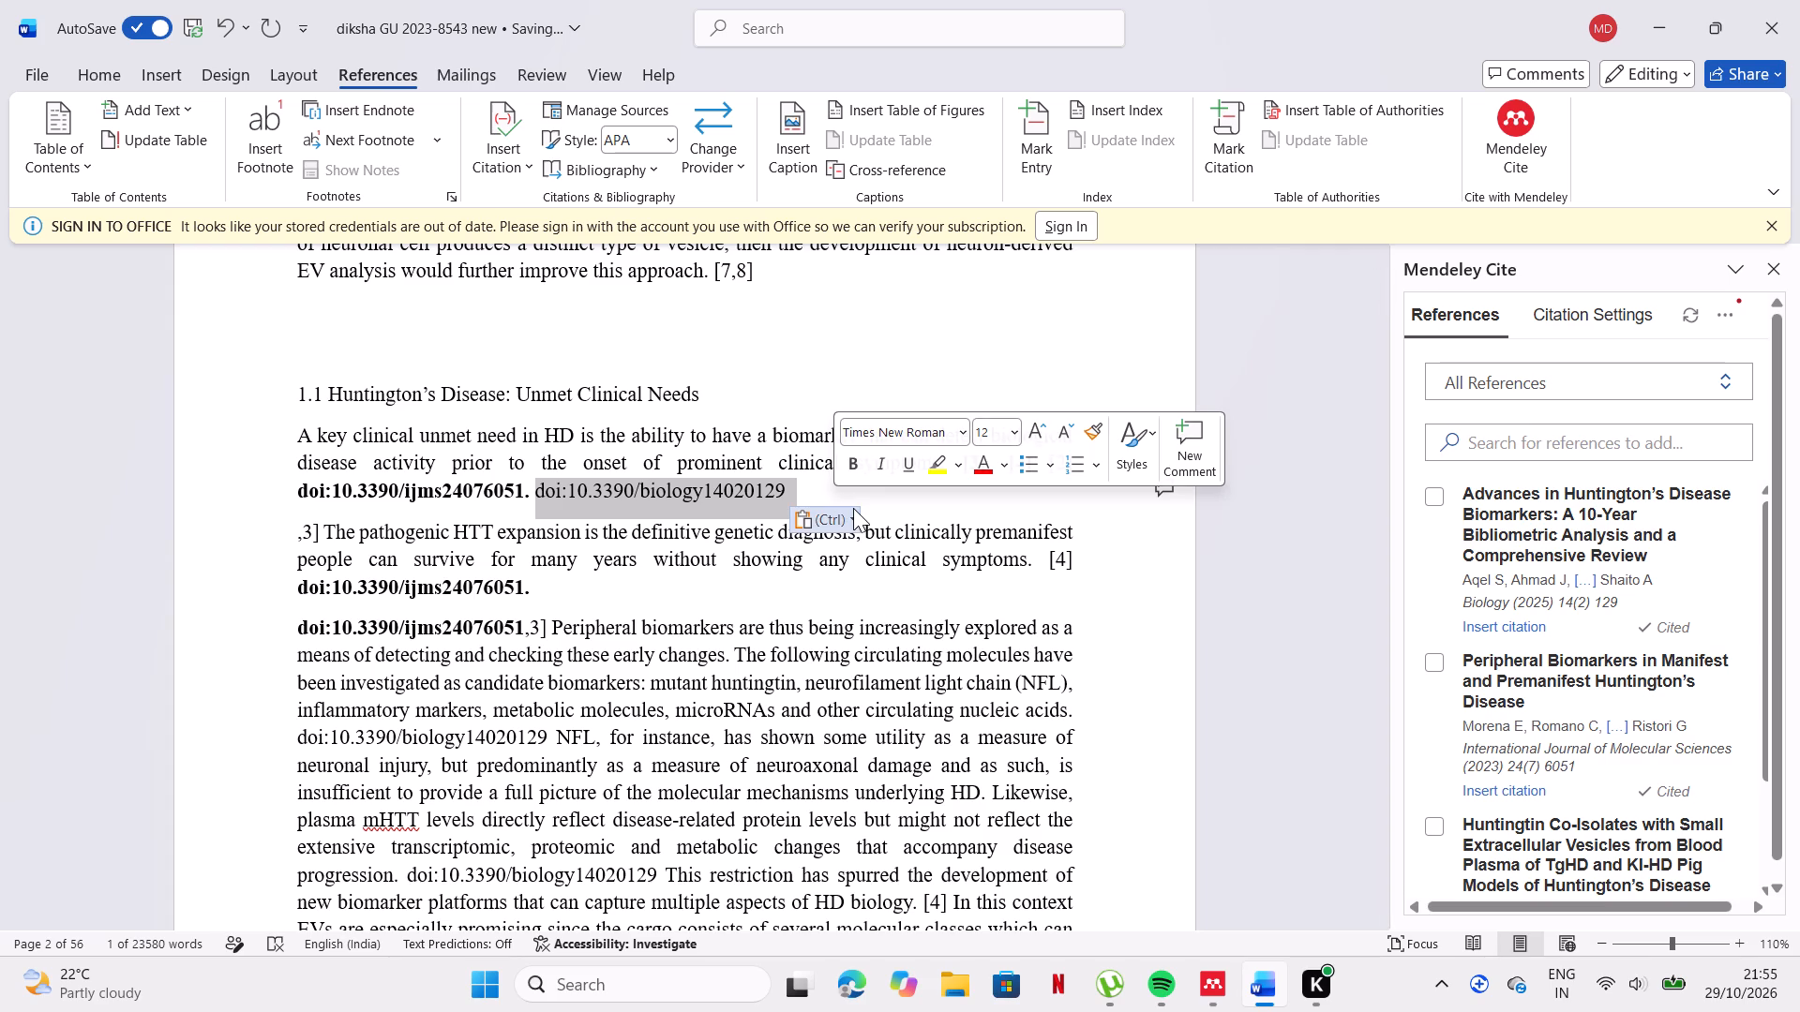
click(846, 471)
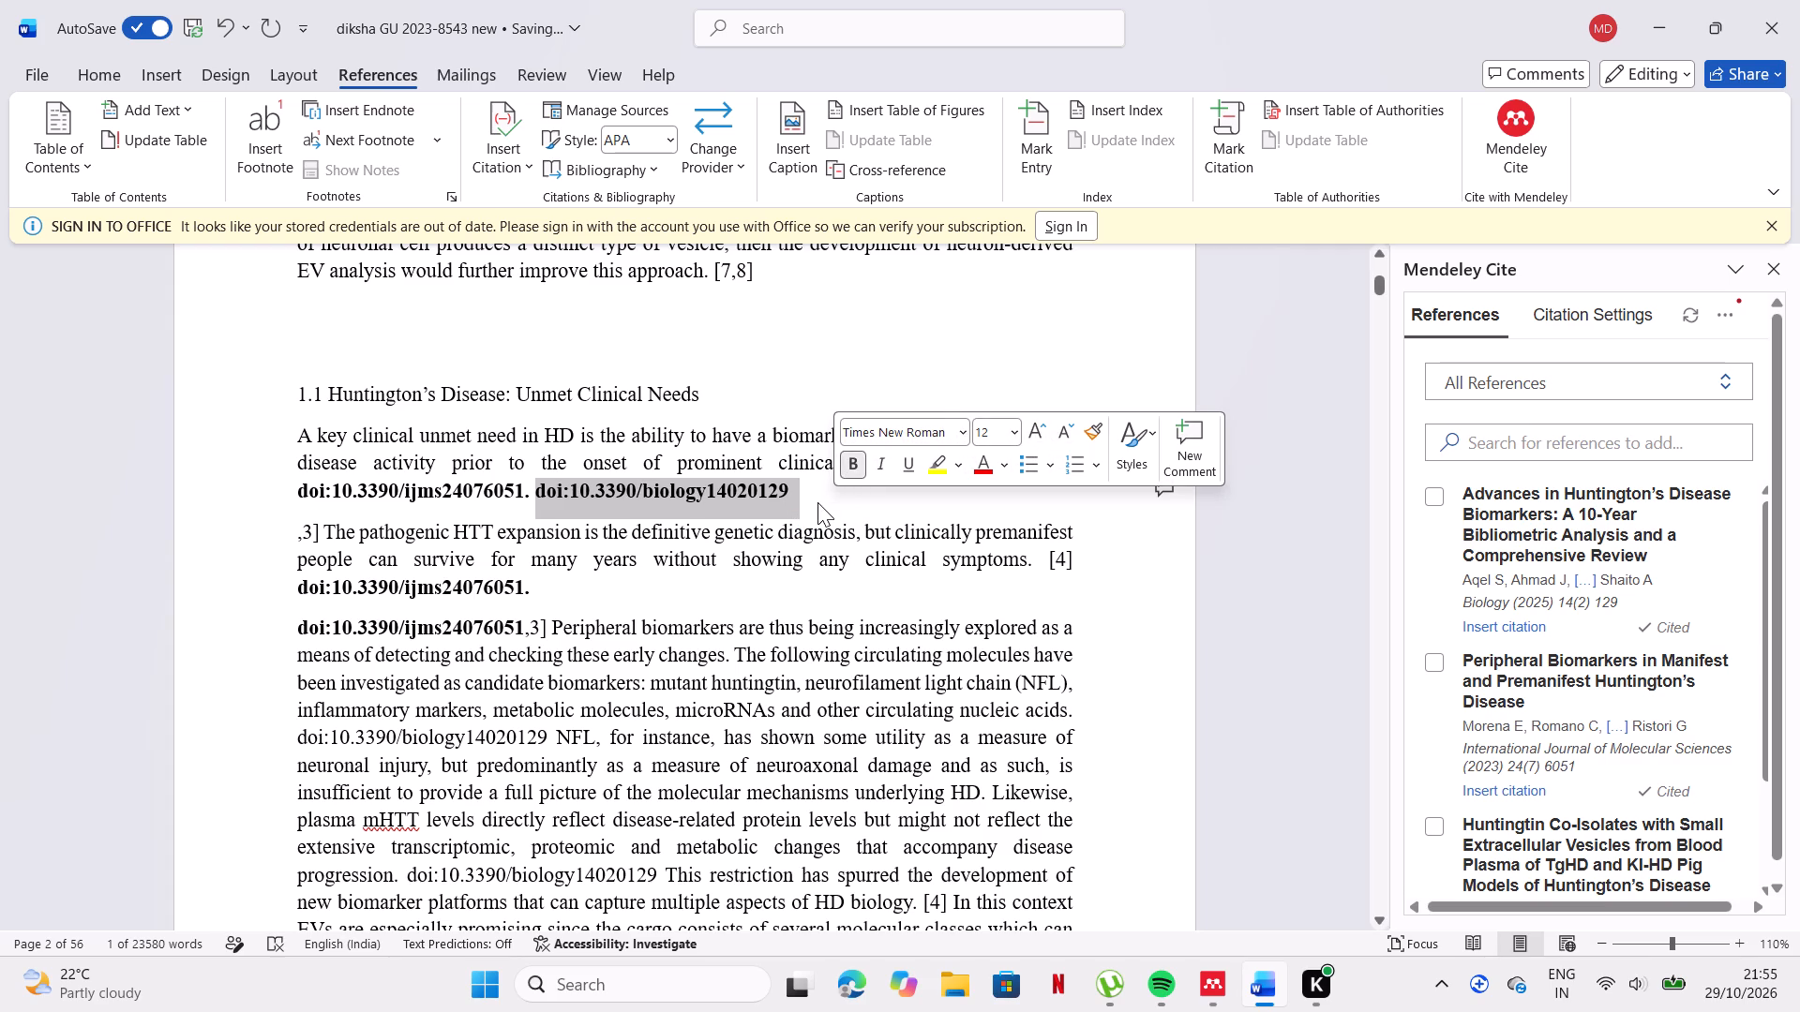
click(817, 502)
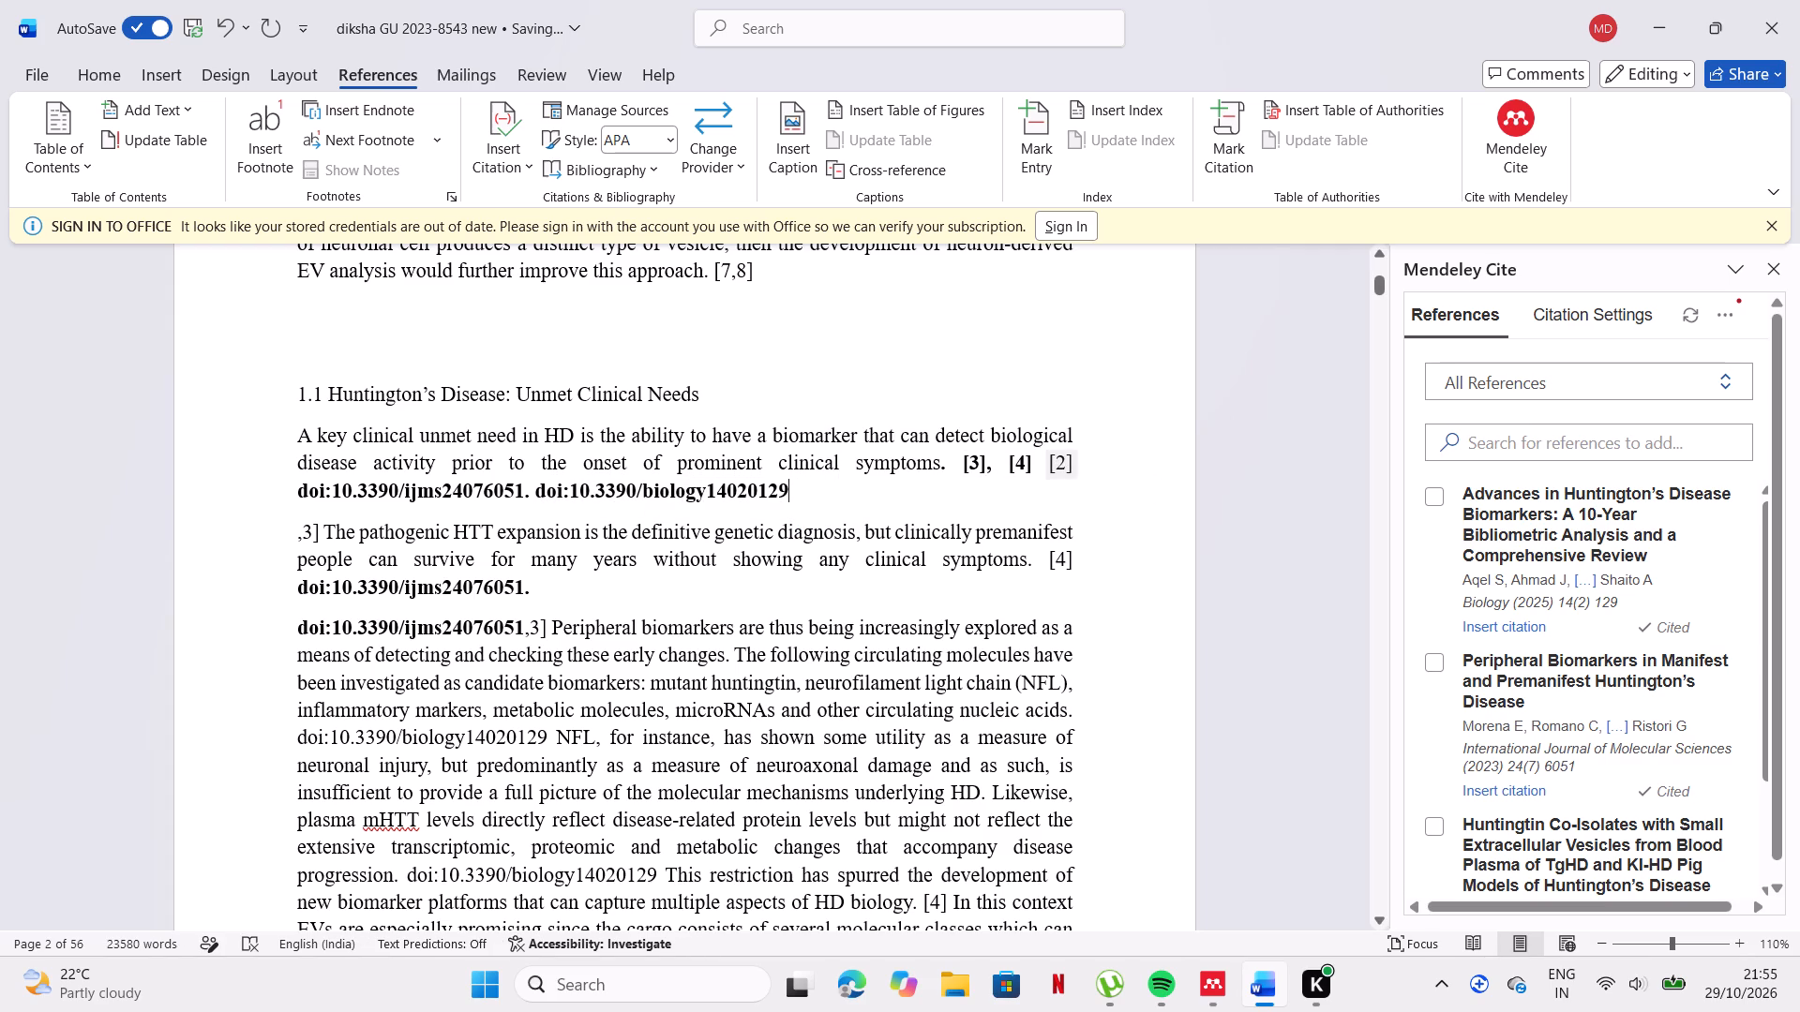
scroll(937, 543, down, 1)
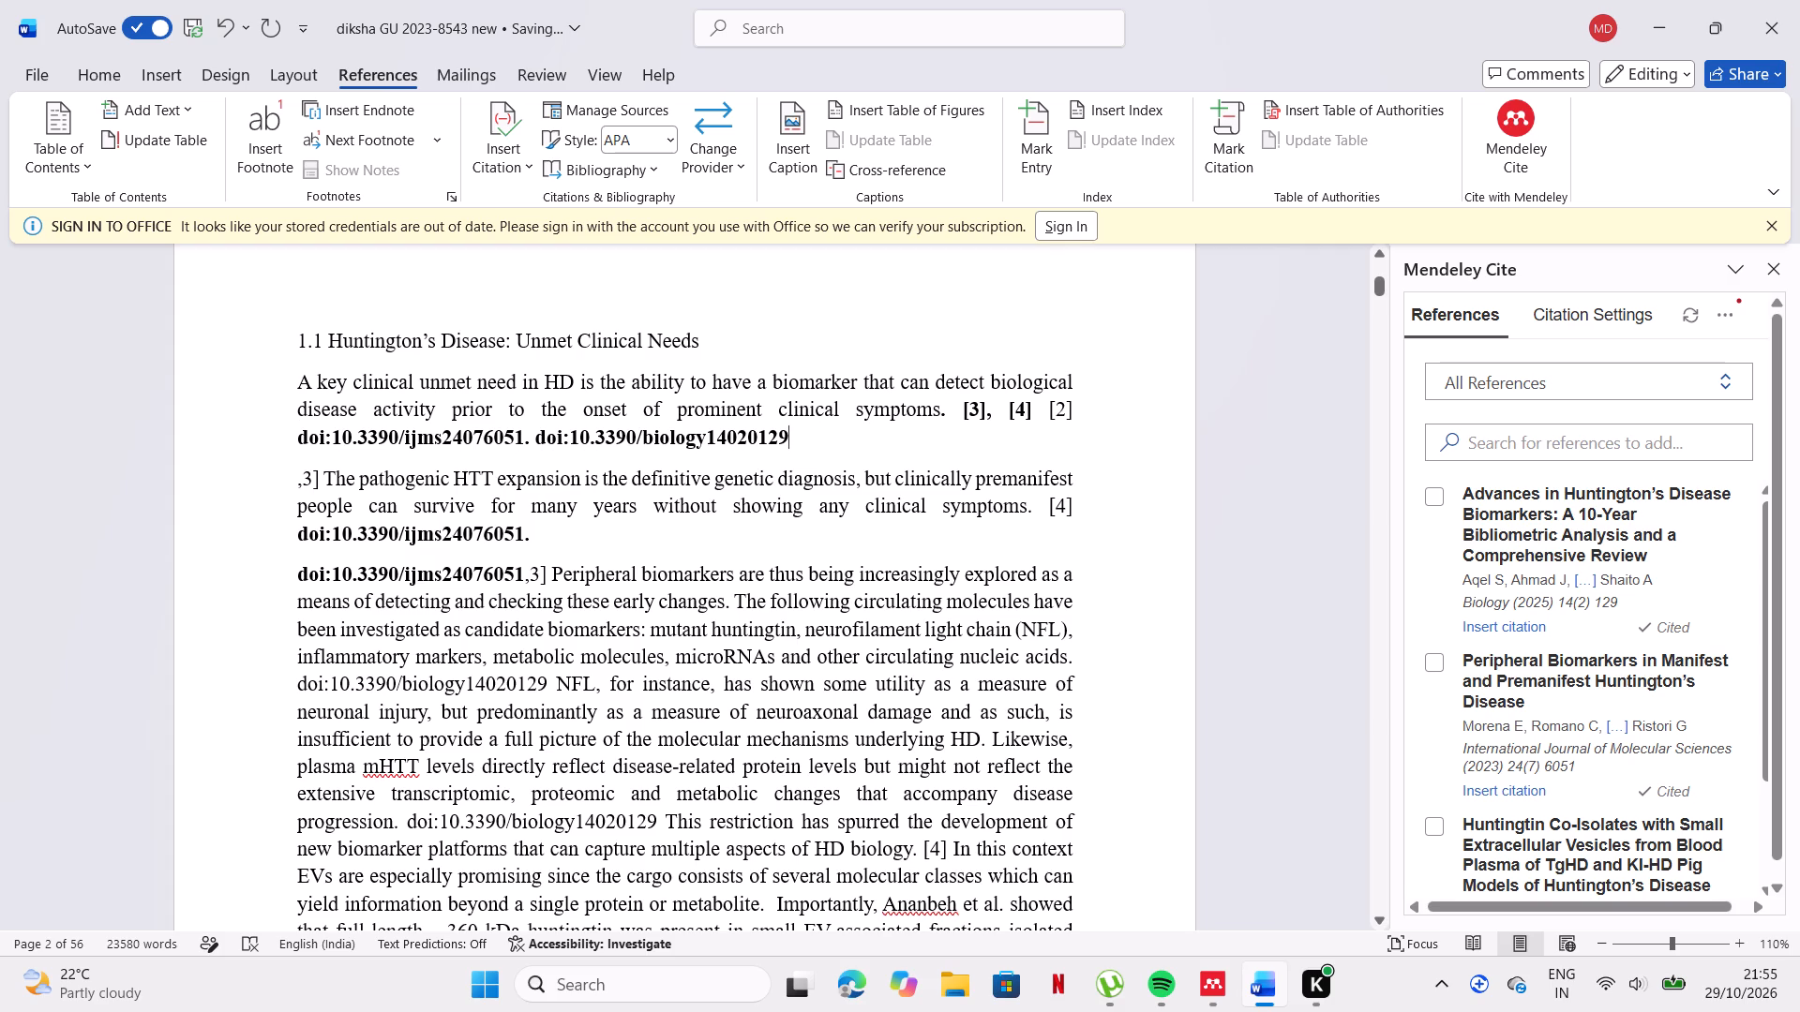
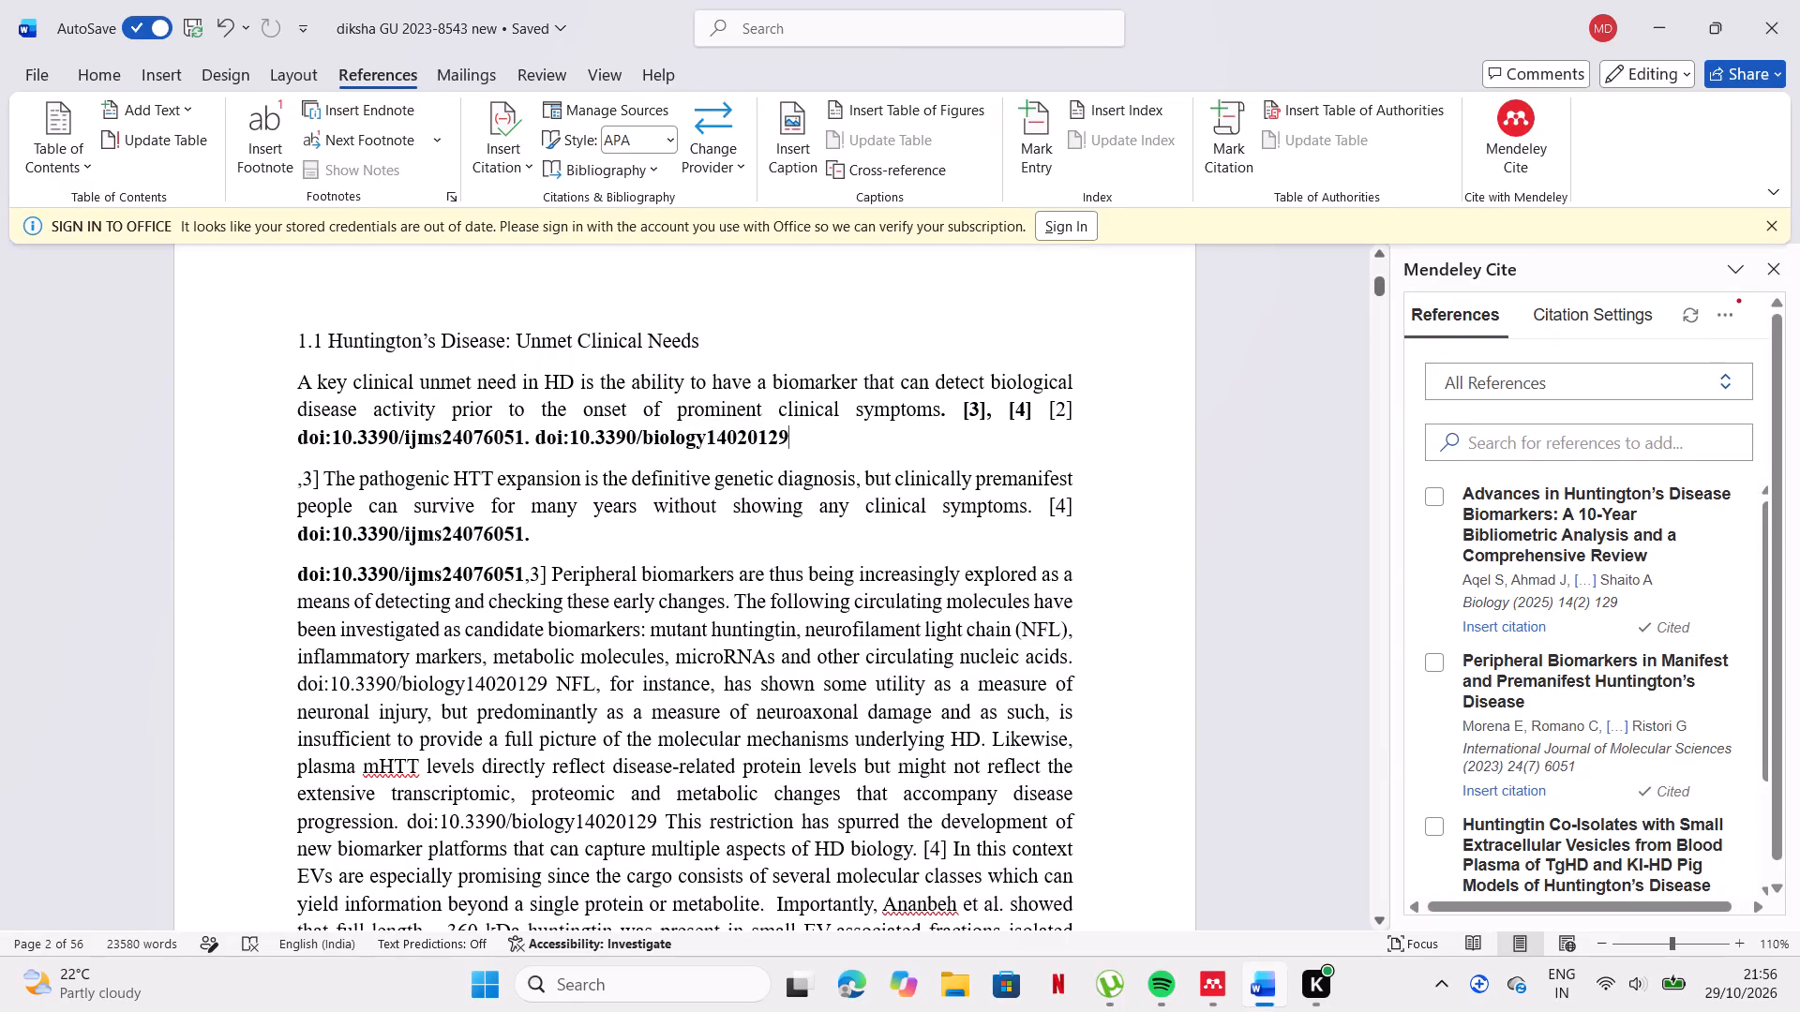
Replace the leftover "3]" before "Peripheral biomarkers are thus" in section 1.1 with doi:10.3390/biology14020129.
click(547, 569)
key(BackSpace)
key(BackSpace)
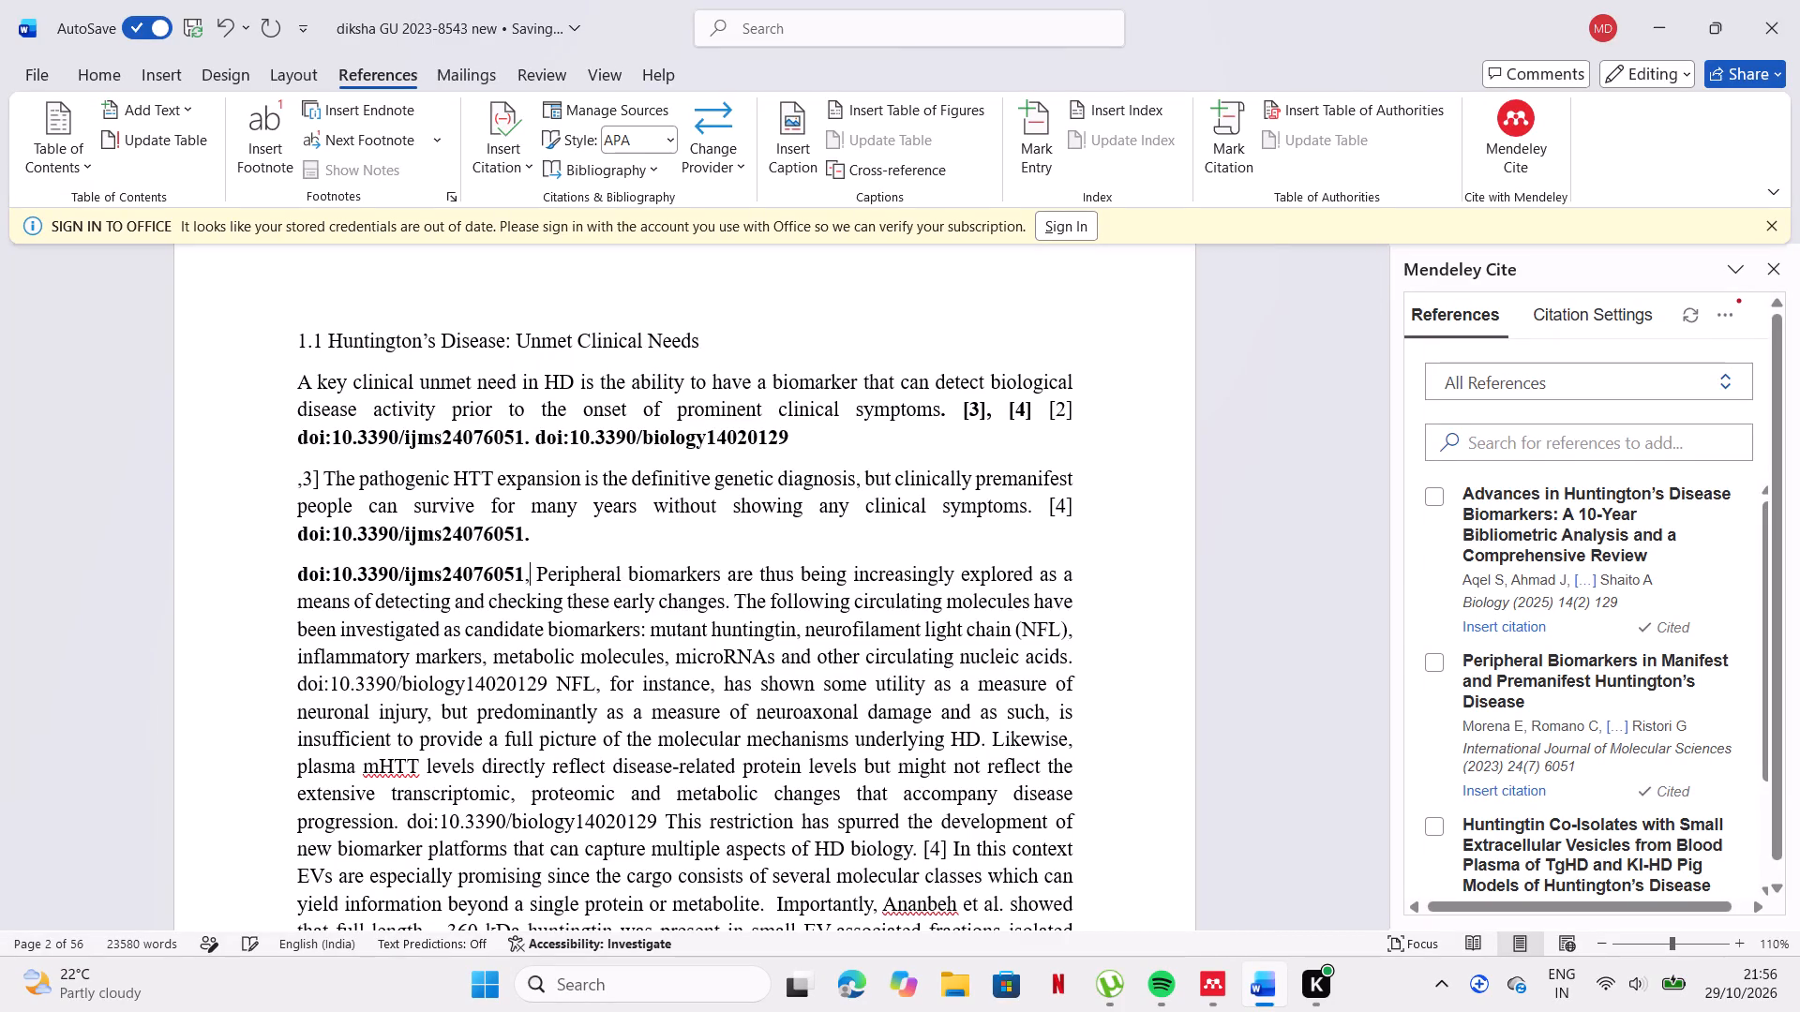
key(ctrl+v)
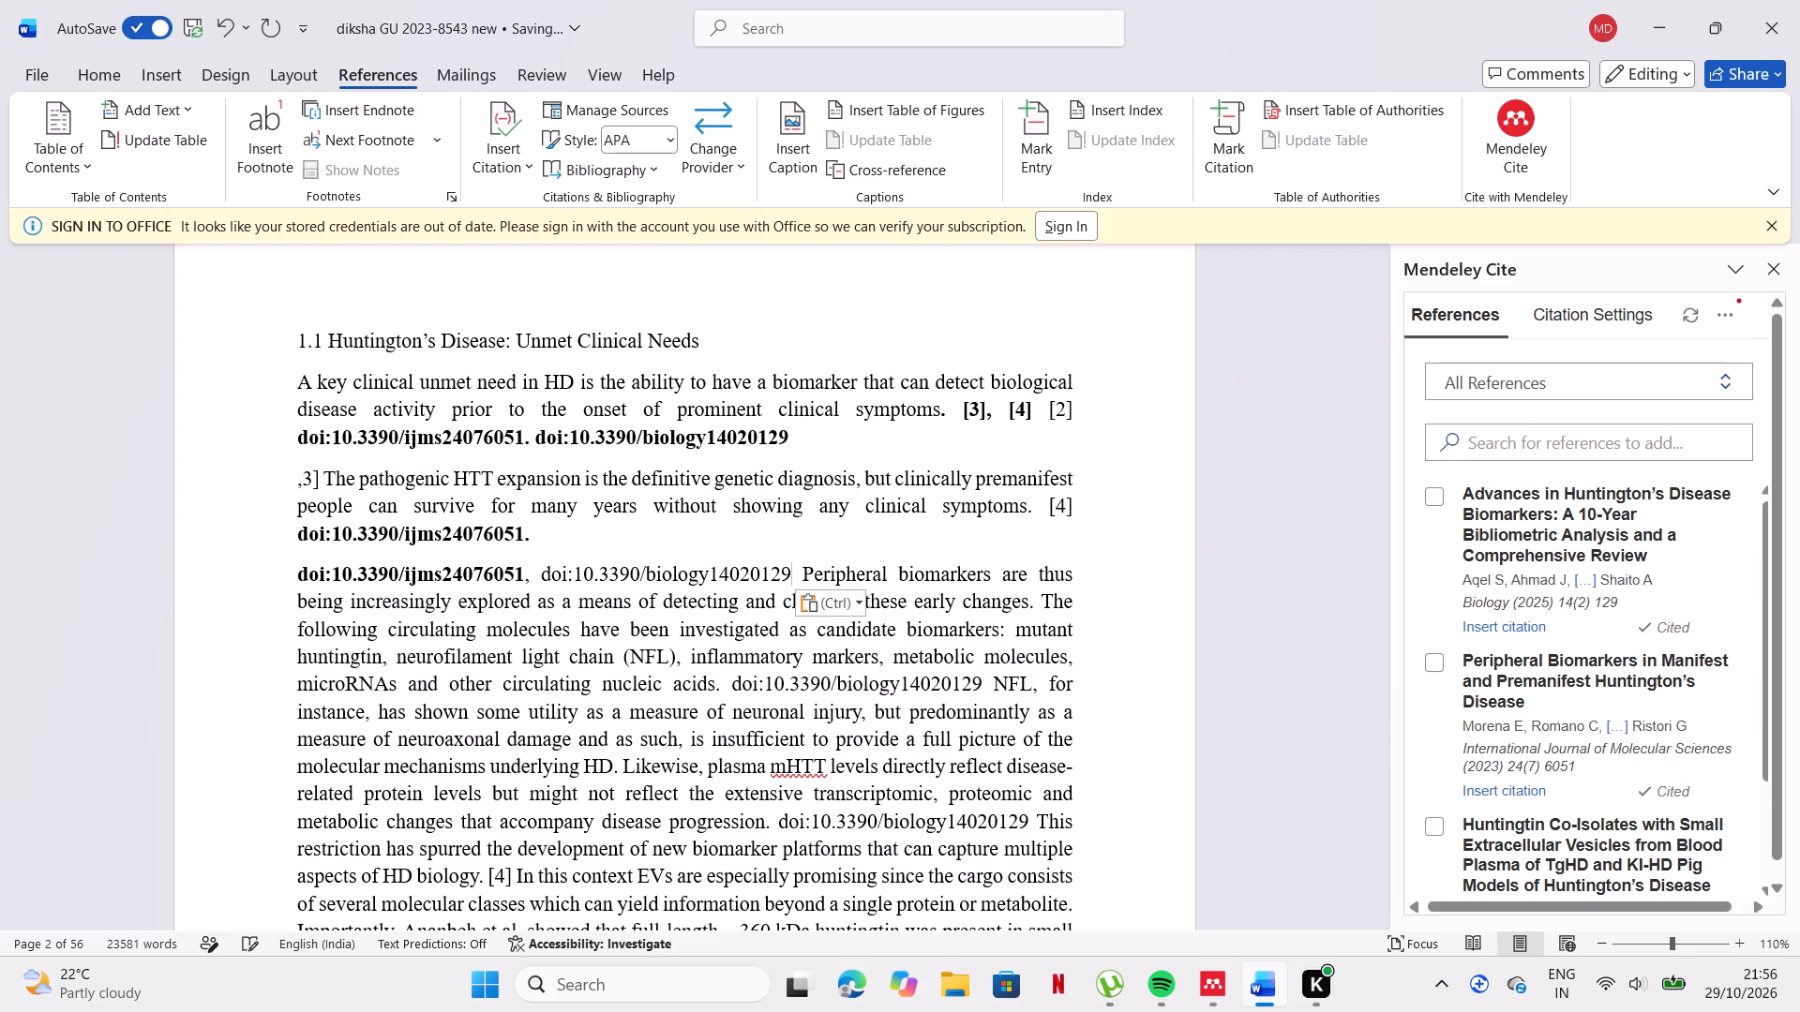
Insert the Aqel et al. 2025 citation before doi:10.3390/biology14020129 at the start of the "Peripheral biomarkers" paragraph and bold both.
click(535, 572)
click(1426, 499)
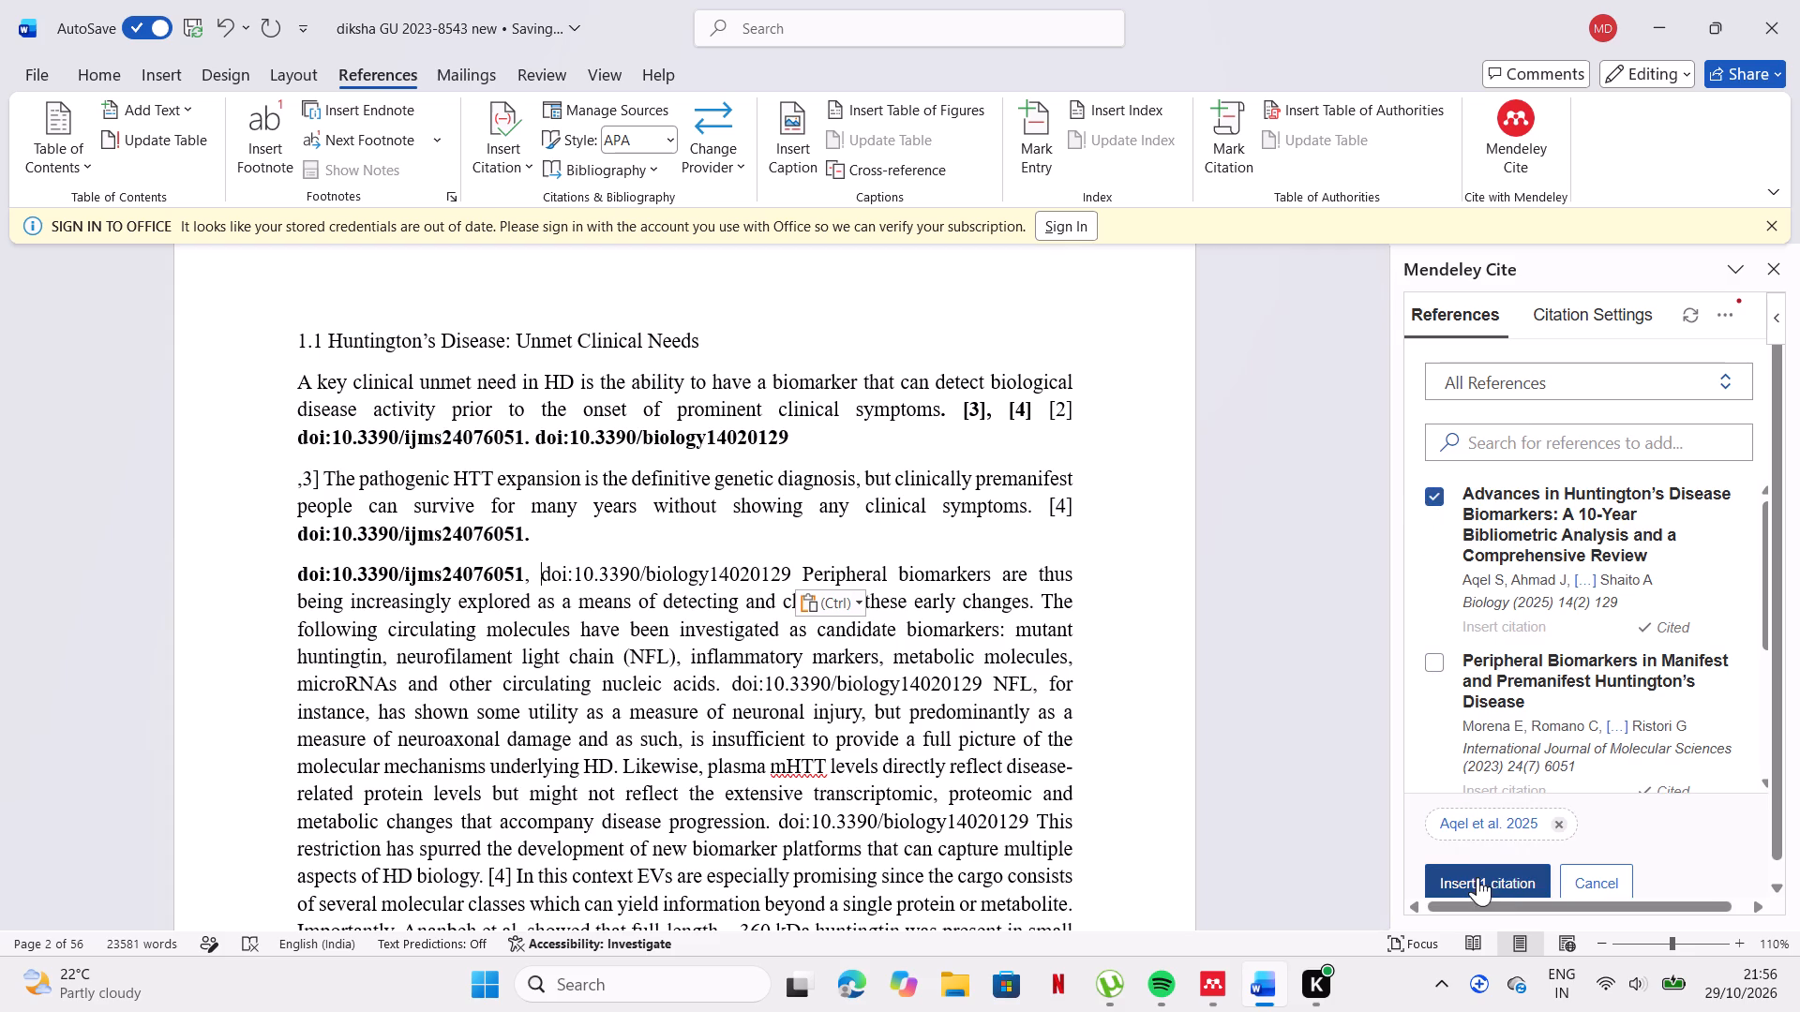
click(1476, 892)
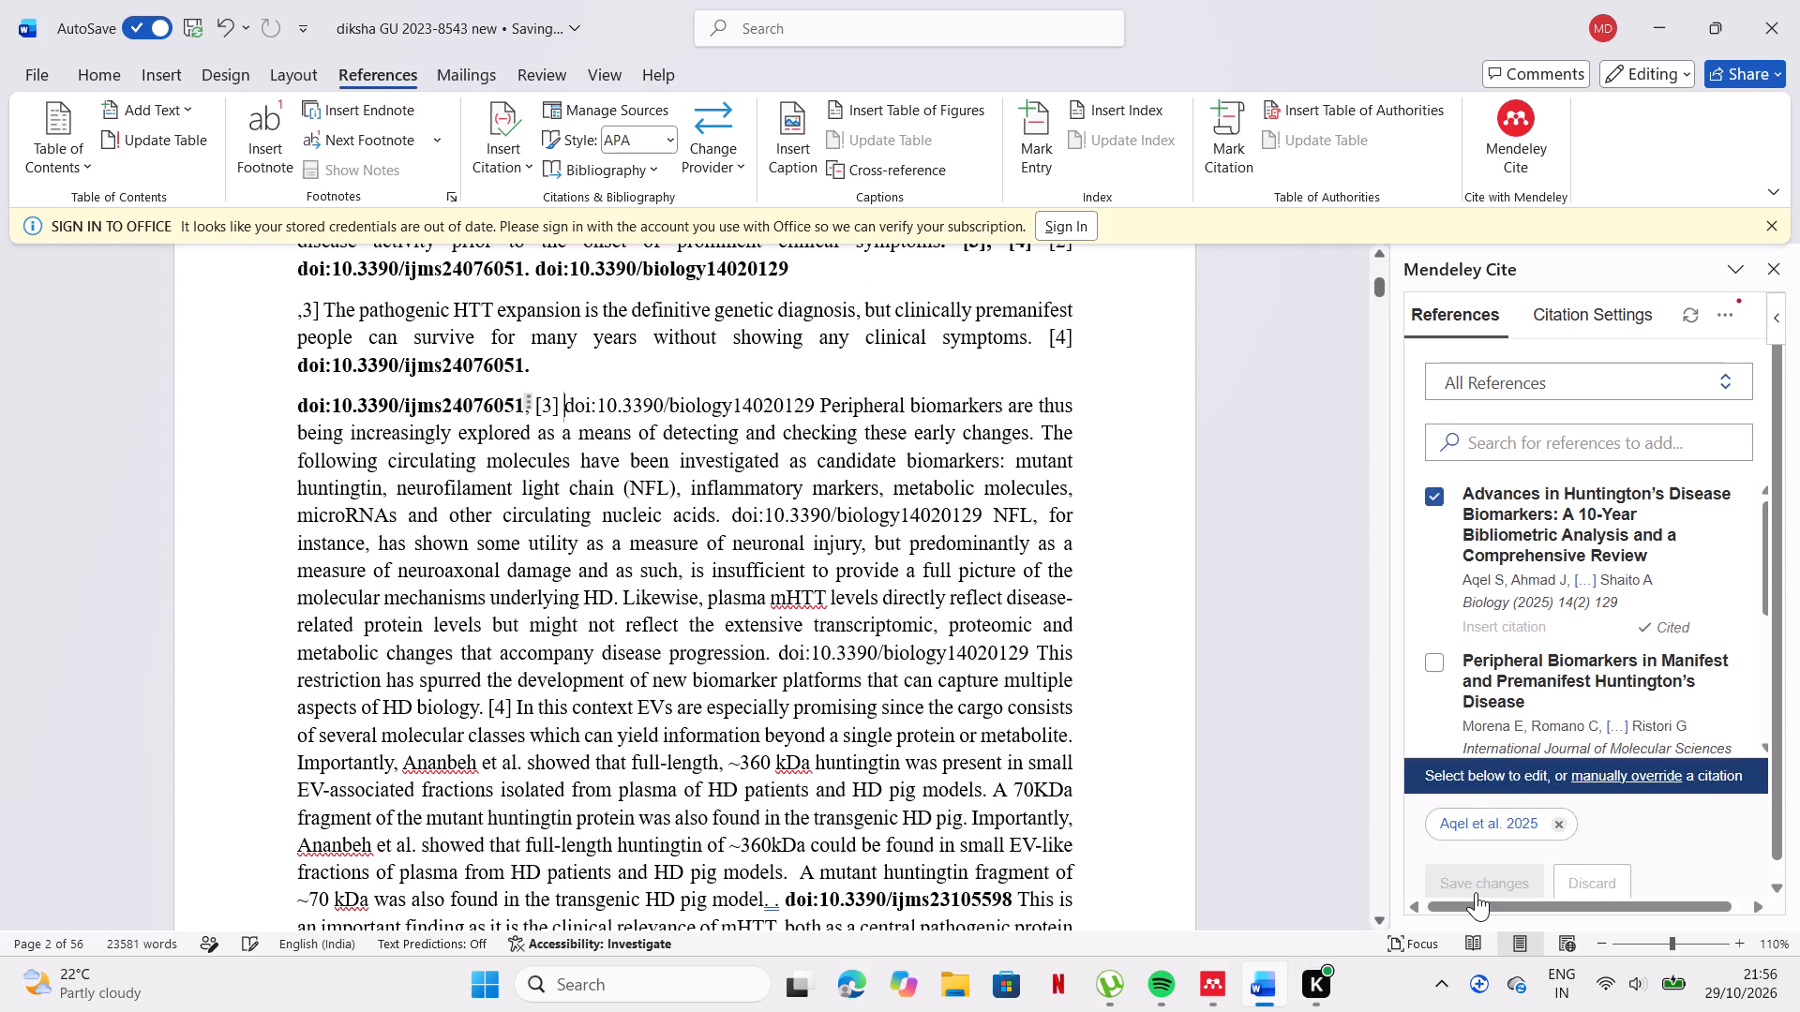
drag(541, 405, 743, 416)
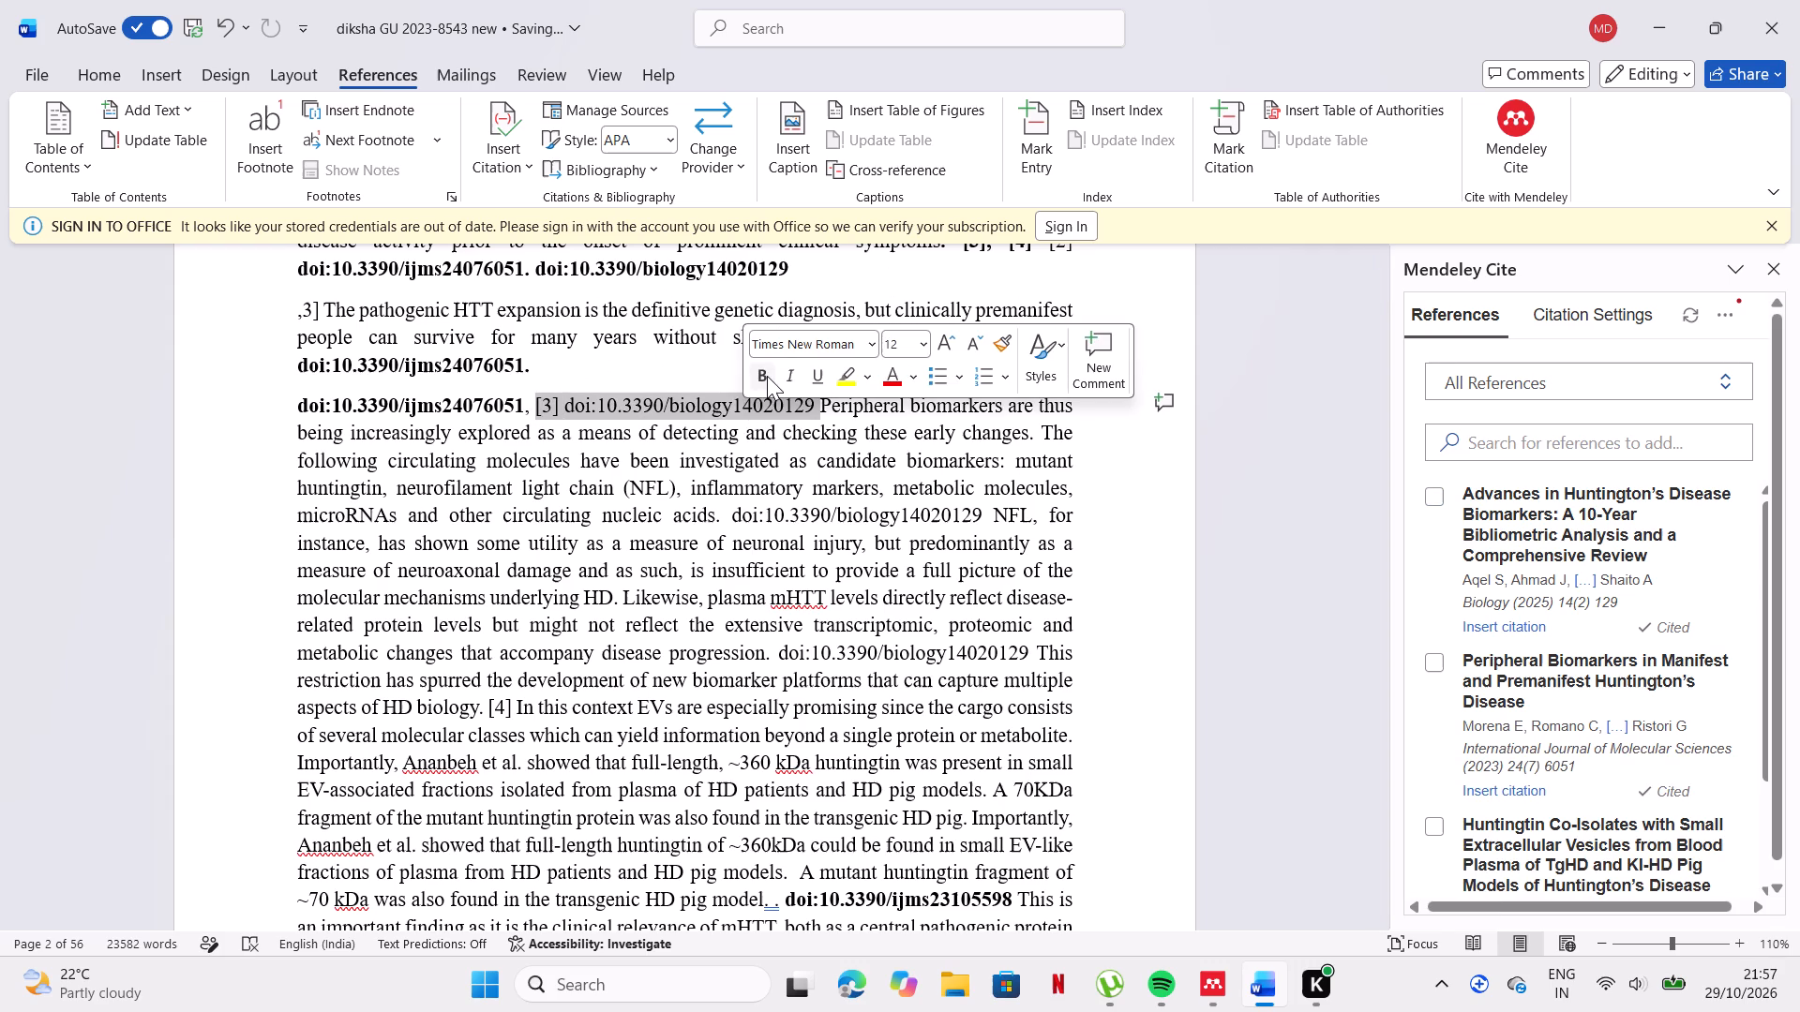
click(767, 376)
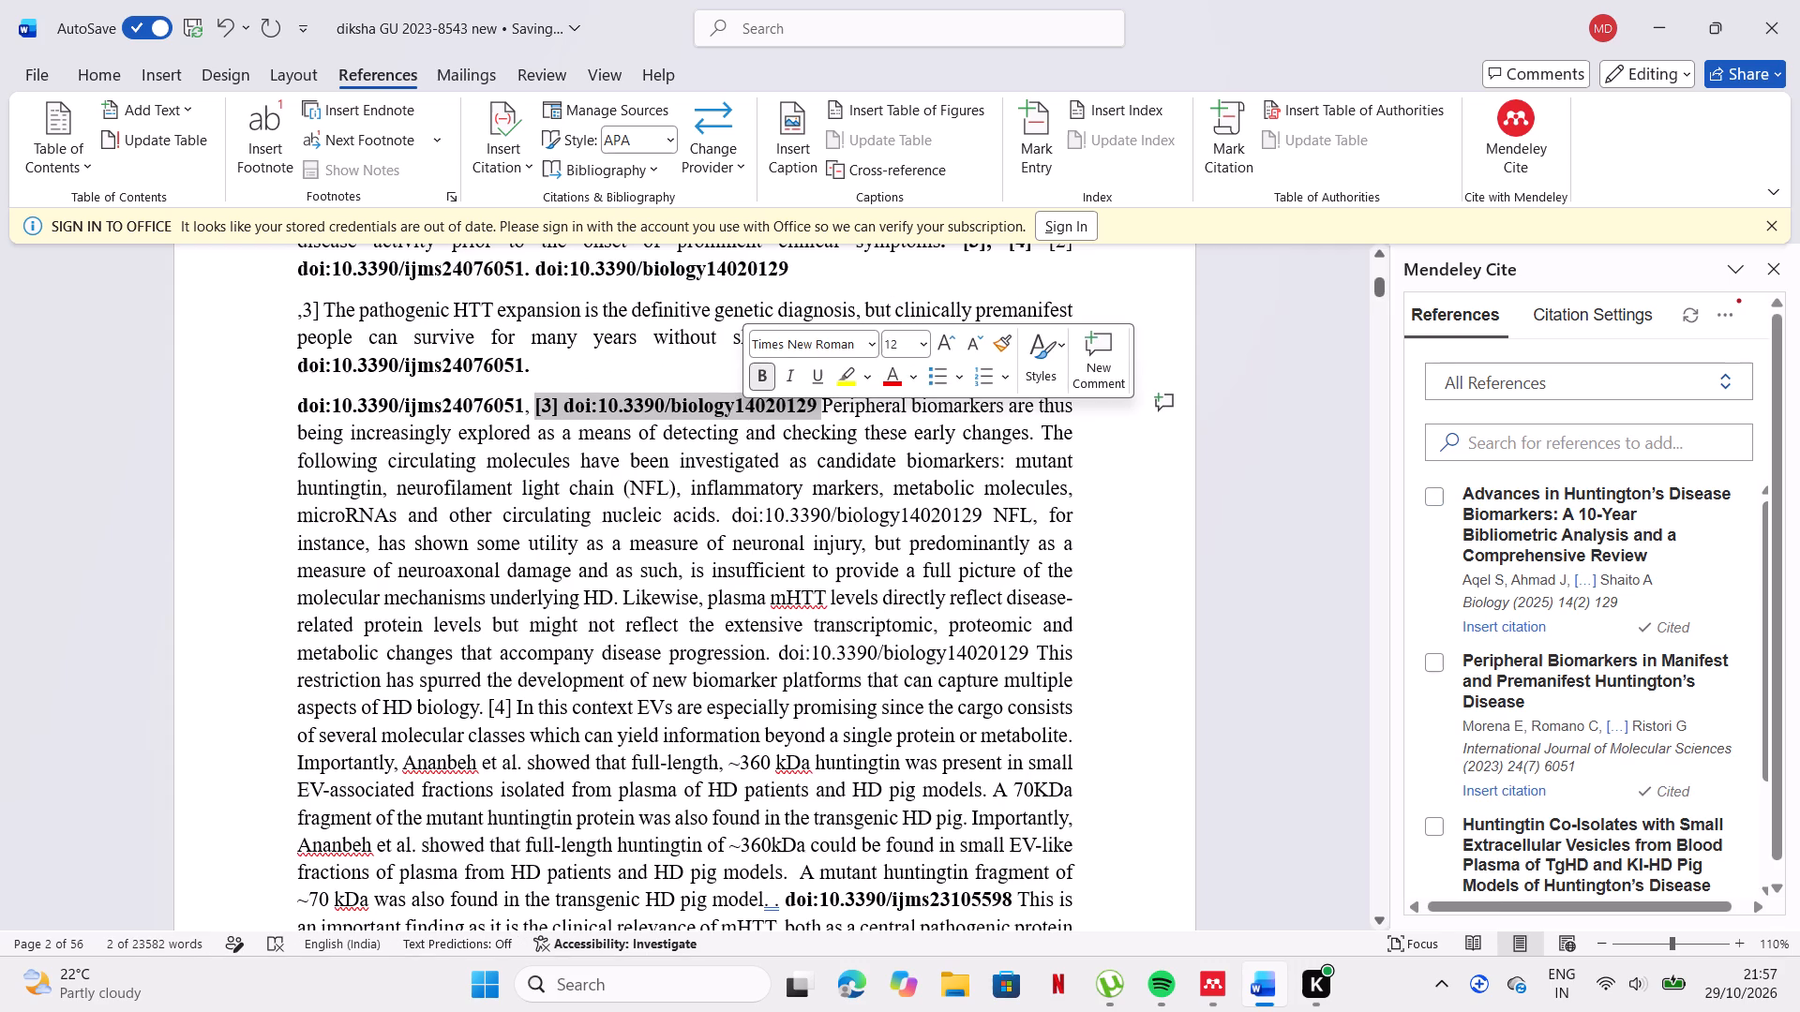
Insert the Aqel et al. 2025 Mendeley citation before doi:10.3390/biology14020129 following "changes that accompany disease progression.".
click(778, 647)
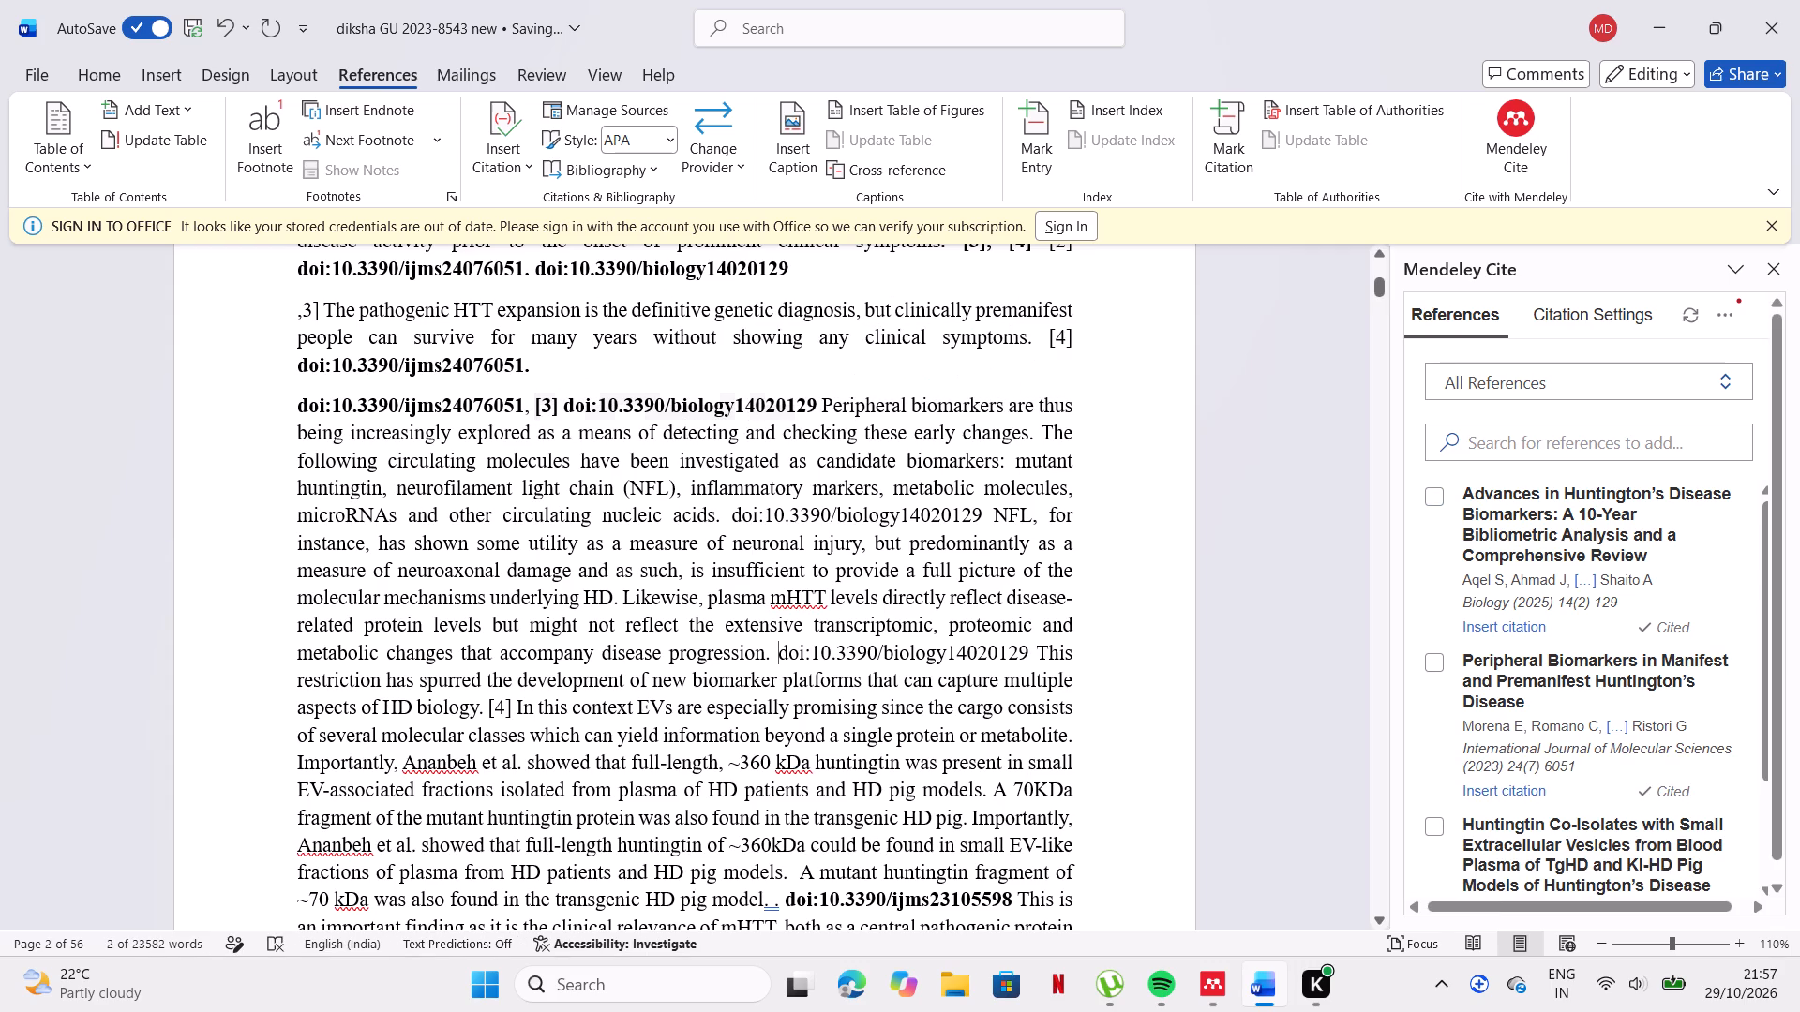
drag(778, 647, 955, 645)
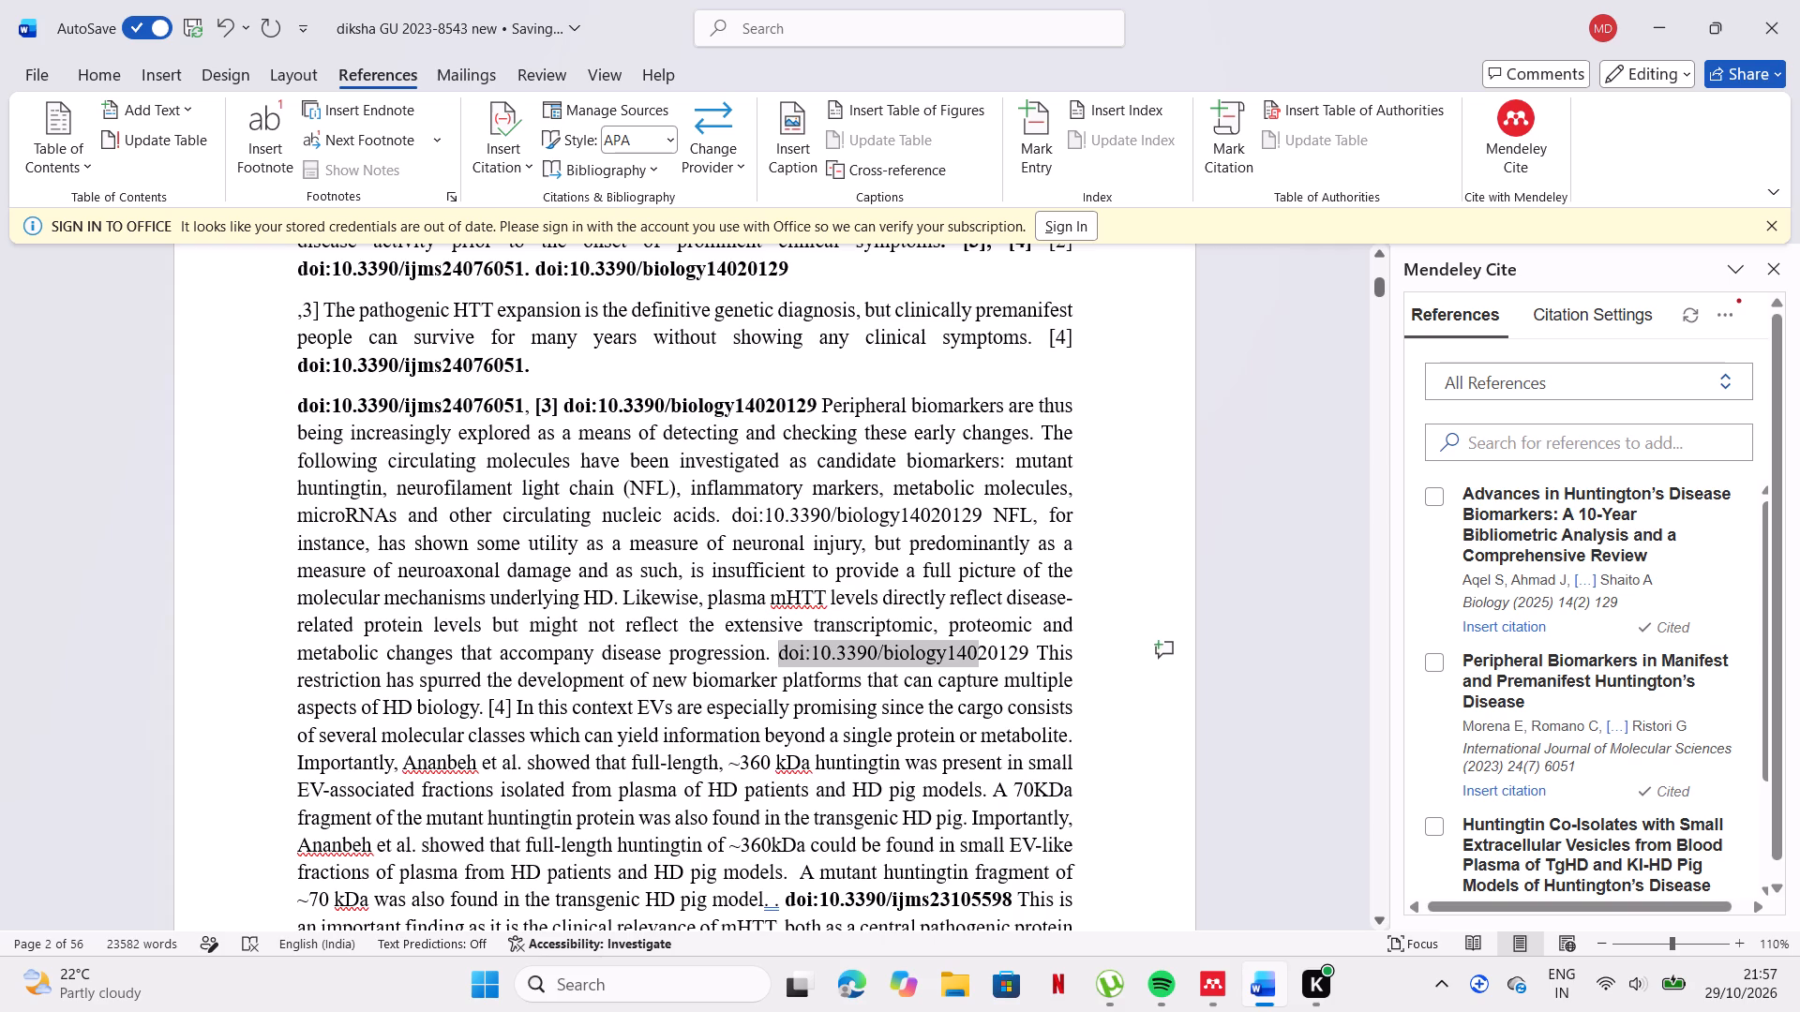
drag(955, 645, 1004, 648)
click(849, 652)
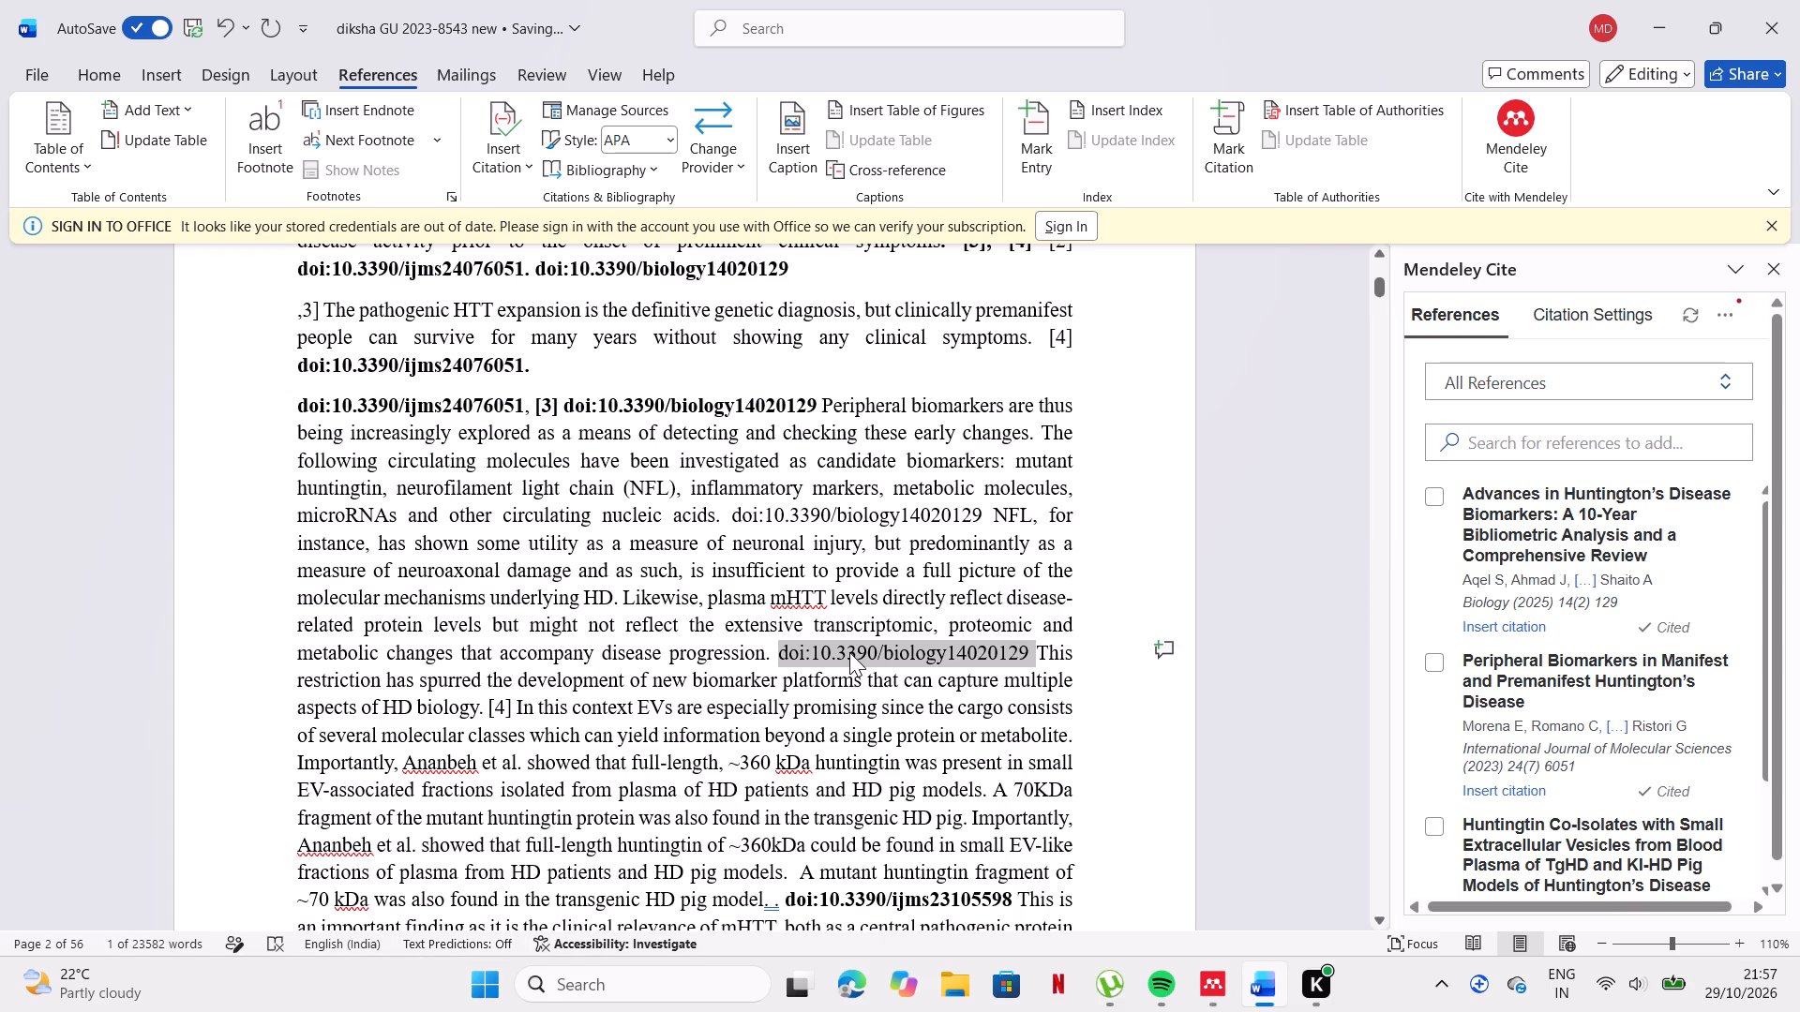
click(781, 653)
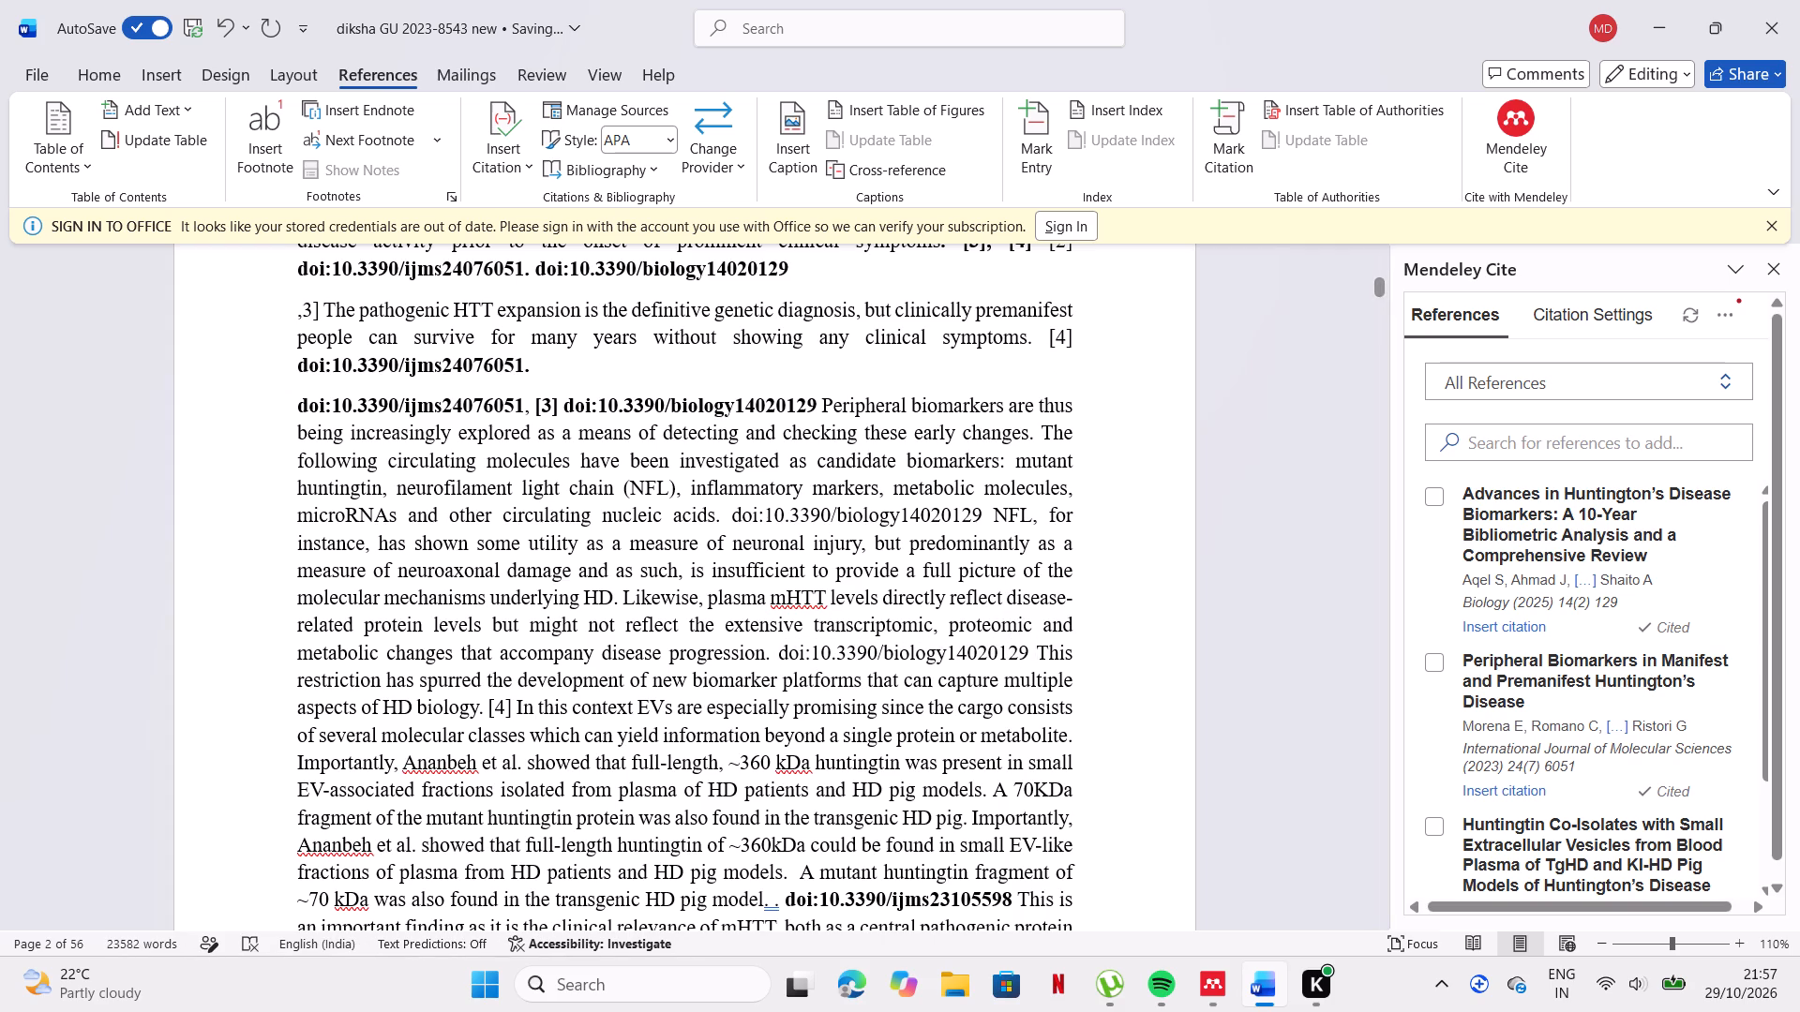
click(1435, 507)
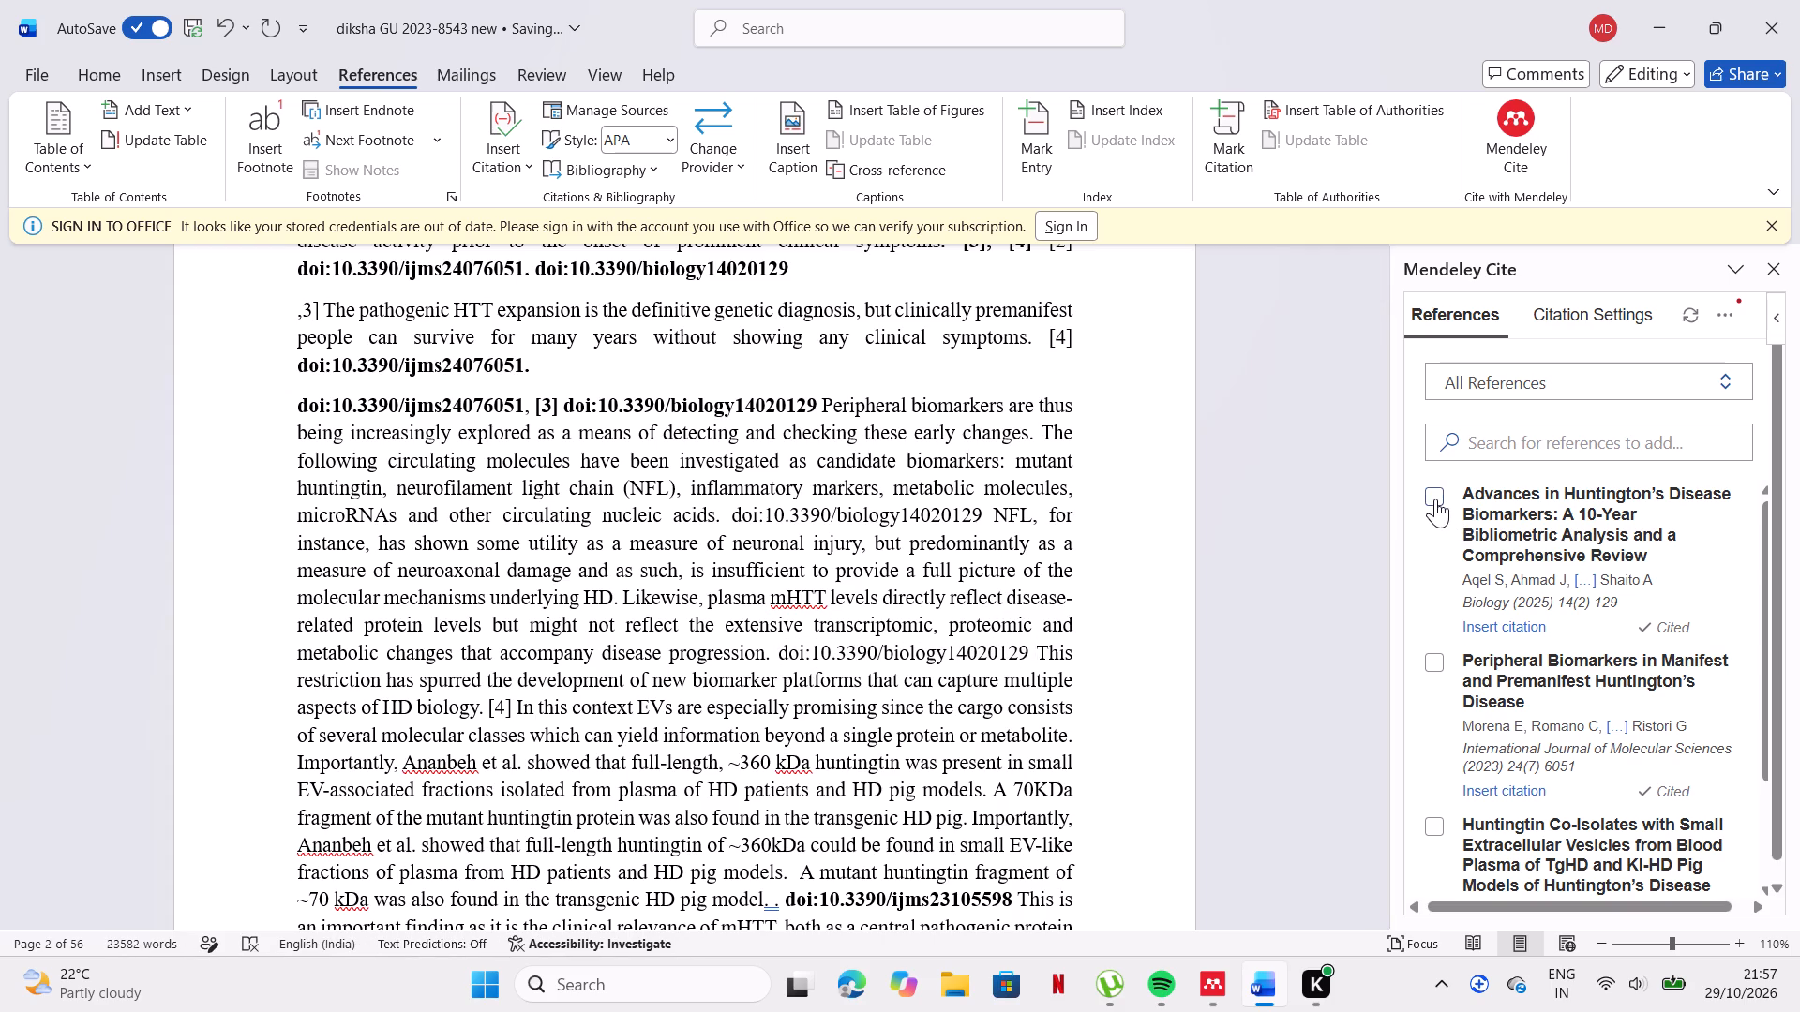
click(1435, 499)
click(1516, 869)
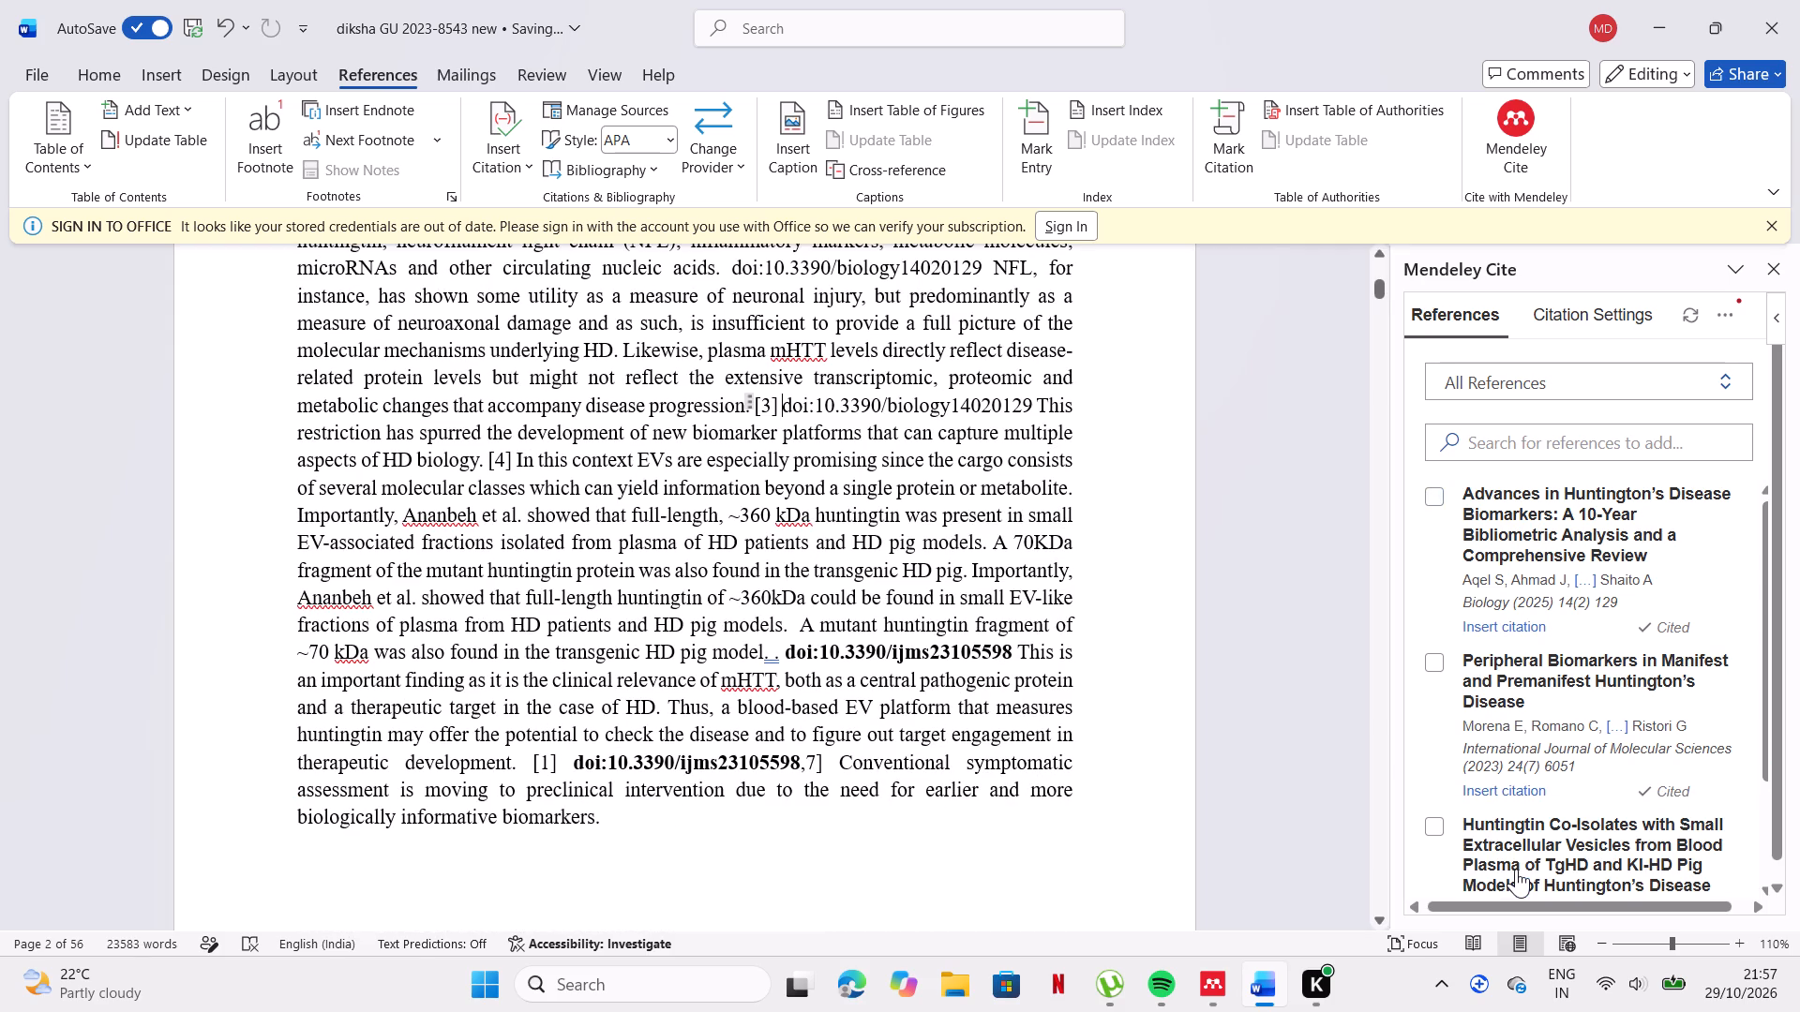
Bold the [3] citation and doi:10.3390/biology14020129 that follow "accompany disease progression.".
scroll(1312, 577, up, 1)
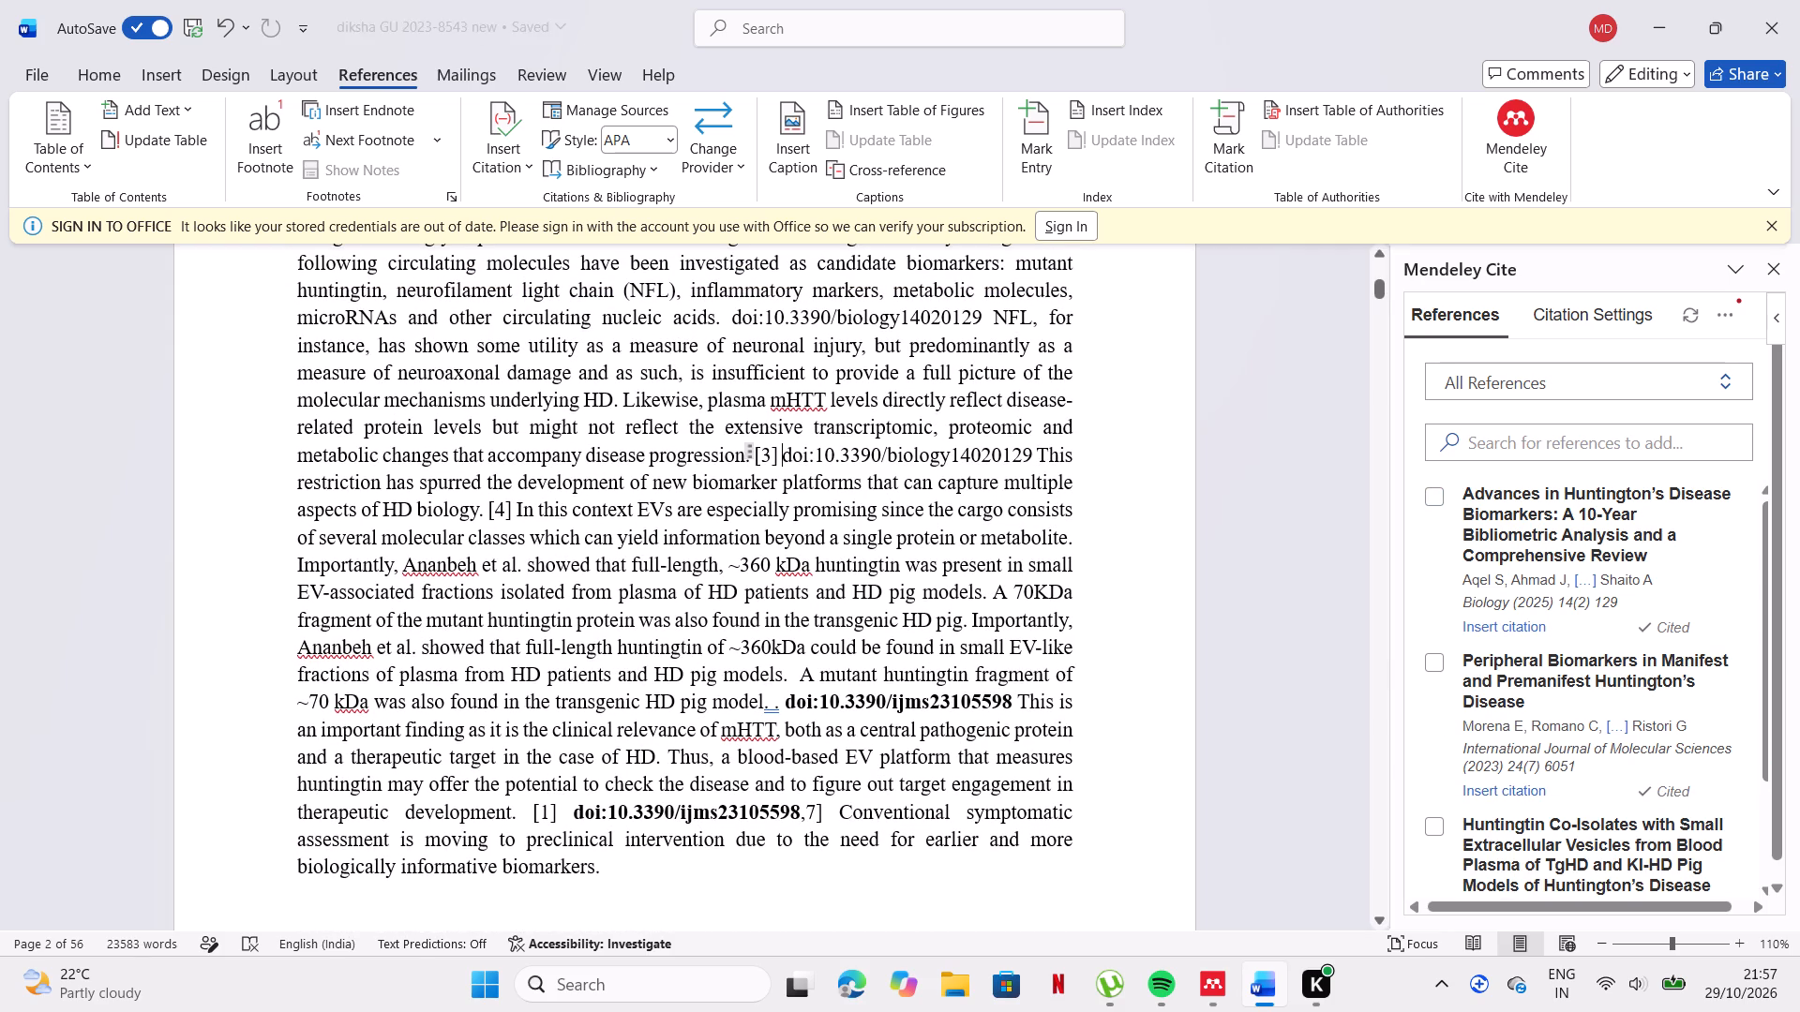
drag(760, 452, 990, 466)
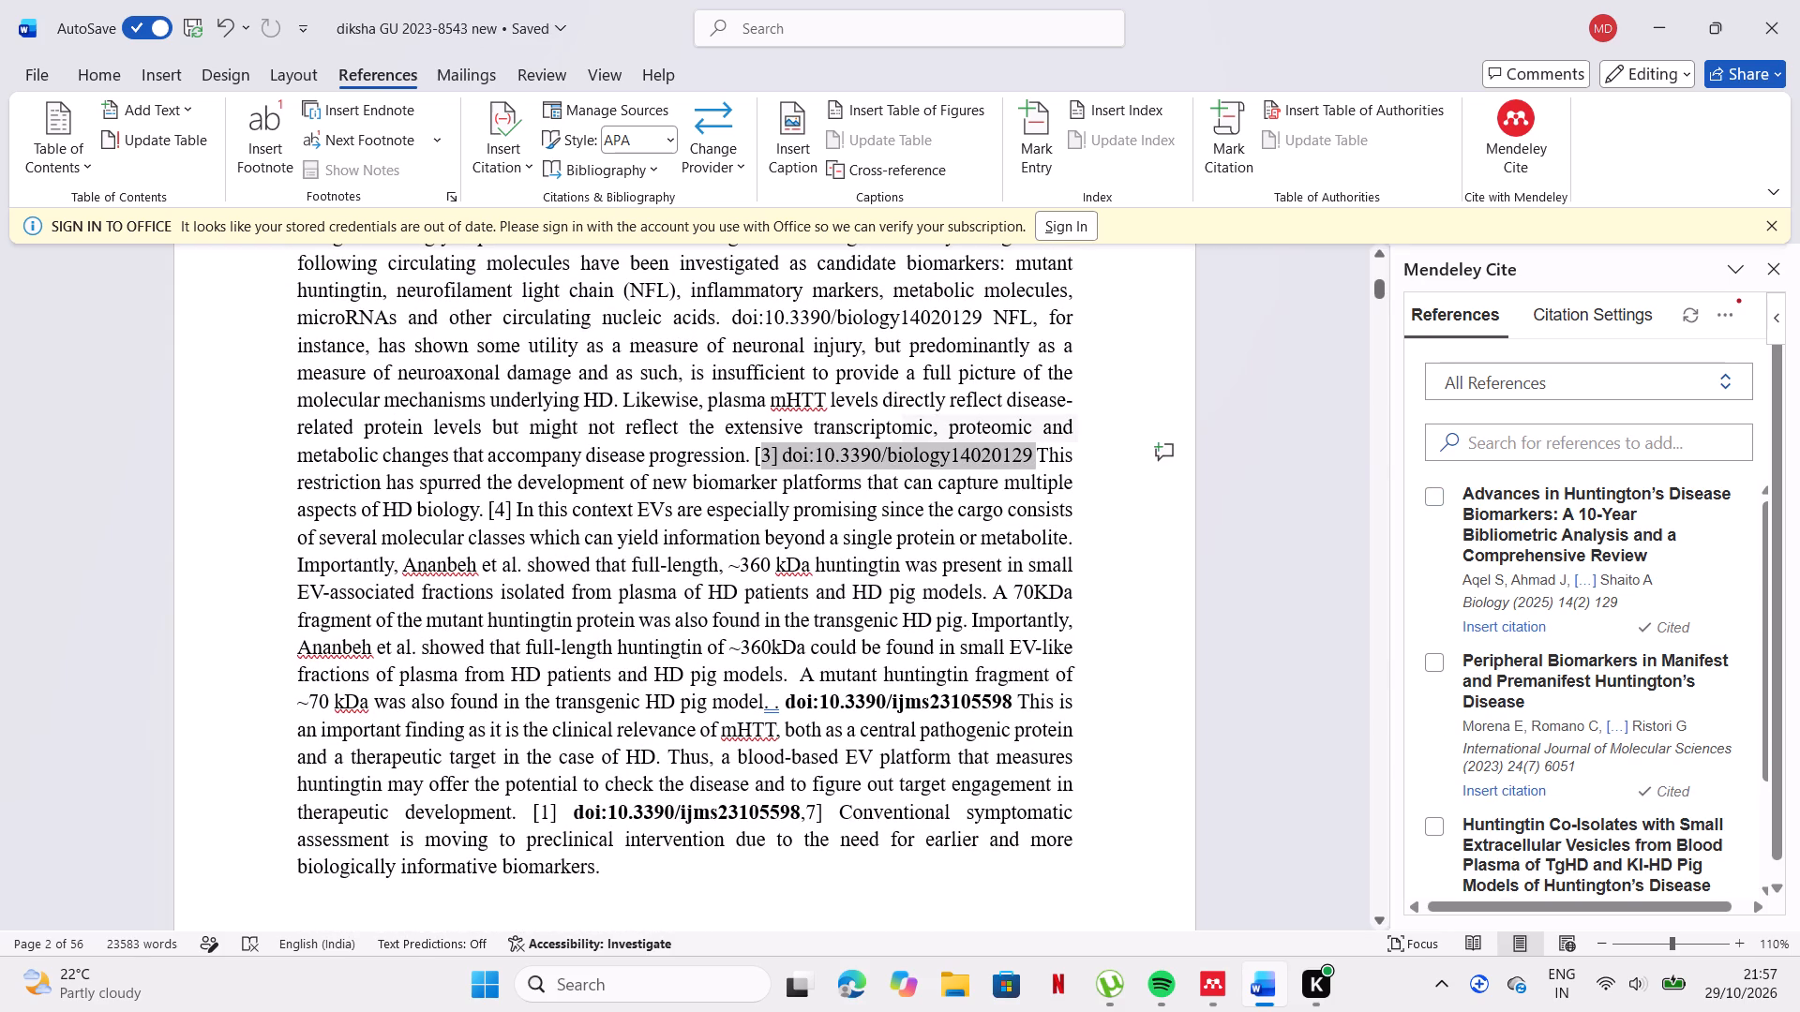
drag(990, 466, 996, 466)
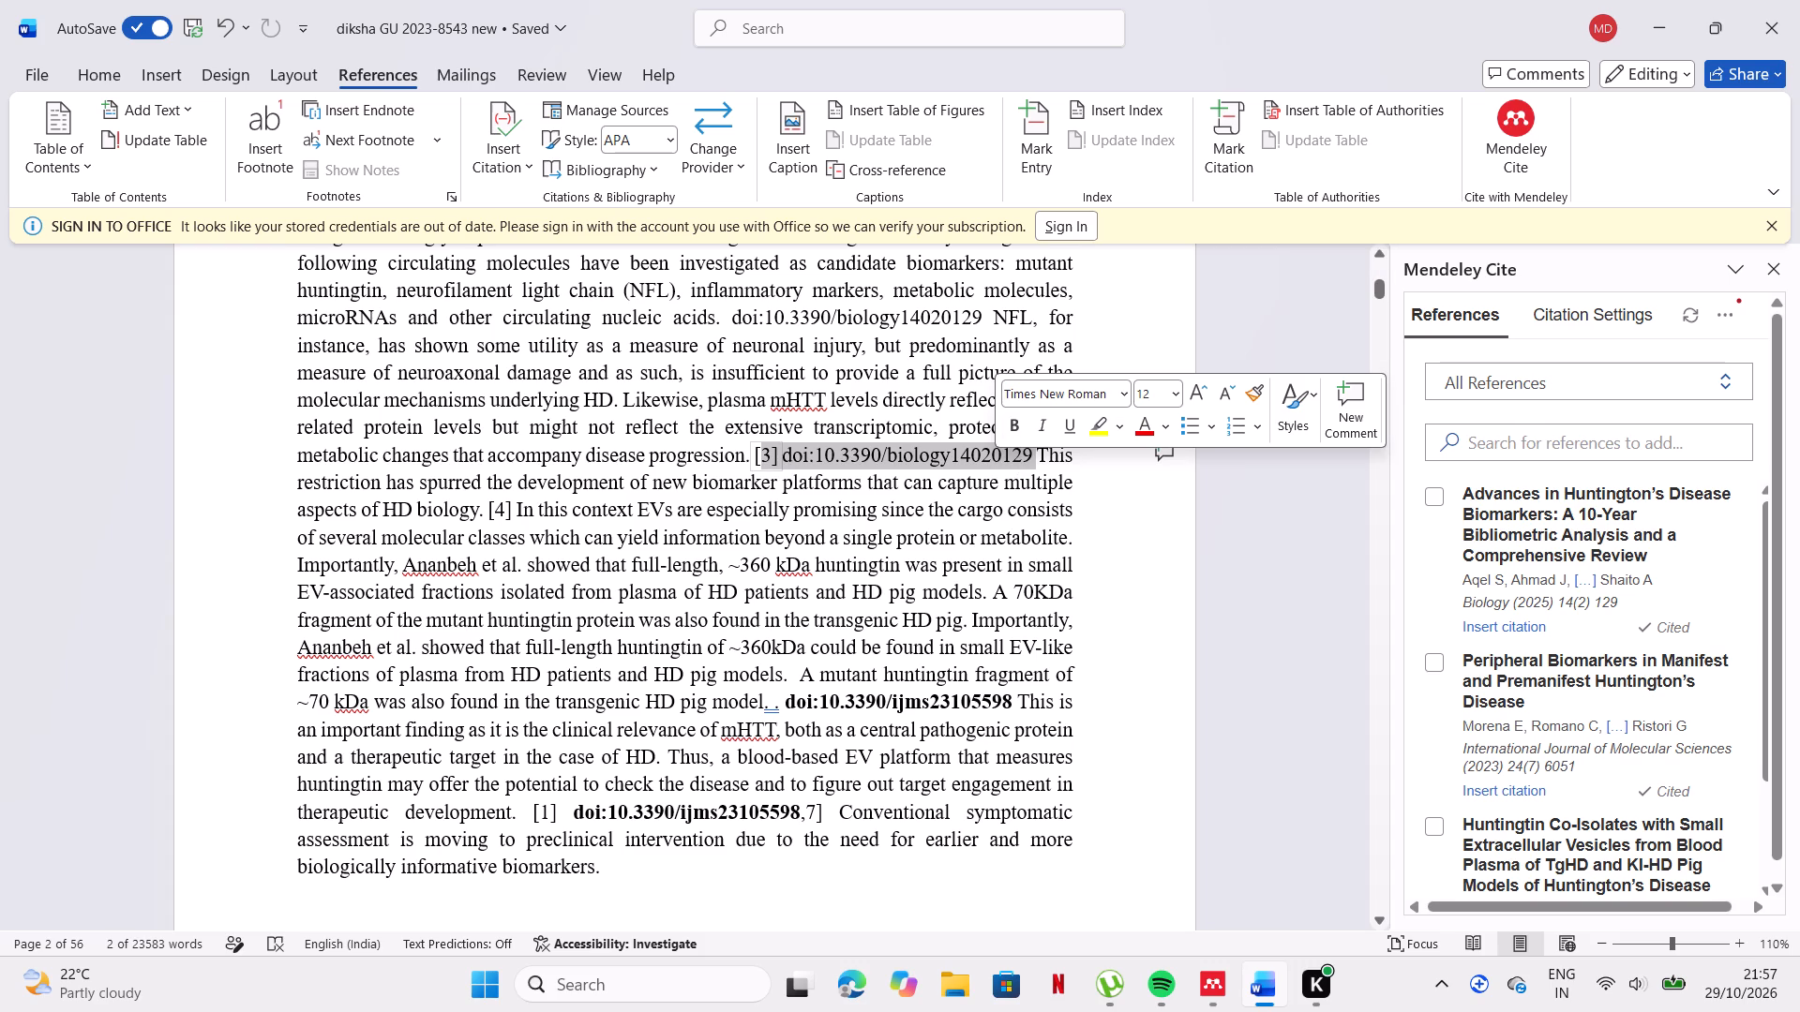
drag(749, 452, 966, 451)
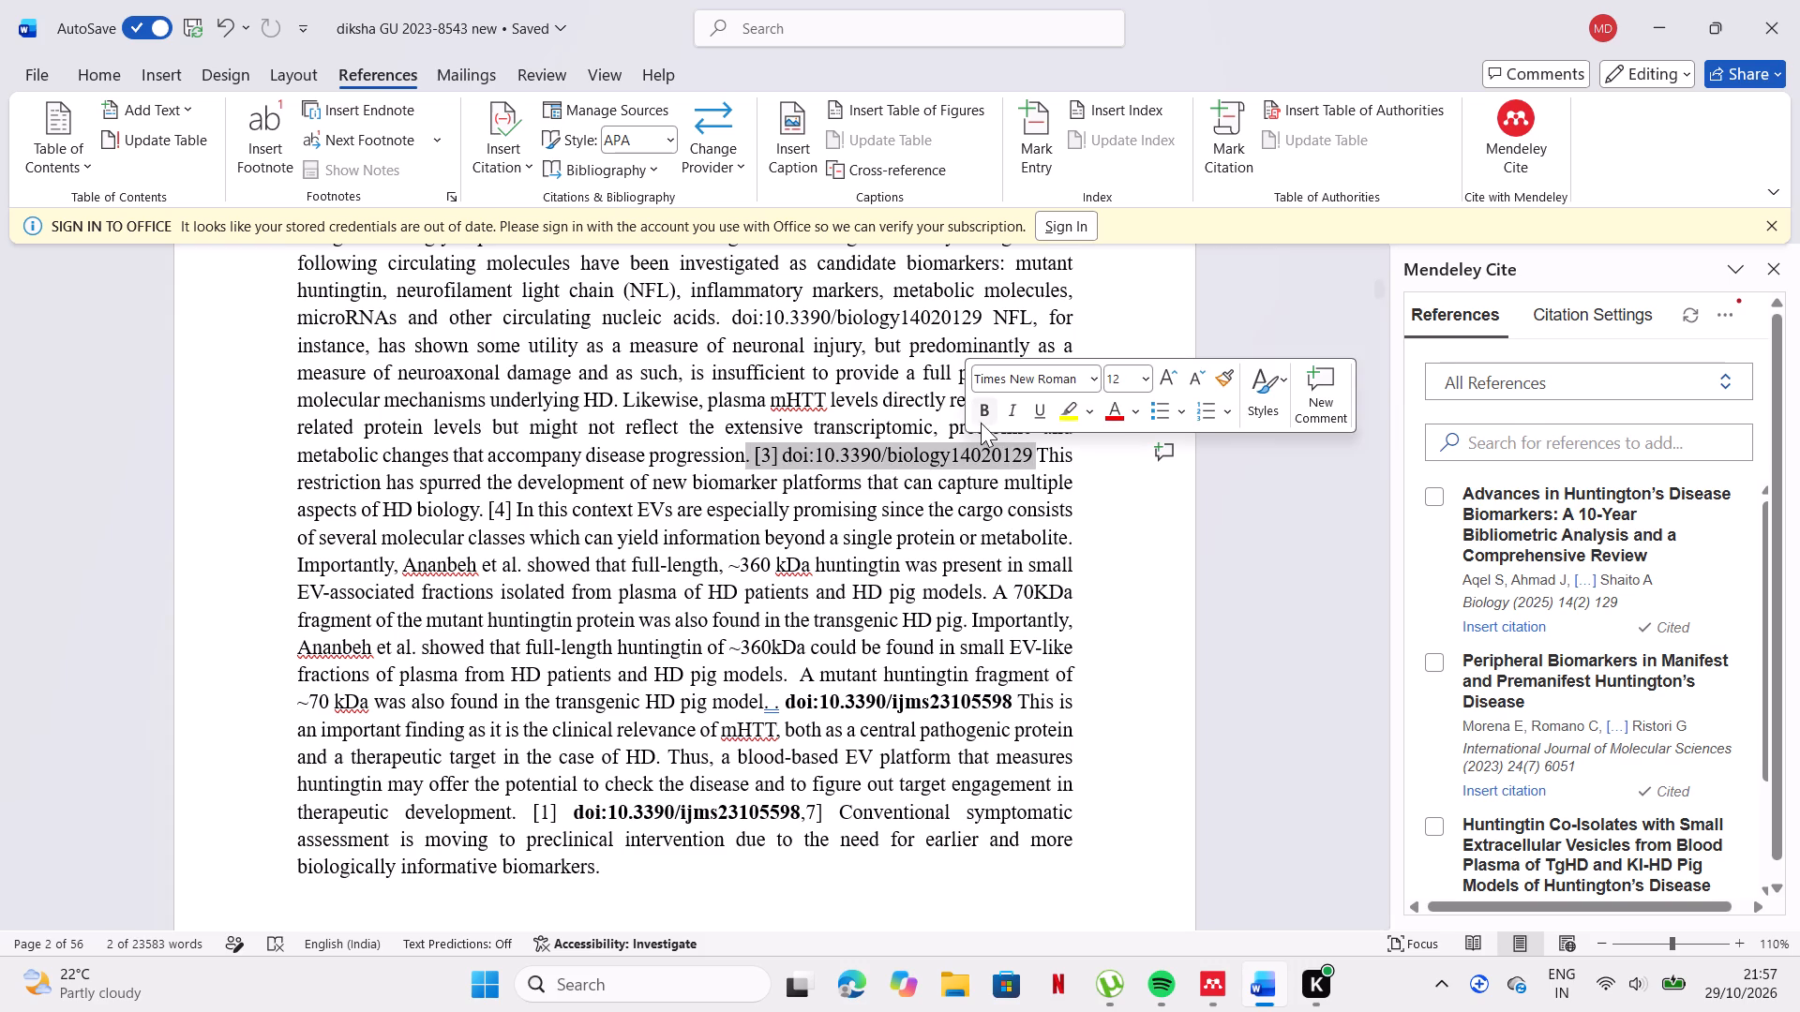
click(981, 418)
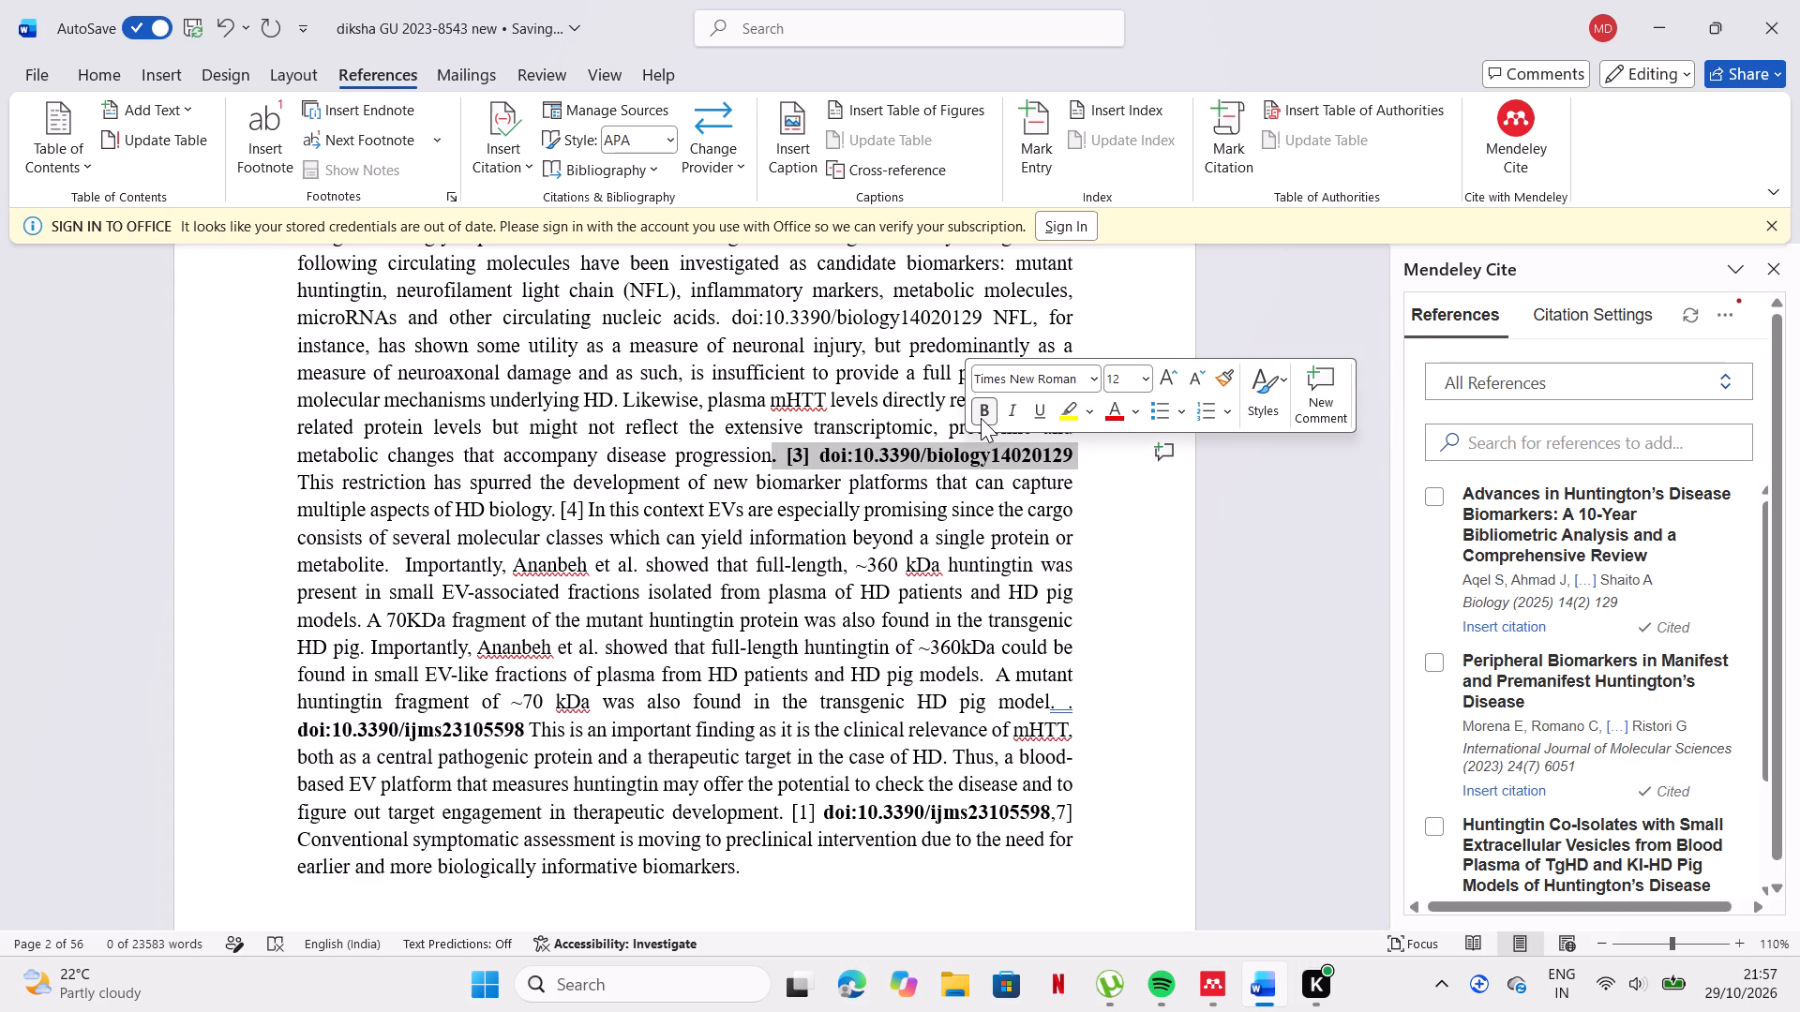
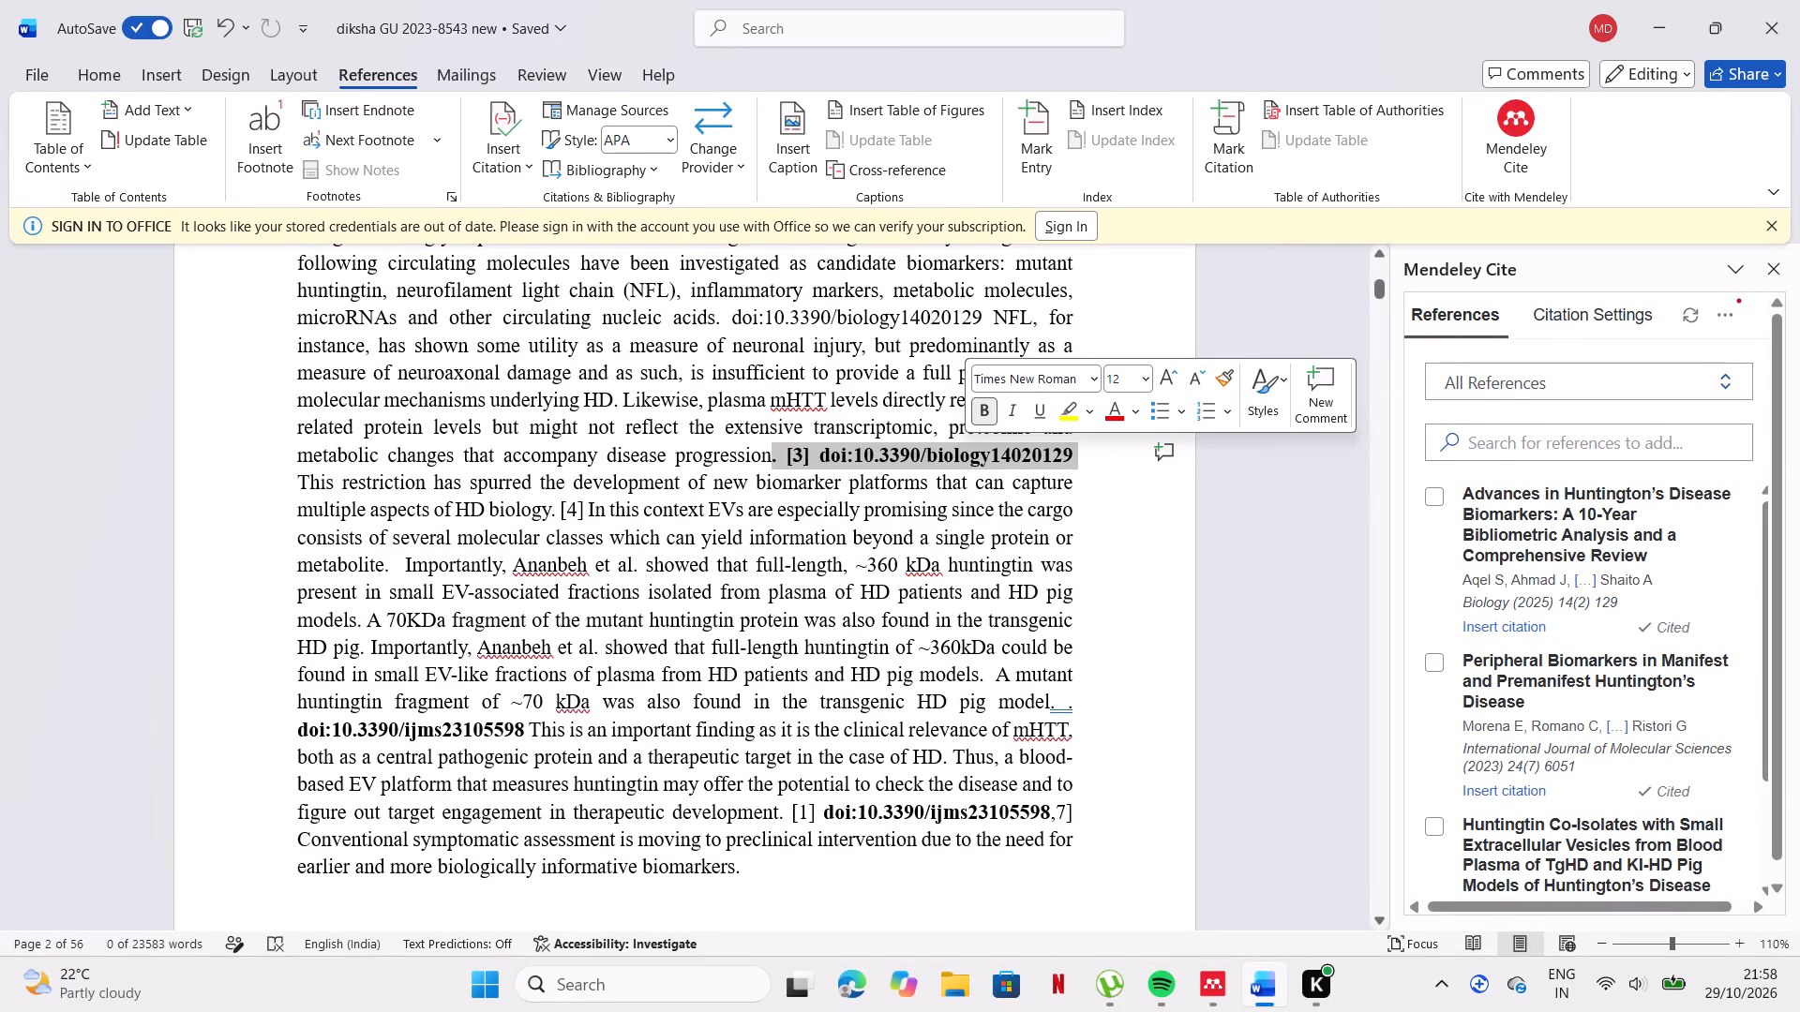
Bold the [1] citation before doi:10.3390/ijms23105598 following "target engagement in therapeutic development." in section 1.1.
scroll(615, 508, down, 2)
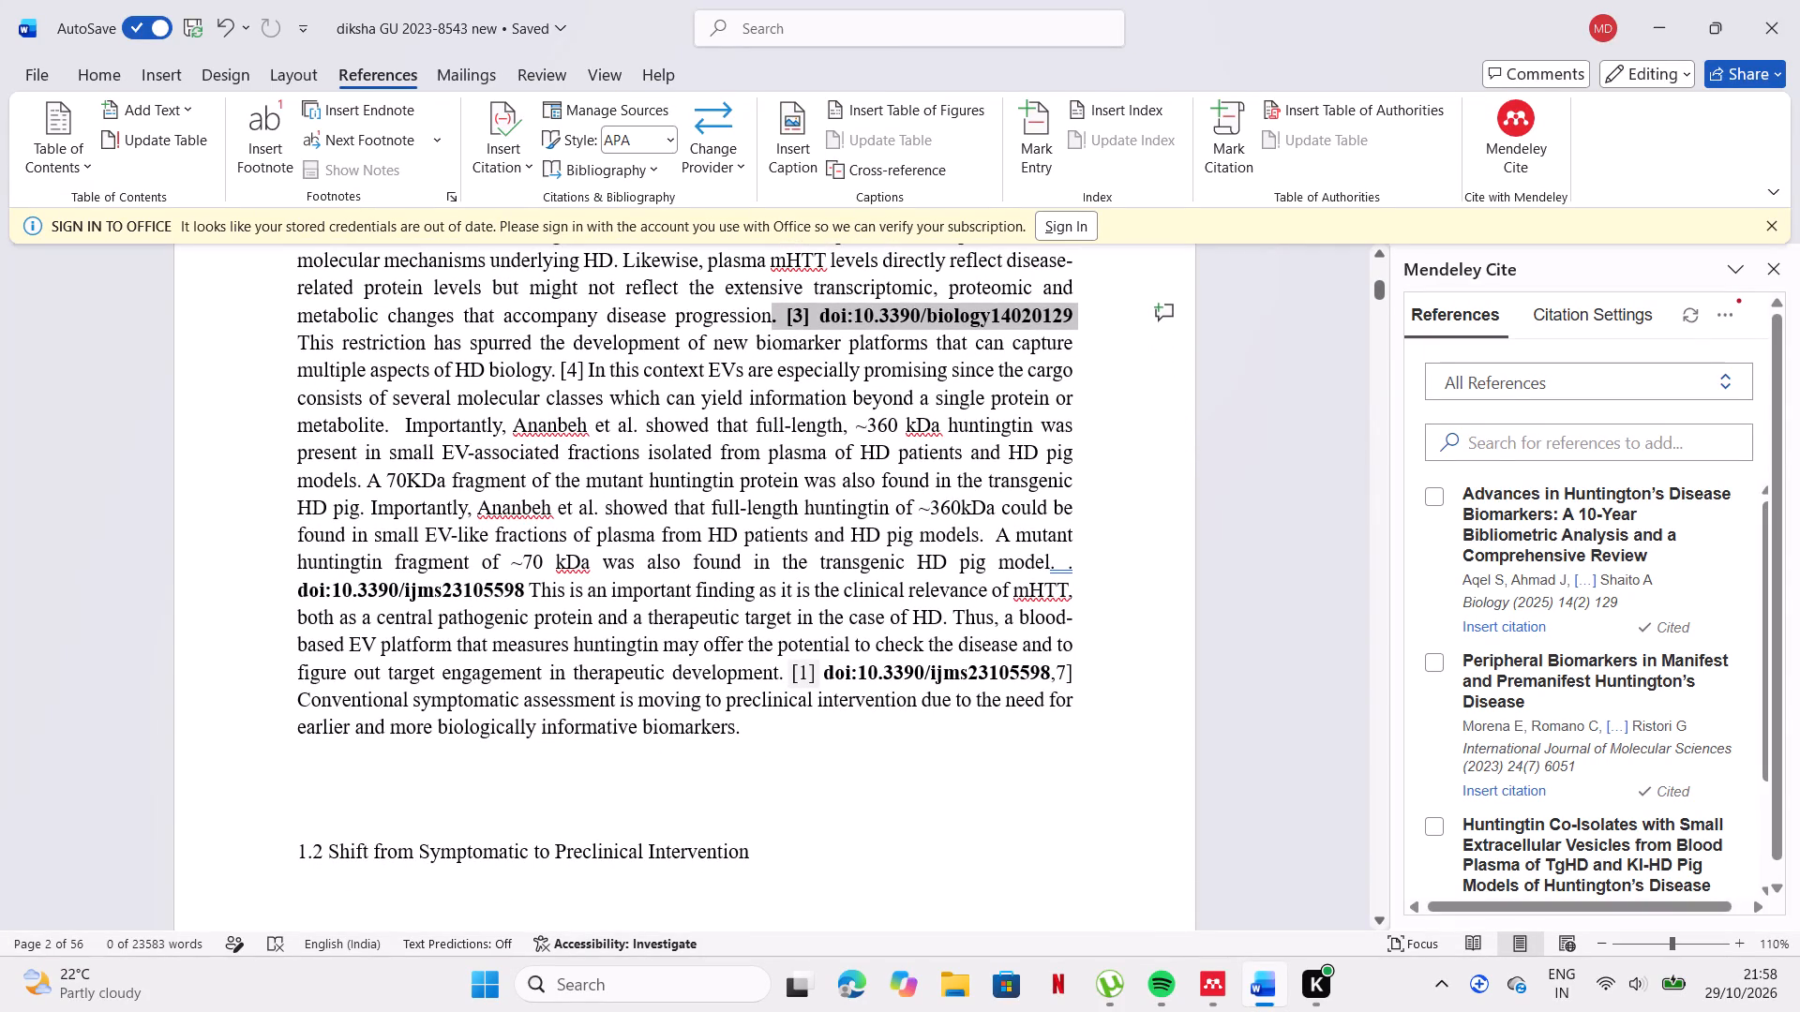
drag(788, 673, 821, 665)
click(835, 613)
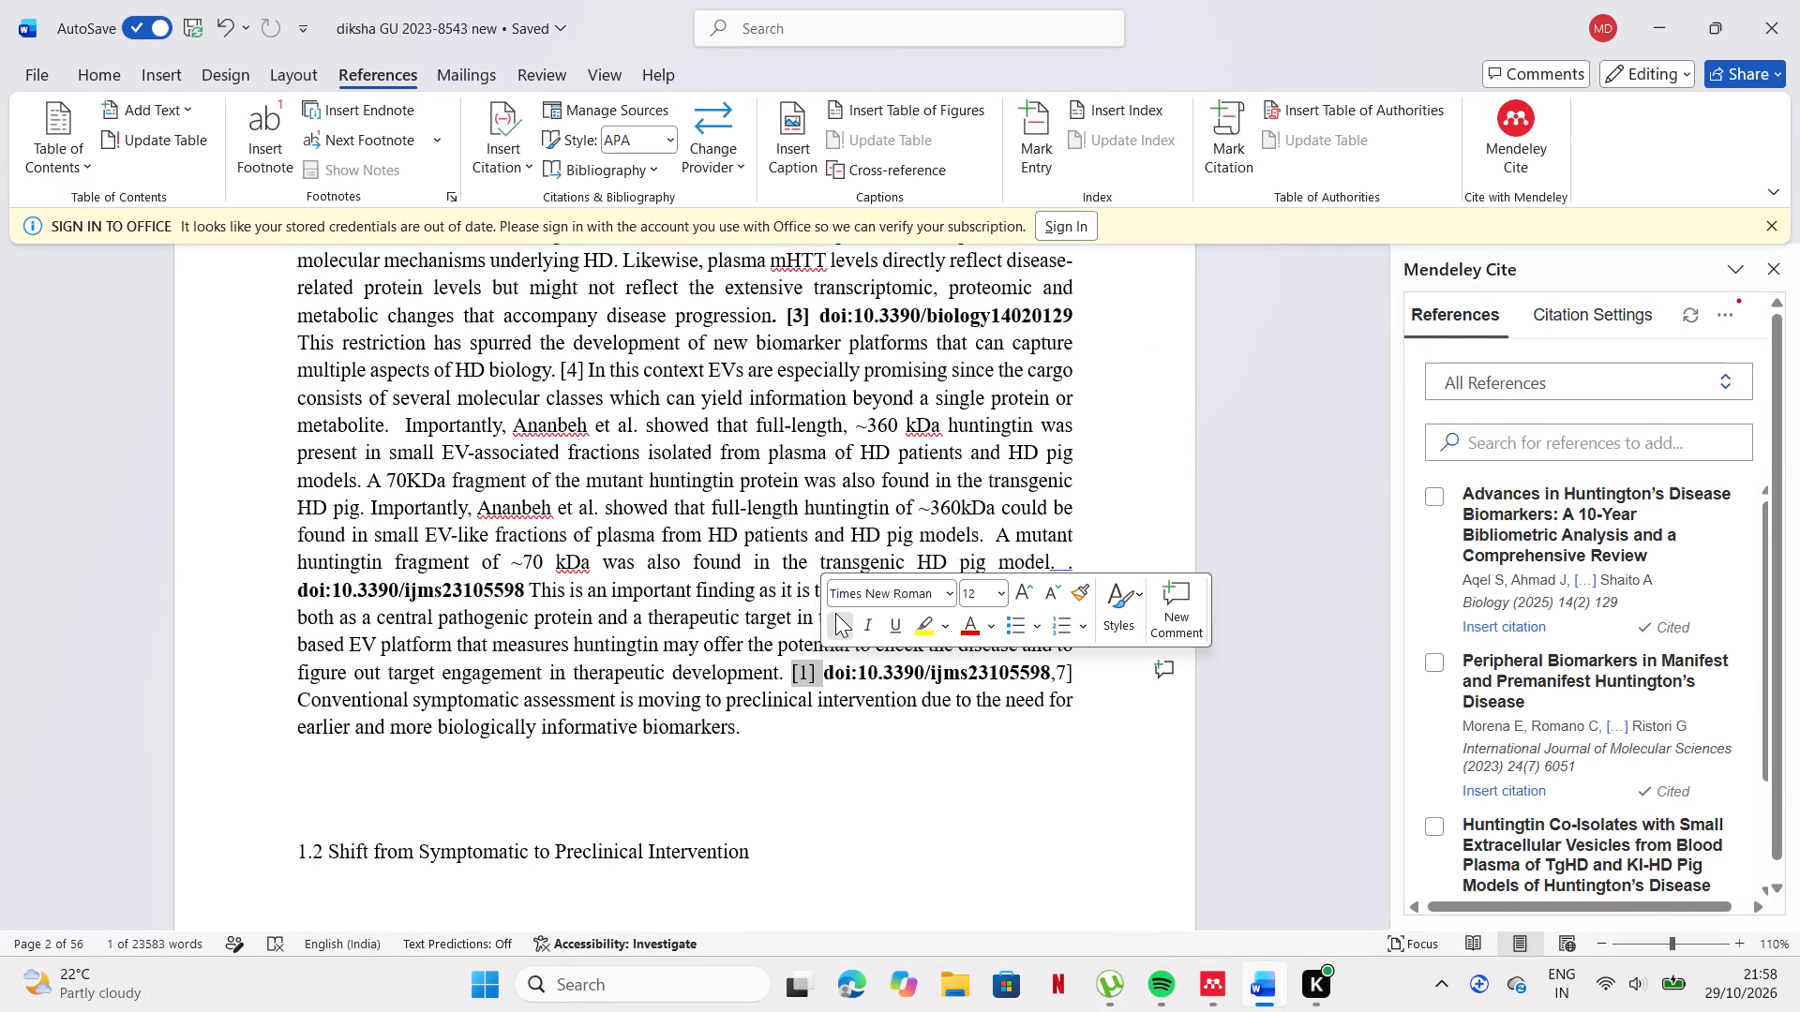
click(996, 769)
Replace the leftover ",3]" before "Pathogenic HTT expansion carriers" in section 1.2 with doi:10.3390/biology14020129.
scroll(996, 769, down, 1)
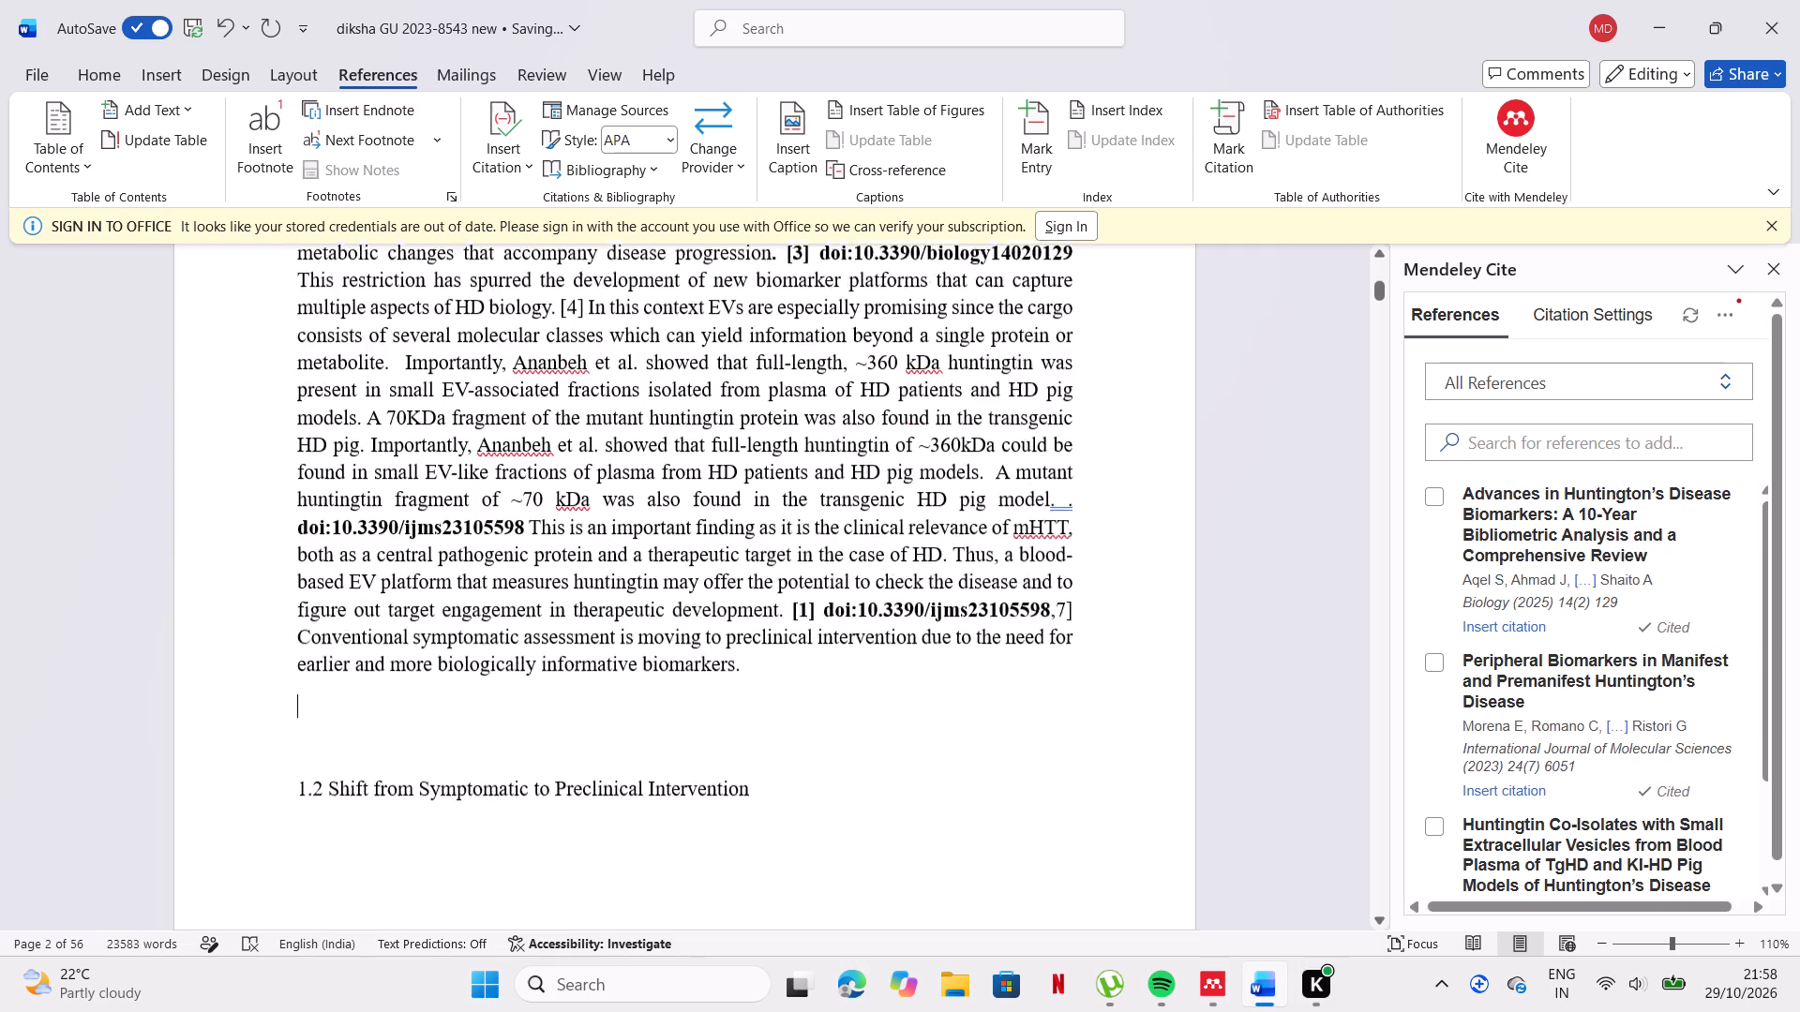
scroll(996, 769, down, 2)
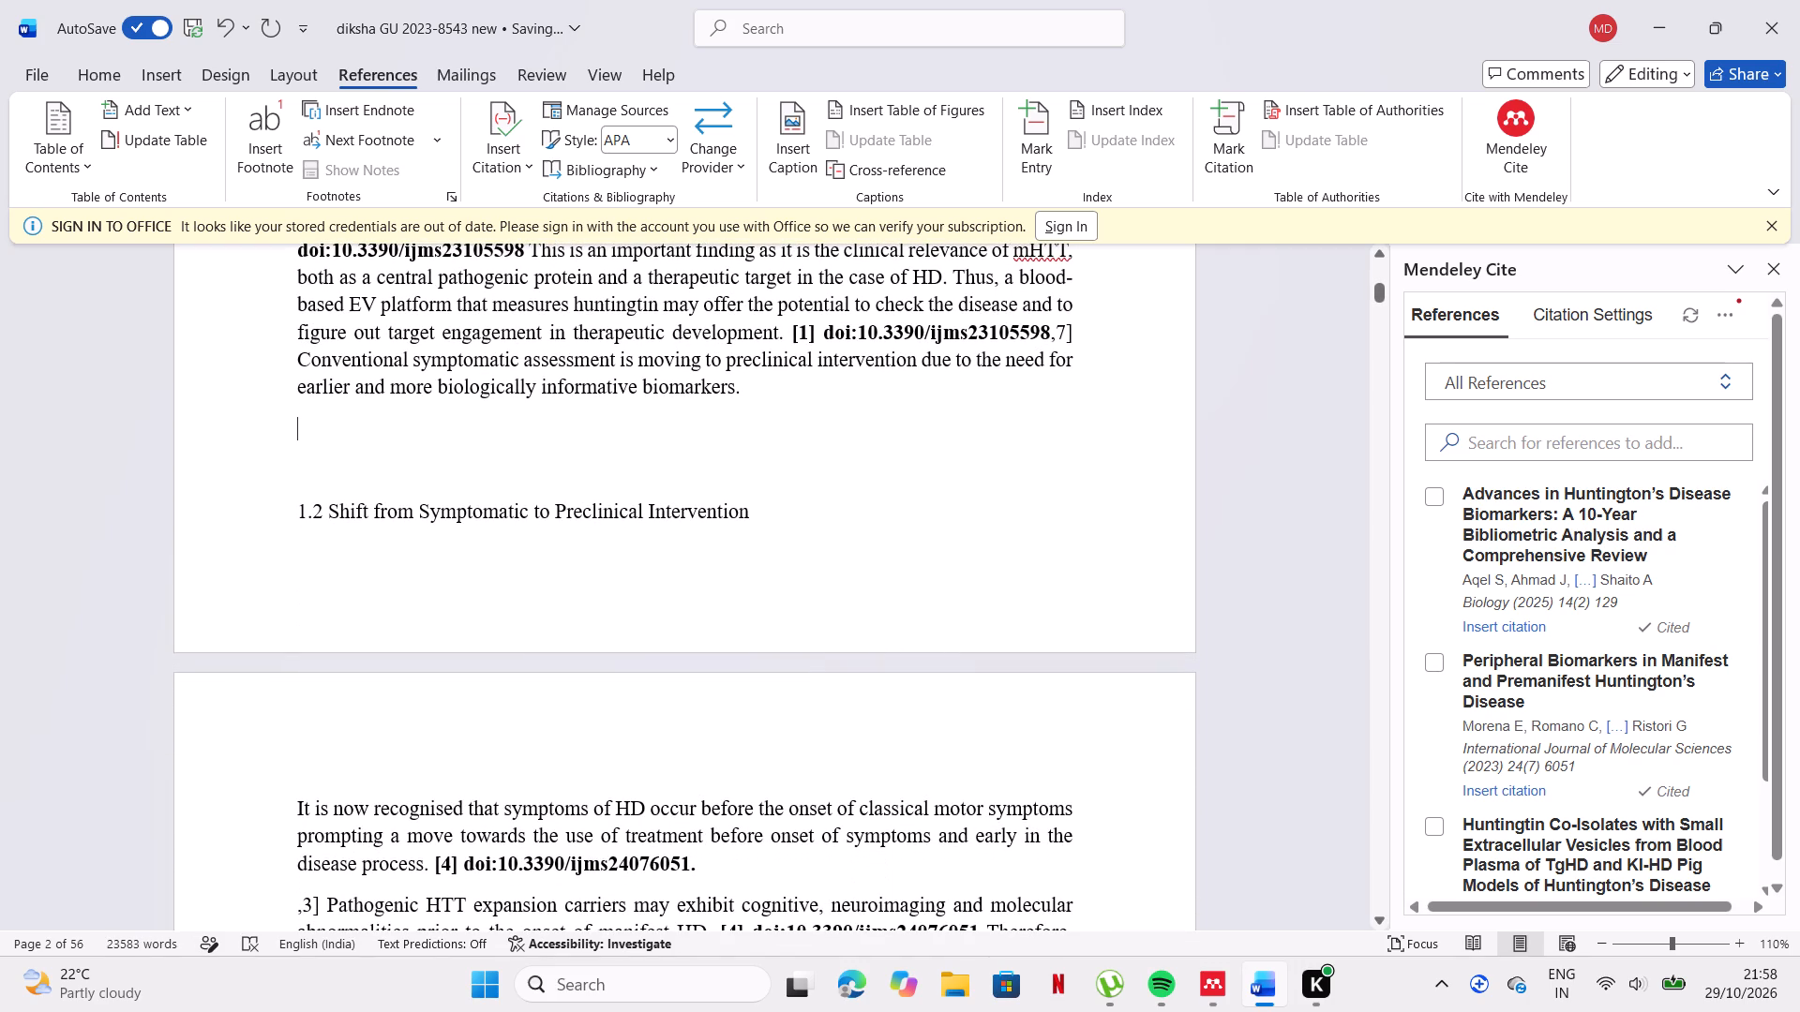
scroll(996, 769, down, 1)
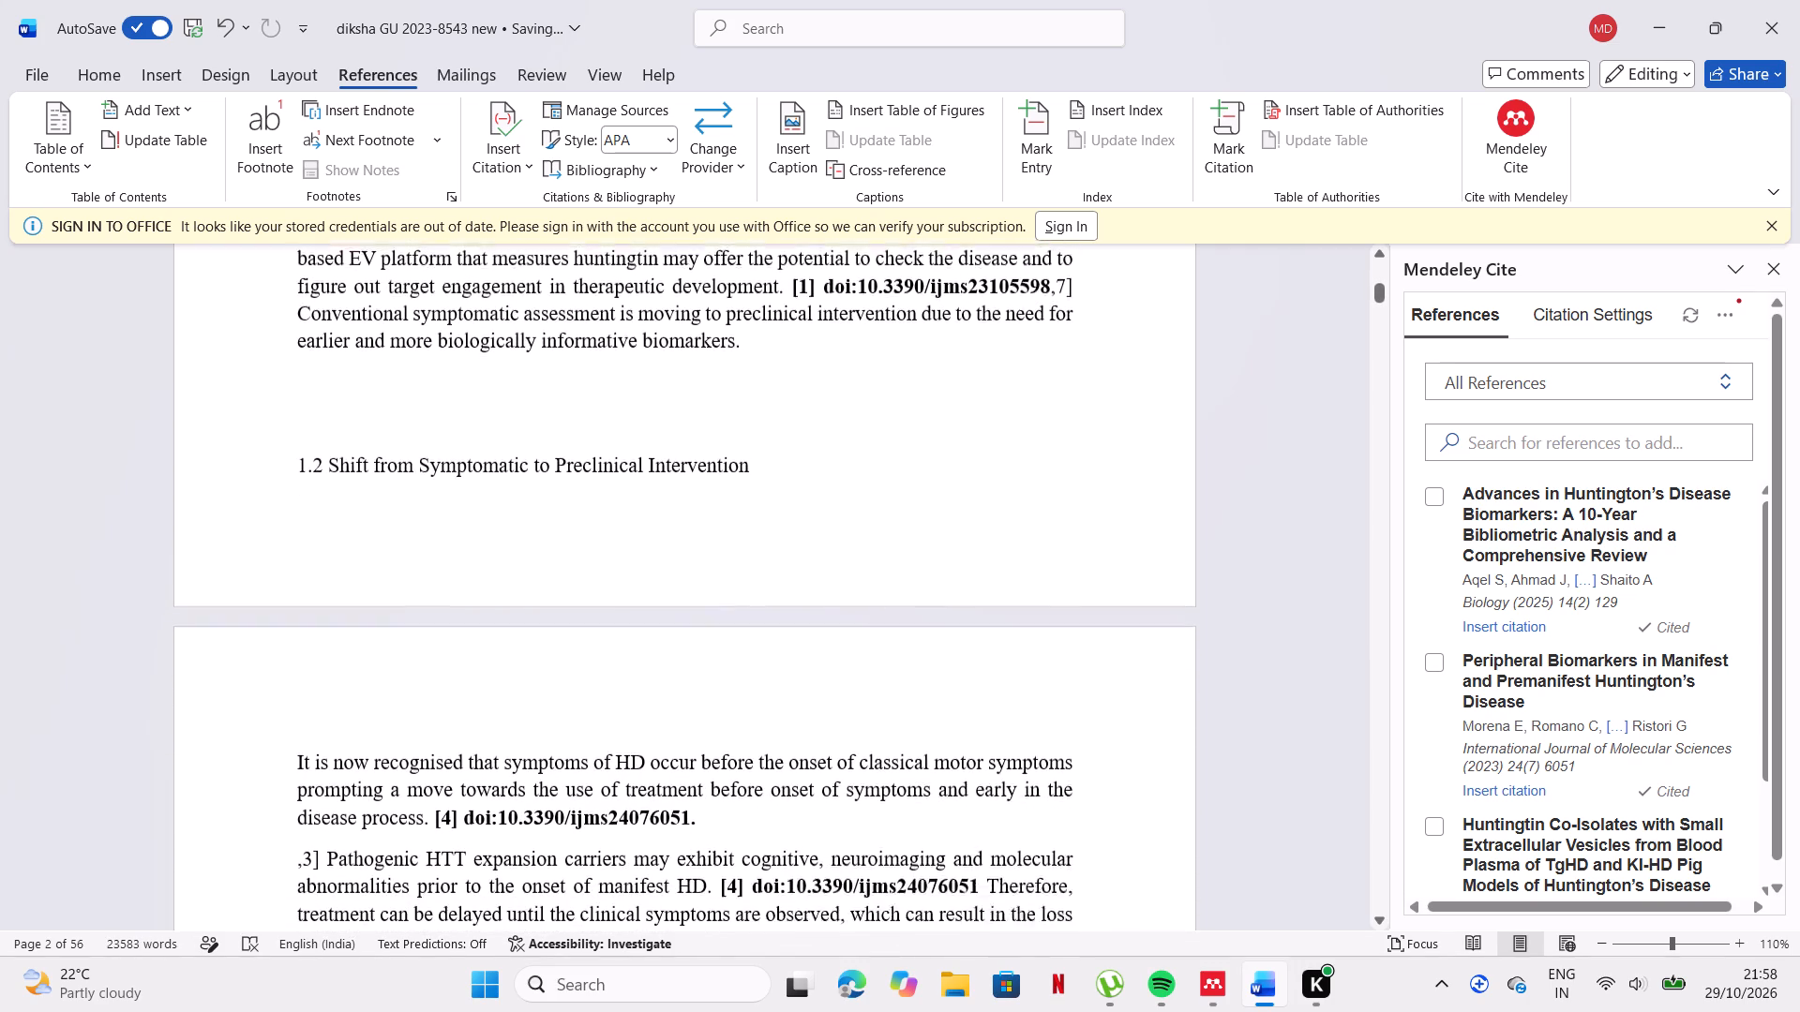
scroll(996, 769, down, 2)
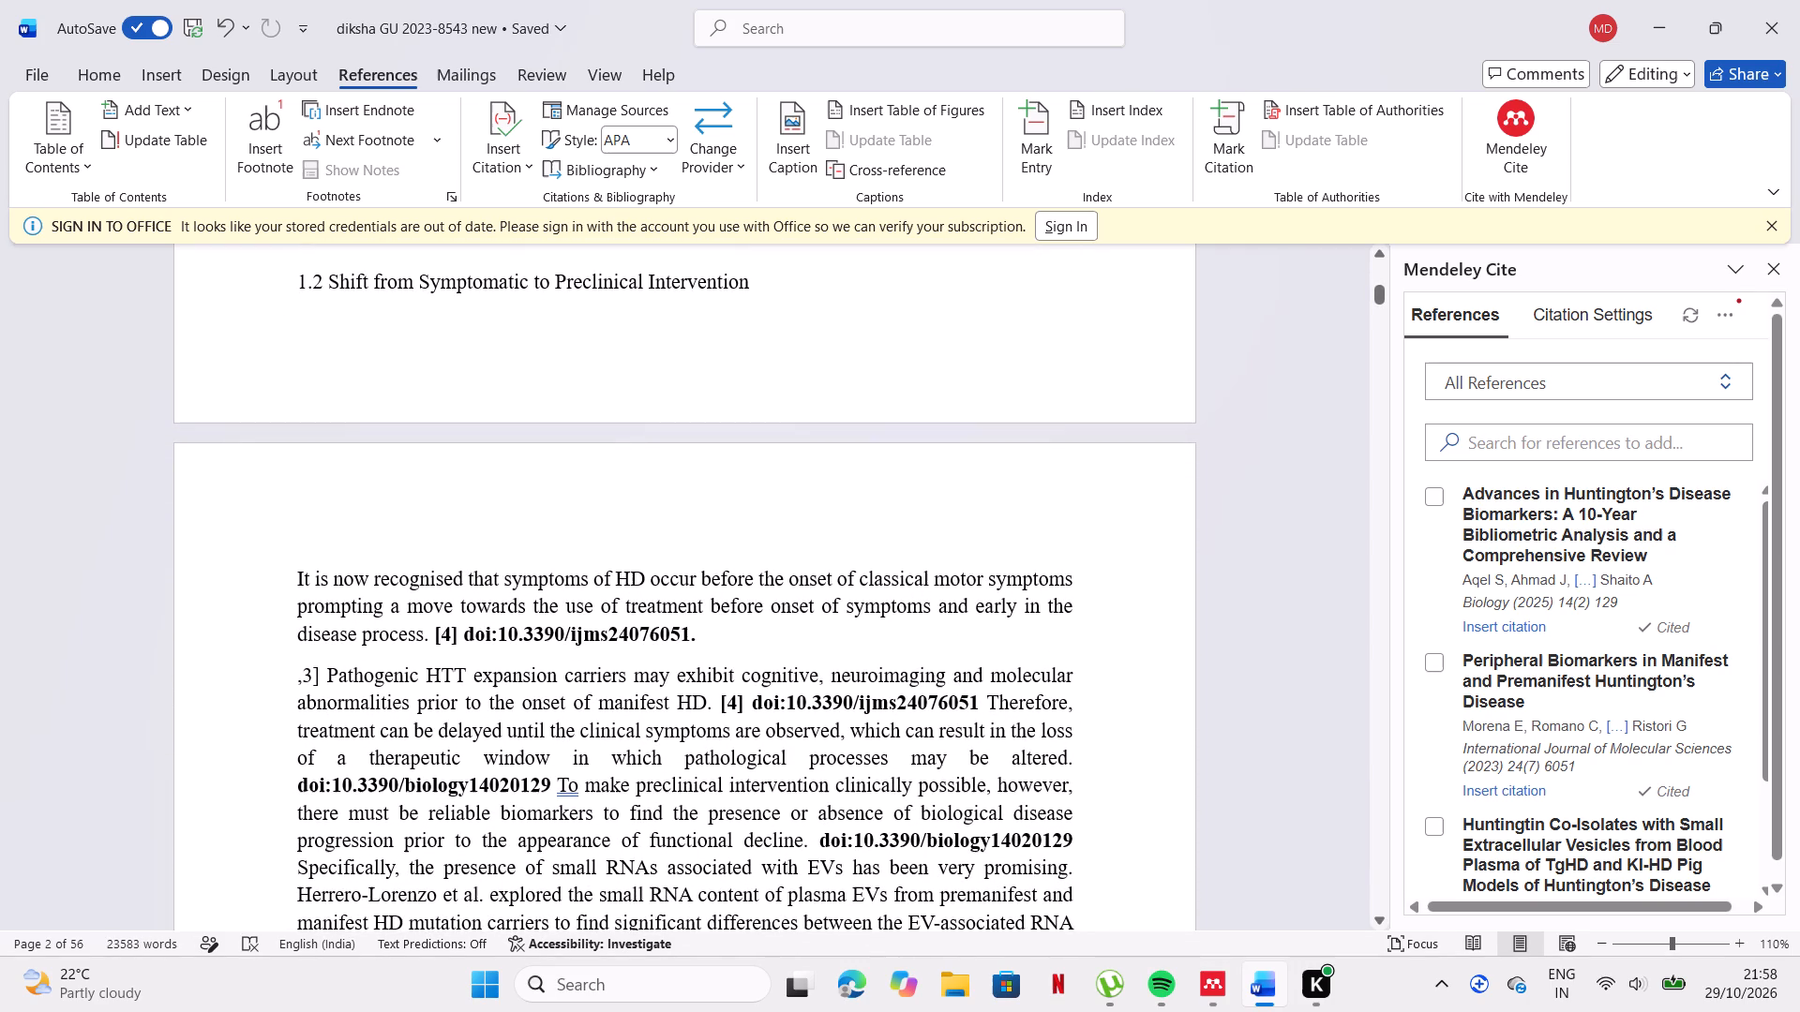
click(324, 683)
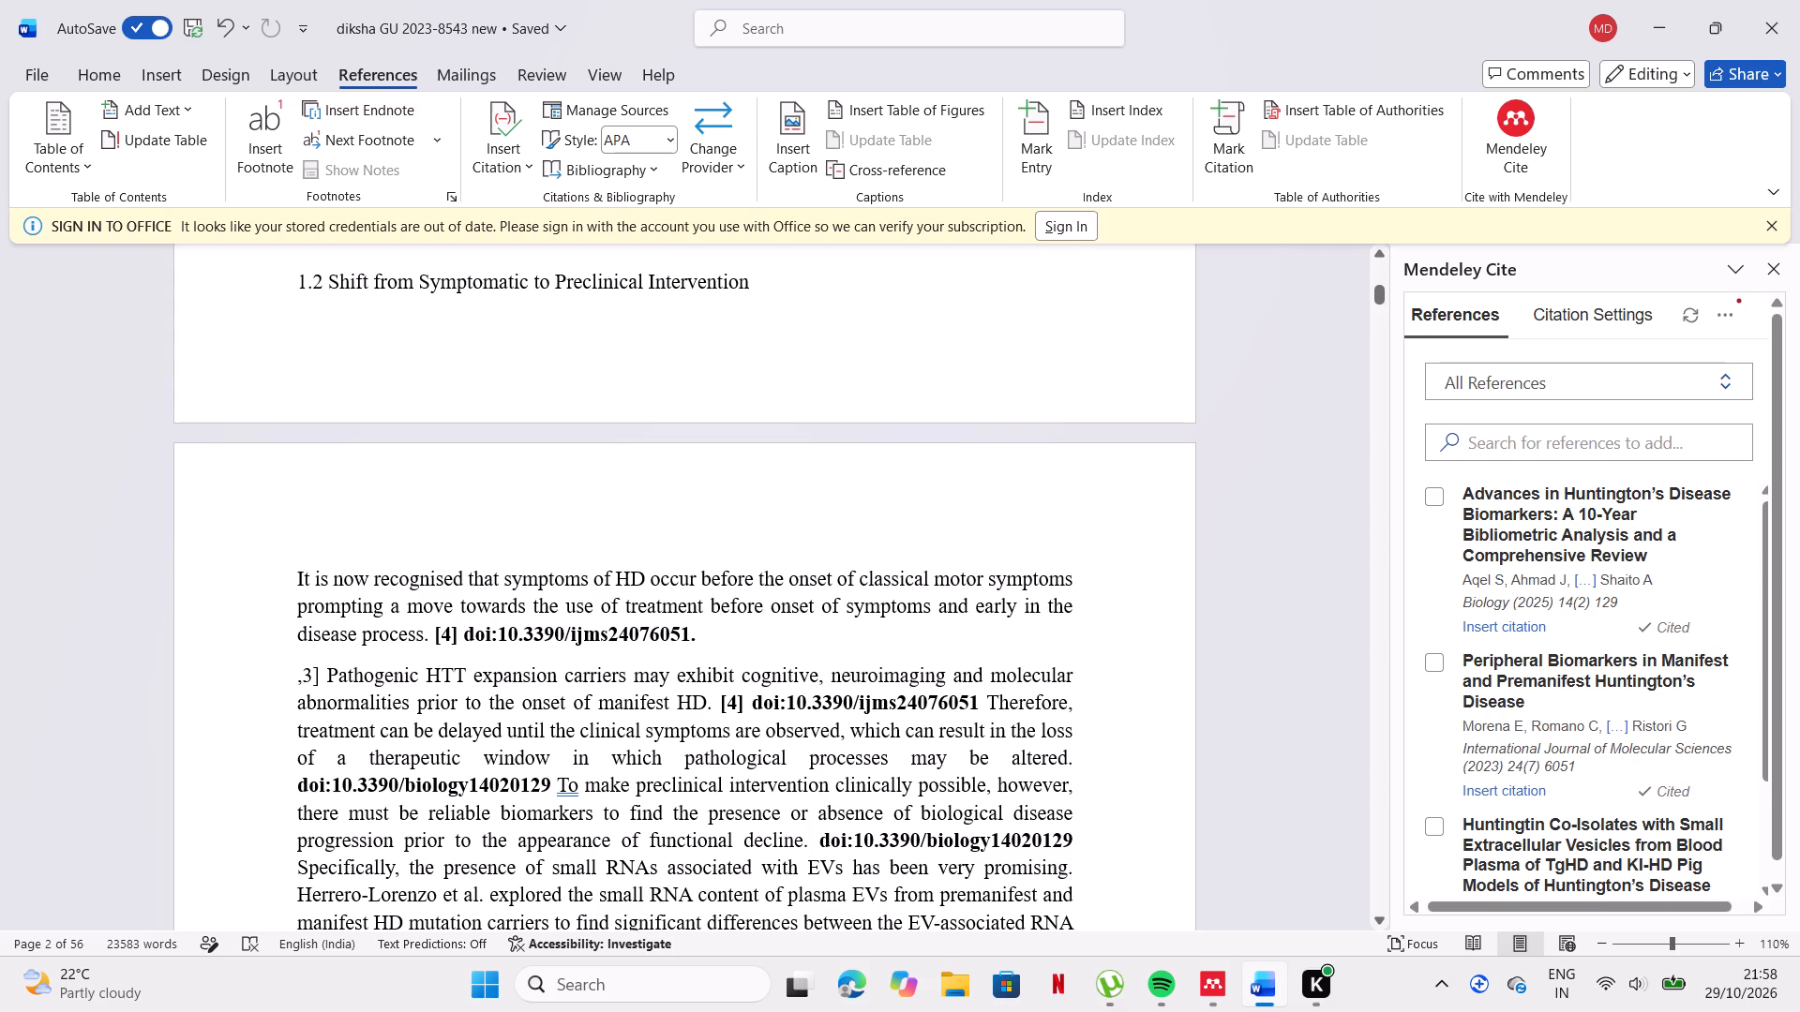
key(BackSpace)
key(BackSpace)
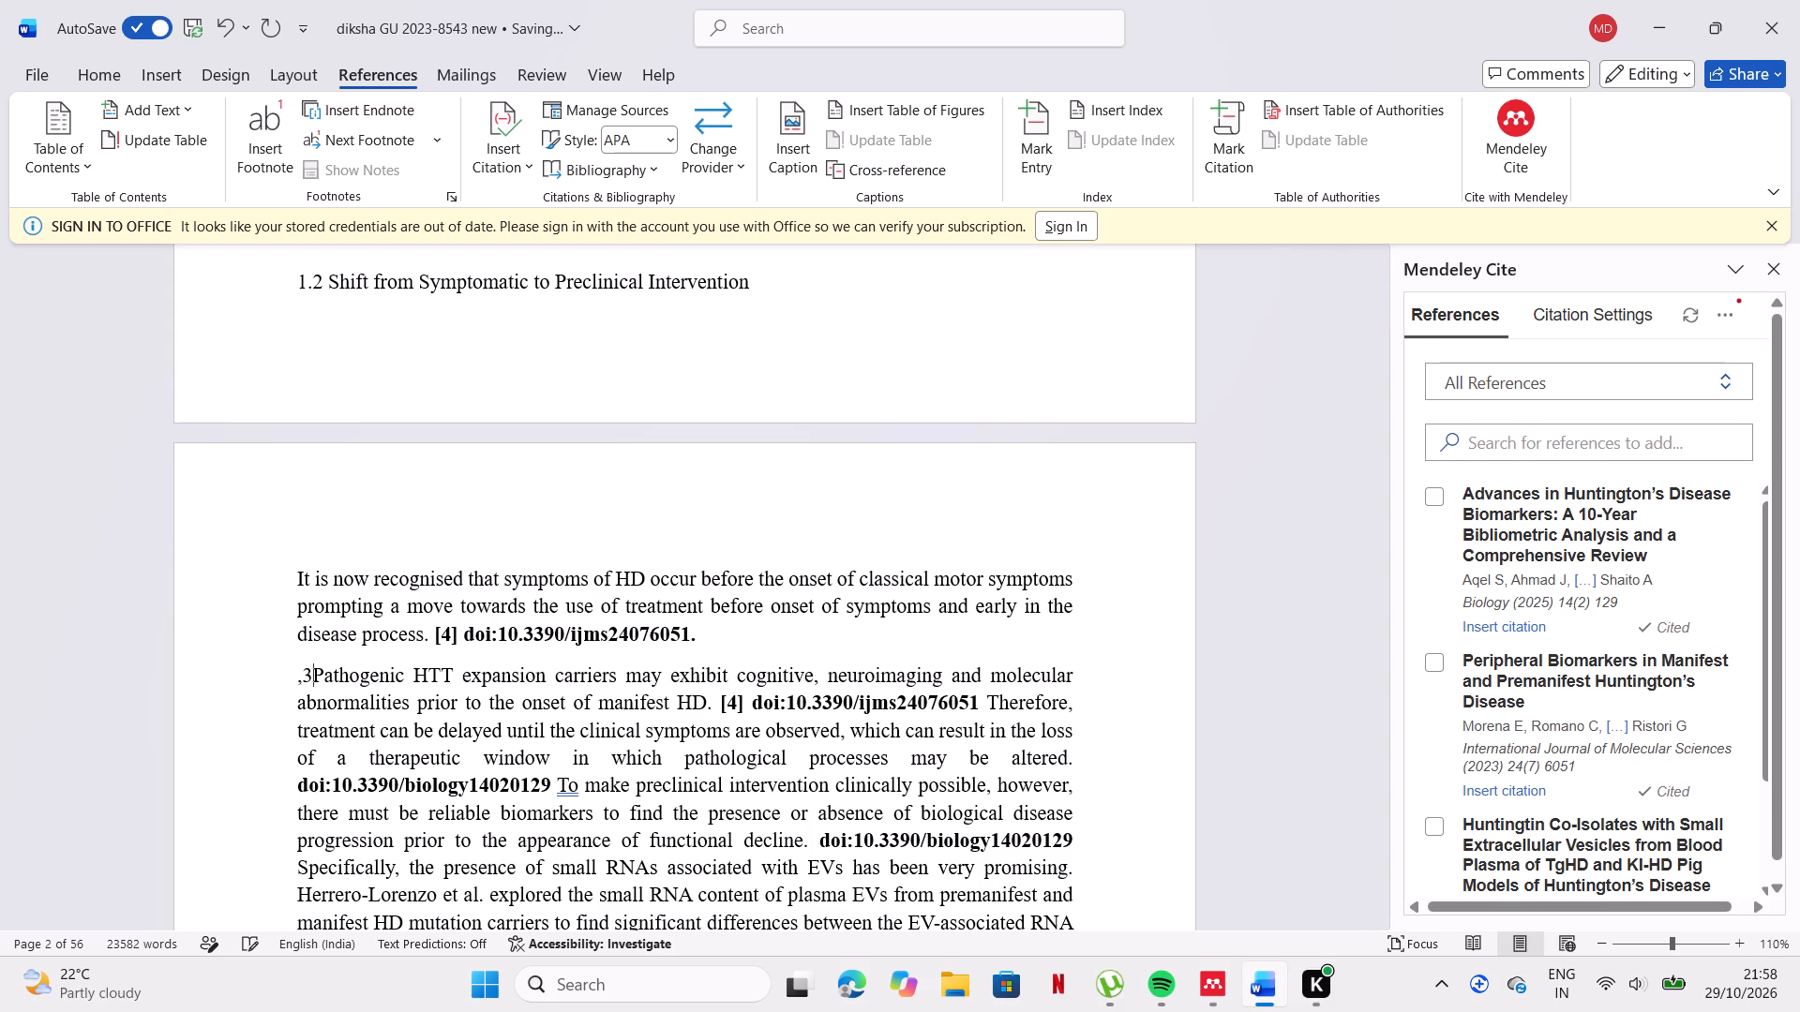
key(BackSpace)
key(BackSpace)
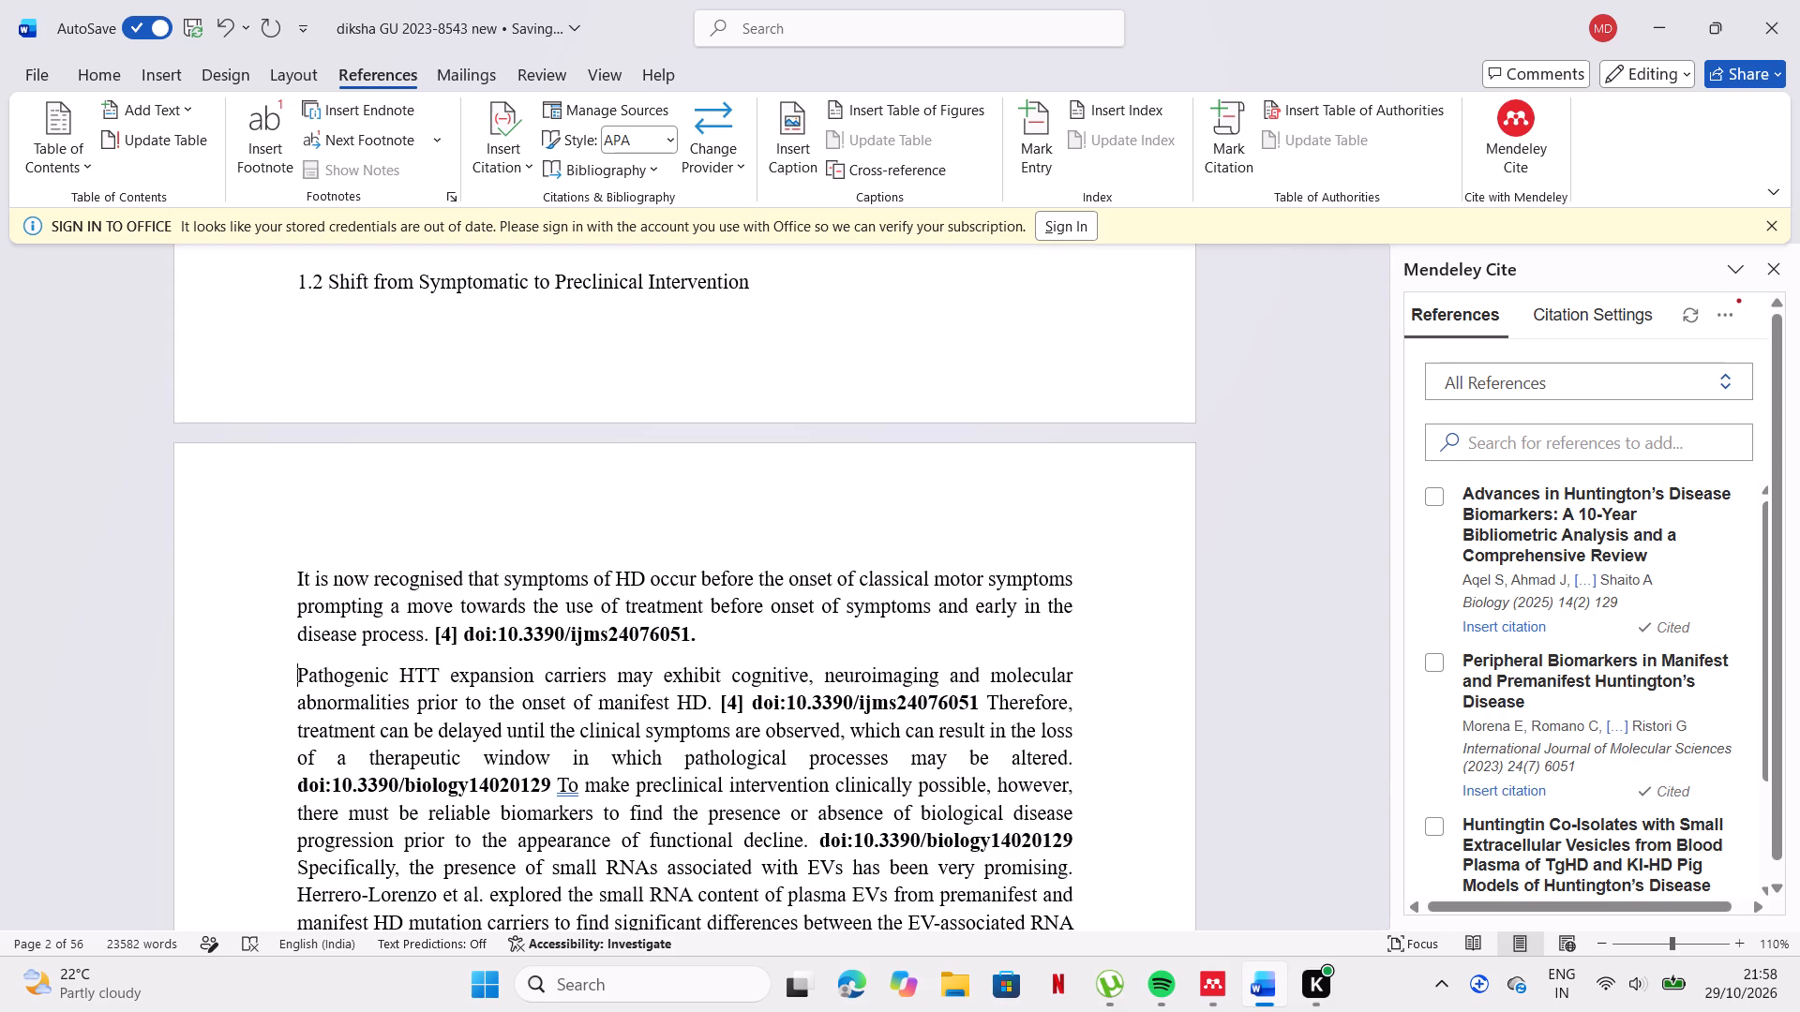
key(ctrl+v)
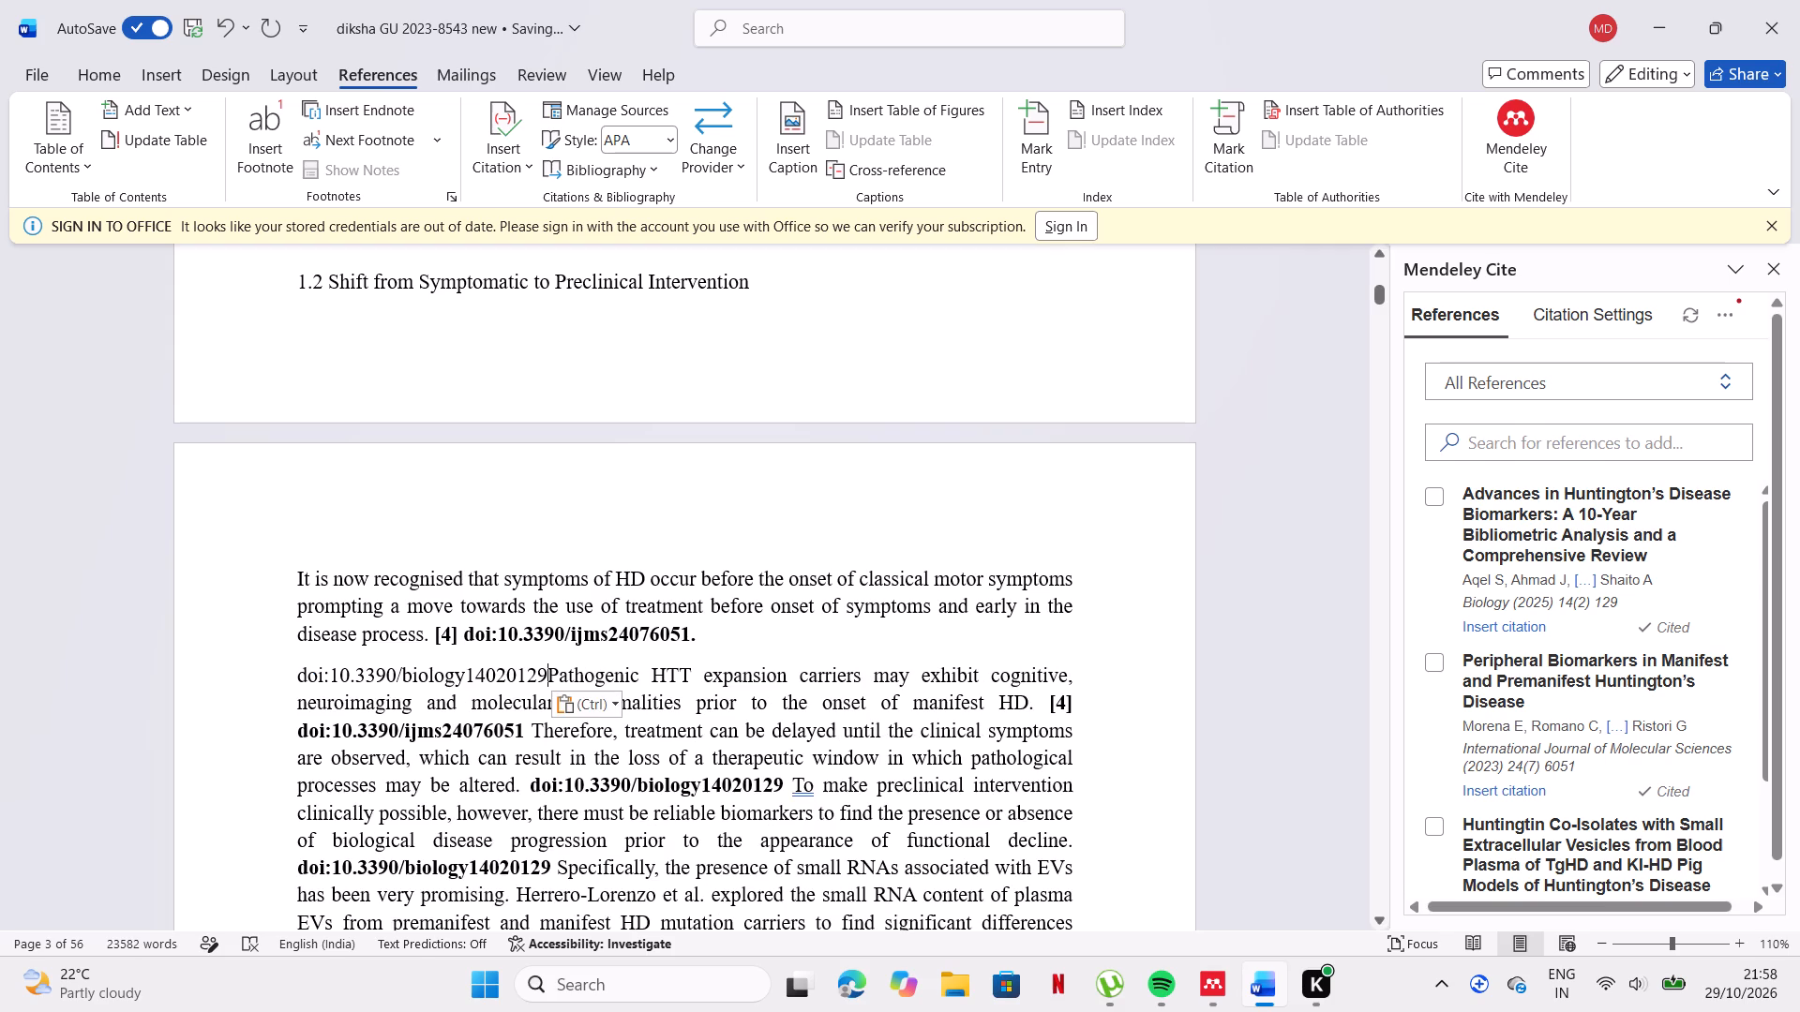
Insert the Aqel et al. 2025 Mendeley citation before doi:10.3390/biology14020129 at the start of the "Pathogenic HTT" paragraph and bold both.
click(296, 671)
click(1427, 496)
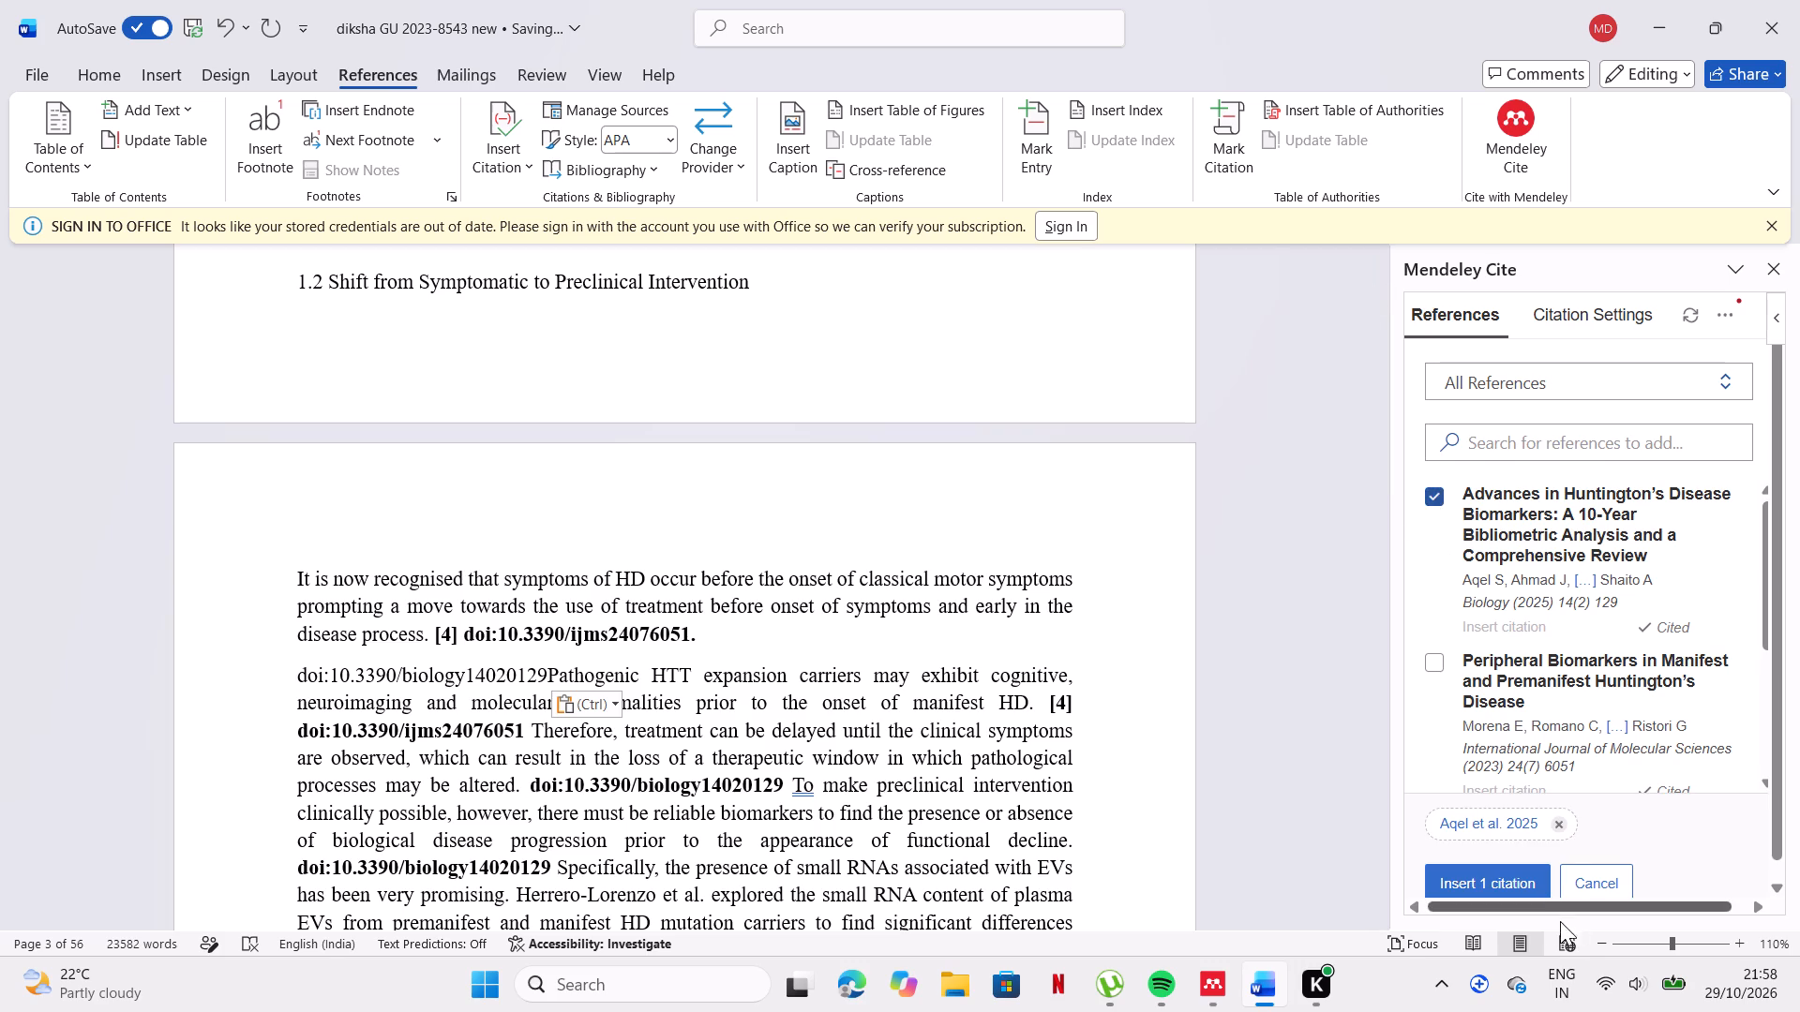
click(1515, 884)
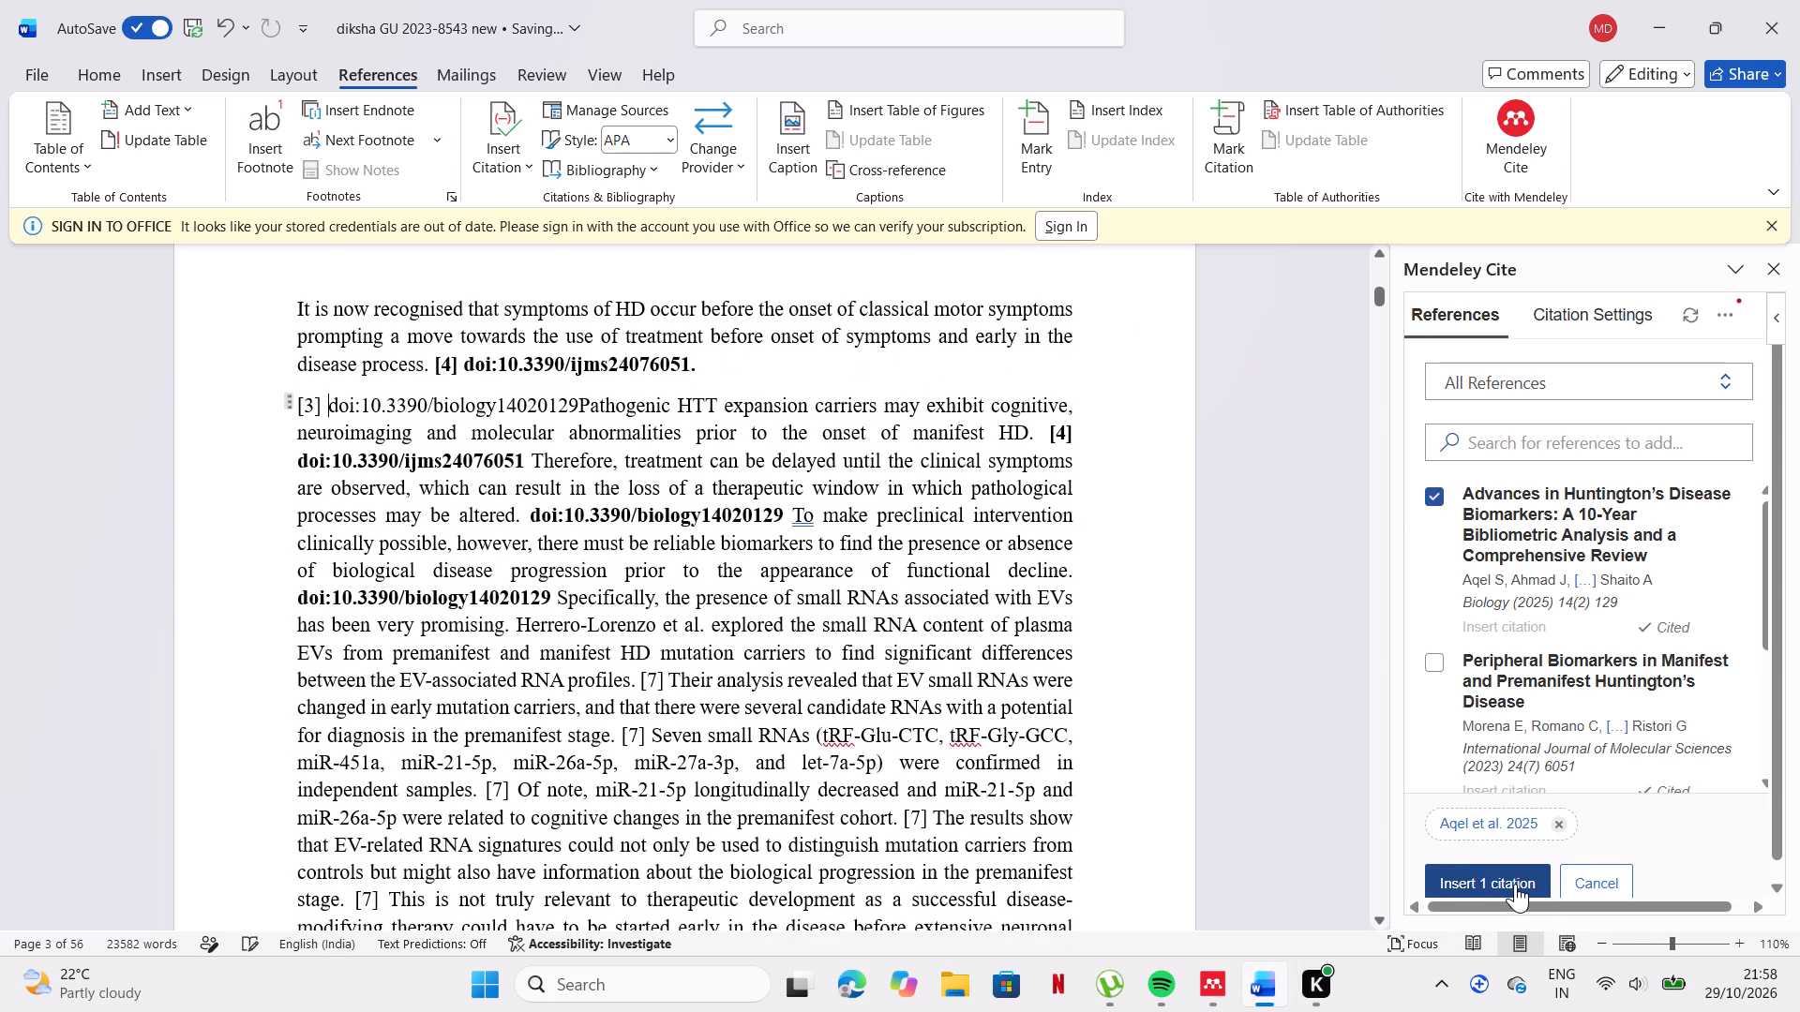
drag(298, 408, 402, 394)
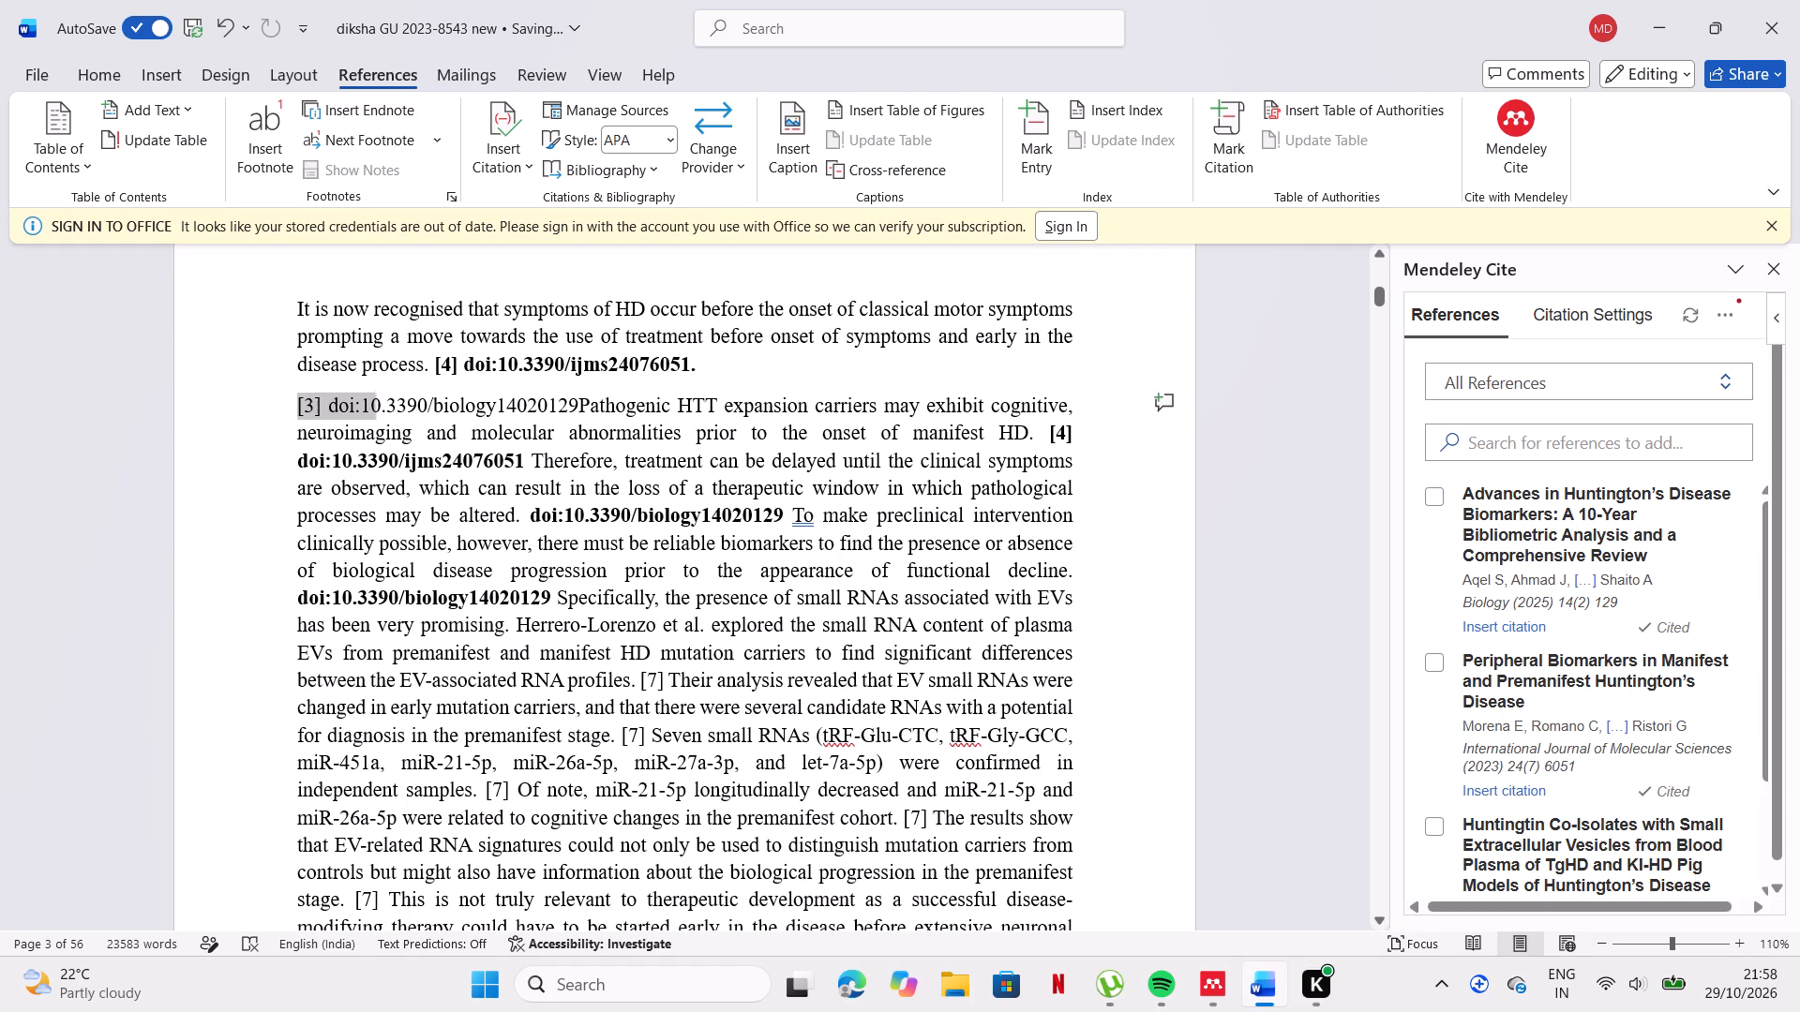
drag(402, 394, 568, 405)
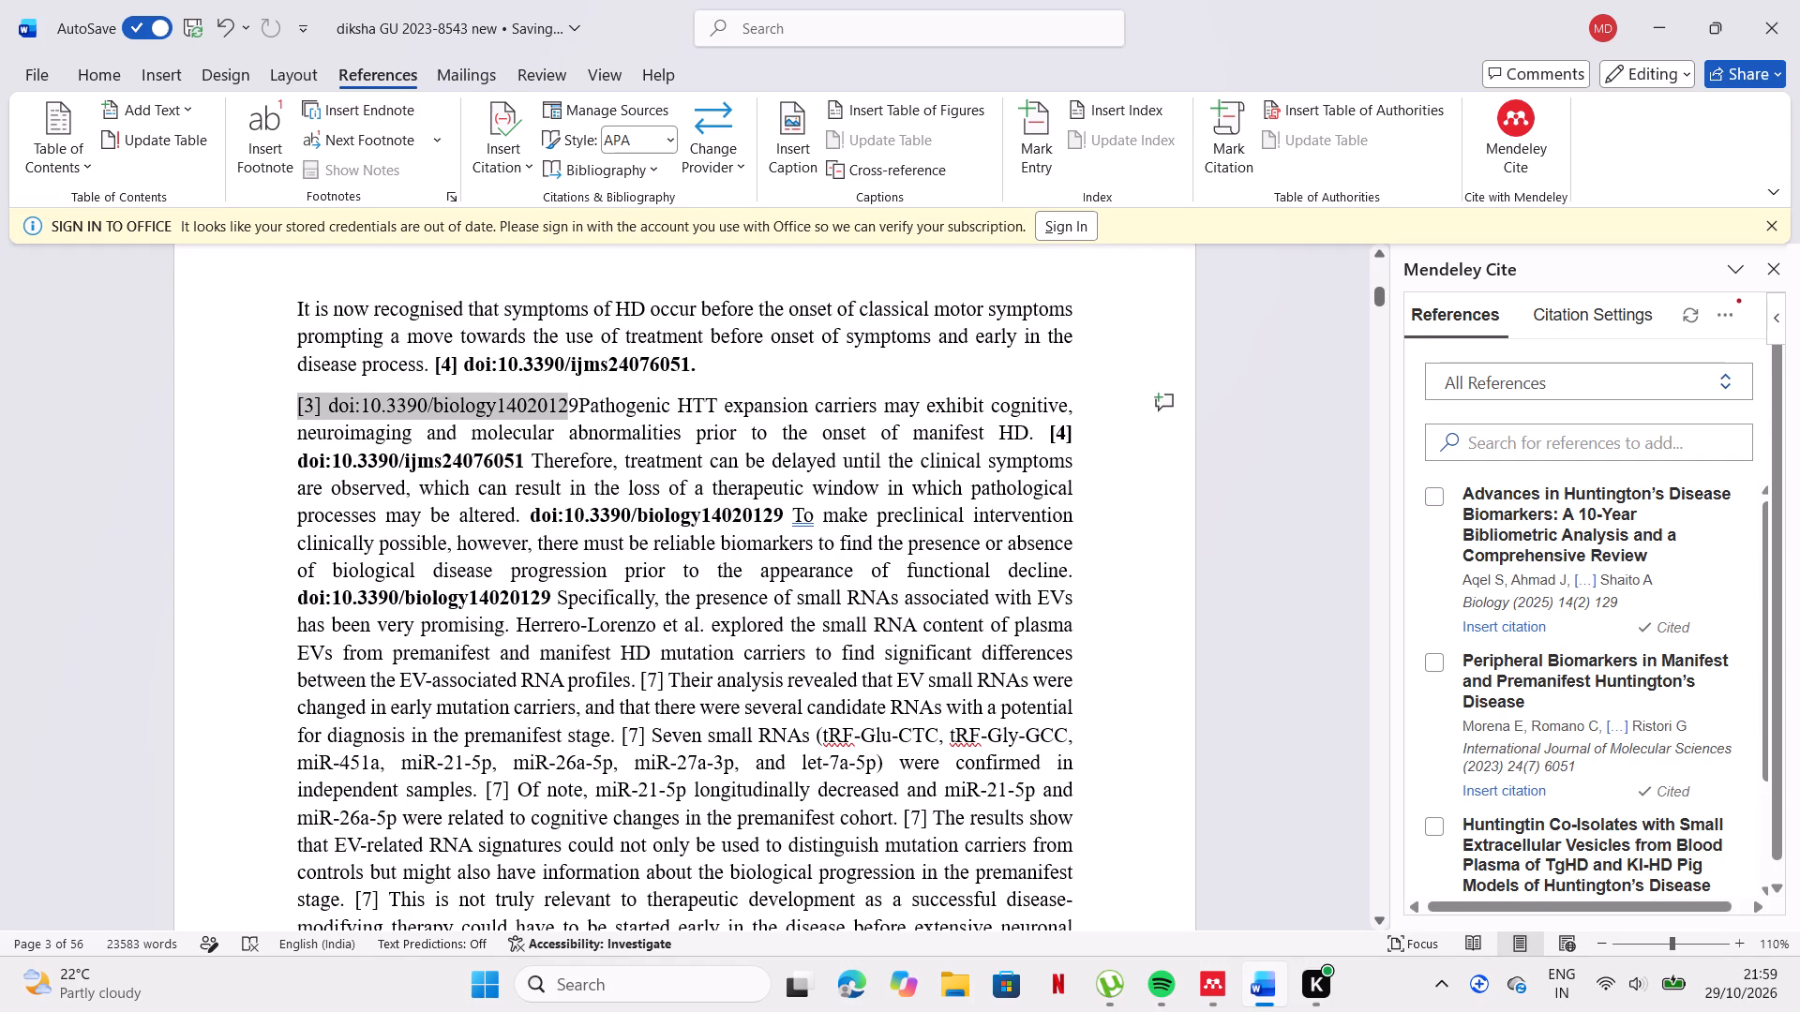
drag(568, 405, 577, 406)
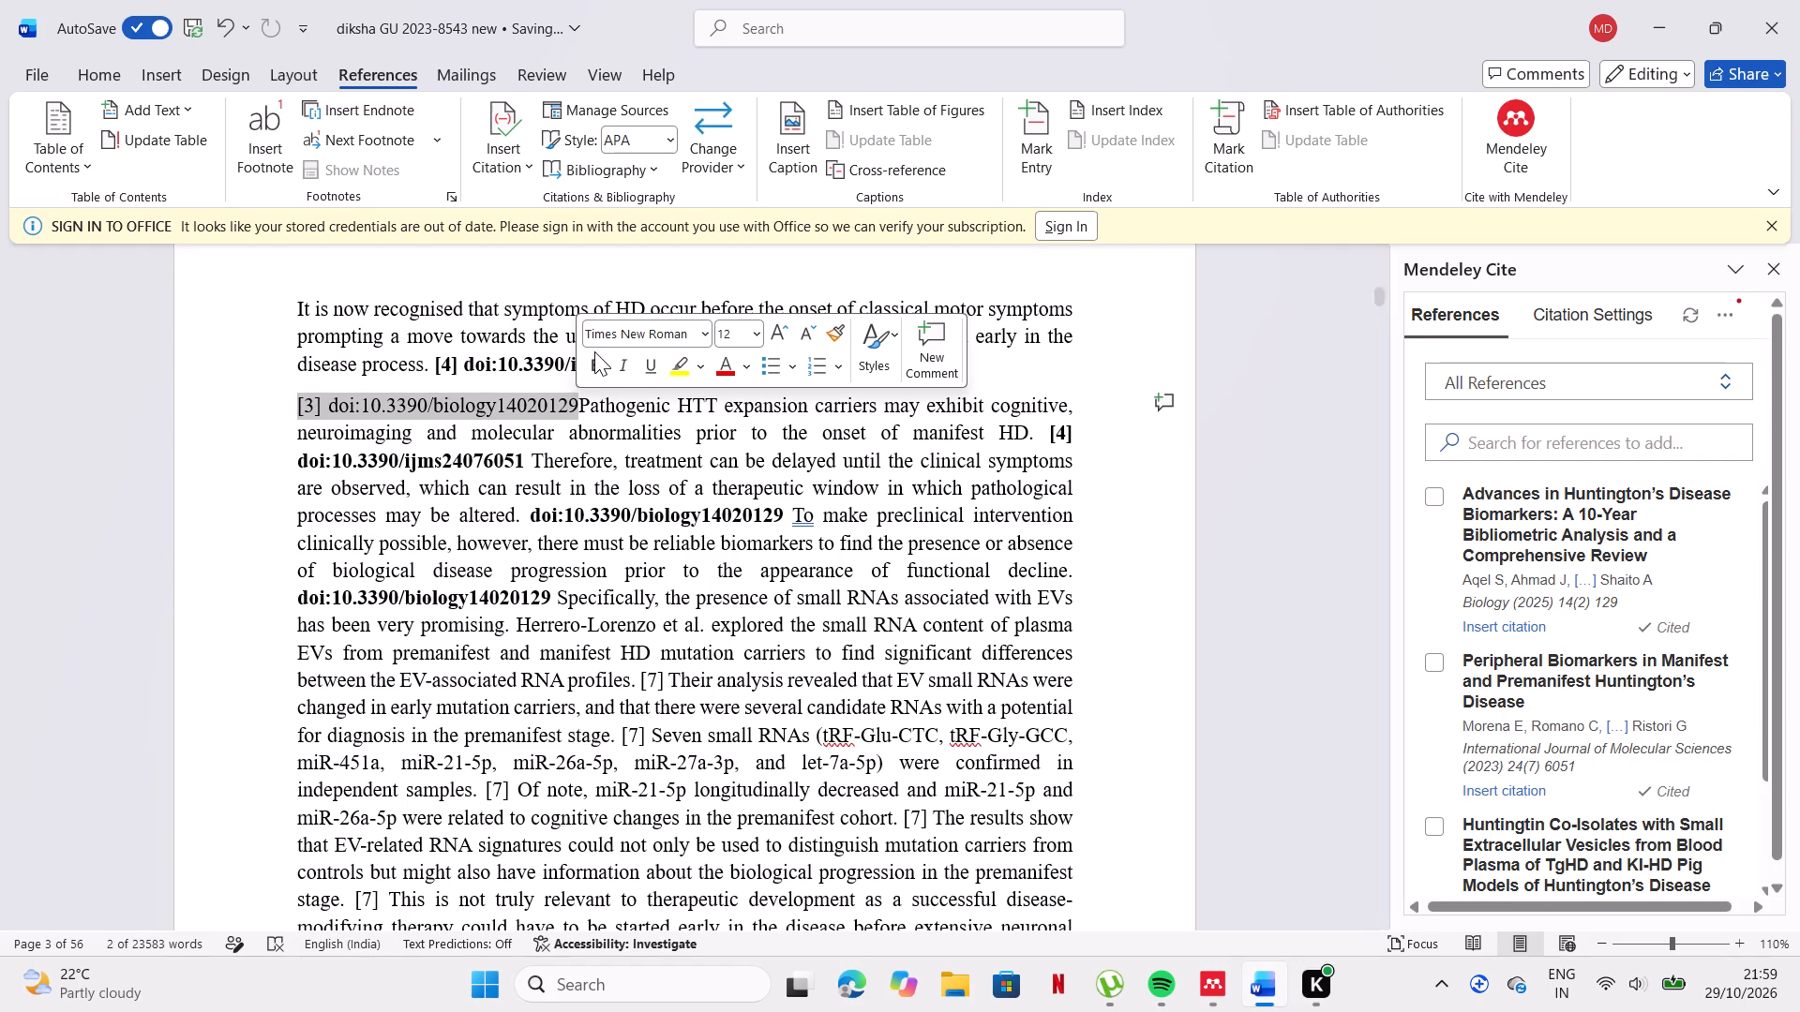
click(594, 351)
click(594, 366)
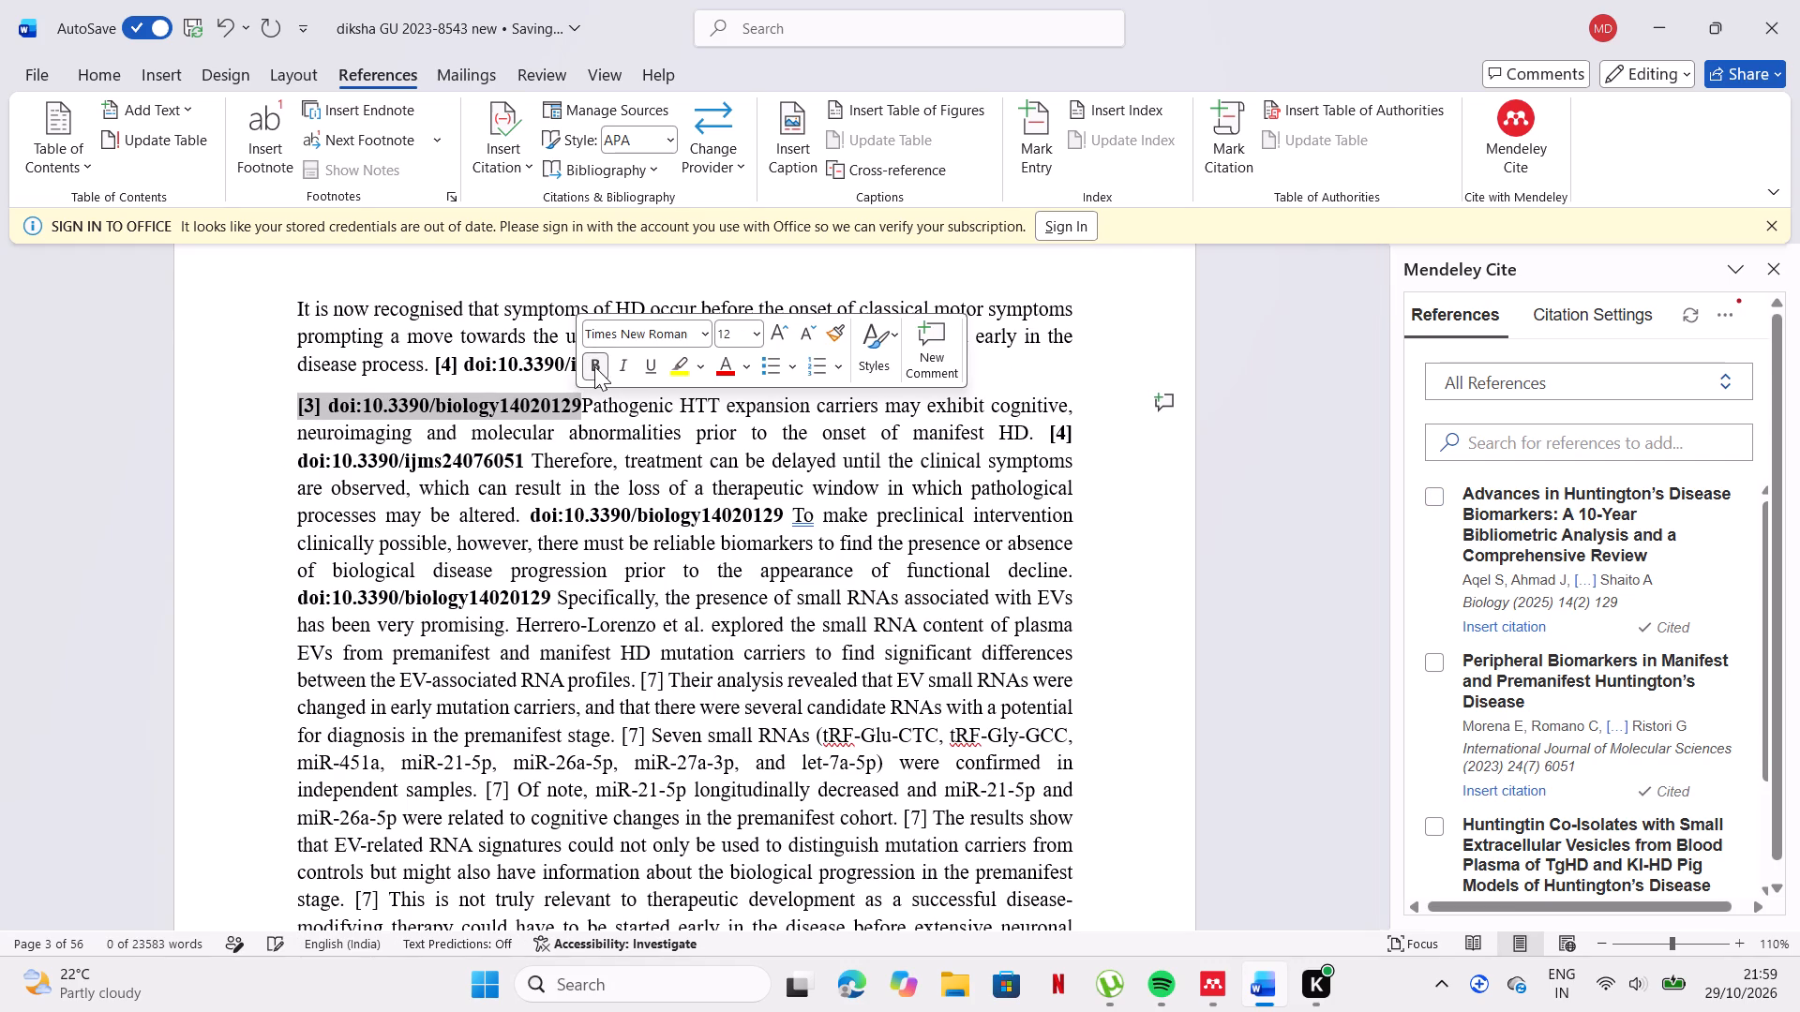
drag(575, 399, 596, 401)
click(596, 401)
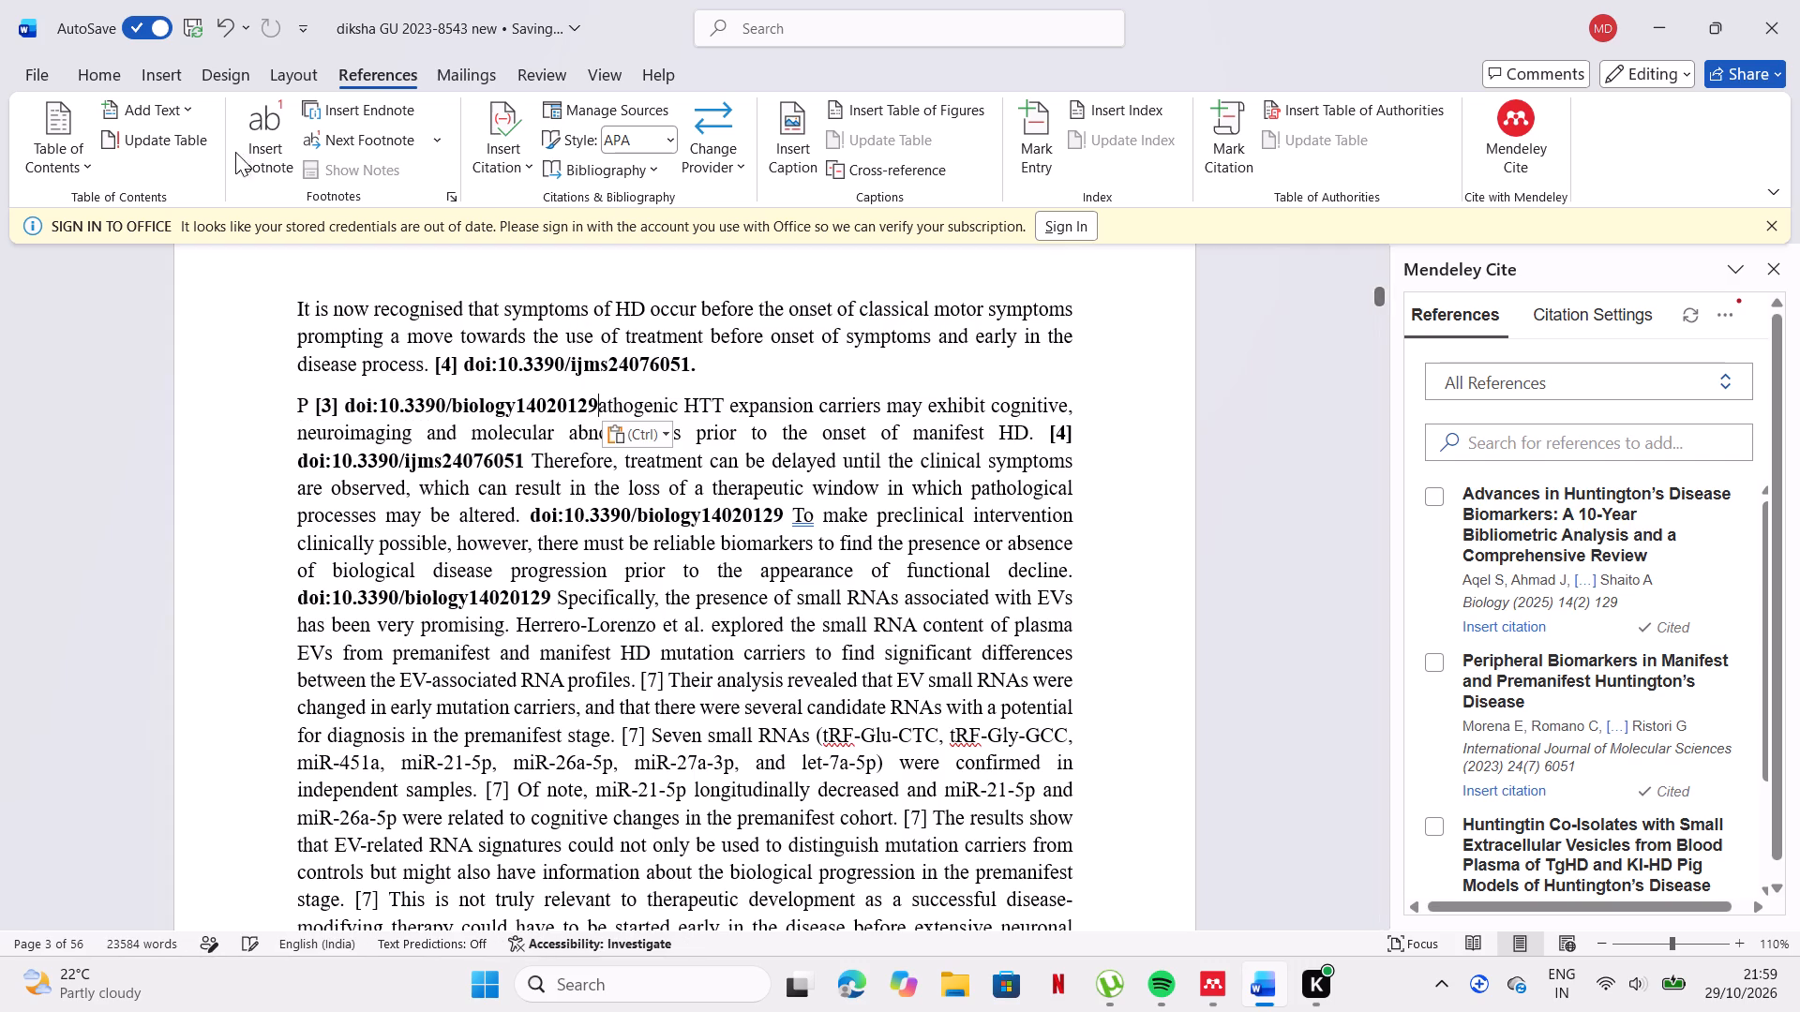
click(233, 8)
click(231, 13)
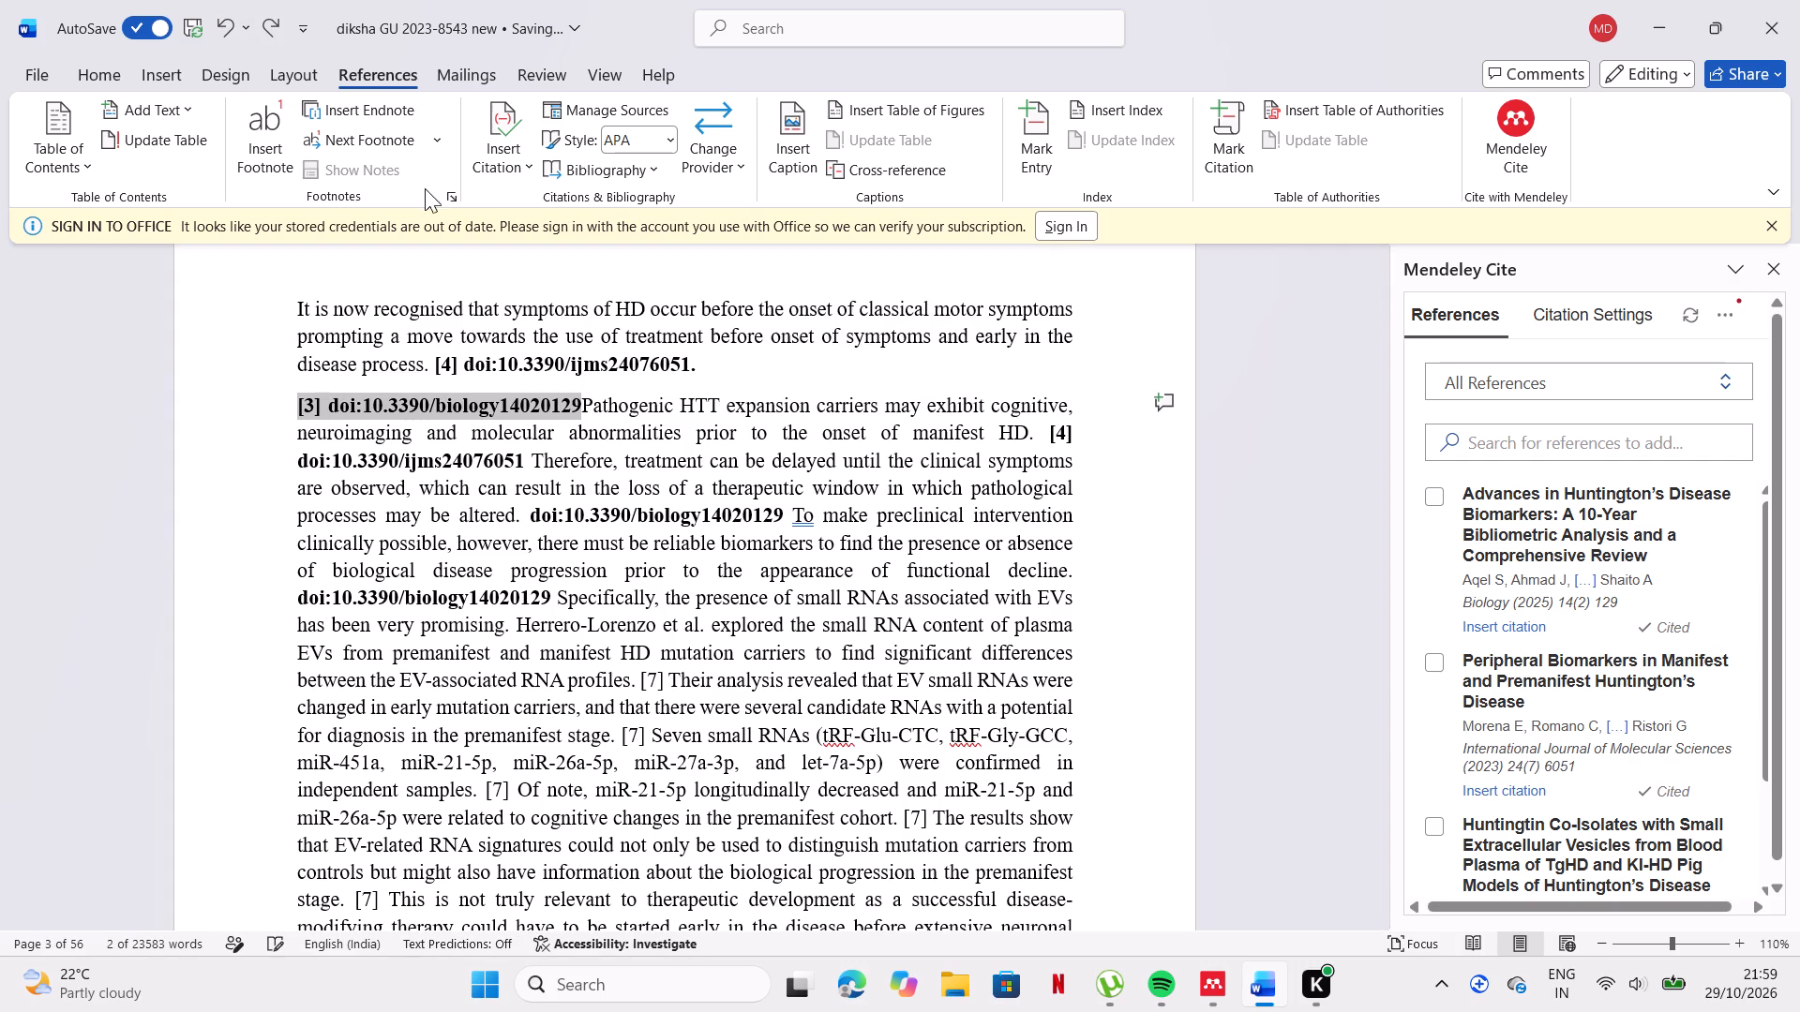
Add a space between doi:10.3390/biology14020129 and "Pathogenic" at the start of the paragraph.
click(588, 397)
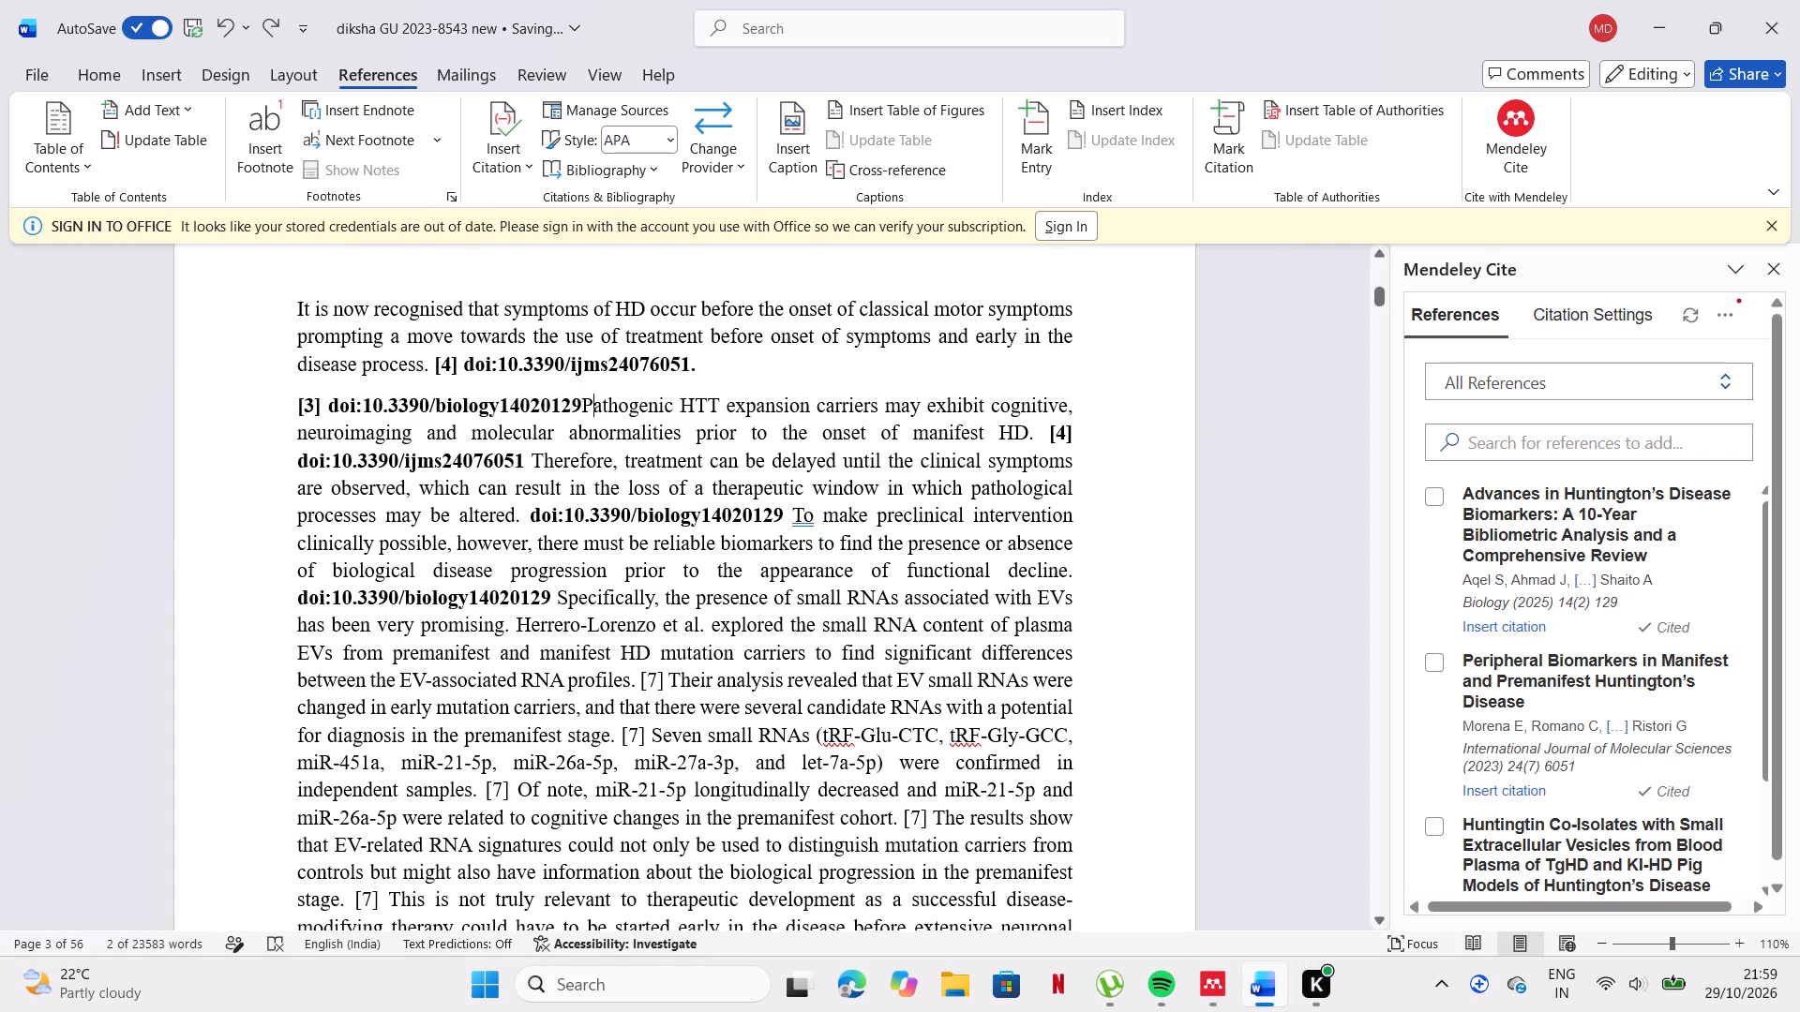
click(582, 403)
key(space)
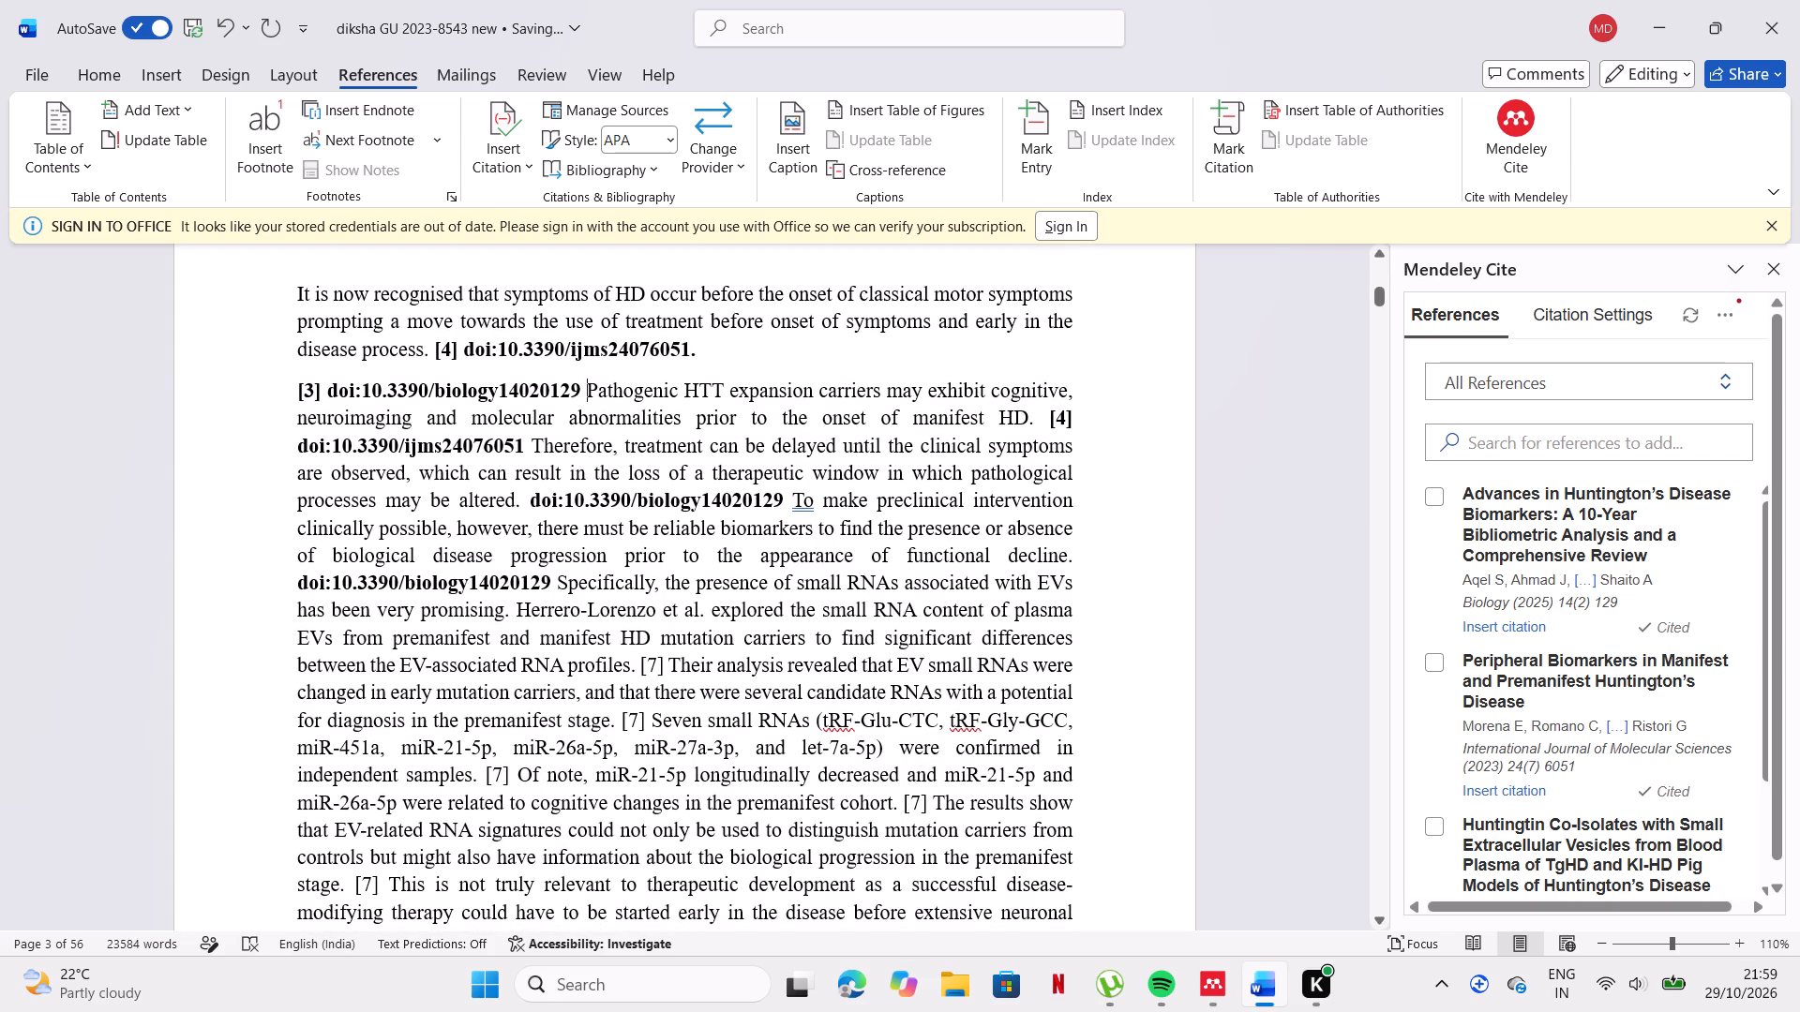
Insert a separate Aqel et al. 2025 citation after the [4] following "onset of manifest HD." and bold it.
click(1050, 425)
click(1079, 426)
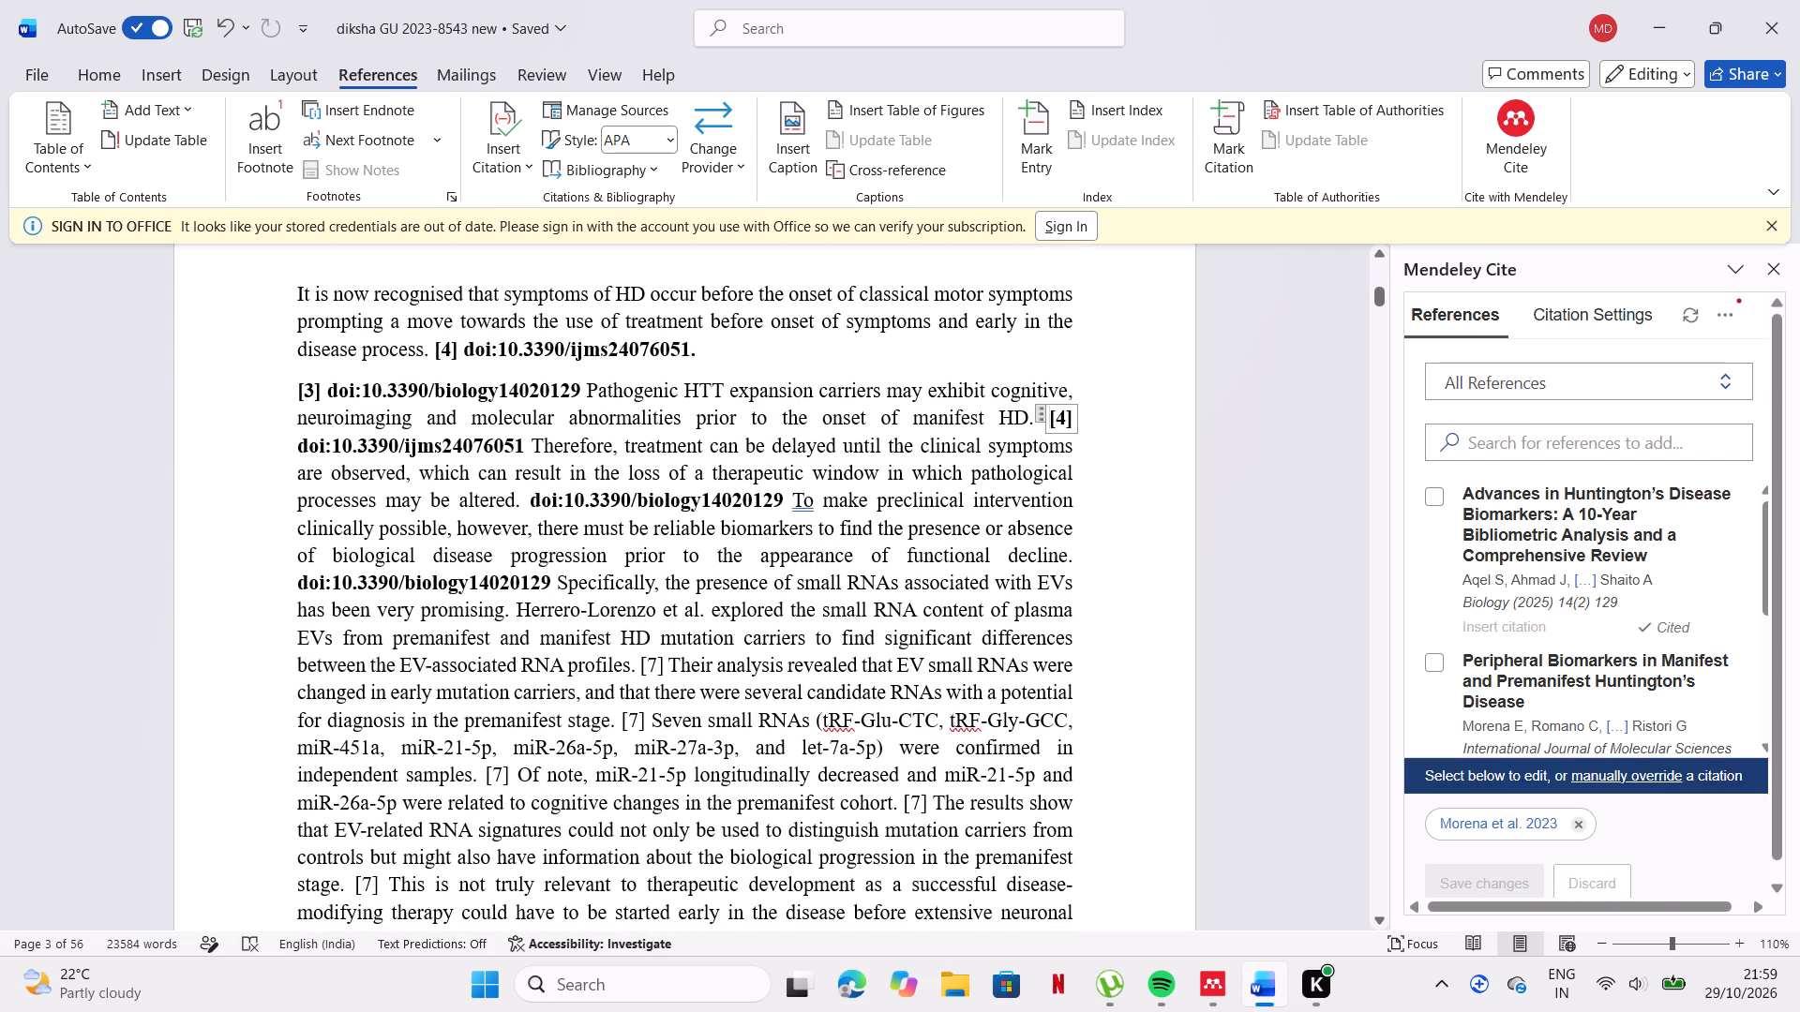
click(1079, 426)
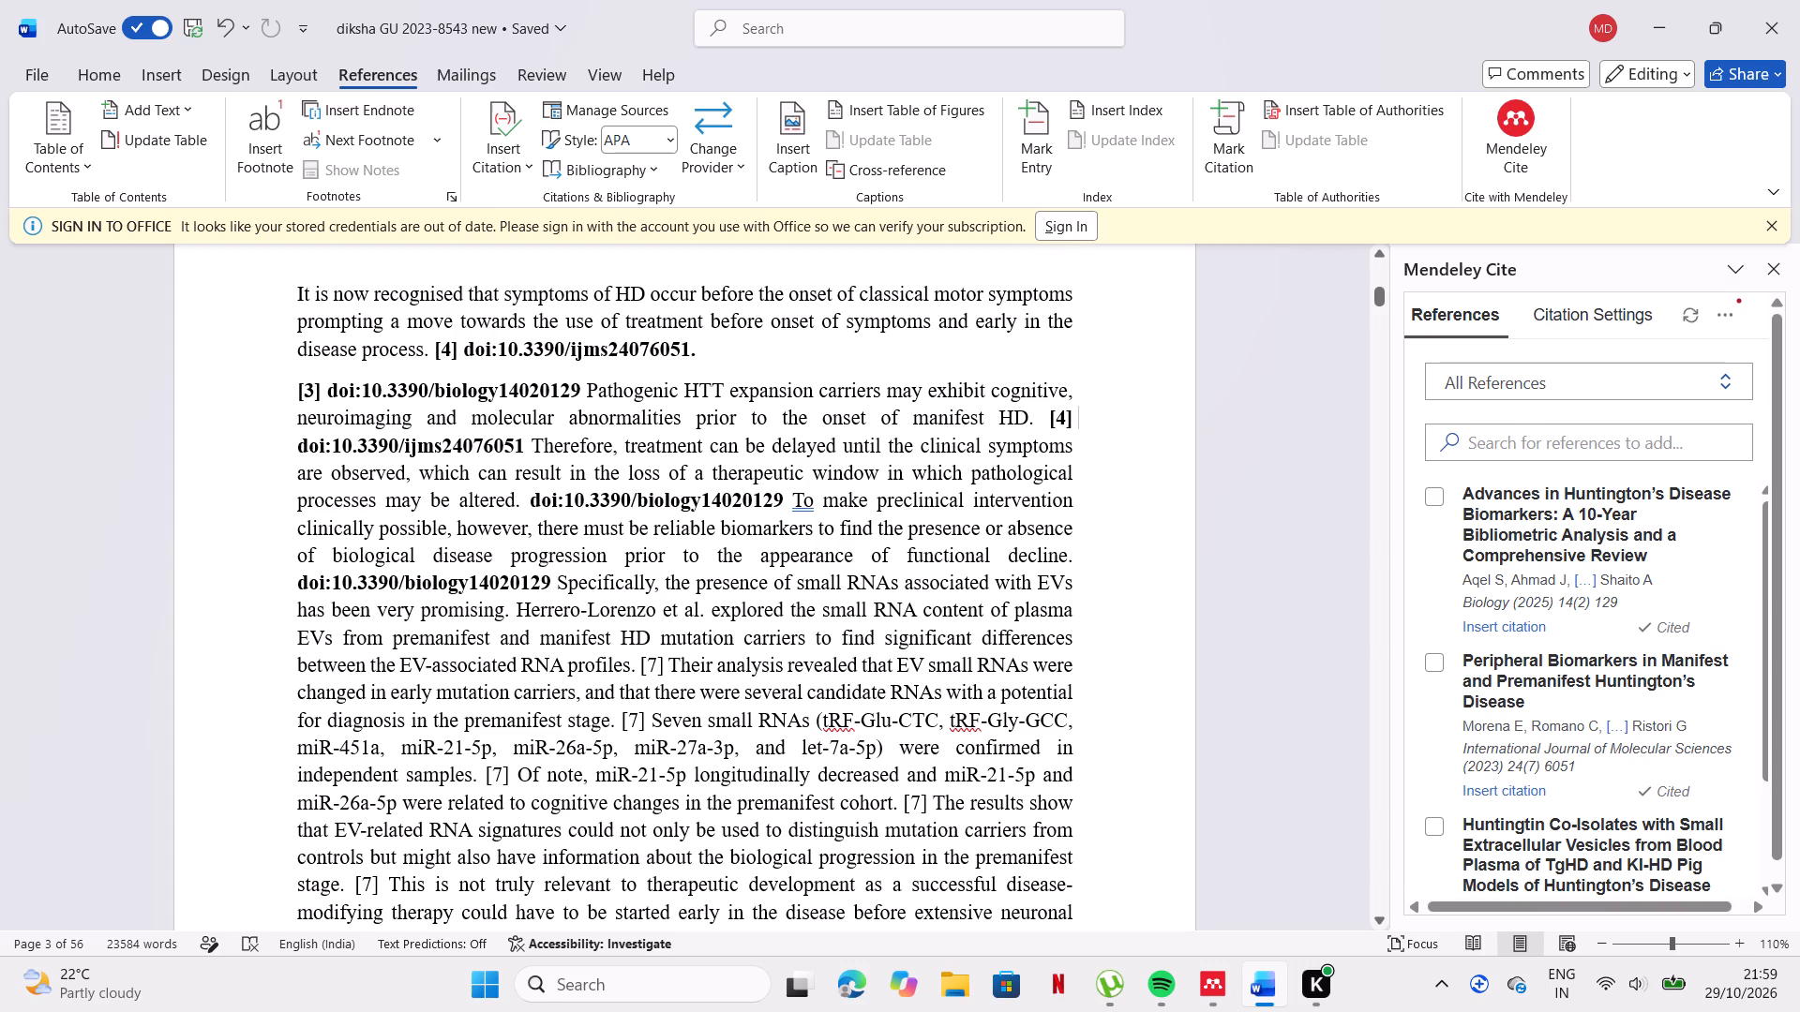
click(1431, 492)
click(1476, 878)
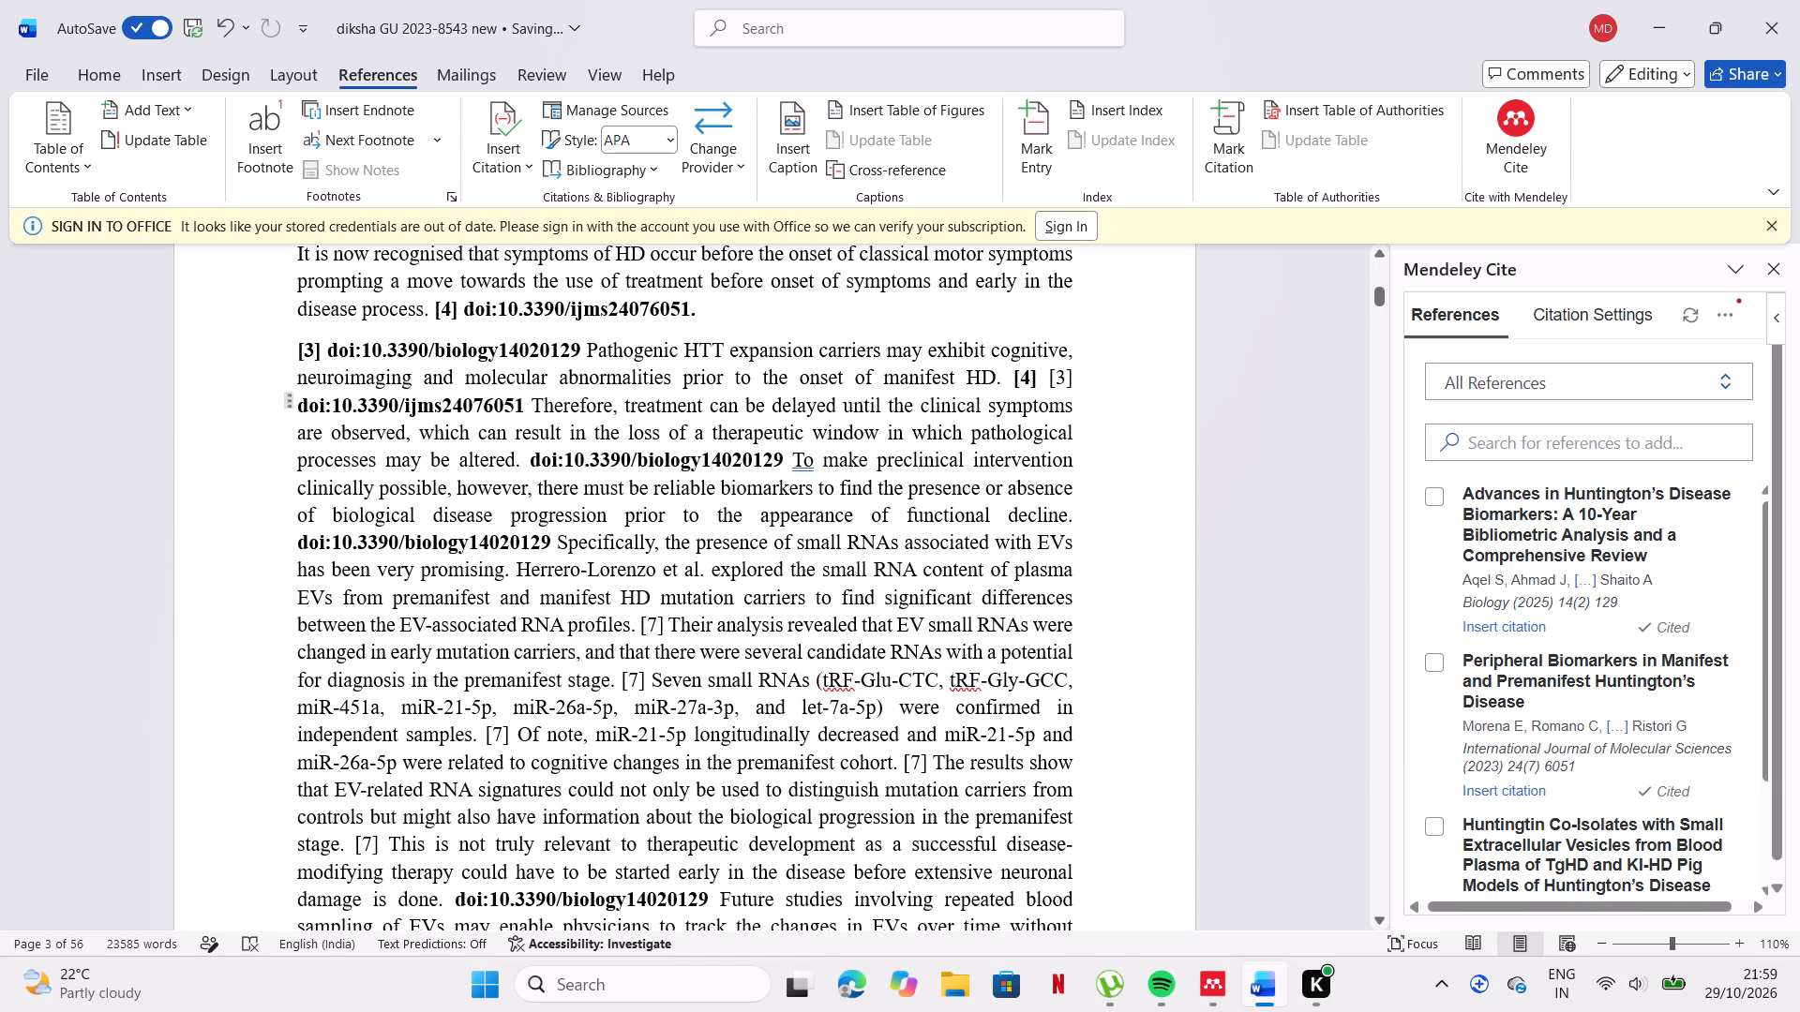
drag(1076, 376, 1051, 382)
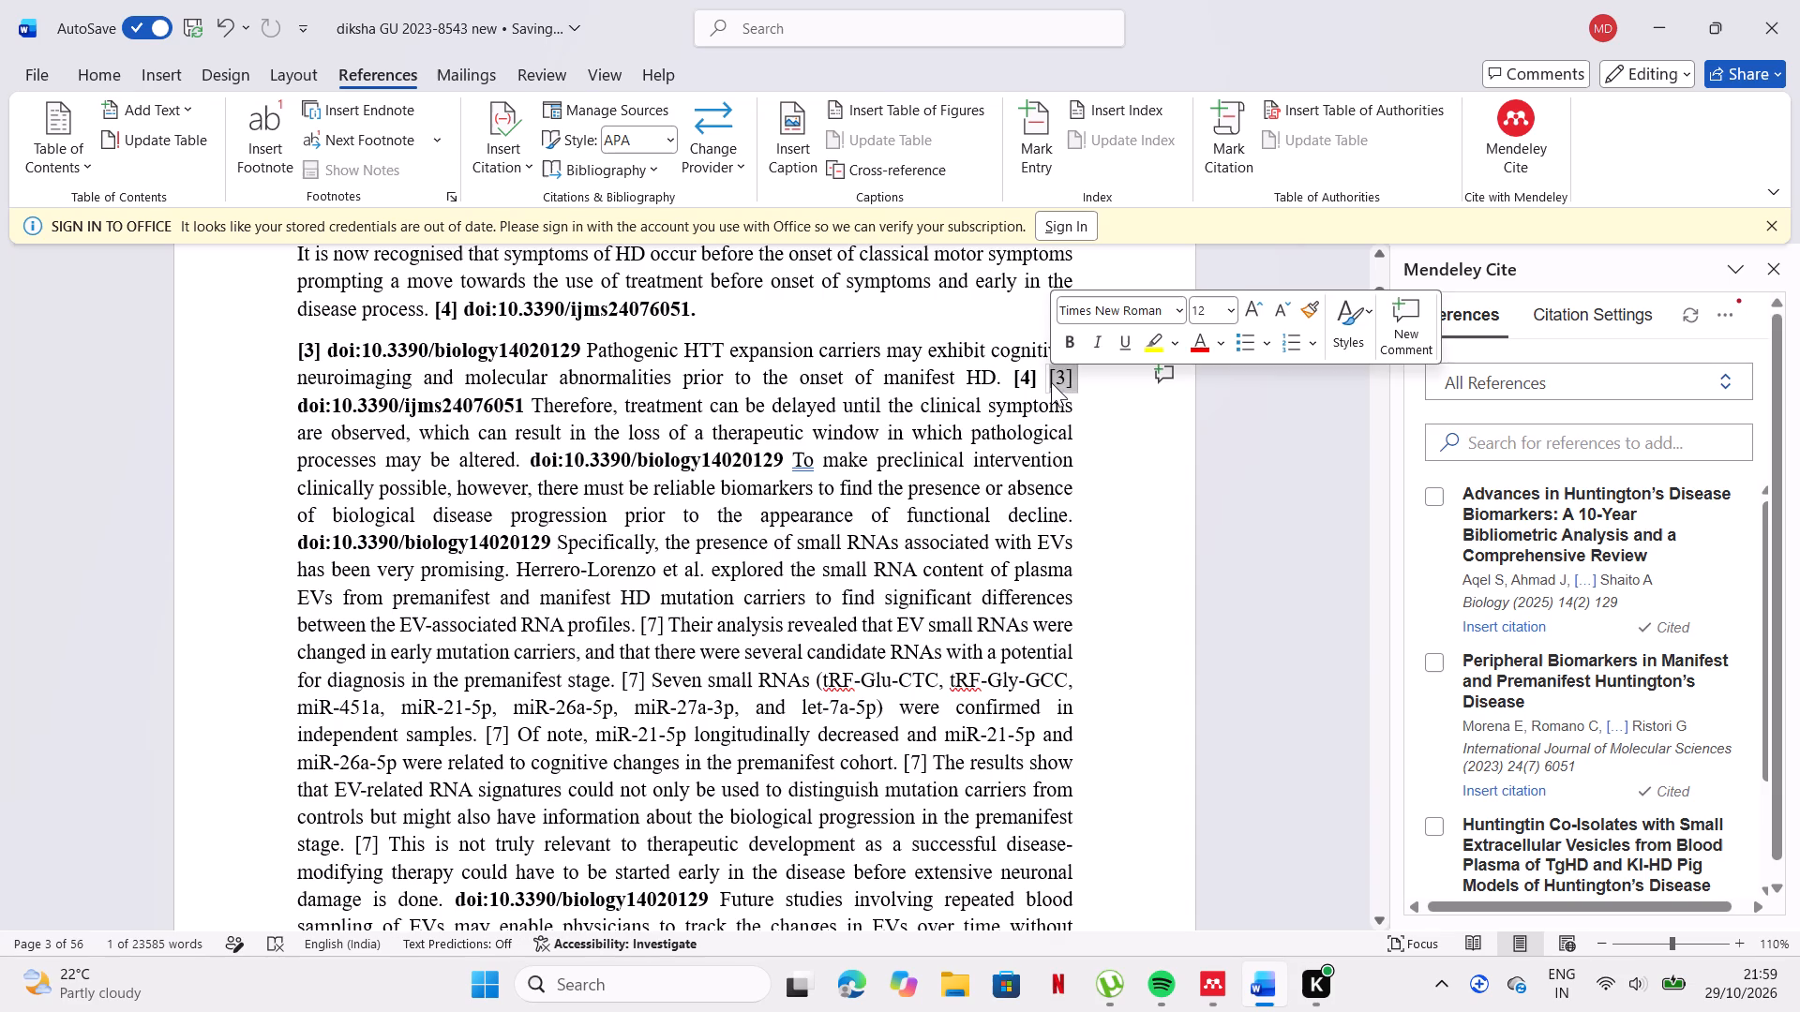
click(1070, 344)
Add Aqel et al. 2025 to the existing Morena et al. 2023 citation following "onset of manifest HD." and save the citation changes.
click(1037, 379)
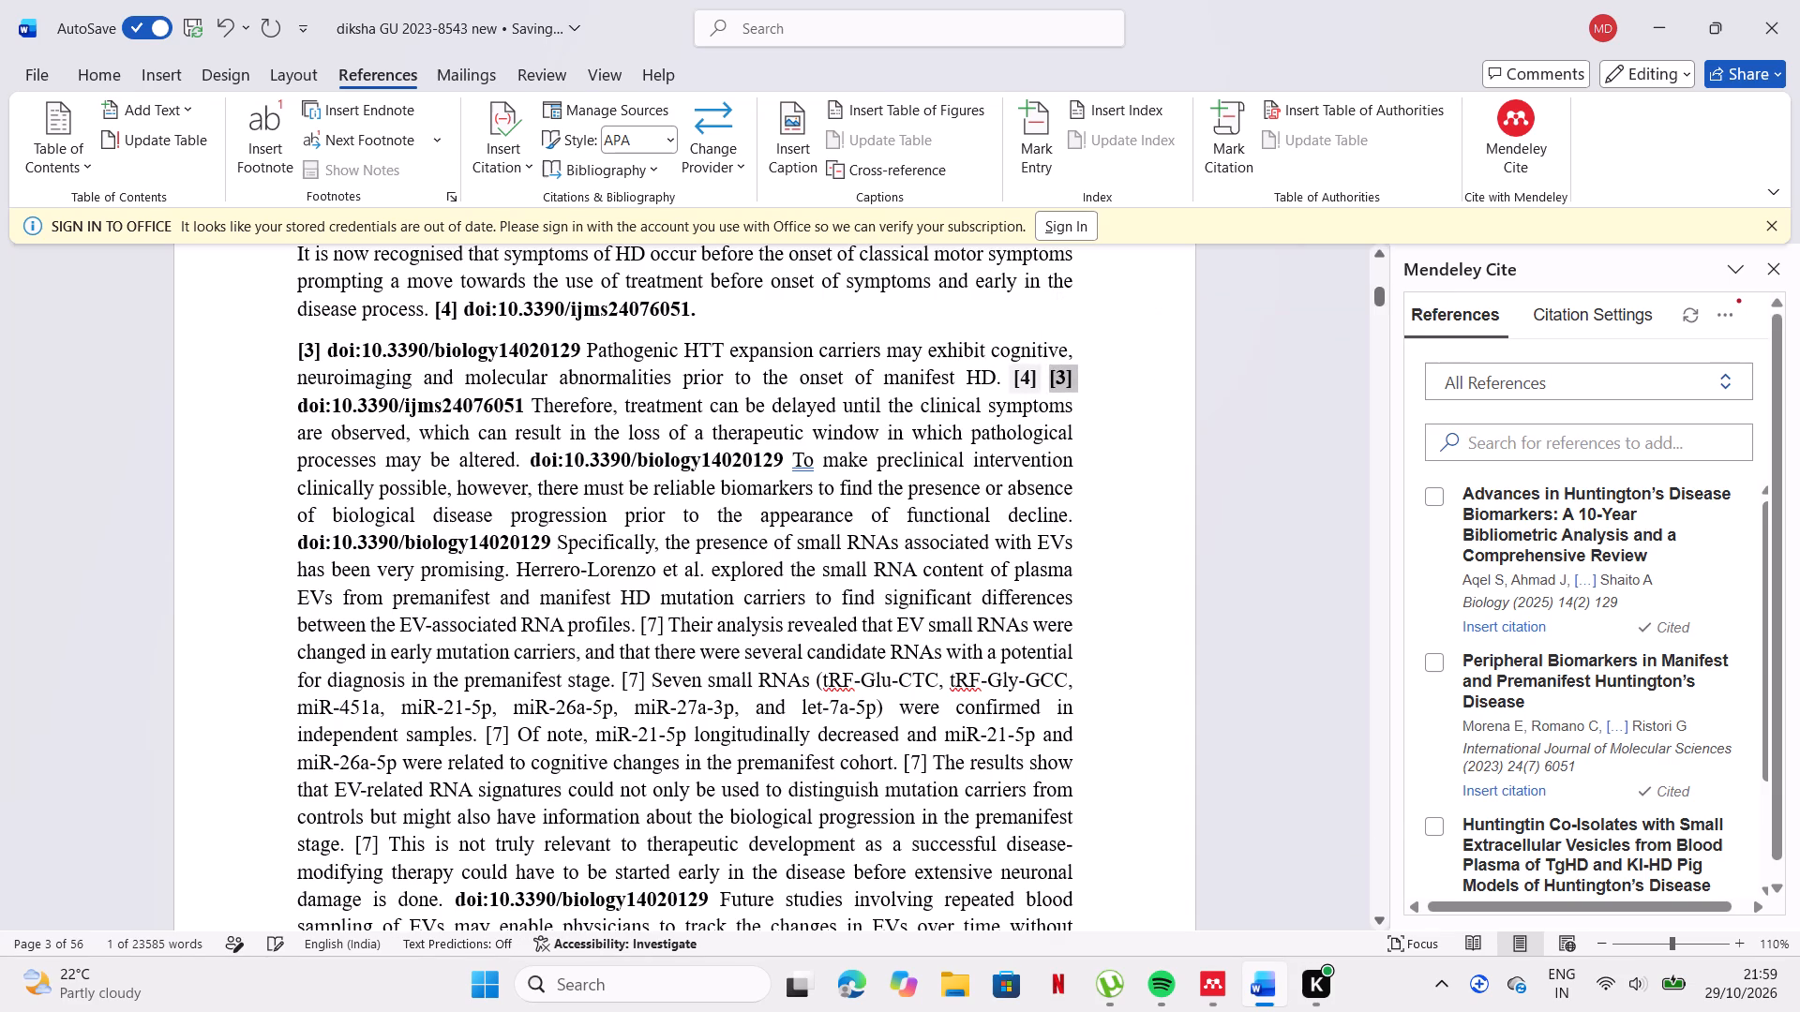
click(1046, 379)
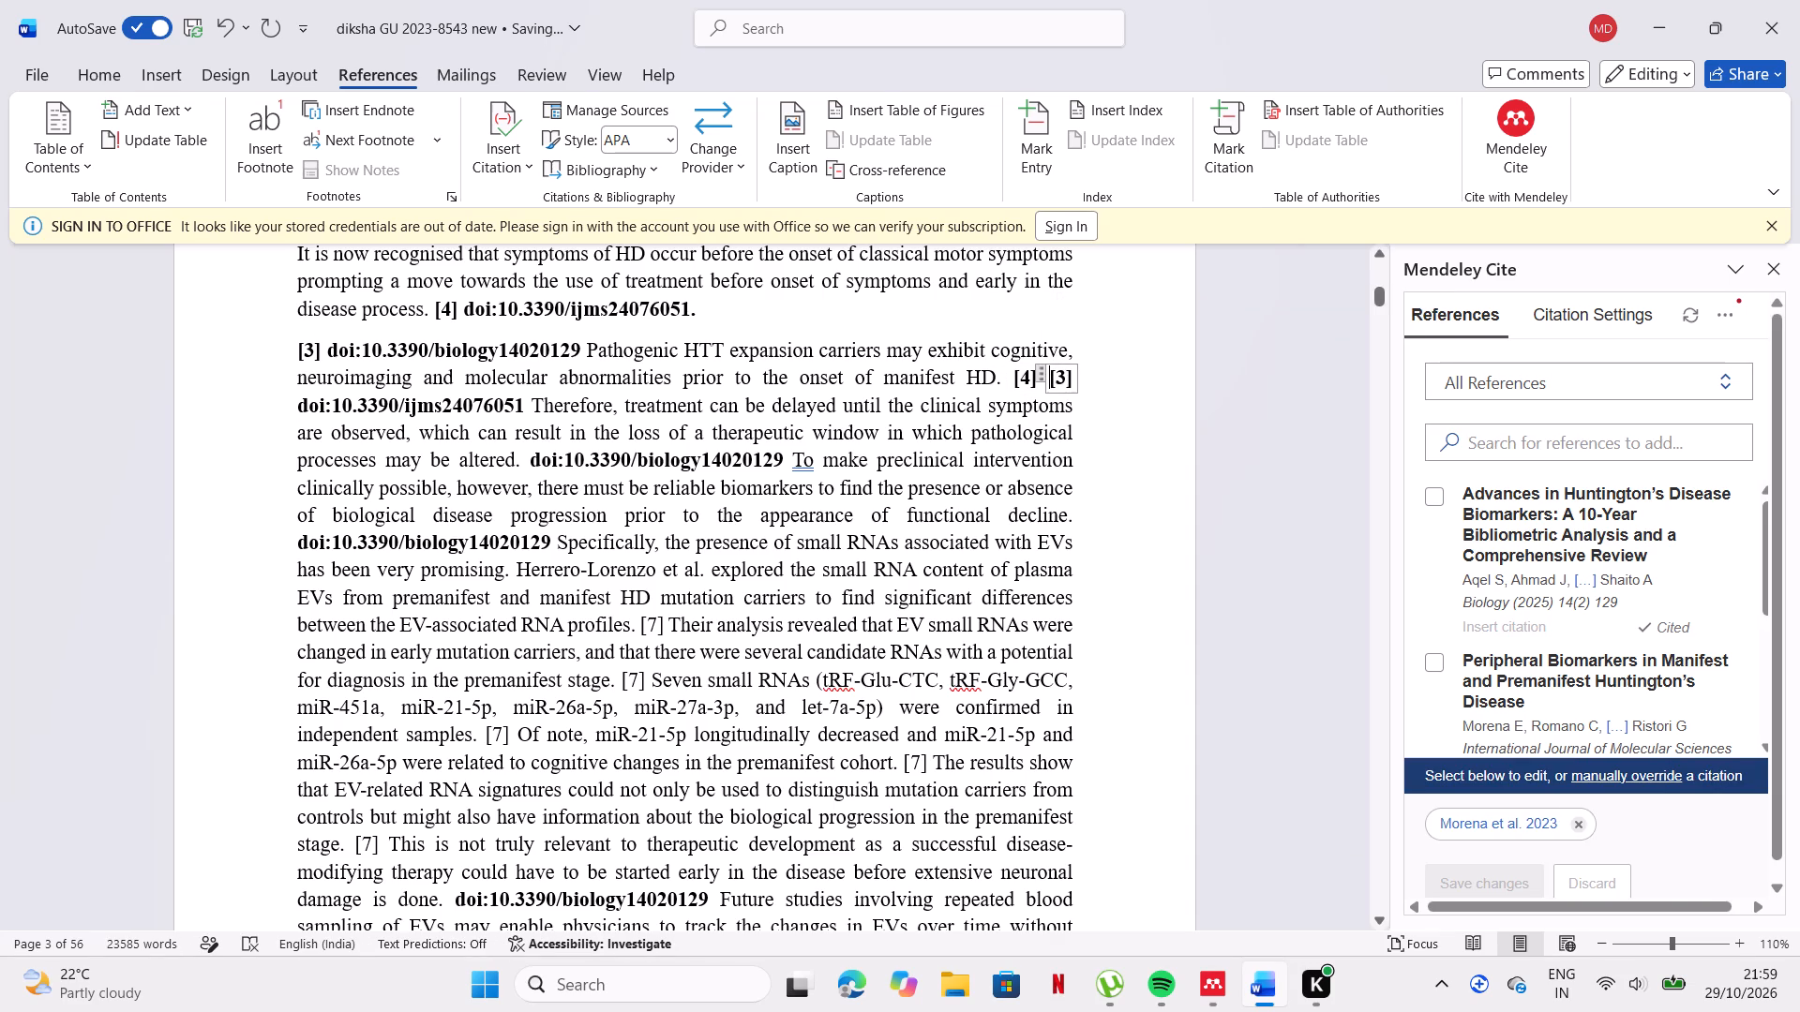
click(1017, 386)
click(1444, 499)
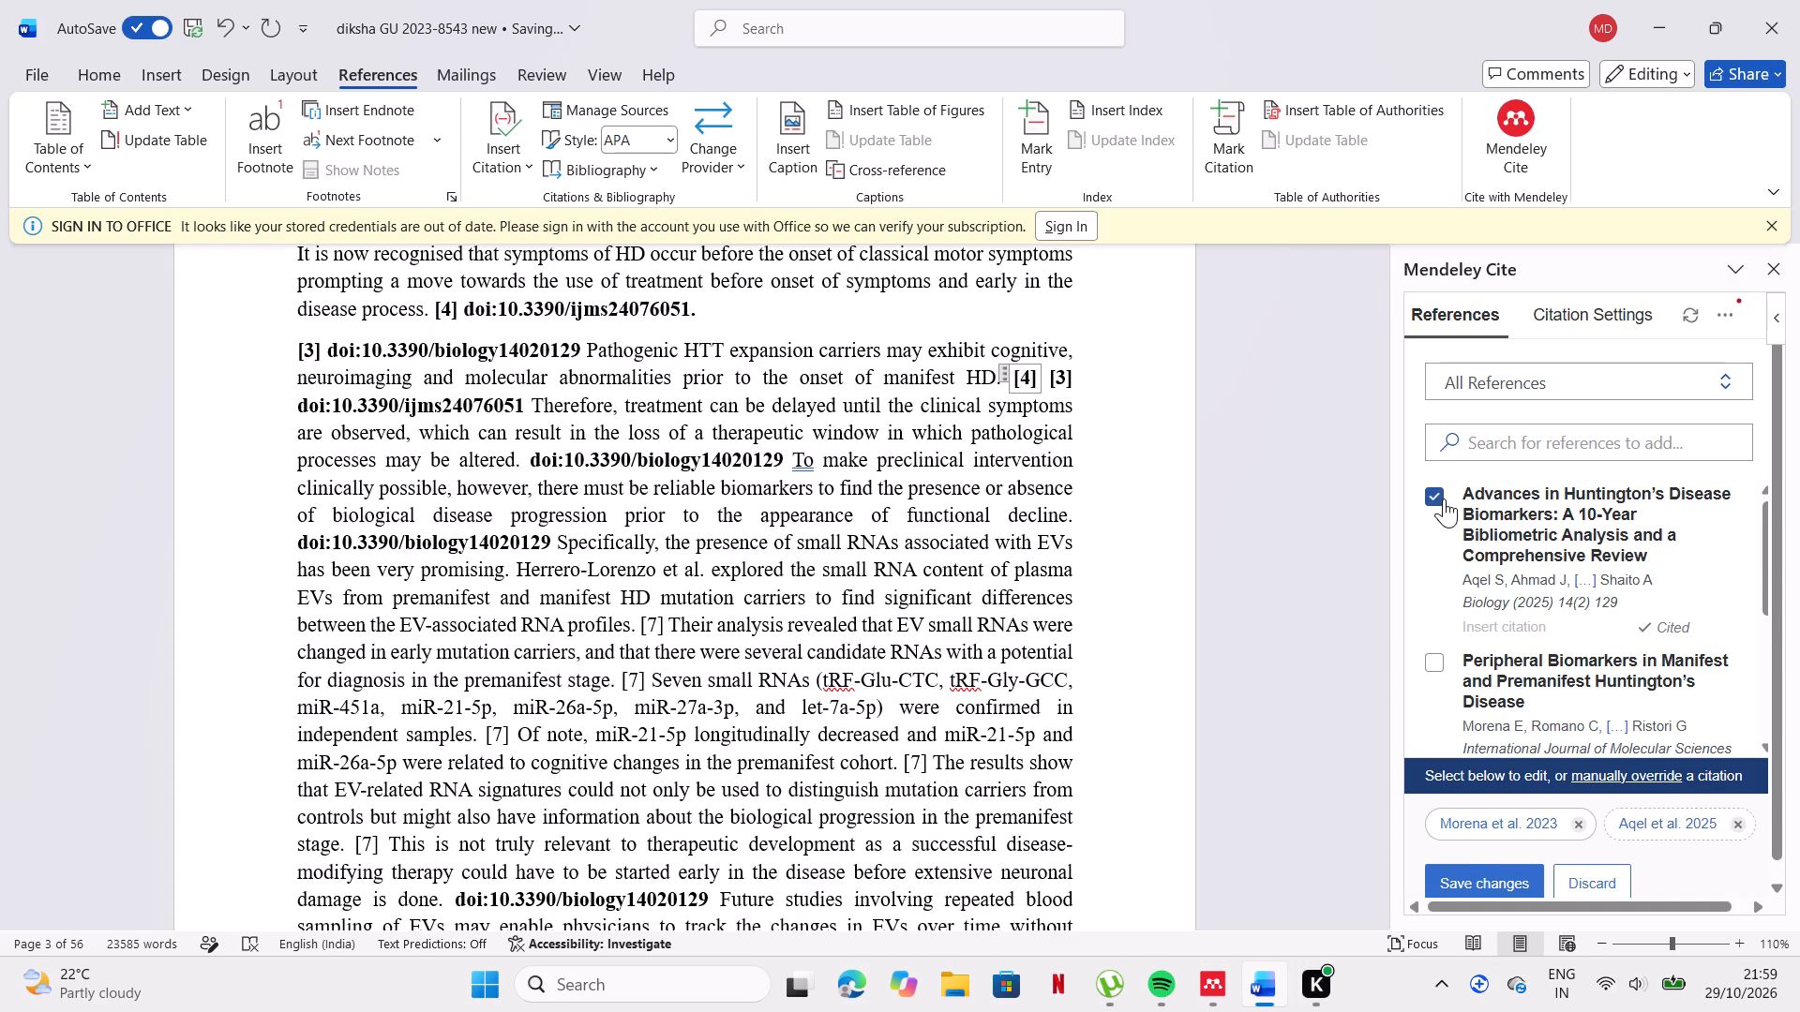
click(1460, 871)
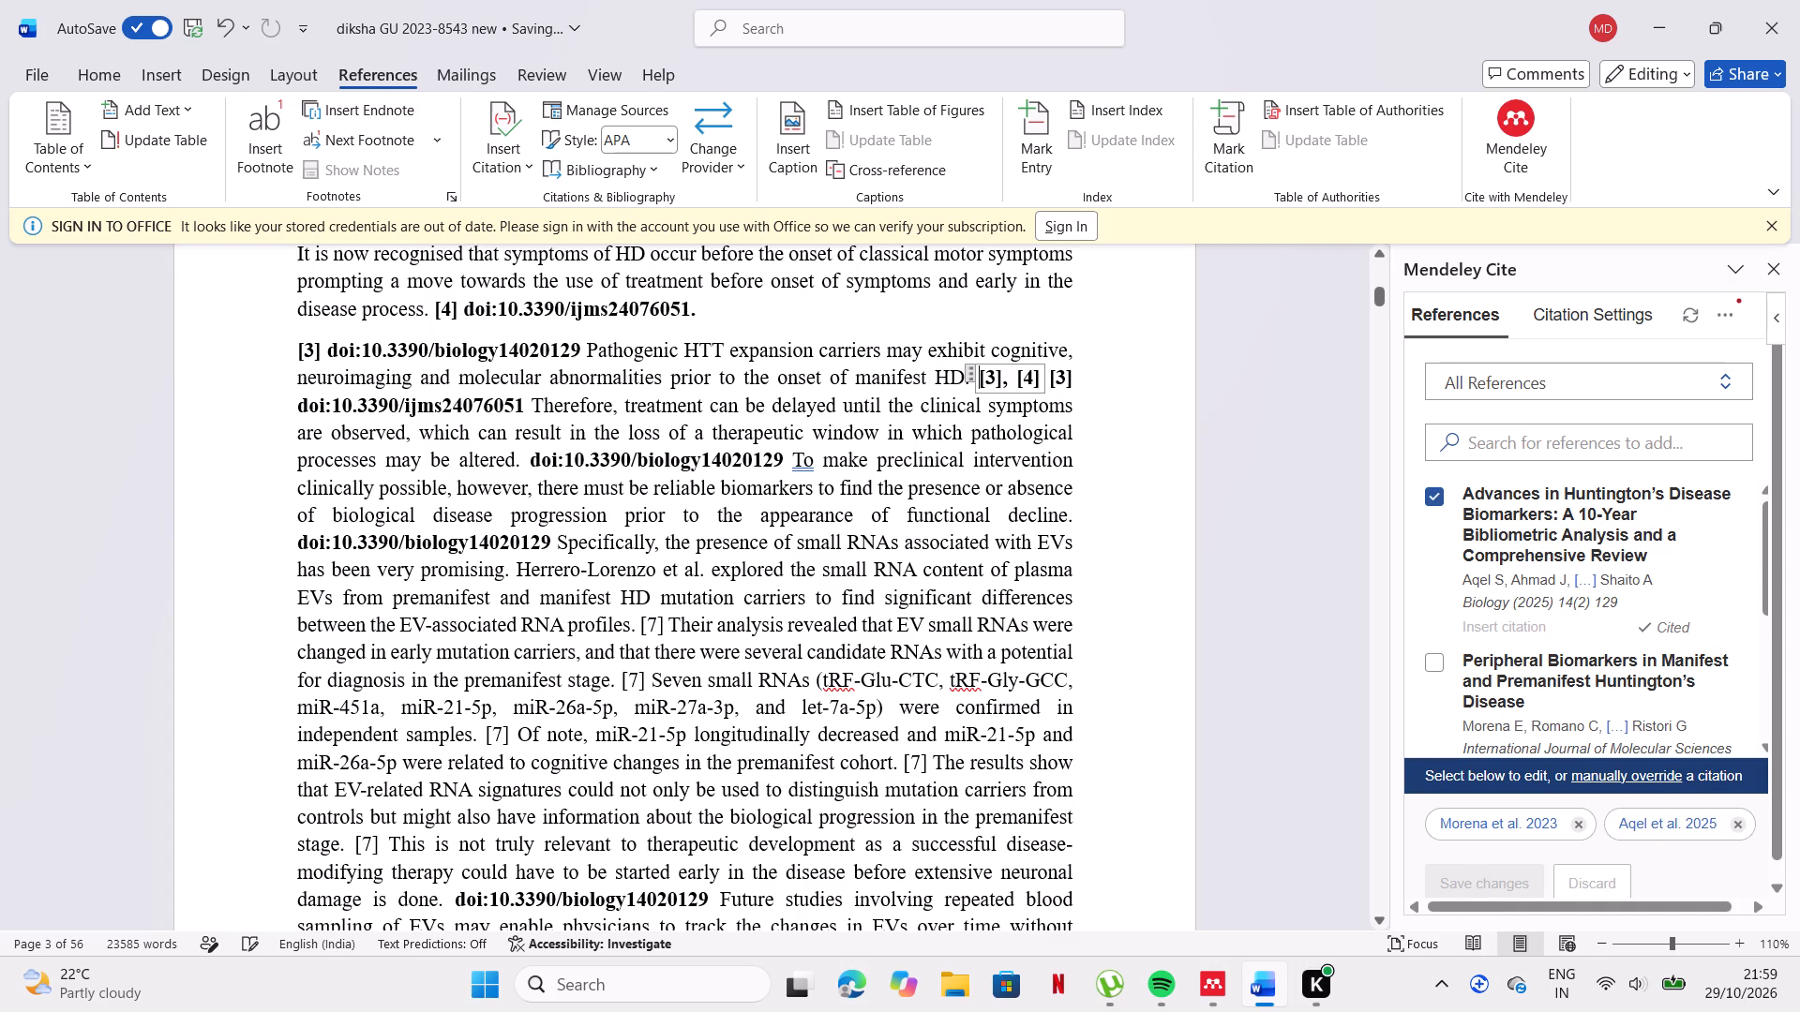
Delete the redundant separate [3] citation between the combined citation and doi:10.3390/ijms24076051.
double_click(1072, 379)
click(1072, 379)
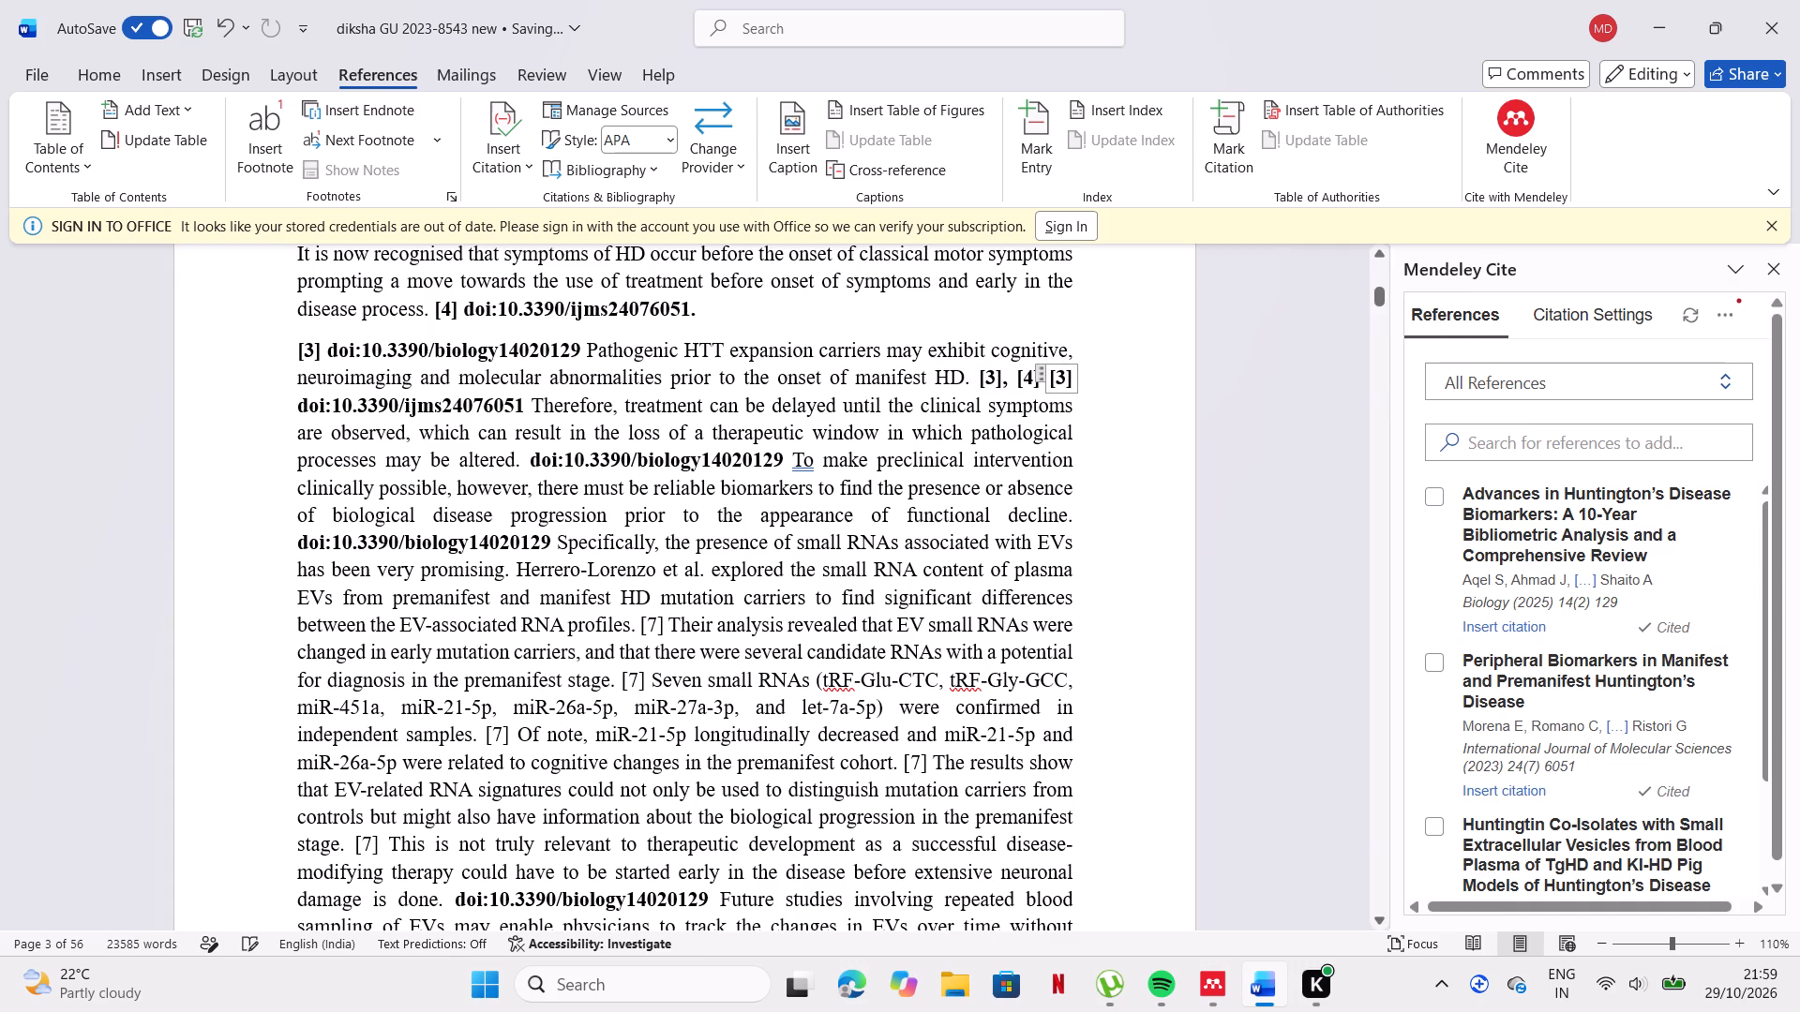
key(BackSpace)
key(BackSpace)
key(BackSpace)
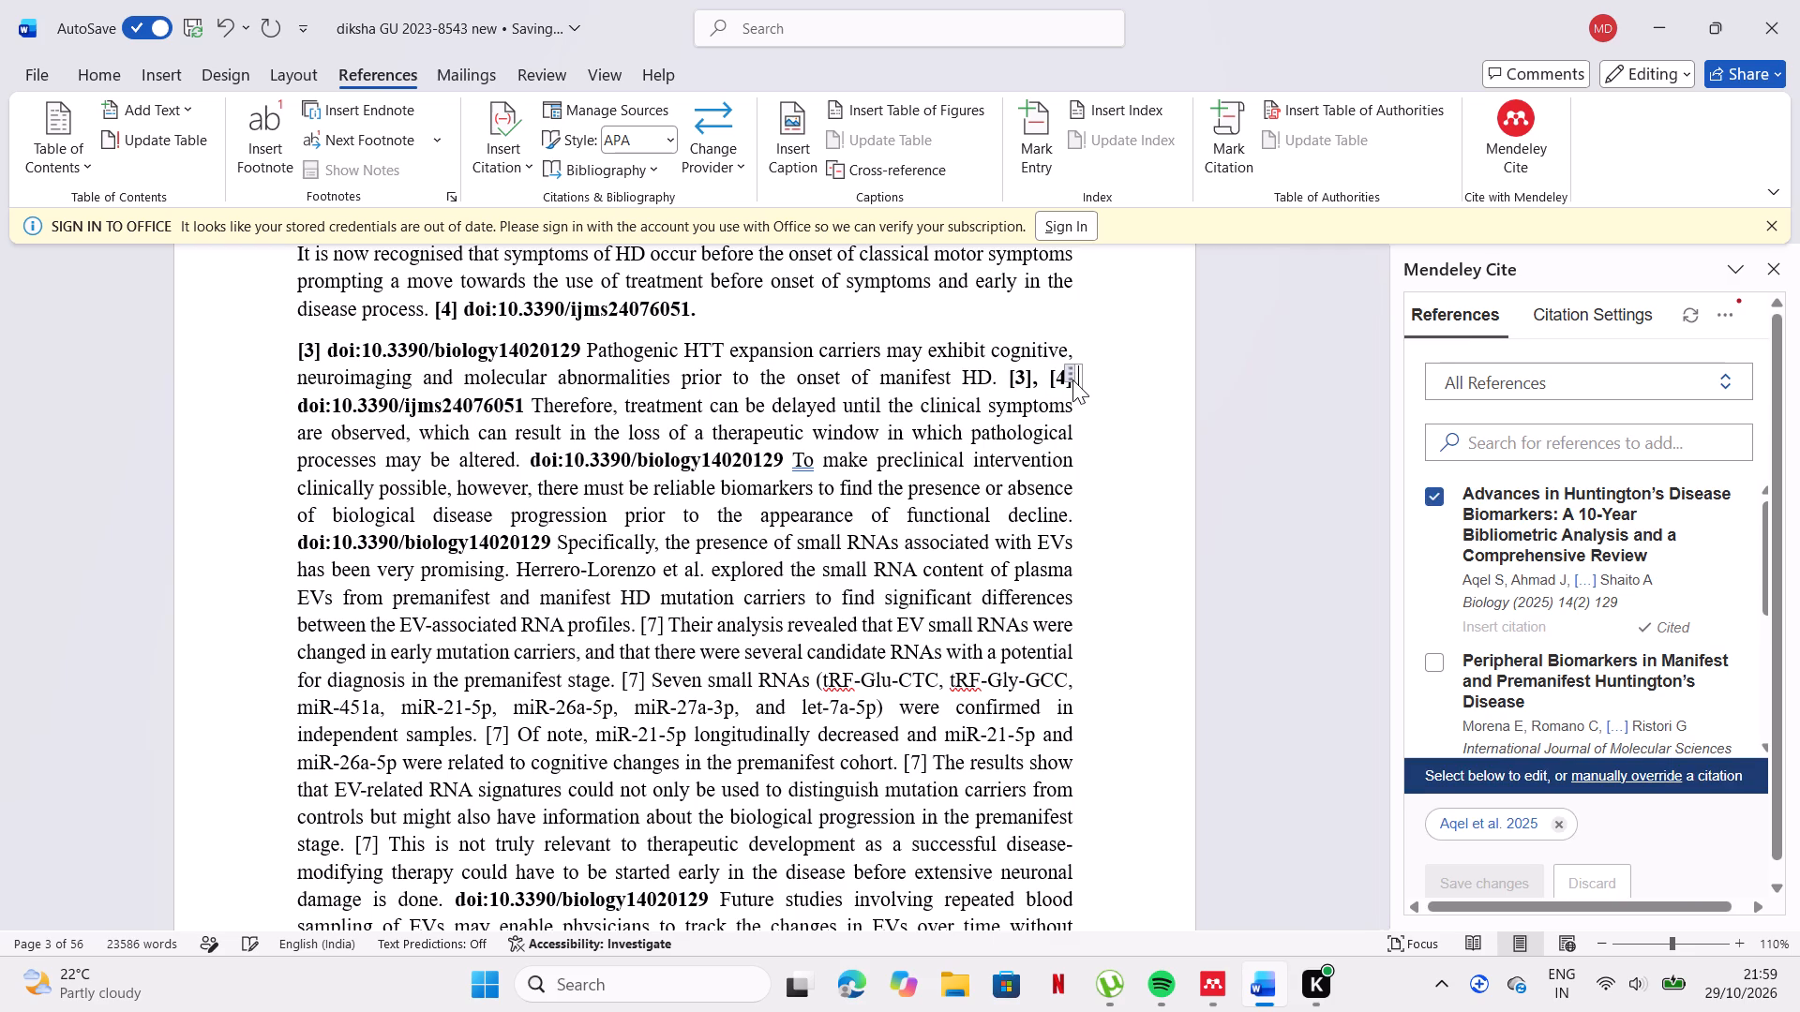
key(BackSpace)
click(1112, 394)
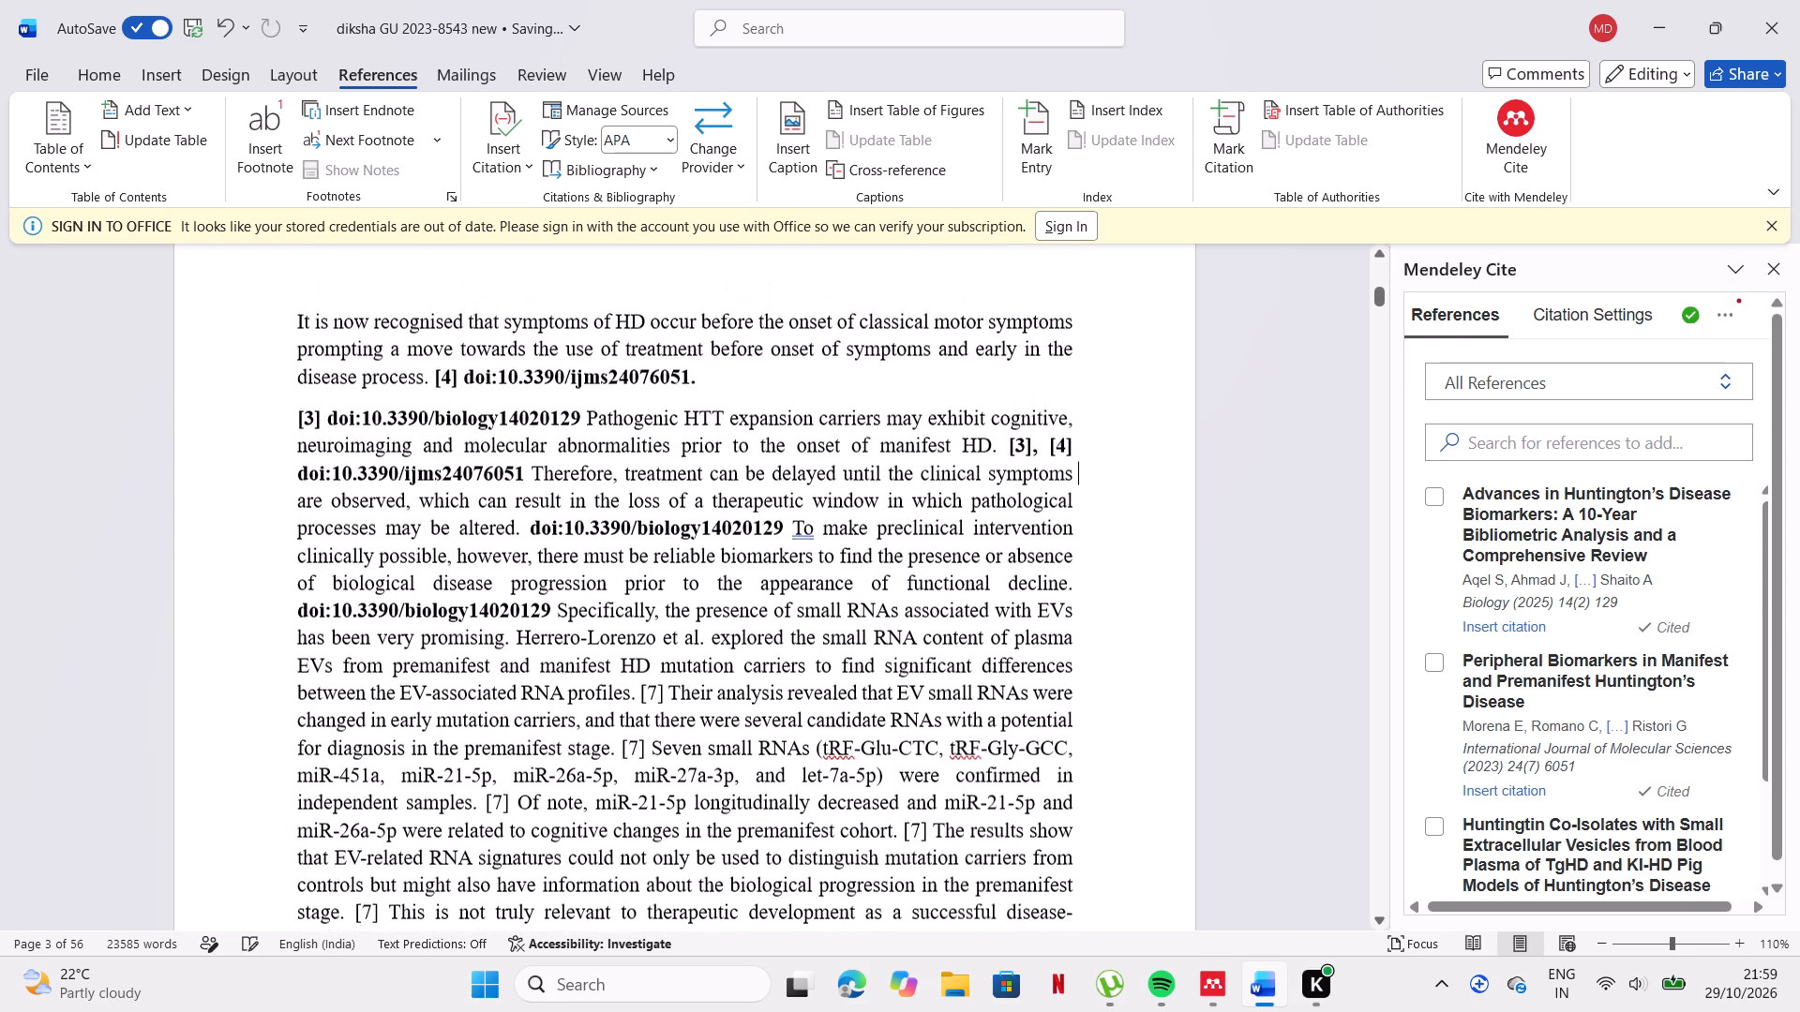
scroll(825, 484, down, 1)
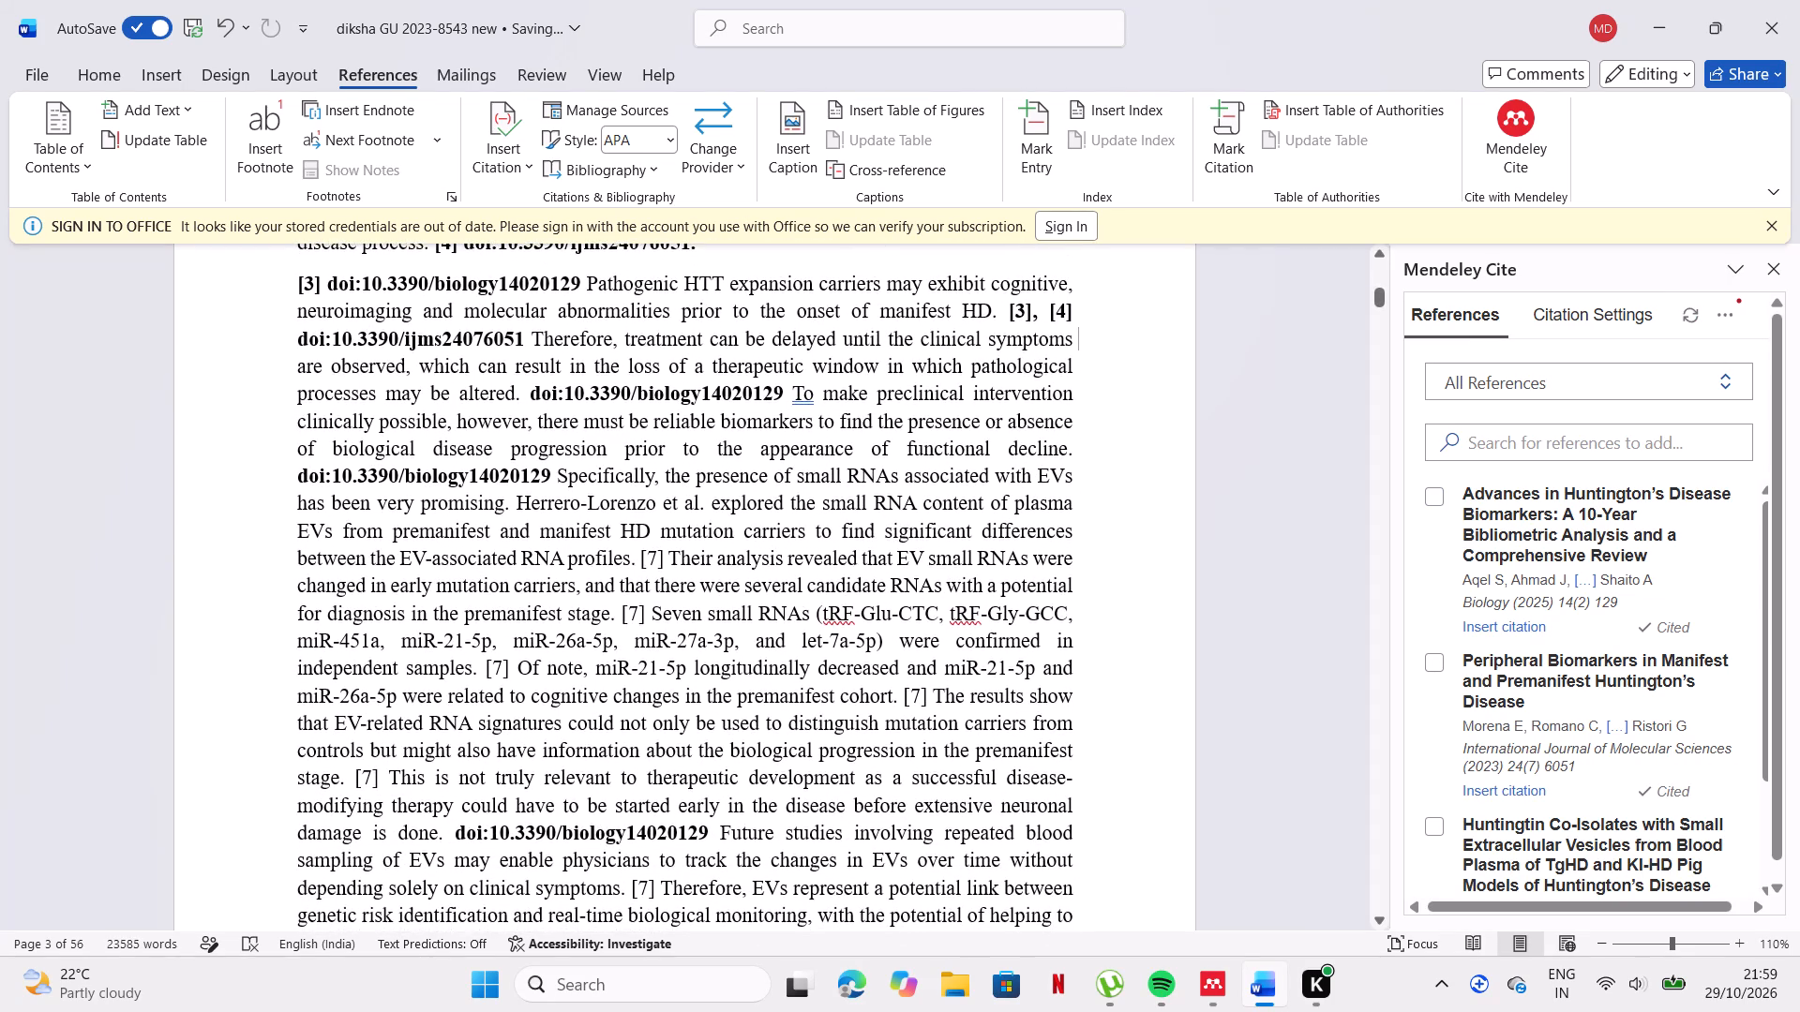
Delete doi:10.3390/biology14020129 between "processes may be altered." and "To make preclinical intervention".
click(524, 397)
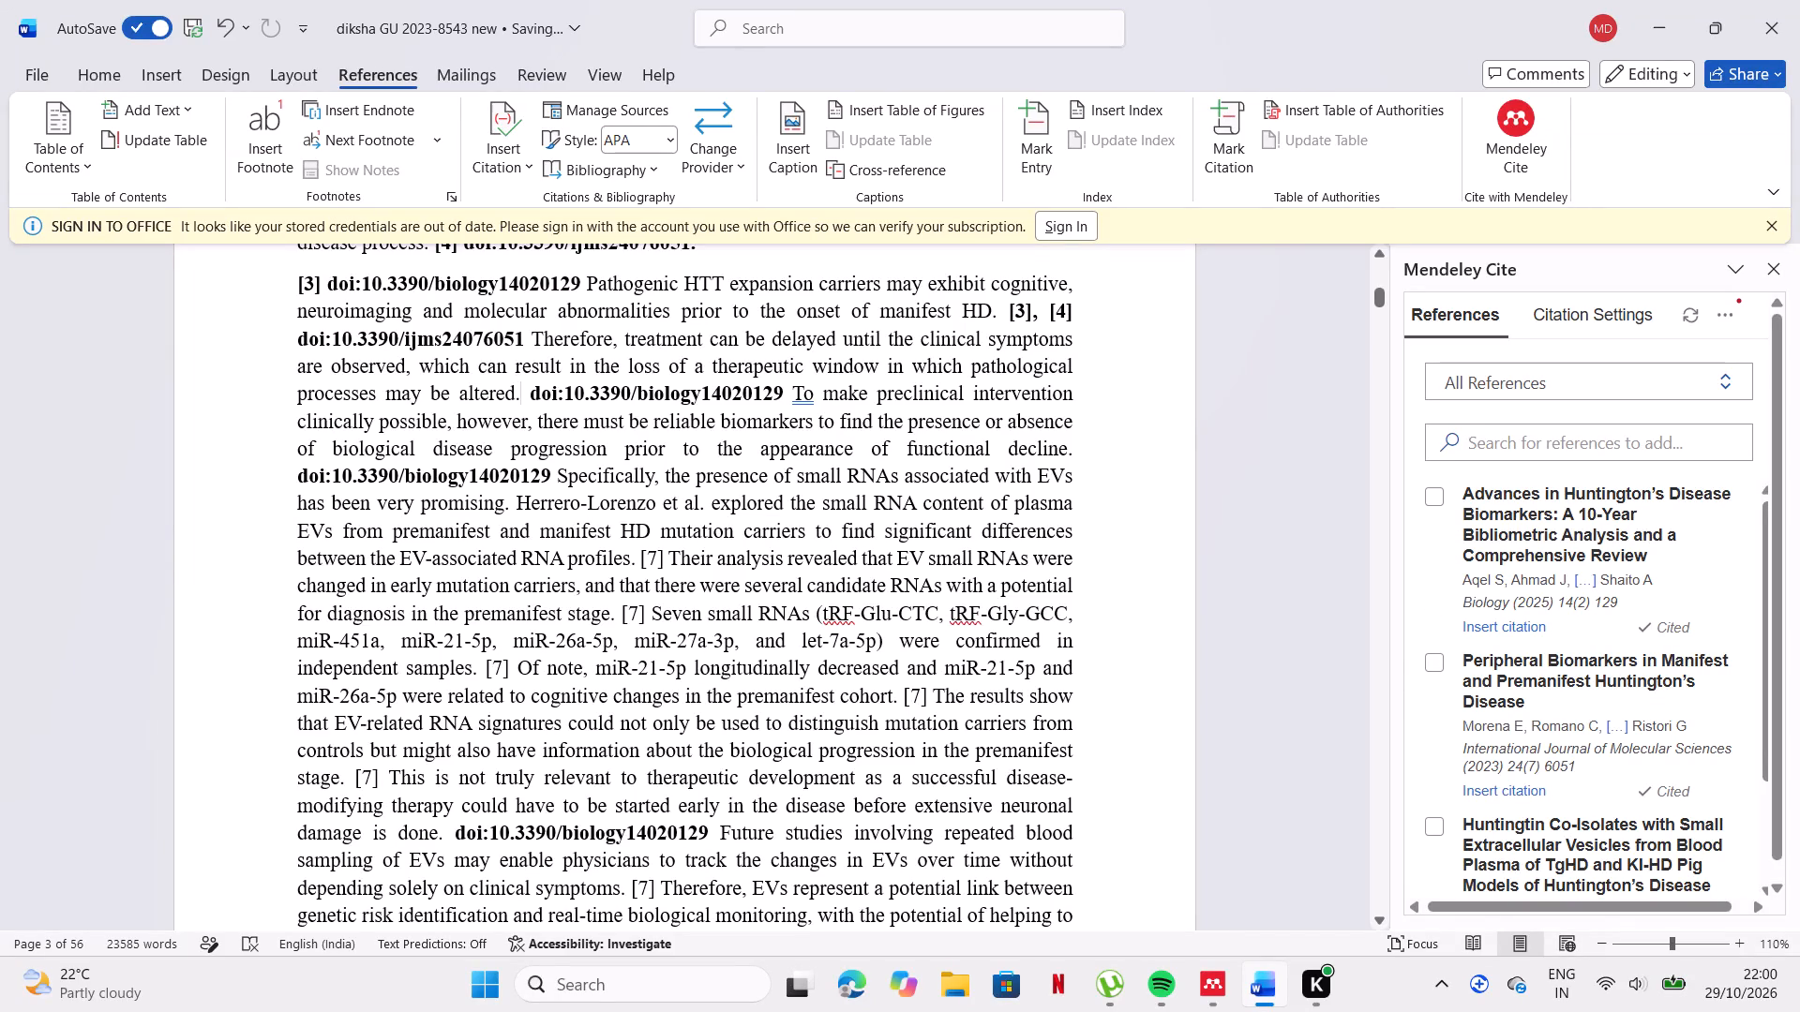
click(787, 390)
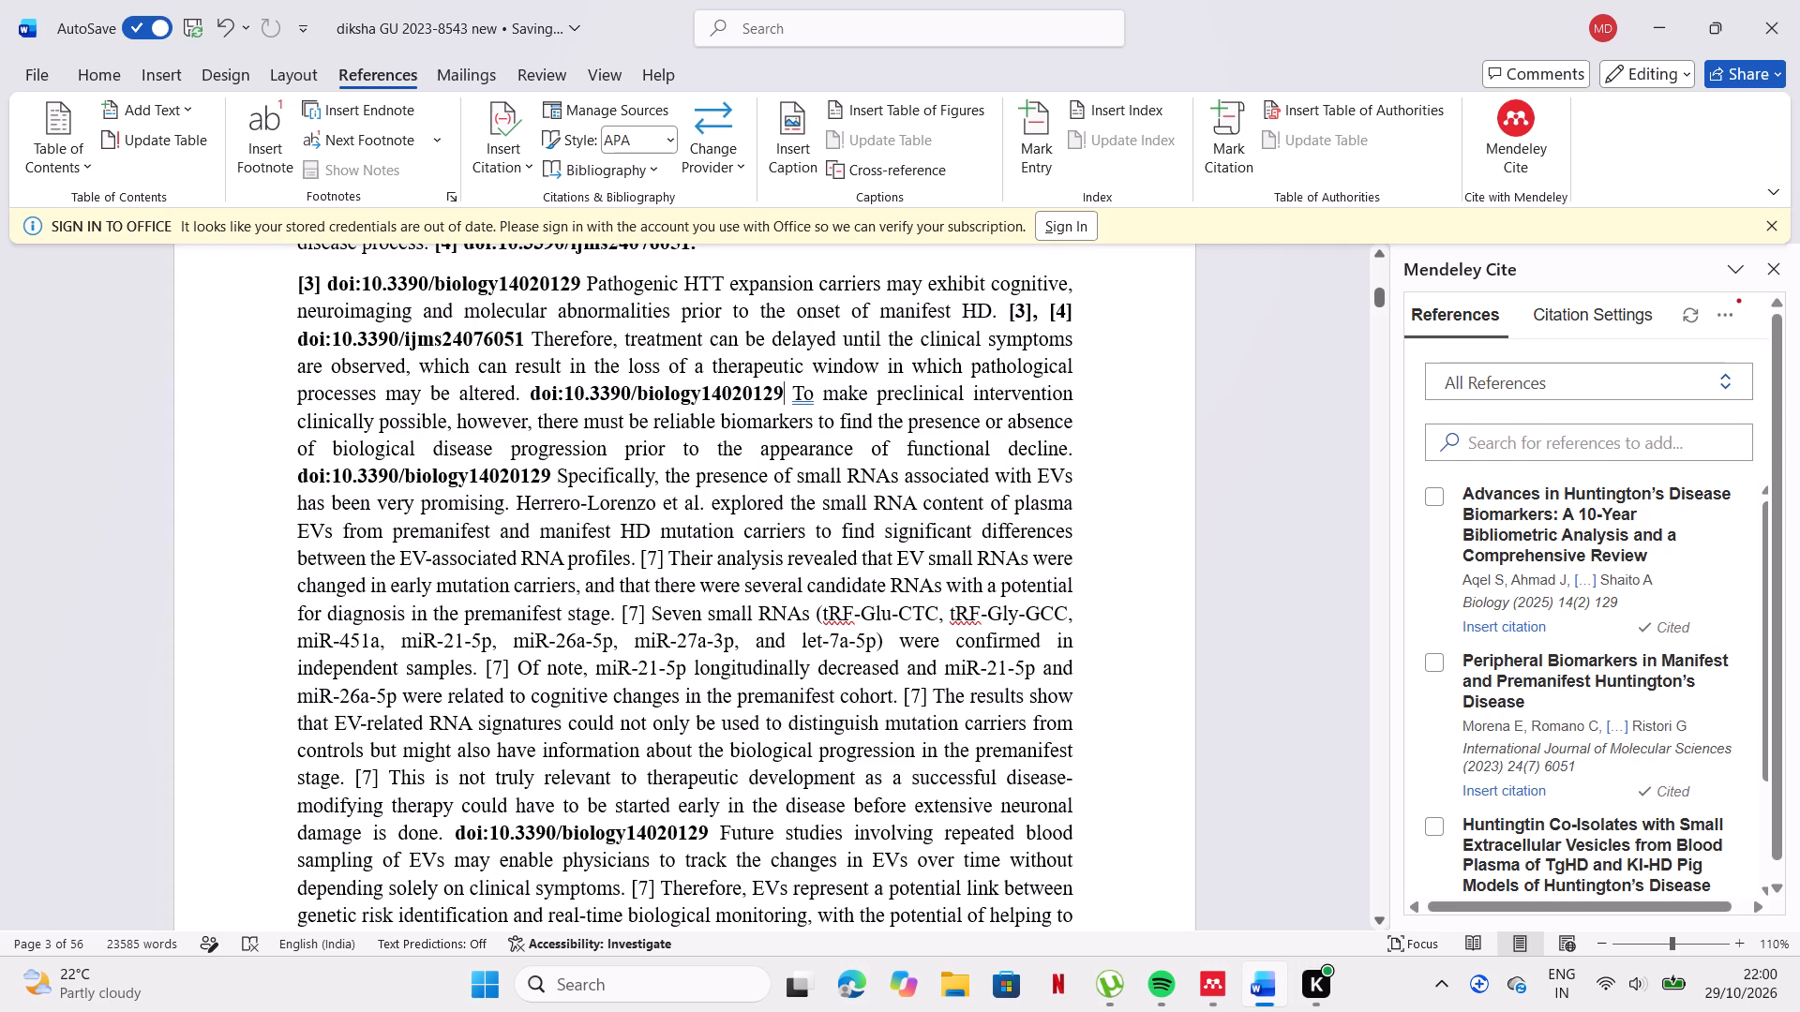
key(BackSpace)
key(BackSpace)
key(BackSpace)
key(BackSpace)
key(BackSpace)
key(BackSpace)
key(BackSpace)
key(BackSpace)
key(BackSpace)
key(BackSpace)
key(BackSpace)
key(BackSpace)
key(BackSpace)
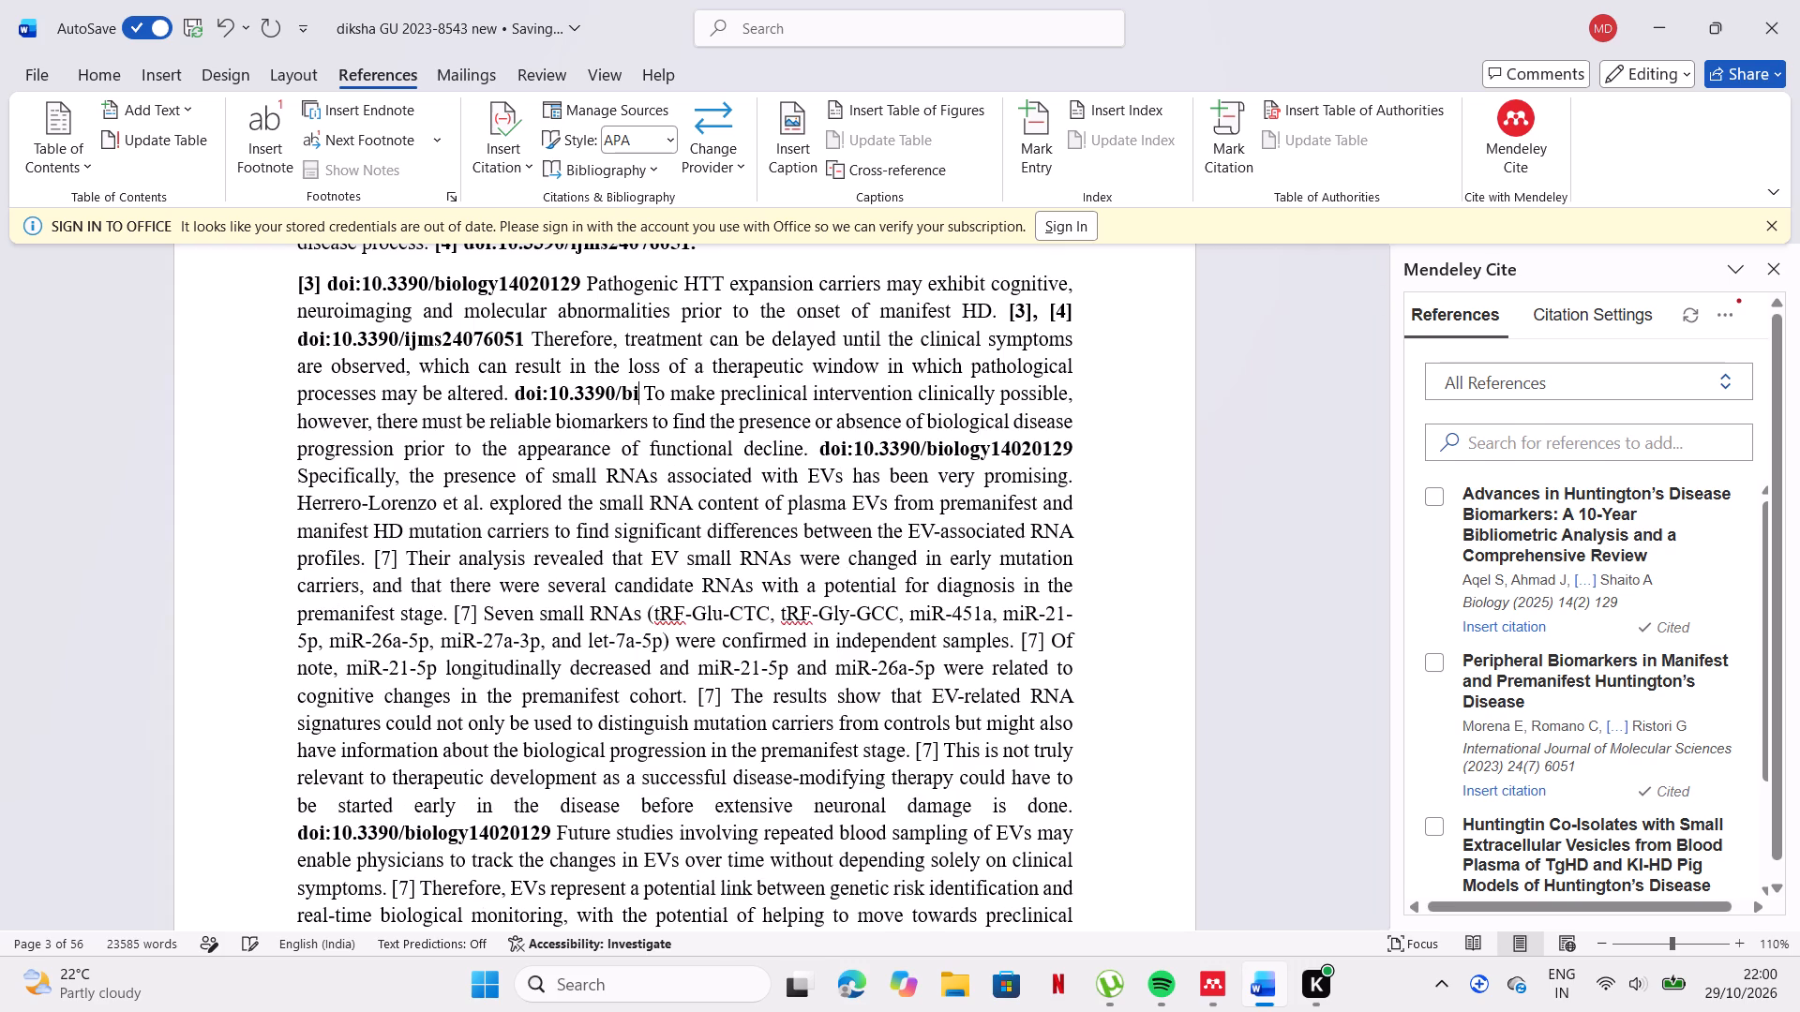
key(BackSpace)
key(BackSpace)
key(BackSpace)
key(BackSpace)
key(BackSpace)
key(BackSpace)
key(BackSpace)
key(BackSpace)
key(BackSpace)
key(BackSpace)
key(BackSpace)
key(BackSpace)
key(BackSpace)
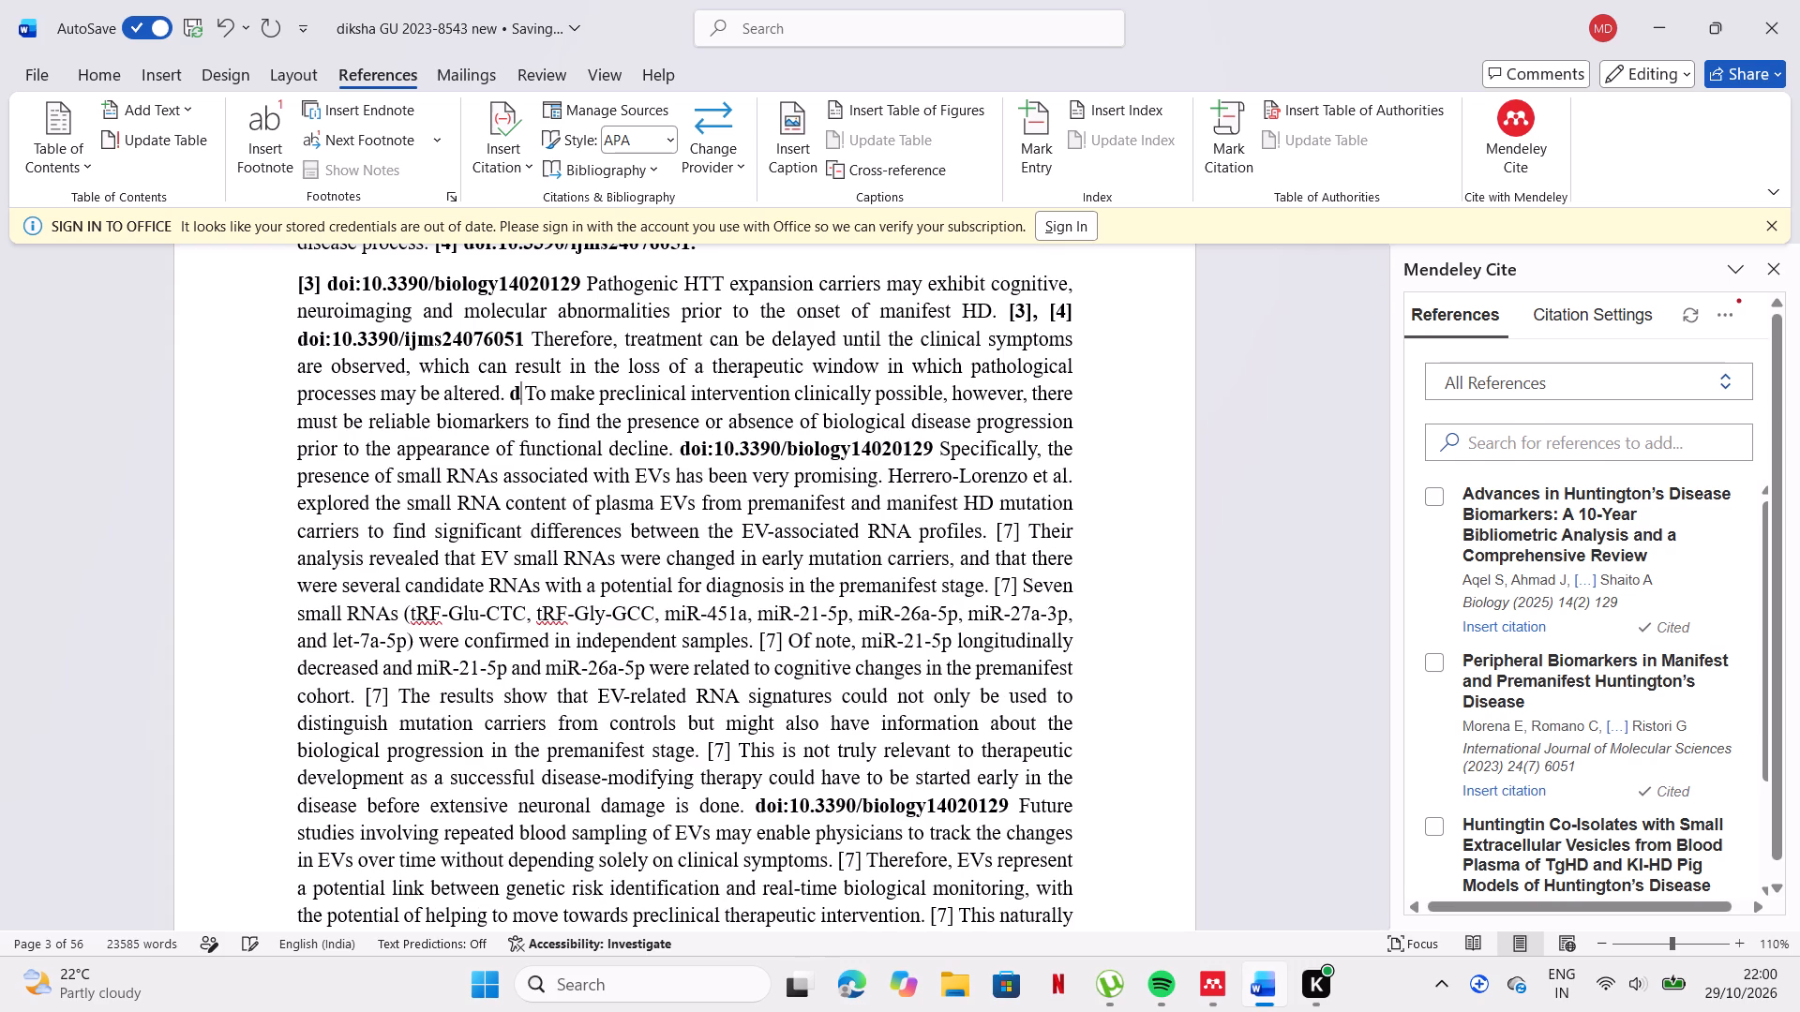
key(BackSpace)
key(BackSpace)
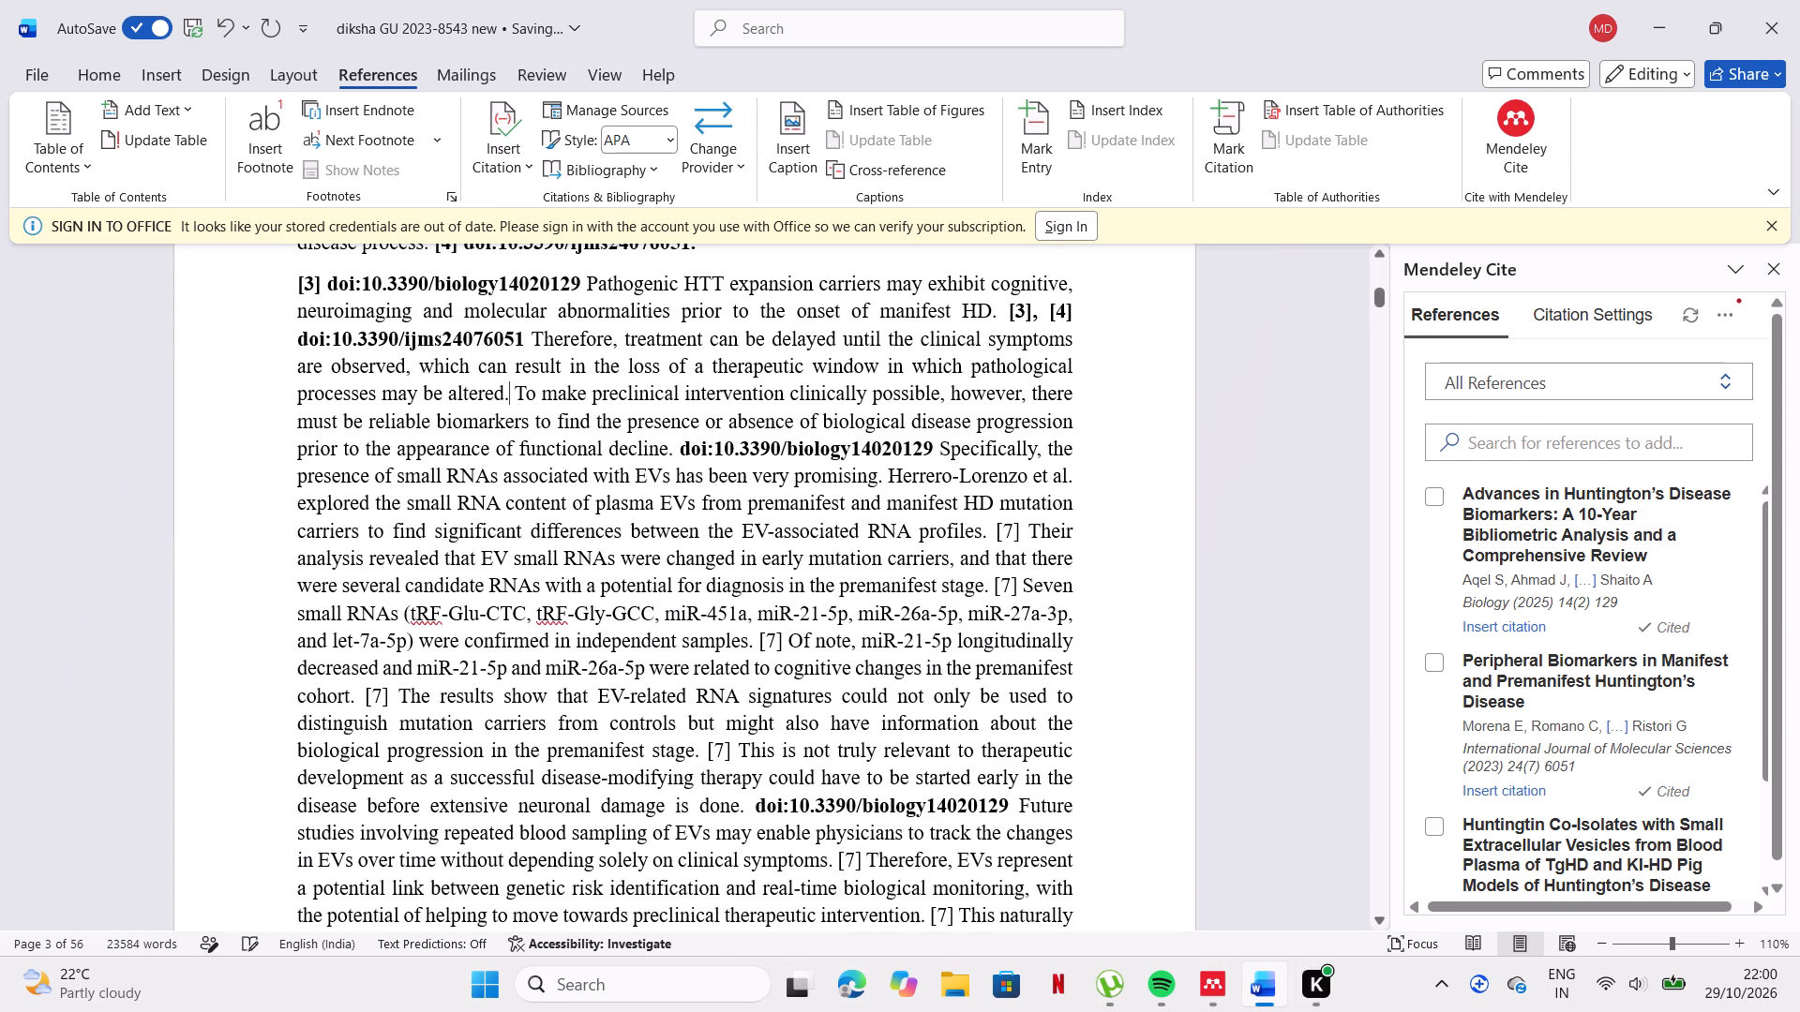
Insert an Aqel et al. 2025 citation before doi:10.3390/biology14020129 following "appearance of functional decline." and bold it.
click(677, 452)
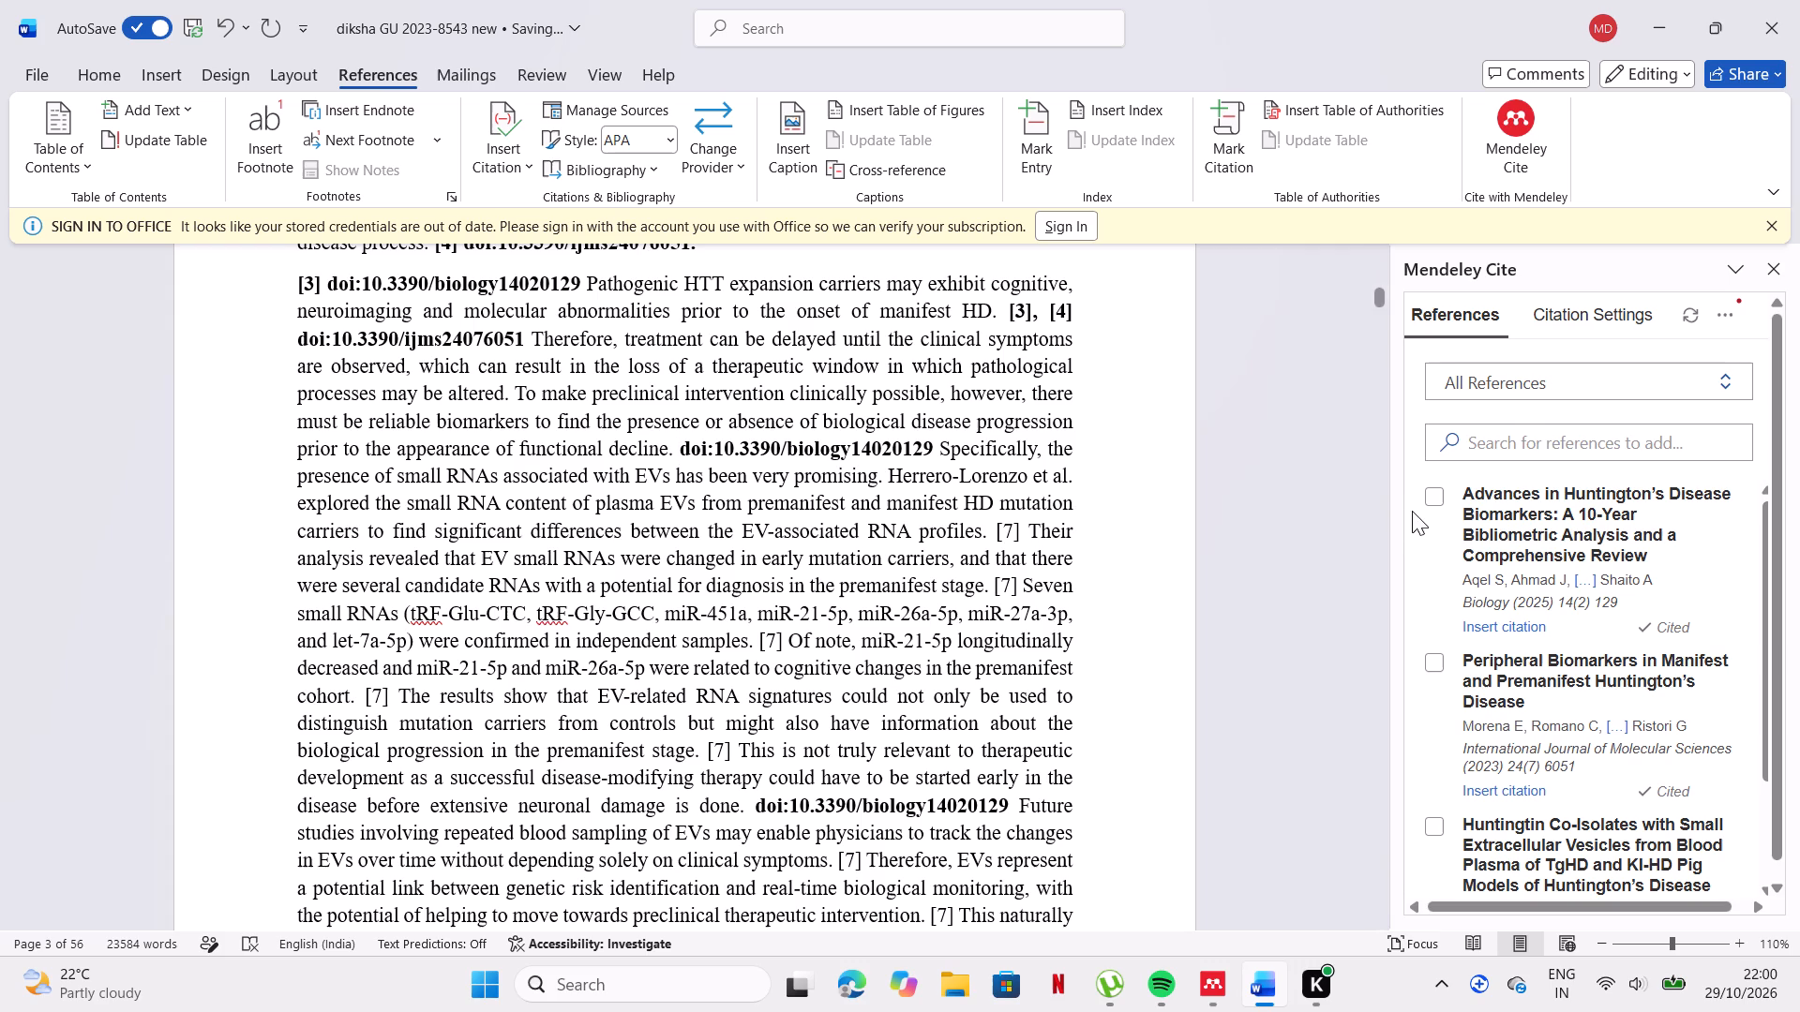
click(1432, 499)
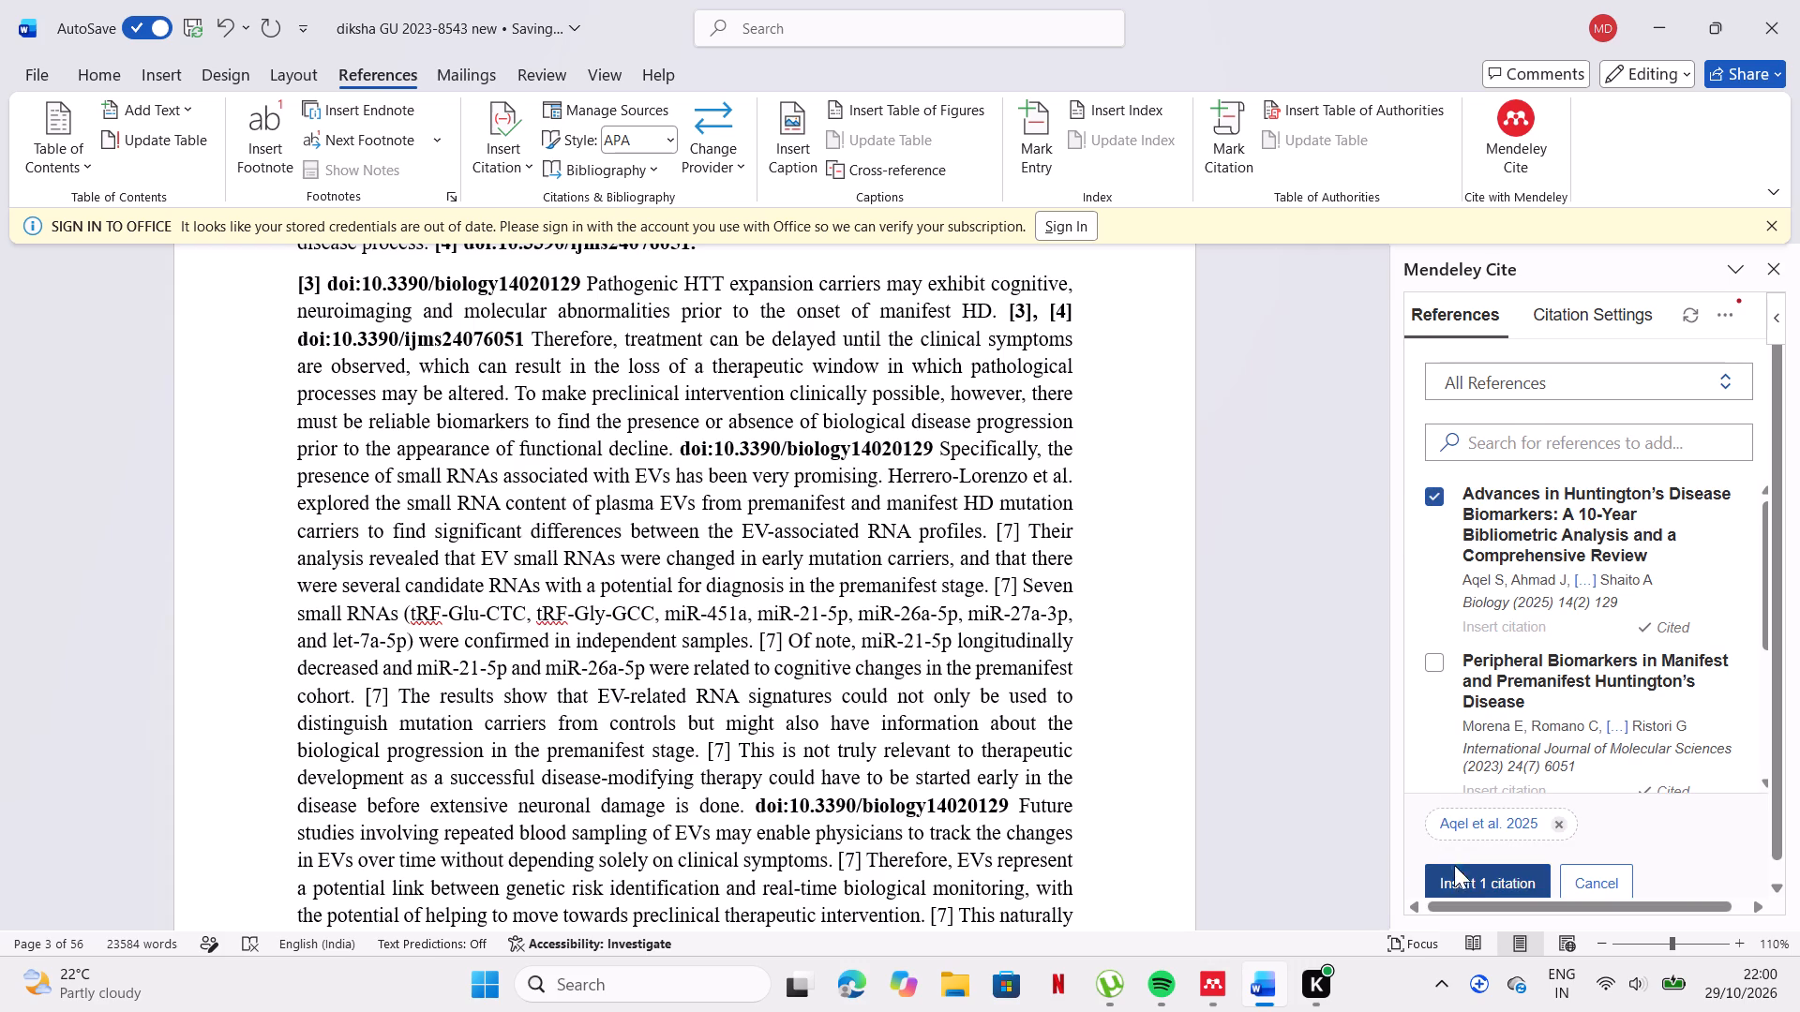
click(1455, 869)
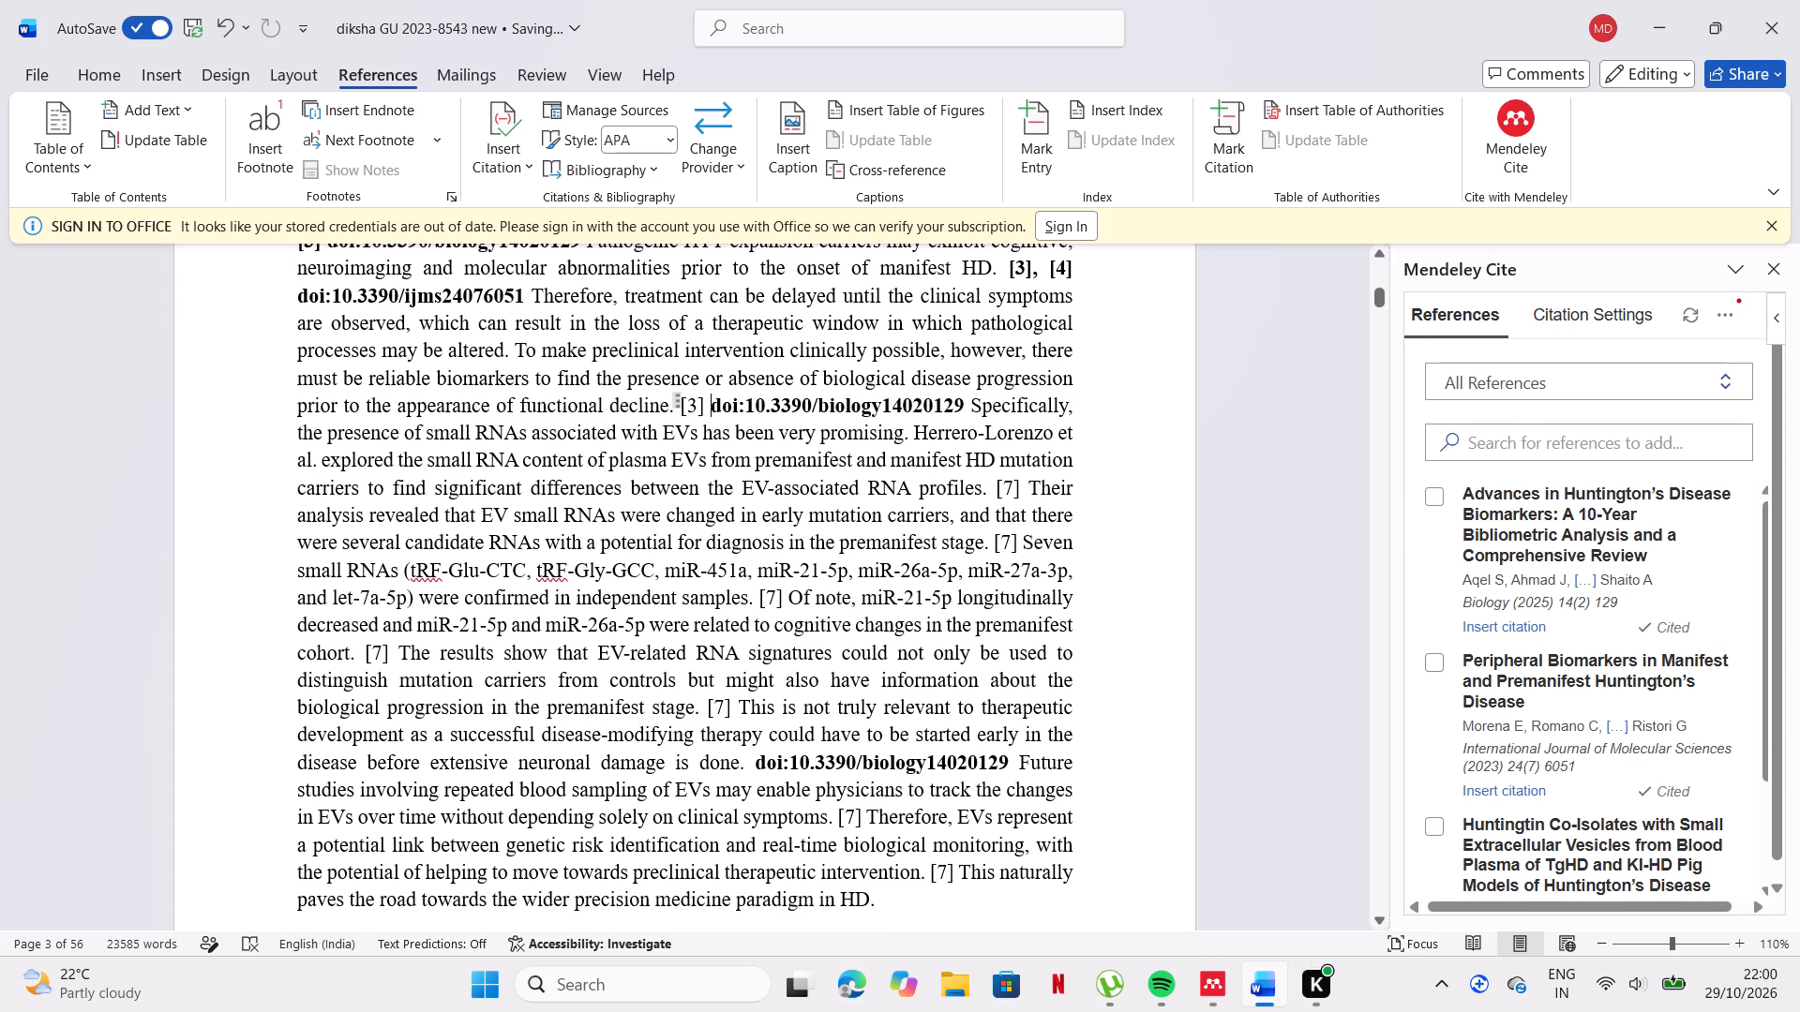
drag(674, 417, 709, 413)
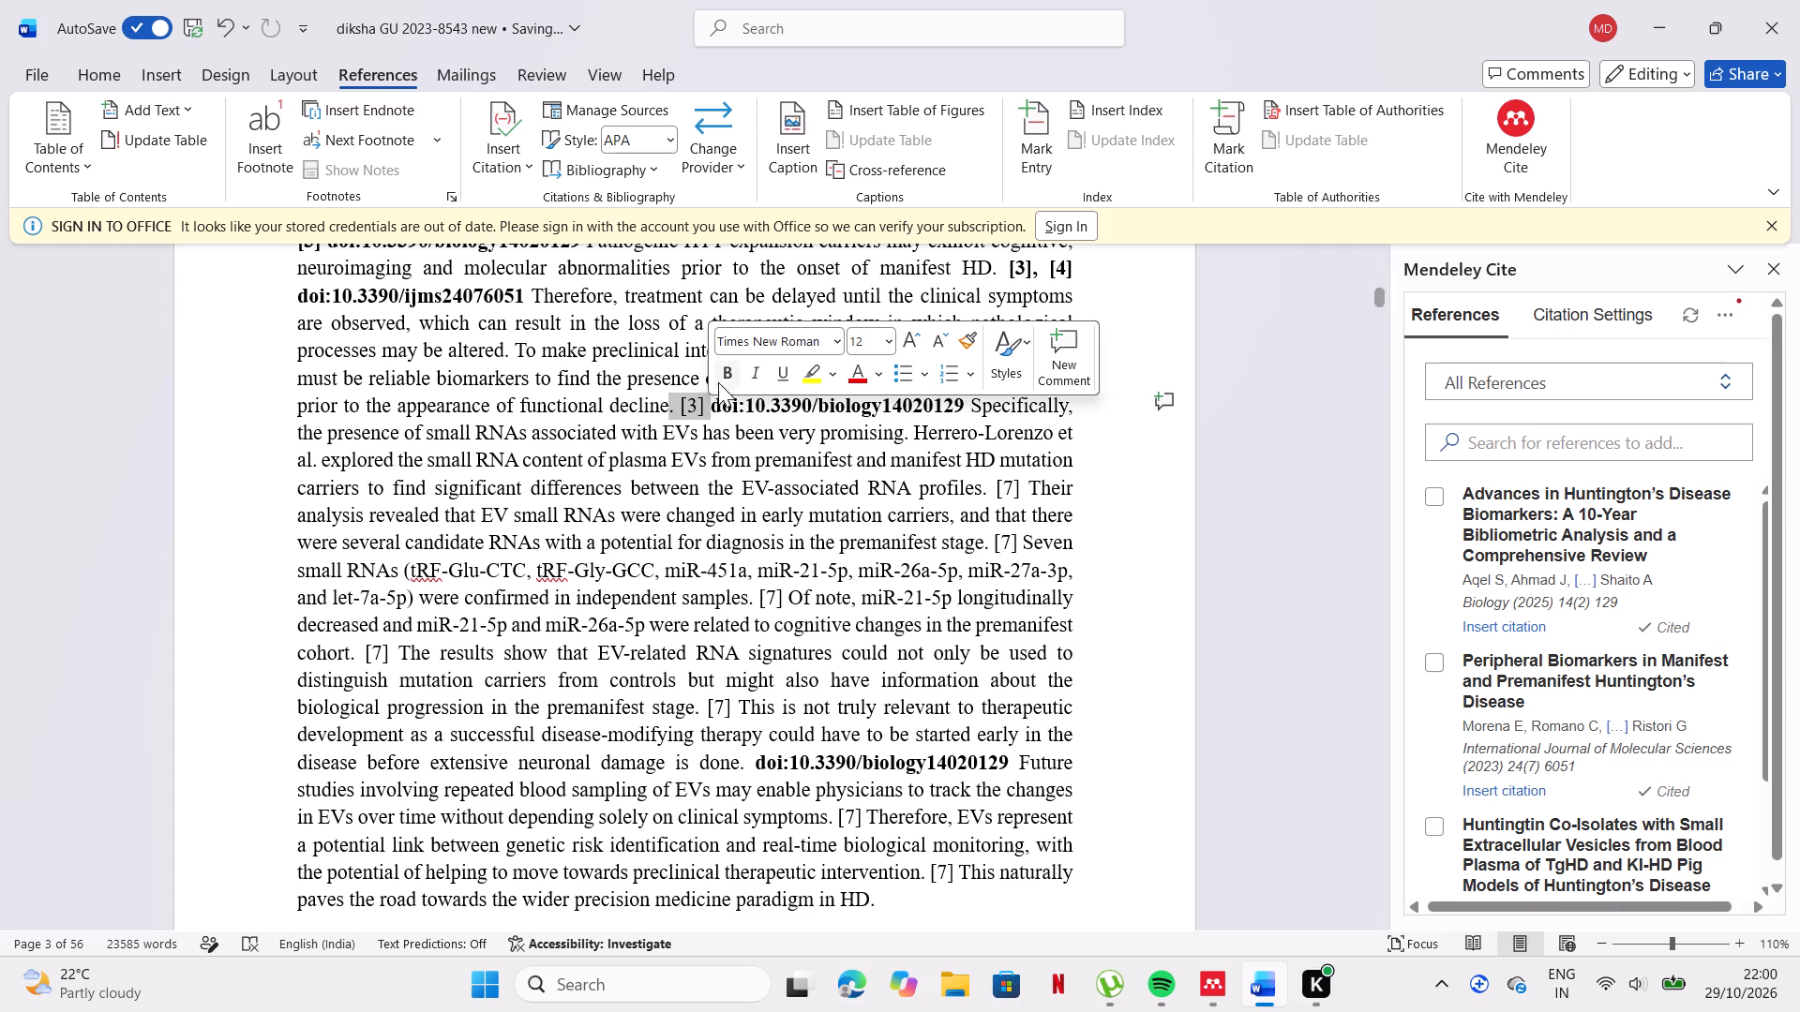
click(722, 369)
Insert an Aqel et al. 2025 citation between doi:10.3390/ijms24076051 and doi:10.3390/biology14020129 following "other clinical manifestations." in section 1.3.
scroll(786, 584, down, 1)
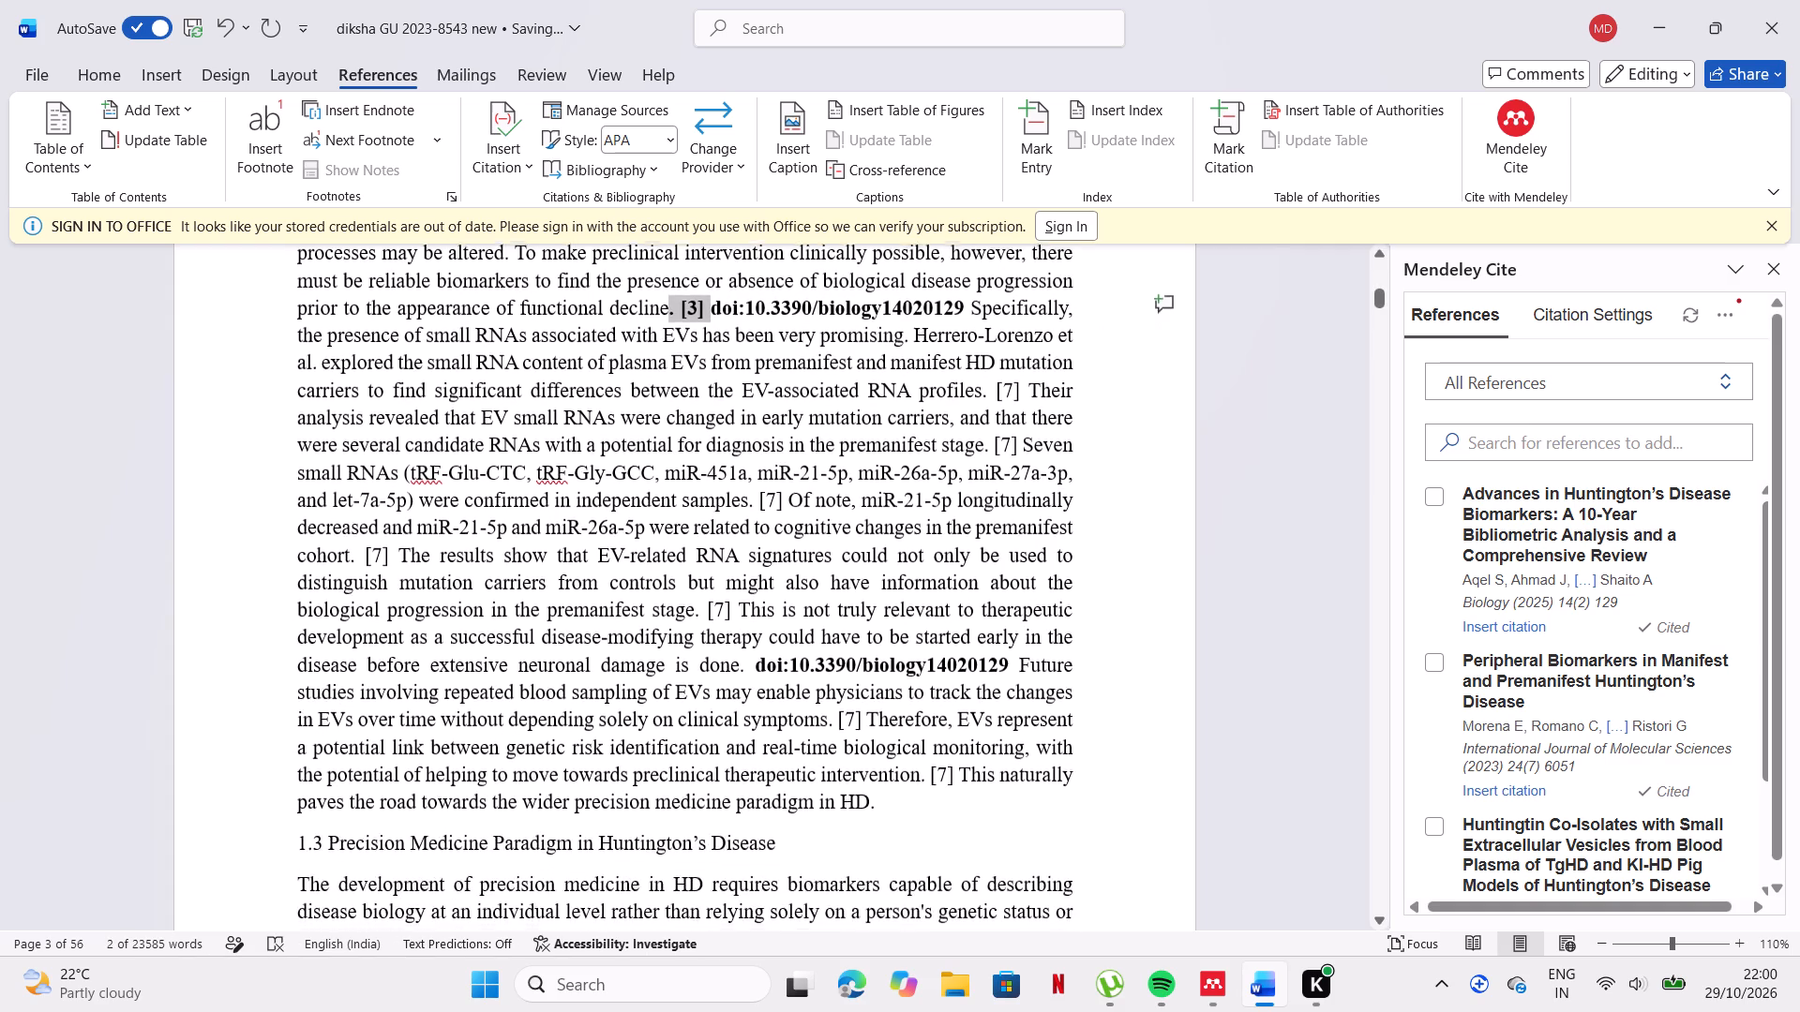
scroll(786, 584, down, 4)
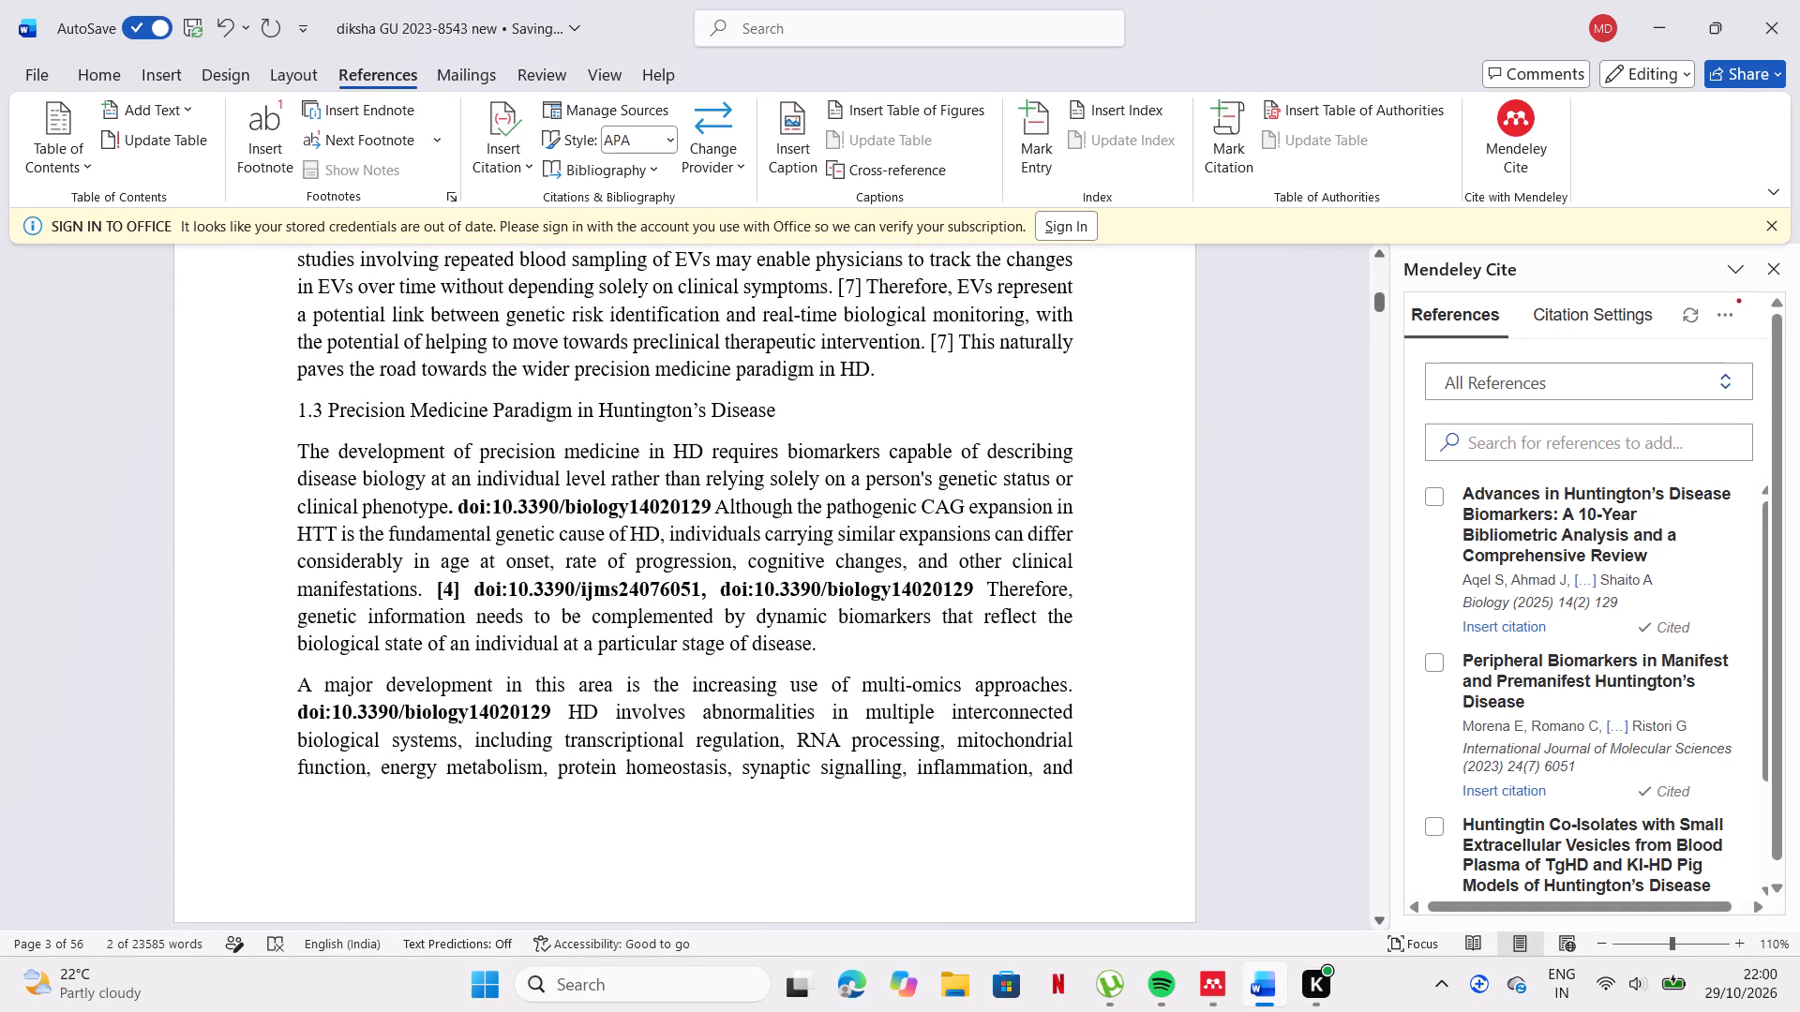
click(720, 588)
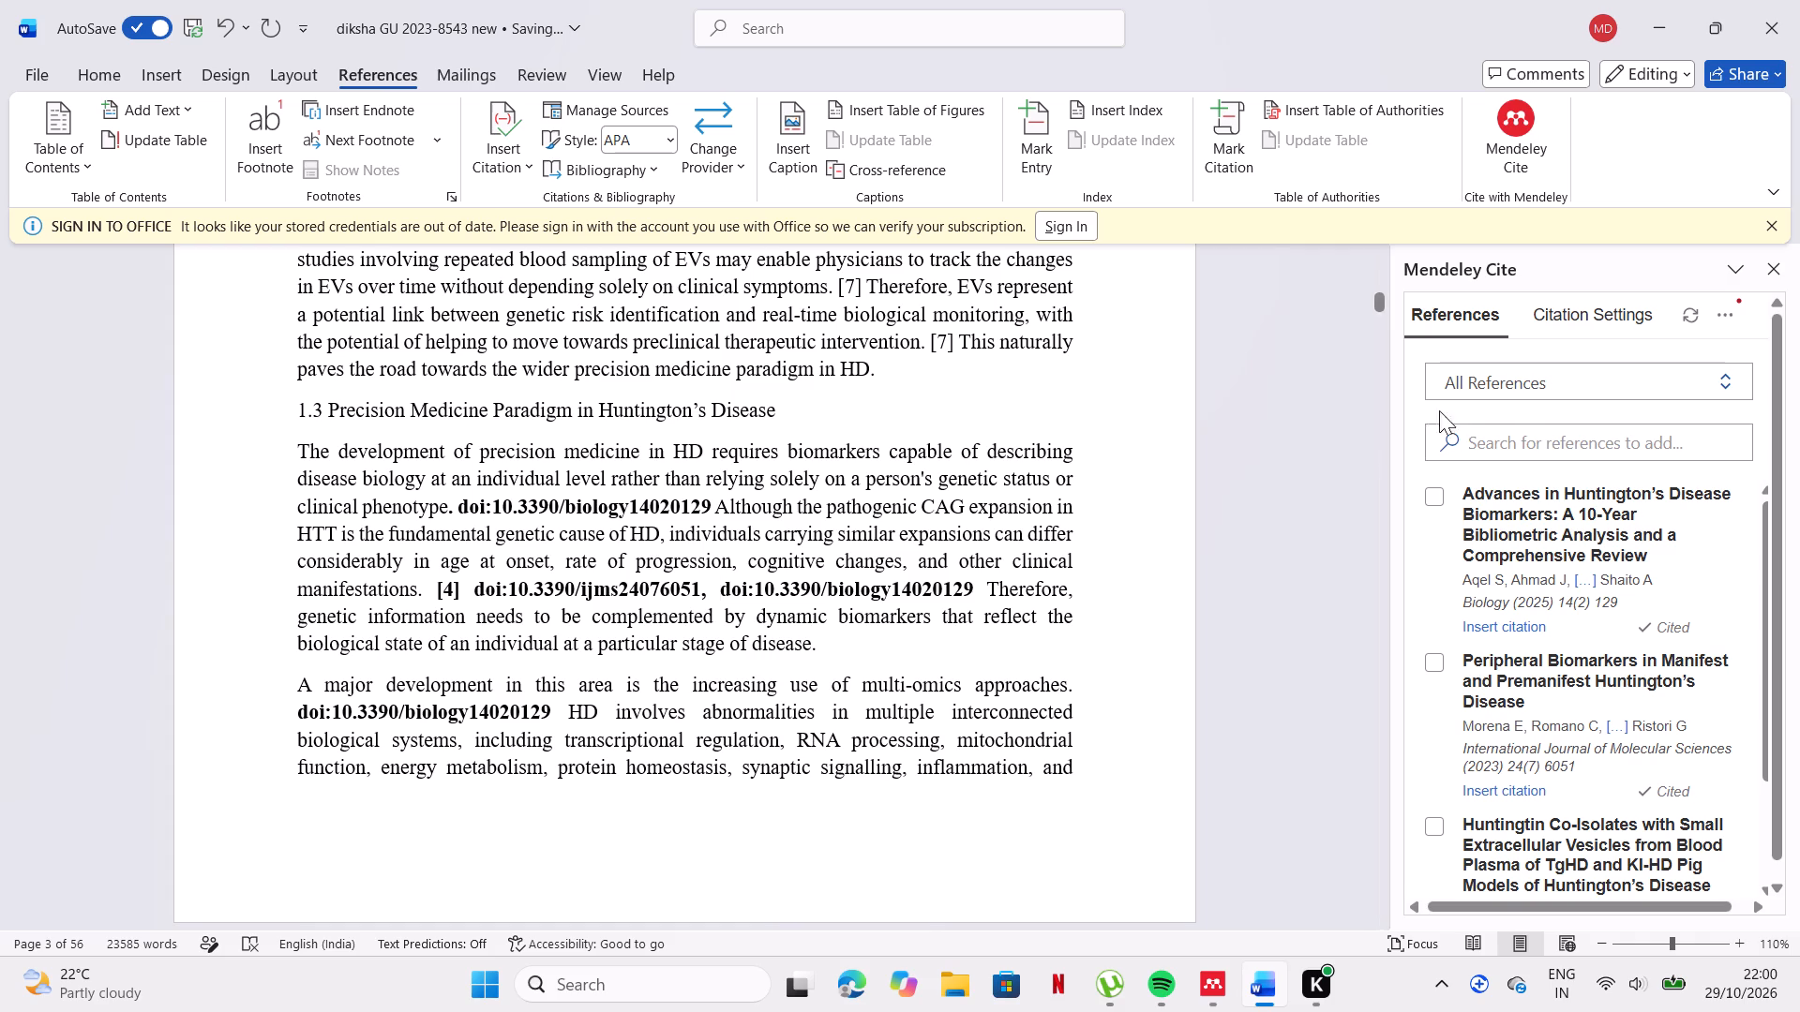
click(1426, 497)
click(1500, 878)
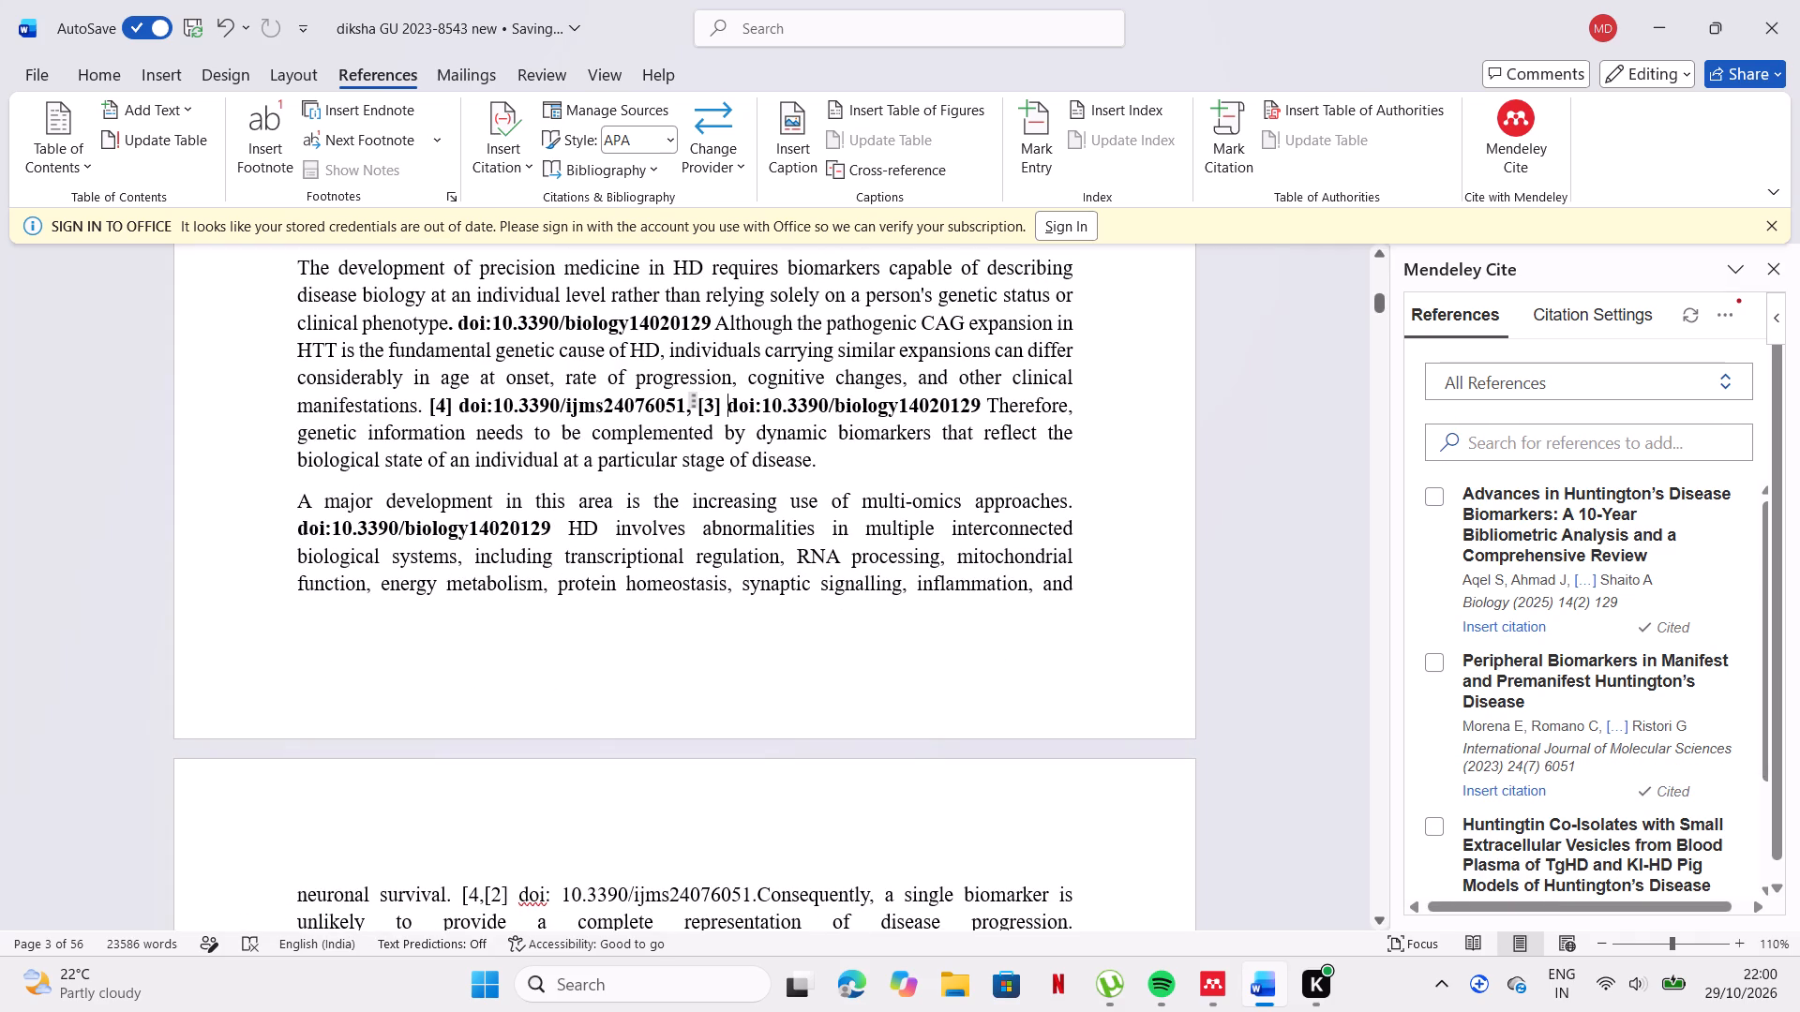
Replace the [4] before doi:10.3390/ijms24076051 following "other clinical manifestations." with a Morena et al. 2023 citation and bold it.
click(456, 418)
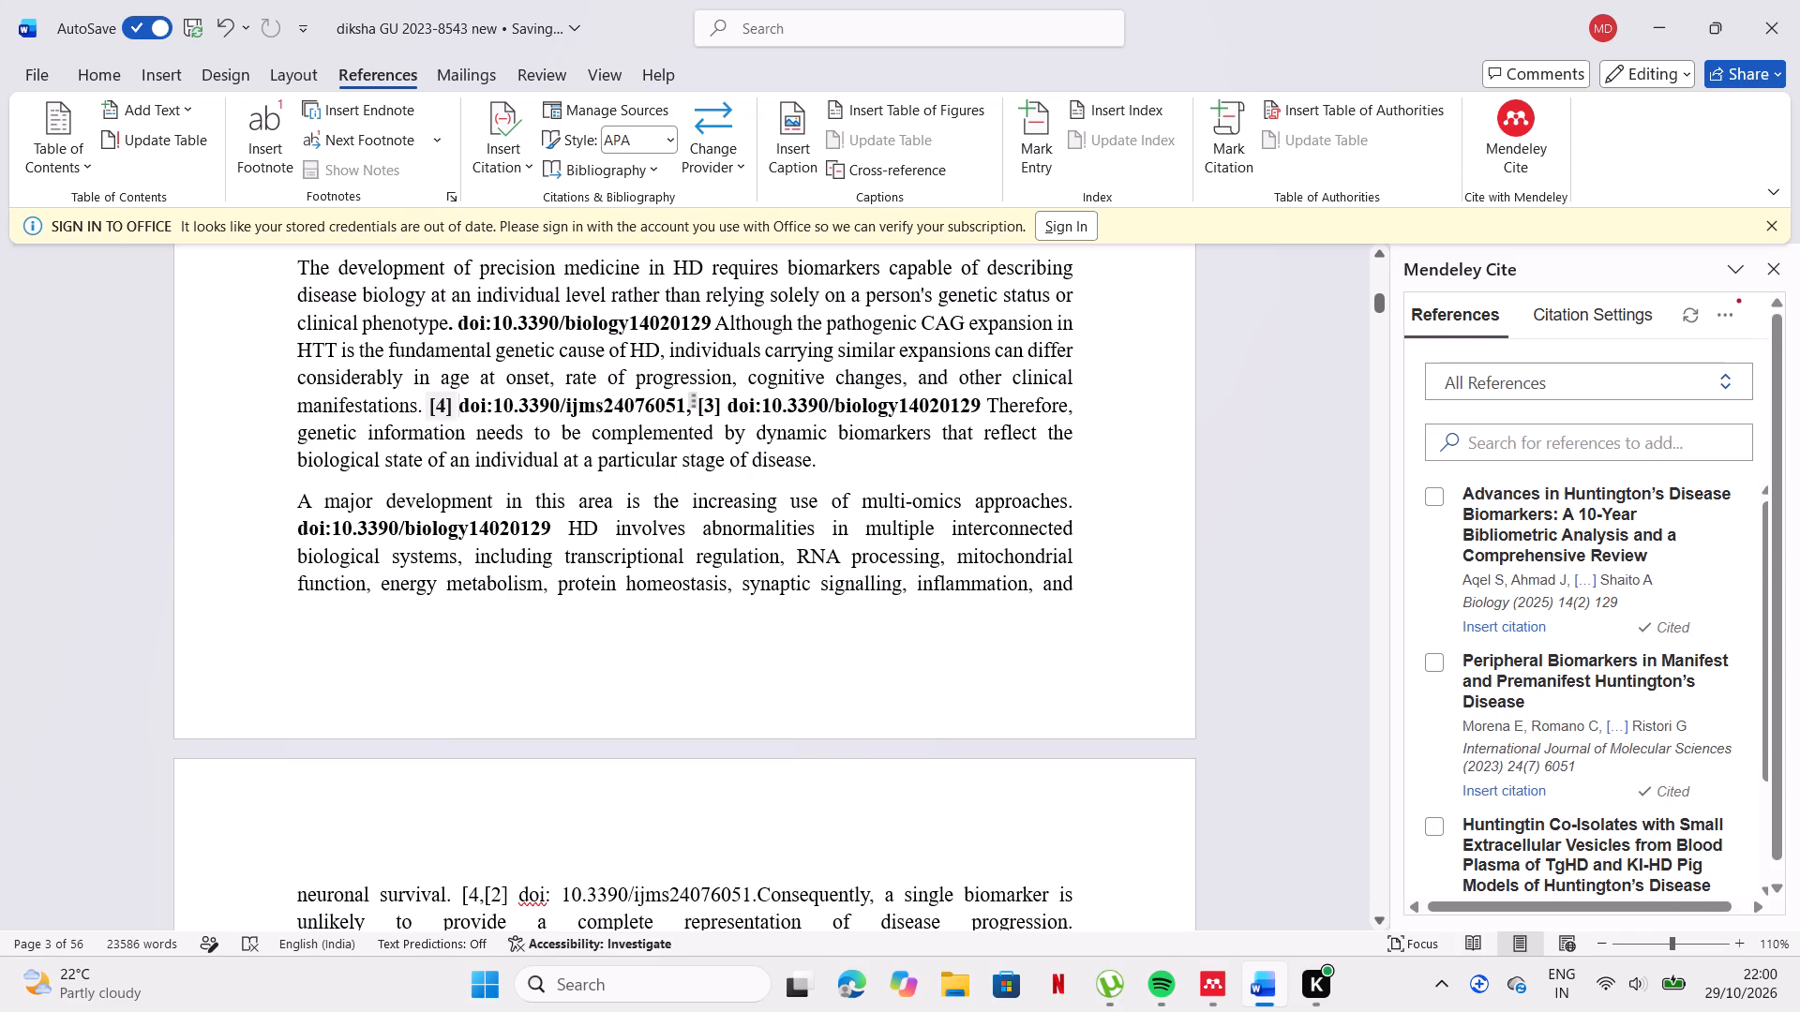
key(BackSpace)
key(BackSpace)
key(BackSpace)
key(BackSpace)
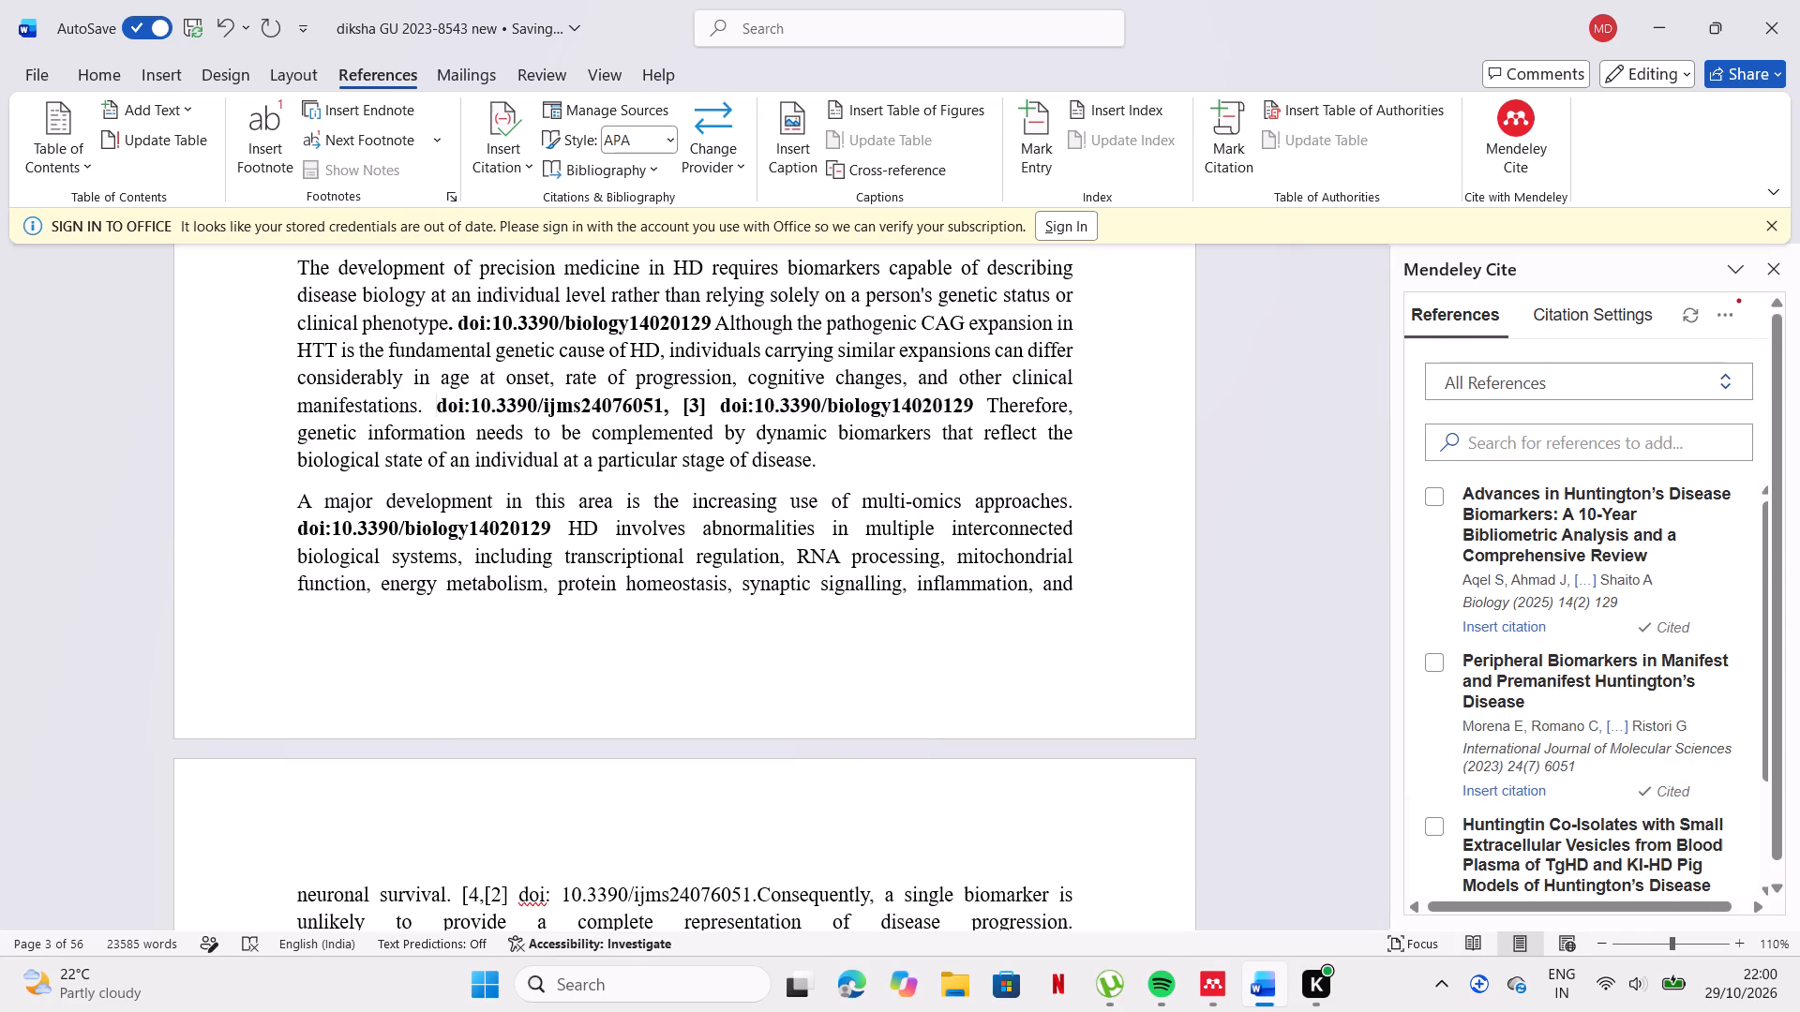
click(1439, 671)
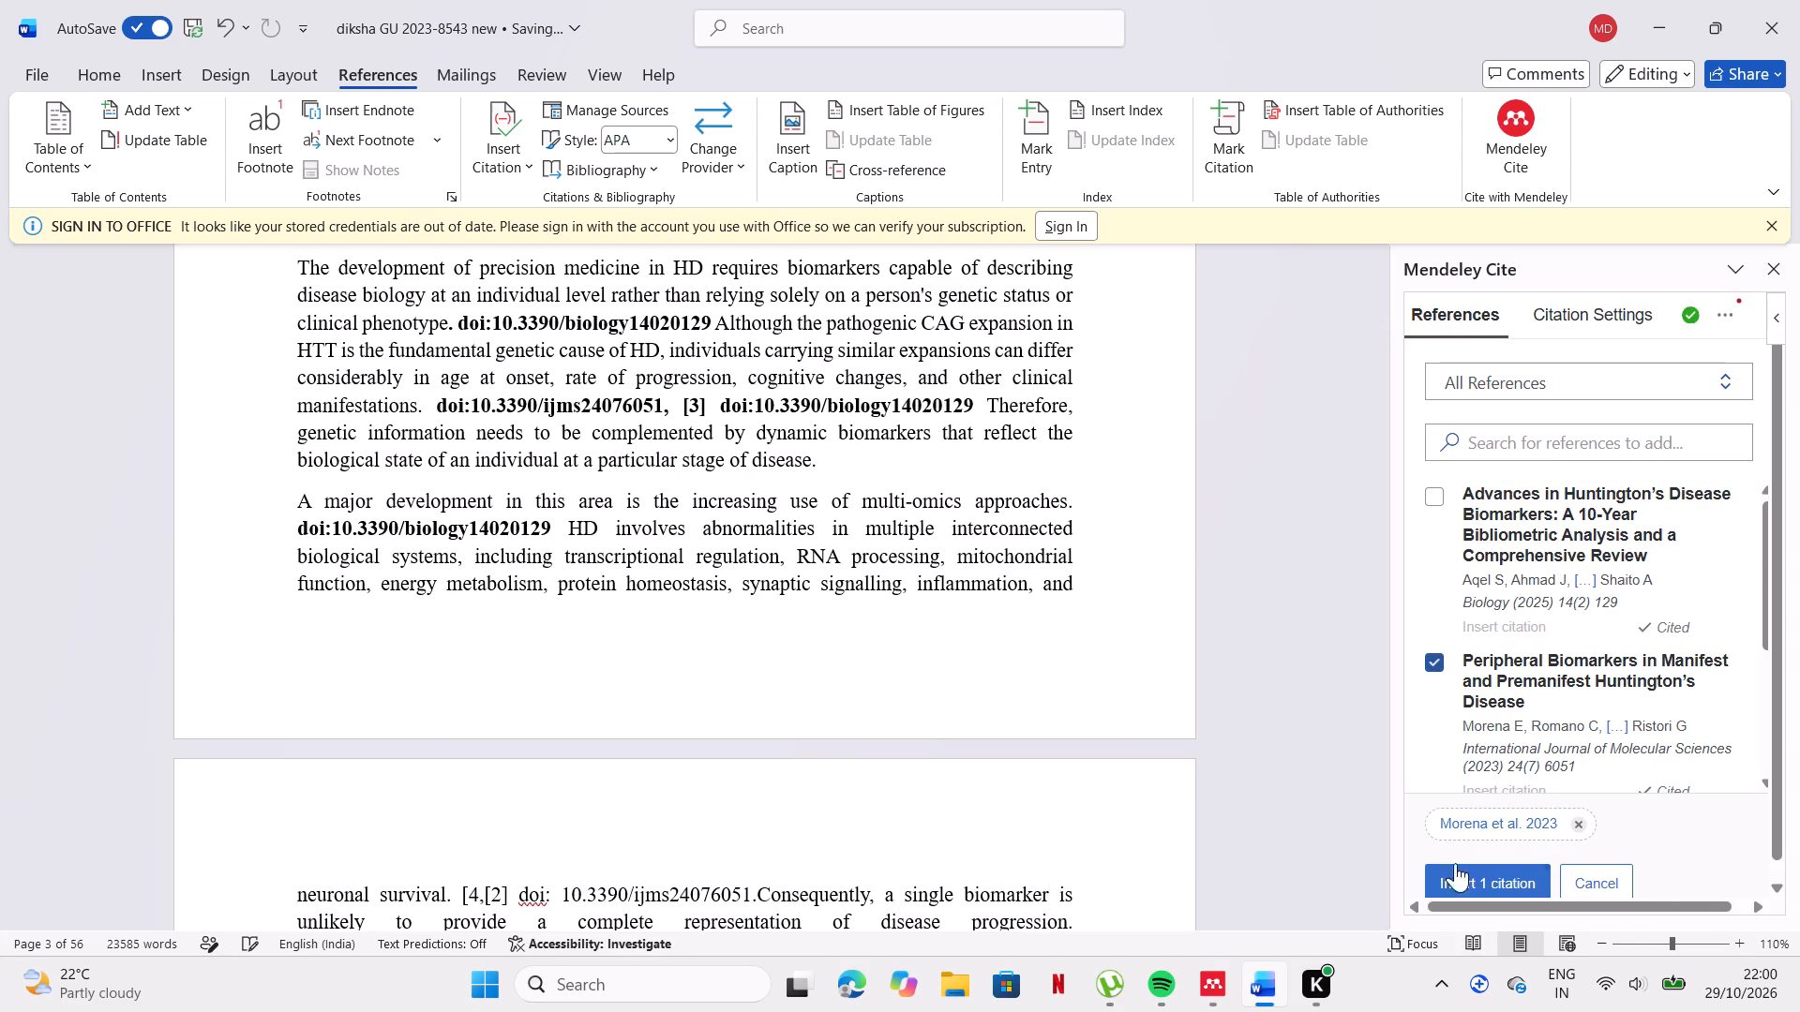
click(1474, 880)
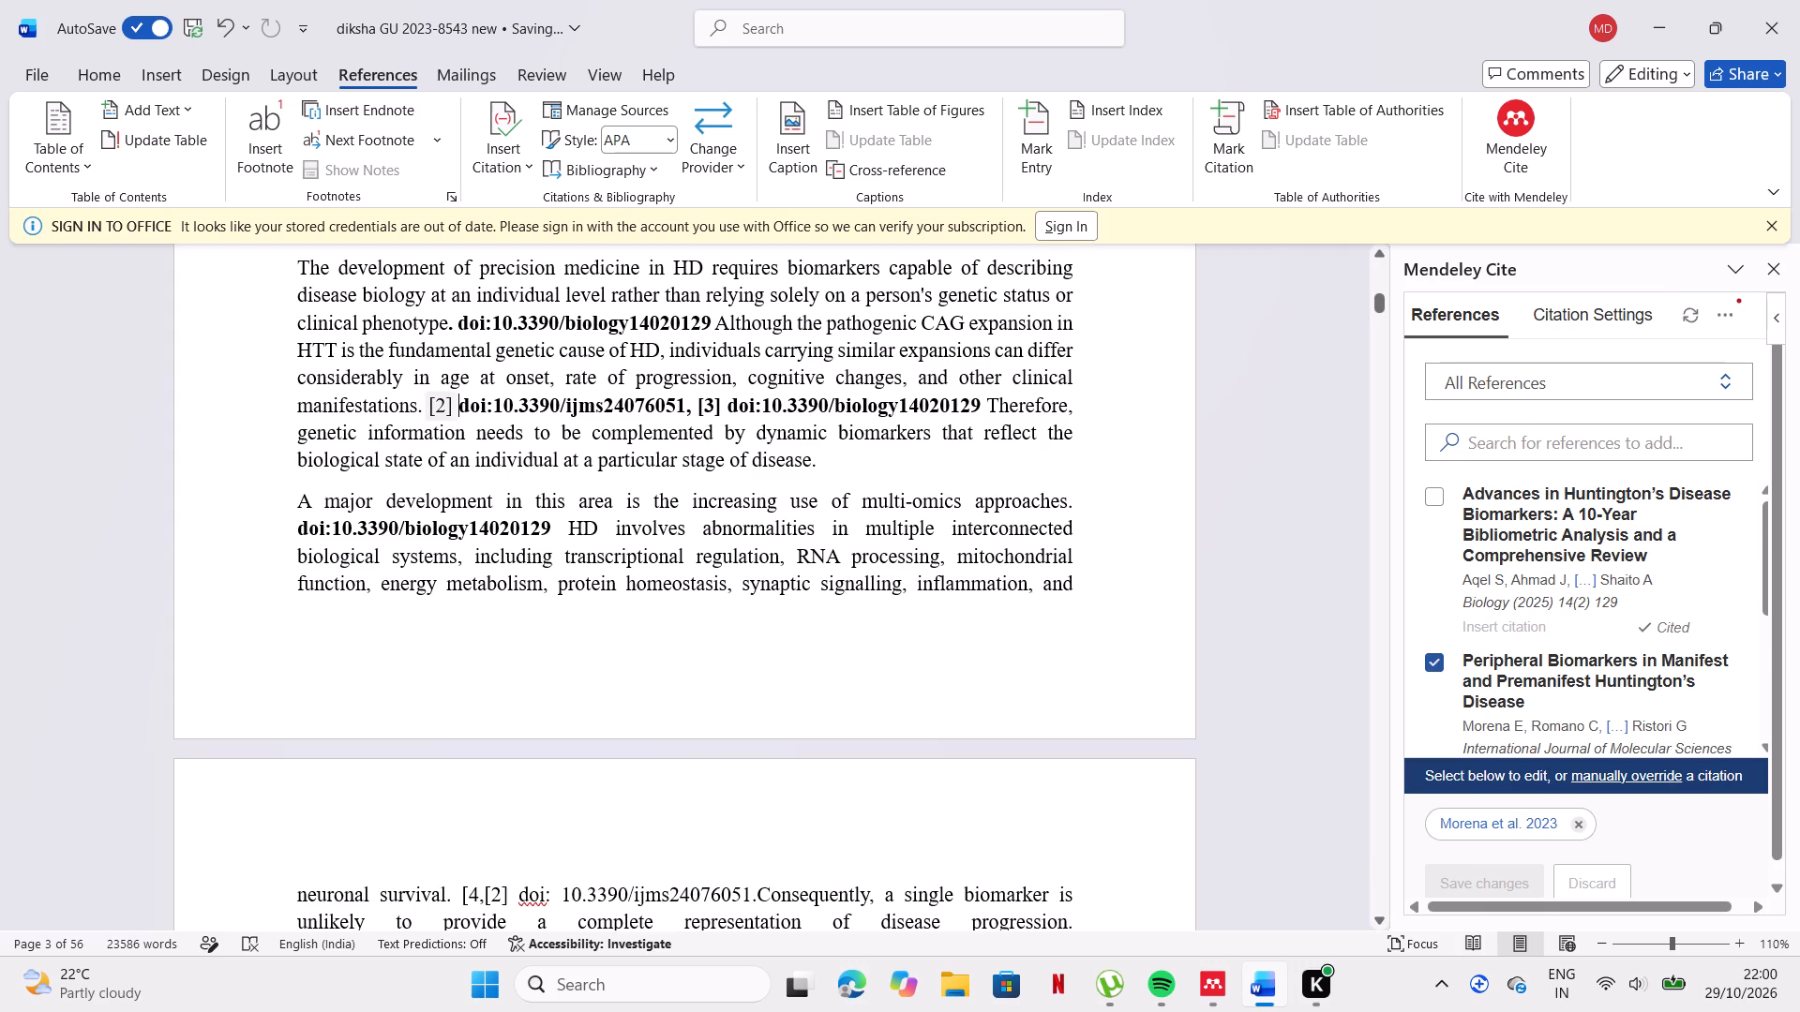
drag(433, 399, 454, 399)
click(476, 356)
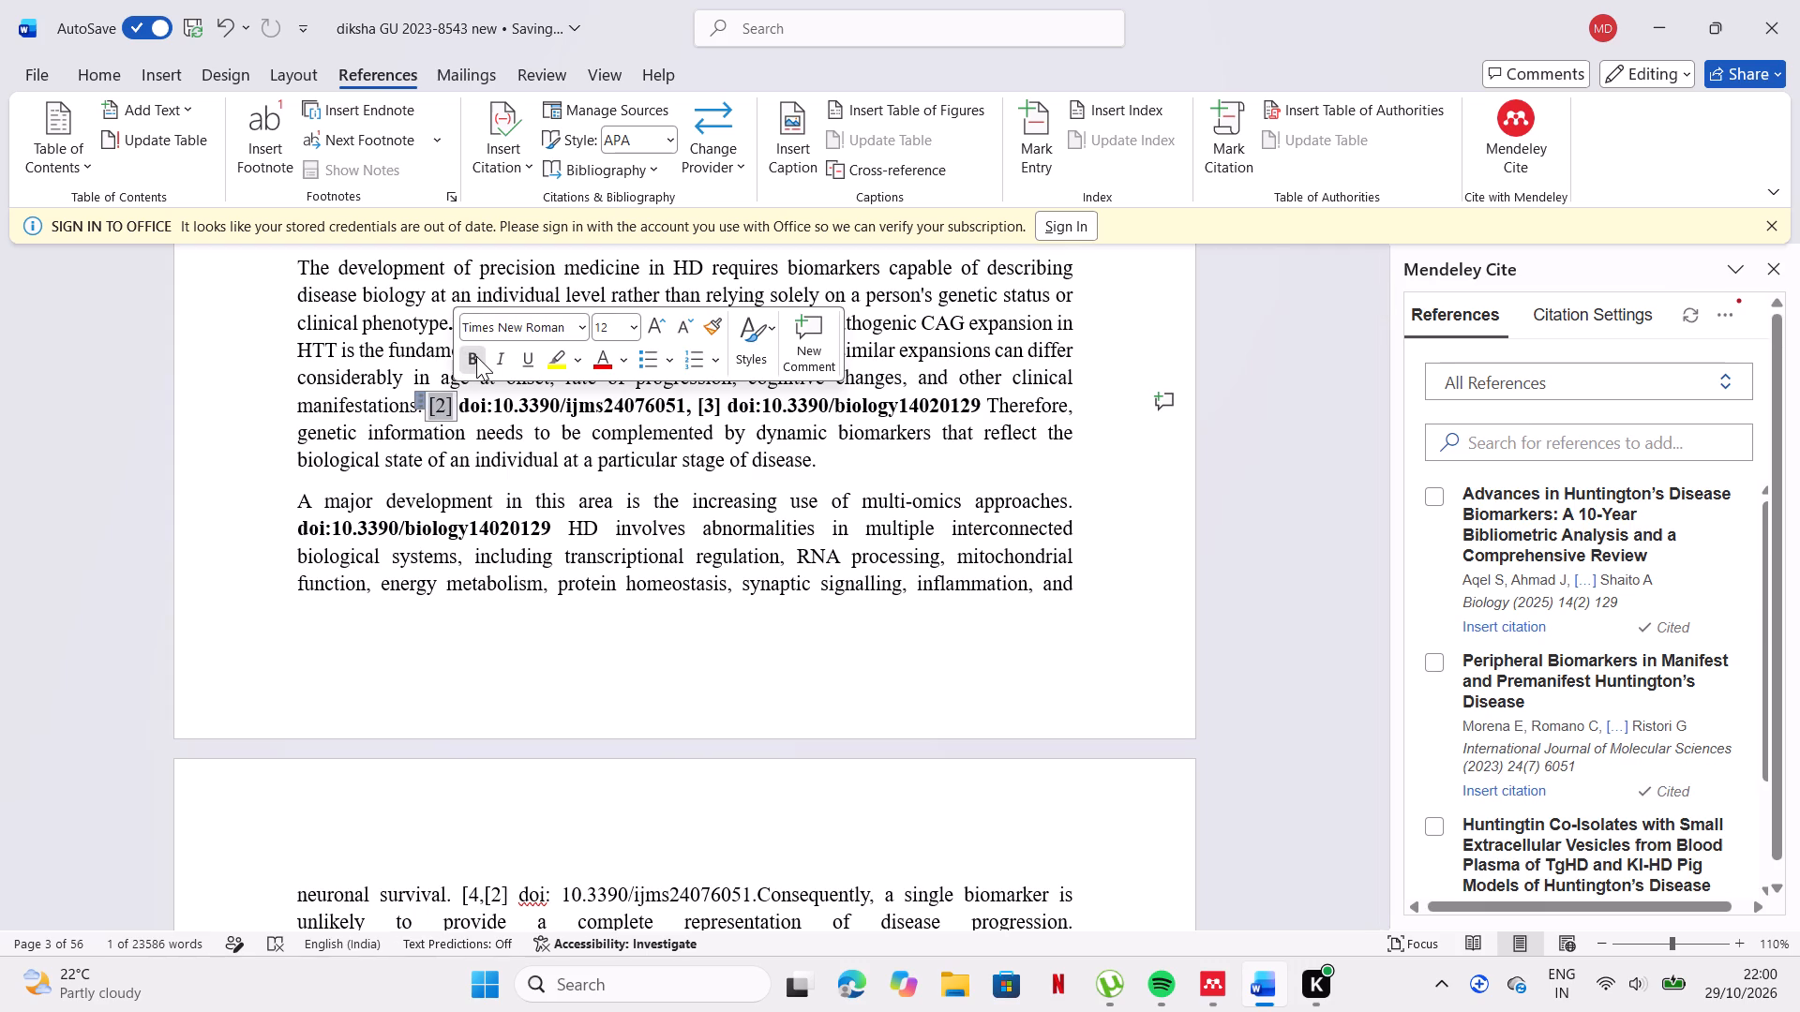
Insert an Aqel et al. 2025 citation before doi:10.3390/biology14020129 following "use of multi-omics approaches." and bold it.
scroll(564, 520, down, 1)
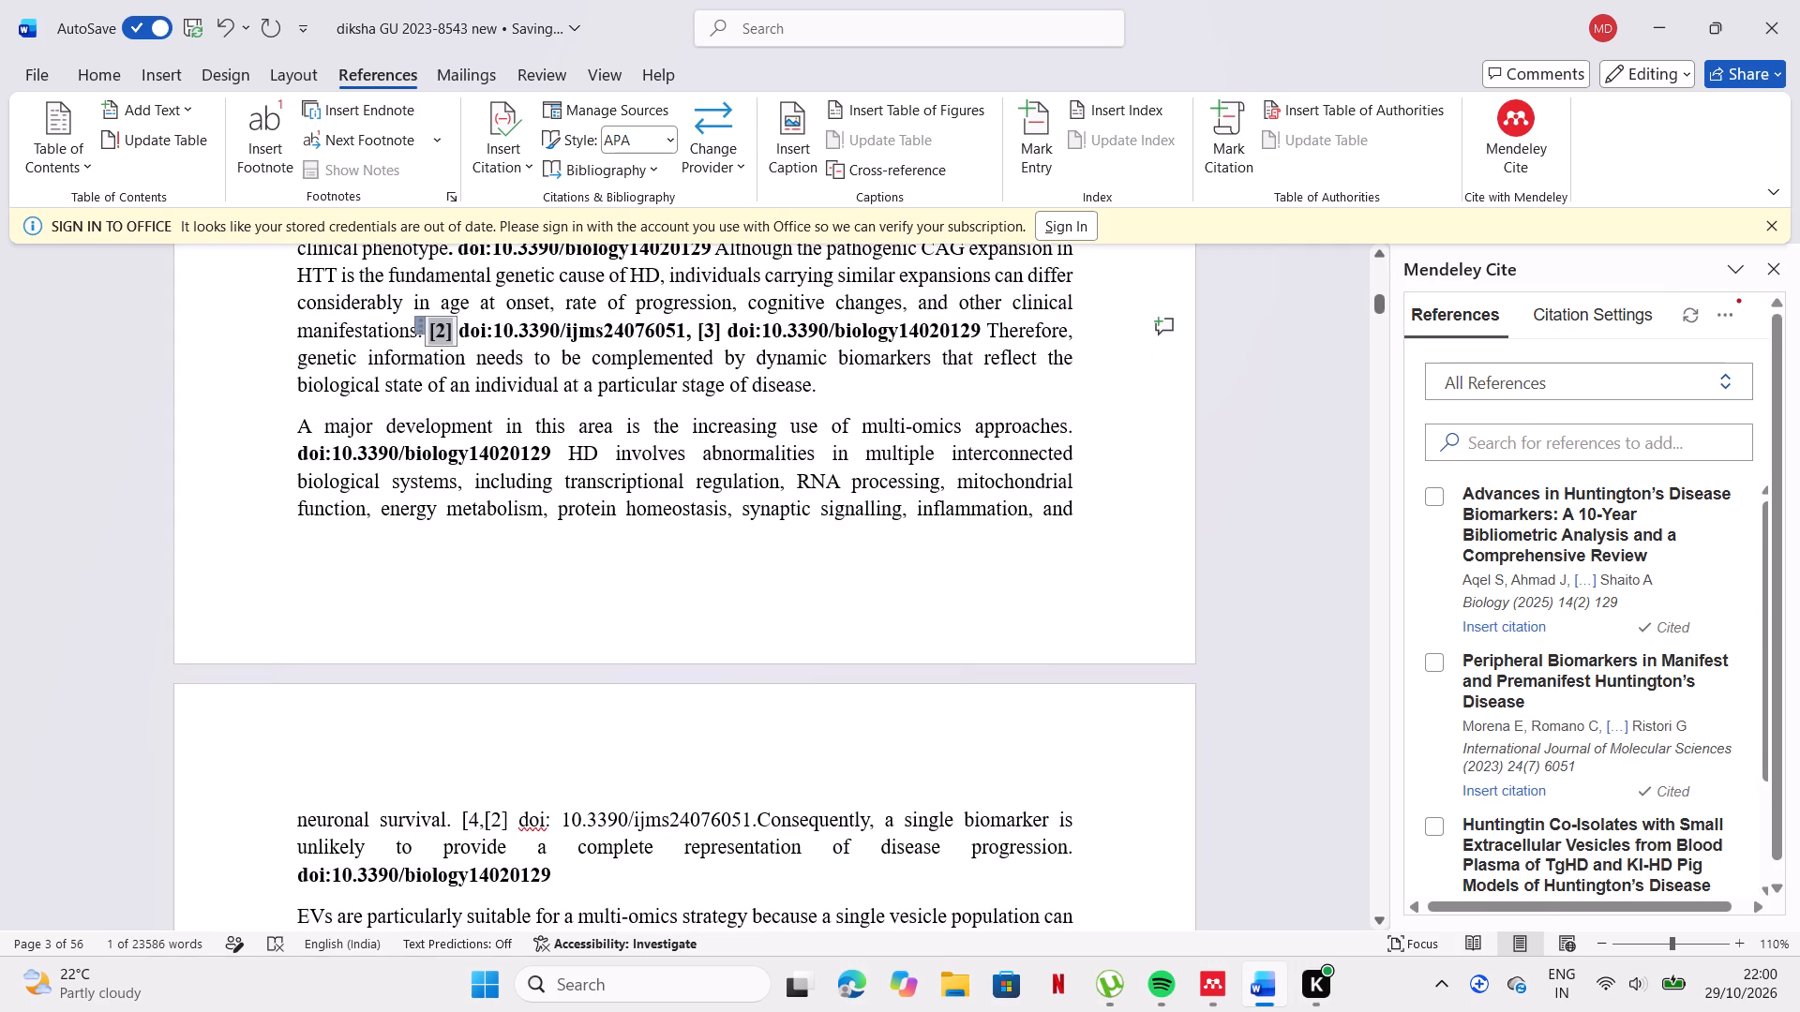
click(299, 444)
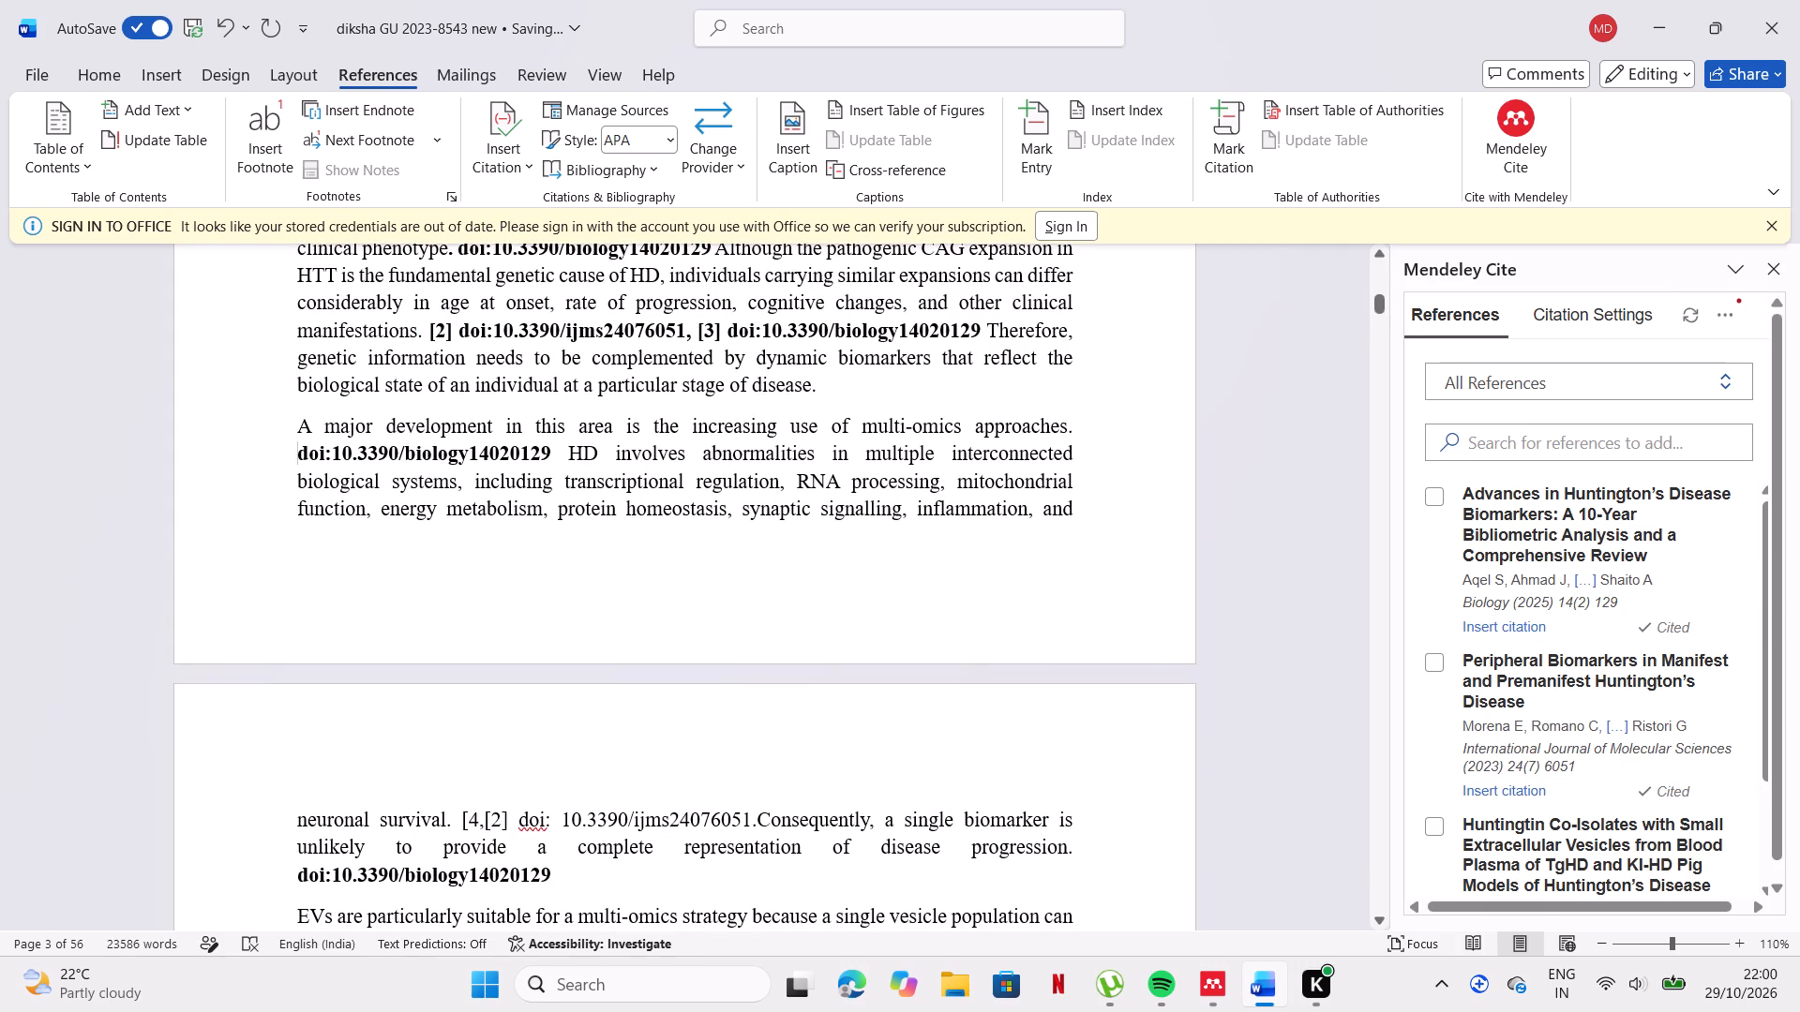
click(1432, 497)
click(1489, 877)
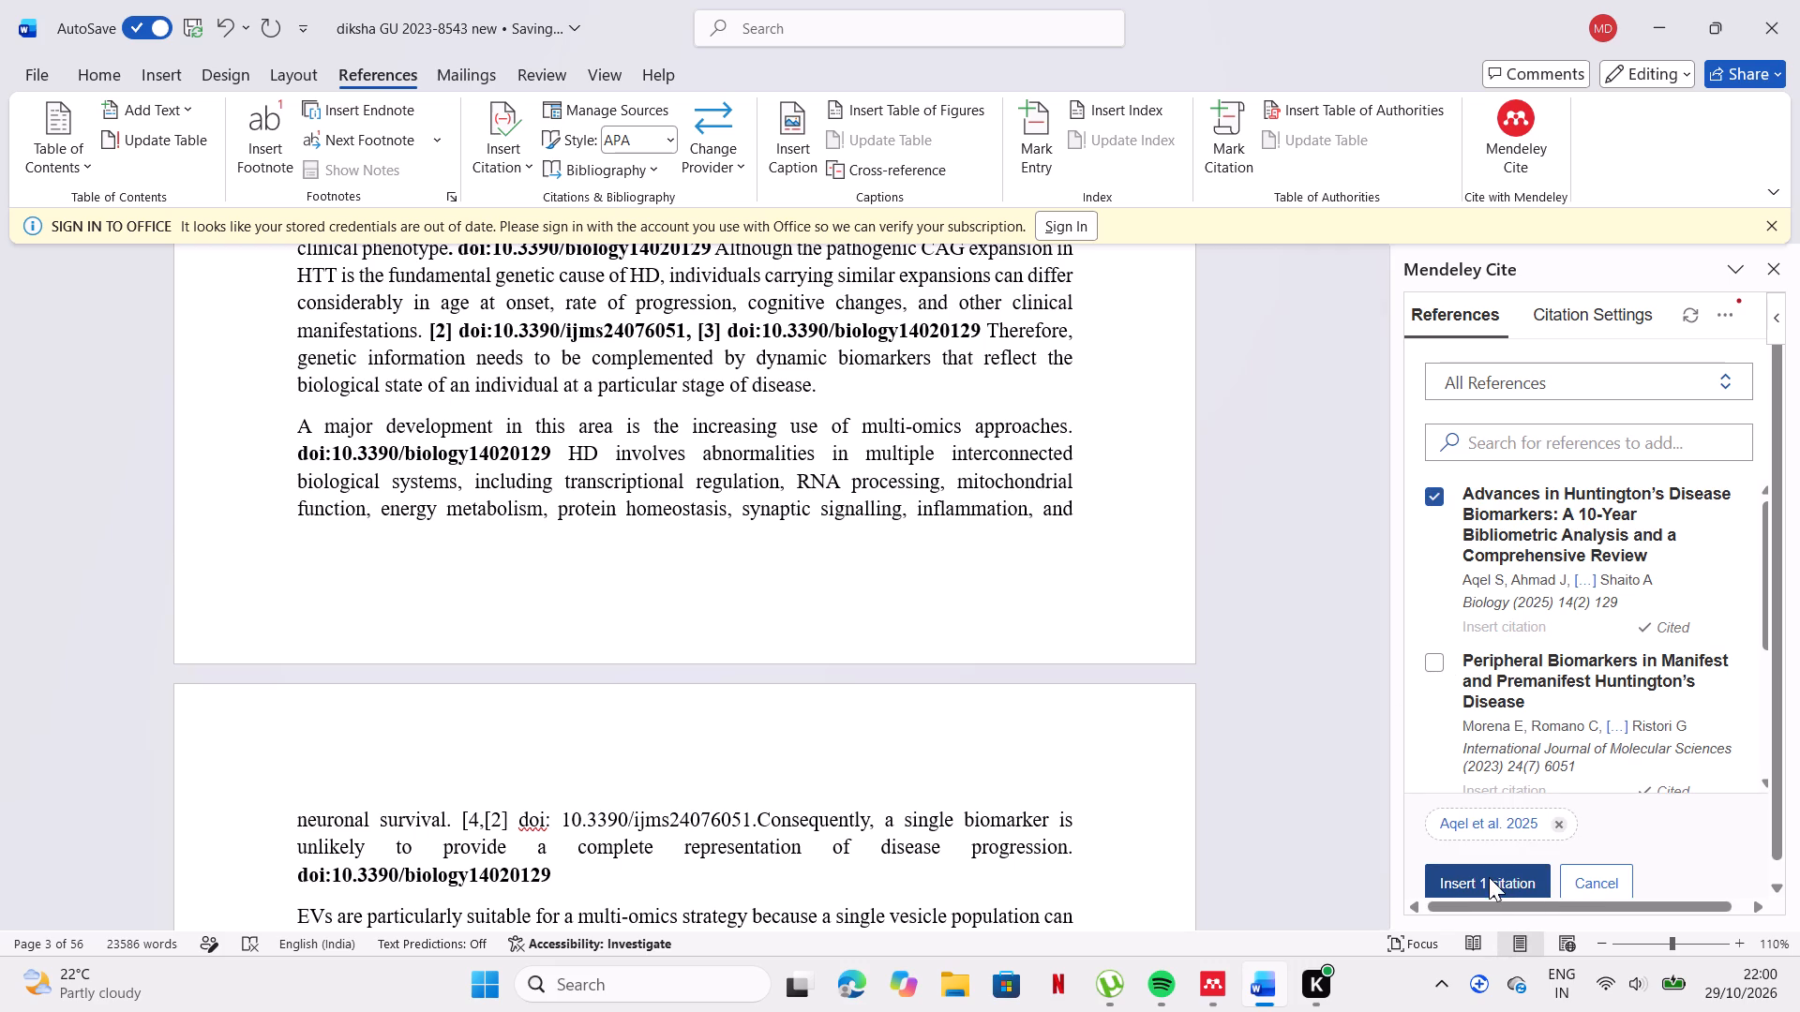
drag(1049, 374, 1077, 369)
click(1094, 338)
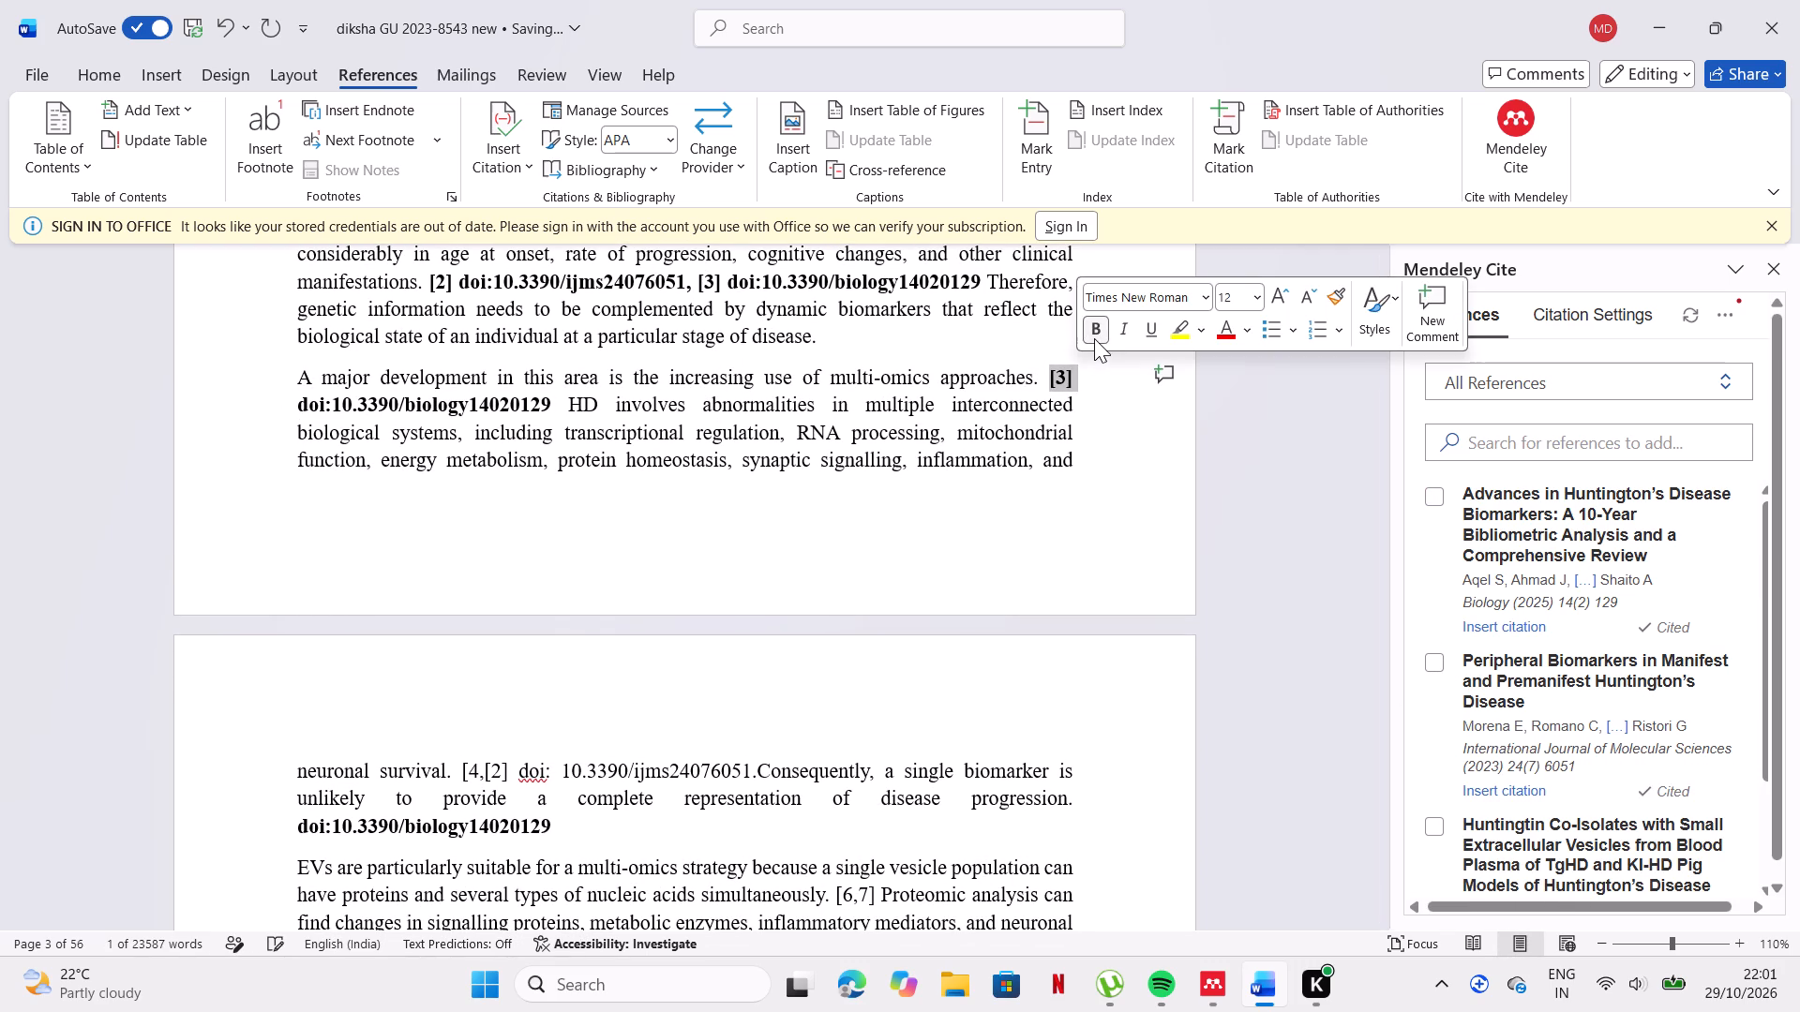
click(1096, 389)
Insert an Aqel et al. 2025 citation before doi:10.3390/biology14020129 following "complete representation of disease progression." and bold it.
scroll(1096, 389, up, 1)
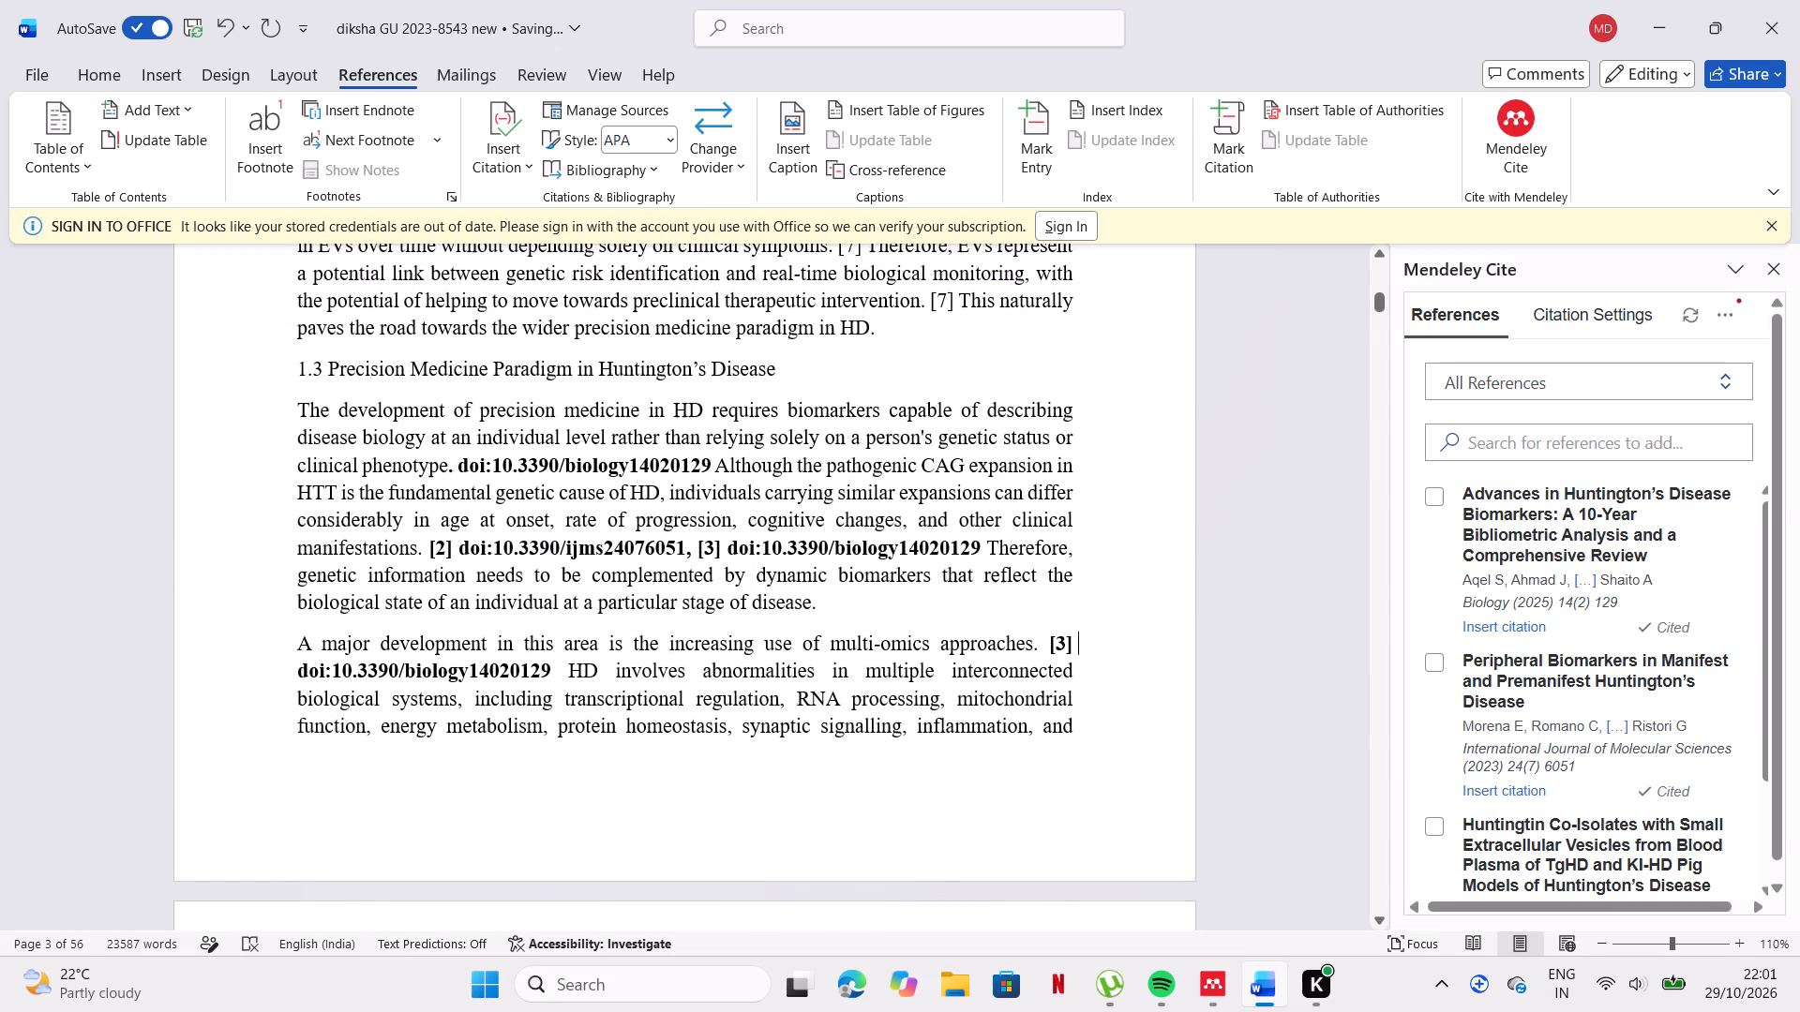
scroll(1096, 389, up, 1)
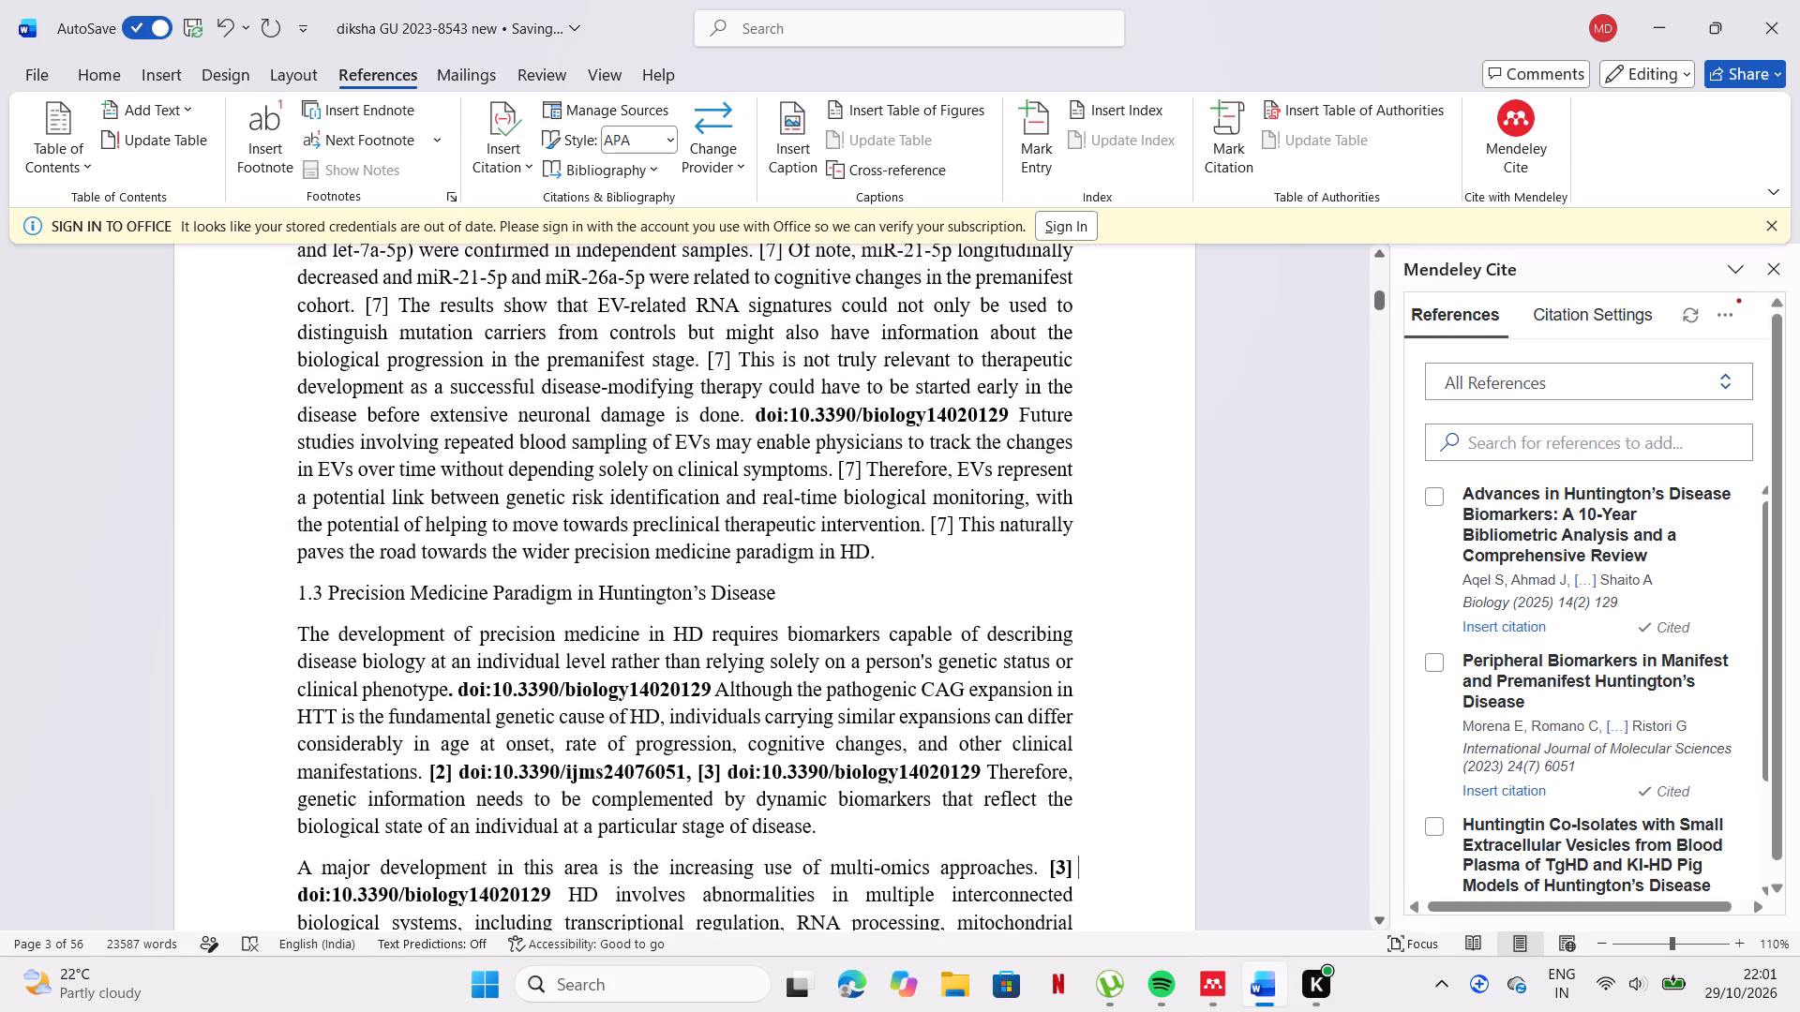
scroll(1091, 448, down, 3)
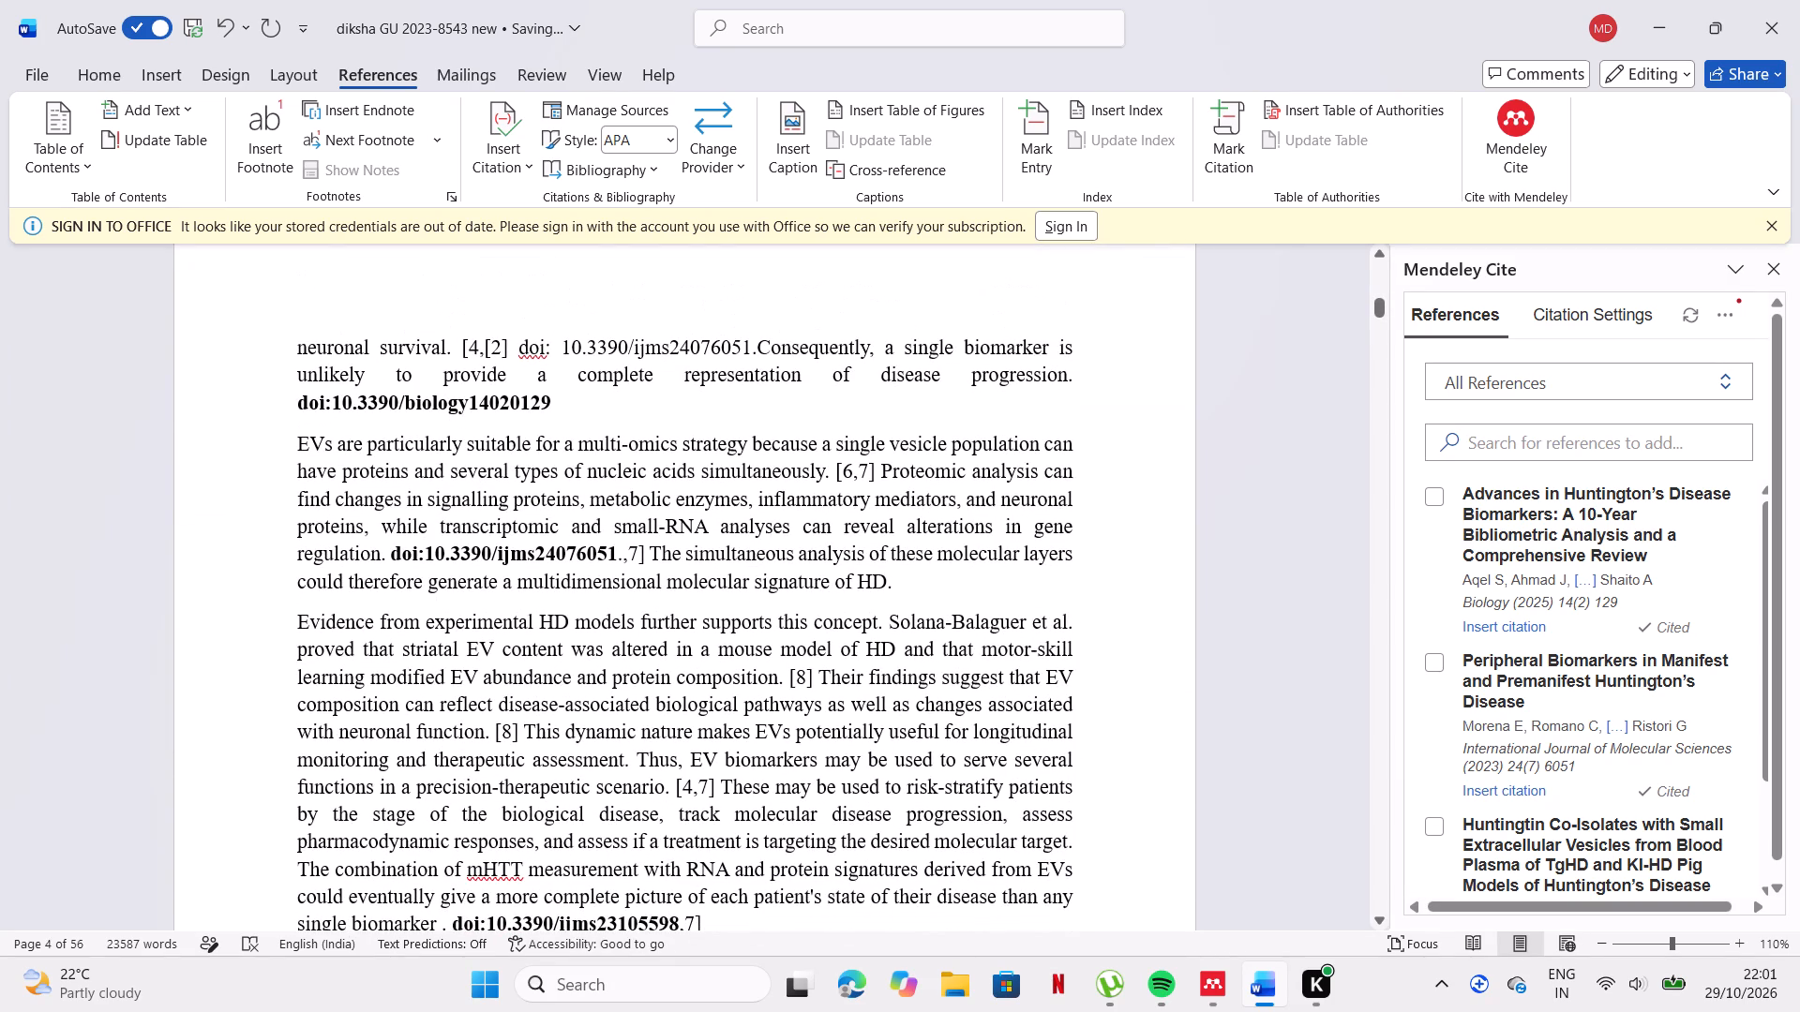
click(297, 405)
click(1424, 498)
click(1434, 499)
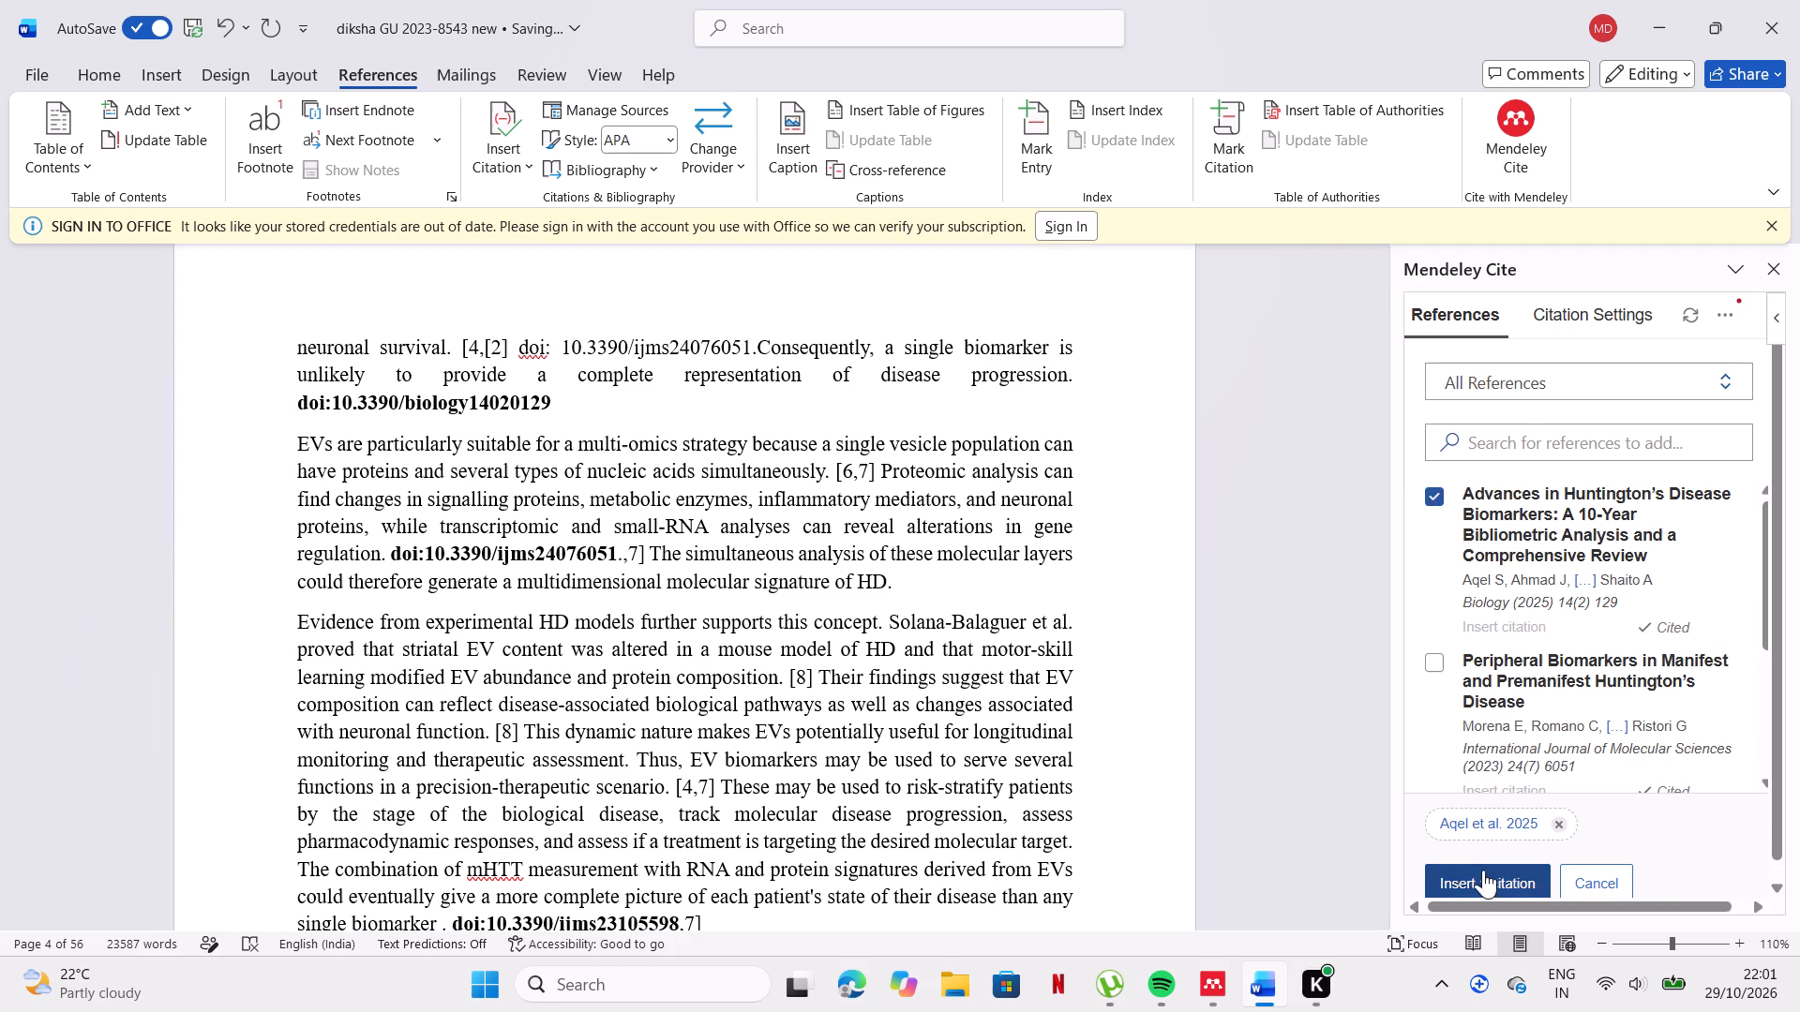
click(1483, 874)
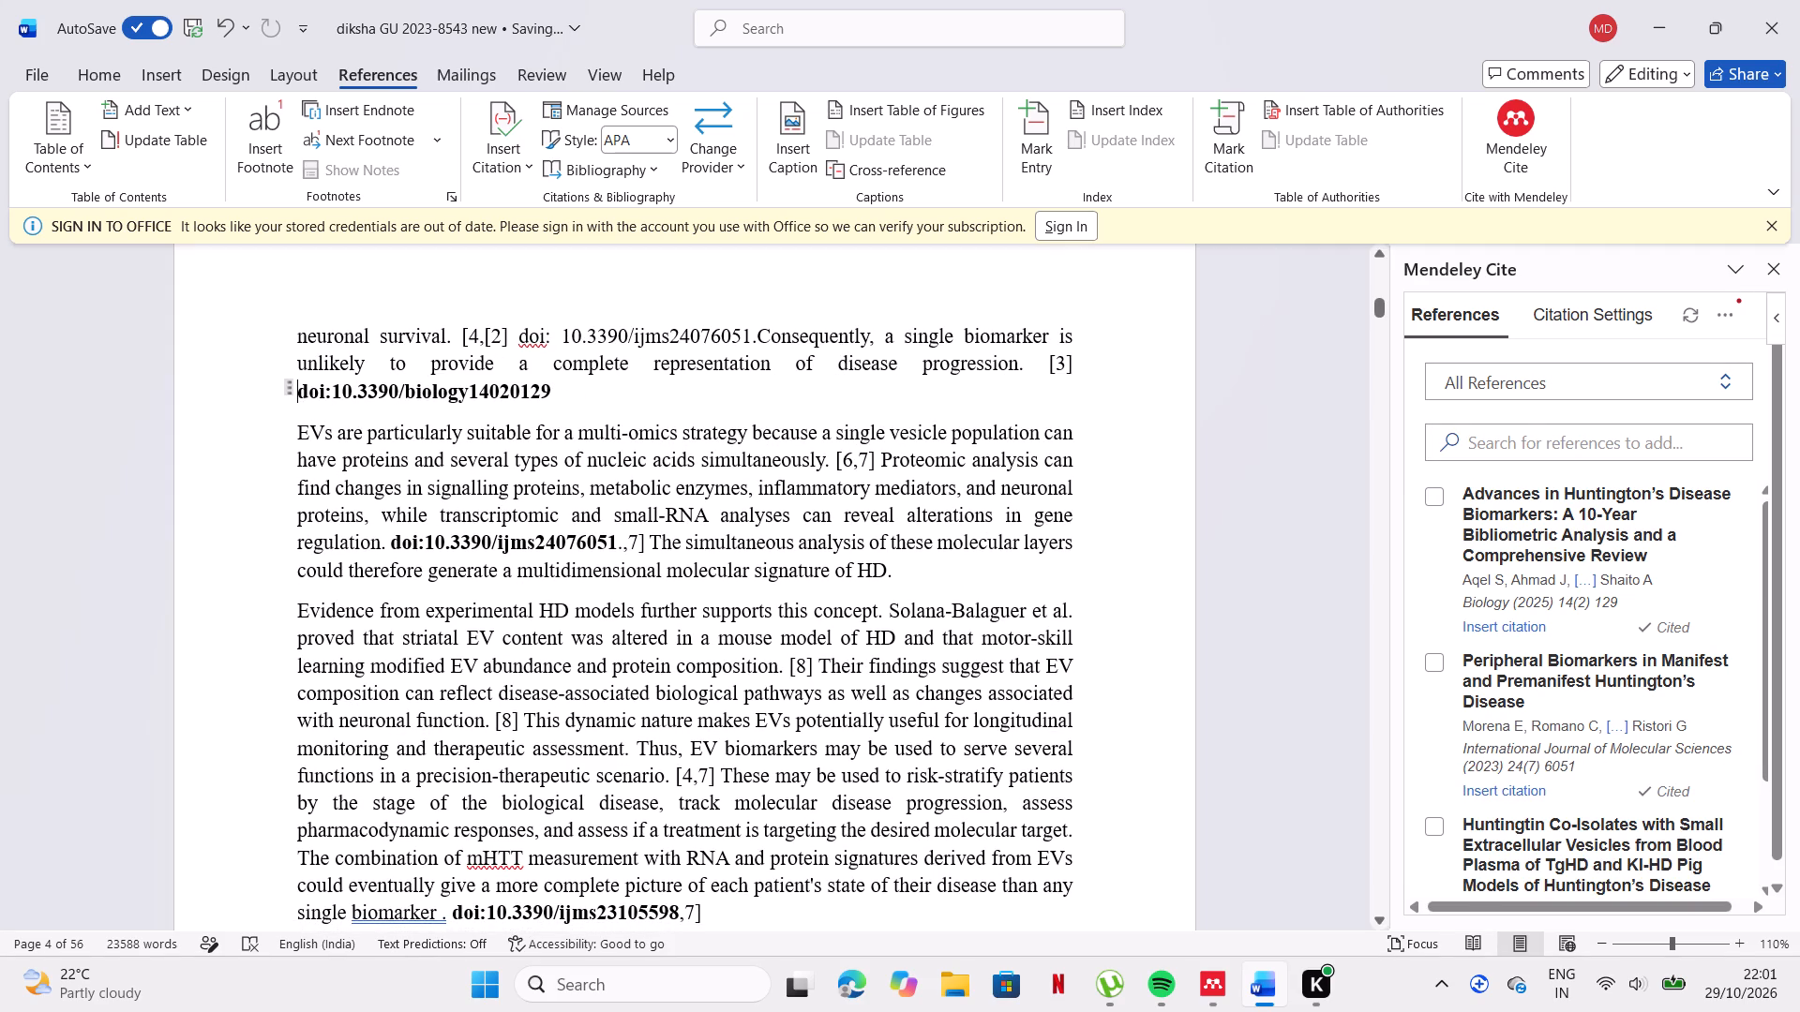
drag(1025, 356, 1094, 378)
click(1111, 346)
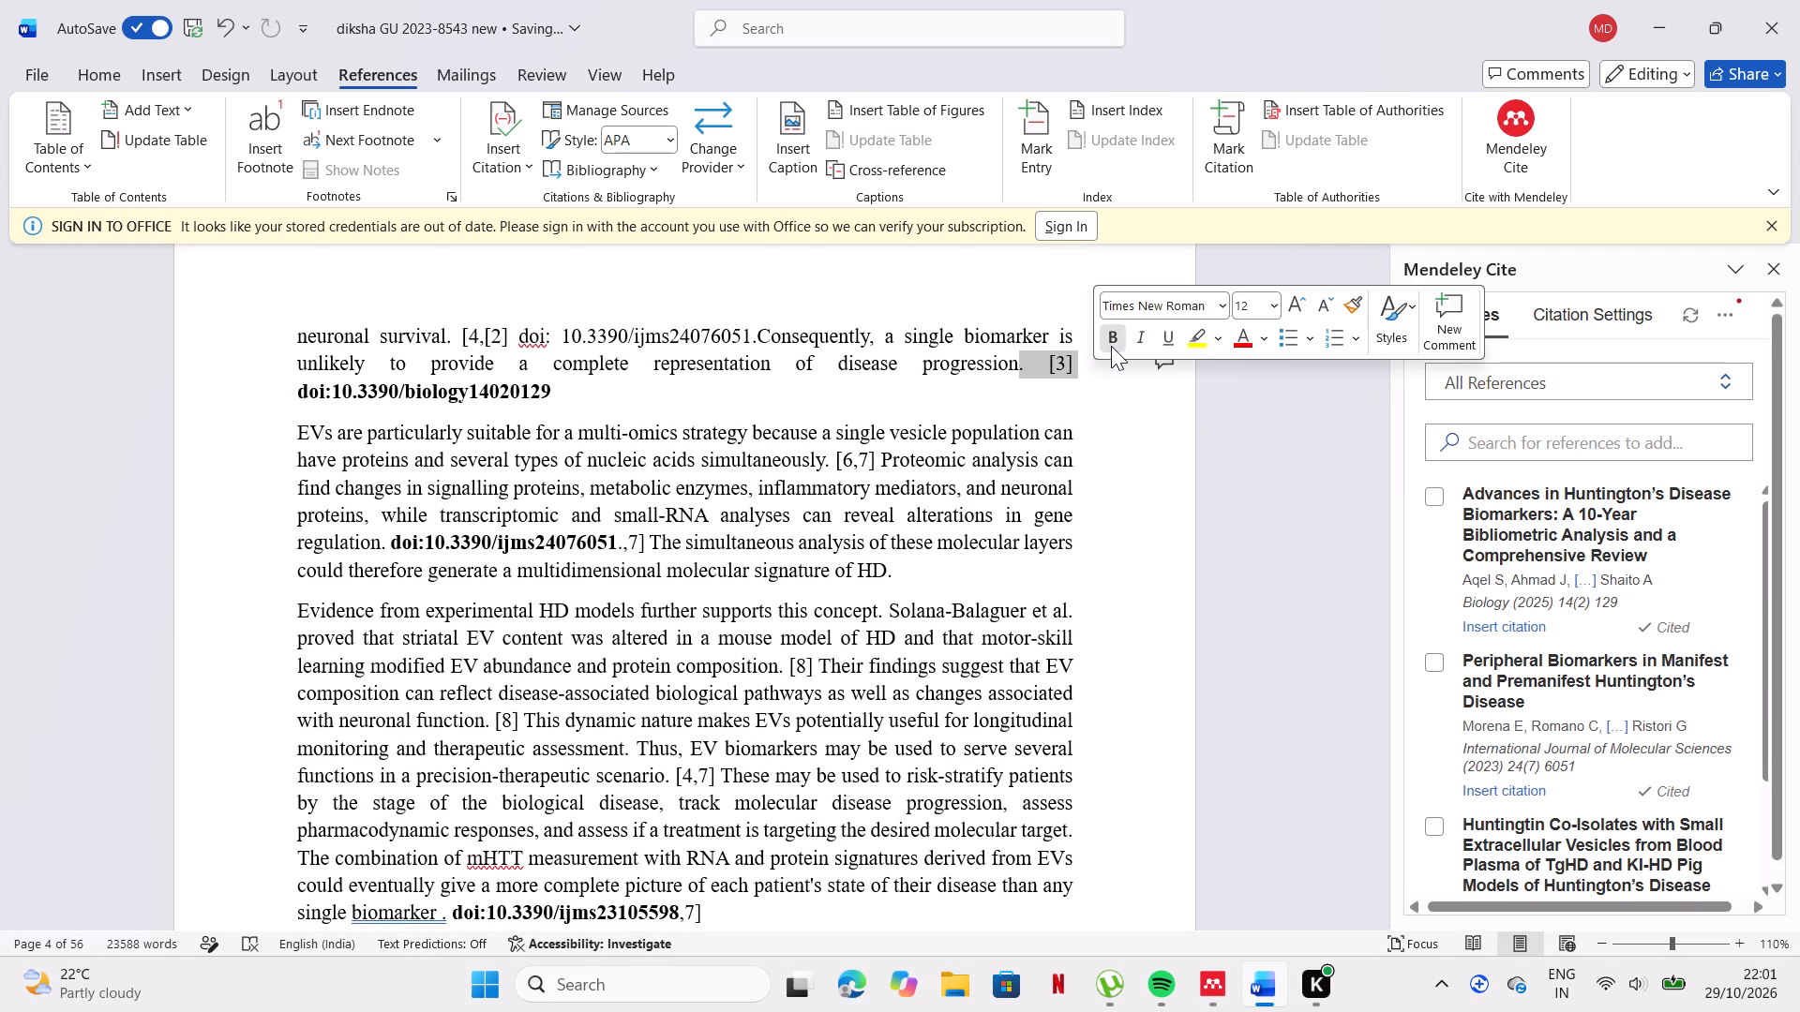
click(1104, 420)
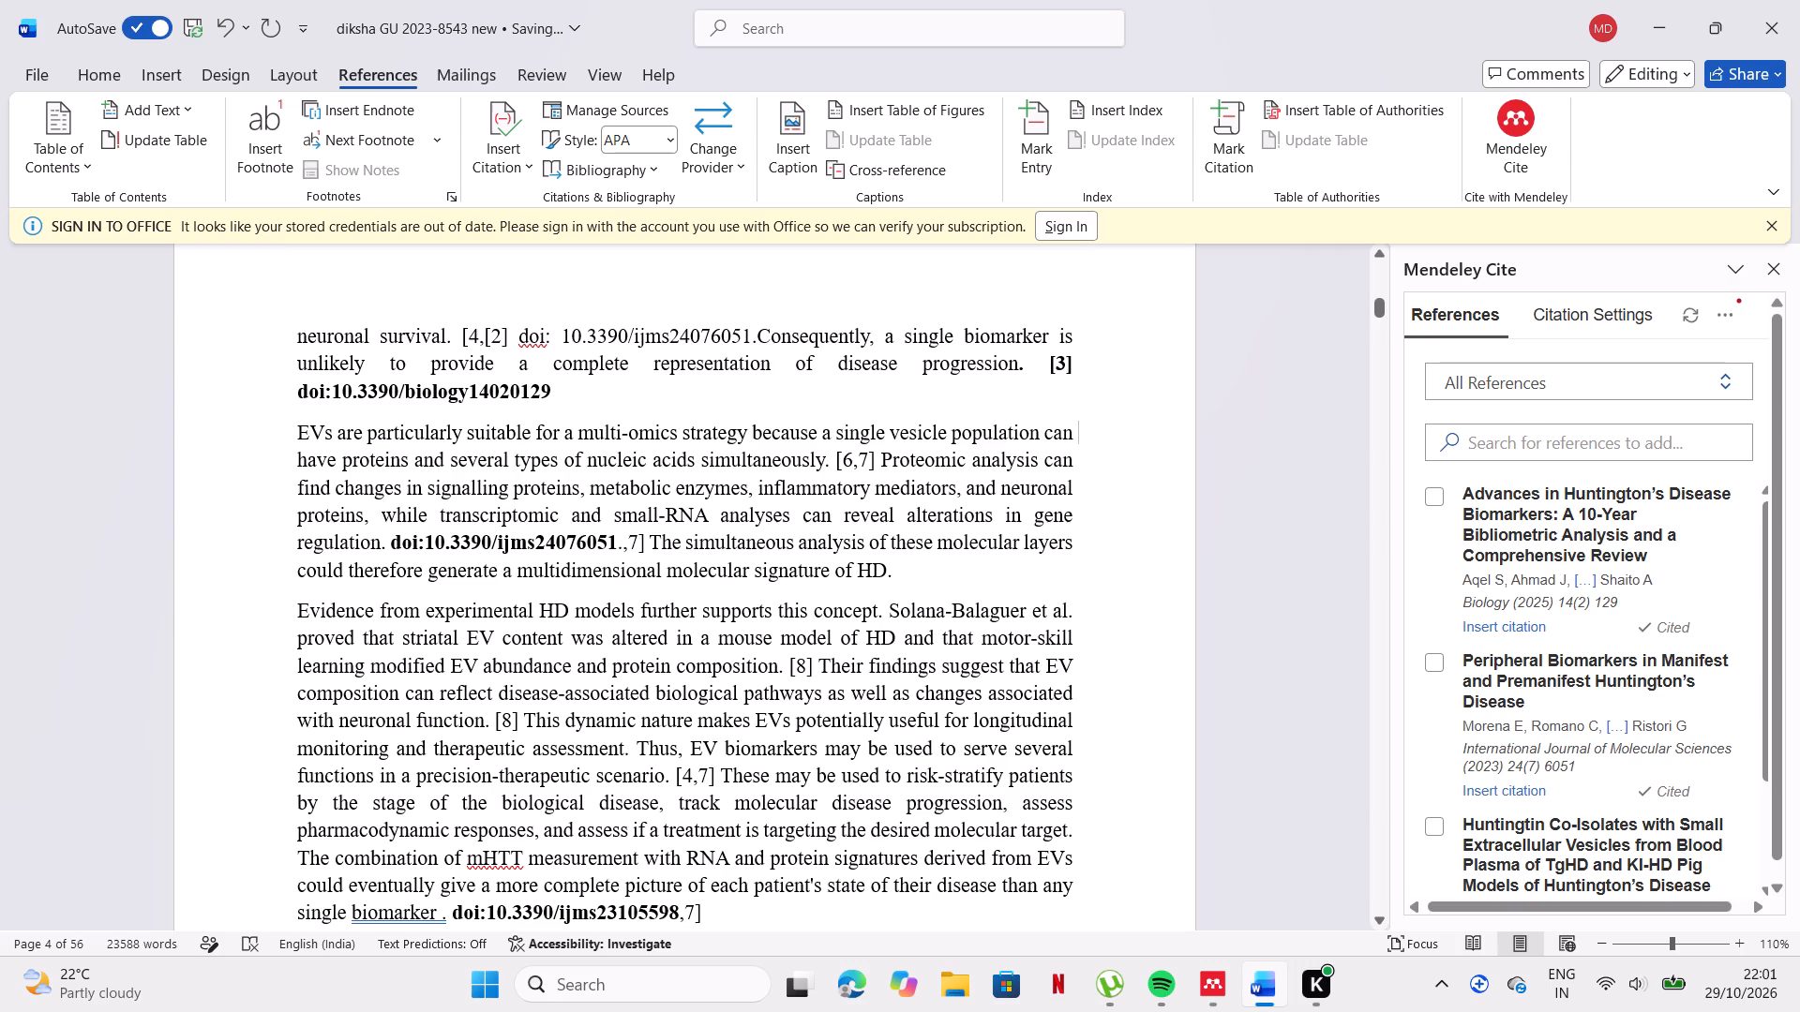
Insert a Morena et al. 2023 citation before doi:10.3390/ijms24076051 following "alterations in gene regulation." and bold it.
scroll(1042, 423, down, 1)
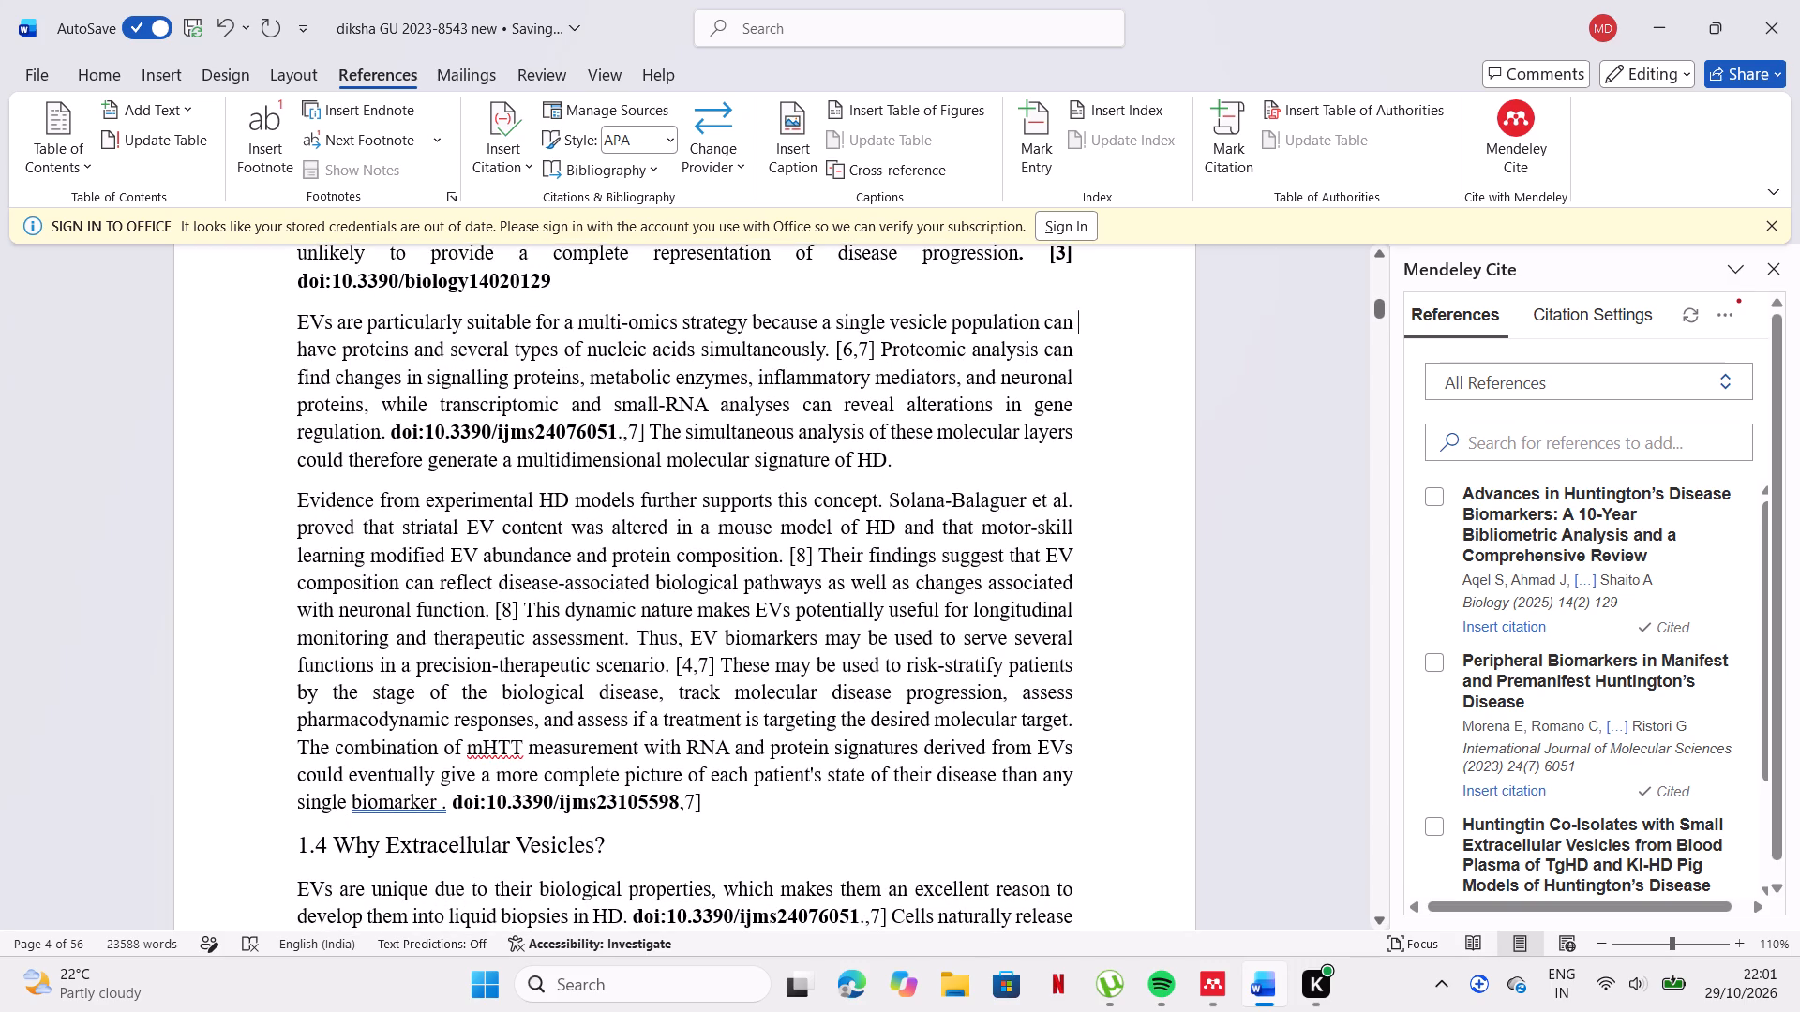
scroll(1468, 599, down, 1)
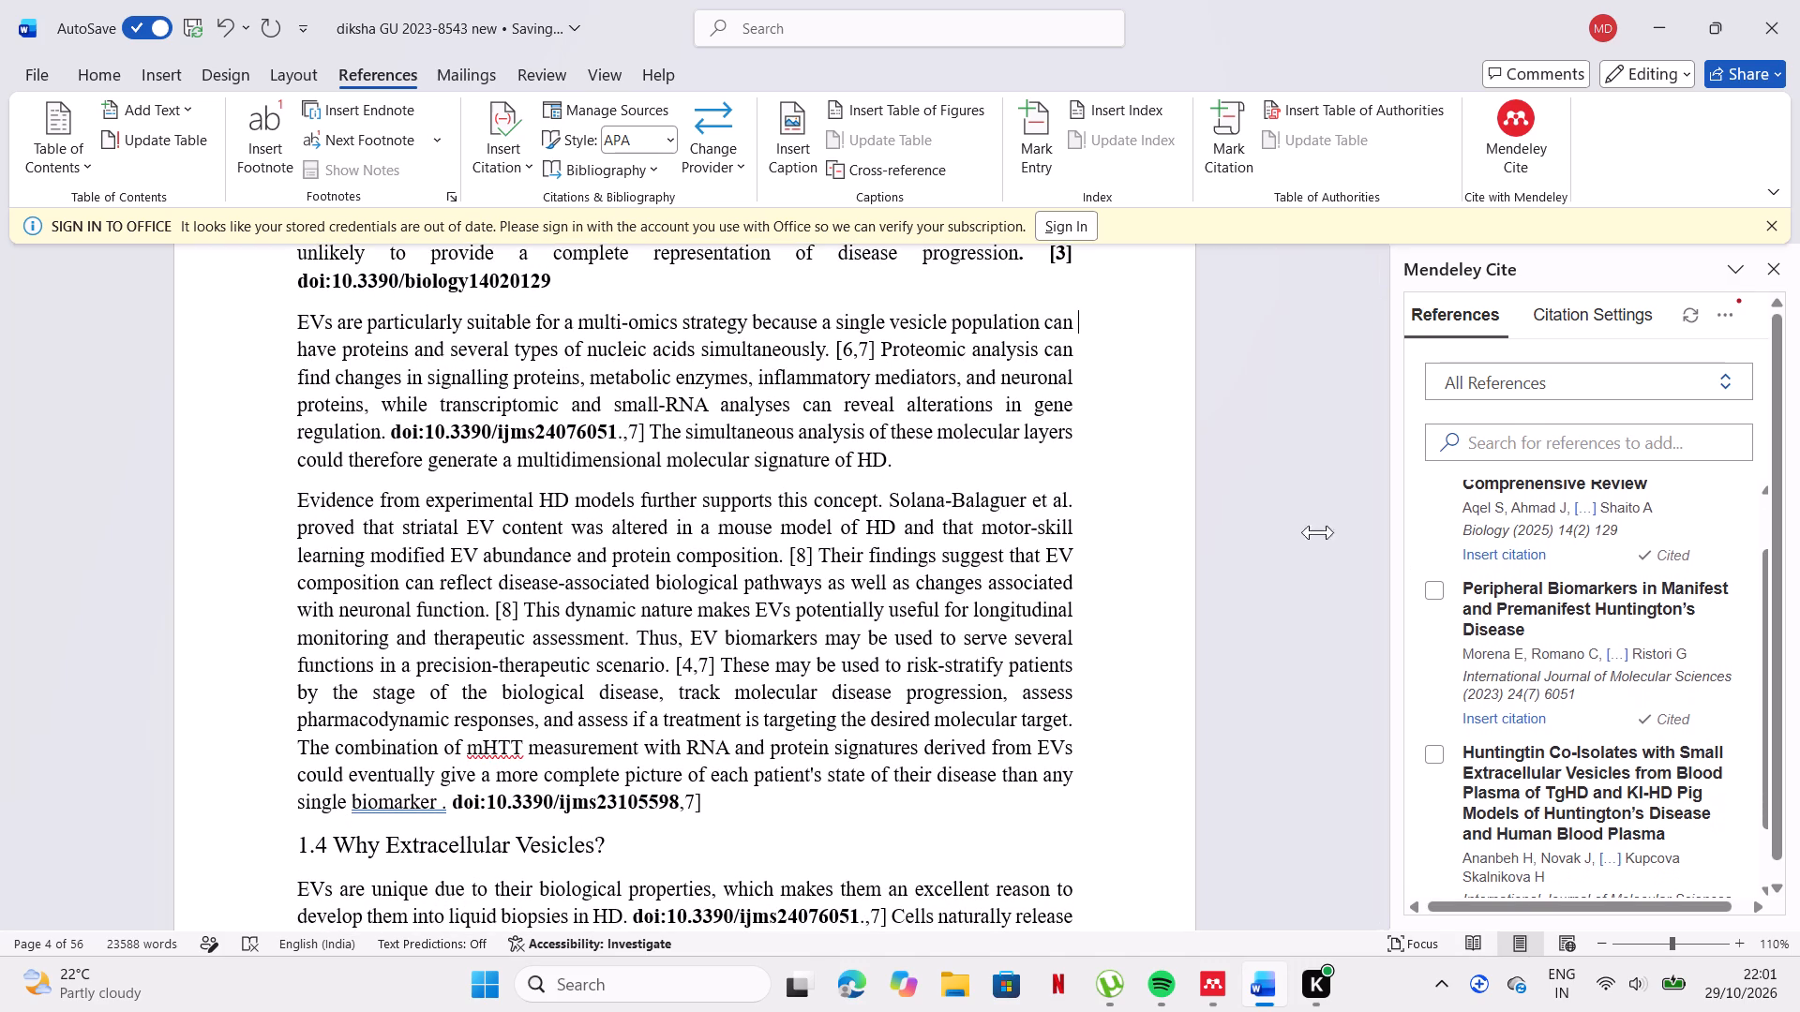
click(392, 431)
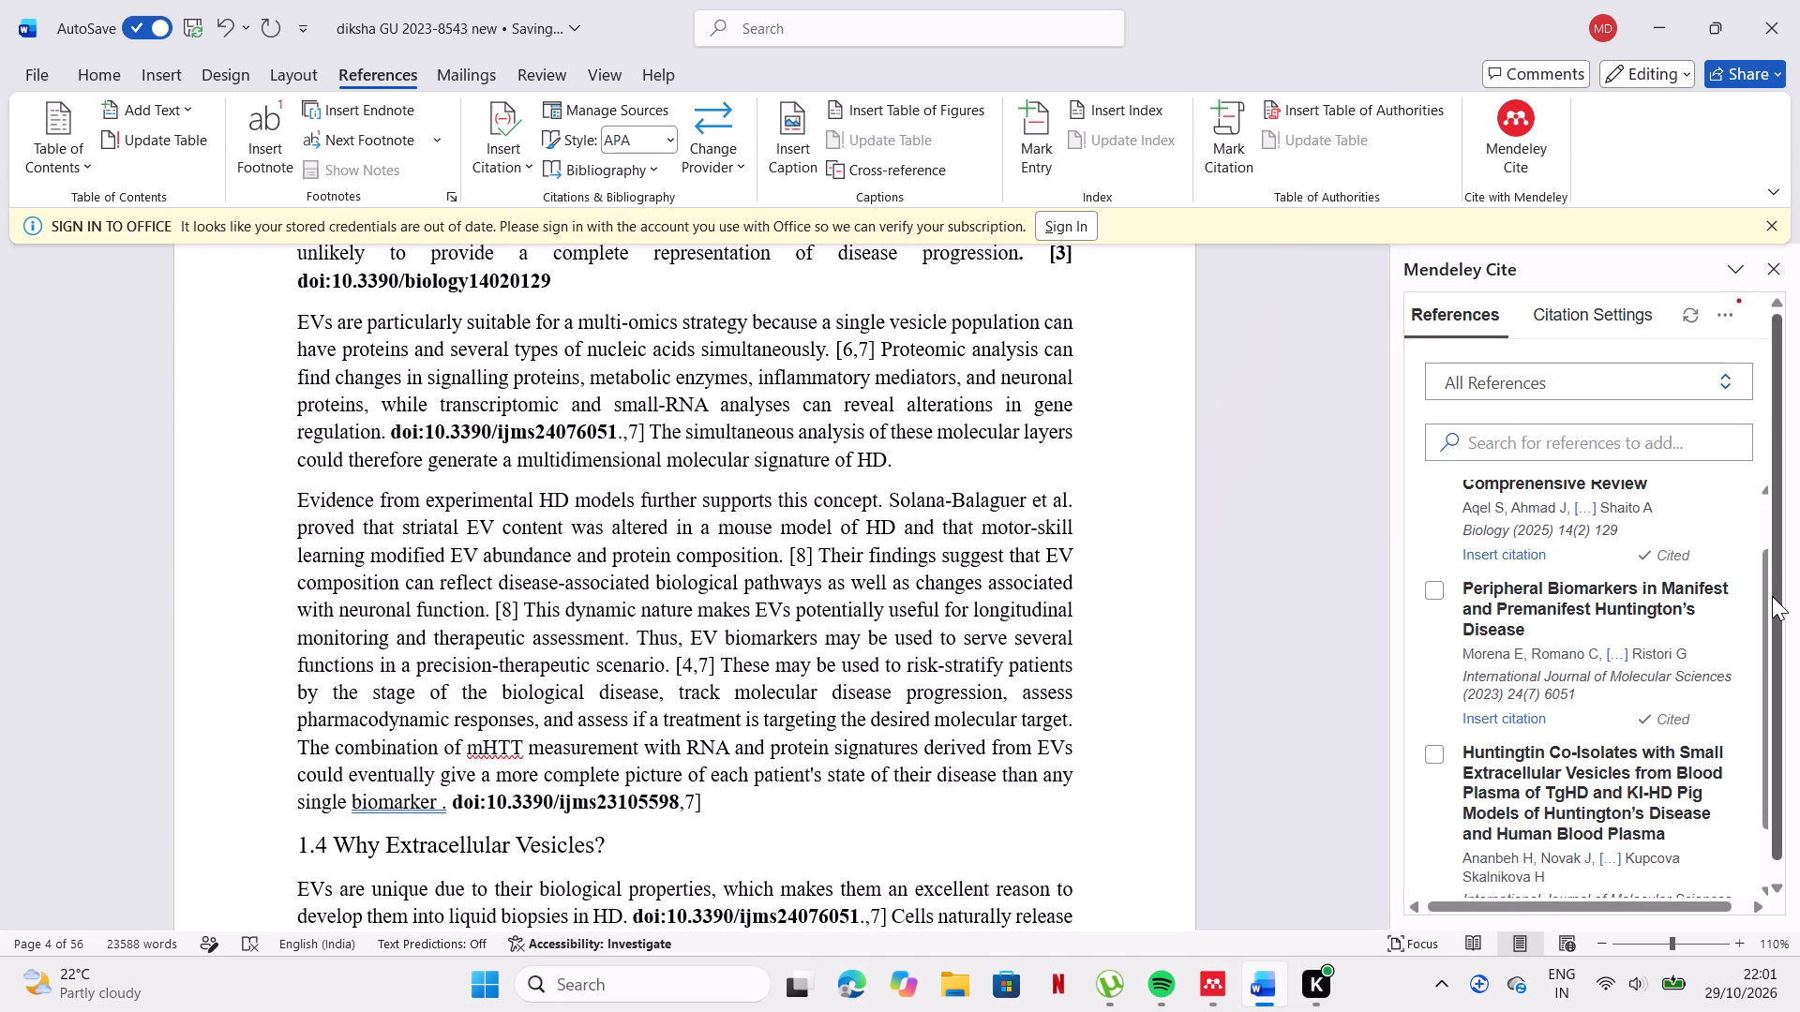
click(1444, 612)
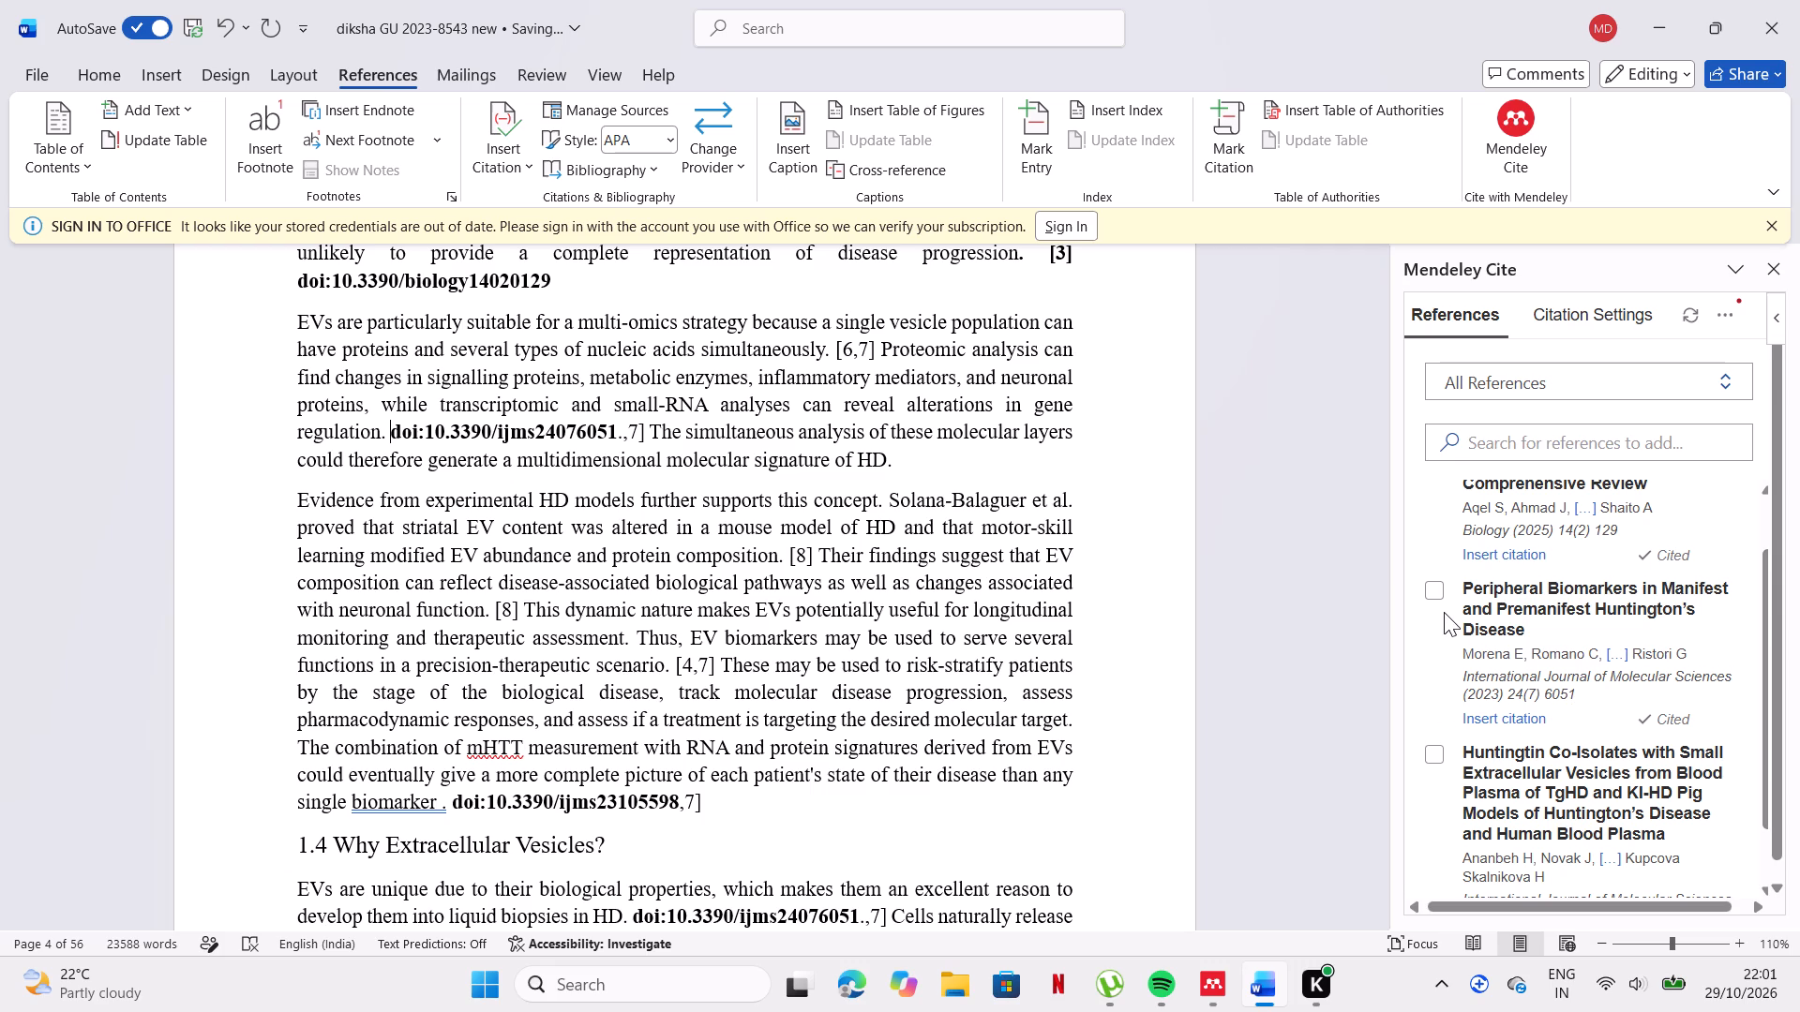
click(1436, 591)
click(1512, 879)
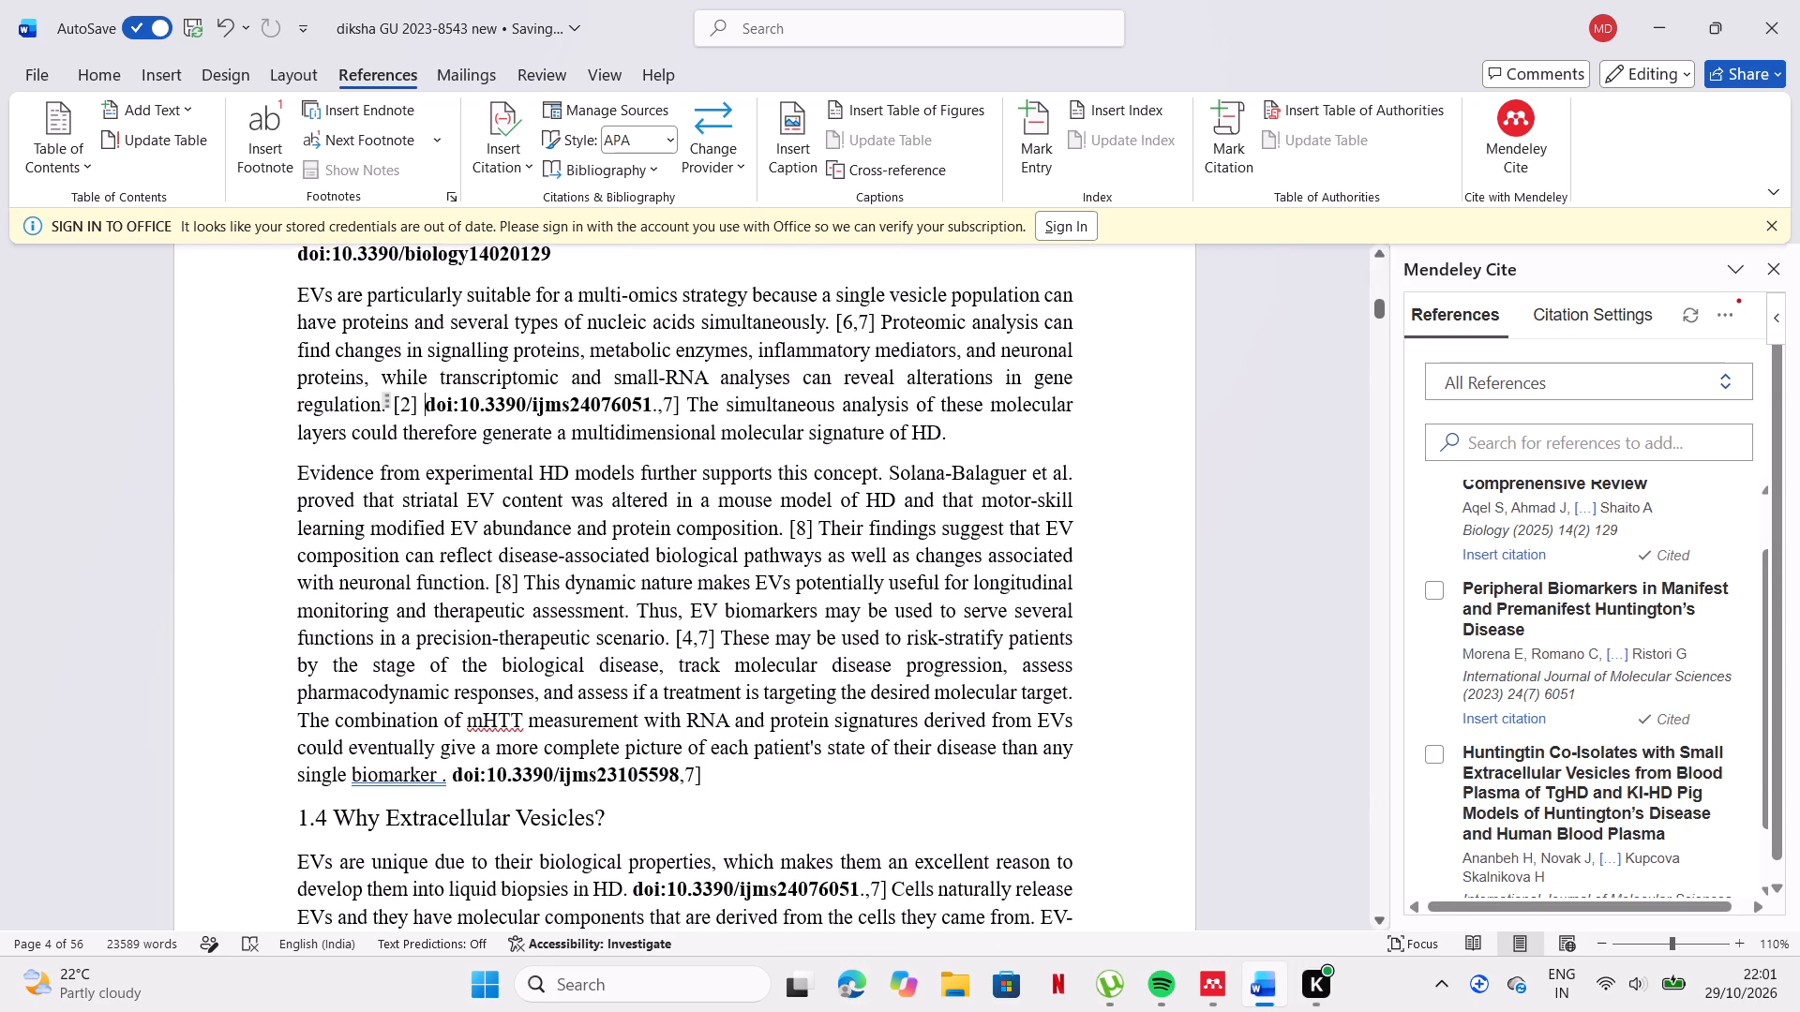
drag(389, 399, 410, 399)
click(427, 362)
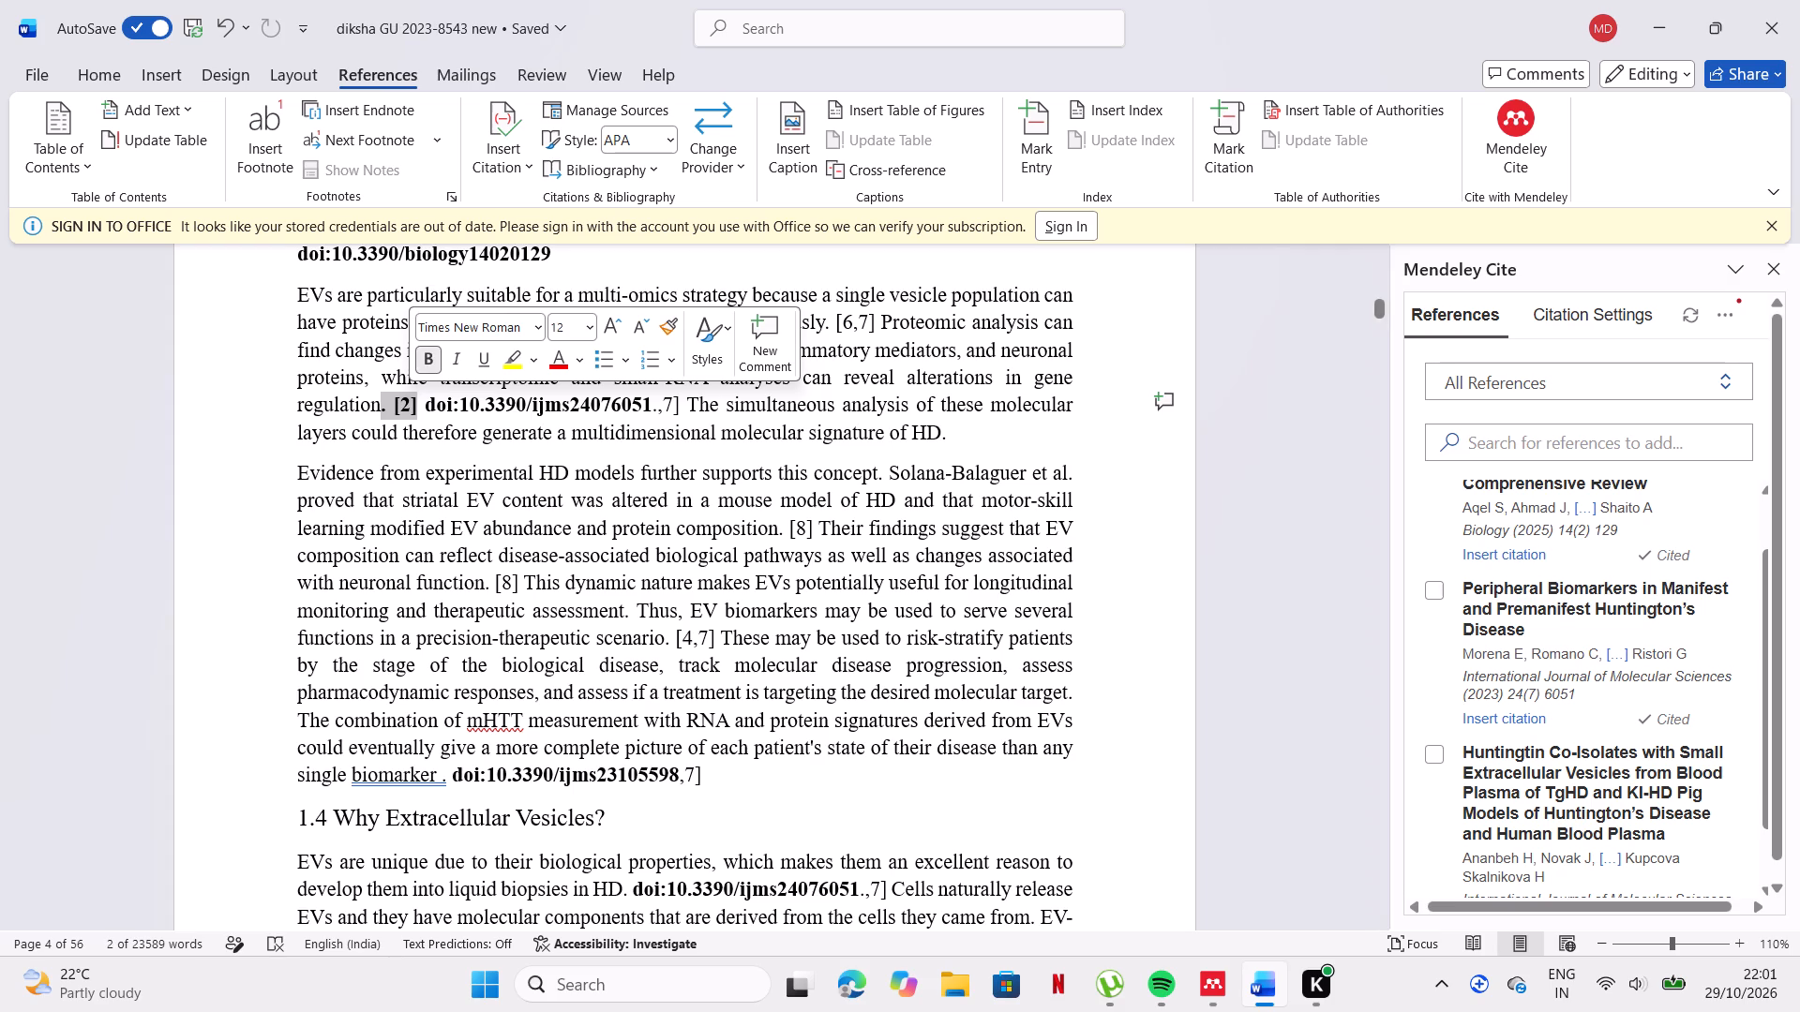
Apply the grammar suggestion "biomarker." to remove the space before the period at the end of section 1.3.
scroll(1502, 596, down, 1)
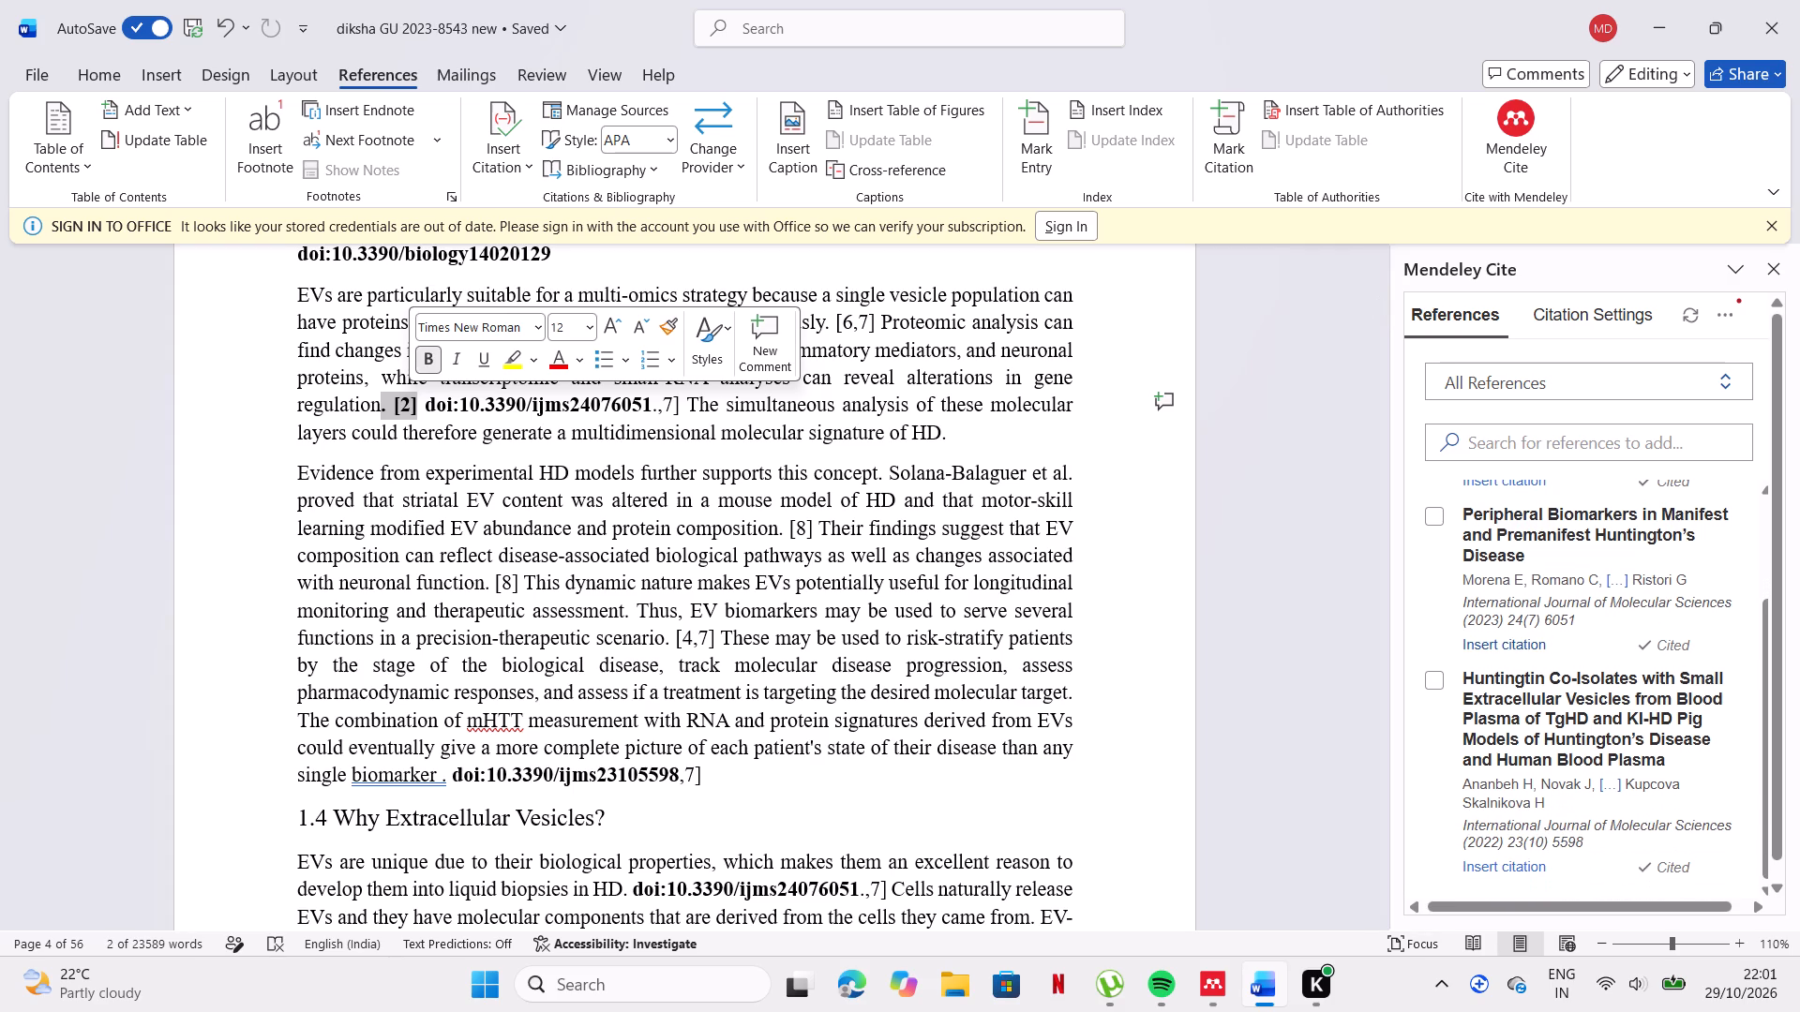
double_click(441, 773)
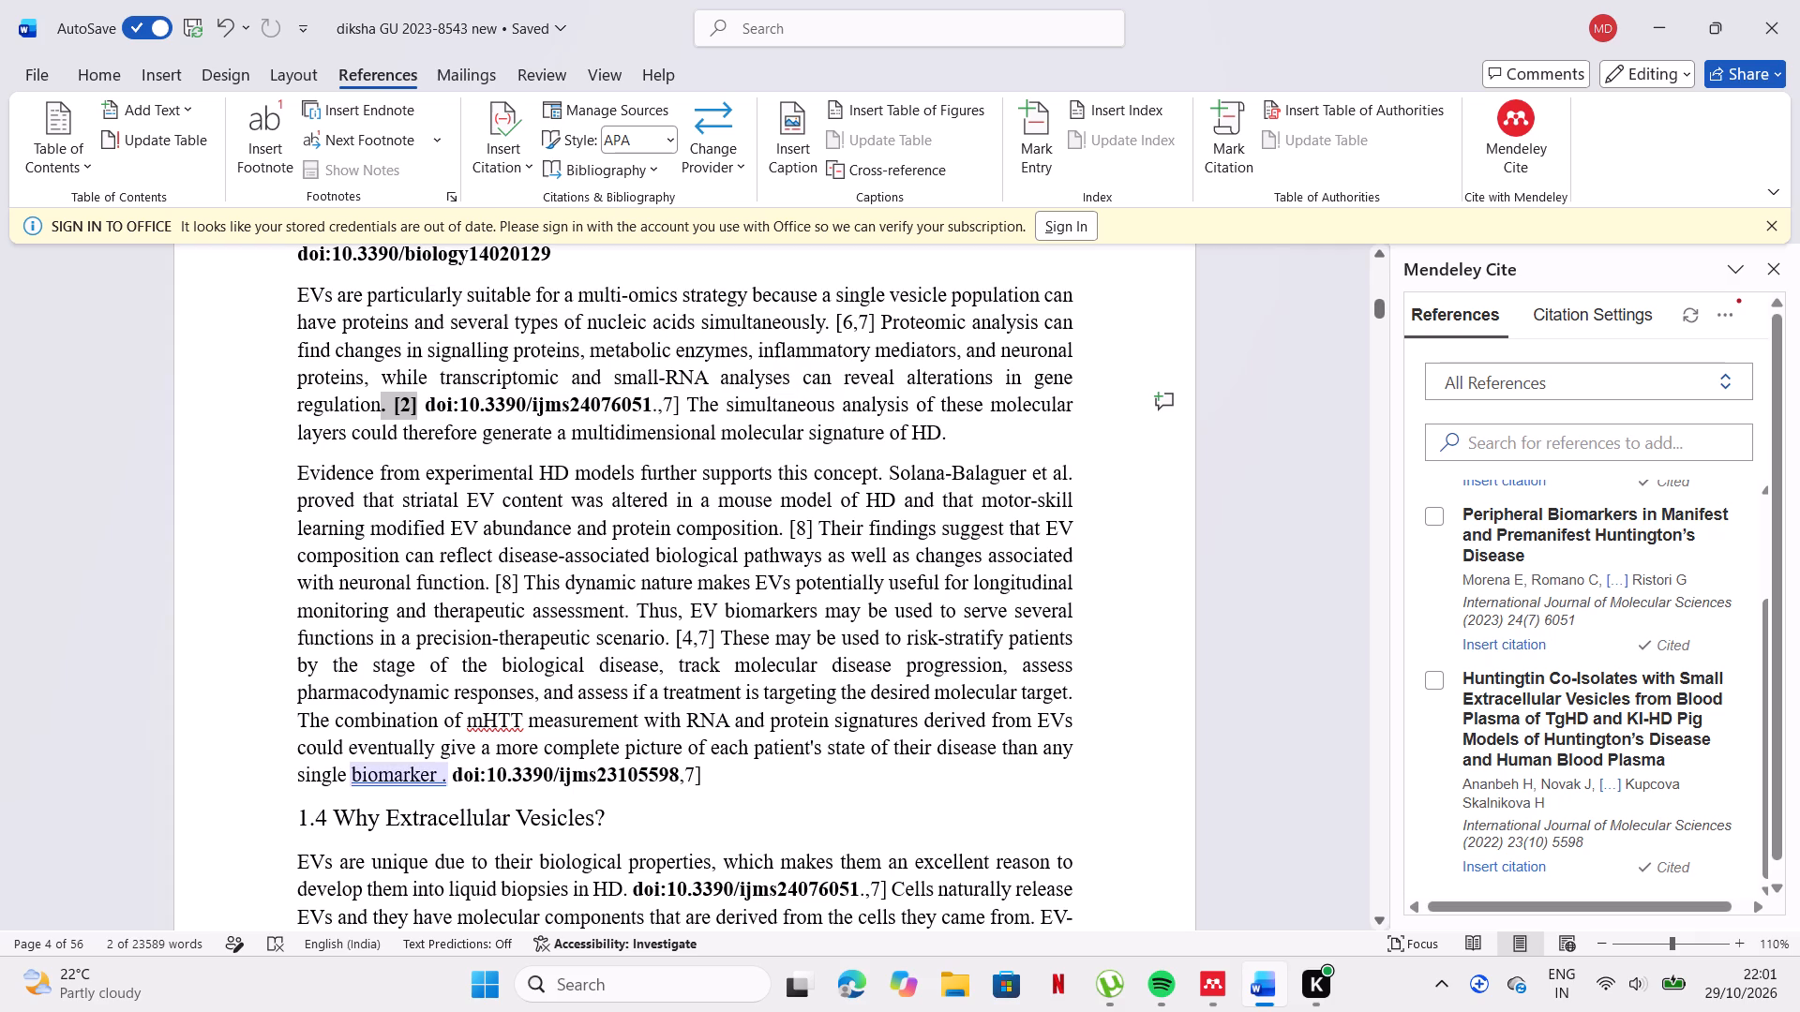
click(428, 777)
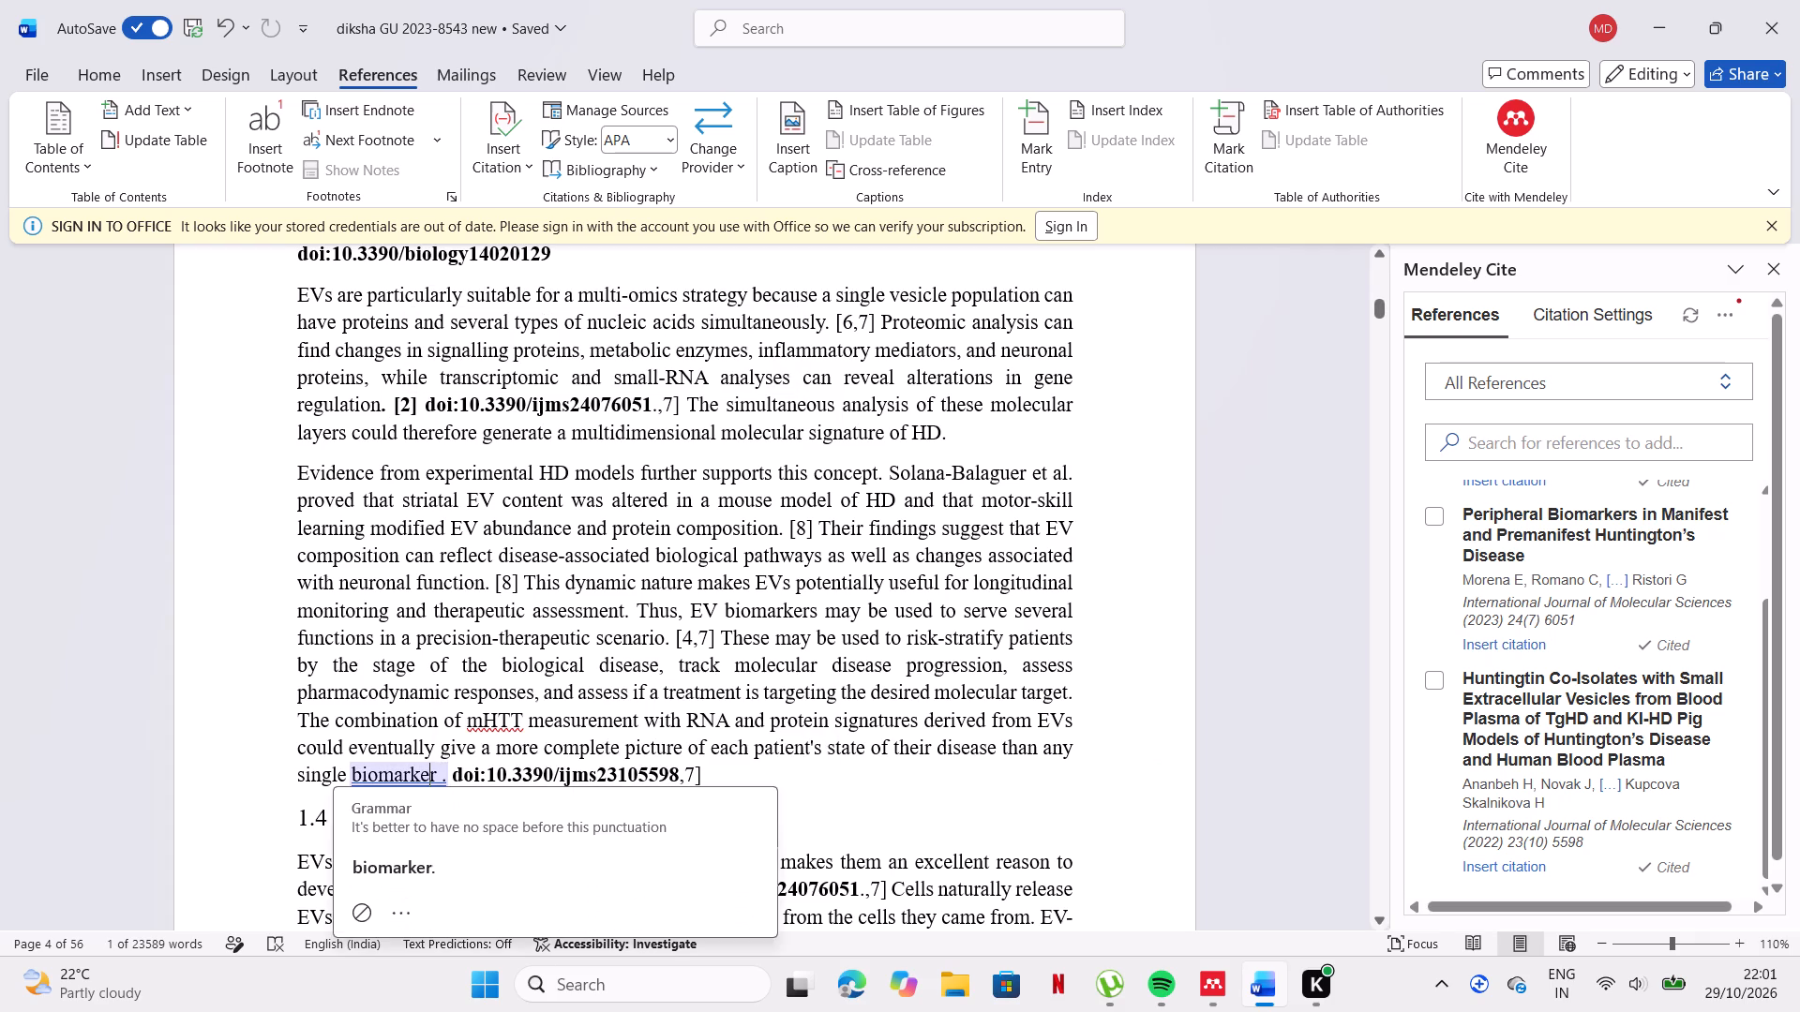
click(420, 885)
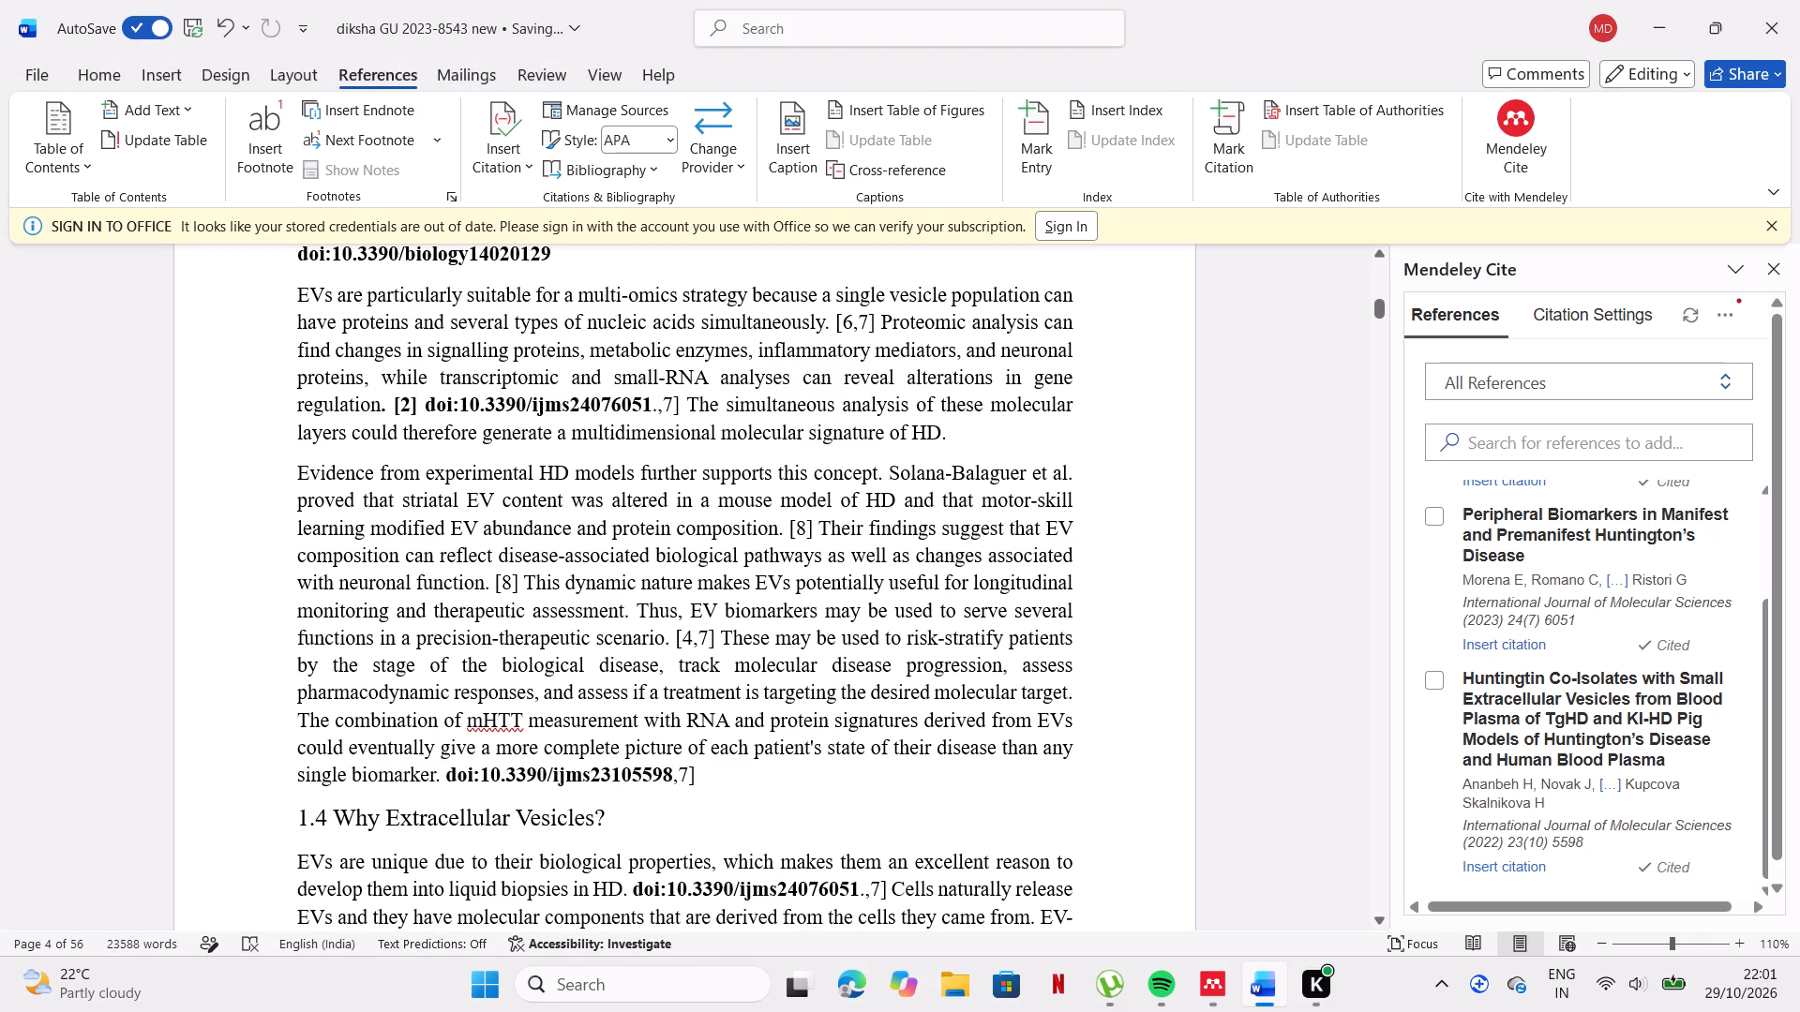
Insert a bold Ananbeh et al. 2022 citation before doi:10.3390/ijms23105598 following "any single biomarker.", with only one space before the DOI.
click(438, 781)
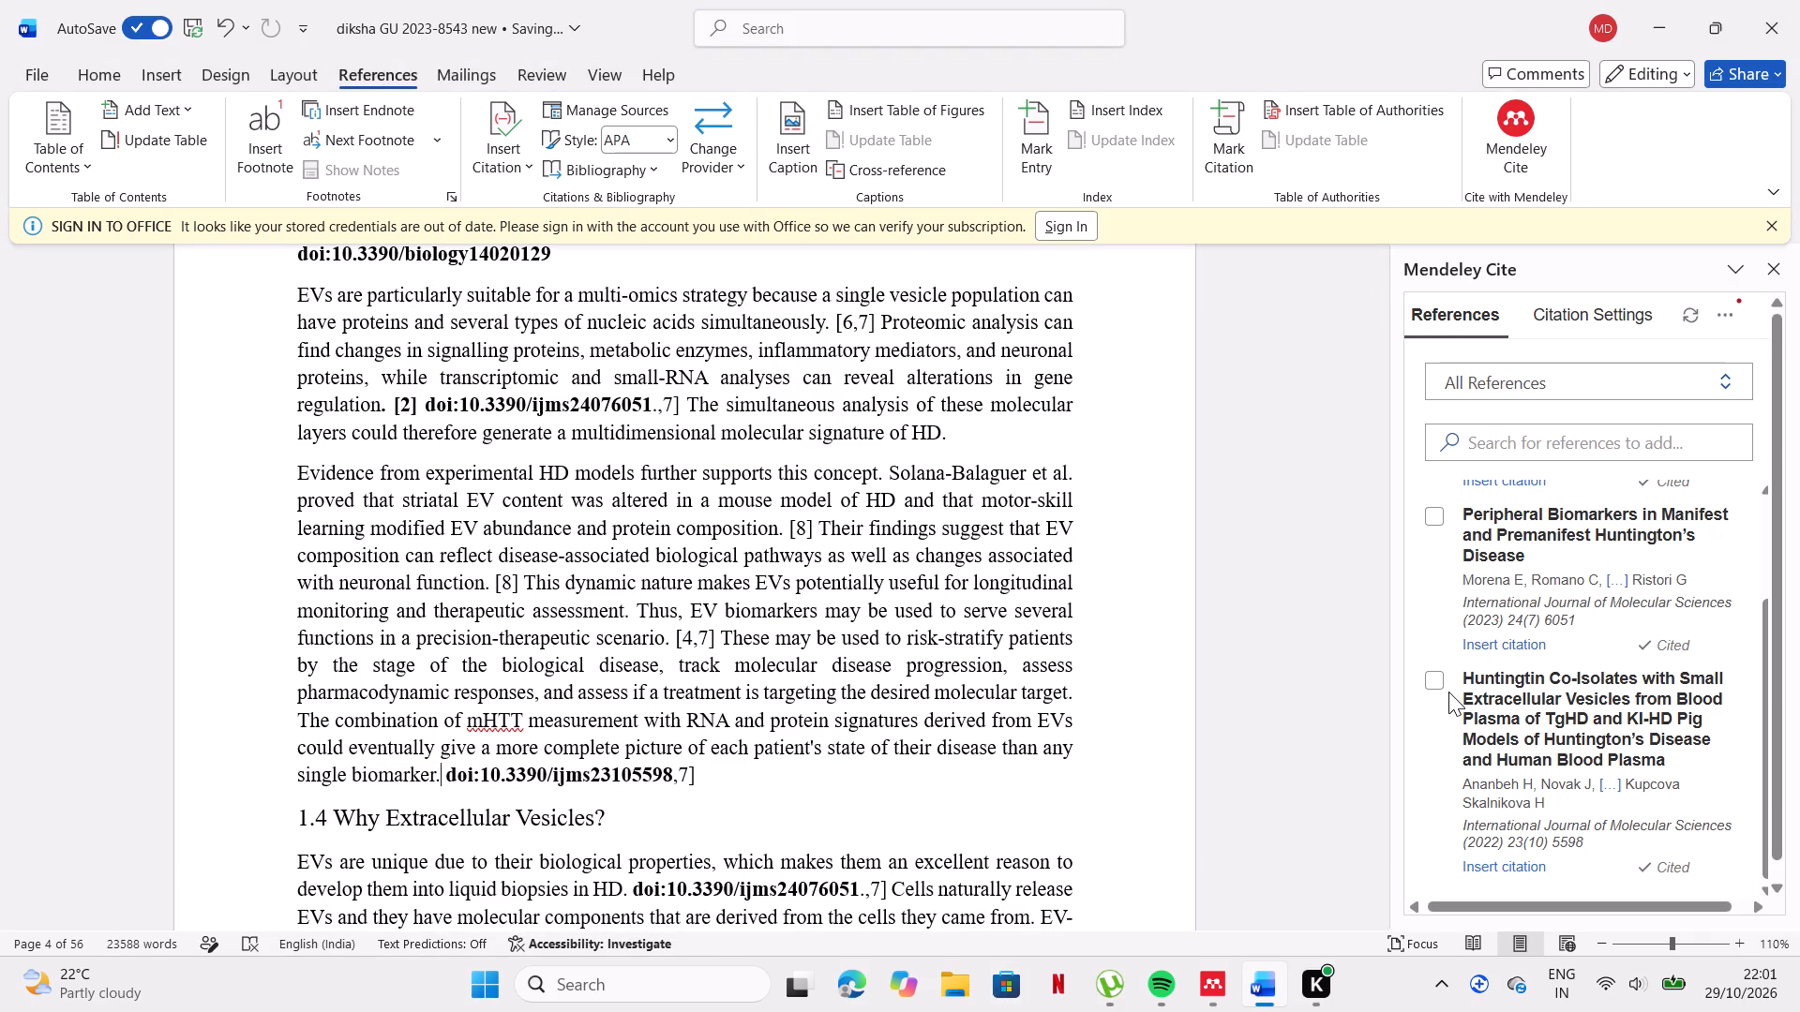
click(1448, 692)
click(1432, 687)
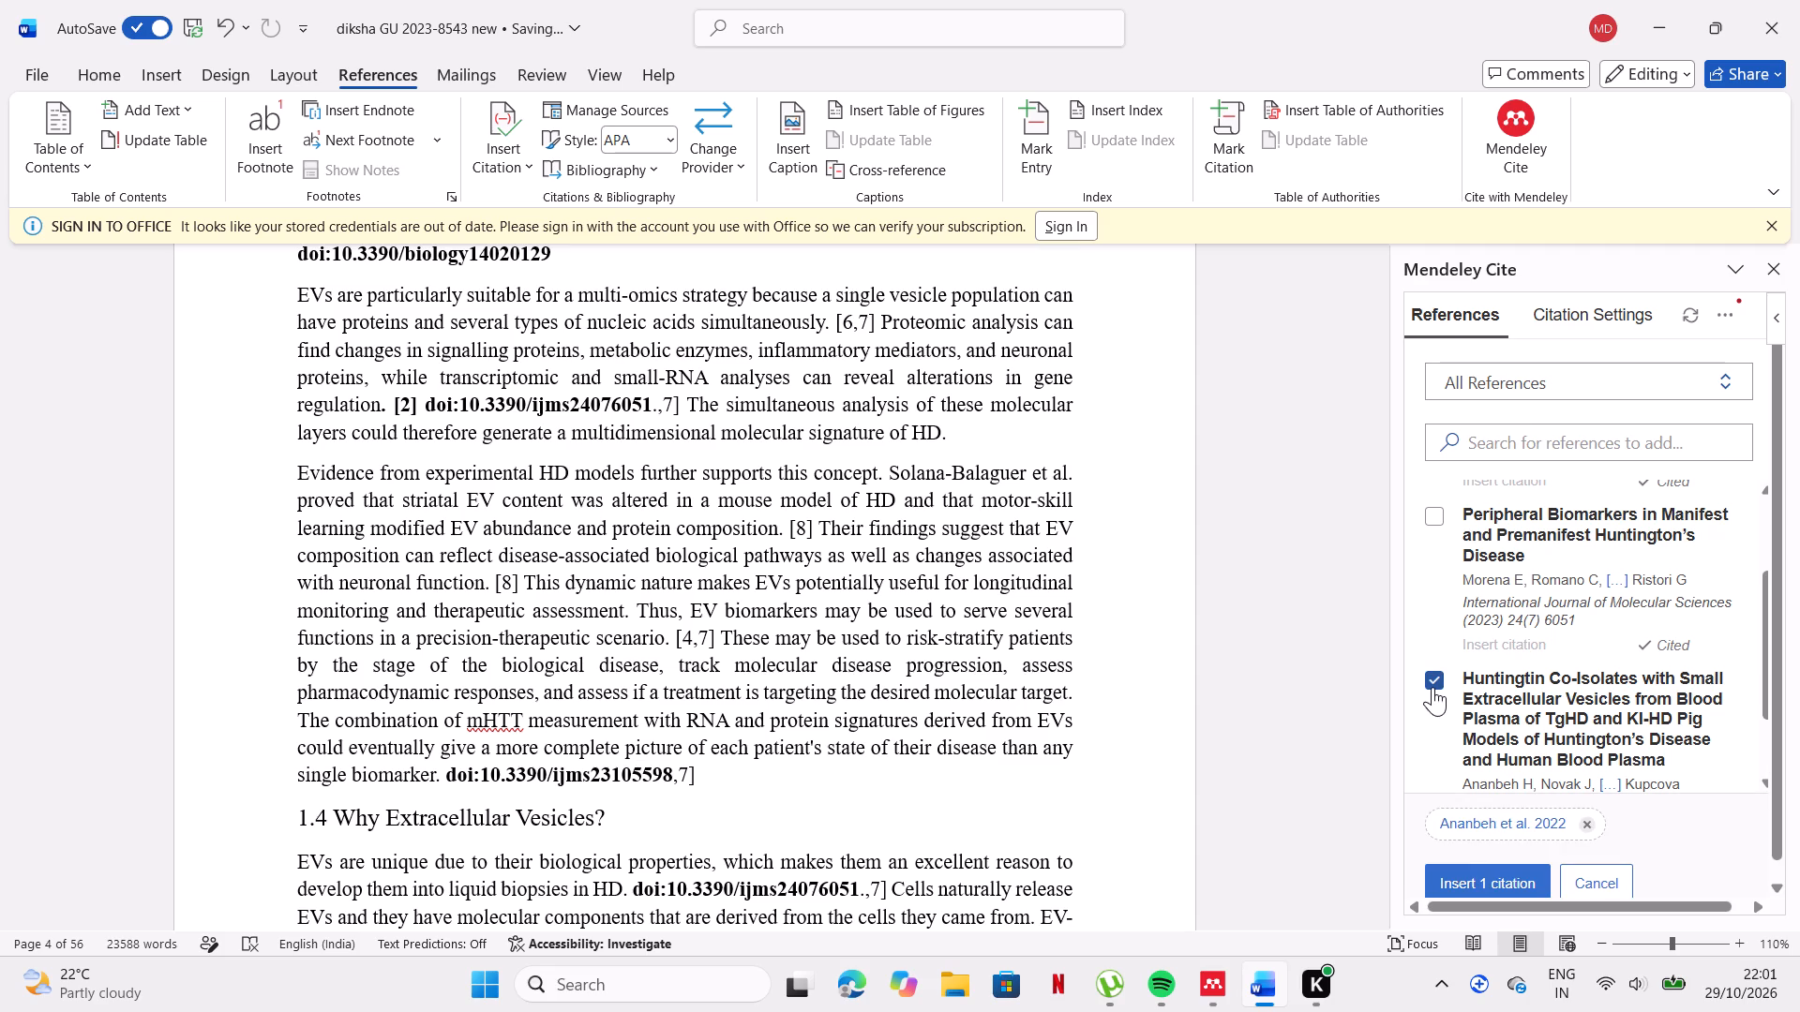
click(1482, 869)
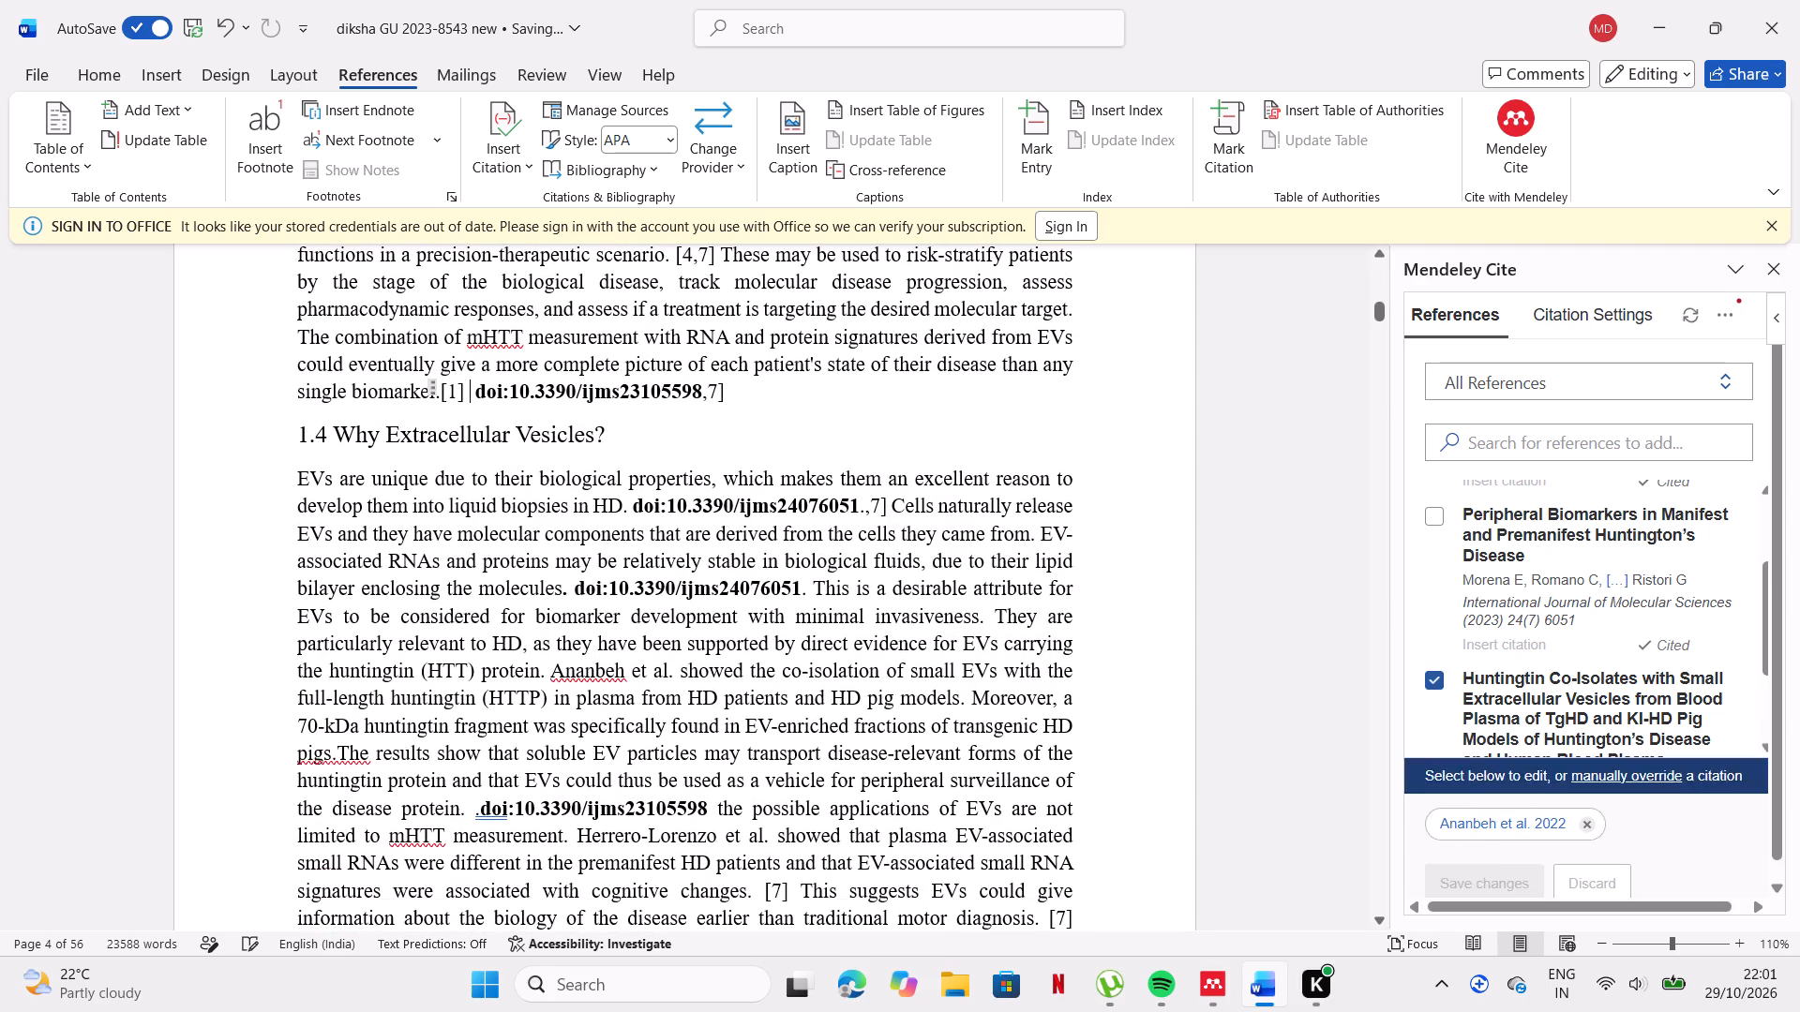
double_click(437, 380)
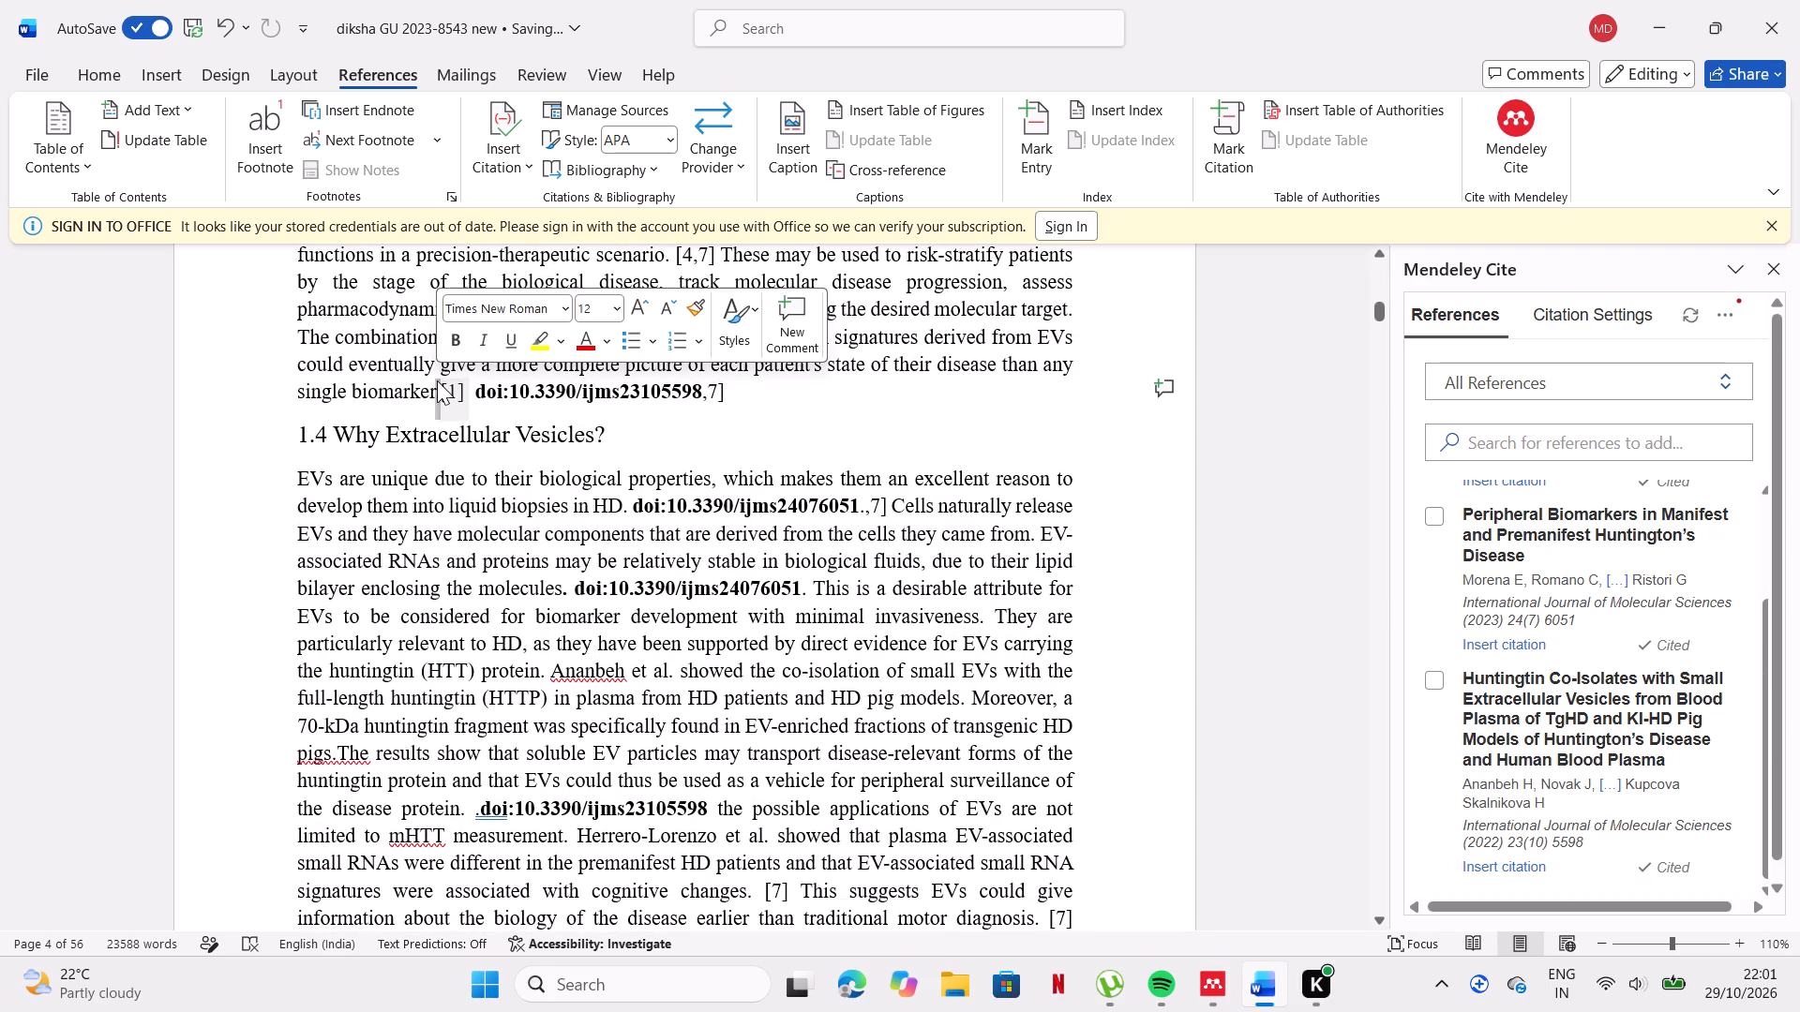
click(437, 380)
drag(437, 380, 454, 382)
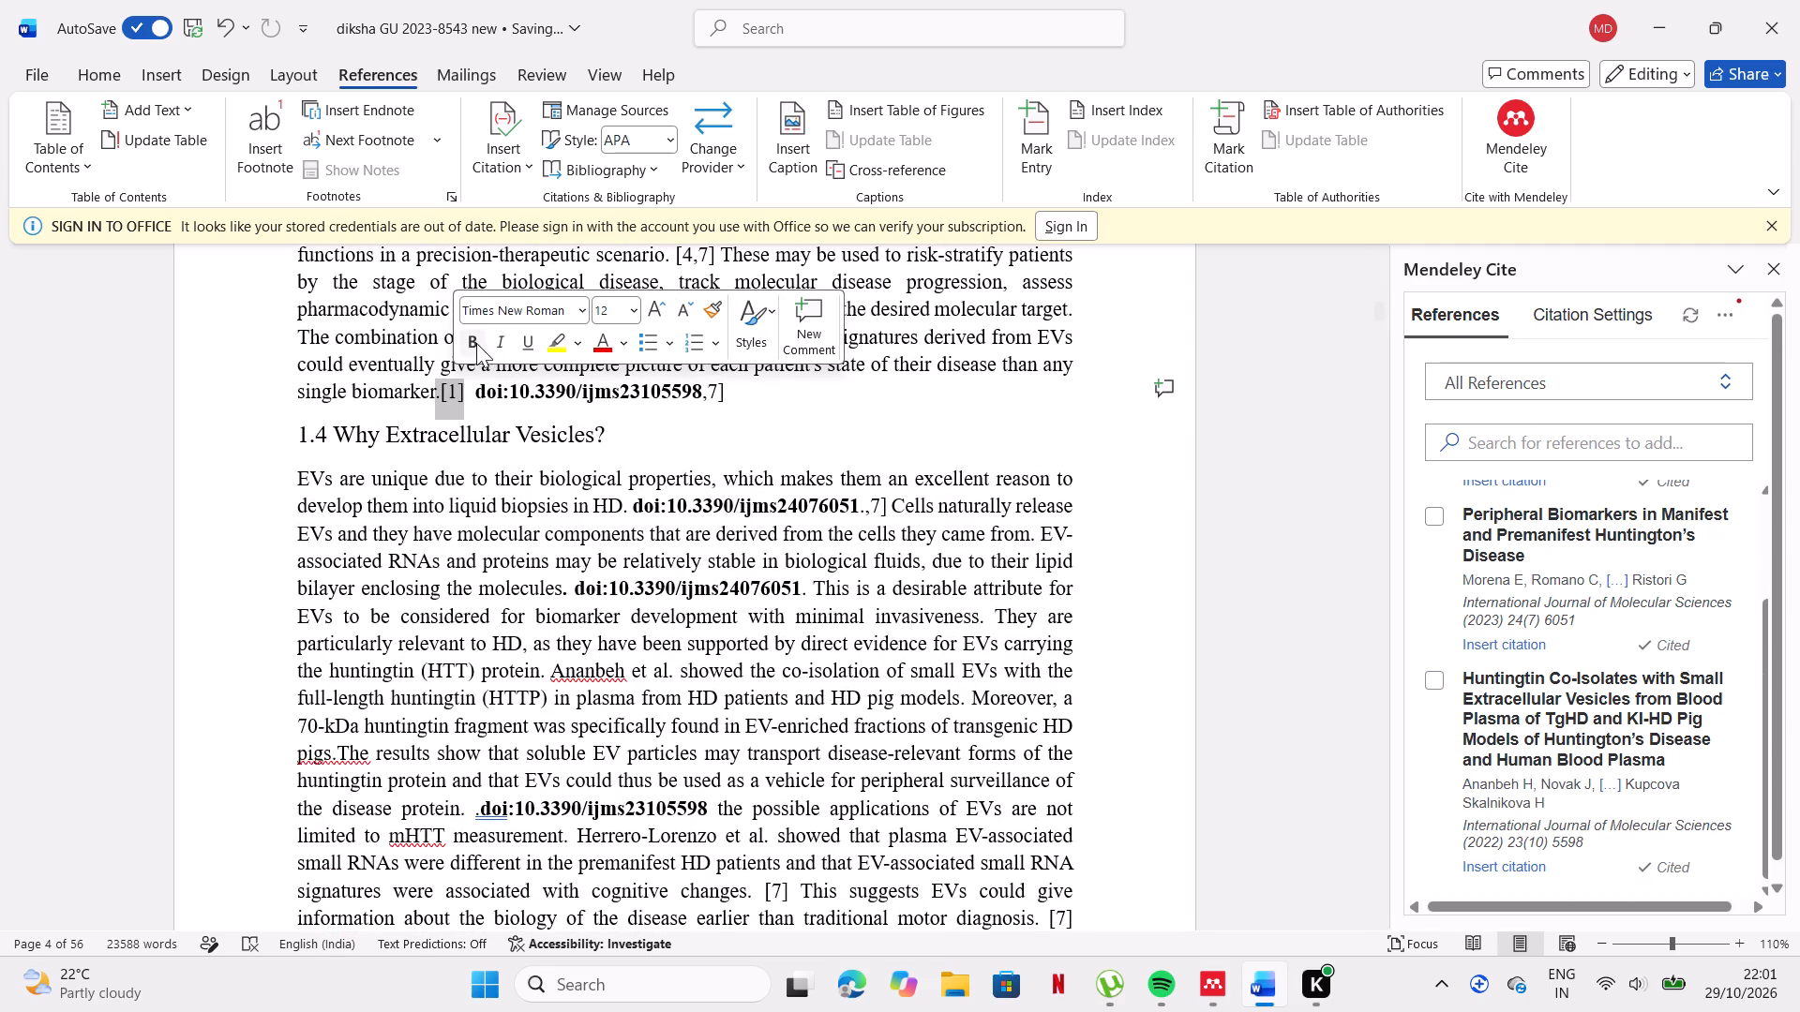
click(471, 344)
click(480, 393)
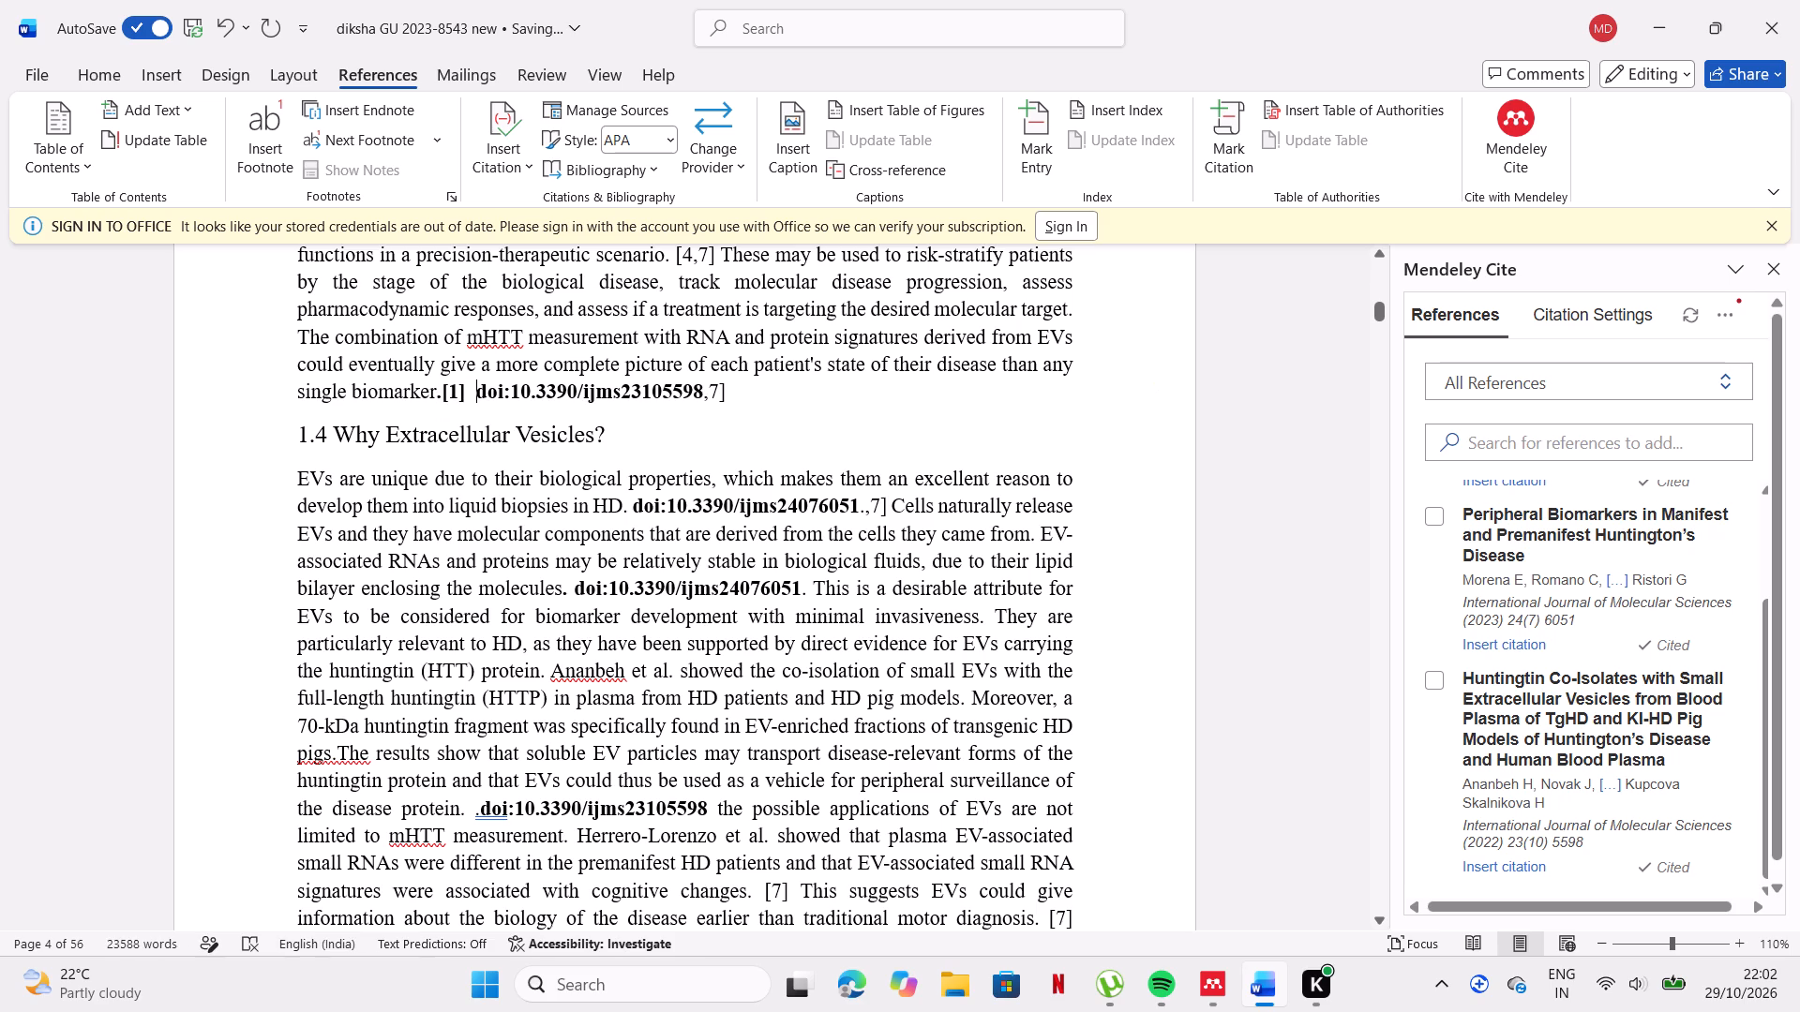
key(BackSpace)
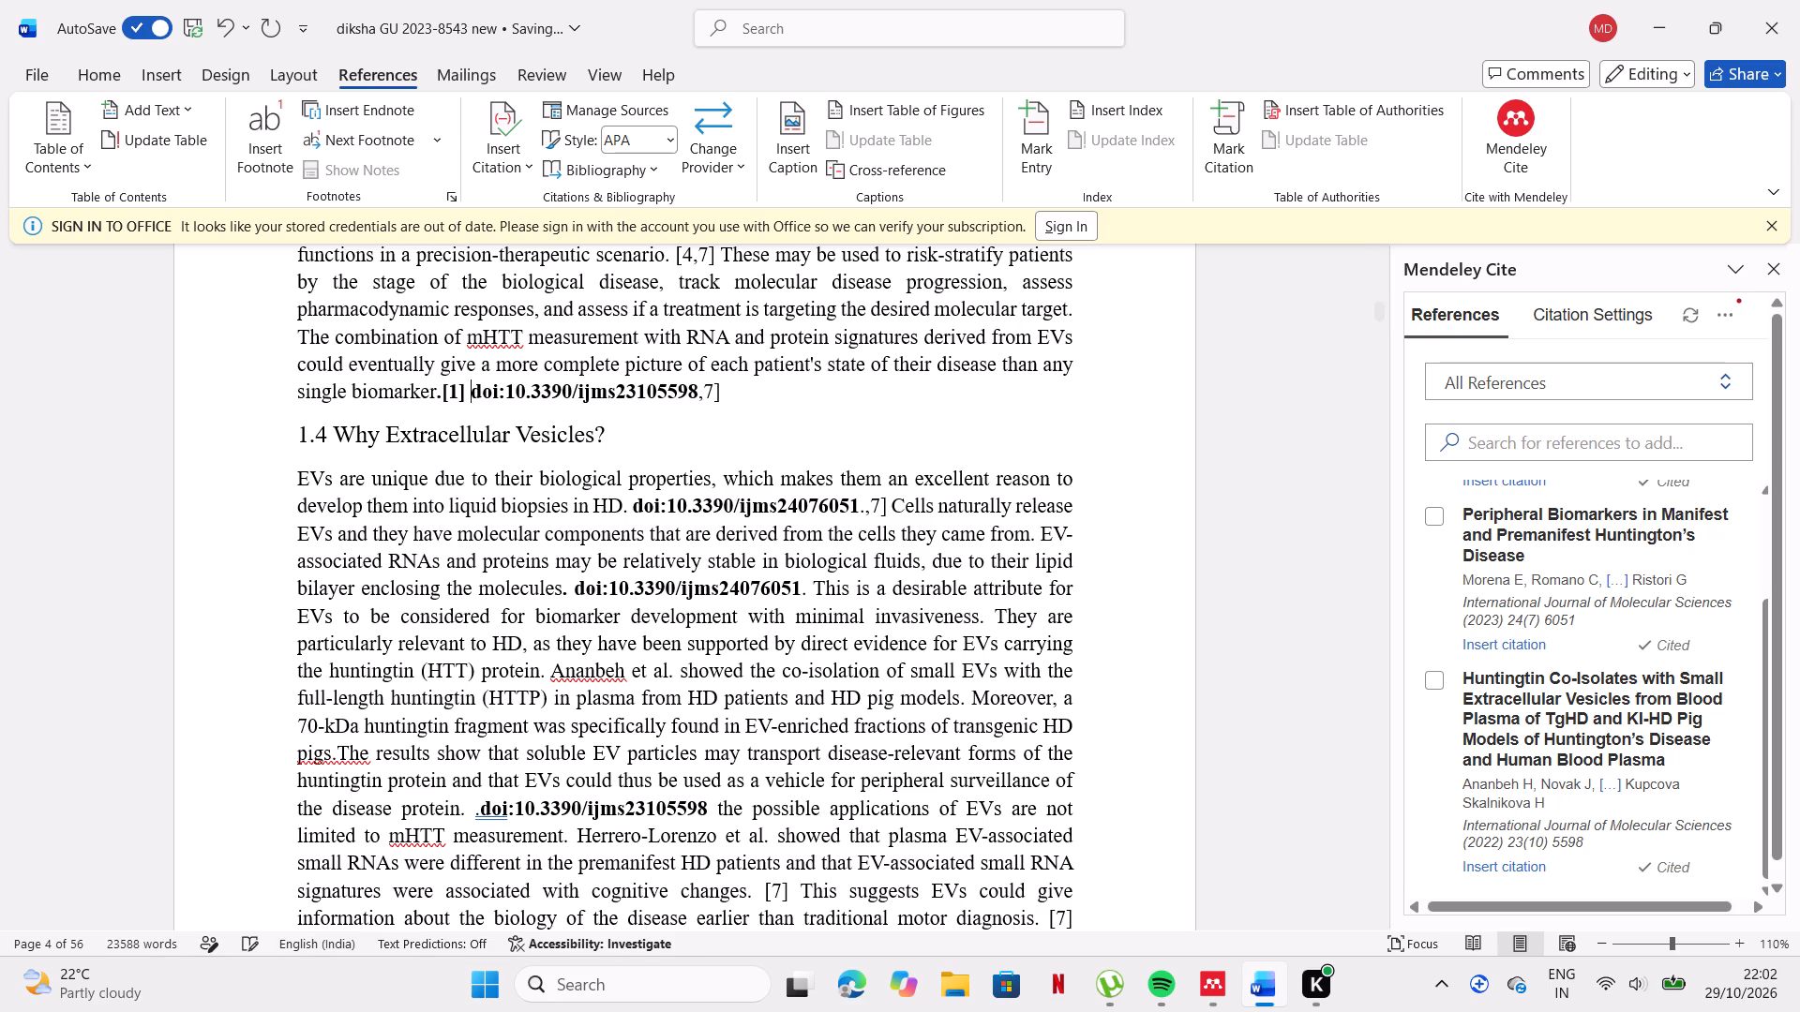
Insert a Morena et al. 2023 citation before doi:10.3390/ijms24076051 following "liquid biopsies in HD." in section 1.4.
click(631, 499)
click(1429, 519)
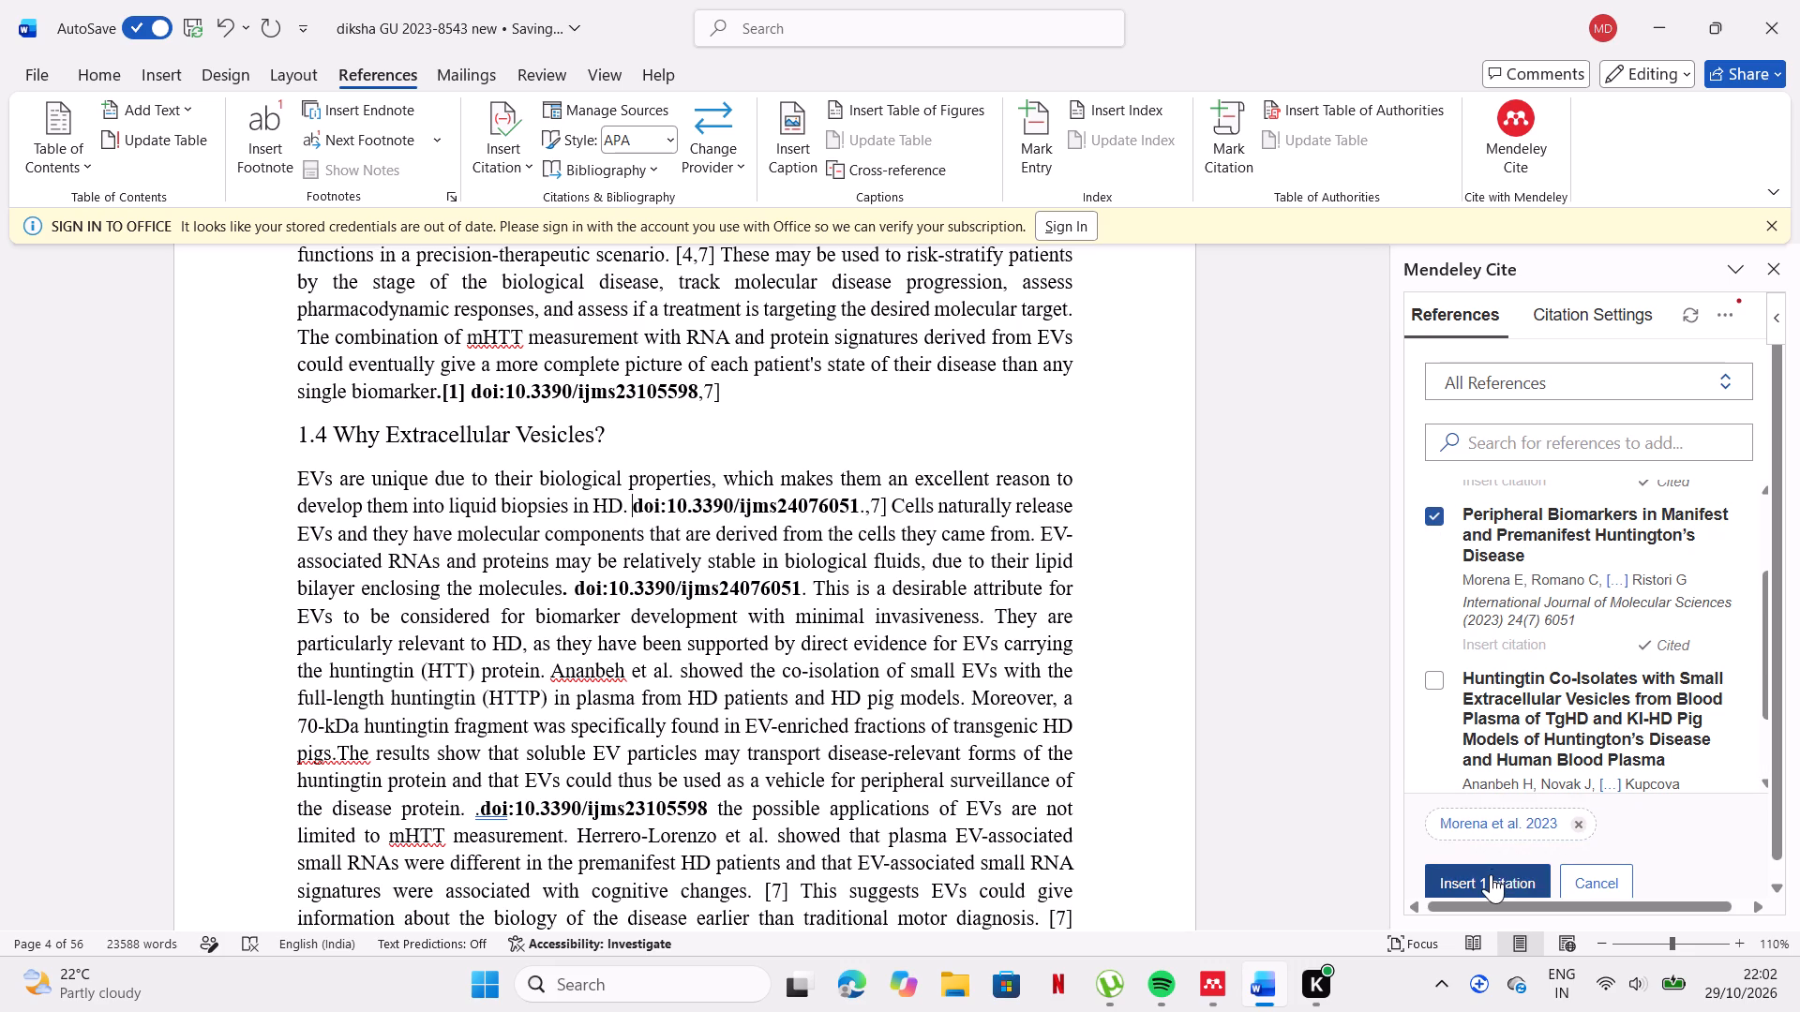
click(1491, 874)
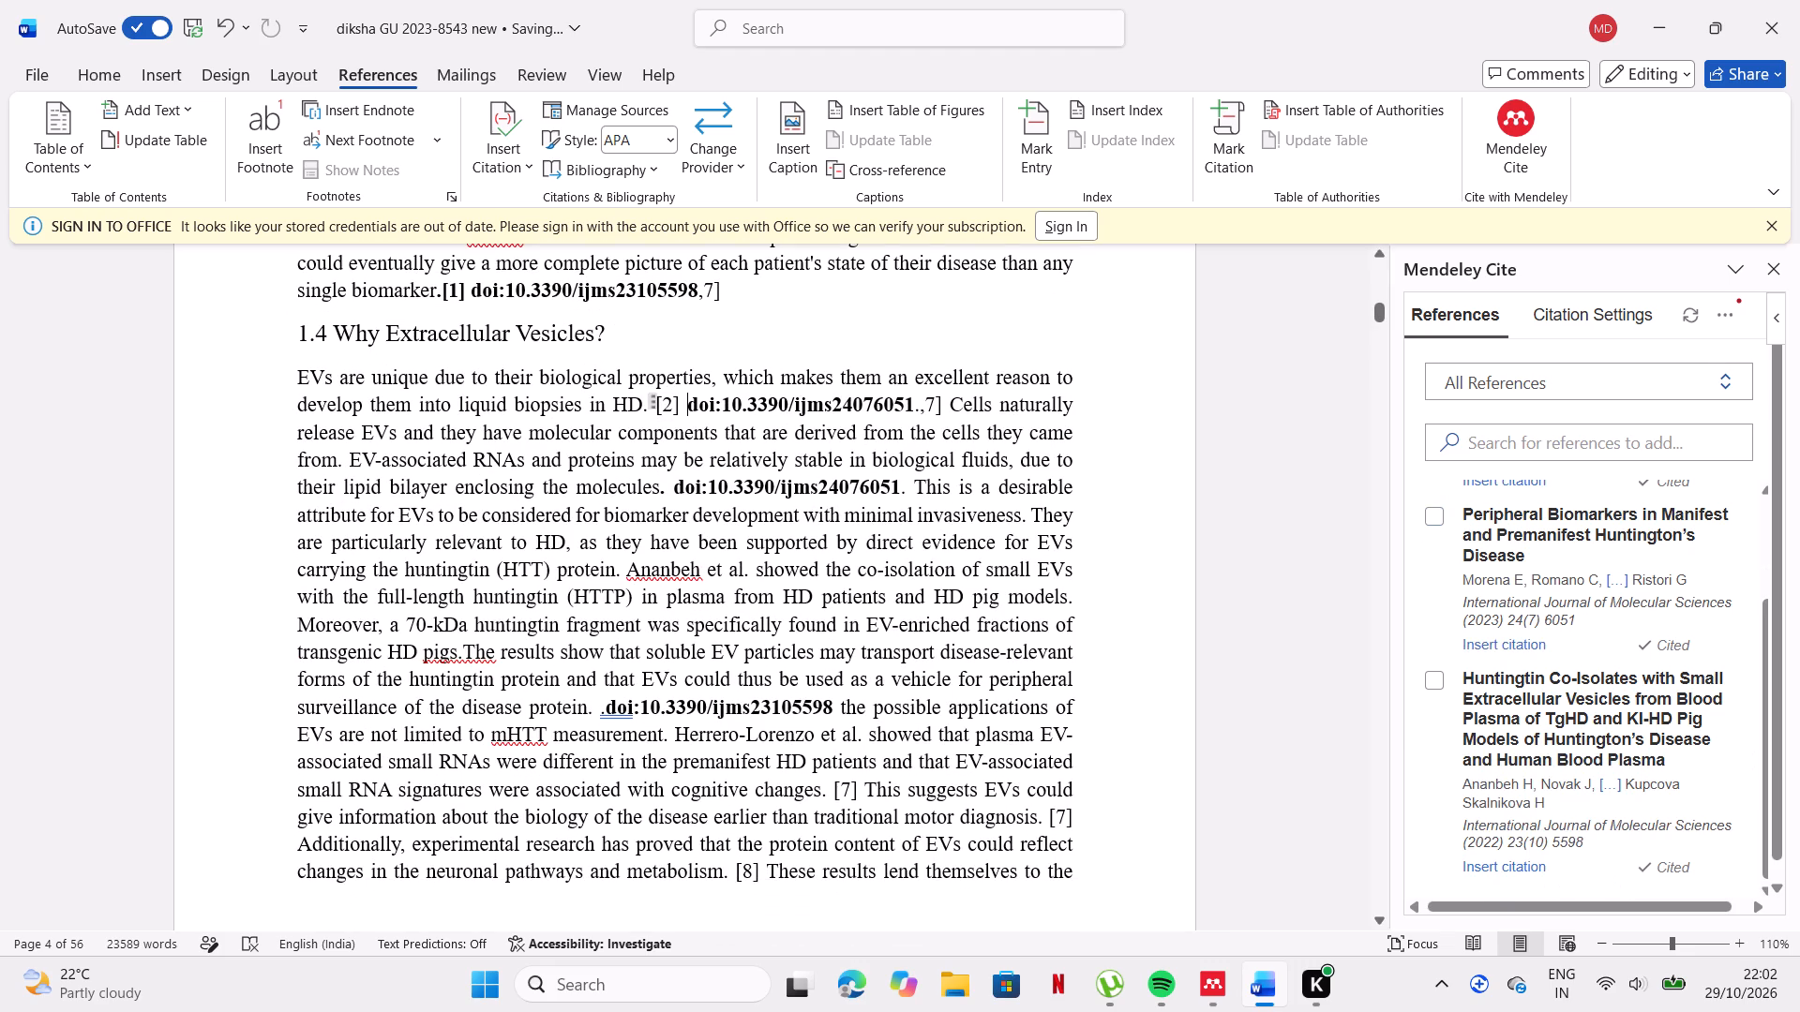
Insert a Morena et al. 2023 citation before doi:10.3390/ijms24076051 following "lipid bilayer enclosing the molecules.".
click(675, 491)
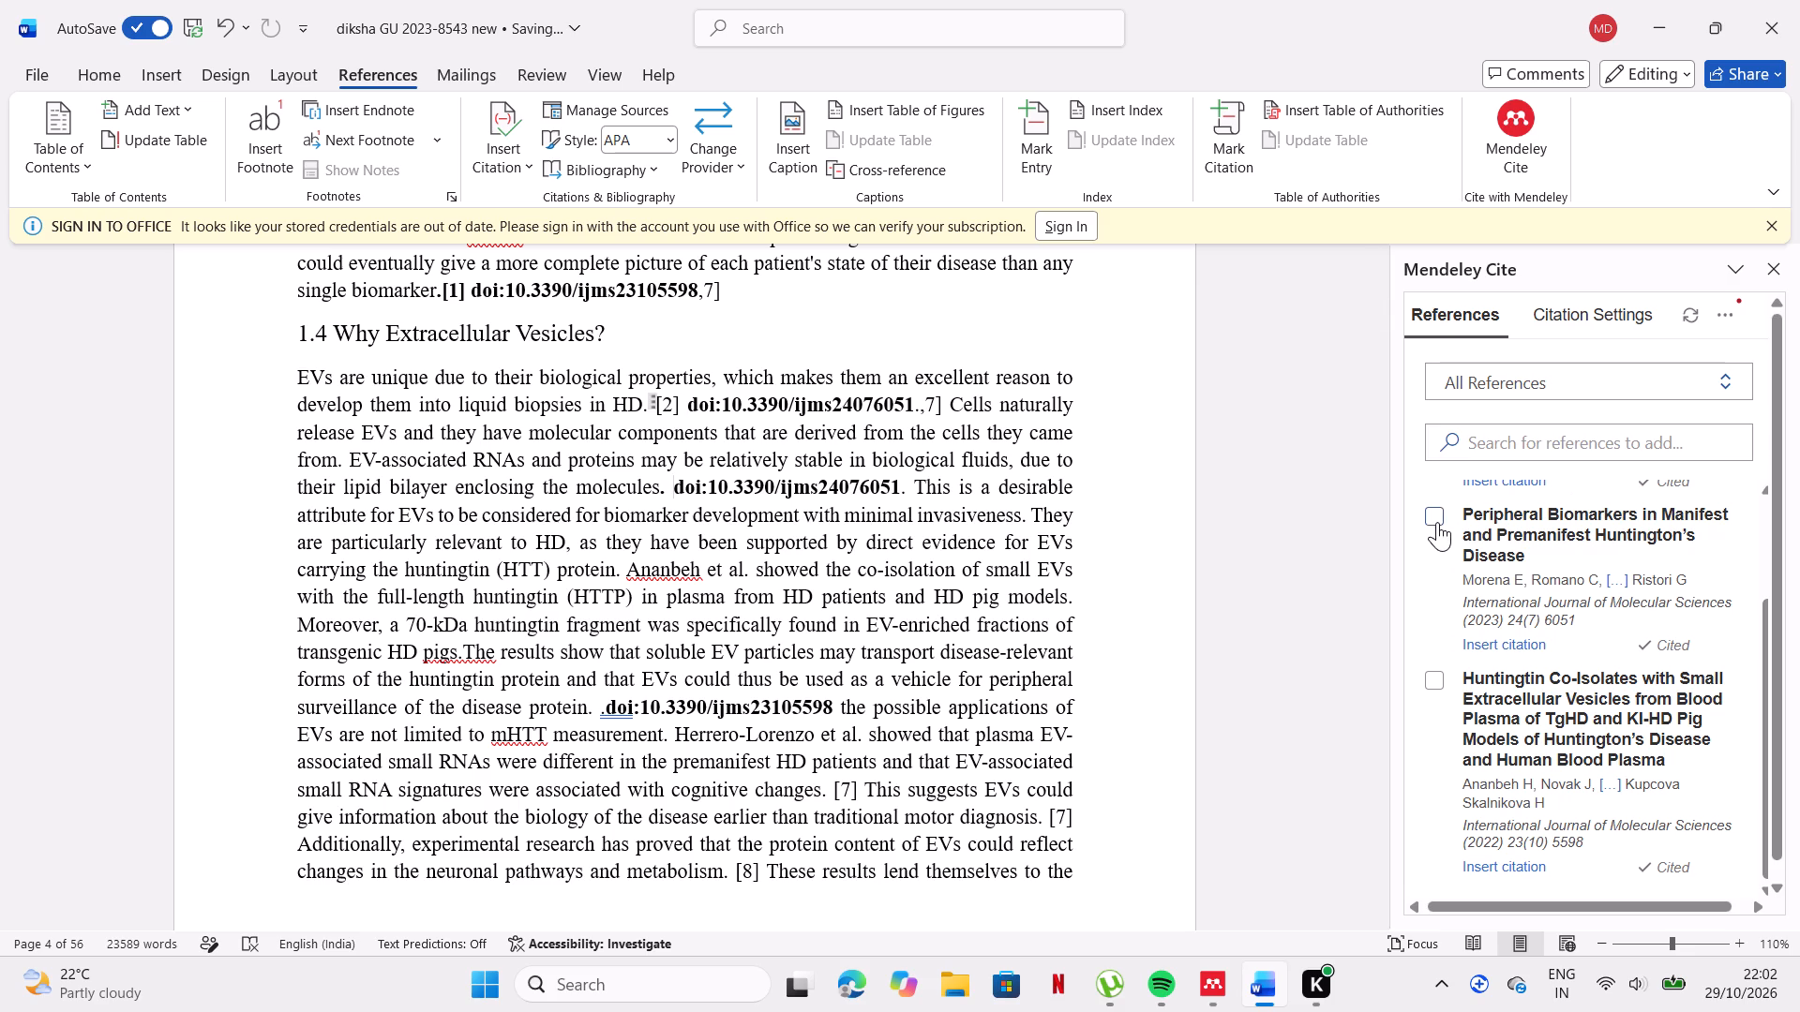
click(1447, 523)
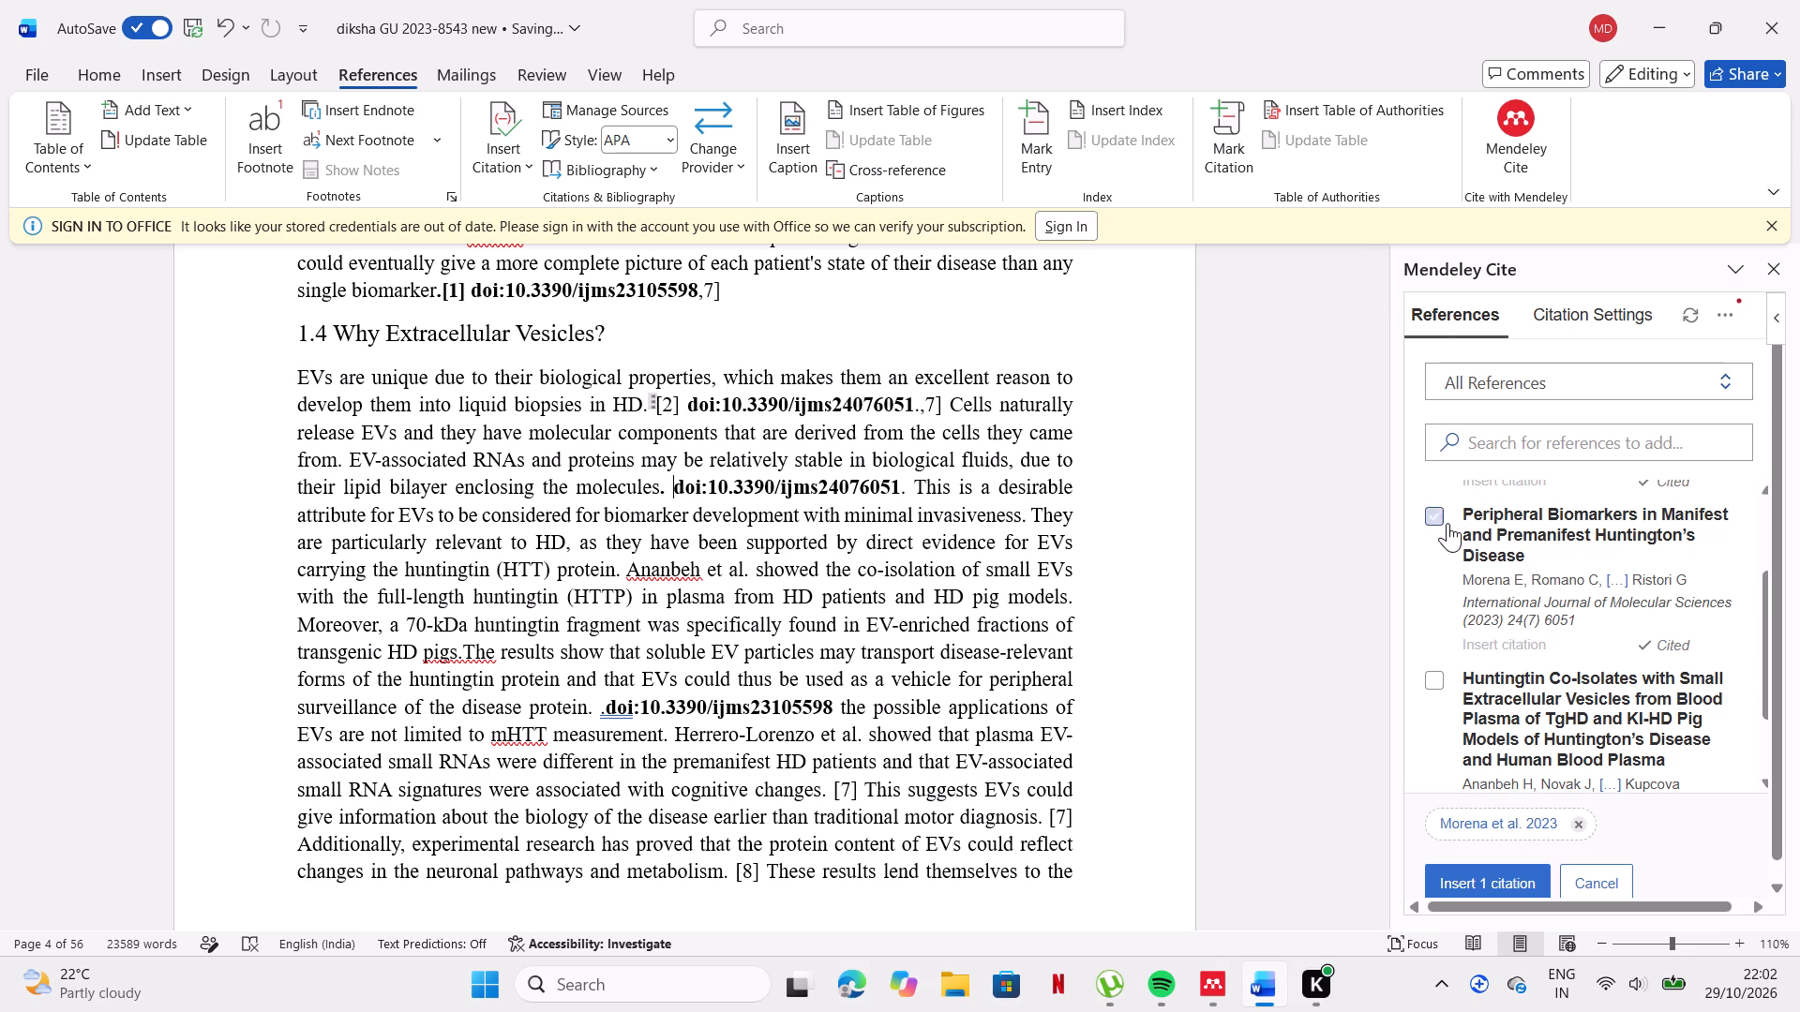
click(1502, 874)
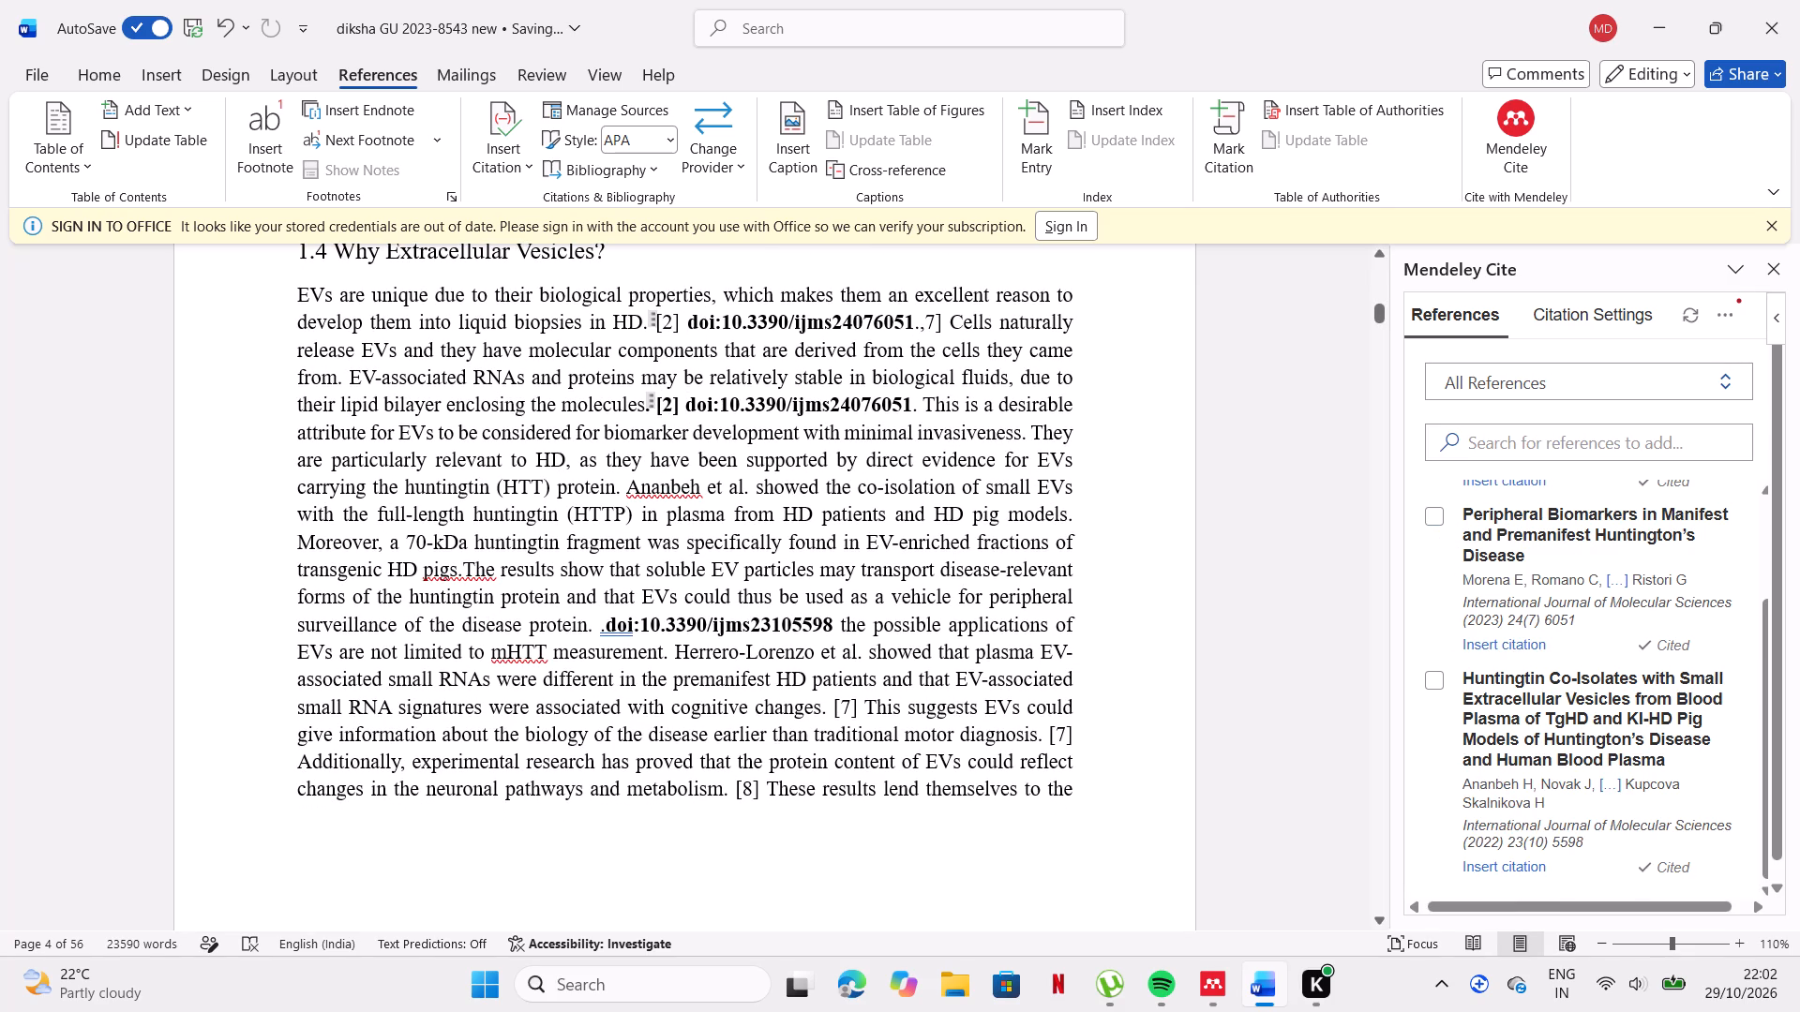
Bold the [2] citation following "liquid biopsies in HD." in section 1.4.
click(680, 317)
double_click(680, 317)
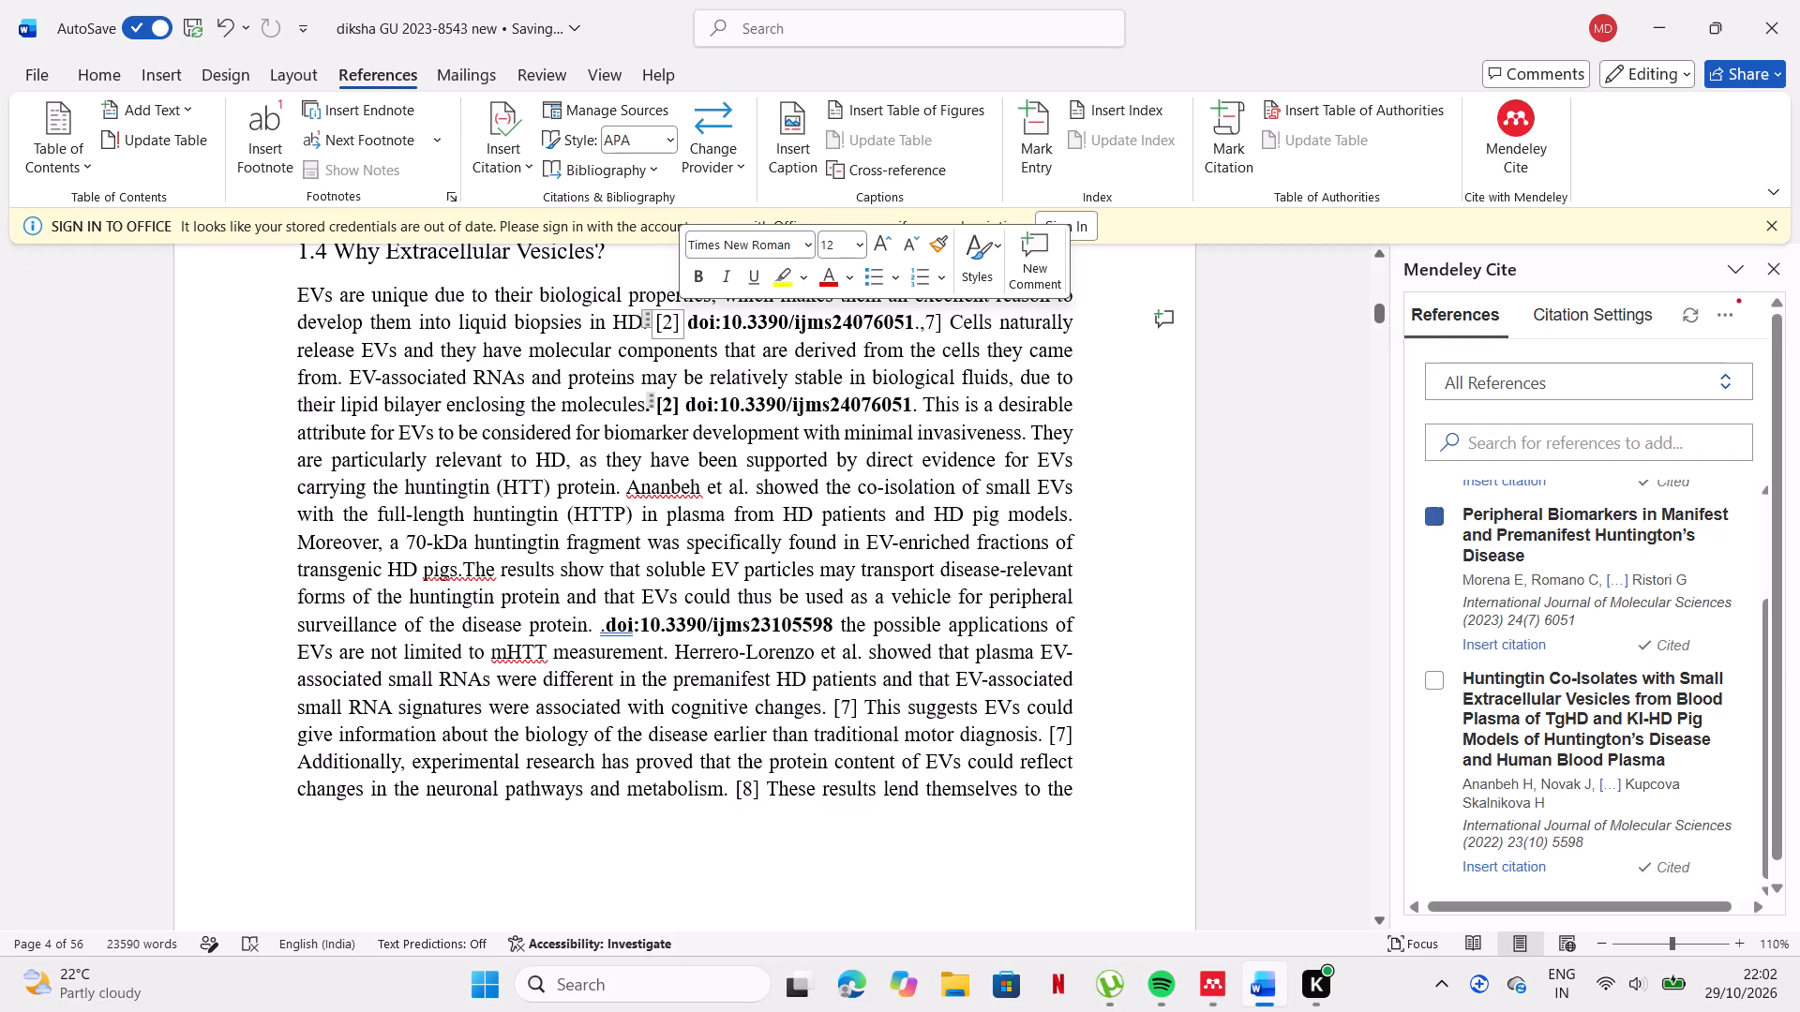
drag(651, 320, 661, 320)
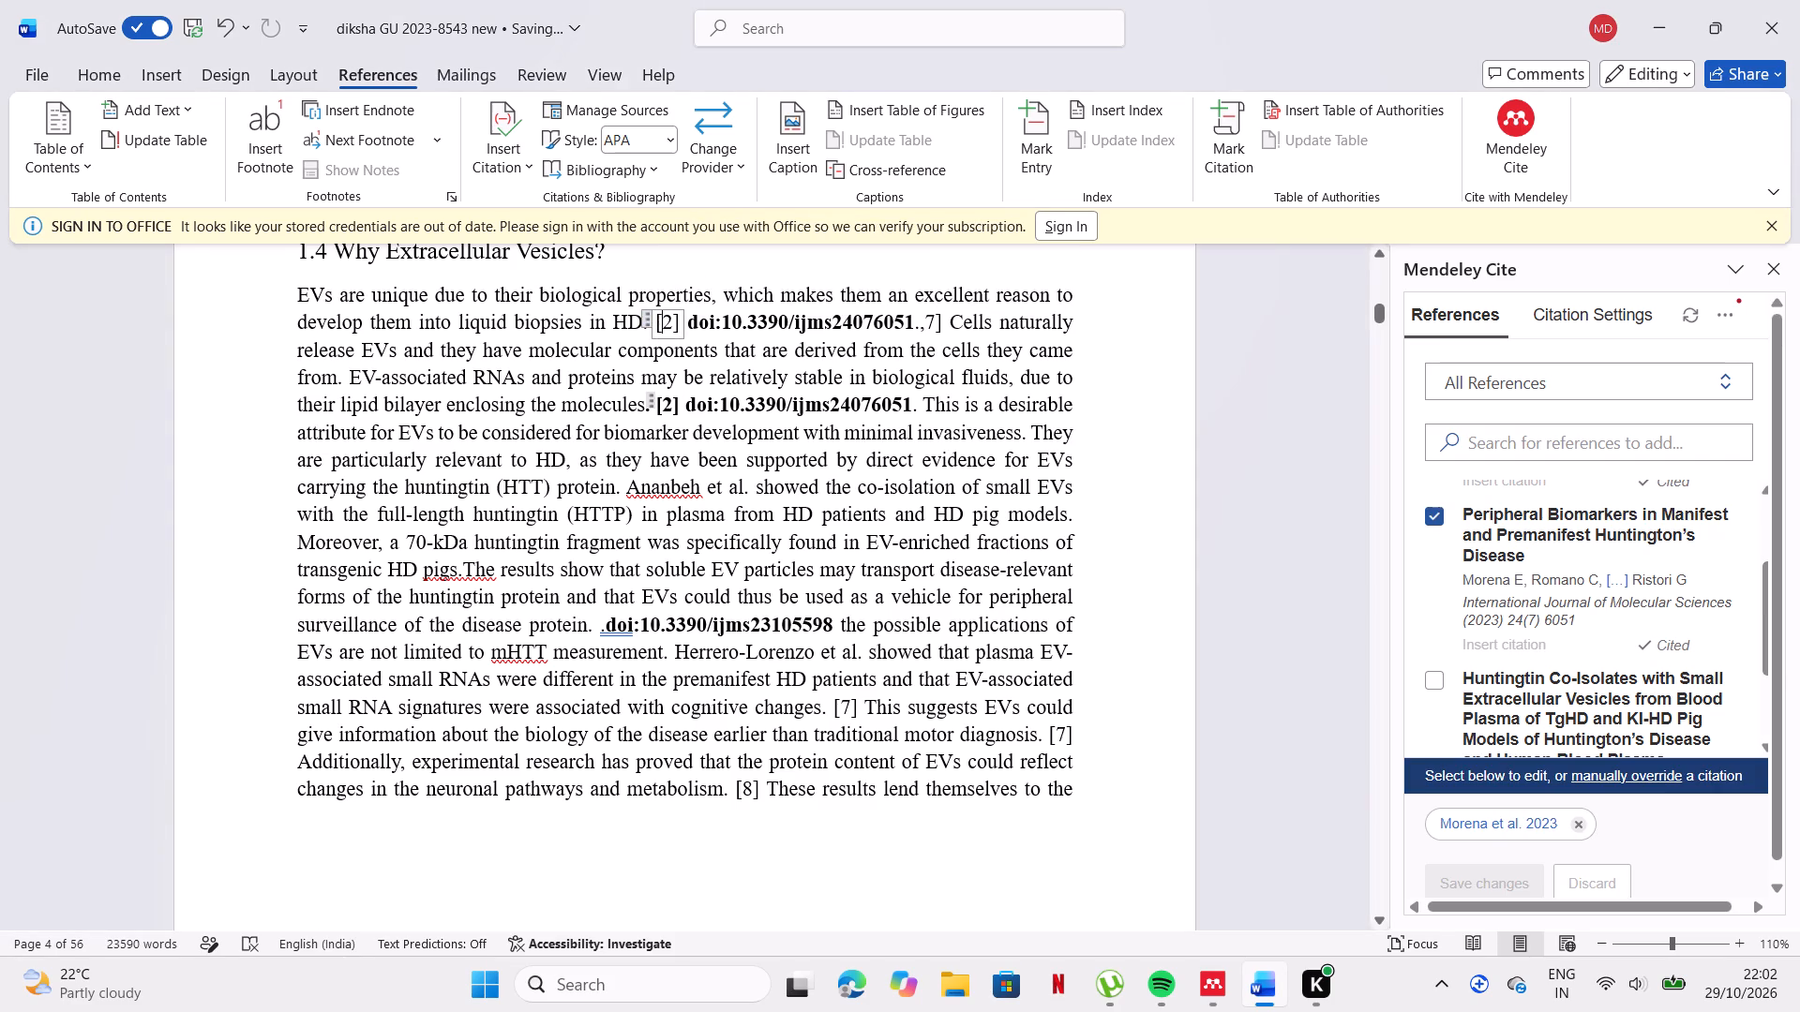
drag(655, 319, 678, 320)
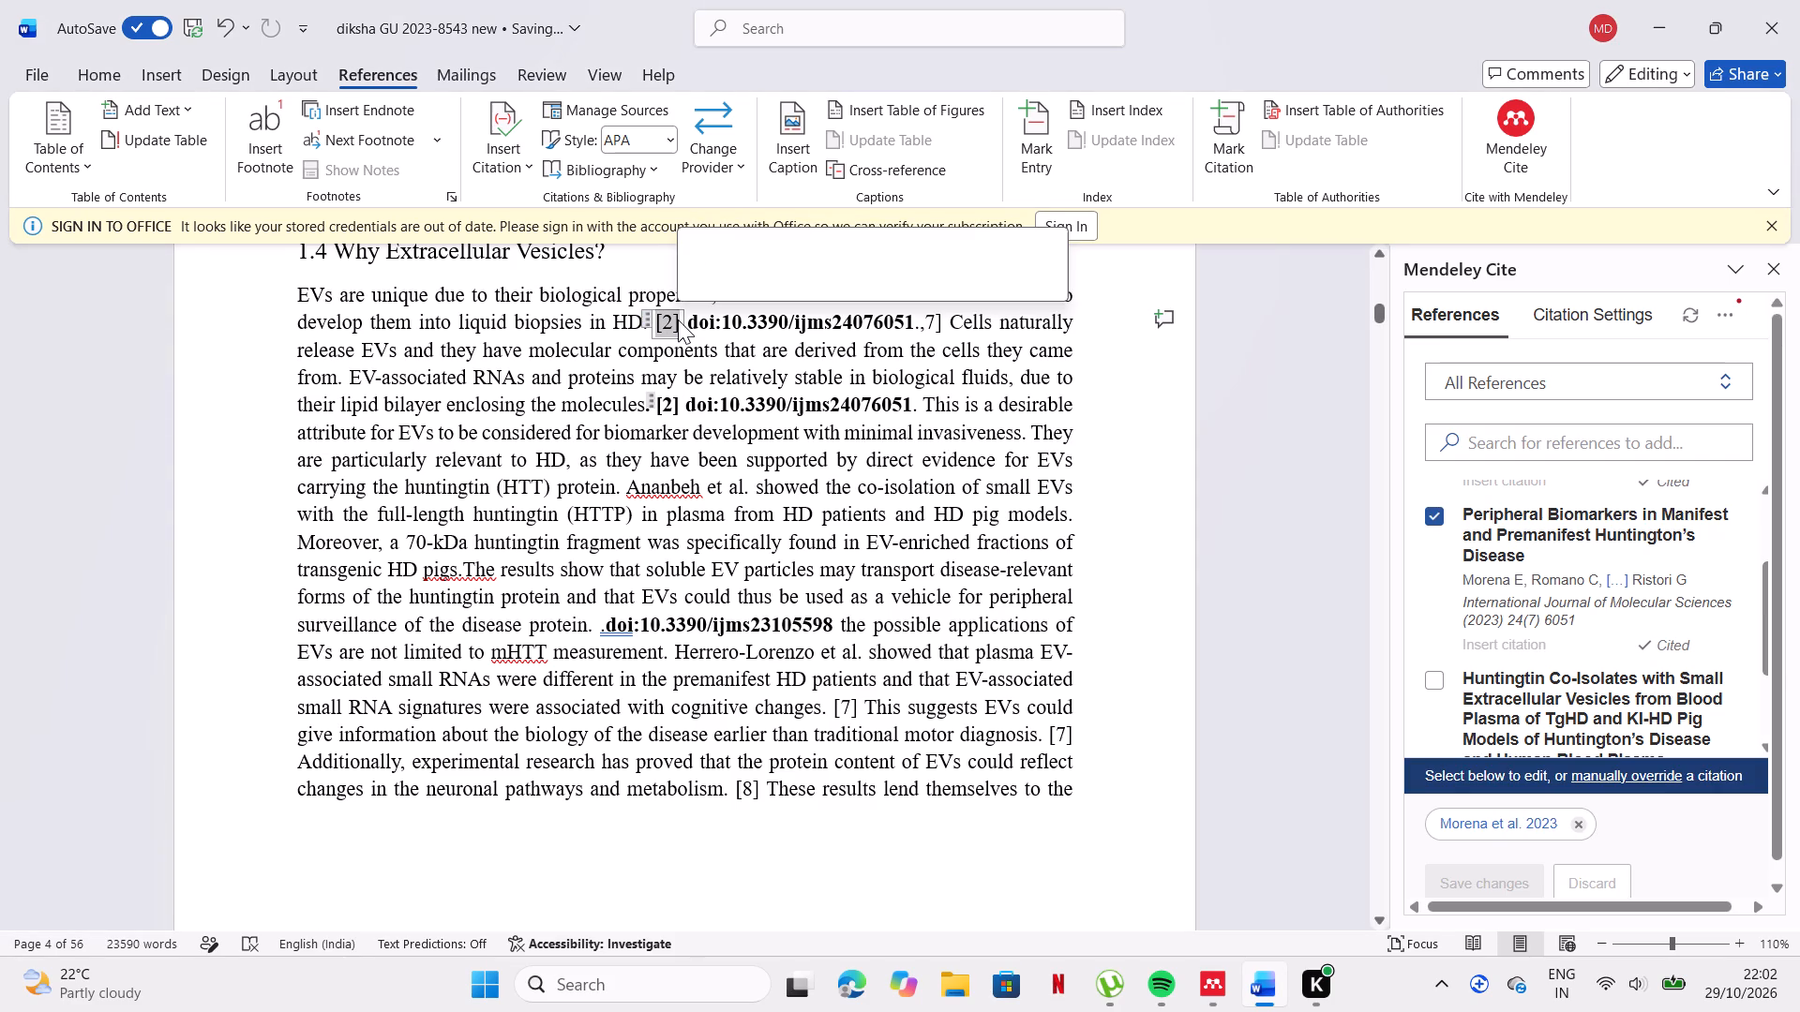
click(690, 280)
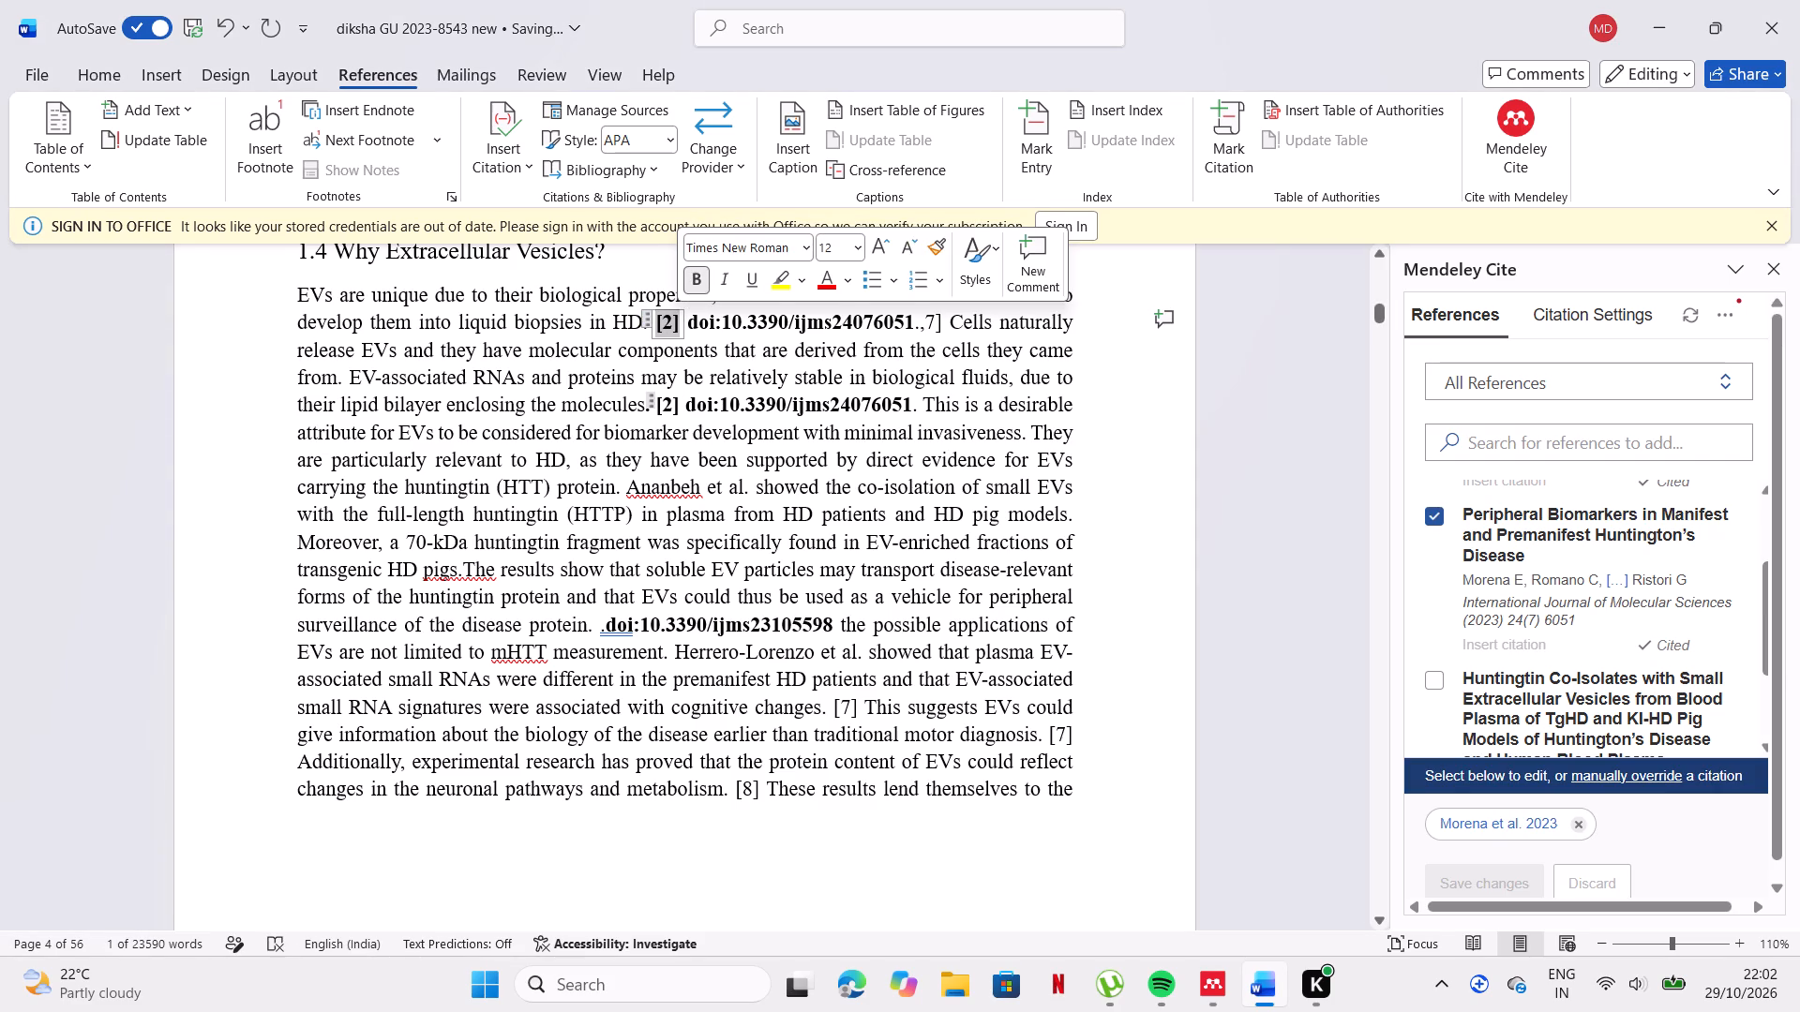
Apply the grammar suggestion that adds a space between the period and doi:10.3390/ijms23105598 following "surveillance of the disease protein.".
scroll(772, 530, down, 1)
click(603, 458)
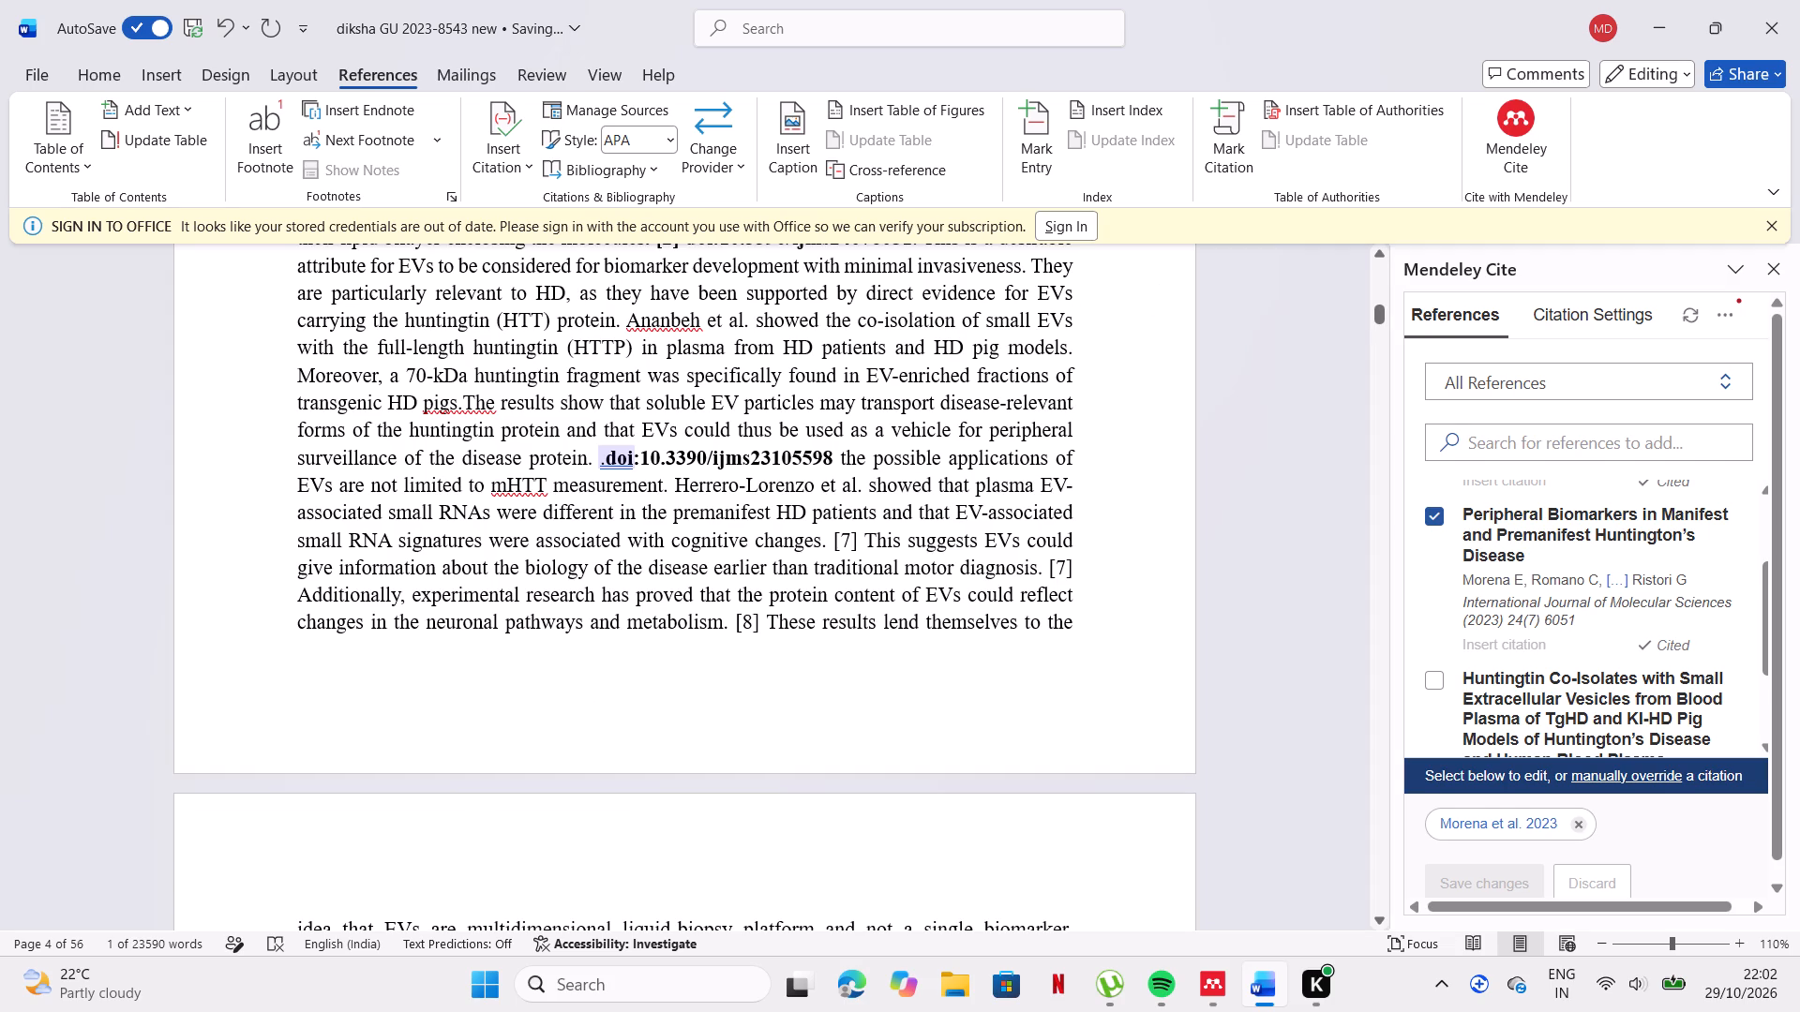
click(603, 542)
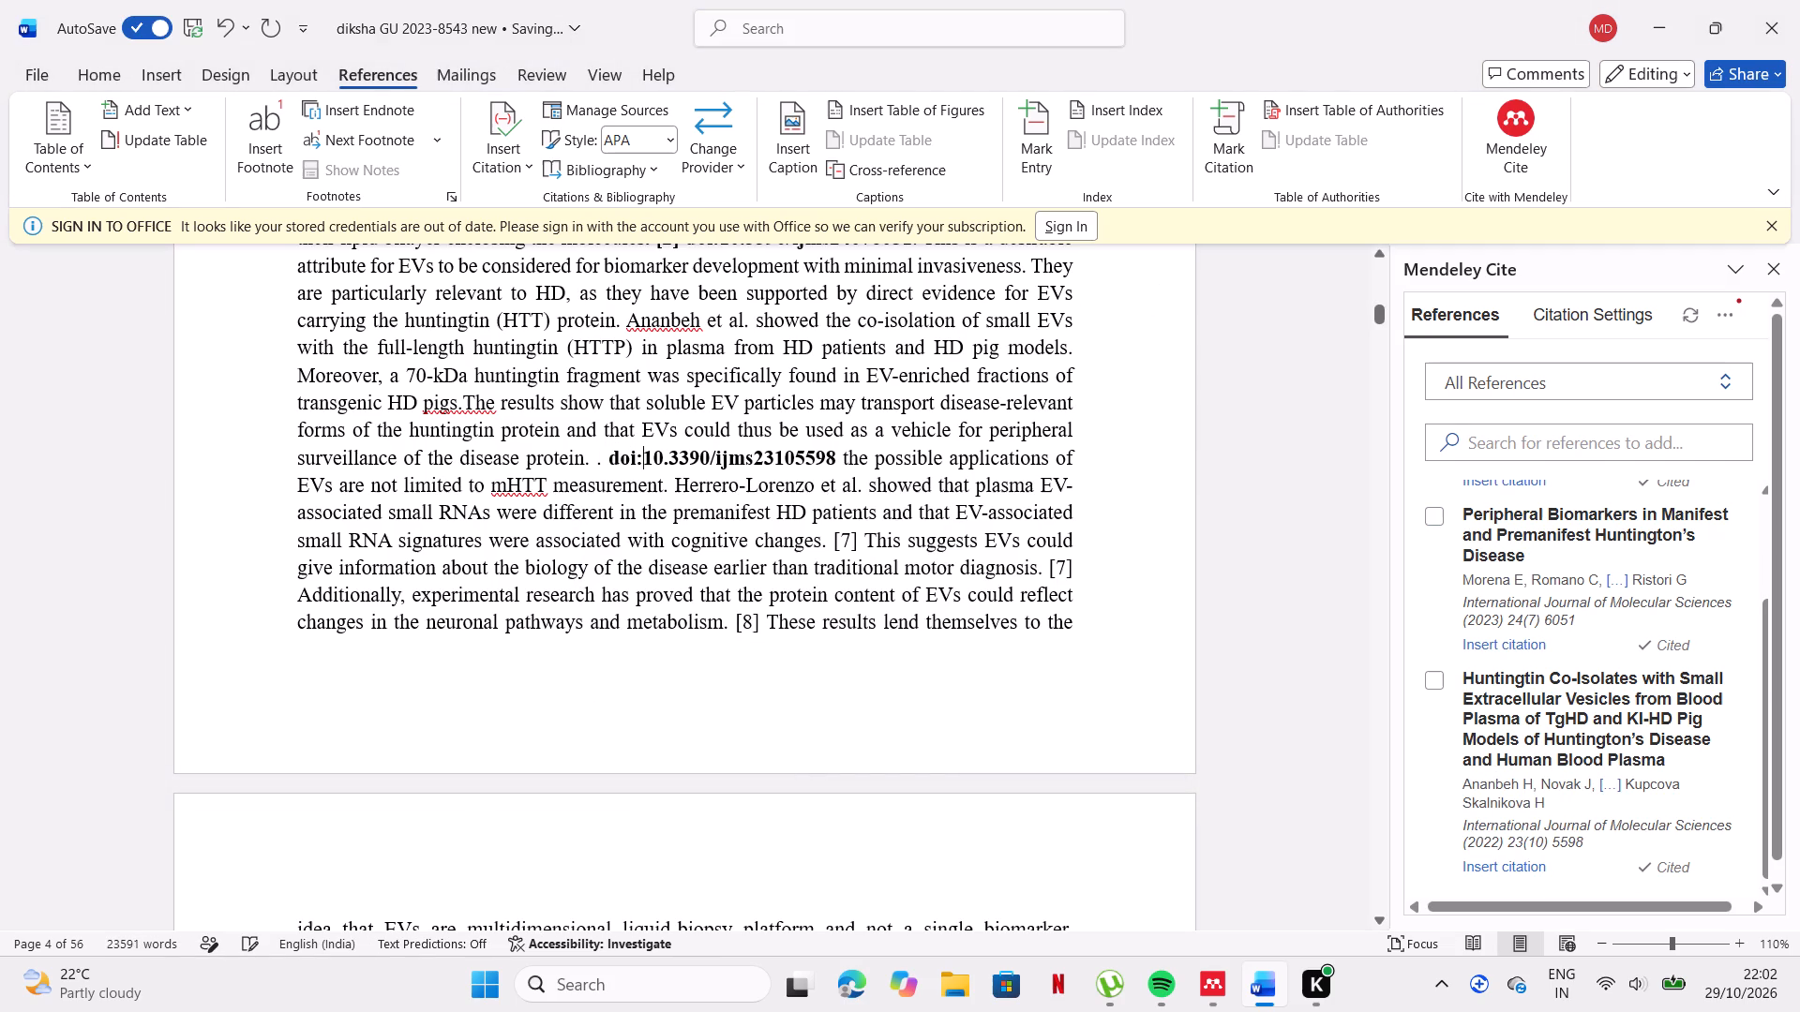
Insert an Ananbeh et al. 2022 citation before doi:10.3390/ijms23105598 following "surveillance of the disease protein.".
click(601, 465)
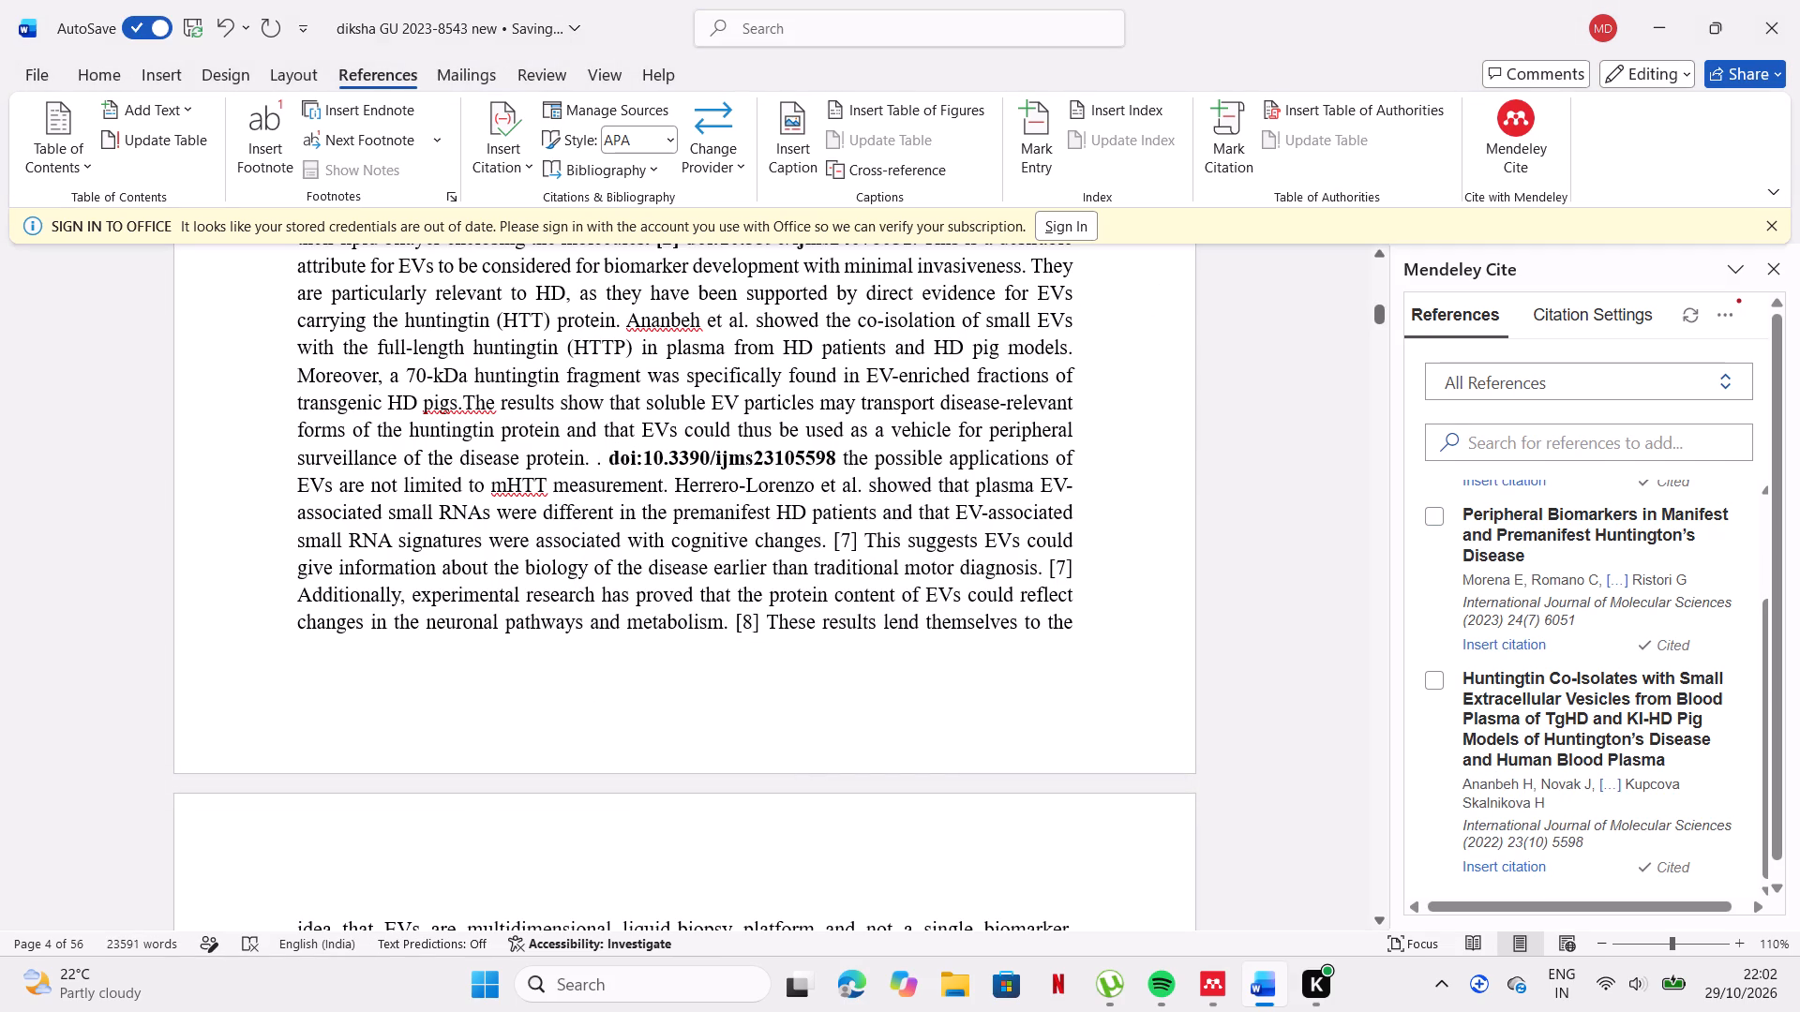
click(608, 458)
click(1444, 688)
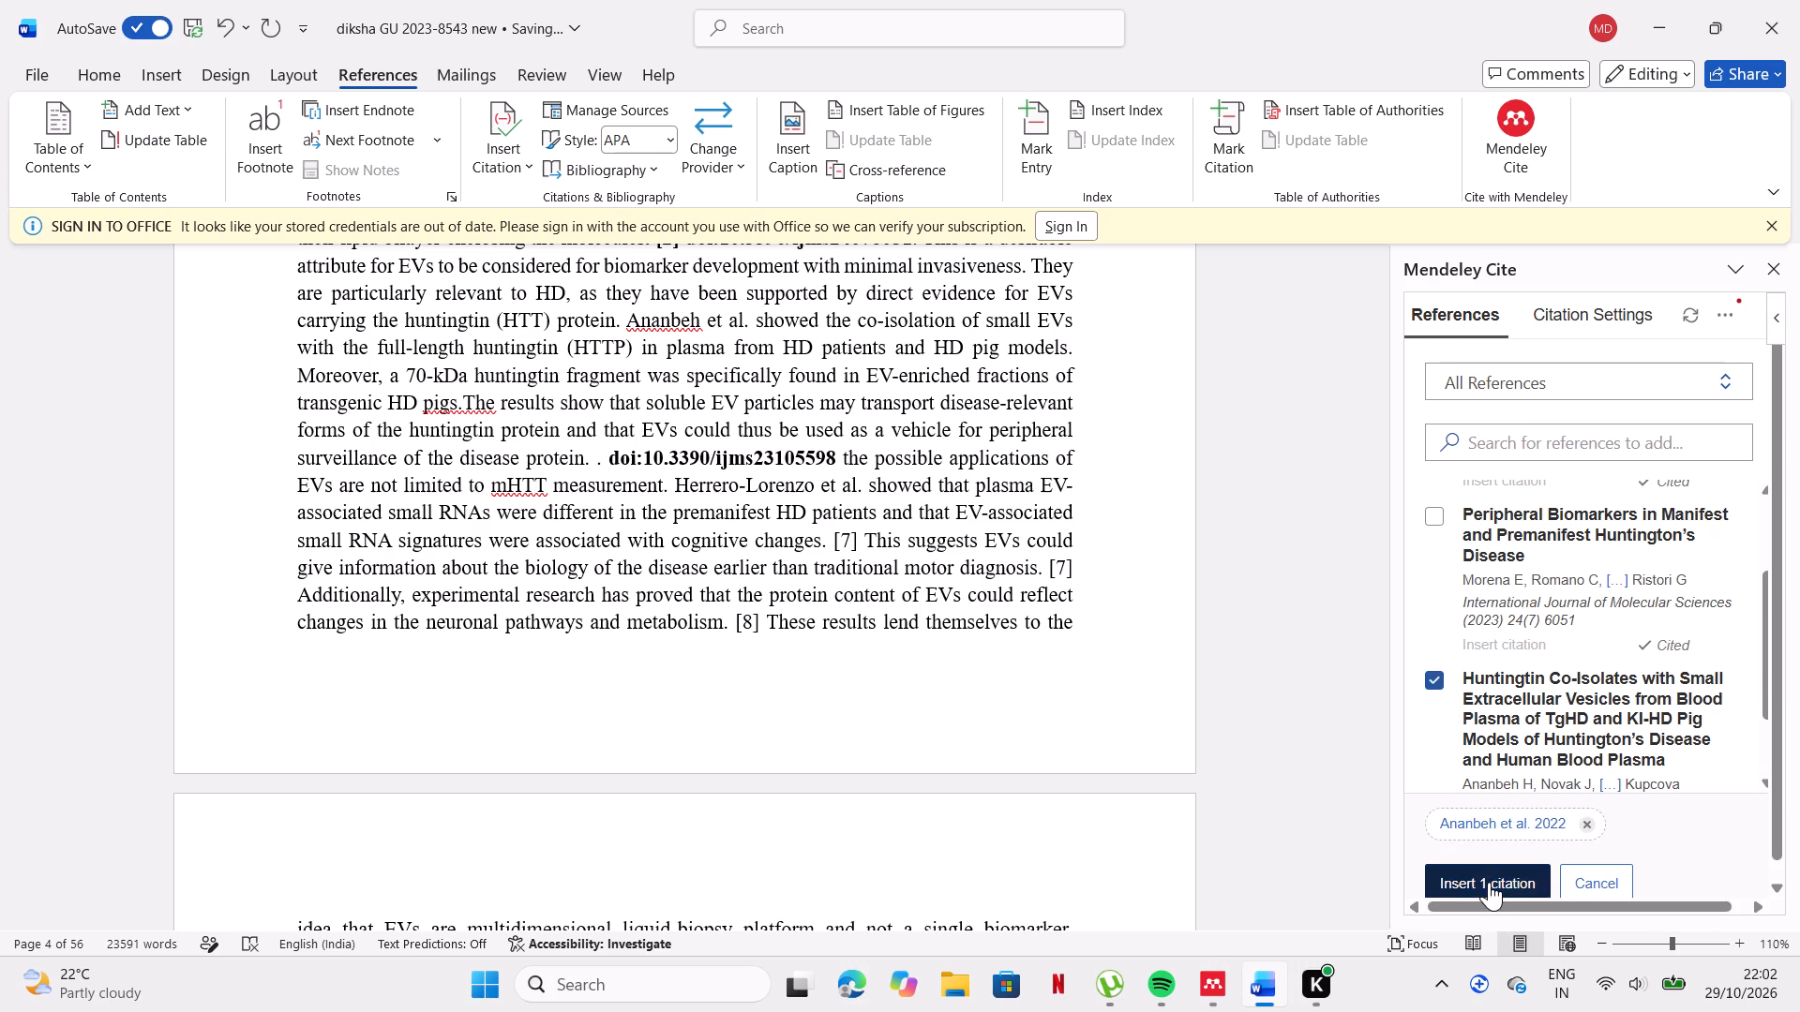
click(1489, 882)
Bold doi:10.3390/ijms23105598 following "gene regulation and disease progression.".
scroll(1167, 706, down, 1)
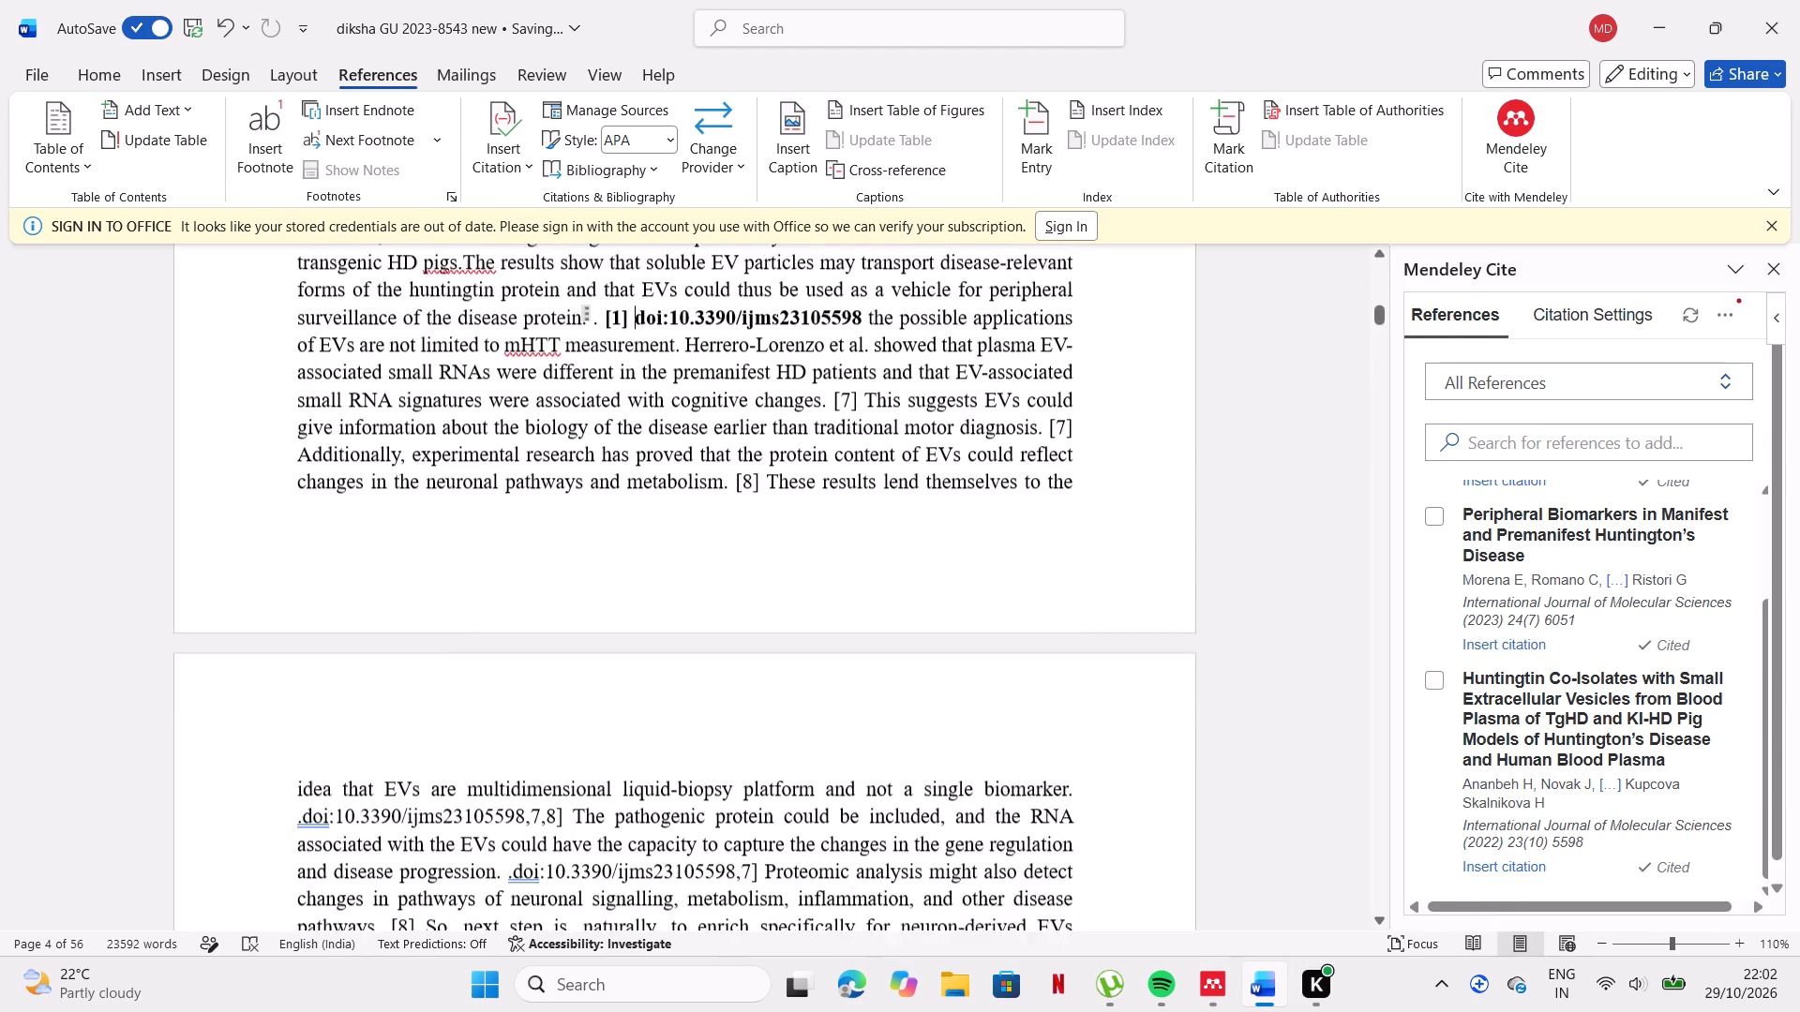
scroll(1167, 706, down, 1)
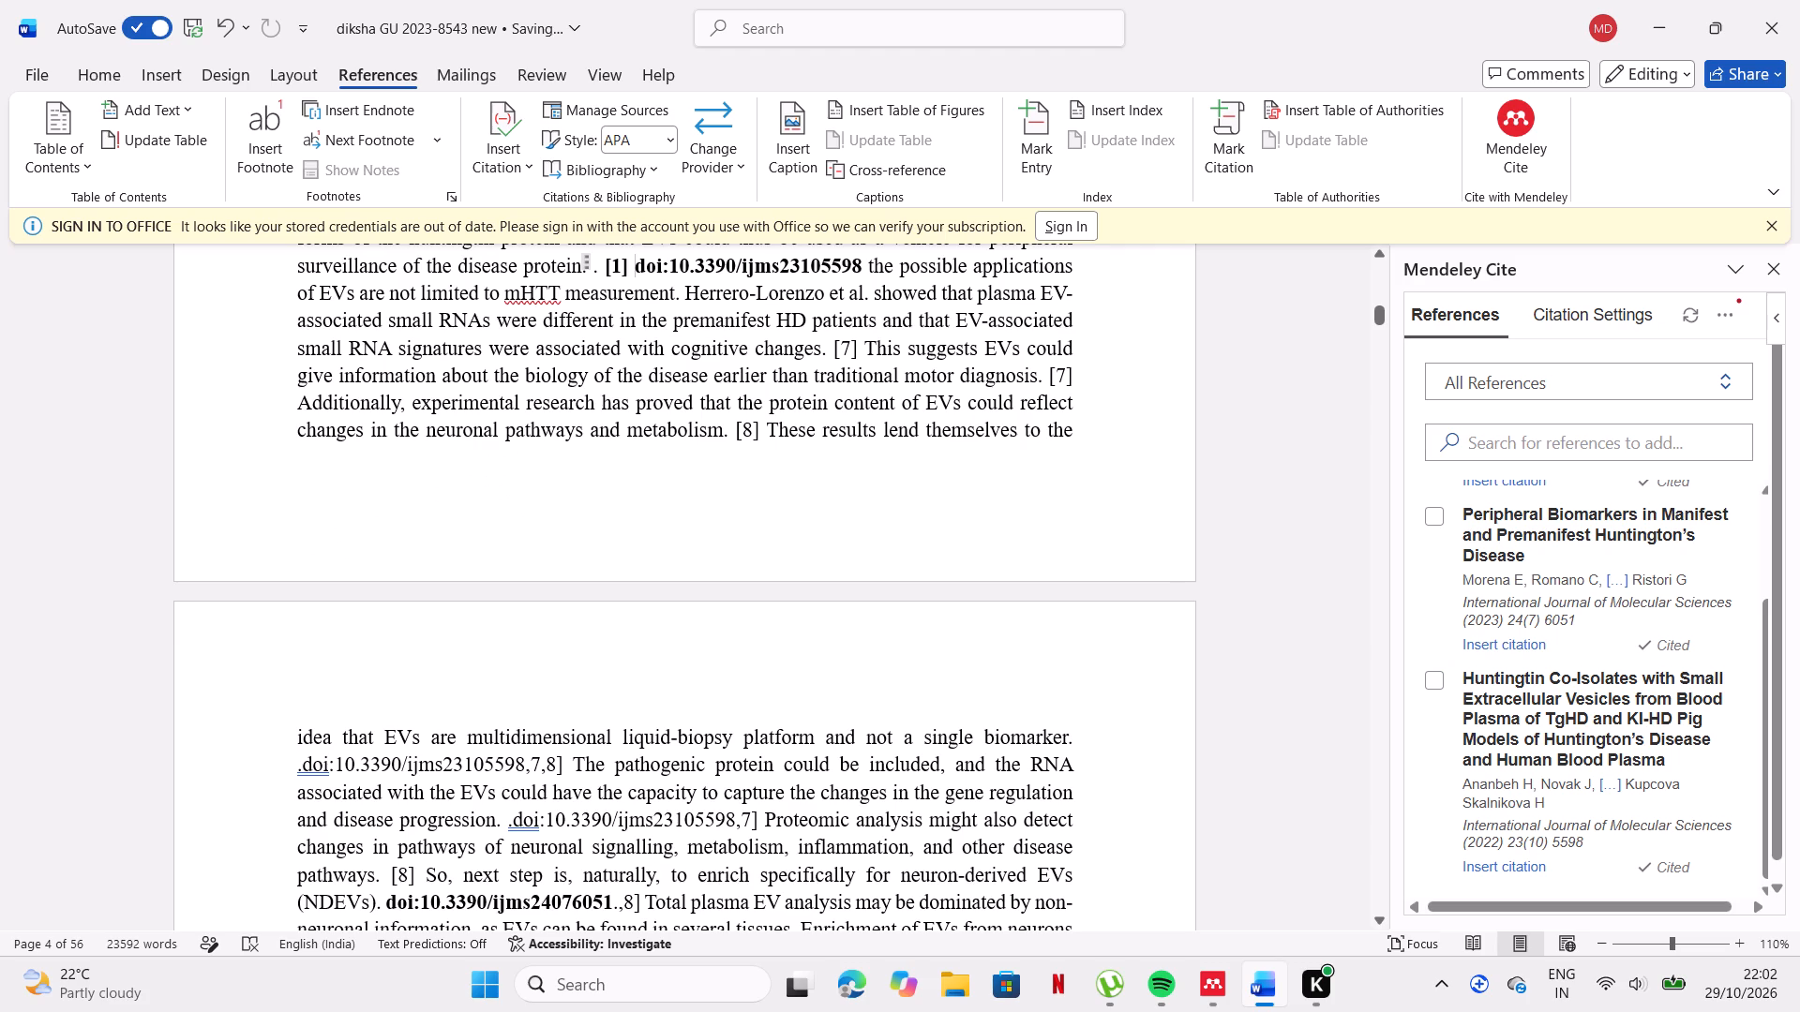
drag(517, 822, 554, 818)
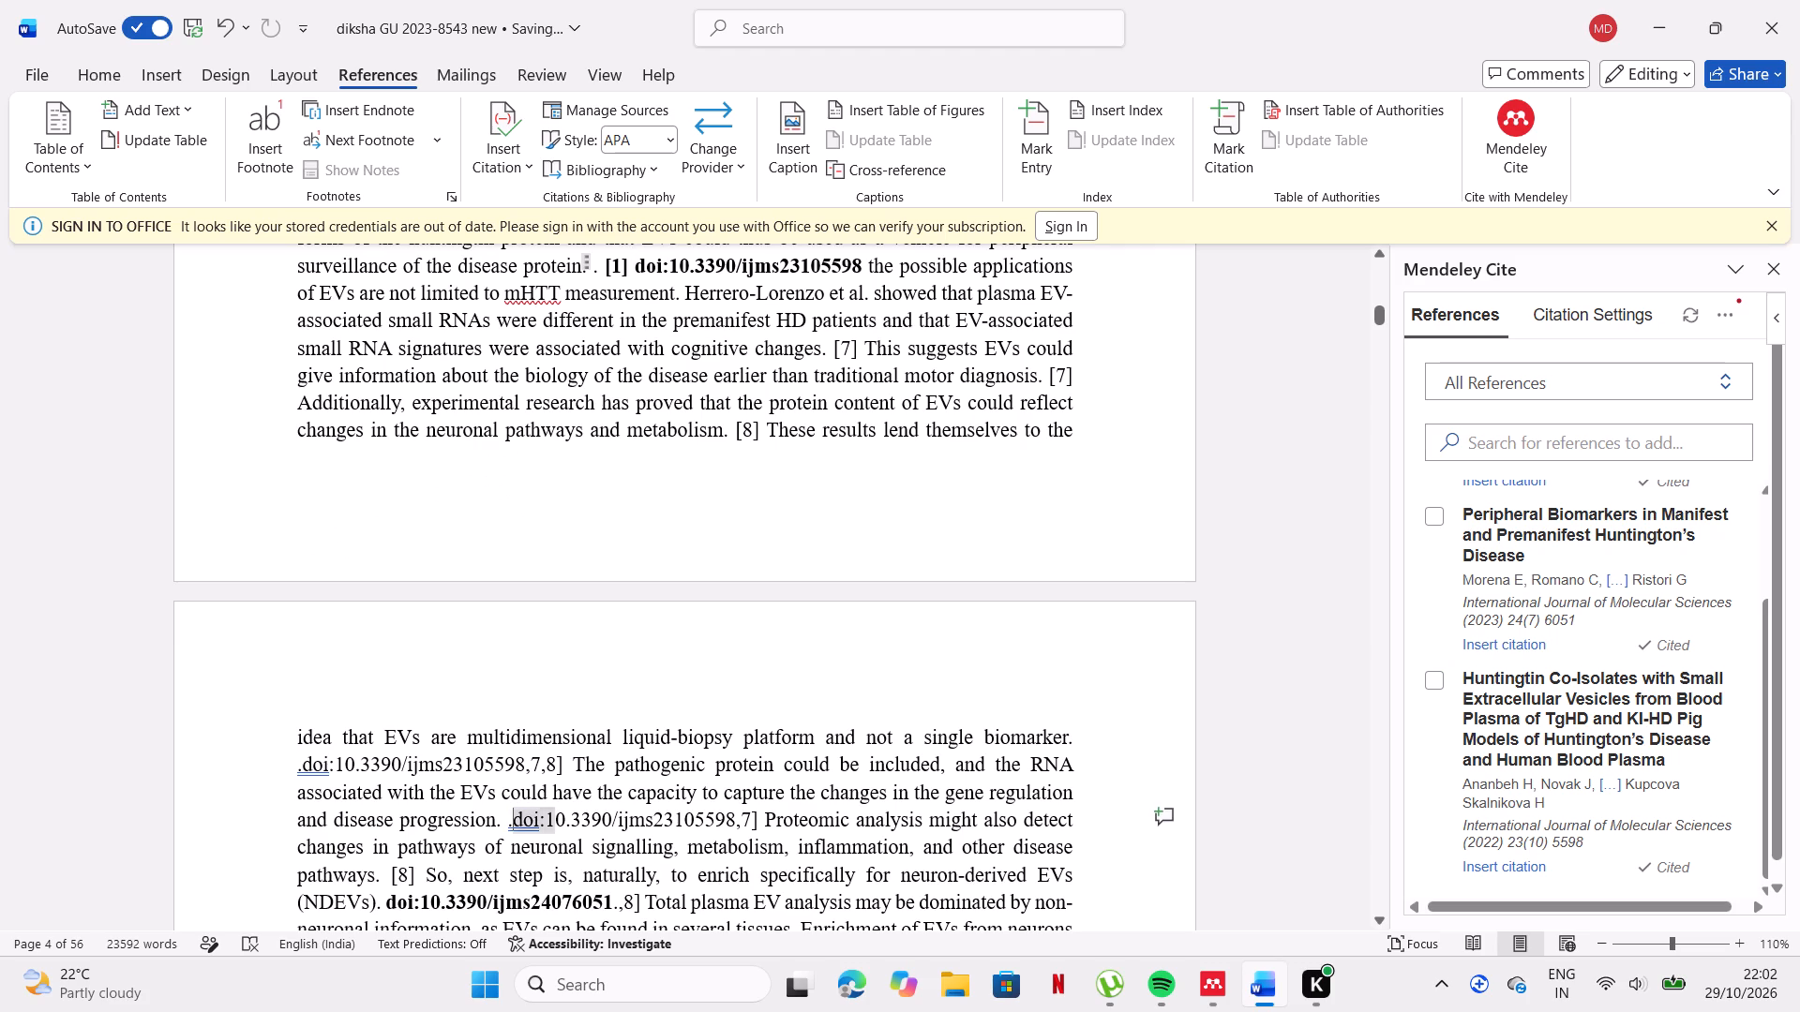
drag(554, 818, 677, 828)
click(692, 793)
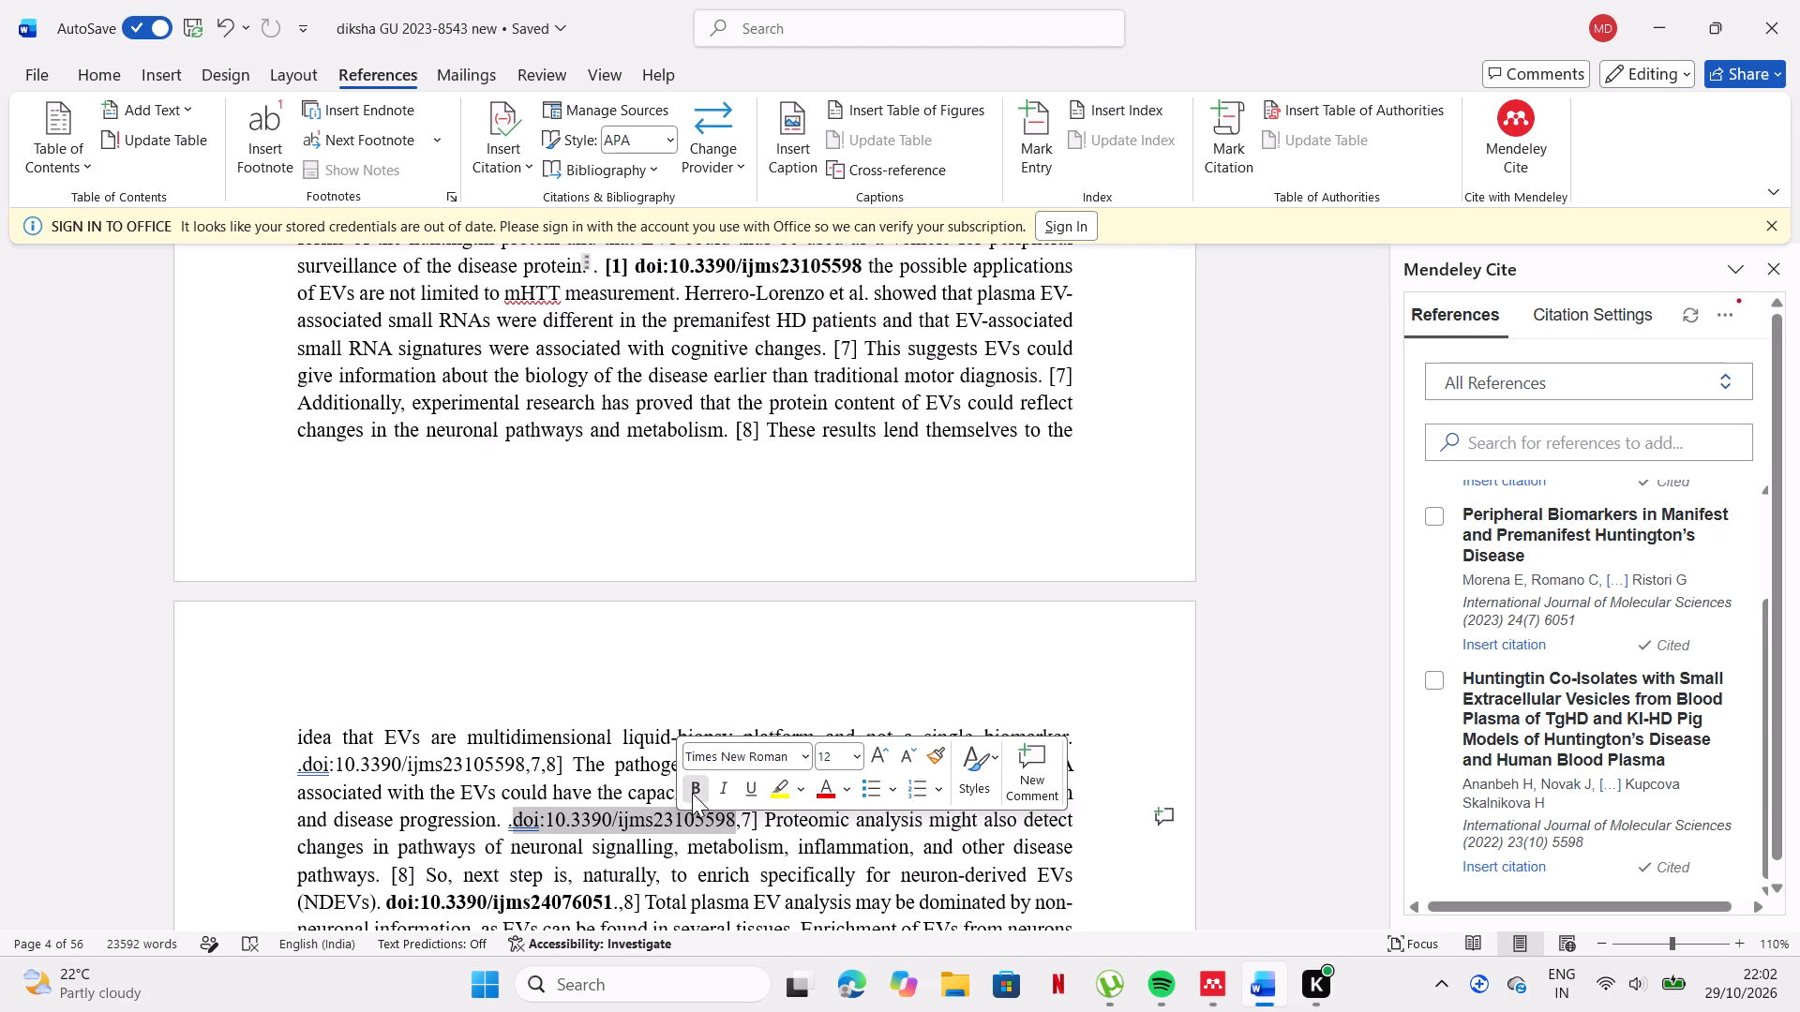
Apply the grammar suggestion that adds a space between the period and doi:10.3390/ijms23105598 following "and disease progression.".
click(514, 825)
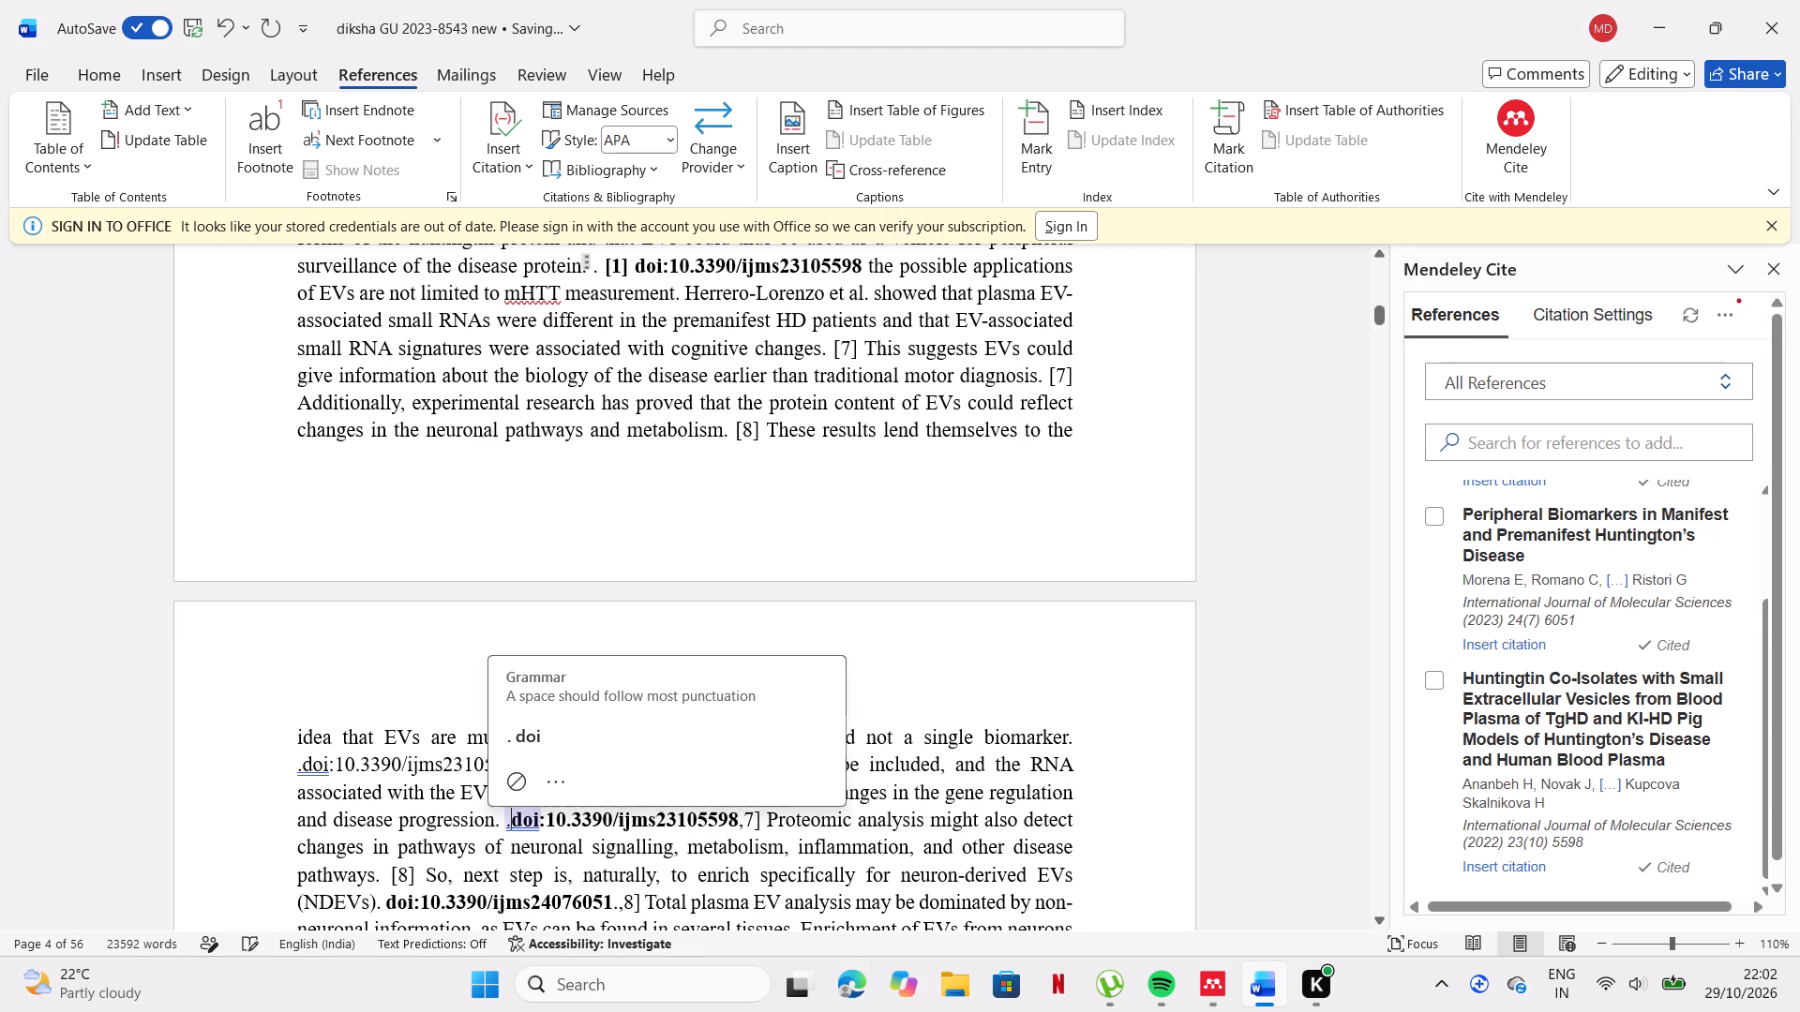
click(533, 738)
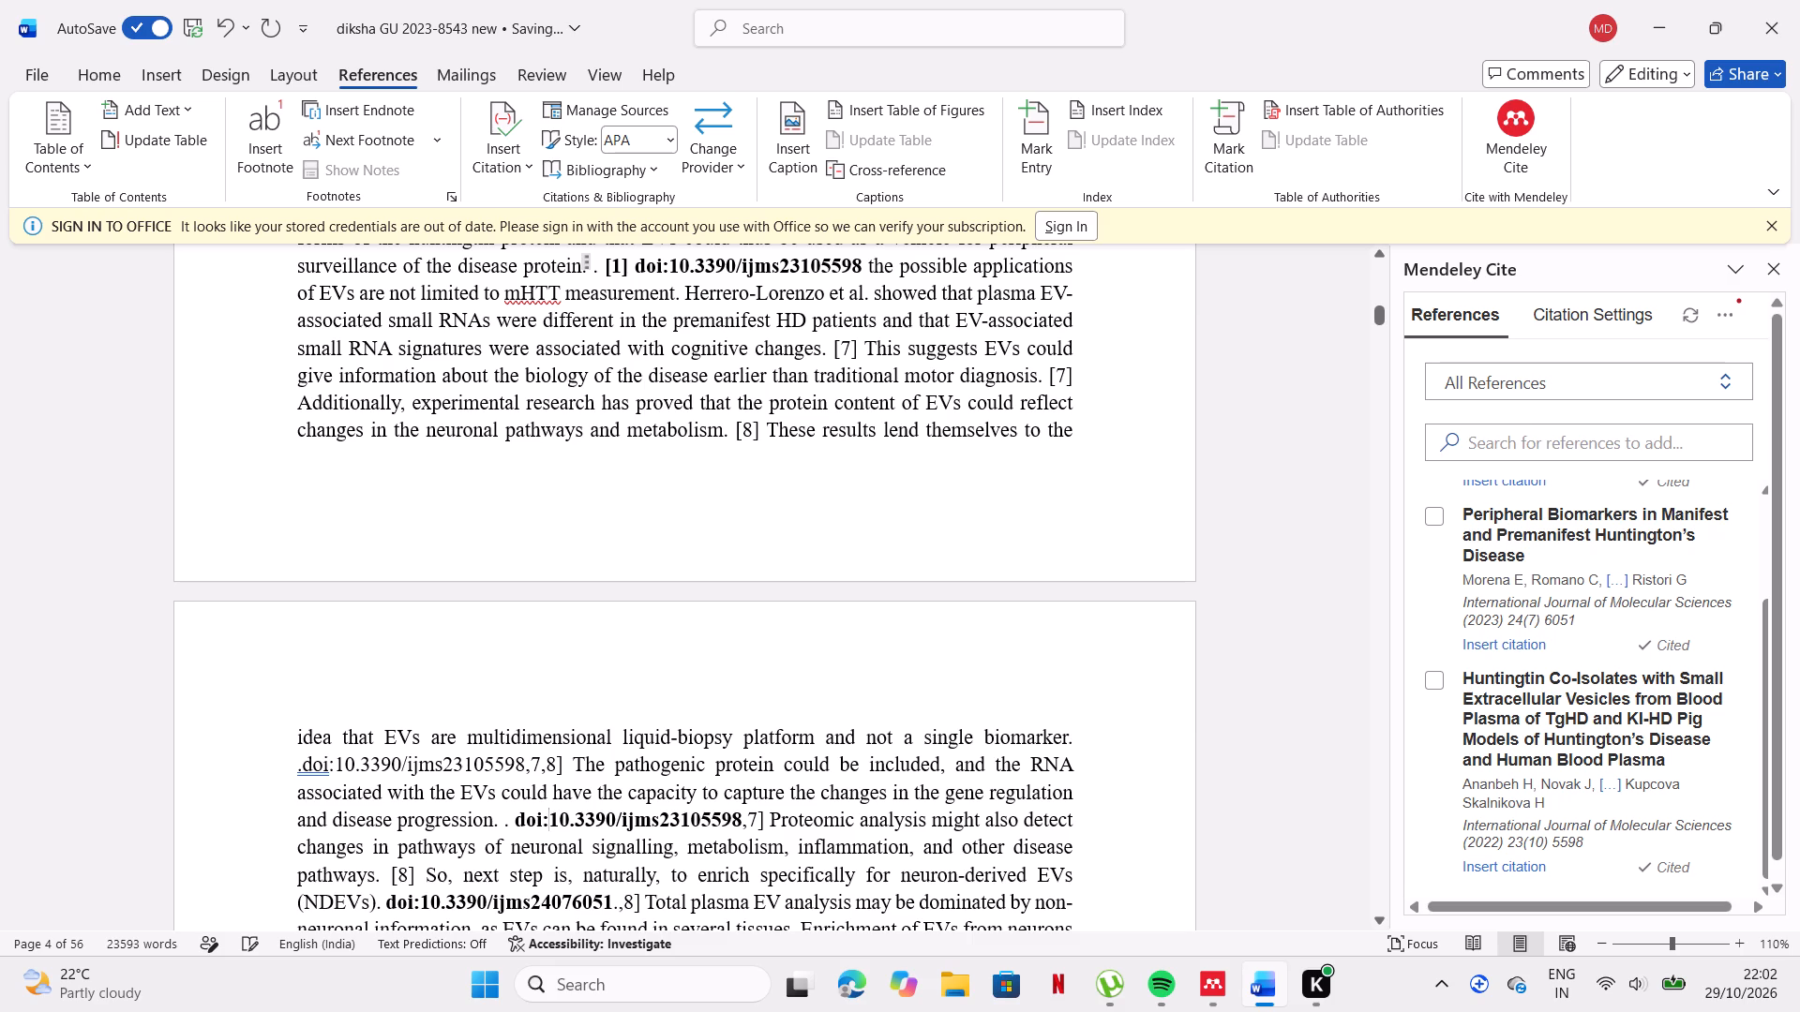
Insert an Ananbeh et al. 2022 citation before doi:10.3390/ijms23105598 following "and disease progression.".
click(512, 818)
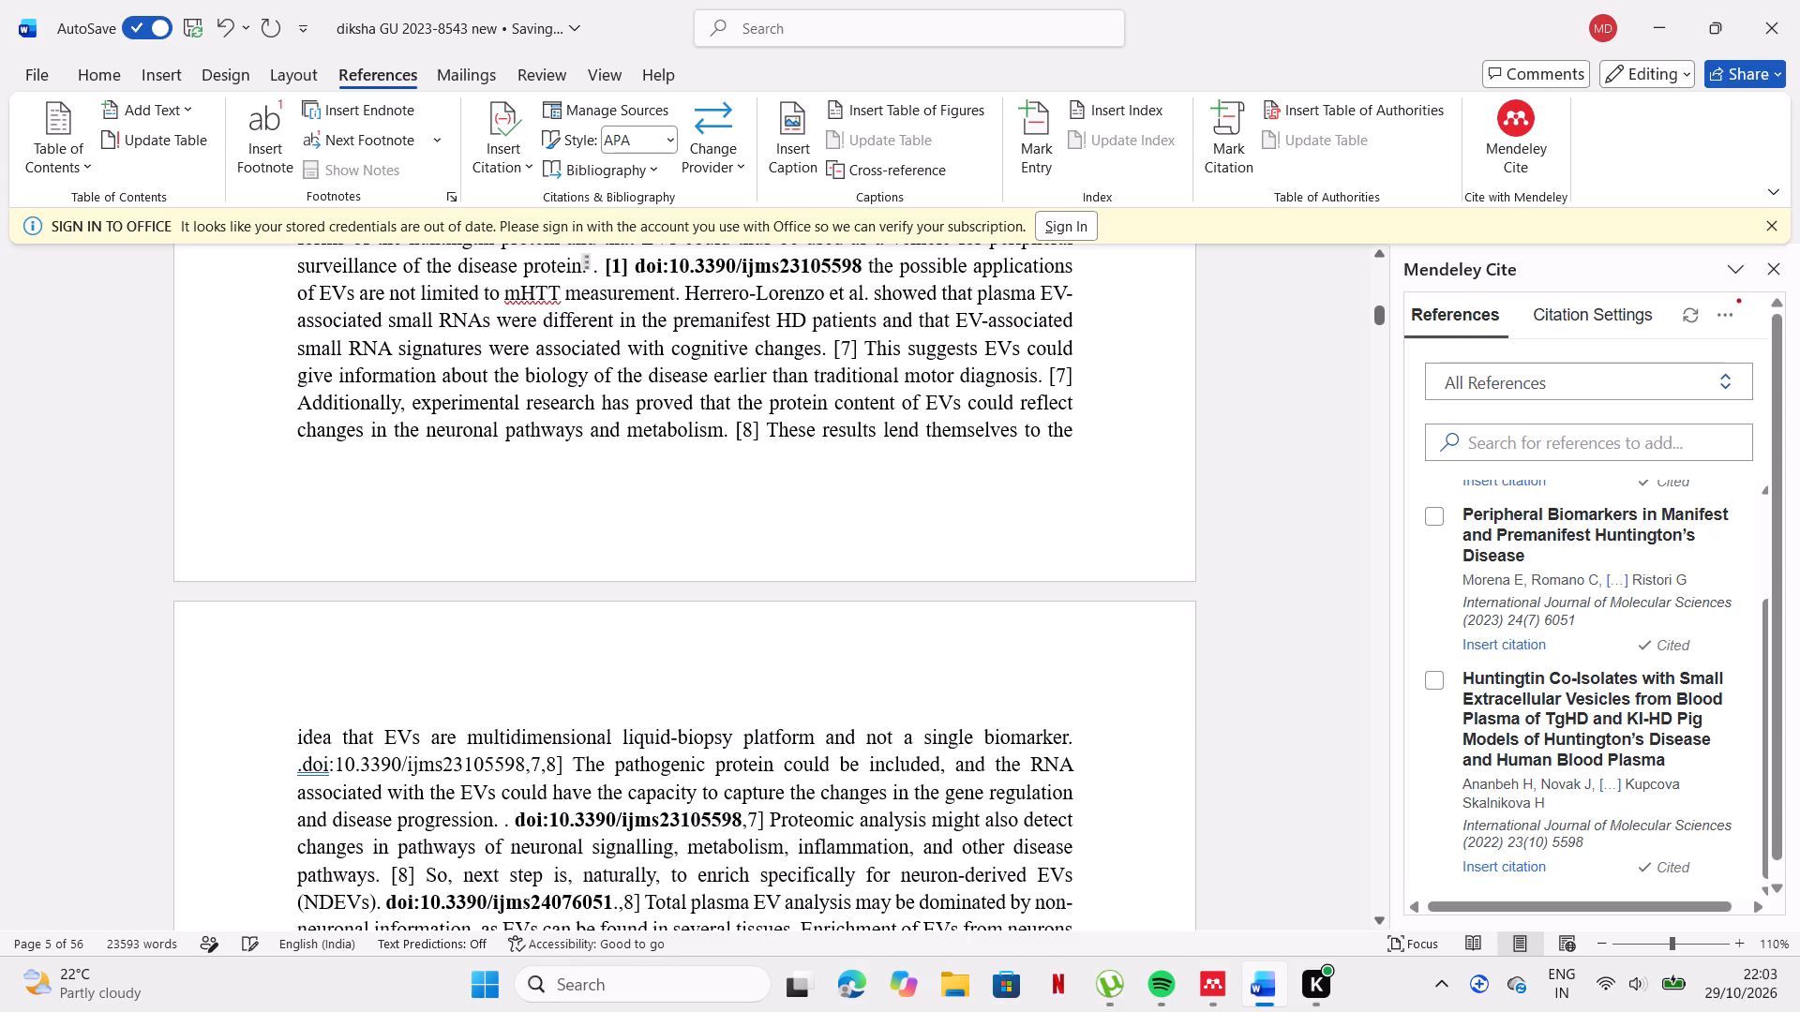
click(1440, 685)
click(1460, 871)
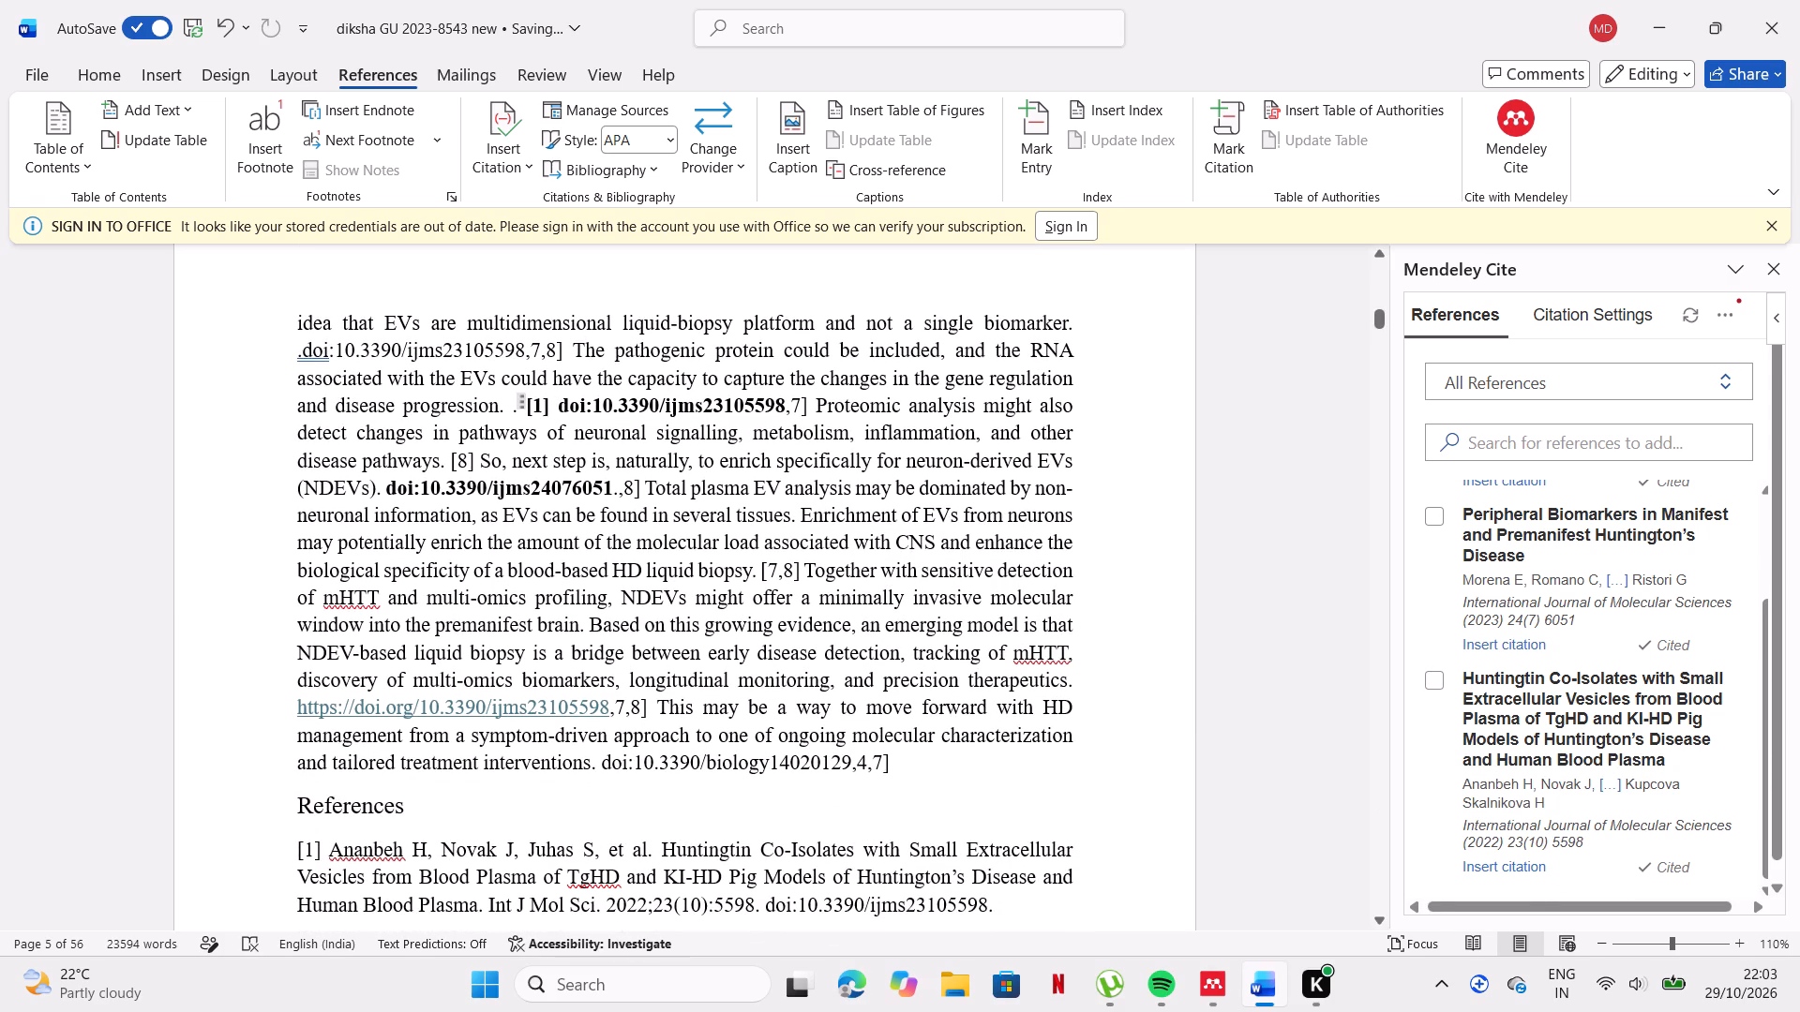
Insert a Morena et al. 2023 citation before doi:10.3390/ijms24076051 following "neuron-derived EVs (NDEVs).".
click(387, 494)
scroll(1498, 738, down, 1)
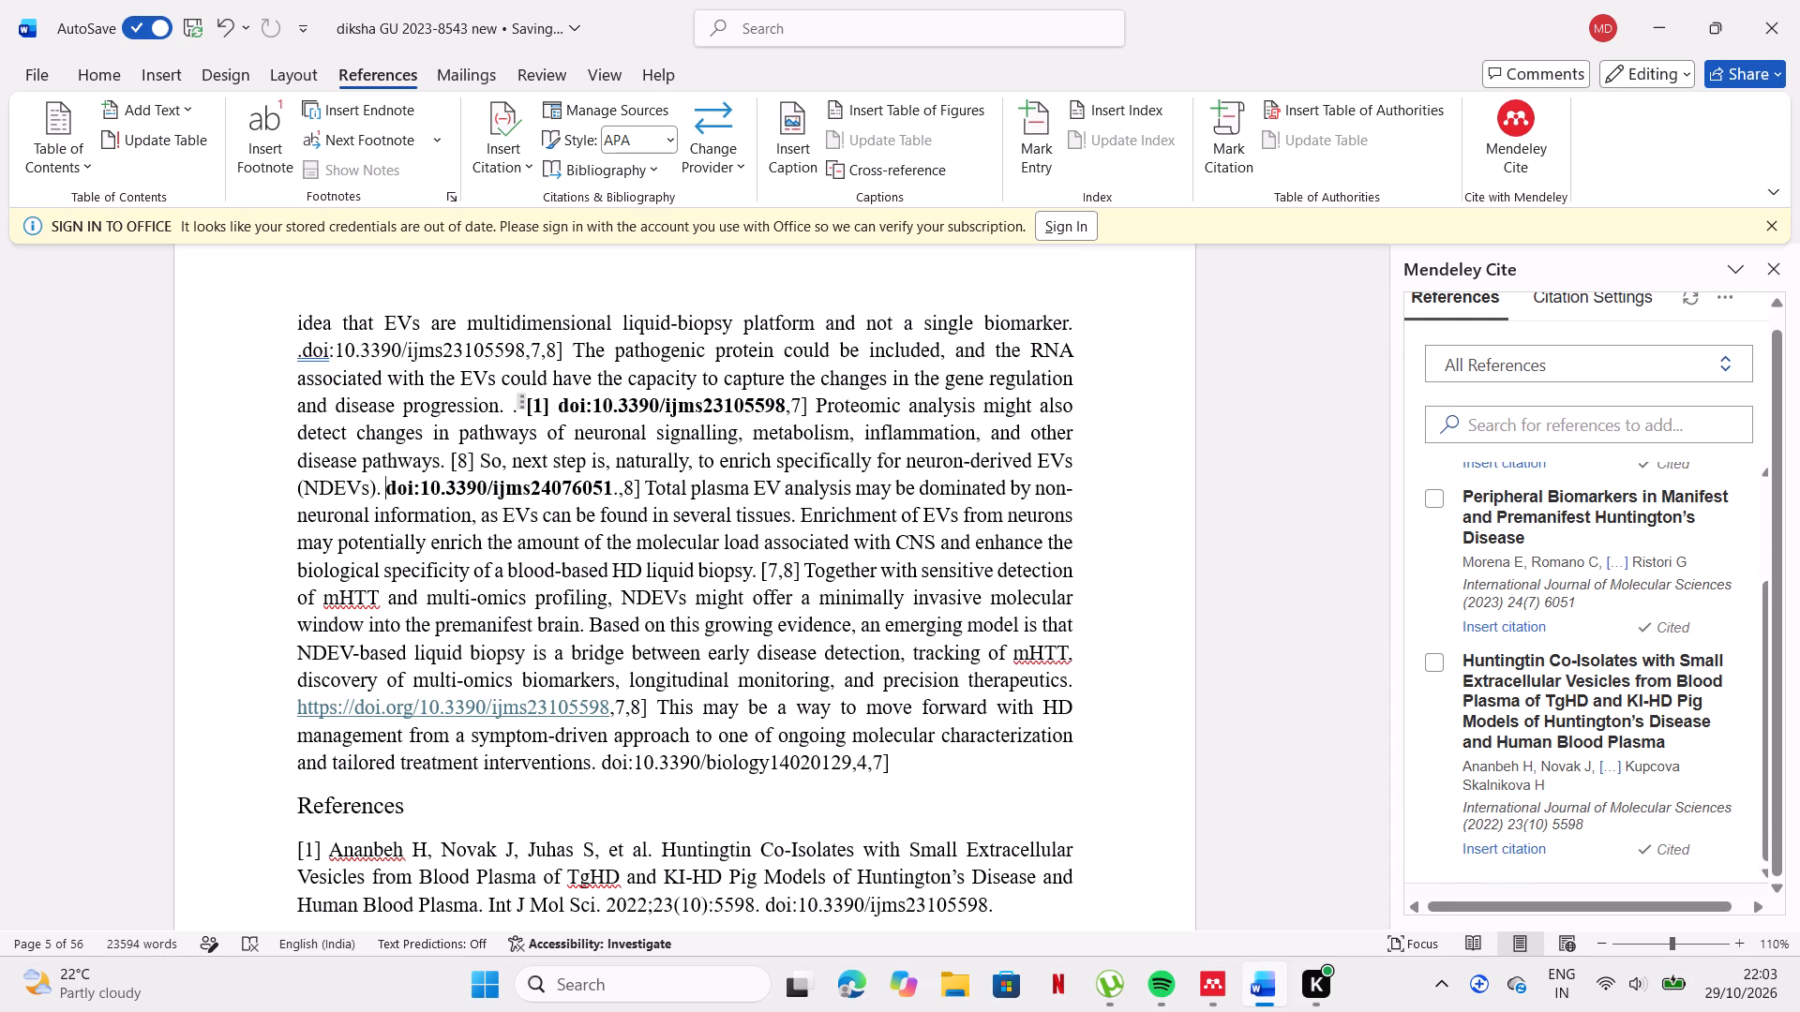
scroll(1498, 738, down, 1)
click(1445, 507)
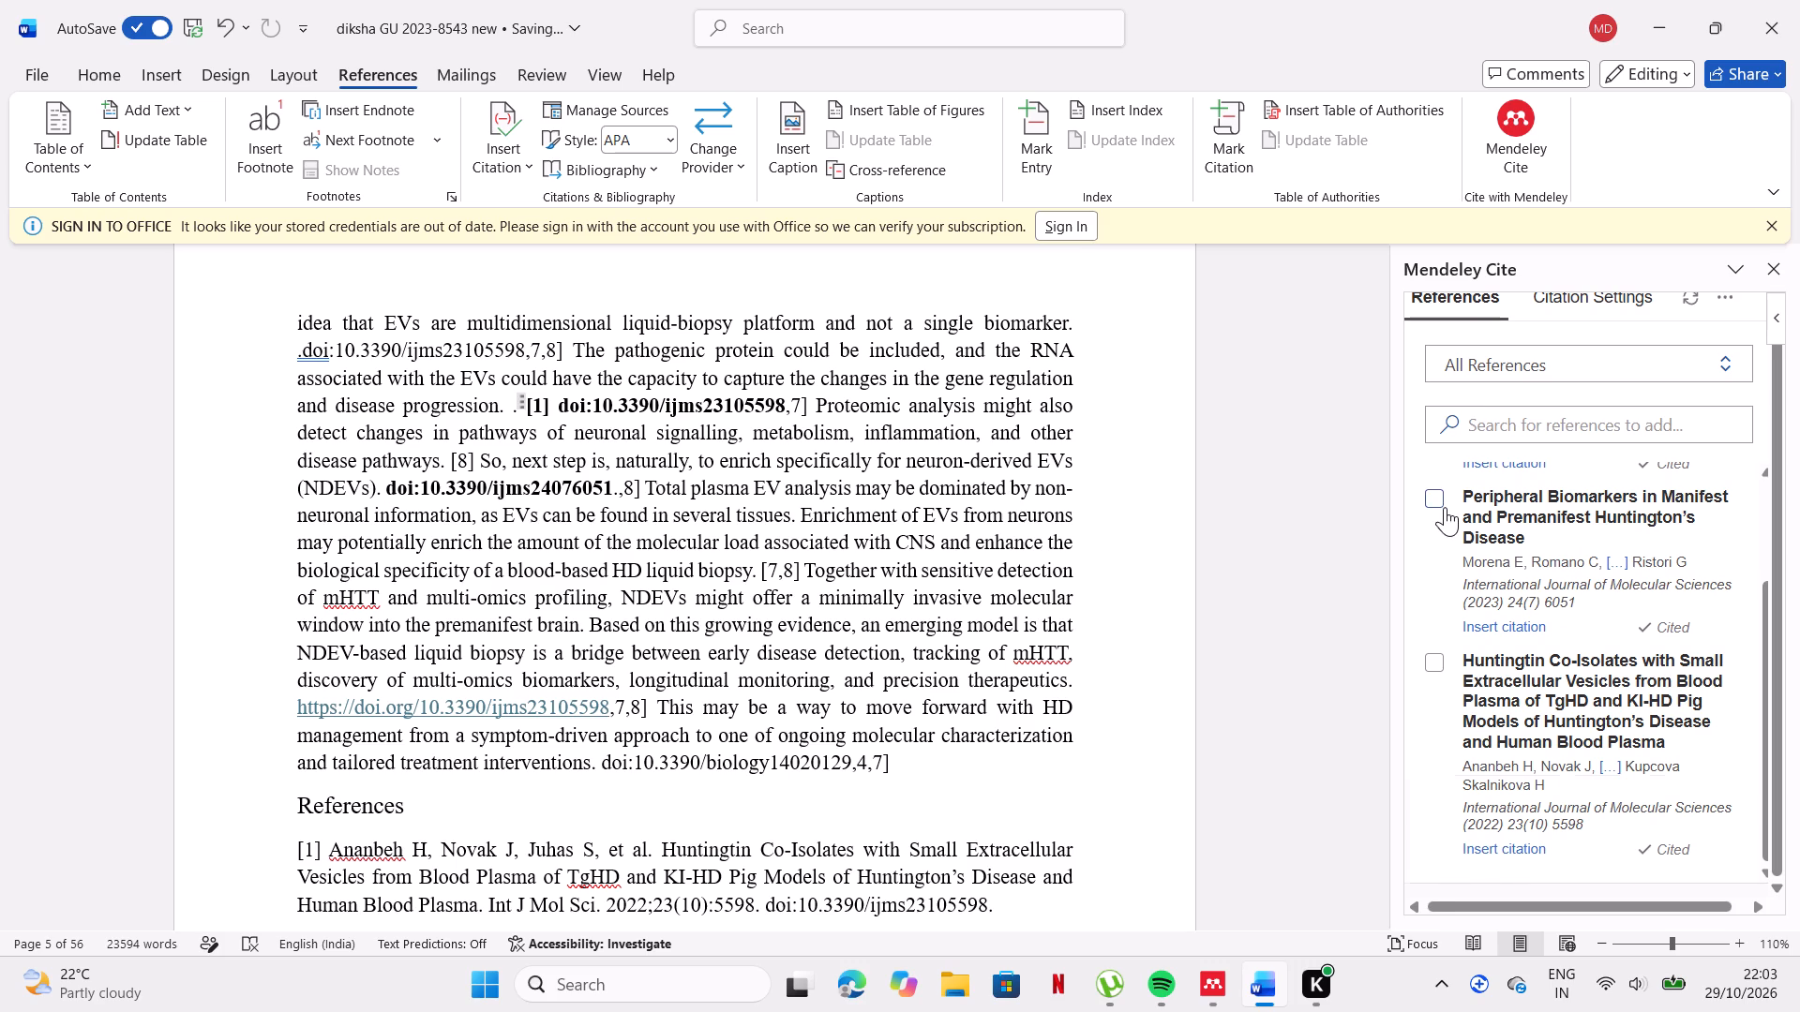
click(1502, 857)
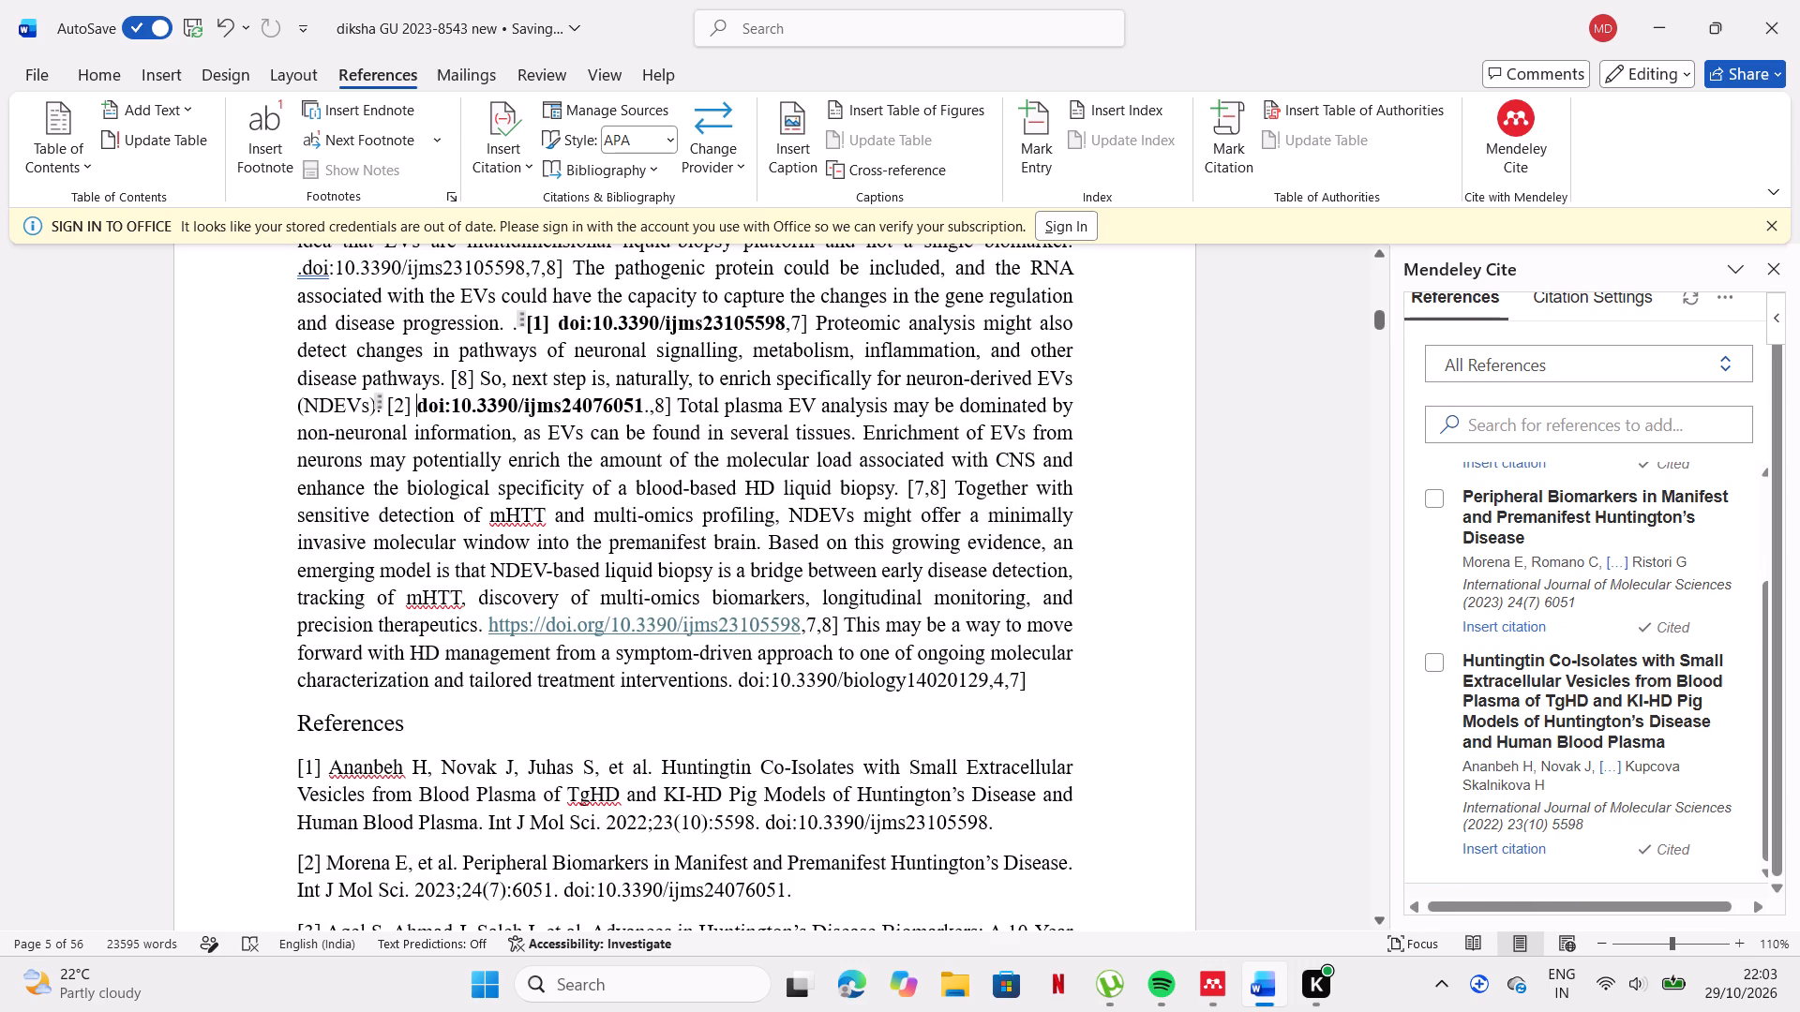
Bold the [2] citation following "neuron-derived EVs (NDEVs).".
drag(380, 407, 410, 407)
click(424, 372)
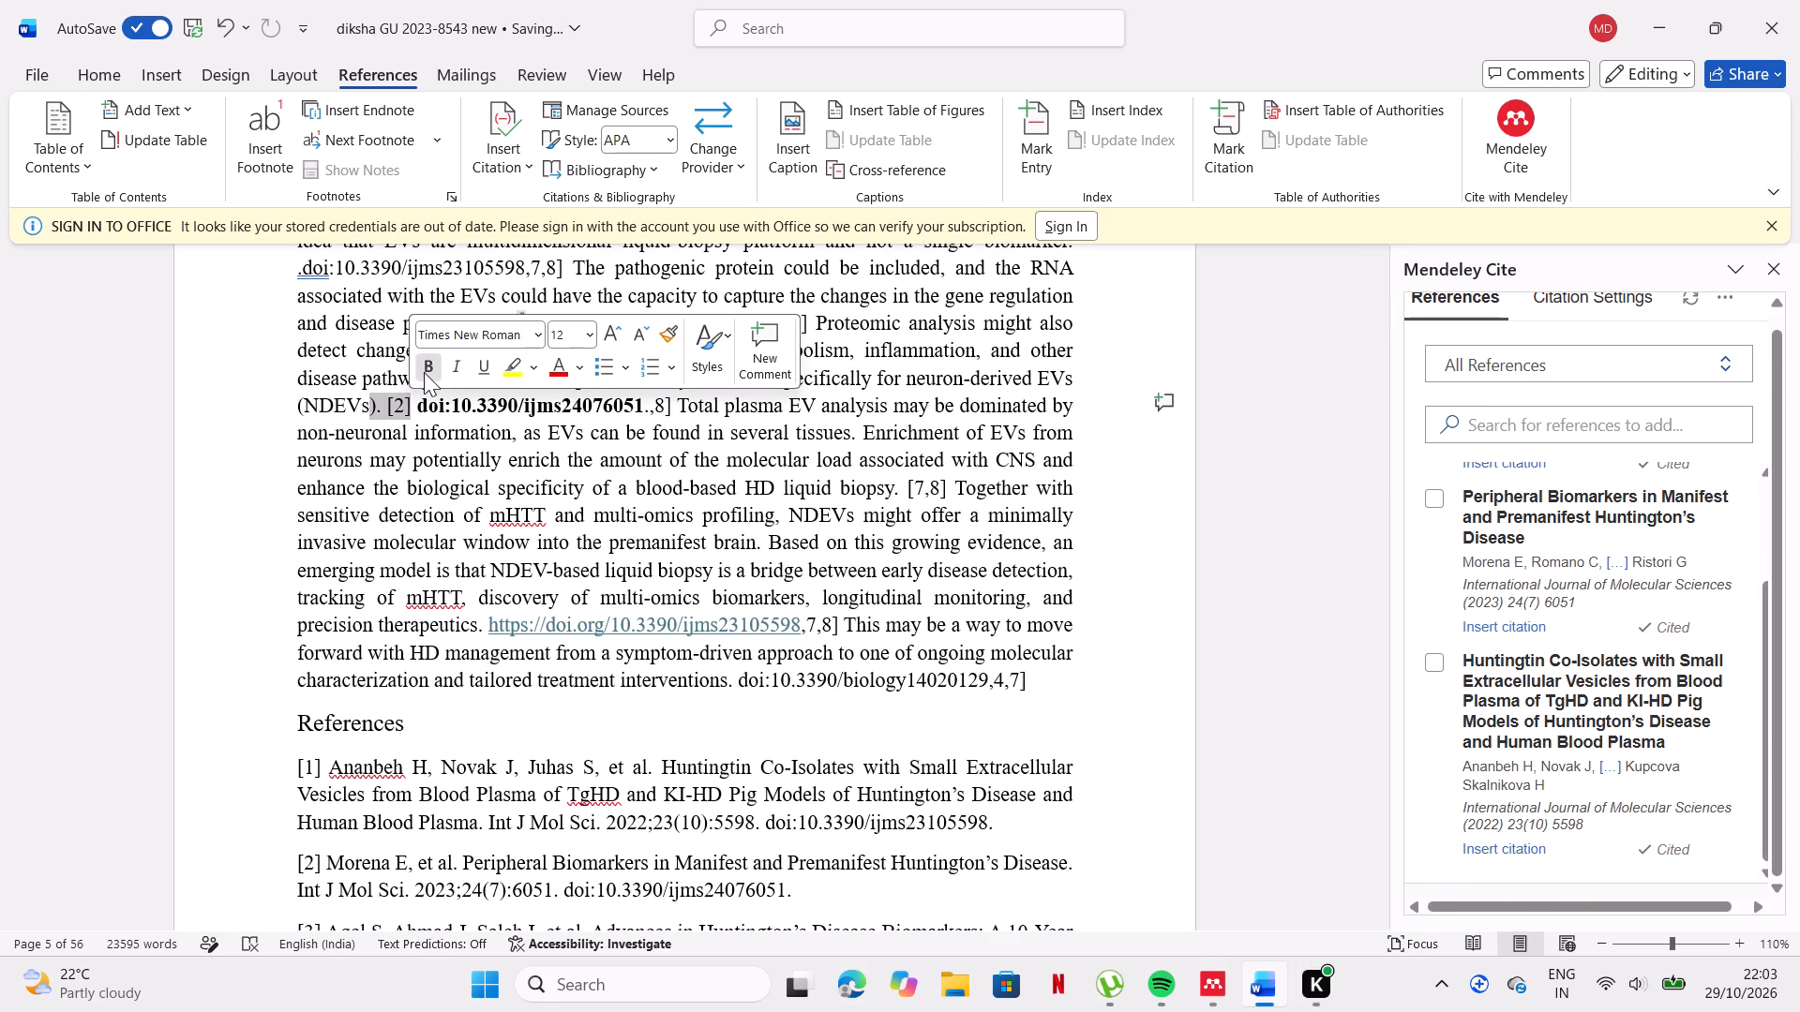
Remove the bold from the closing parenthesis and period after "NDEVs", just before the [2] citation.
click(381, 411)
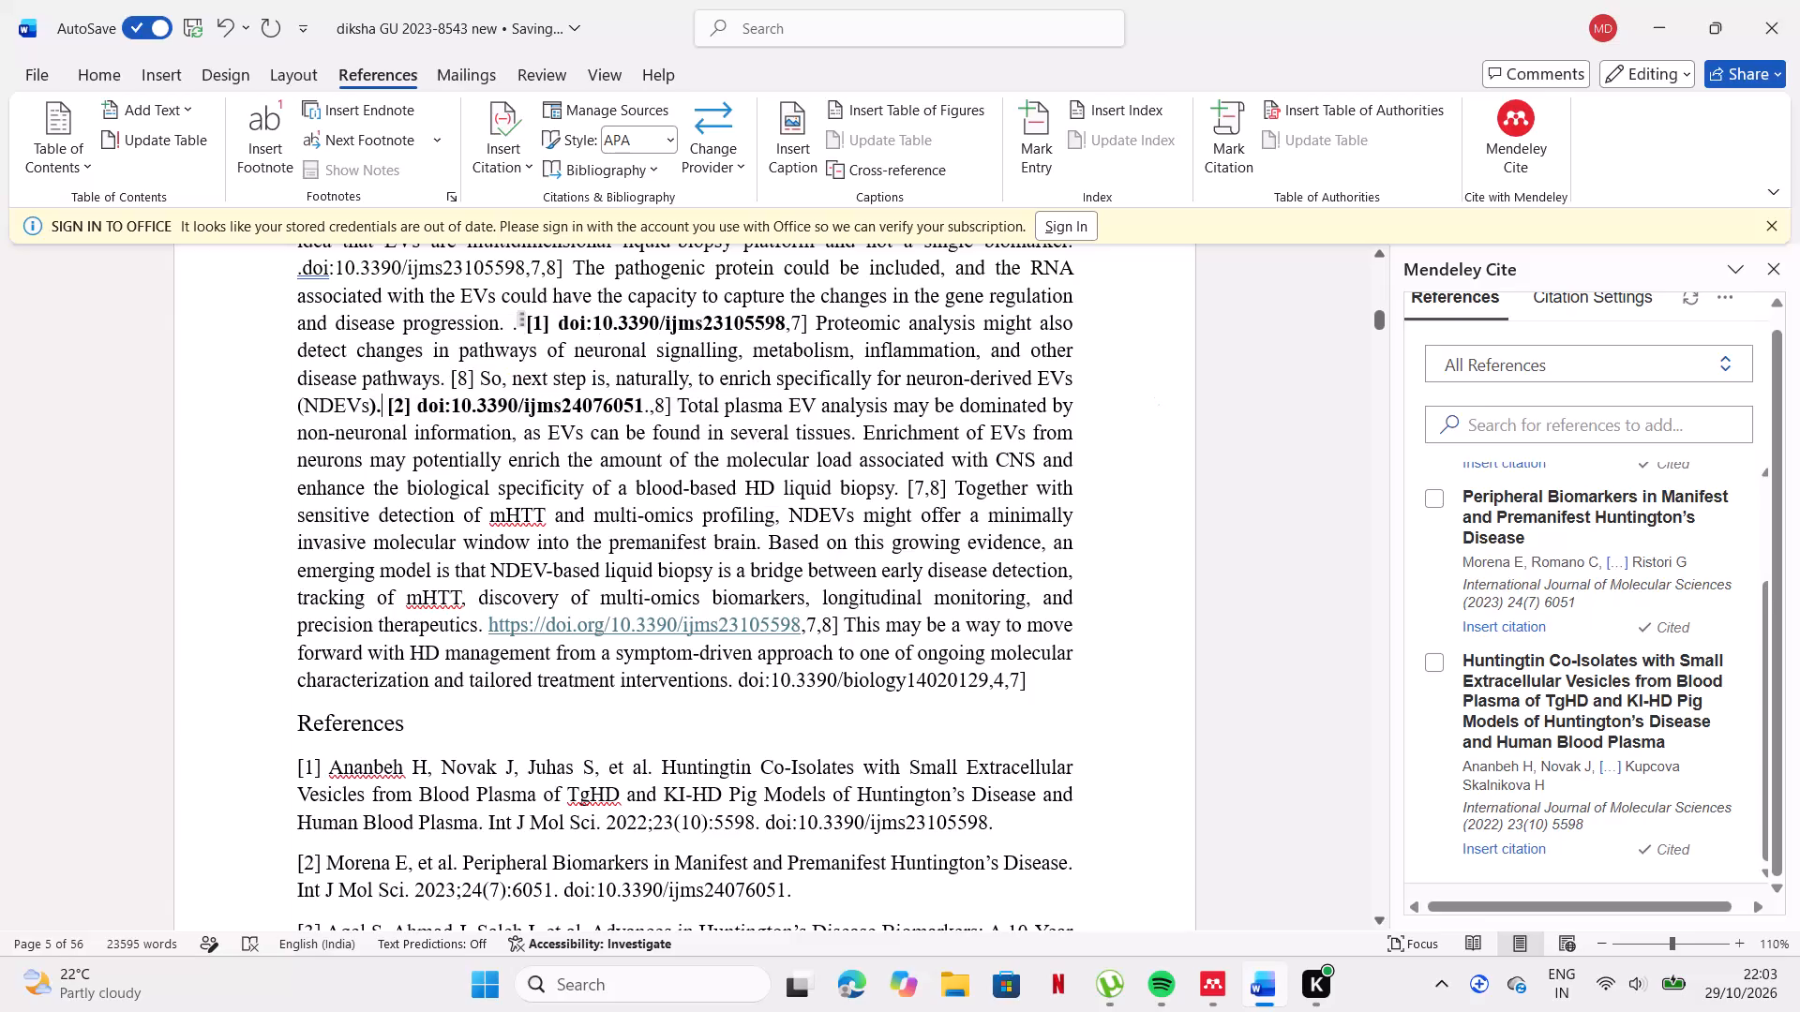
click(381, 411)
drag(381, 411, 367, 411)
click(381, 378)
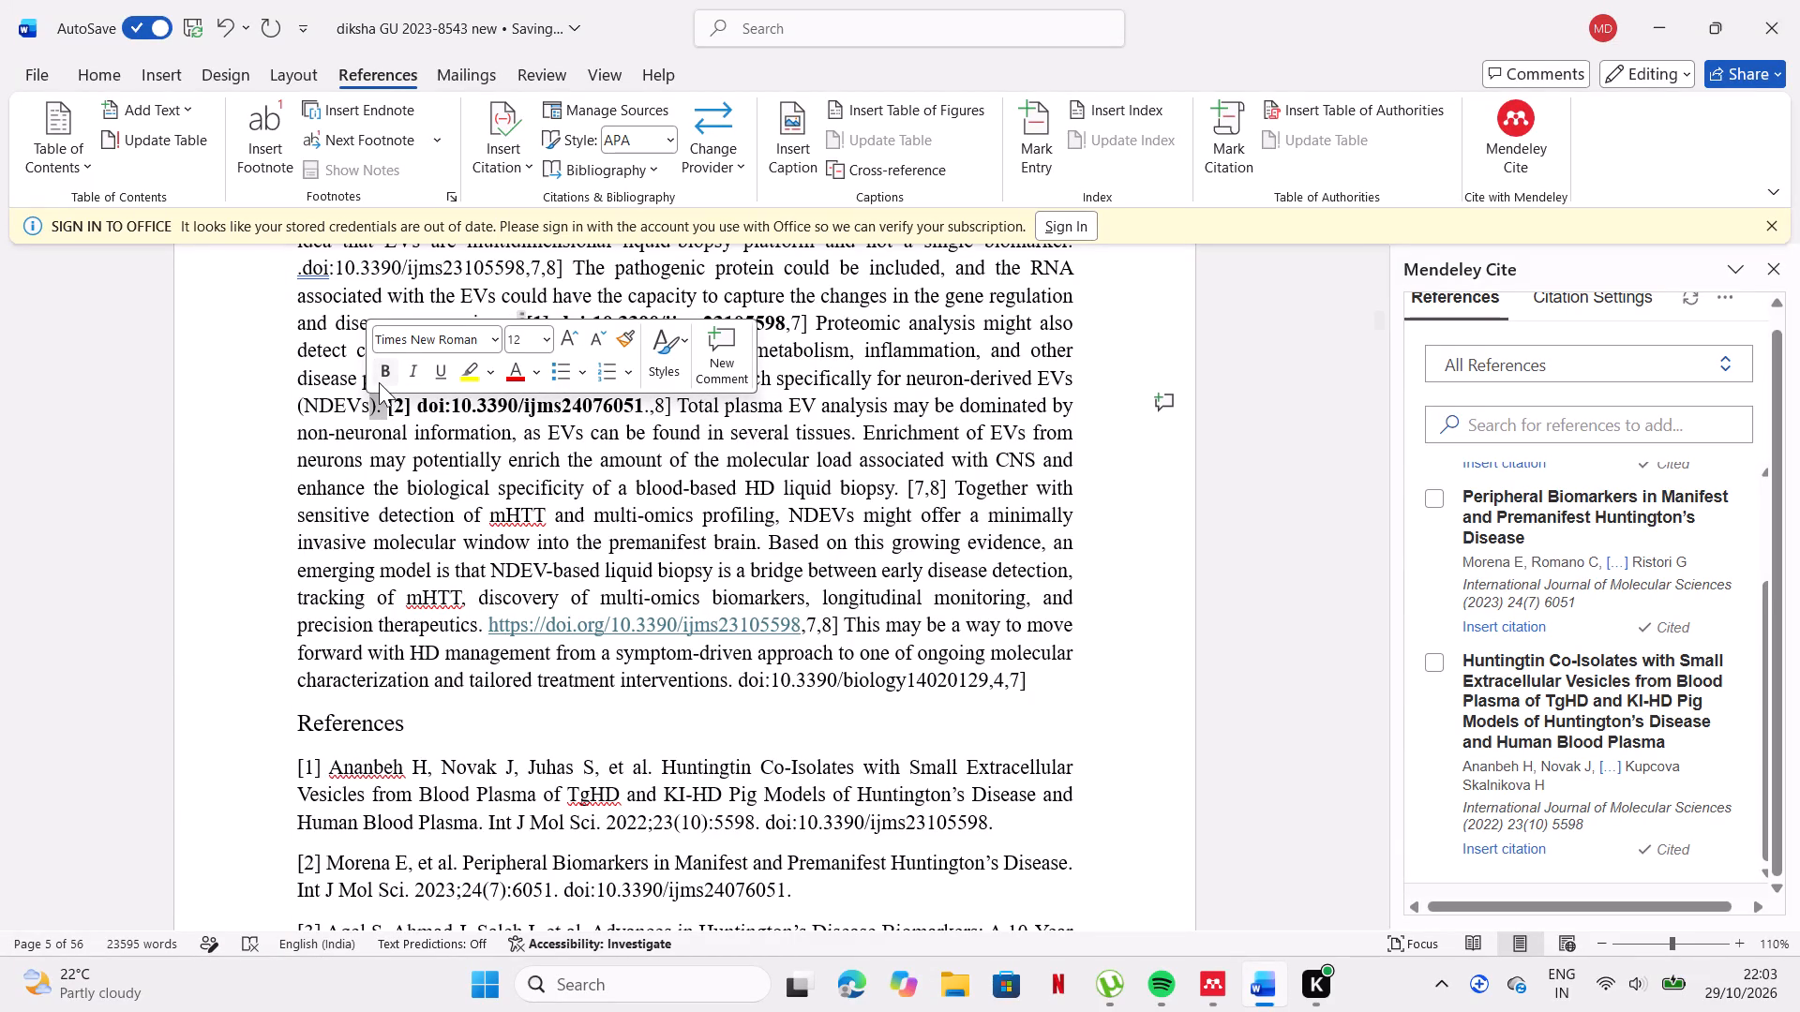
click(380, 379)
click(380, 379)
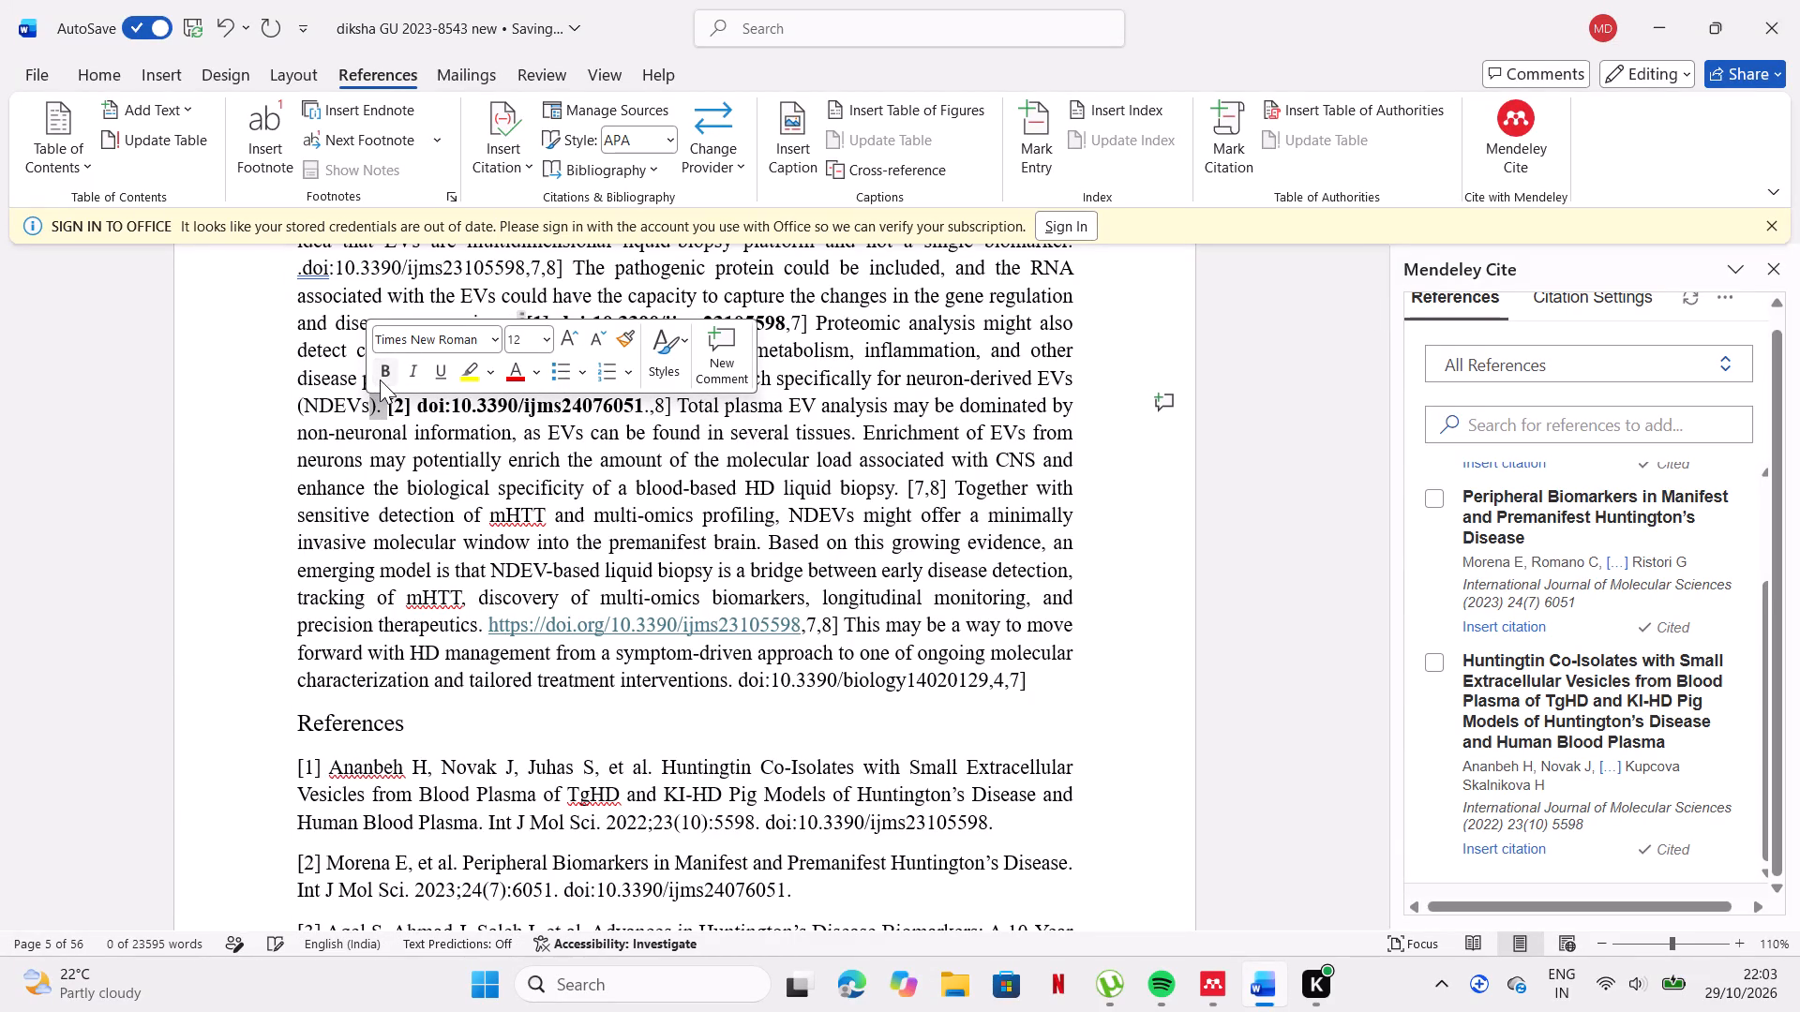
click(277, 461)
click(711, 572)
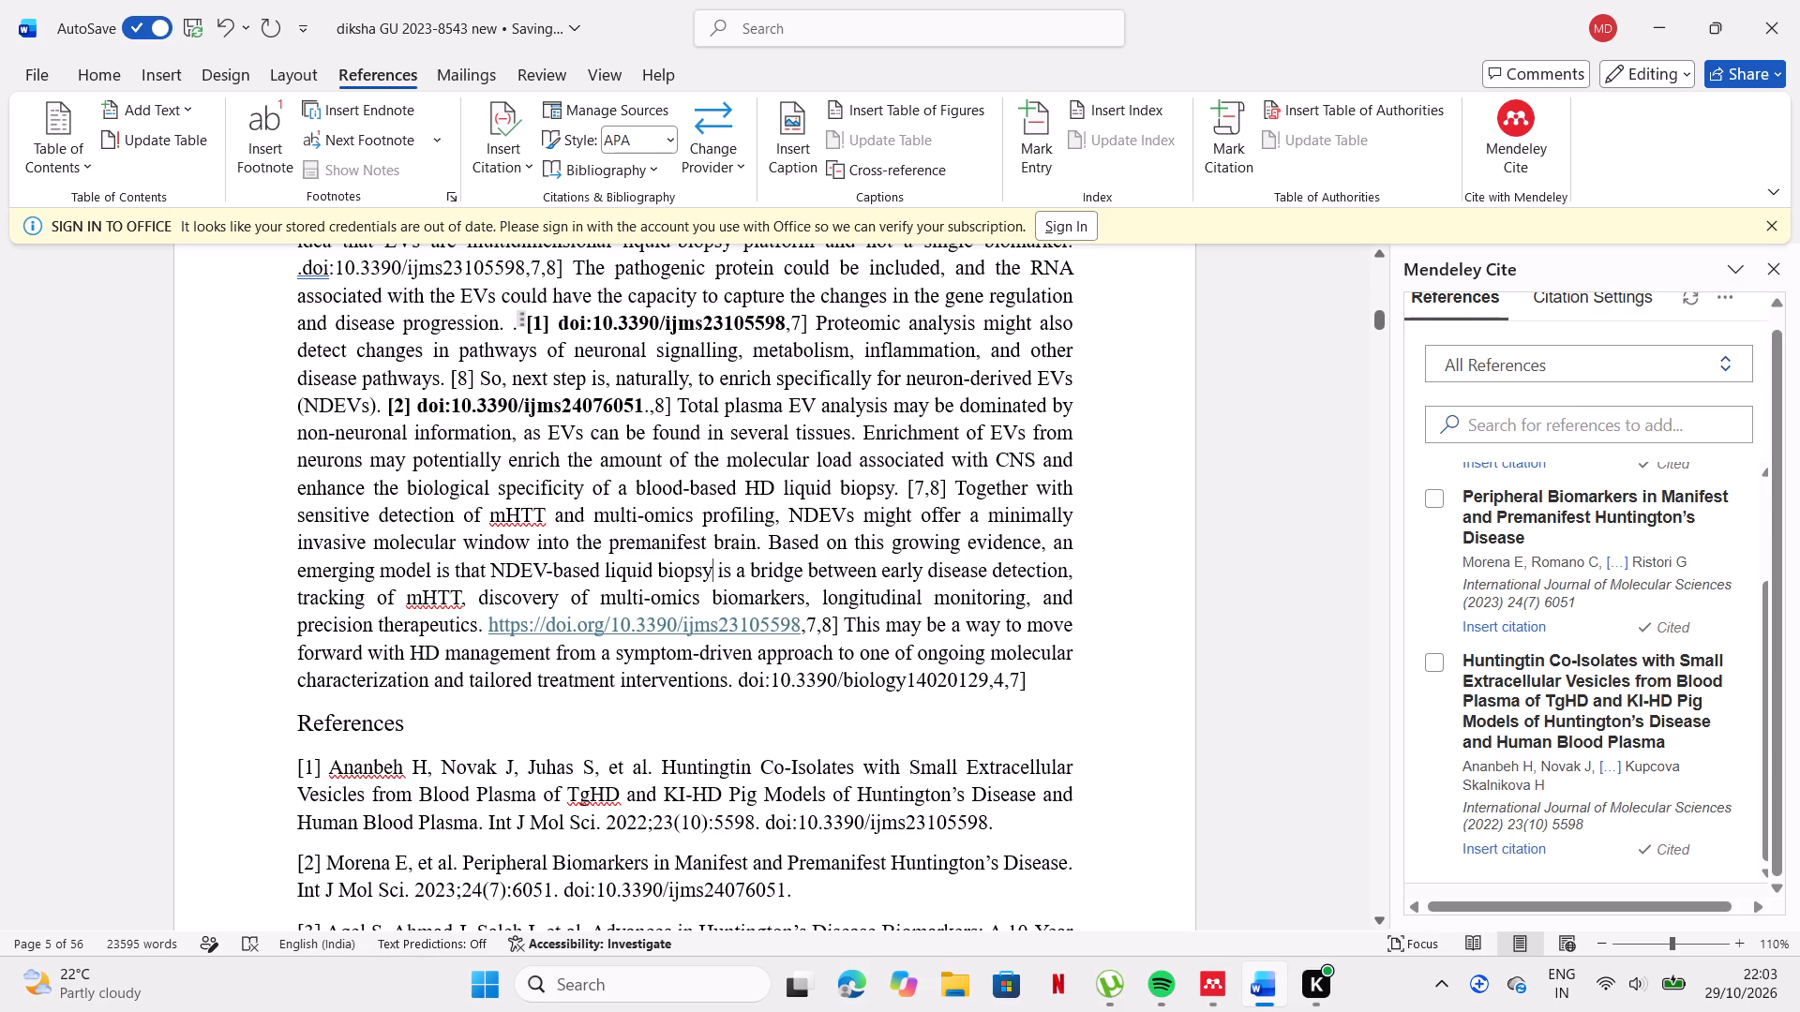
Bold doi:10.3390/biology14020129 following "tailored treatment interventions.".
drag(743, 681, 907, 684)
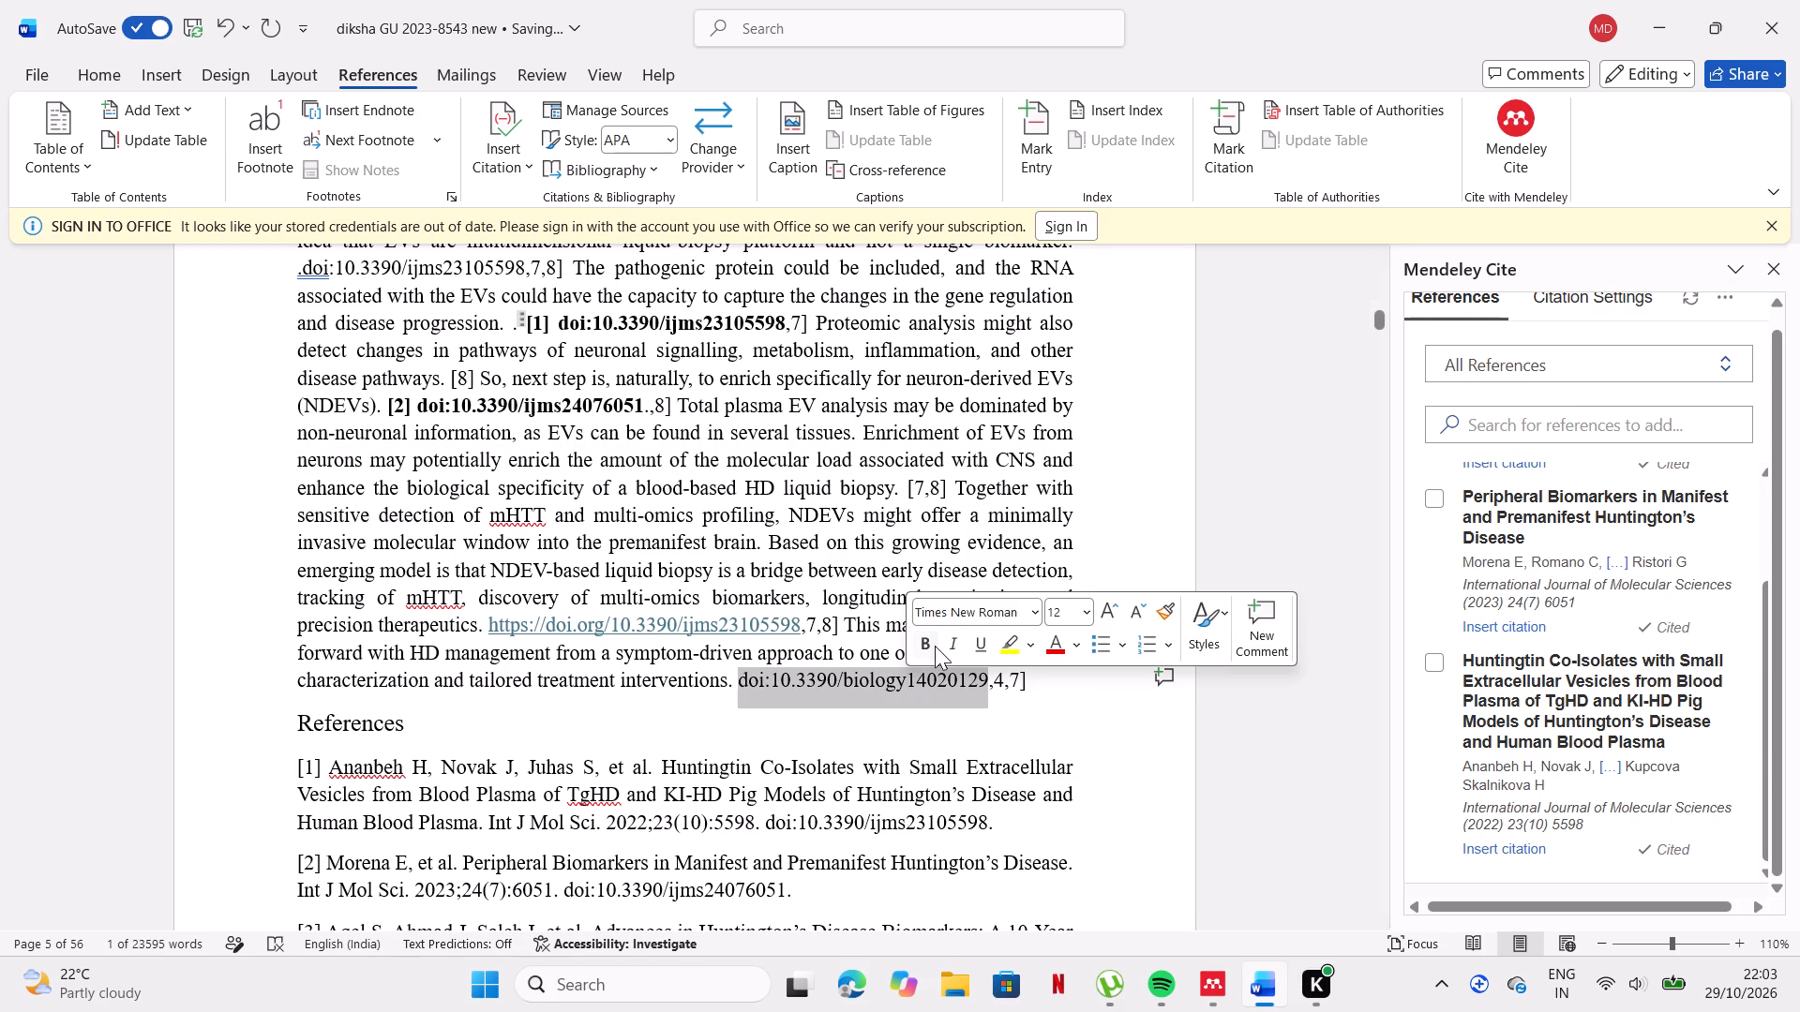
click(932, 642)
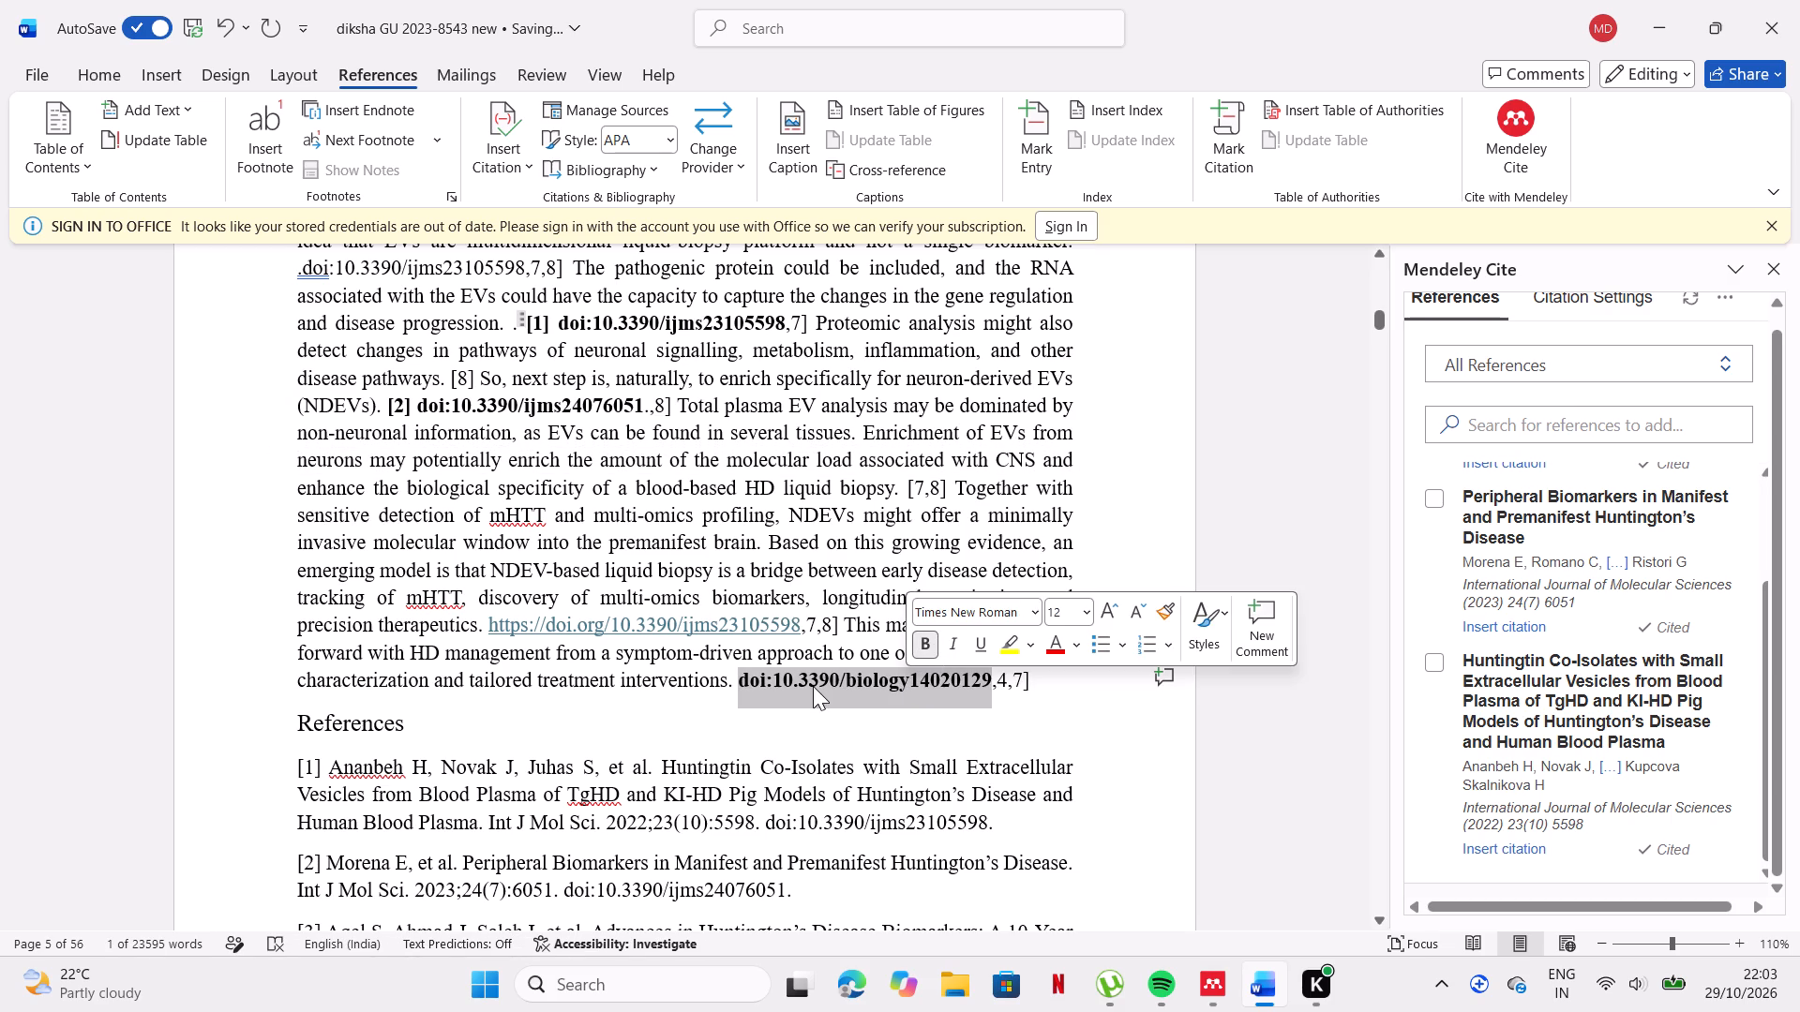
Insert an Aqel et al. 2025 citation before doi:10.3390/biology14020129 following "tailored treatment interventions.".
click(749, 703)
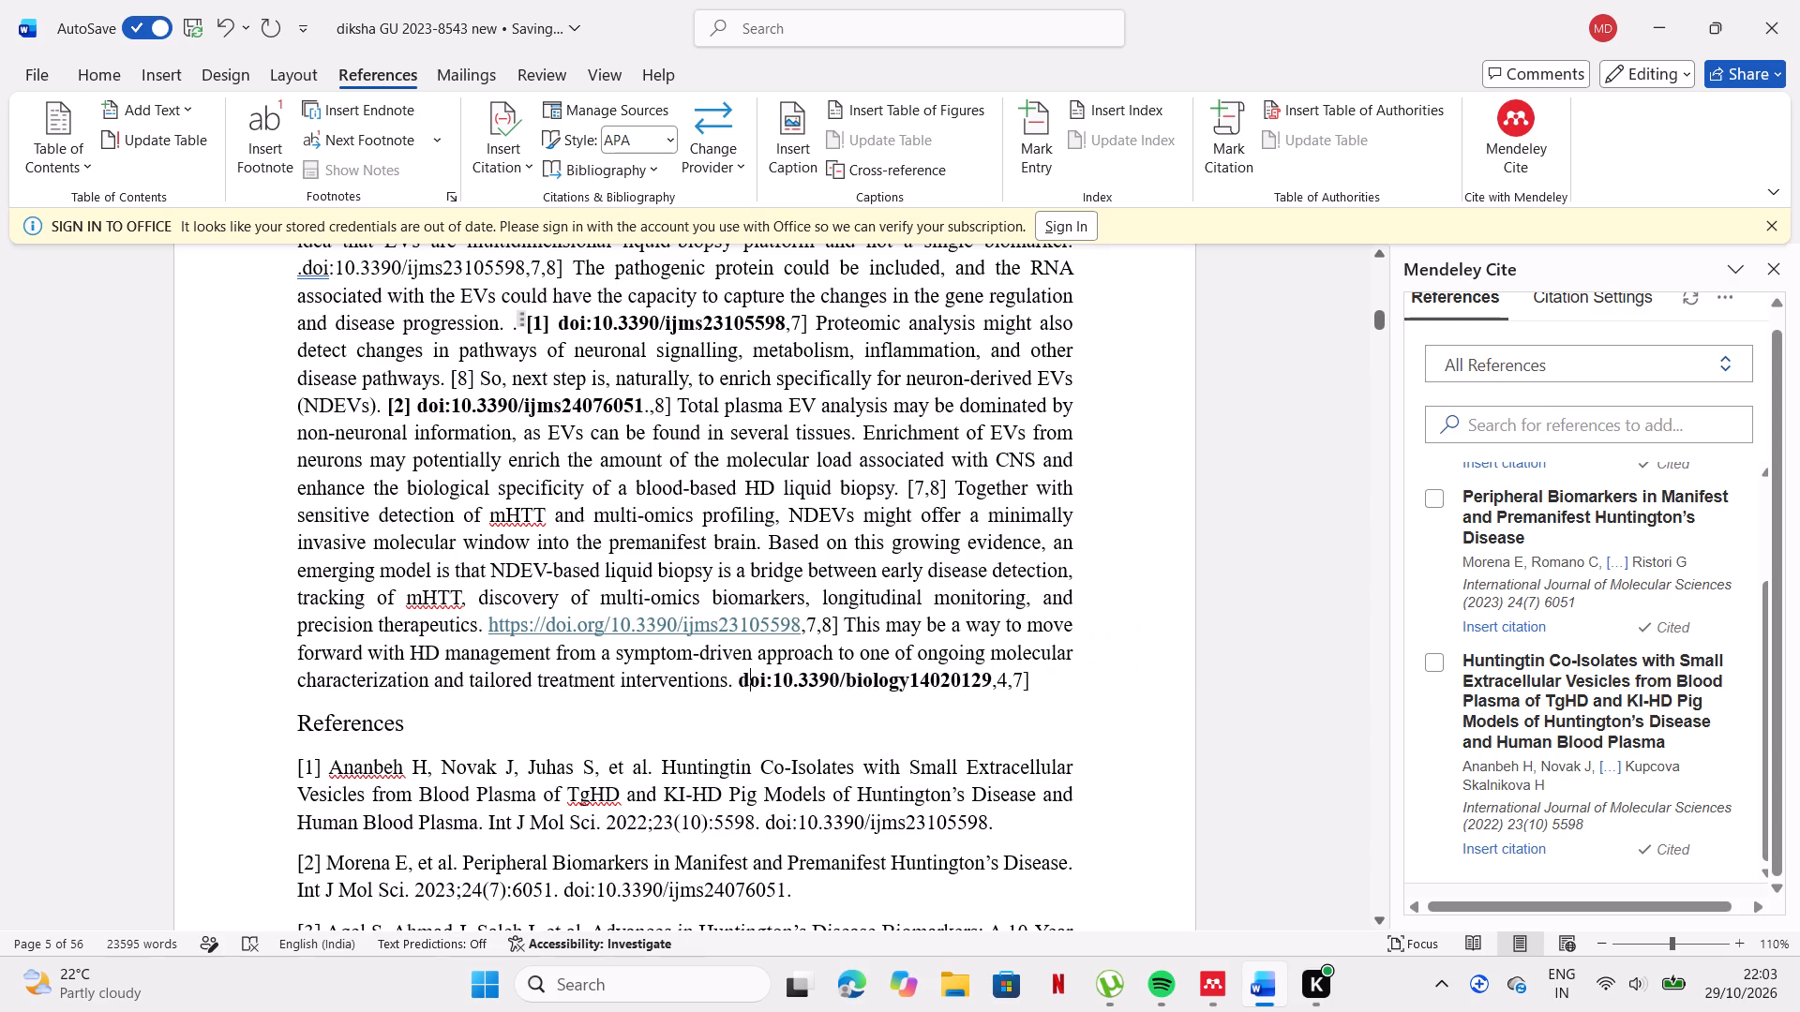
click(735, 679)
scroll(1583, 750, down, 1)
scroll(1583, 750, up, 1)
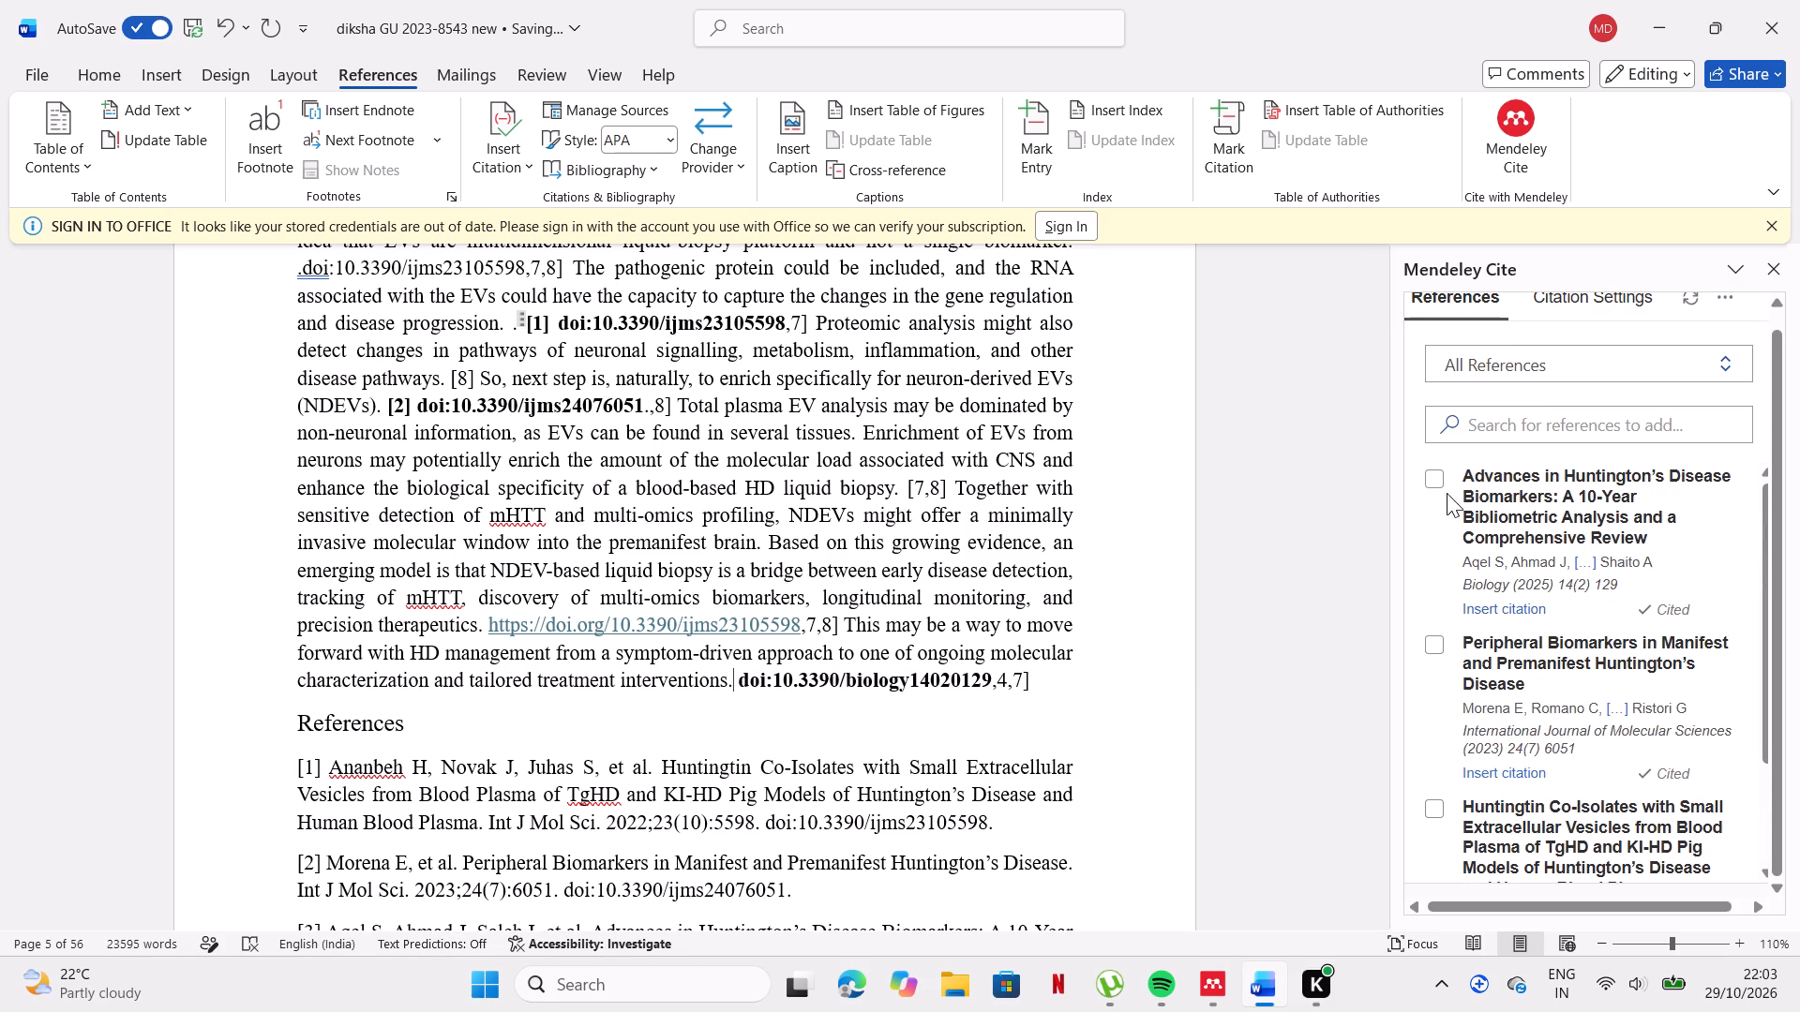
click(1441, 478)
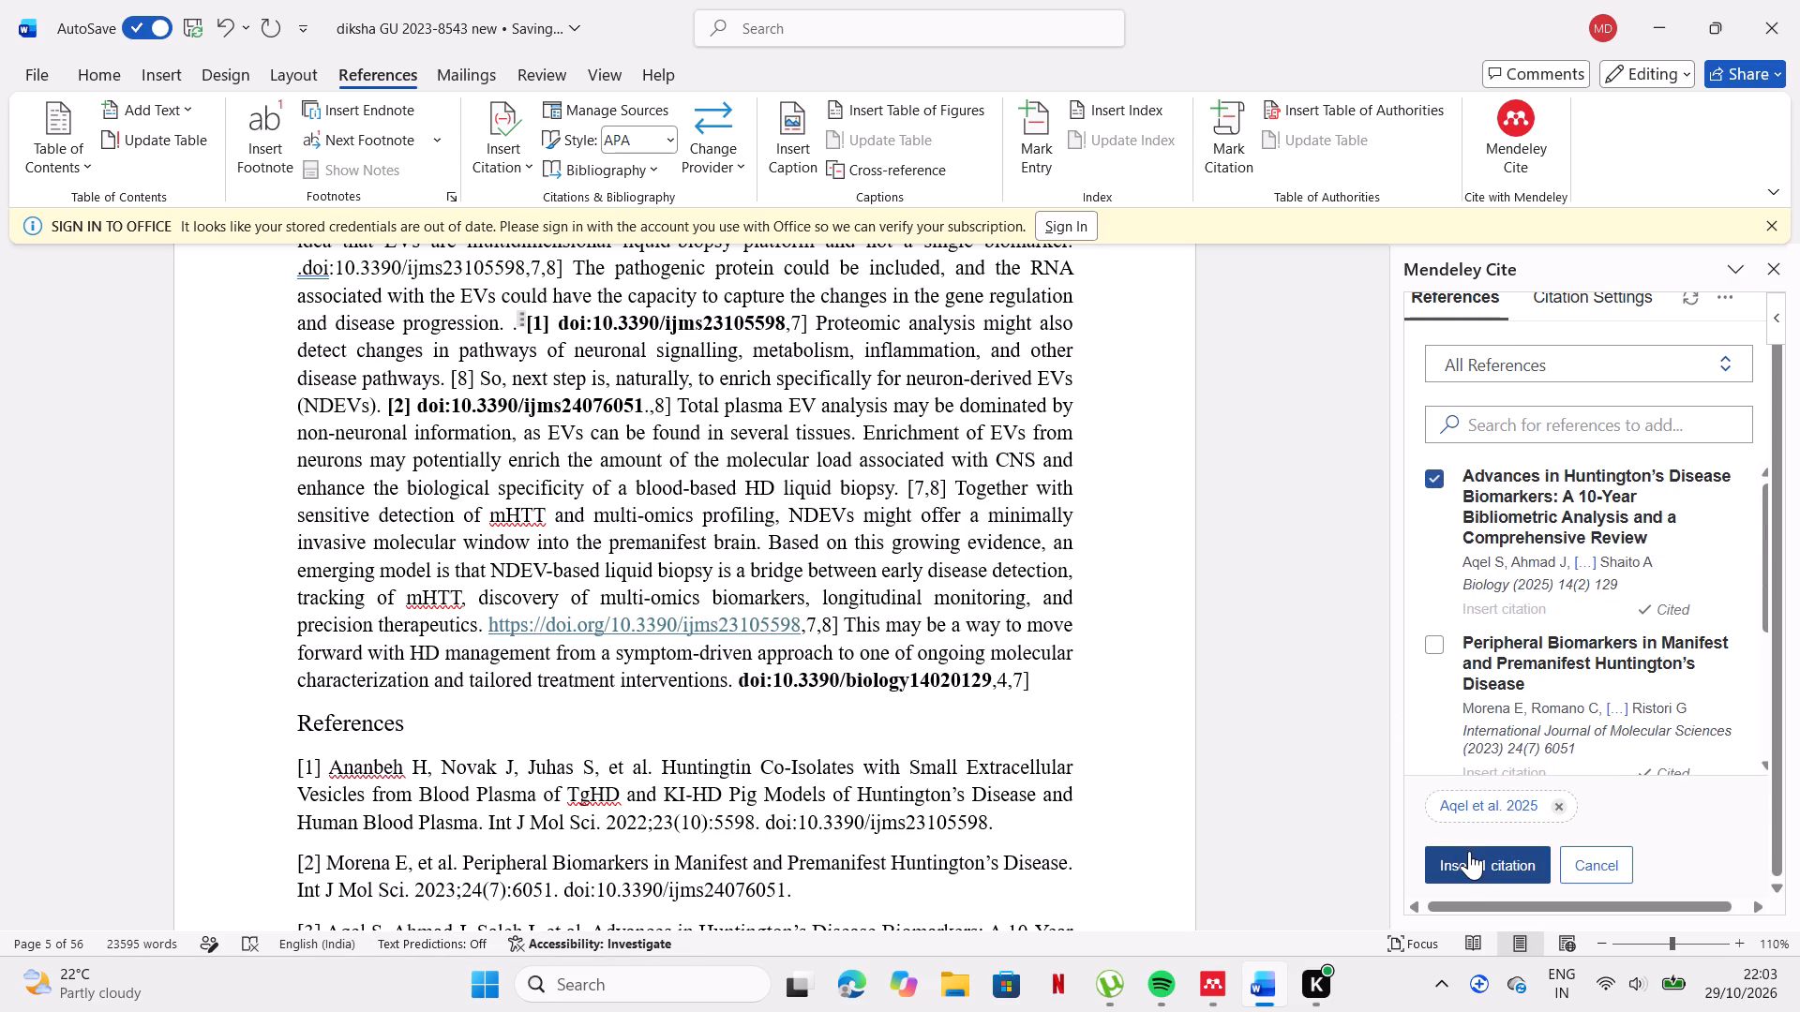
click(1469, 851)
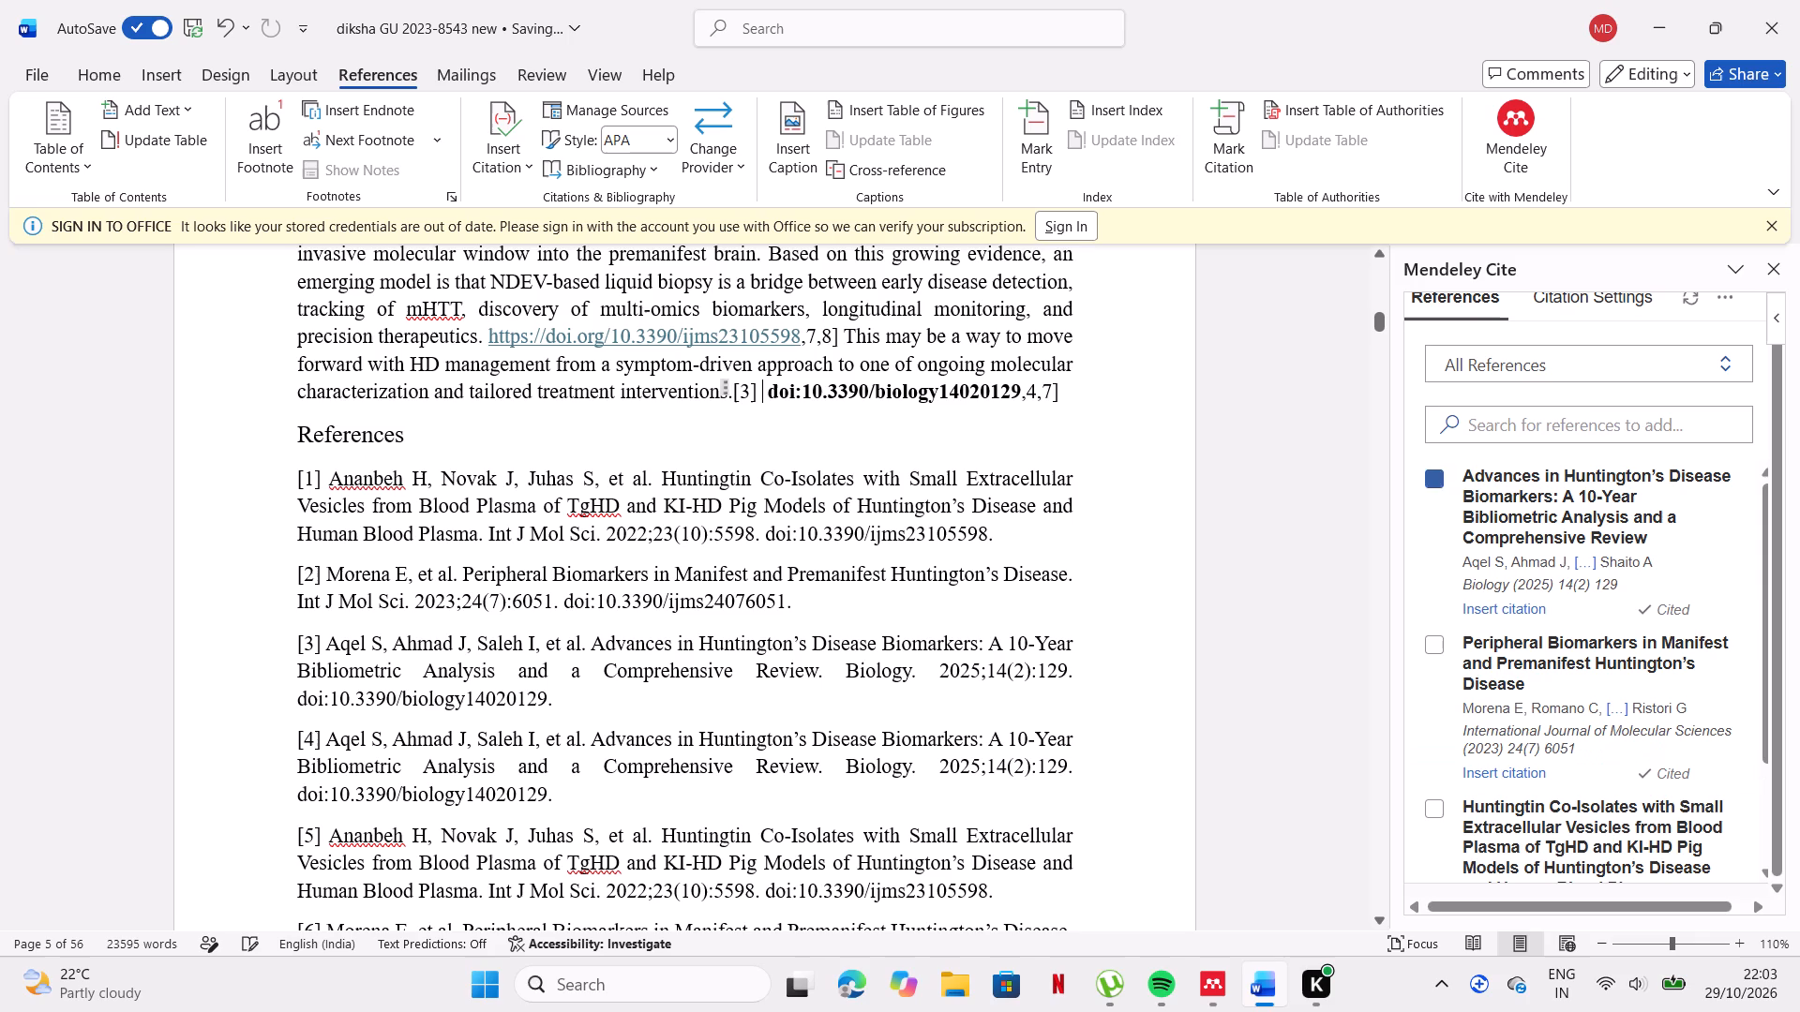
Bold the [3] citation following "tailored treatment interventions.".
drag(732, 391, 755, 390)
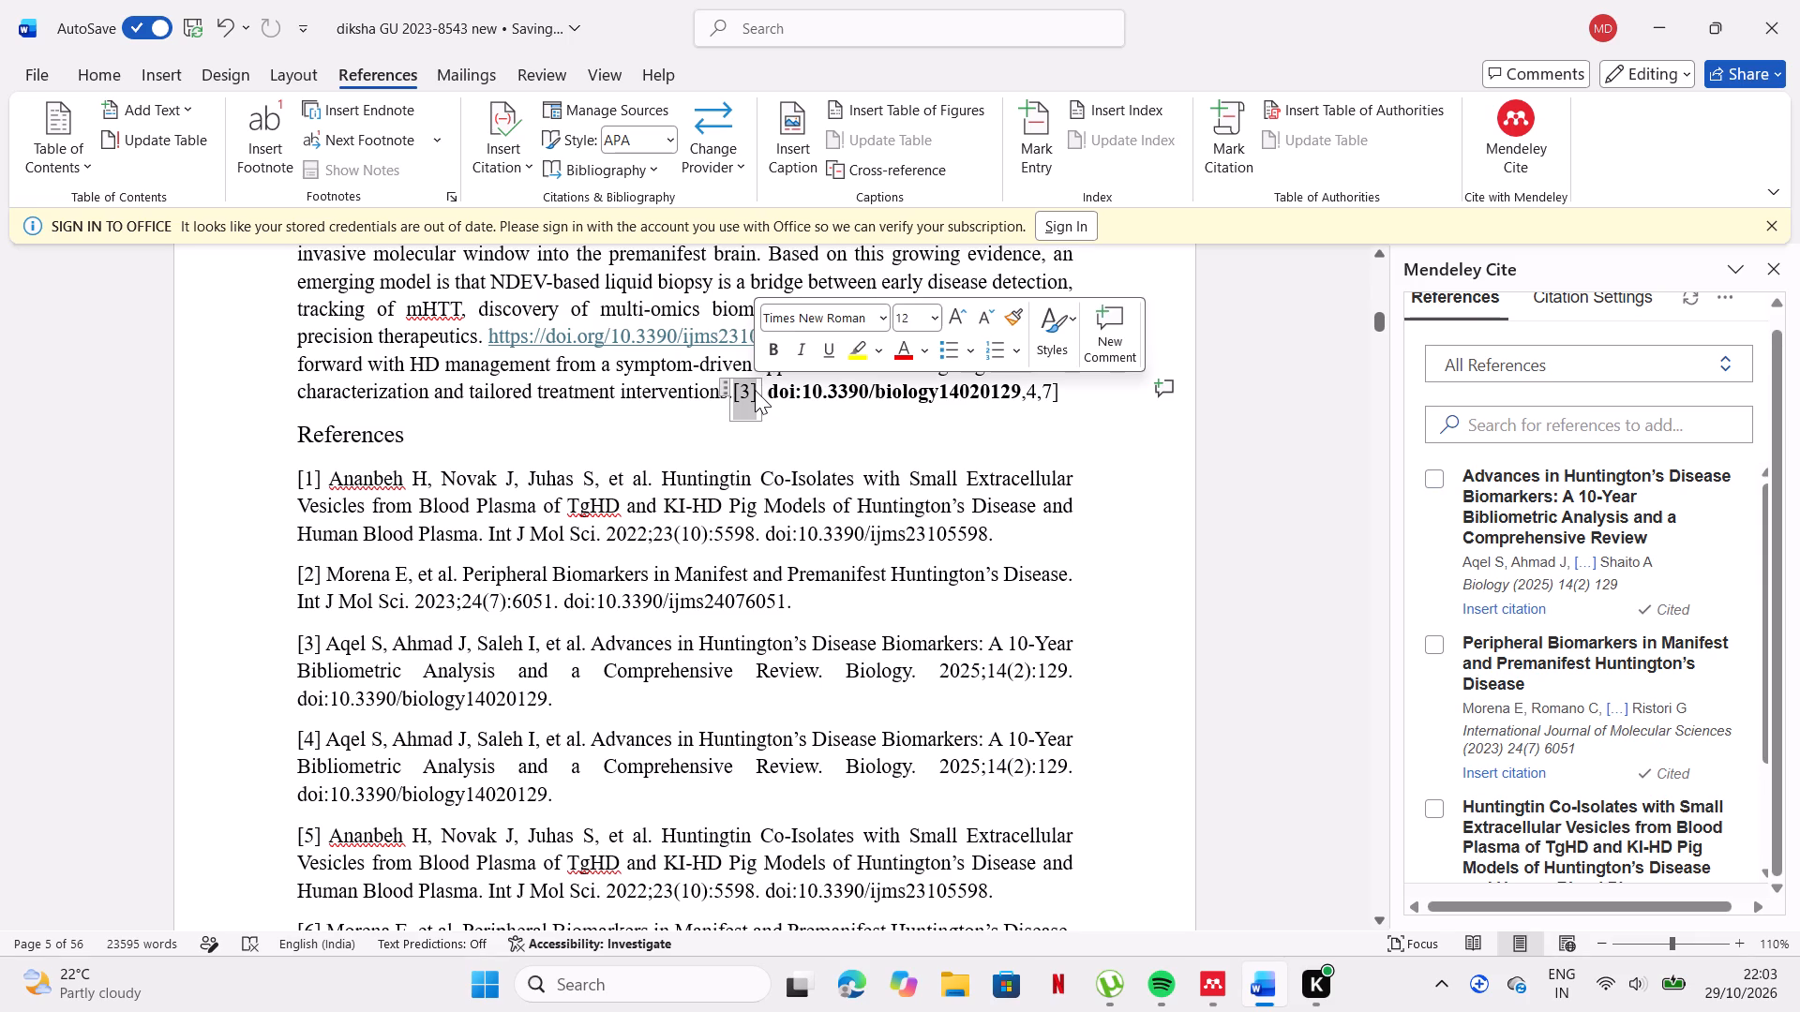
click(767, 355)
click(821, 462)
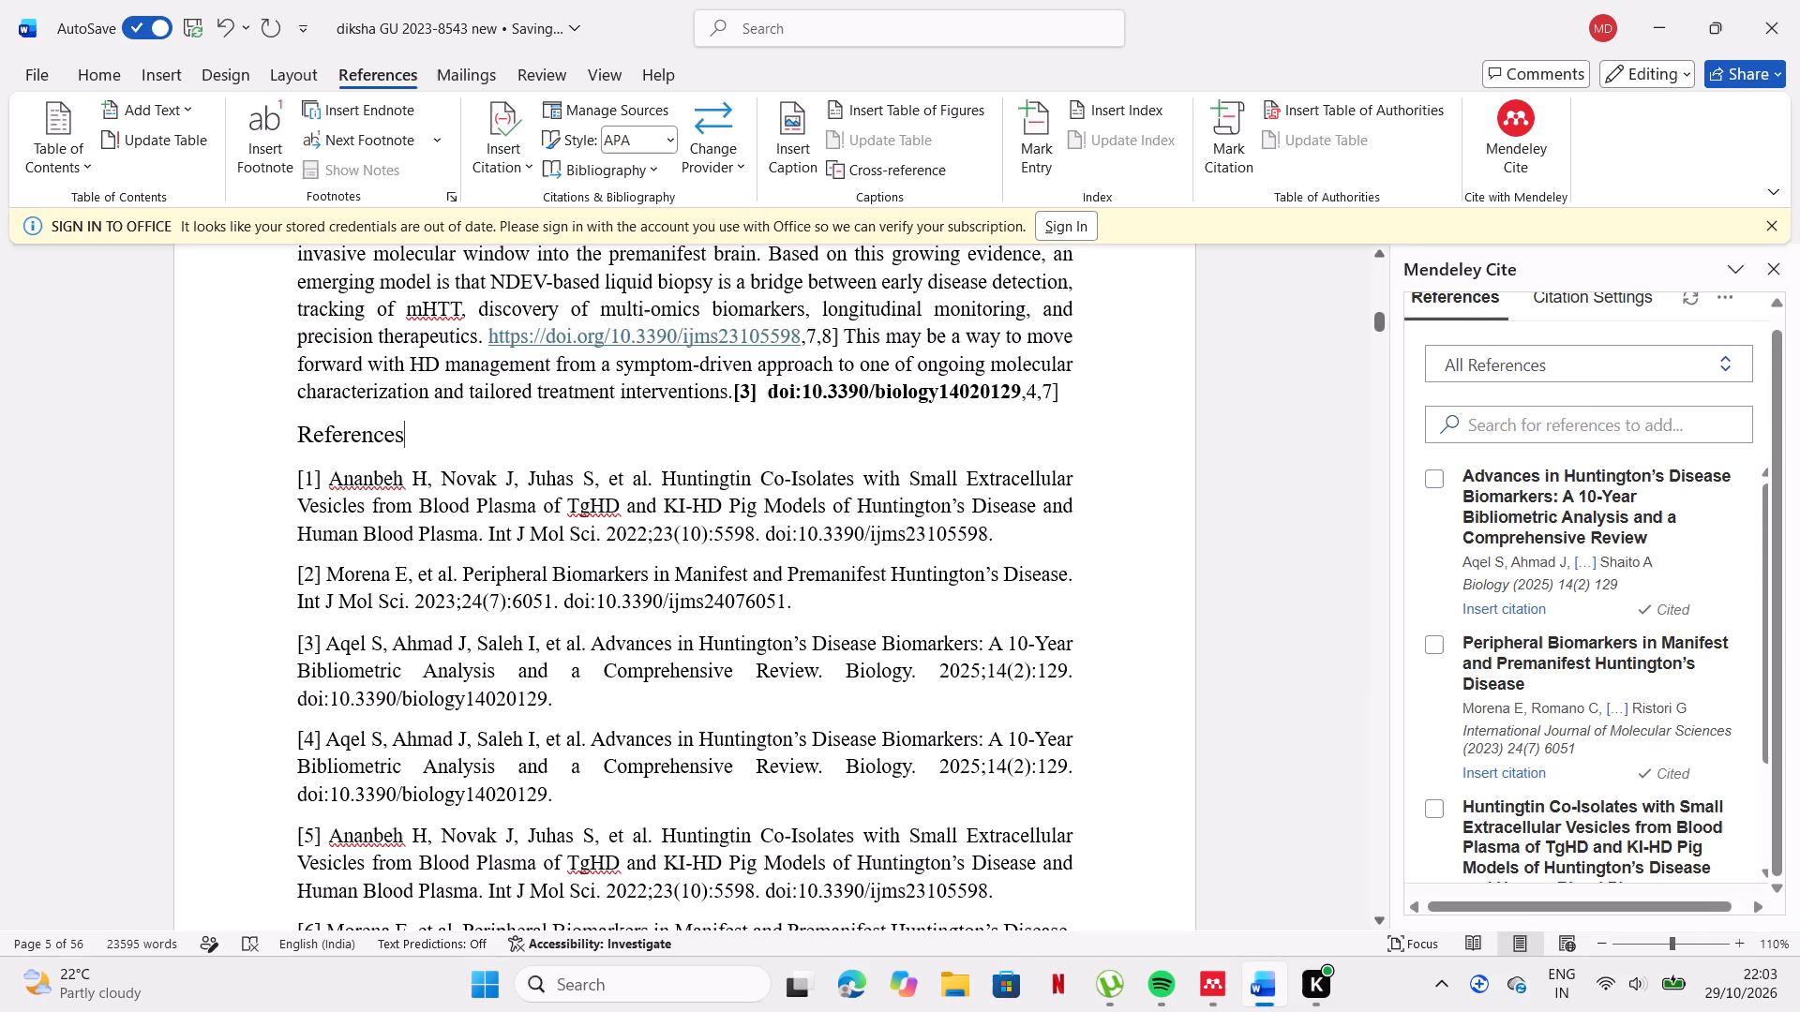
Check the numbered reference list against the remaining citation numbers 4 and 7 after doi:10.3390/biology14020129.
scroll(821, 462, up, 1)
scroll(821, 462, down, 1)
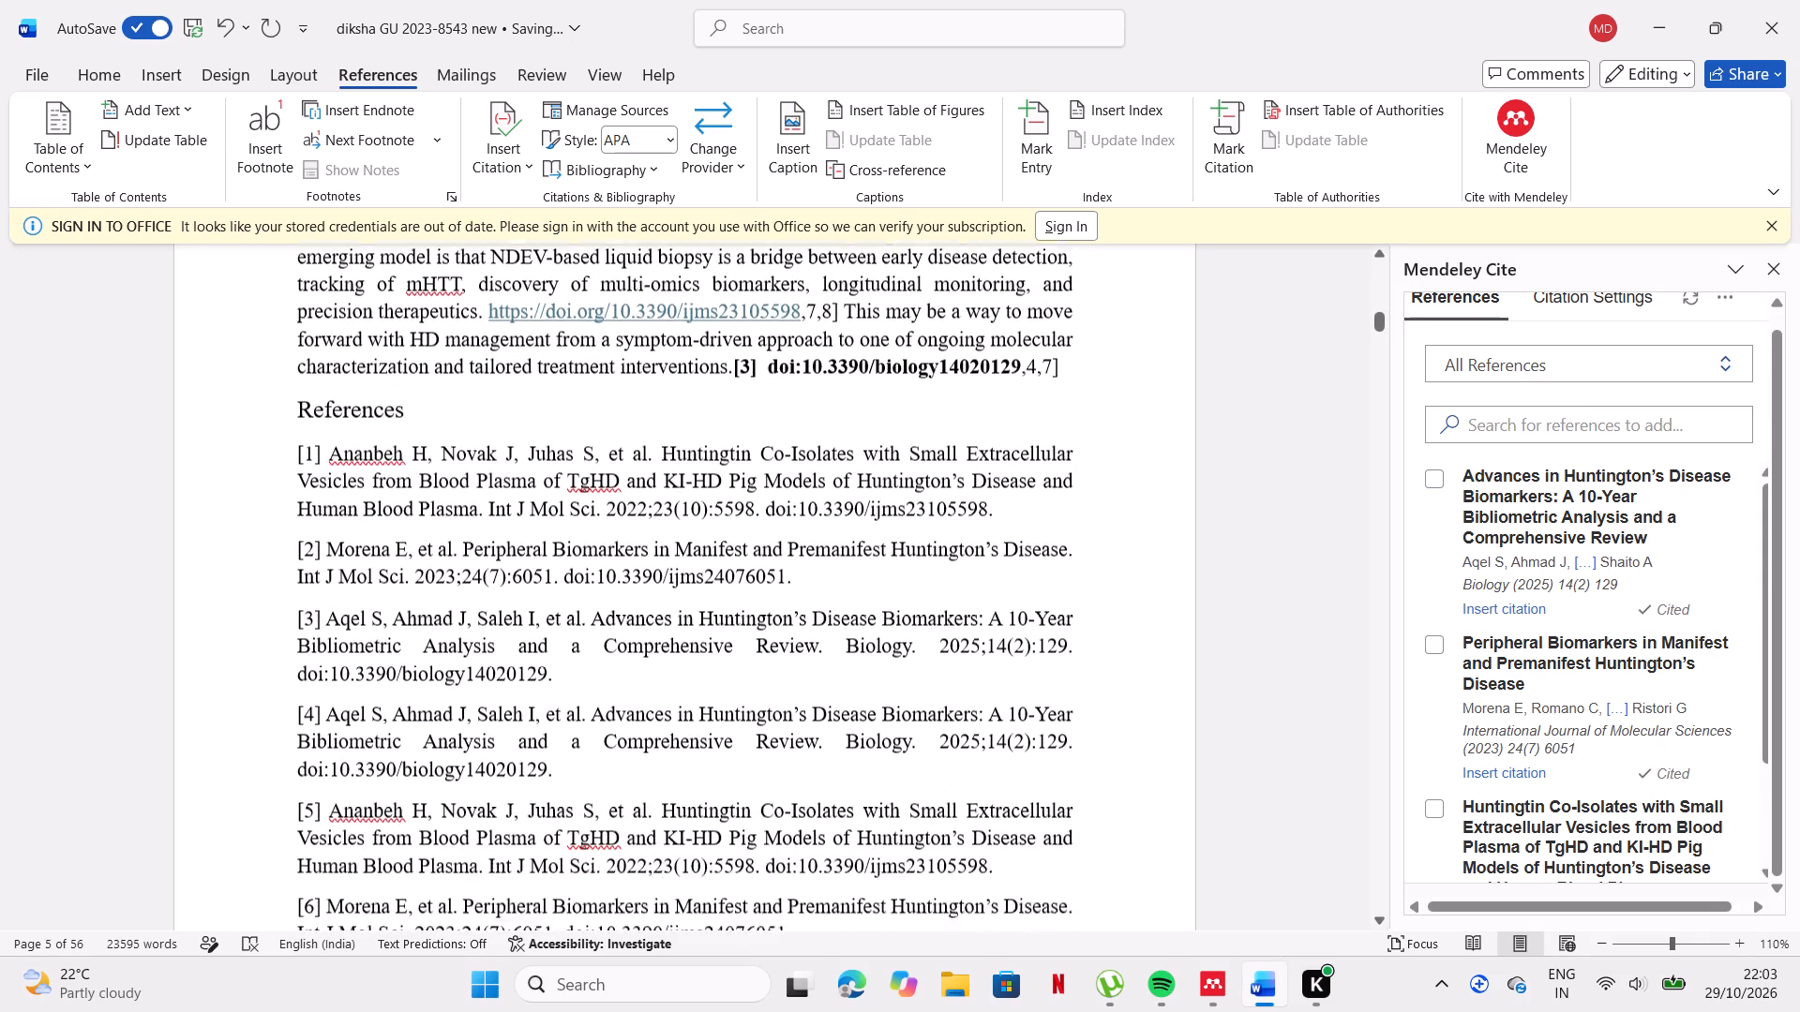
scroll(821, 462, down, 1)
scroll(821, 462, up, 2)
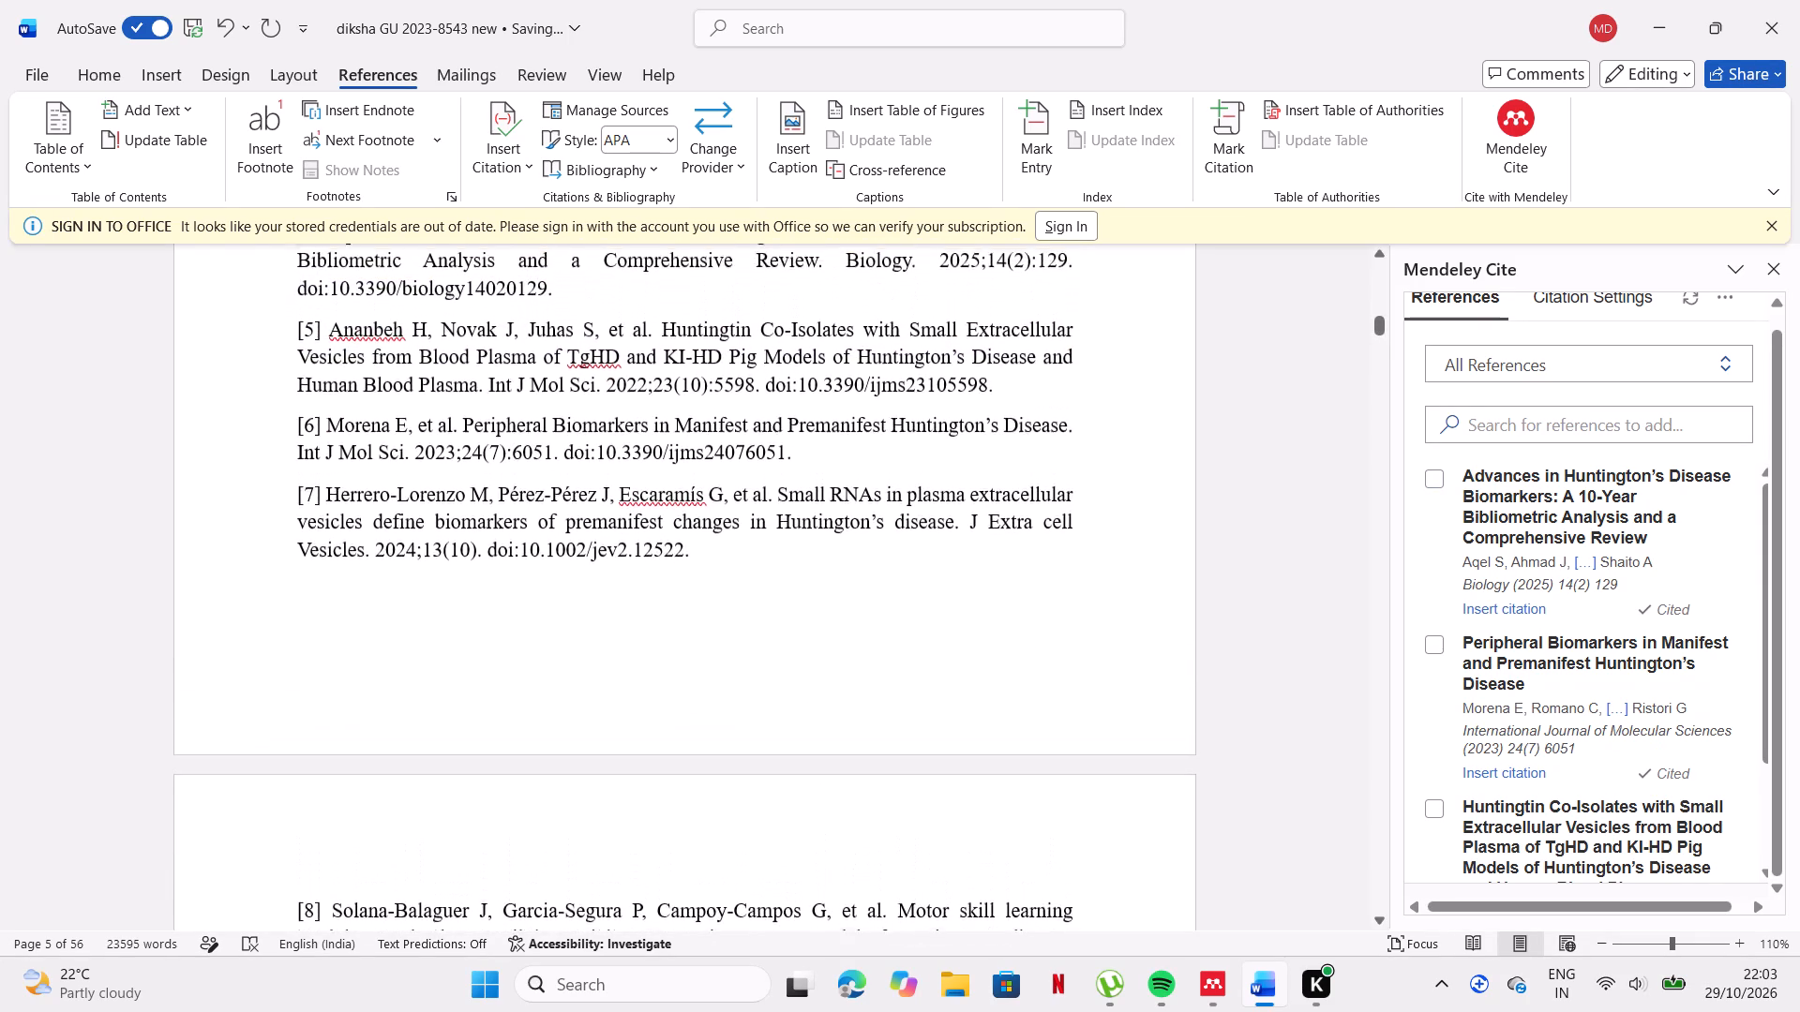
scroll(821, 462, up, 3)
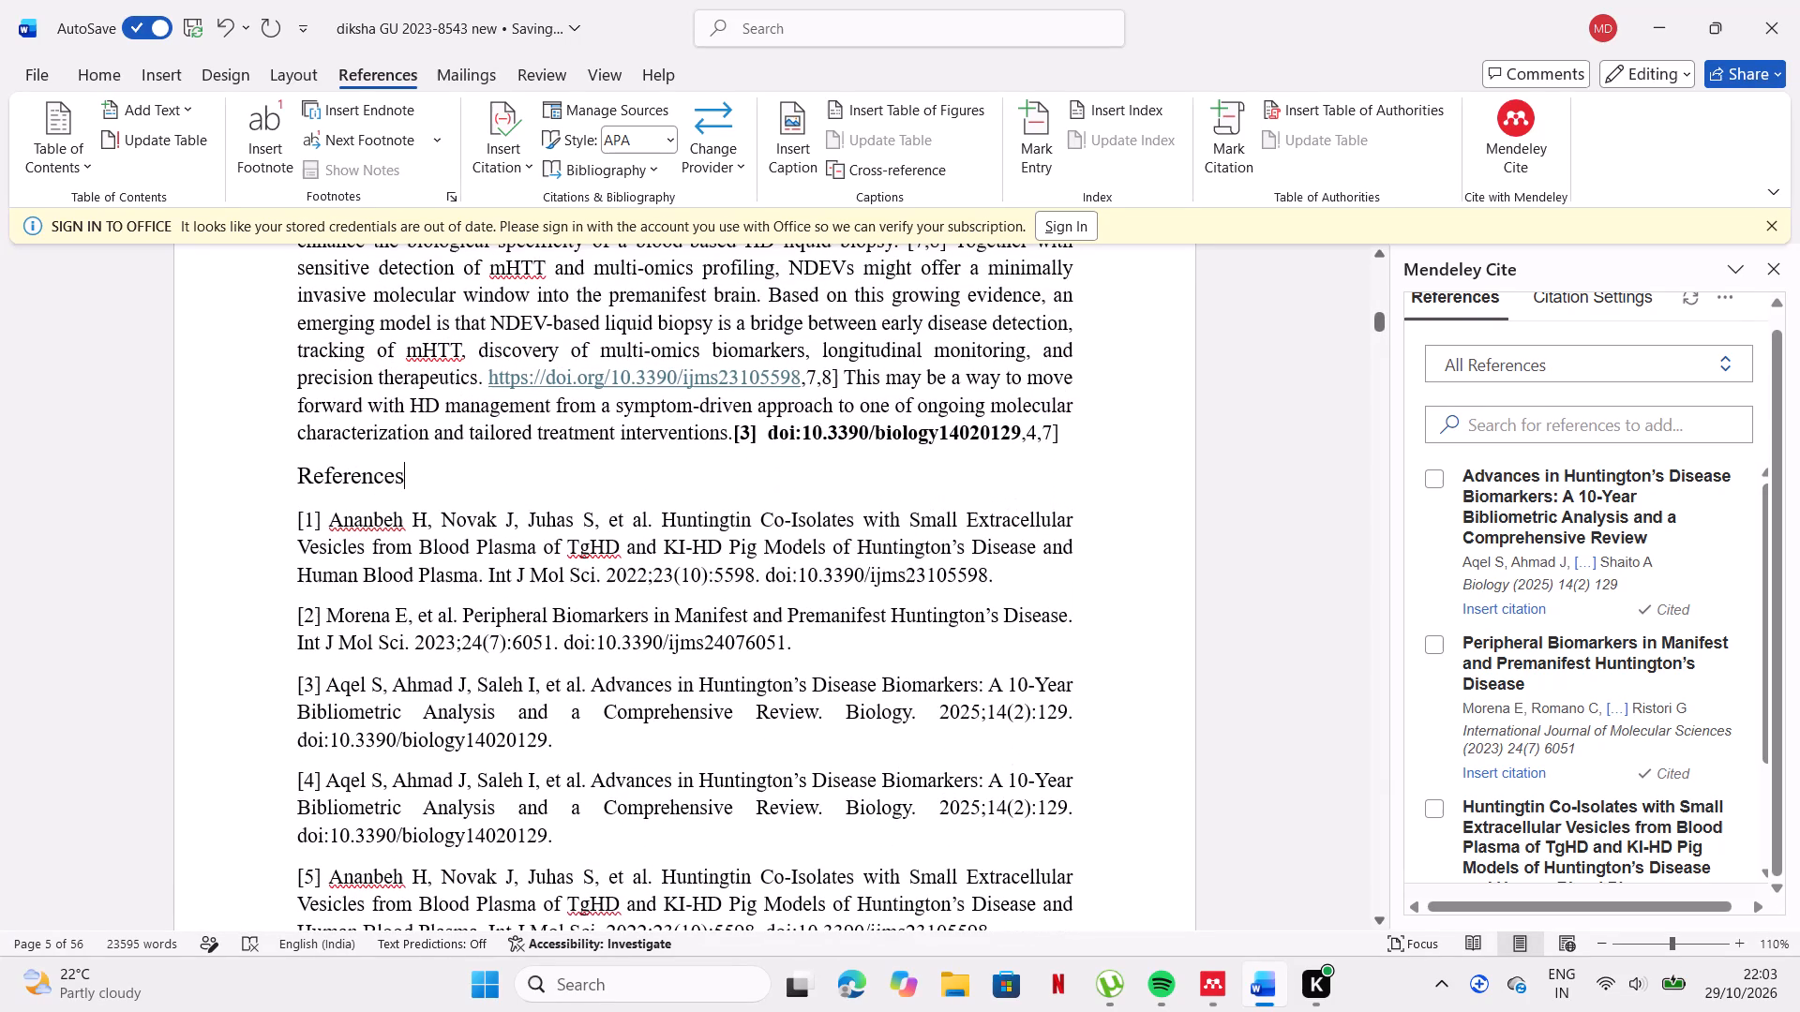
click(1036, 431)
drag(1036, 431, 1034, 431)
drag(1034, 431, 1023, 433)
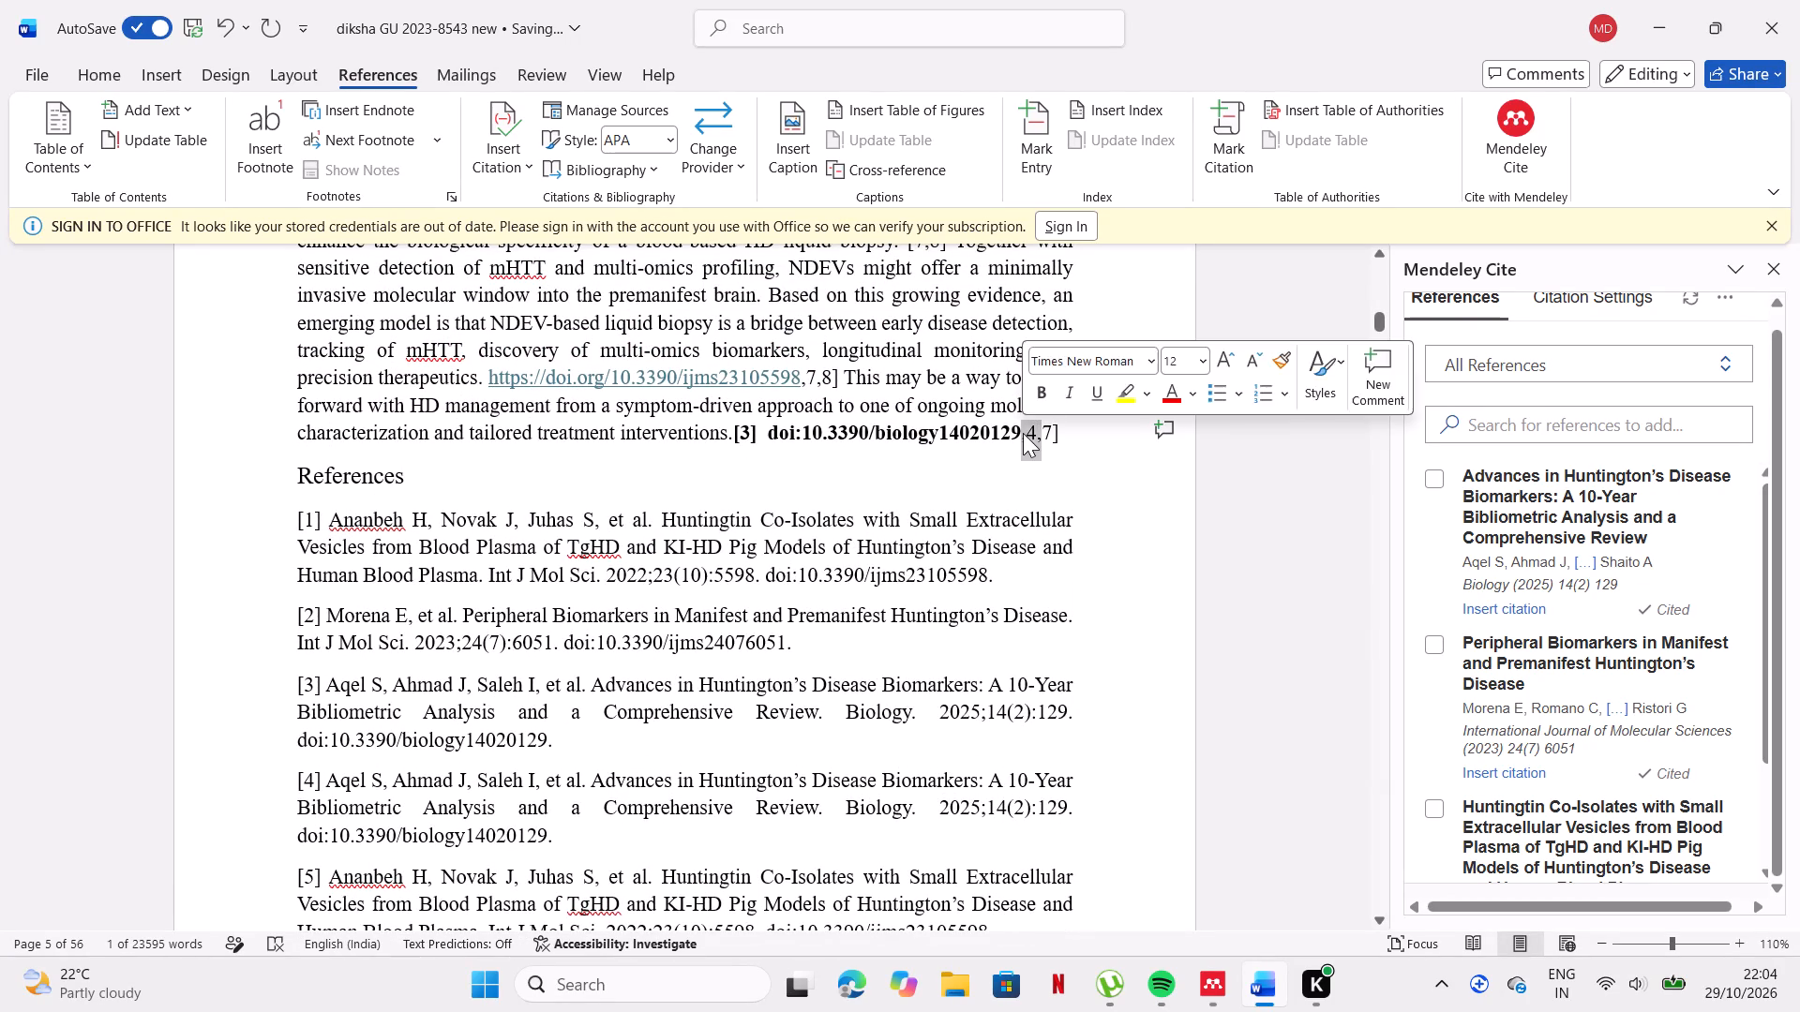
Insert a second Aqel et al. 2025 citation between the bold [3] and doi:10.3390/biology14020129.
click(771, 438)
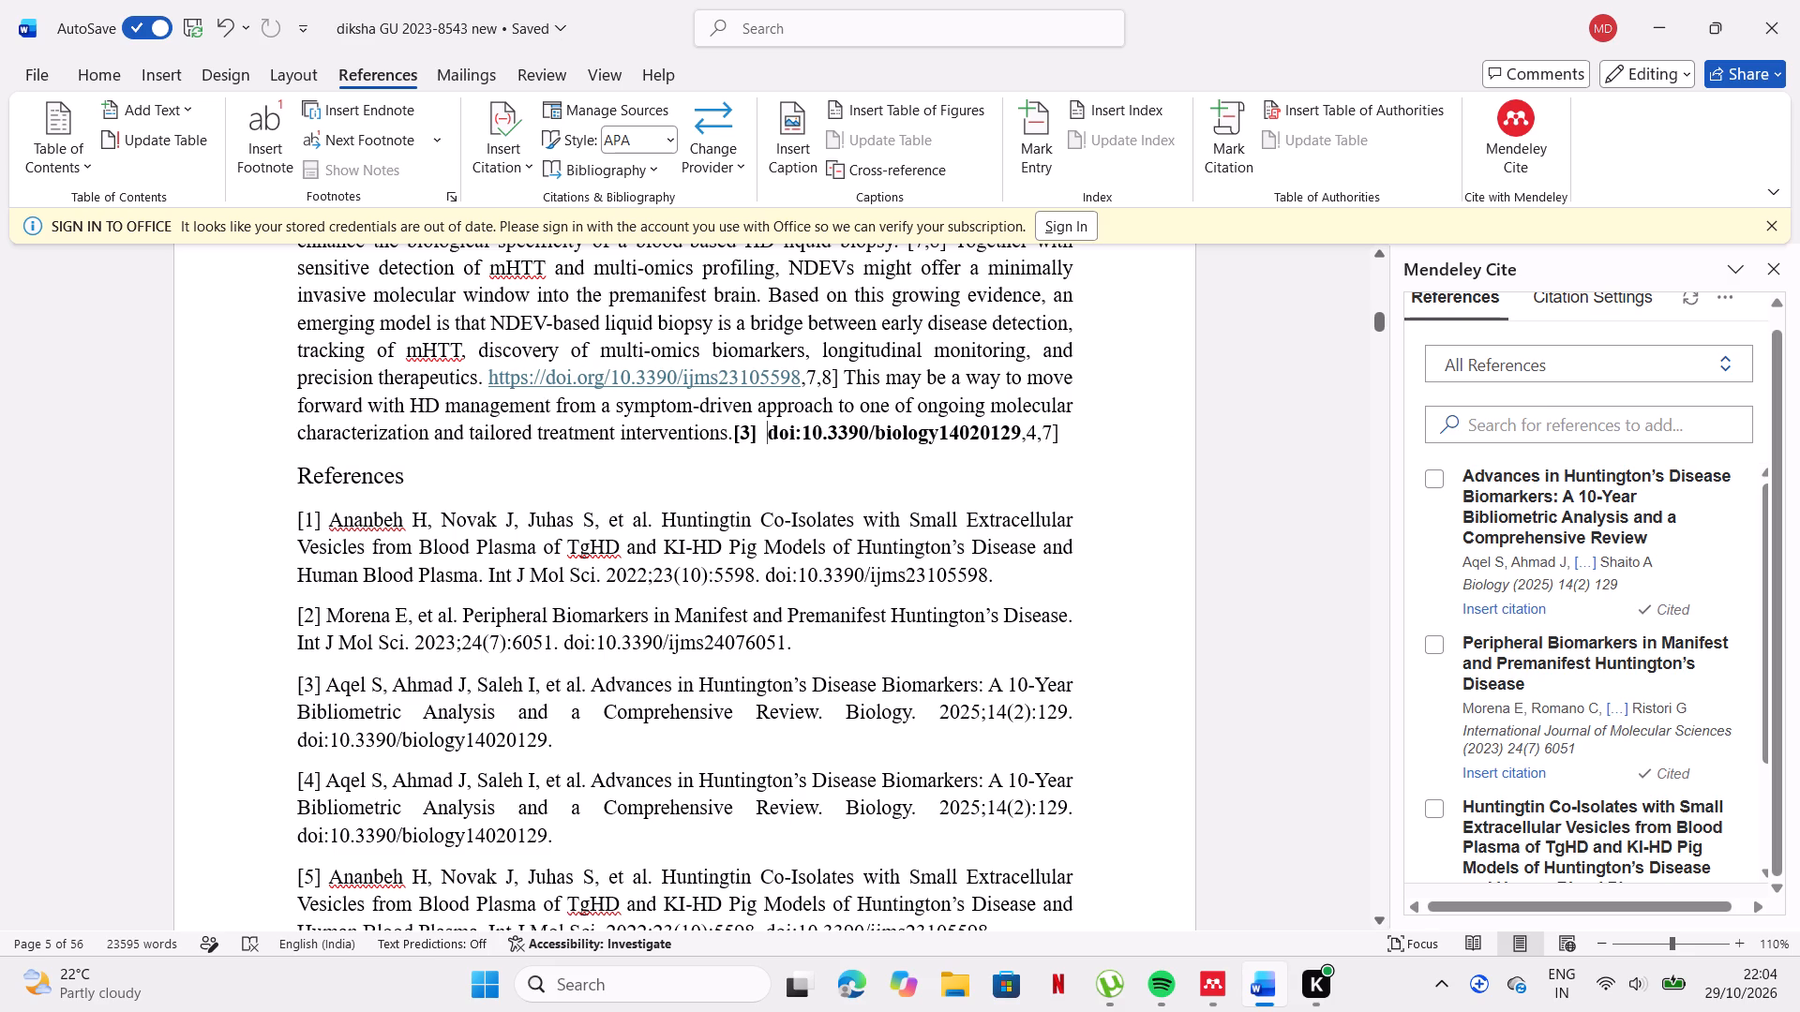
click(759, 429)
click(1453, 485)
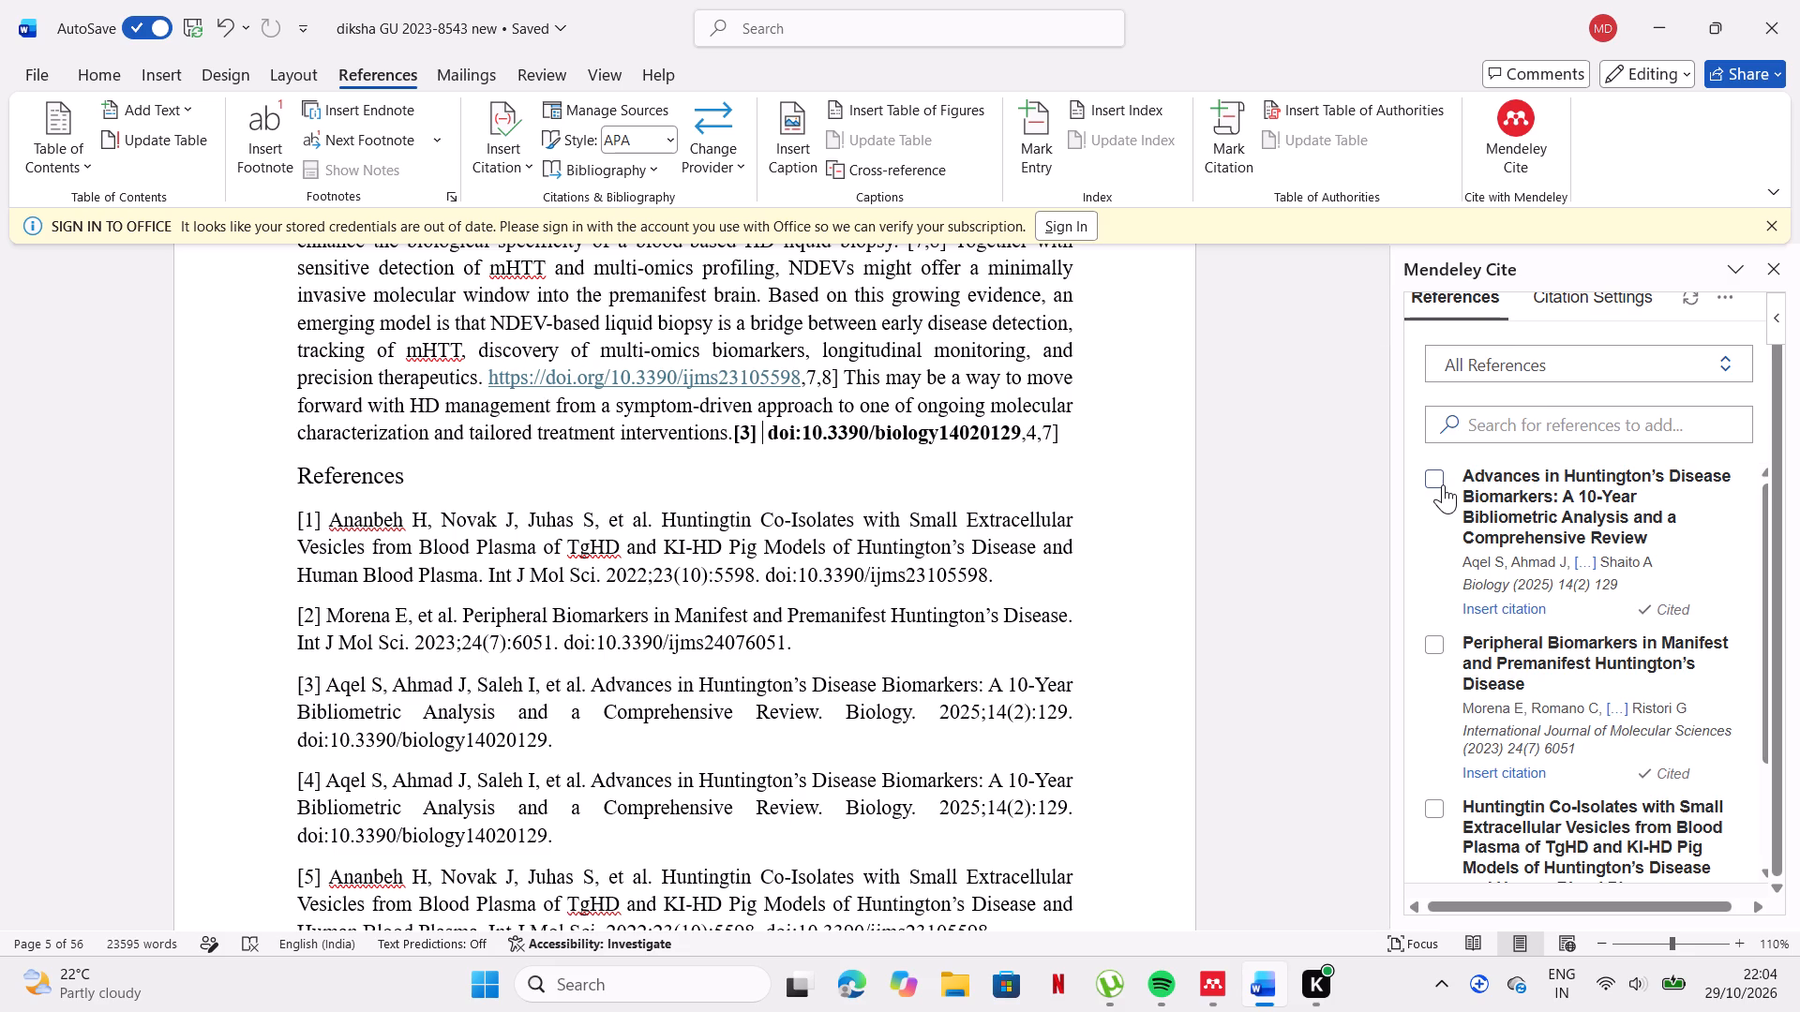
click(1443, 484)
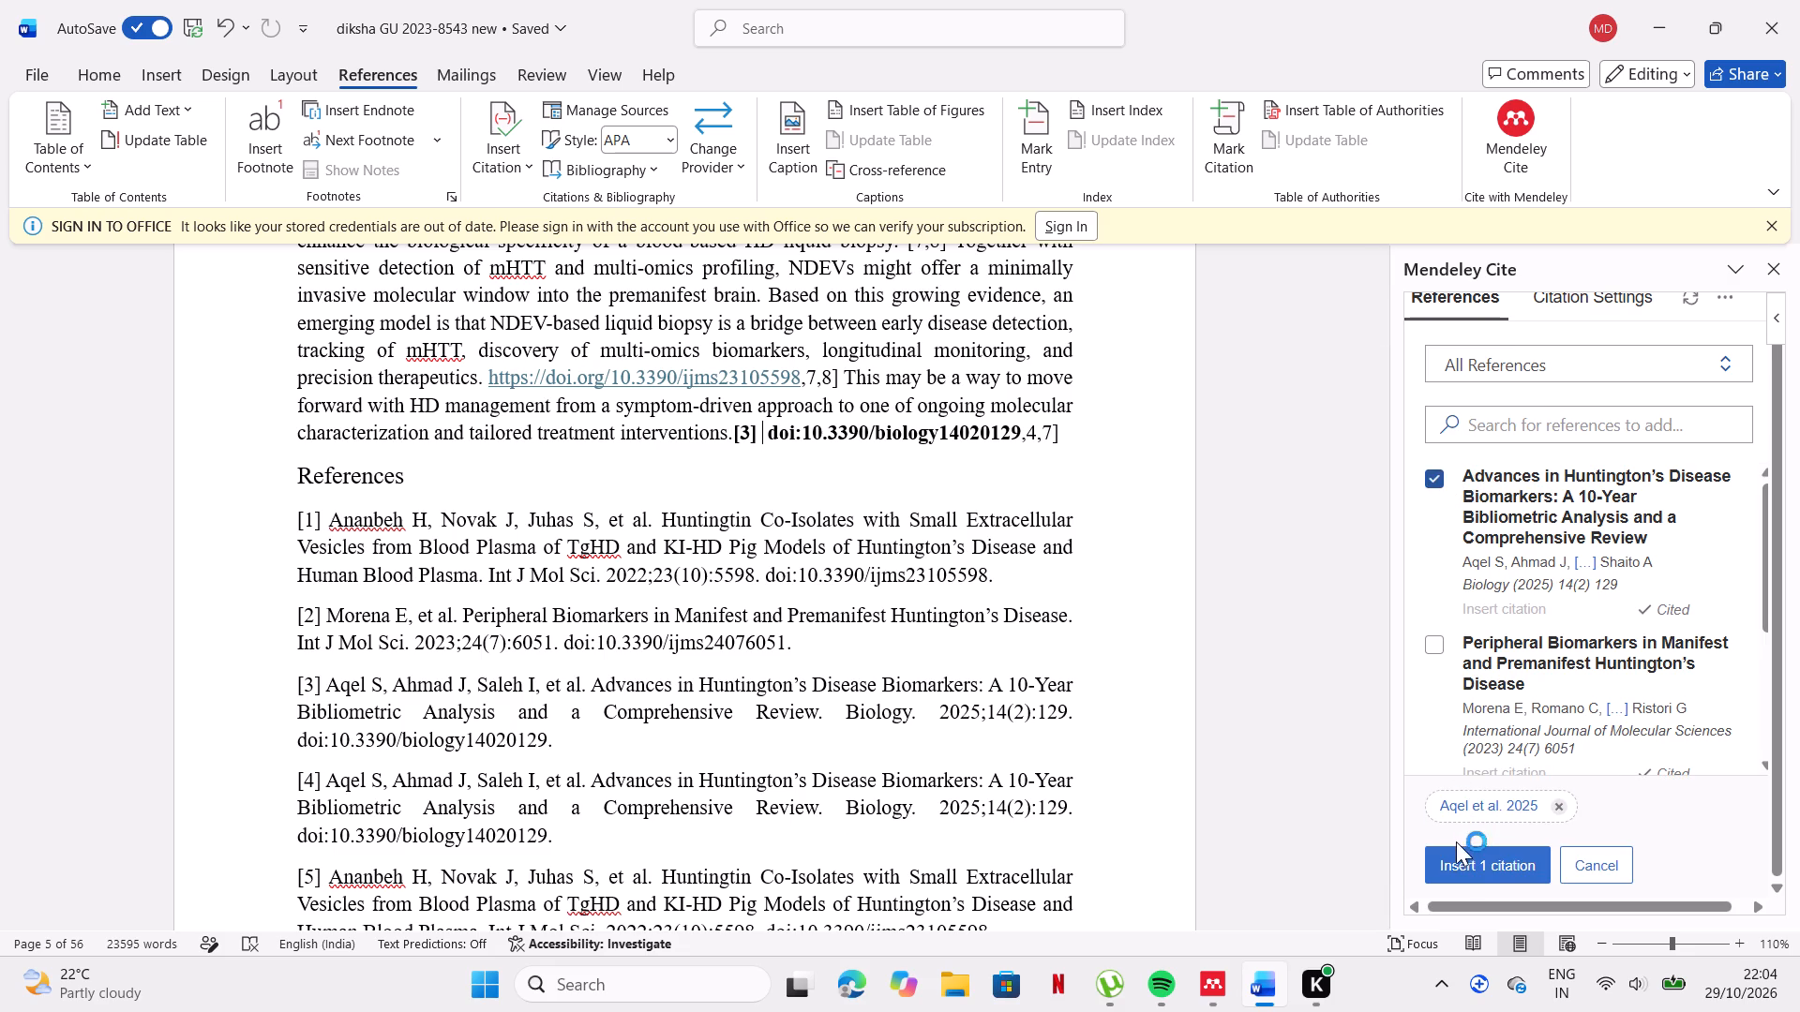
click(1458, 855)
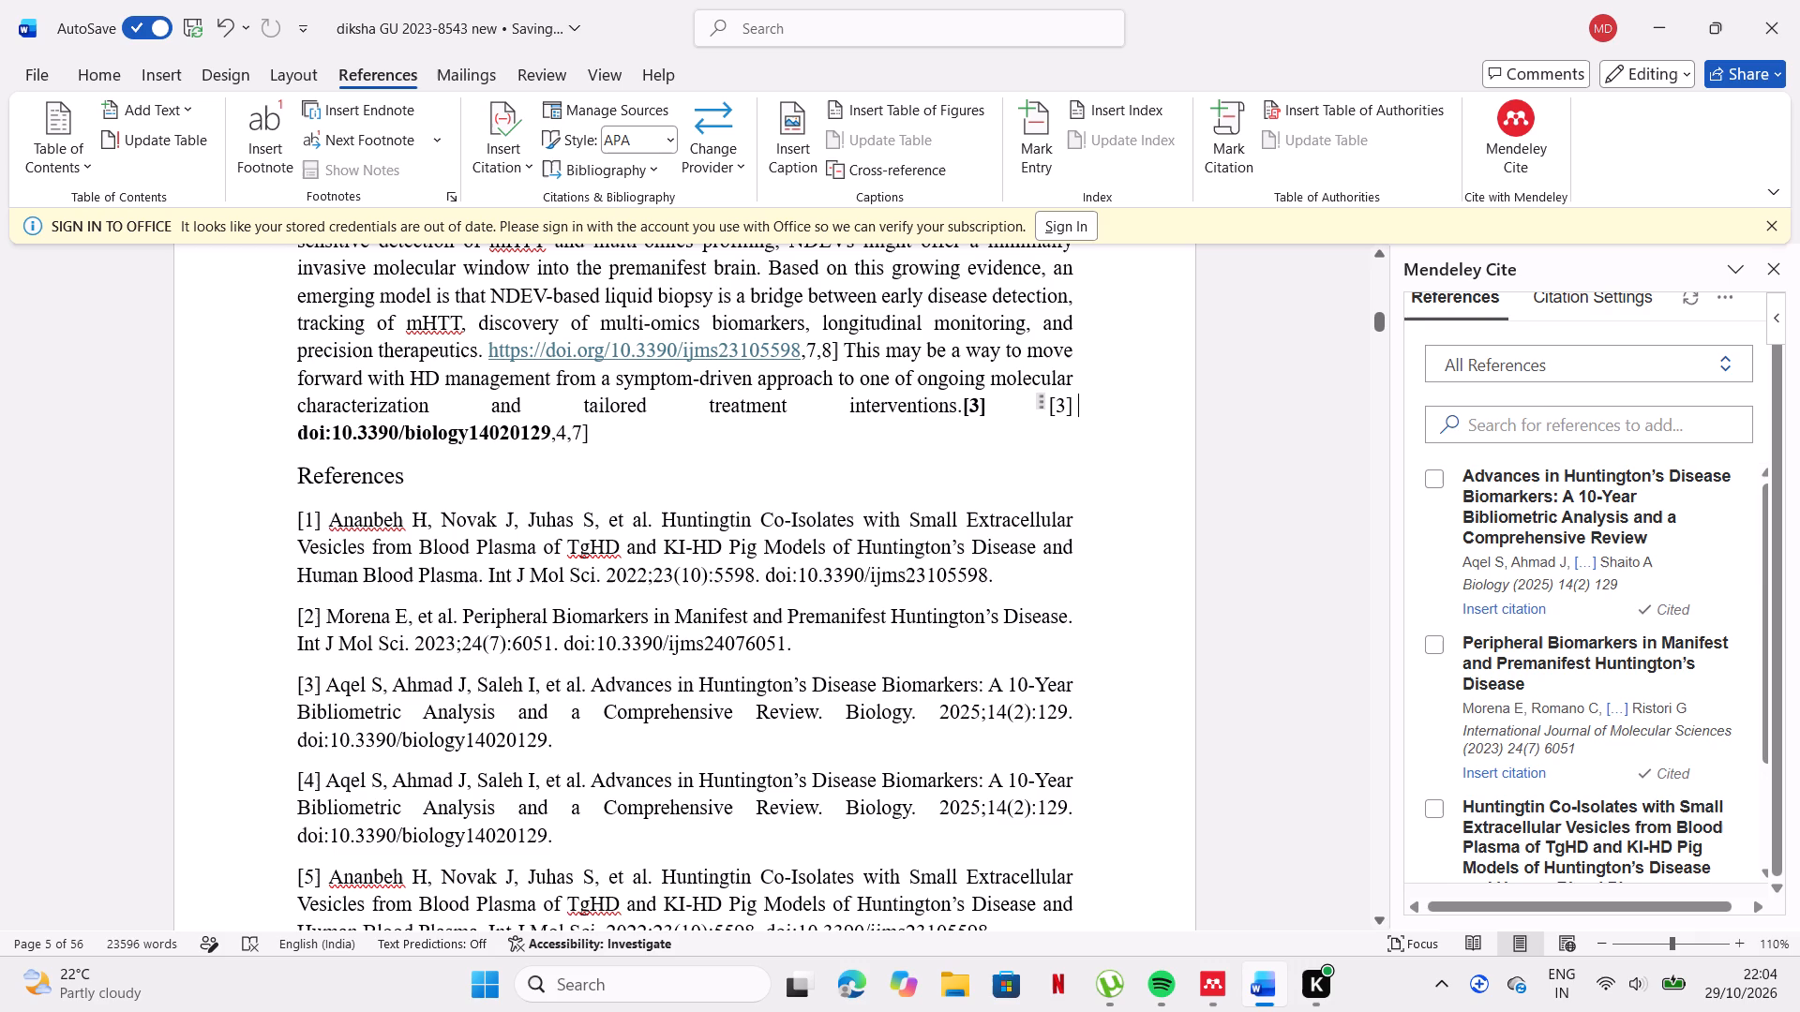
Undo the insertion of the duplicate Aqel et al. 2025 citation before doi:10.3390/biology14020129 after "tailored treatment interventions.".
drag(1090, 403, 1054, 403)
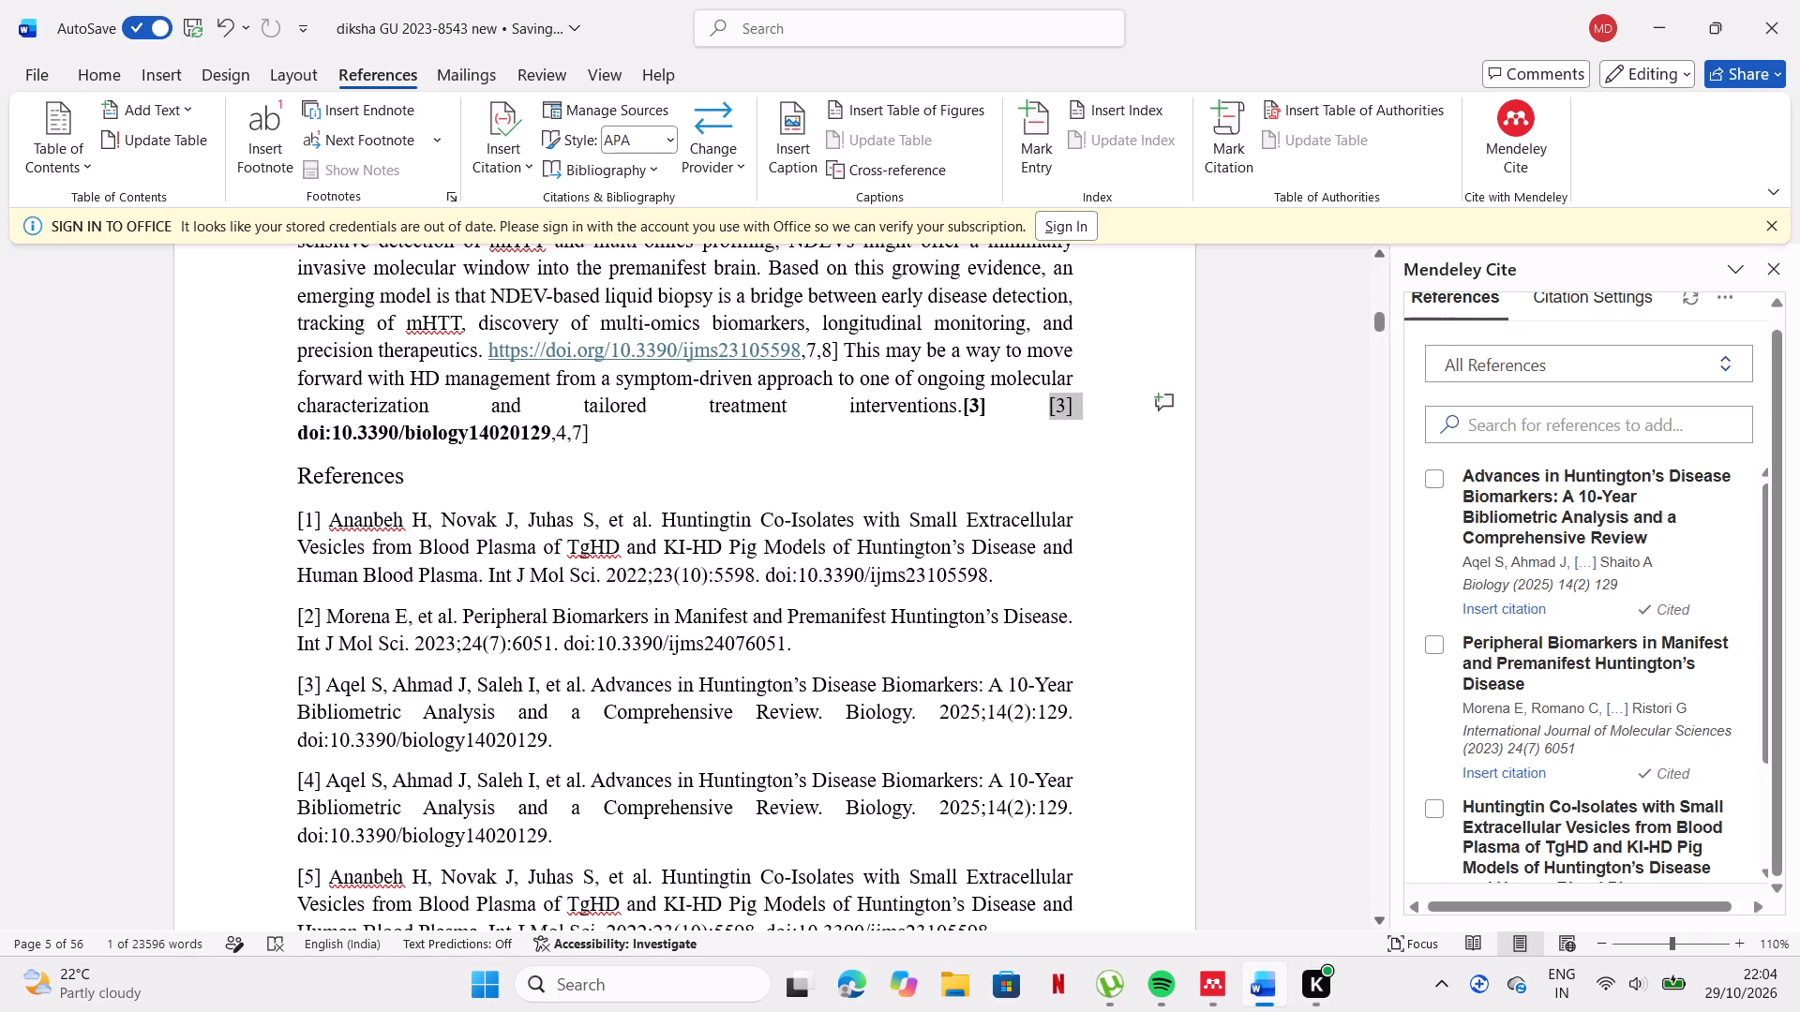
click(210, 17)
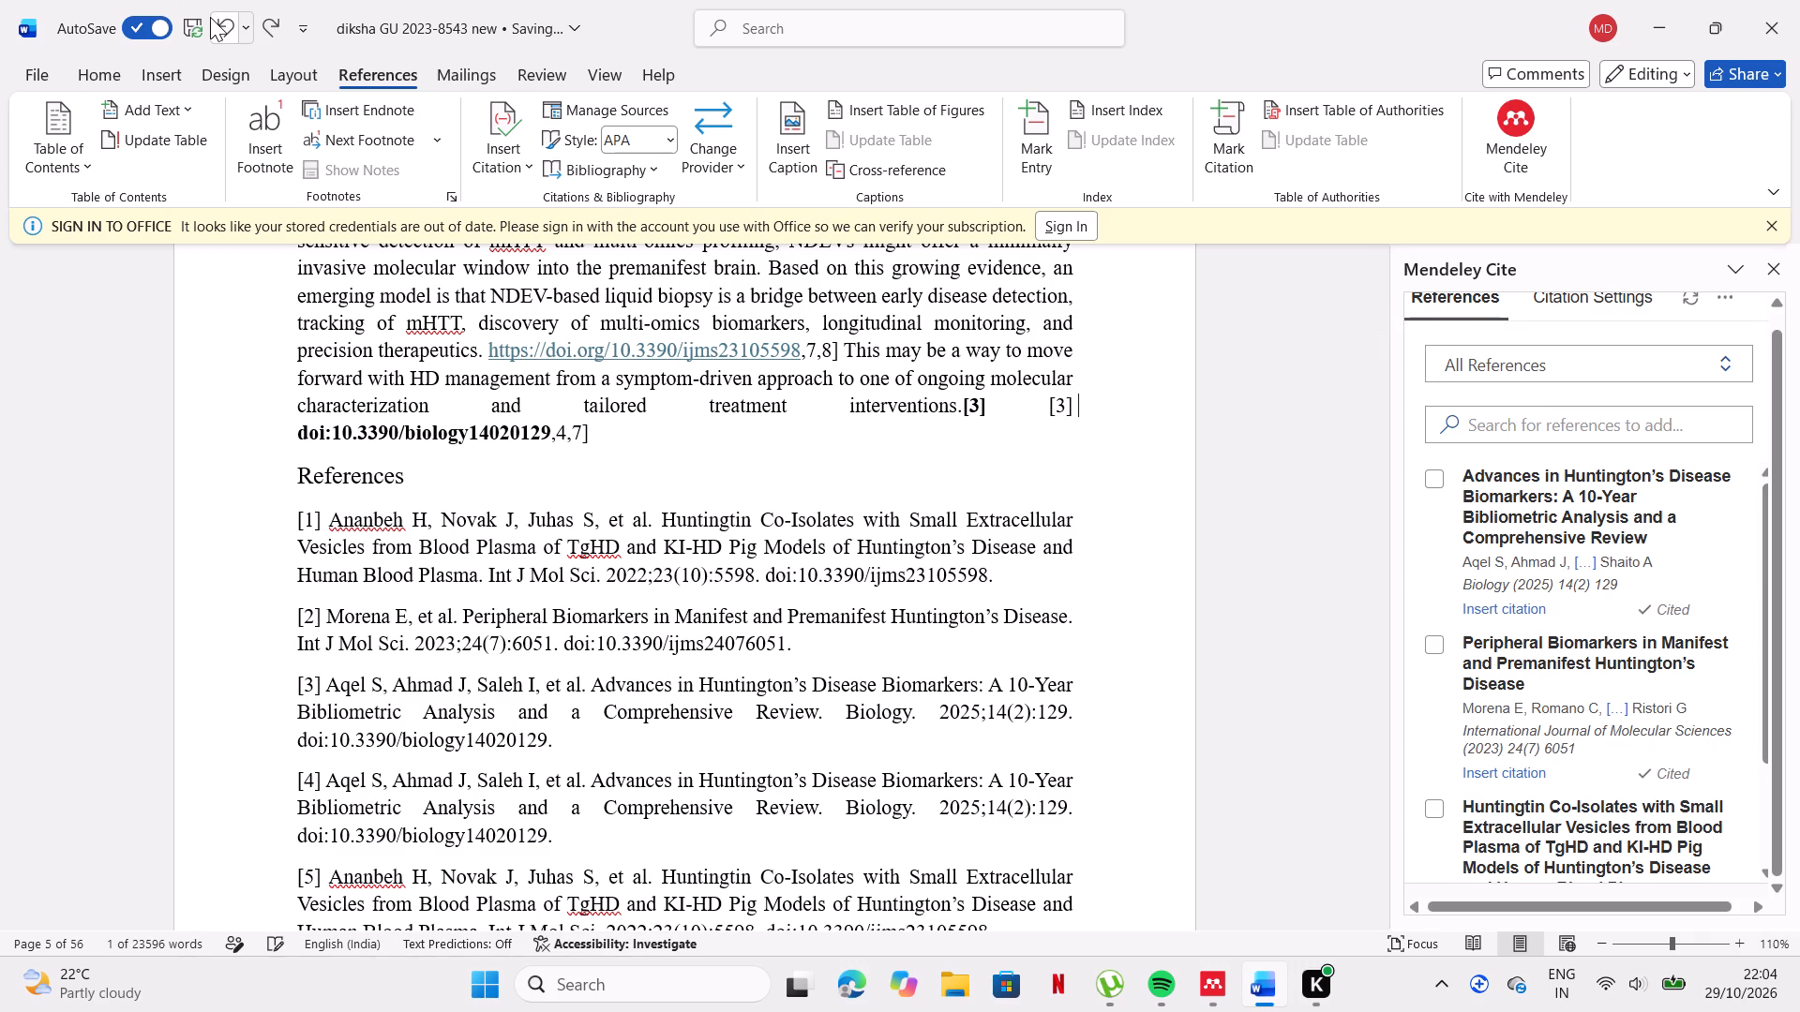
click(210, 17)
click(210, 17)
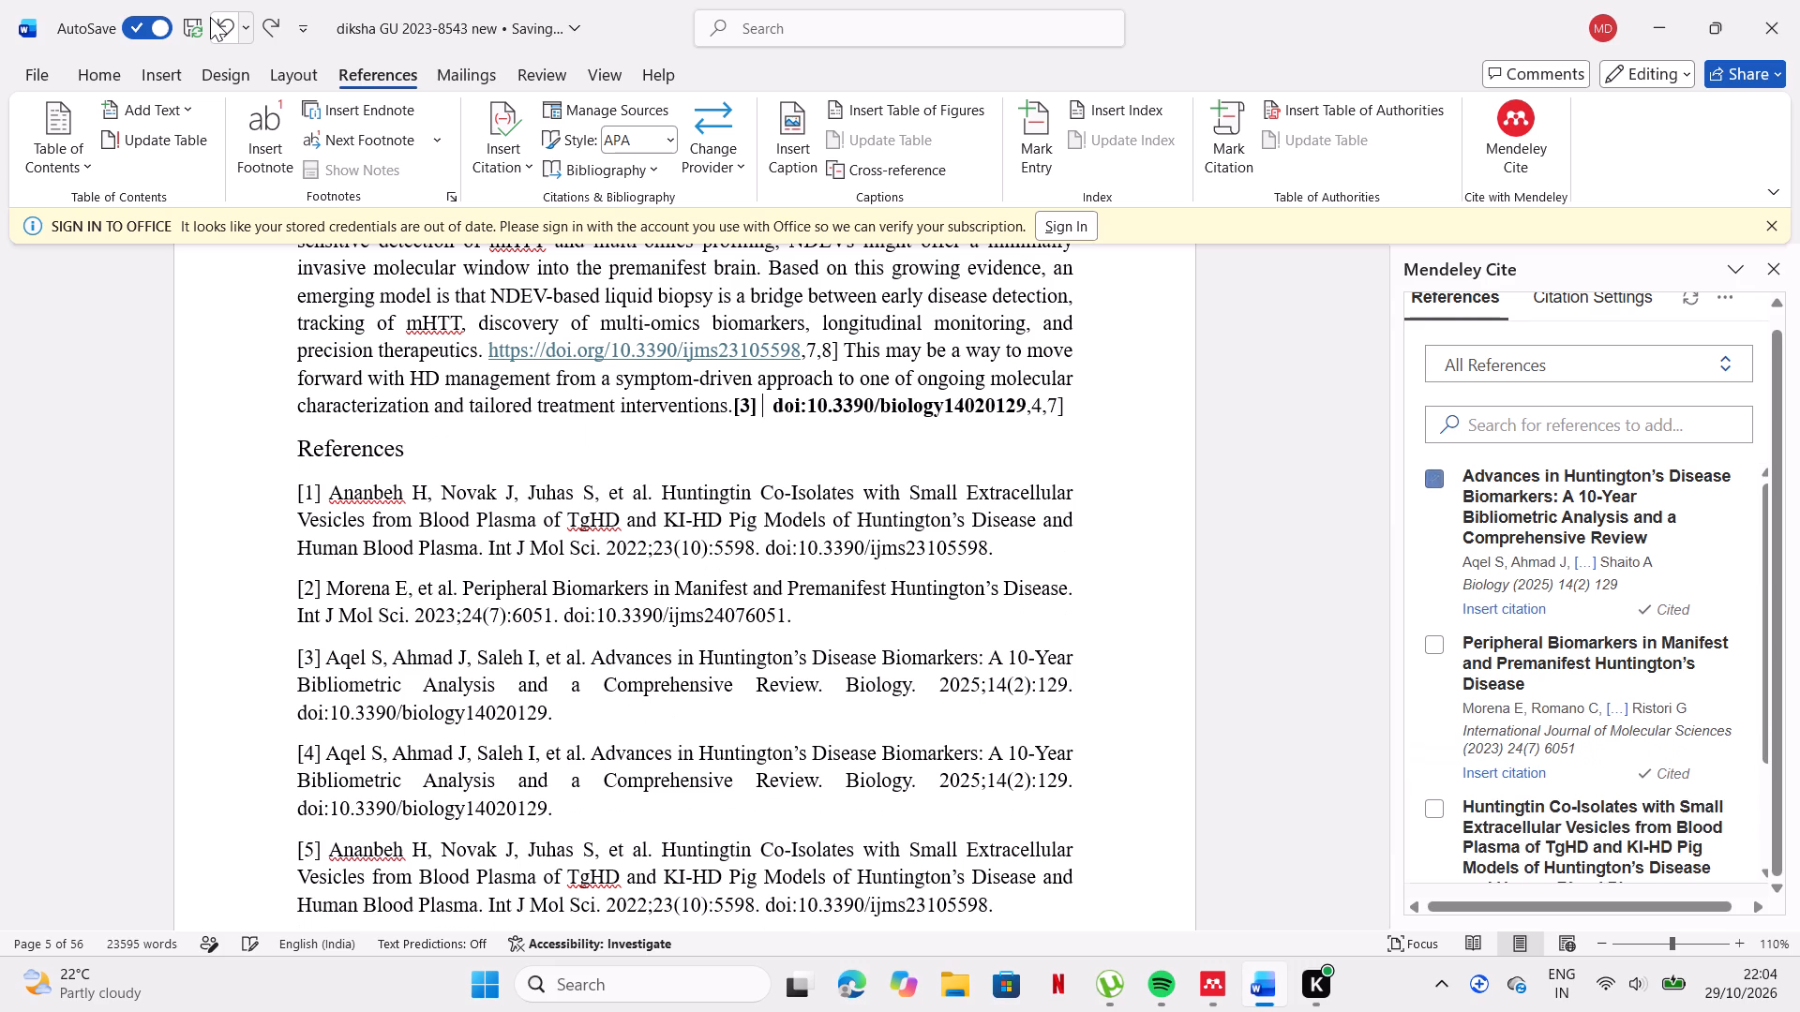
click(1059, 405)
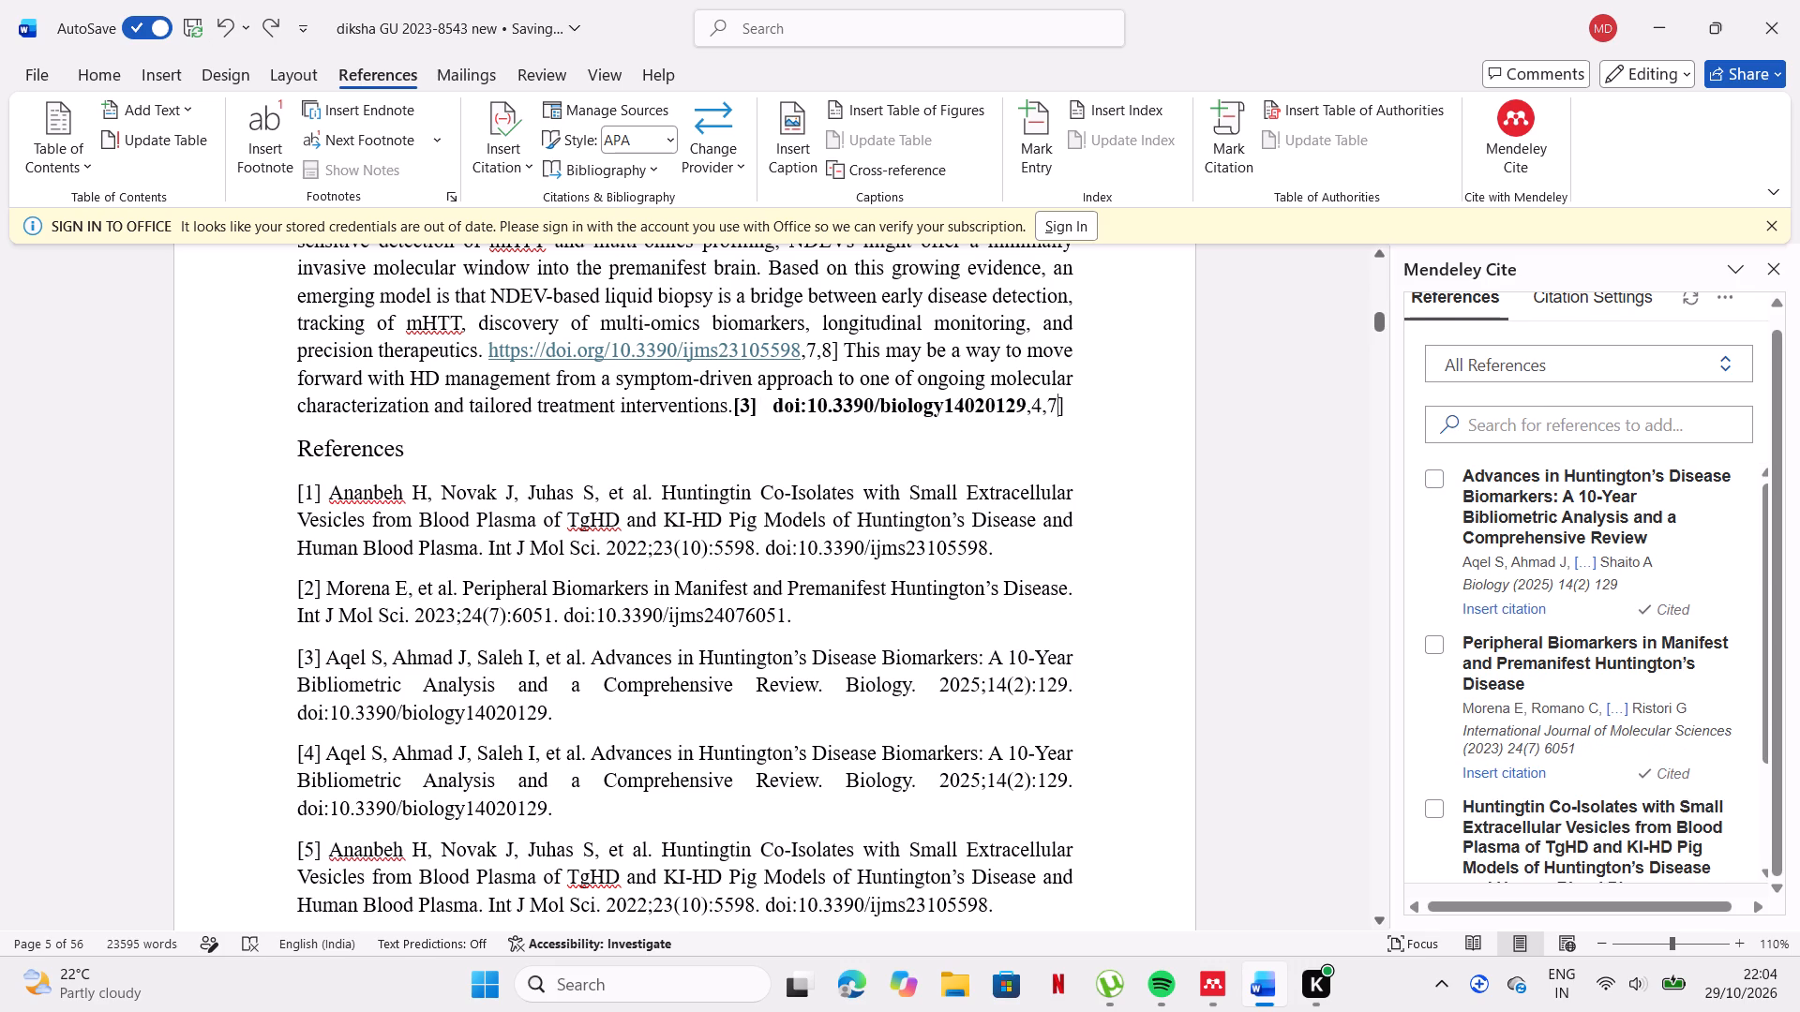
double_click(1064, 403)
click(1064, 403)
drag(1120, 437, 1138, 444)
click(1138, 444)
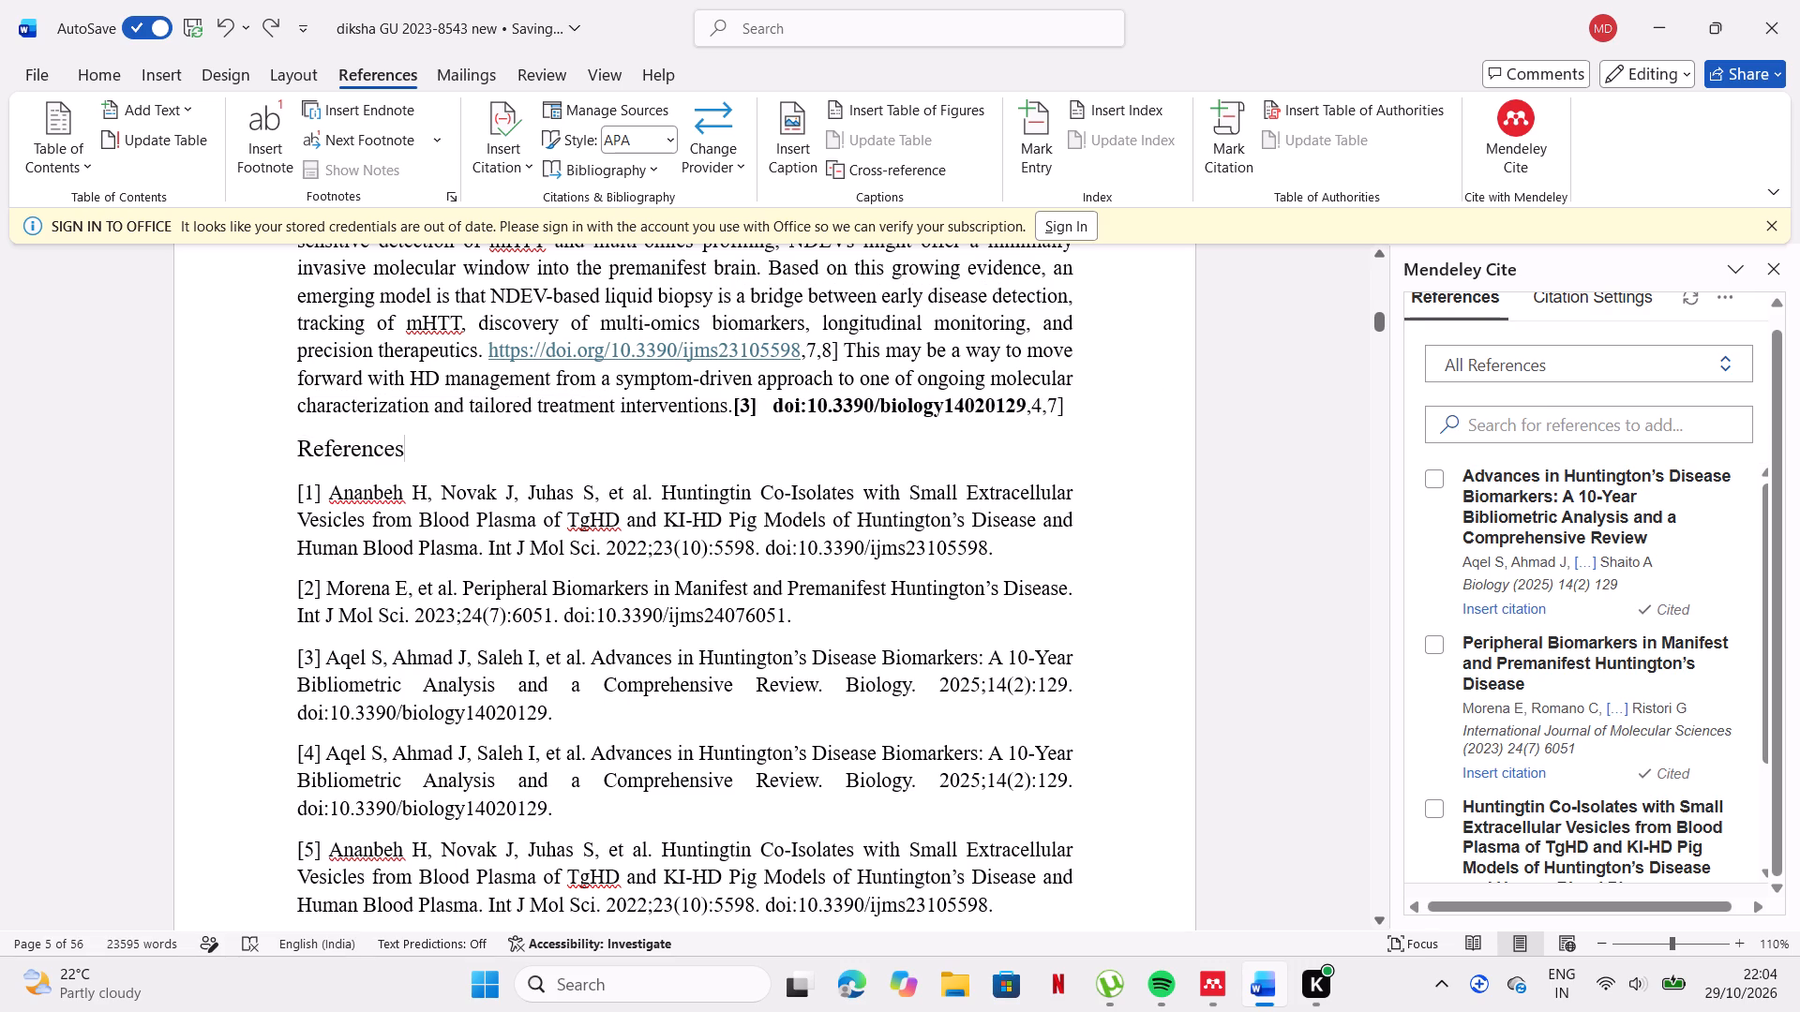
Replace the hyperlinked DOI after "precision therapeutics." with the plain text doi:10.3390/ijms23105598 copied from reference [1].
drag(799, 350, 578, 344)
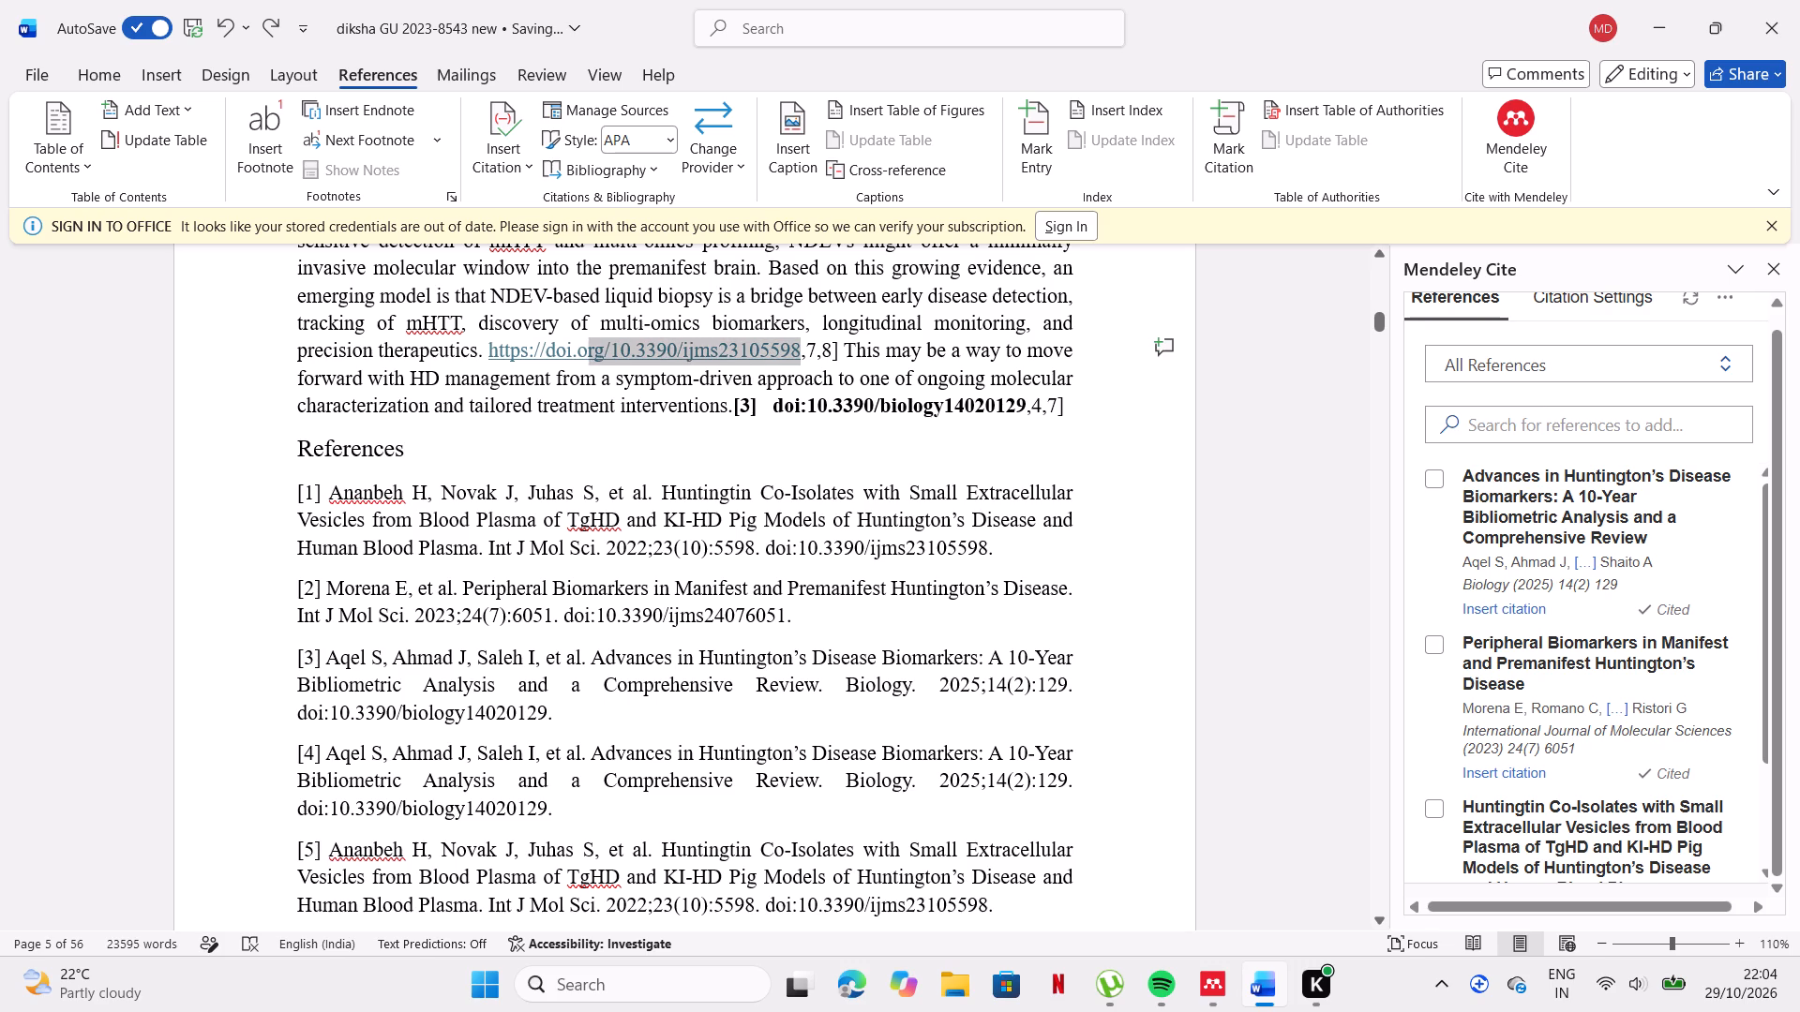
drag(578, 344, 486, 344)
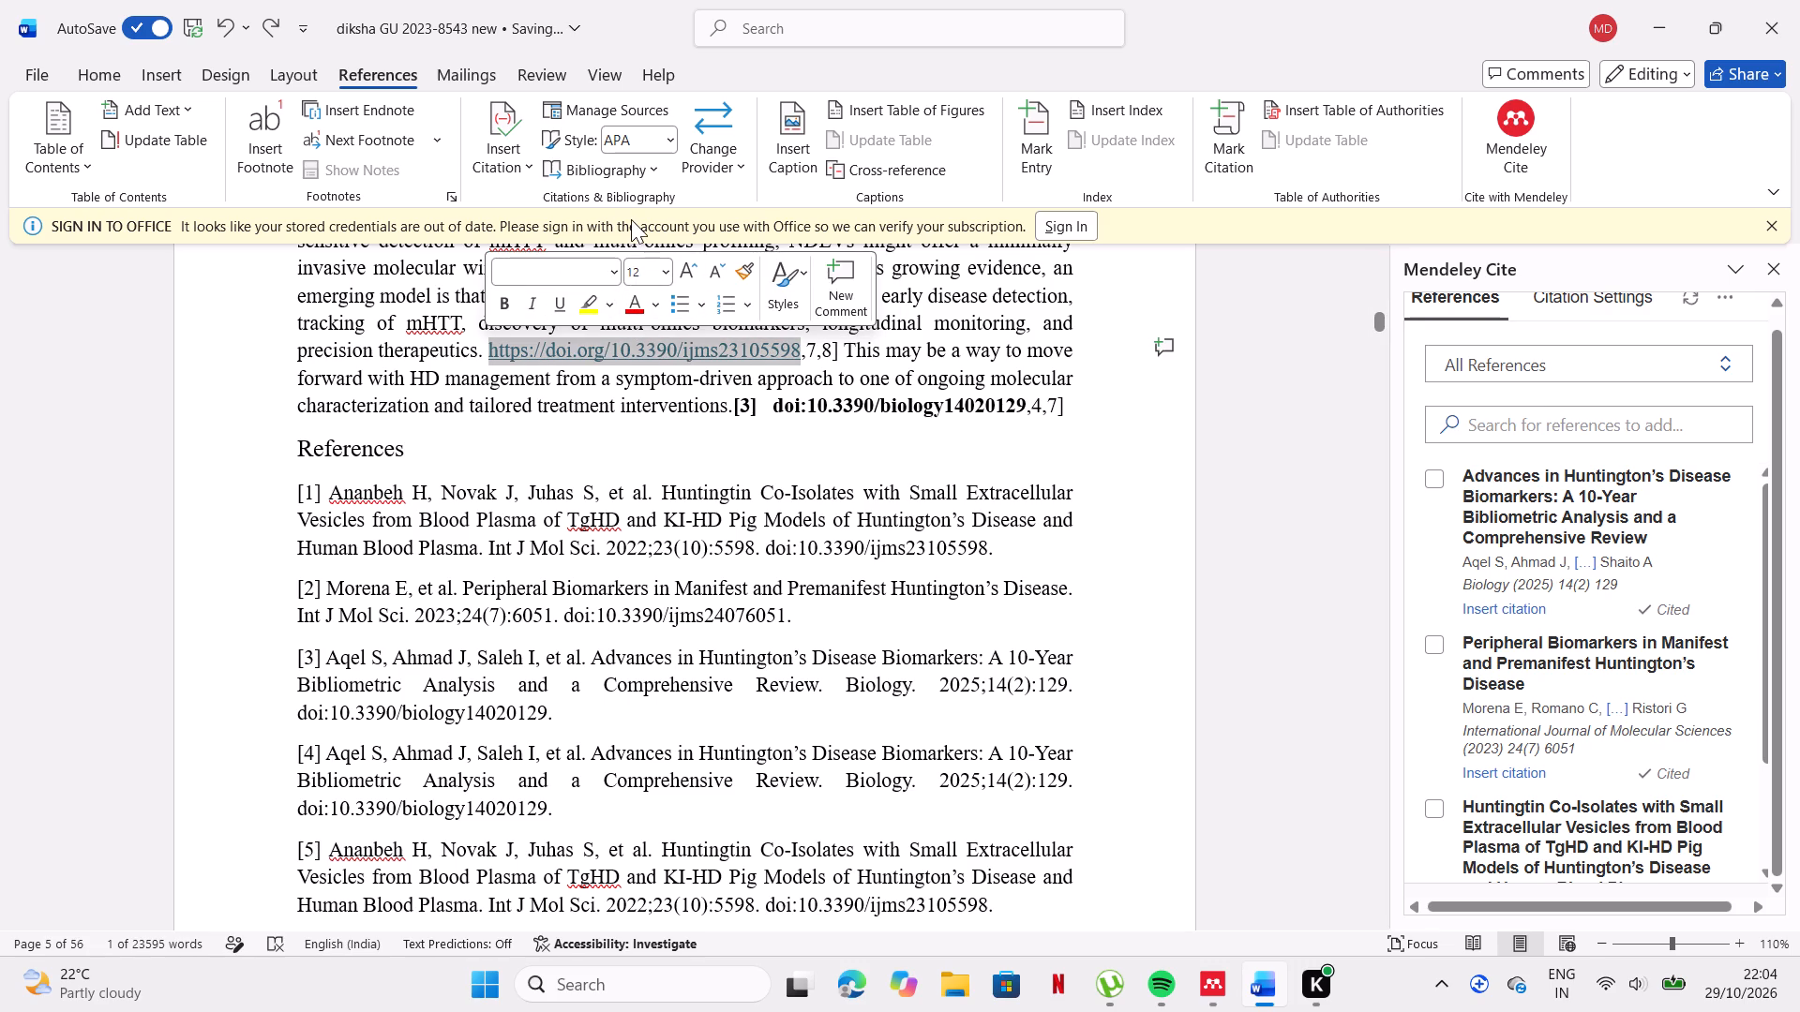
key(BackSpace)
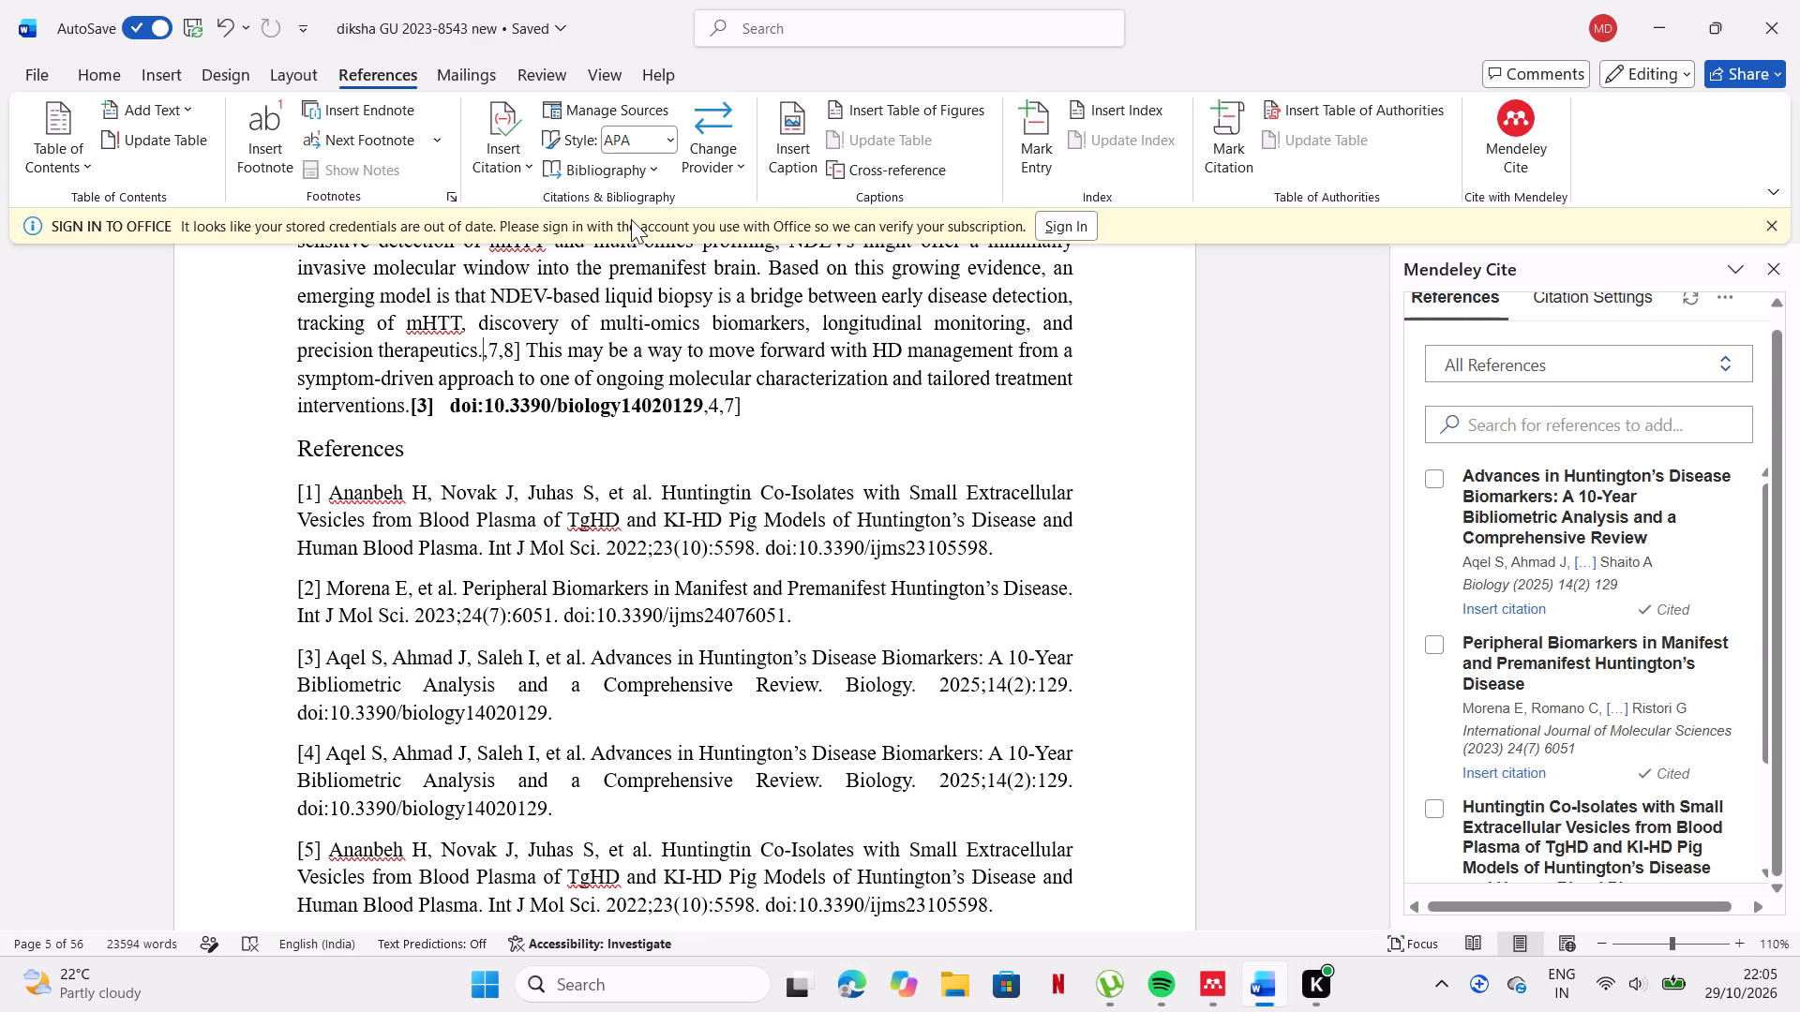
key(ctrl+z)
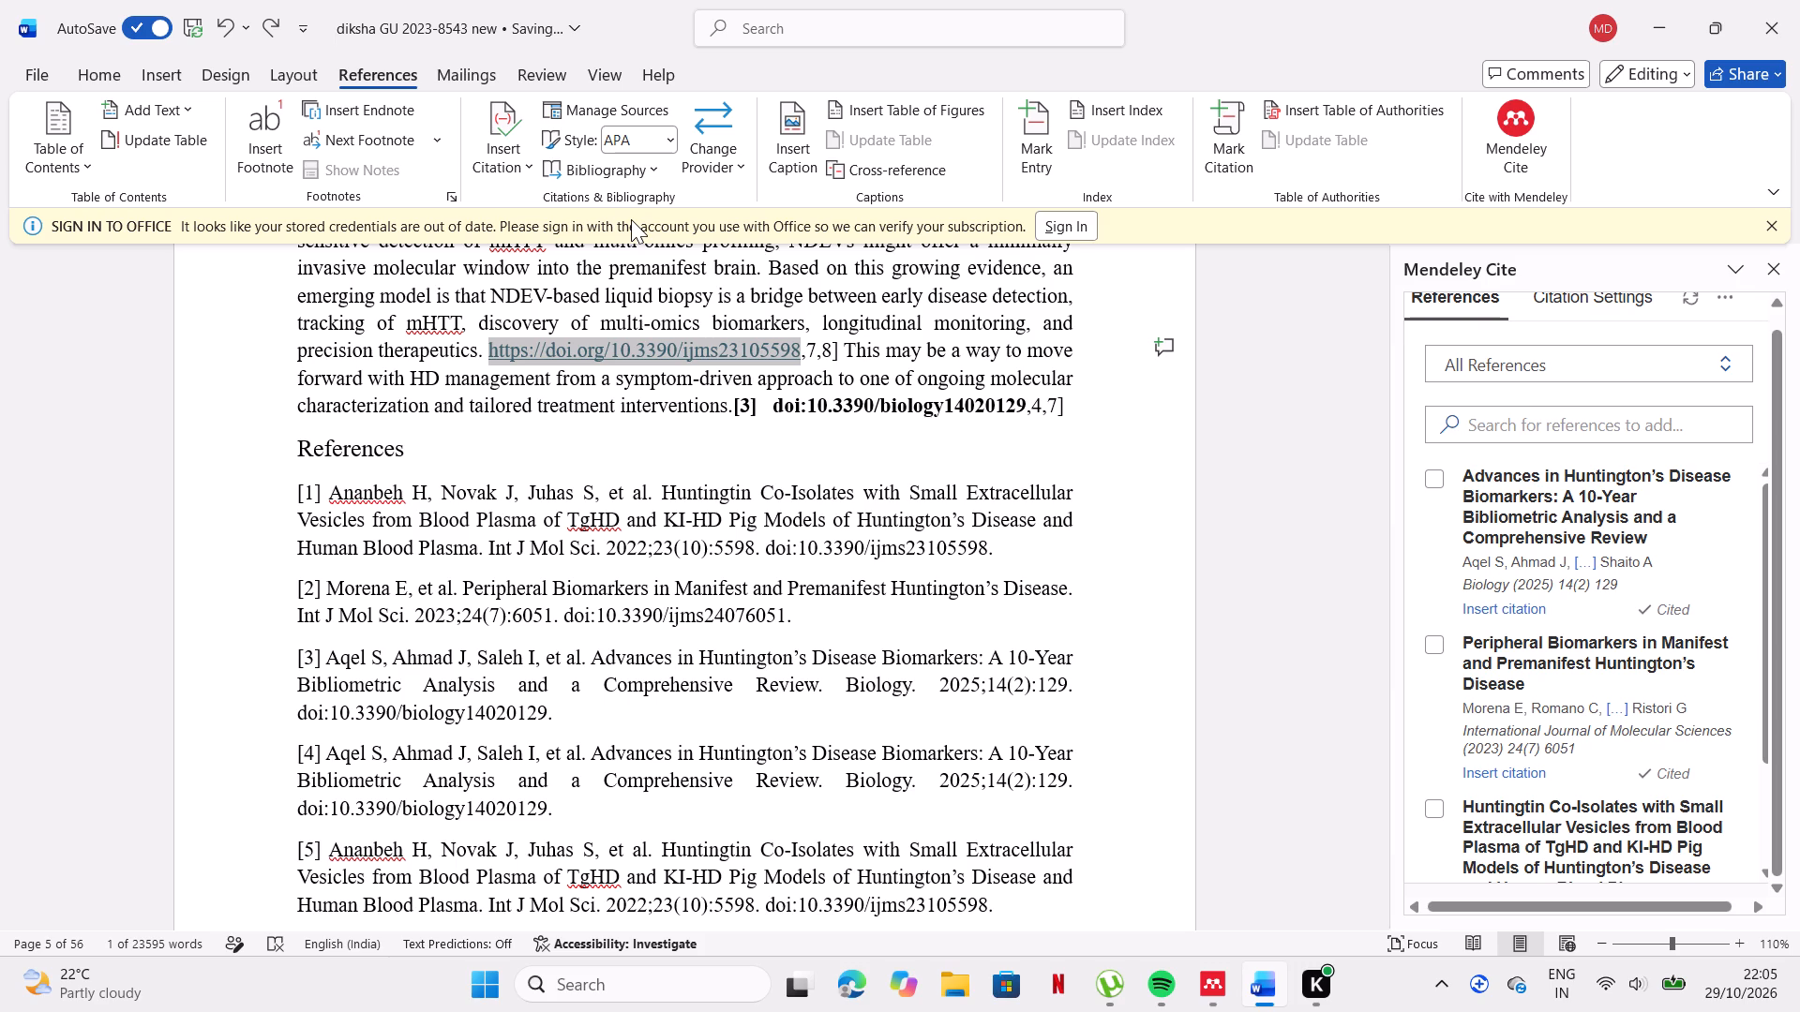
key(ctrl+c)
key(ctrl+x)
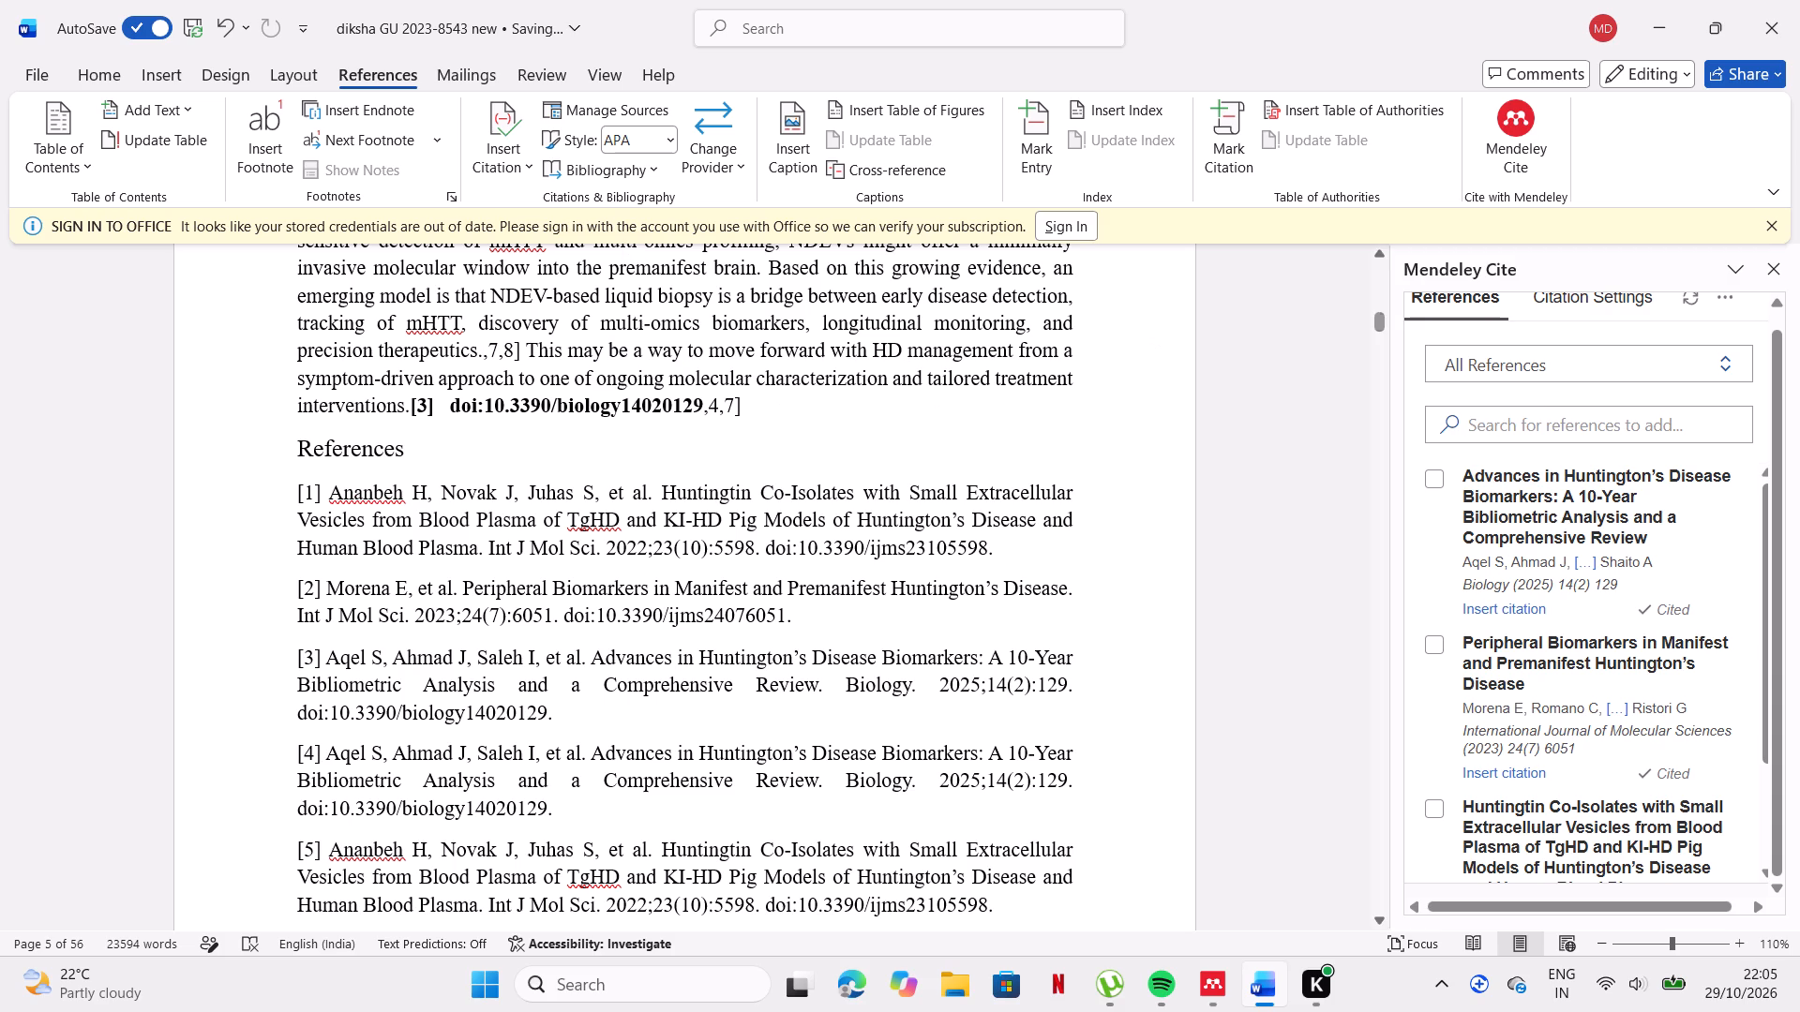
drag(765, 551, 834, 547)
drag(834, 547, 934, 554)
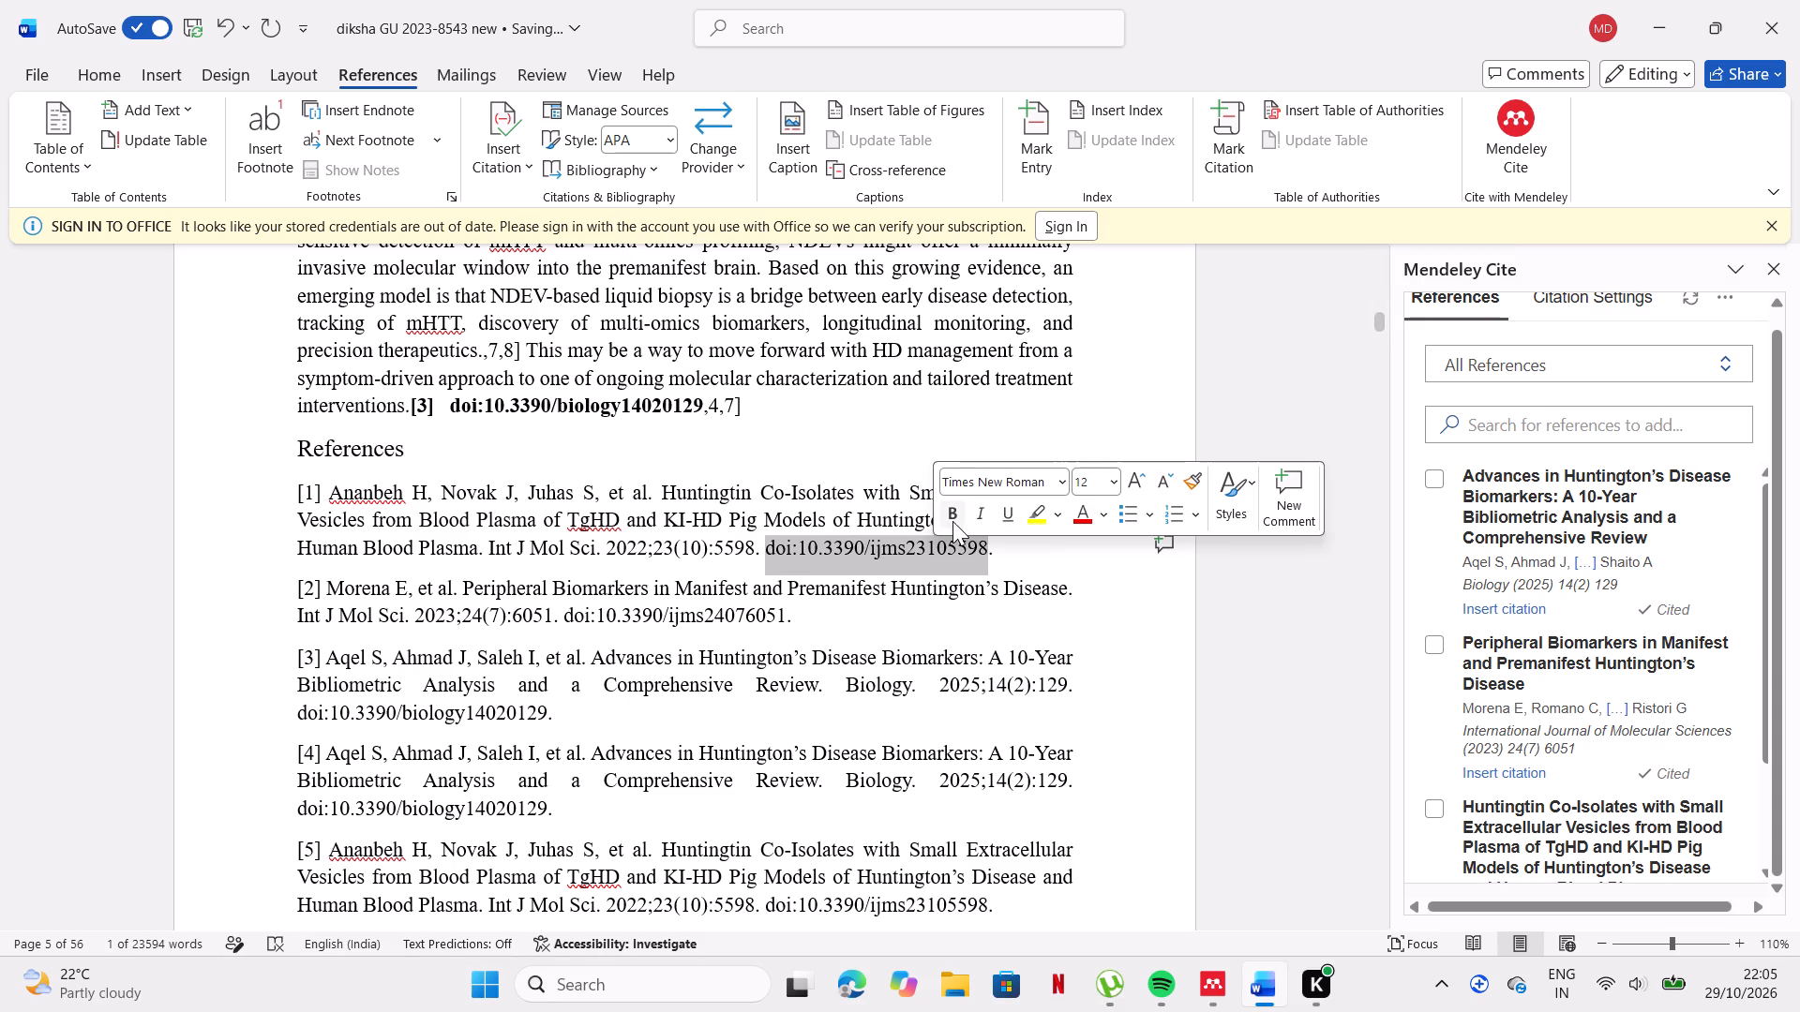
key(ctrl+c)
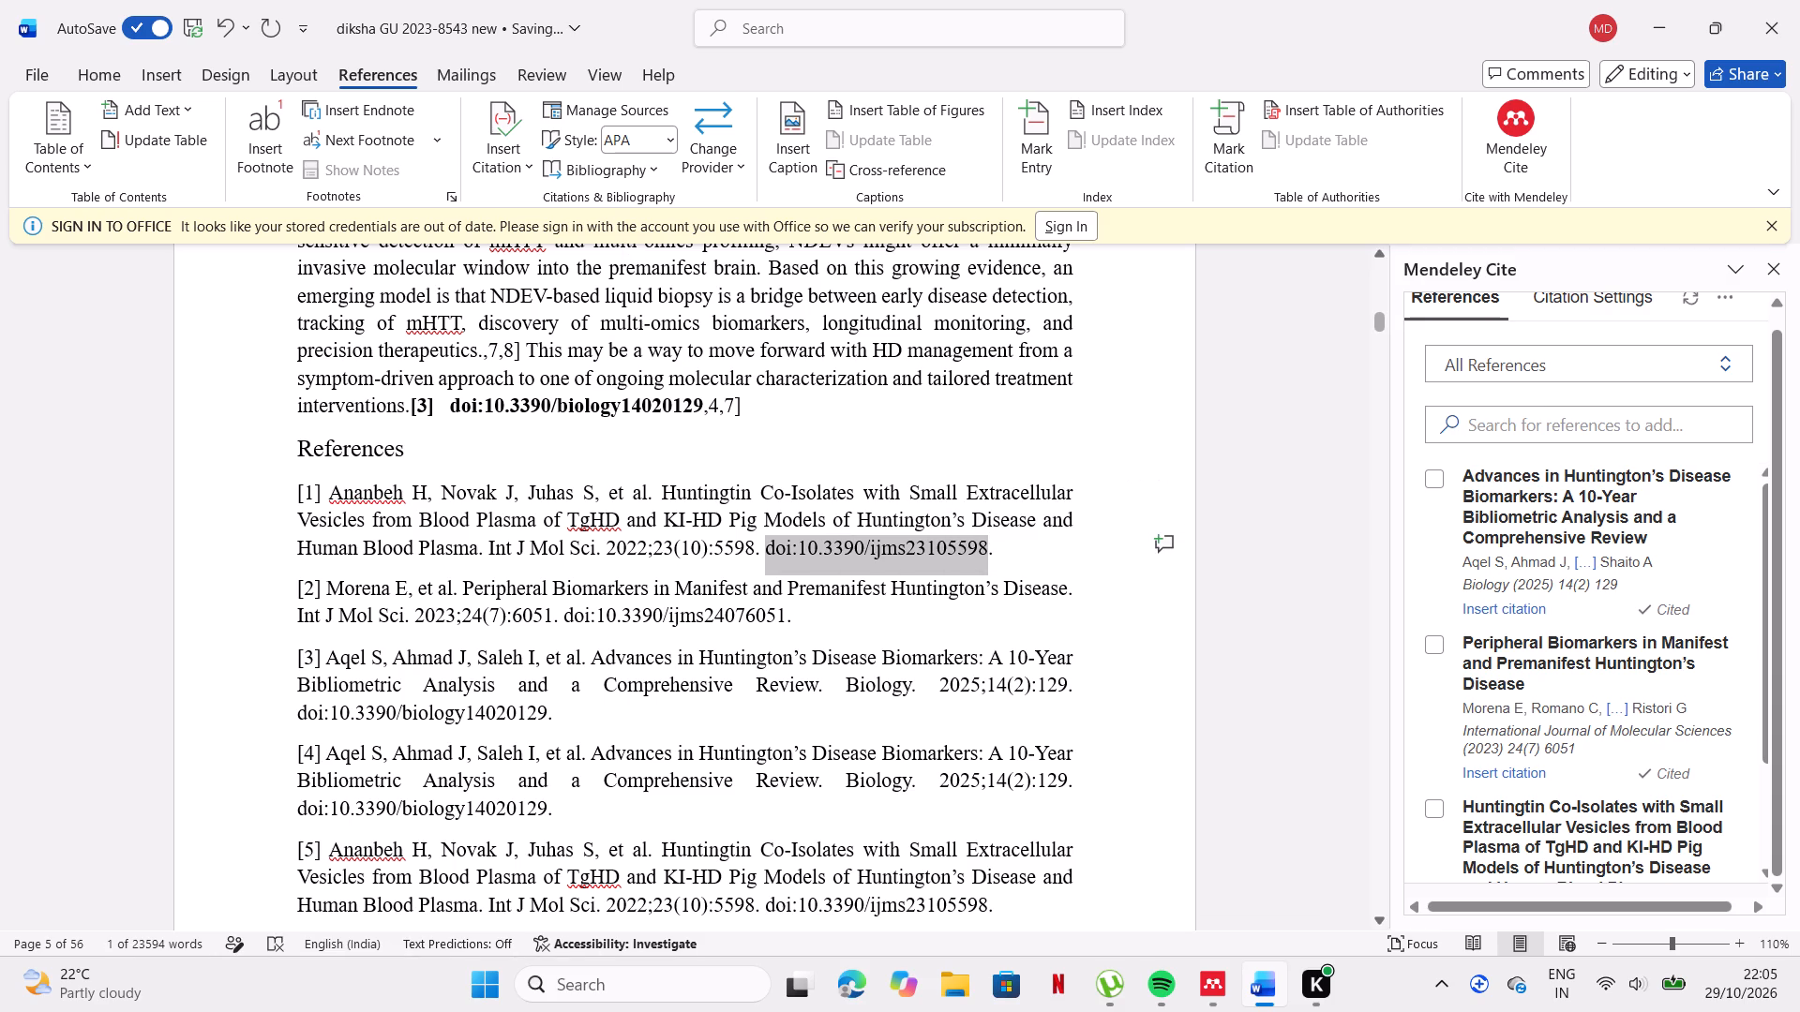
click(481, 349)
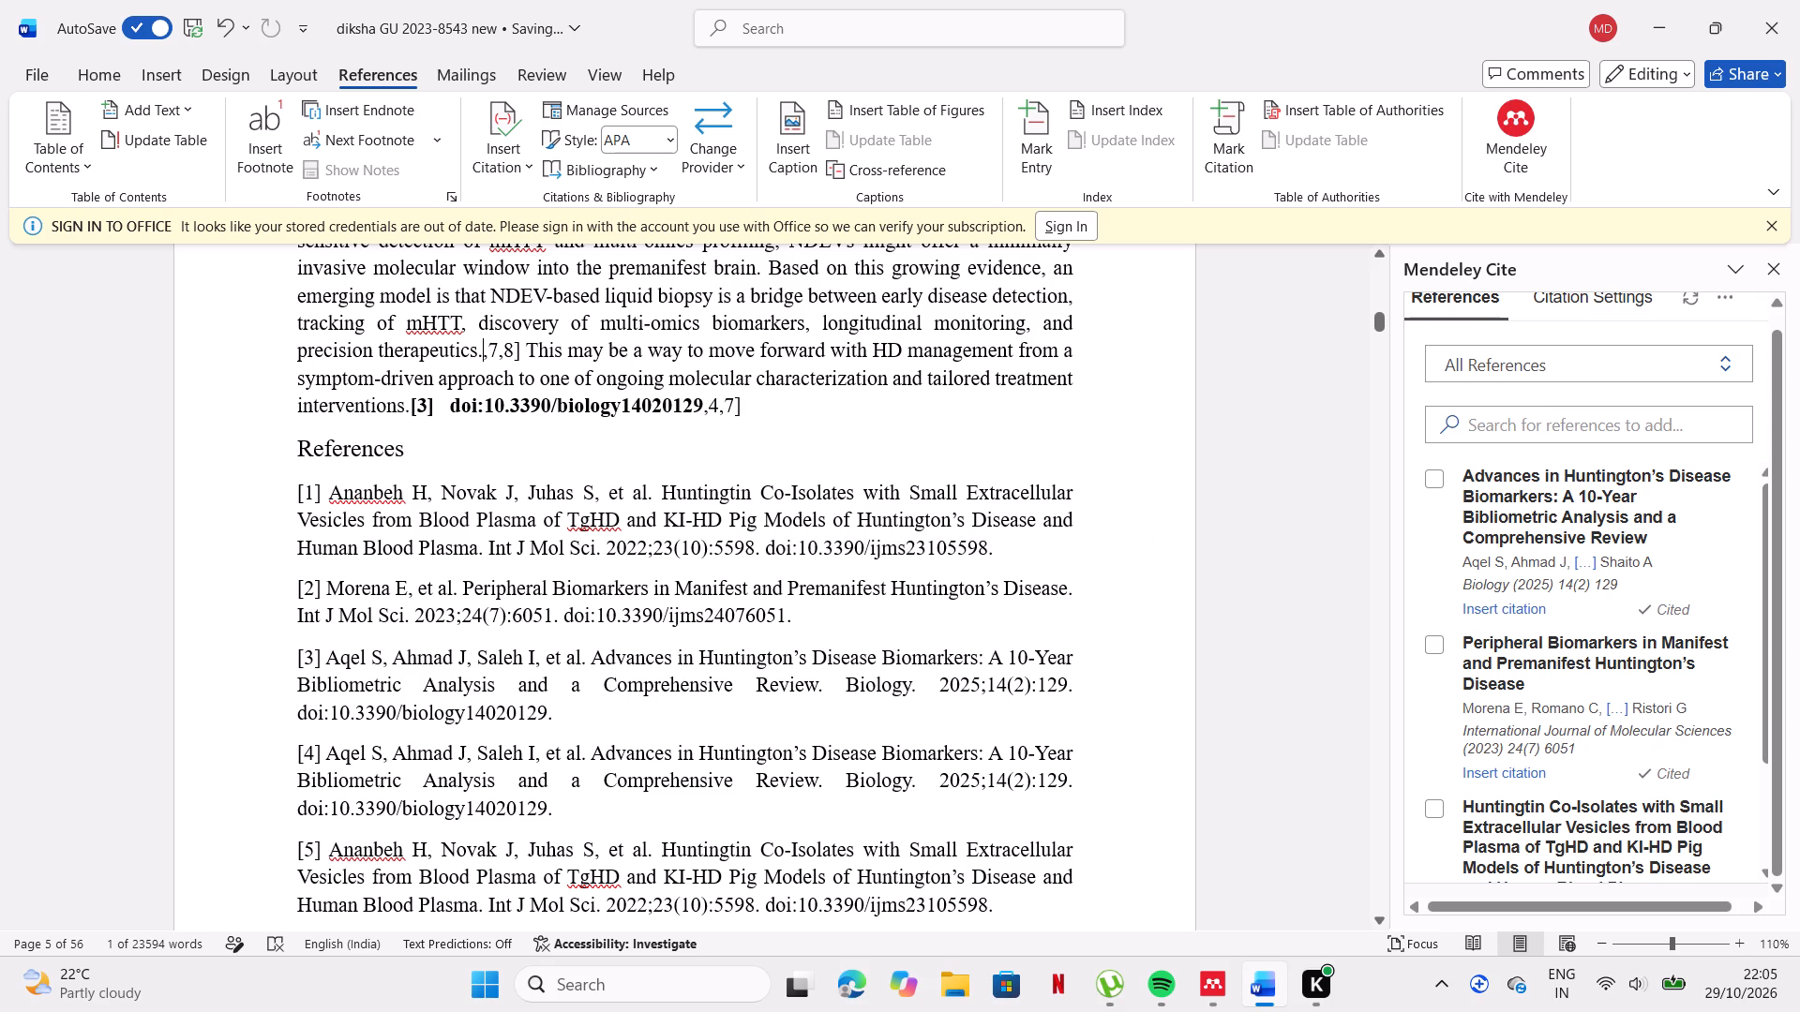
key(ctrl+v)
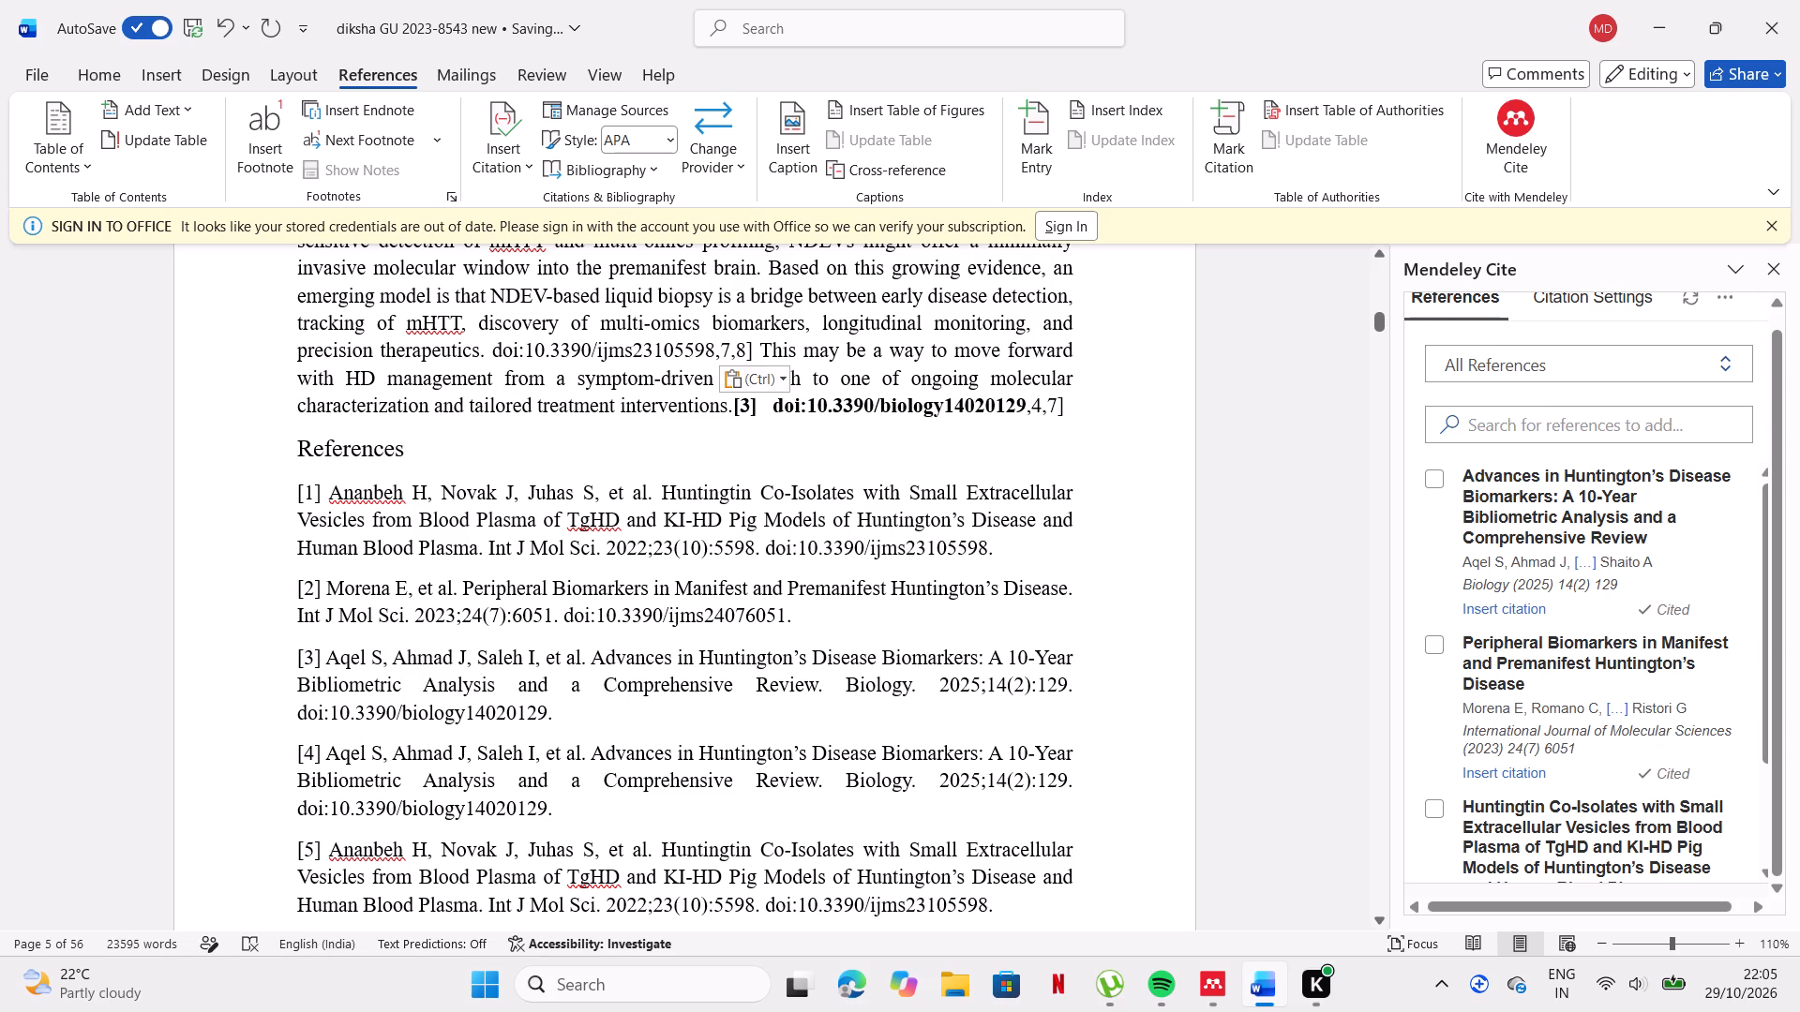
Insert an Ananbeh et al. 2022 citation before doi:10.3390/ijms23105598 following "precision therapeutics.".
click(488, 350)
scroll(1533, 665, down, 1)
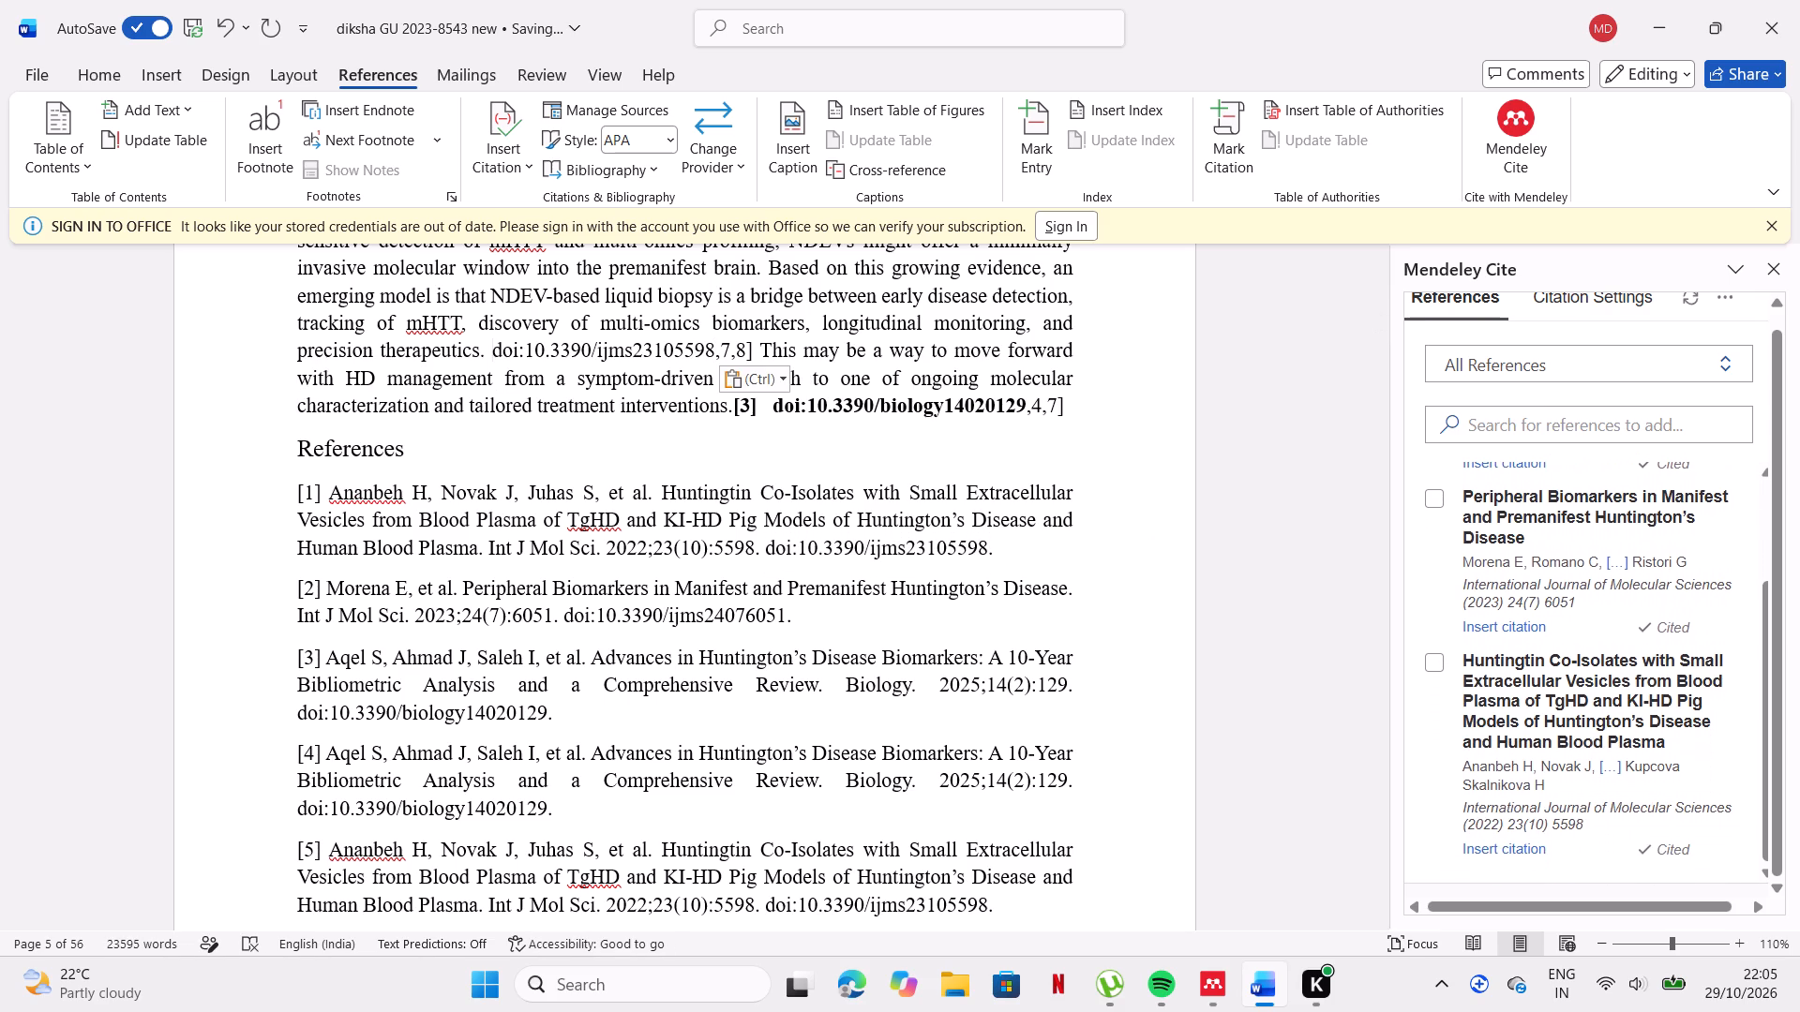
click(1434, 676)
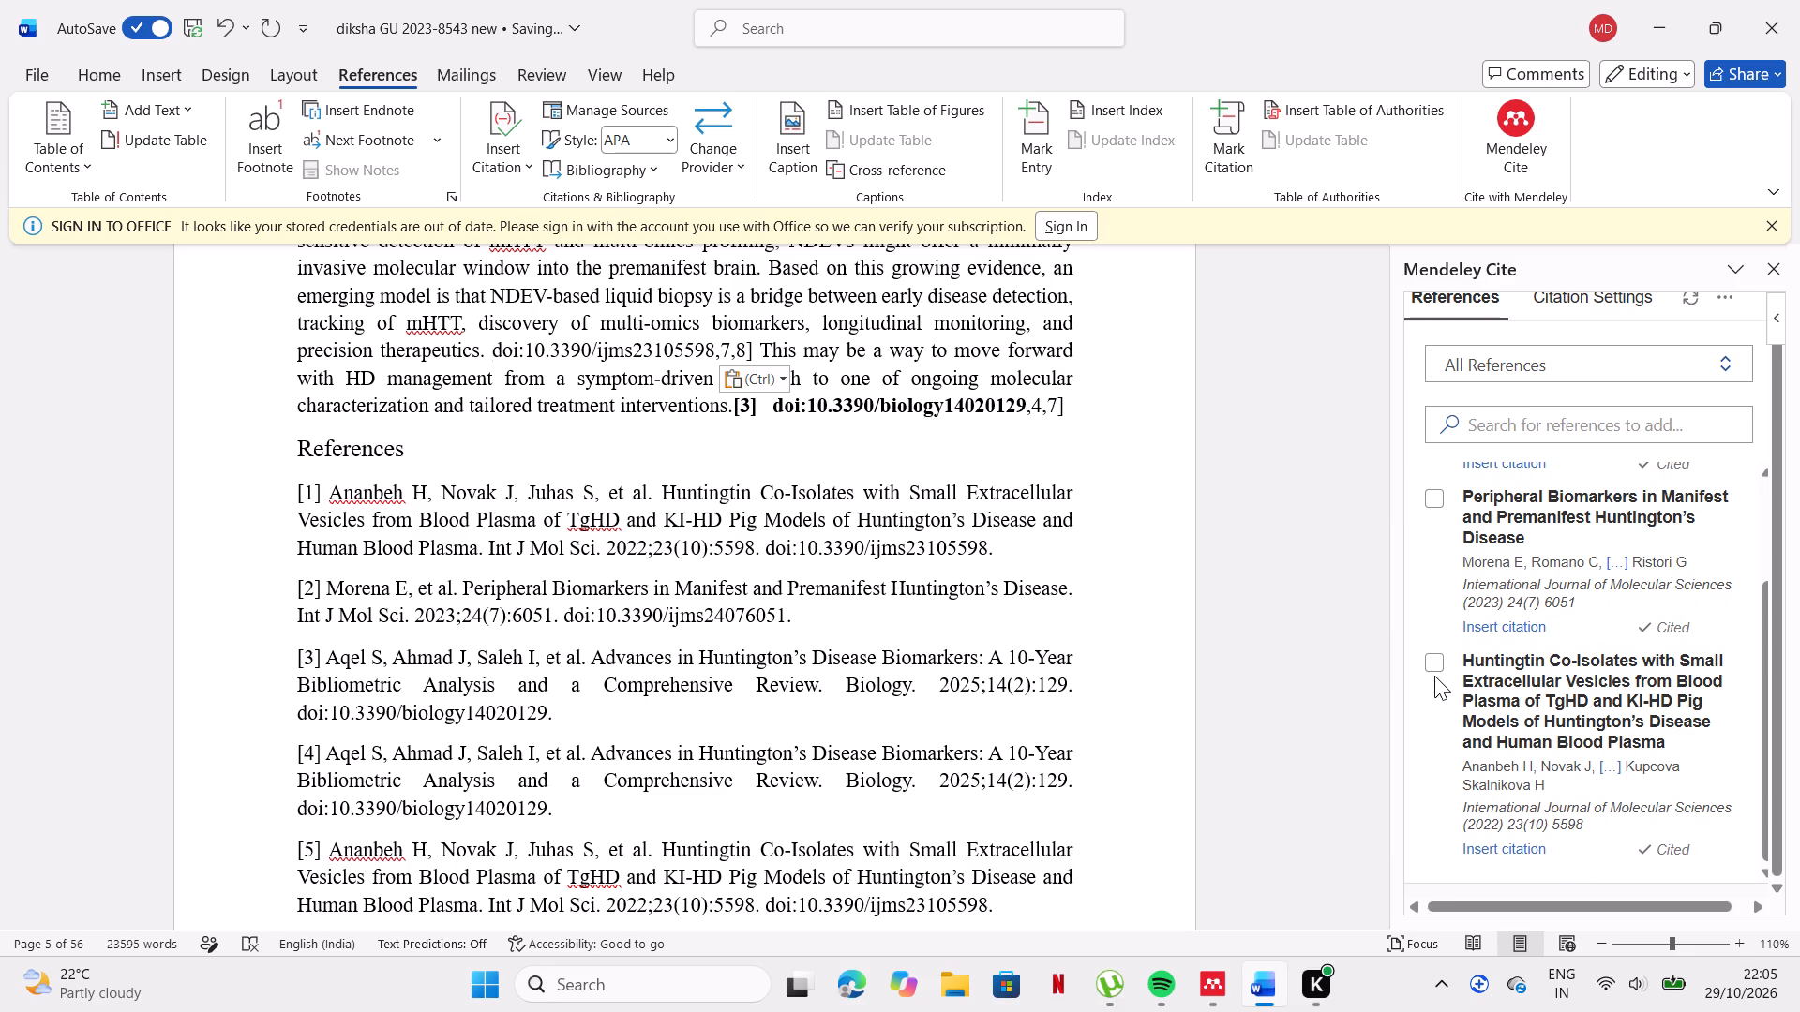
click(1432, 654)
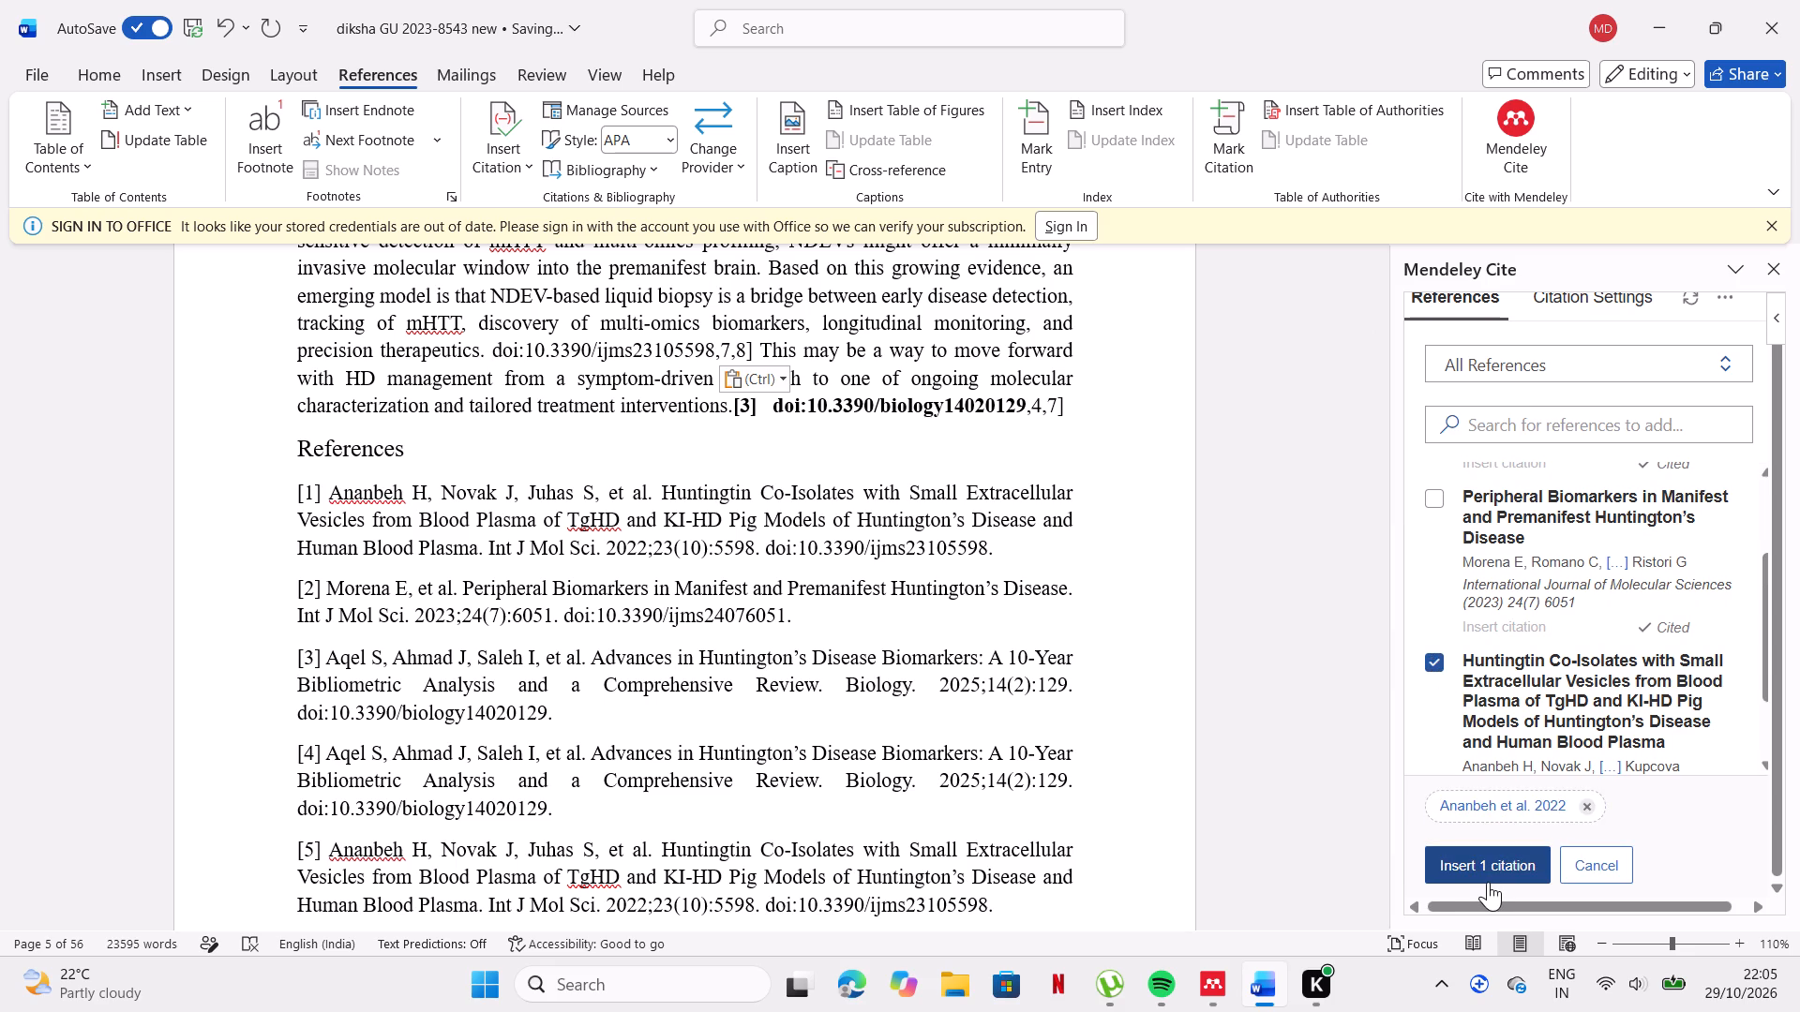
click(1488, 867)
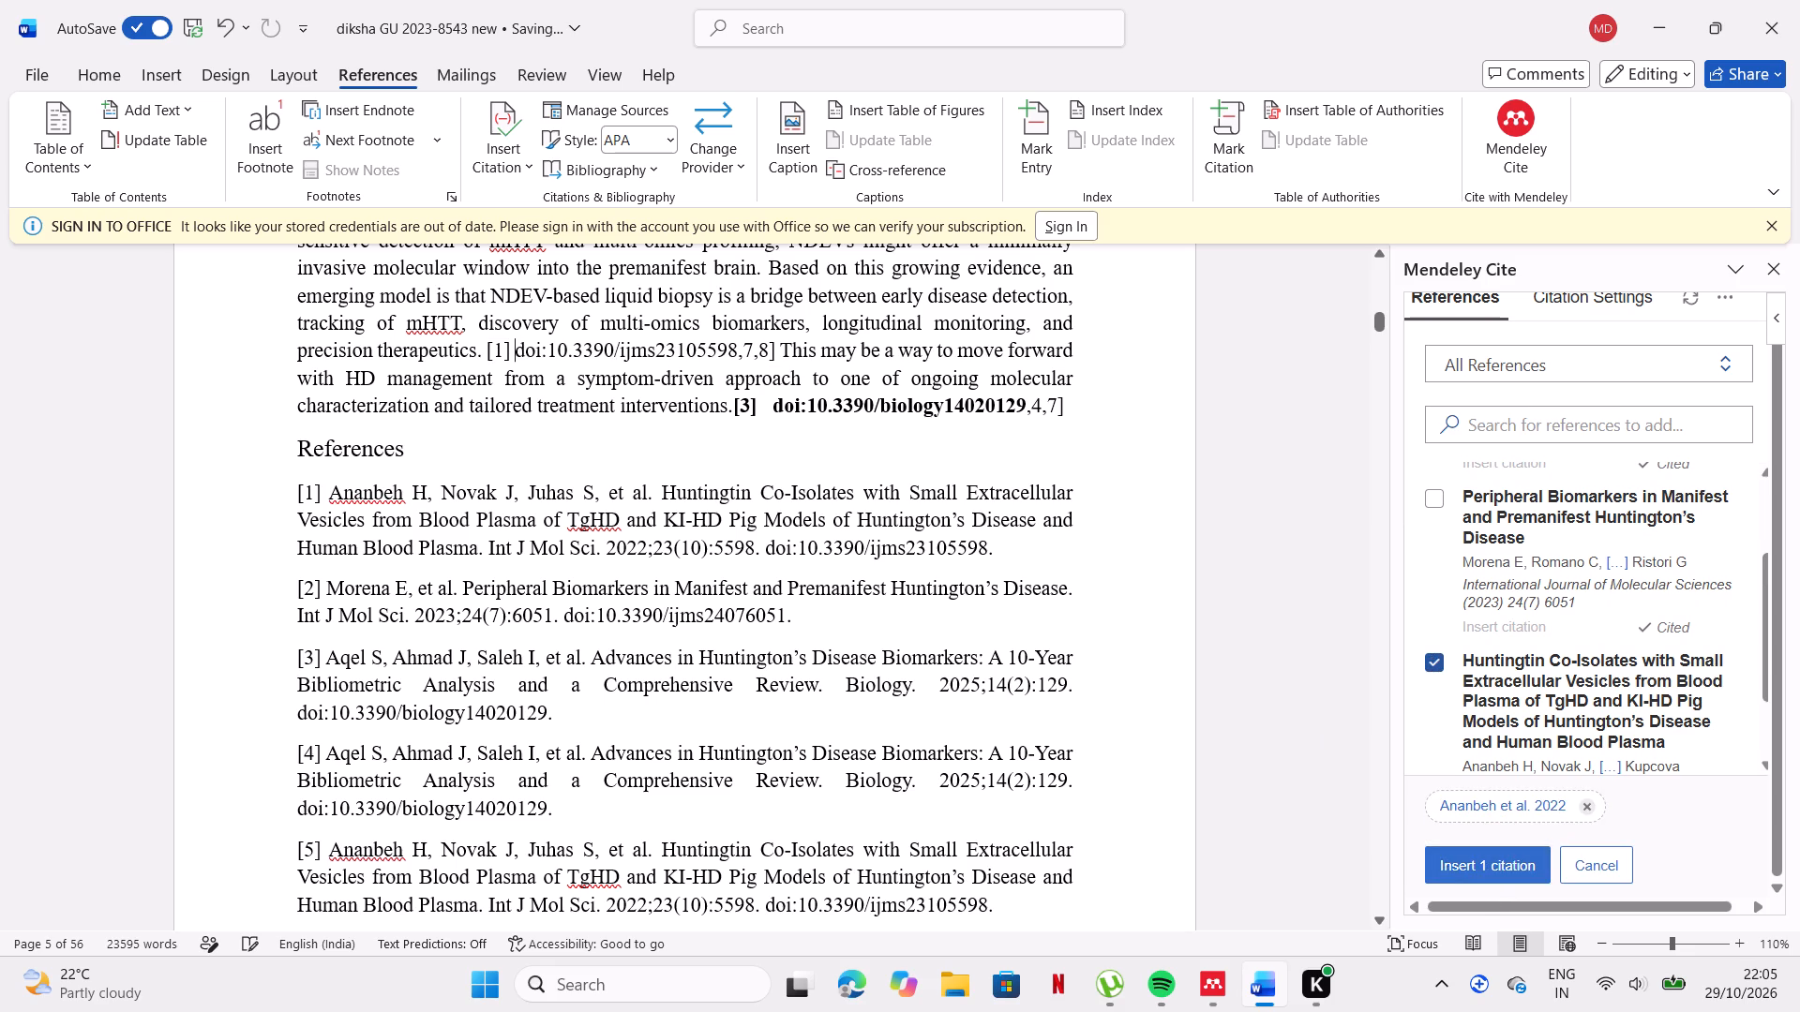
Bold the [1] citation together with doi:10.3390/ijms23105598 following "precision therapeutics.".
drag(475, 346, 615, 354)
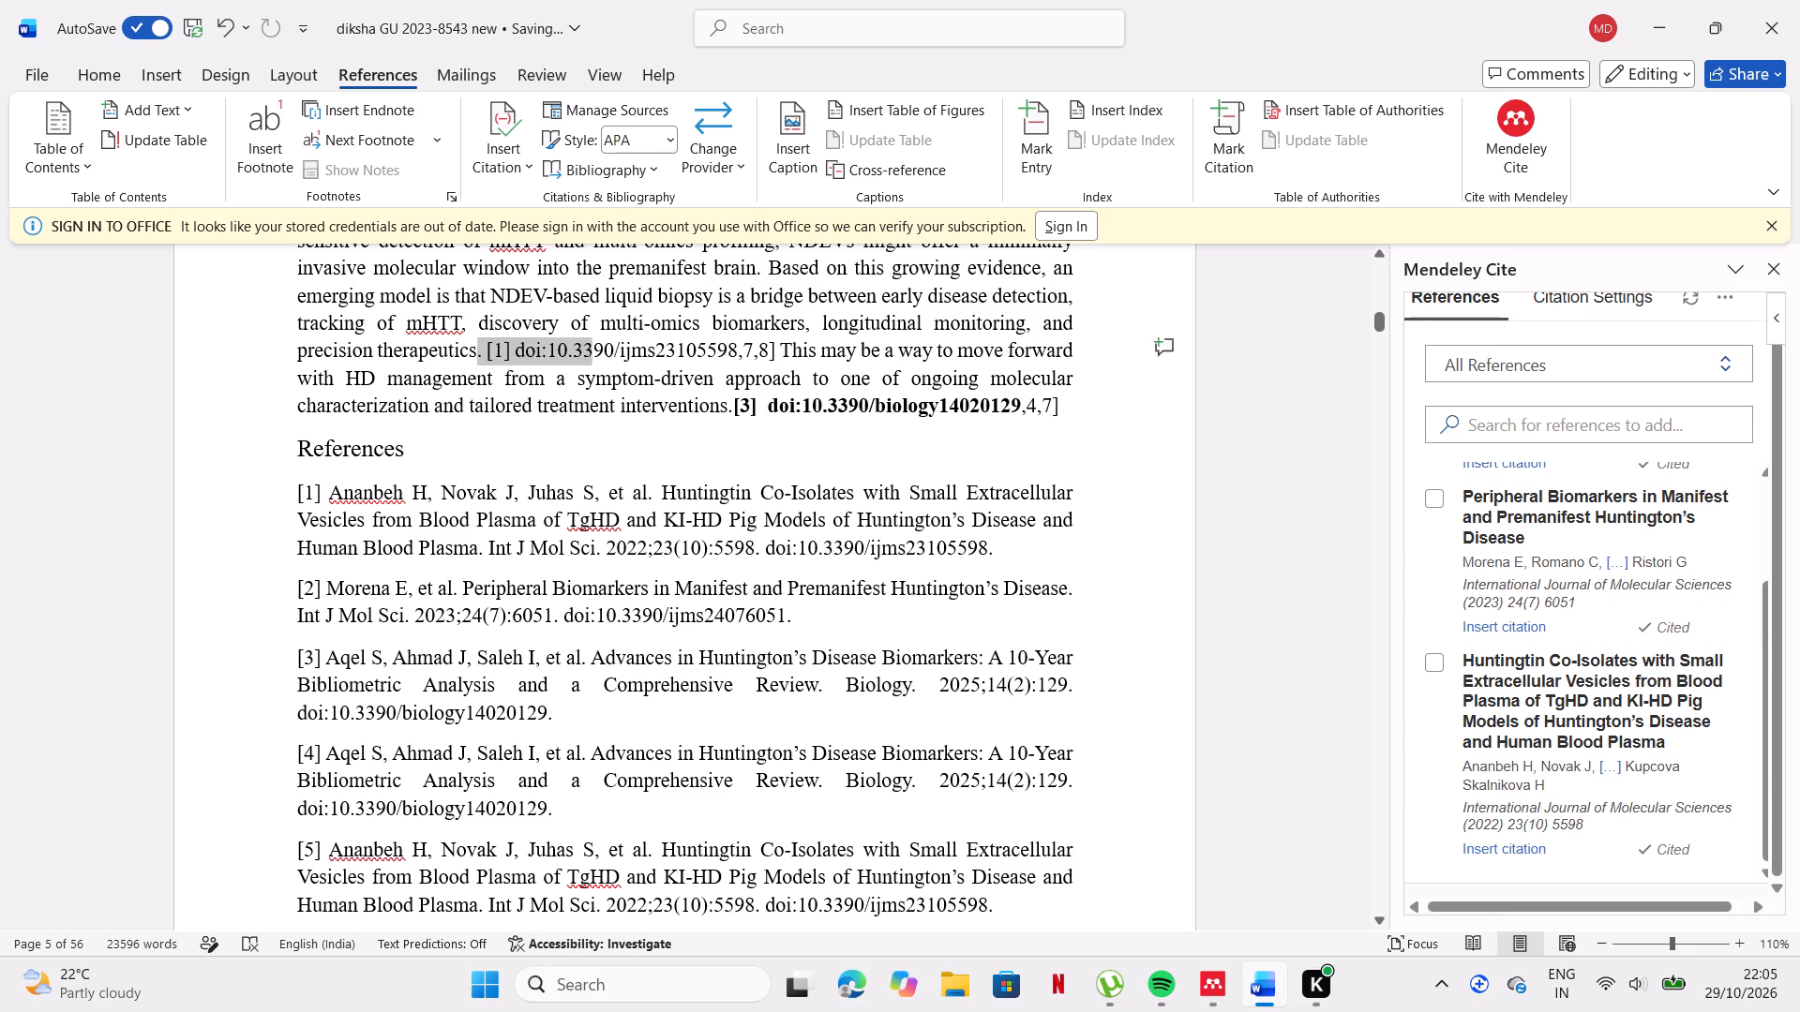
drag(615, 354, 691, 360)
click(706, 320)
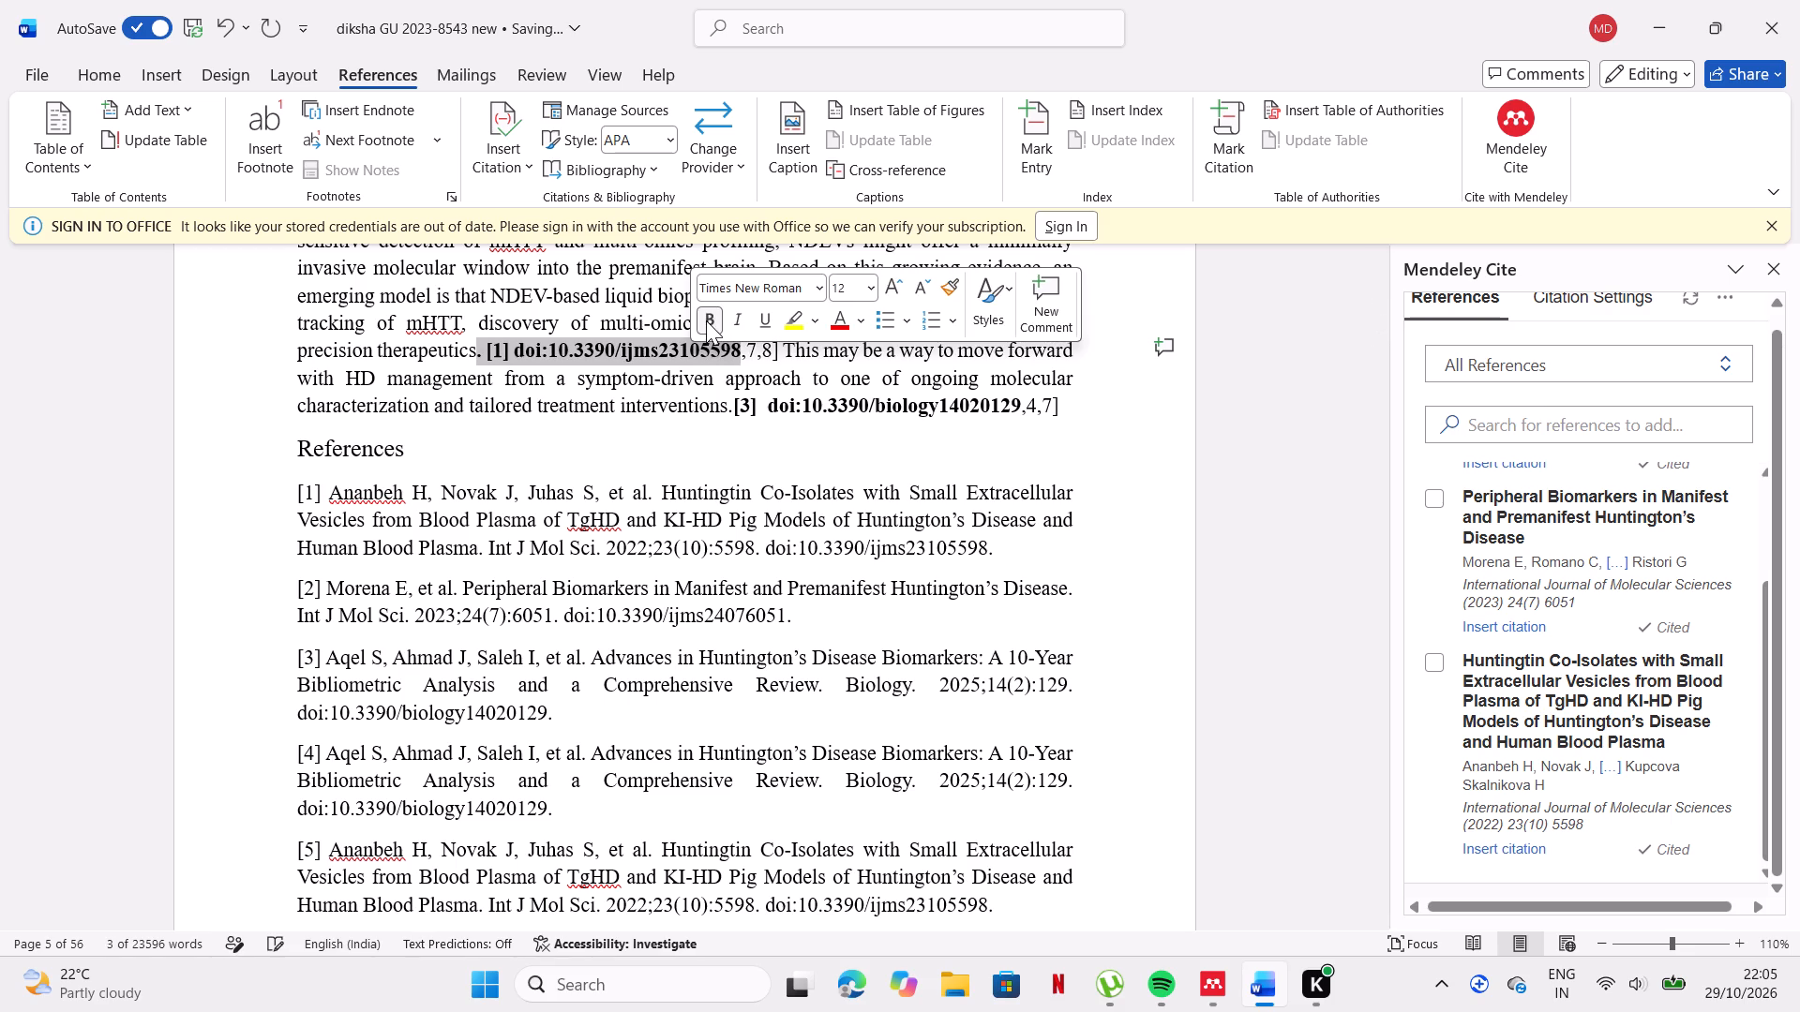
click(740, 404)
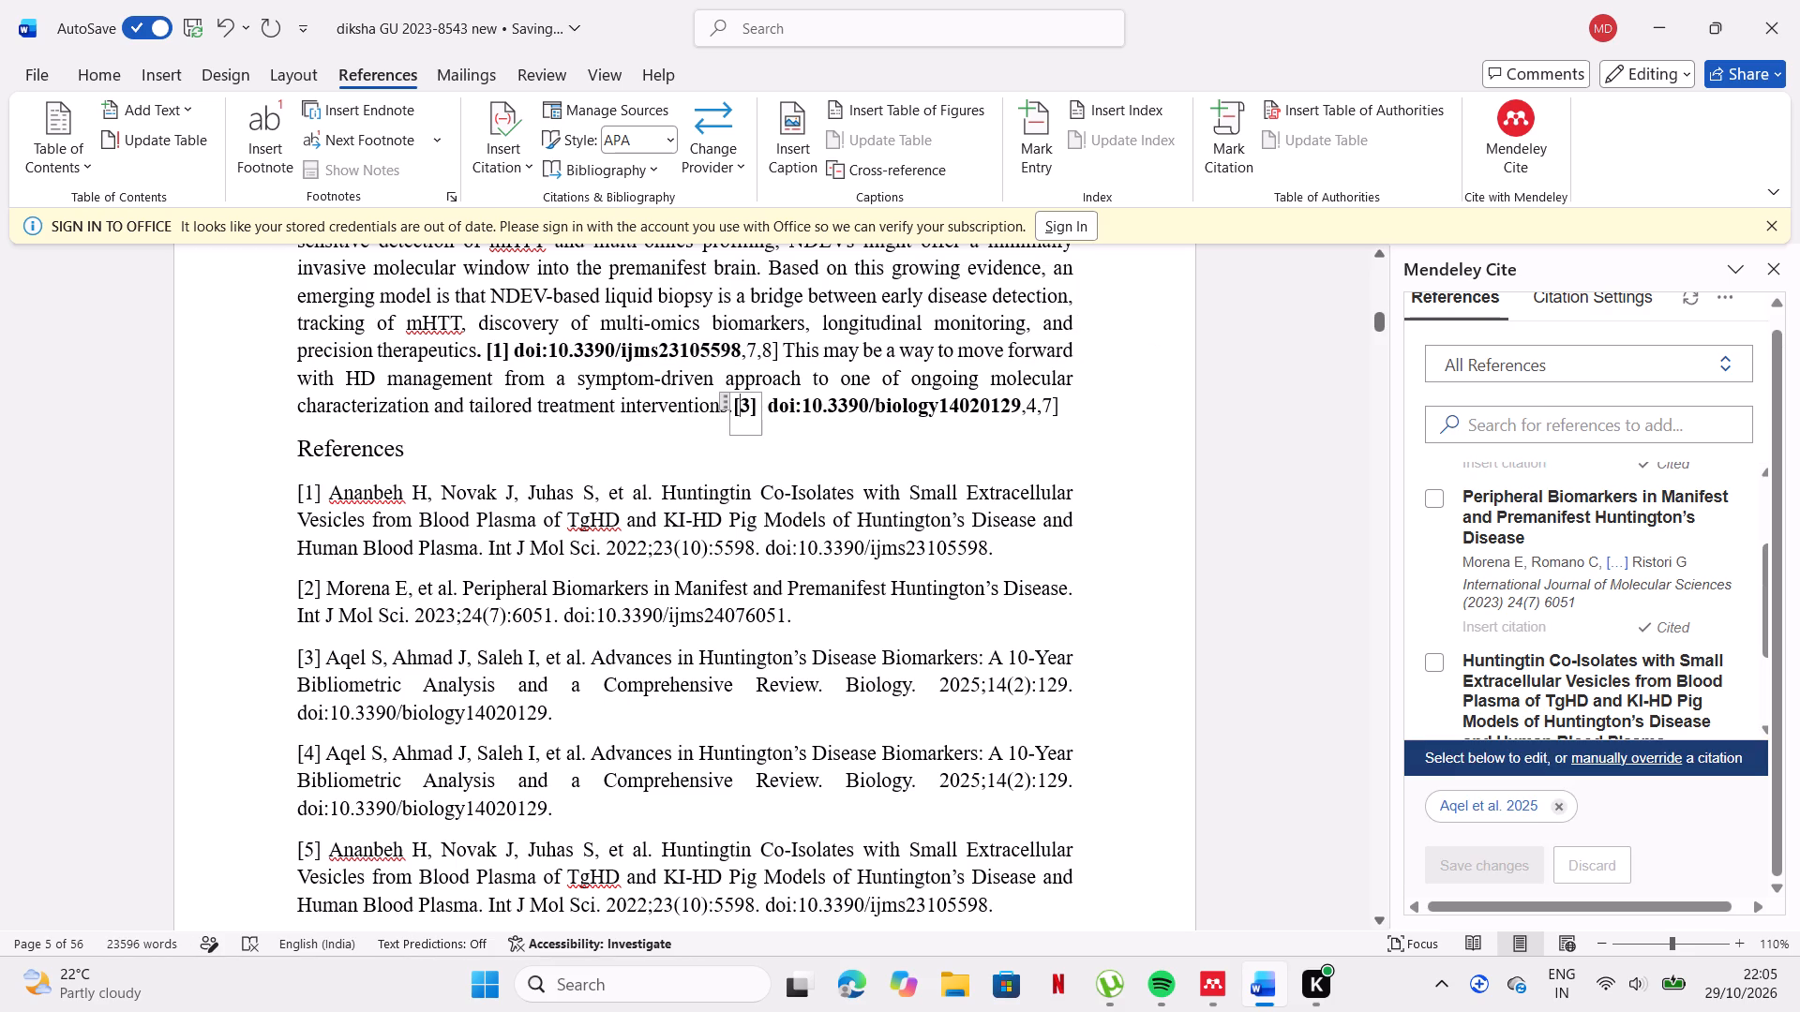
click(833, 431)
Replace the "[4" of the [4,7] citation after "precision-therapeutic scenario." in the experimental HD models paragraph with an Aqel et al. 2025 citation.
scroll(833, 431, up, 1)
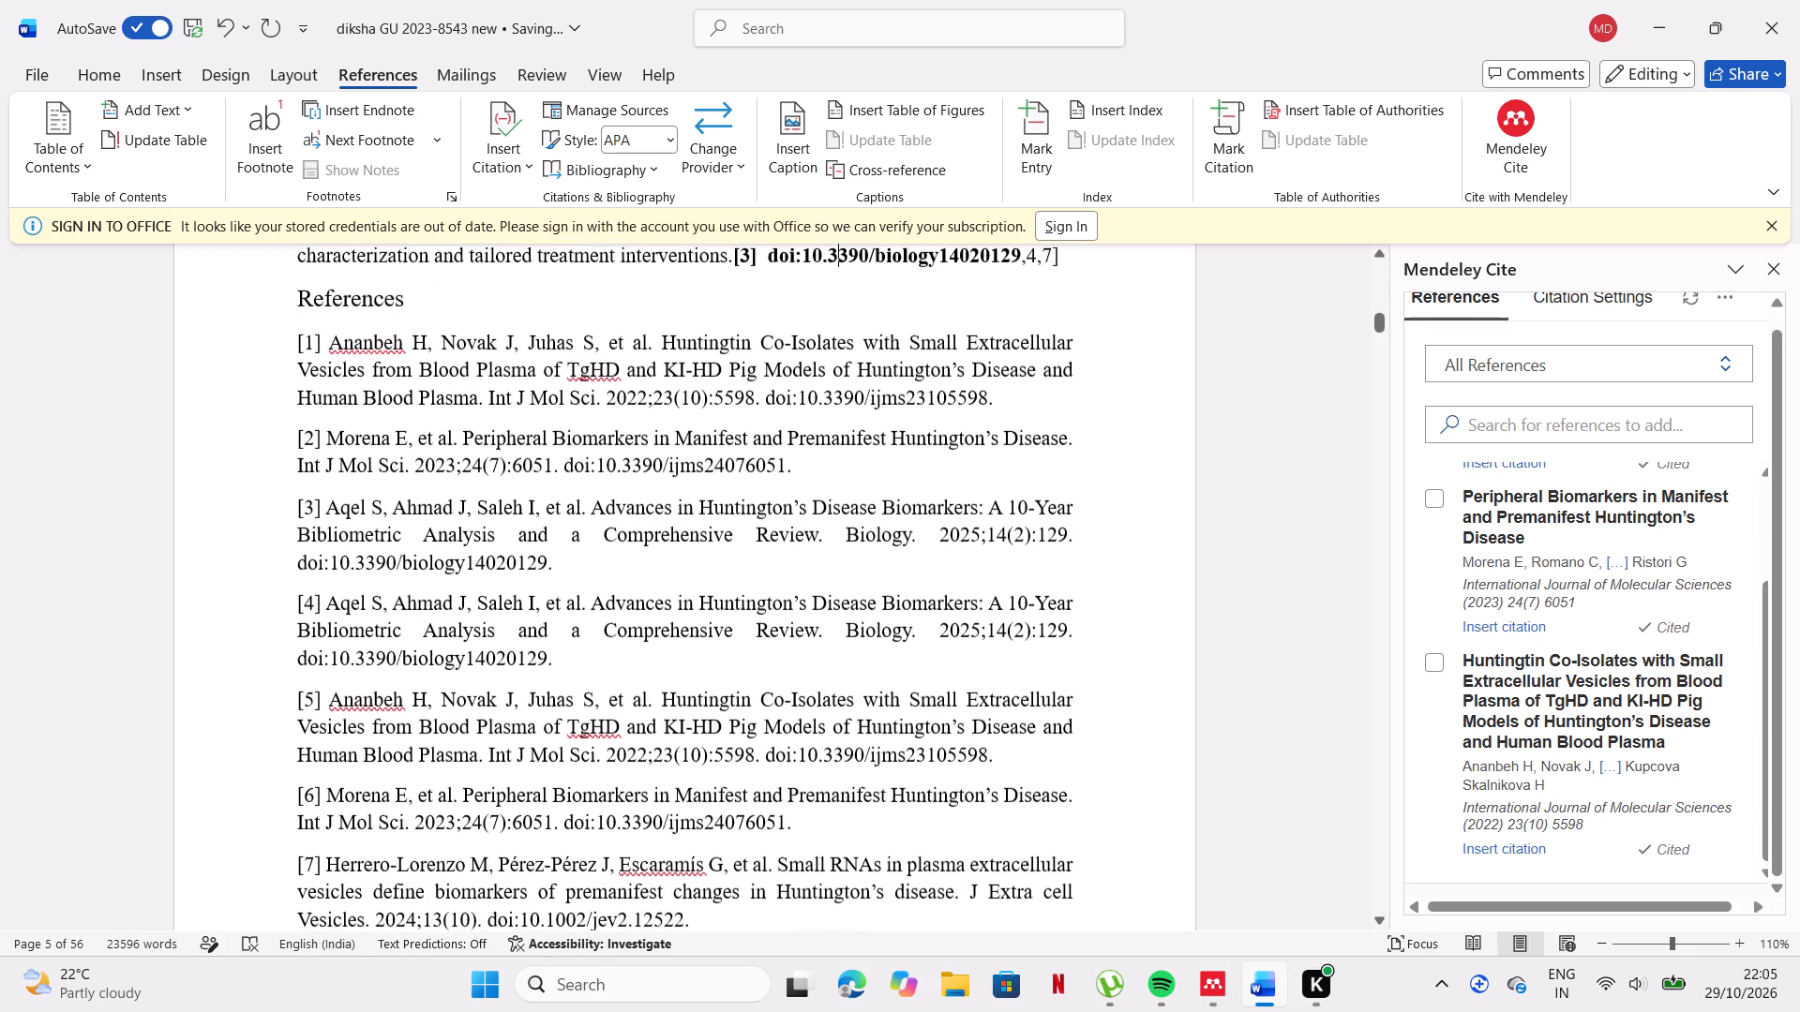
scroll(833, 431, up, 1)
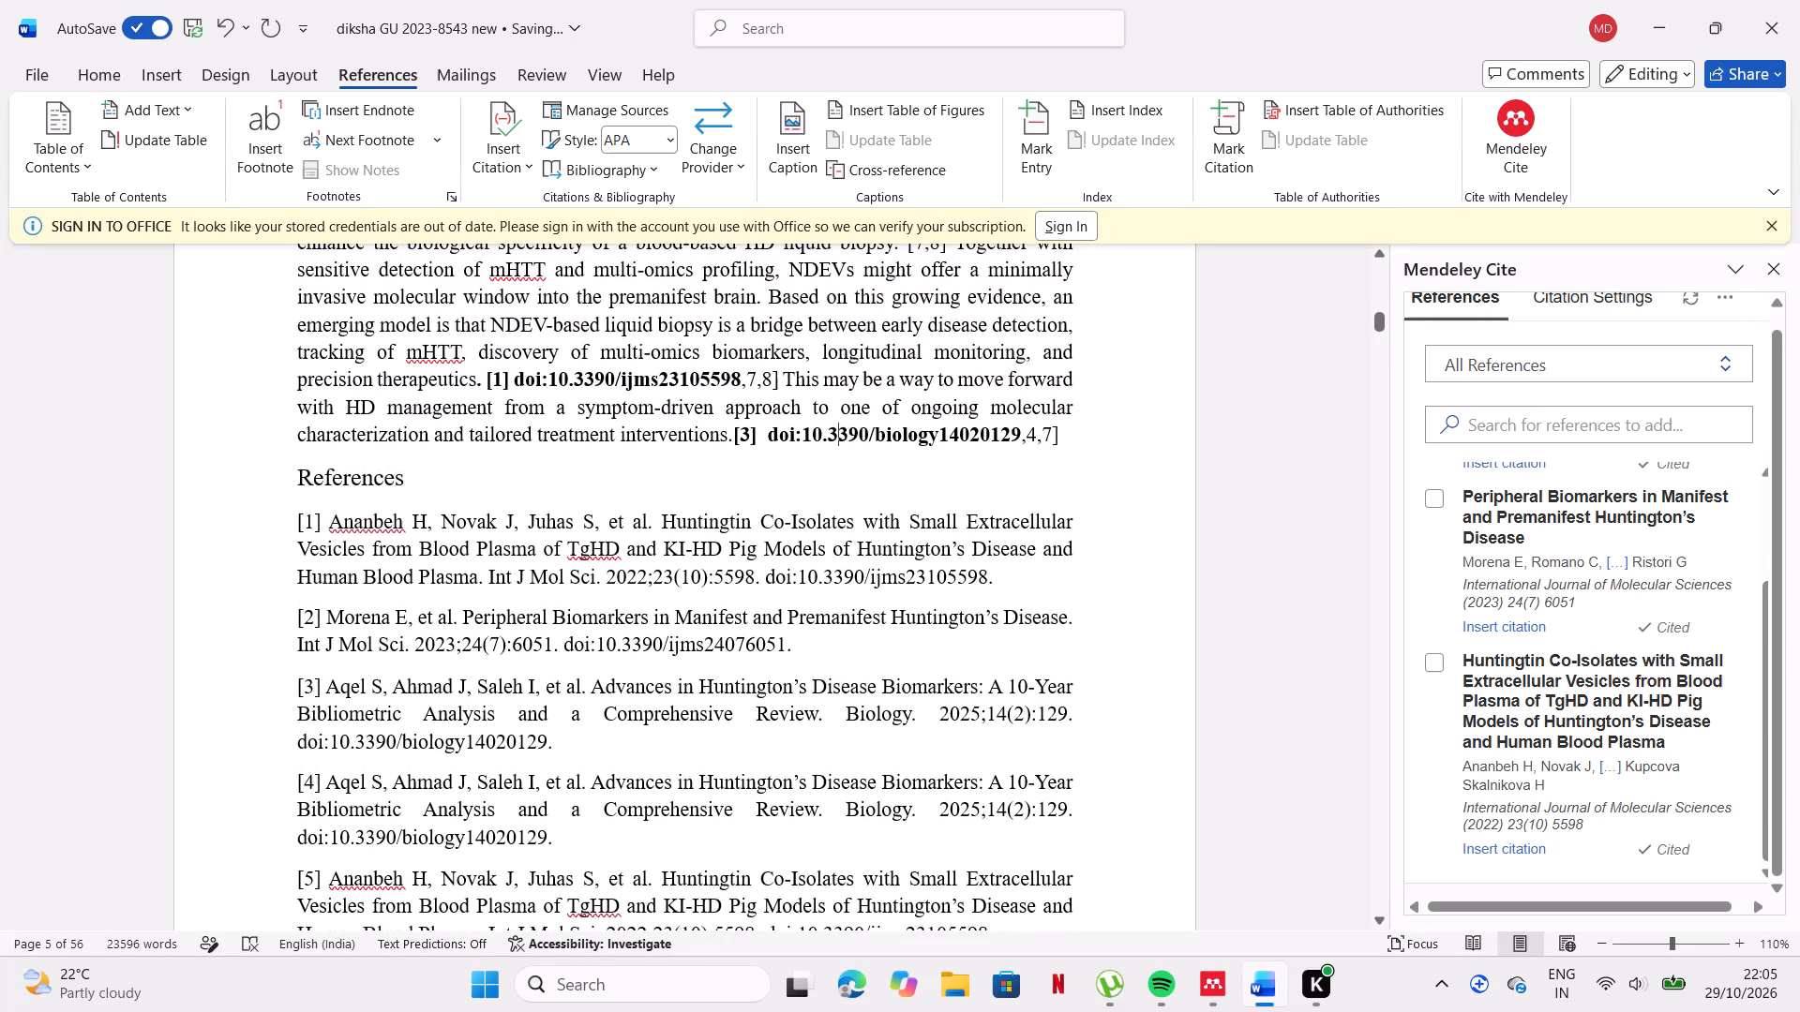
scroll(833, 431, up, 3)
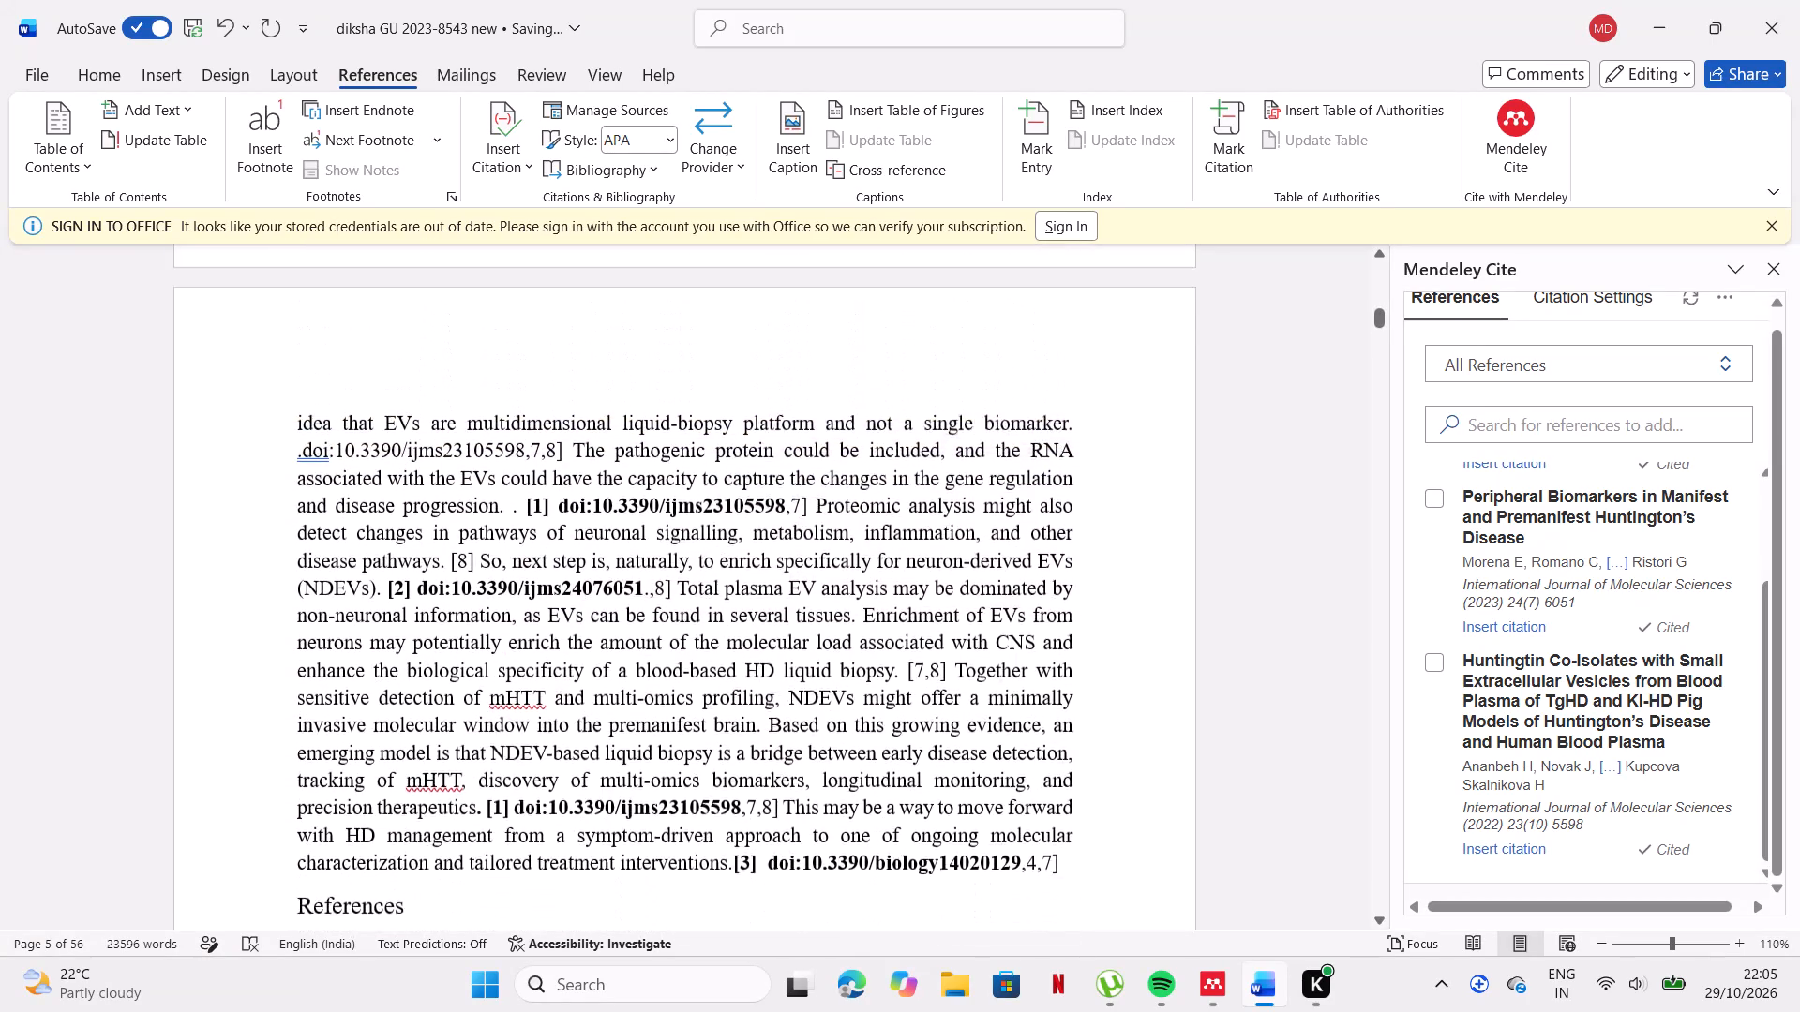
scroll(833, 431, up, 4)
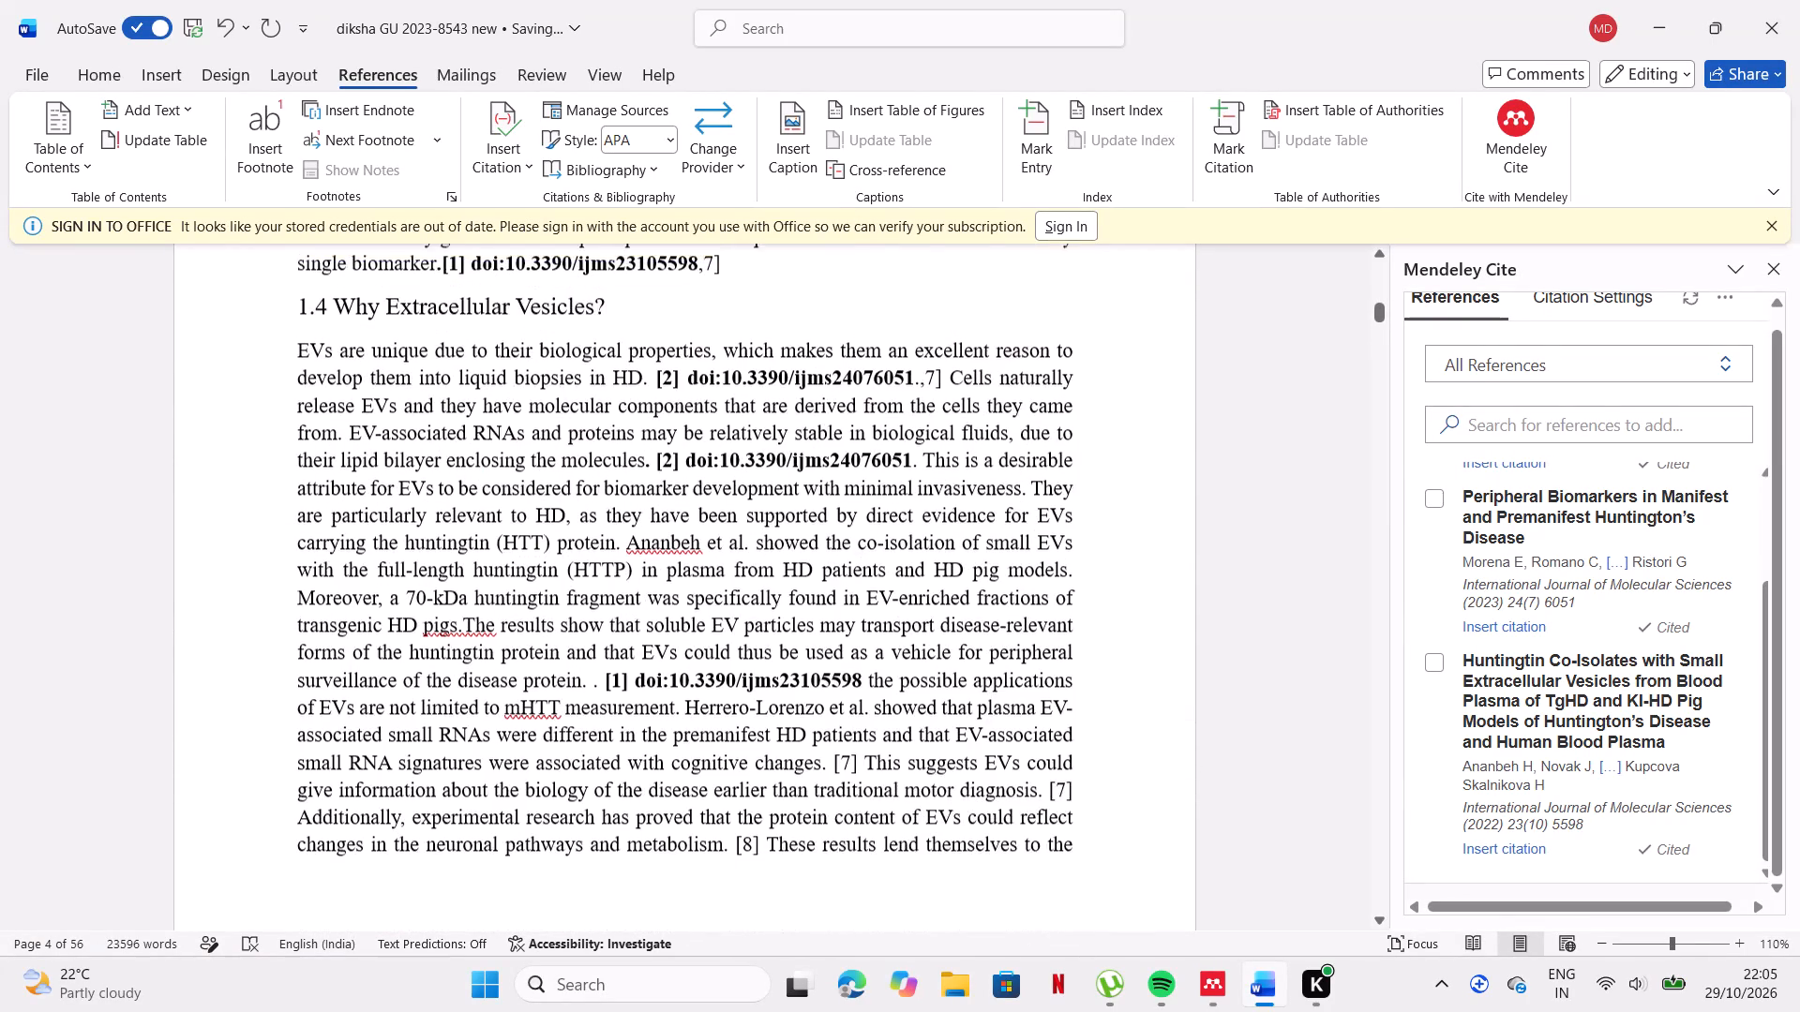
scroll(833, 431, up, 2)
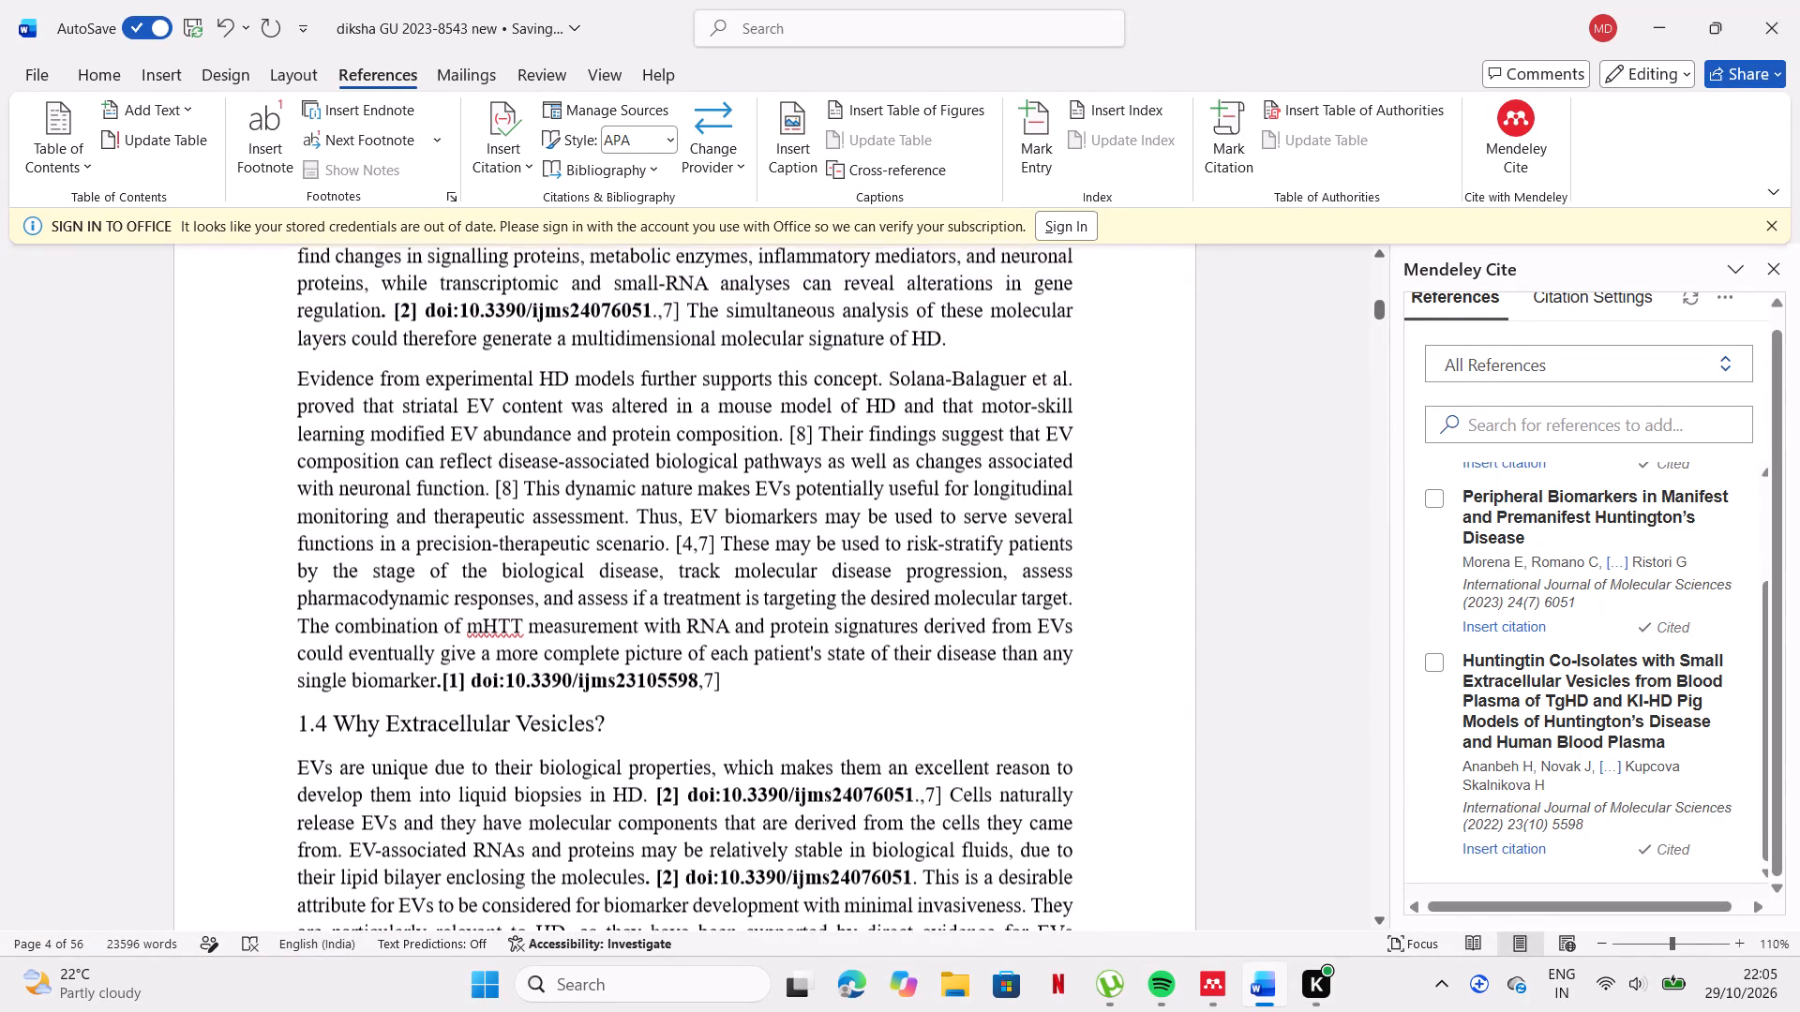
scroll(833, 431, up, 2)
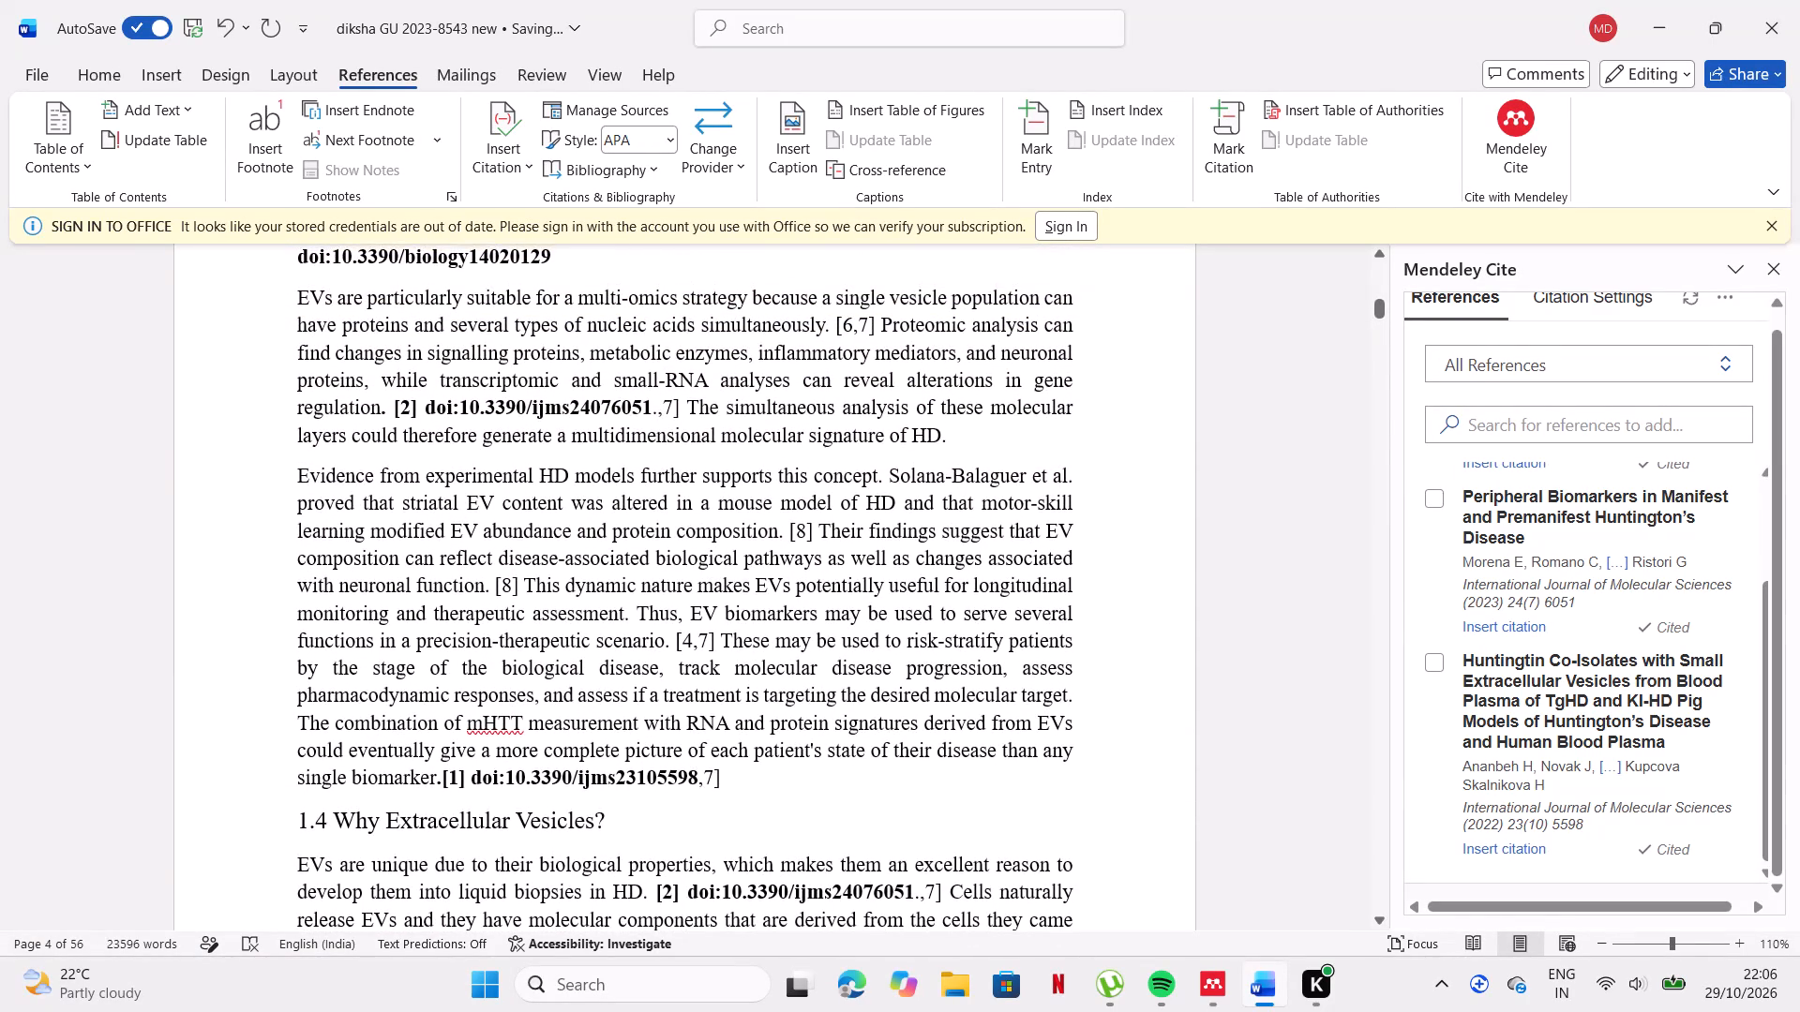
click(693, 634)
key(BackSpace)
key(BackSpace)
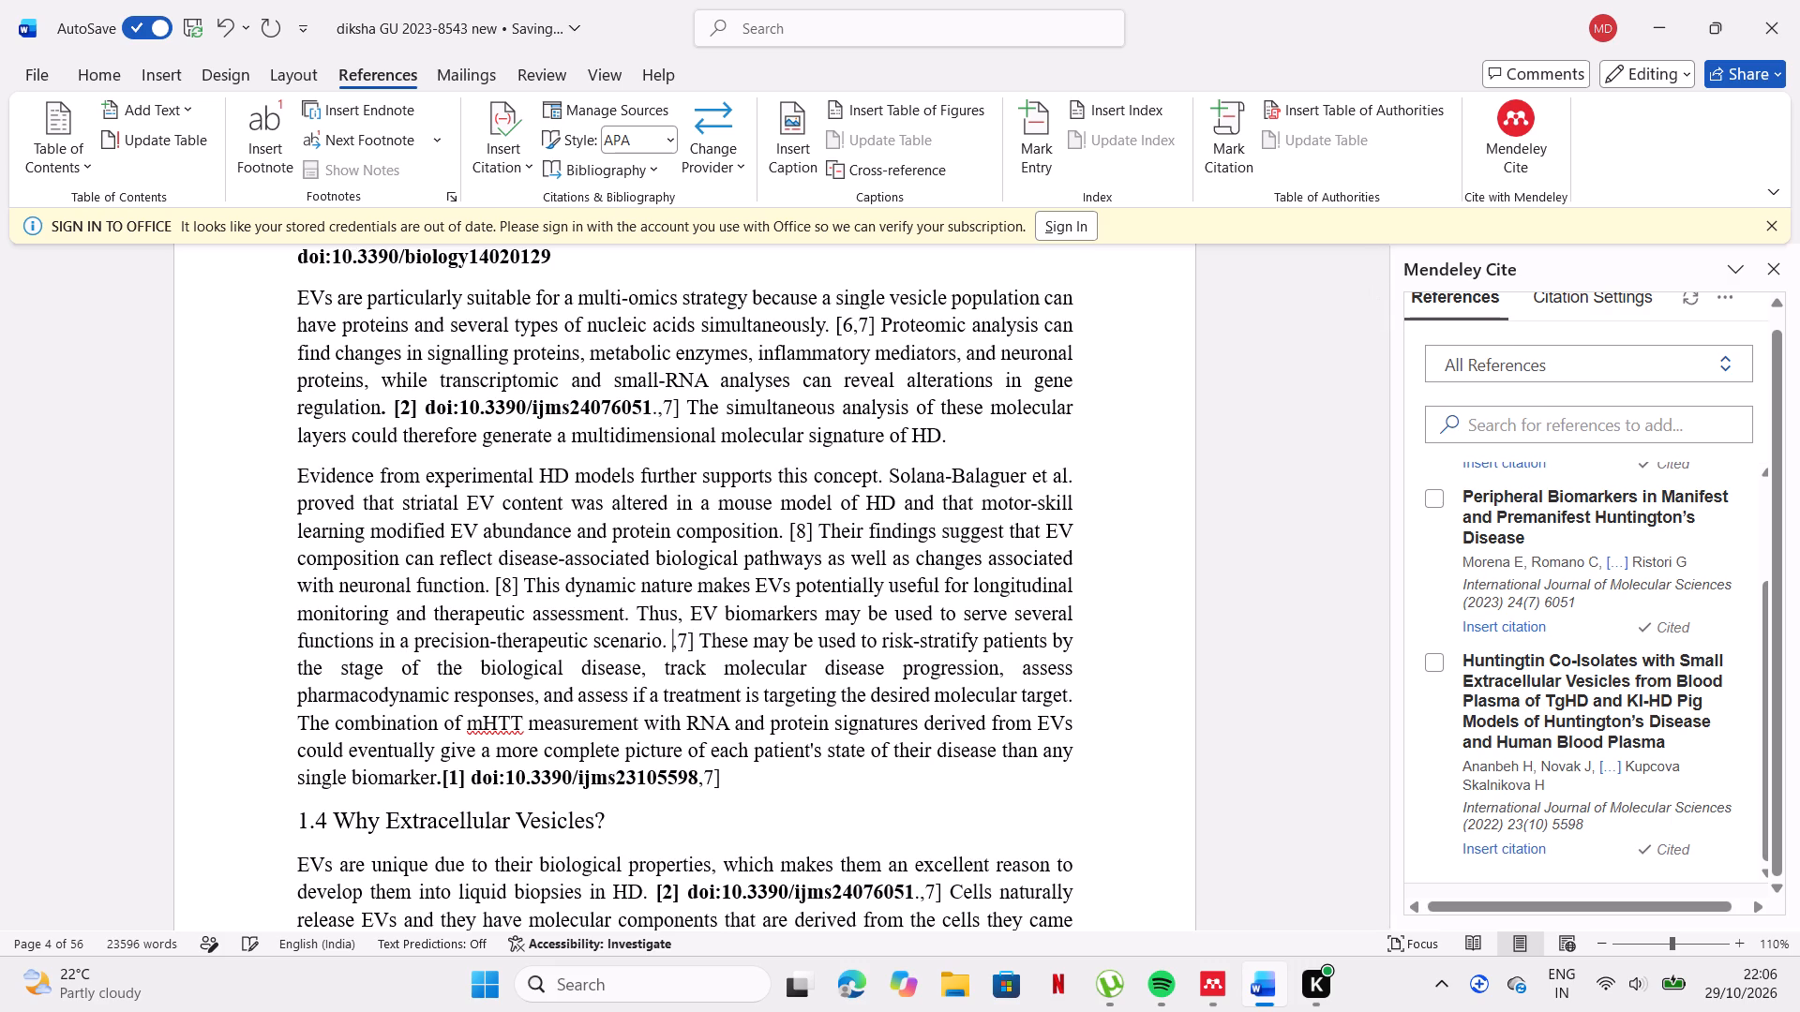
scroll(1584, 605, down, 2)
scroll(1571, 573, up, 1)
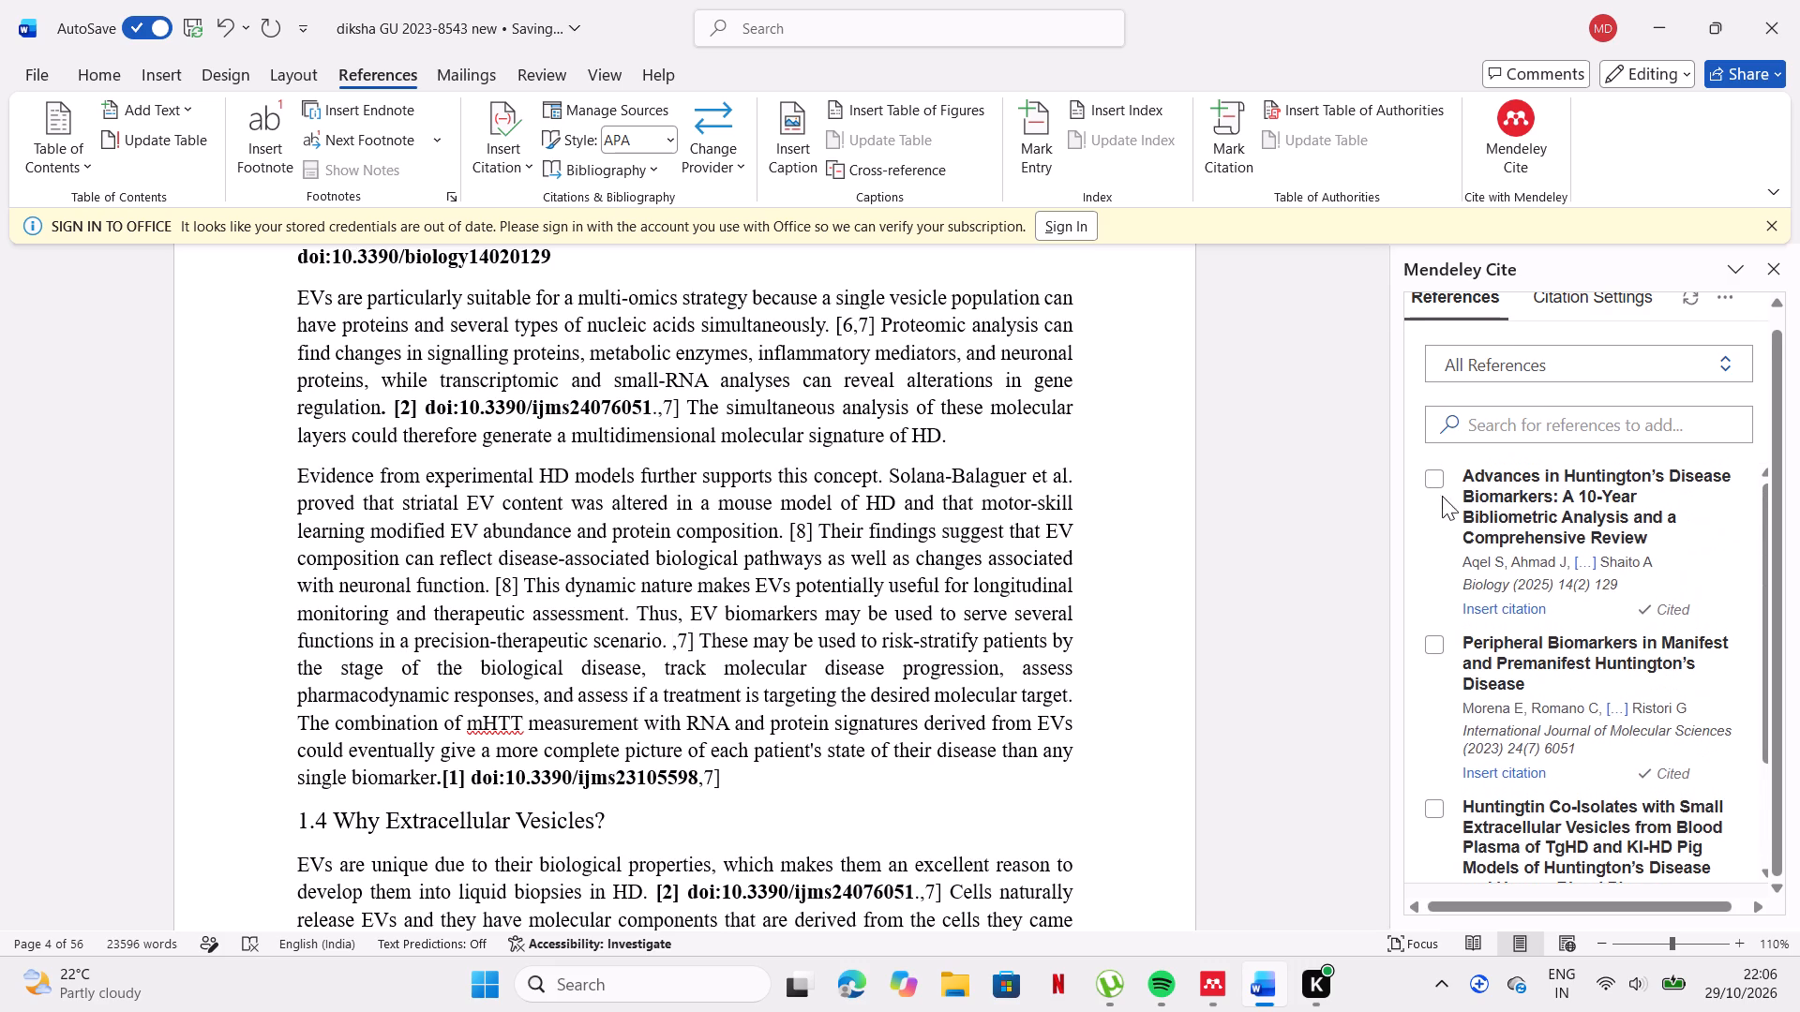
click(1432, 479)
click(1429, 858)
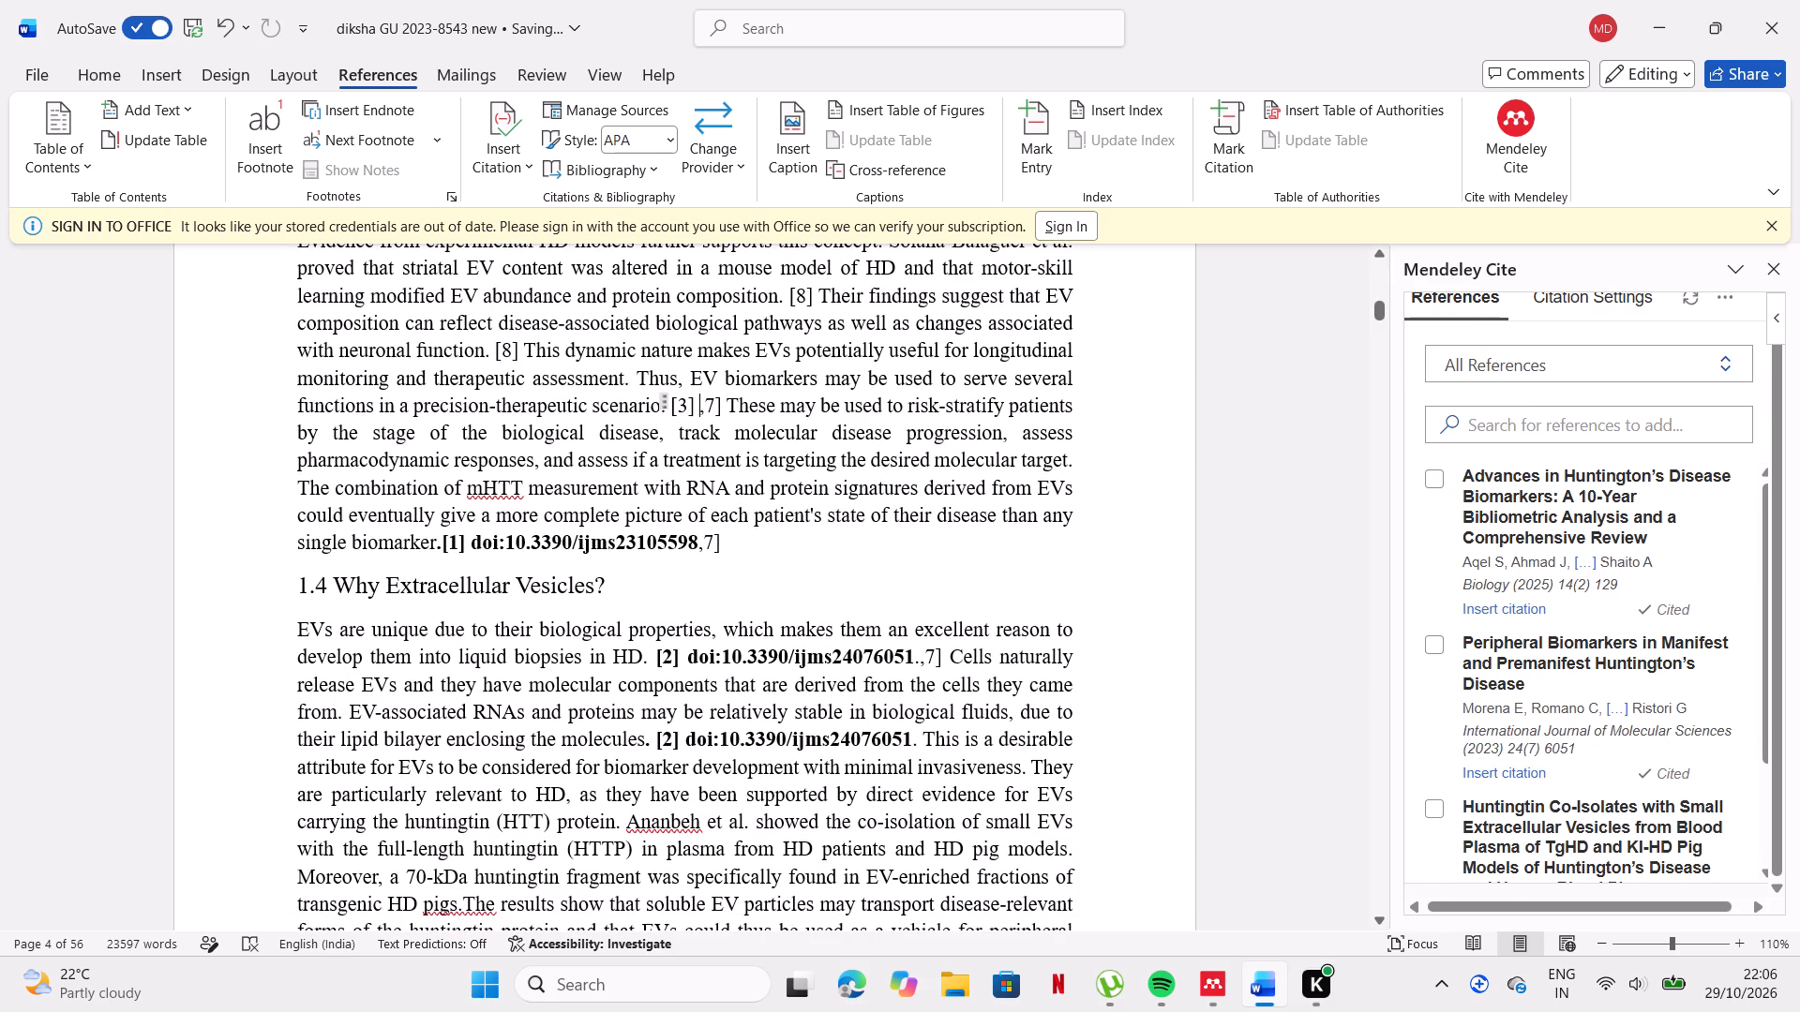
click(696, 406)
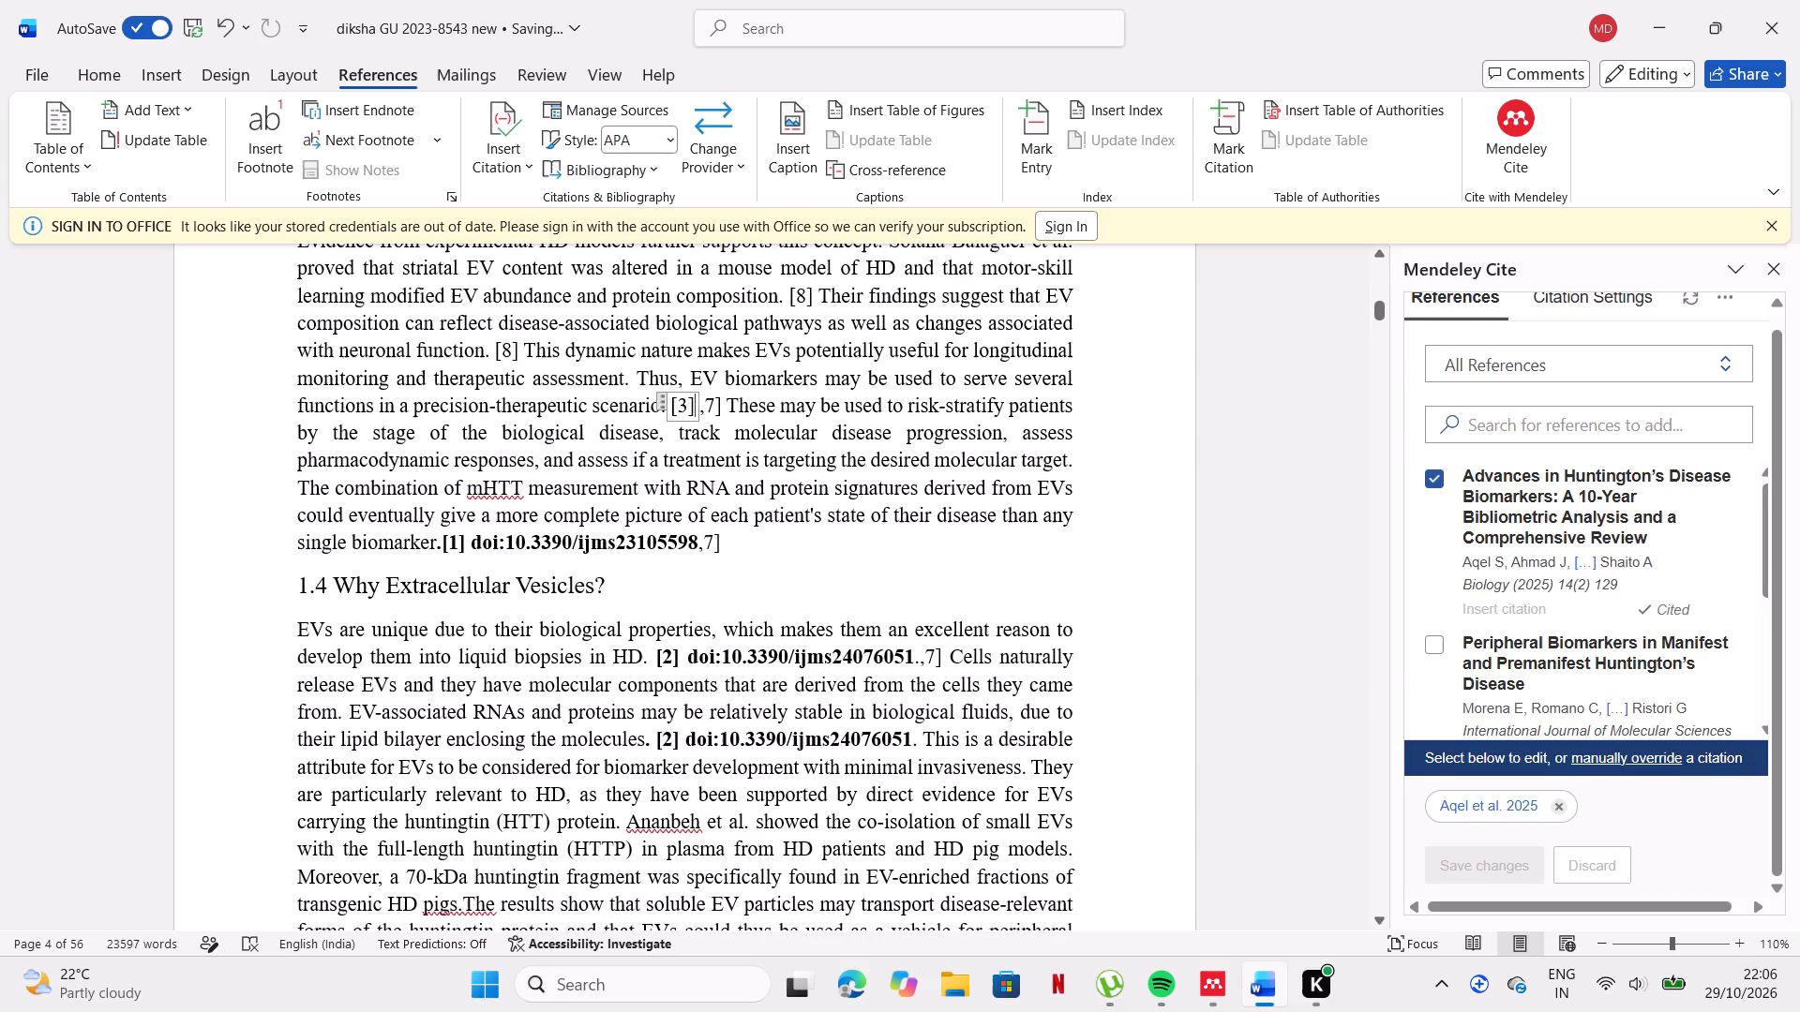
Copy doi:10.3390/biology14020129 from after "disease progression." and paste it after the [3] citation following "precision-therapeutic scenario.".
click(769, 454)
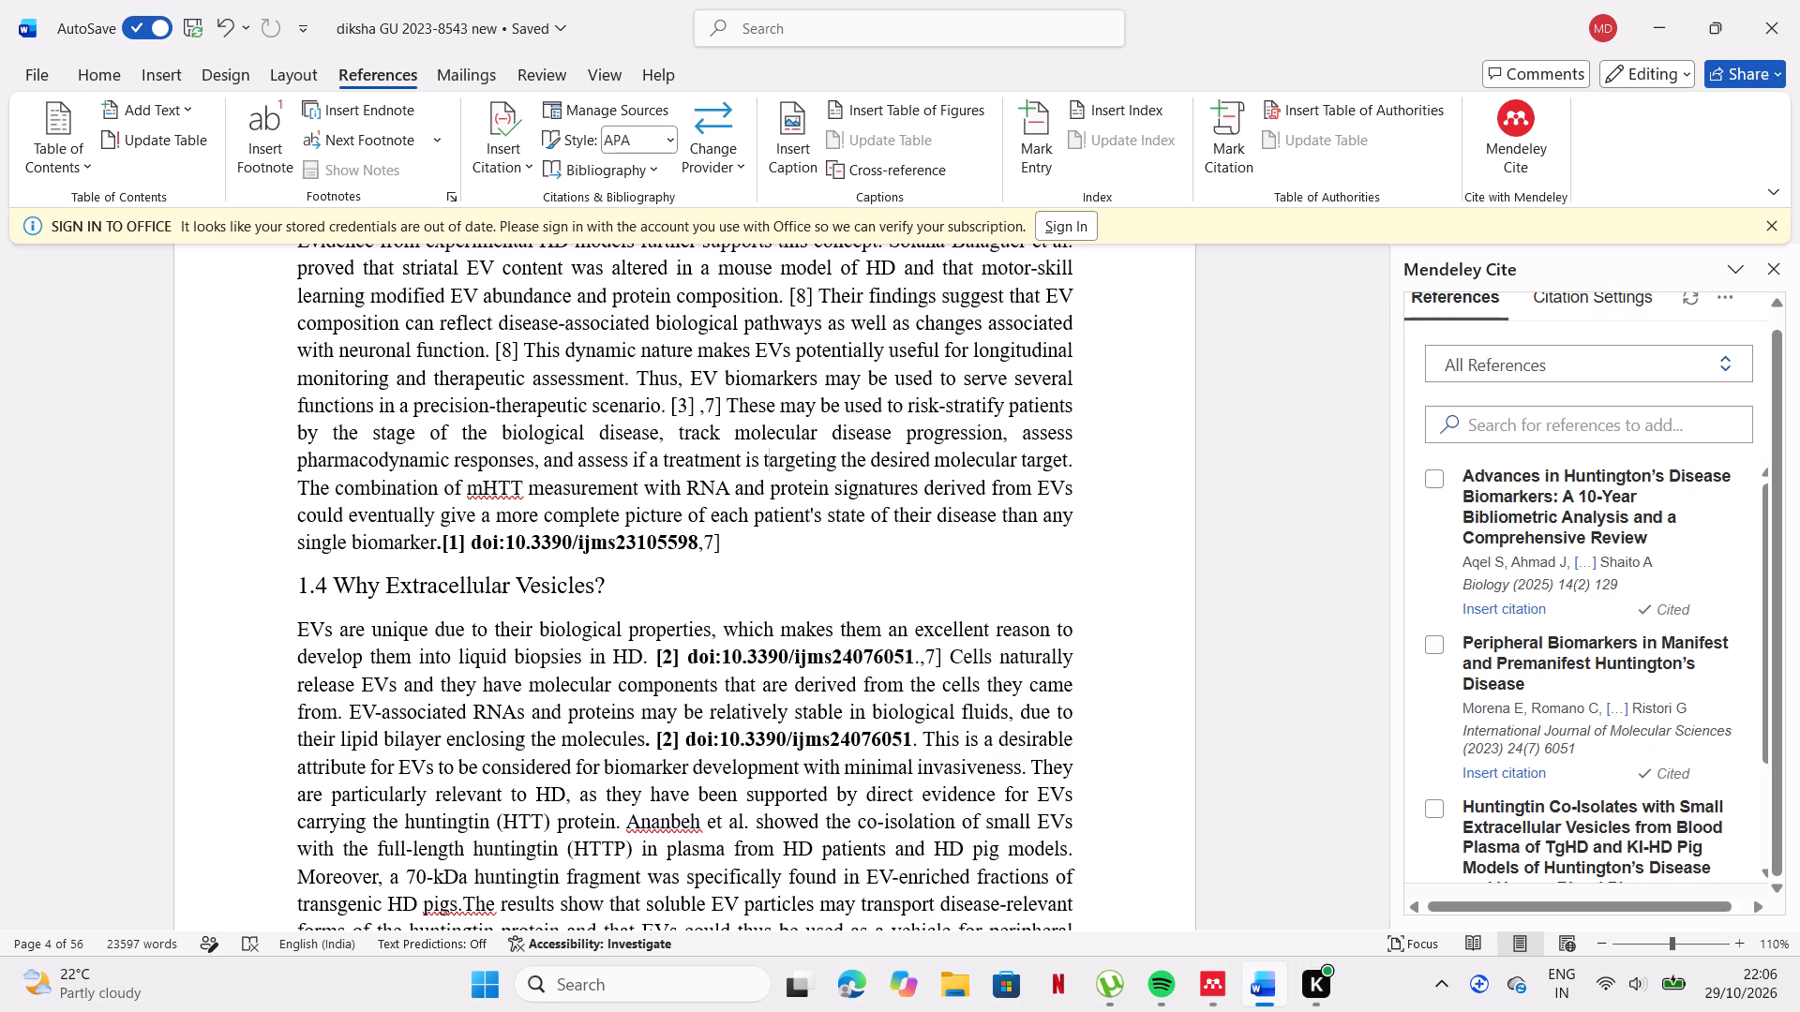
scroll(952, 596, down, 1)
scroll(952, 596, up, 1)
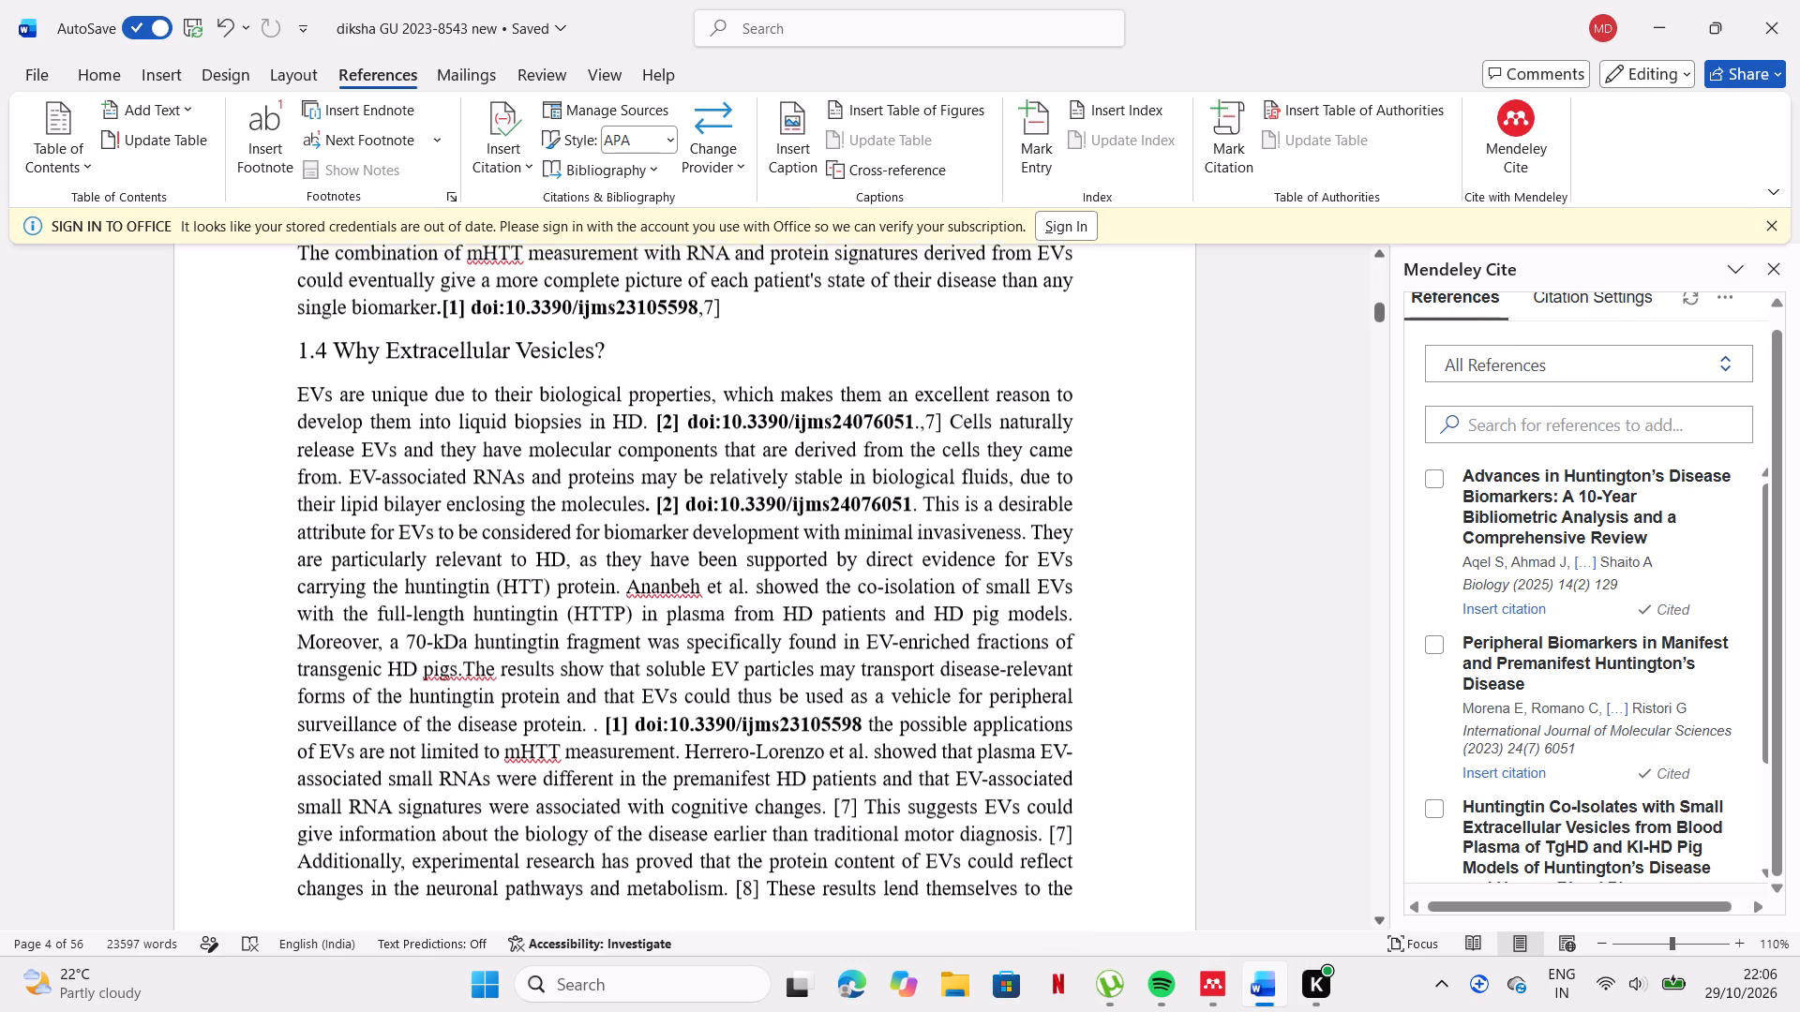
scroll(952, 596, up, 2)
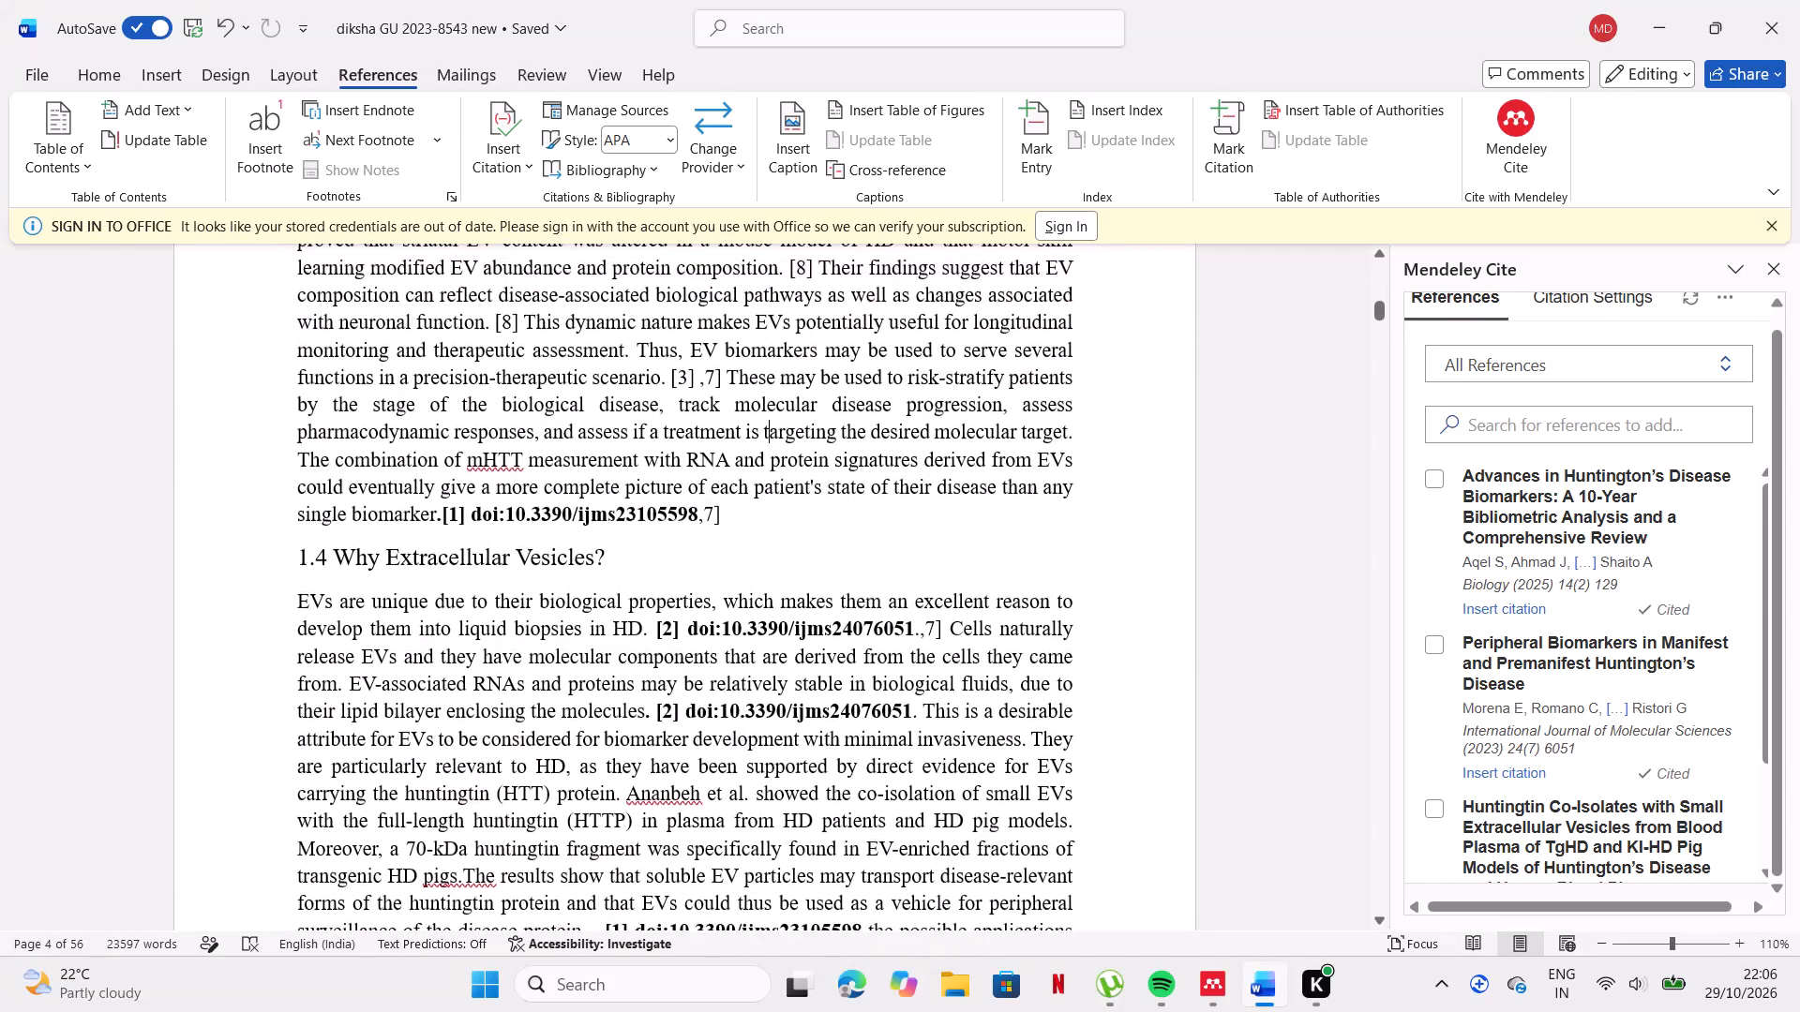
scroll(952, 596, up, 2)
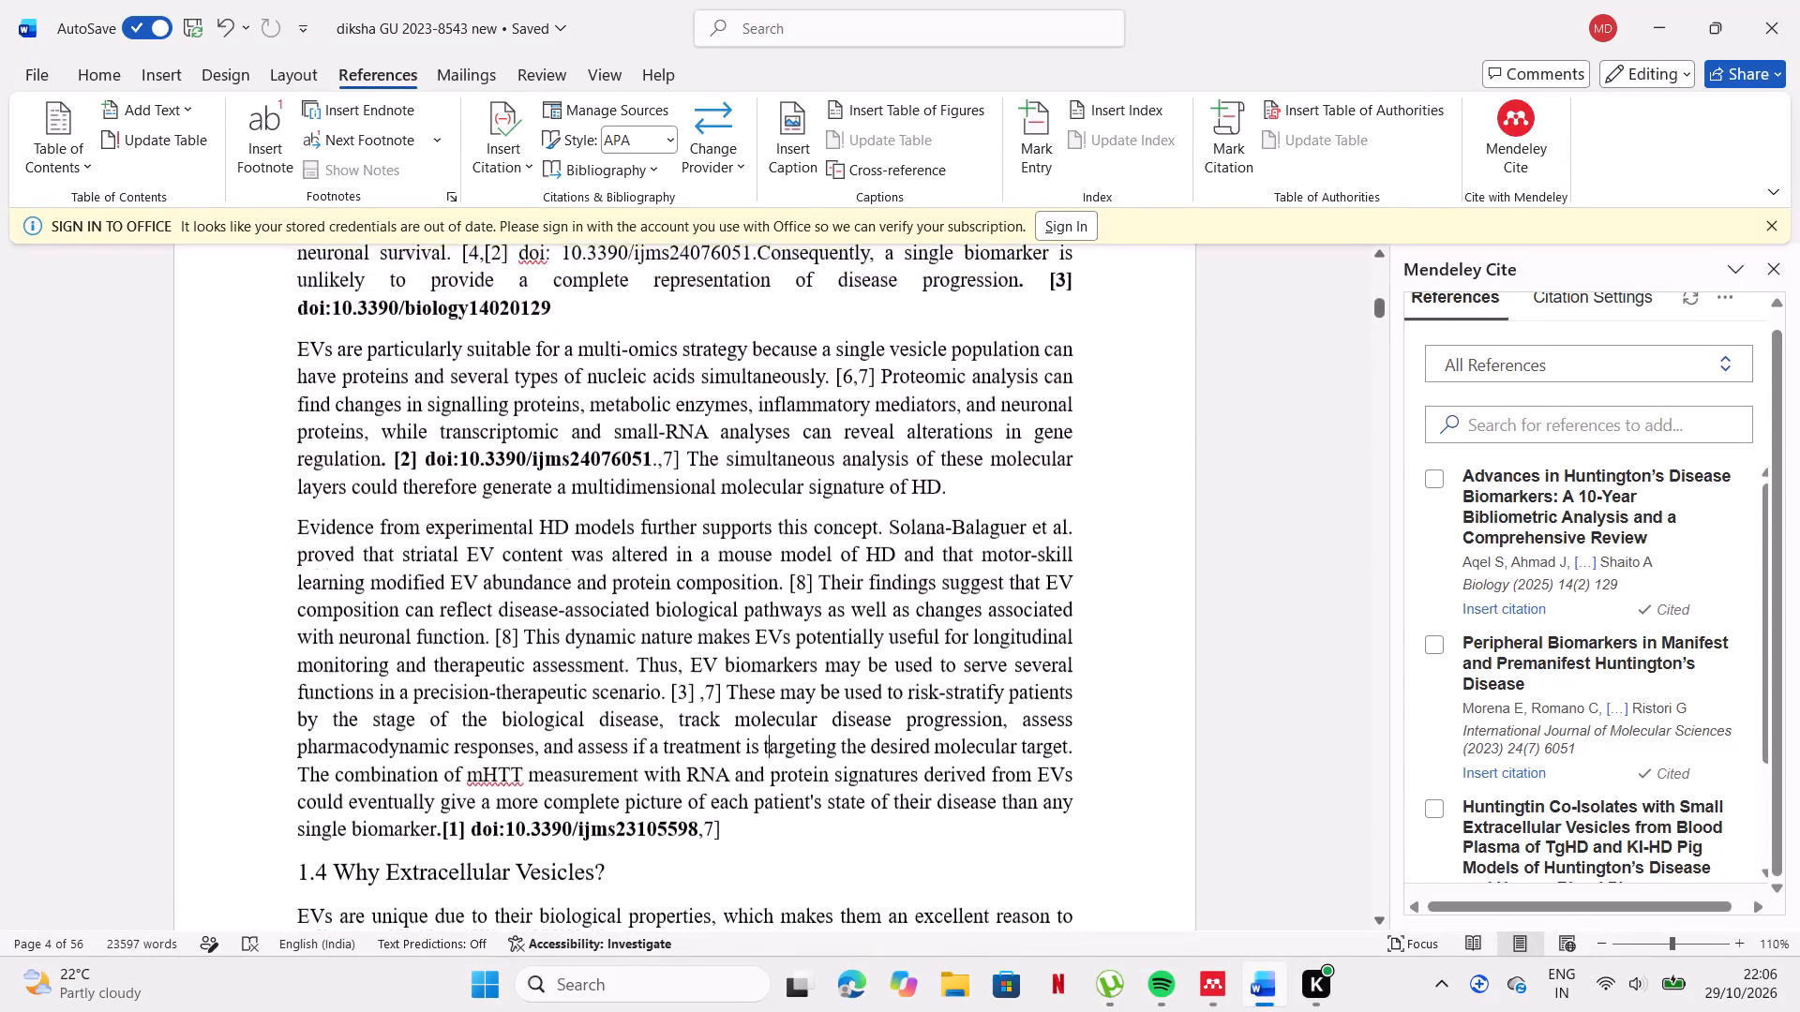
scroll(952, 596, up, 1)
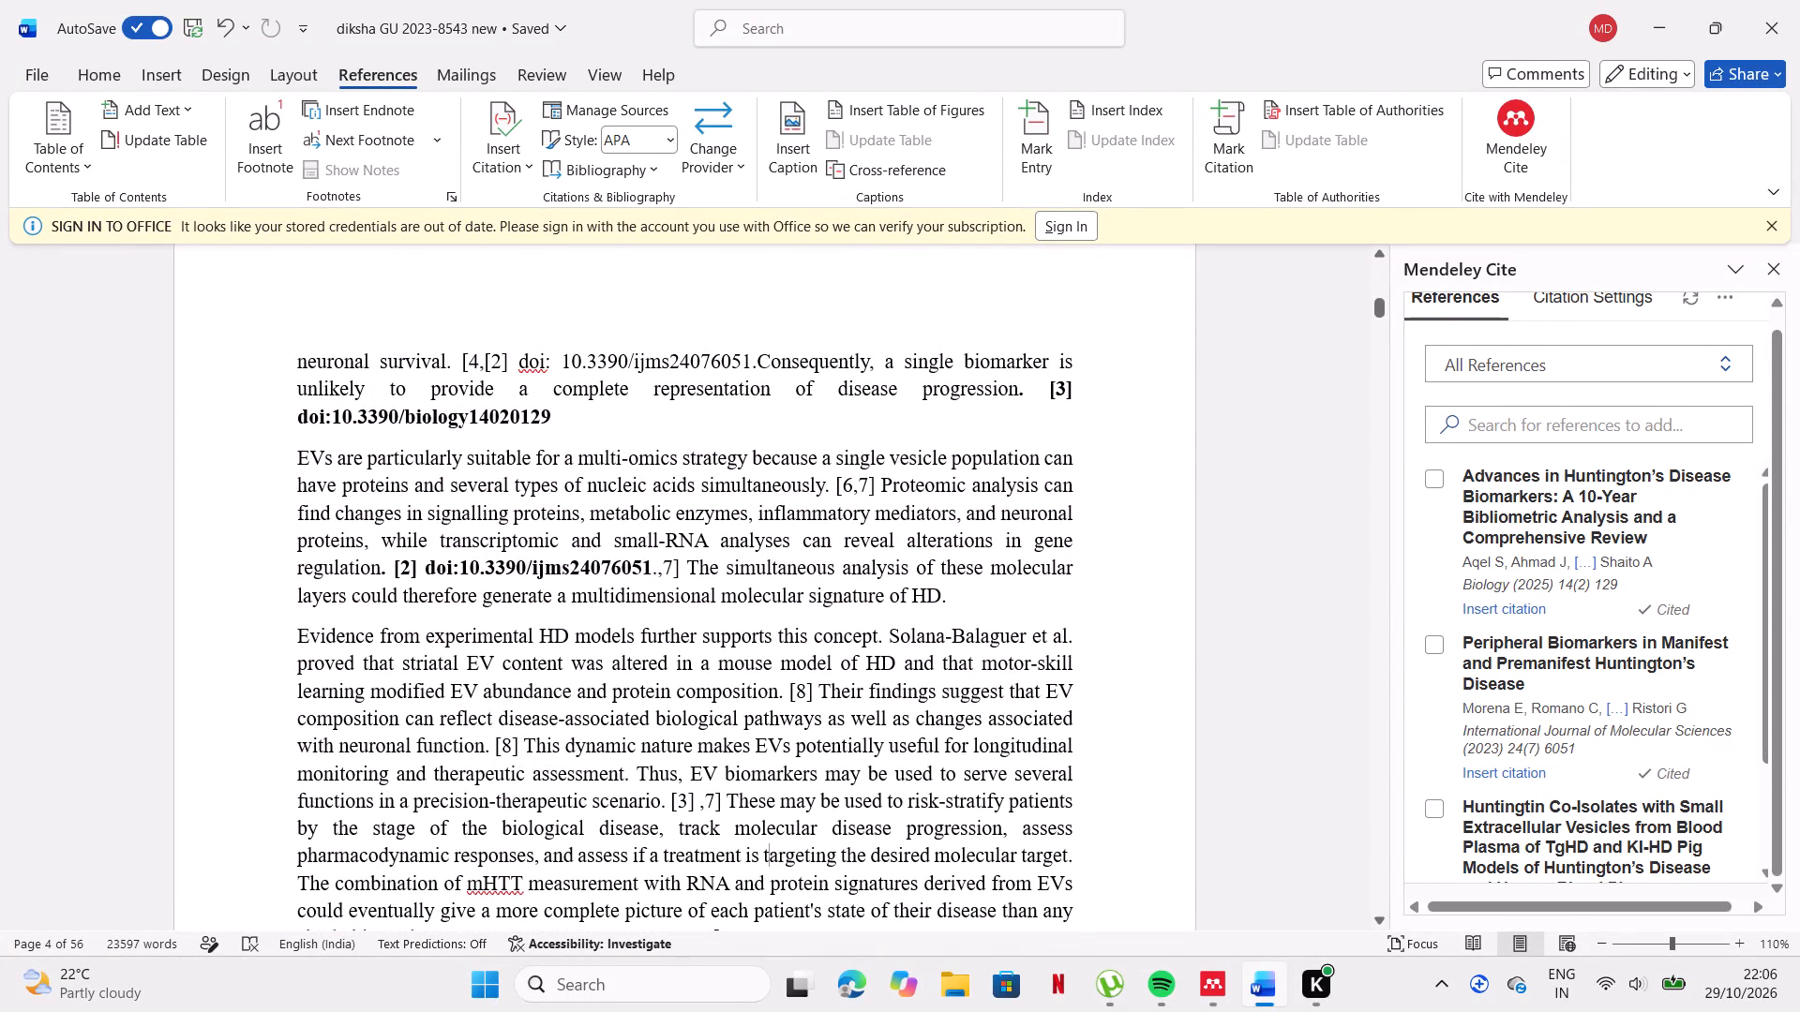
drag(298, 423, 488, 413)
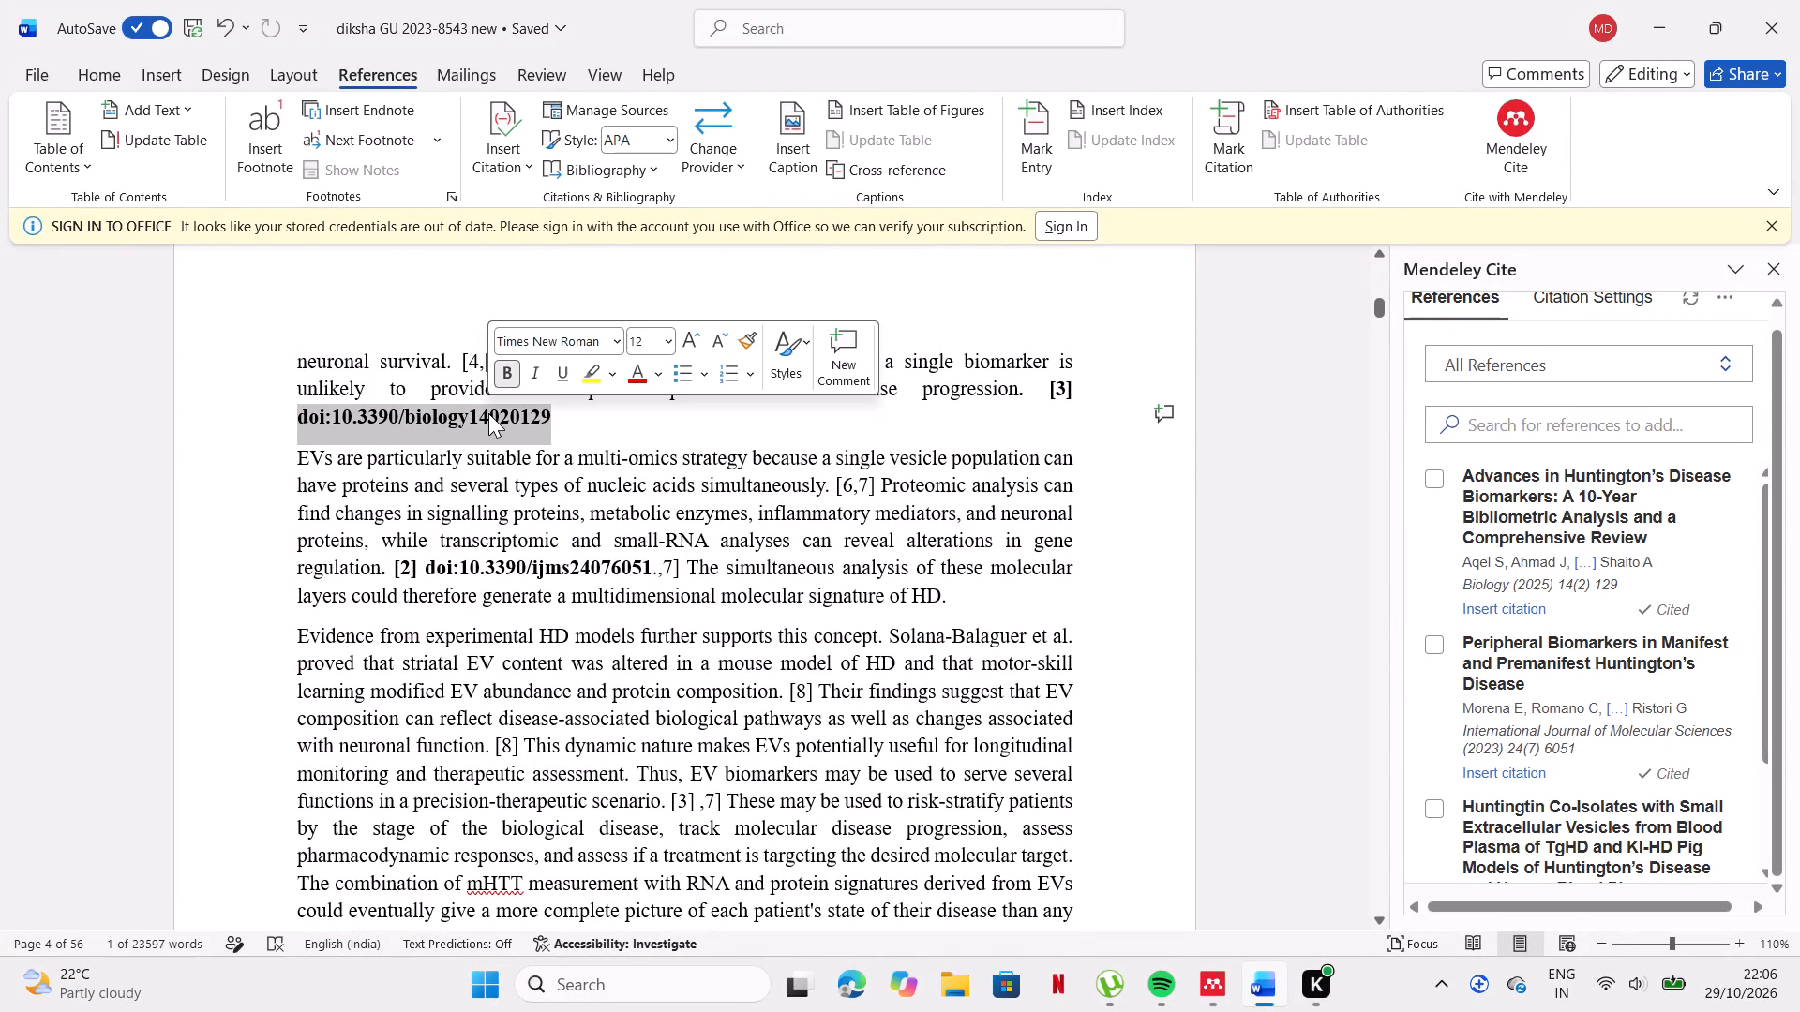
key(ctrl+c)
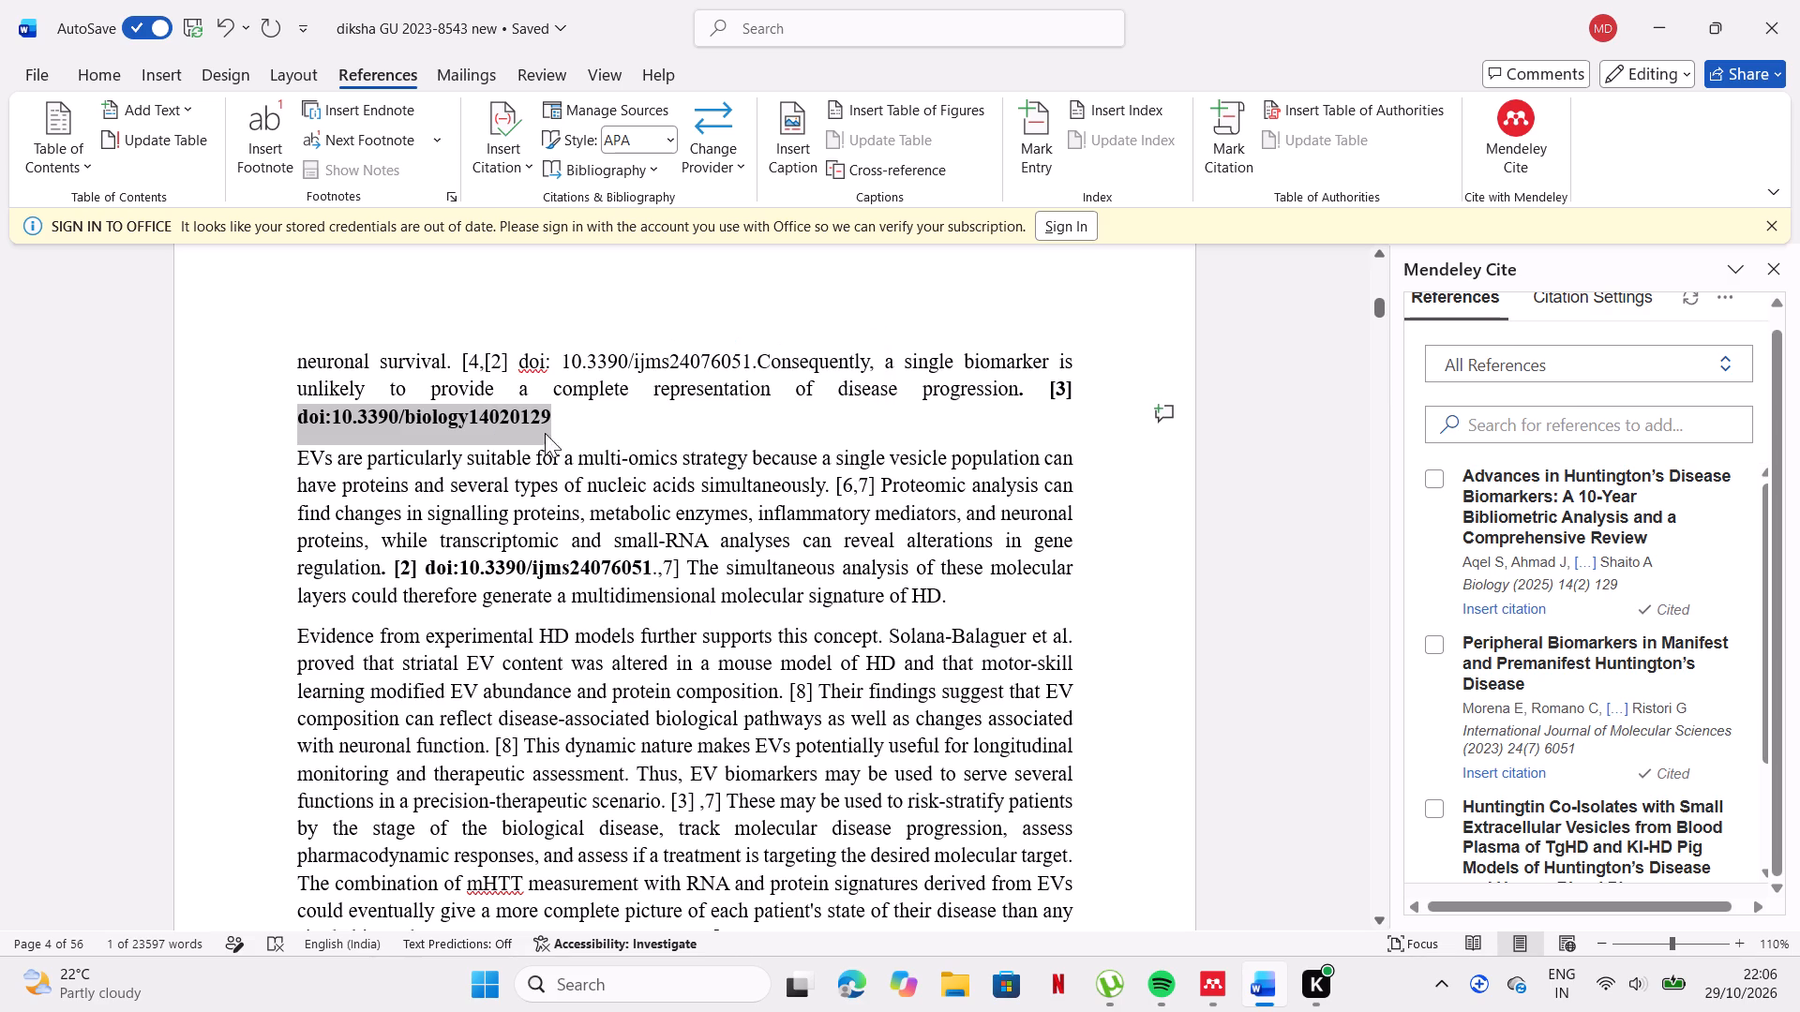
scroll(712, 603, down, 1)
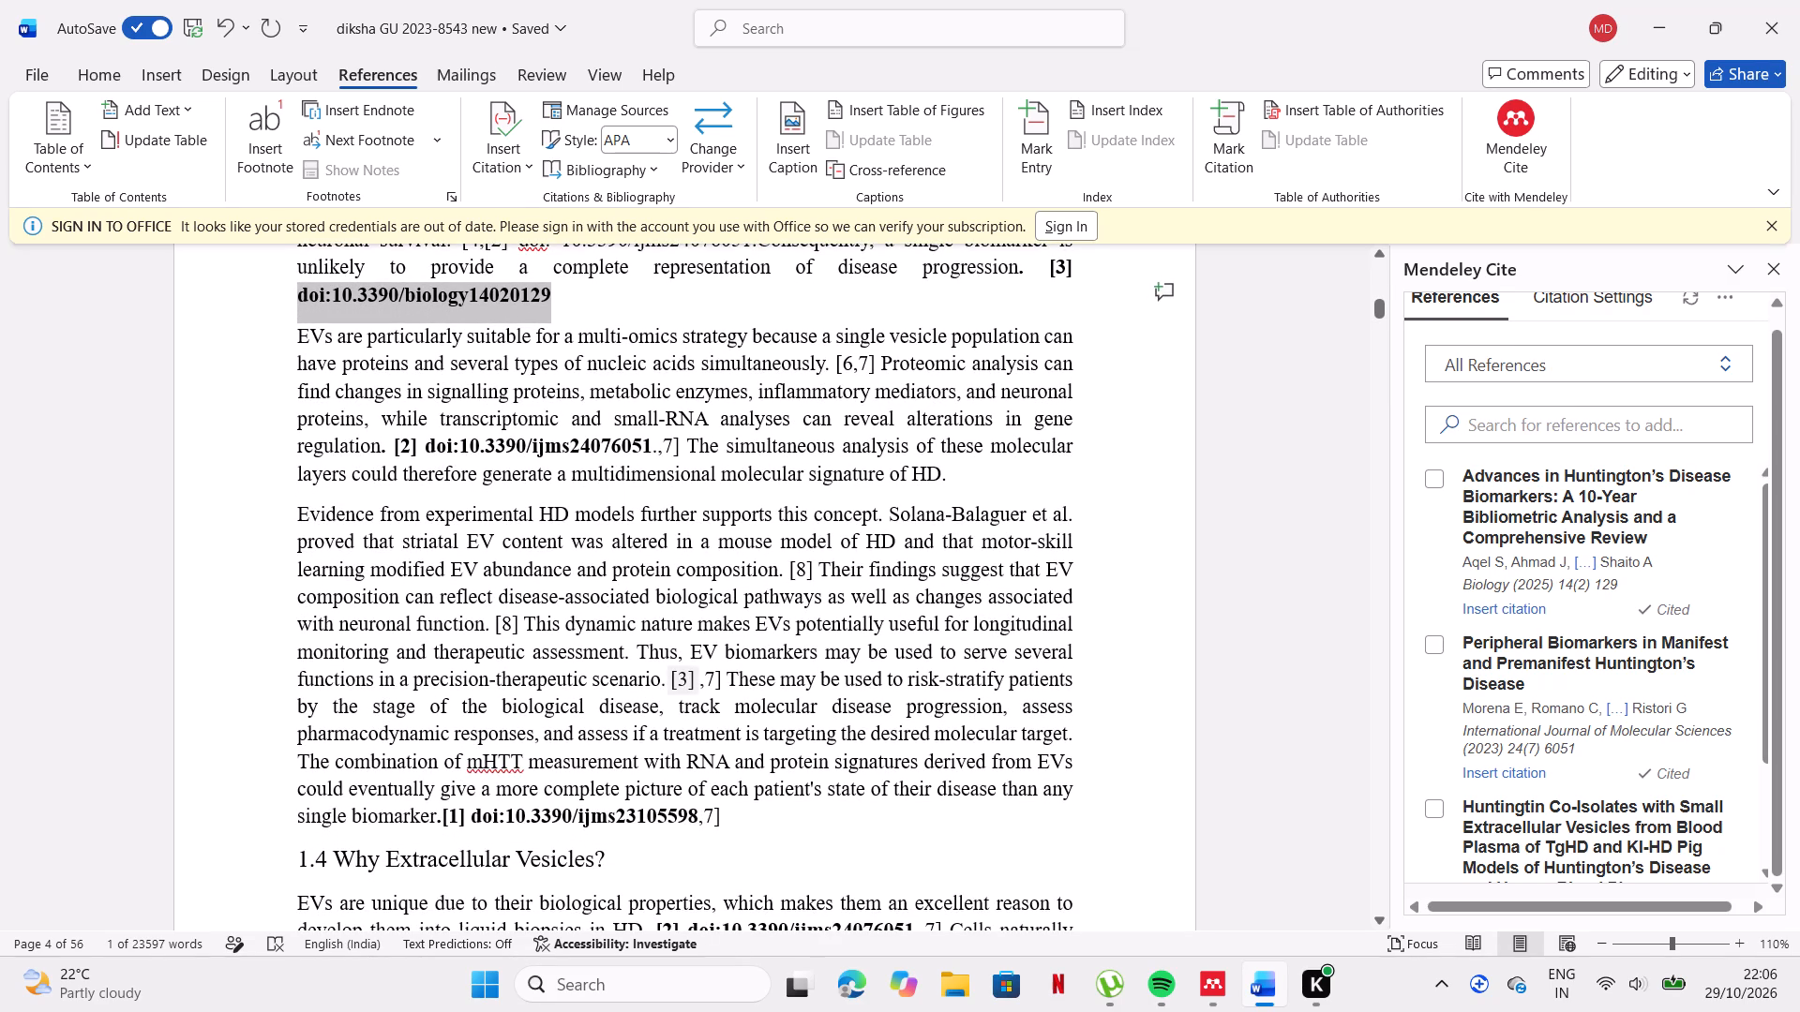
click(697, 679)
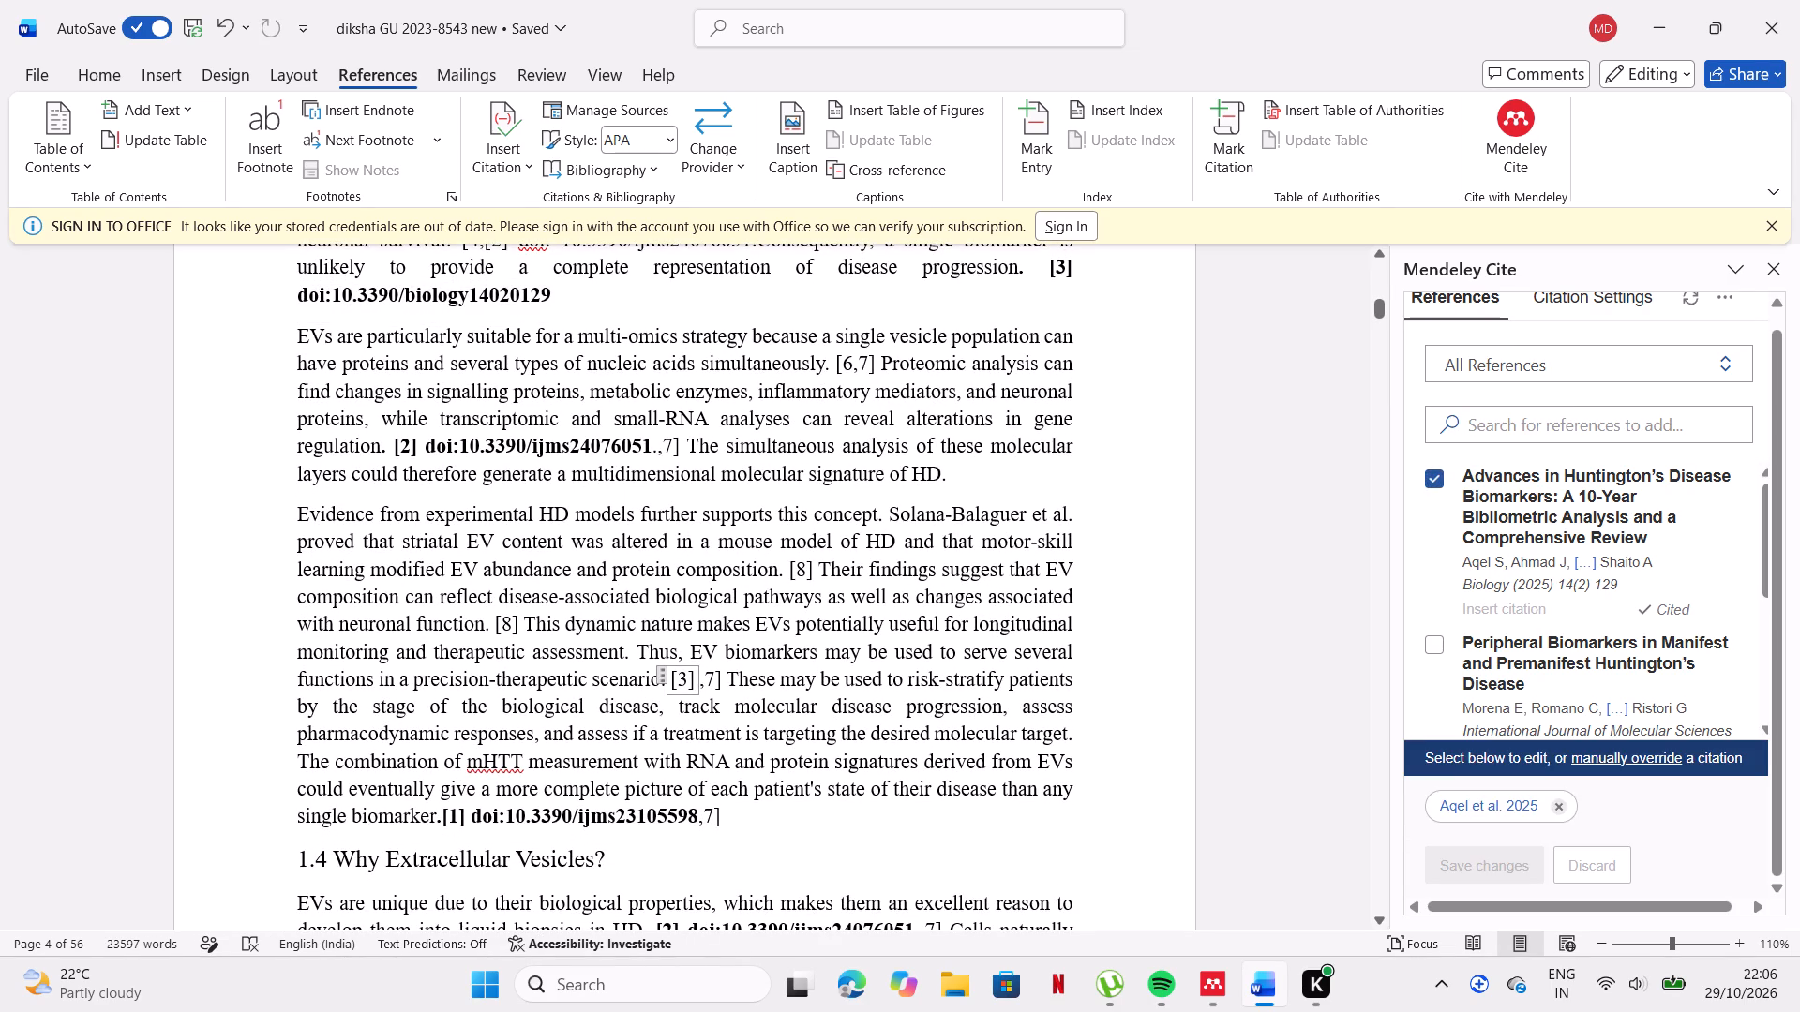
click(705, 678)
click(697, 678)
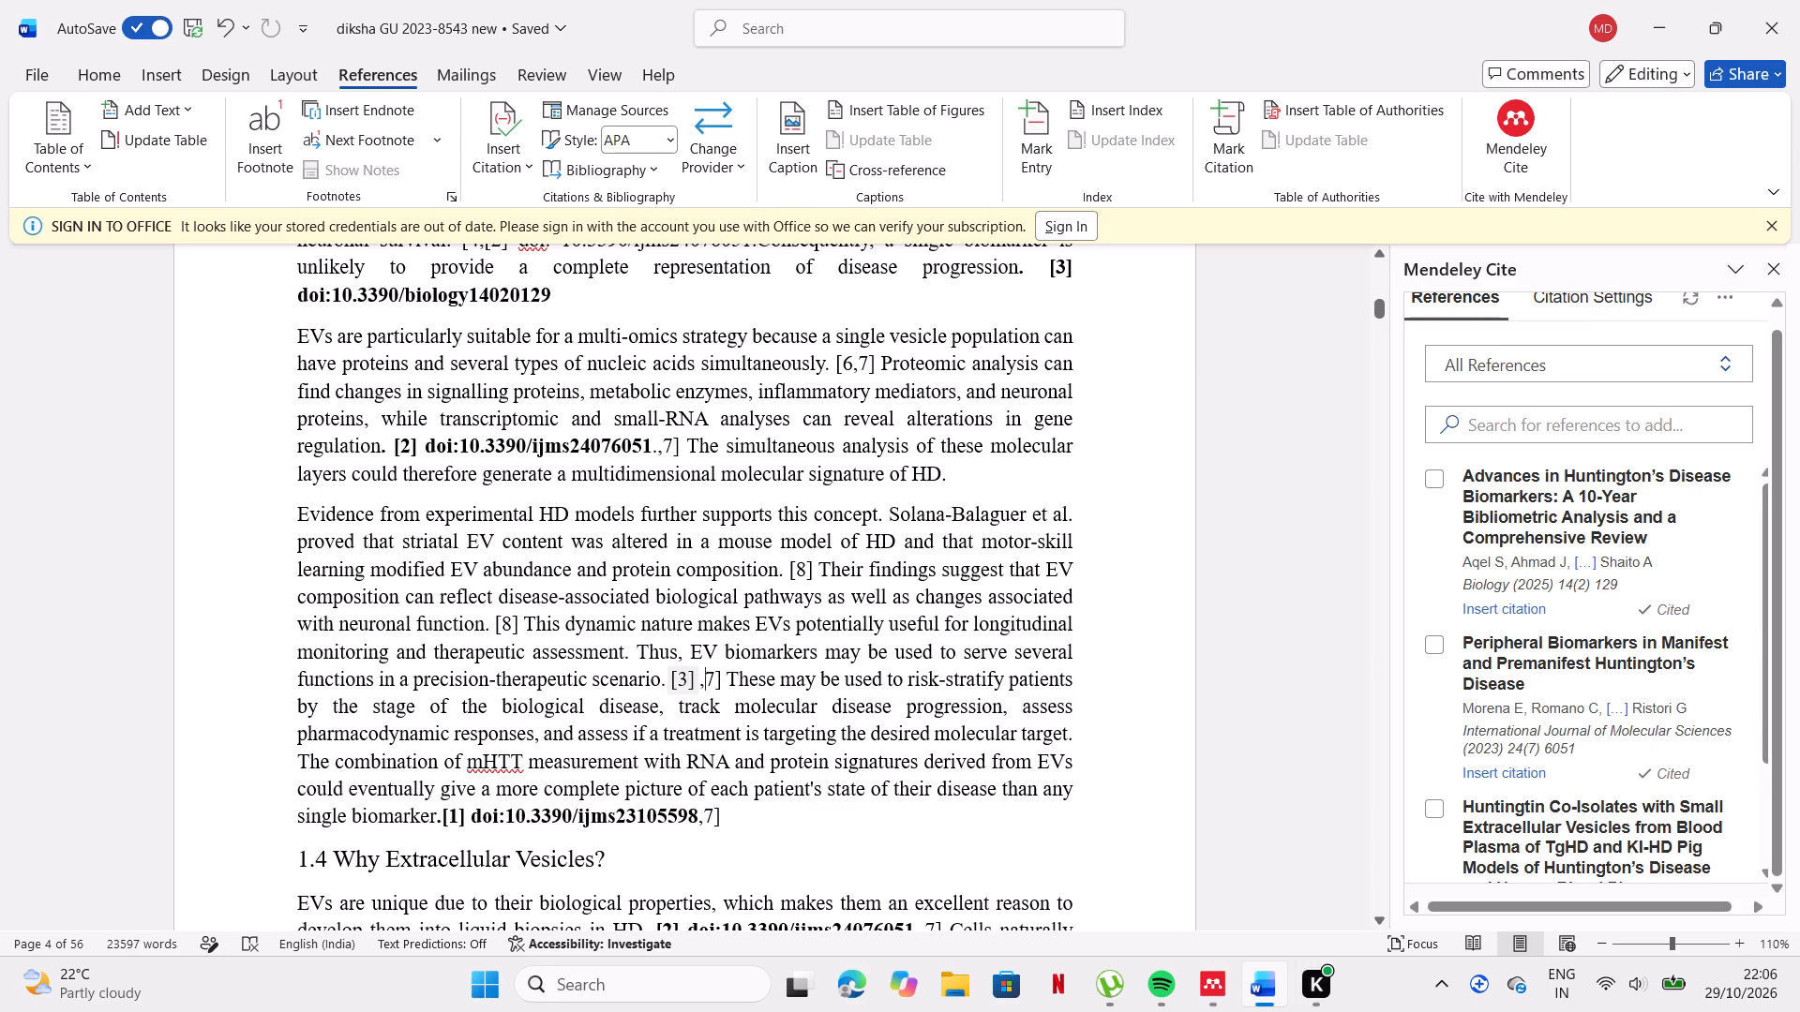
key(ctrl+v)
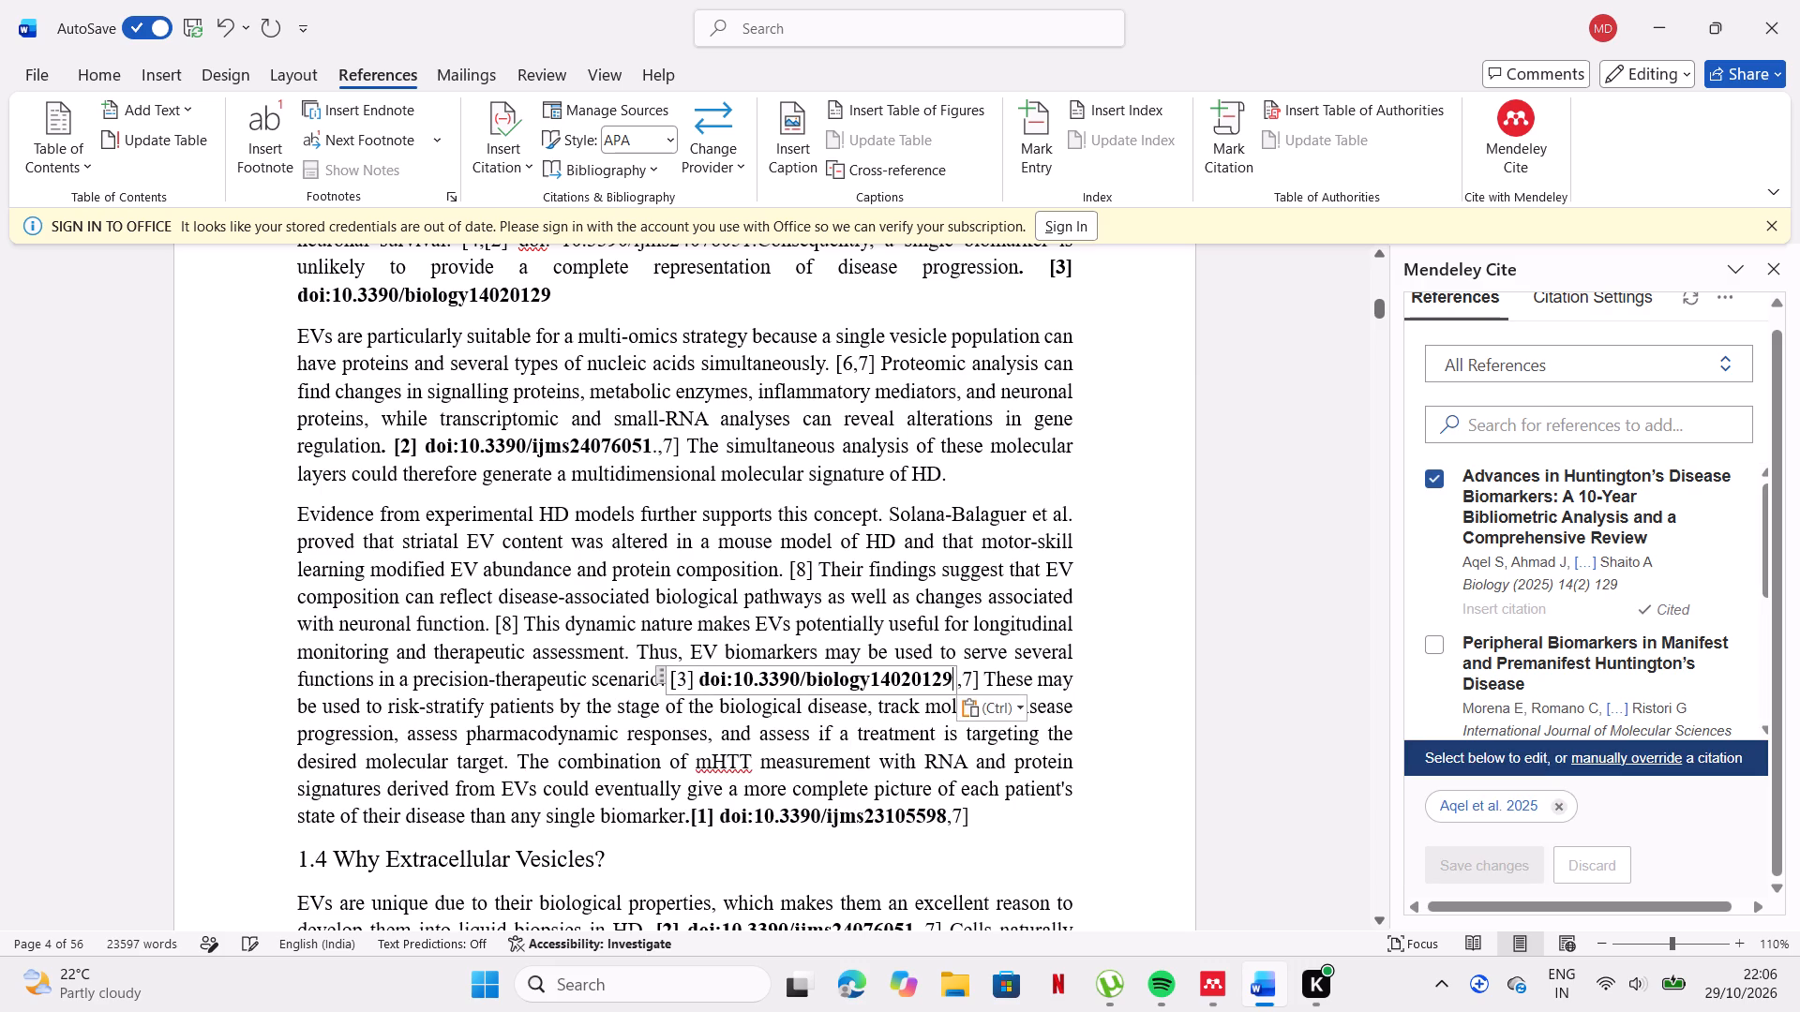
Bold the [3] citation before doi:10.3390/biology14020129 following "precision-therapeutic scenario.".
click(697, 678)
drag(697, 678, 668, 677)
click(688, 645)
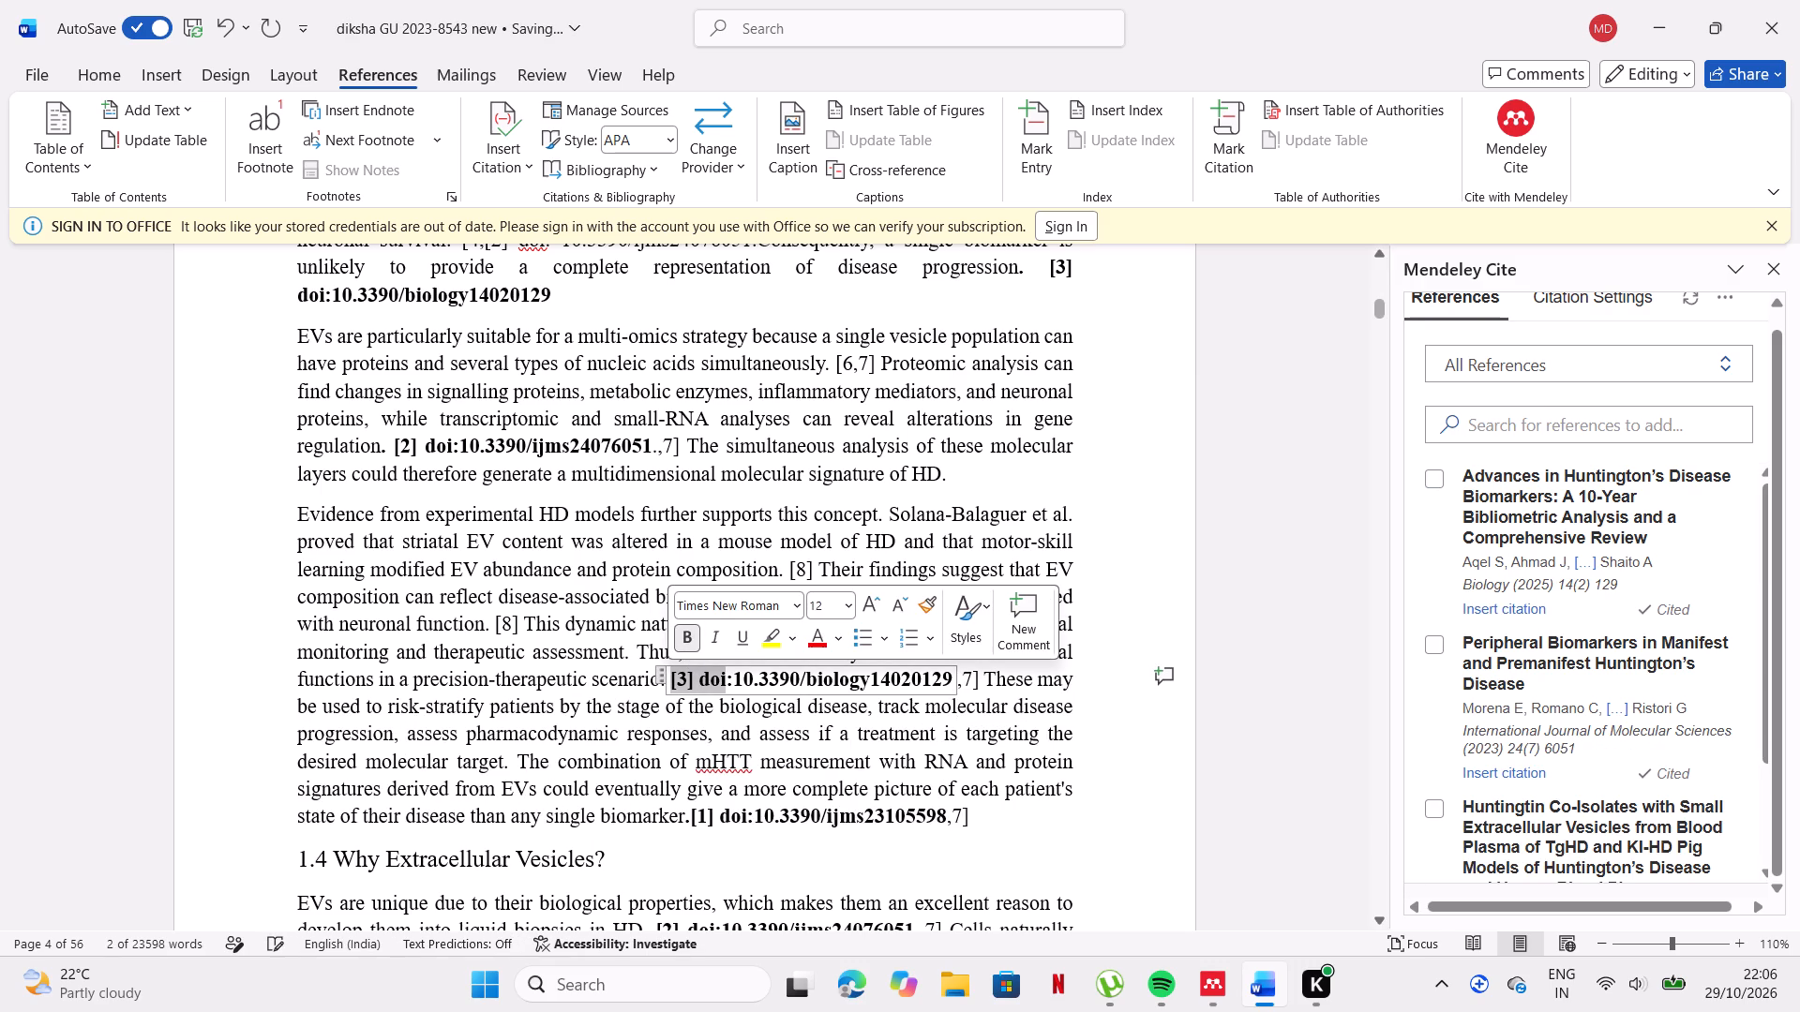
click(630, 542)
Replace the [4] citation after "without showing any clinical symptoms." in section 1.1 with a Morena et al. 2023 citation.
scroll(630, 542, up, 2)
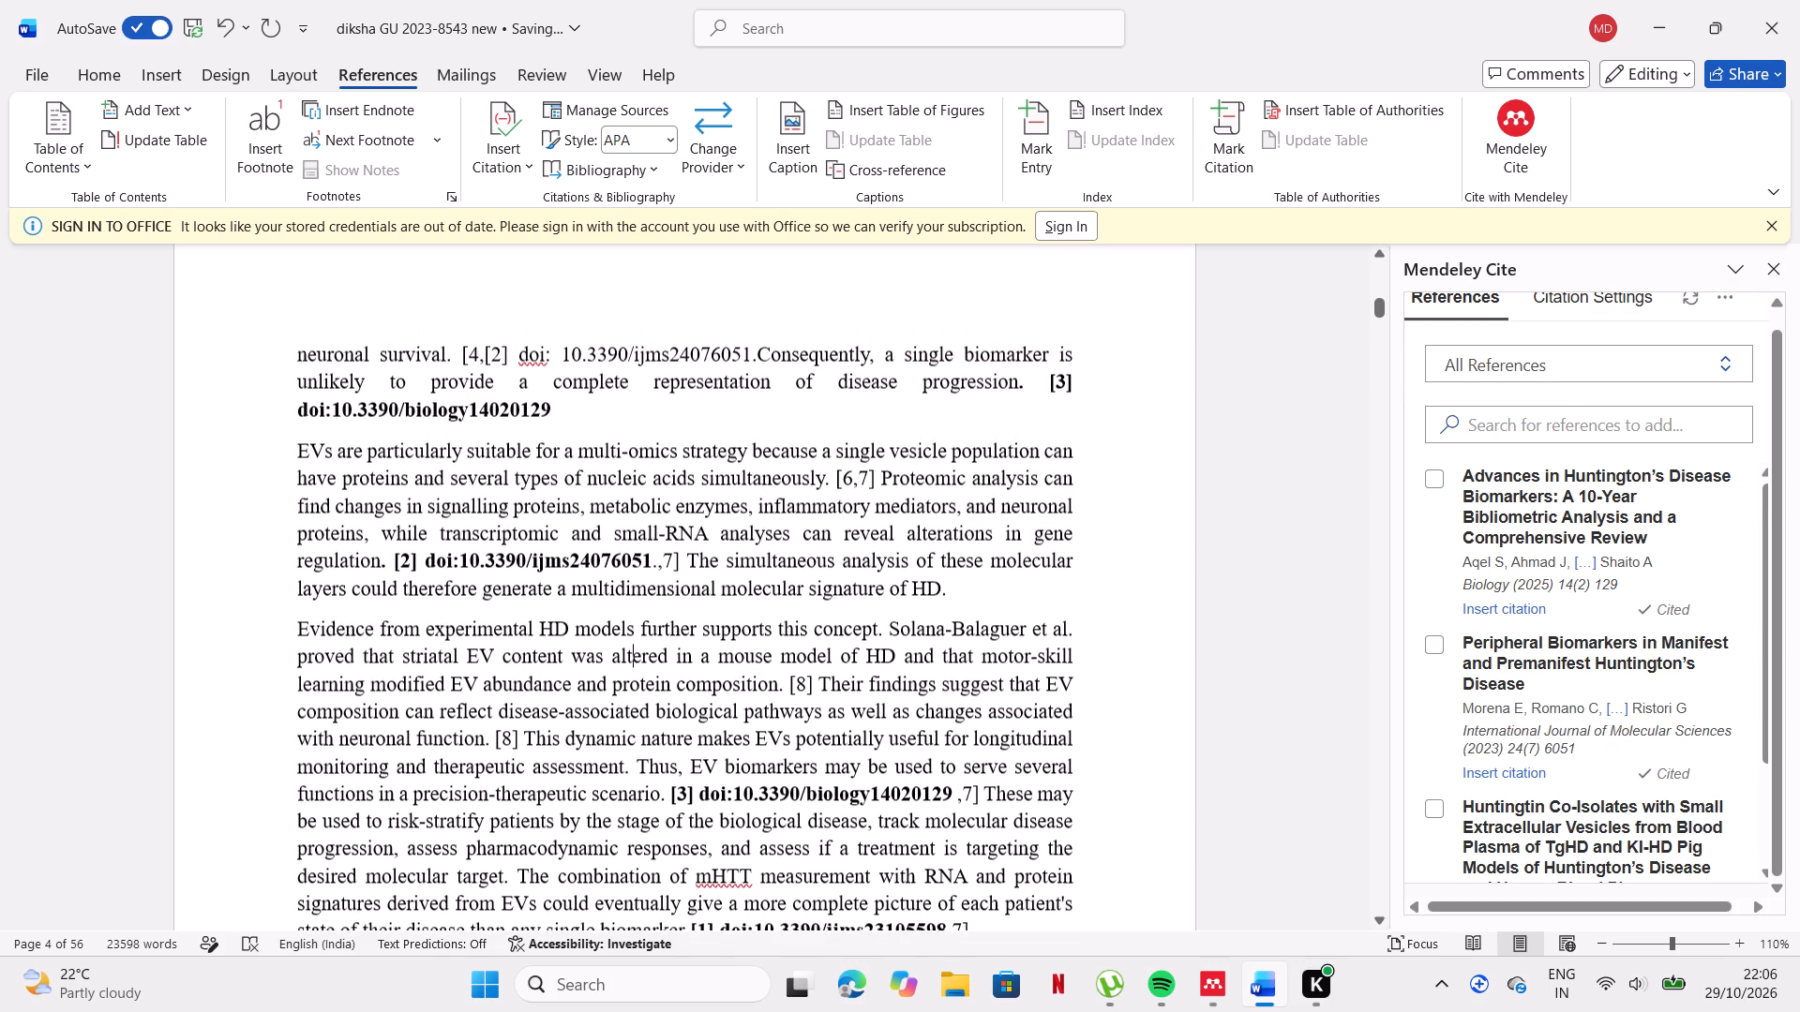
scroll(630, 542, up, 2)
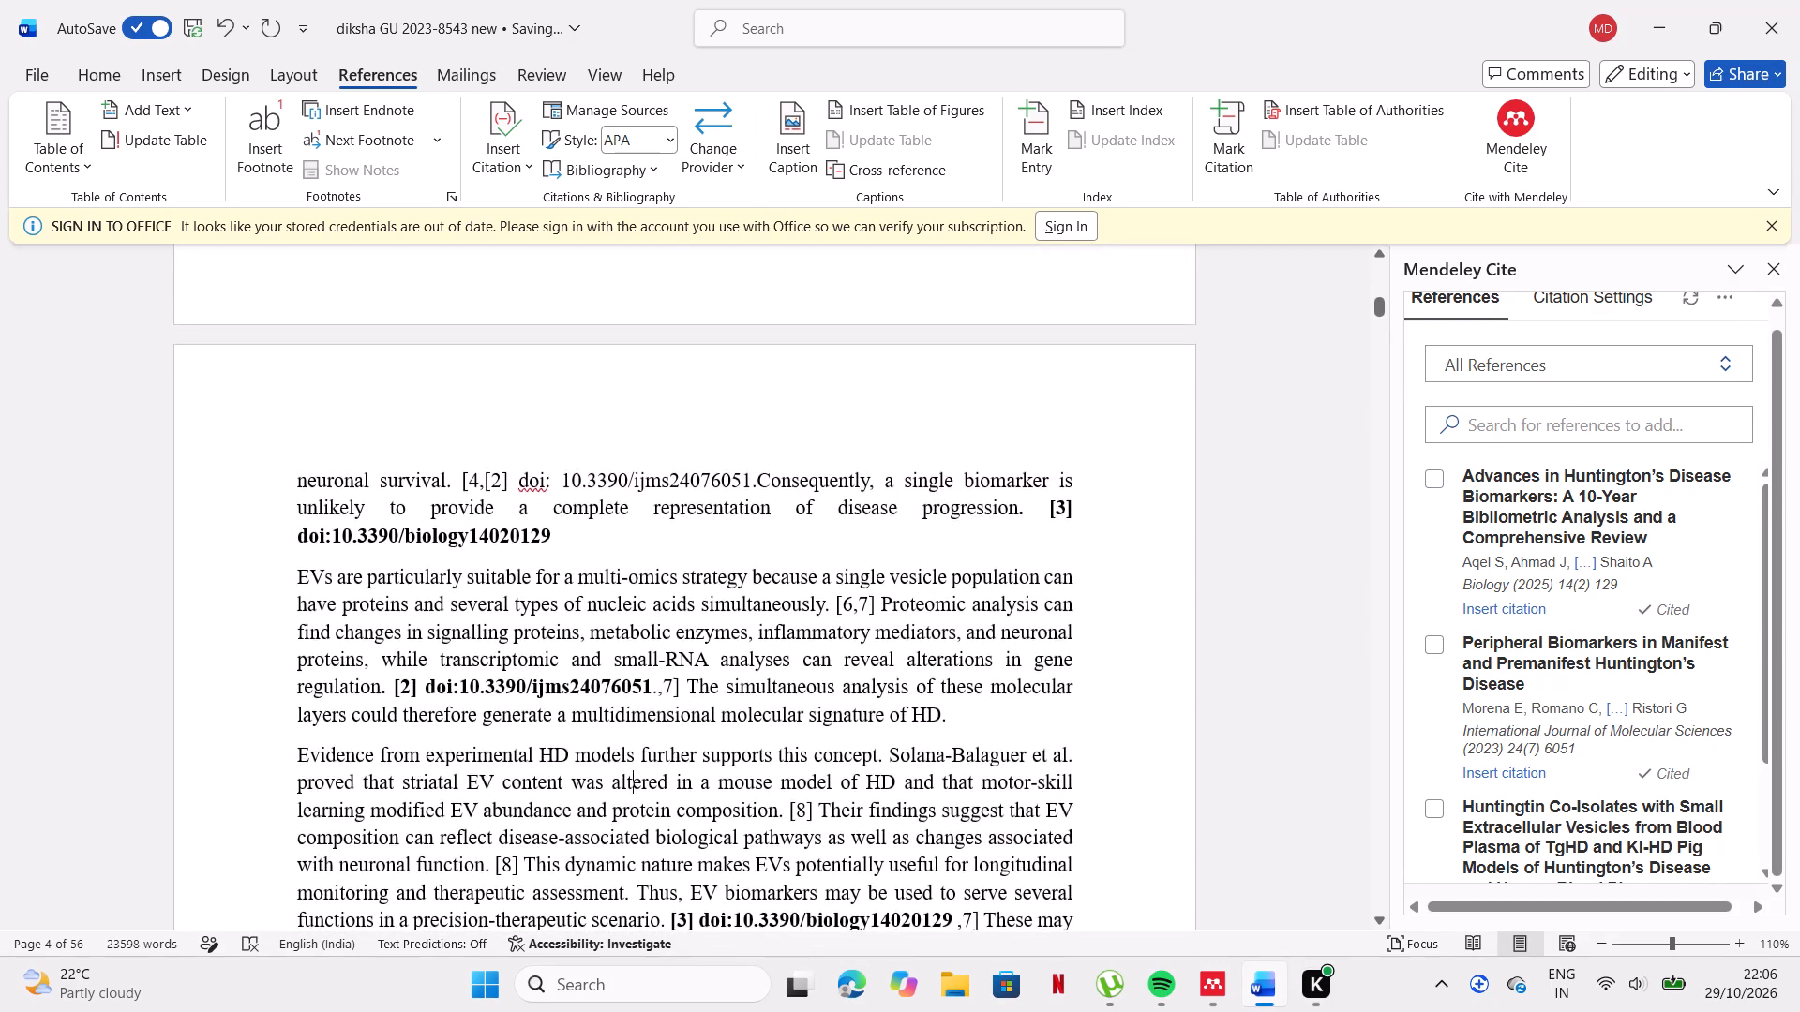
scroll(630, 542, up, 3)
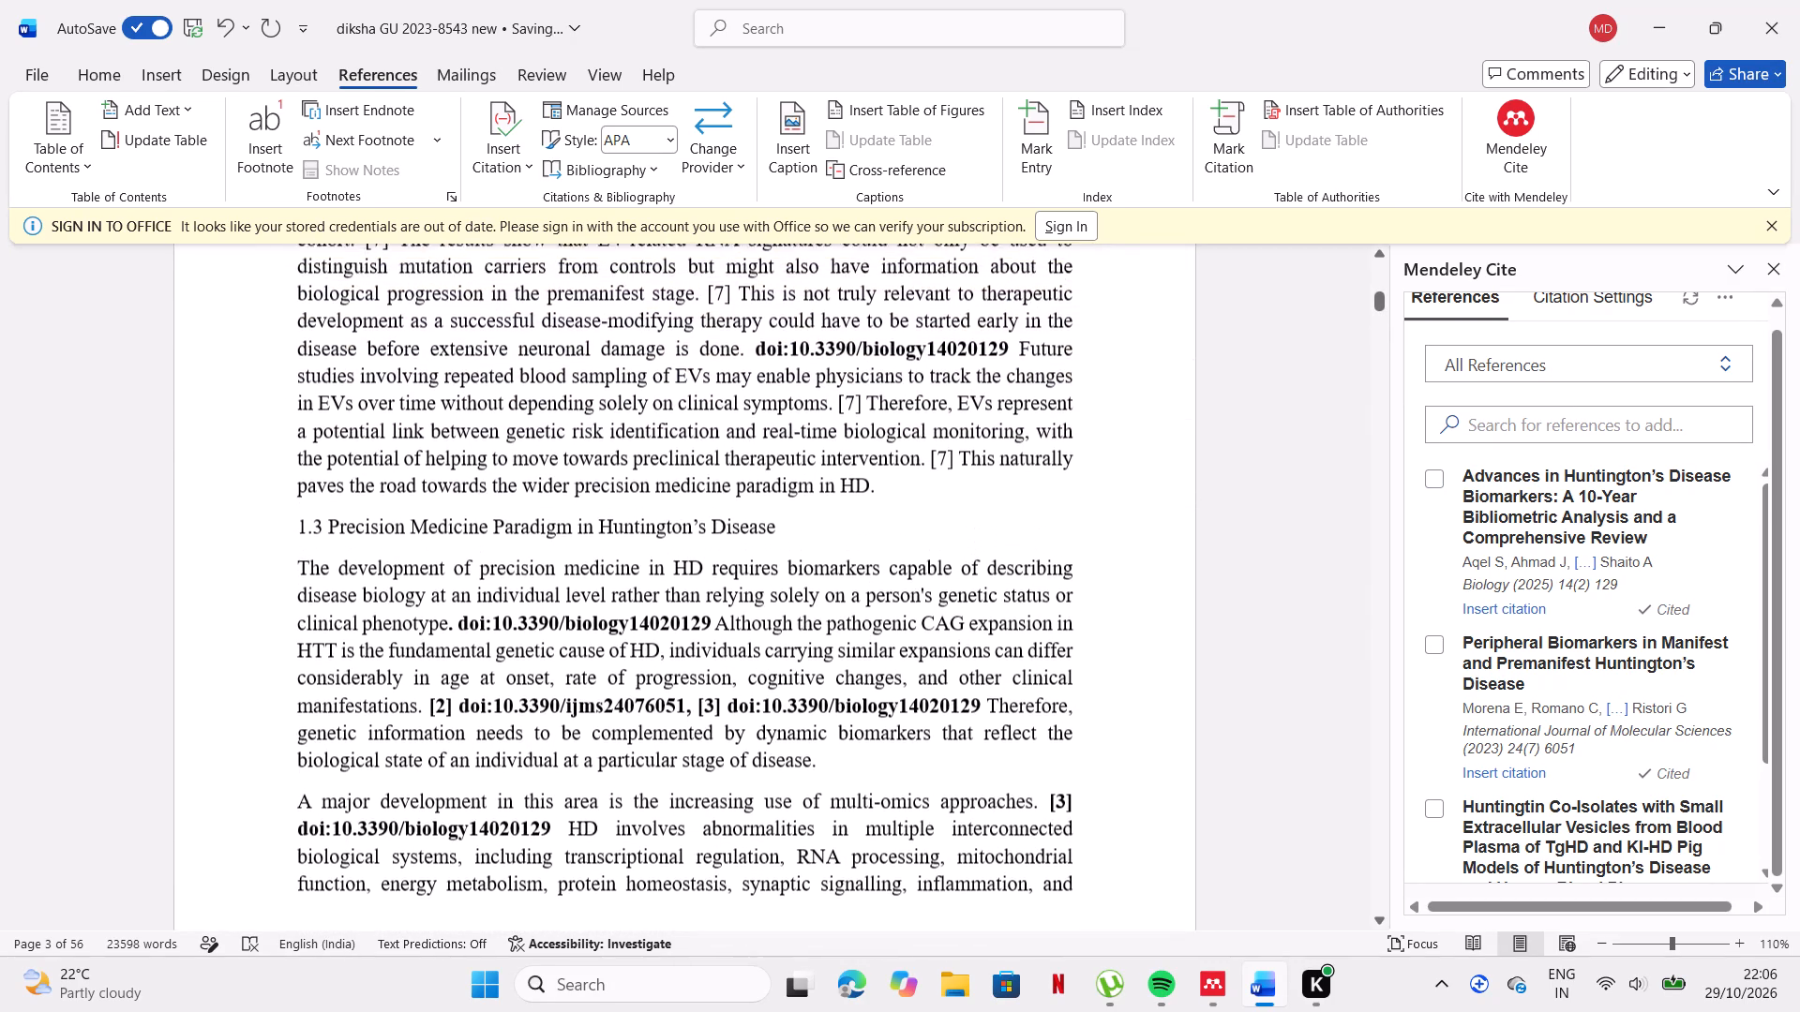
scroll(630, 542, up, 8)
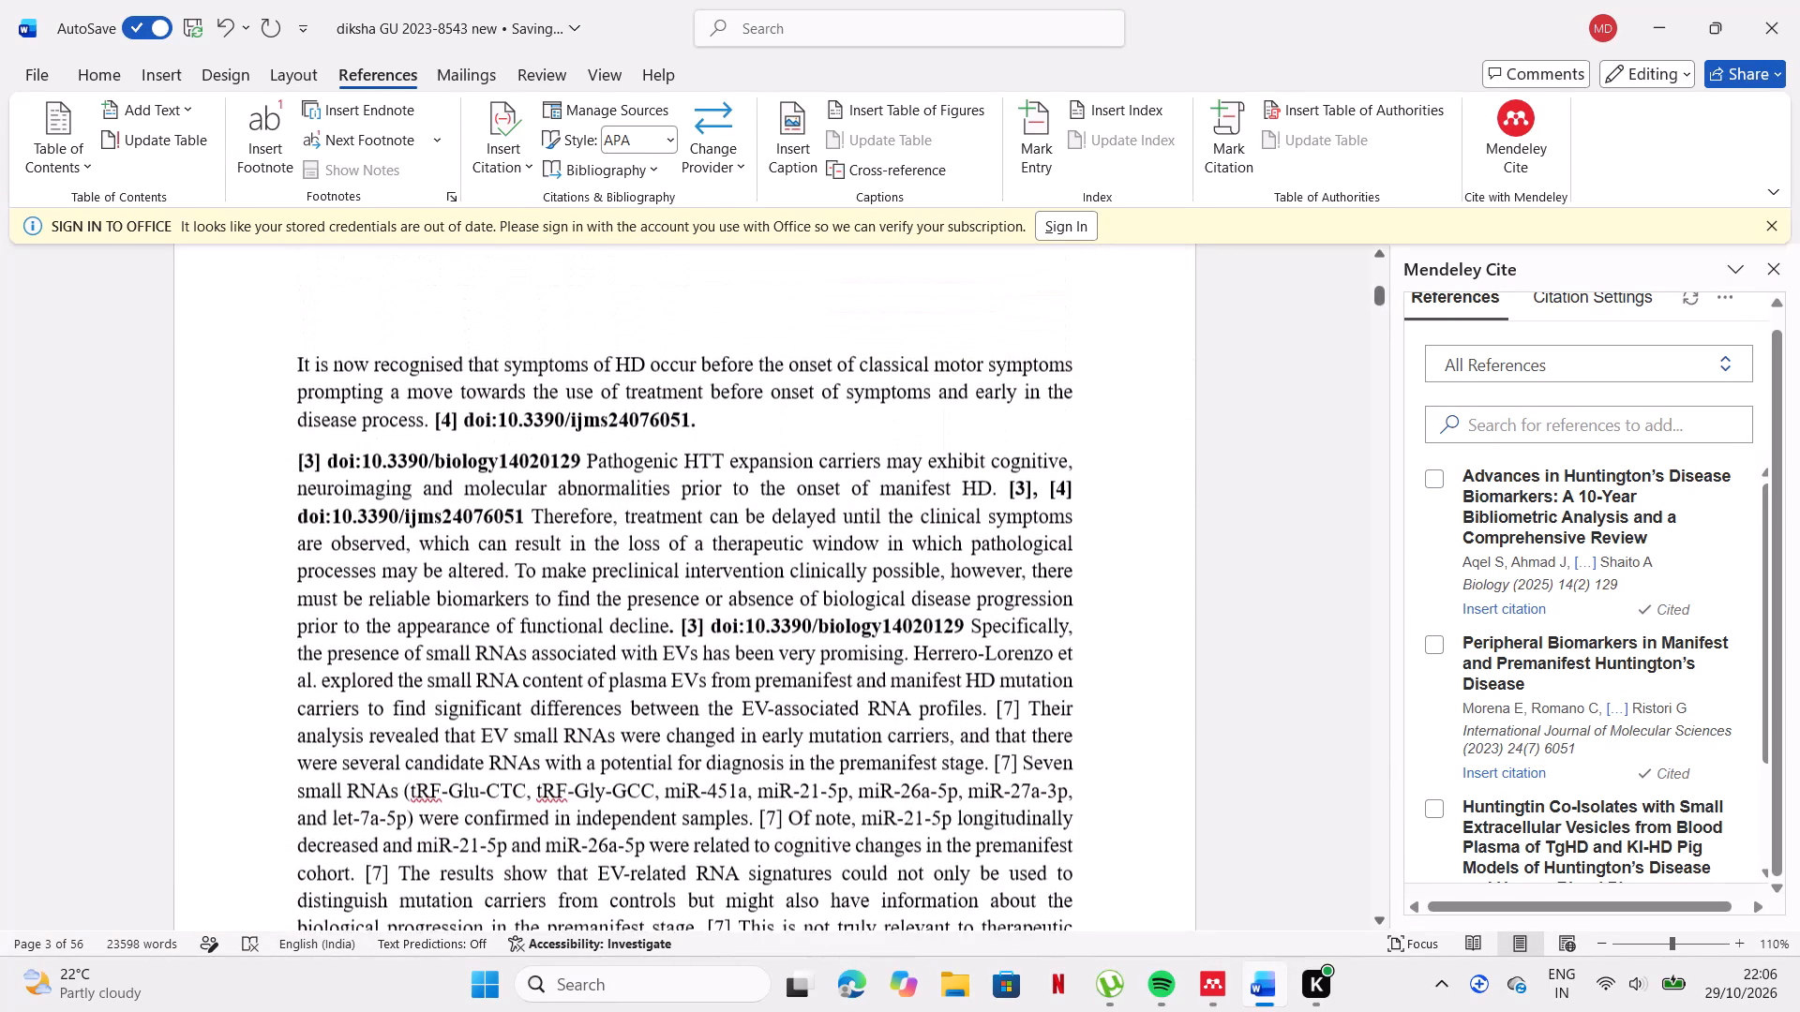
scroll(630, 542, up, 4)
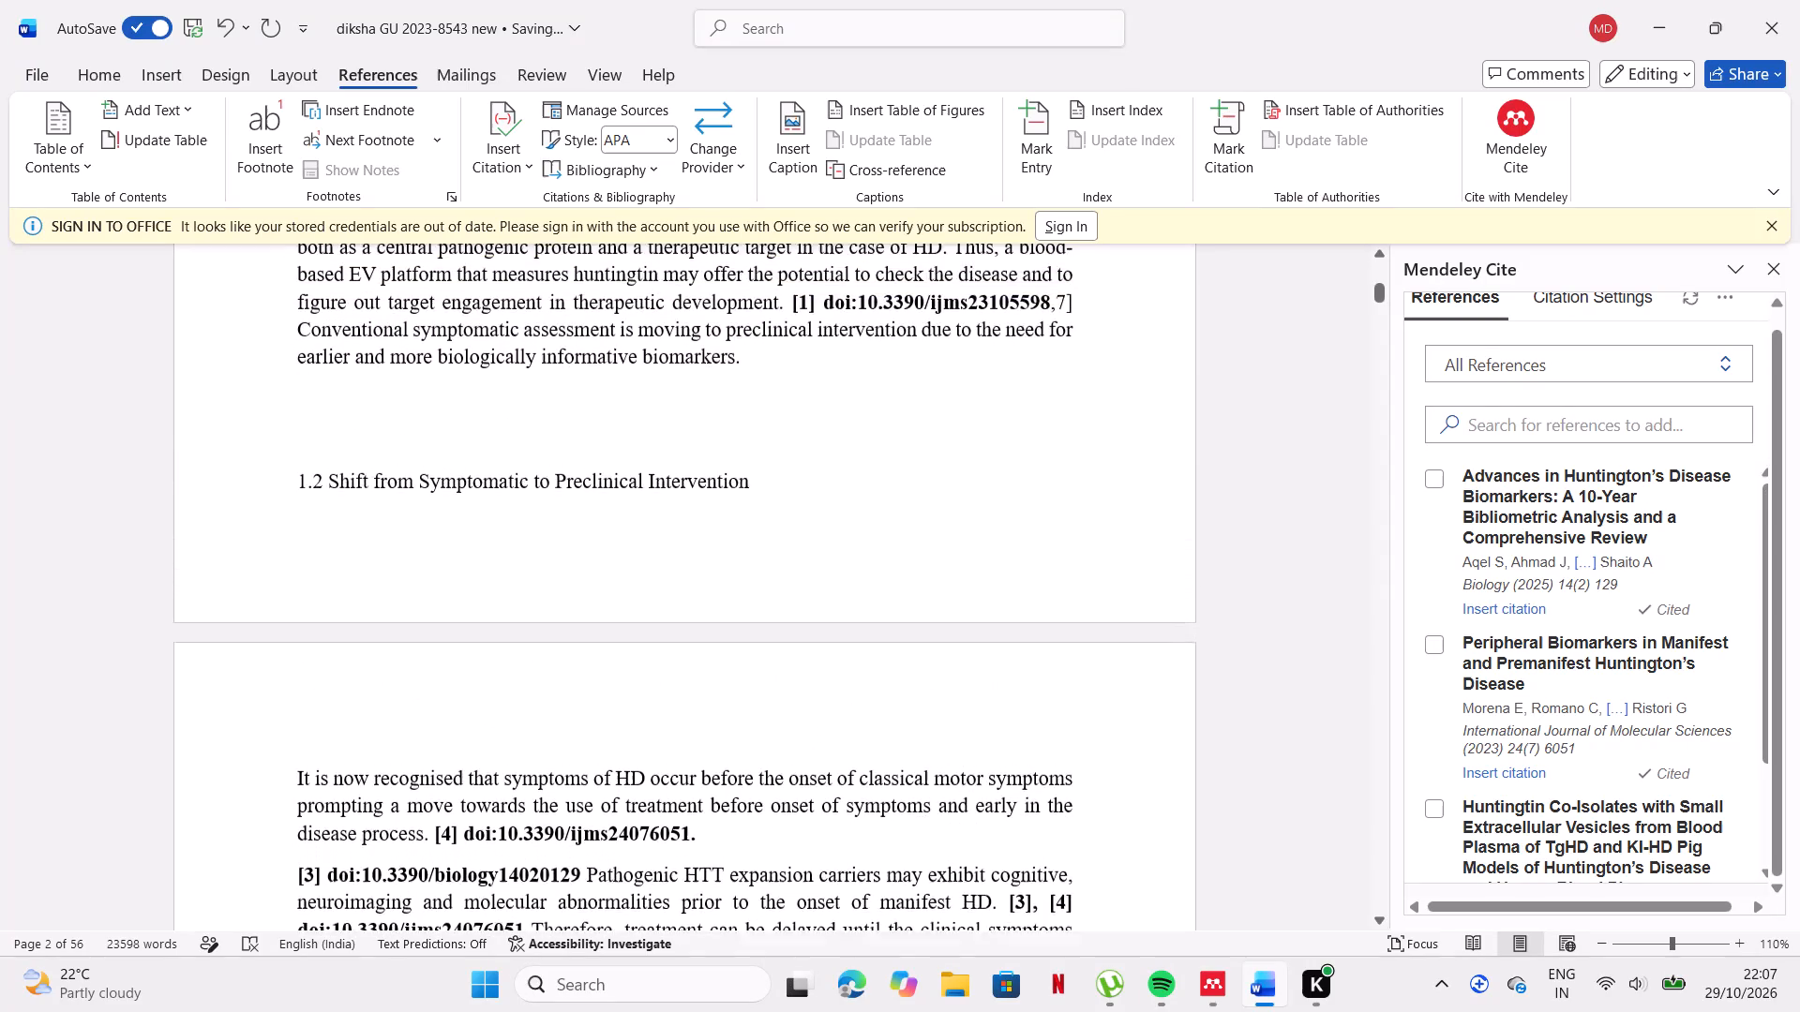
scroll(630, 542, up, 3)
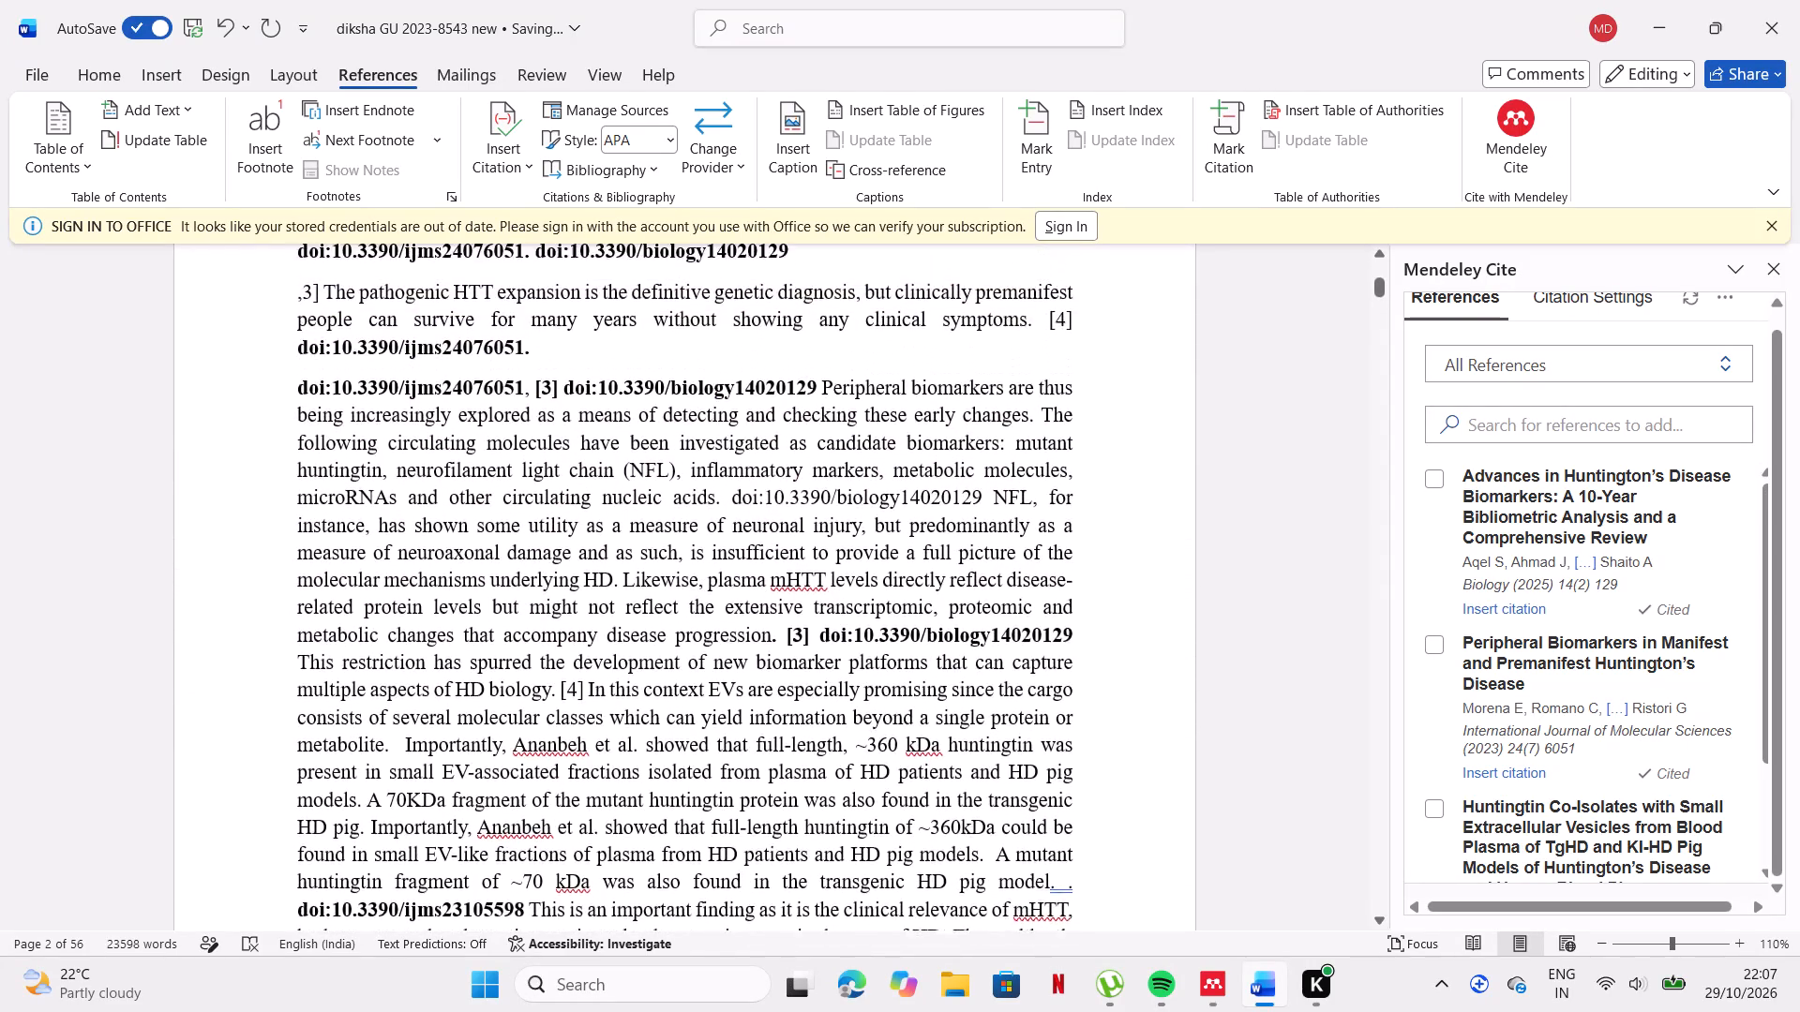
scroll(630, 542, up, 1)
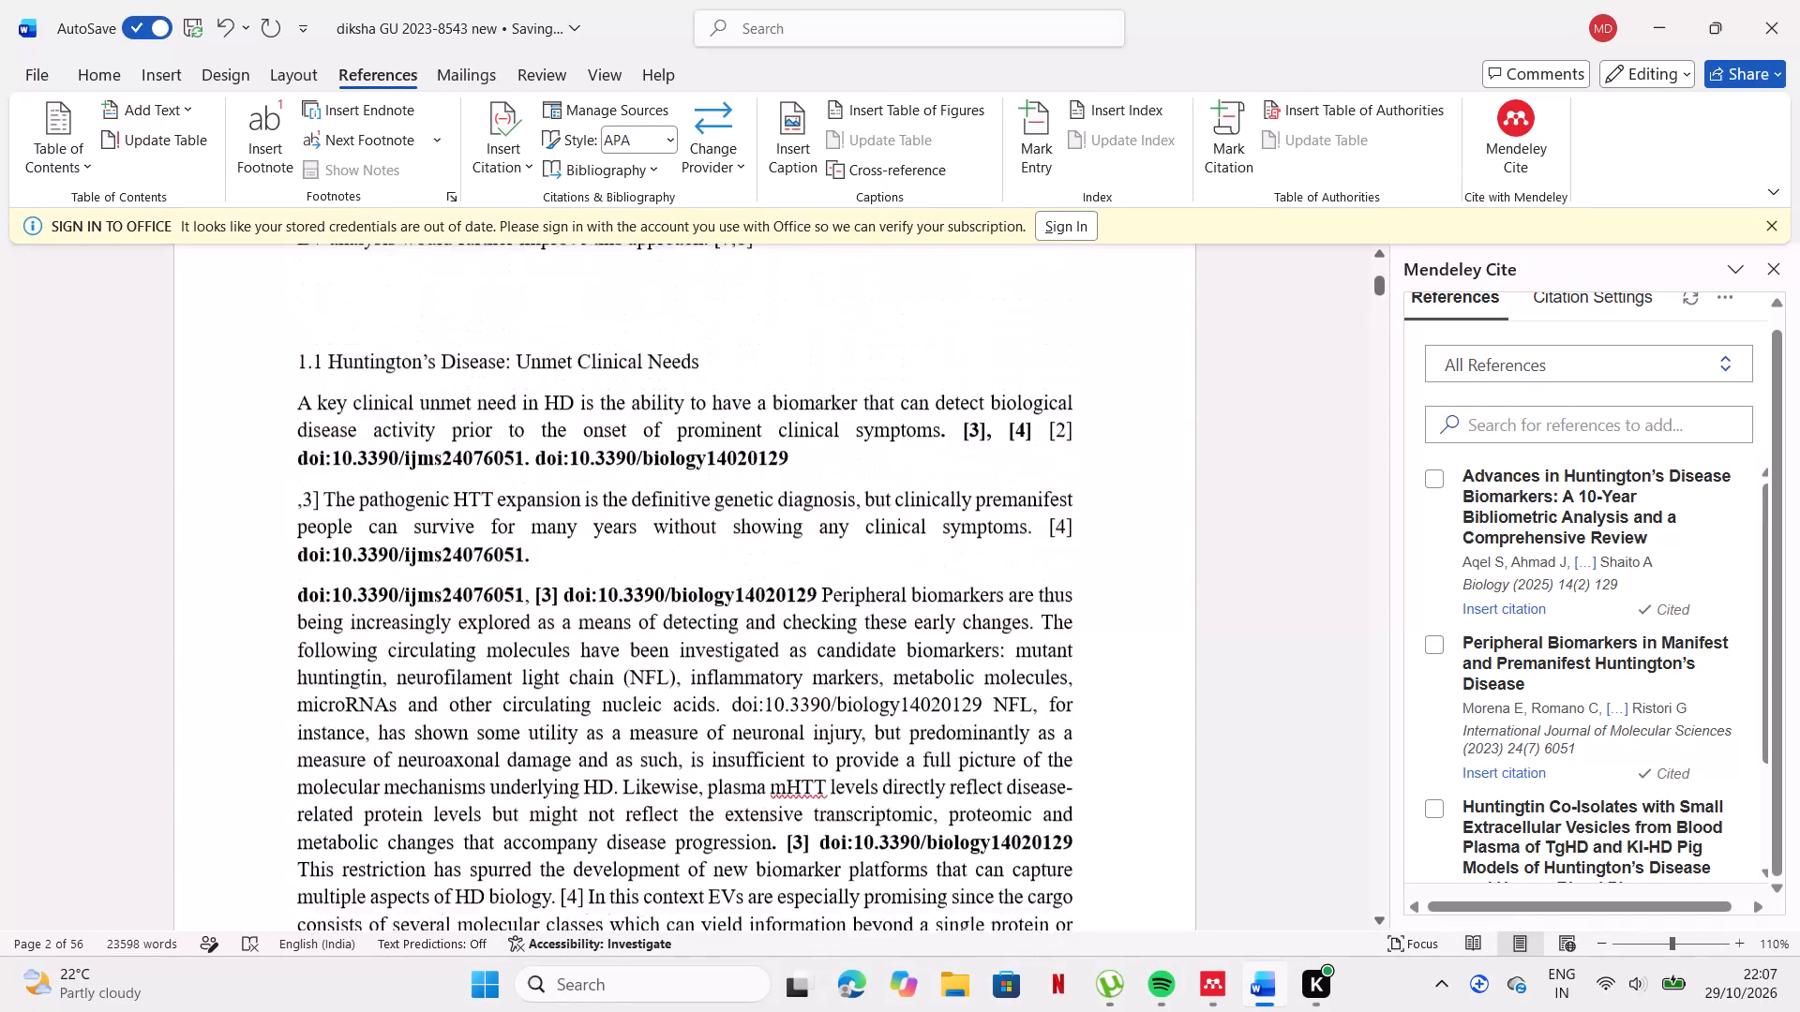
scroll(630, 542, up, 2)
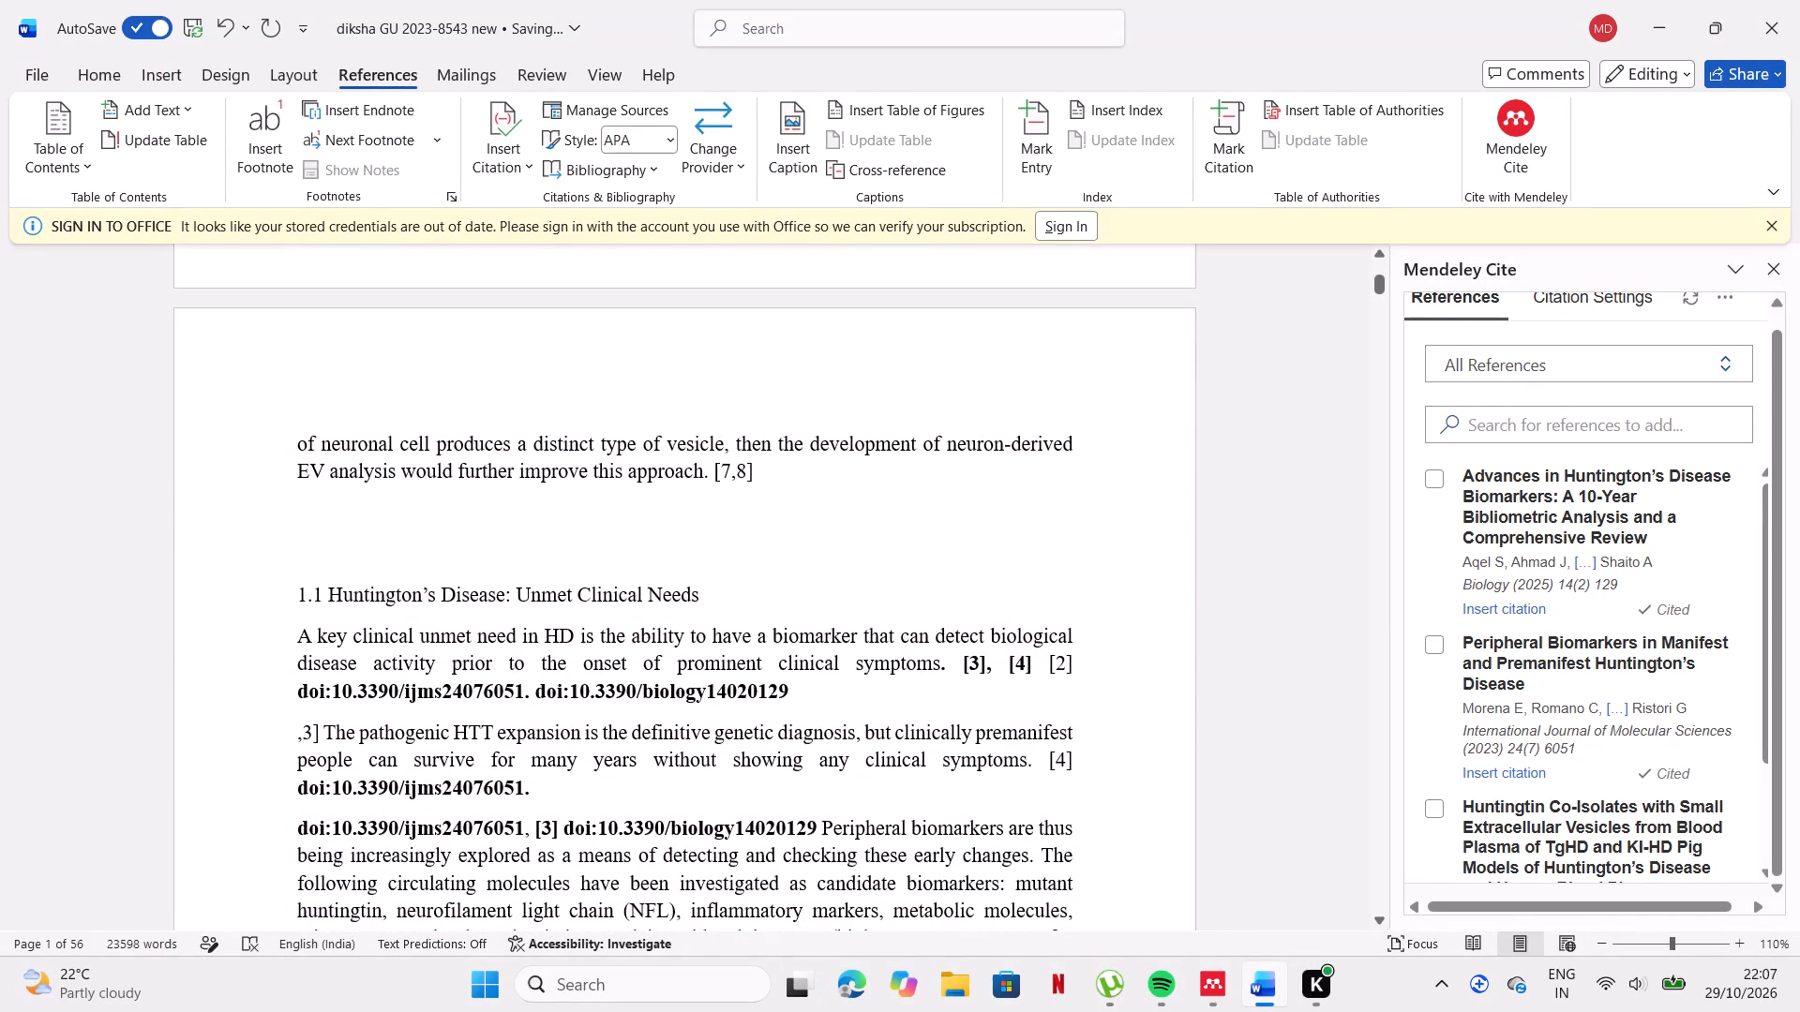
click(1080, 760)
click(1066, 759)
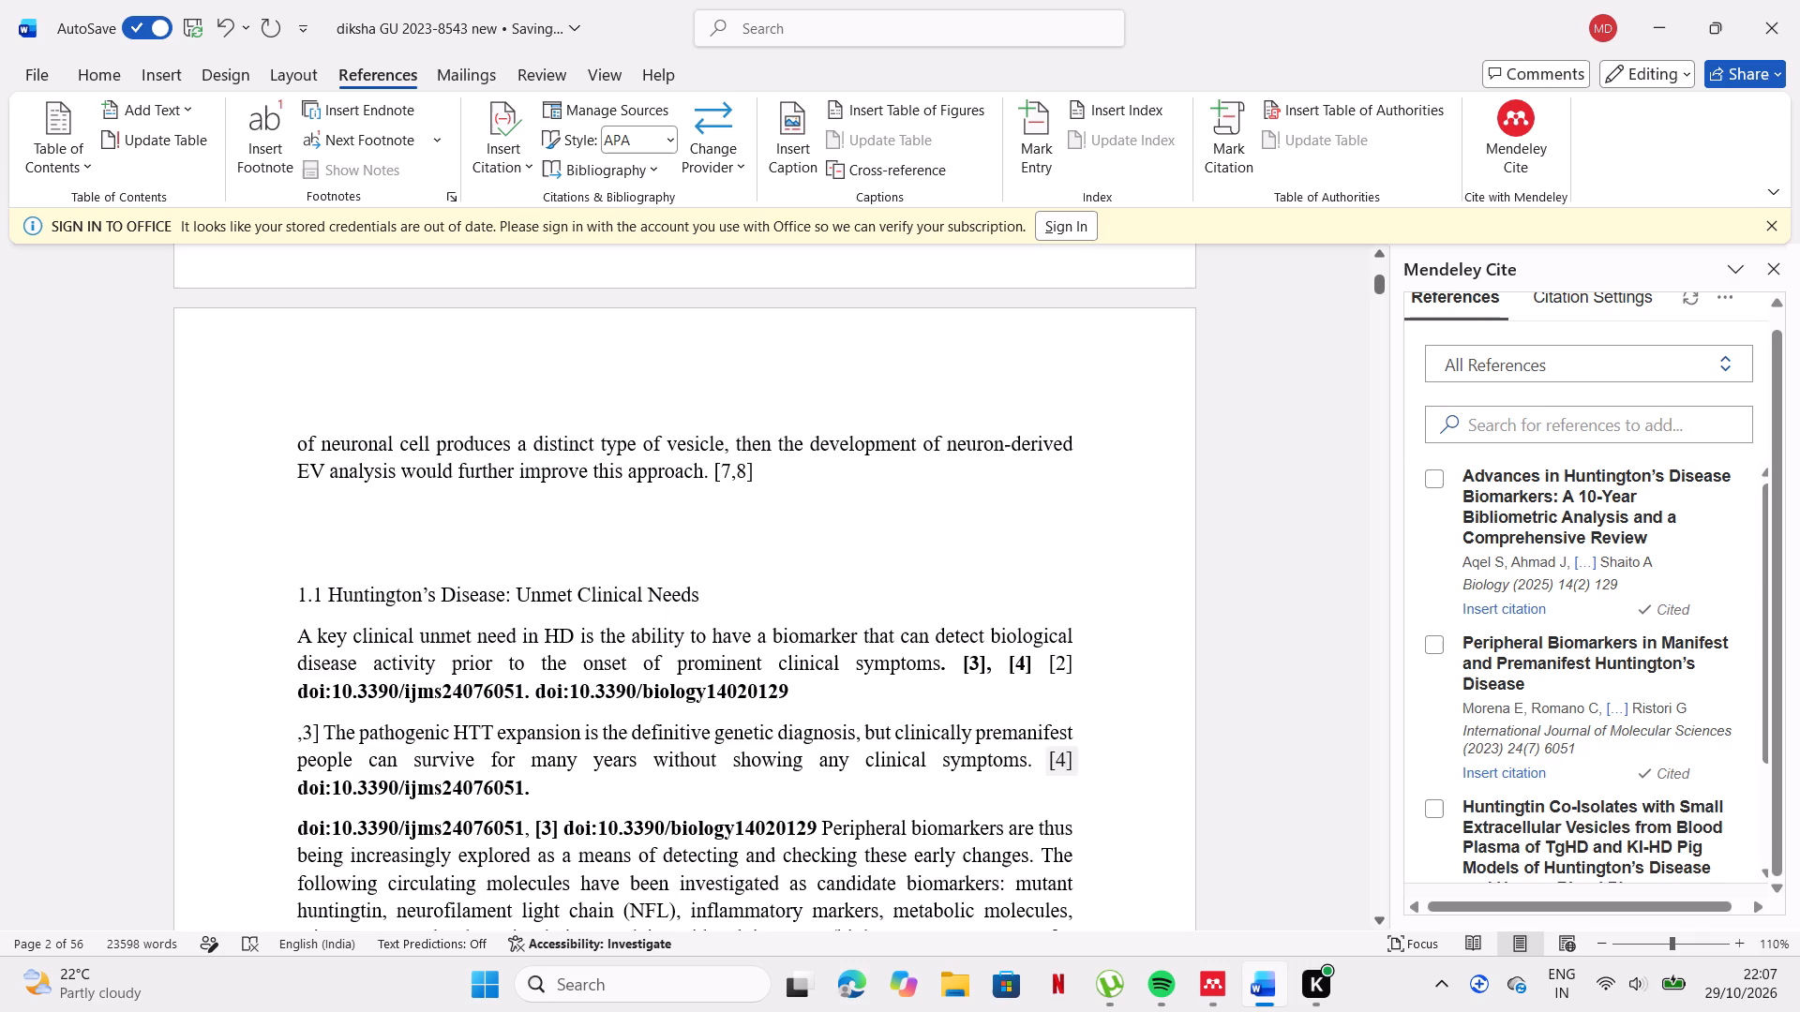
double_click(1087, 759)
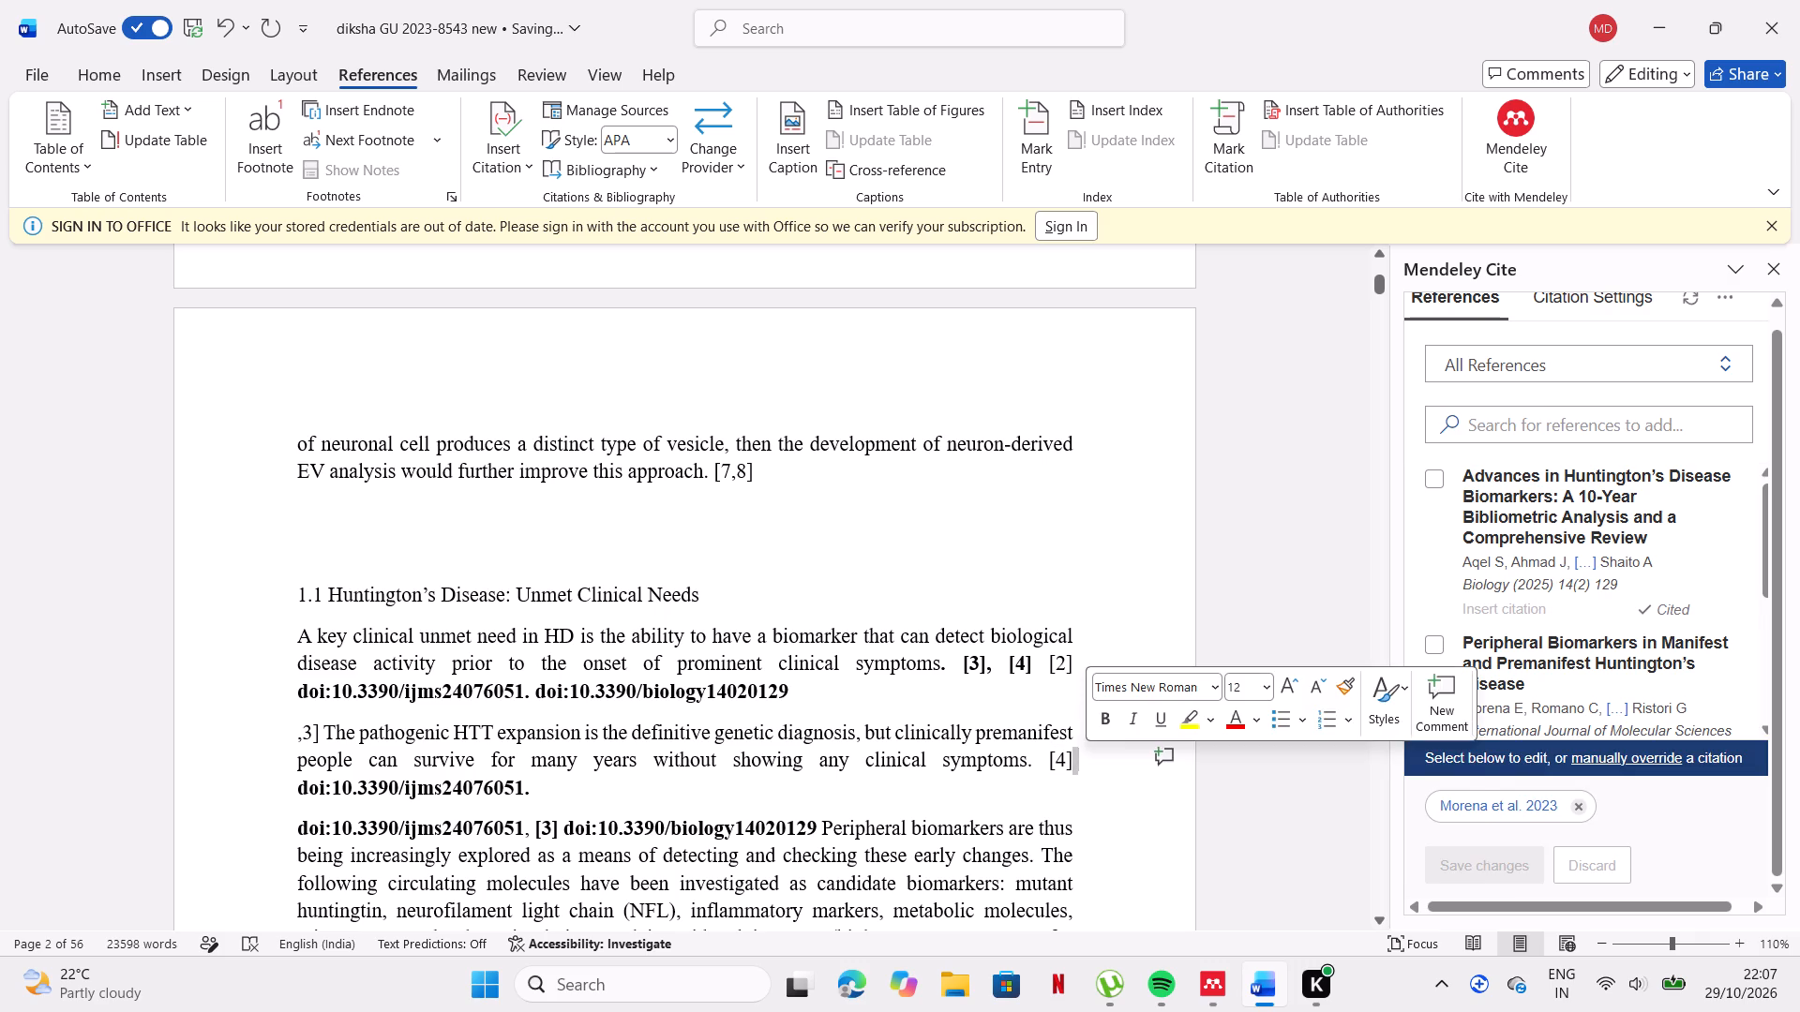
double_click(1087, 759)
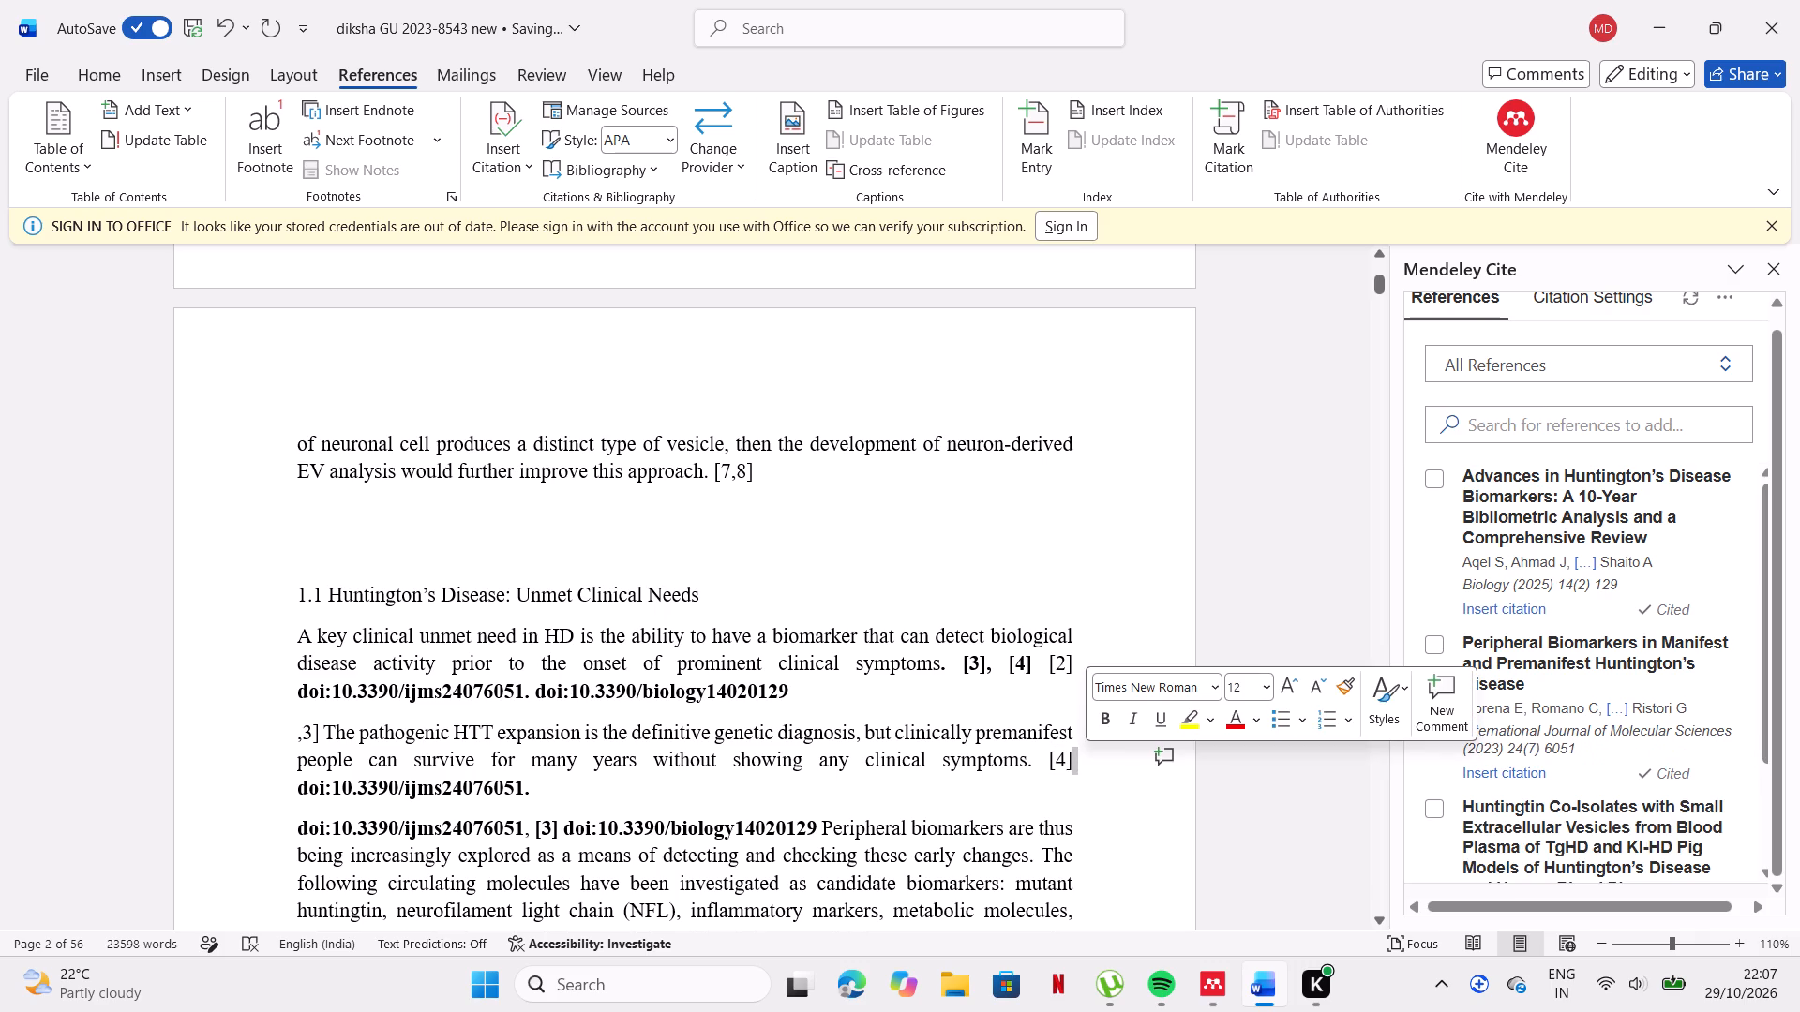
key(BackSpace)
key(BackSpace)
key(BackSpace)
key(BackSpace)
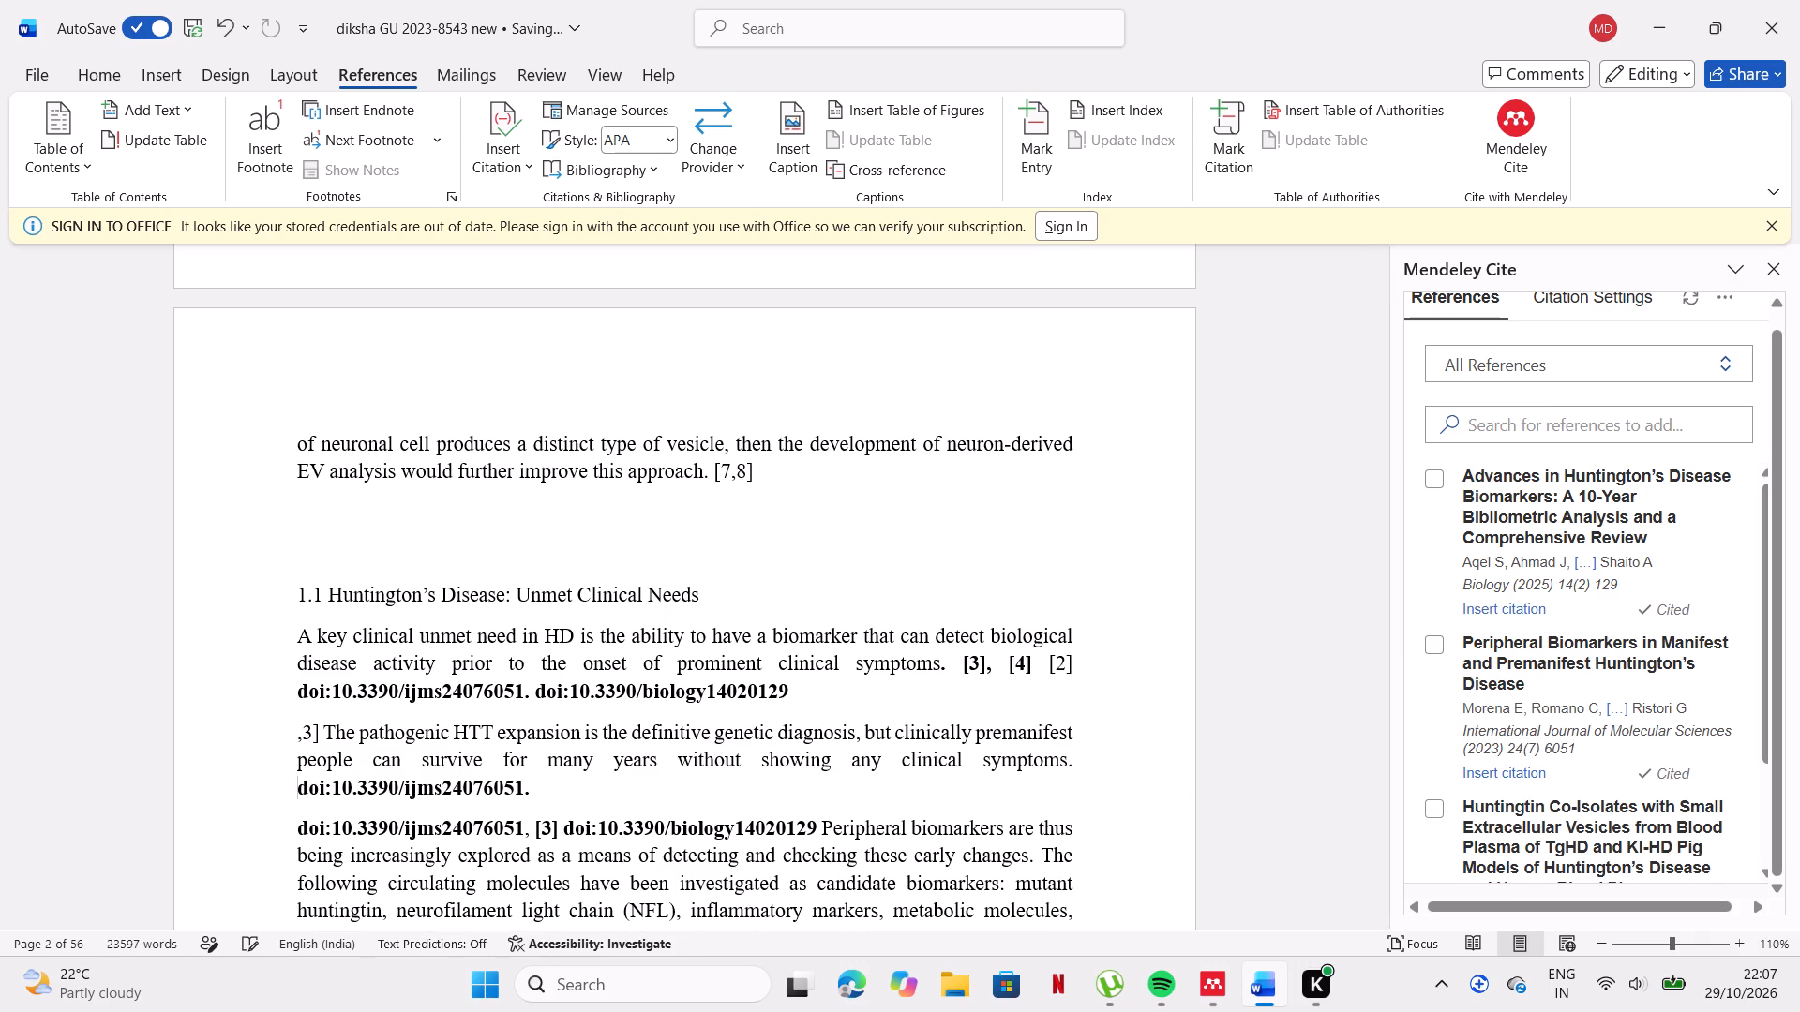
scroll(1475, 691, down, 1)
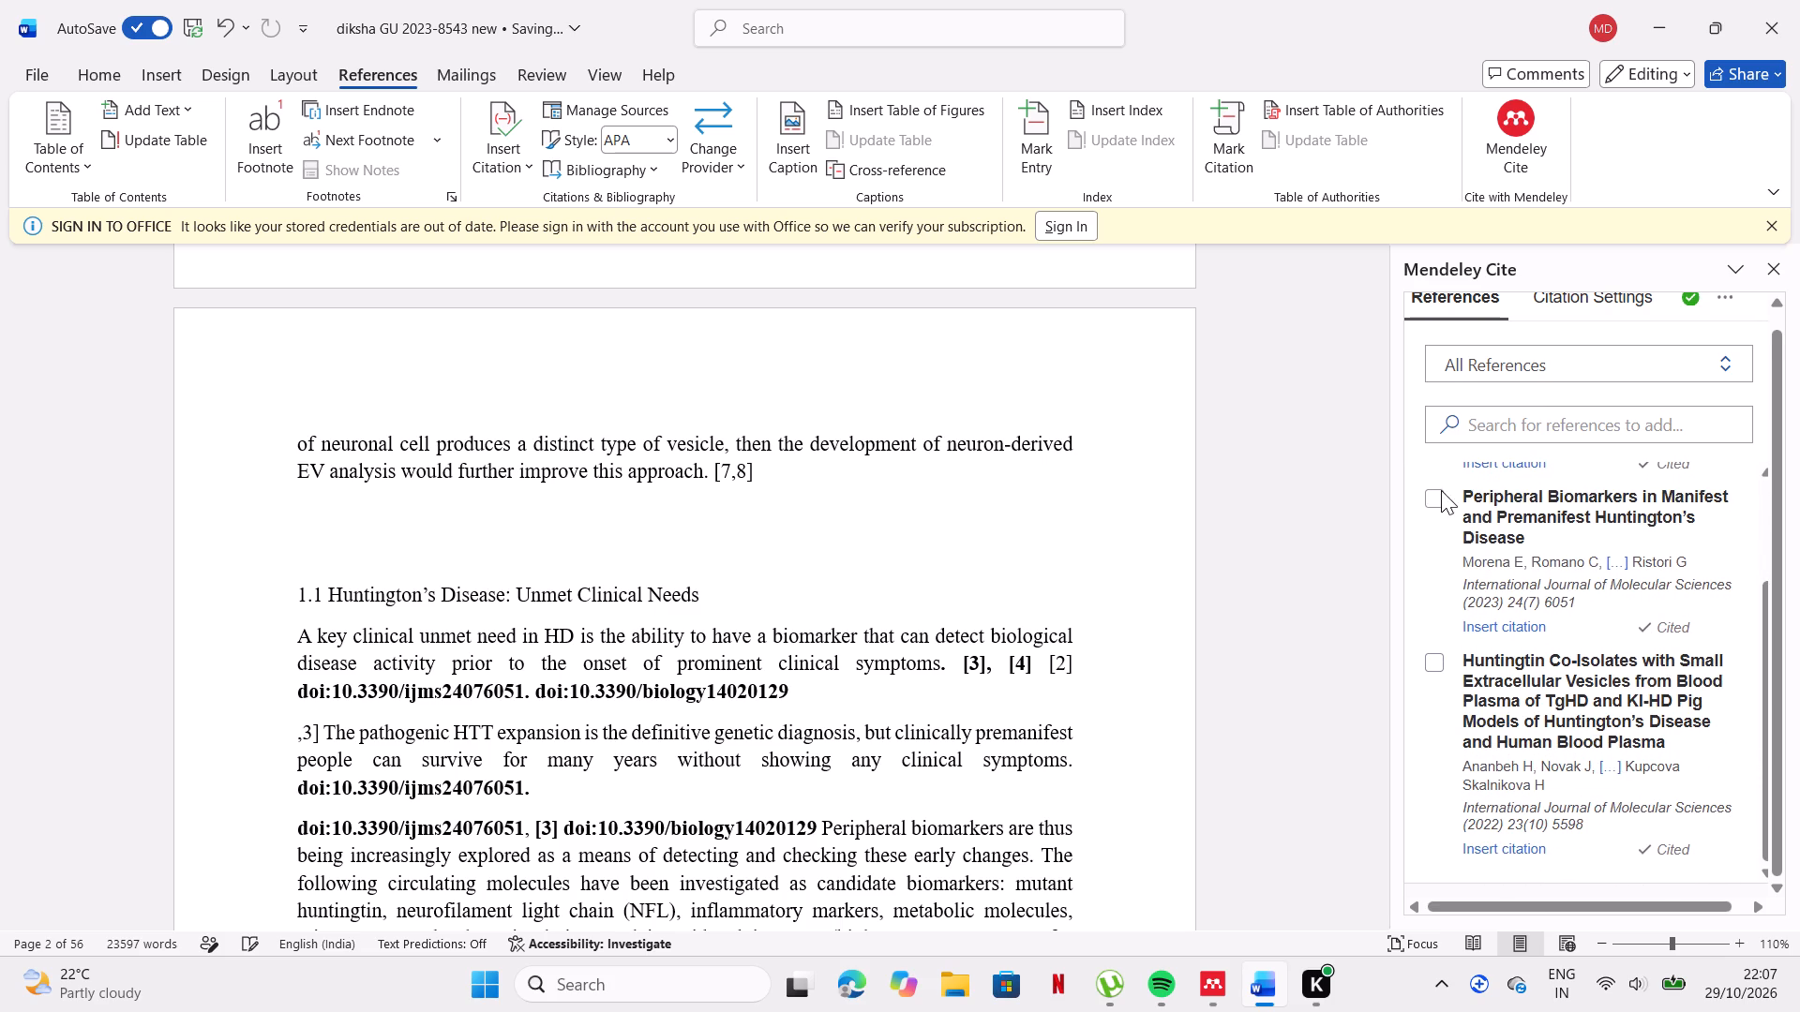
click(1435, 496)
click(1473, 874)
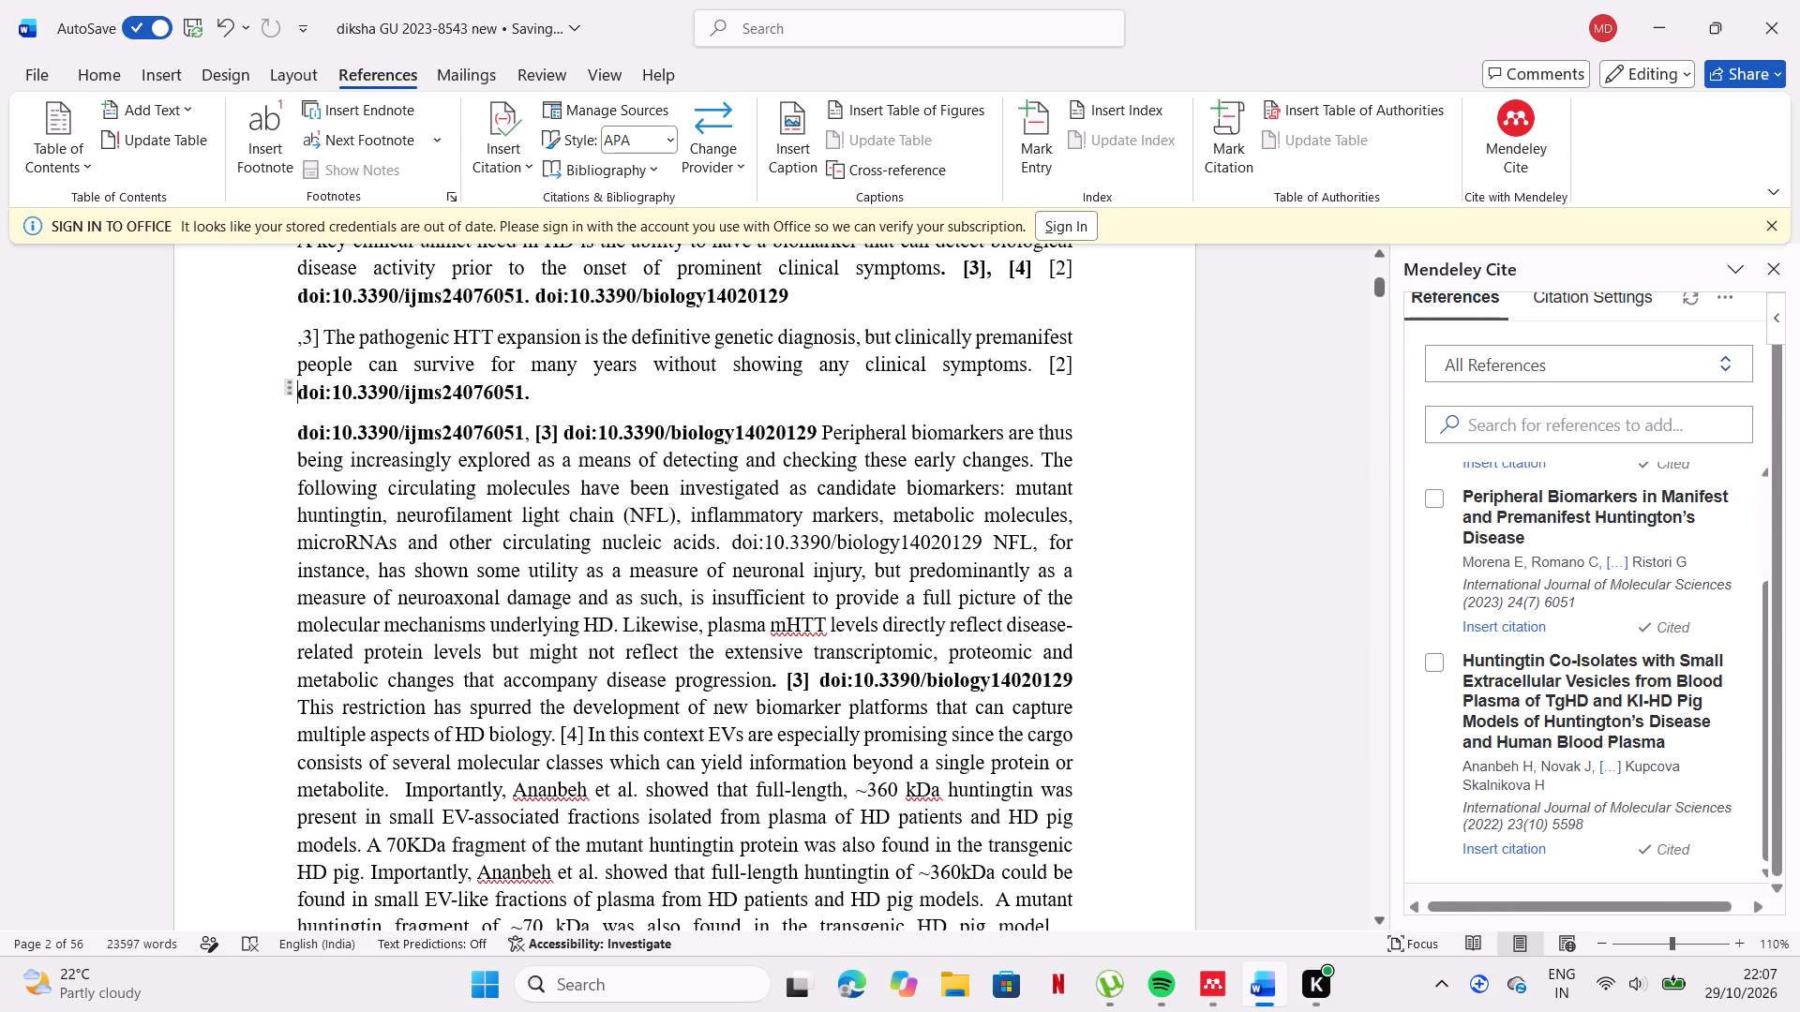
Delete the duplicate doi:10.3390/ijms24076051 at the start of the "Peripheral biomarkers" paragraph in section 1.1.
scroll(576, 450, up, 1)
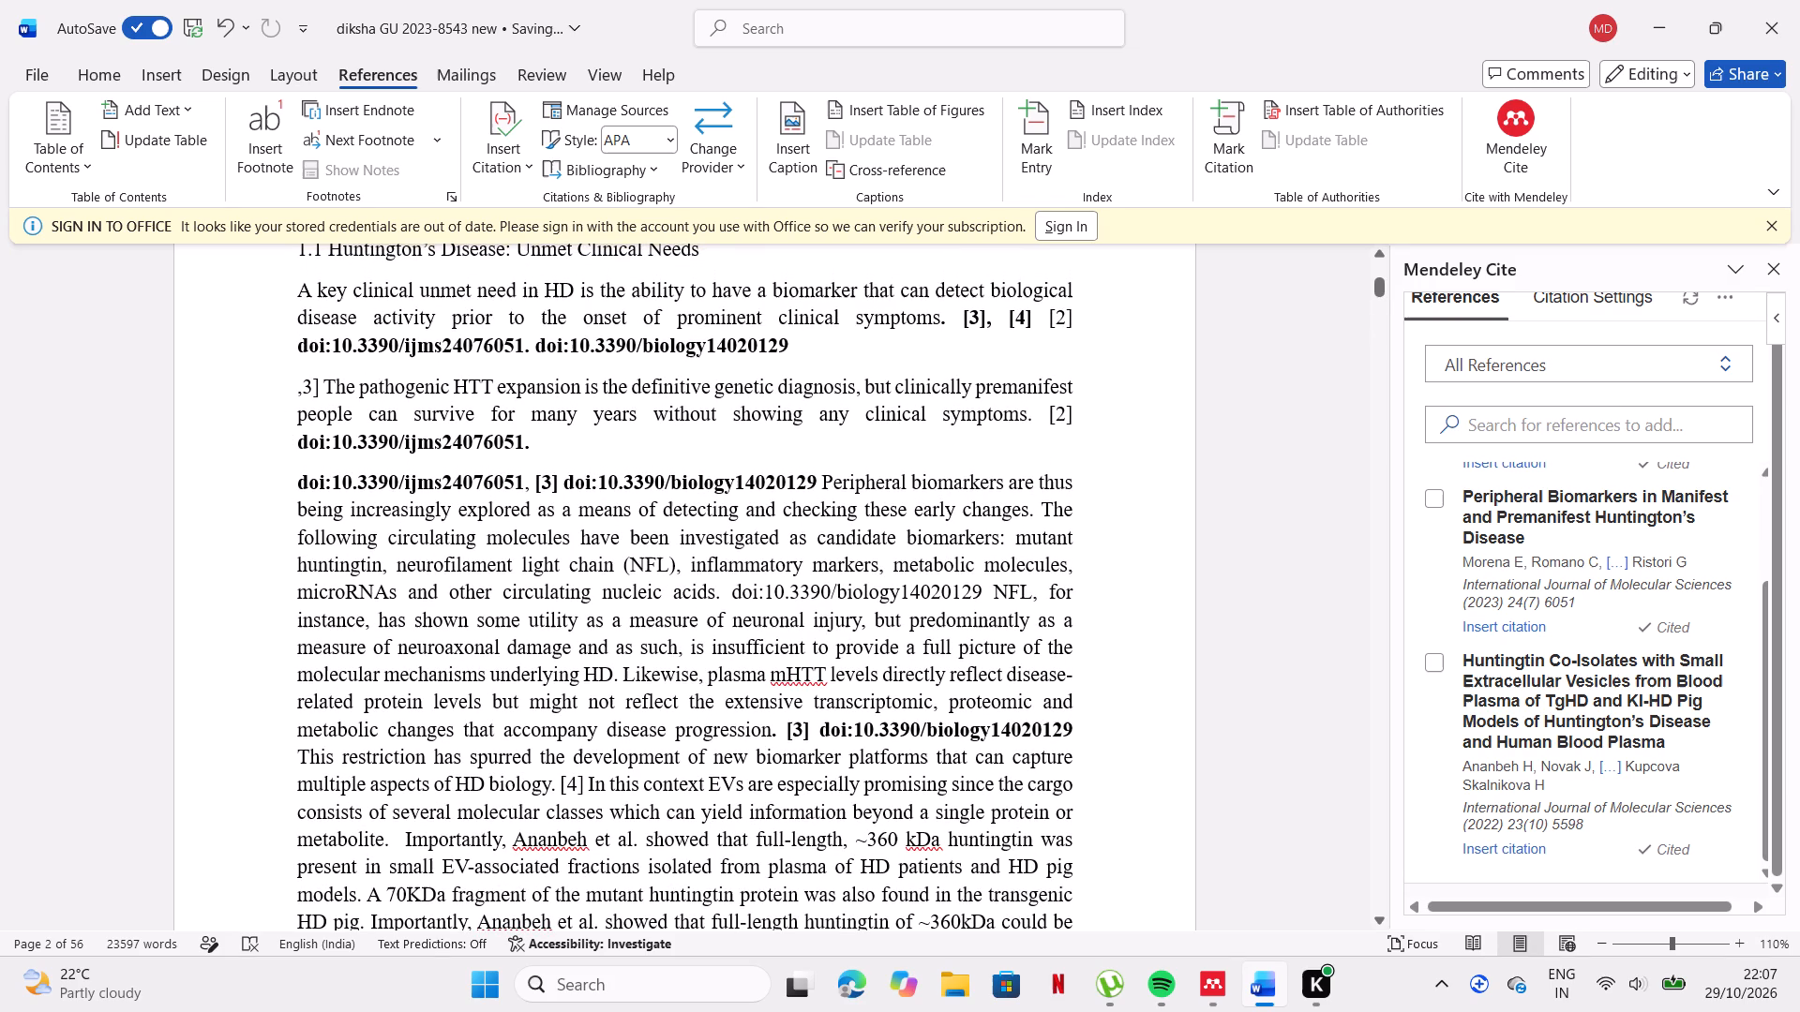
drag(1073, 411, 1027, 428)
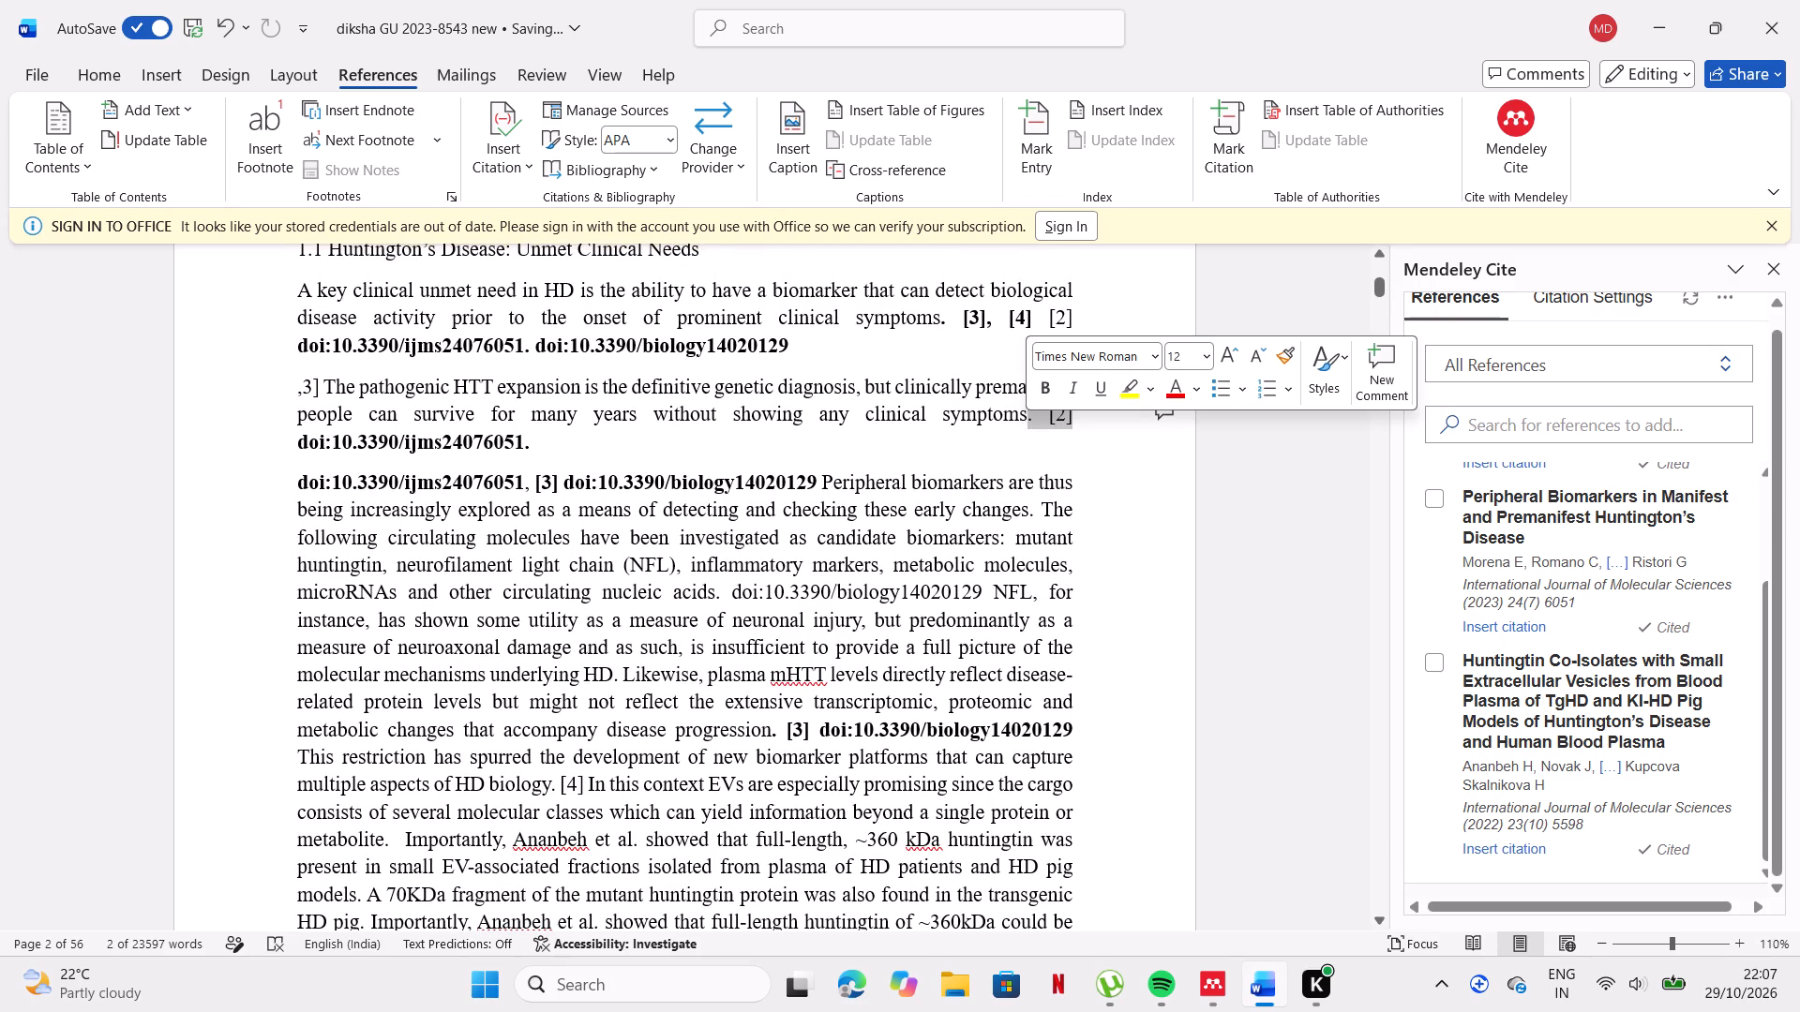
click(1064, 442)
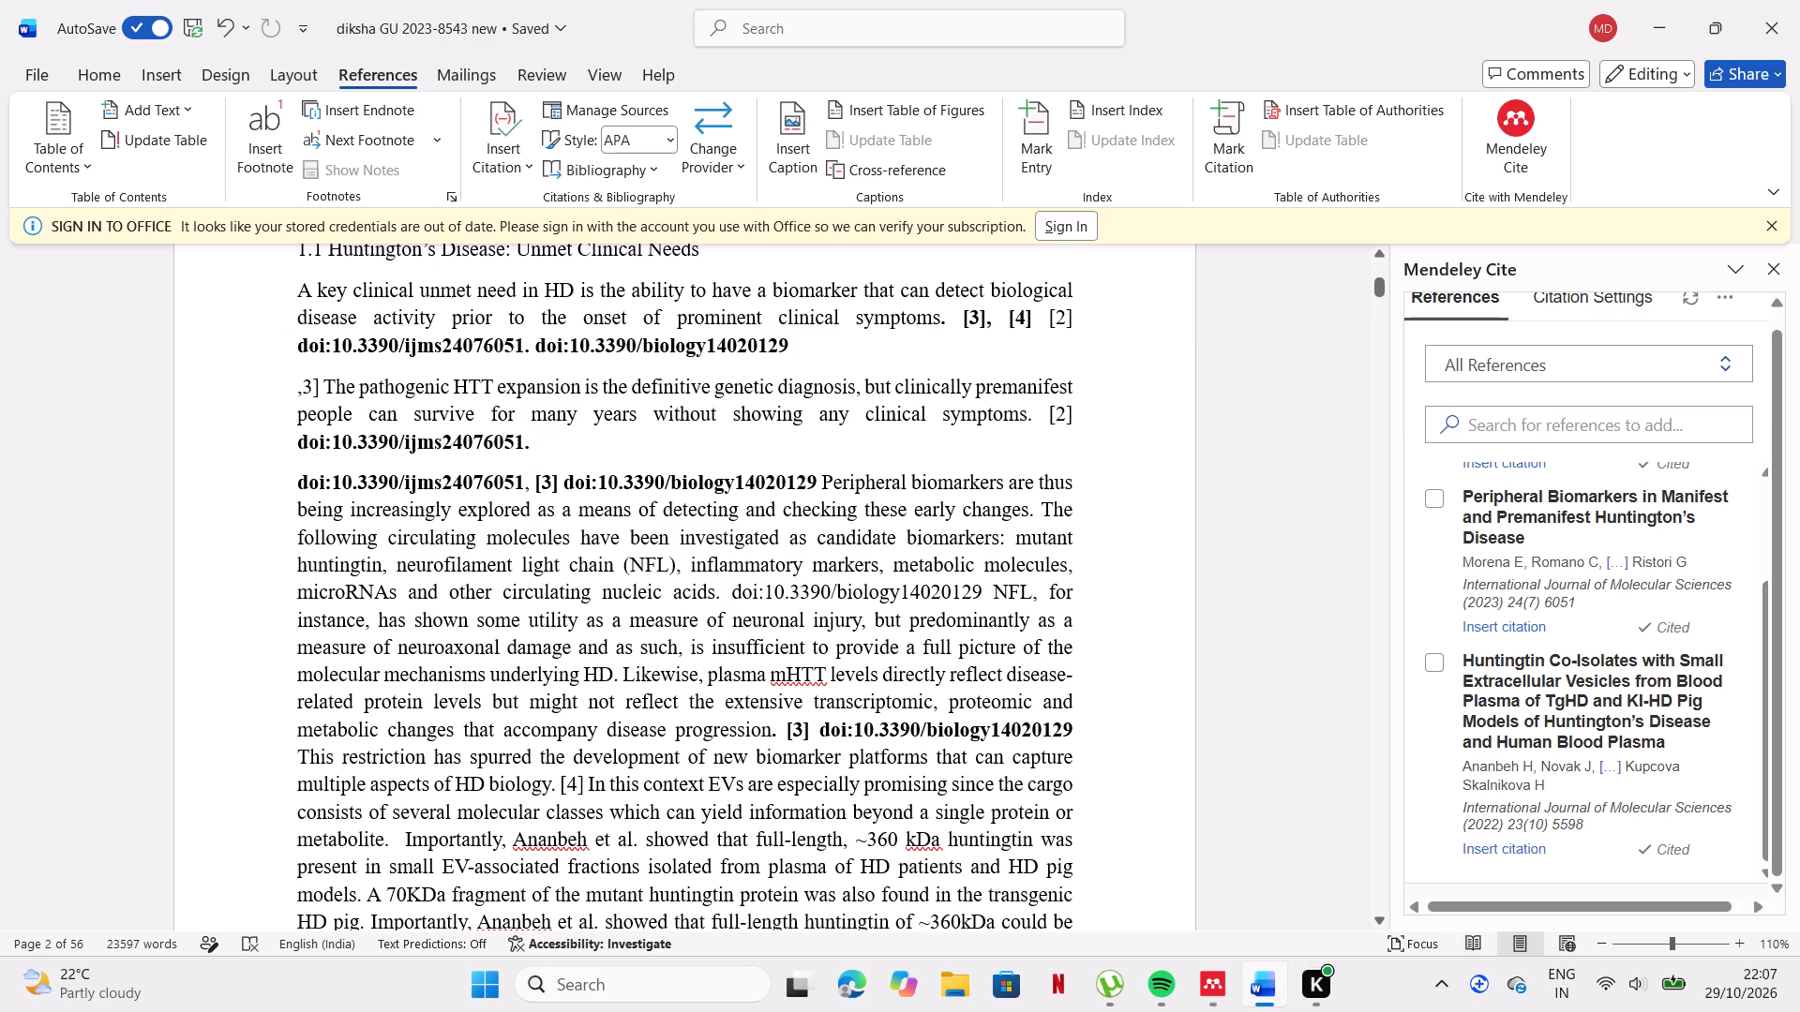
drag(530, 476, 307, 483)
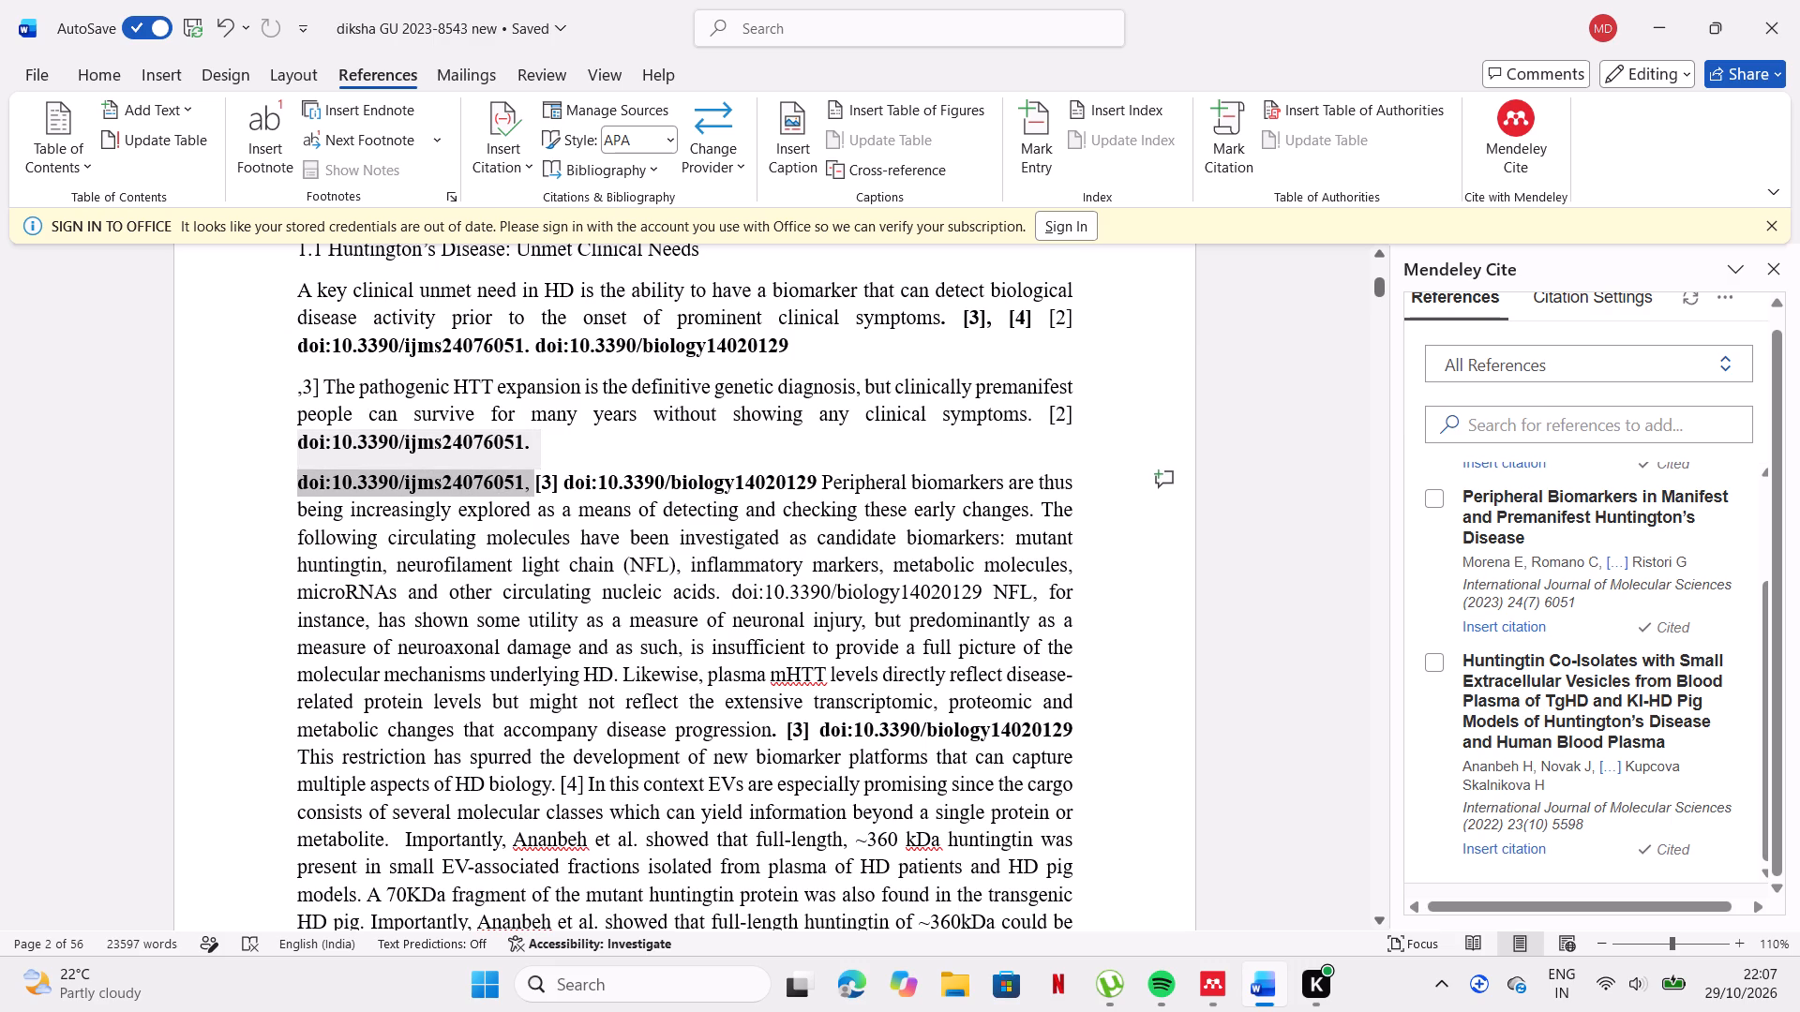
drag(307, 483, 307, 483)
drag(307, 483, 294, 484)
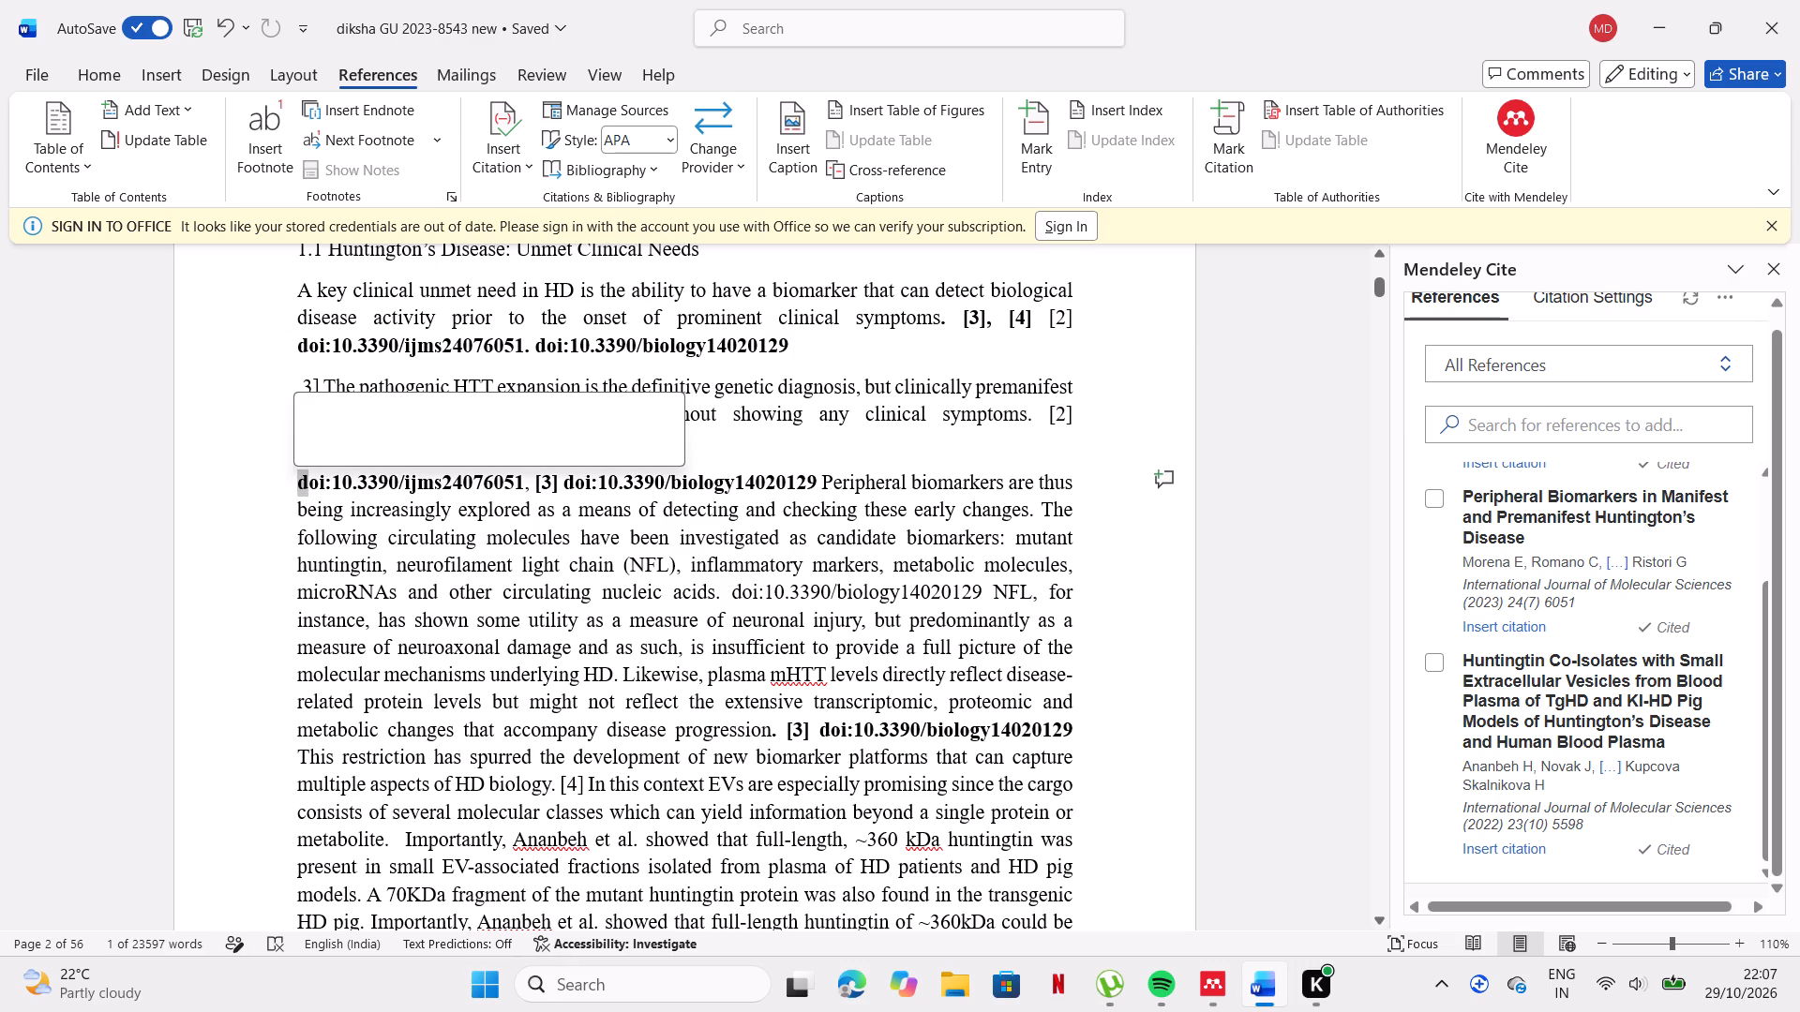
drag(301, 484, 322, 484)
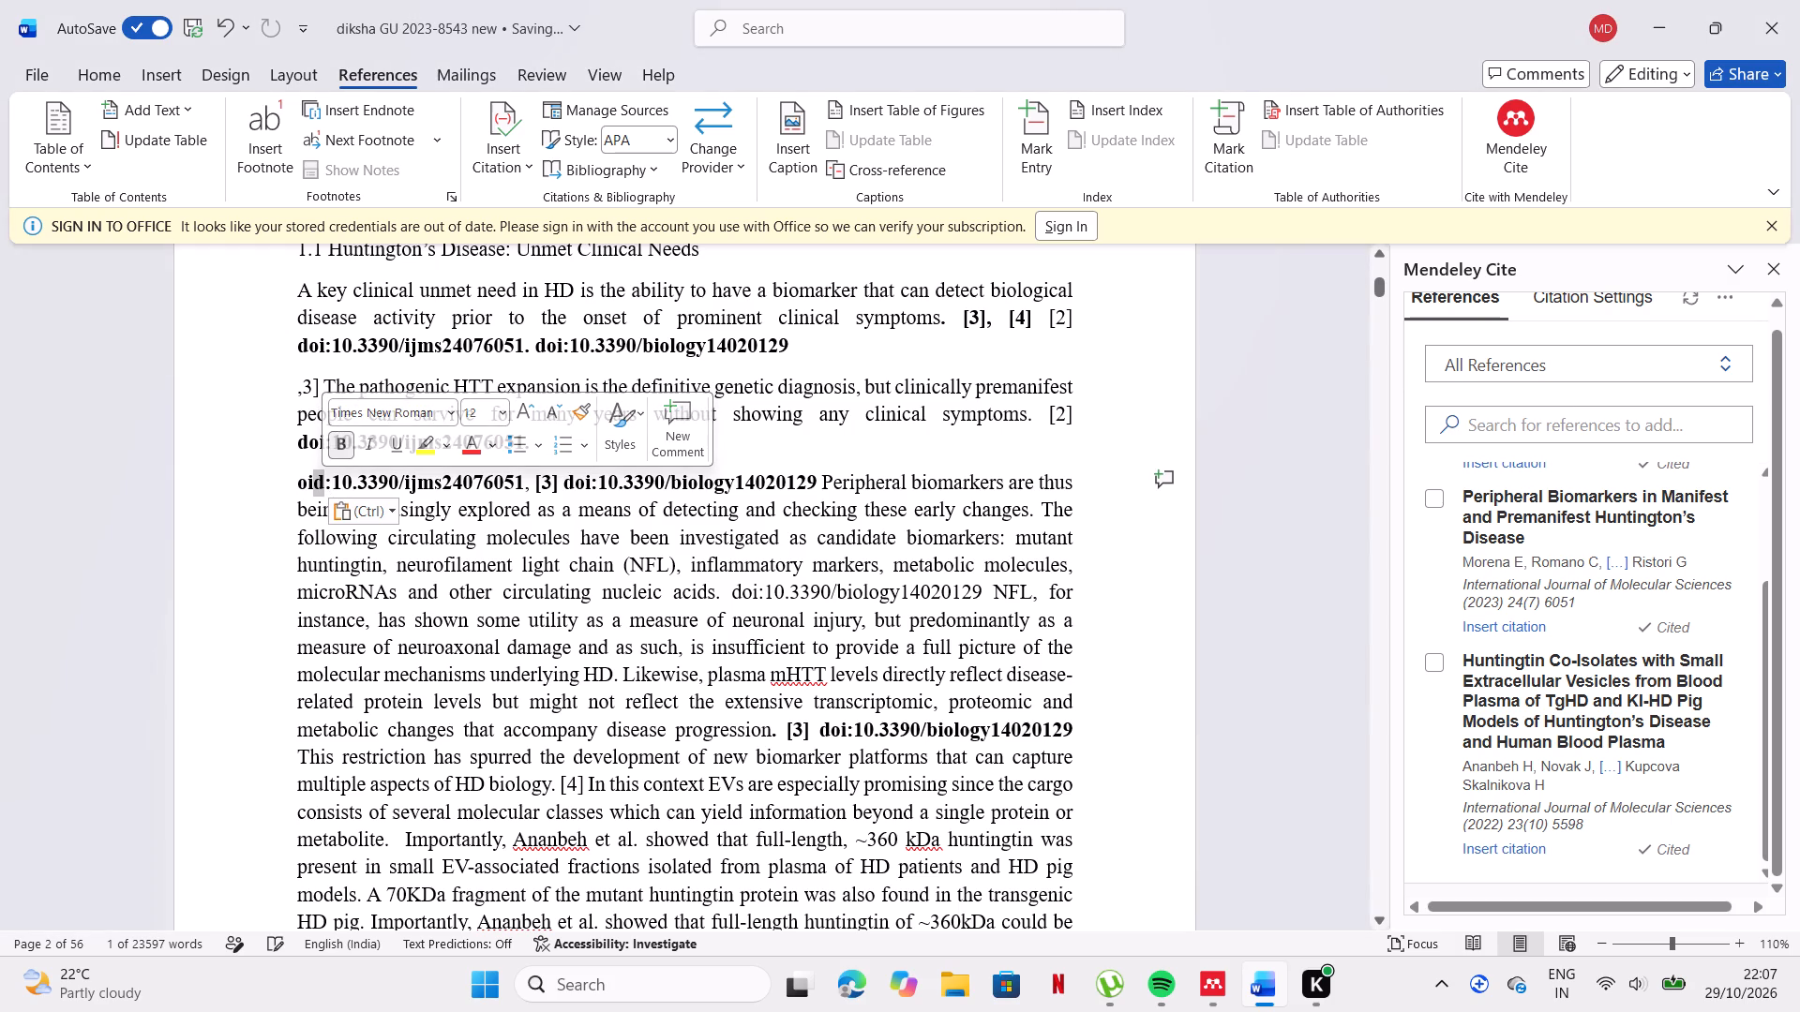
drag(291, 476, 380, 489)
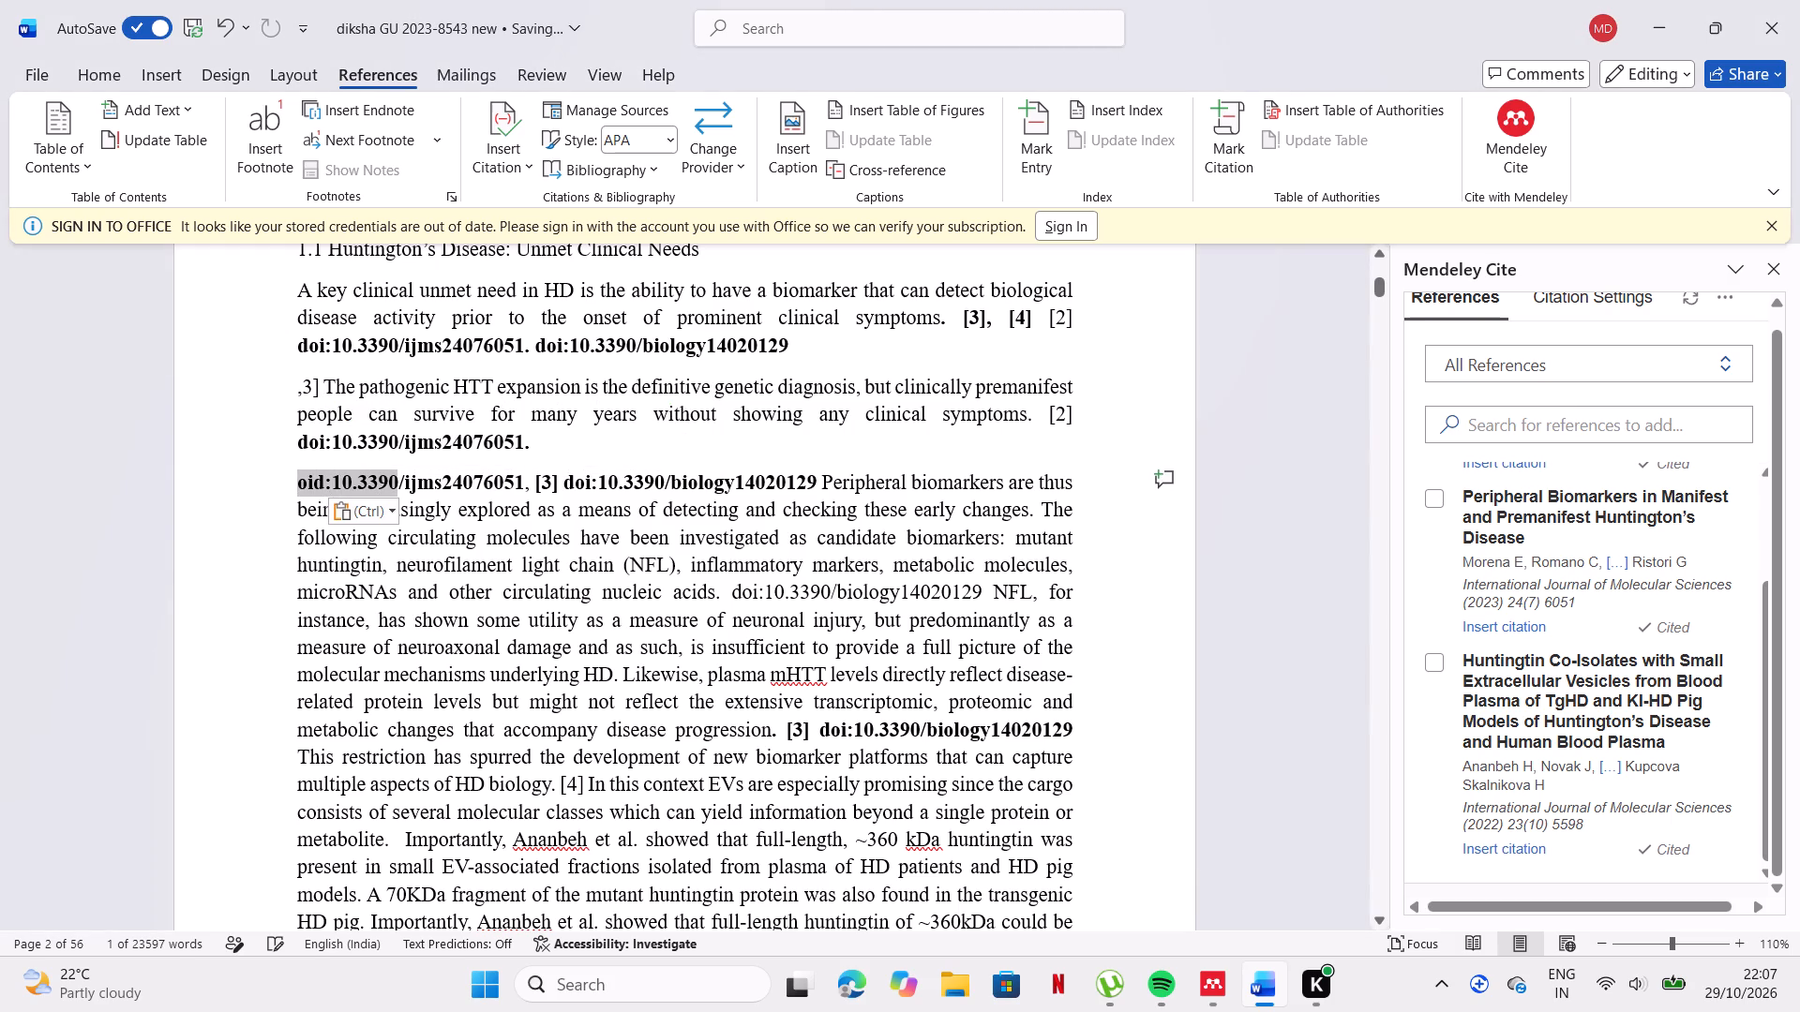
drag(380, 489, 474, 489)
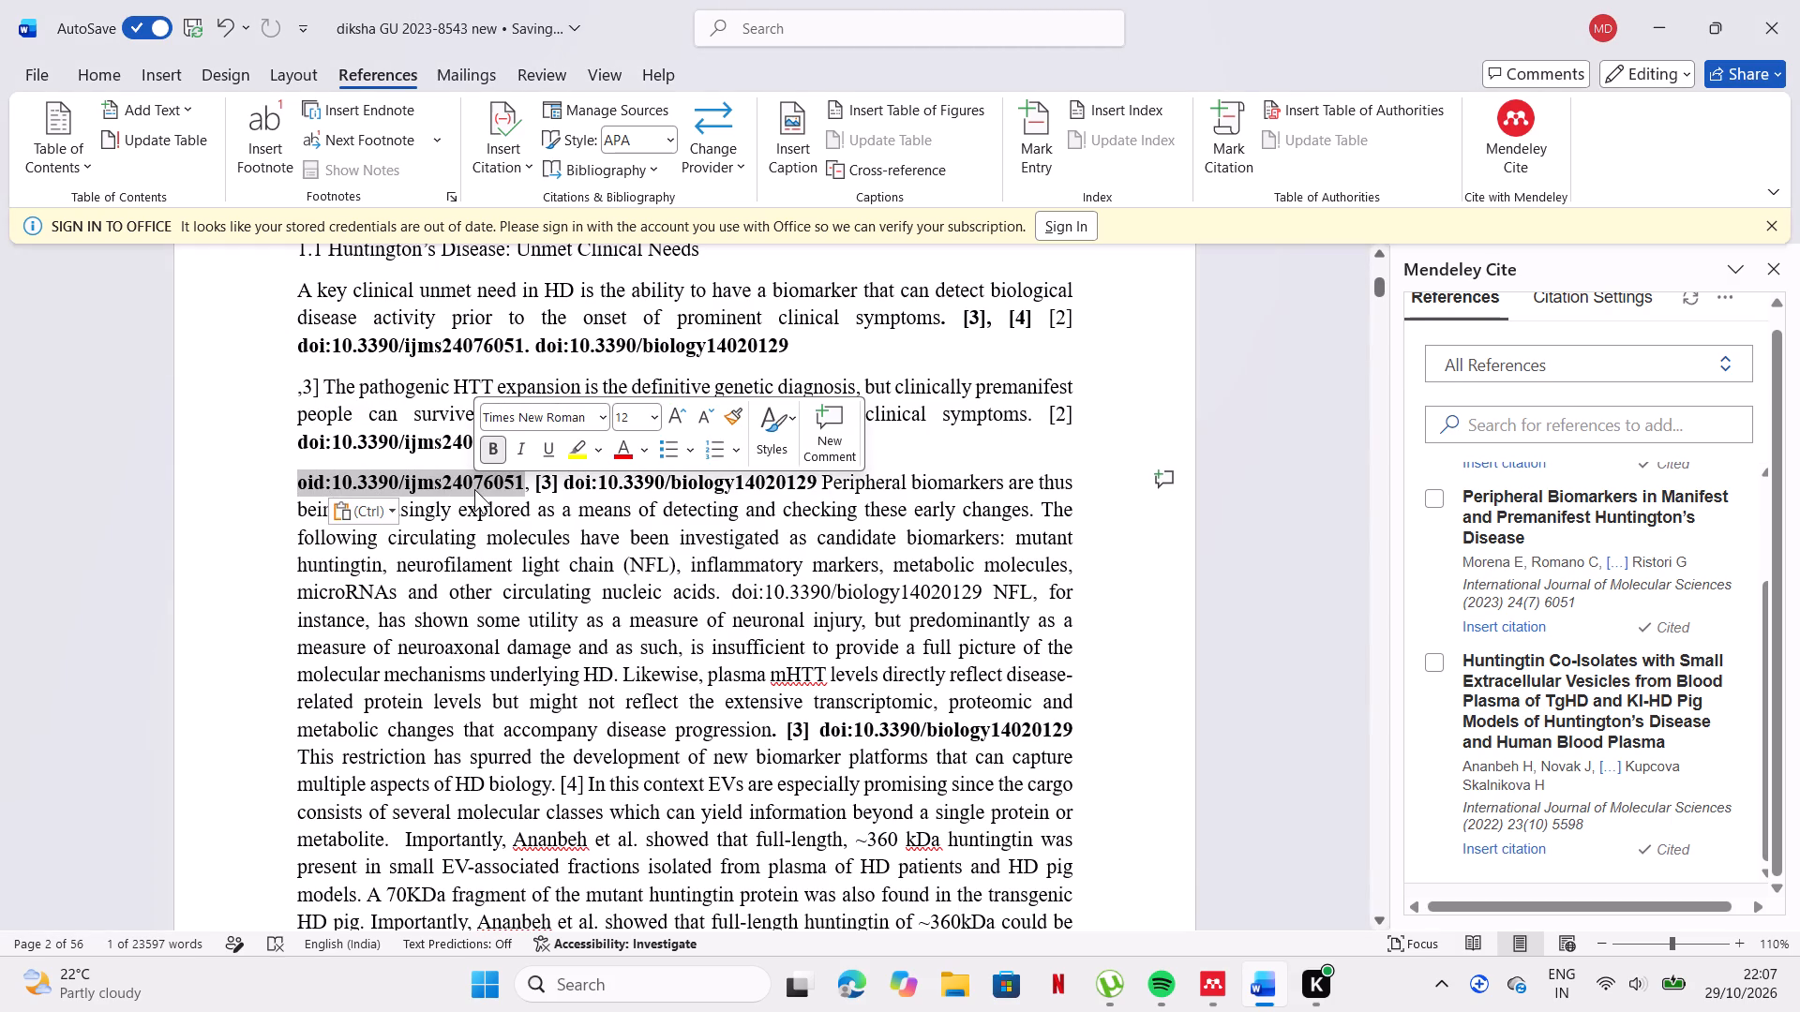
key(BackSpace)
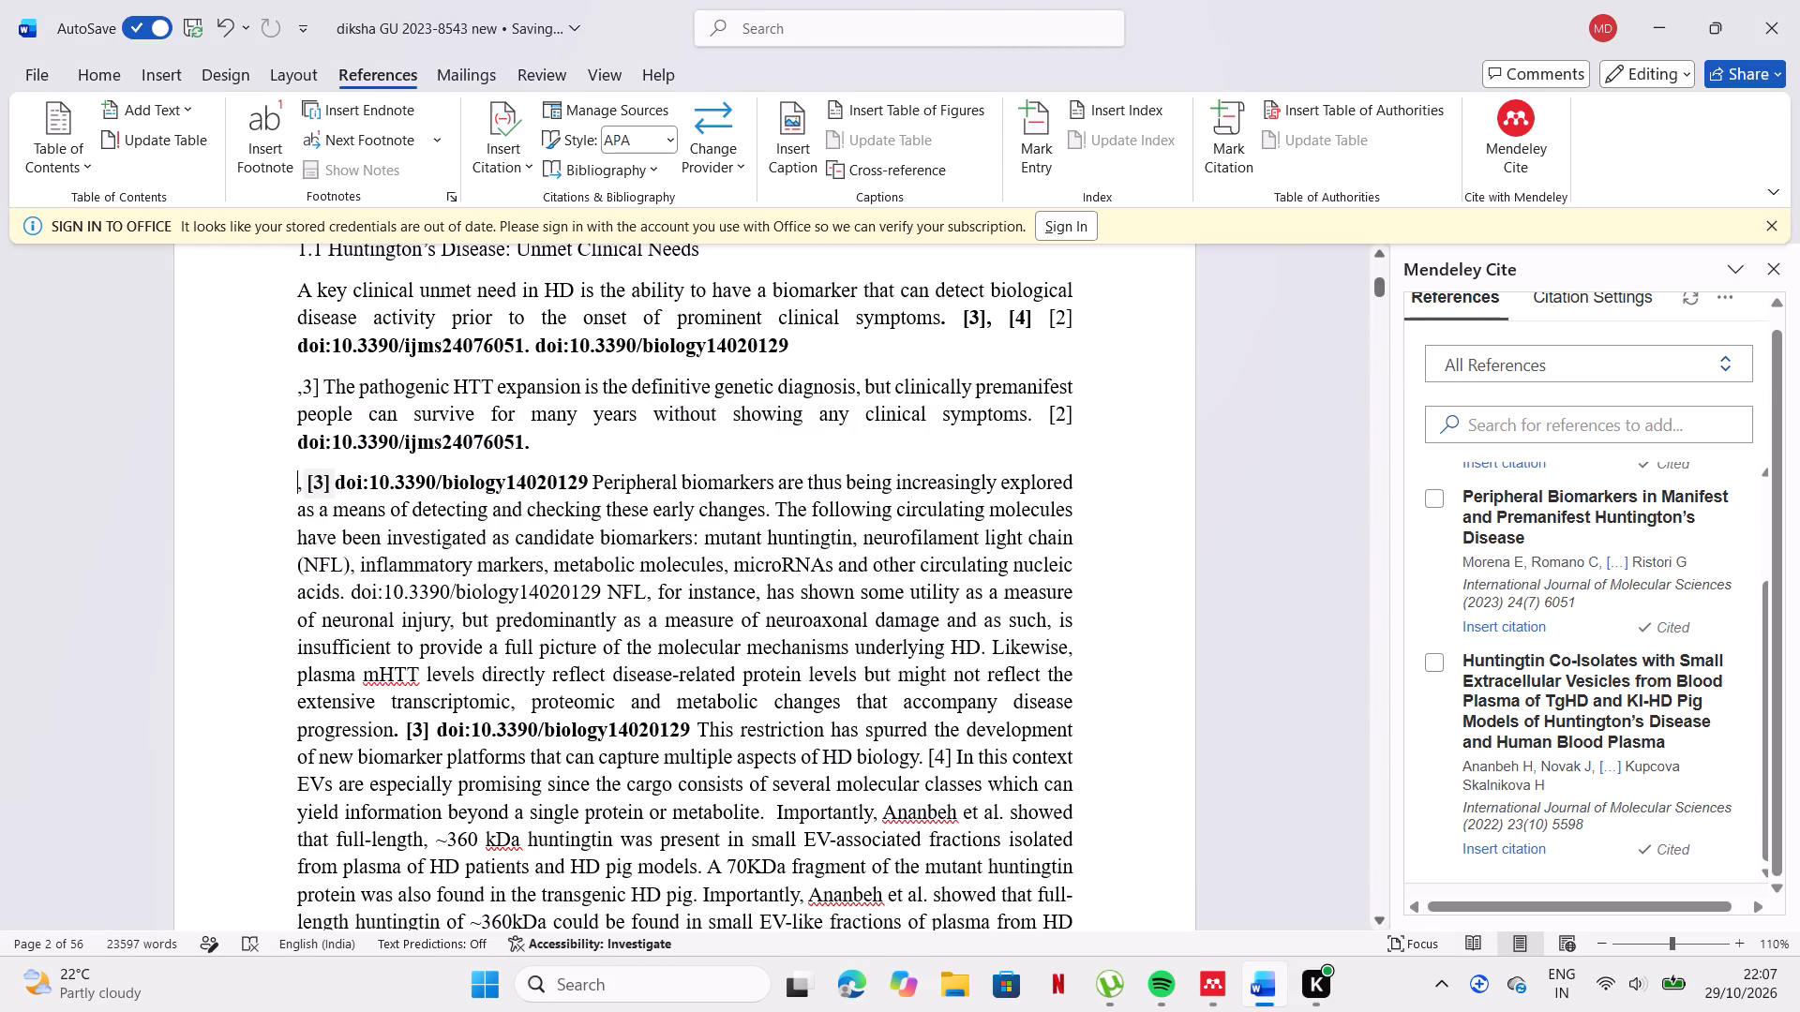
Remove the stray punctuation and paragraph break before [3] doi:10.3390/biology14020129 in section 1.1, joining it to the line ending doi:10.3390/ijms24076051.
click(307, 481)
key(BackSpace)
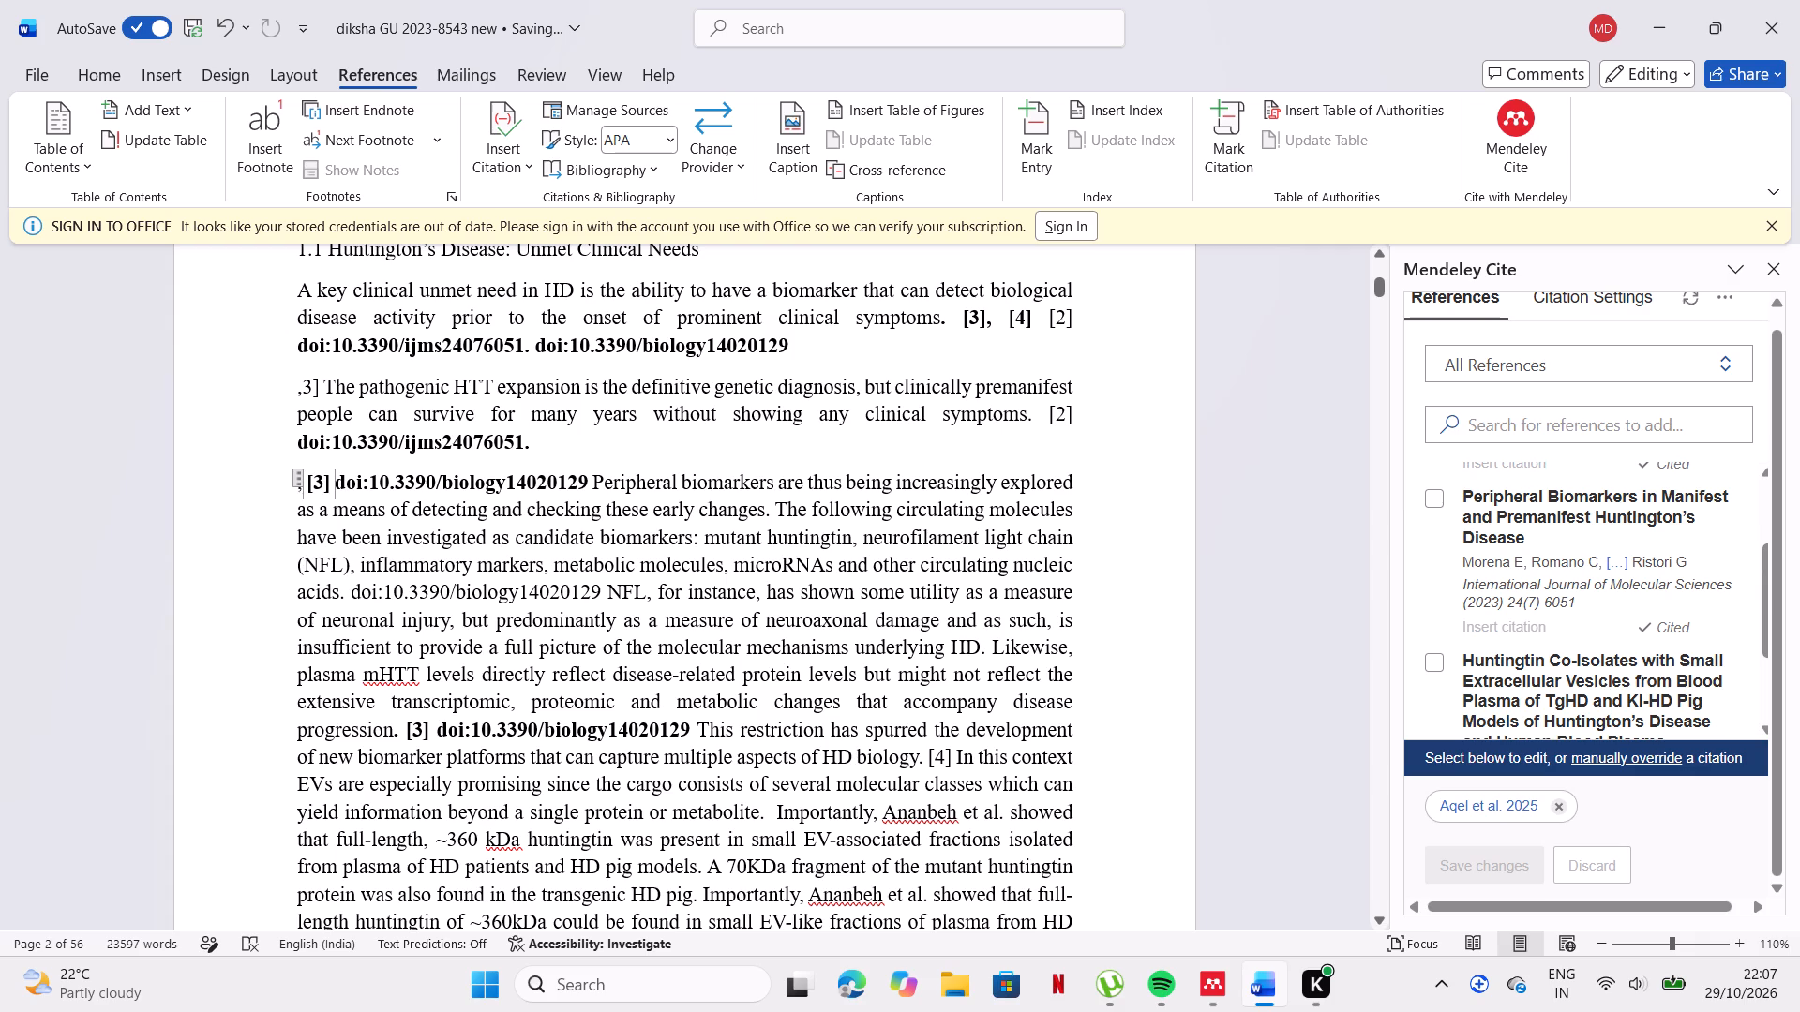
key(BackSpace)
key(BackSpace)
key(BackSpace)
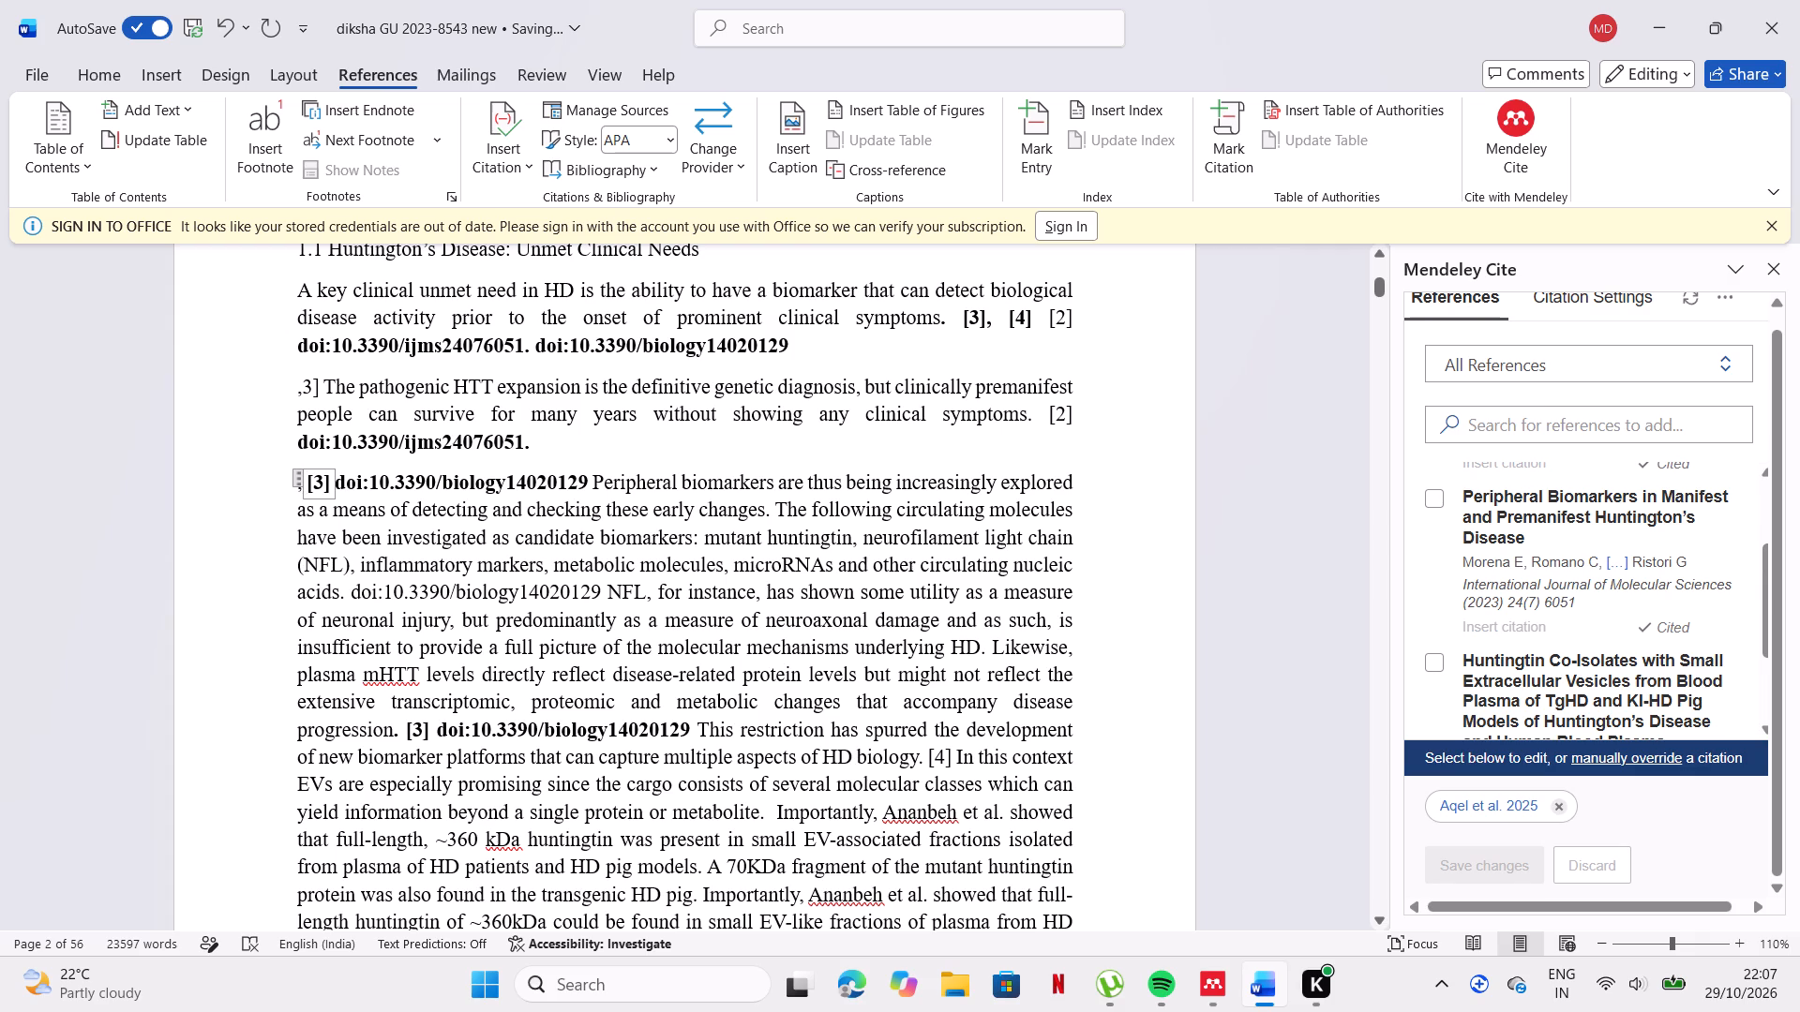
click(289, 485)
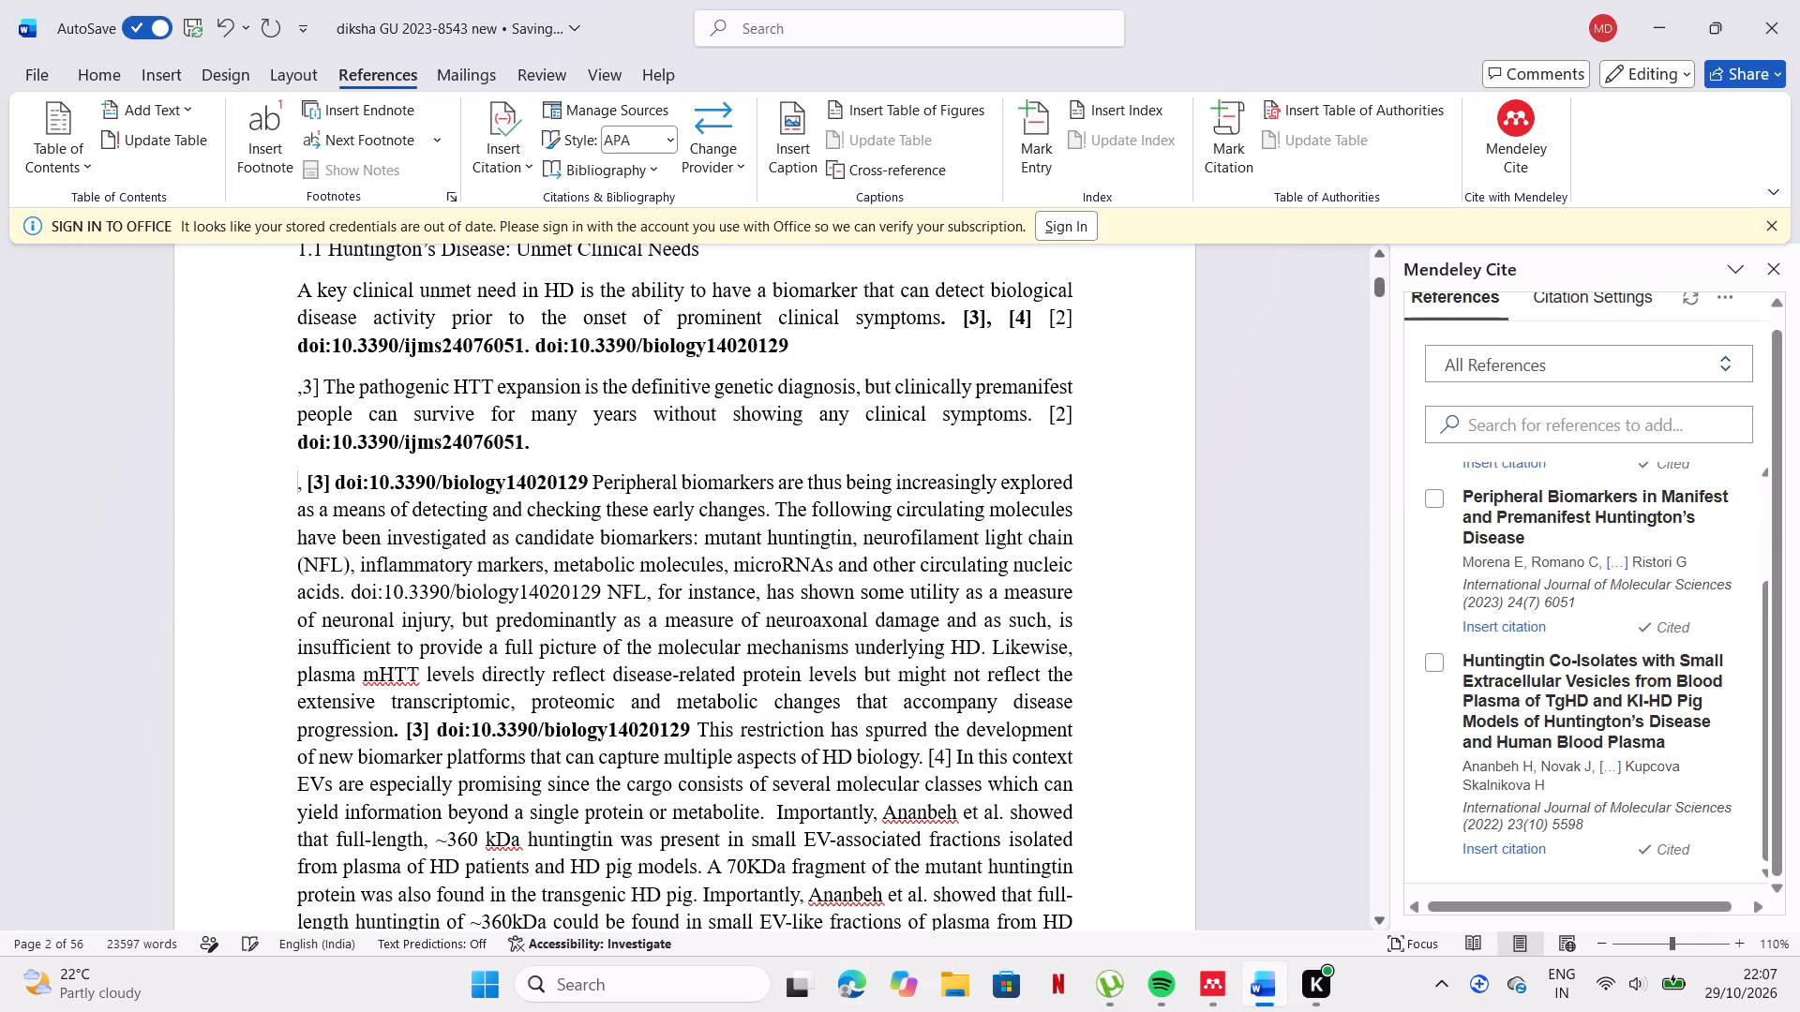
click(299, 485)
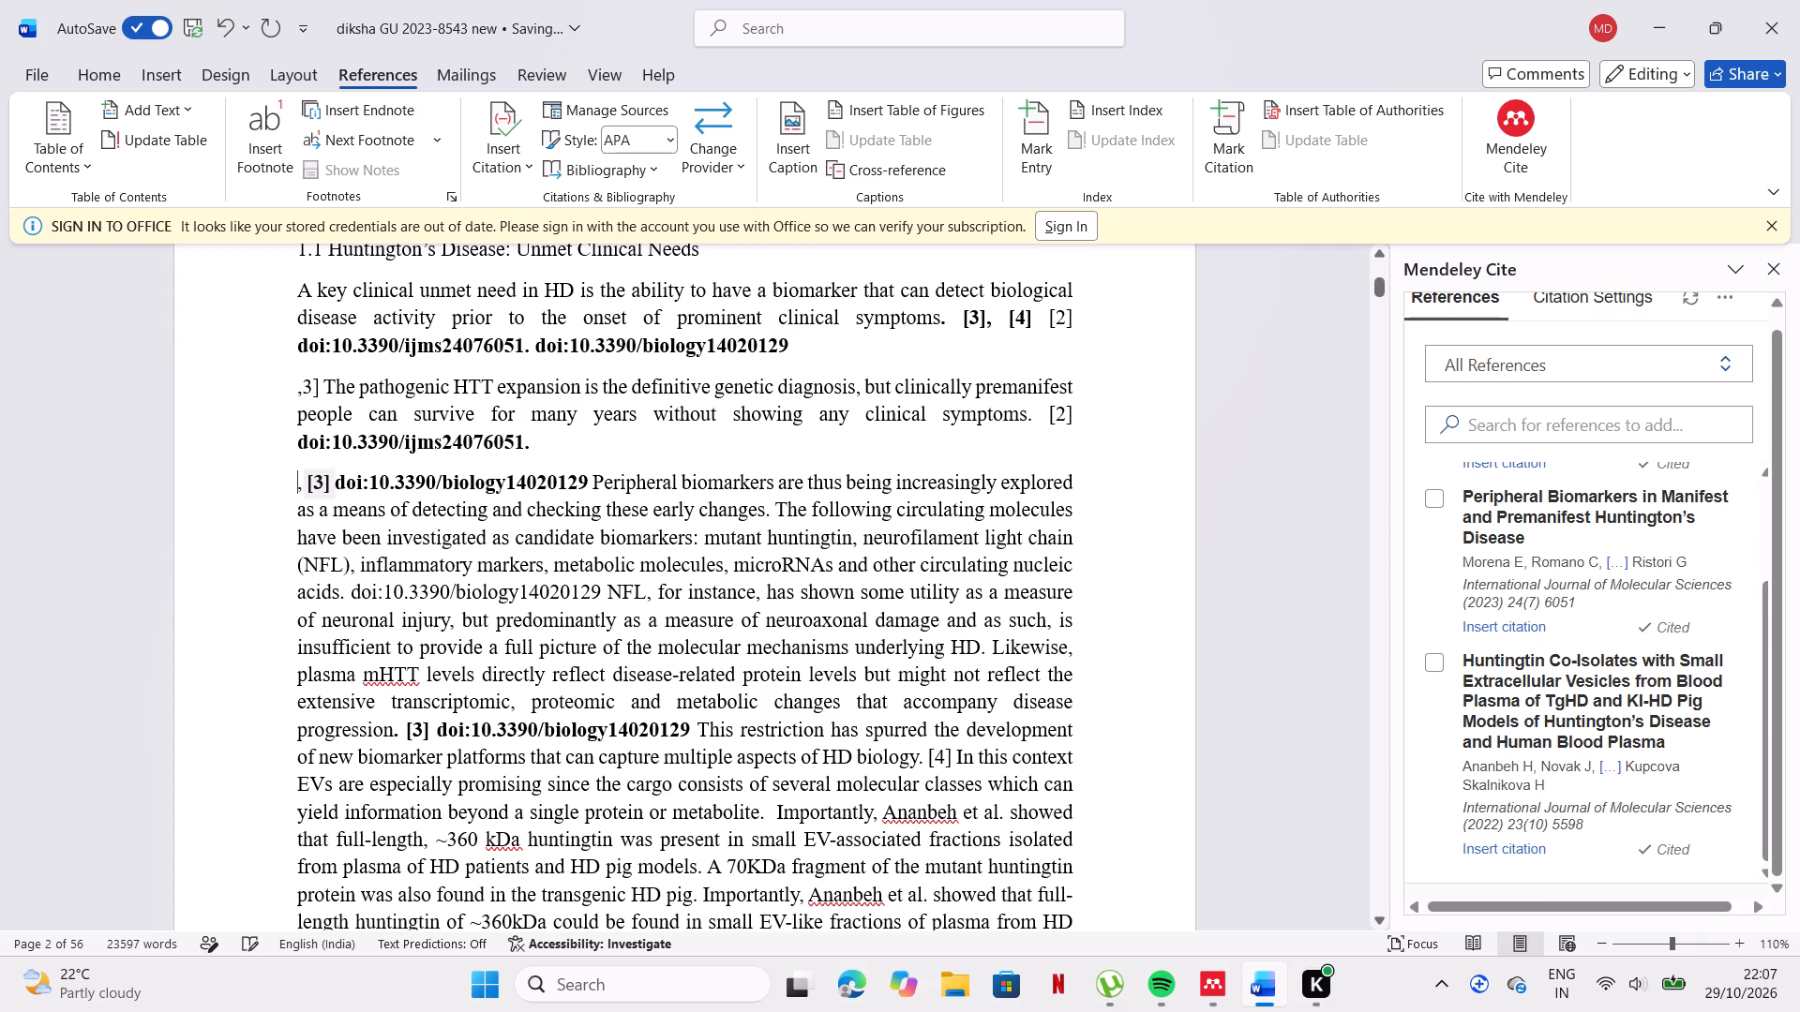
click(302, 484)
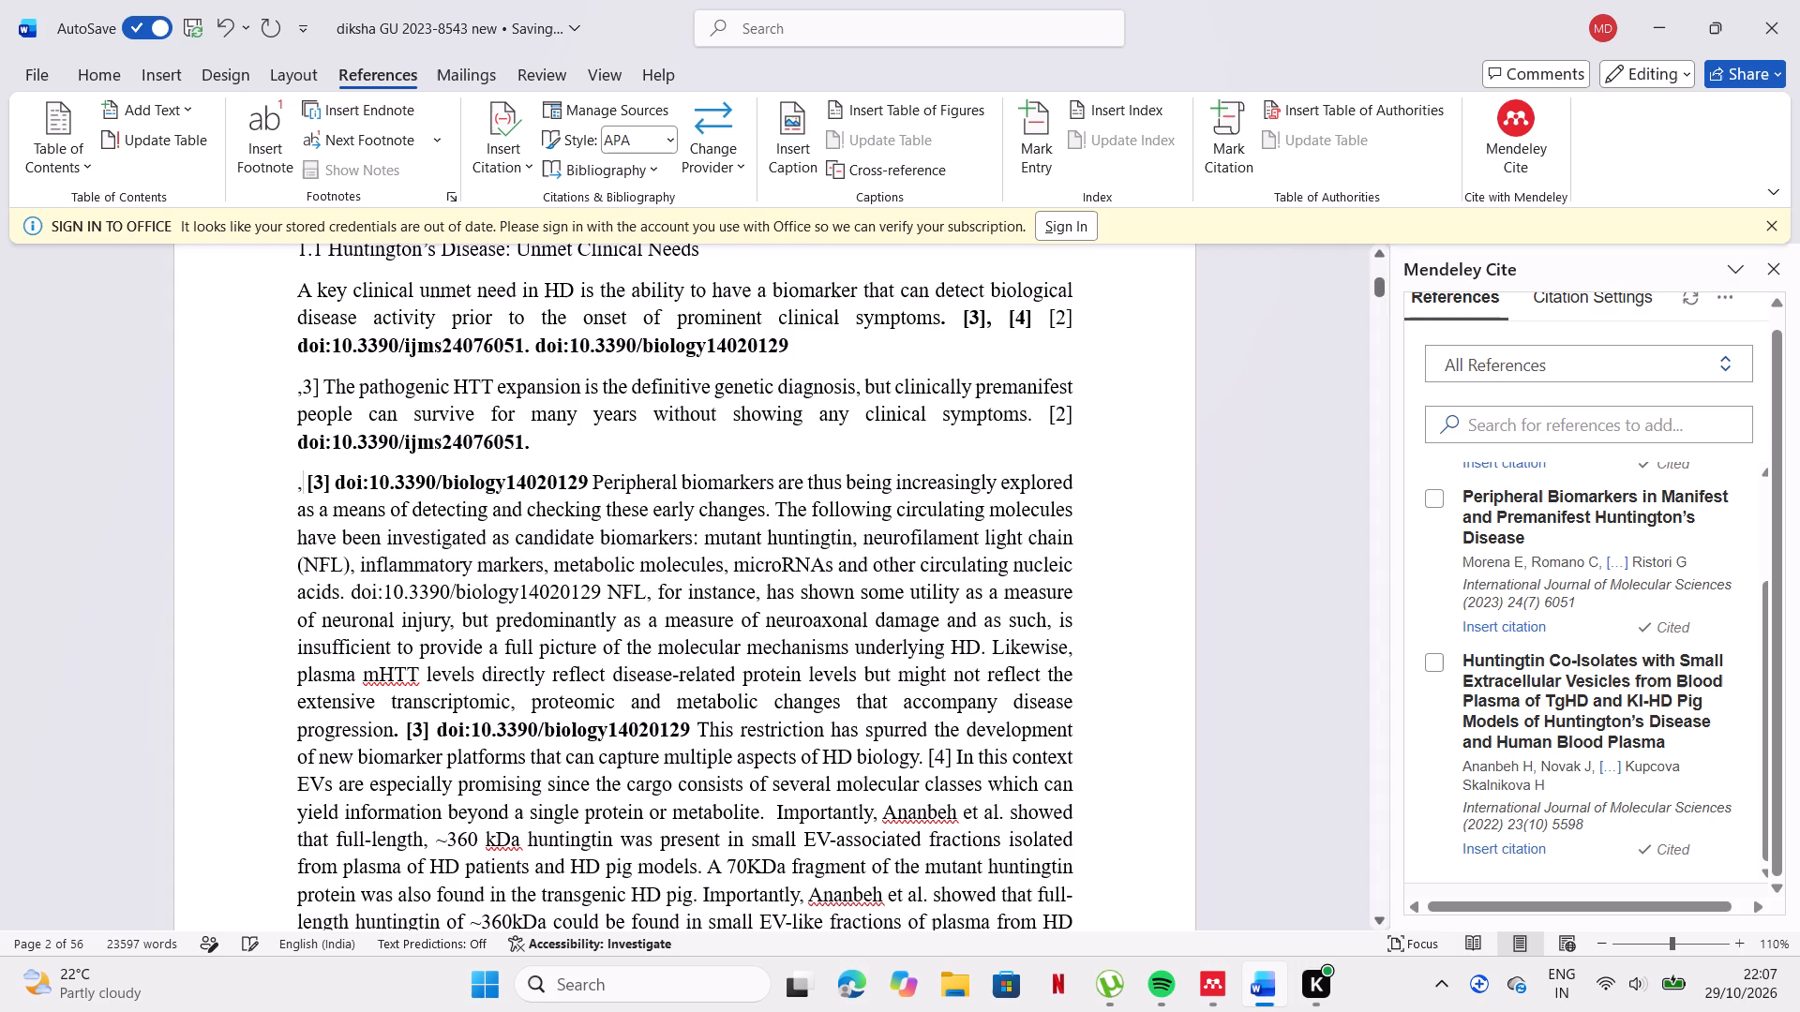
key(BackSpace)
key(BackSpace)
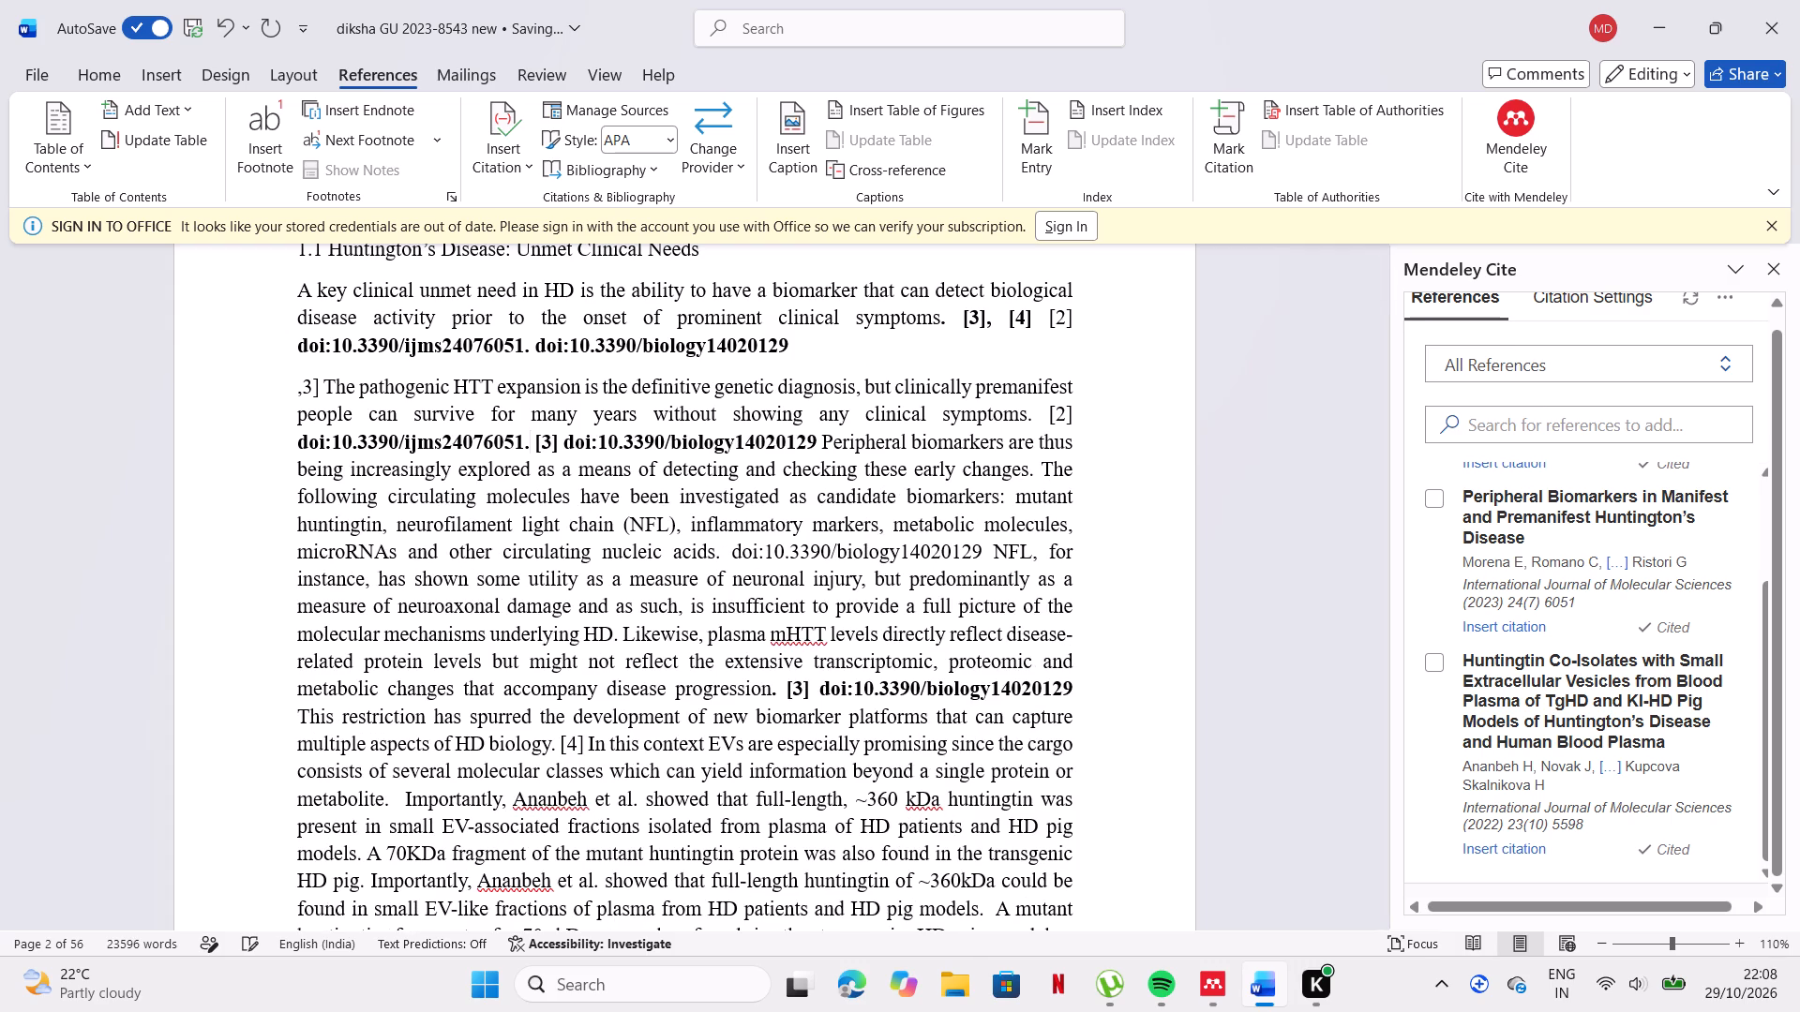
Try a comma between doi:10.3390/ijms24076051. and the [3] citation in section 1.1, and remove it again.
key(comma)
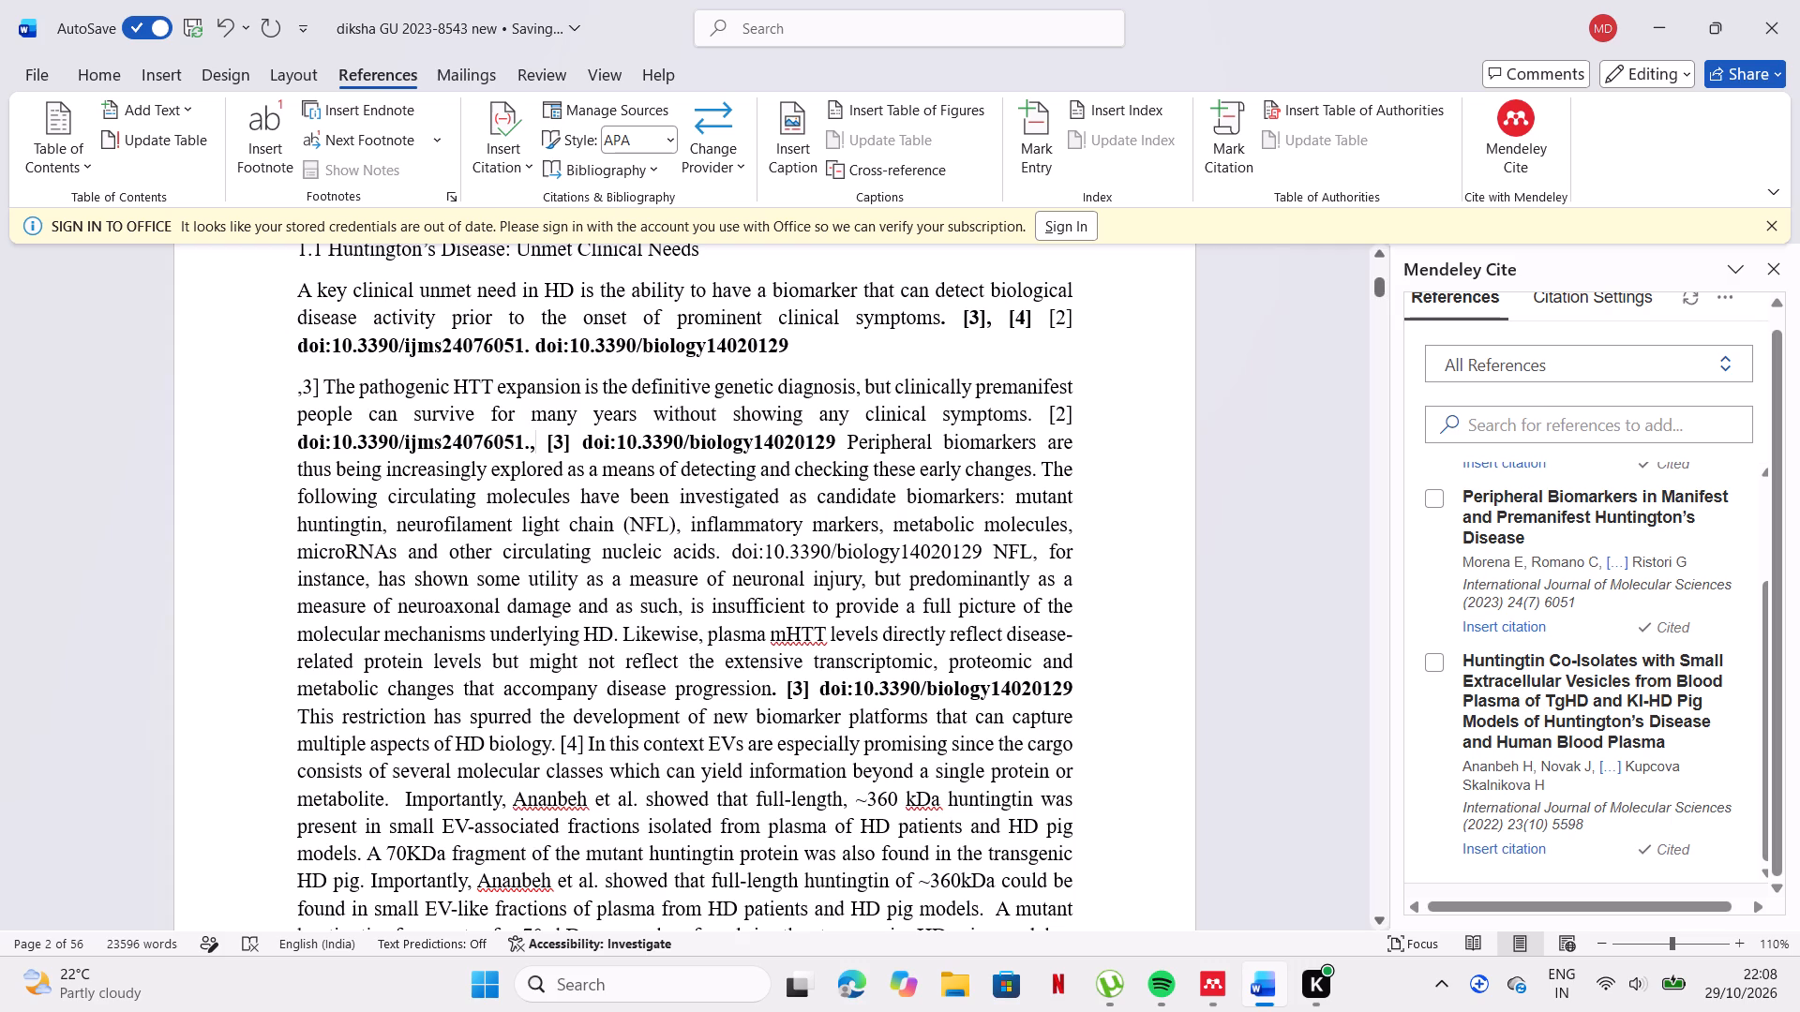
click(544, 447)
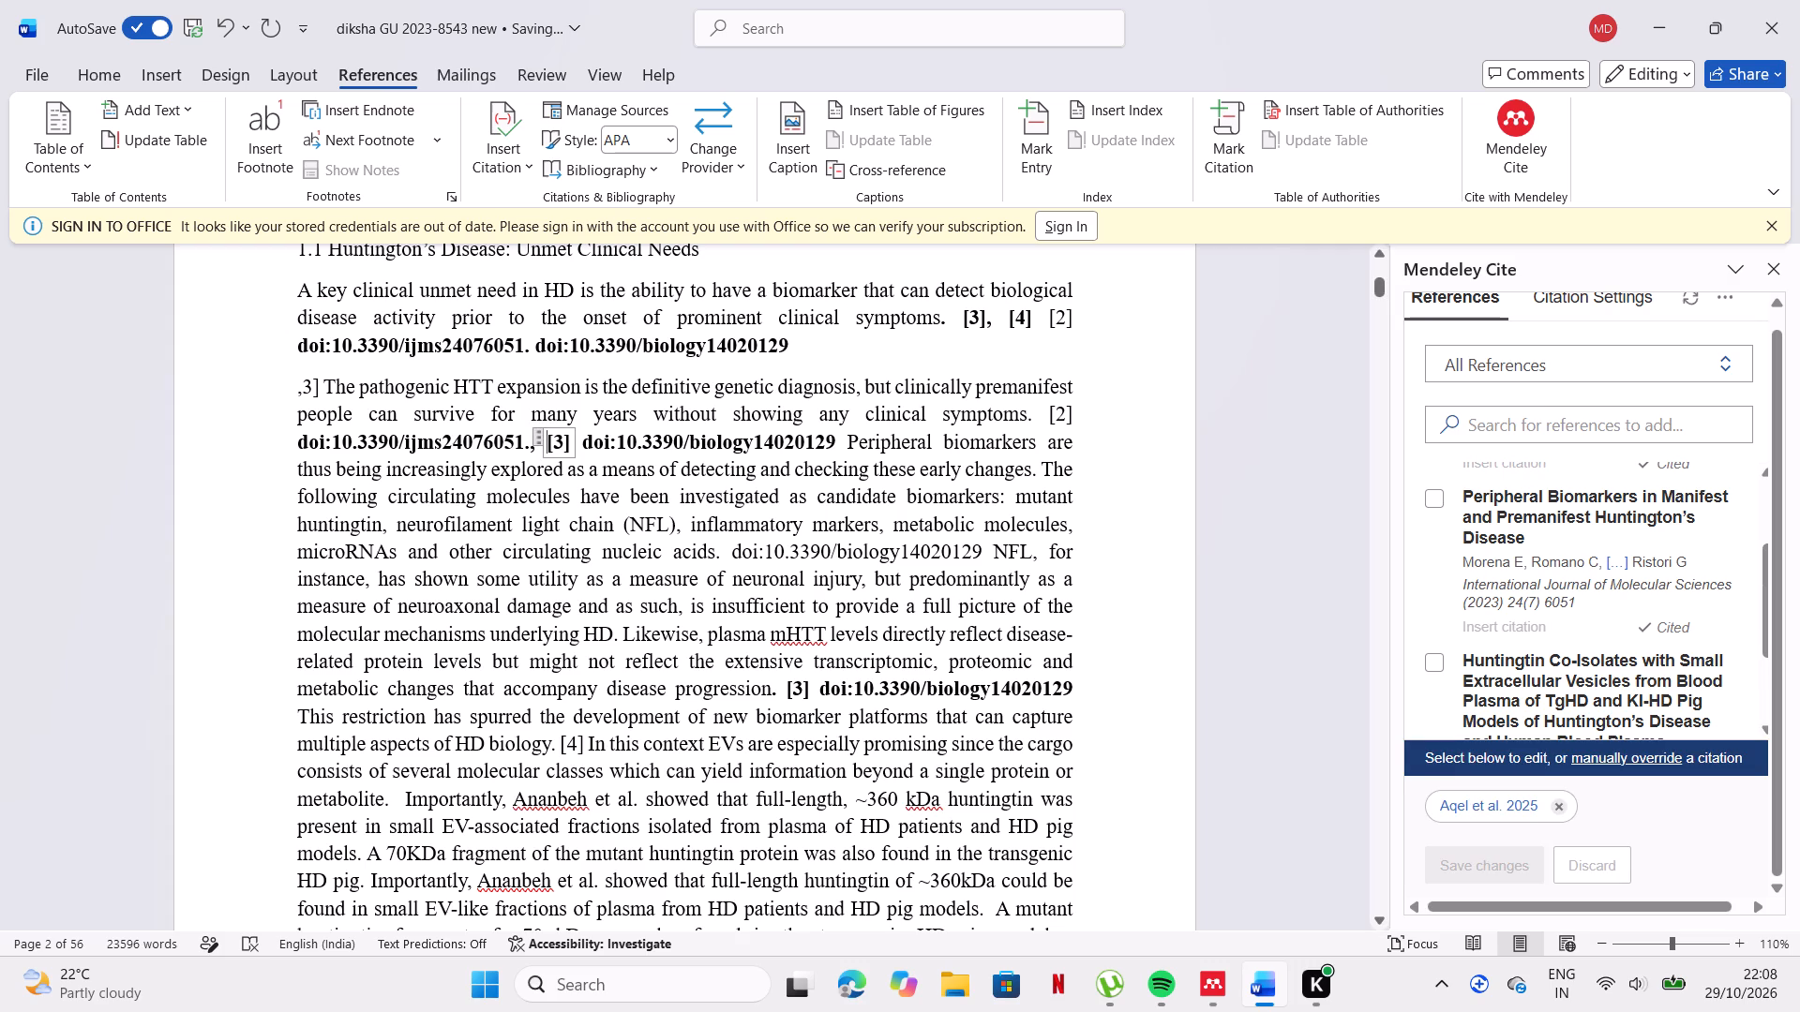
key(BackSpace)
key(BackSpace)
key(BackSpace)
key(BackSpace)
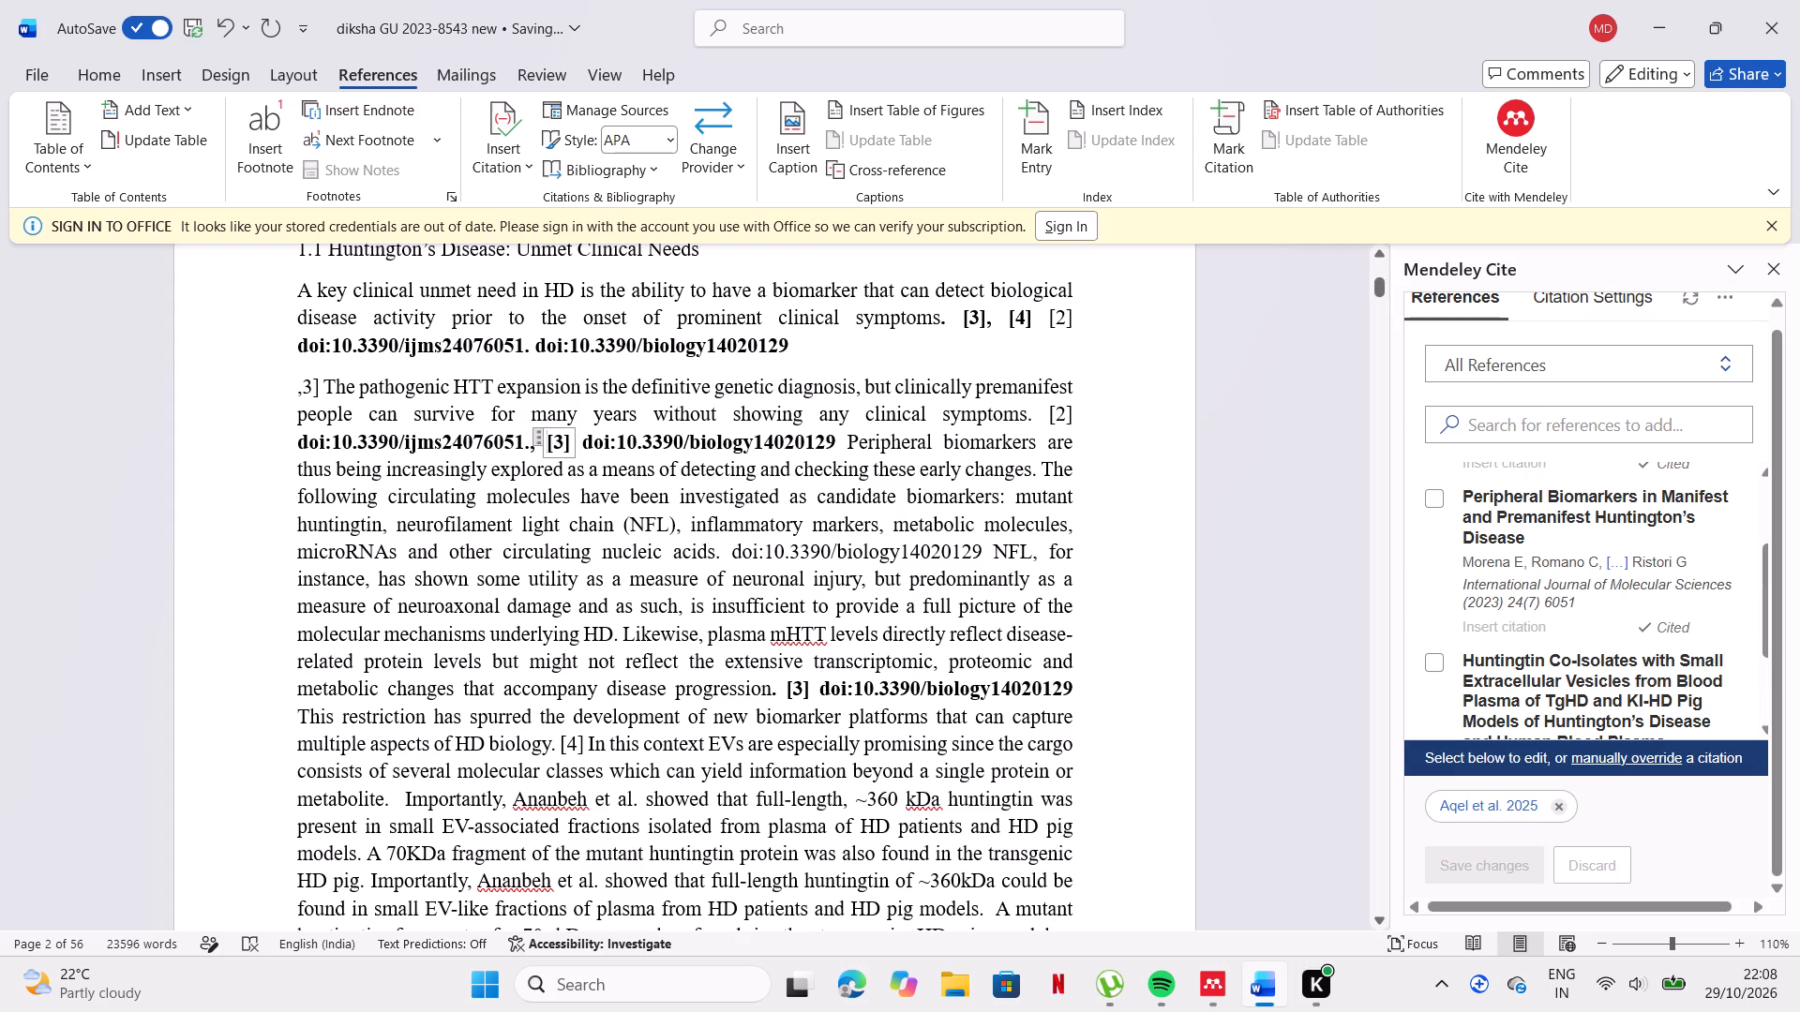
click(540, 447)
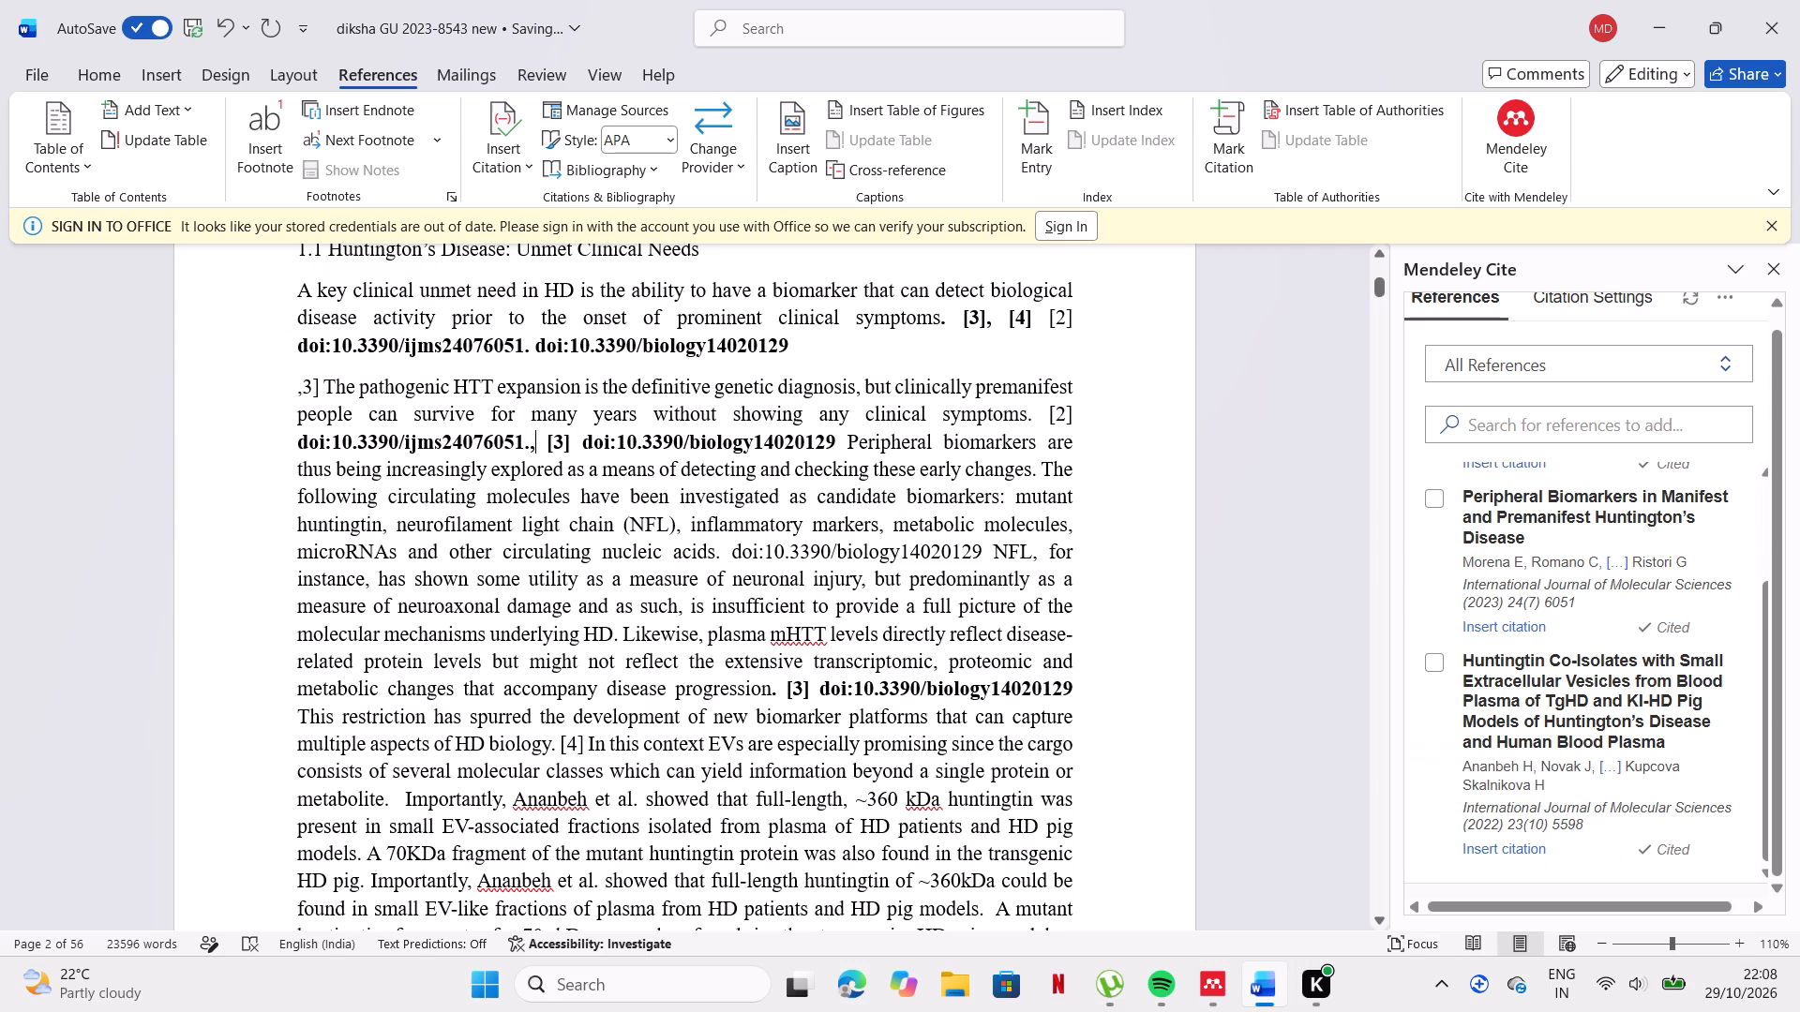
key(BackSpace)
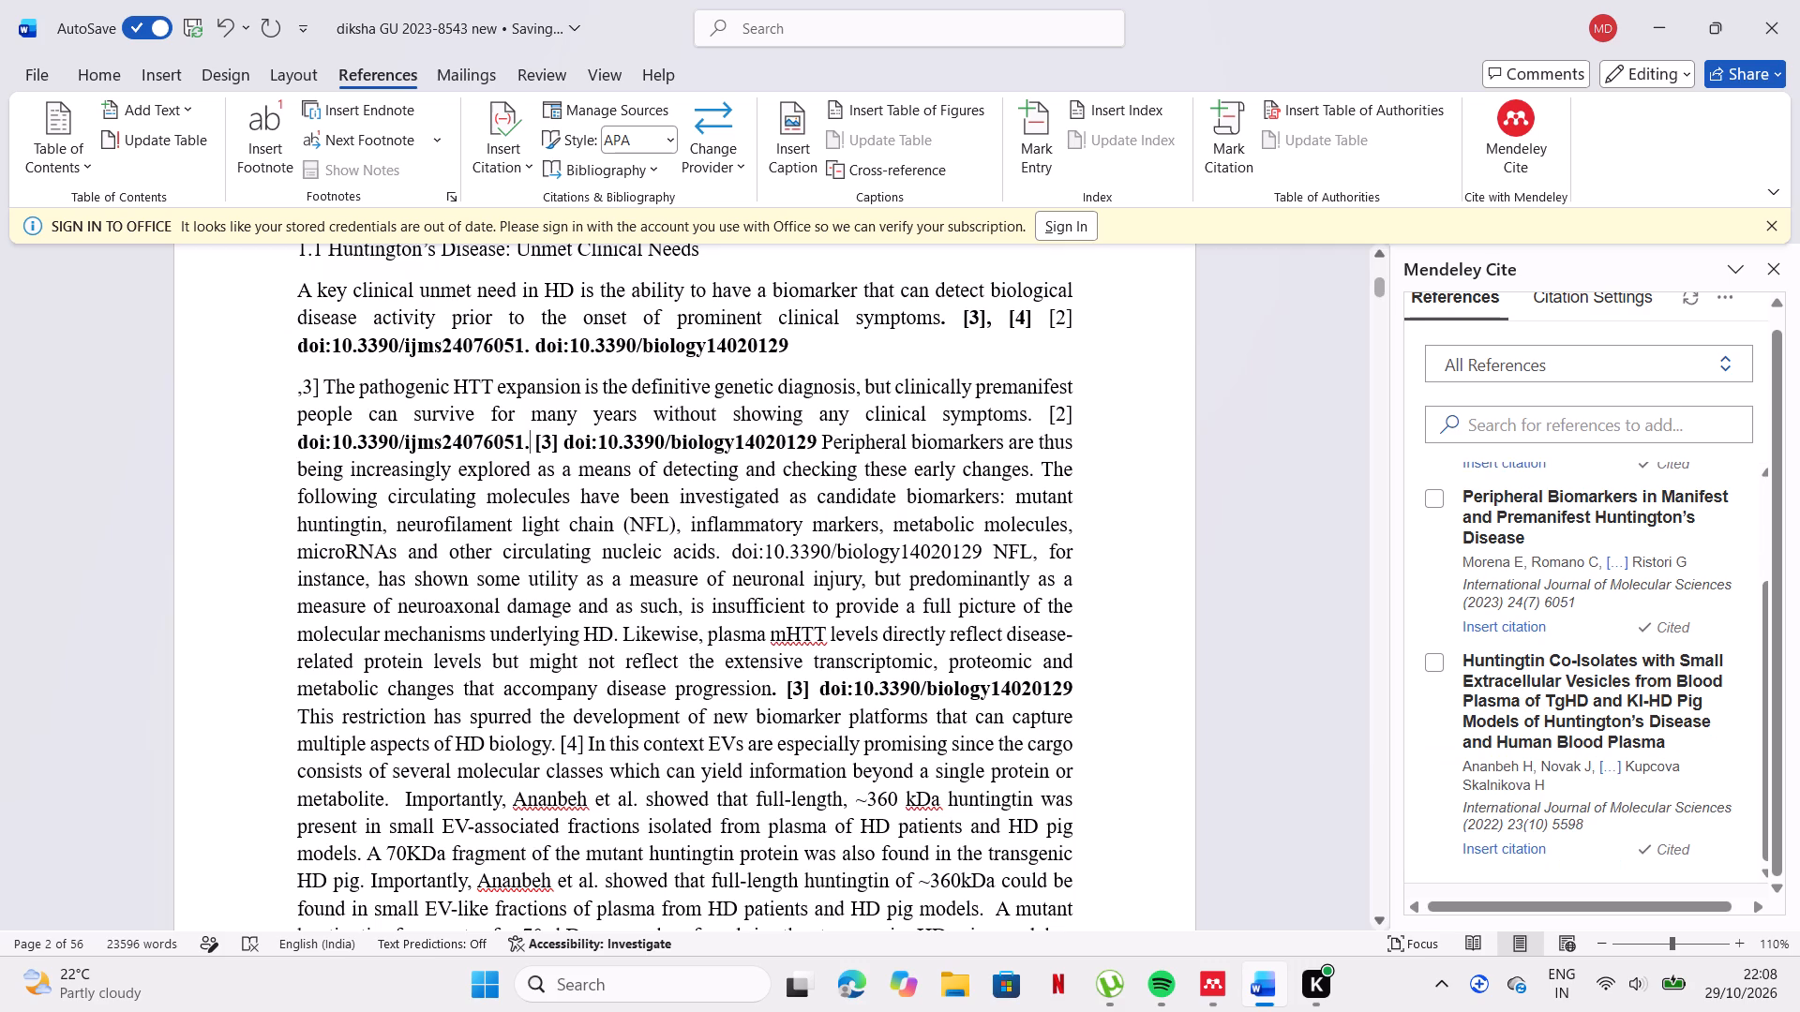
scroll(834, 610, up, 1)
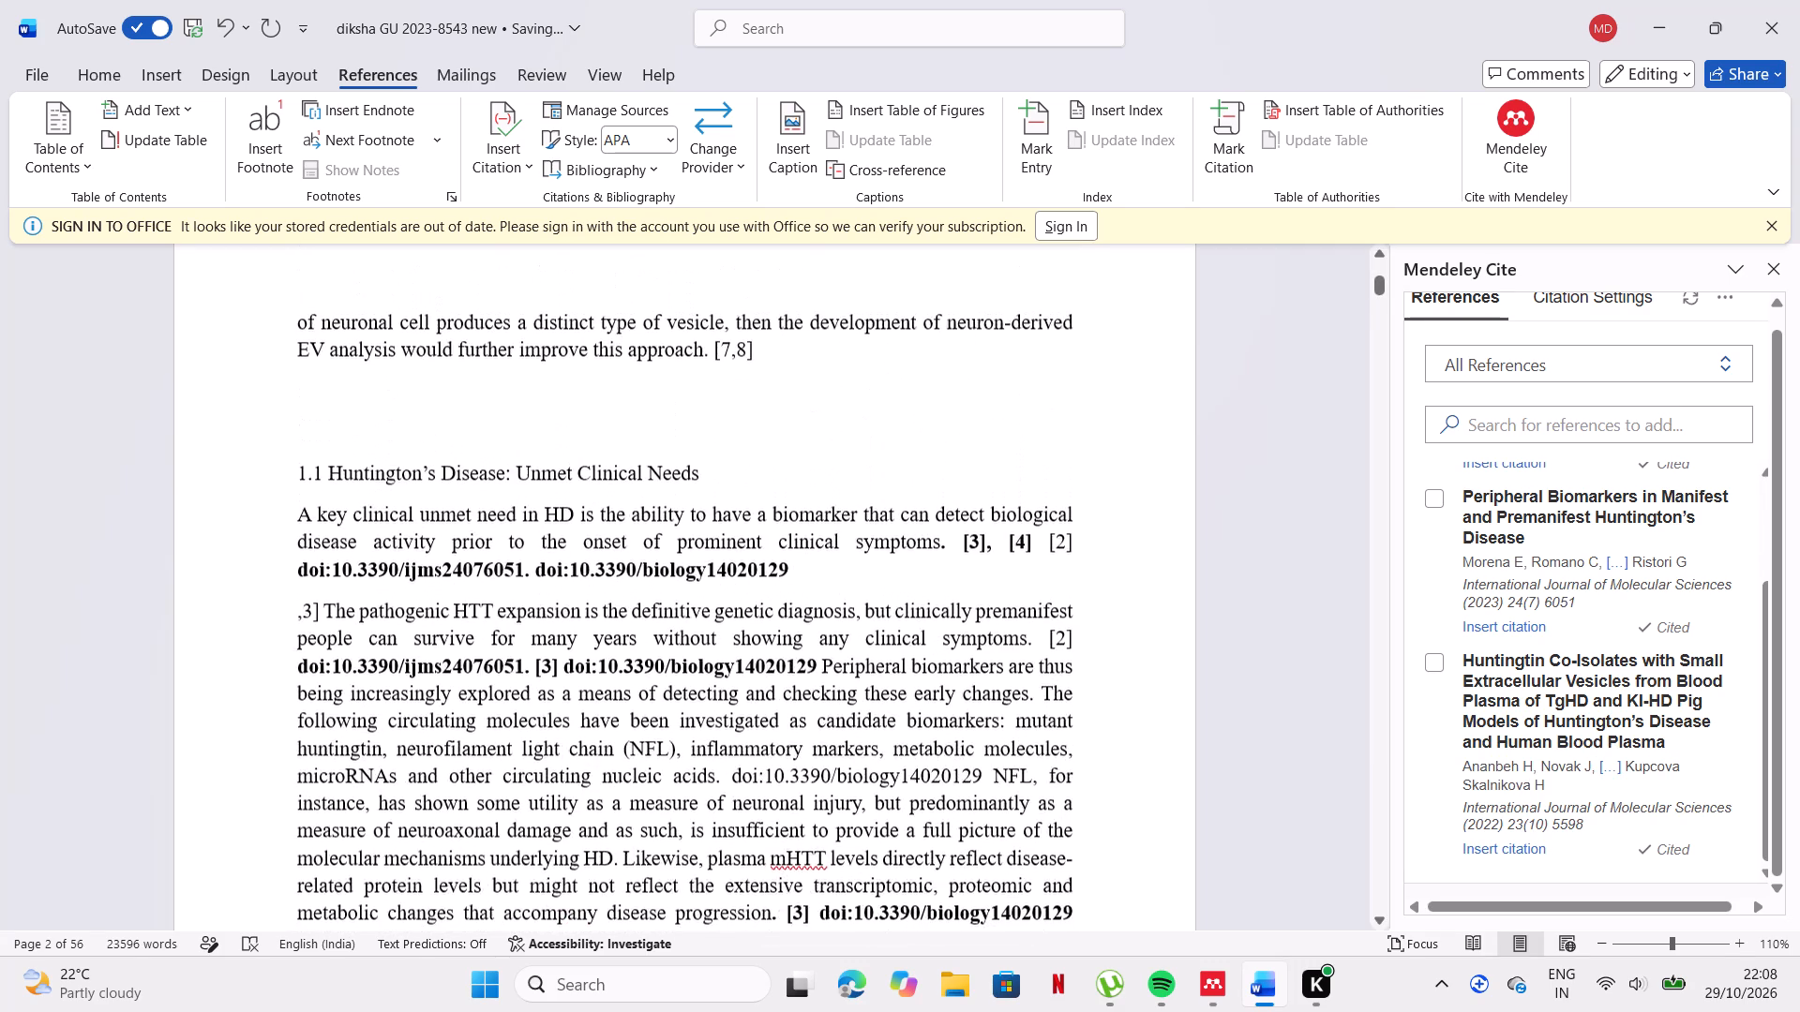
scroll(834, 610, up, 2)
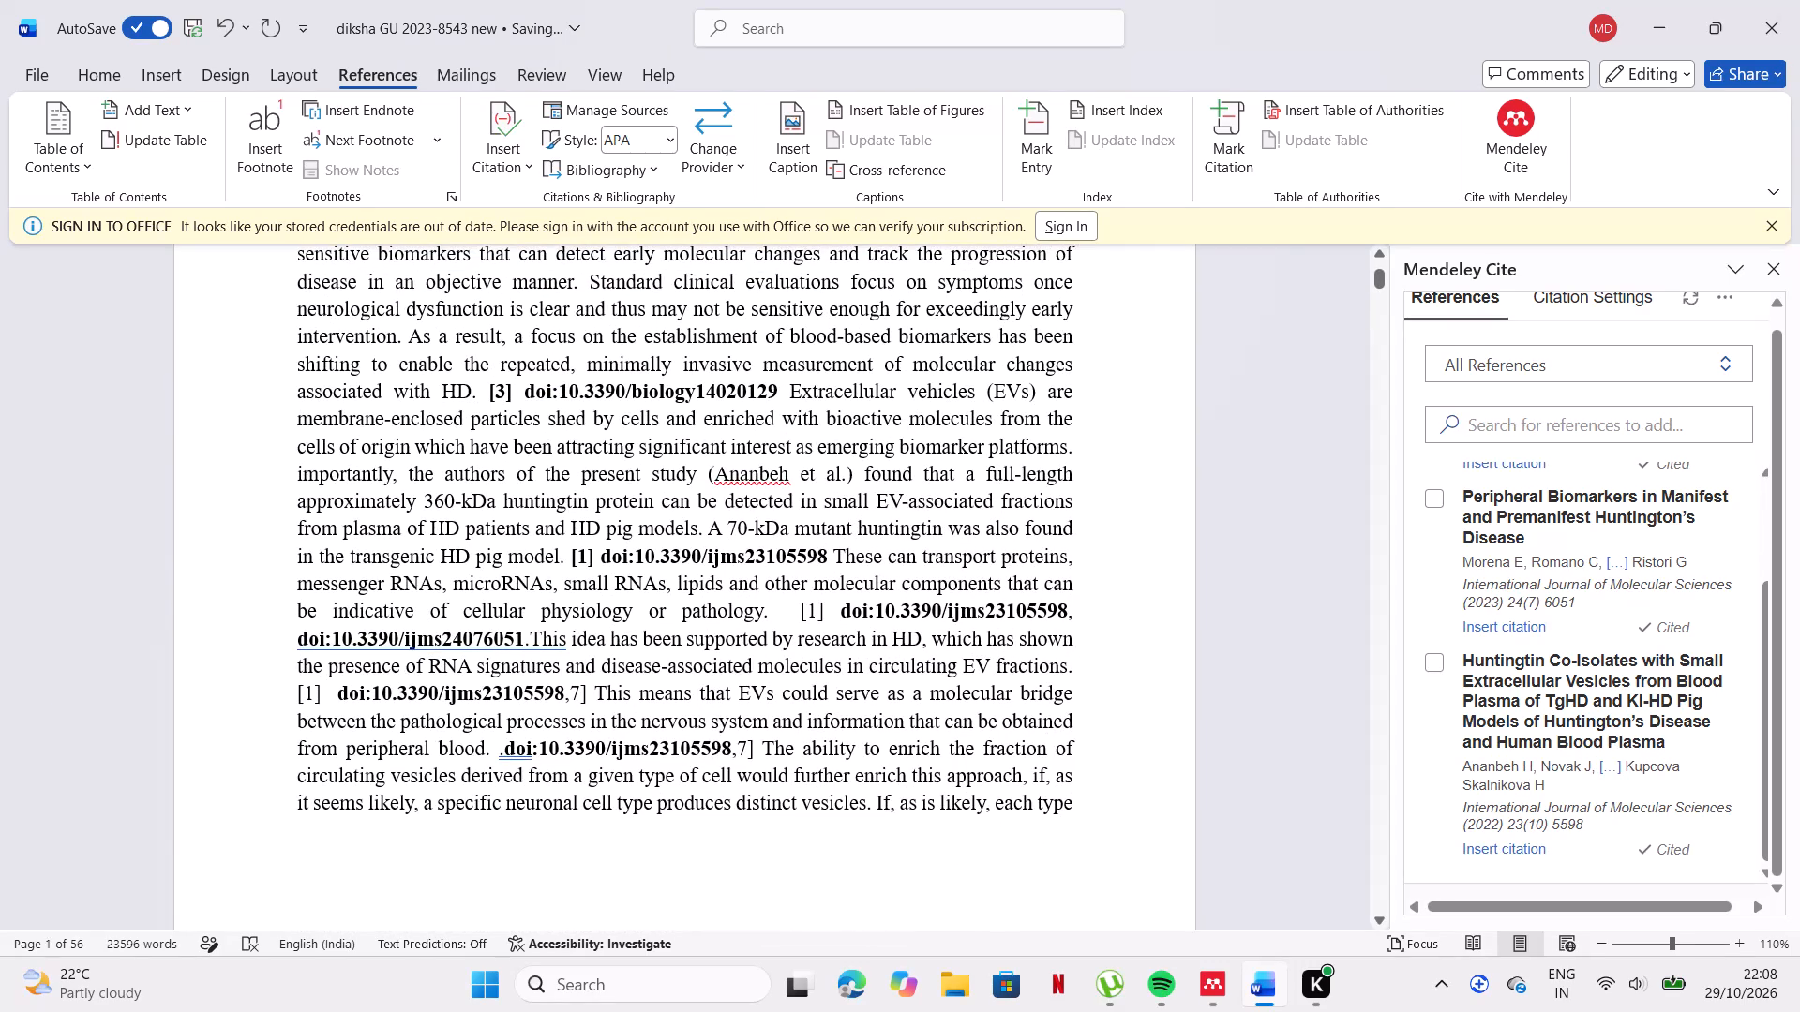